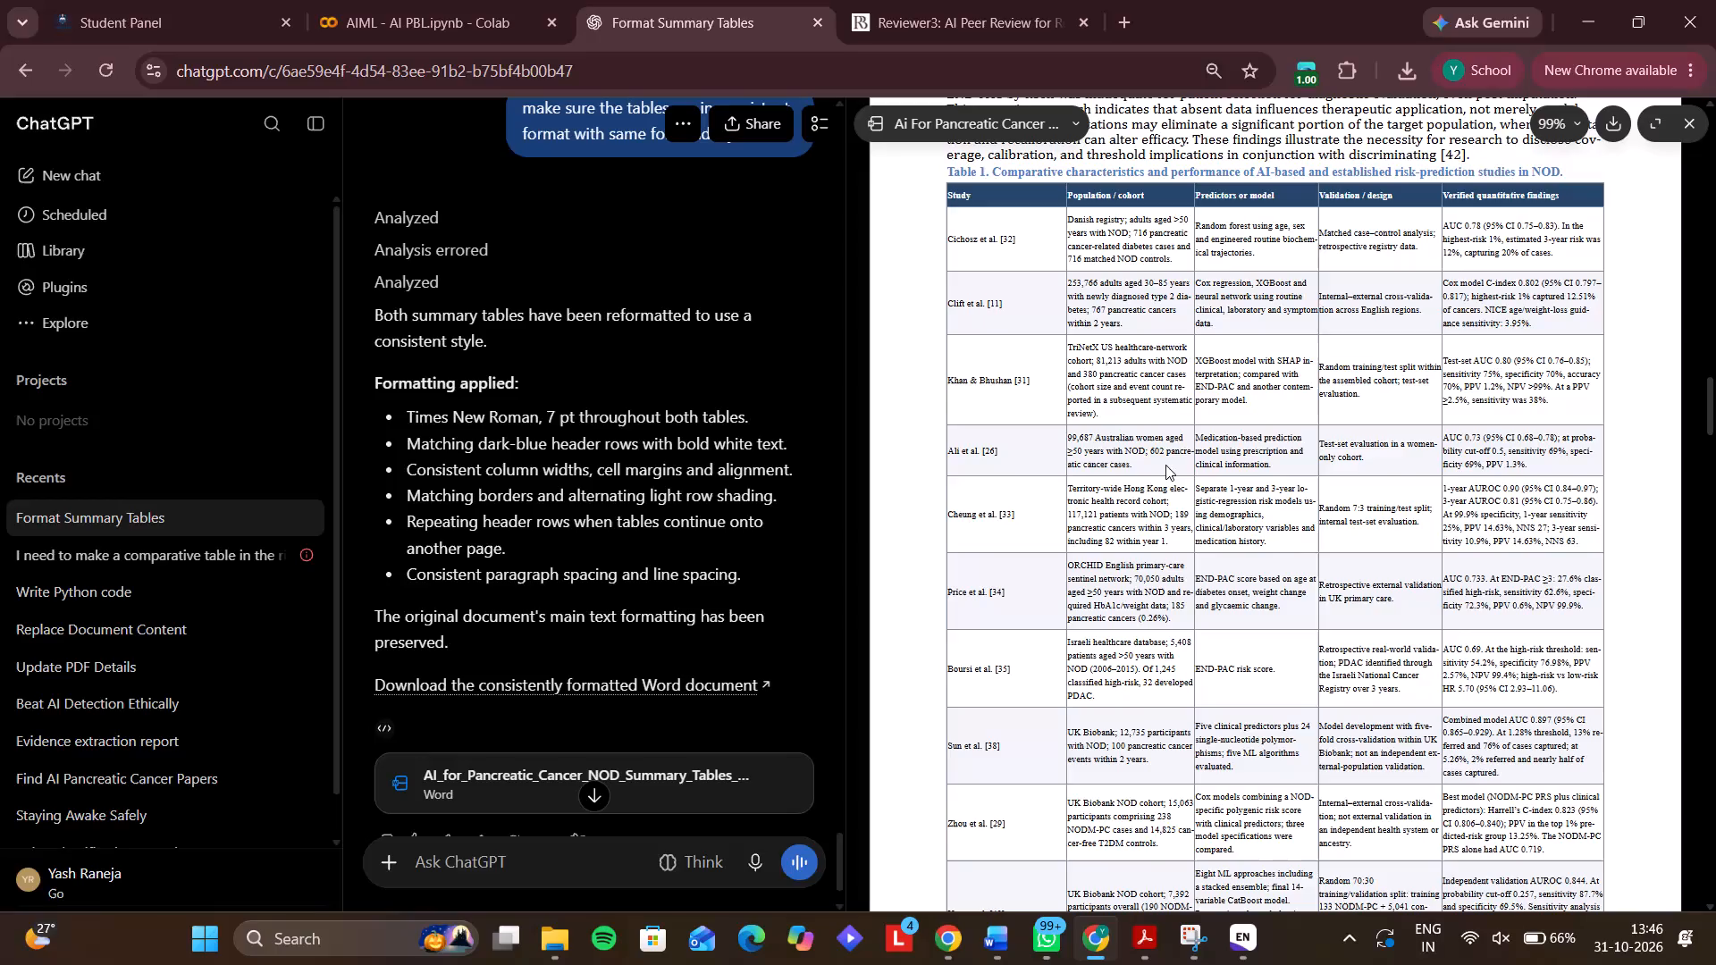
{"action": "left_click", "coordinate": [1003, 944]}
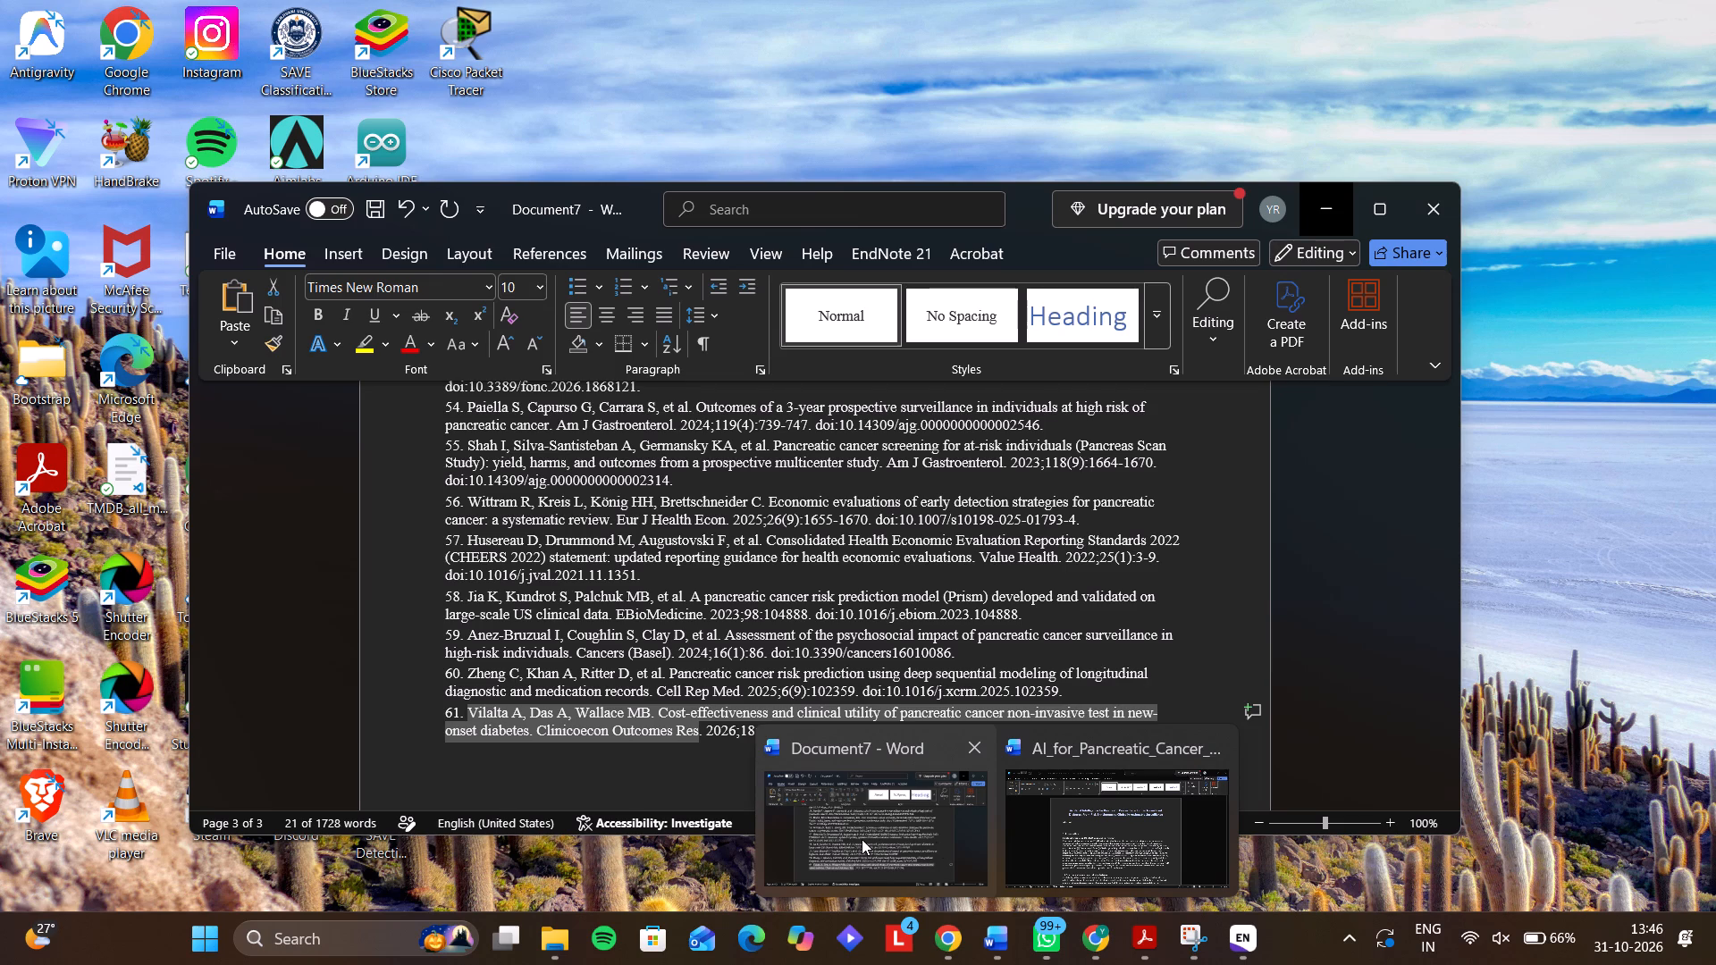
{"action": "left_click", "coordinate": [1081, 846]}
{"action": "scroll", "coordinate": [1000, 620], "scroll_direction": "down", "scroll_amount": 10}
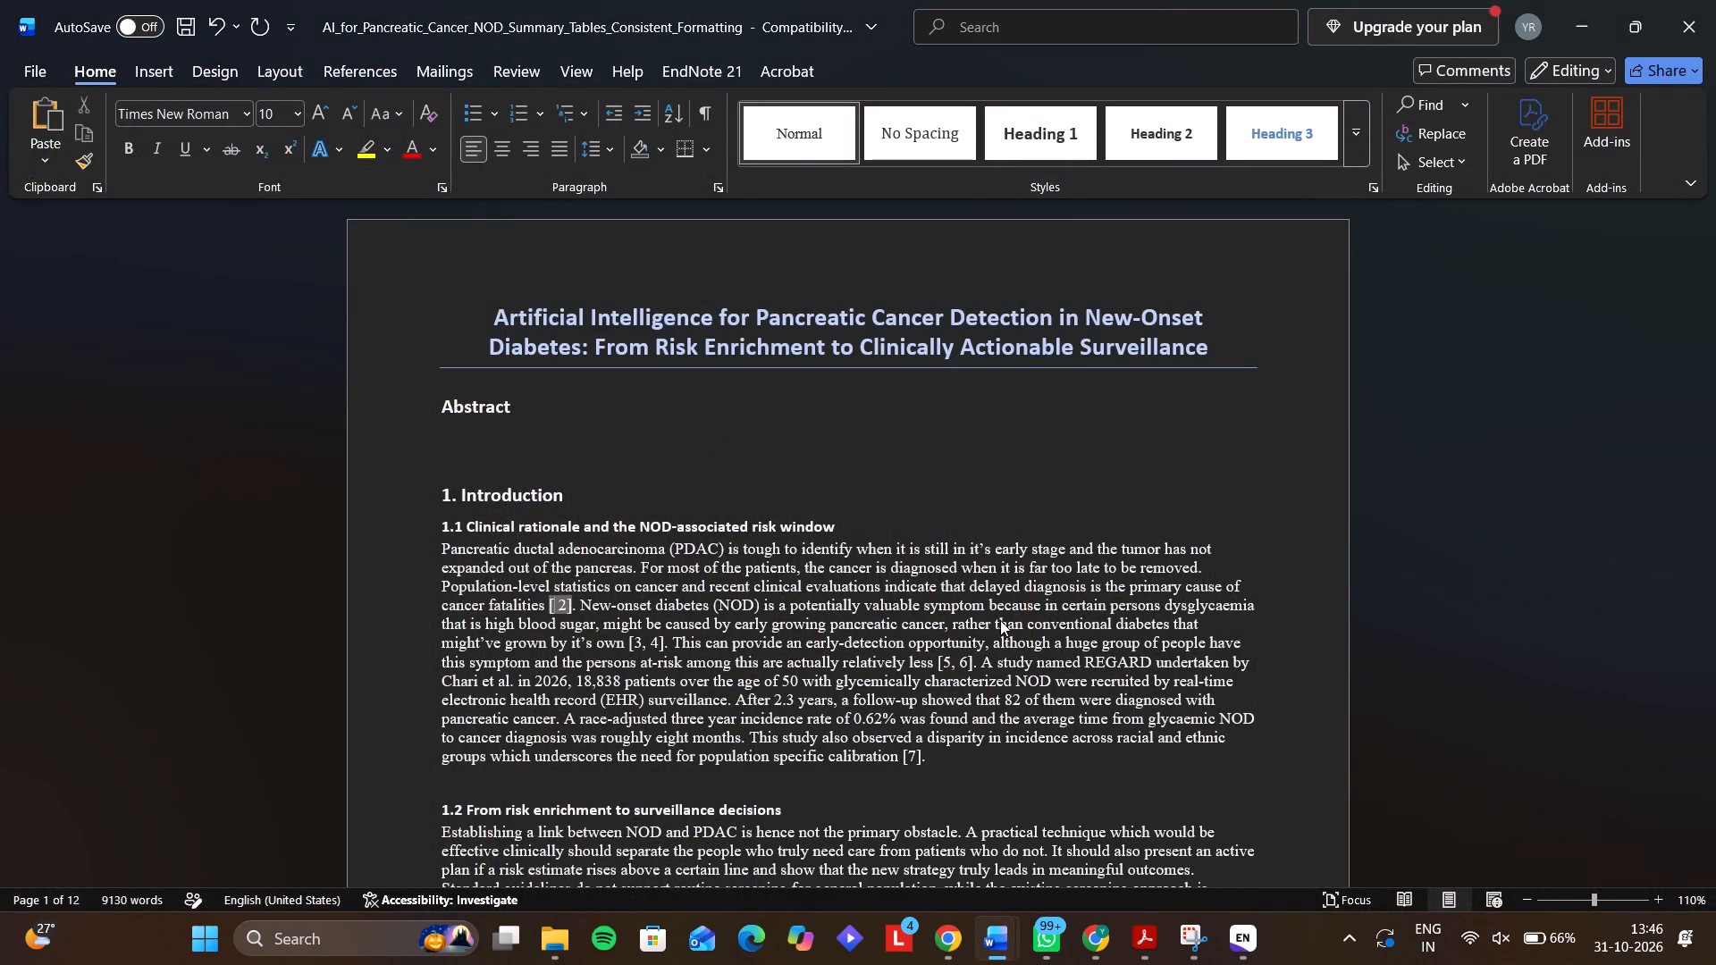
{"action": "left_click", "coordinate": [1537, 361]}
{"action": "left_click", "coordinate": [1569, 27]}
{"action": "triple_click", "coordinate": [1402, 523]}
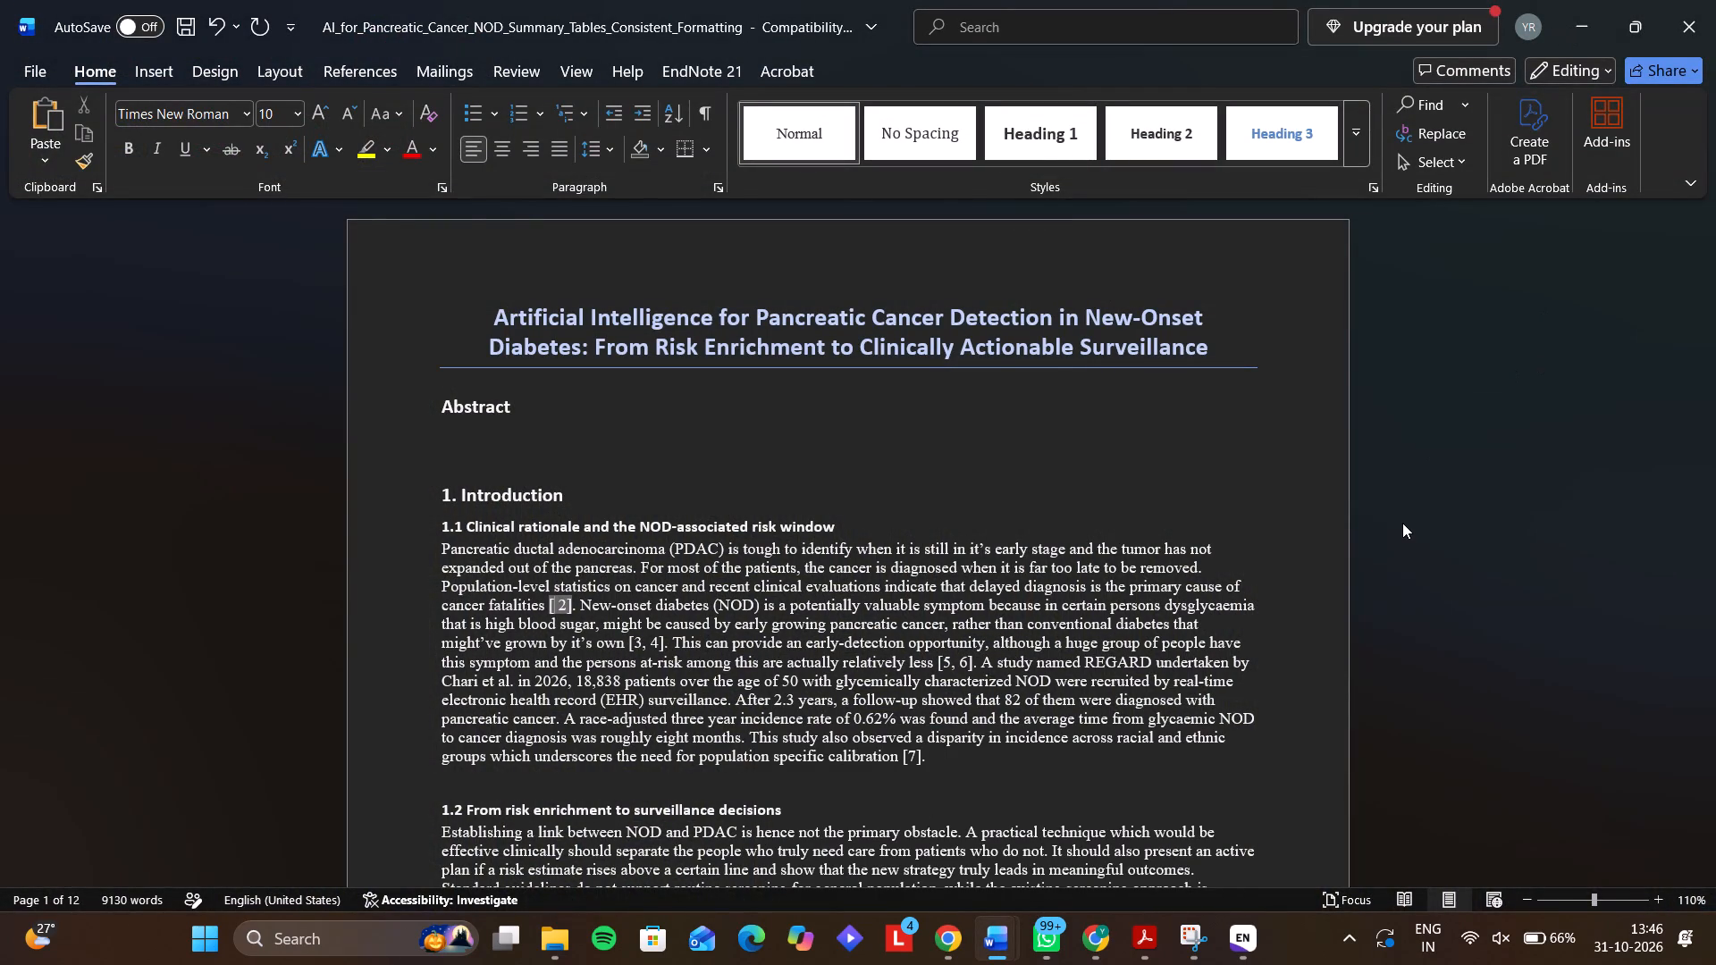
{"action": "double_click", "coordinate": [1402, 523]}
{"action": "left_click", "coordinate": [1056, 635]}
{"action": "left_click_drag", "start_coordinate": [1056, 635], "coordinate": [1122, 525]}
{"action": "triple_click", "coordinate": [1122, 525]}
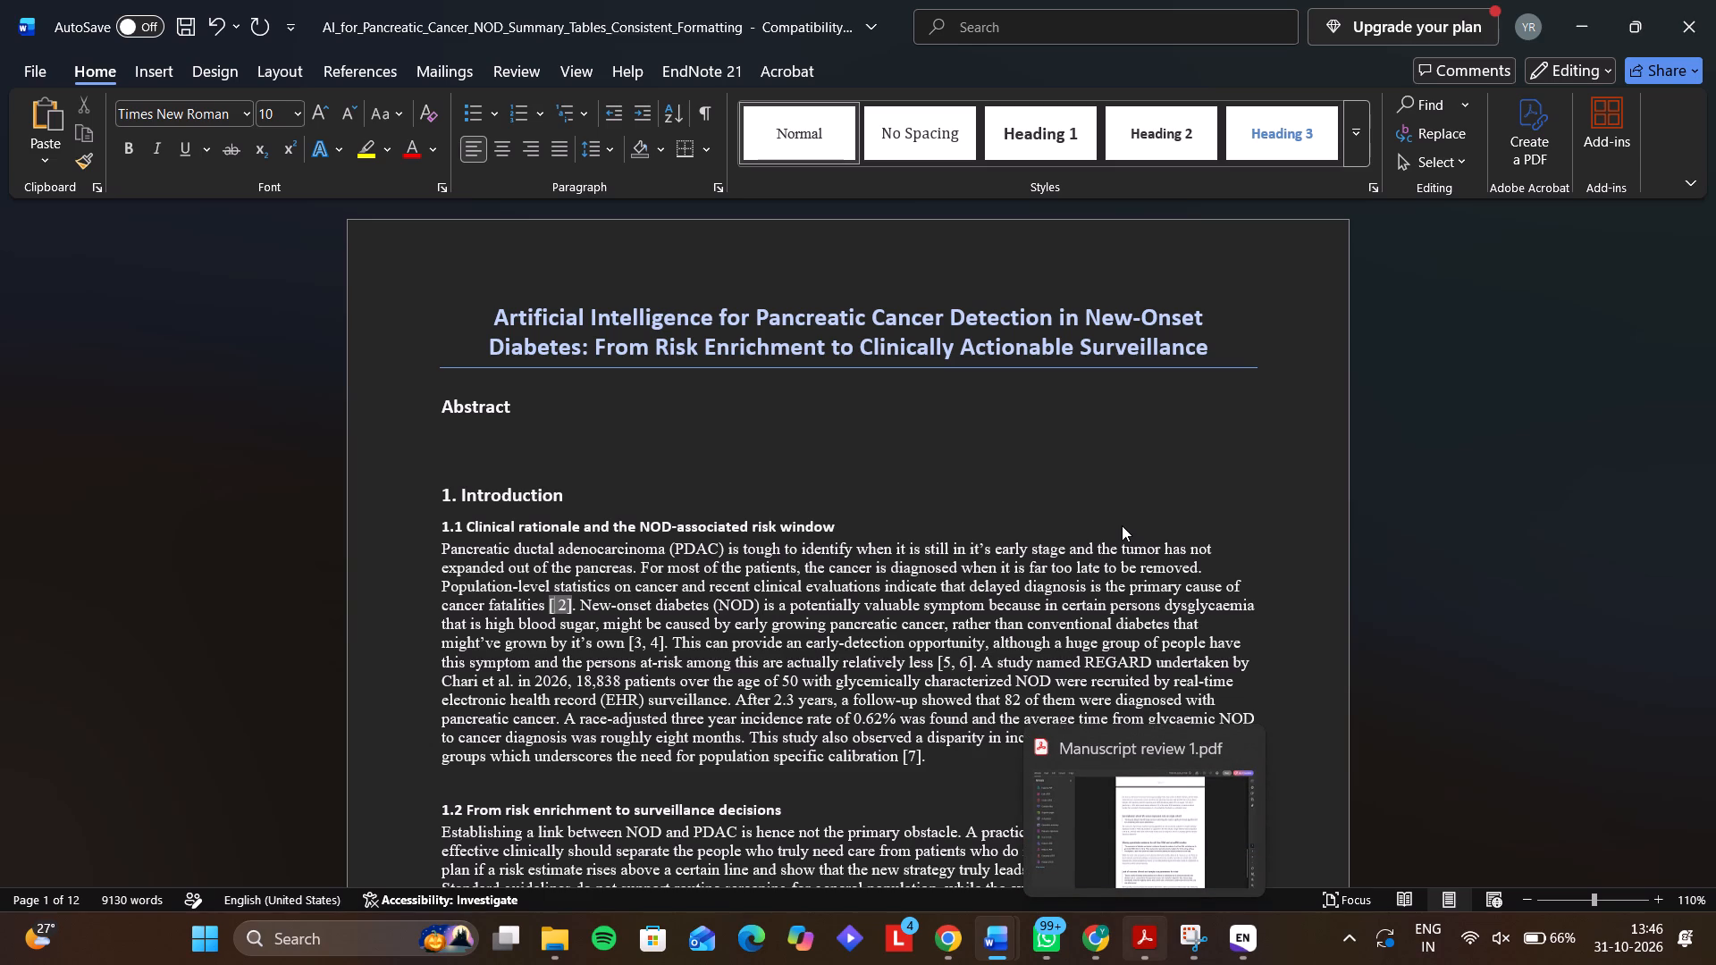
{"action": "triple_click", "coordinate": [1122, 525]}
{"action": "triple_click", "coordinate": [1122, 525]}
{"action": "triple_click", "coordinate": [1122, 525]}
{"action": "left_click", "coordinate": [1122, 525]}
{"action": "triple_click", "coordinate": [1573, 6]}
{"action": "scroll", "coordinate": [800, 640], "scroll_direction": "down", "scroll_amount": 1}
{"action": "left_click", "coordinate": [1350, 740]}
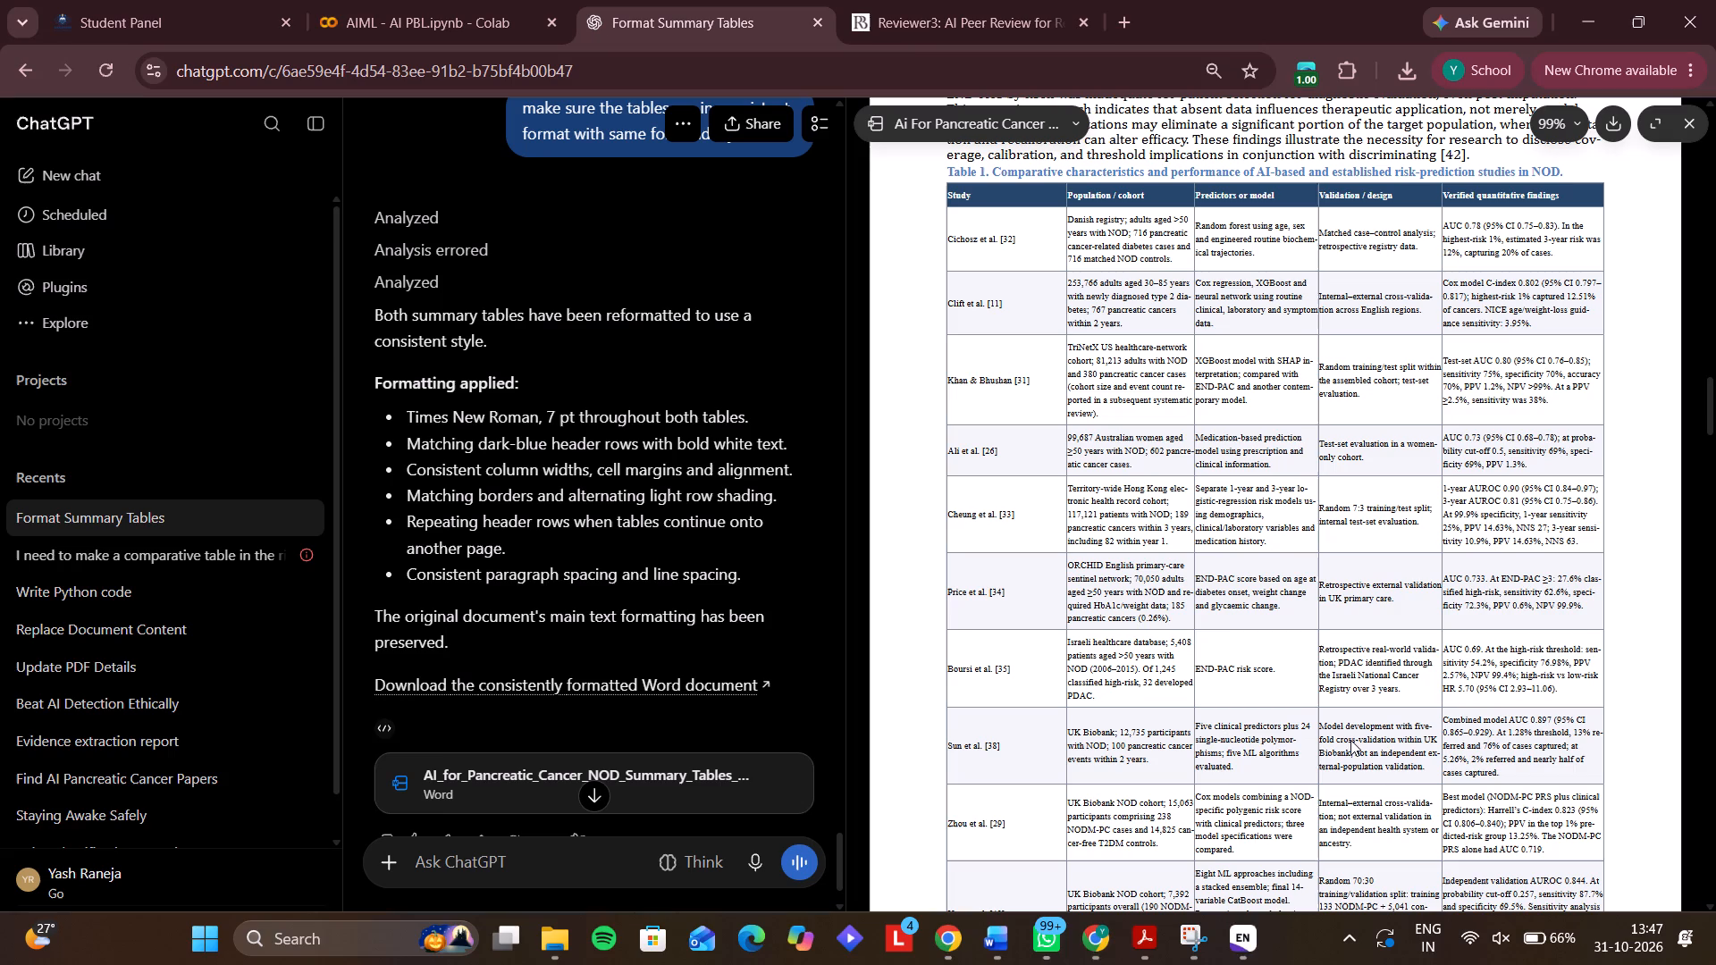
Switch to Word and close the open AI_for_Pancreatic_Cancer_NOD_Summary_Tables_Consistent_Formatting document, leaving Document7 open.
{"action": "left_click", "coordinate": [1050, 951]}
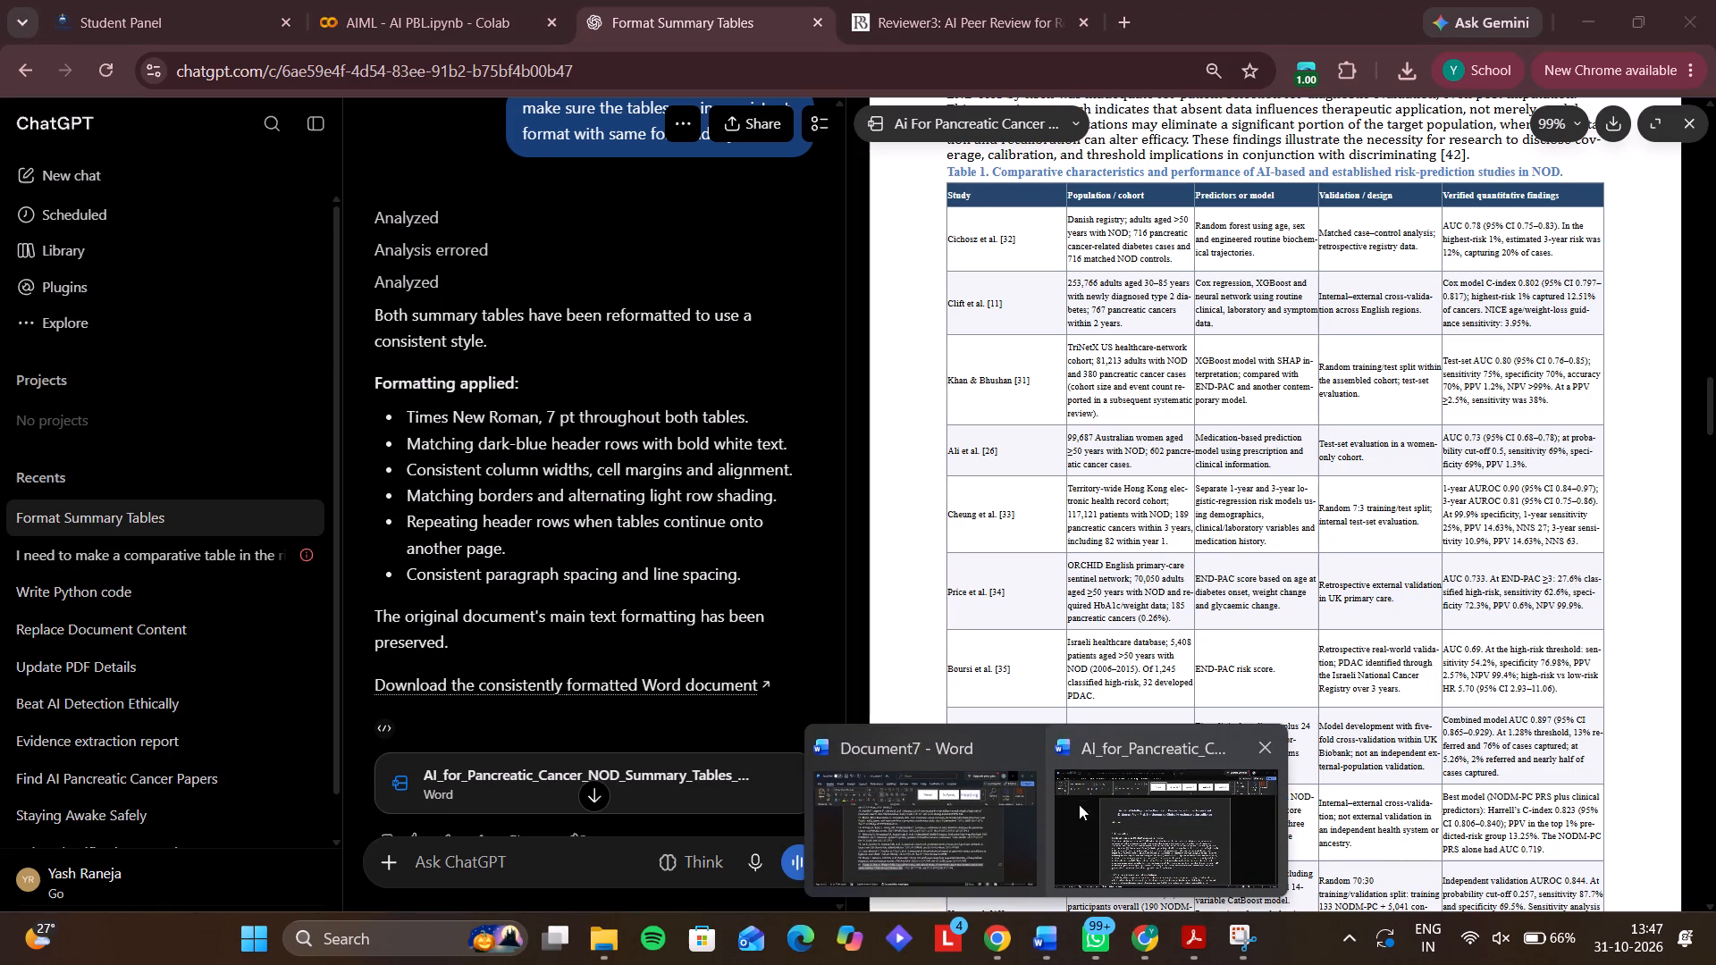
{"action": "left_click", "coordinate": [1273, 751]}
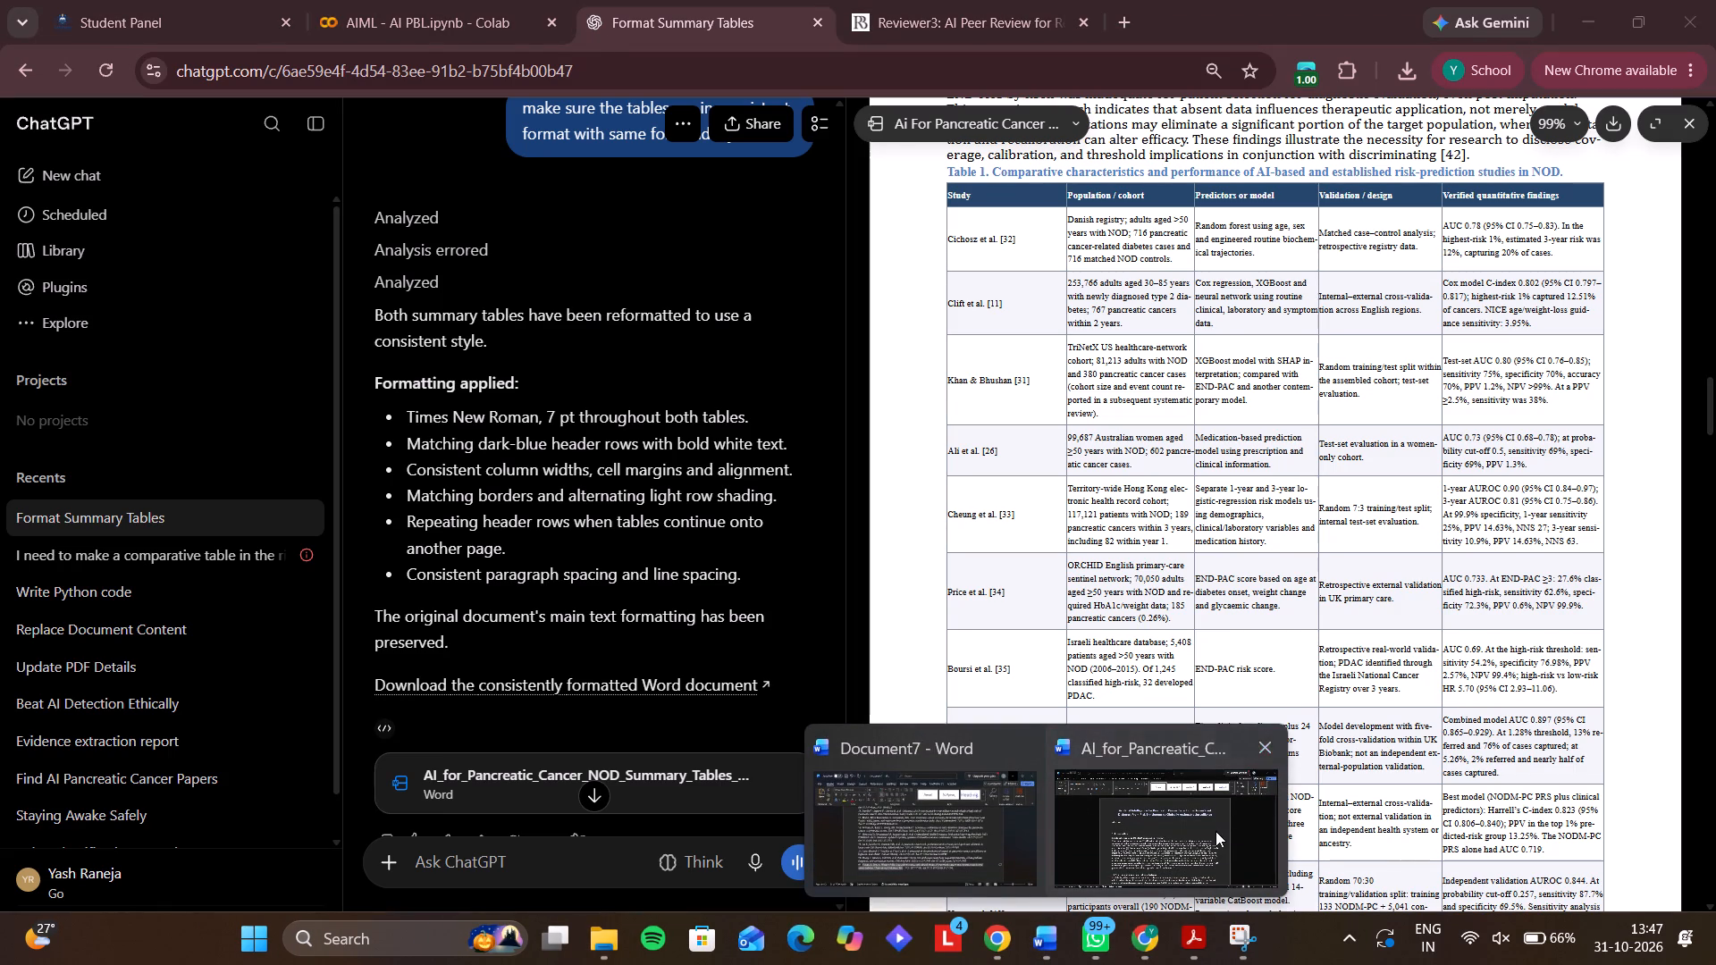
{"action": "left_click", "coordinate": [1215, 831]}
{"action": "left_click", "coordinate": [894, 528]}
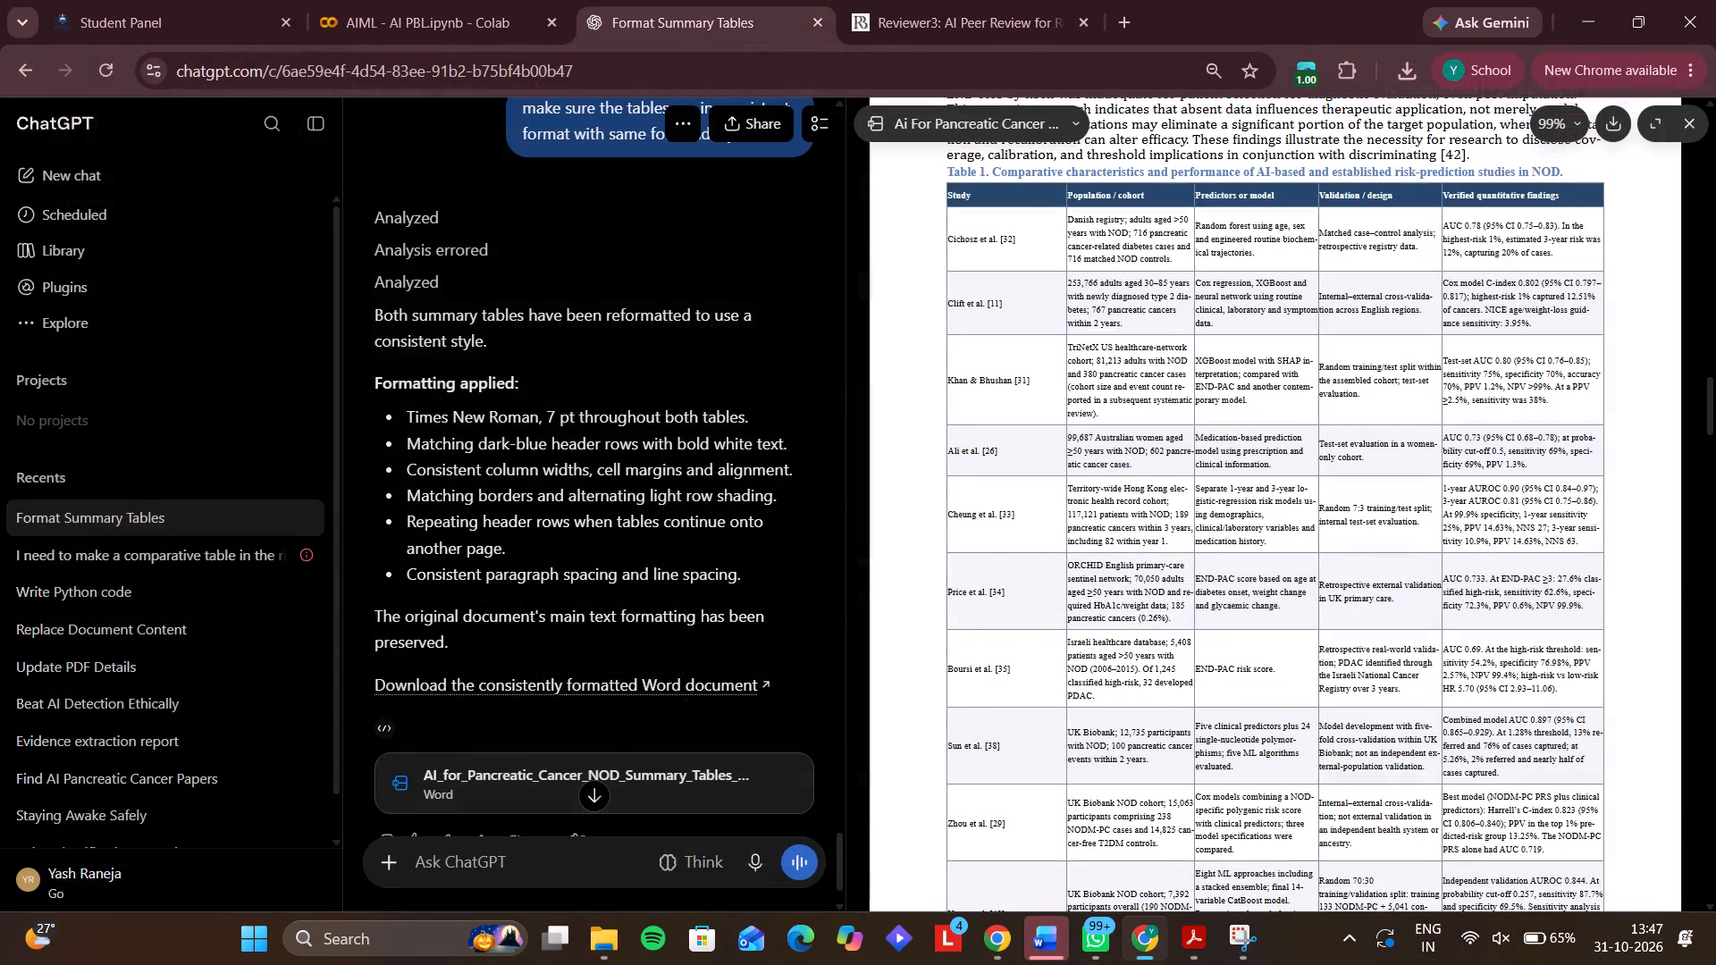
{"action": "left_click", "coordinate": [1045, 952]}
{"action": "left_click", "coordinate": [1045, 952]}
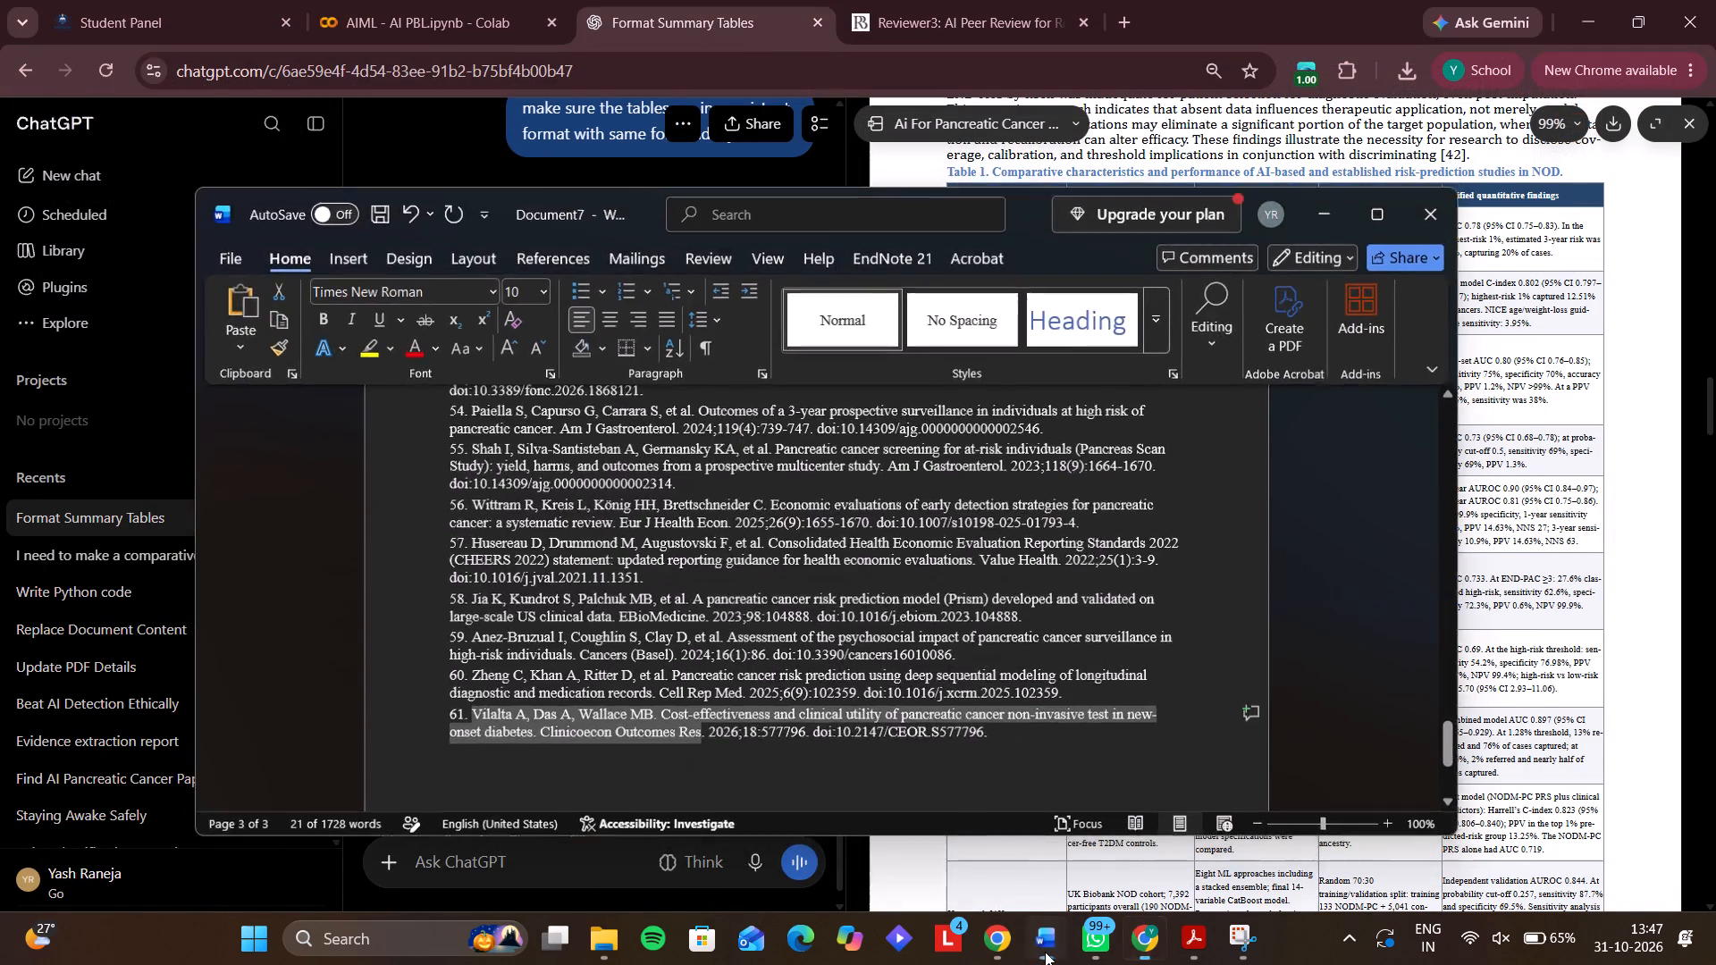
Download the previewed pancreatic cancer manuscript from ChatGPT and open the downloaded copy in Word.
{"action": "scroll", "coordinate": [1519, 419], "scroll_direction": "up", "scroll_amount": 16}
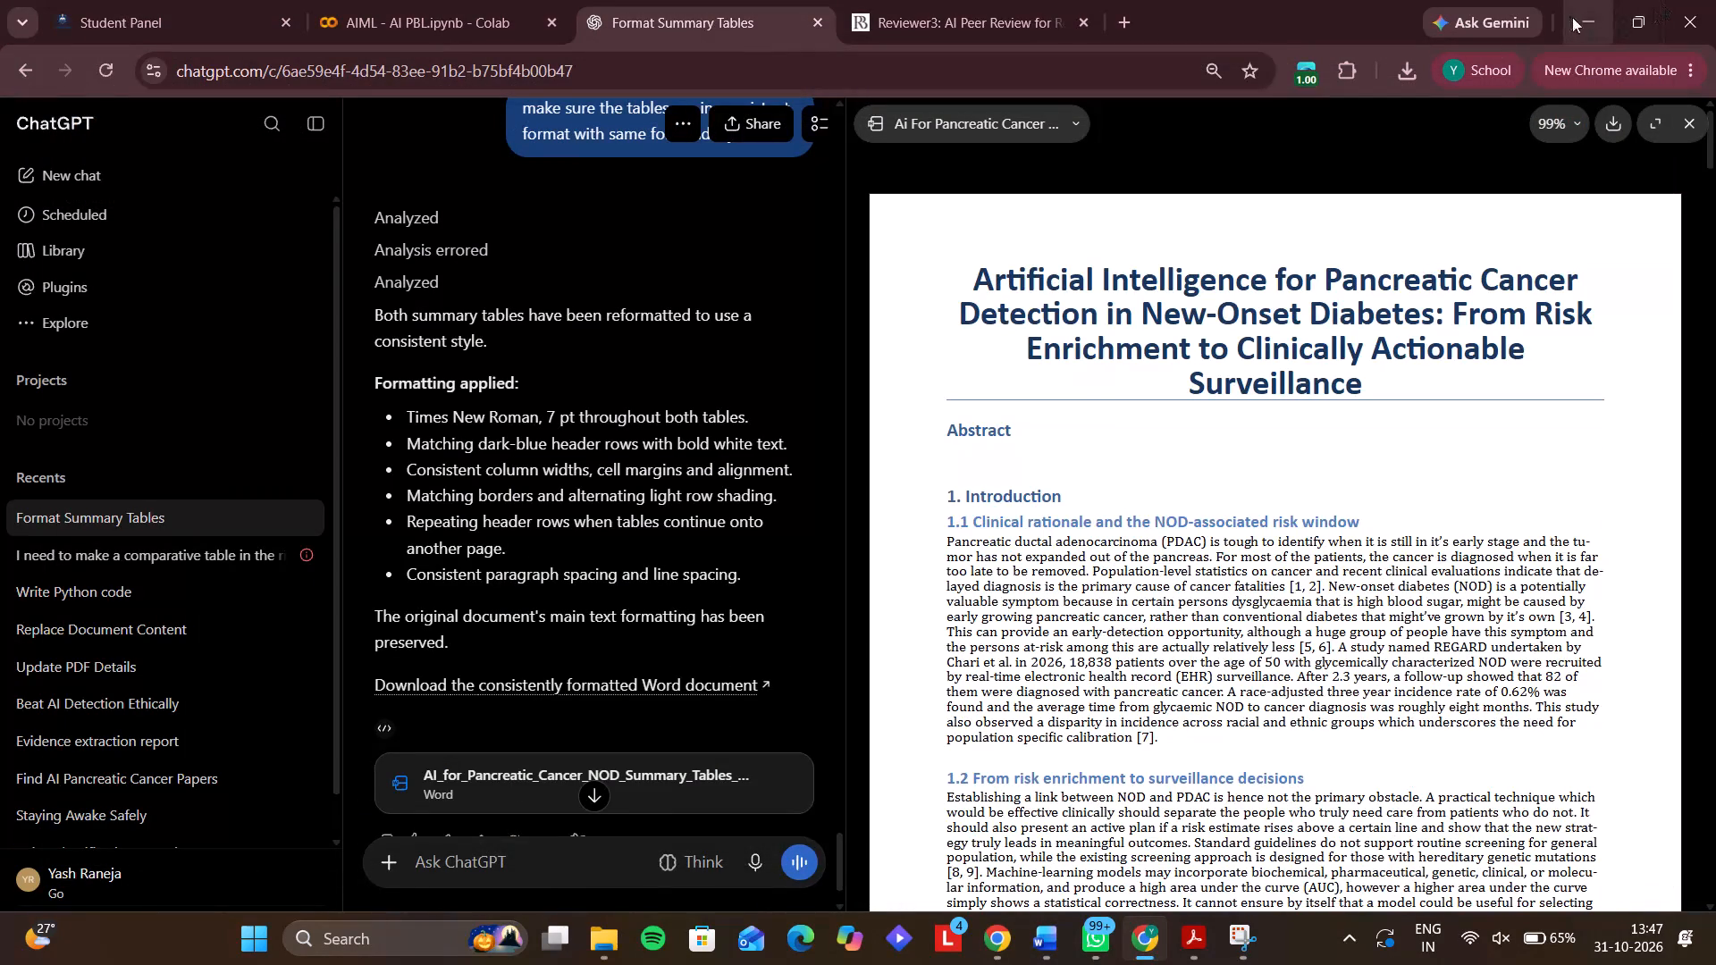
{"action": "left_click", "coordinate": [1601, 124]}
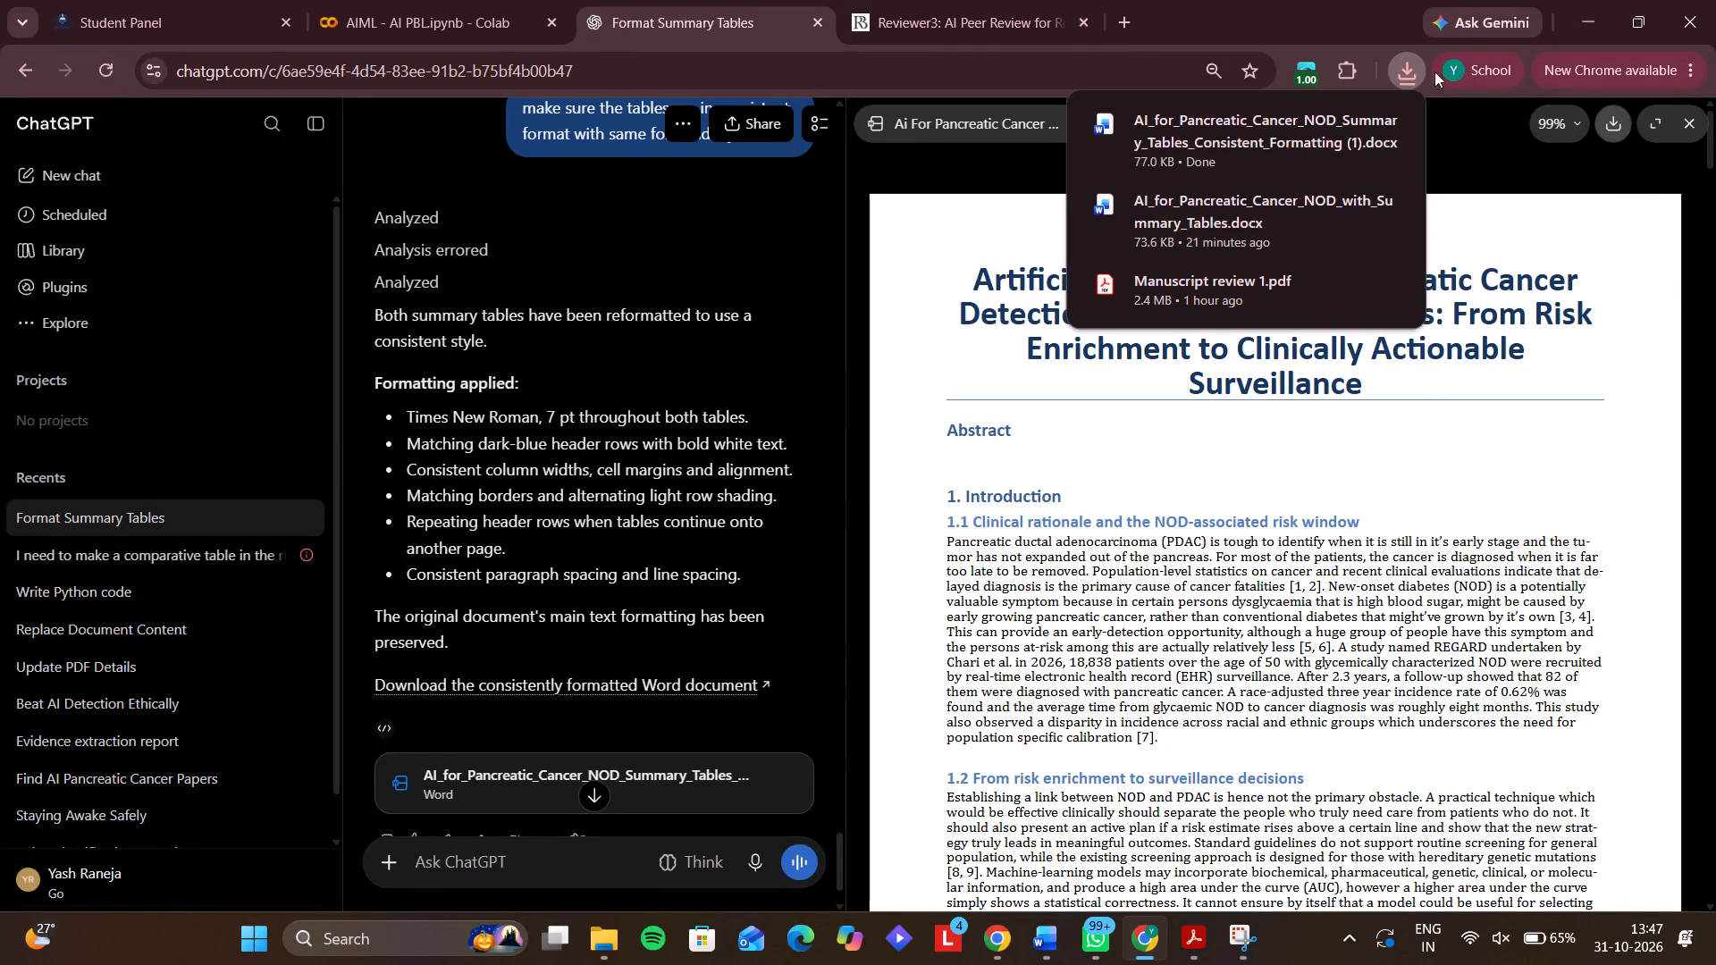
{"action": "left_click", "coordinate": [1284, 150]}
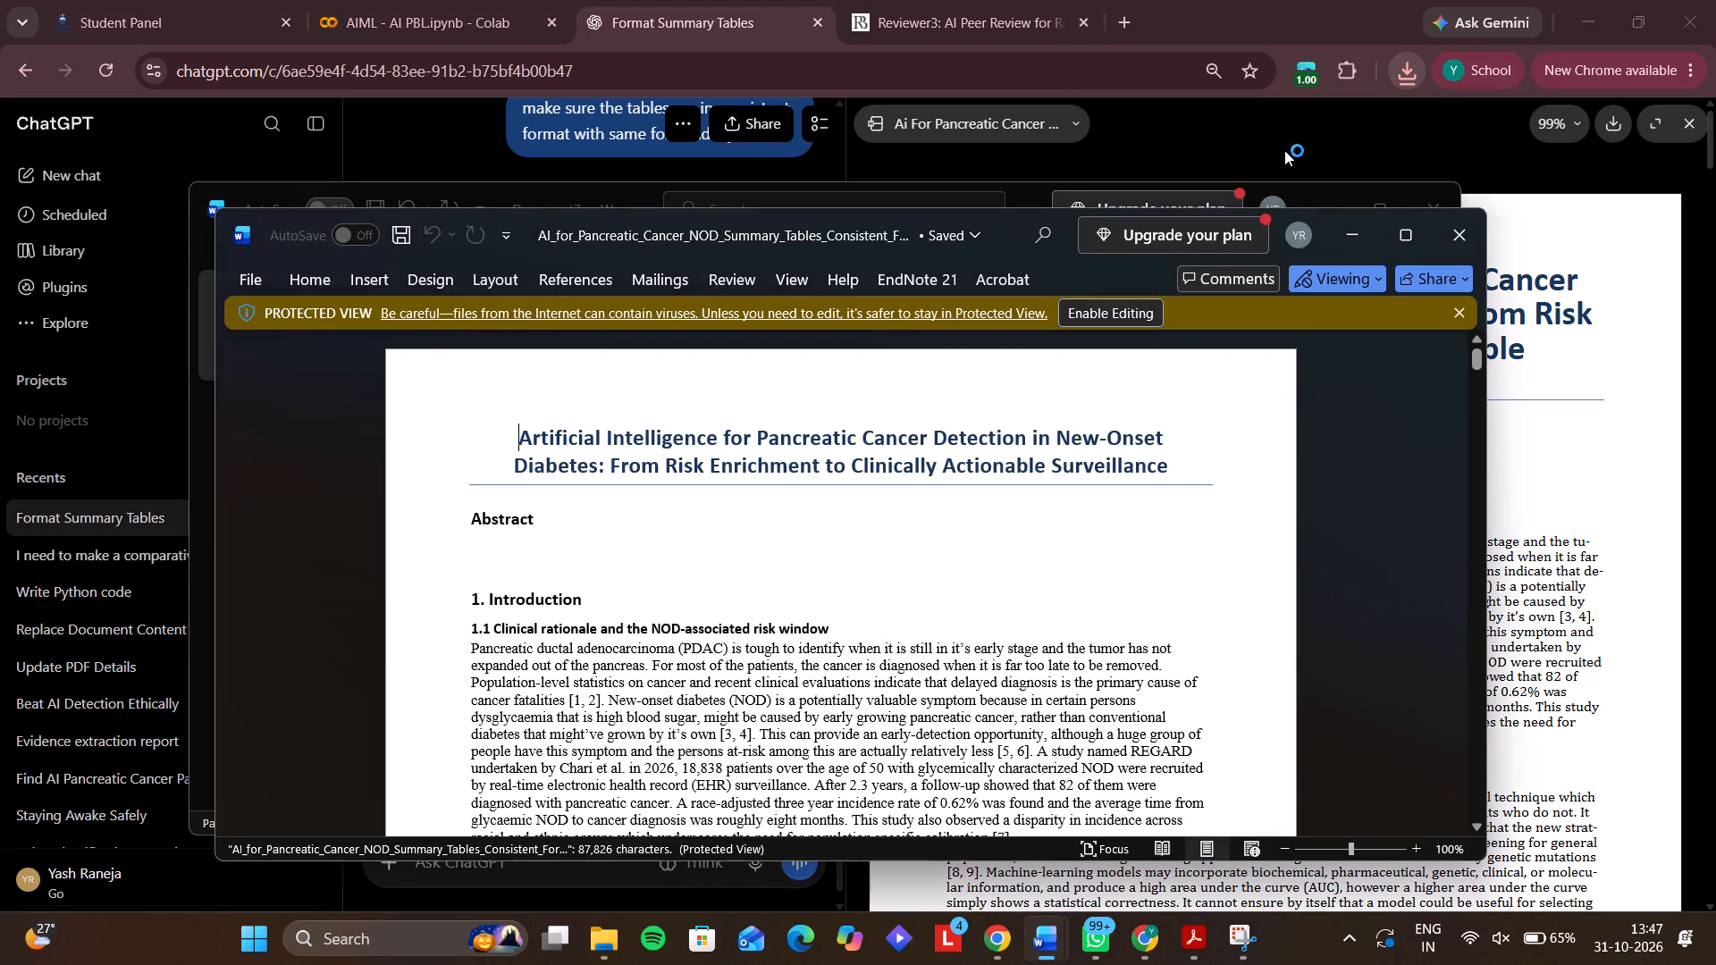
Enable editing of the downloaded manuscript, taking it out of Protected View.
{"action": "scroll", "coordinate": [1075, 615], "scroll_direction": "down", "scroll_amount": 1}
{"action": "left_click", "coordinate": [1128, 335]}
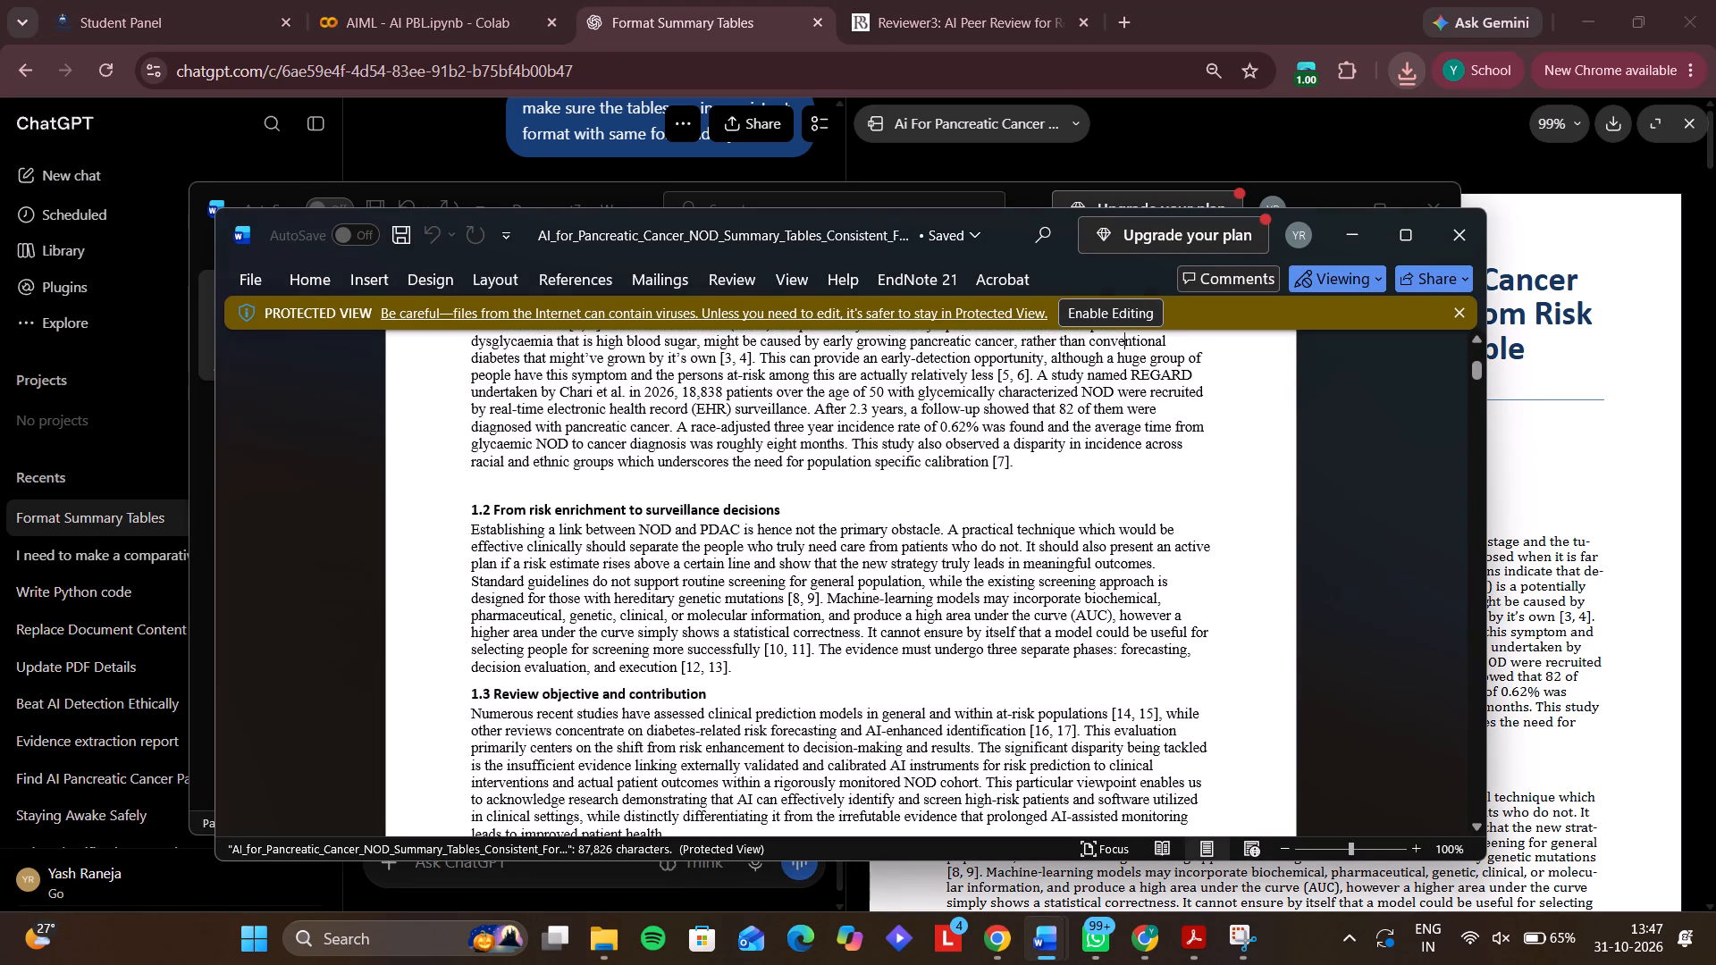
{"action": "left_click", "coordinate": [1124, 301]}
Look through the manuscript from the Introduction to the end of the References, checking the numbered reference list.
{"action": "scroll", "coordinate": [1023, 598], "scroll_direction": "down", "scroll_amount": 1}
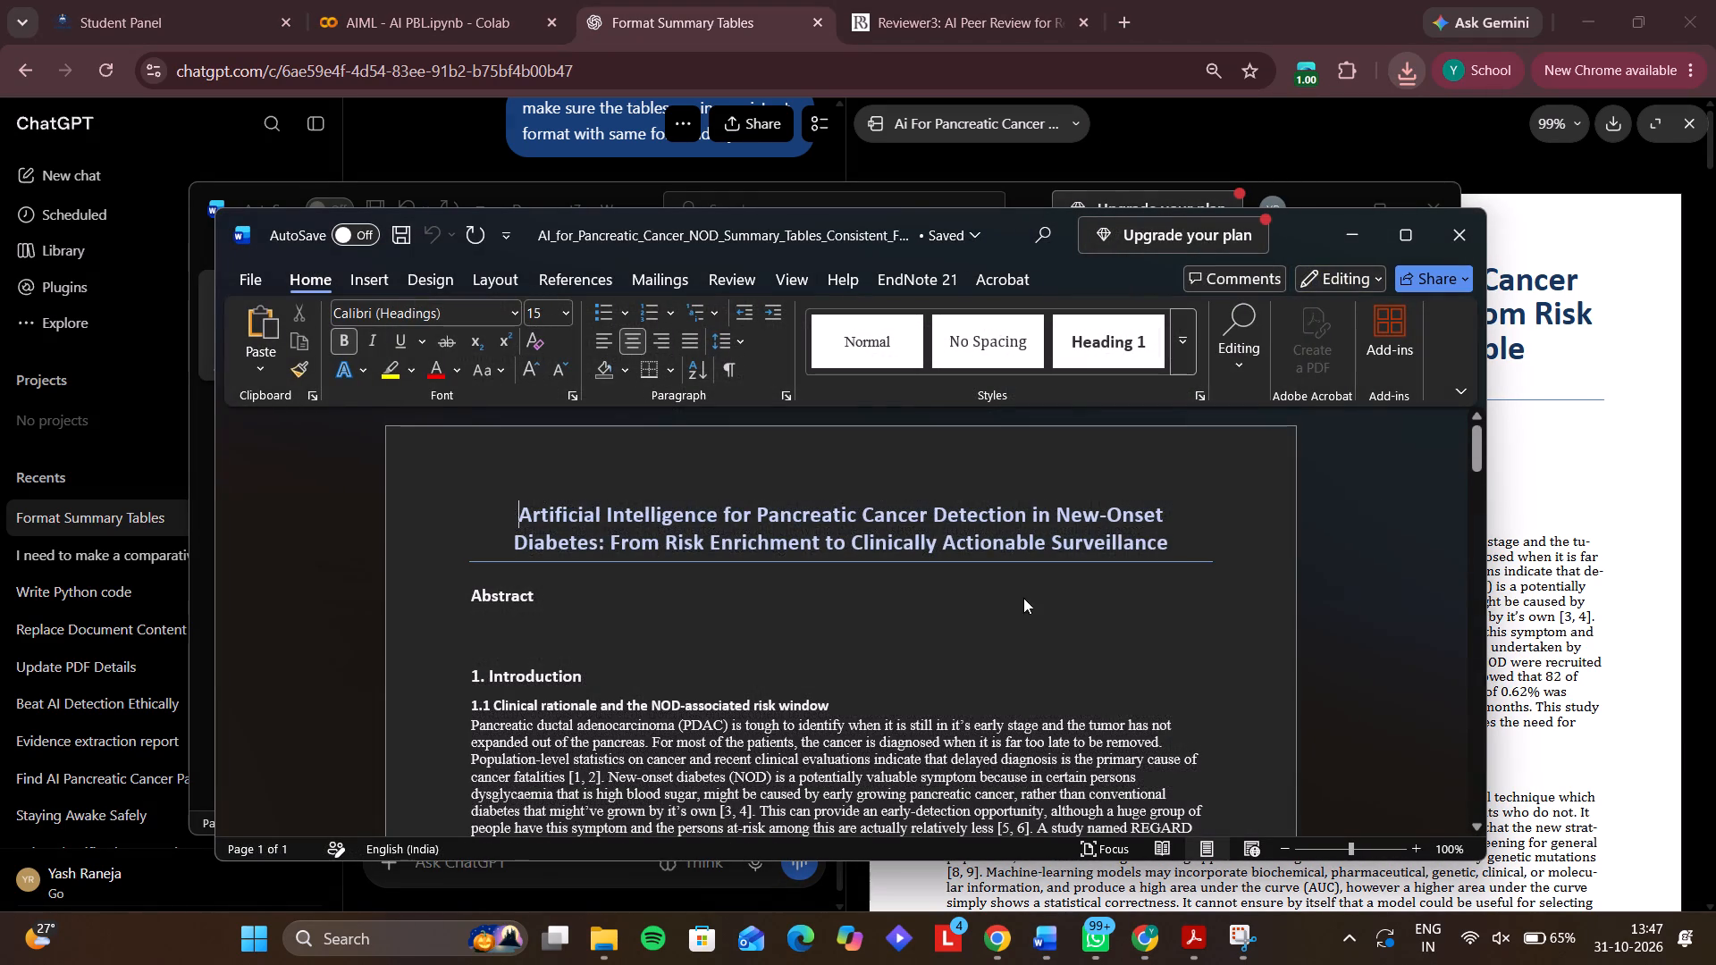
{"action": "scroll", "coordinate": [1023, 598], "scroll_direction": "down", "scroll_amount": 2}
{"action": "left_click", "coordinate": [1015, 639]}
{"action": "left_click", "coordinate": [1005, 636]}
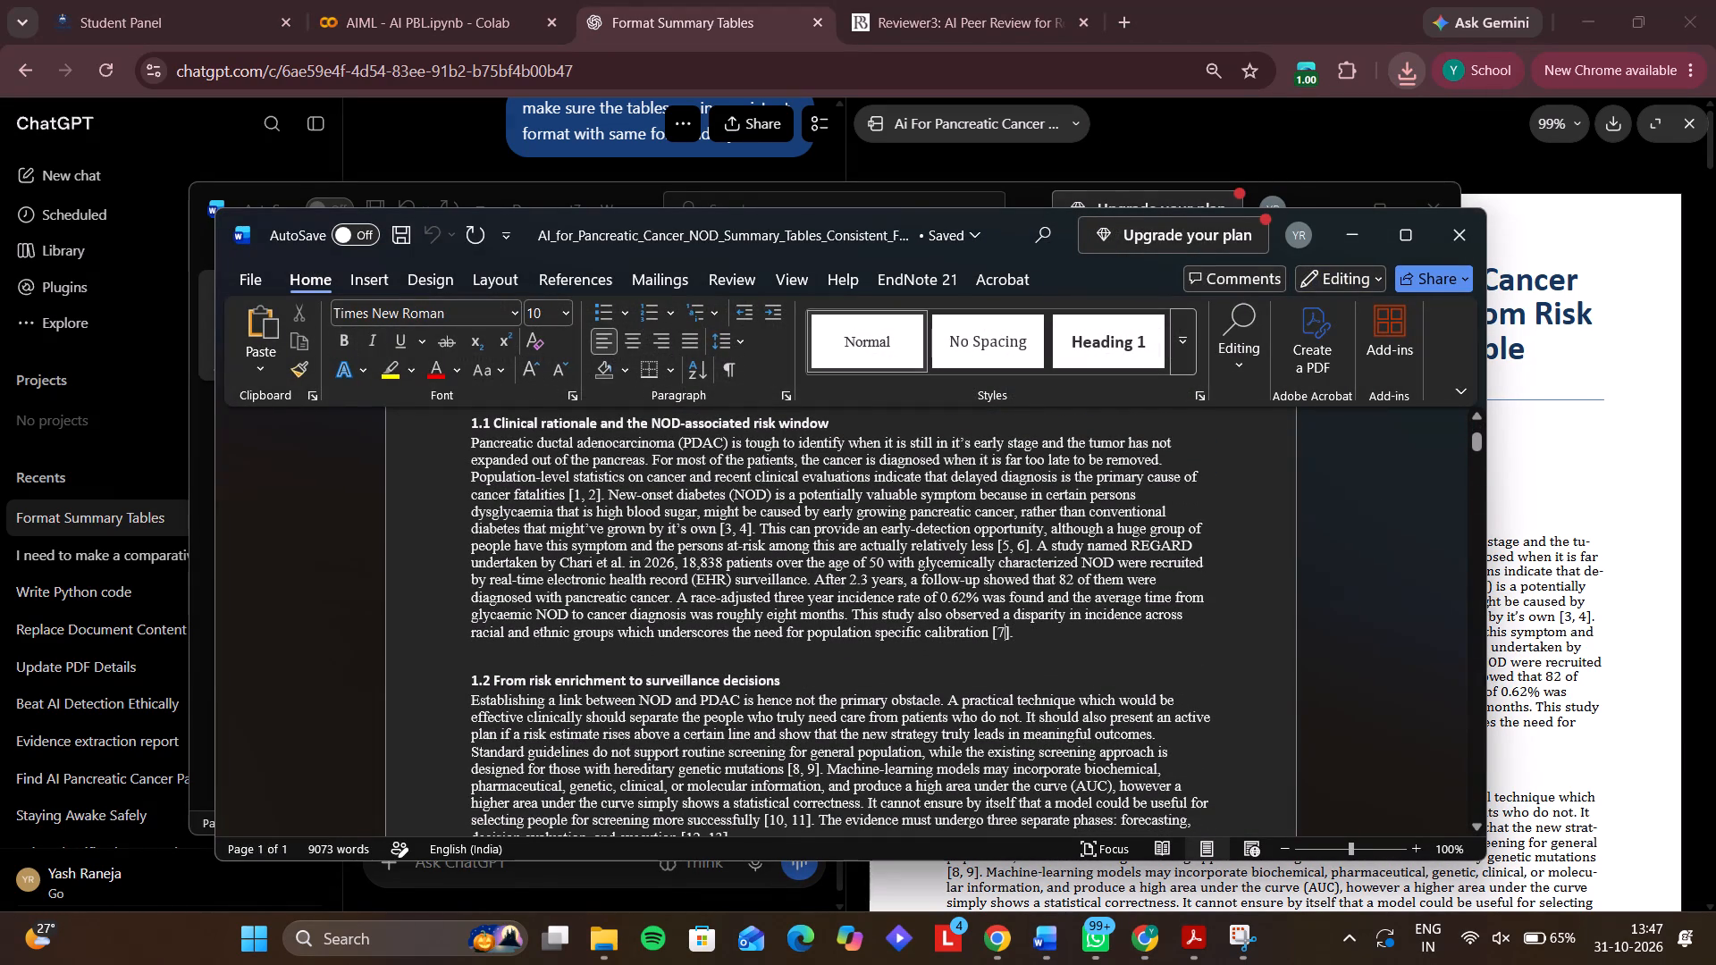
{"action": "scroll", "coordinate": [1010, 688], "scroll_direction": "down", "scroll_amount": 2}
{"action": "scroll", "coordinate": [1010, 688], "scroll_direction": "down", "scroll_amount": 20}
{"action": "scroll", "coordinate": [1010, 688], "scroll_direction": "down", "scroll_amount": 5}
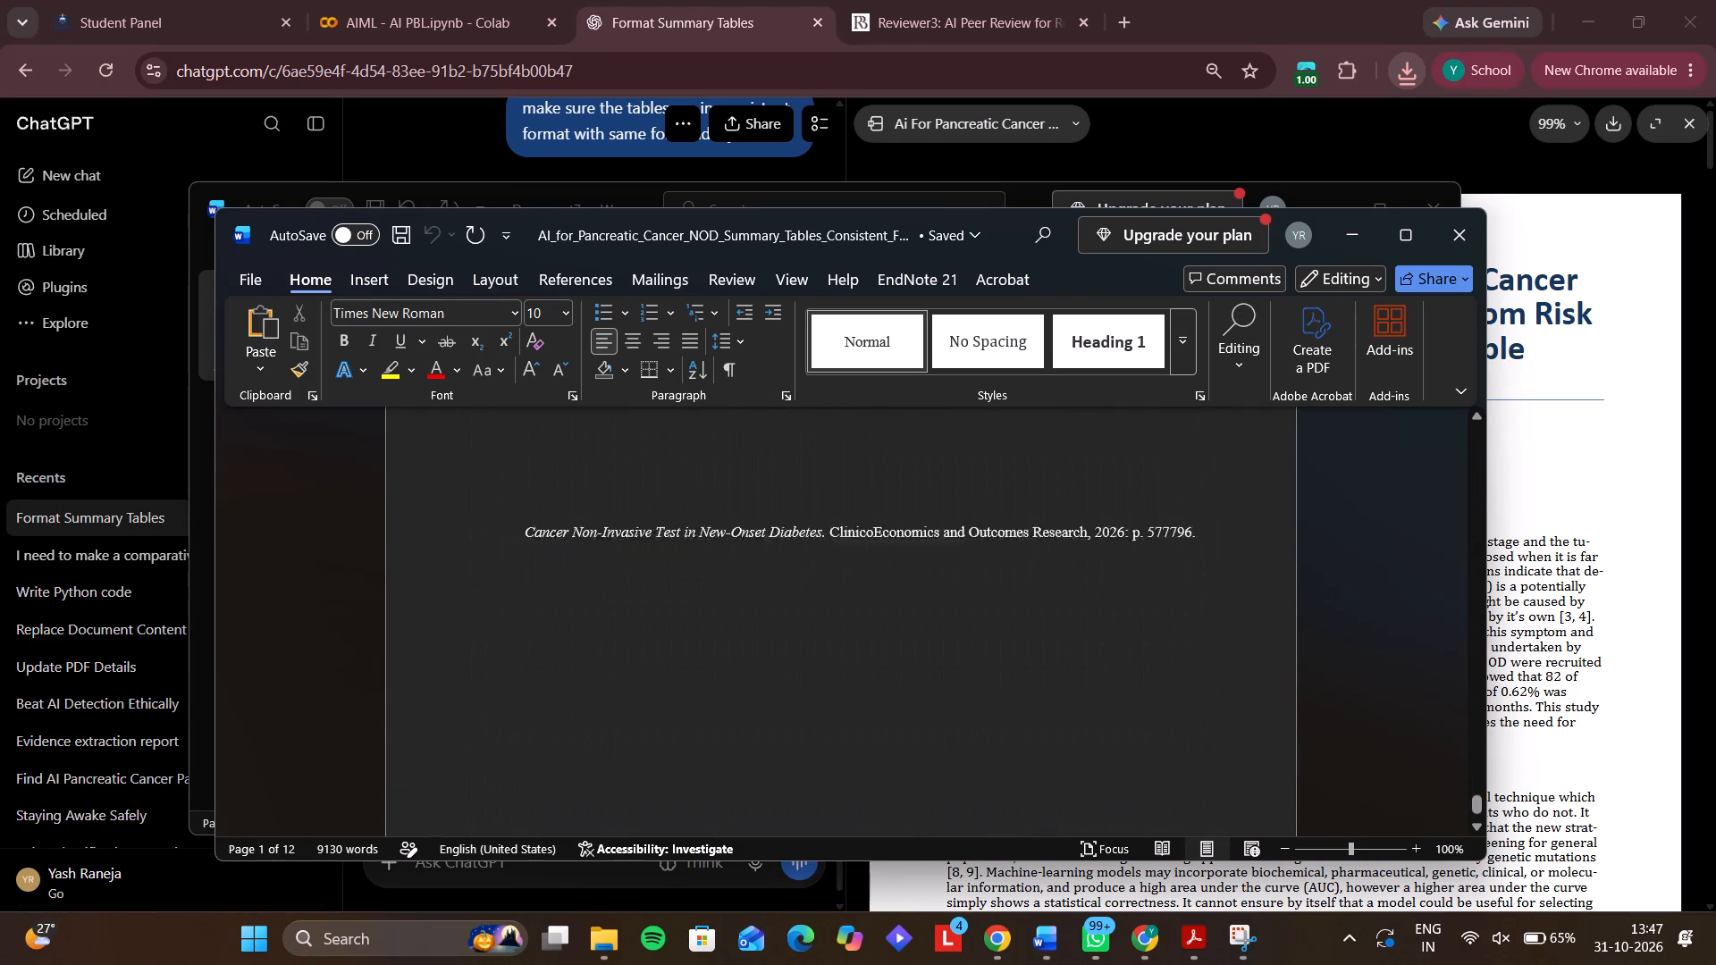
{"action": "scroll", "coordinate": [1010, 688], "scroll_direction": "up", "scroll_amount": 7}
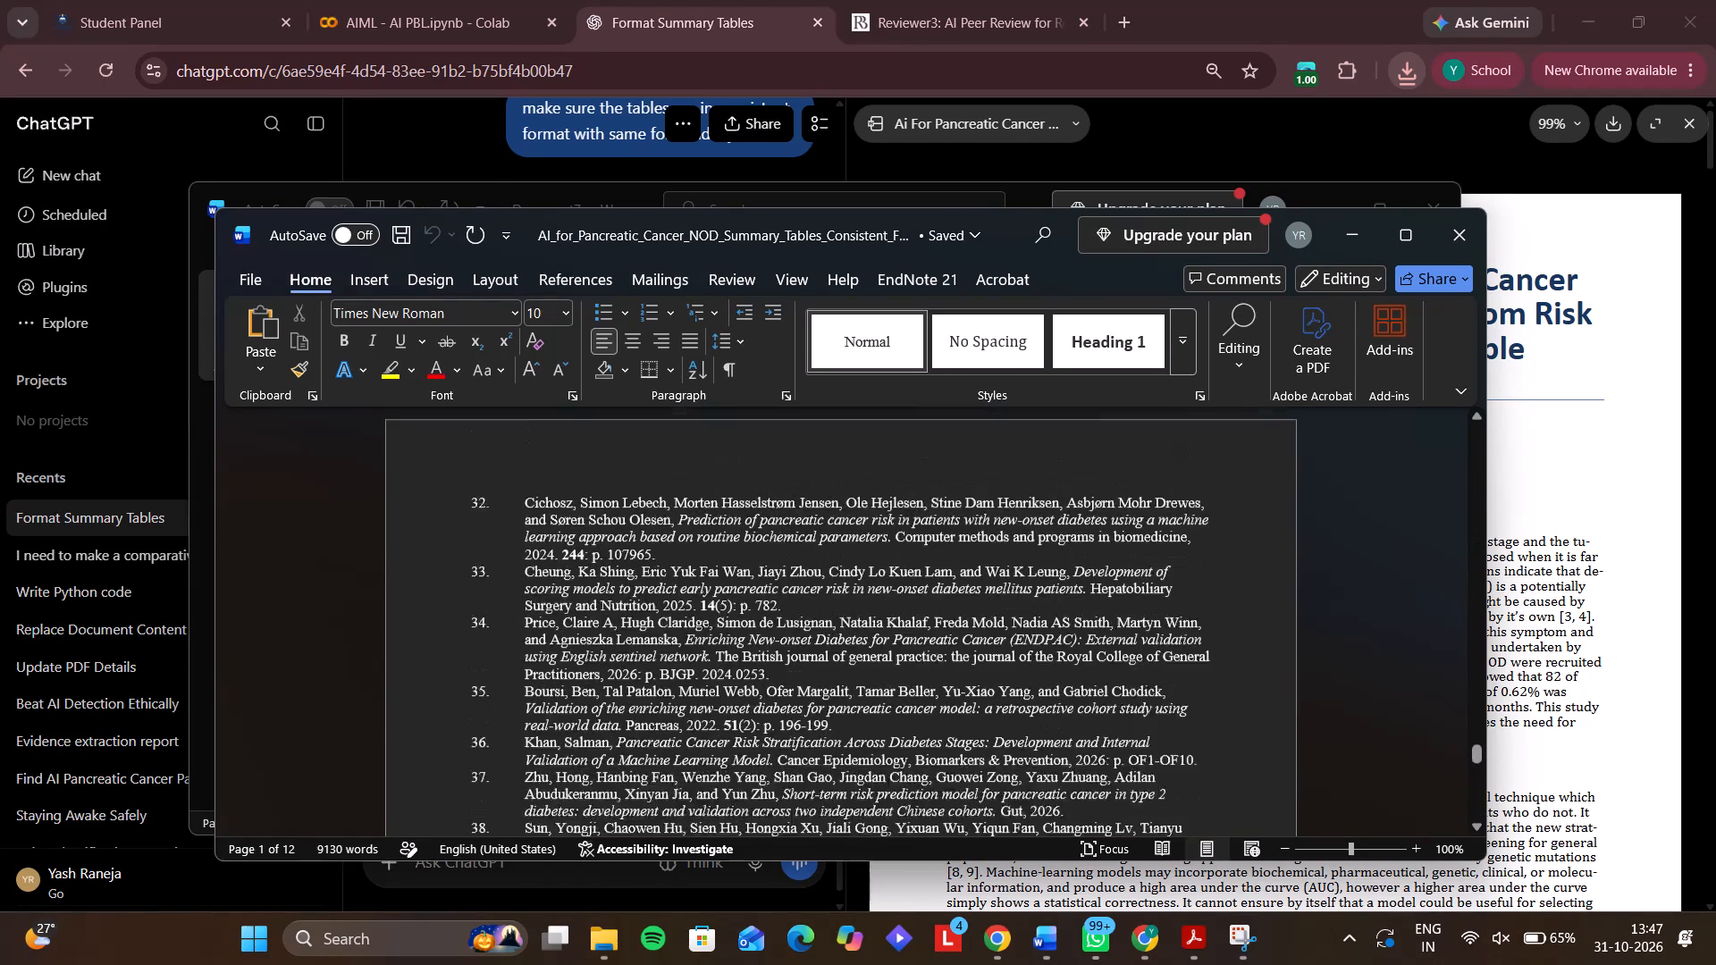
{"action": "scroll", "coordinate": [1010, 688], "scroll_direction": "up", "scroll_amount": 3}
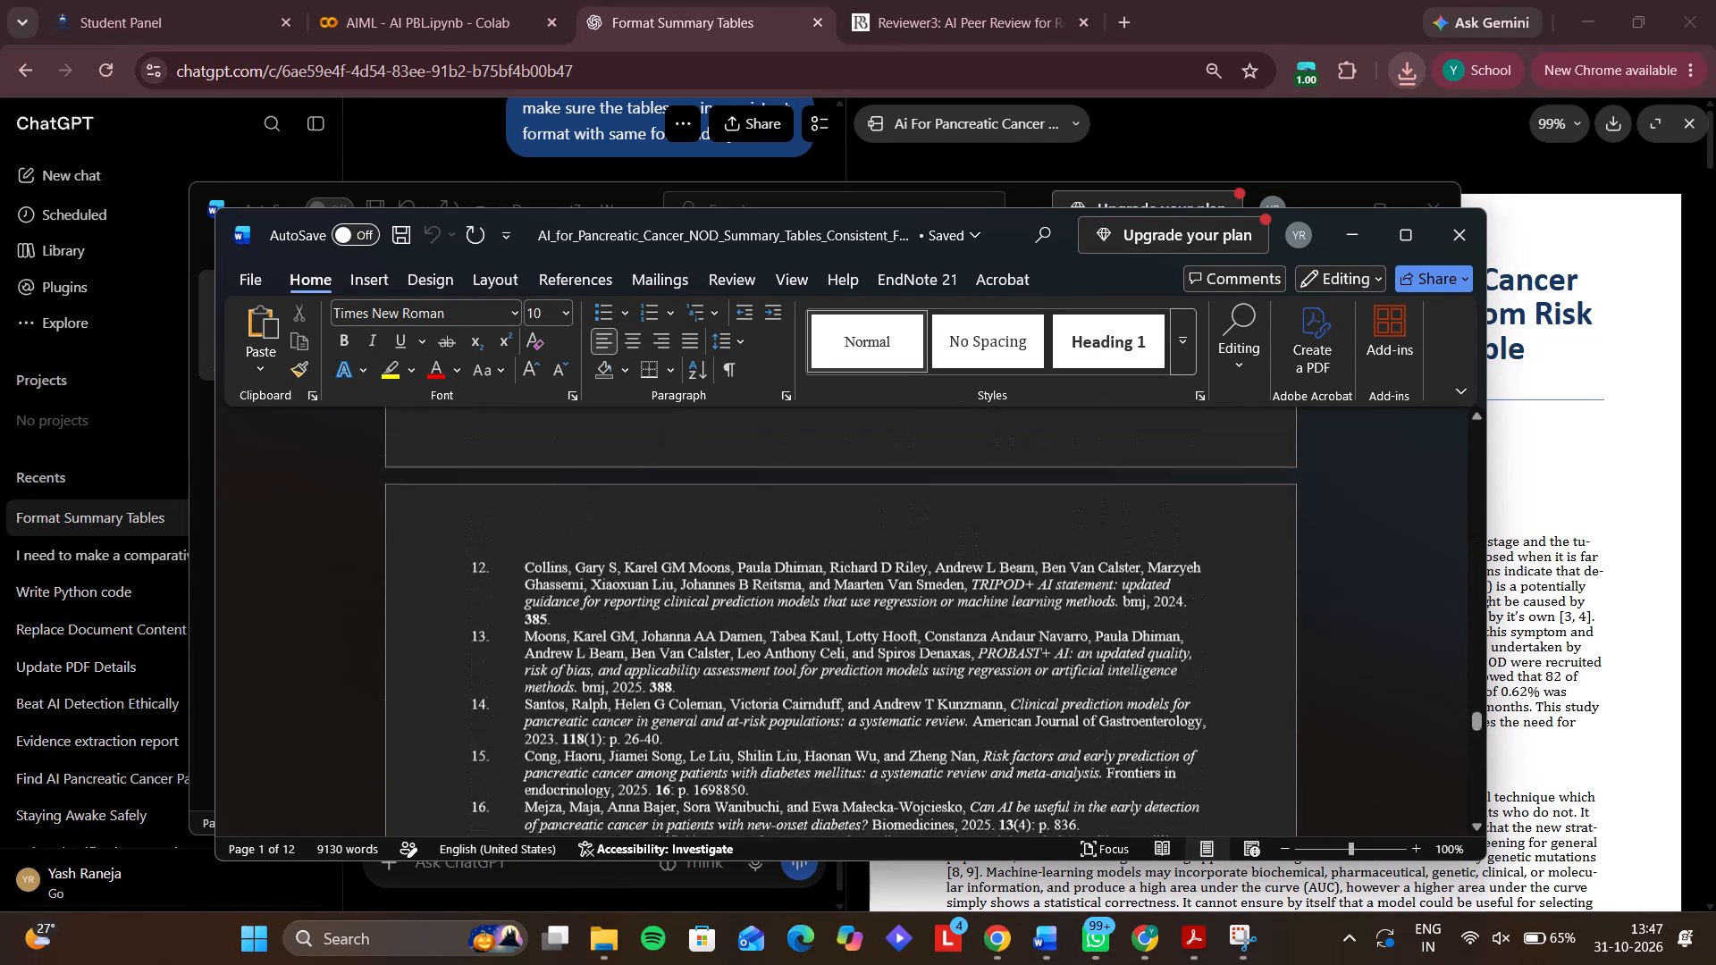
{"action": "scroll", "coordinate": [1010, 688], "scroll_direction": "up", "scroll_amount": 2}
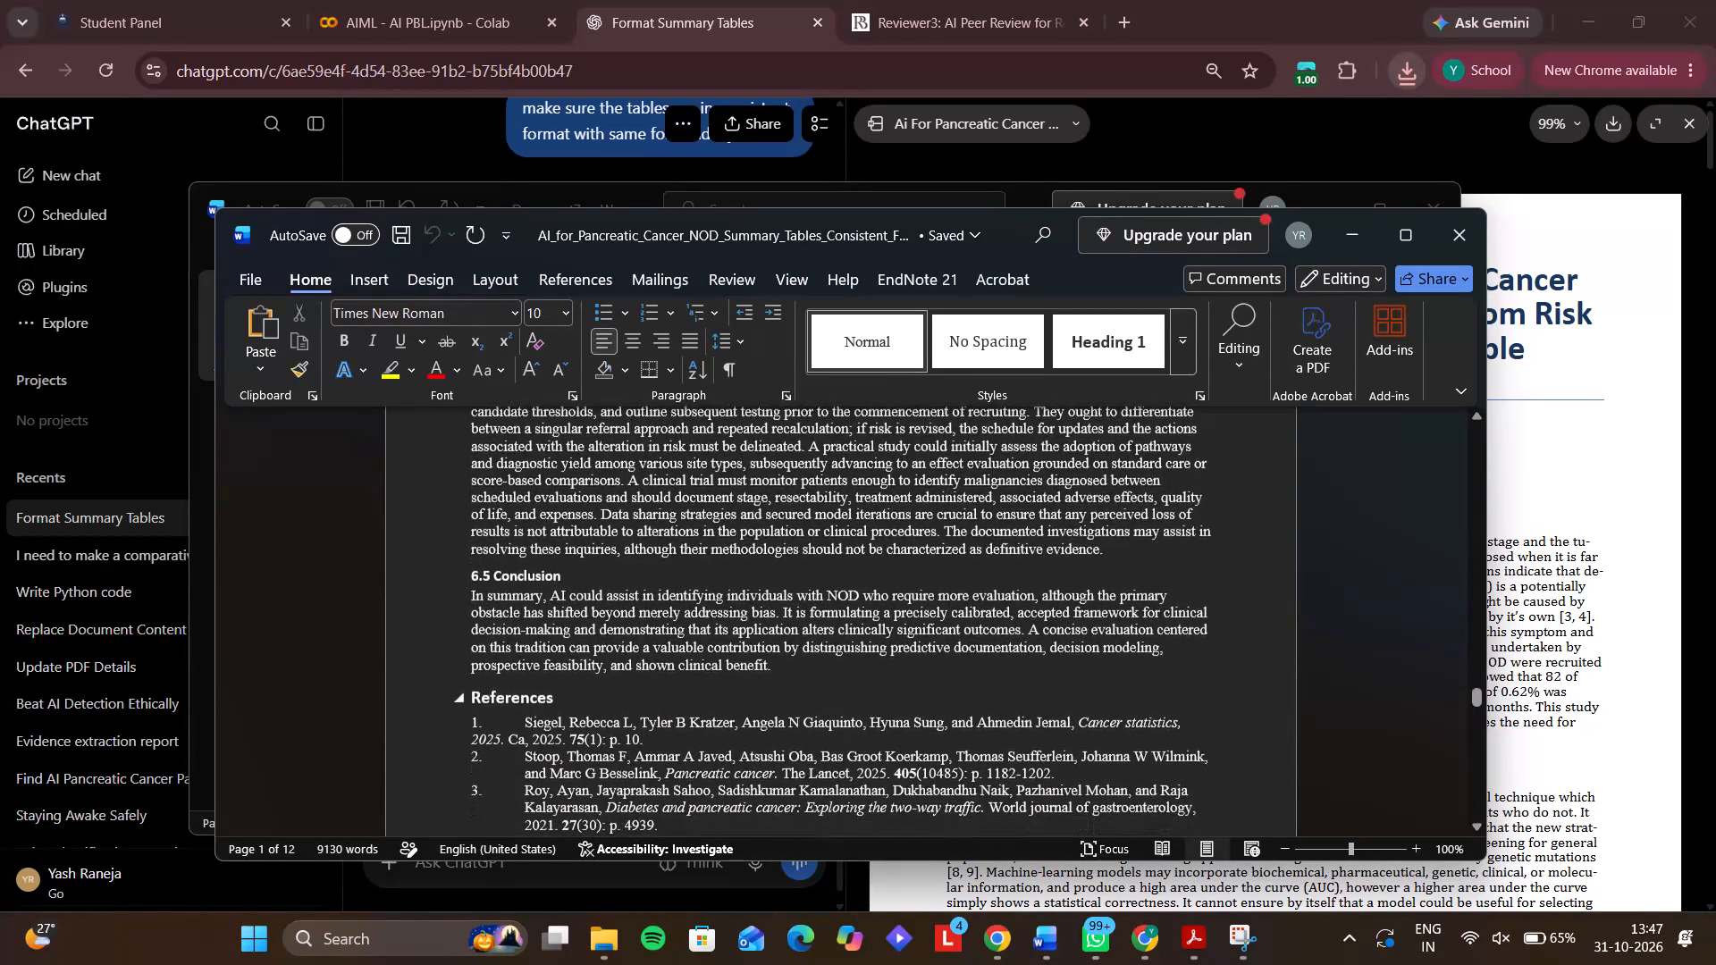
{"action": "scroll", "coordinate": [1010, 688], "scroll_direction": "up", "scroll_amount": 2}
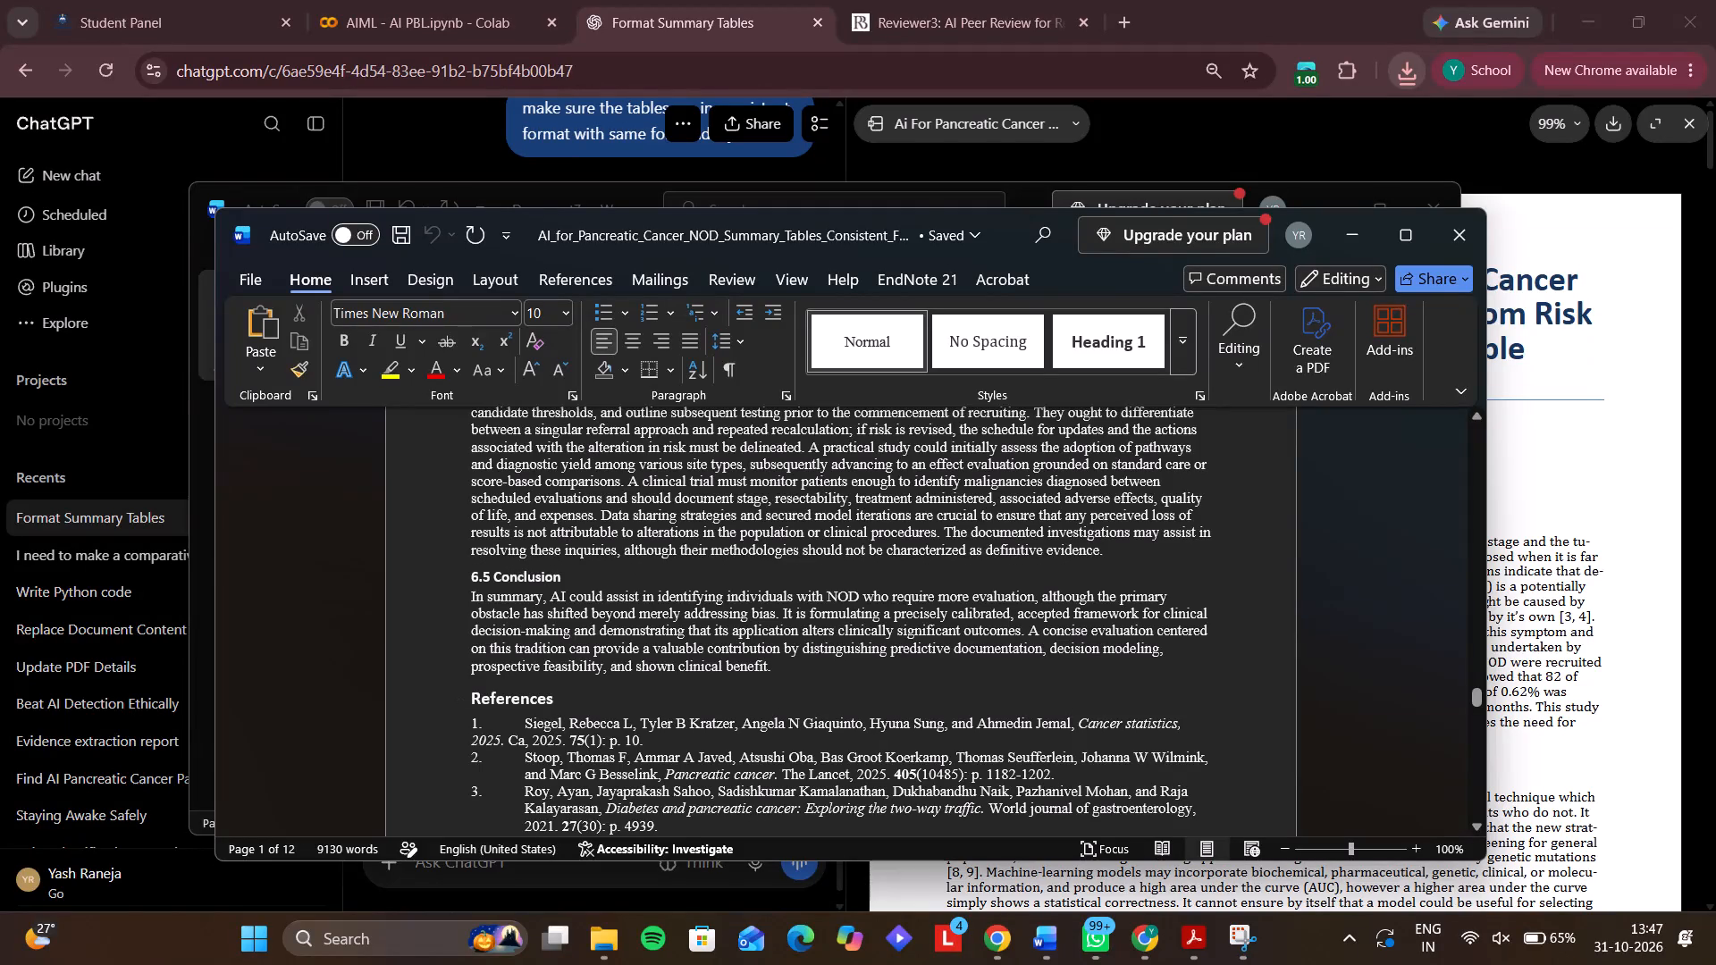
{"action": "left_click", "coordinate": [475, 739]}
{"action": "scroll", "coordinate": [655, 740], "scroll_direction": "up", "scroll_amount": 20}
{"action": "scroll", "coordinate": [655, 740], "scroll_direction": "up", "scroll_amount": 15}
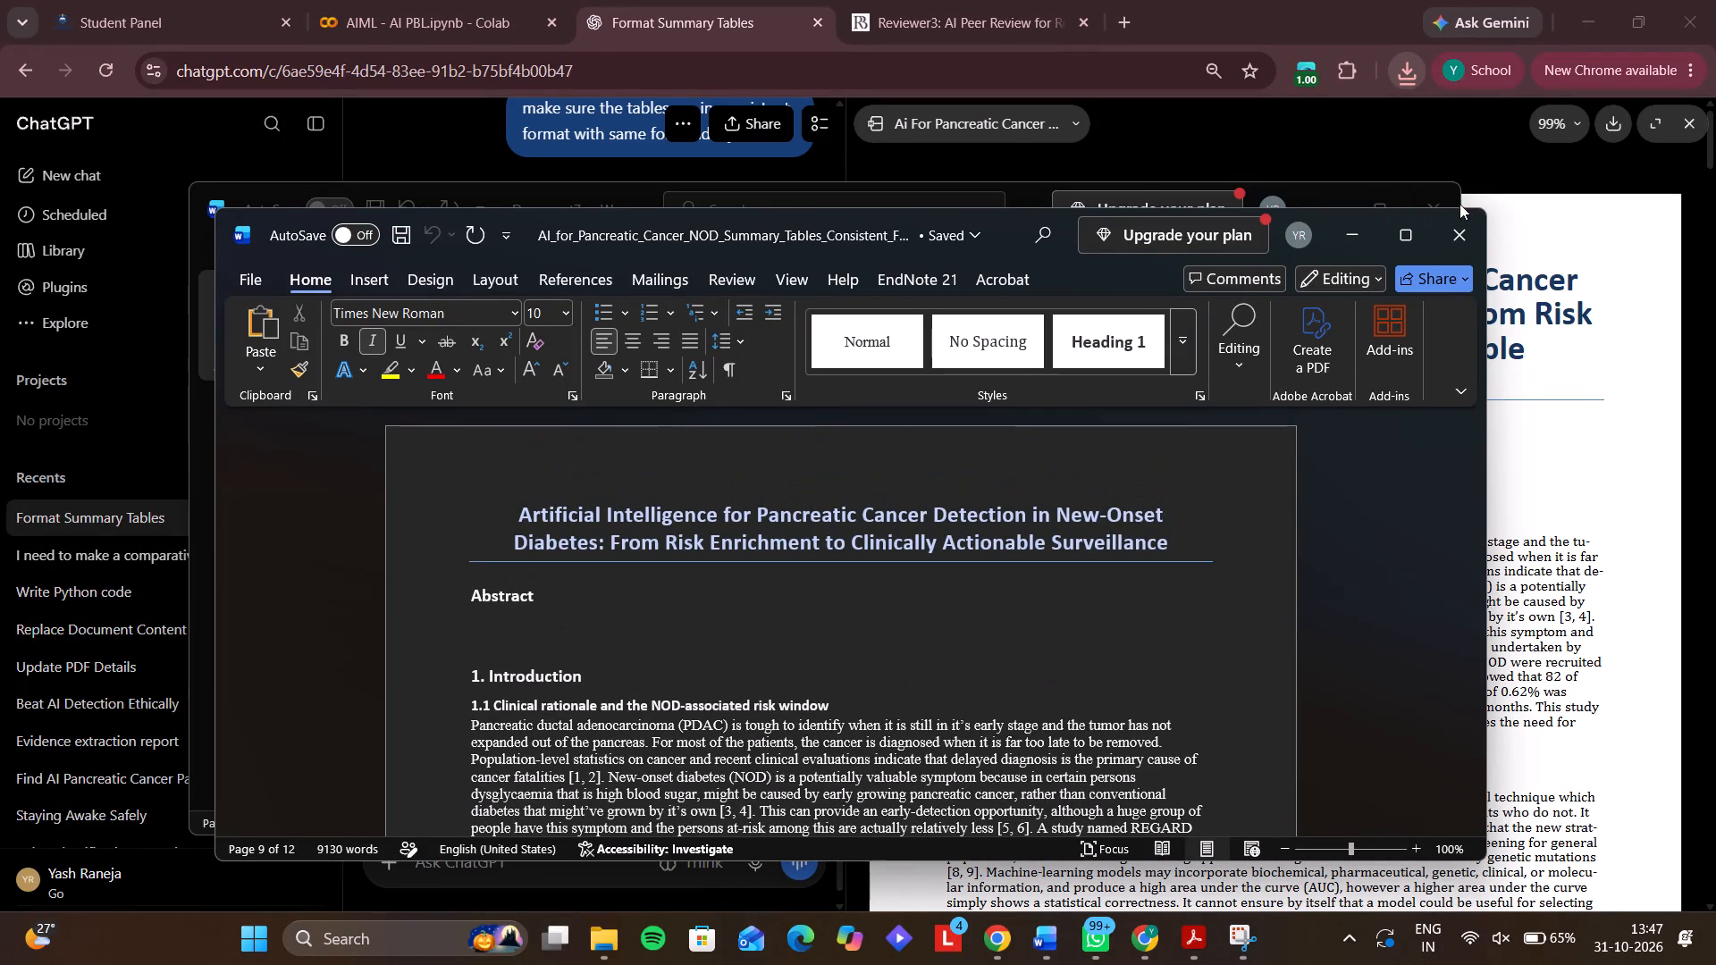
Maximize the document window and examine the layout of Table 1, comparing risk-prediction studies in NOD, across its page break.
{"action": "left_click", "coordinate": [1414, 222]}
{"action": "scroll", "coordinate": [1232, 659], "scroll_direction": "down", "scroll_amount": 6}
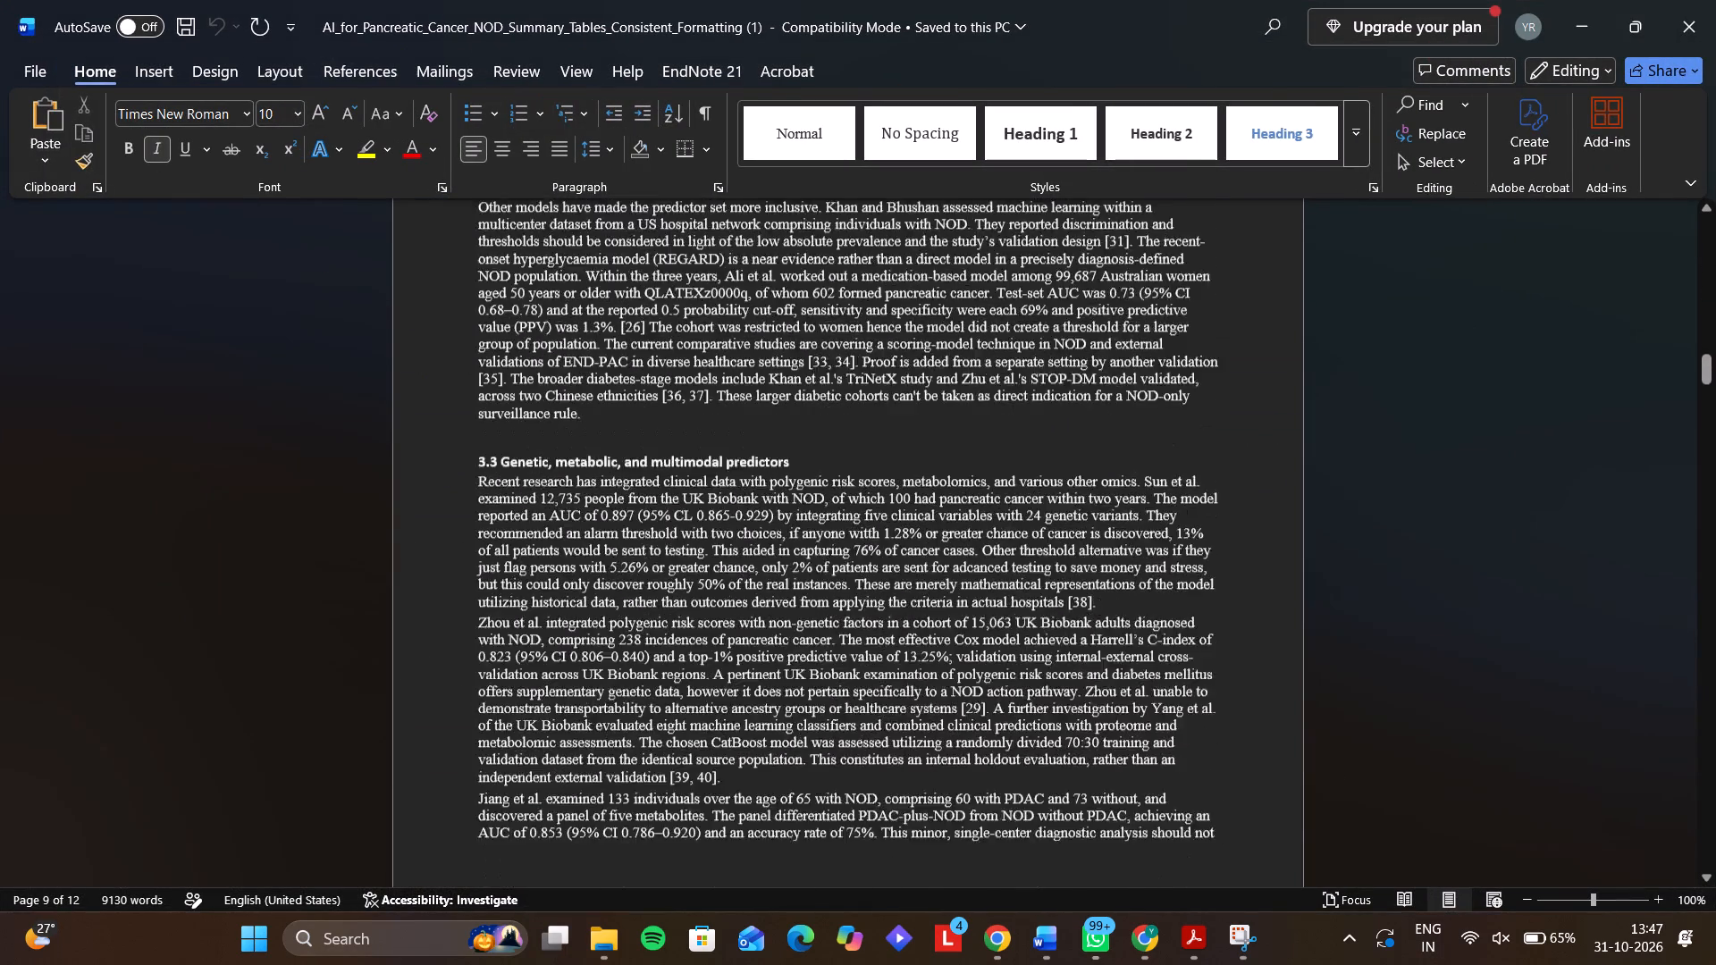
{"action": "scroll", "coordinate": [1232, 659], "scroll_direction": "down", "scroll_amount": 5}
{"action": "scroll", "coordinate": [1232, 659], "scroll_direction": "up", "scroll_amount": 2}
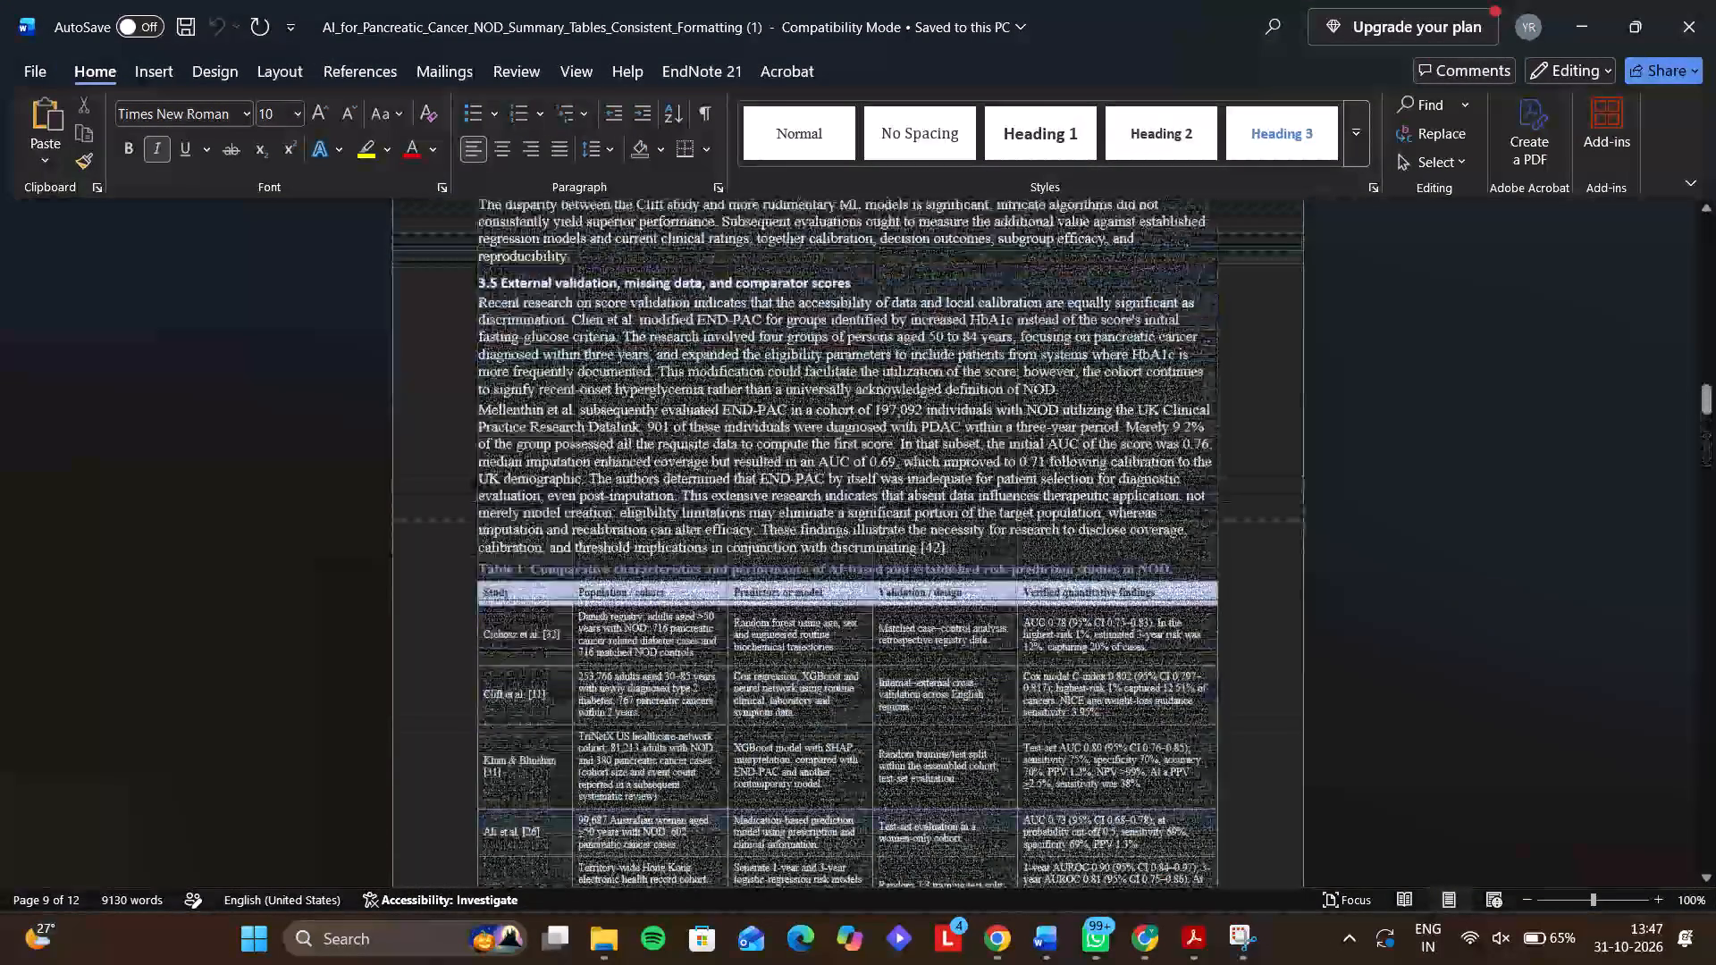
{"action": "scroll", "coordinate": [1232, 659], "scroll_direction": "down", "scroll_amount": 1}
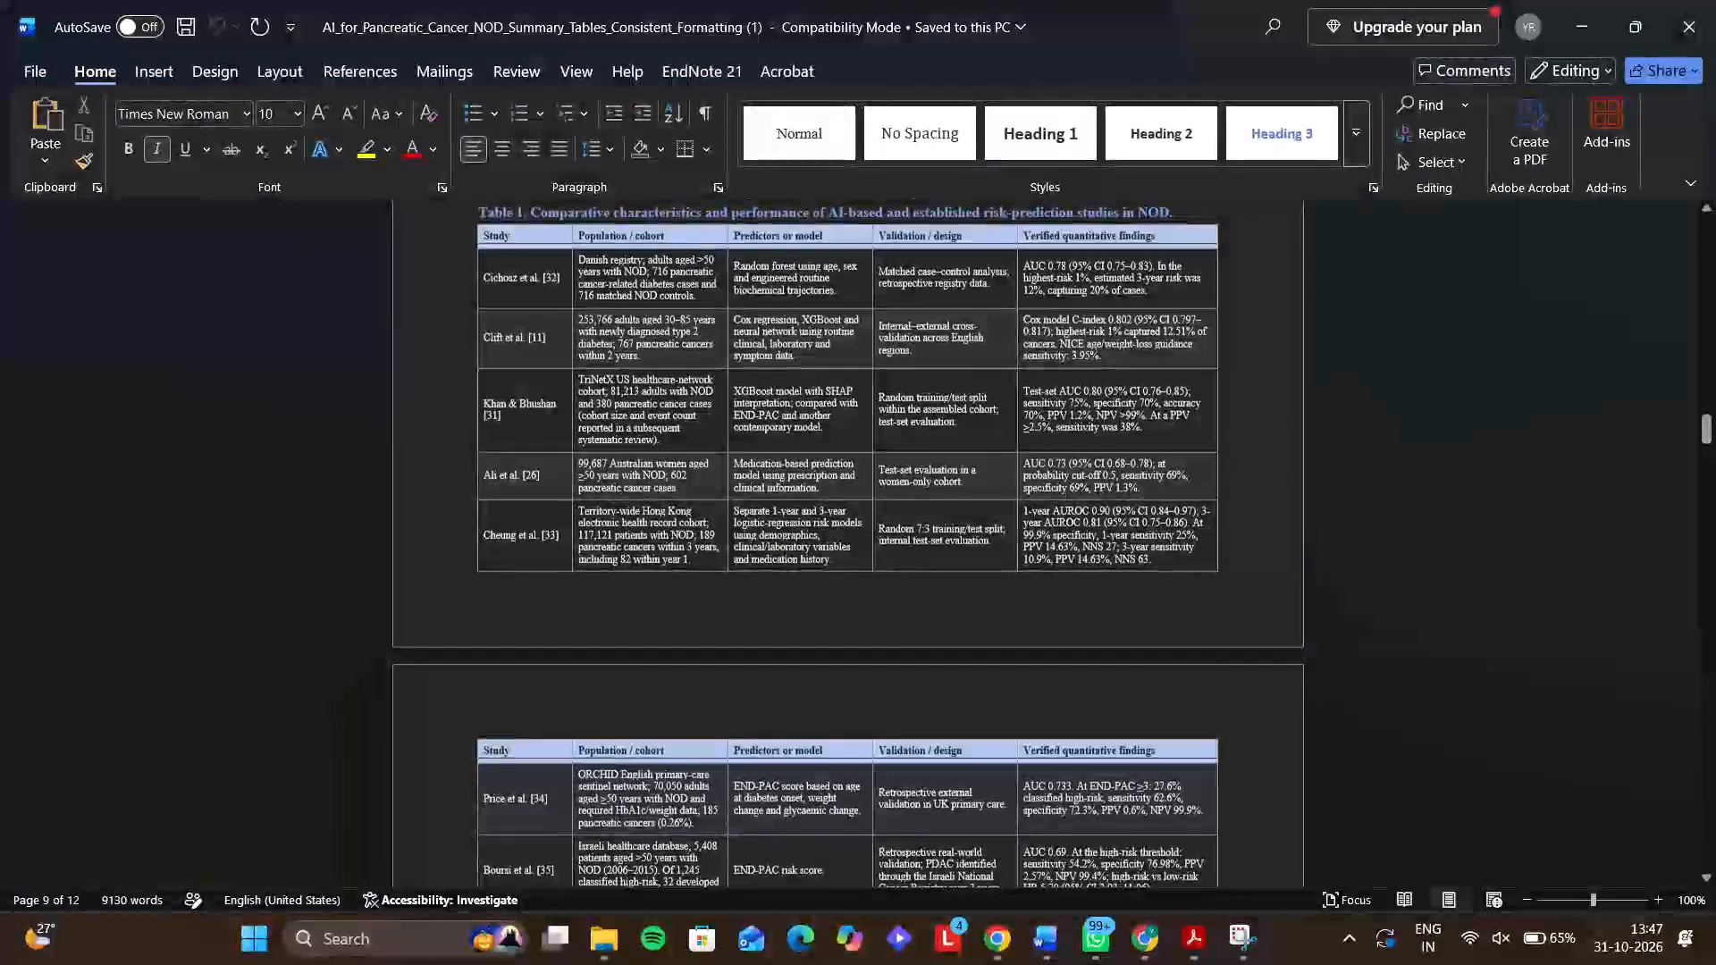
{"action": "scroll", "coordinate": [1232, 659], "scroll_direction": "down", "scroll_amount": 3}
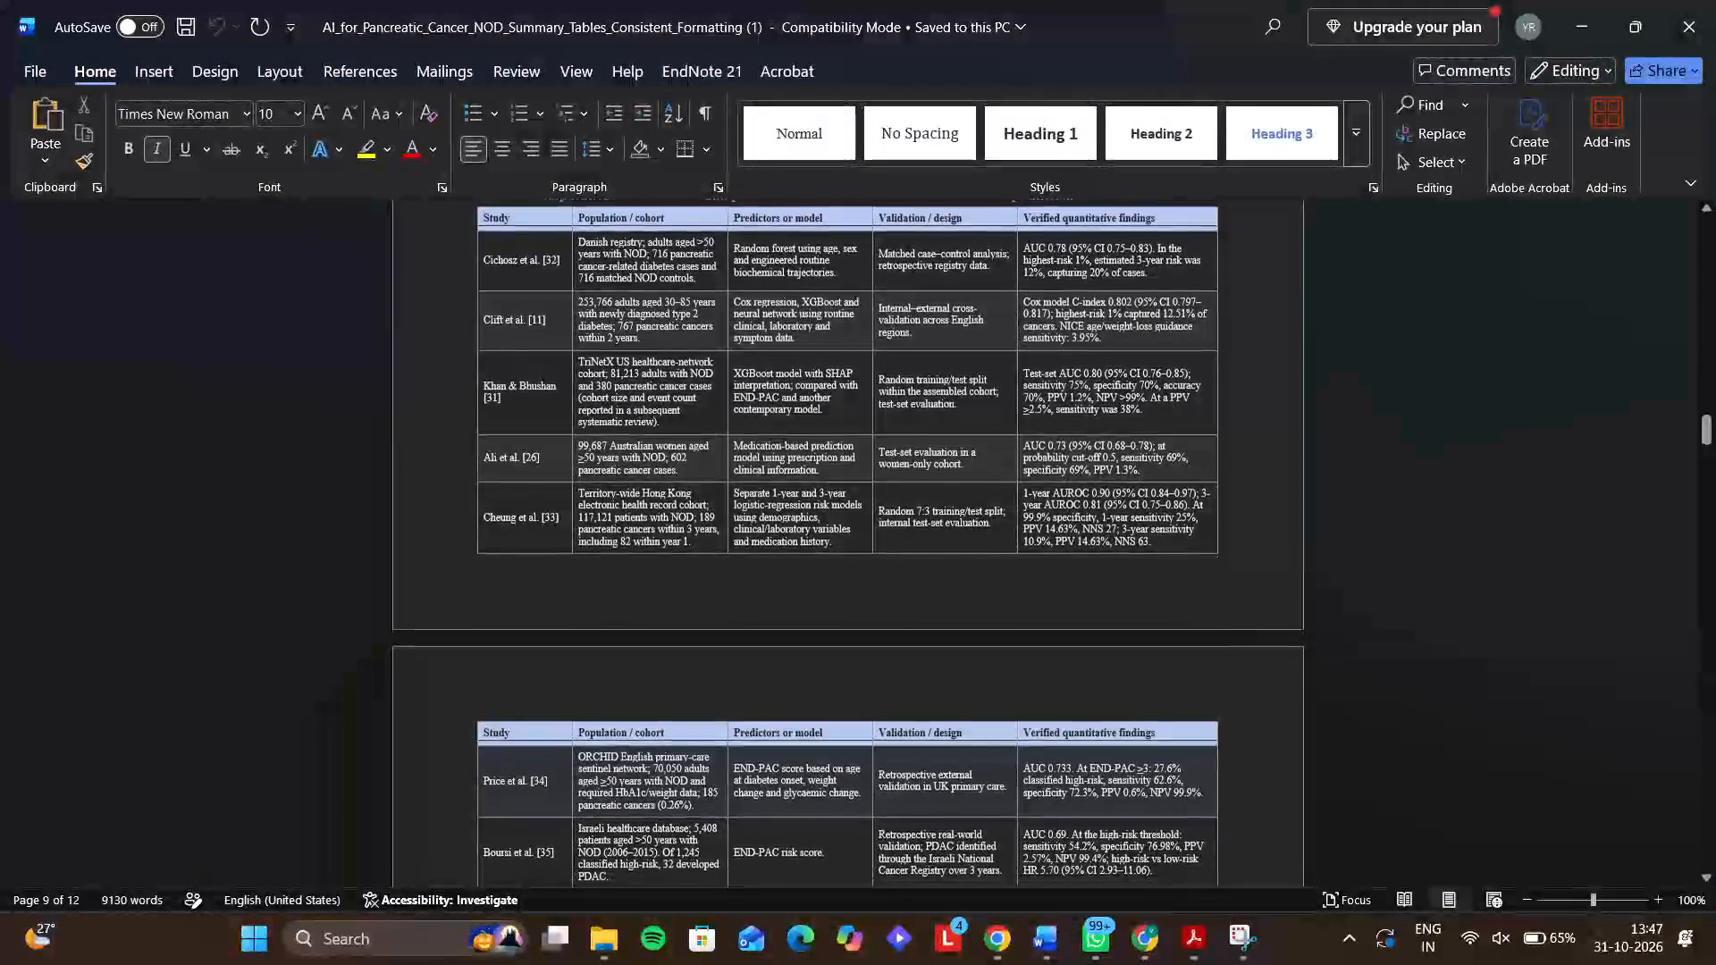
{"action": "scroll", "coordinate": [1232, 659], "scroll_direction": "down", "scroll_amount": 1}
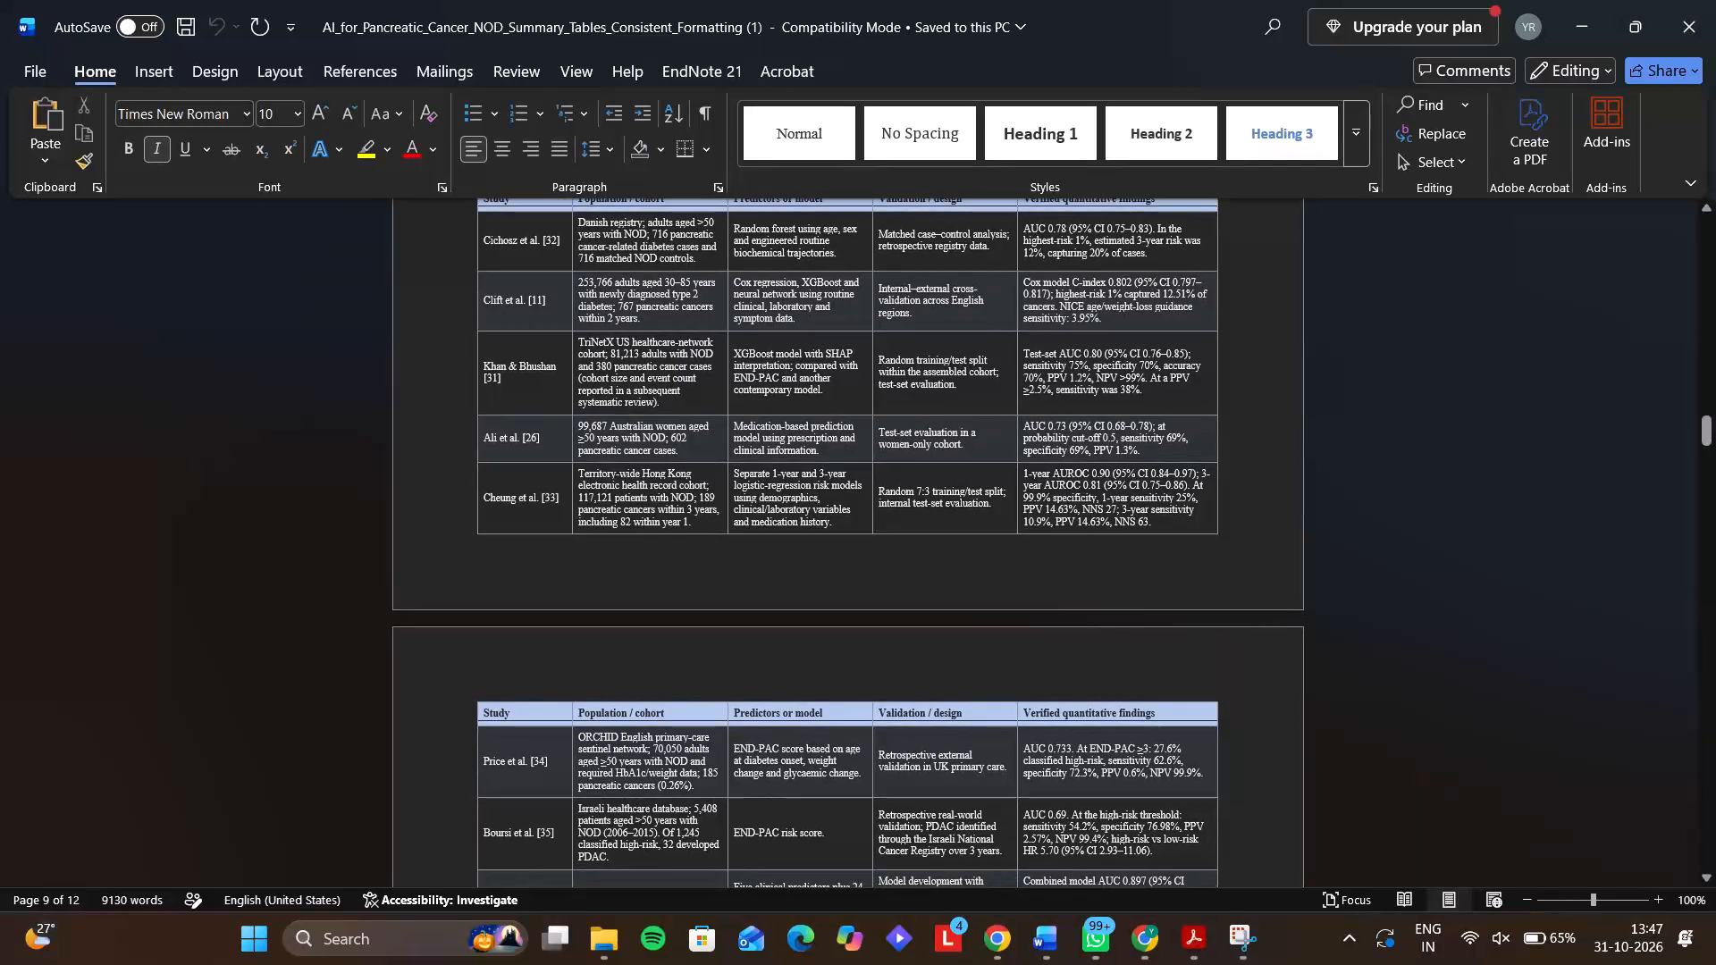
{"action": "scroll", "coordinate": [1232, 659], "scroll_direction": "down", "scroll_amount": 2}
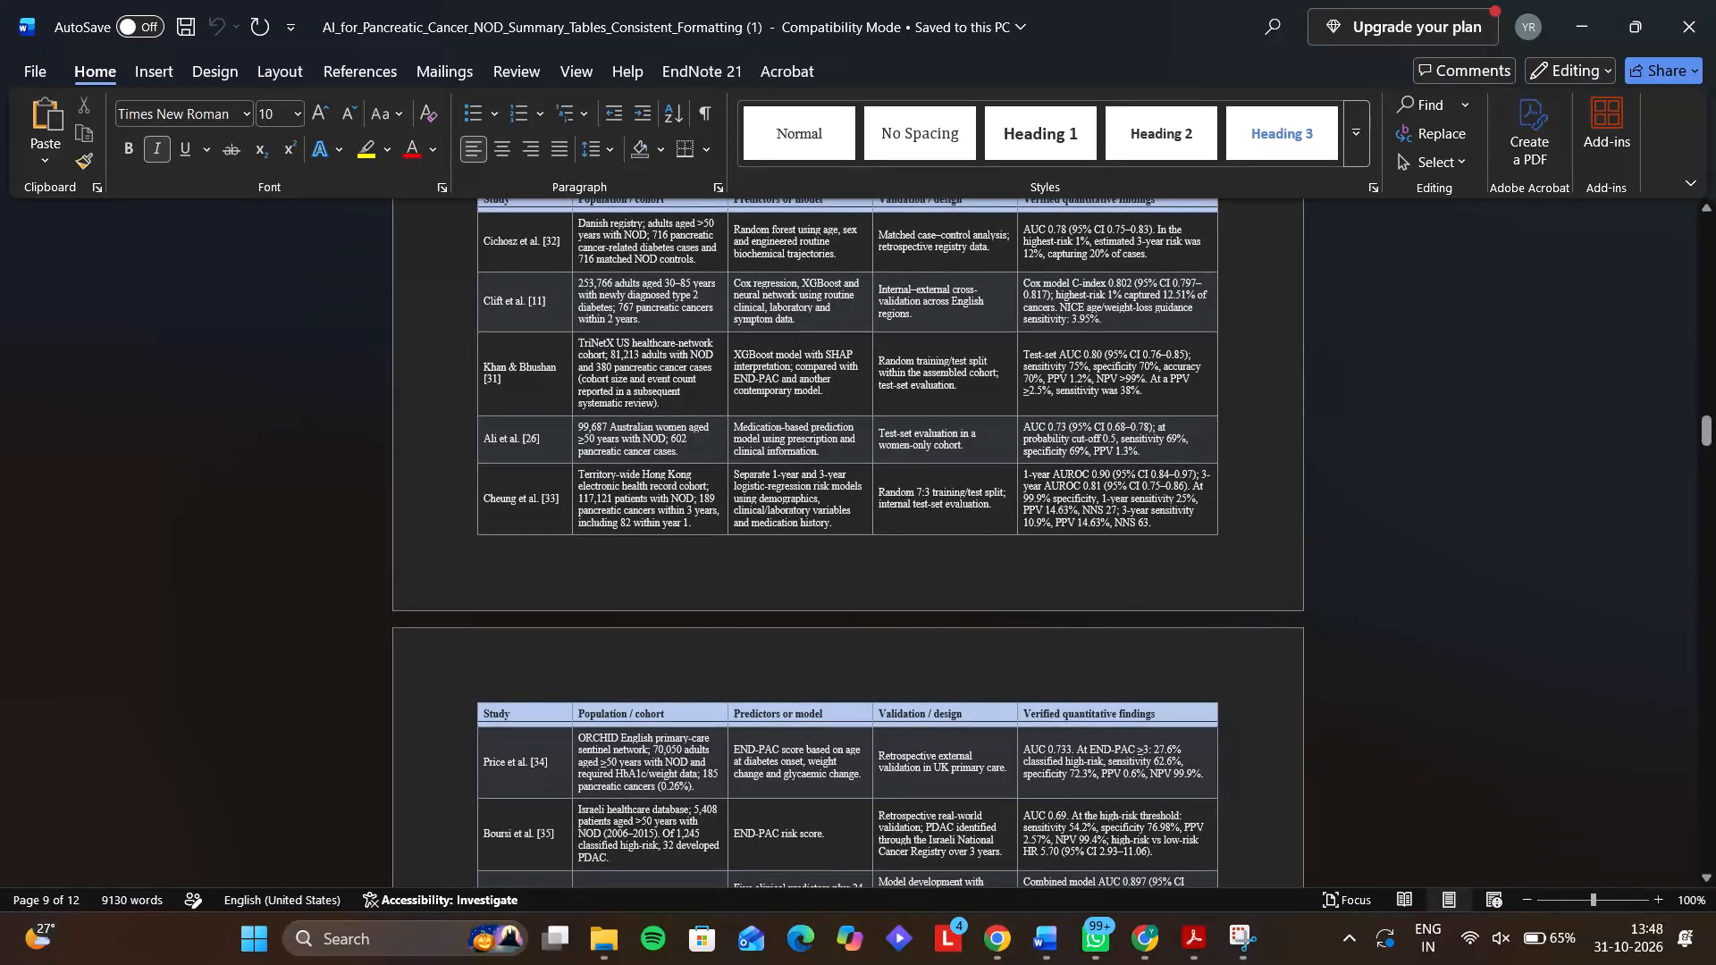
{"action": "scroll", "coordinate": [1232, 659], "scroll_direction": "down", "scroll_amount": 1}
{"action": "scroll", "coordinate": [1232, 659], "scroll_direction": "up", "scroll_amount": 1}
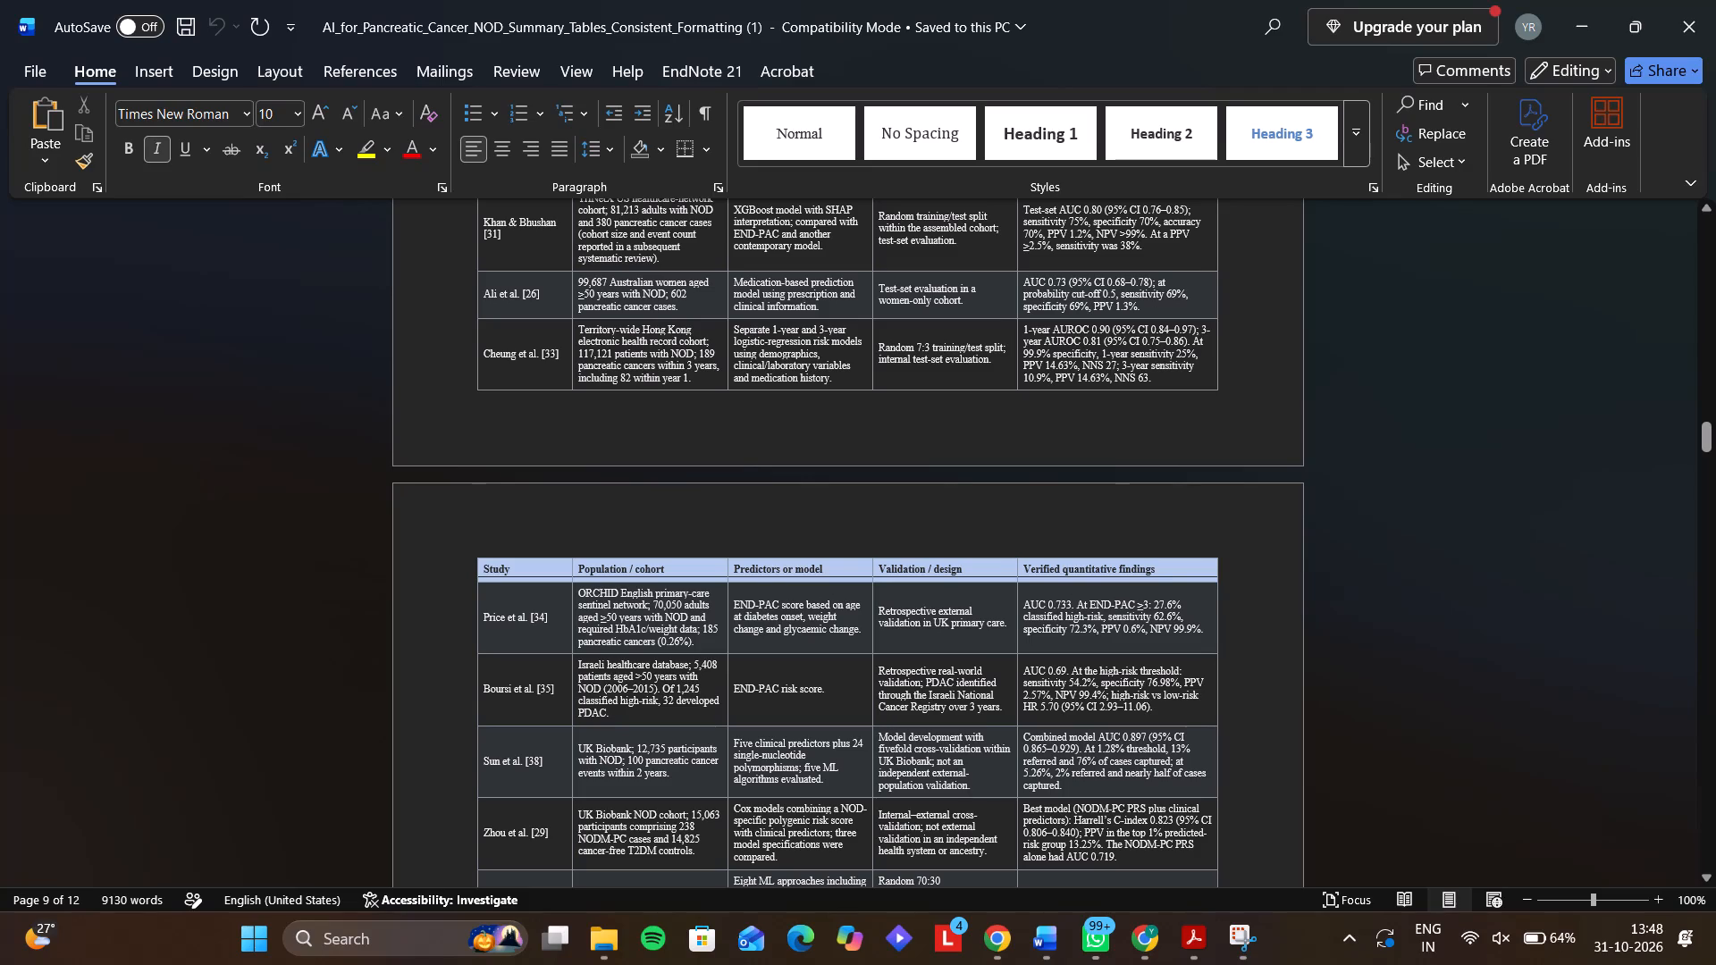
{"action": "scroll", "coordinate": [1232, 659], "scroll_direction": "up", "scroll_amount": 1}
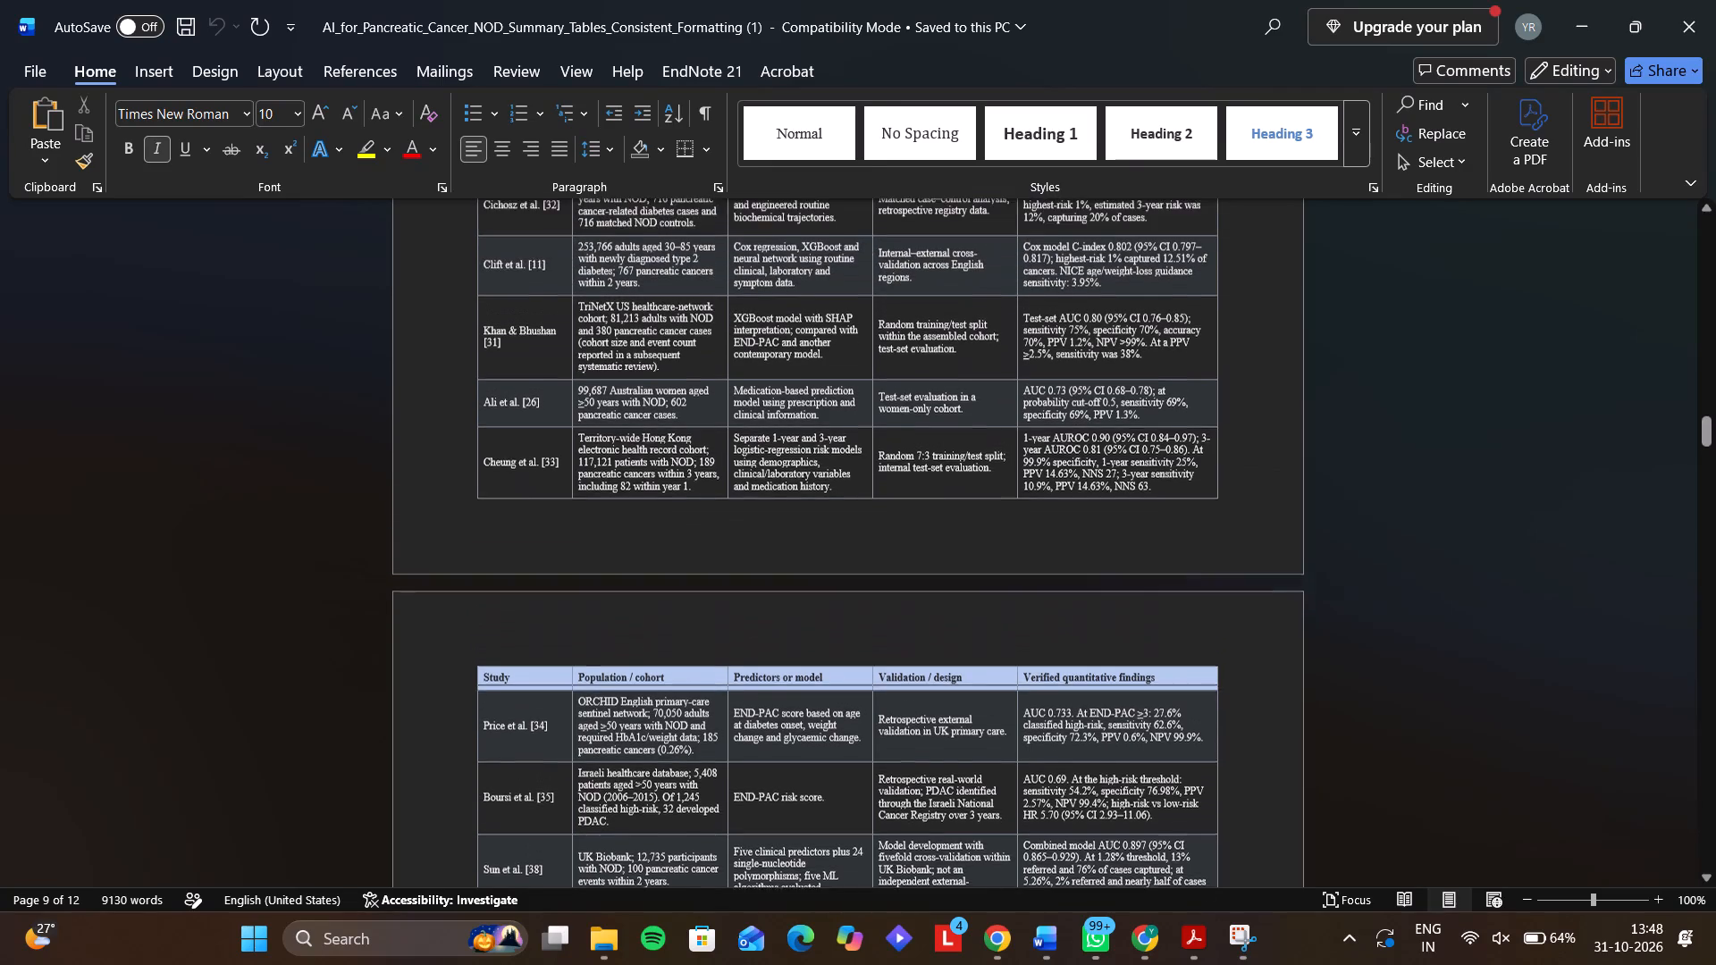
{"action": "scroll", "coordinate": [1232, 659], "scroll_direction": "up", "scroll_amount": 1}
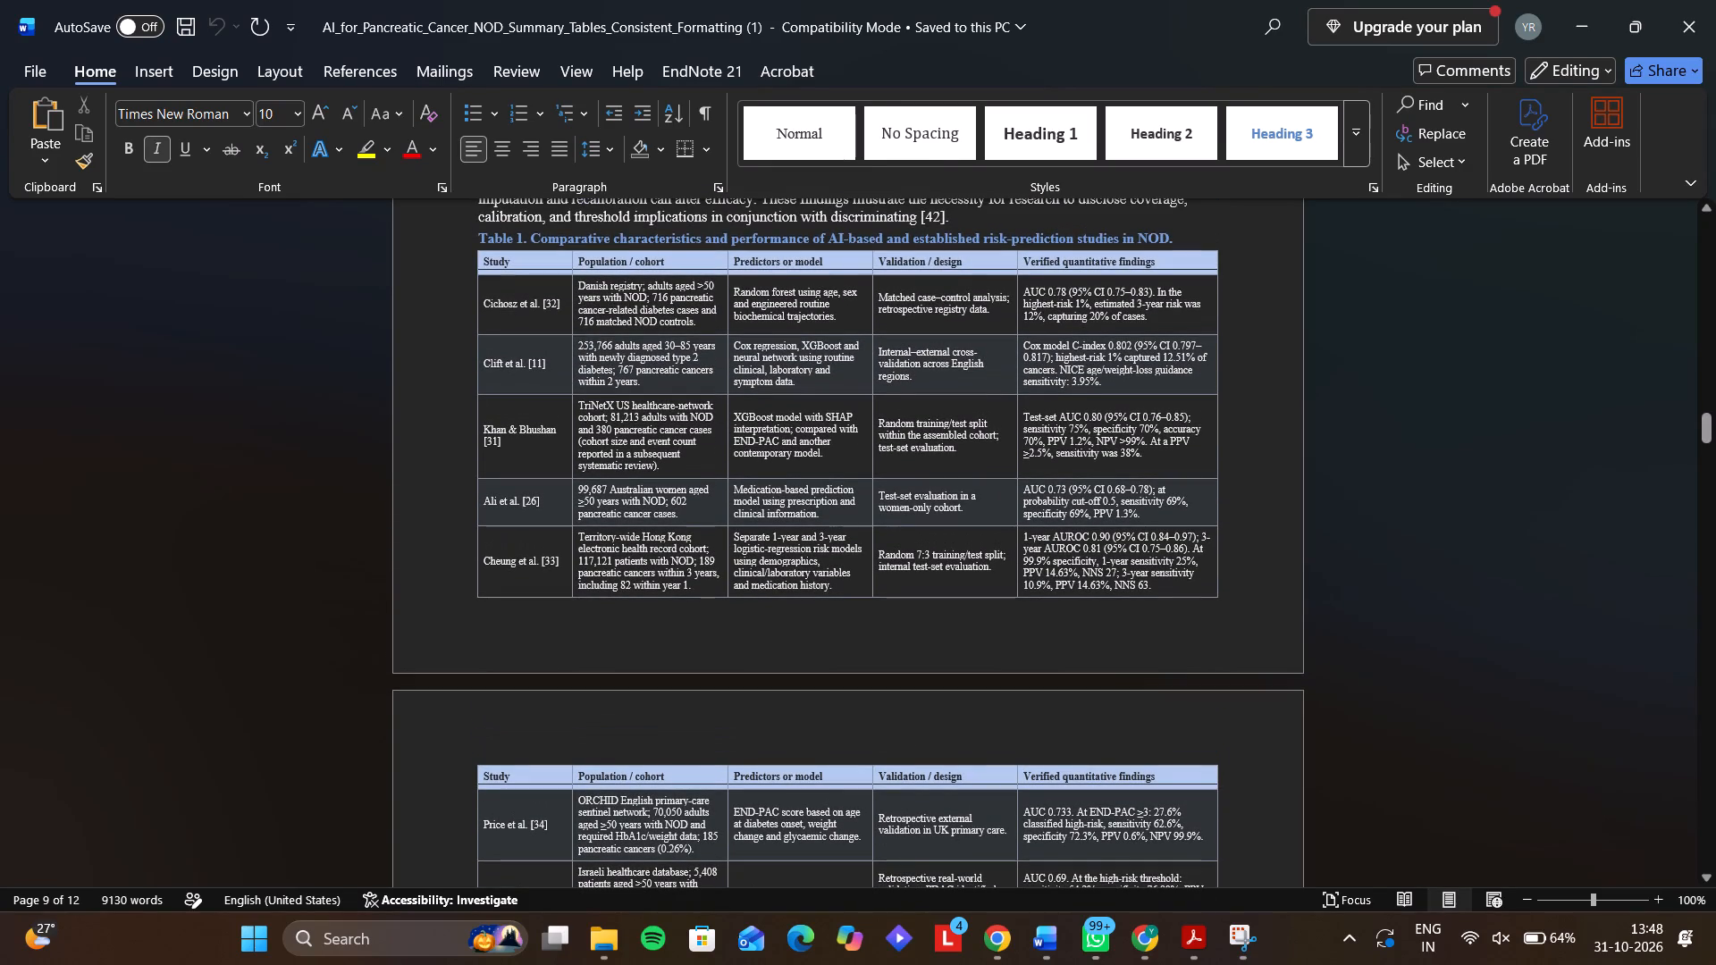
Search the manuscript for 99,687 and compare its mention in the body text with the Ali et al. row of Table 1.
{"action": "key", "text": "ctrl+f"}
{"action": "type", "text": "99"}
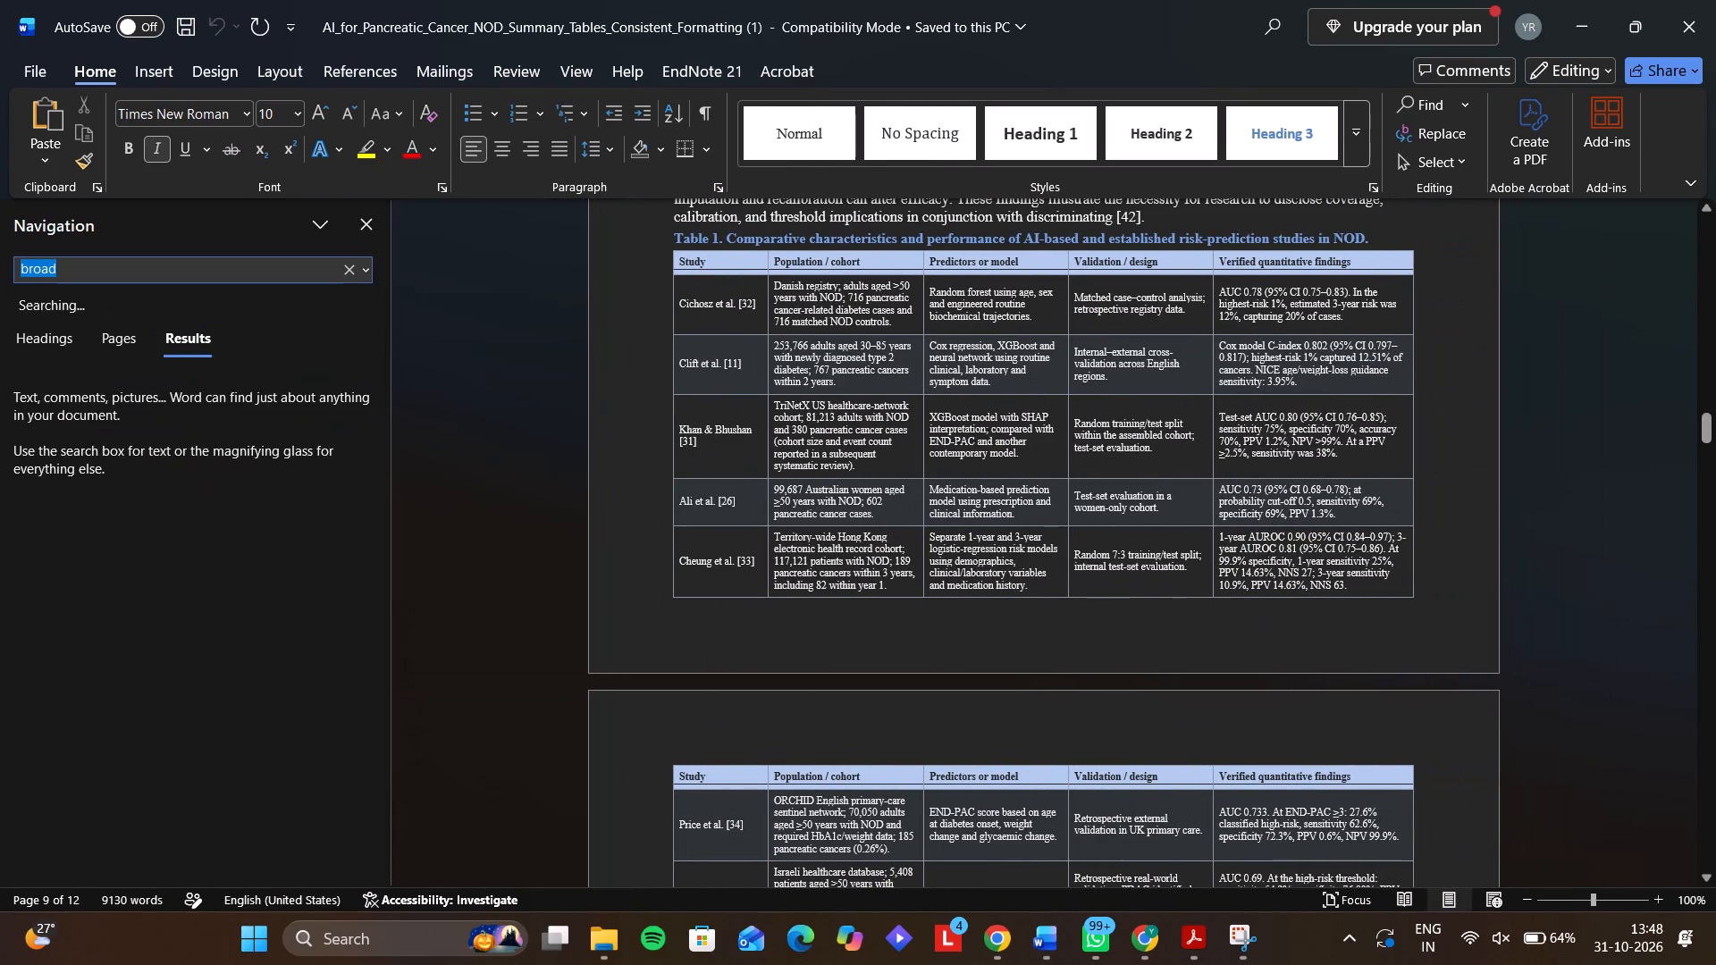
{"action": "type", "text": "687"}
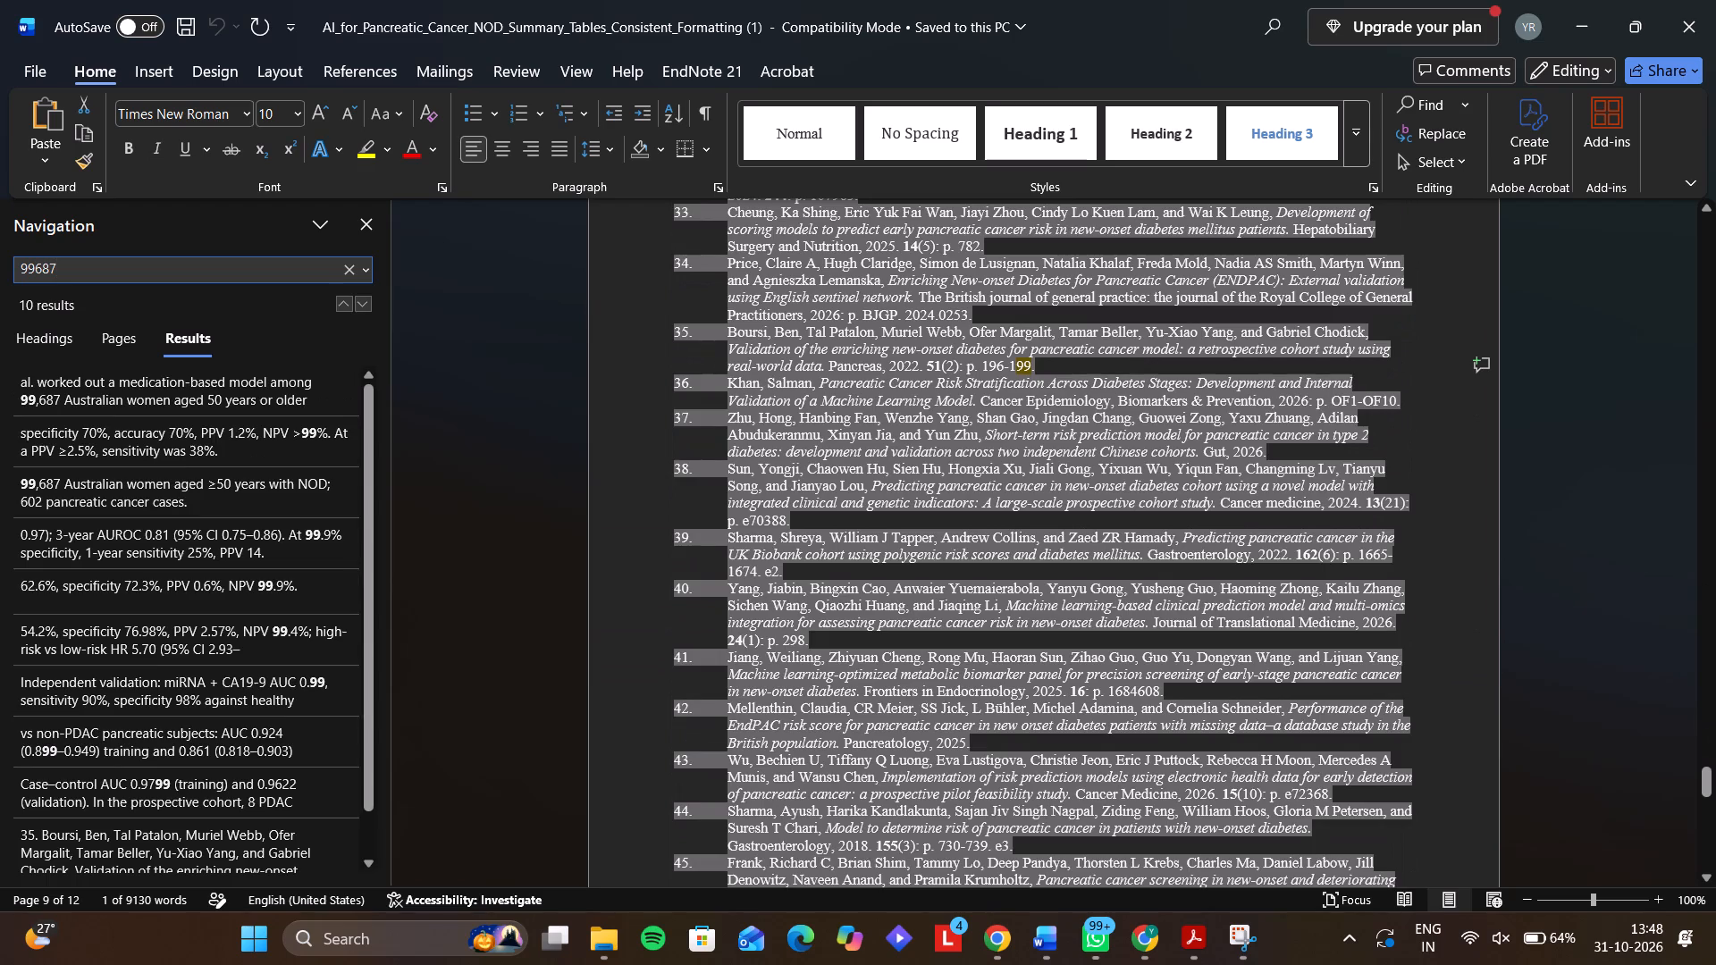
{"action": "key", "text": "BackSpace"}
{"action": "key", "text": "BackSpace"}
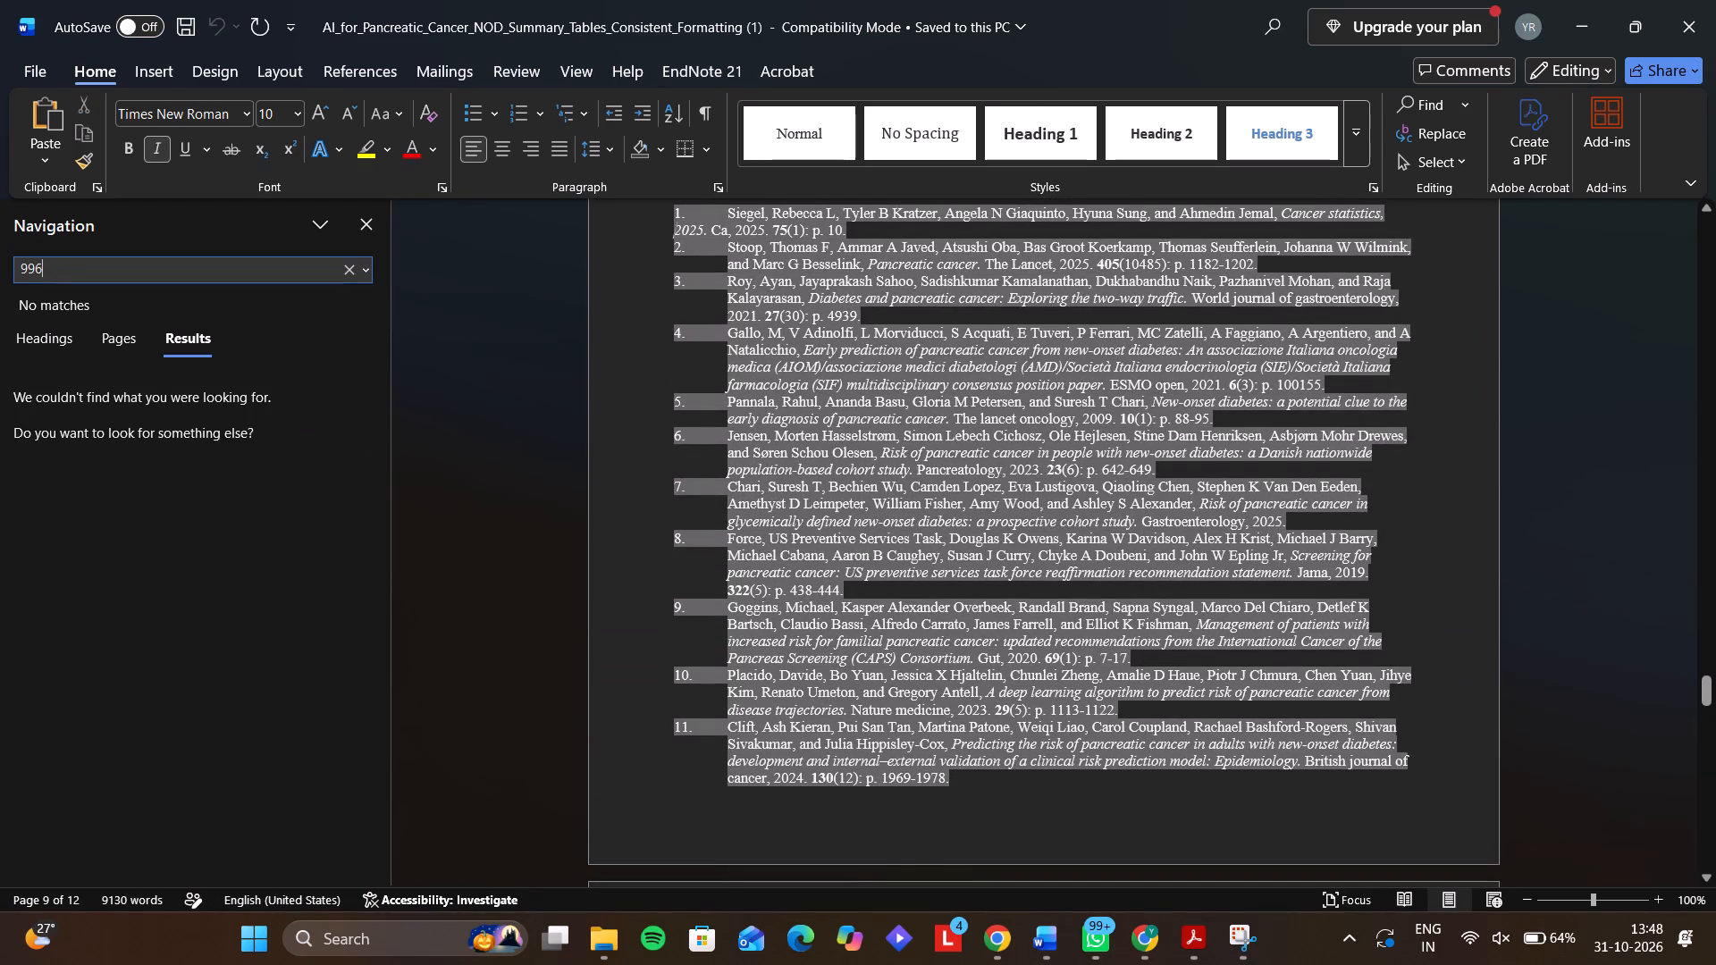
{"action": "key", "text": "BackSpace"}
{"action": "type", "text": ",687"}
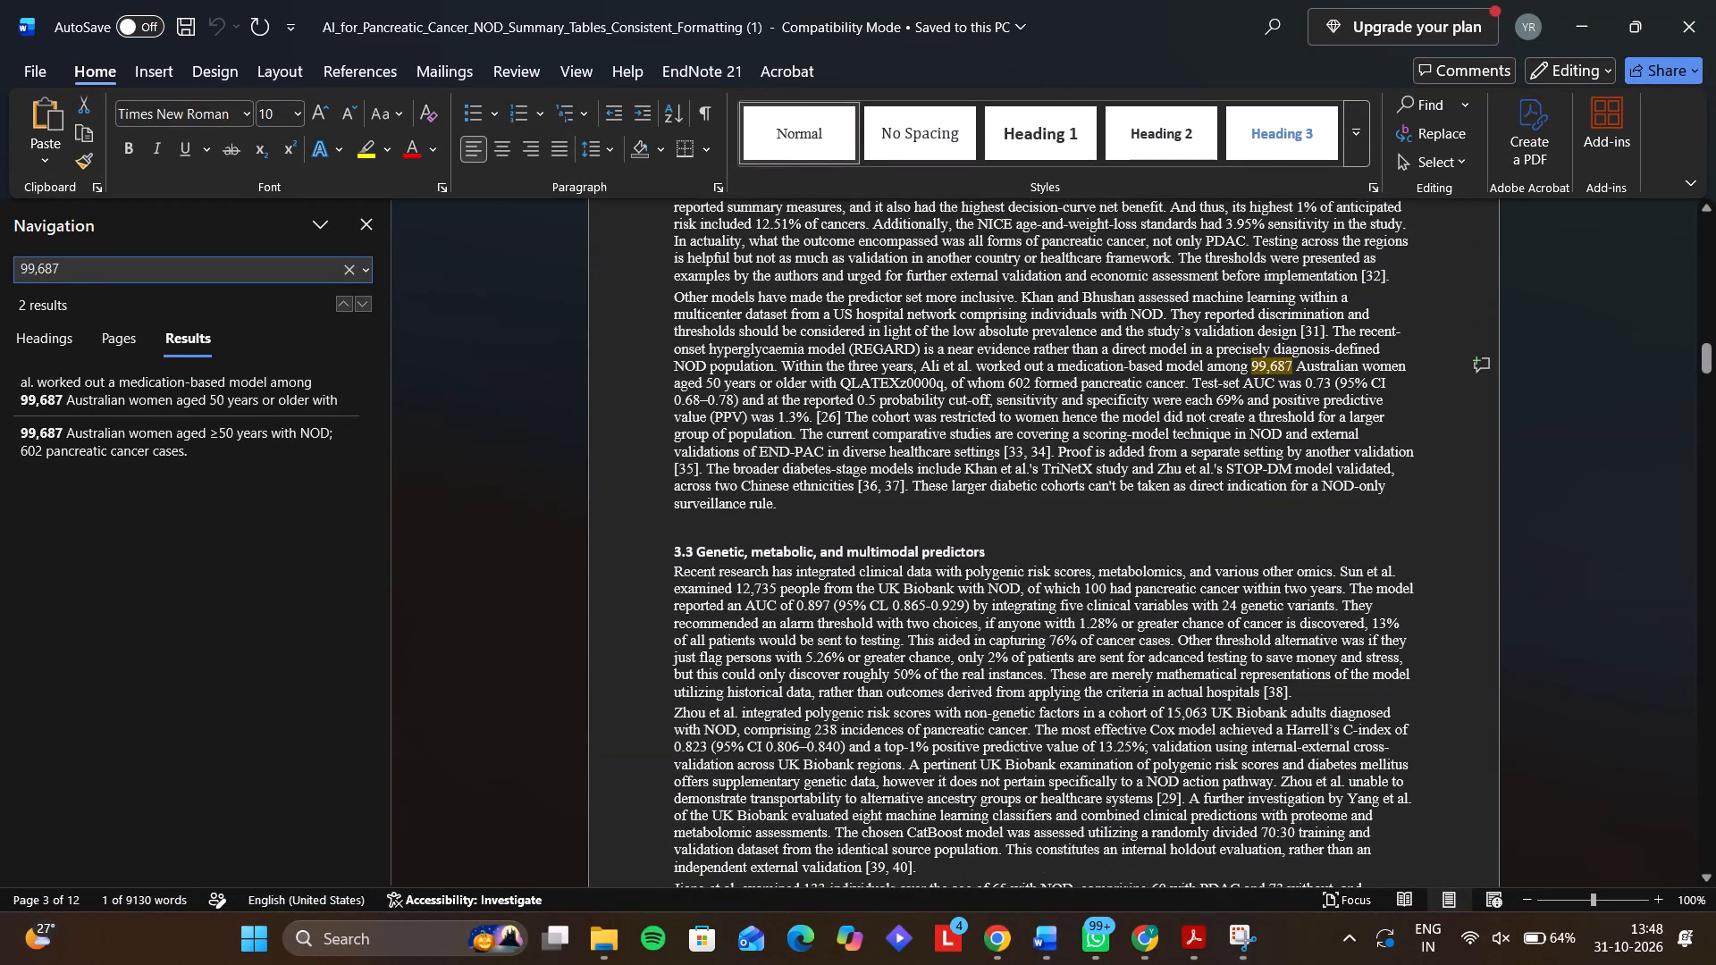
{"action": "left_click", "coordinate": [248, 448]}
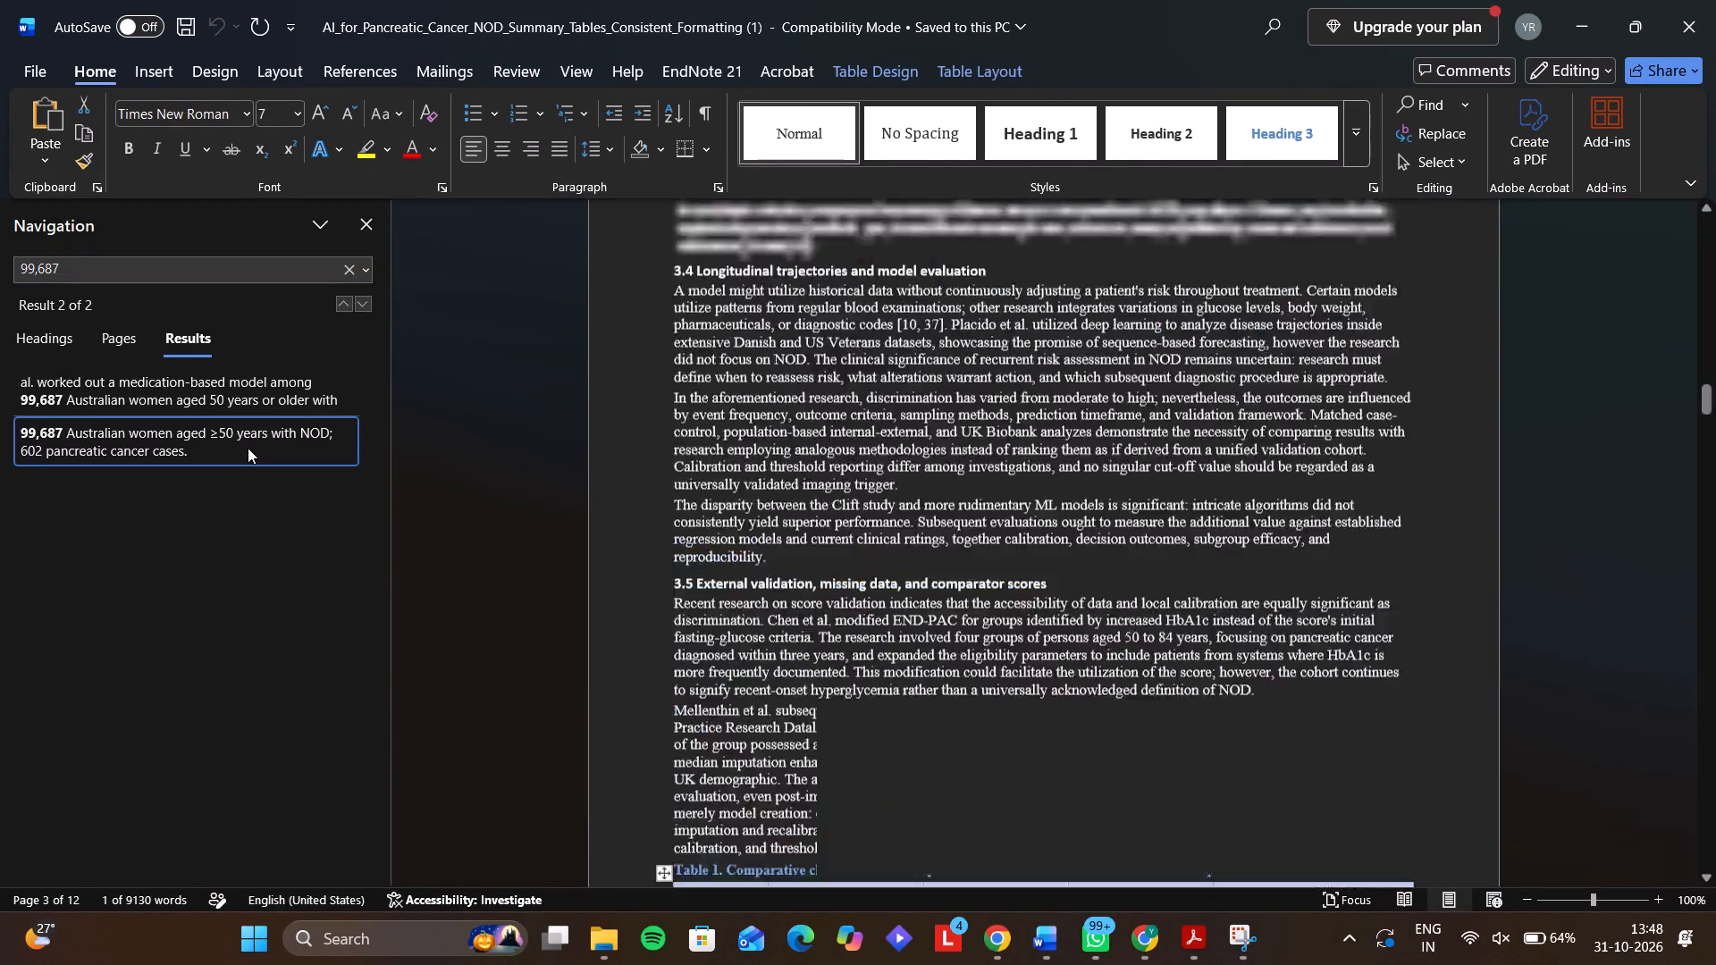
{"action": "left_click", "coordinate": [255, 390]}
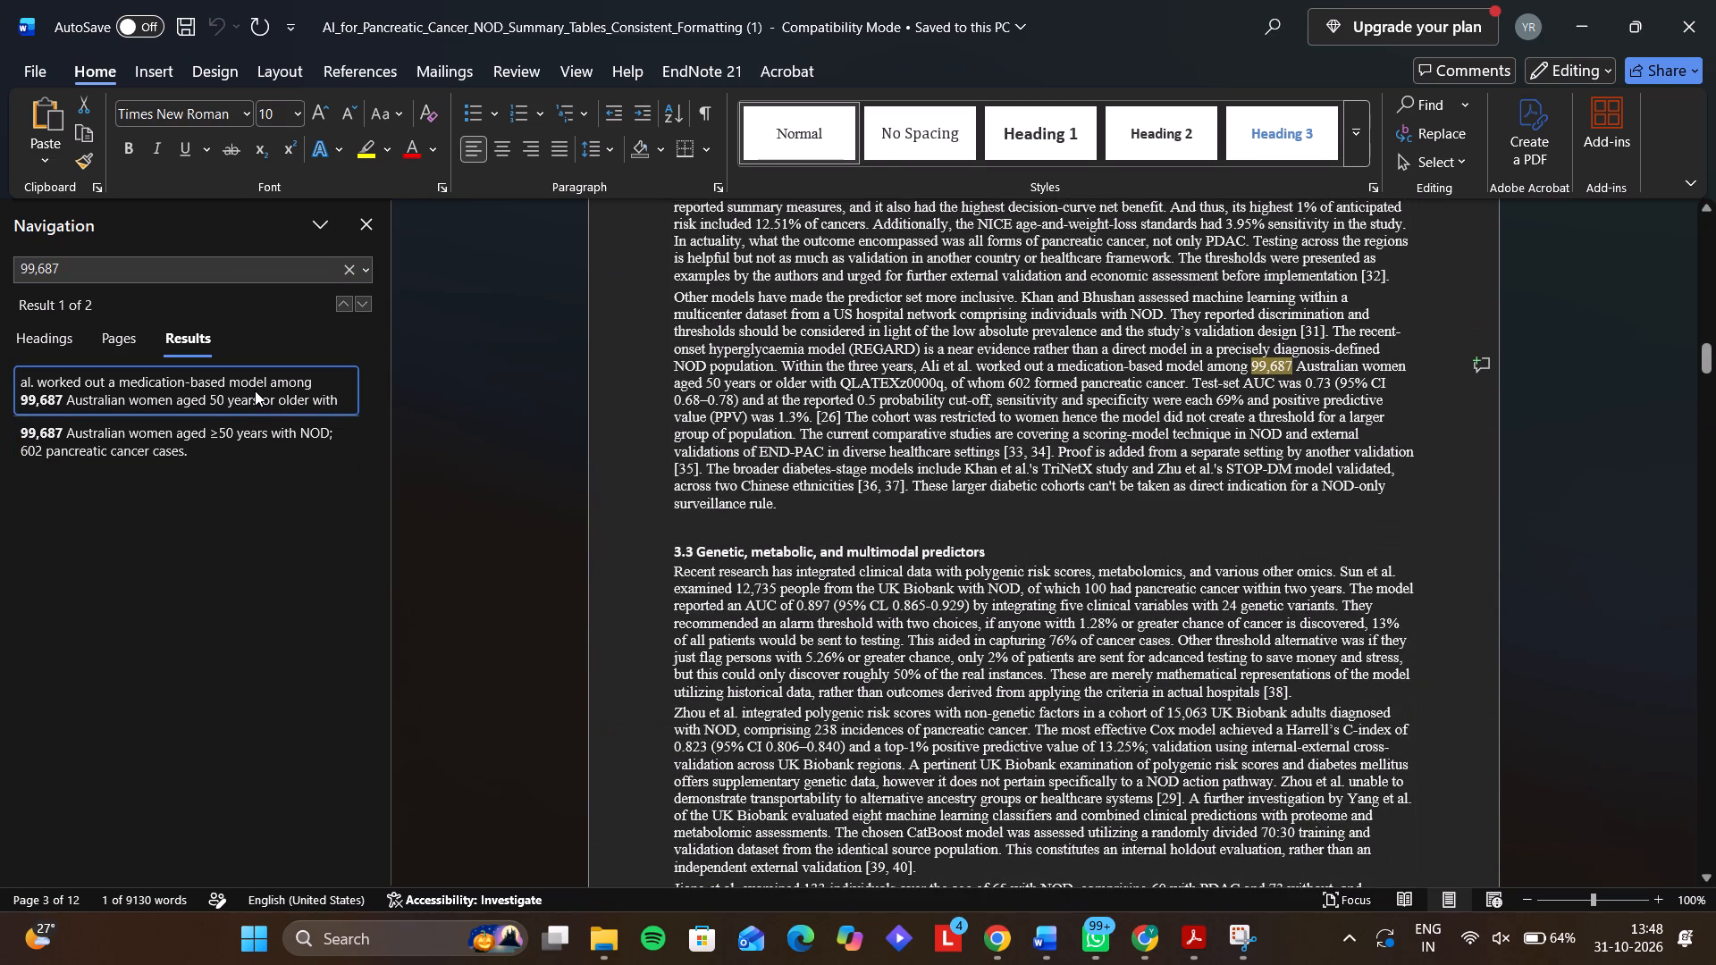
{"action": "left_click", "coordinate": [352, 286]}
{"action": "scroll", "coordinate": [573, 540], "scroll_direction": "down", "scroll_amount": 3}
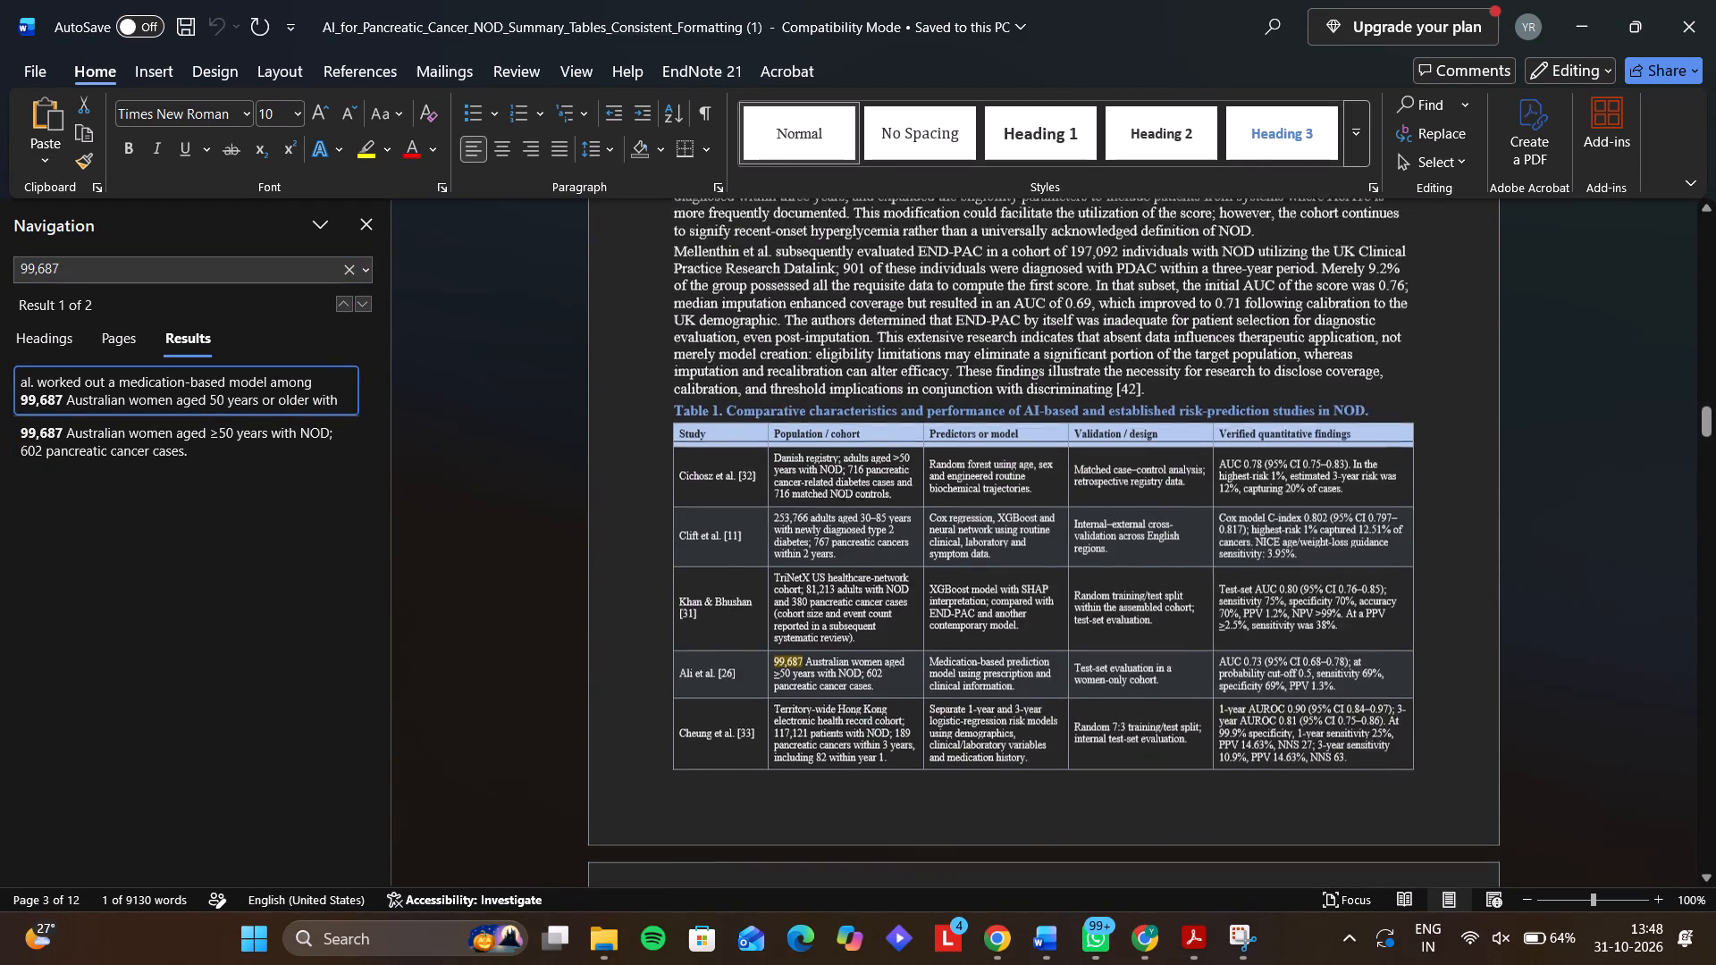
{"action": "scroll", "coordinate": [573, 540], "scroll_direction": "down", "scroll_amount": 1}
{"action": "left_click", "coordinate": [660, 588]}
{"action": "left_click", "coordinate": [532, 598]}
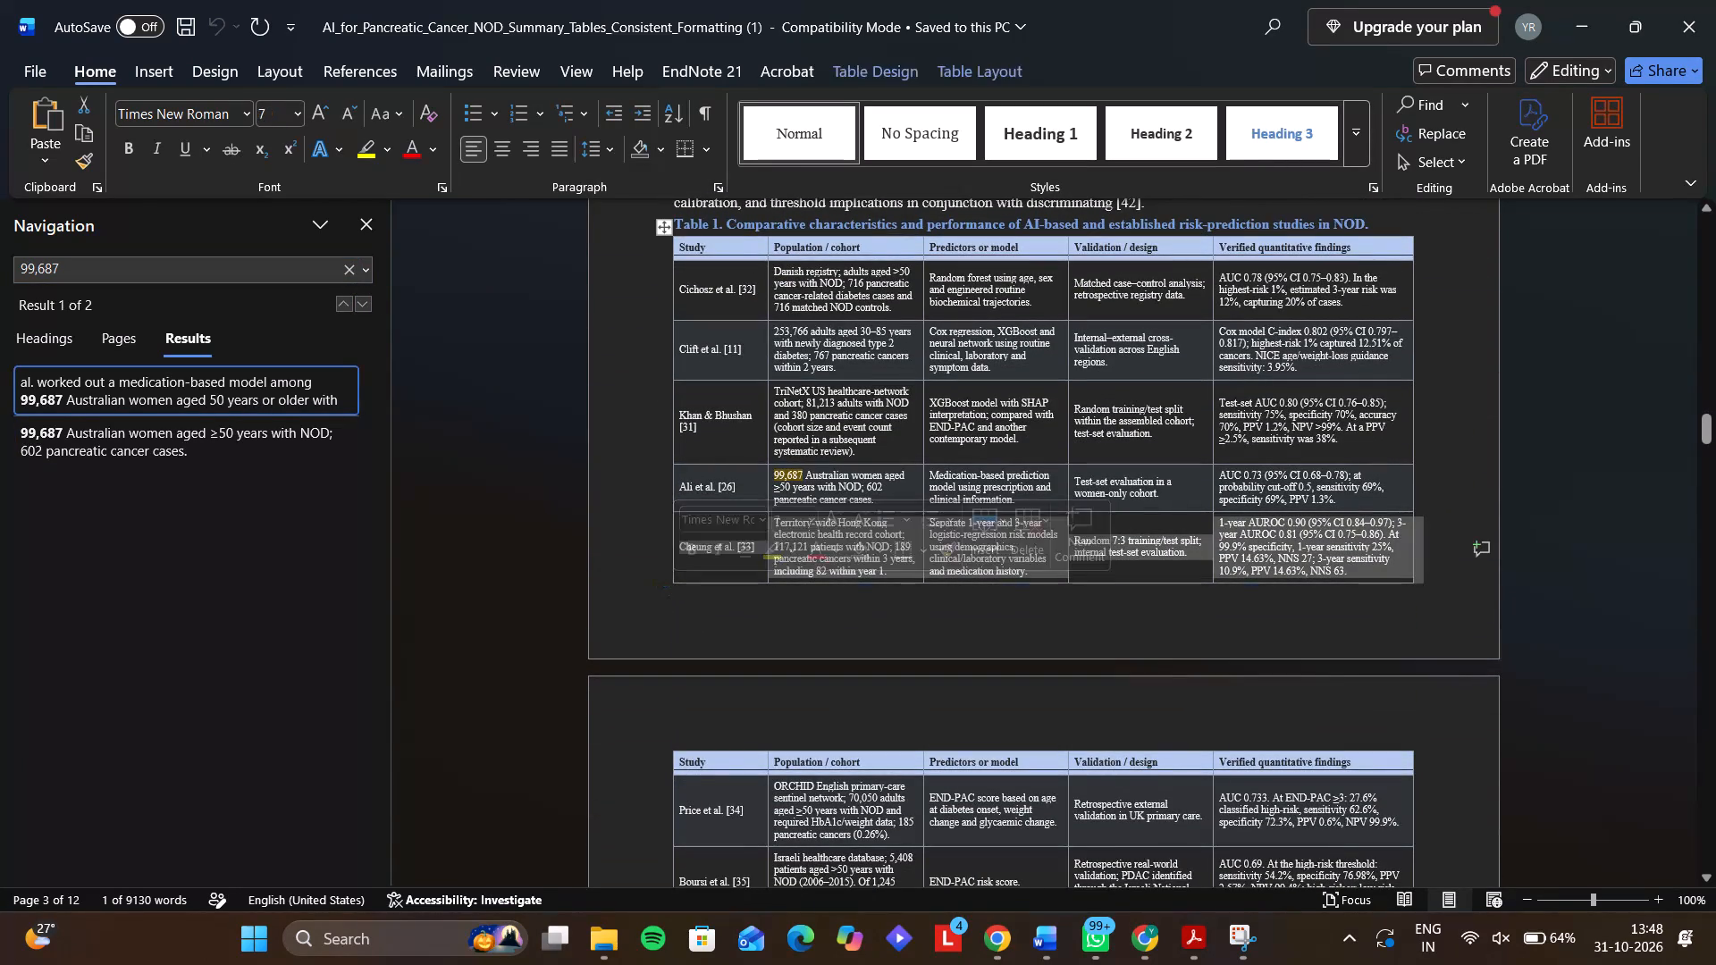
{"action": "left_click", "coordinate": [993, 949]}
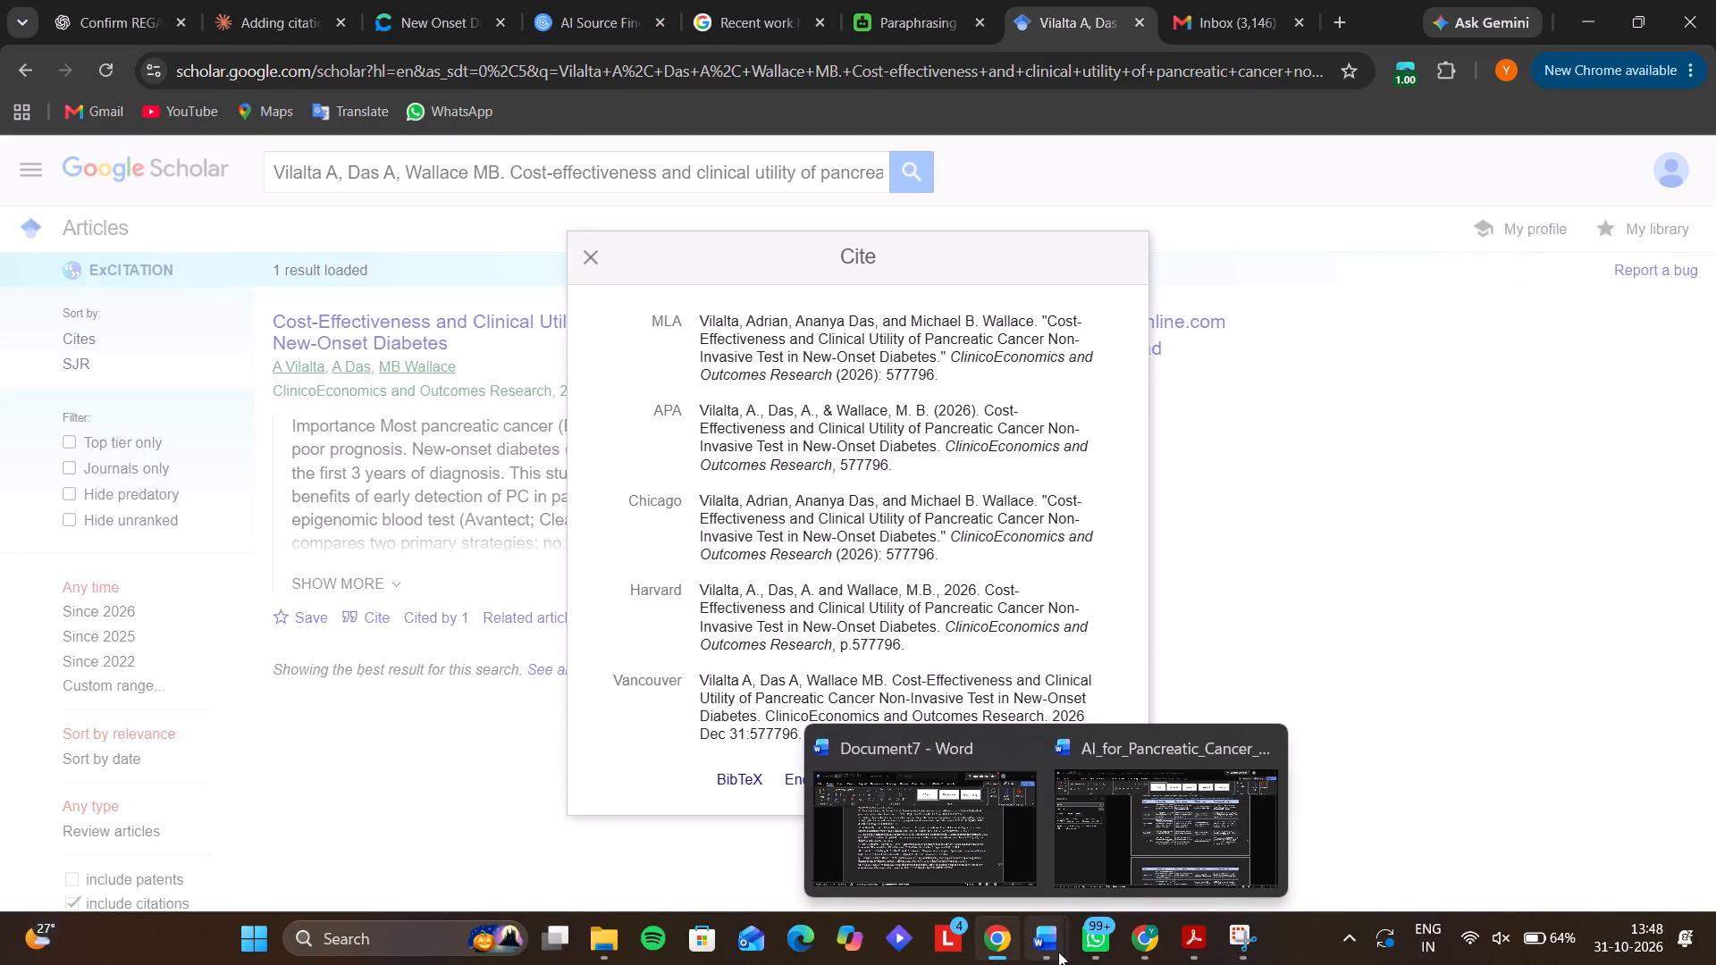
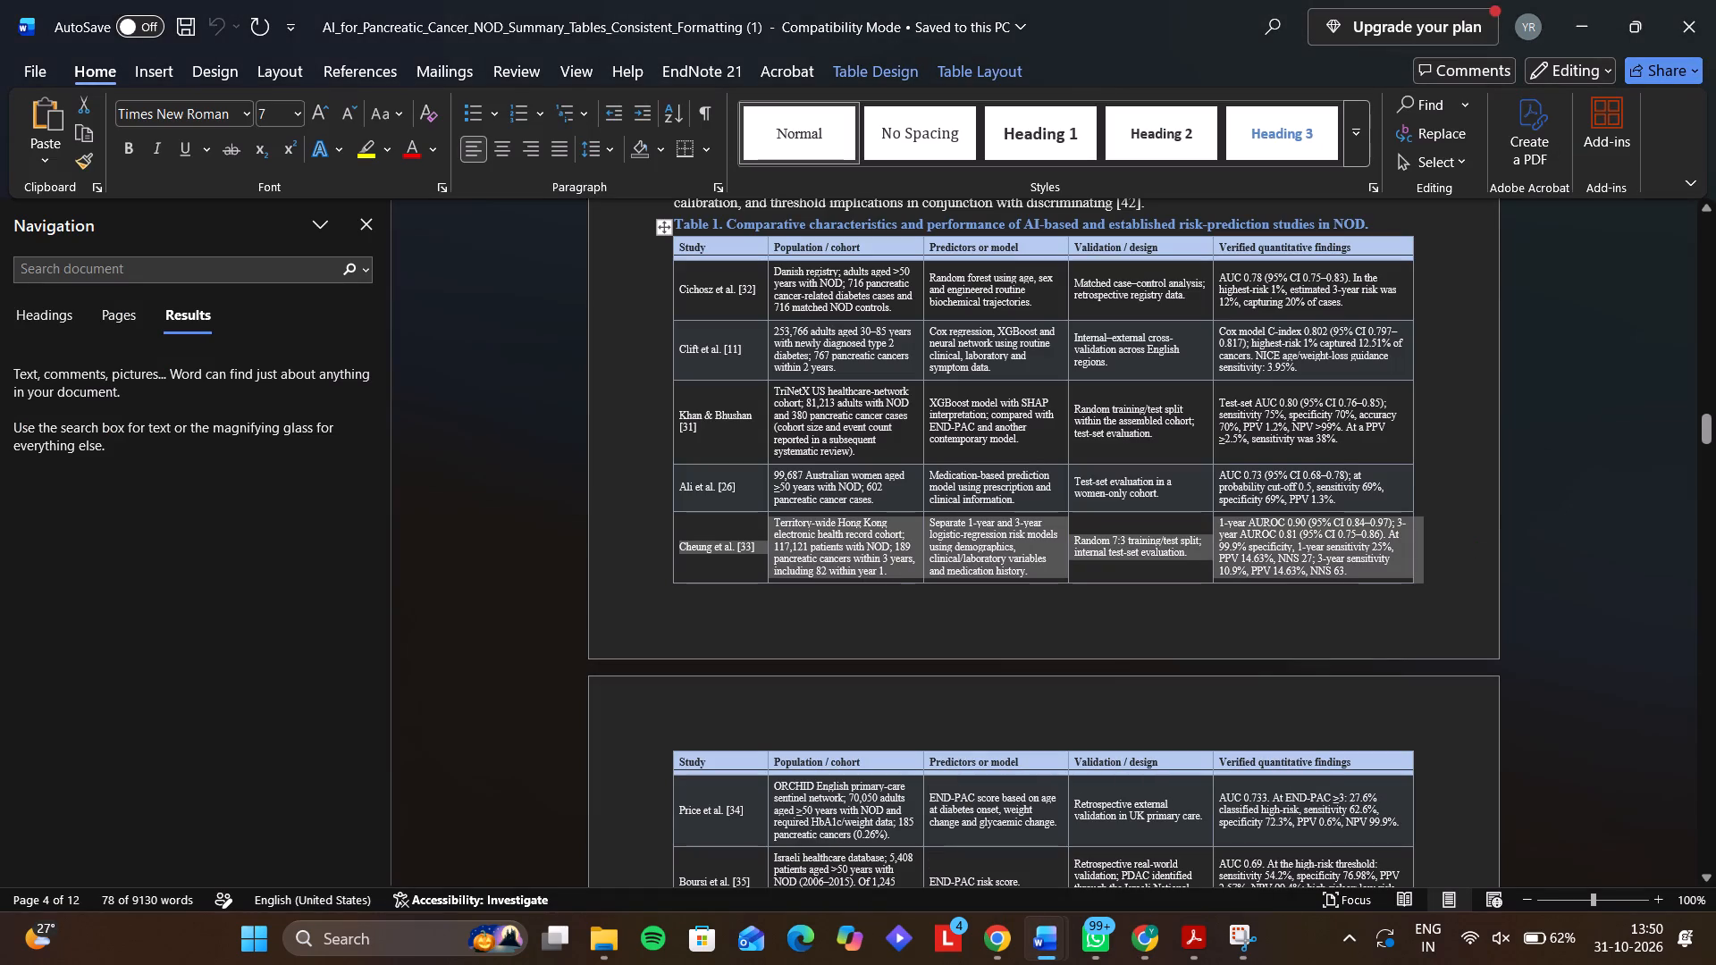
{"action": "left_click", "coordinate": [1148, 602]}
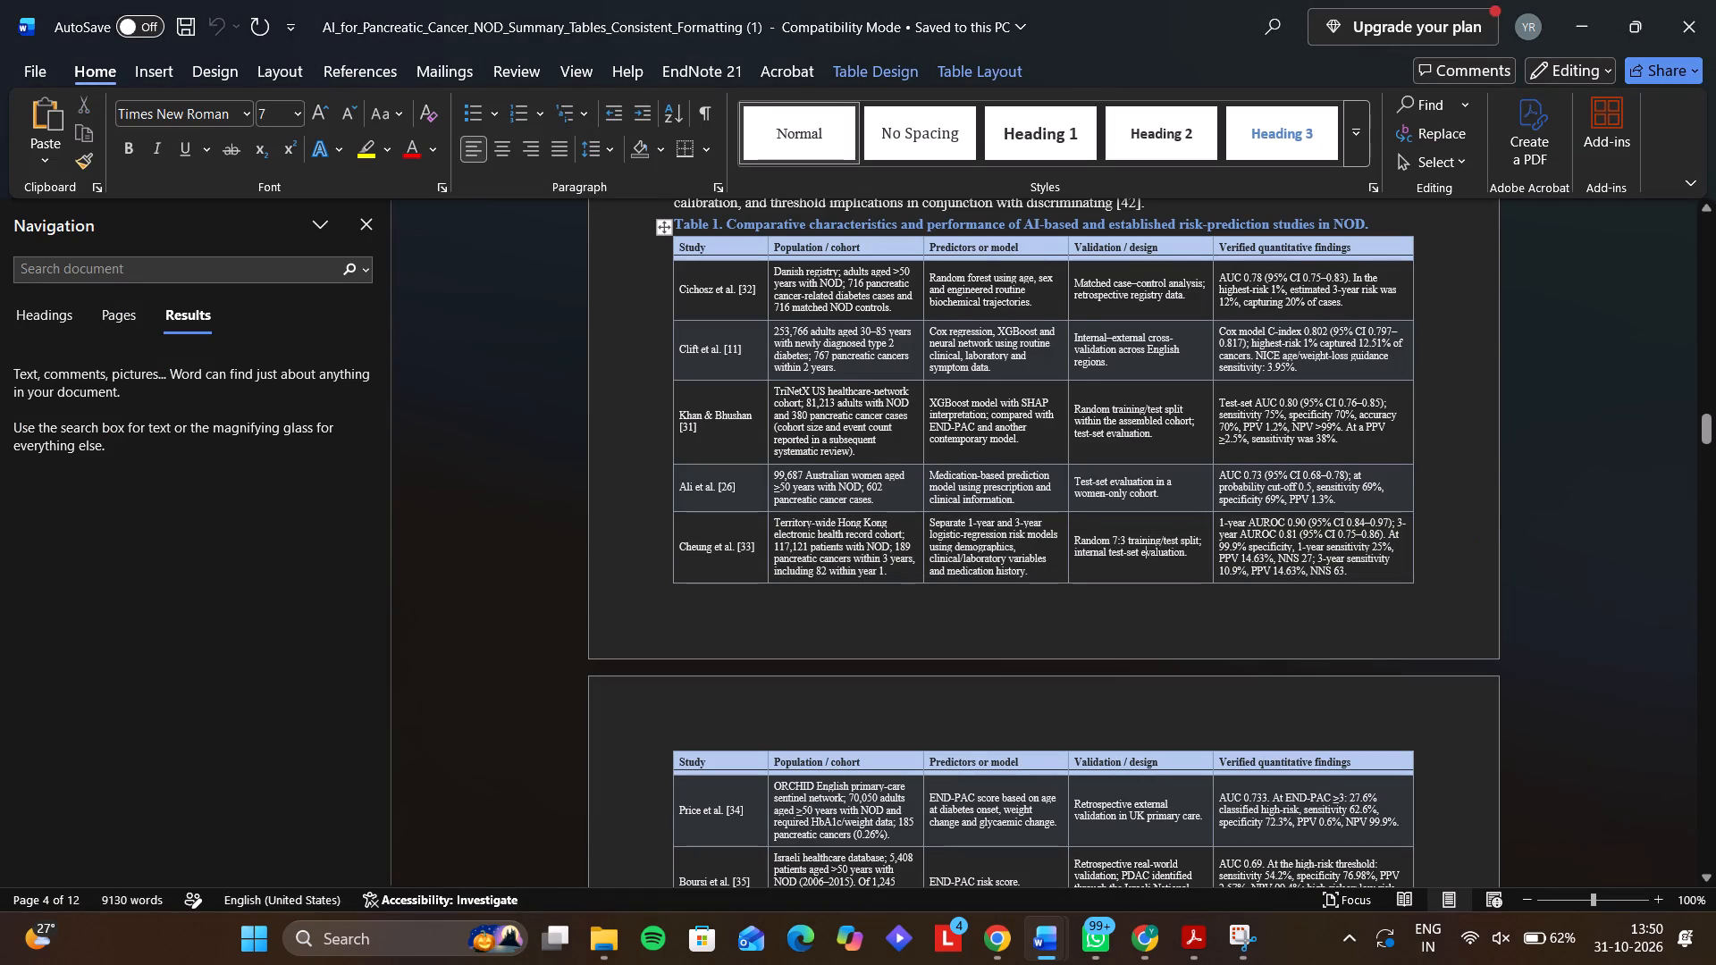
{"action": "scroll", "coordinate": [1148, 602], "scroll_direction": "up", "scroll_amount": 4, "text": "ctrl"}
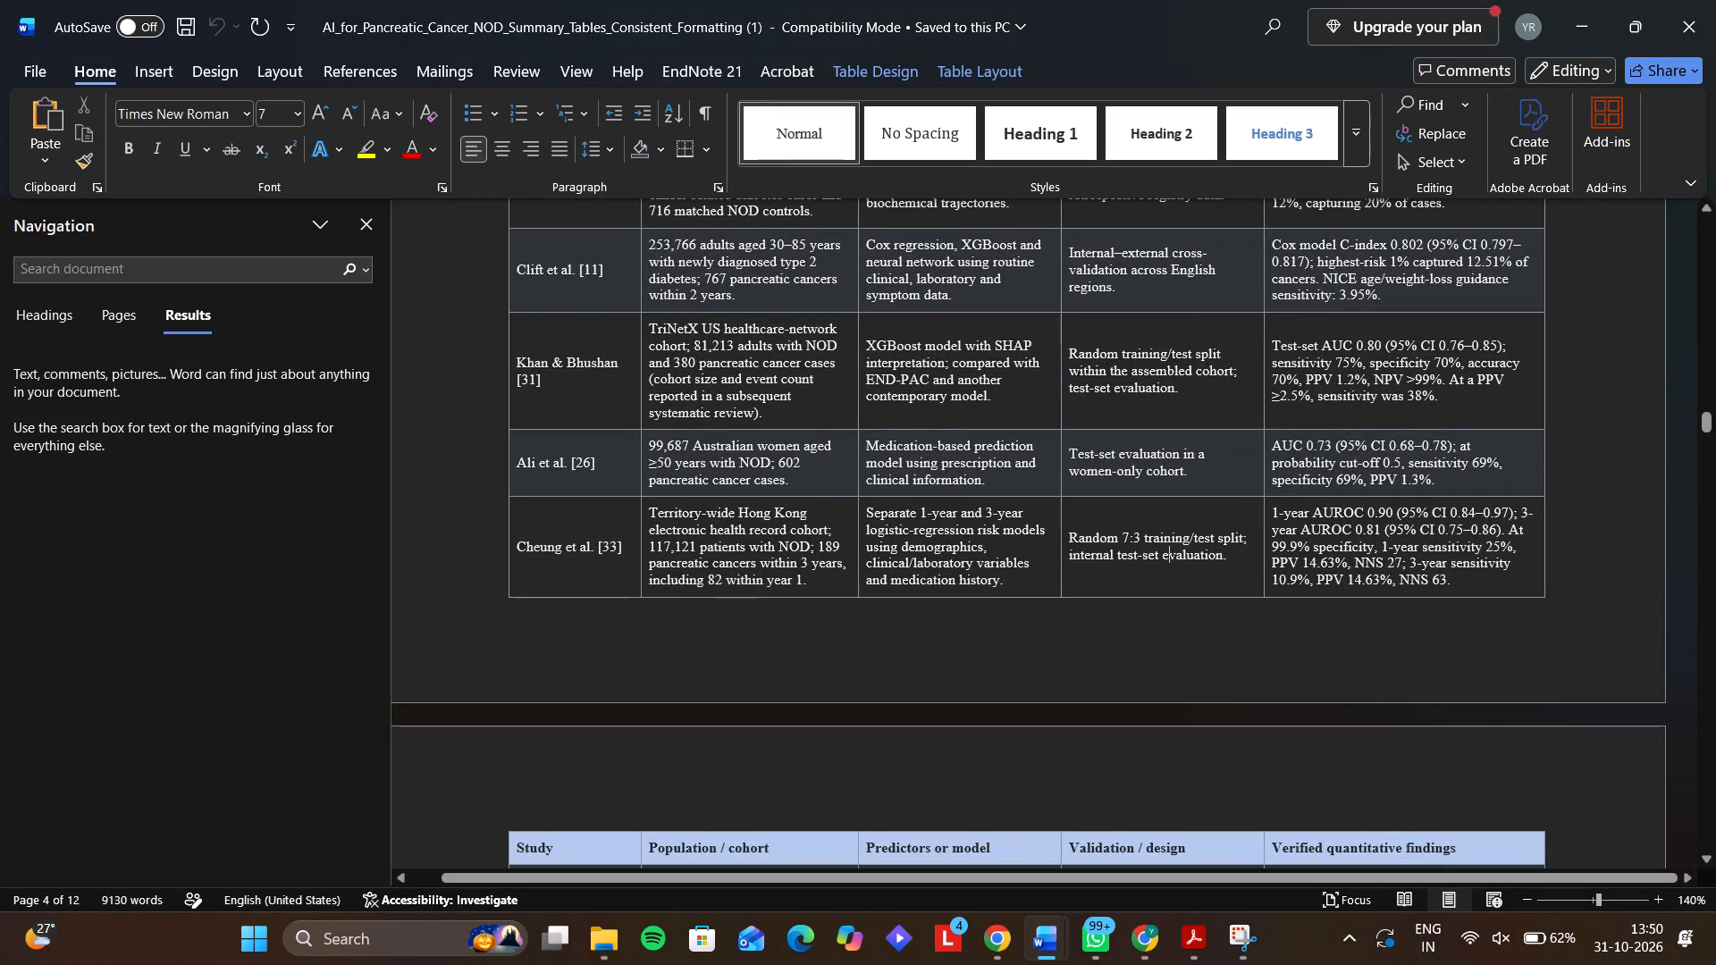
{"action": "scroll", "coordinate": [1148, 602], "scroll_direction": "down", "scroll_amount": 1}
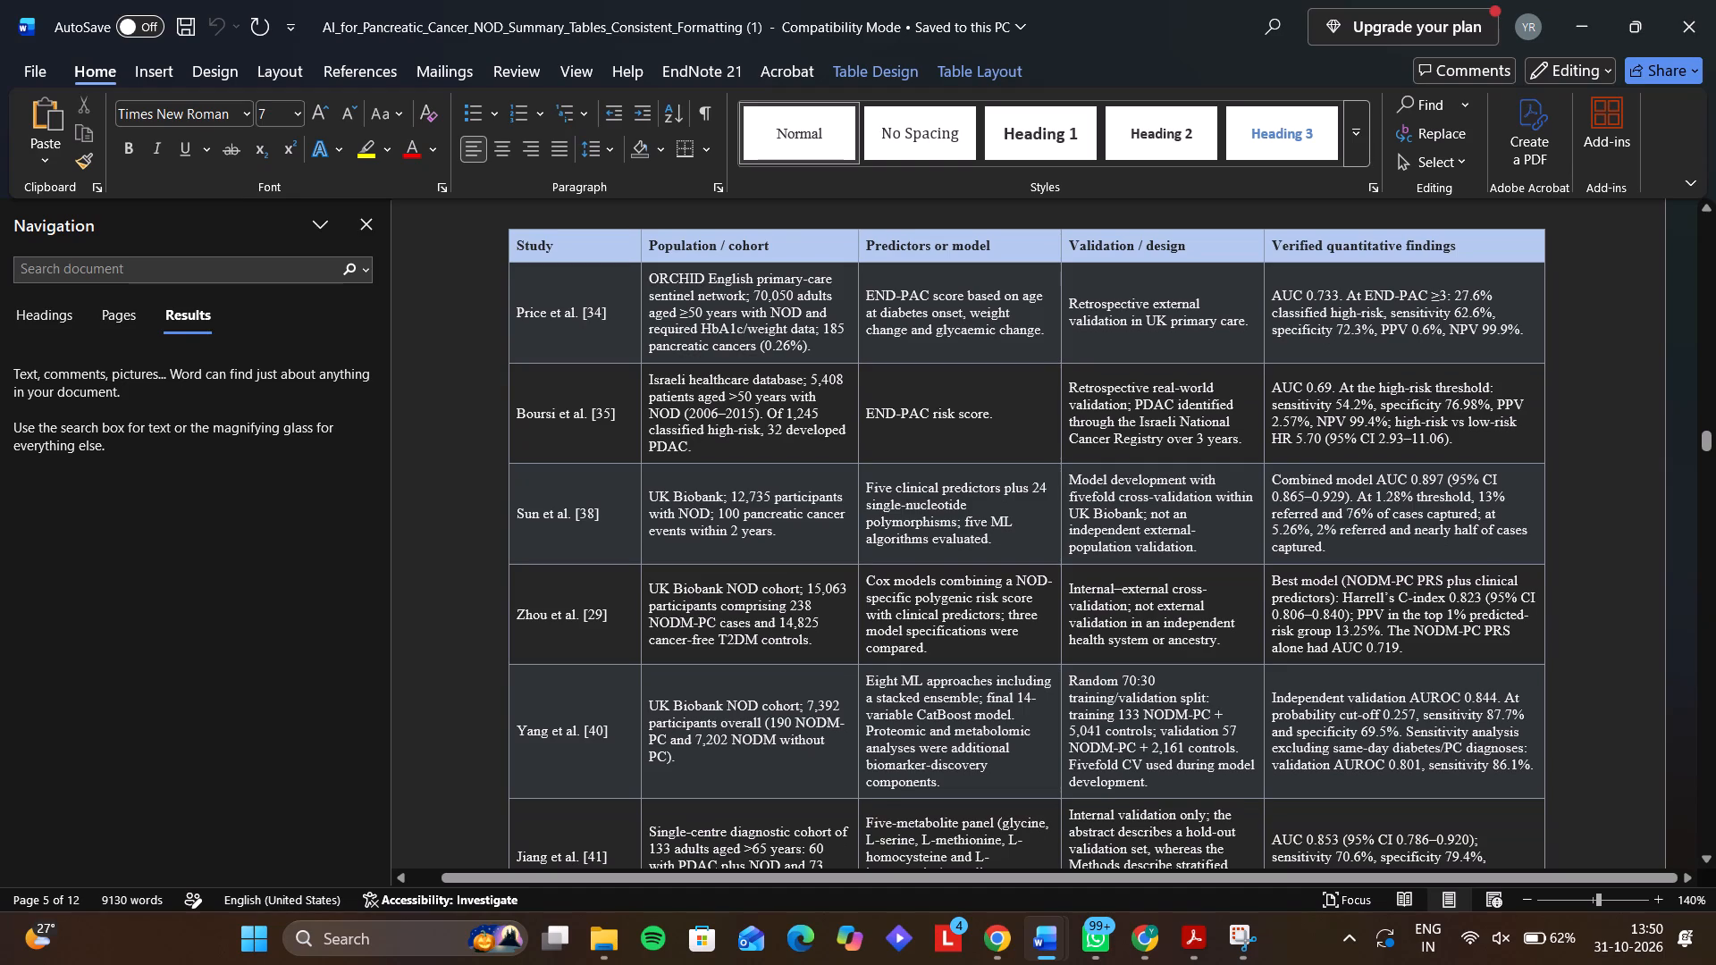
{"action": "scroll", "coordinate": [1148, 602], "scroll_direction": "down", "scroll_amount": 1}
{"action": "scroll", "coordinate": [1148, 602], "scroll_direction": "up", "scroll_amount": 2}
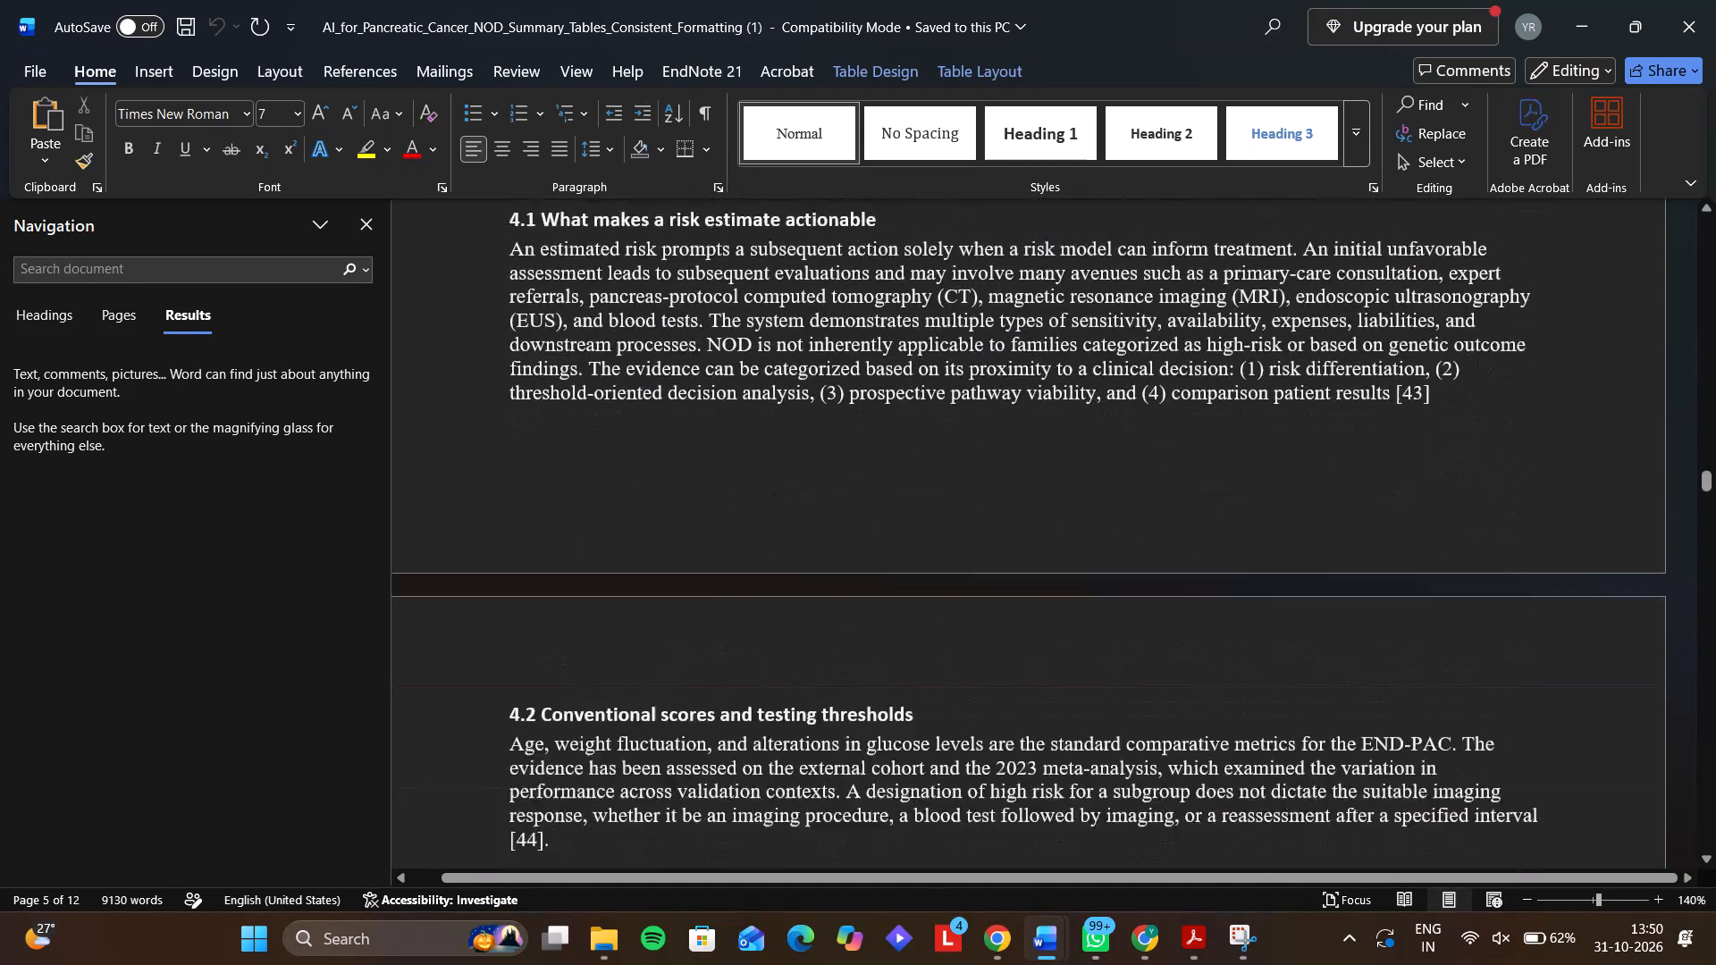
{"action": "scroll", "coordinate": [1148, 602], "scroll_direction": "up", "scroll_amount": 6}
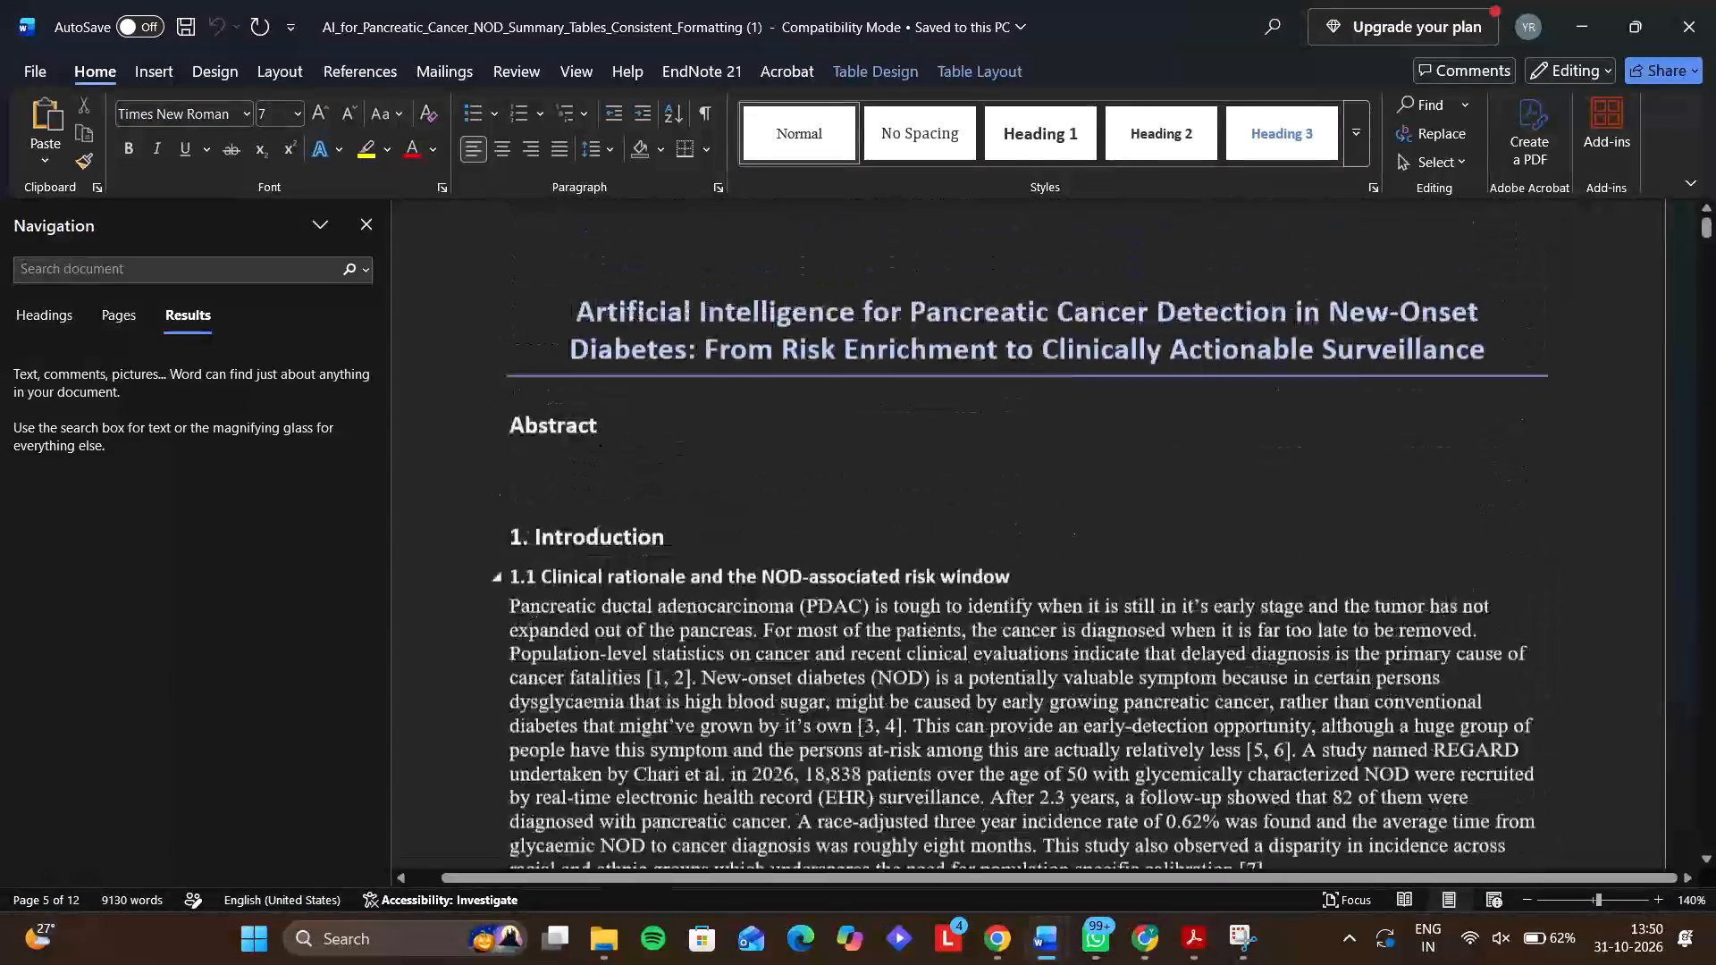
Read through the Word manuscript from the introduction past Table 1 and sections 4.2 to 4.5, to the second summary table and its note.
{"action": "scroll", "coordinate": [1148, 602], "scroll_direction": "down", "scroll_amount": 4}
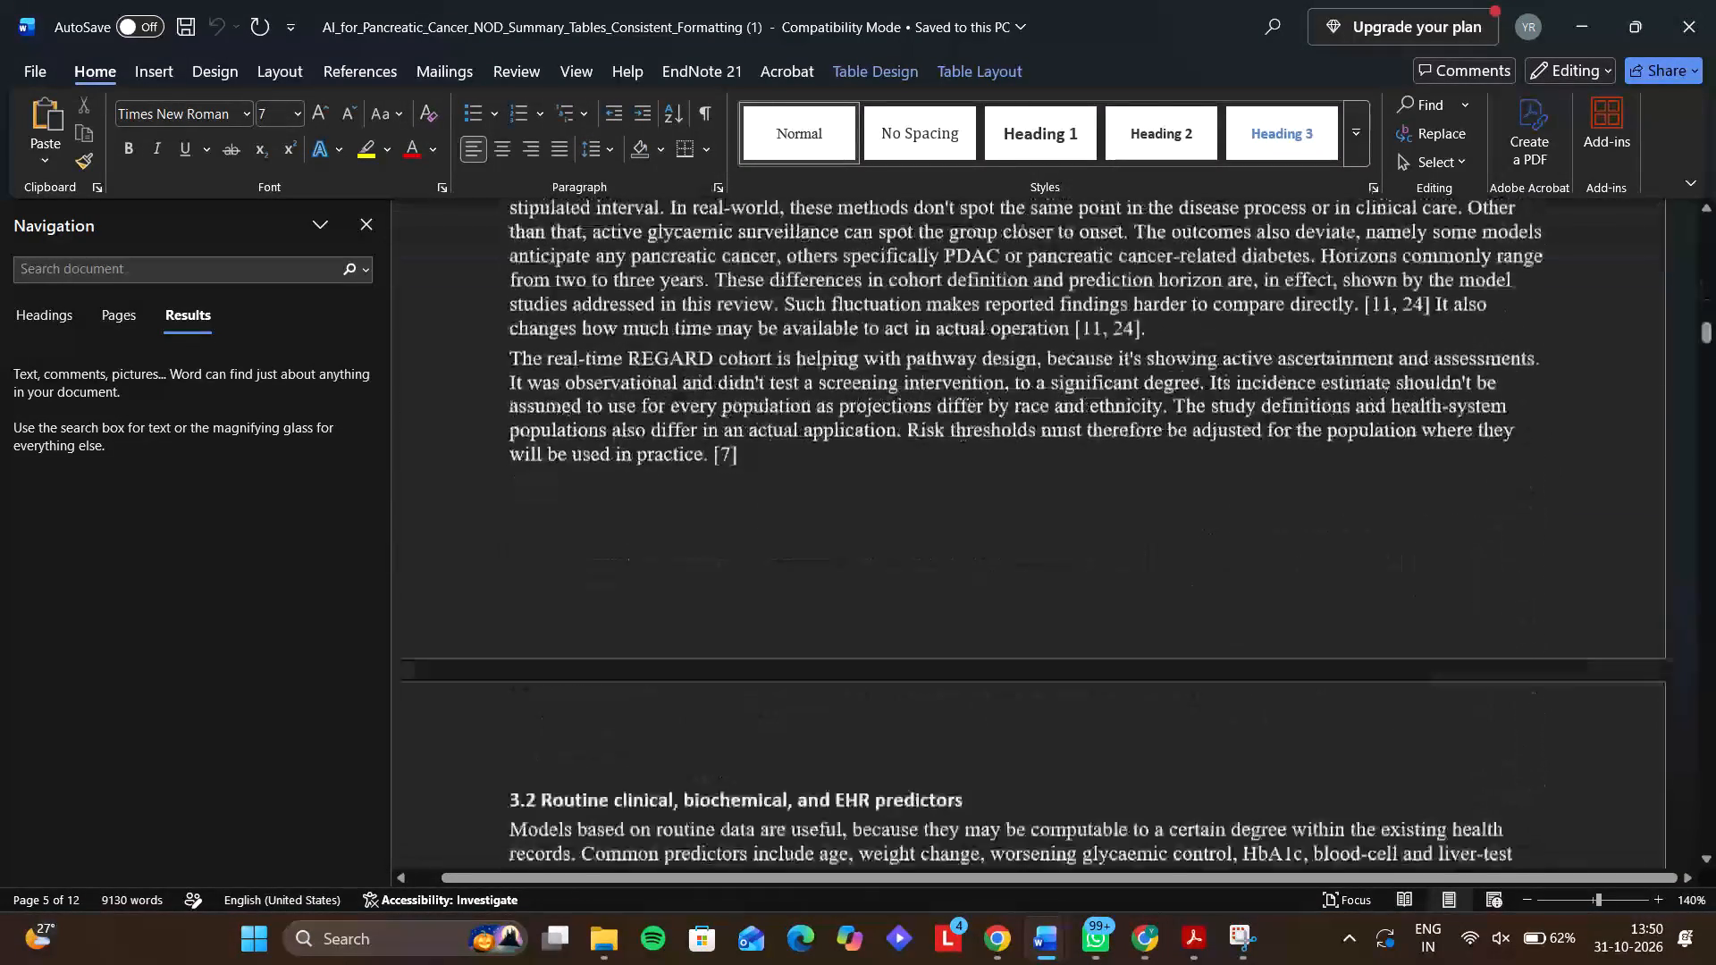
{"action": "scroll", "coordinate": [1148, 602], "scroll_direction": "down", "scroll_amount": 4}
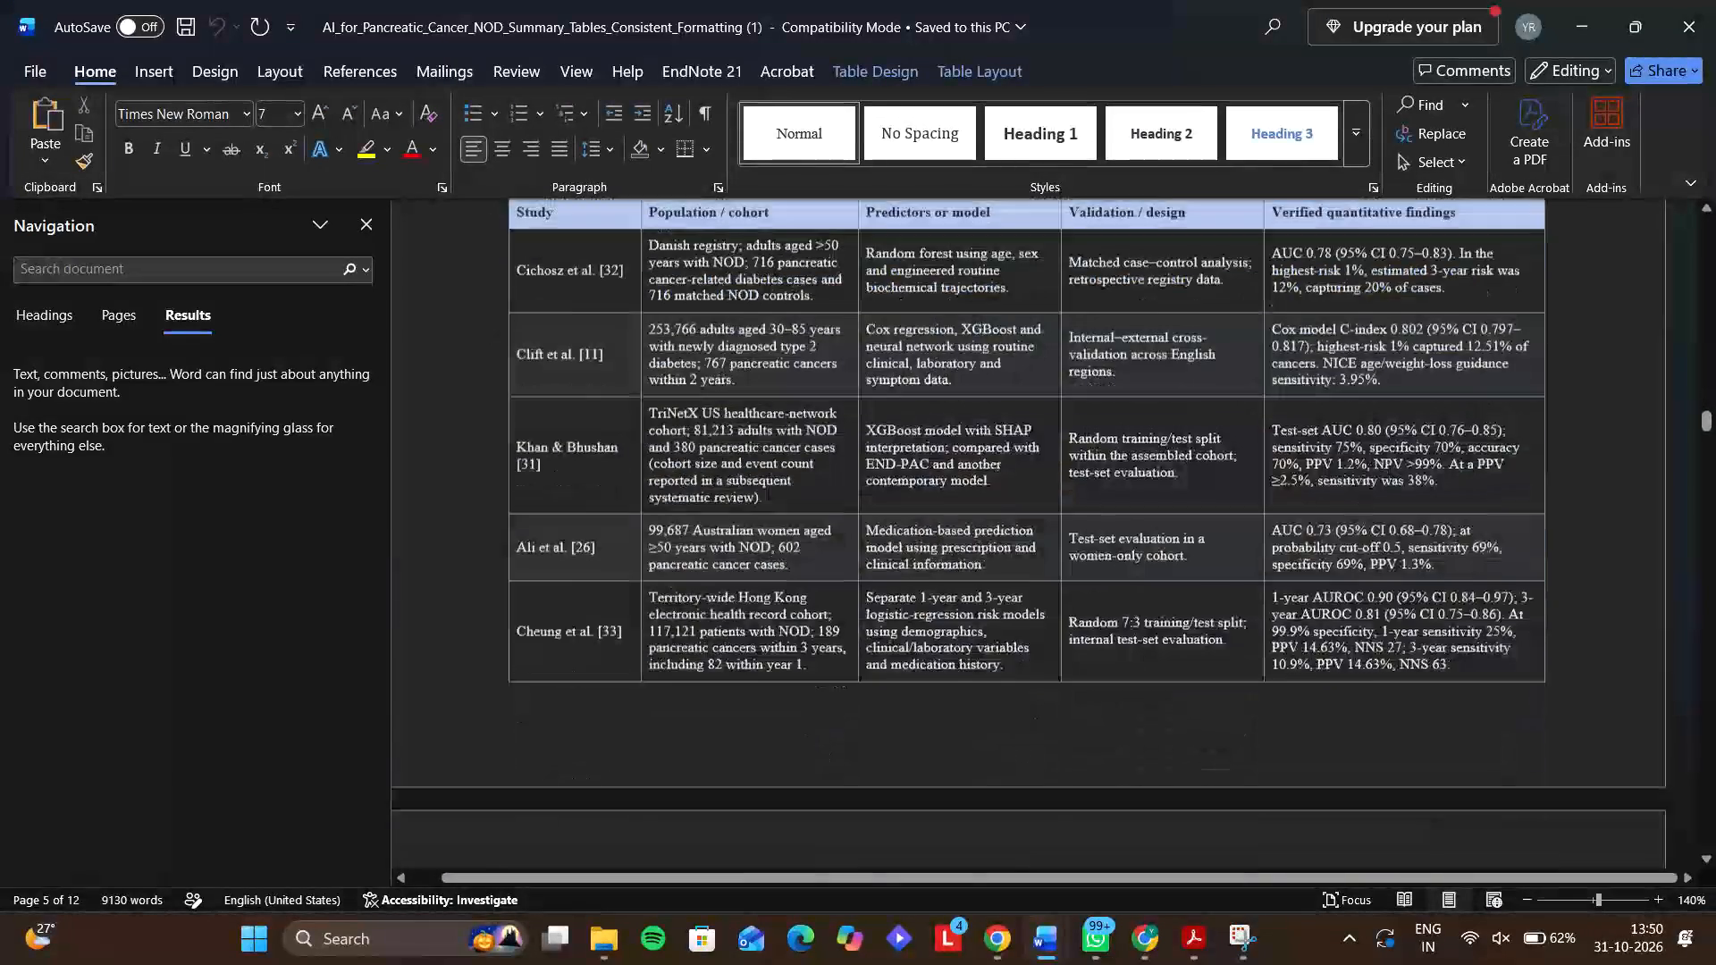
{"action": "scroll", "coordinate": [1148, 602], "scroll_direction": "down", "scroll_amount": 4}
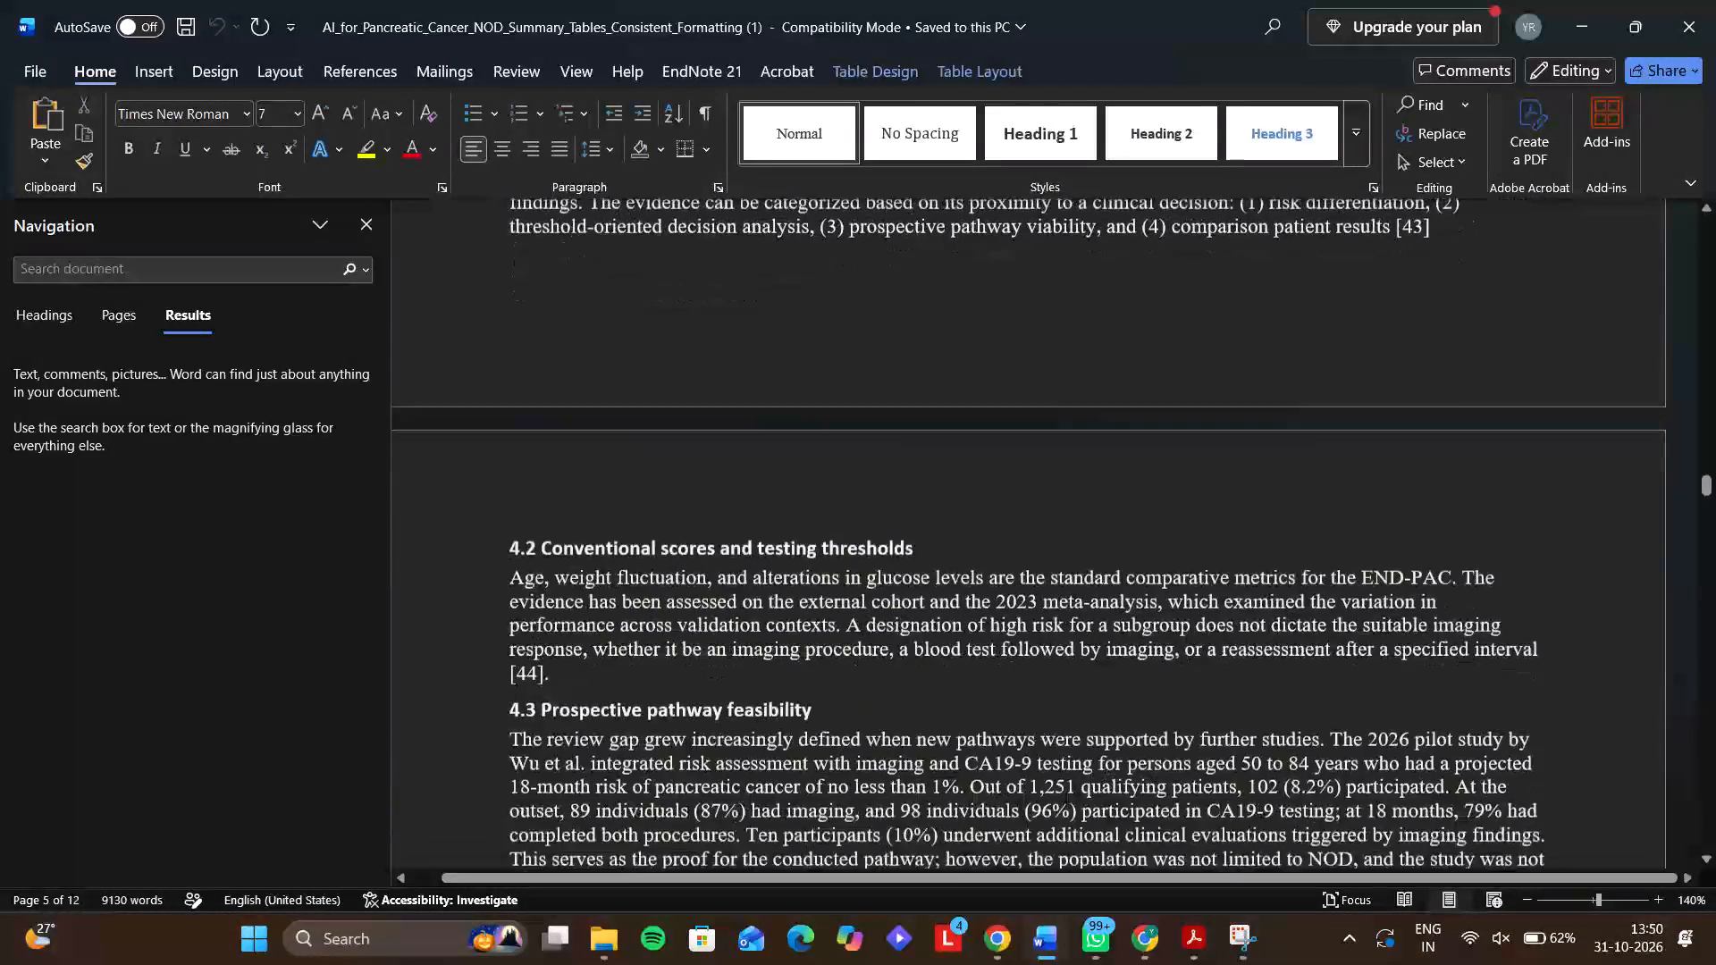
{"action": "scroll", "coordinate": [1148, 602], "scroll_direction": "down", "scroll_amount": 3}
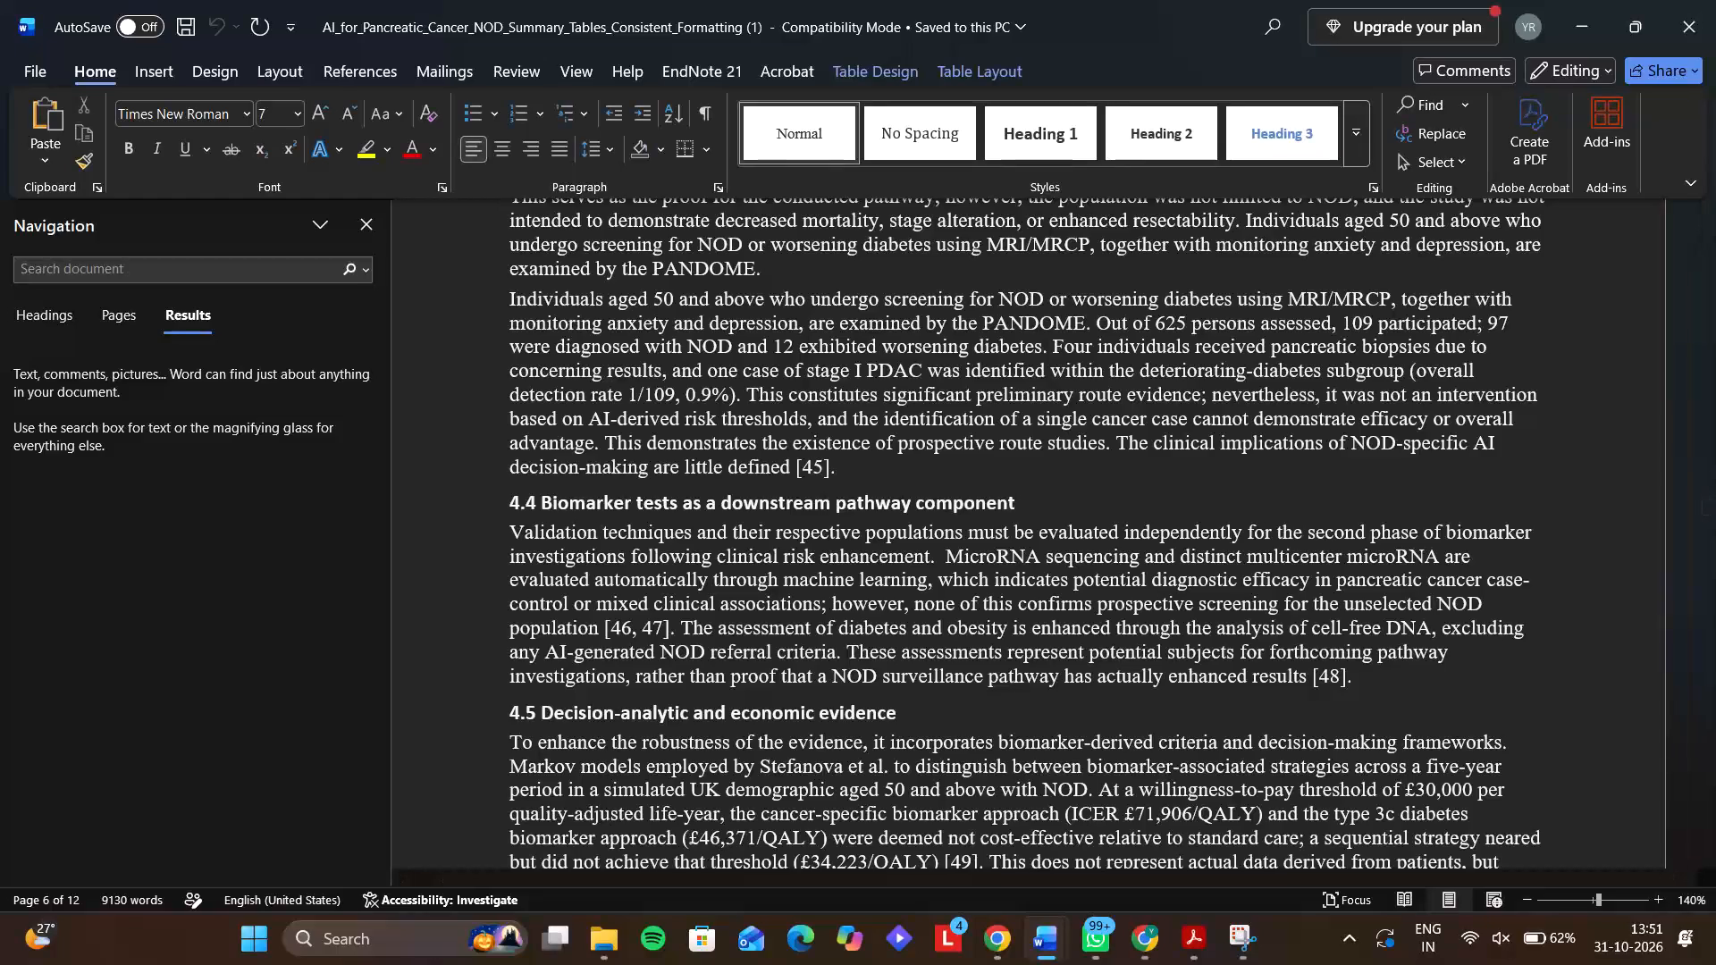
{"action": "scroll", "coordinate": [1148, 602], "scroll_direction": "down", "scroll_amount": 2}
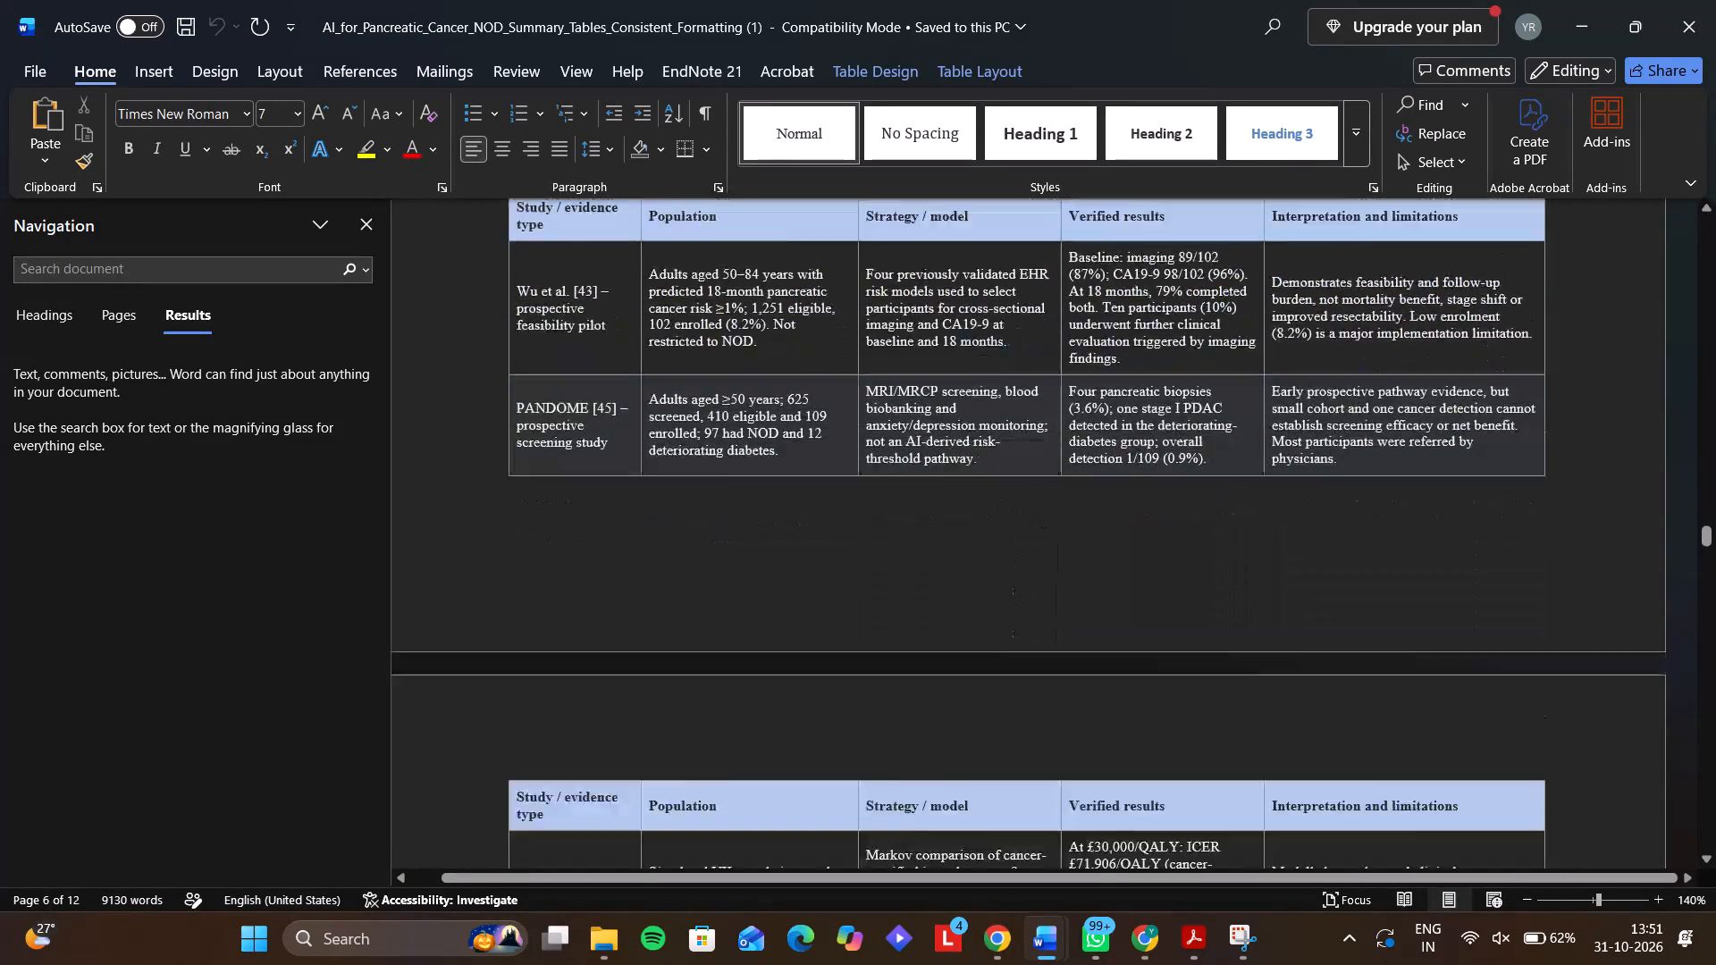
{"action": "scroll", "coordinate": [1148, 602], "scroll_direction": "down", "scroll_amount": 2}
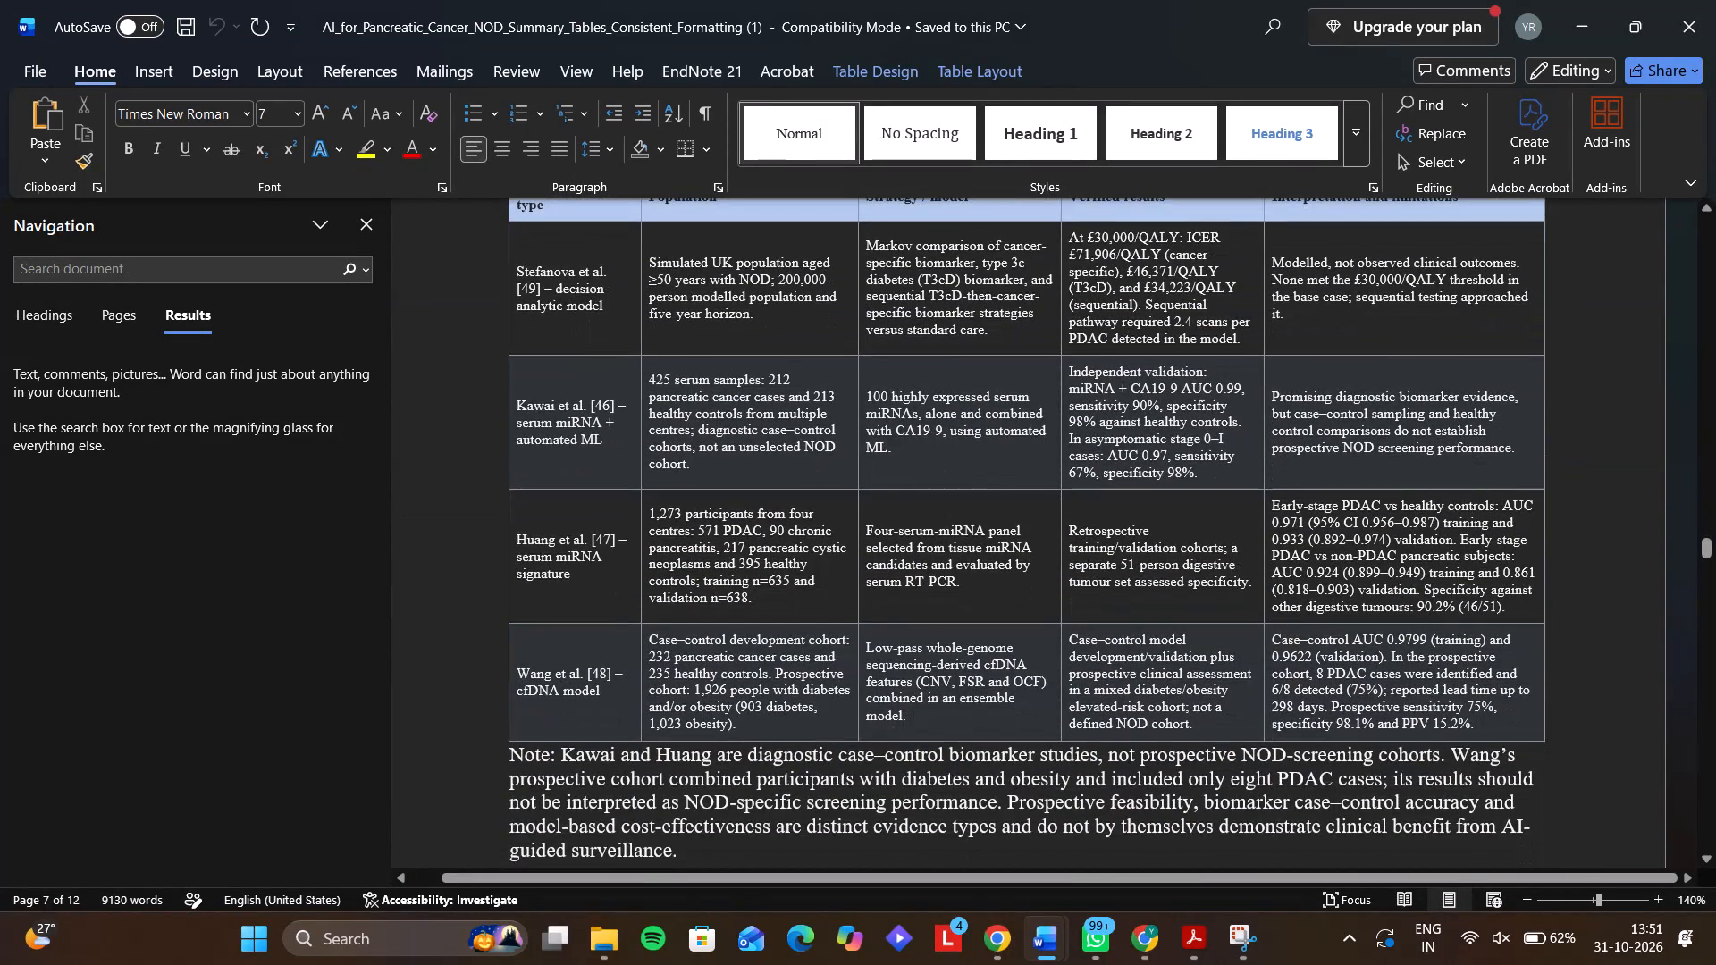
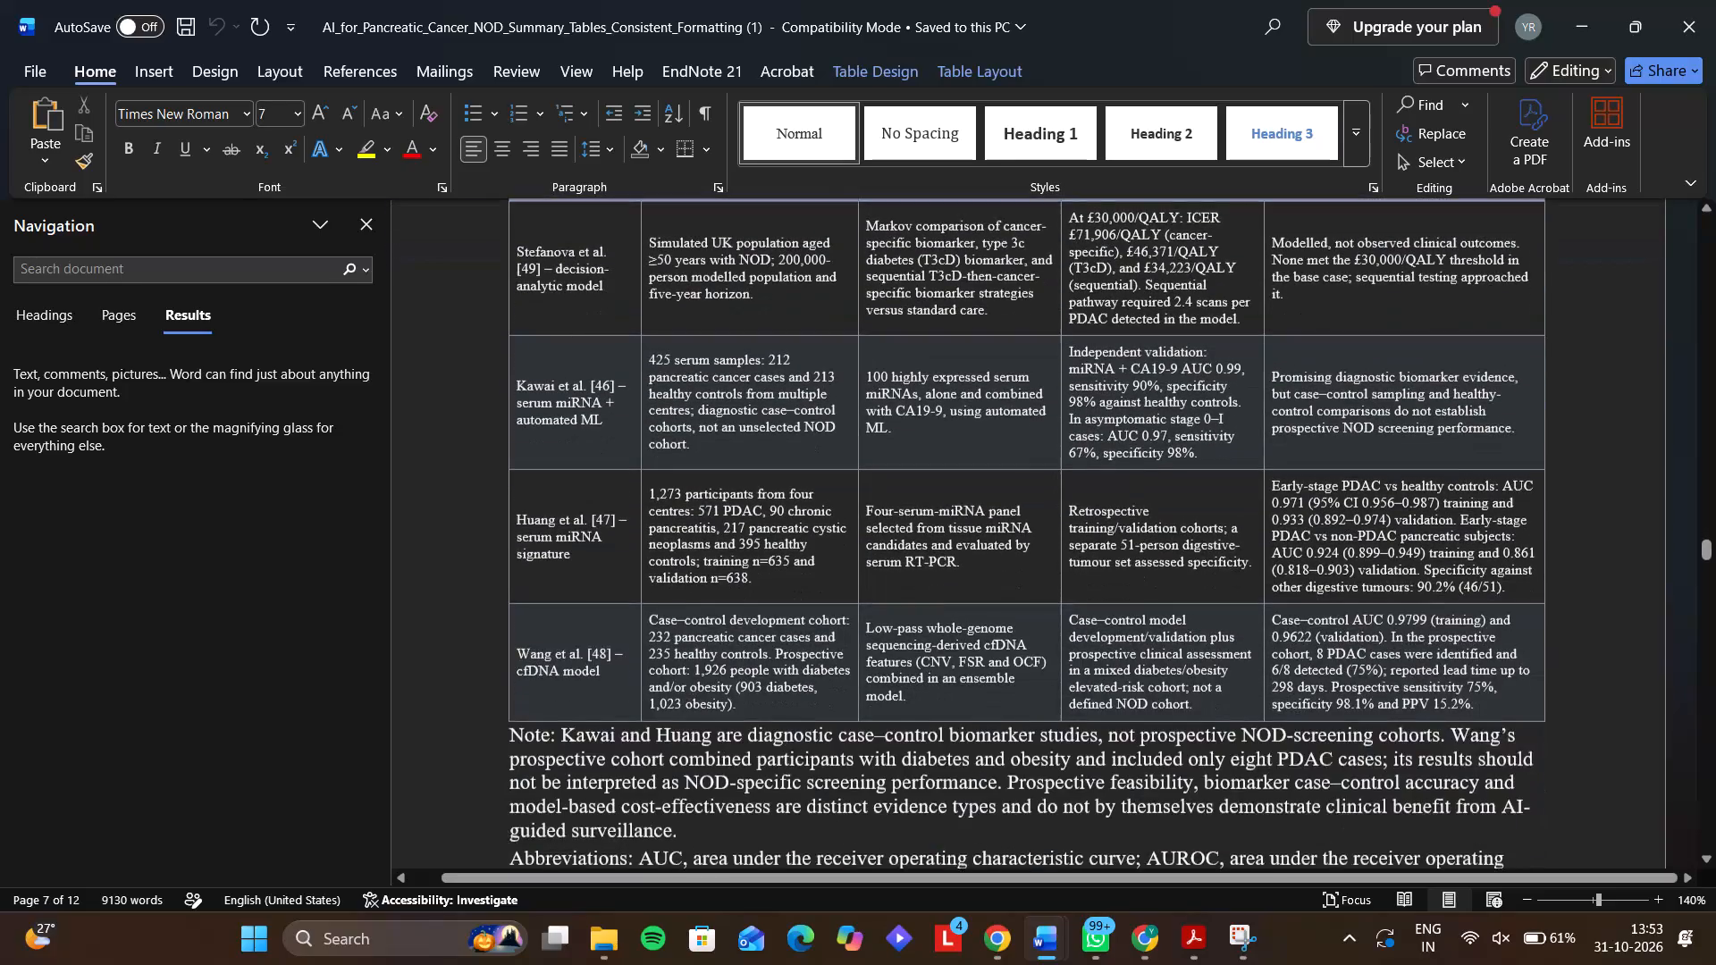
Examine the Table 2 note, abbreviations and sections 5.1 to 5.3, and recheck Table 2 and the text back to the Table 1 note.
{"action": "scroll", "coordinate": [1148, 602], "scroll_direction": "down", "scroll_amount": 2}
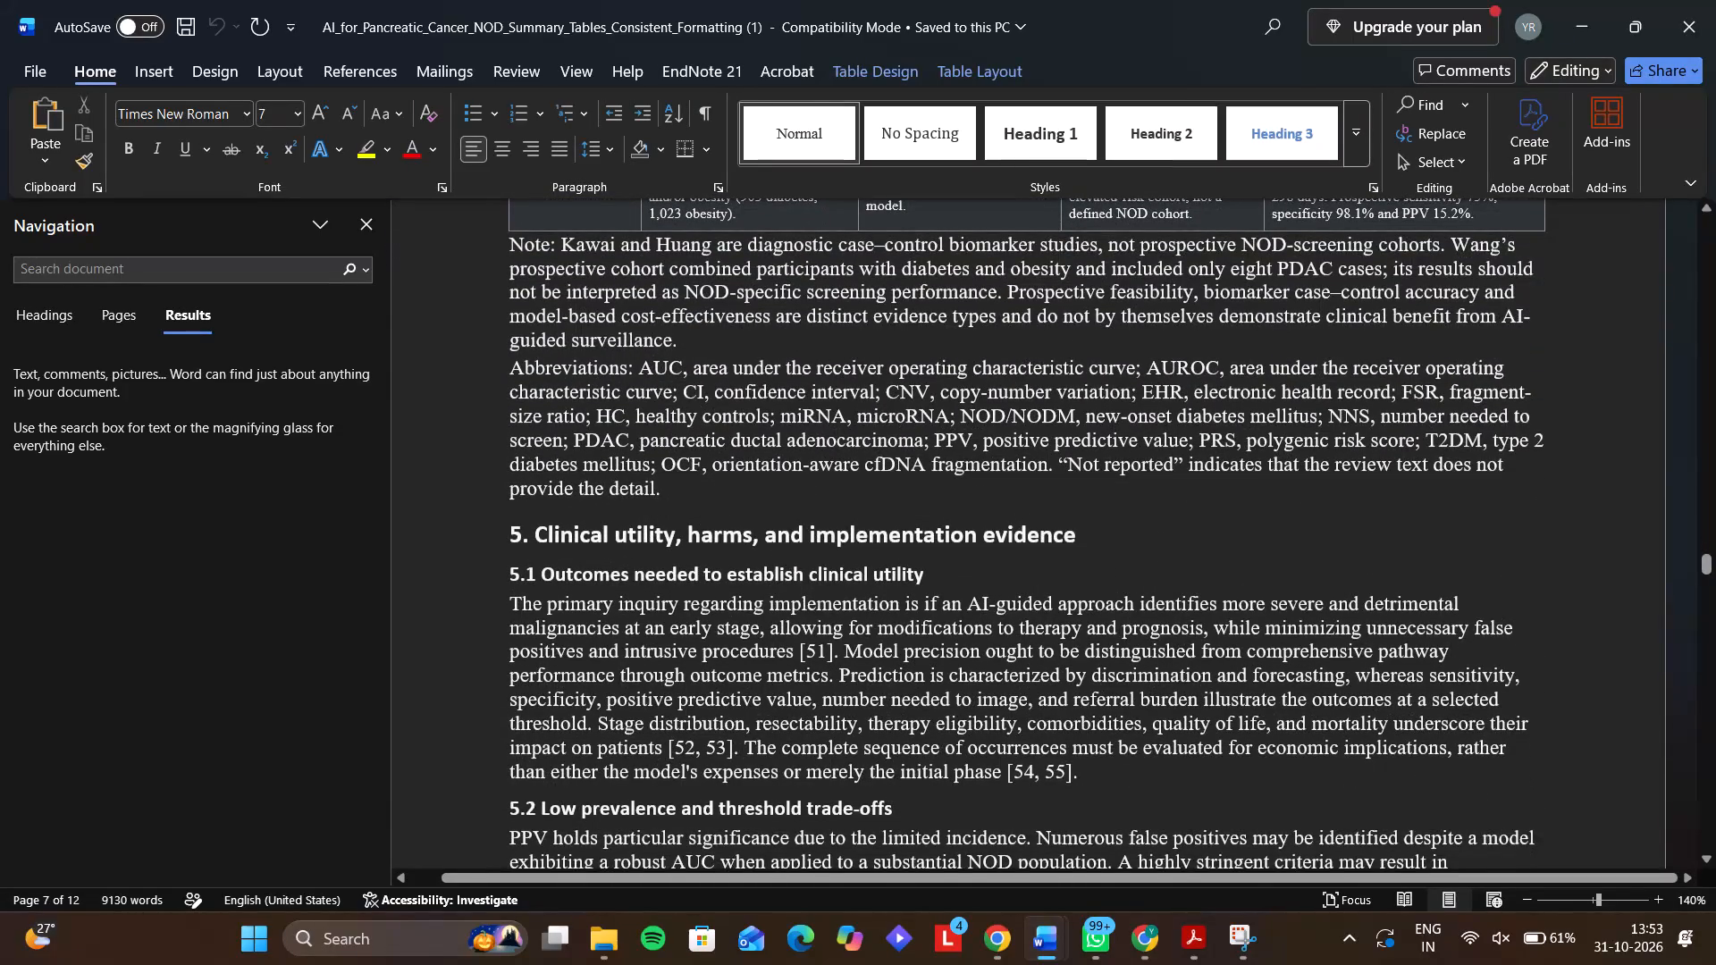
{"action": "scroll", "coordinate": [1148, 602], "scroll_direction": "down", "scroll_amount": 1, "text": "ctrl"}
{"action": "scroll", "coordinate": [1148, 602], "scroll_direction": "down", "scroll_amount": 1}
{"action": "scroll", "coordinate": [1148, 602], "scroll_direction": "down", "scroll_amount": 2, "text": "ctrl"}
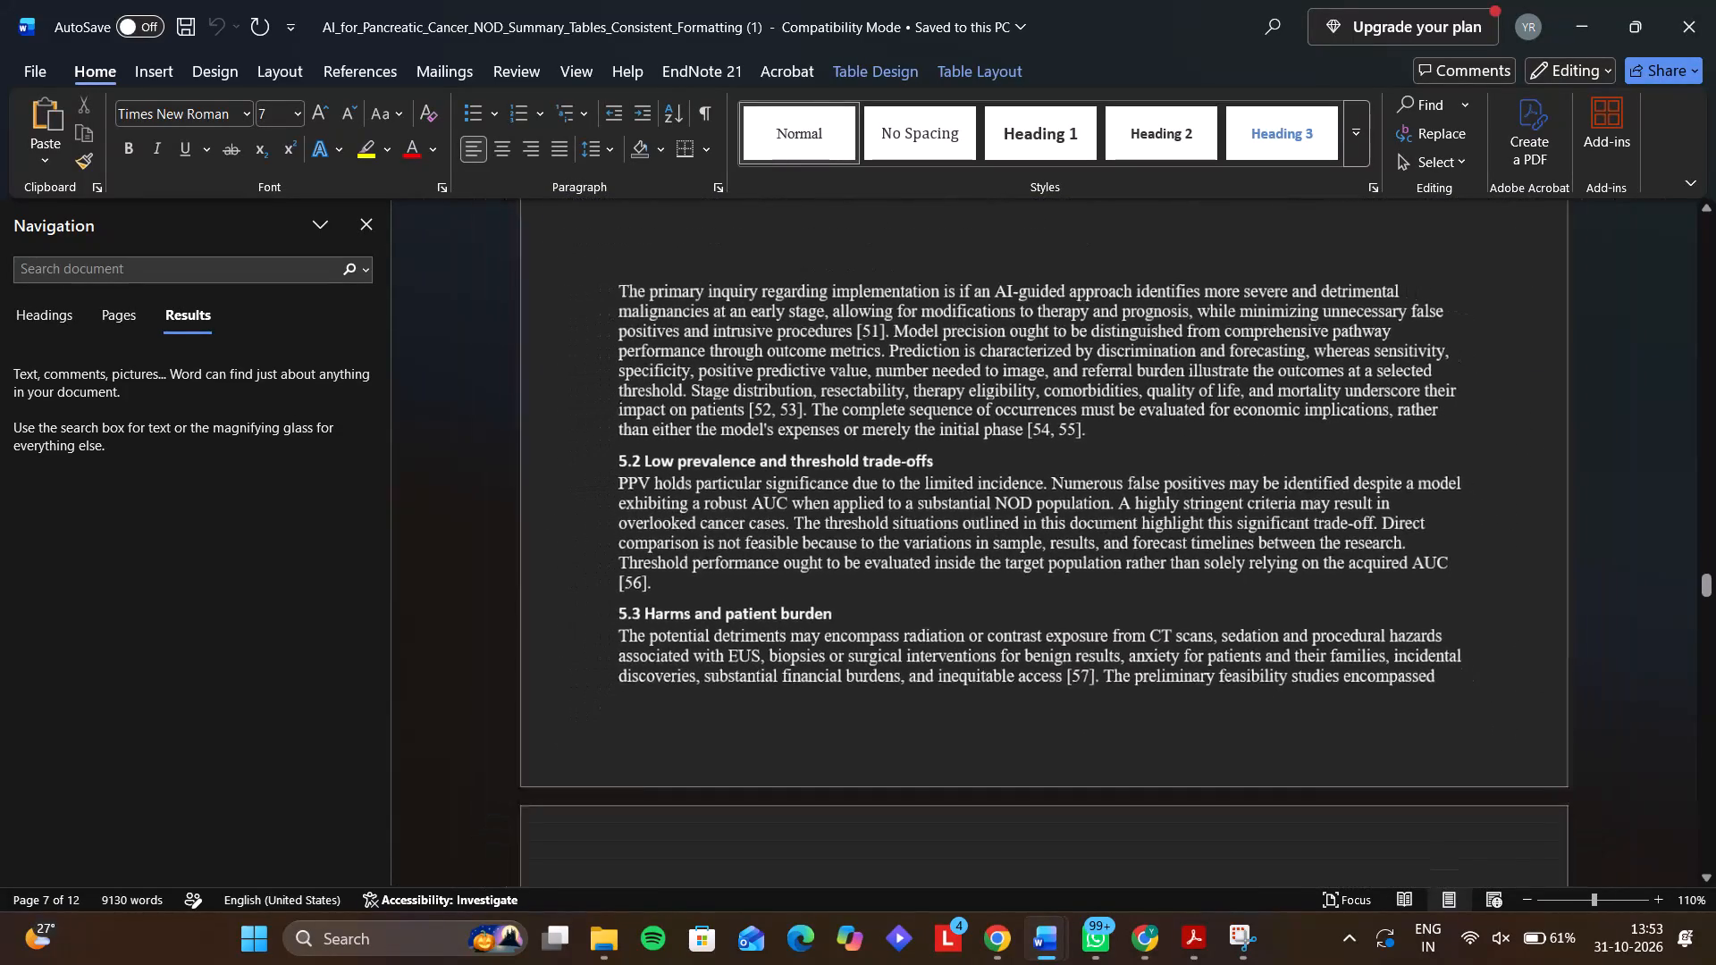
{"action": "scroll", "coordinate": [1148, 602], "scroll_direction": "up", "scroll_amount": 2}
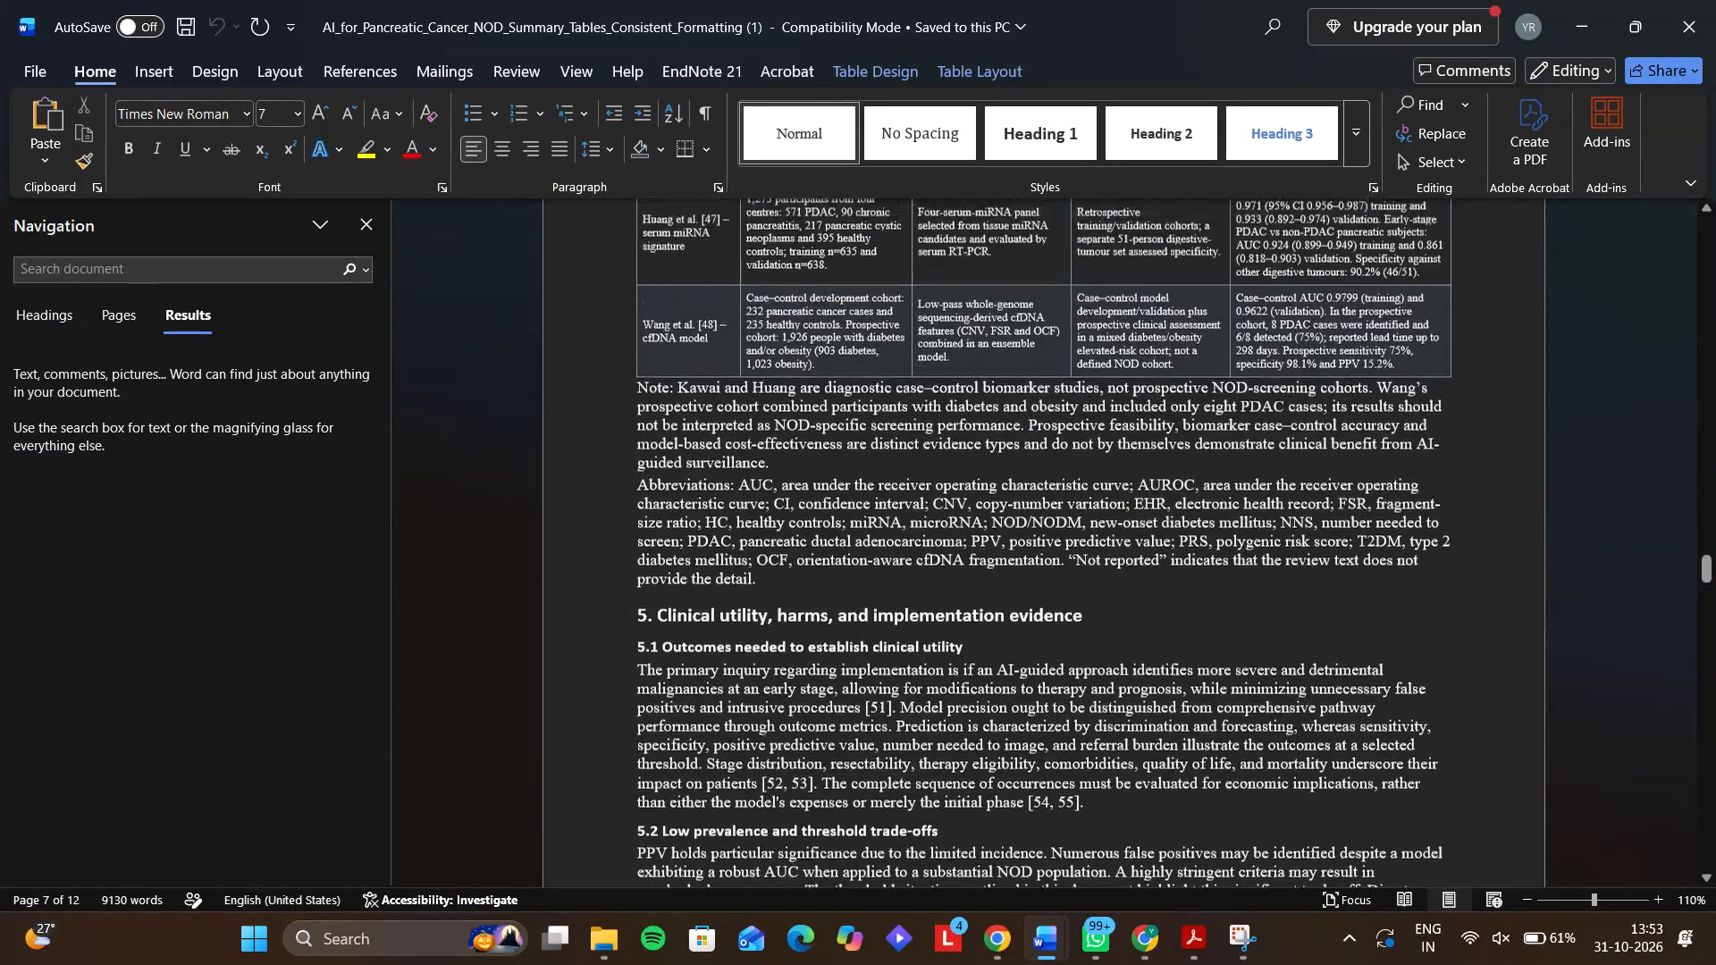
{"action": "scroll", "coordinate": [1148, 602], "scroll_direction": "up", "scroll_amount": 6}
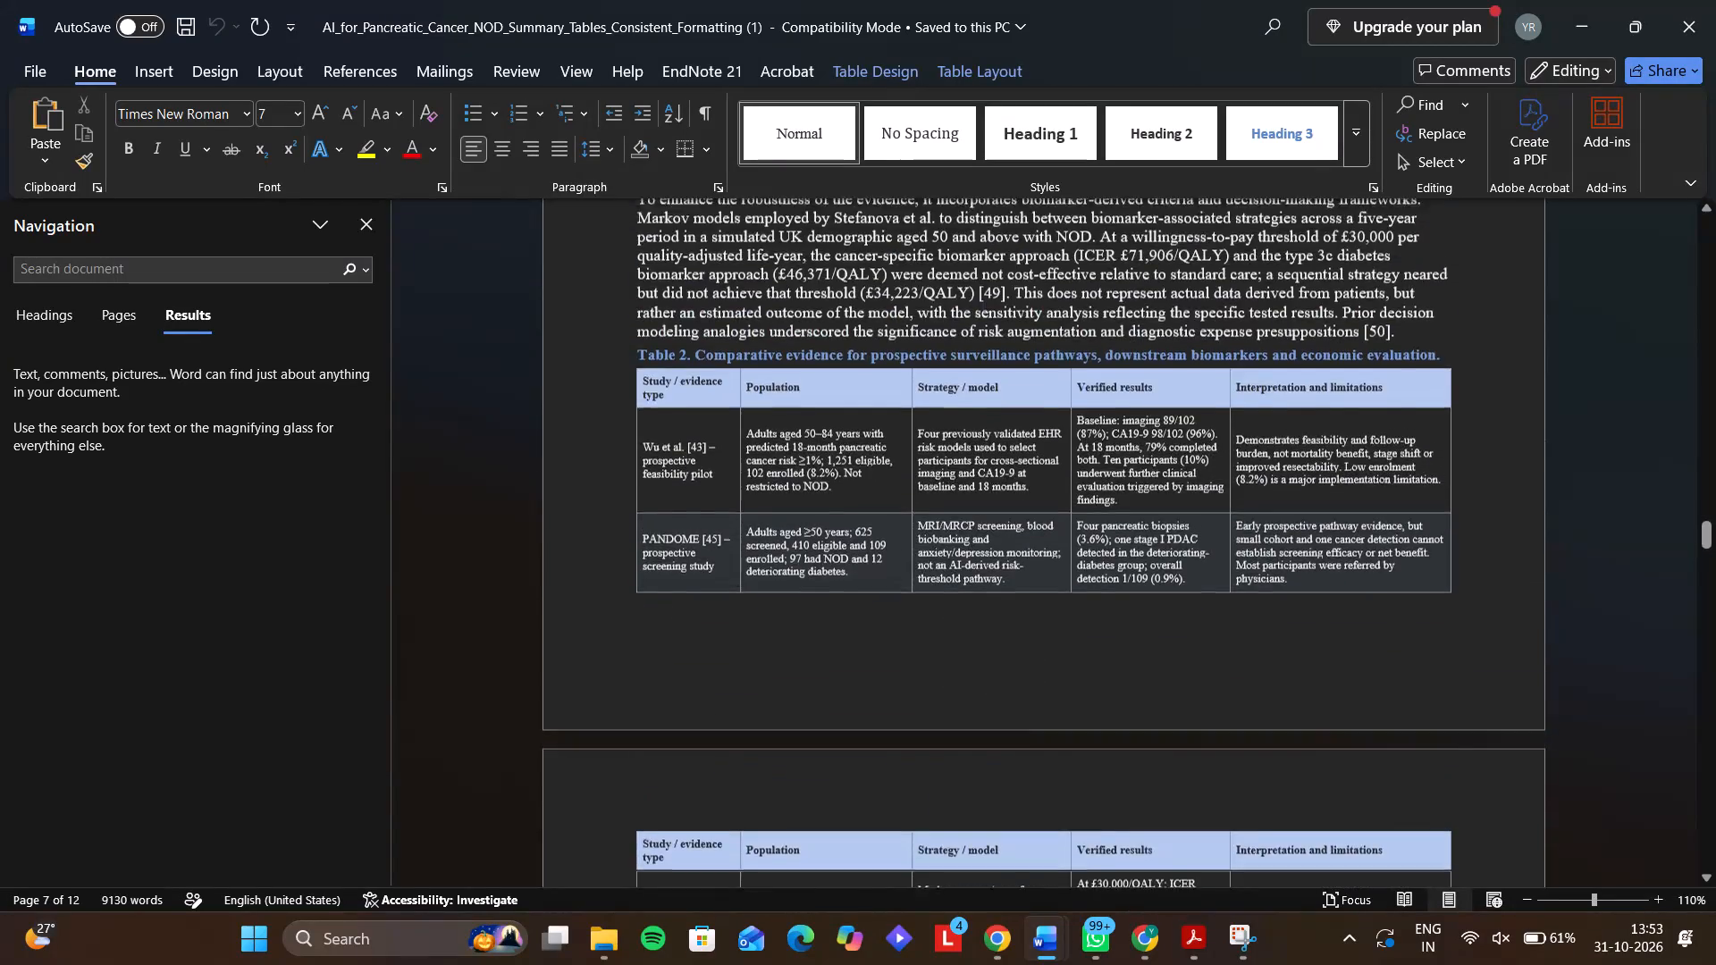
{"action": "scroll", "coordinate": [1148, 602], "scroll_direction": "up", "scroll_amount": 3}
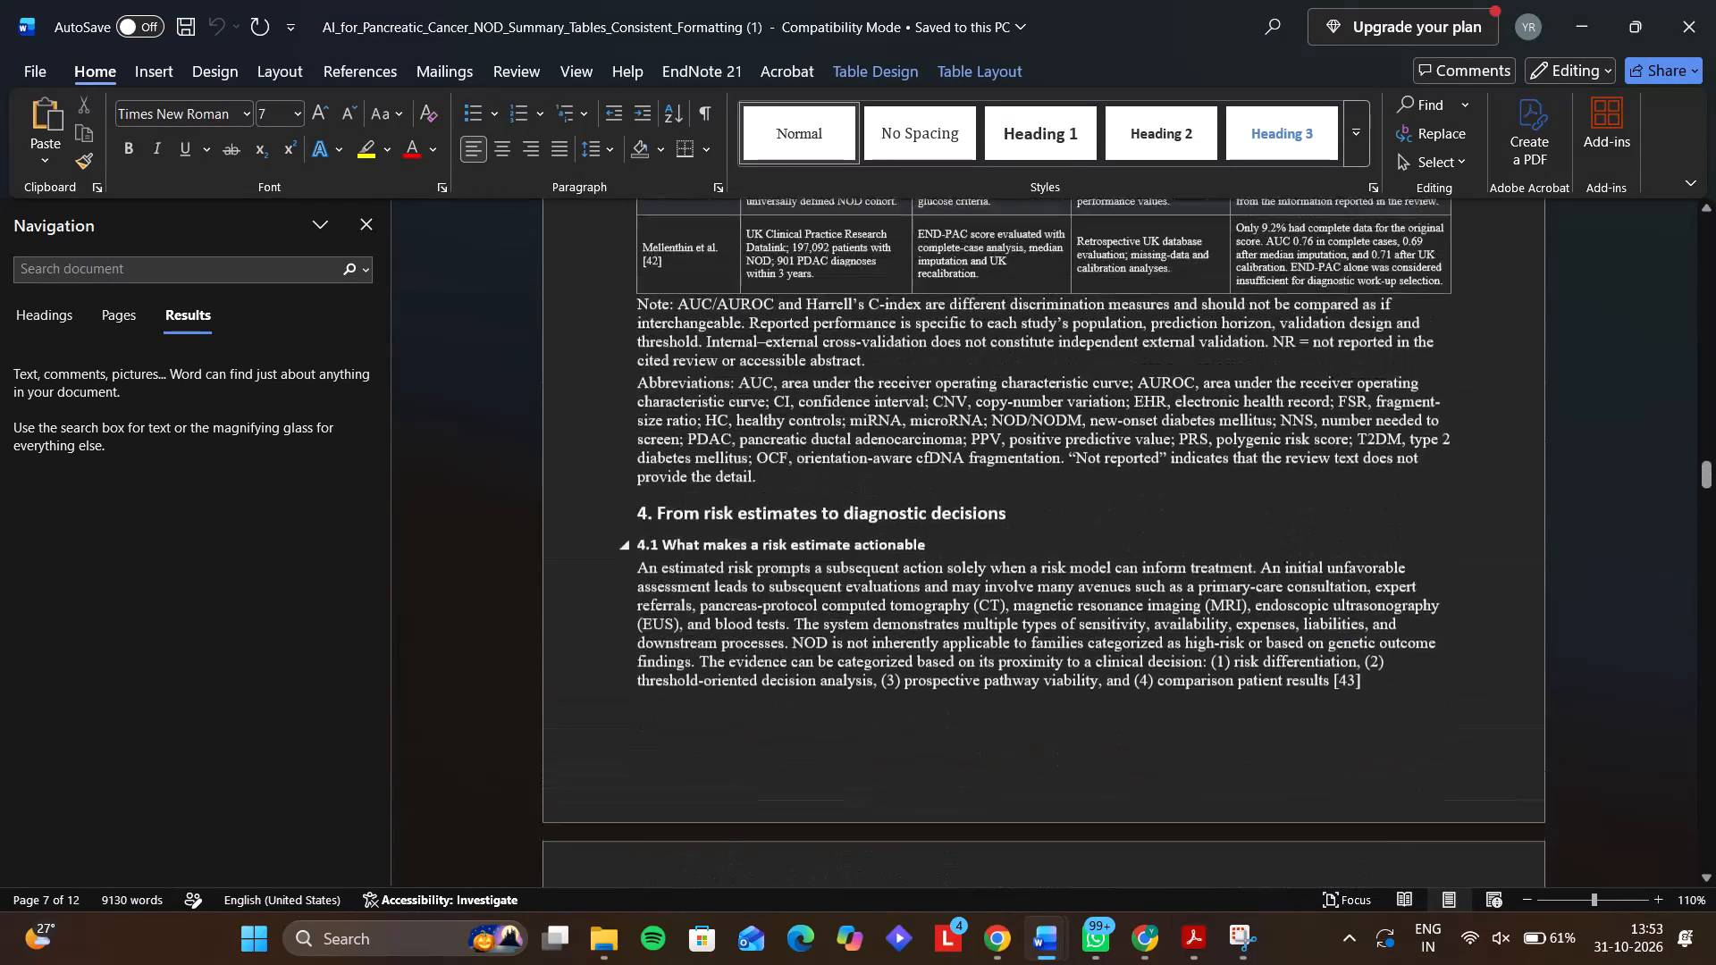
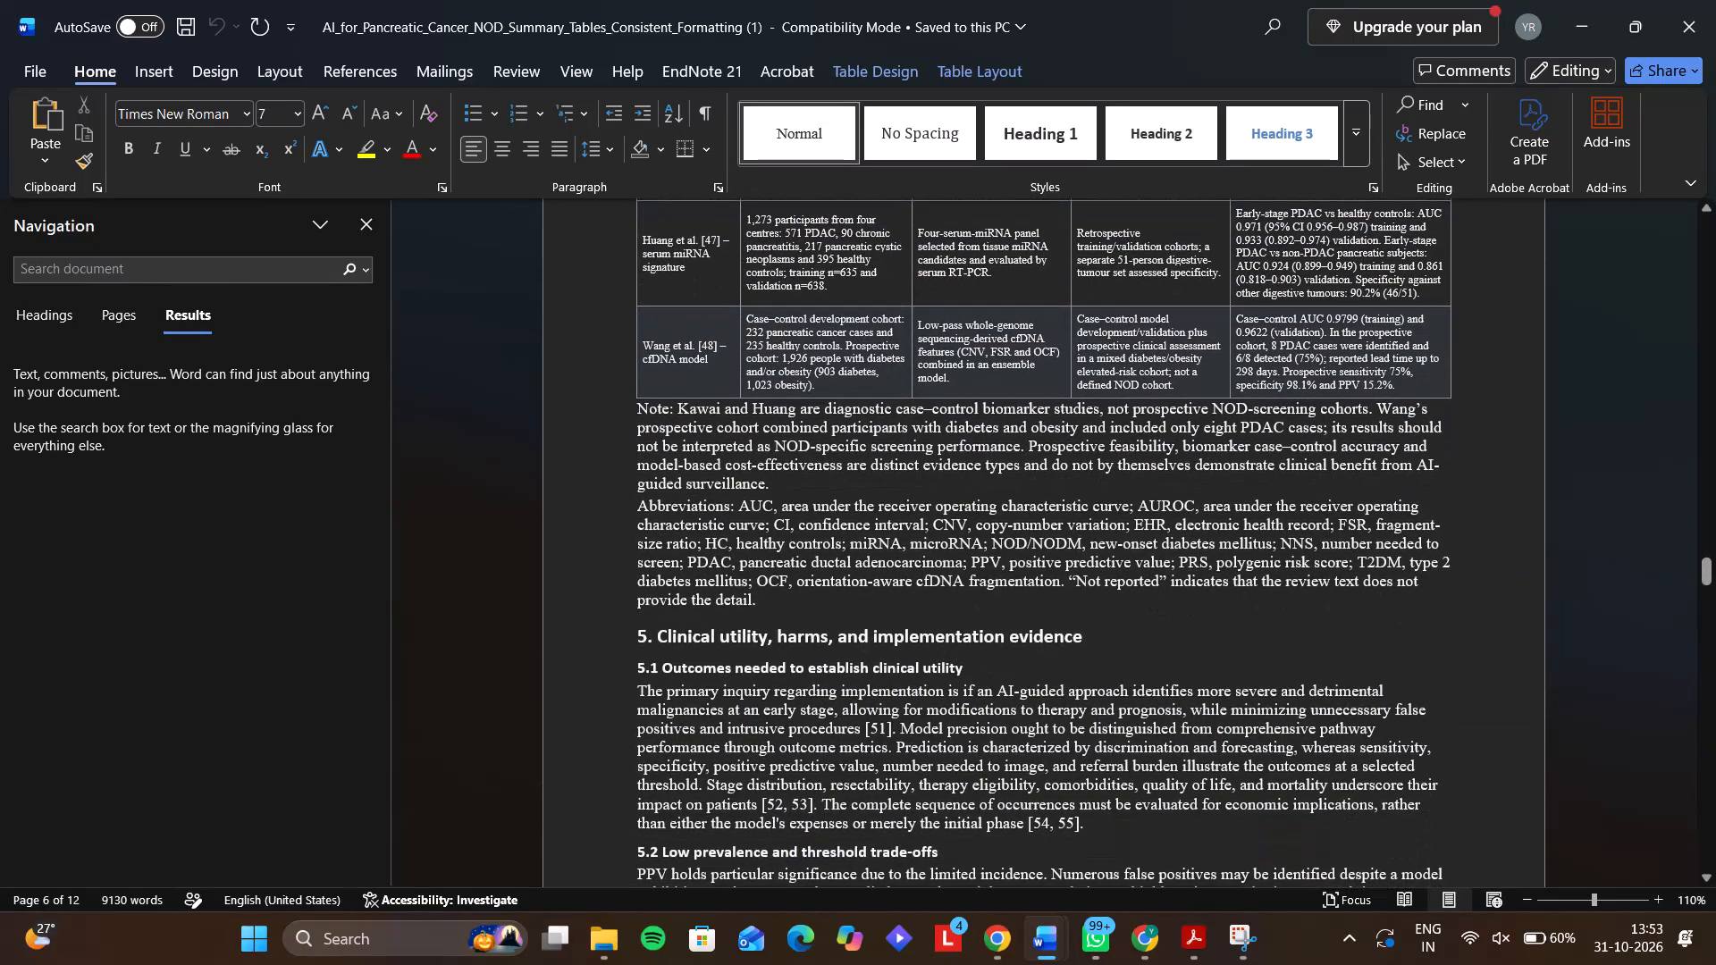
{"action": "left_click", "coordinate": [1153, 954]}
{"action": "left_click", "coordinate": [1039, 1]}
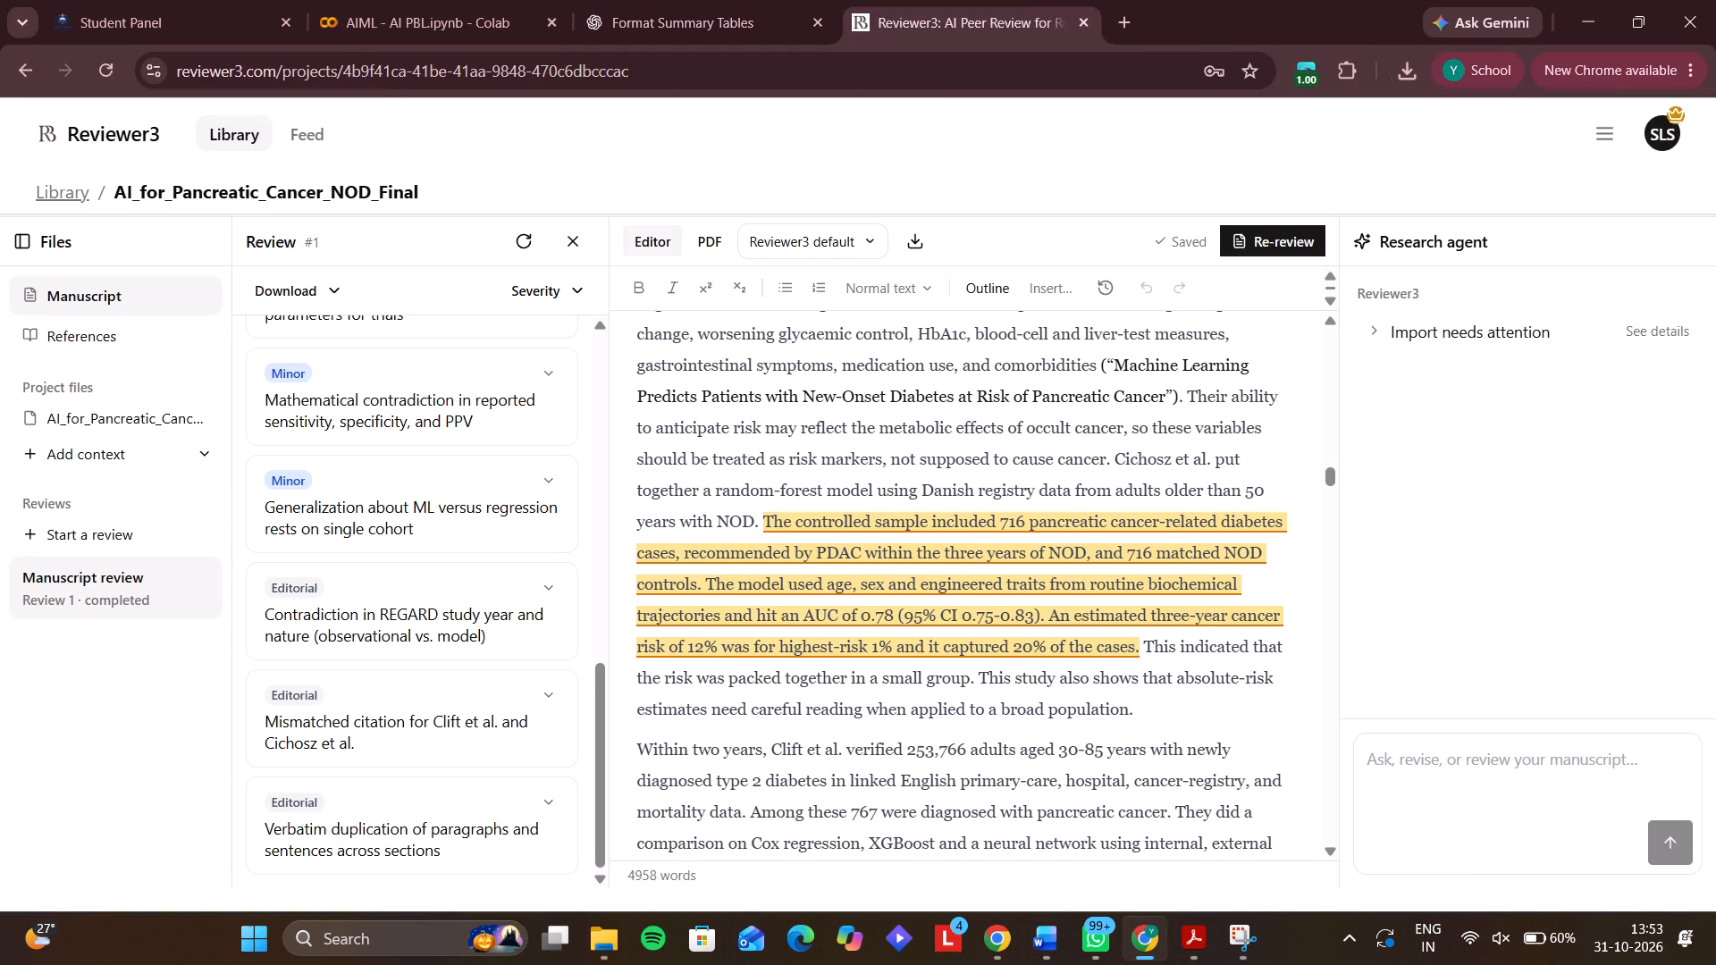
{"action": "scroll", "coordinate": [540, 427], "scroll_direction": "up", "scroll_amount": 7}
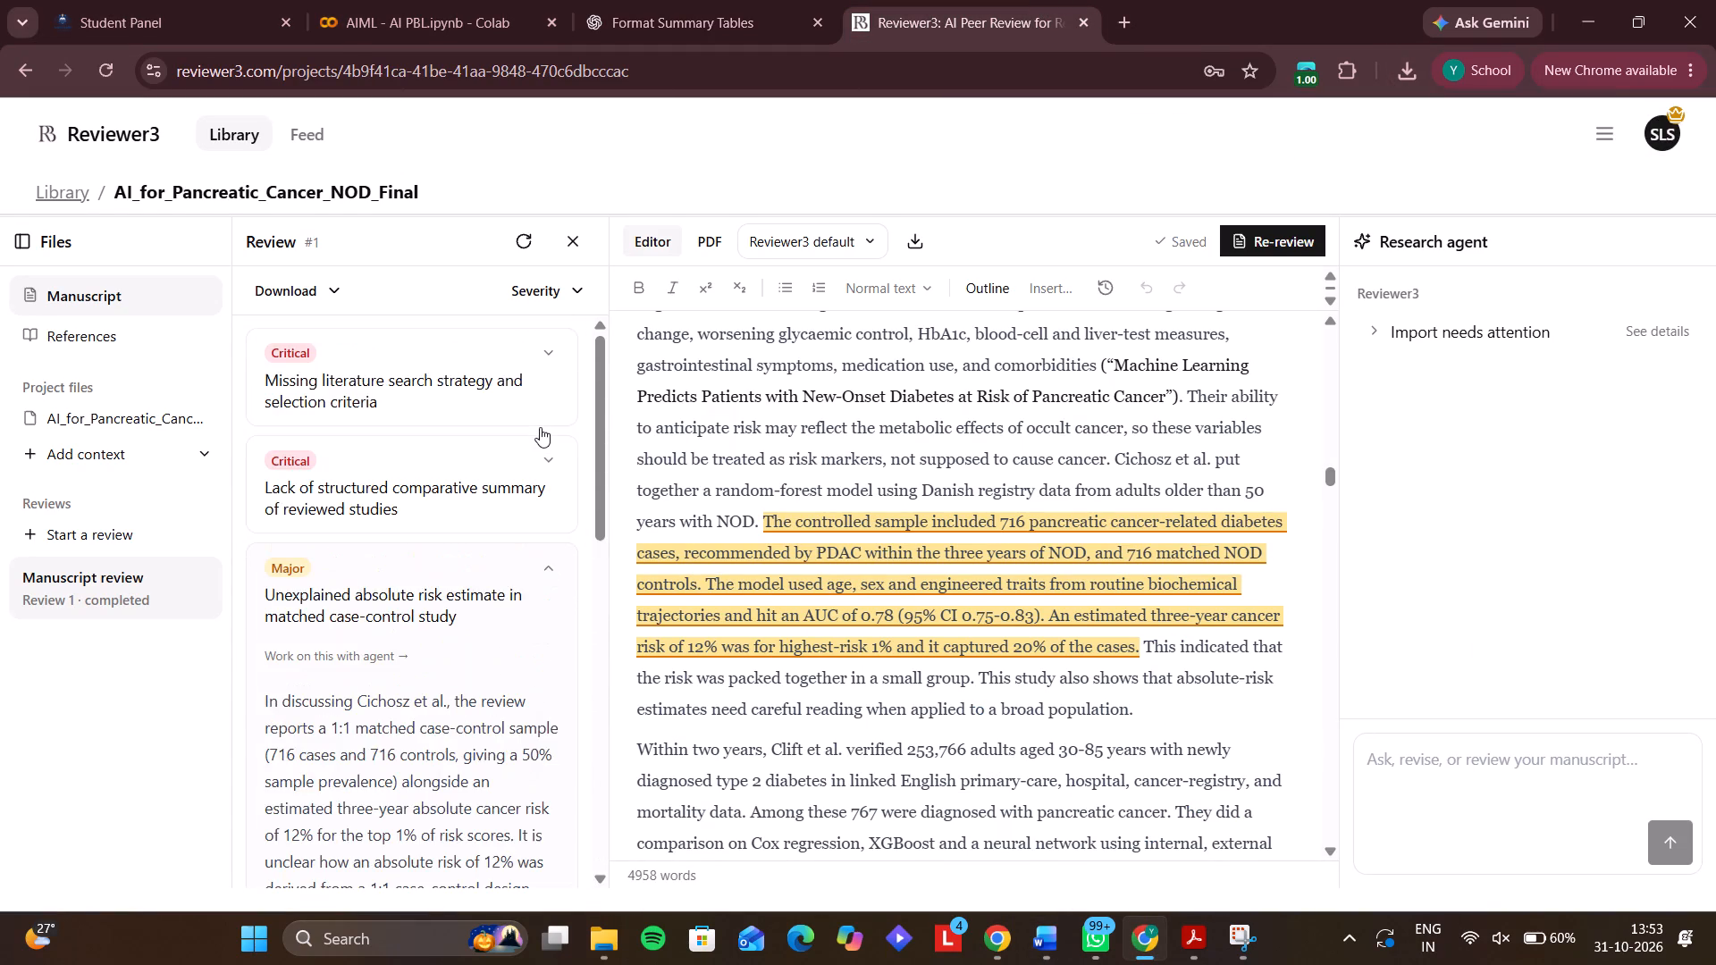
{"action": "scroll", "coordinate": [540, 427], "scroll_direction": "down", "scroll_amount": 3}
{"action": "scroll", "coordinate": [505, 716], "scroll_direction": "up", "scroll_amount": 5}
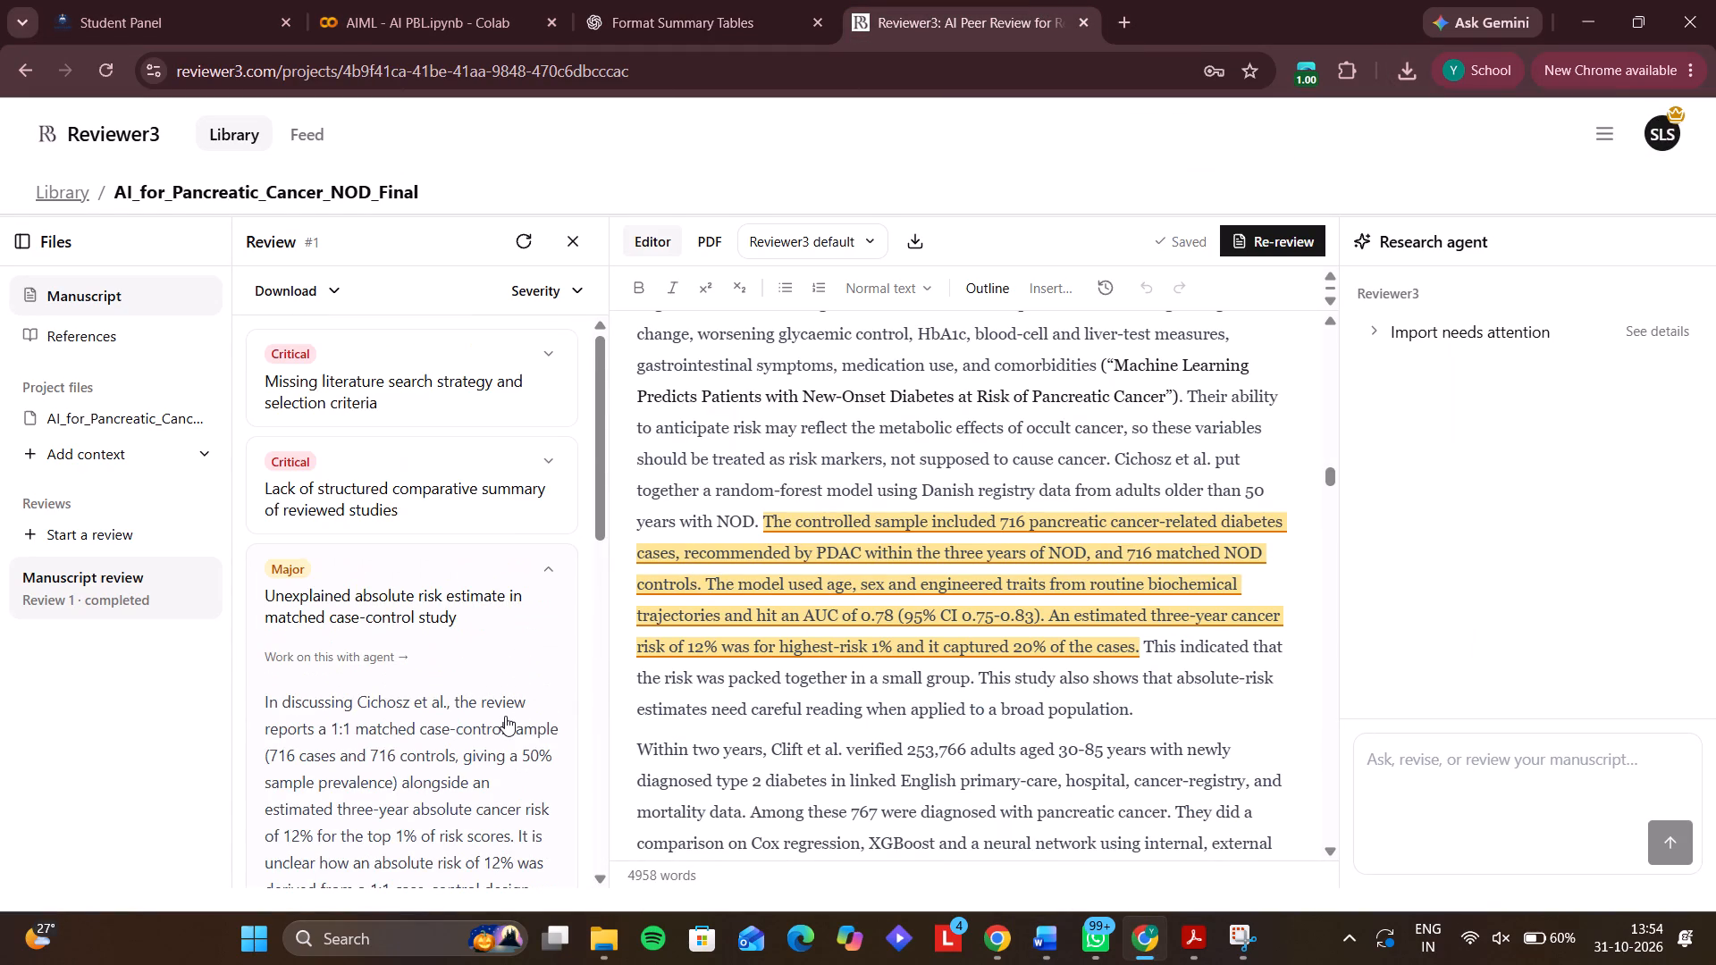
{"action": "scroll", "coordinate": [523, 627], "scroll_direction": "down", "scroll_amount": 1}
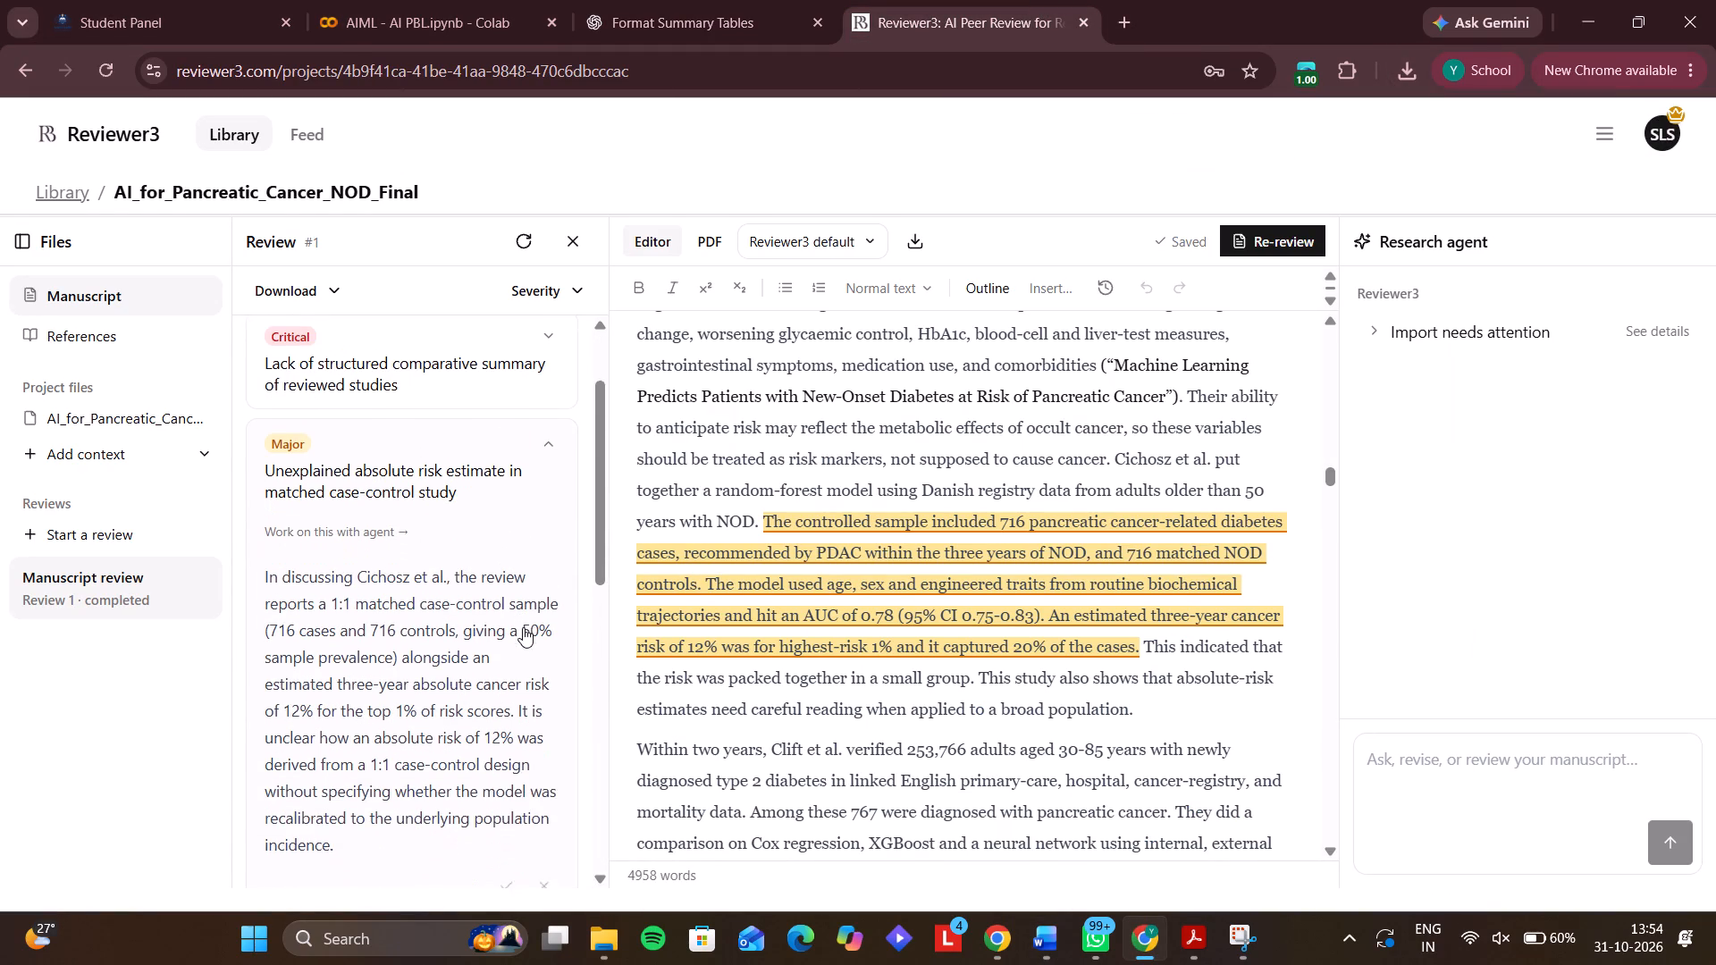
{"action": "scroll", "coordinate": [523, 627], "scroll_direction": "down", "scroll_amount": 1}
{"action": "left_click", "coordinate": [1227, 941]}
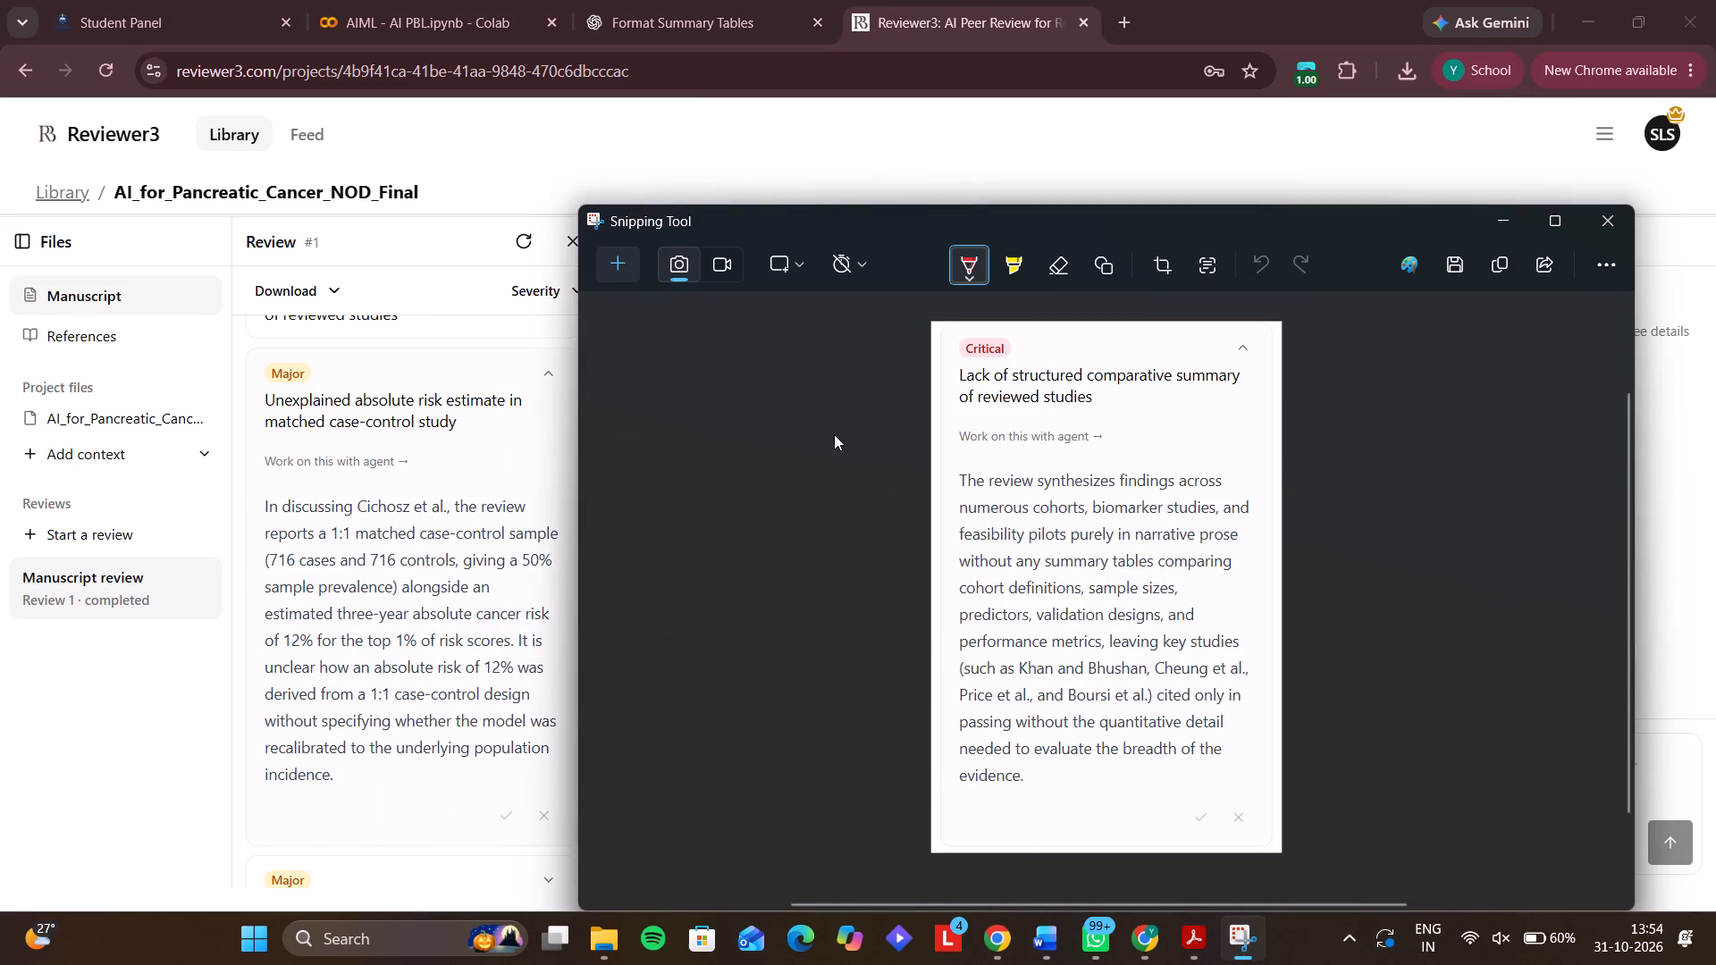
{"action": "left_click", "coordinate": [618, 259]}
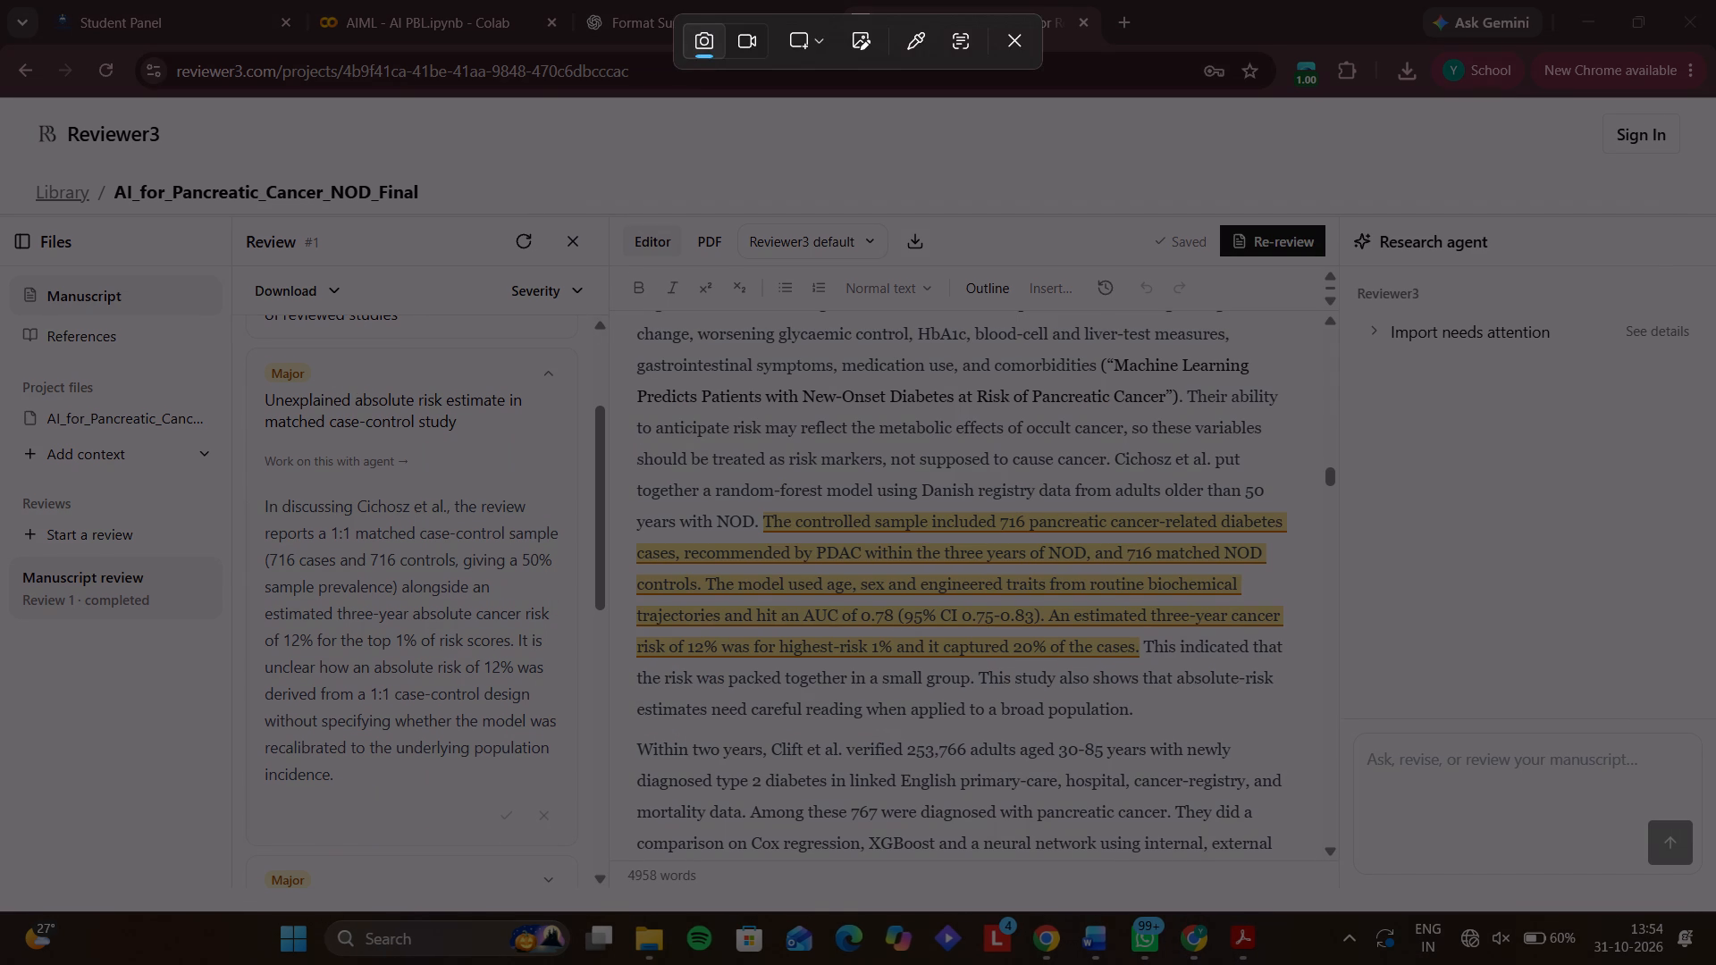
{"action": "left_click_drag", "start_coordinate": [240, 340], "coordinate": [584, 849]}
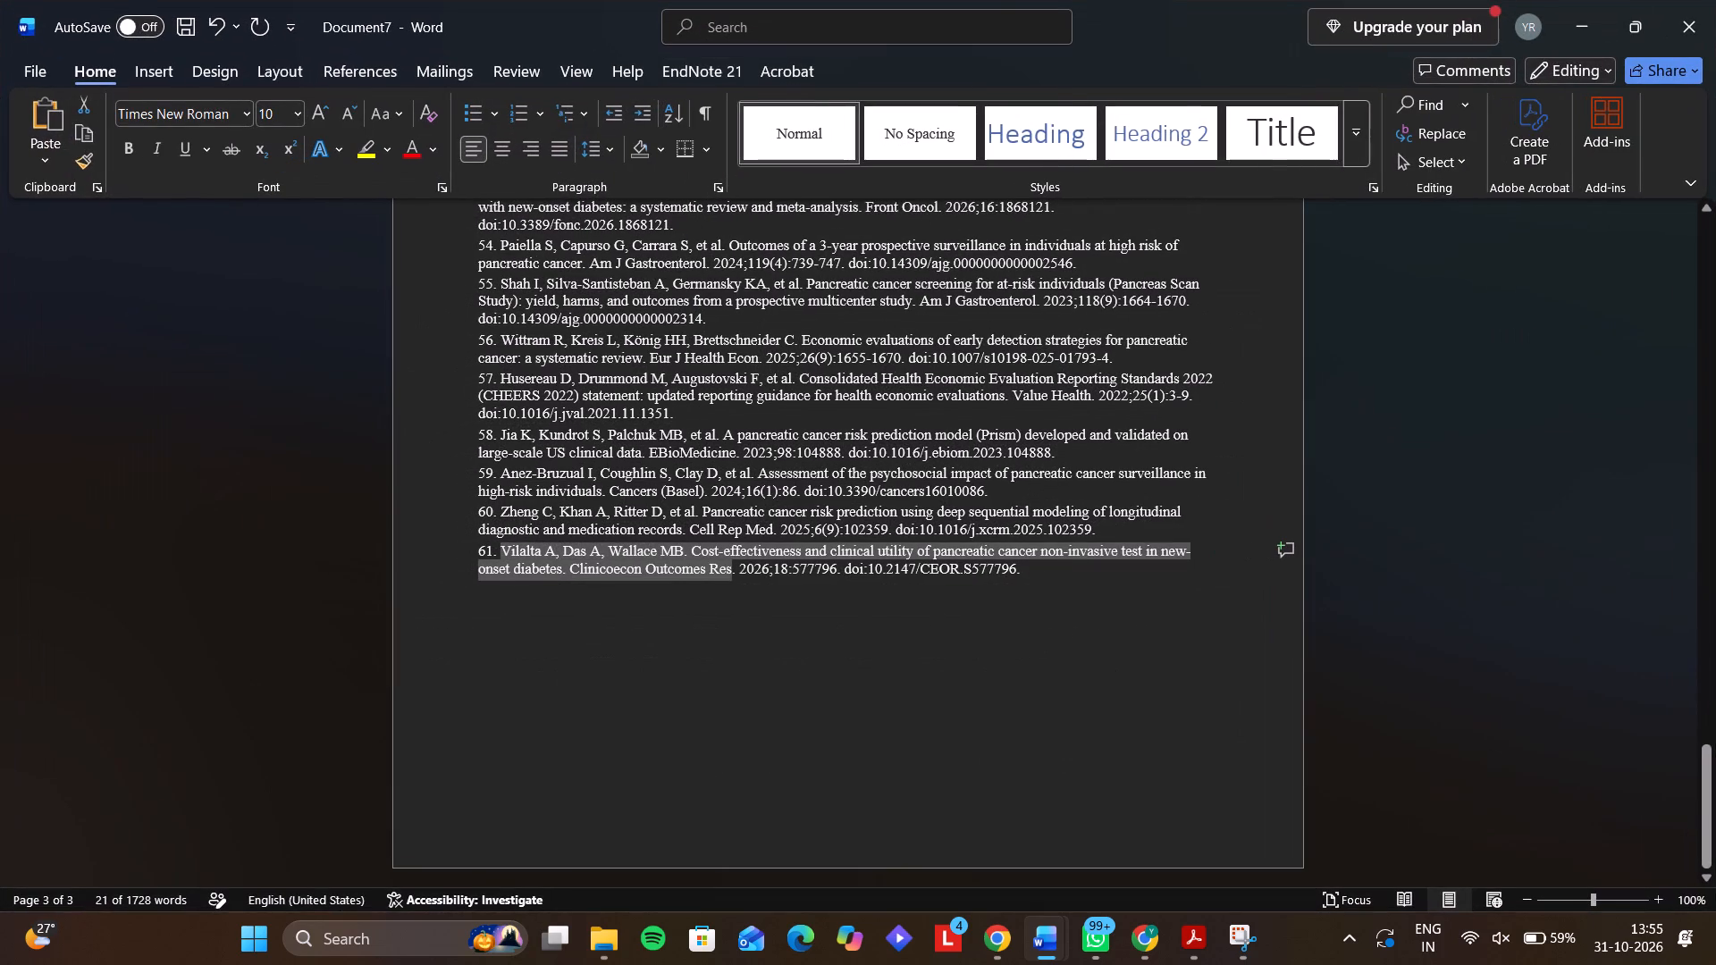
{"action": "left_click", "coordinate": [1104, 673]}
{"action": "key", "text": "ctrl+f"}
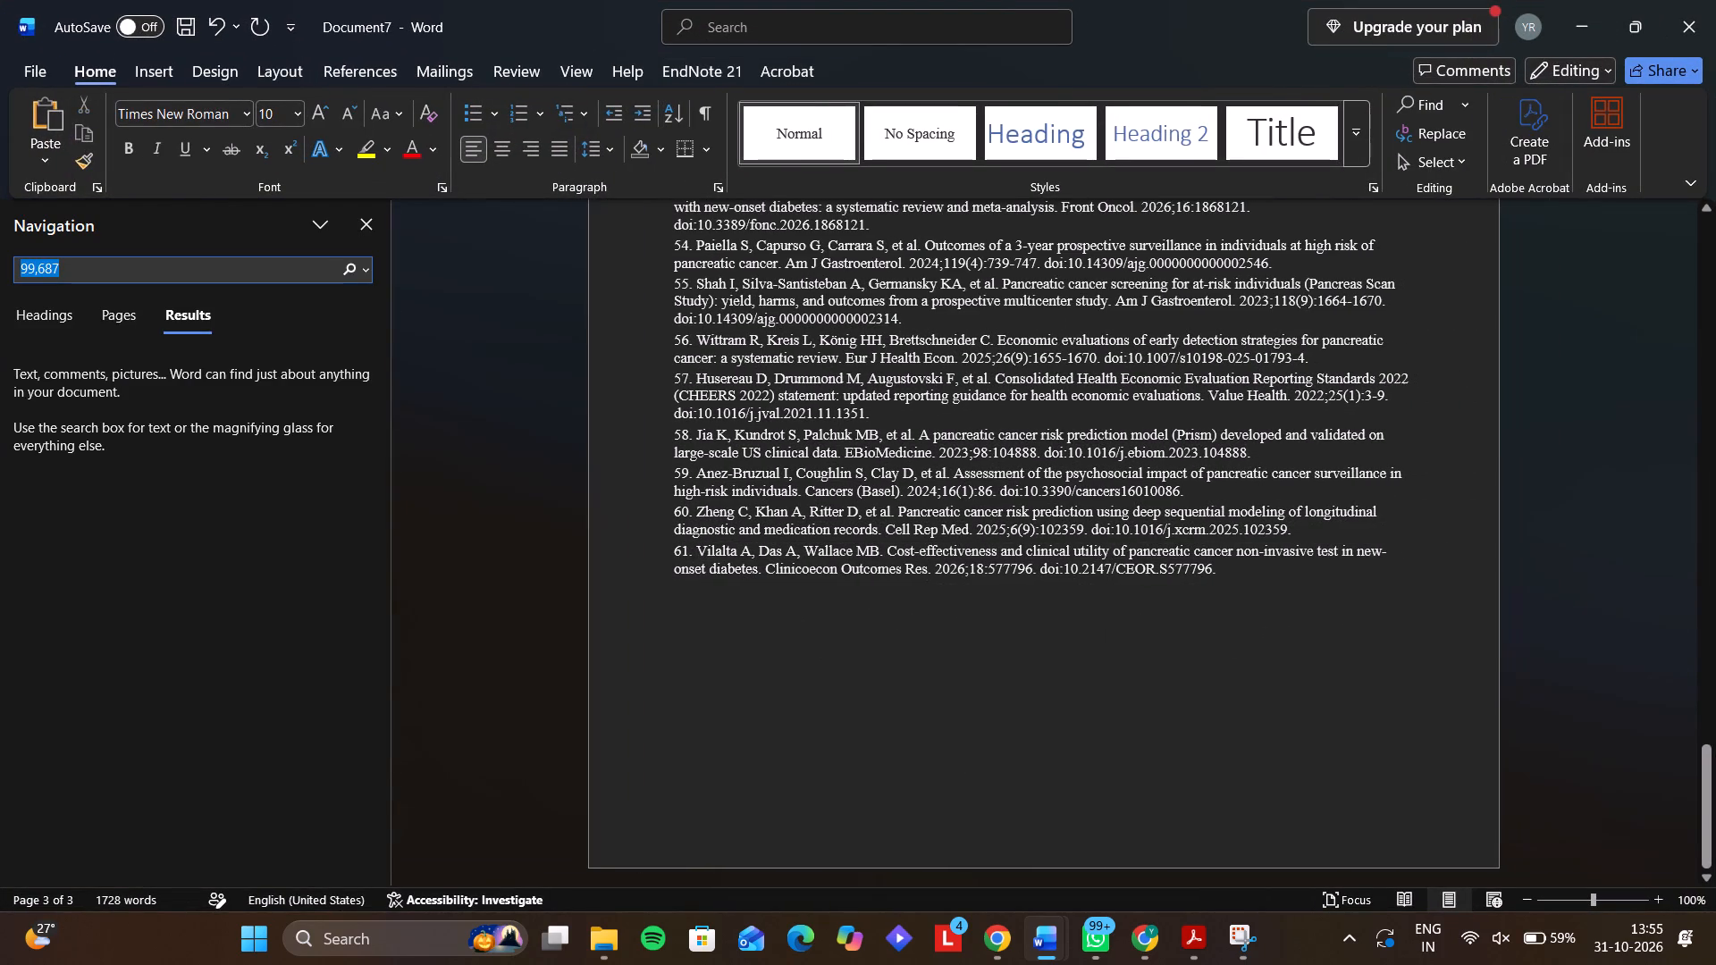
{"action": "key", "text": "ctrl+v"}
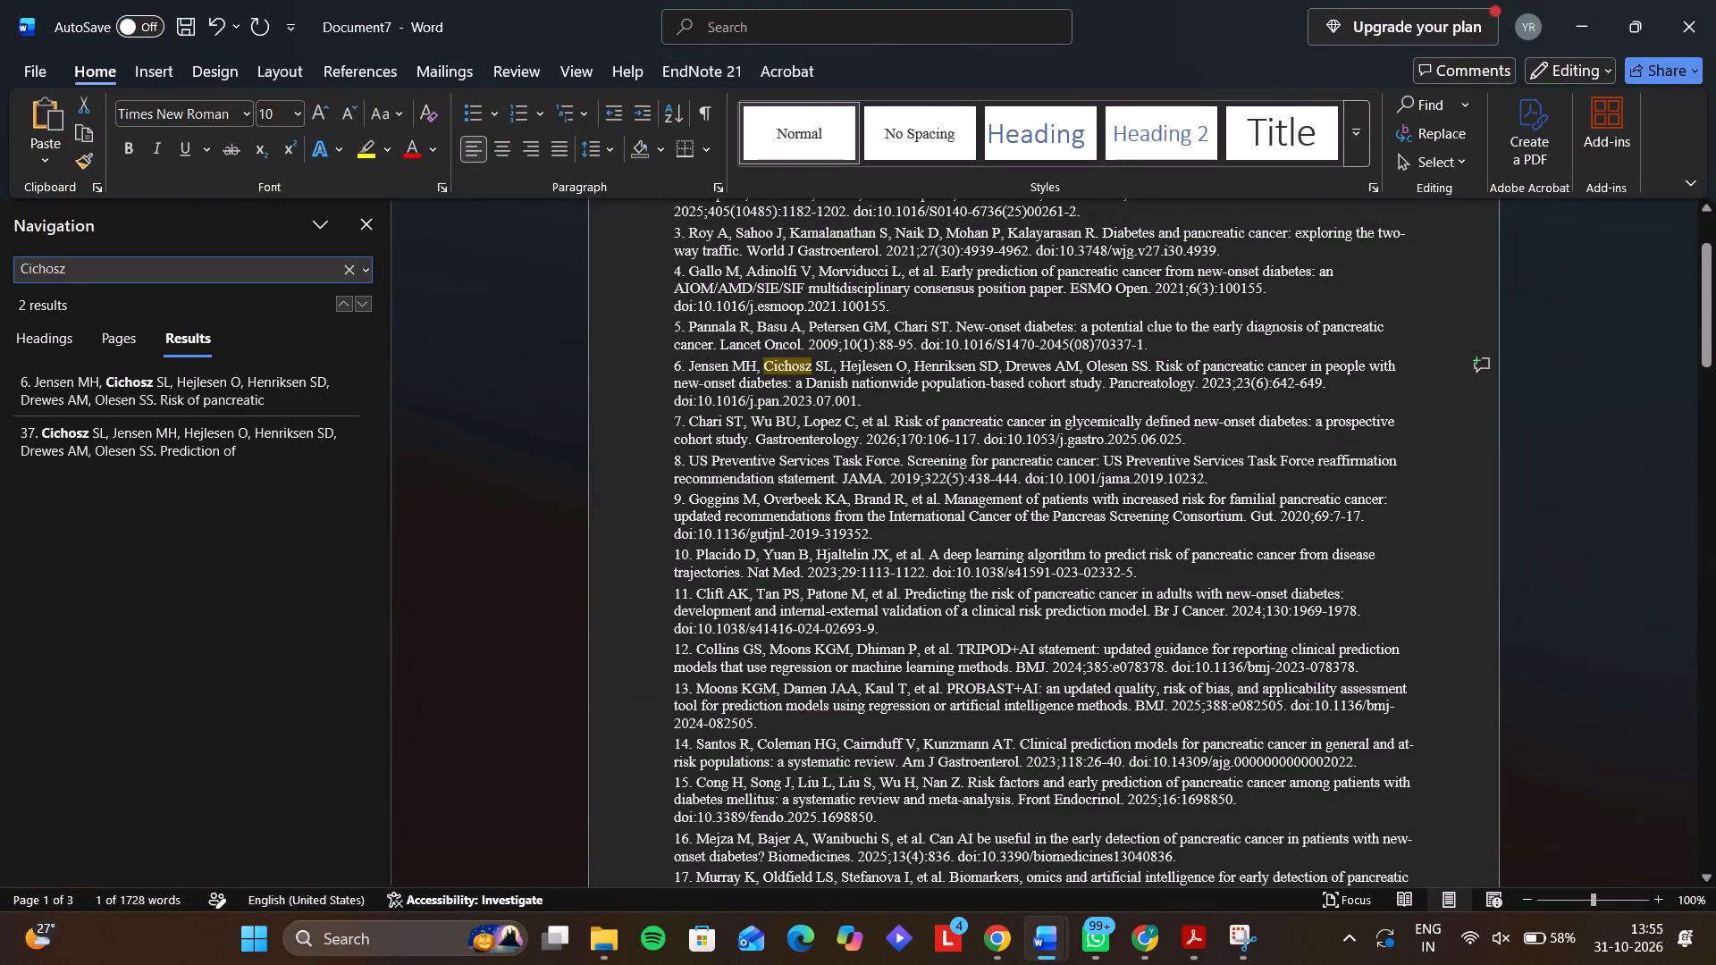
{"action": "key", "text": "Return"}
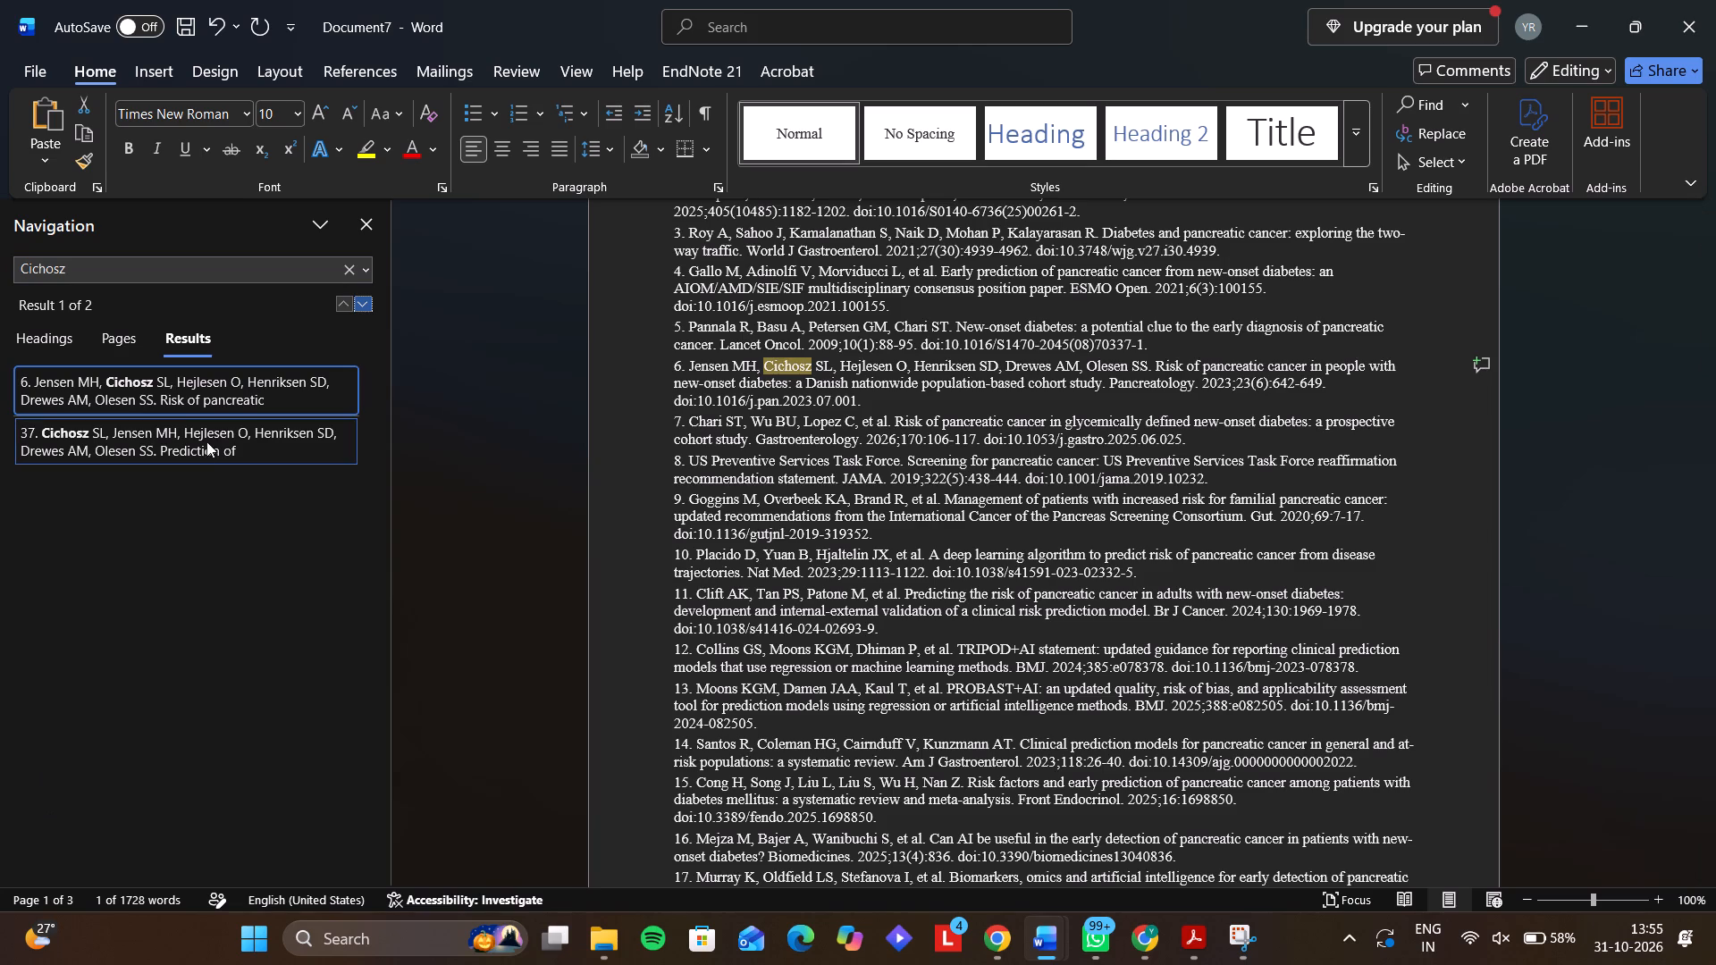
{"action": "left_click", "coordinate": [202, 452]}
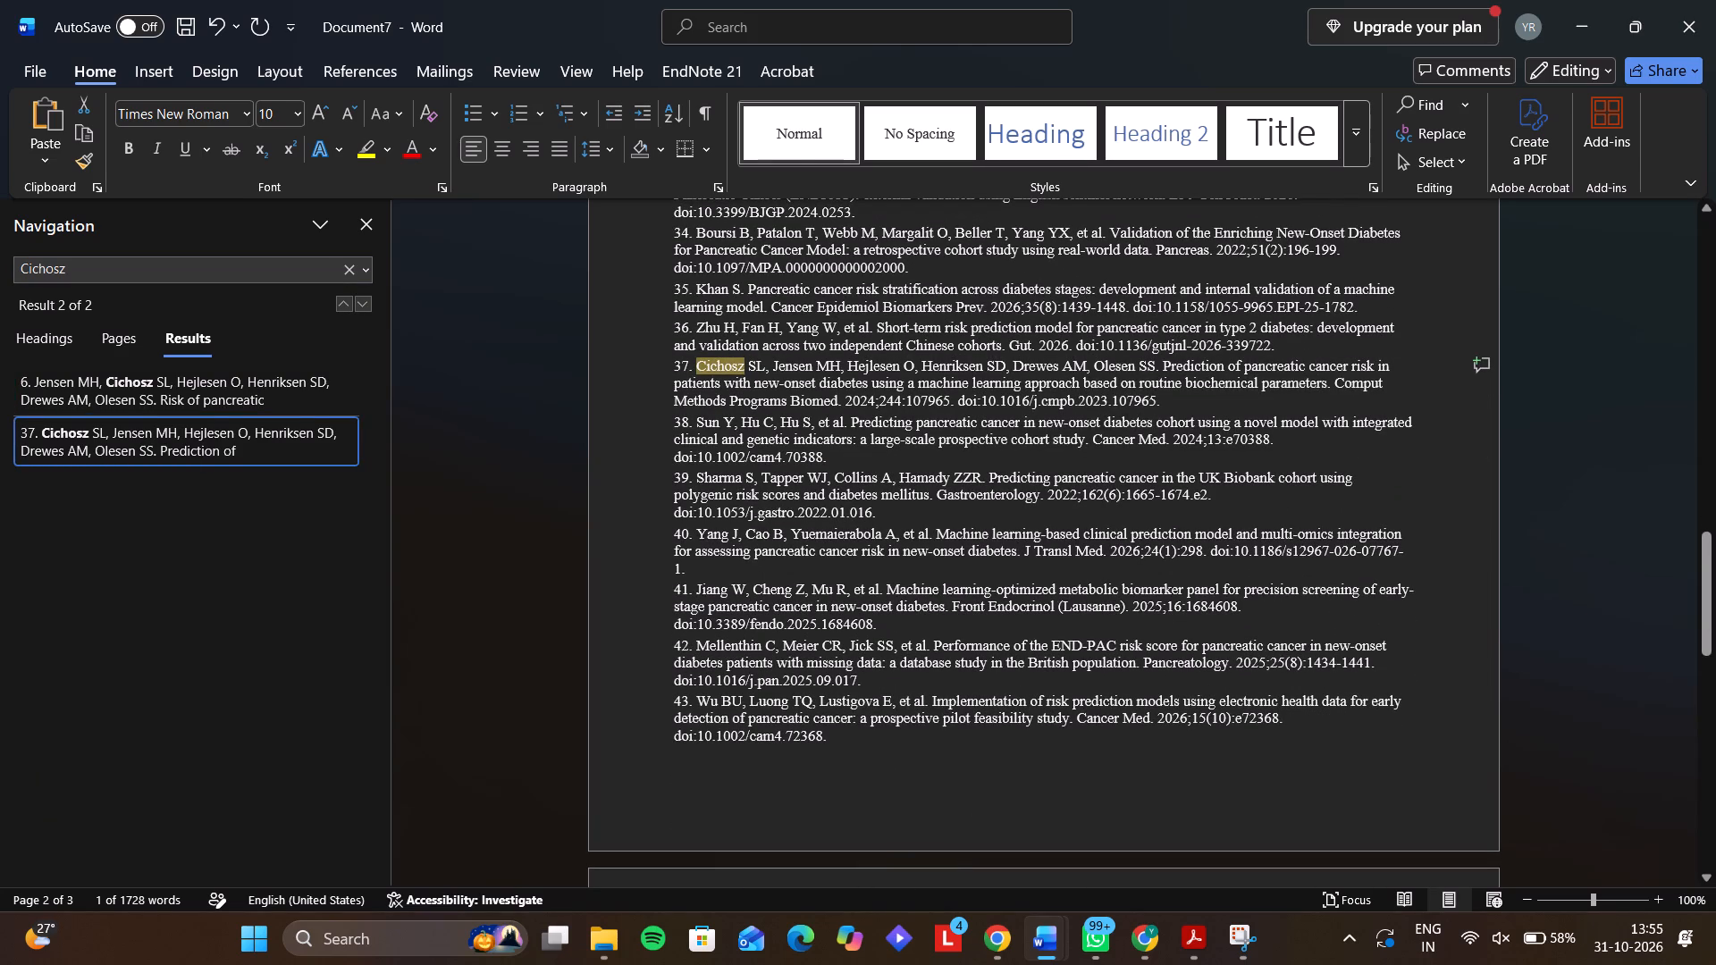
Copy the article title from reference 37 and search Google Scholar for it in a new Chrome tab.
{"action": "left_click_drag", "start_coordinate": [1162, 368], "coordinate": [1101, 366]}
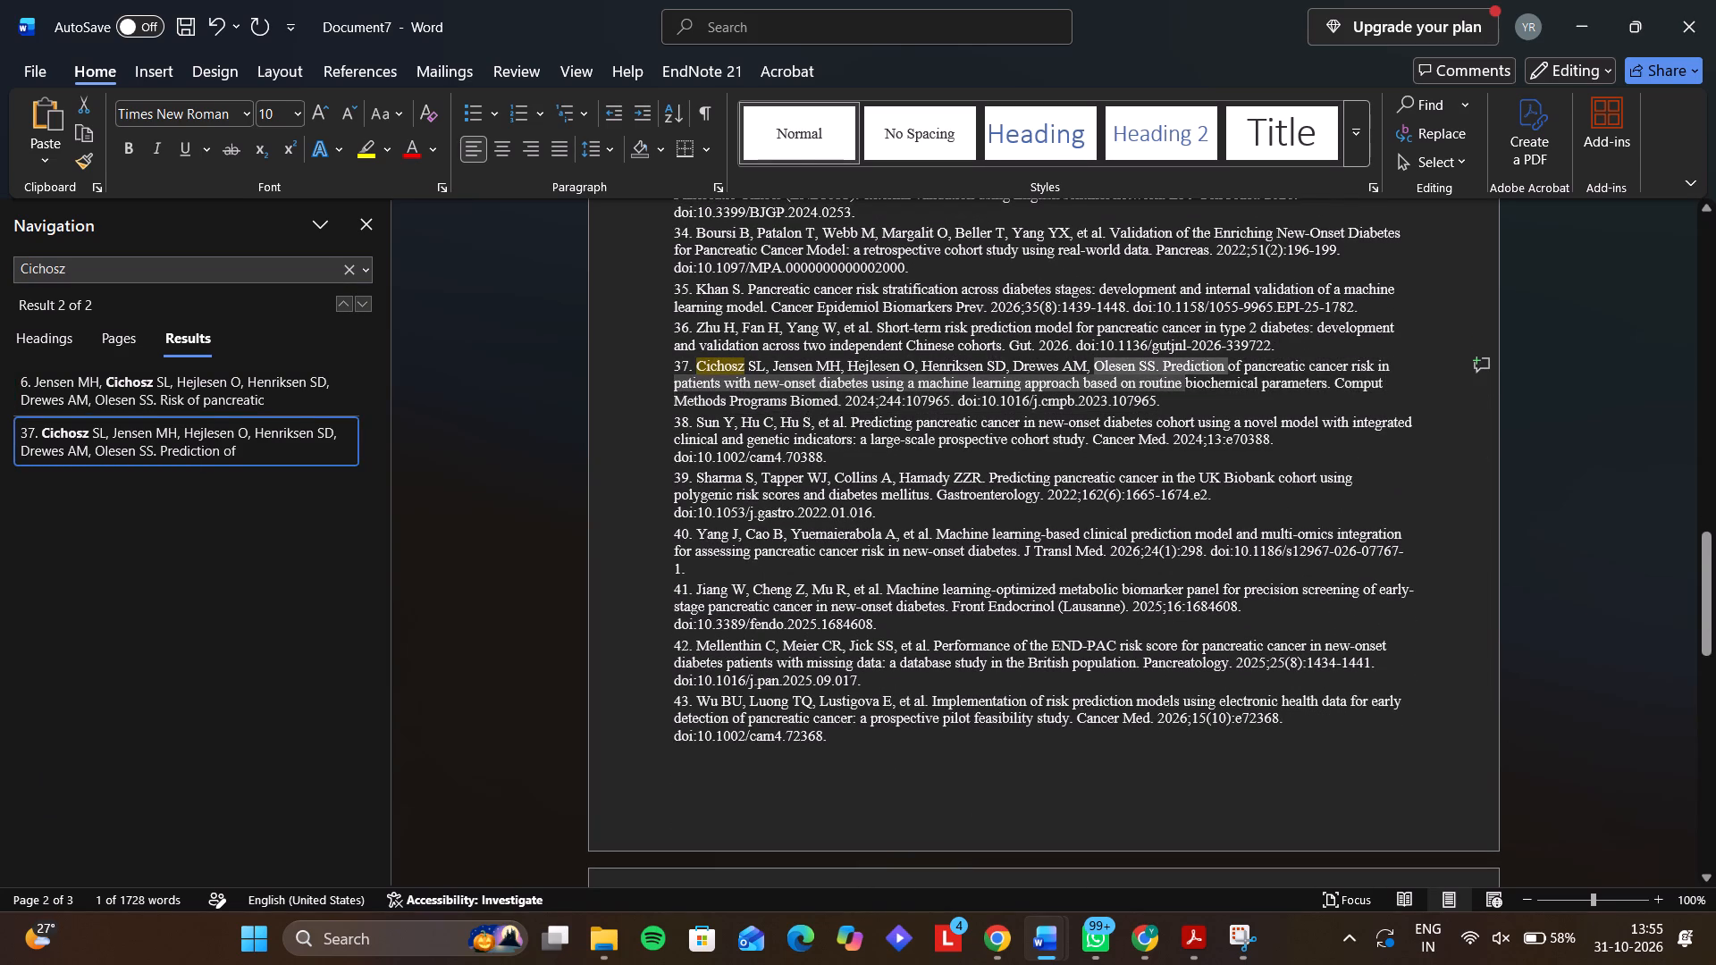
{"action": "left_click_drag", "start_coordinate": [1101, 366], "coordinate": [1323, 386]}
{"action": "key", "text": "ctrl+c"}
{"action": "key", "text": "ctrl+c"}
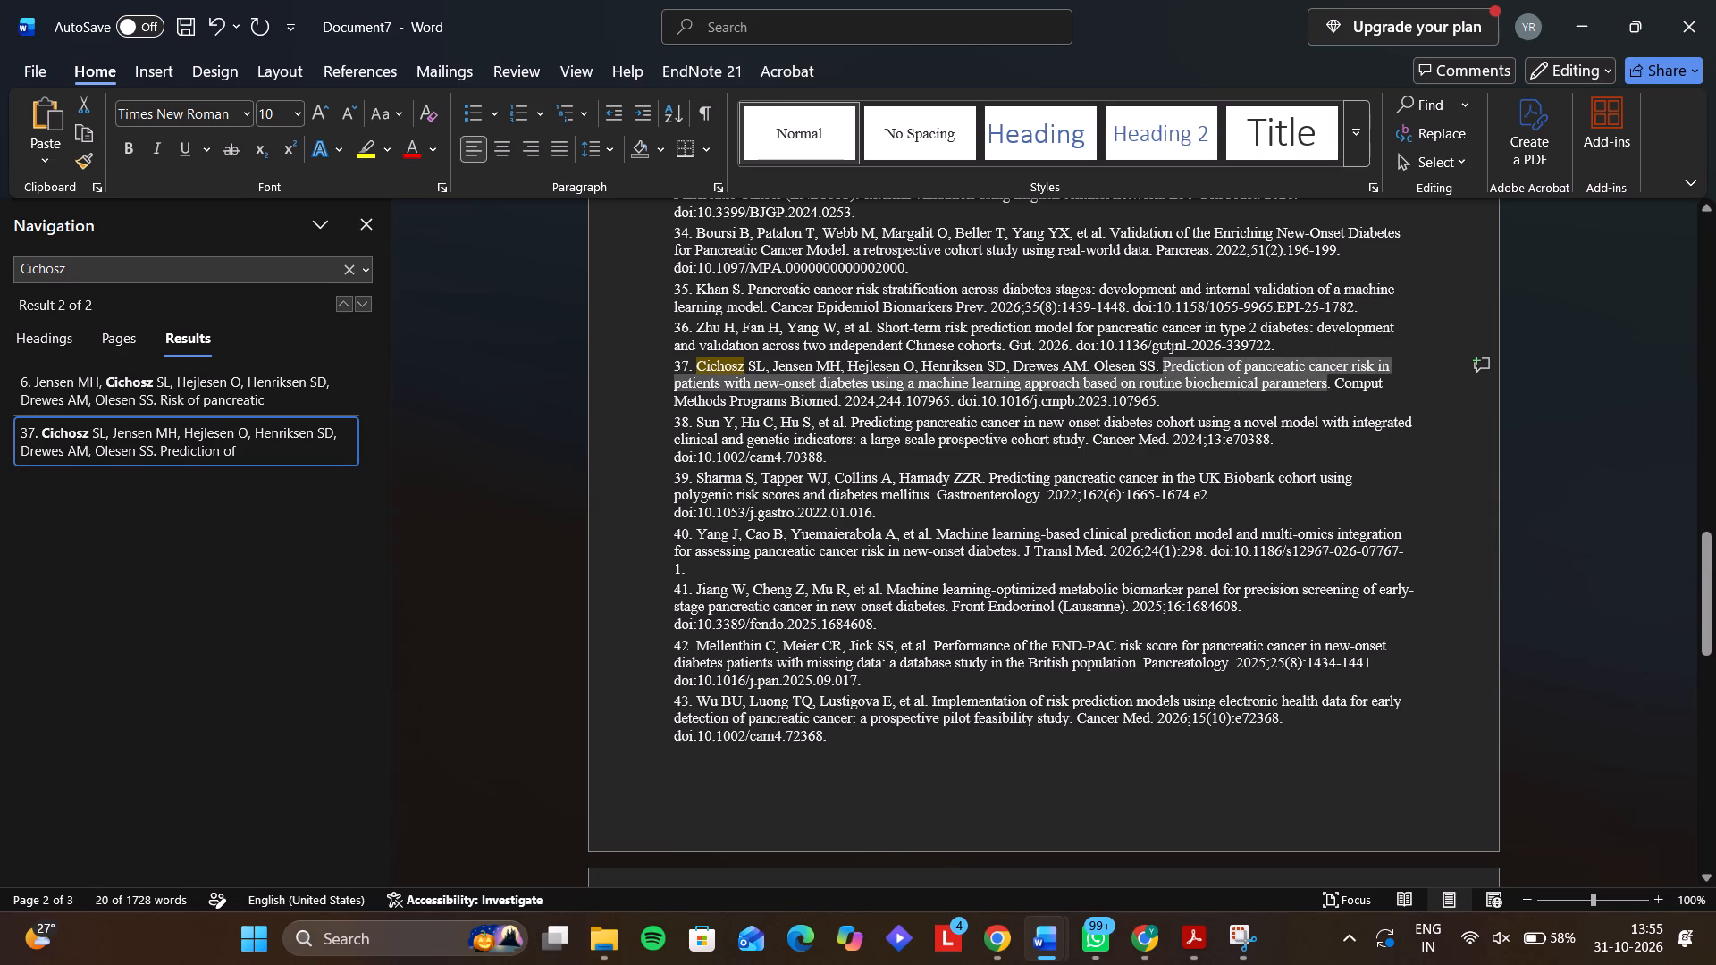
{"action": "left_click", "coordinate": [1176, 927]}
{"action": "left_click", "coordinate": [1176, 927]}
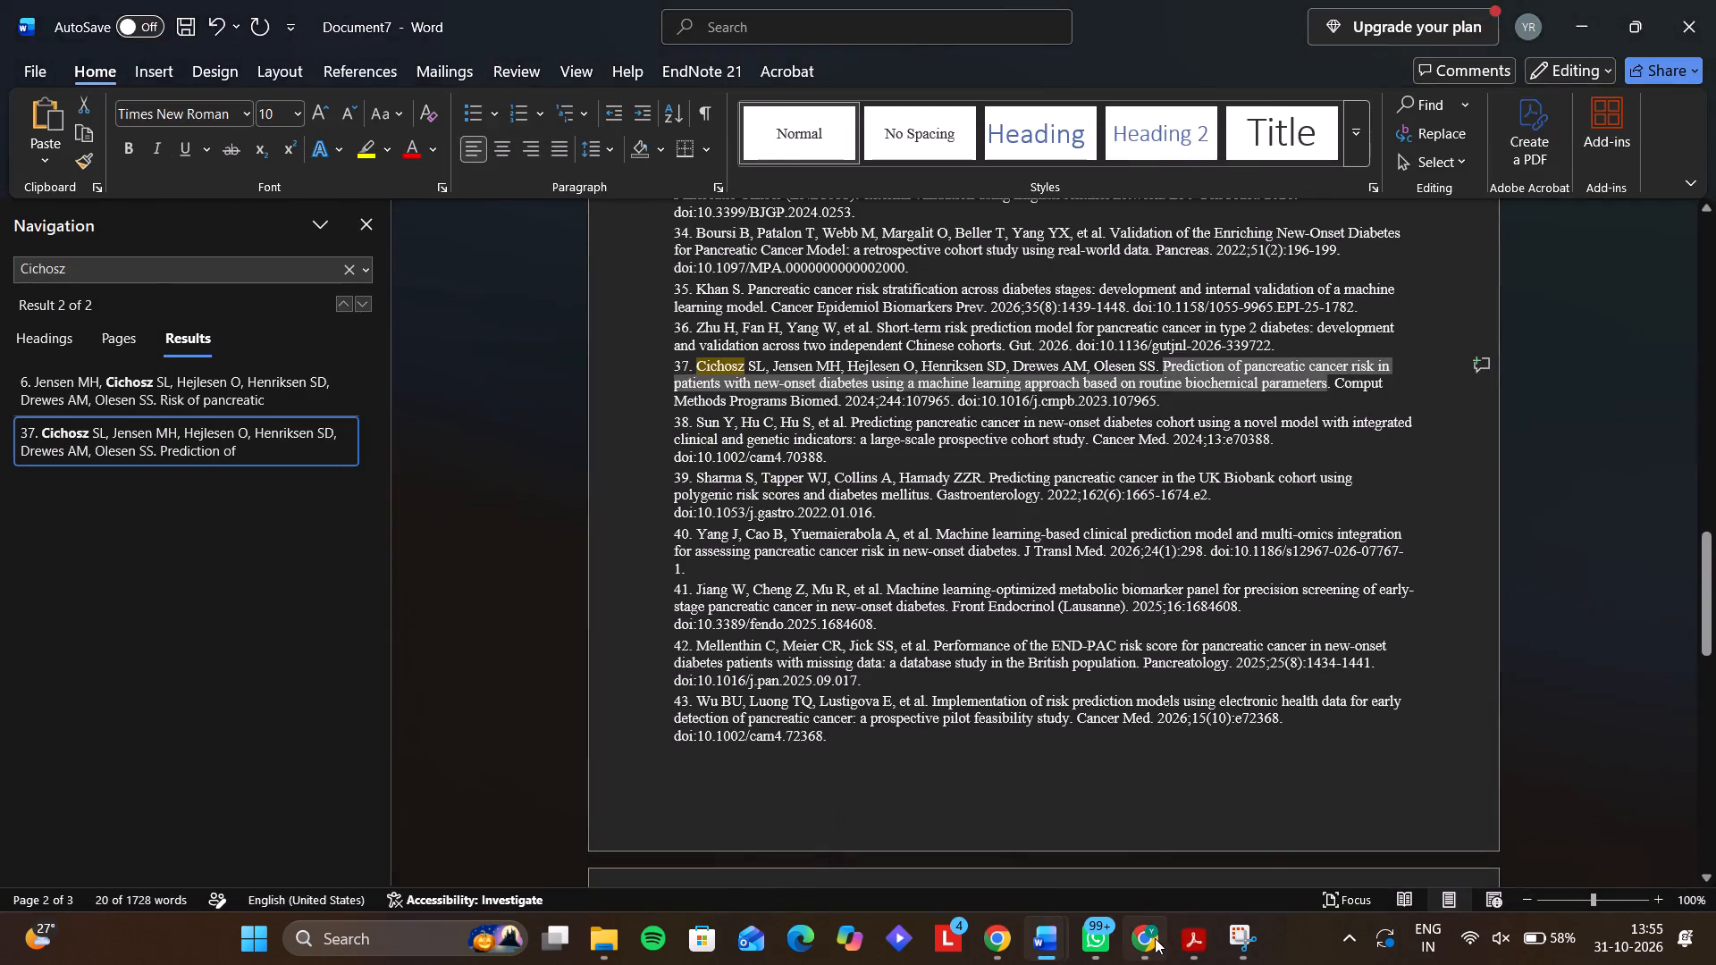
{"action": "left_click", "coordinate": [1154, 939]}
{"action": "left_click", "coordinate": [1115, 19]}
{"action": "type", "text": "sc"}
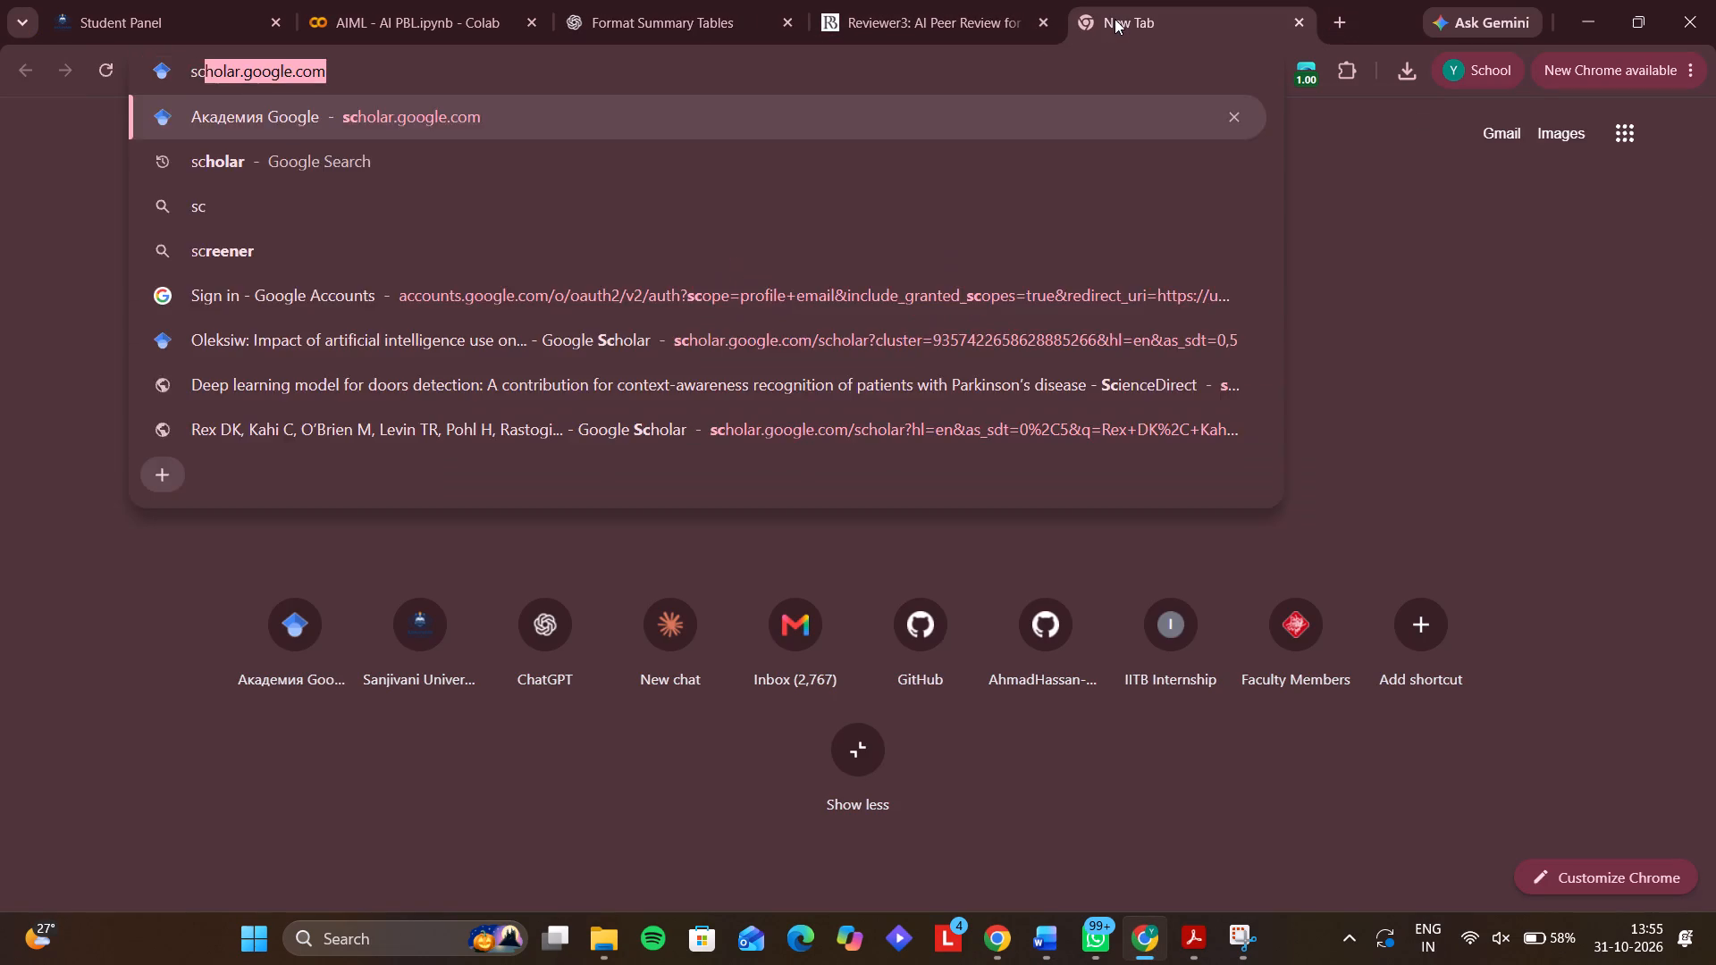
{"action": "key", "text": "Return"}
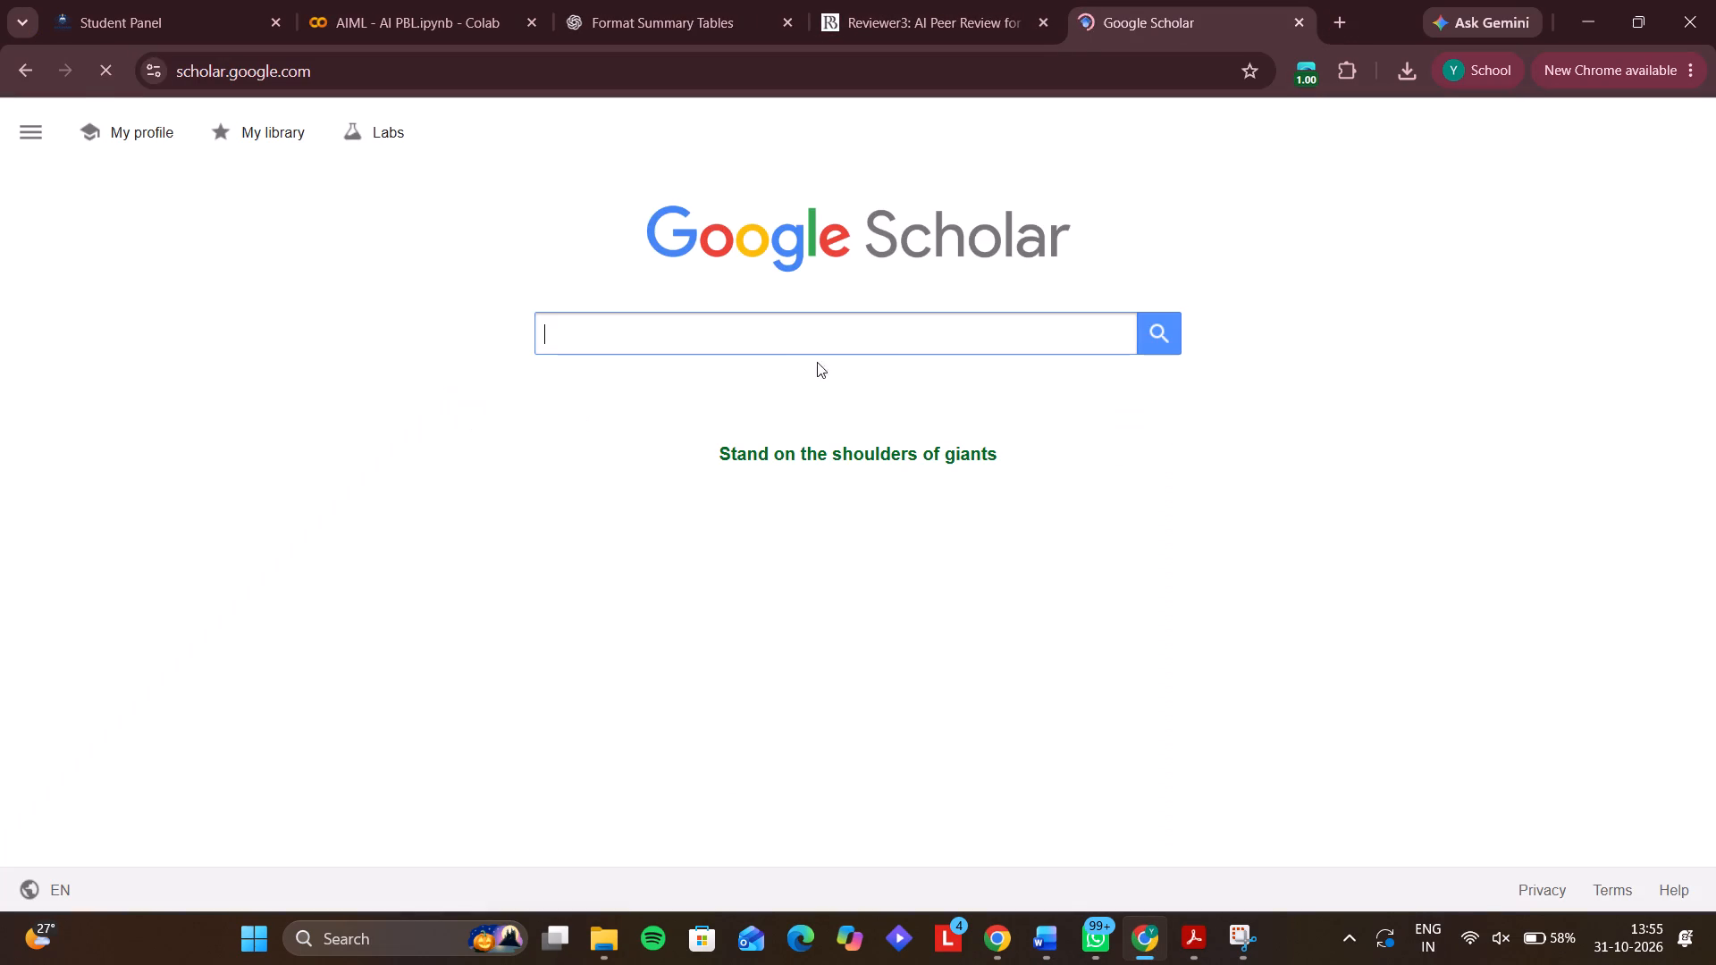
{"action": "left_click", "coordinate": [752, 331]}
{"action": "key", "text": "ctrl+v"}
{"action": "key", "text": "Return"}
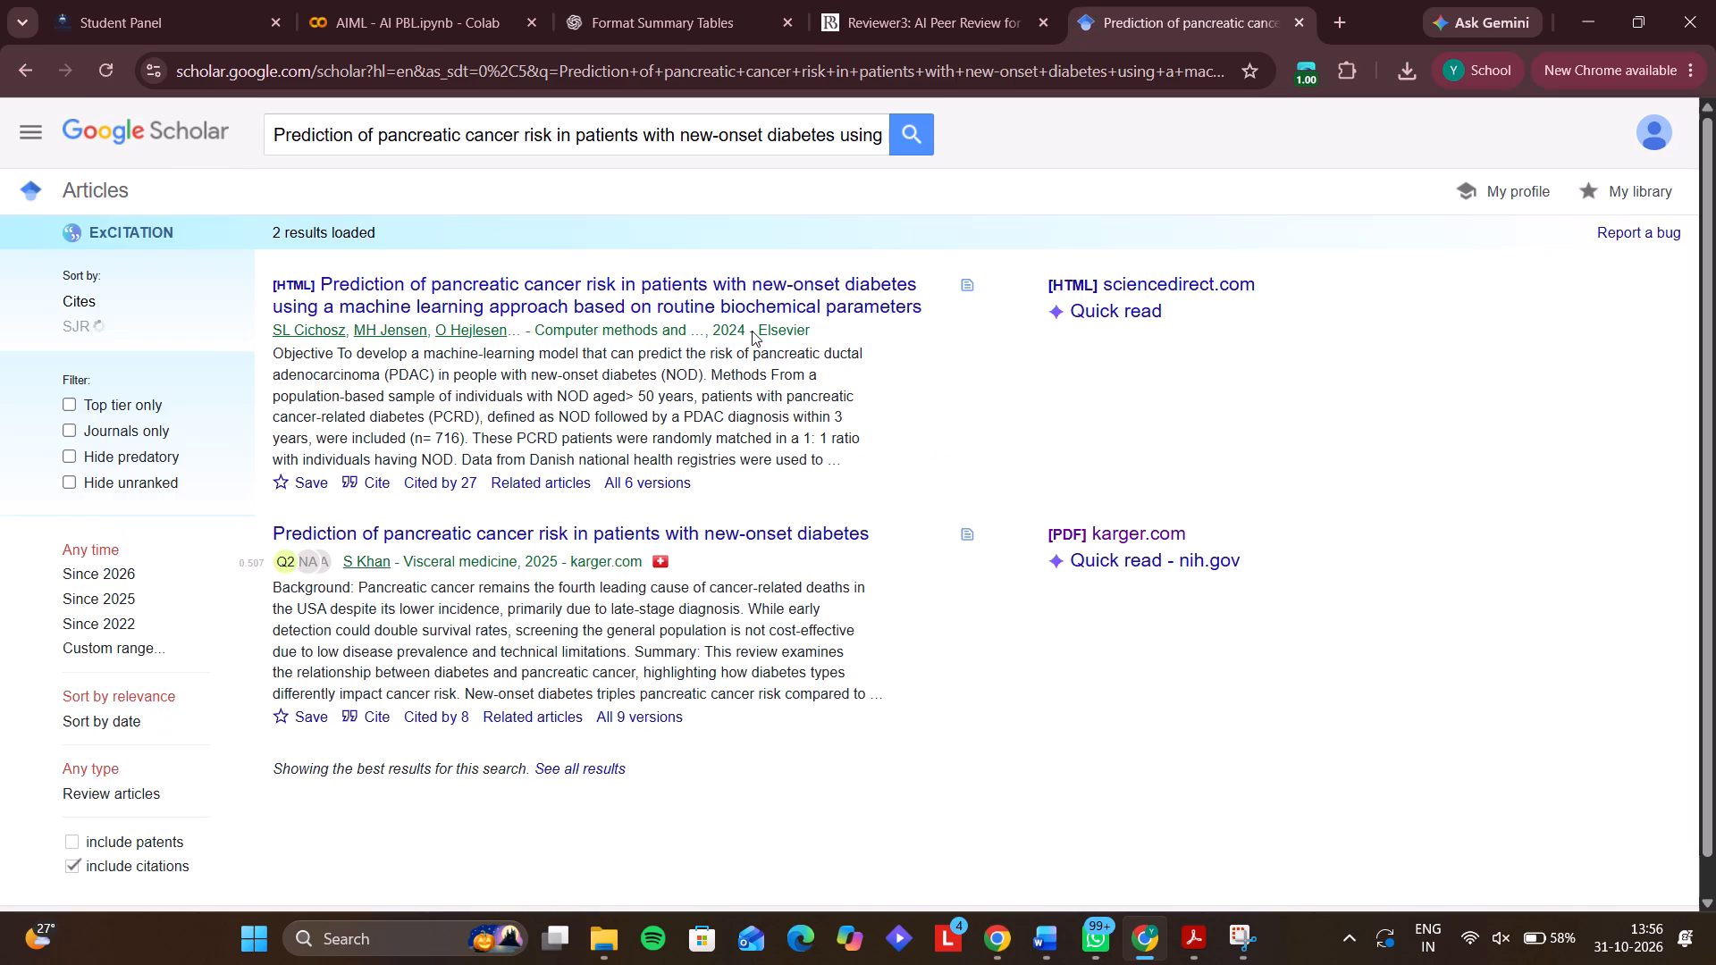
Open the Cichosz article on ScienceDirect, complete the human verification, dismiss the paperGuard pop-ups and examine the highlights and abstract.
{"action": "left_click", "coordinate": [493, 298]}
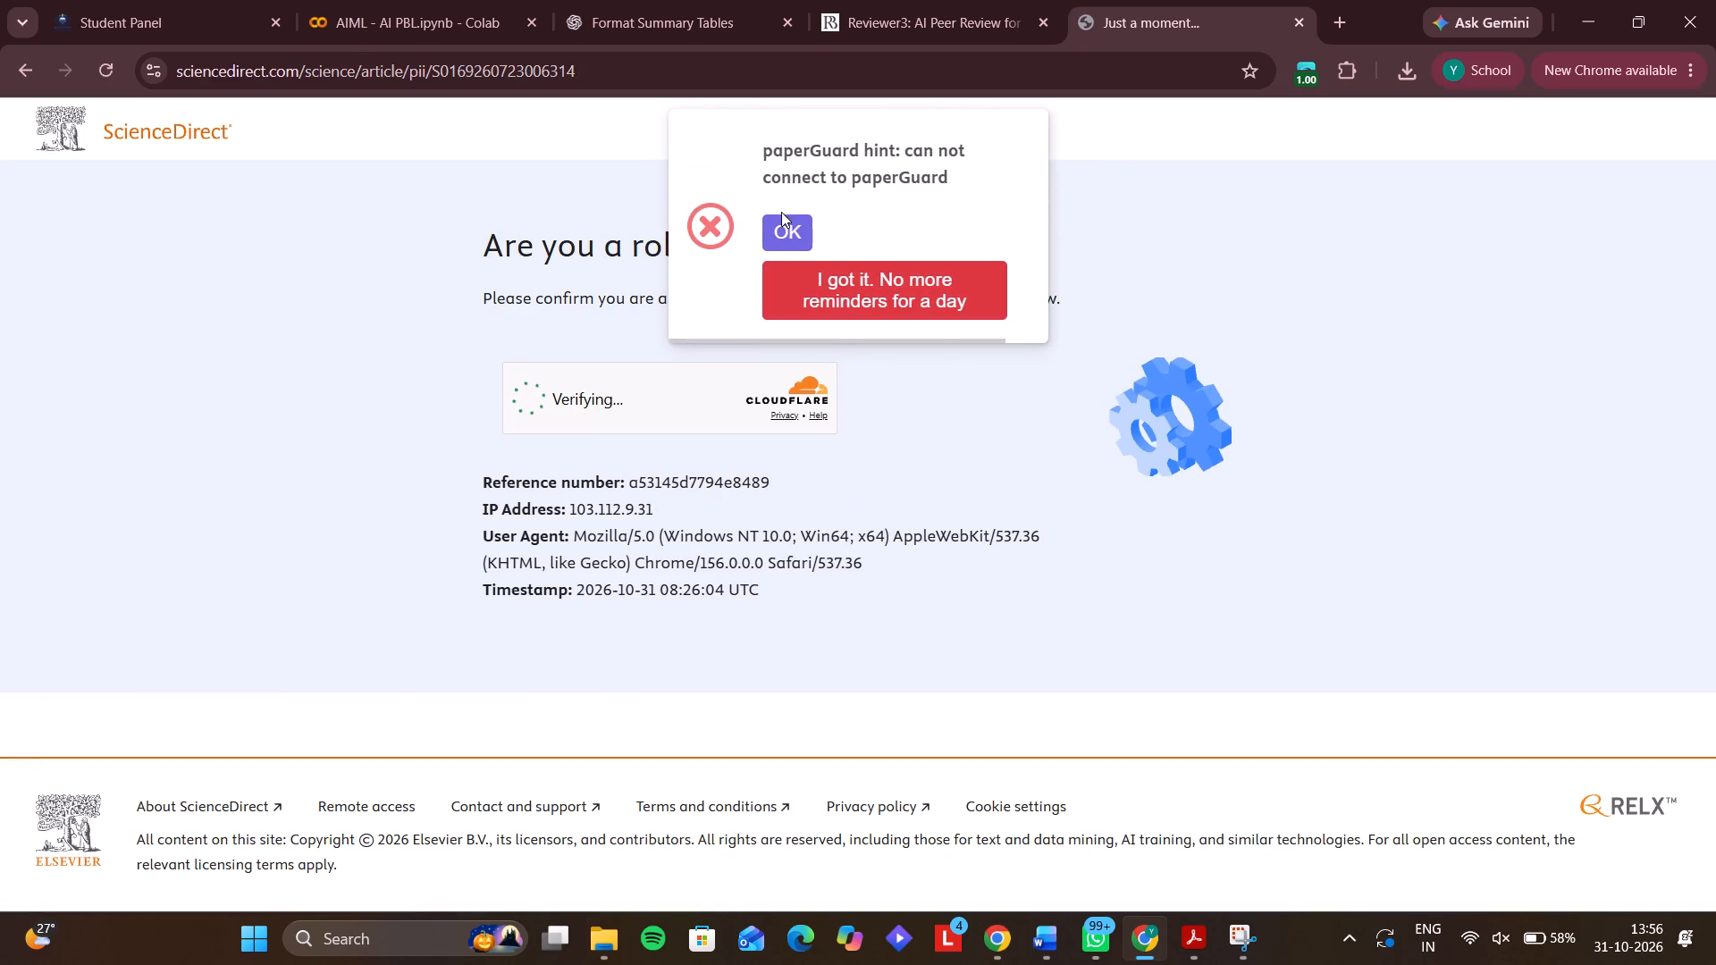
{"action": "left_click", "coordinate": [781, 225]}
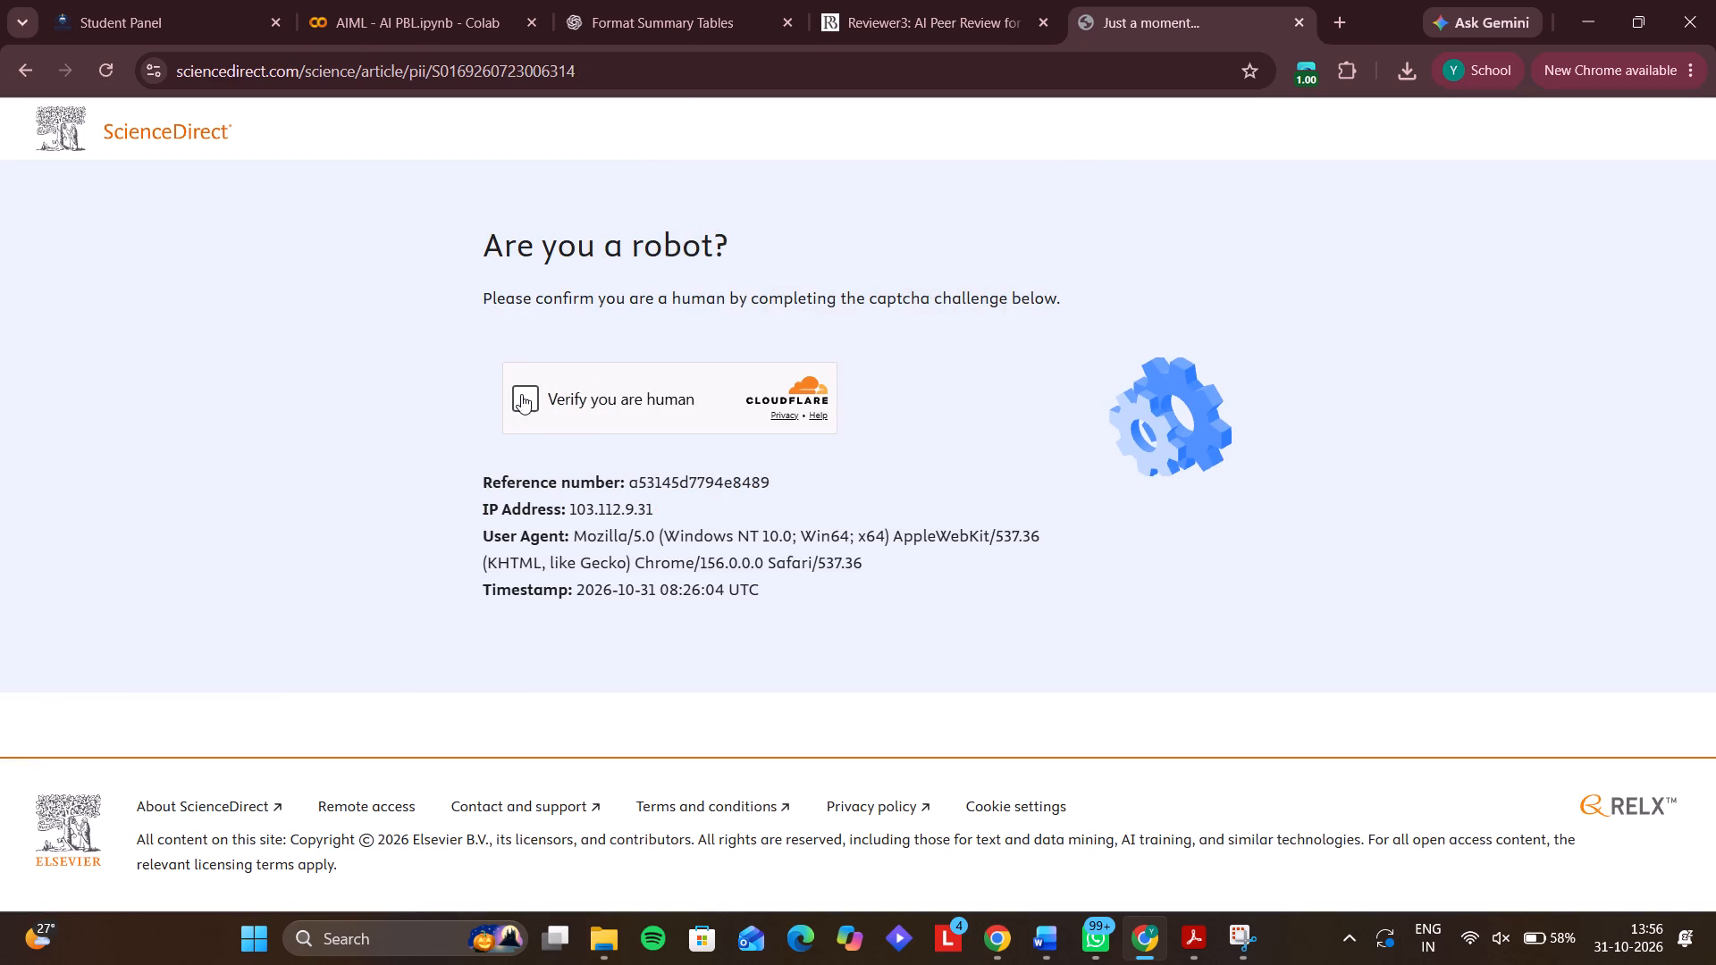
{"action": "left_click", "coordinate": [520, 396]}
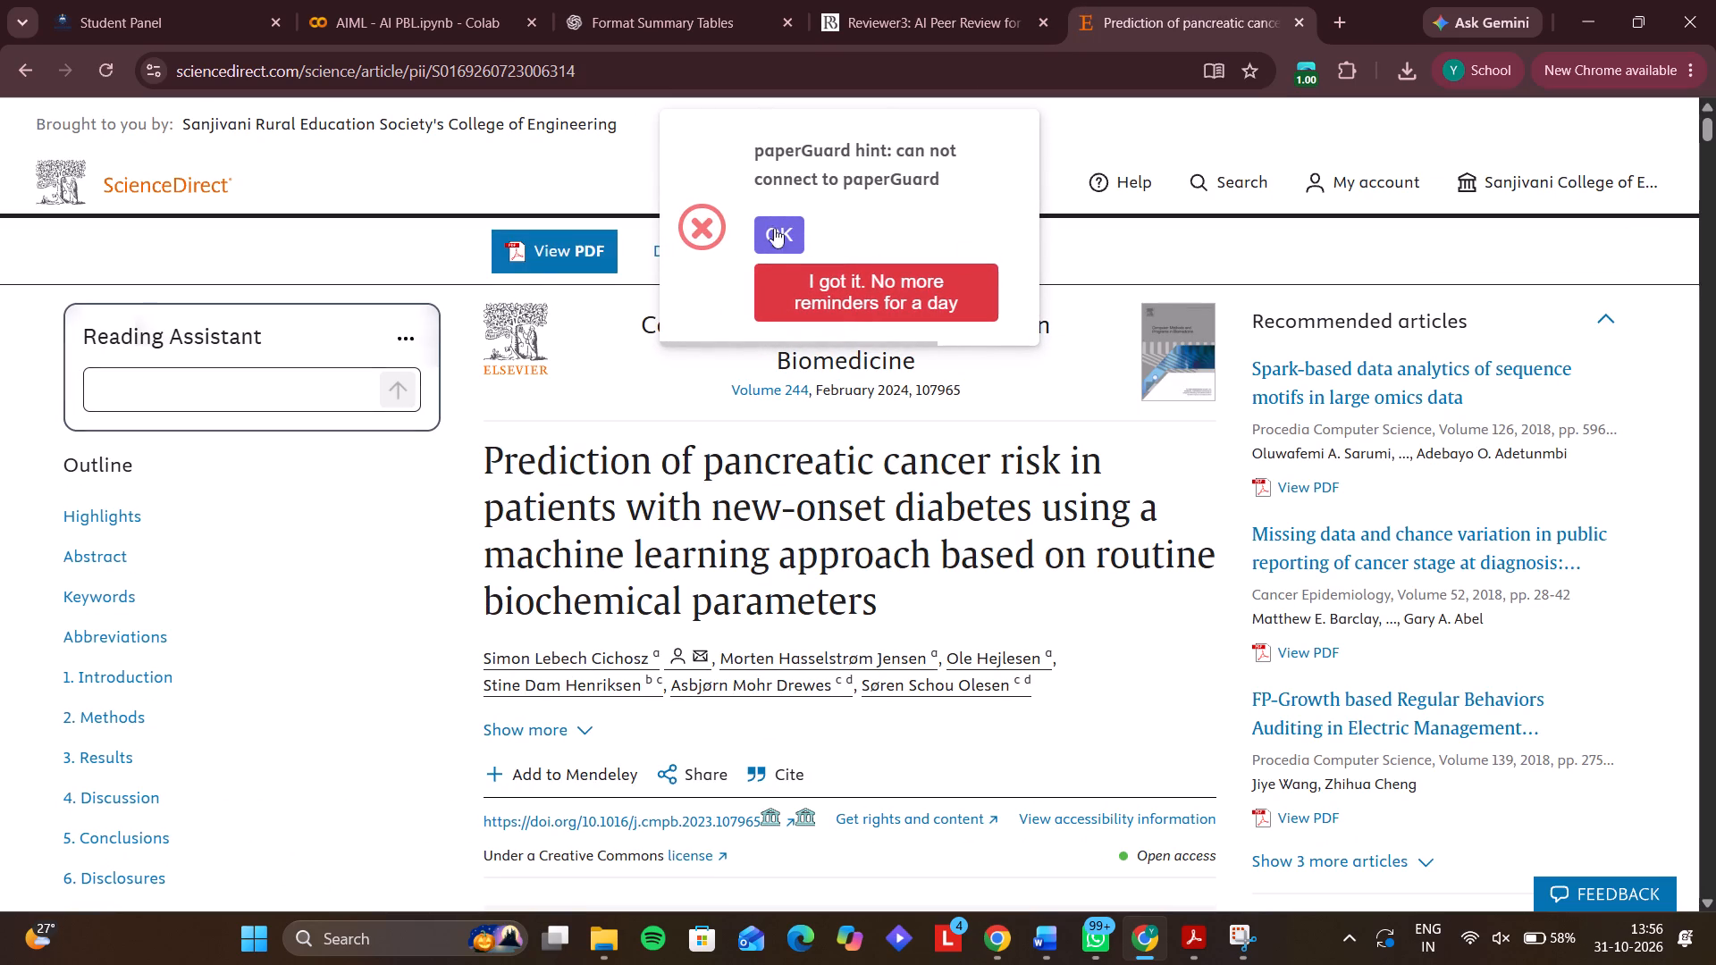
{"action": "left_click", "coordinate": [765, 244]}
{"action": "scroll", "coordinate": [801, 543], "scroll_direction": "down", "scroll_amount": 2}
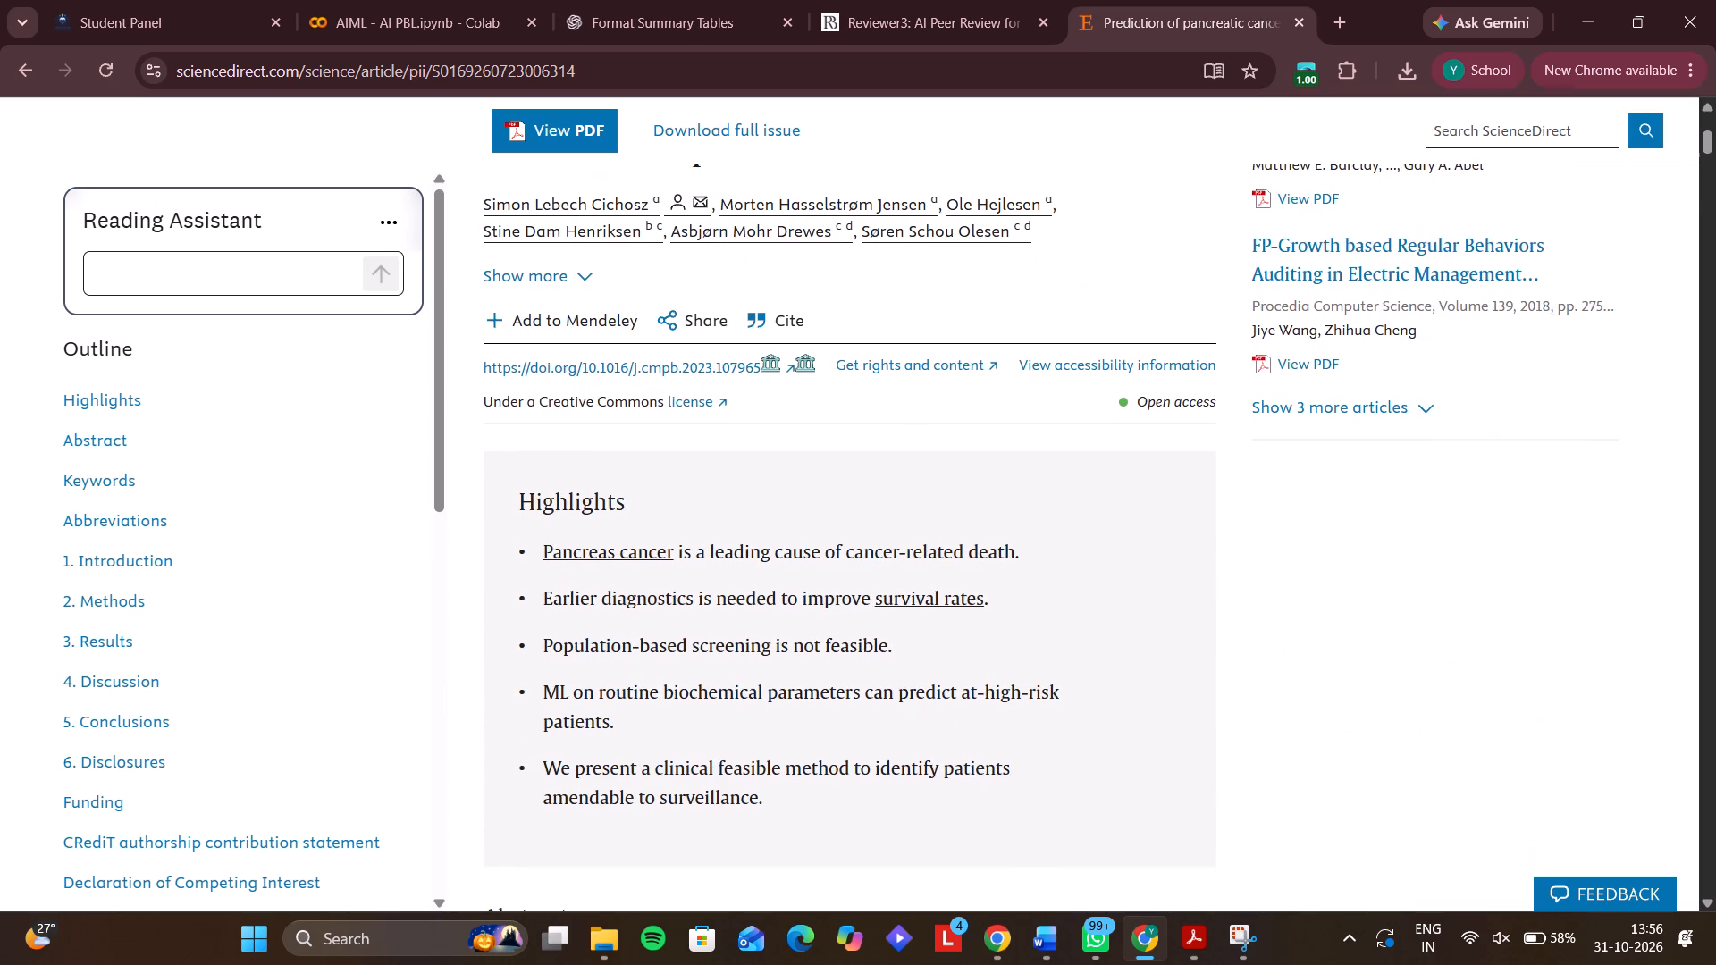
{"action": "scroll", "coordinate": [801, 543], "scroll_direction": "down", "scroll_amount": 4}
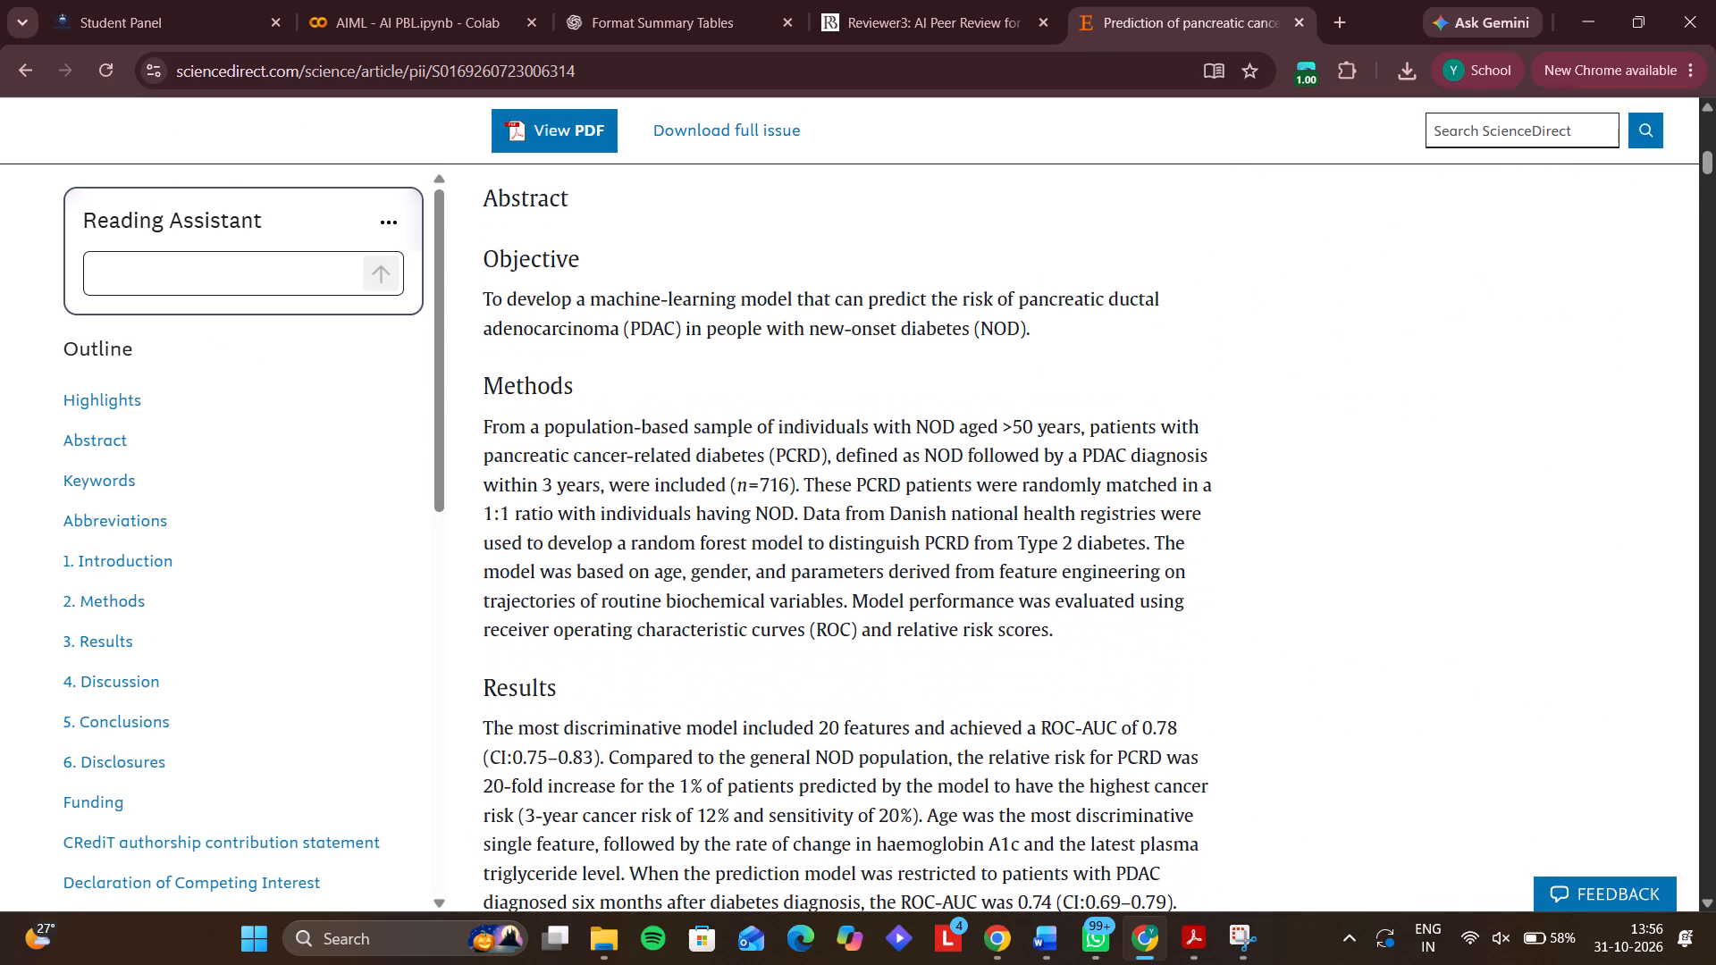
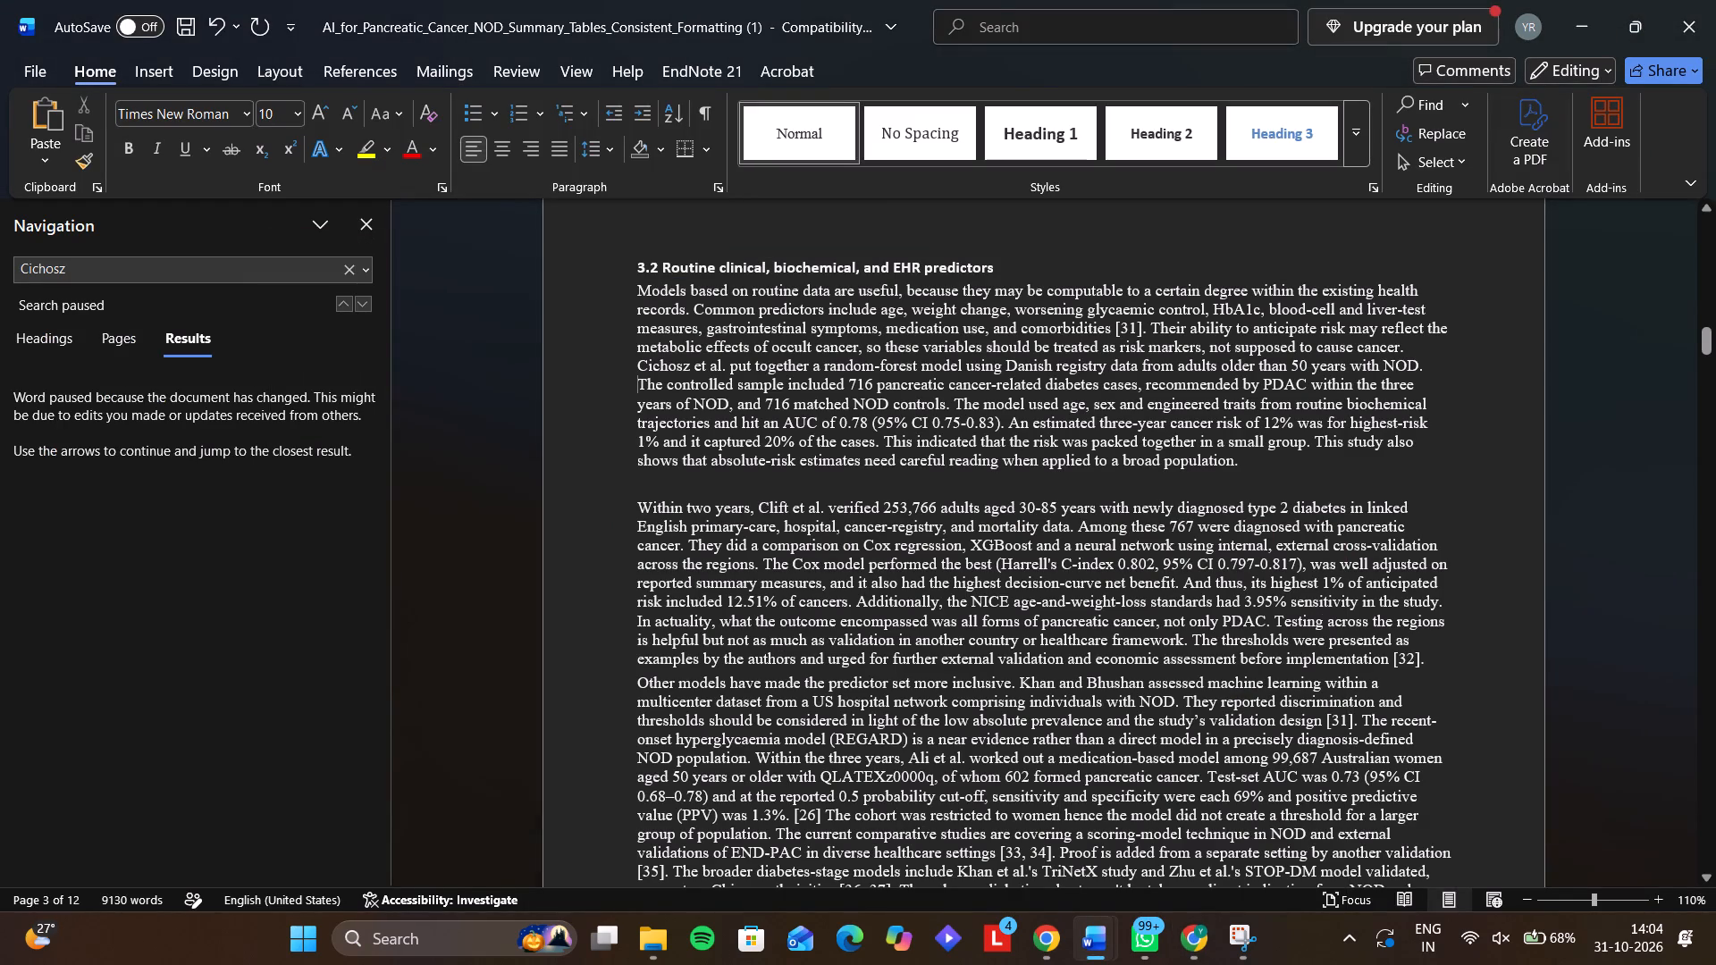
{"action": "scroll", "coordinate": [1021, 454], "scroll_direction": "up", "scroll_amount": 1}
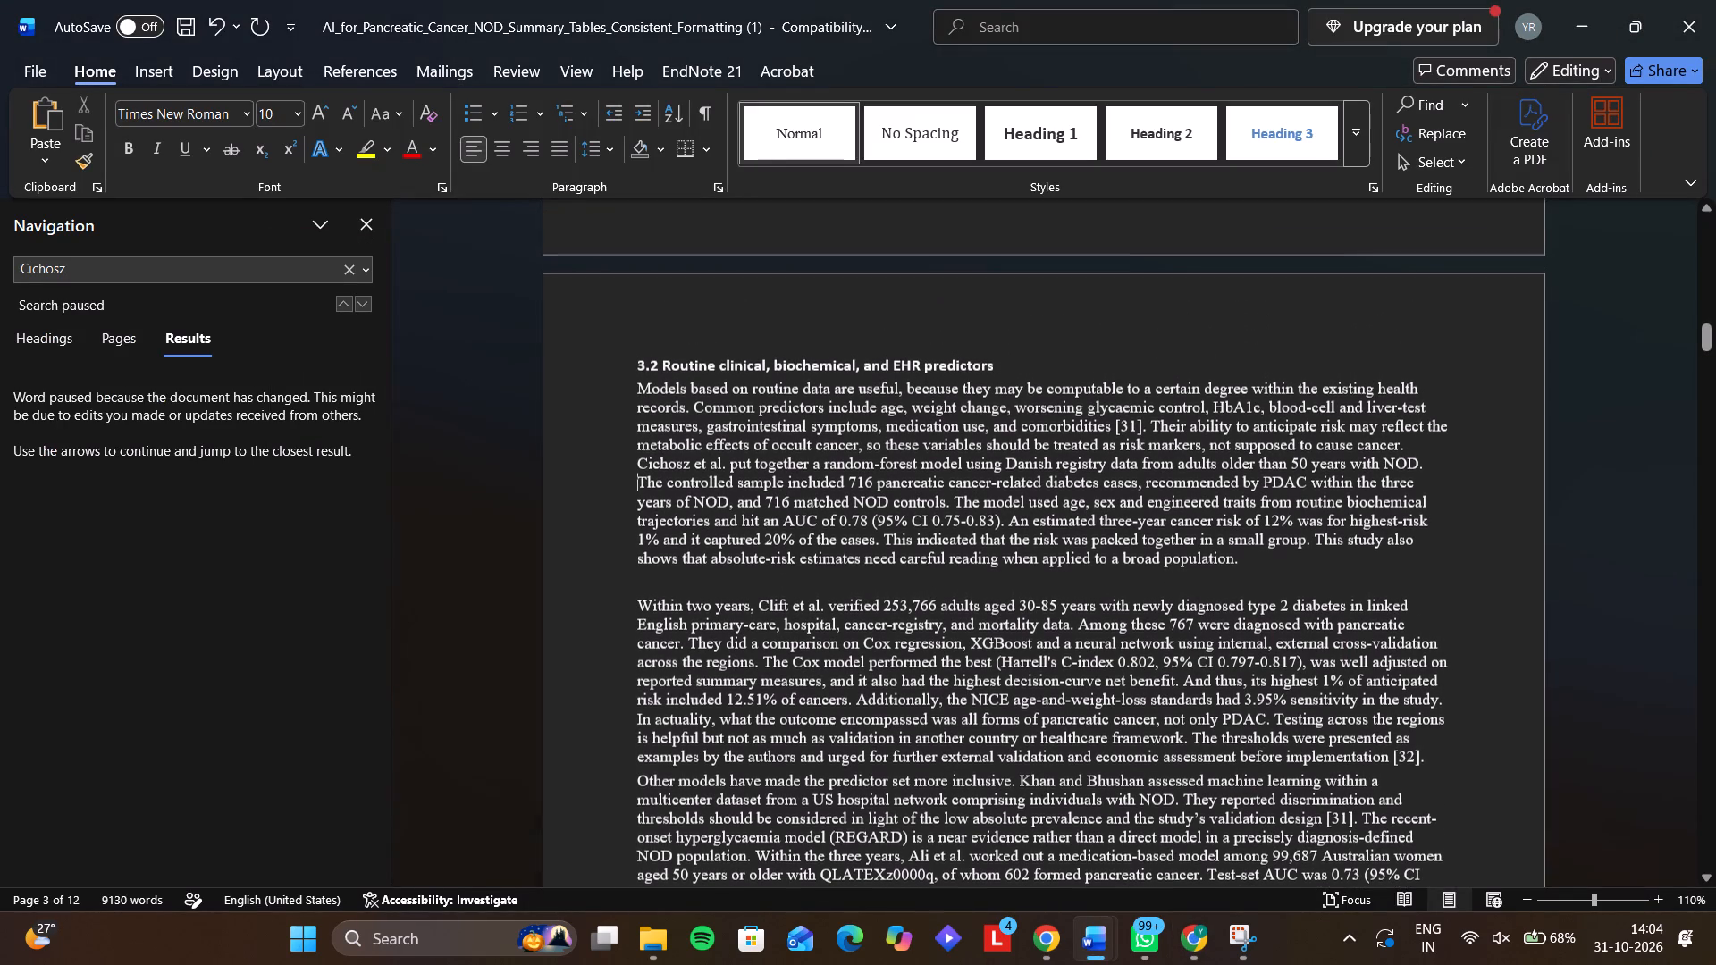
{"action": "left_click_drag", "start_coordinate": [643, 481], "coordinate": [1237, 553]}
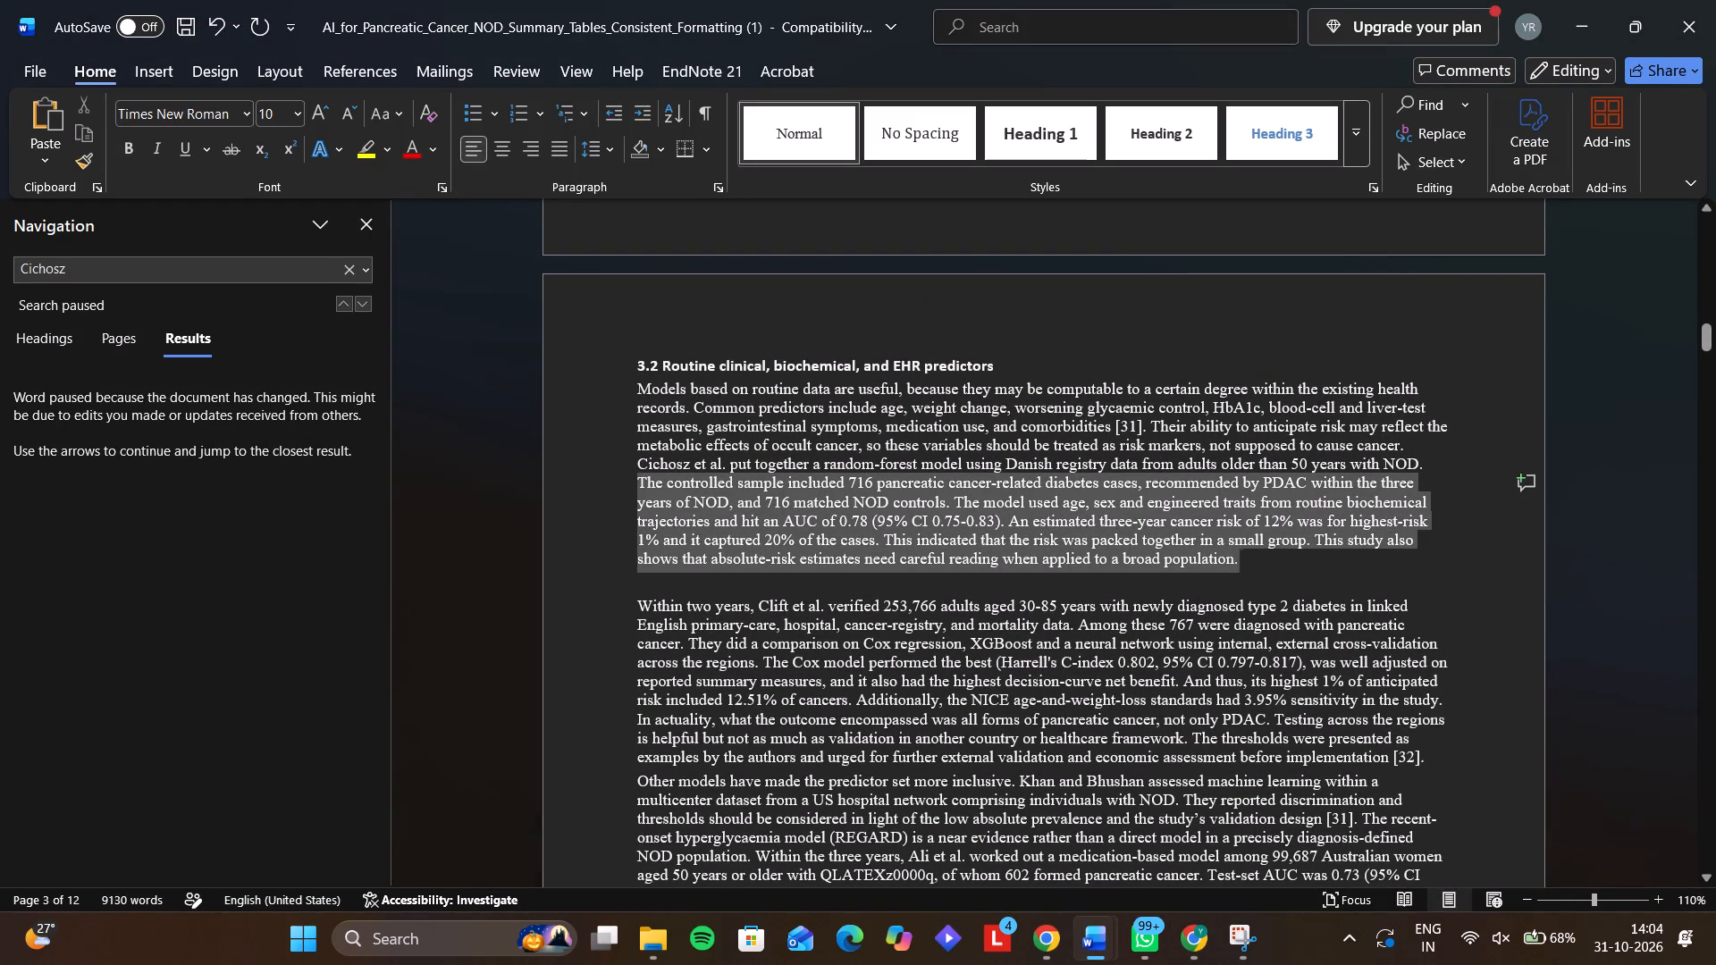
{"action": "left_click_drag", "start_coordinate": [1237, 553], "coordinate": [1233, 556]}
{"action": "key", "text": "ctrl+v"}
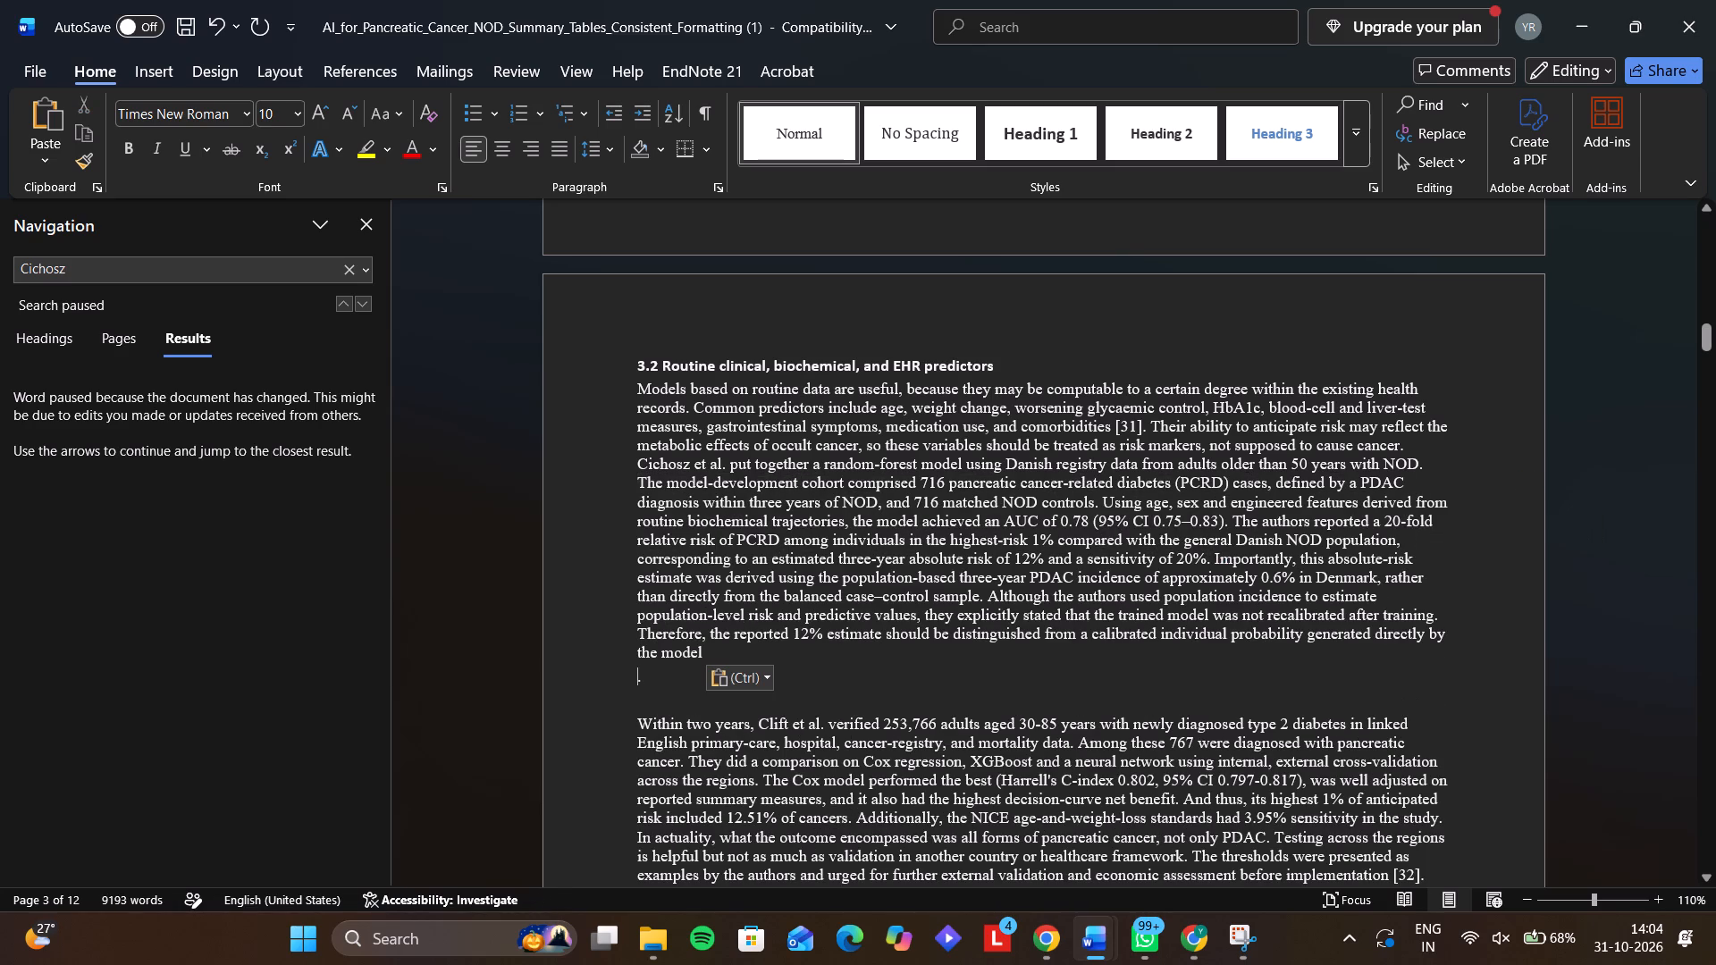
{"action": "key", "text": "Delete"}
{"action": "key", "text": "BackSpace"}
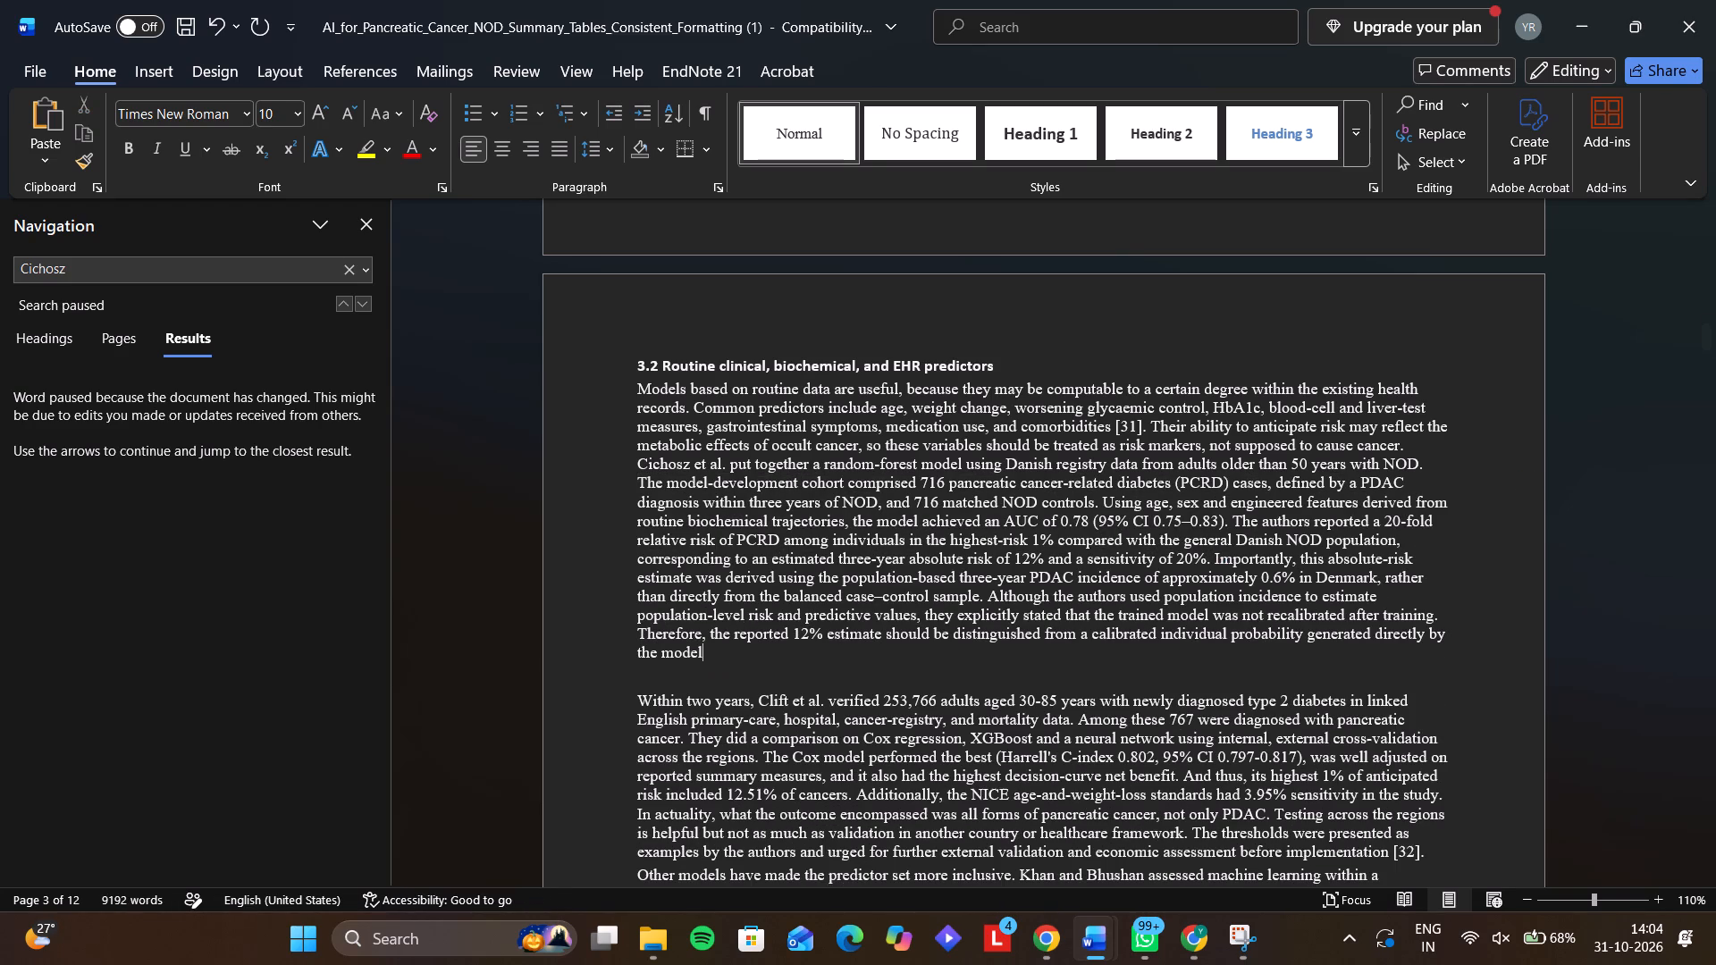
Search the manuscript again for "Cichosz" and go through its occurrences in Table 1 and the reference list.
{"action": "left_click", "coordinate": [248, 253]}
{"action": "left_click", "coordinate": [248, 254]}
{"action": "left_click", "coordinate": [240, 279]}
{"action": "left_click", "coordinate": [237, 260]}
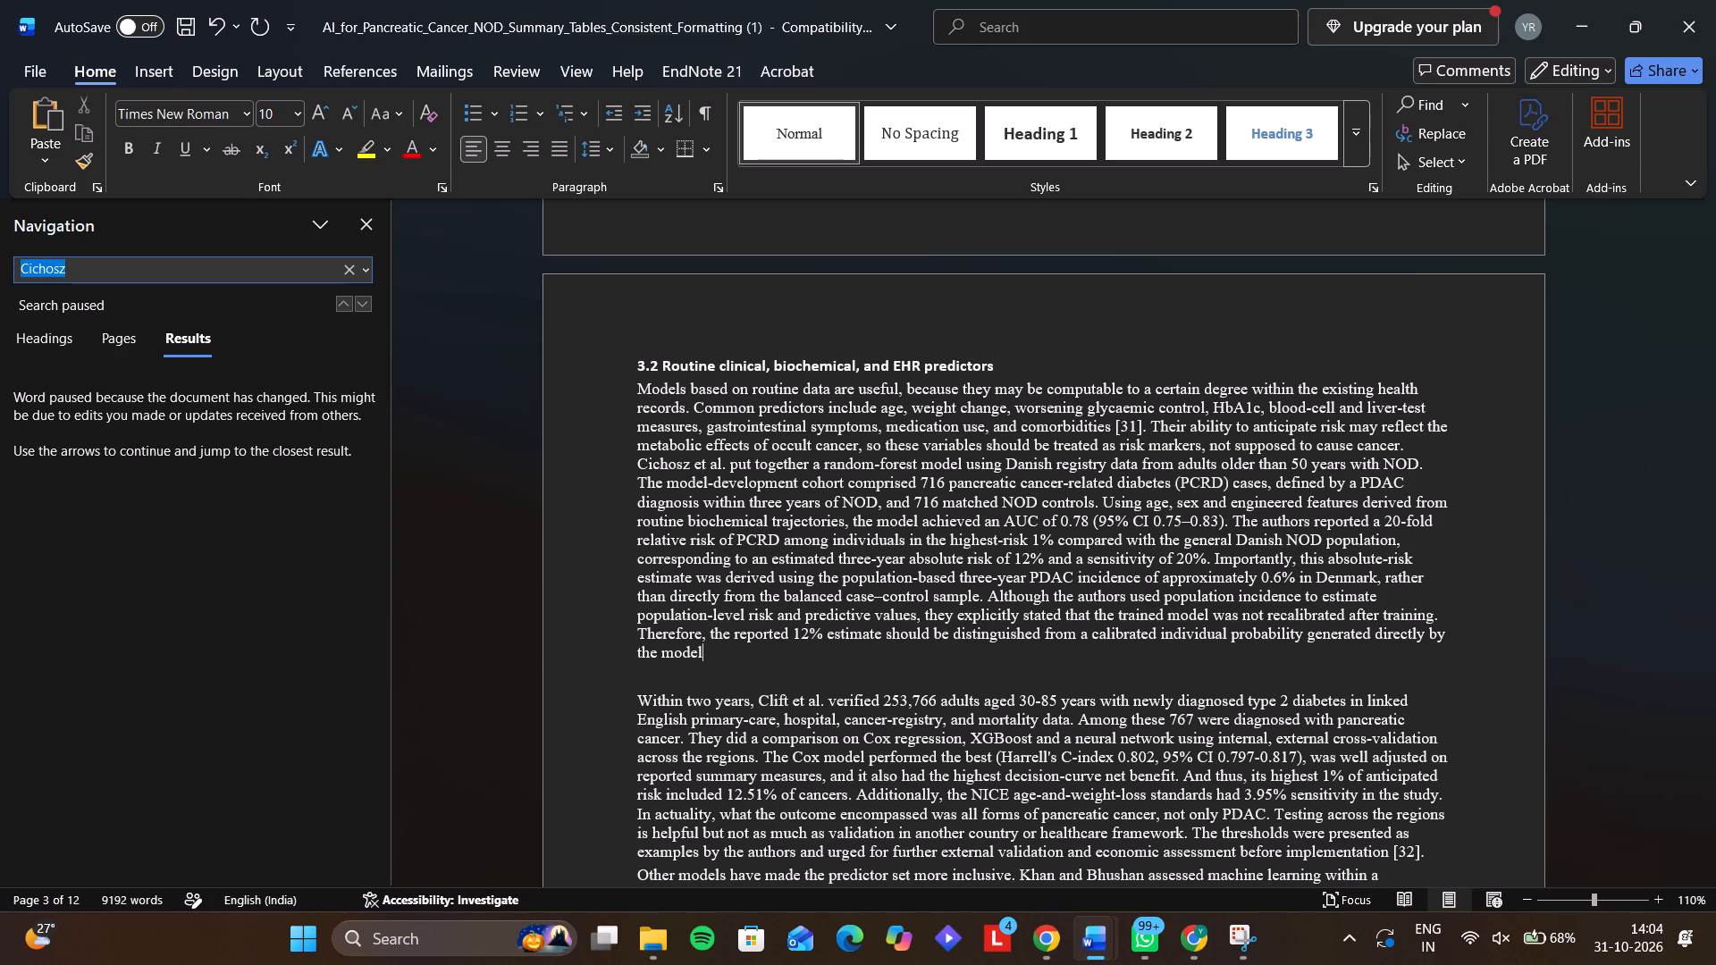
{"action": "left_click", "coordinate": [234, 271]}
{"action": "key", "text": "Return"}
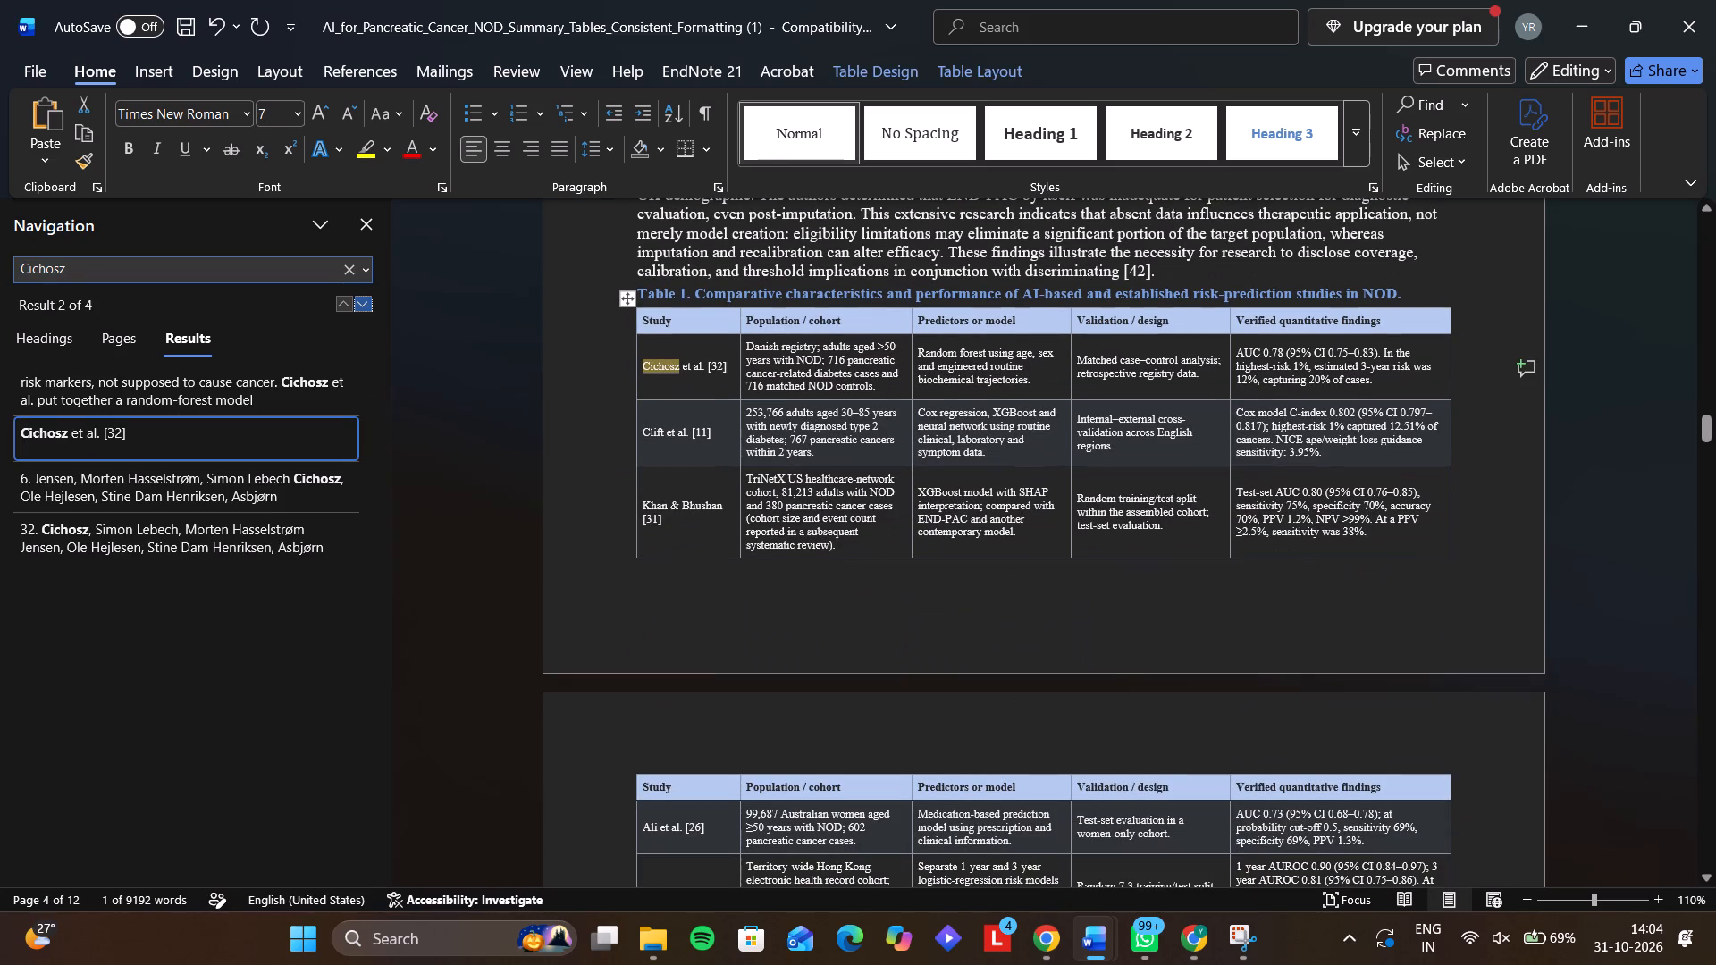
{"action": "key", "text": "Return"}
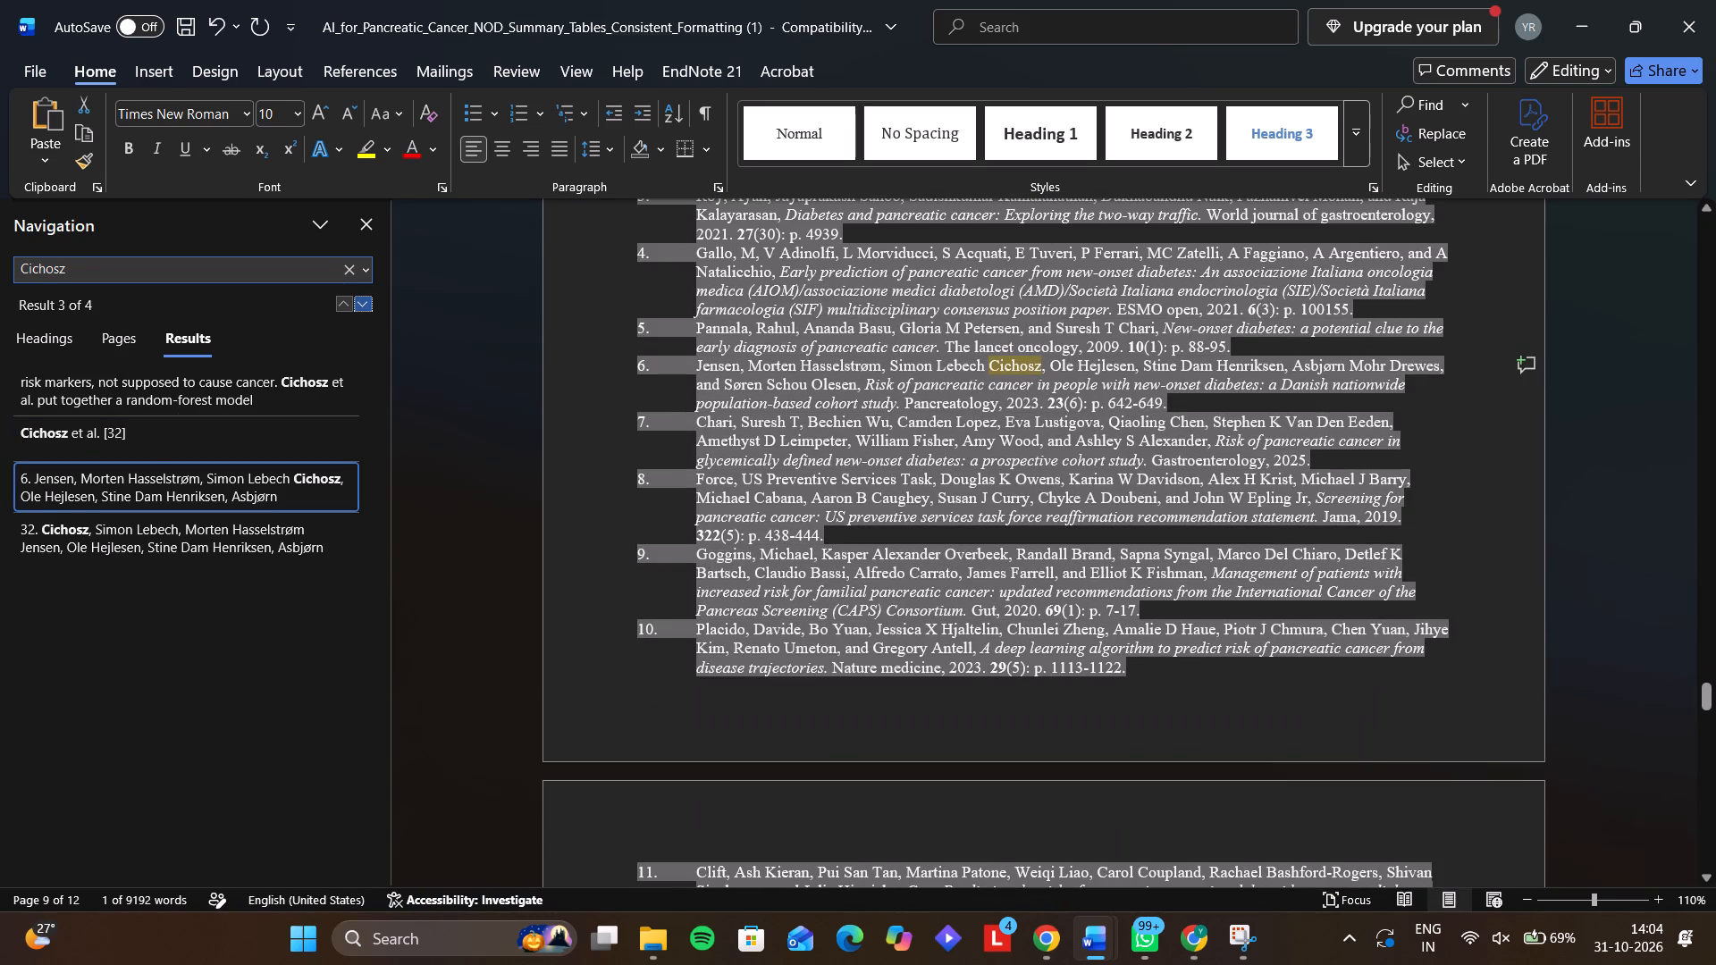
{"action": "key", "text": "Return"}
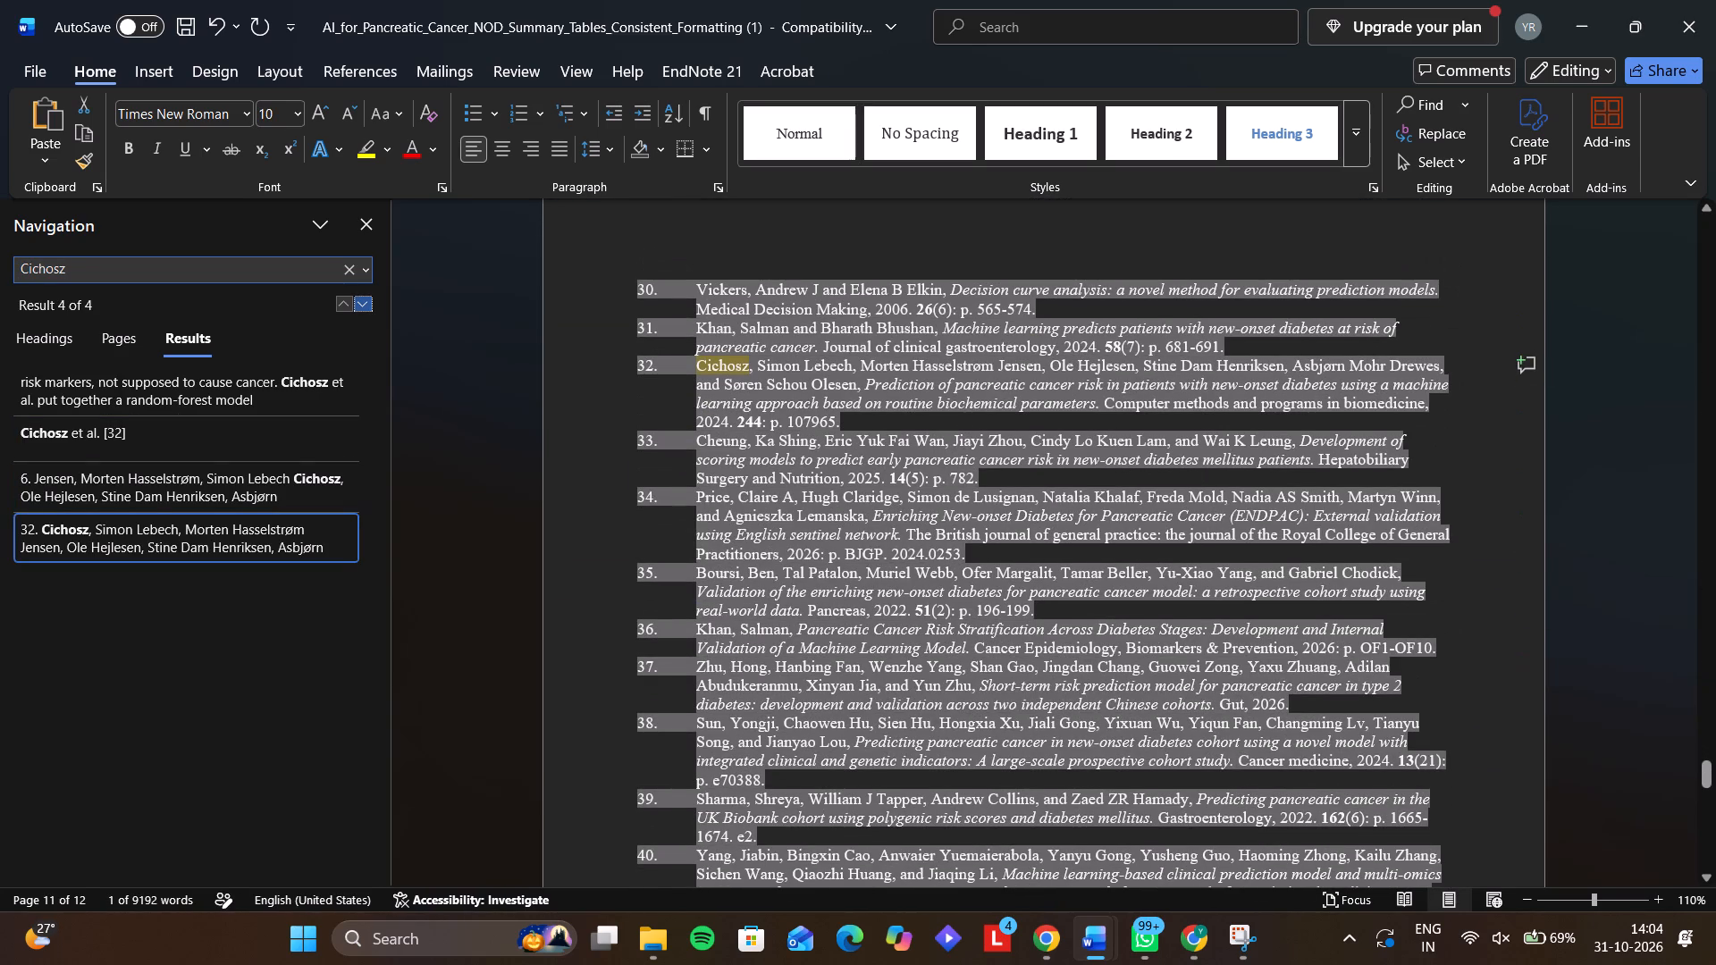
Return to Section 3.2, add a full stop after "generated directly by the model" in the Cichosz passage, and close the search pane.
{"action": "scroll", "coordinate": [700, 283], "scroll_direction": "up", "scroll_amount": 2}
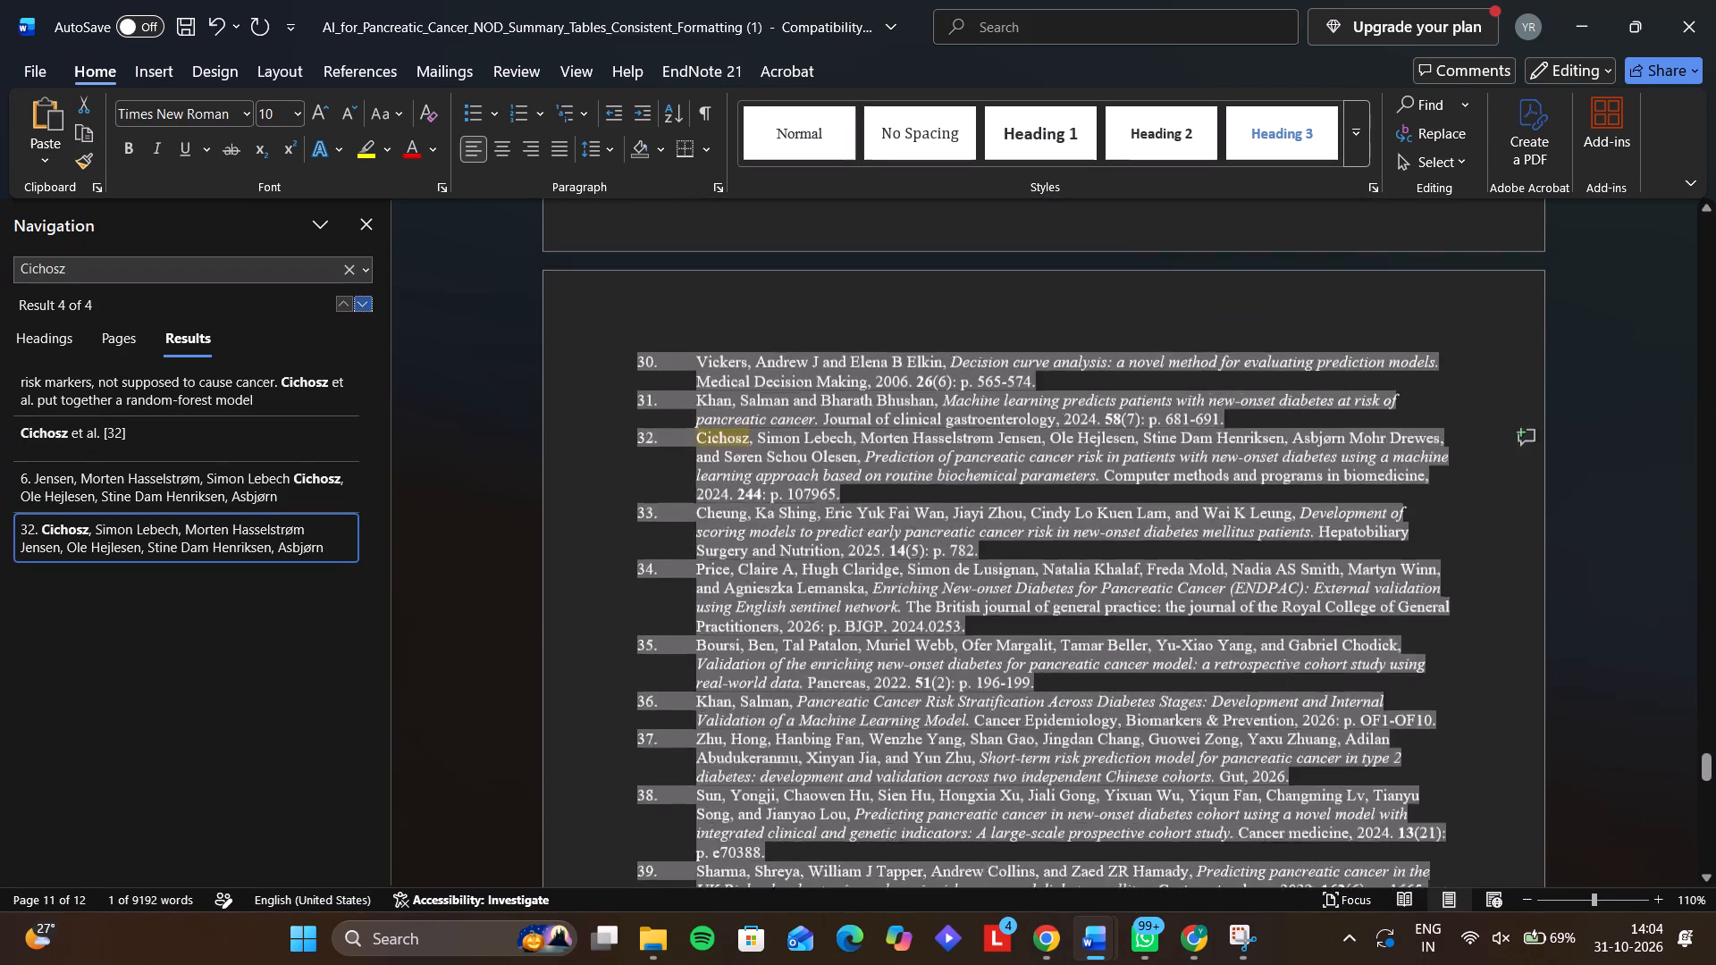
{"action": "scroll", "coordinate": [700, 283], "scroll_direction": "up", "scroll_amount": 9}
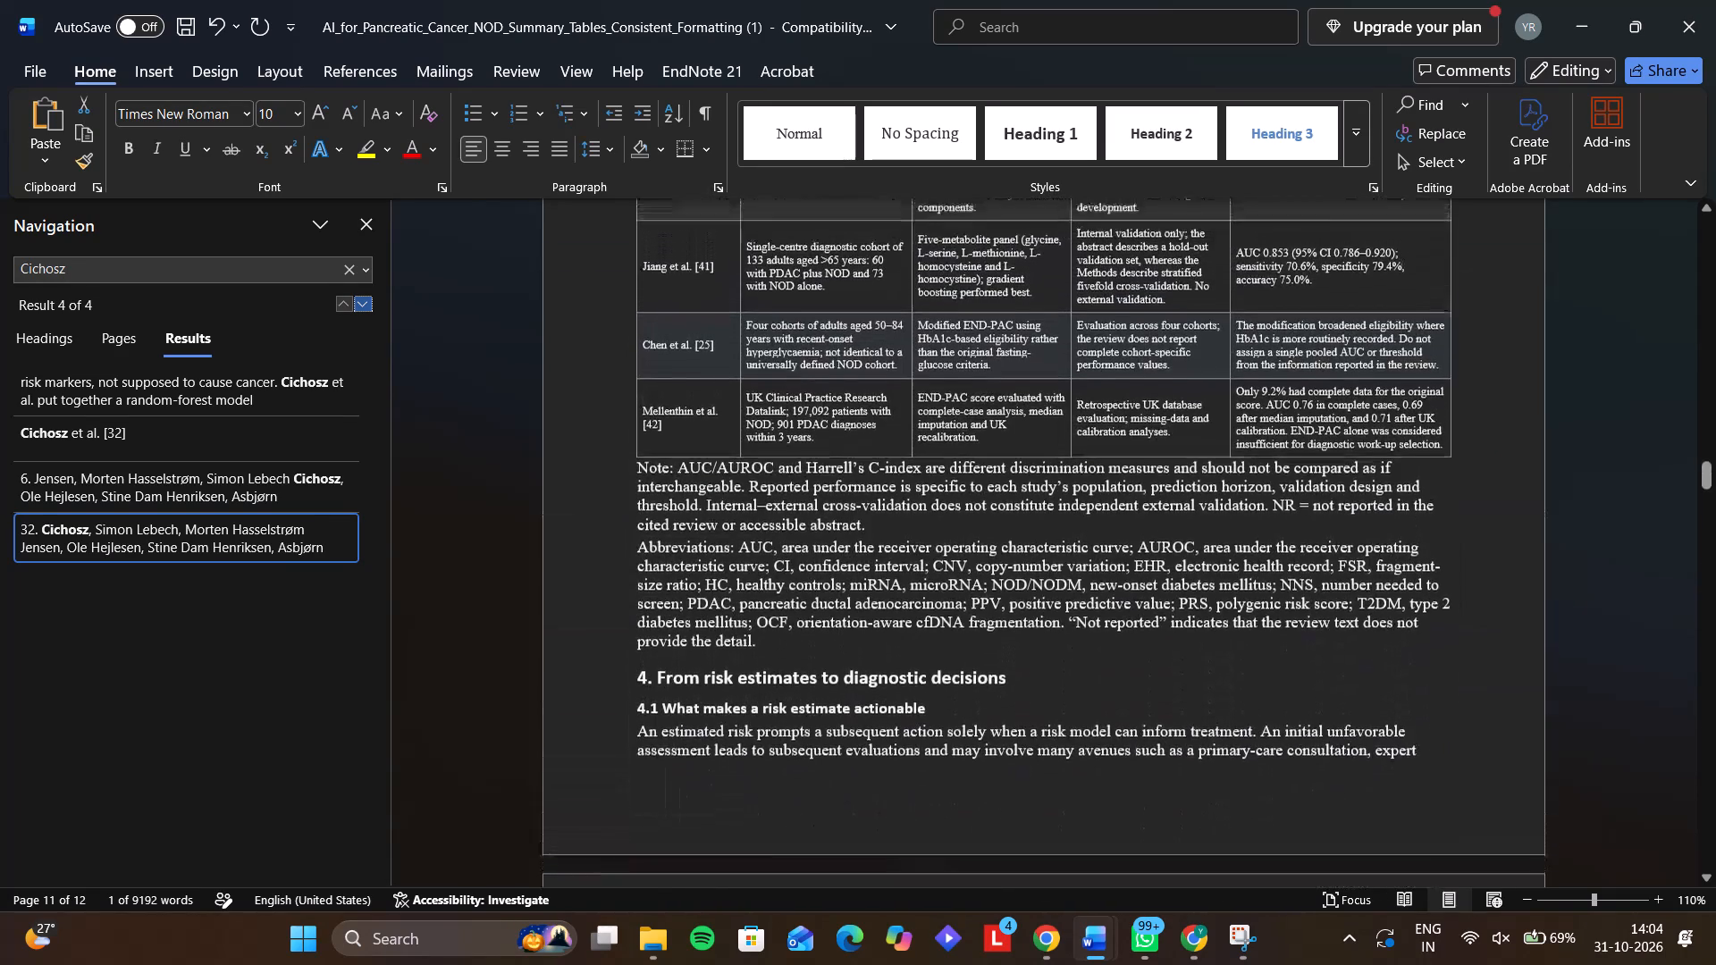
{"action": "scroll", "coordinate": [700, 283], "scroll_direction": "up", "scroll_amount": 5}
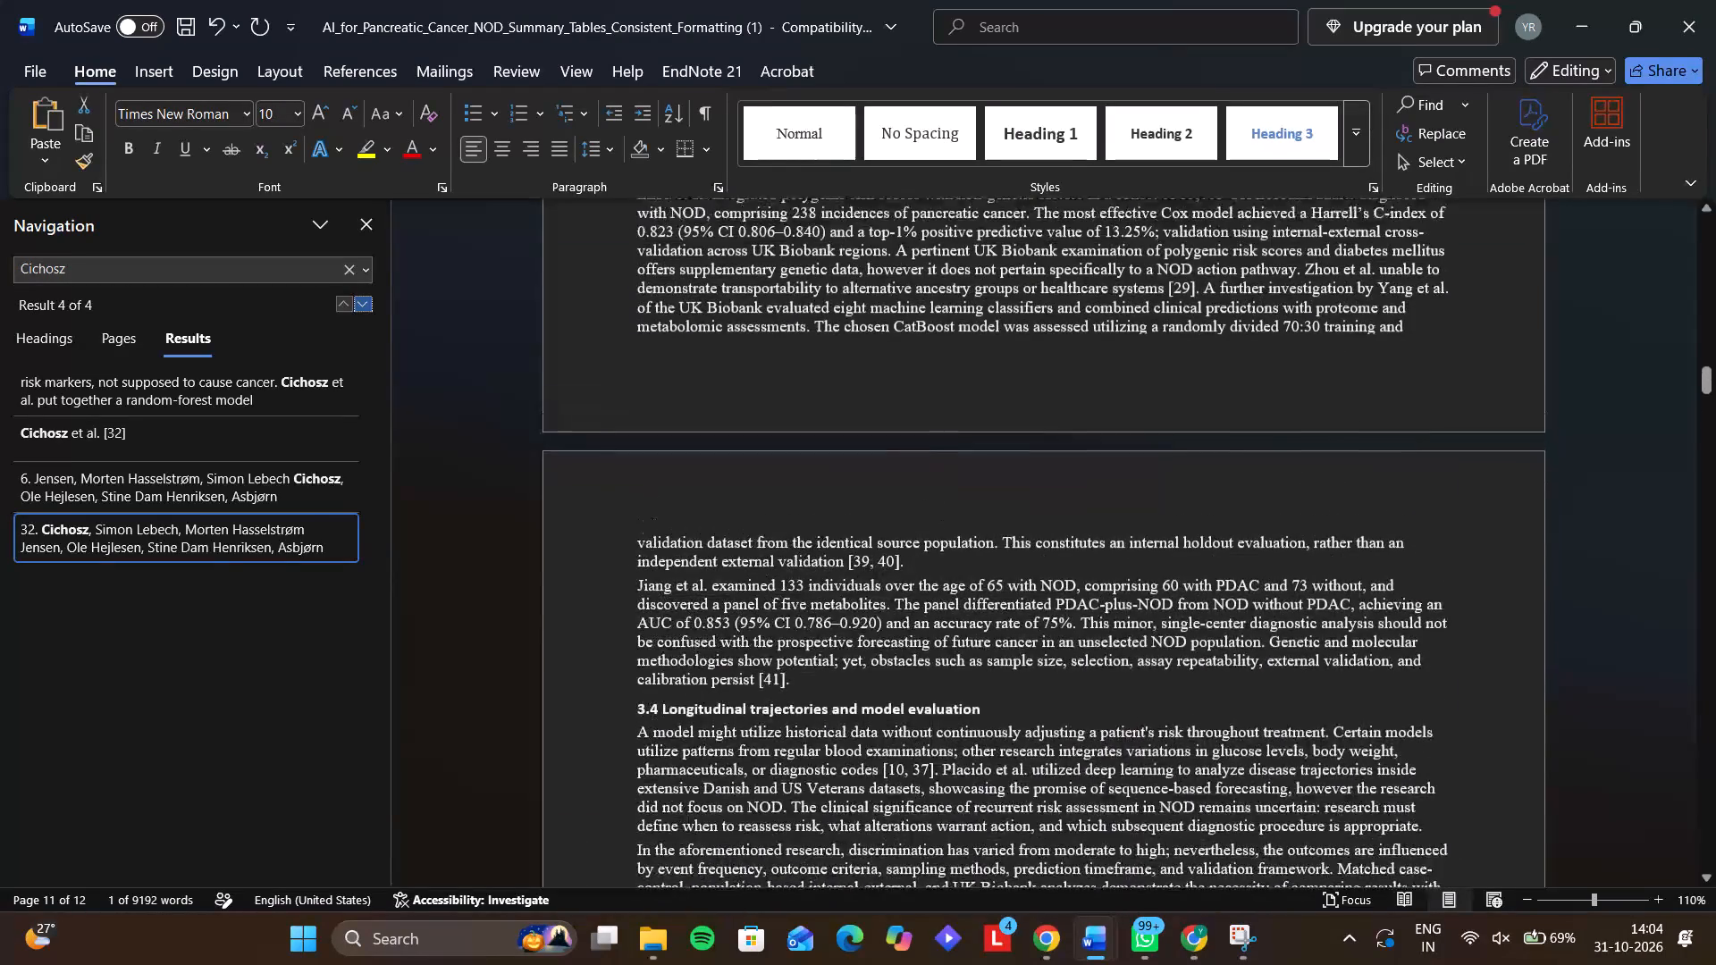
{"action": "scroll", "coordinate": [700, 283], "scroll_direction": "up", "scroll_amount": 5}
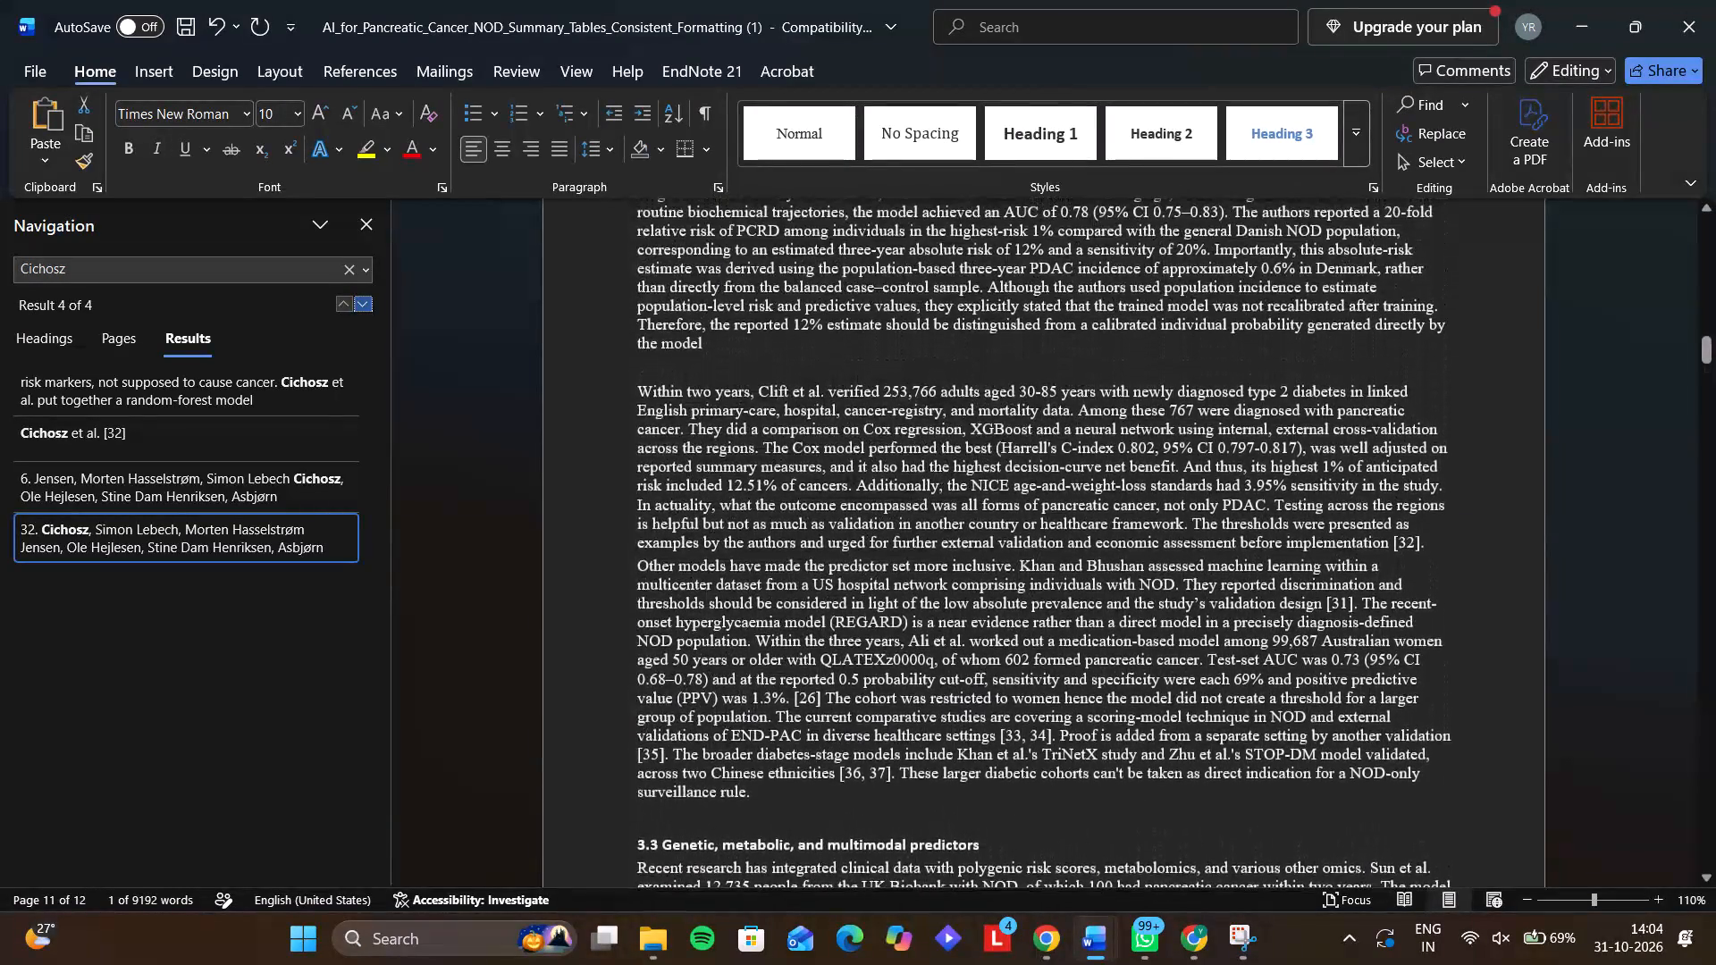
{"action": "scroll", "coordinate": [700, 283], "scroll_direction": "up", "scroll_amount": 2}
{"action": "left_click", "coordinate": [725, 611]}
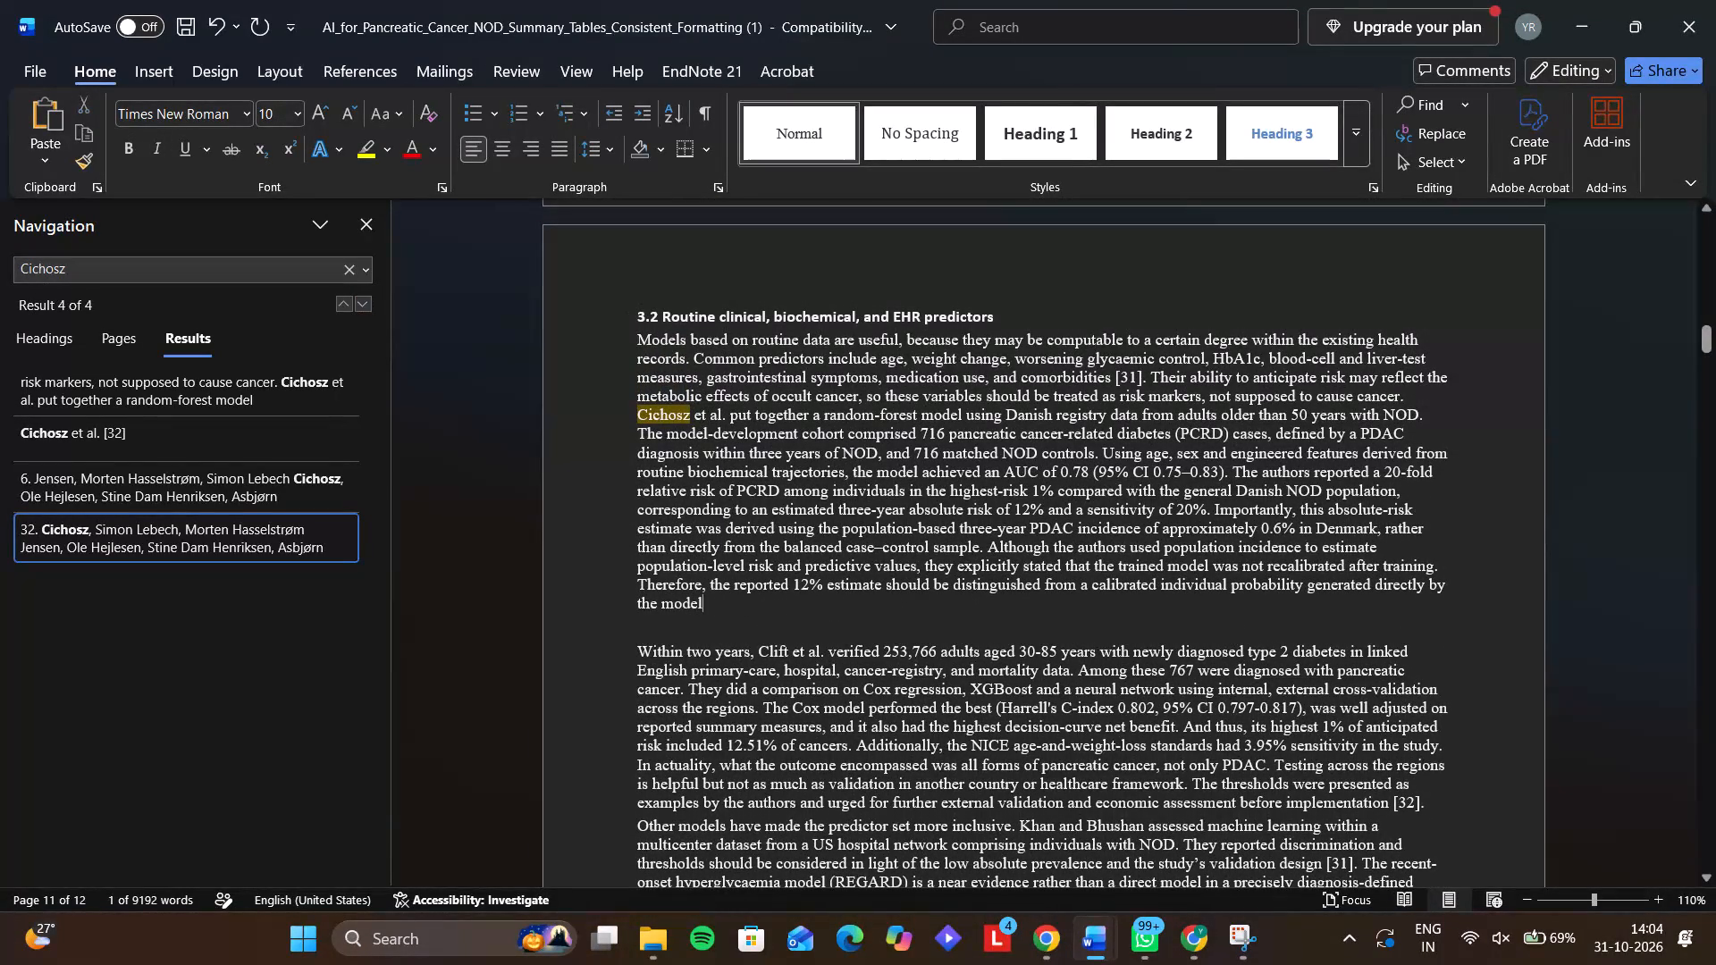
{"action": "key", "text": "period"}
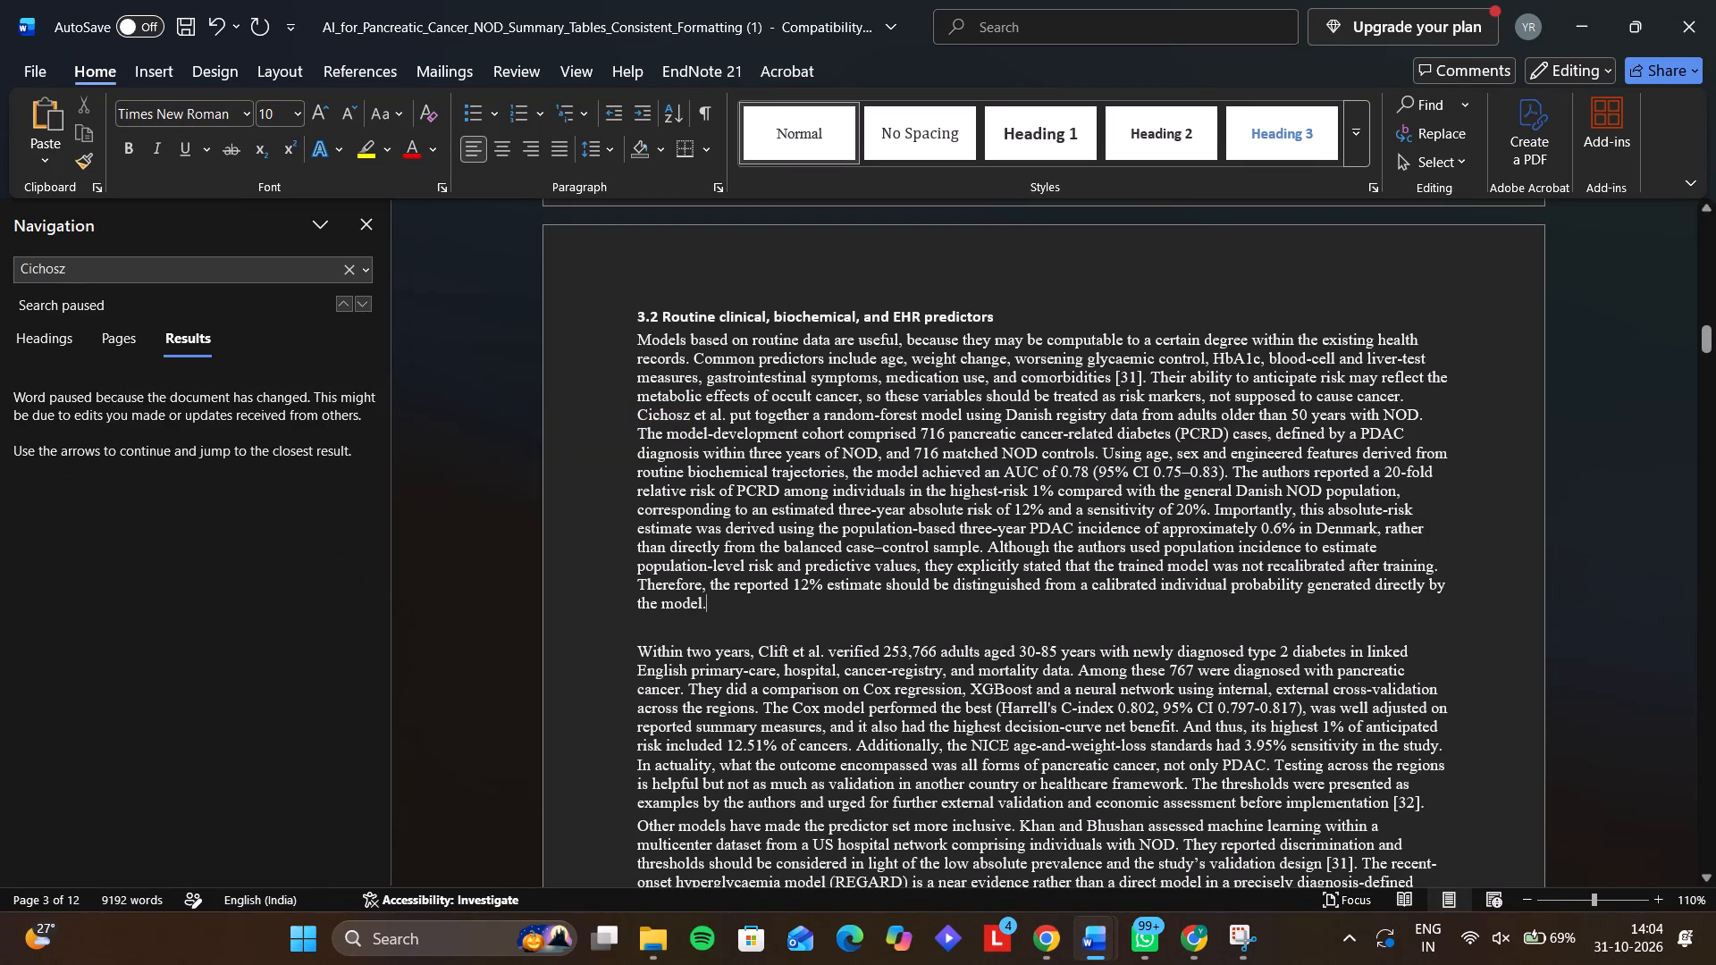
{"action": "left_click", "coordinate": [368, 233]}
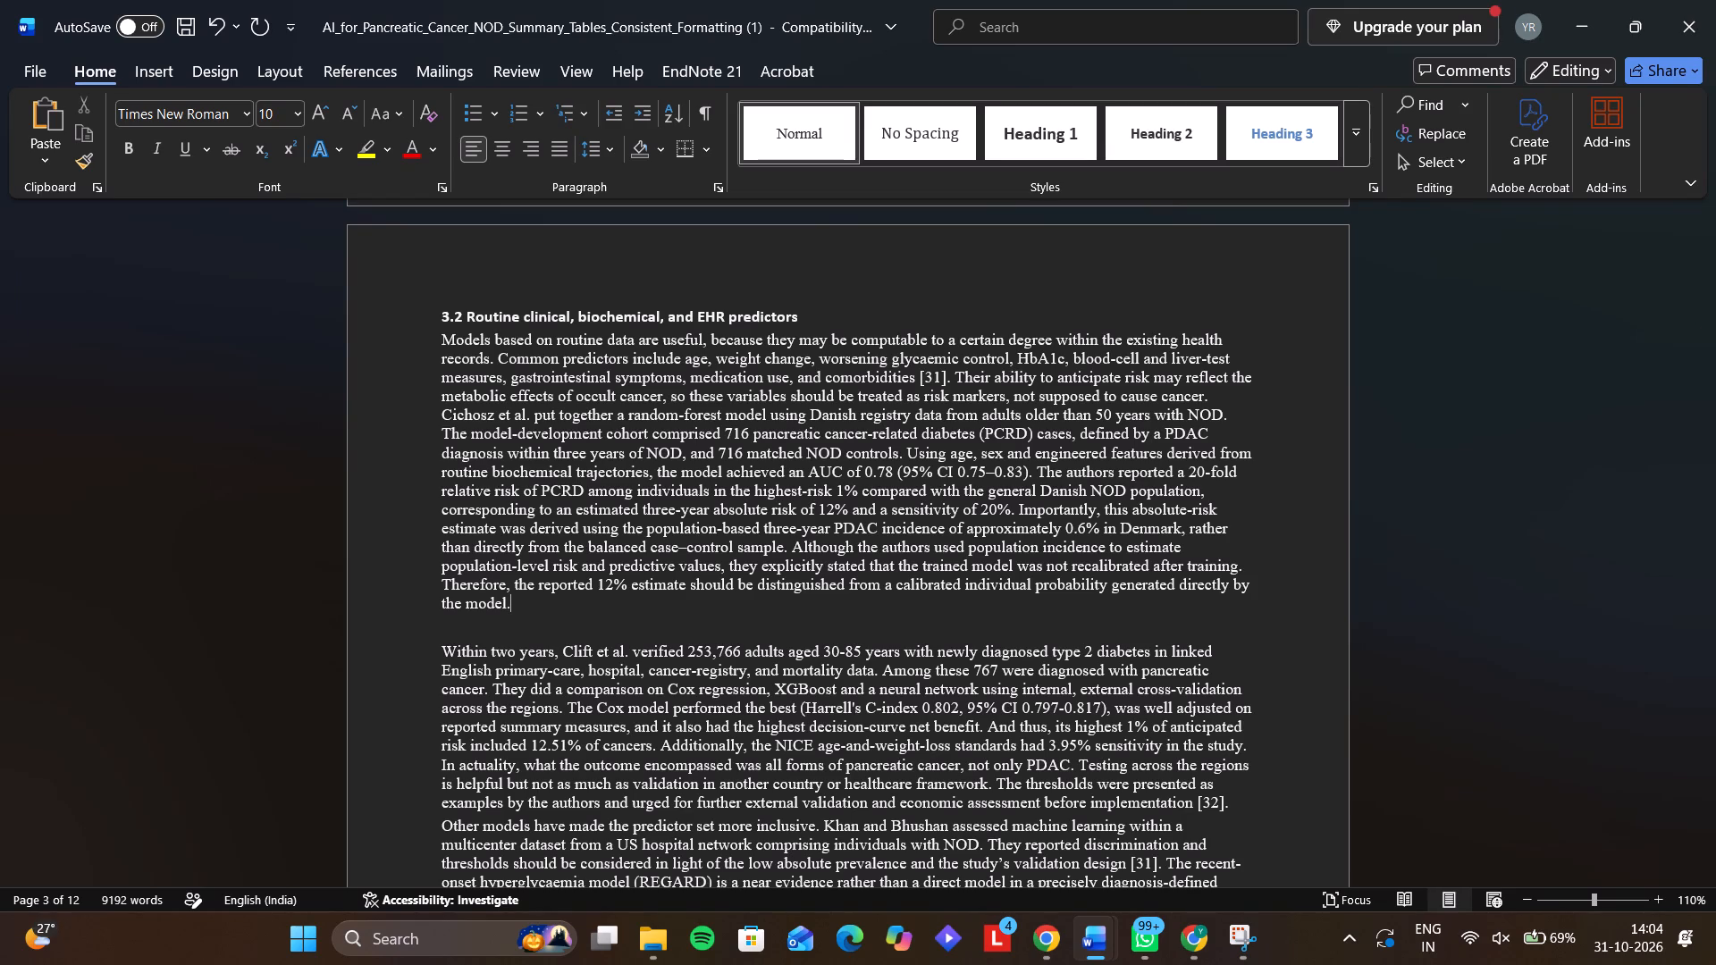
Start a new line directly below the revised Cichosz passage in Section 3.2.
{"action": "key", "text": "Return"}
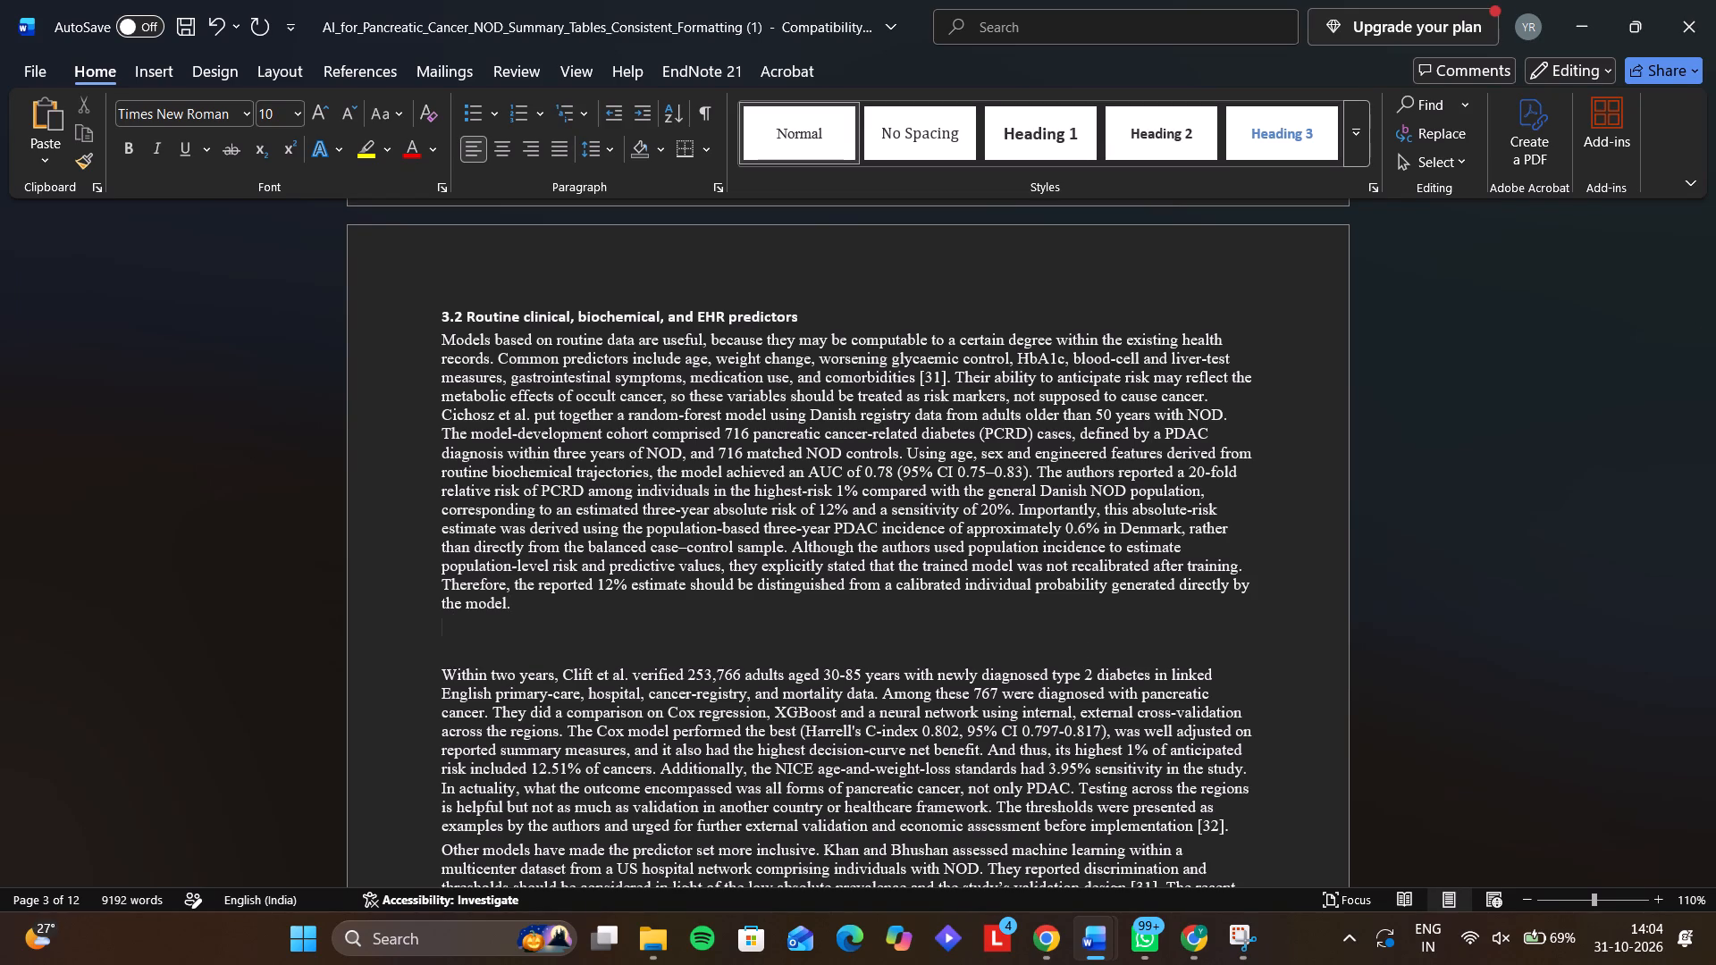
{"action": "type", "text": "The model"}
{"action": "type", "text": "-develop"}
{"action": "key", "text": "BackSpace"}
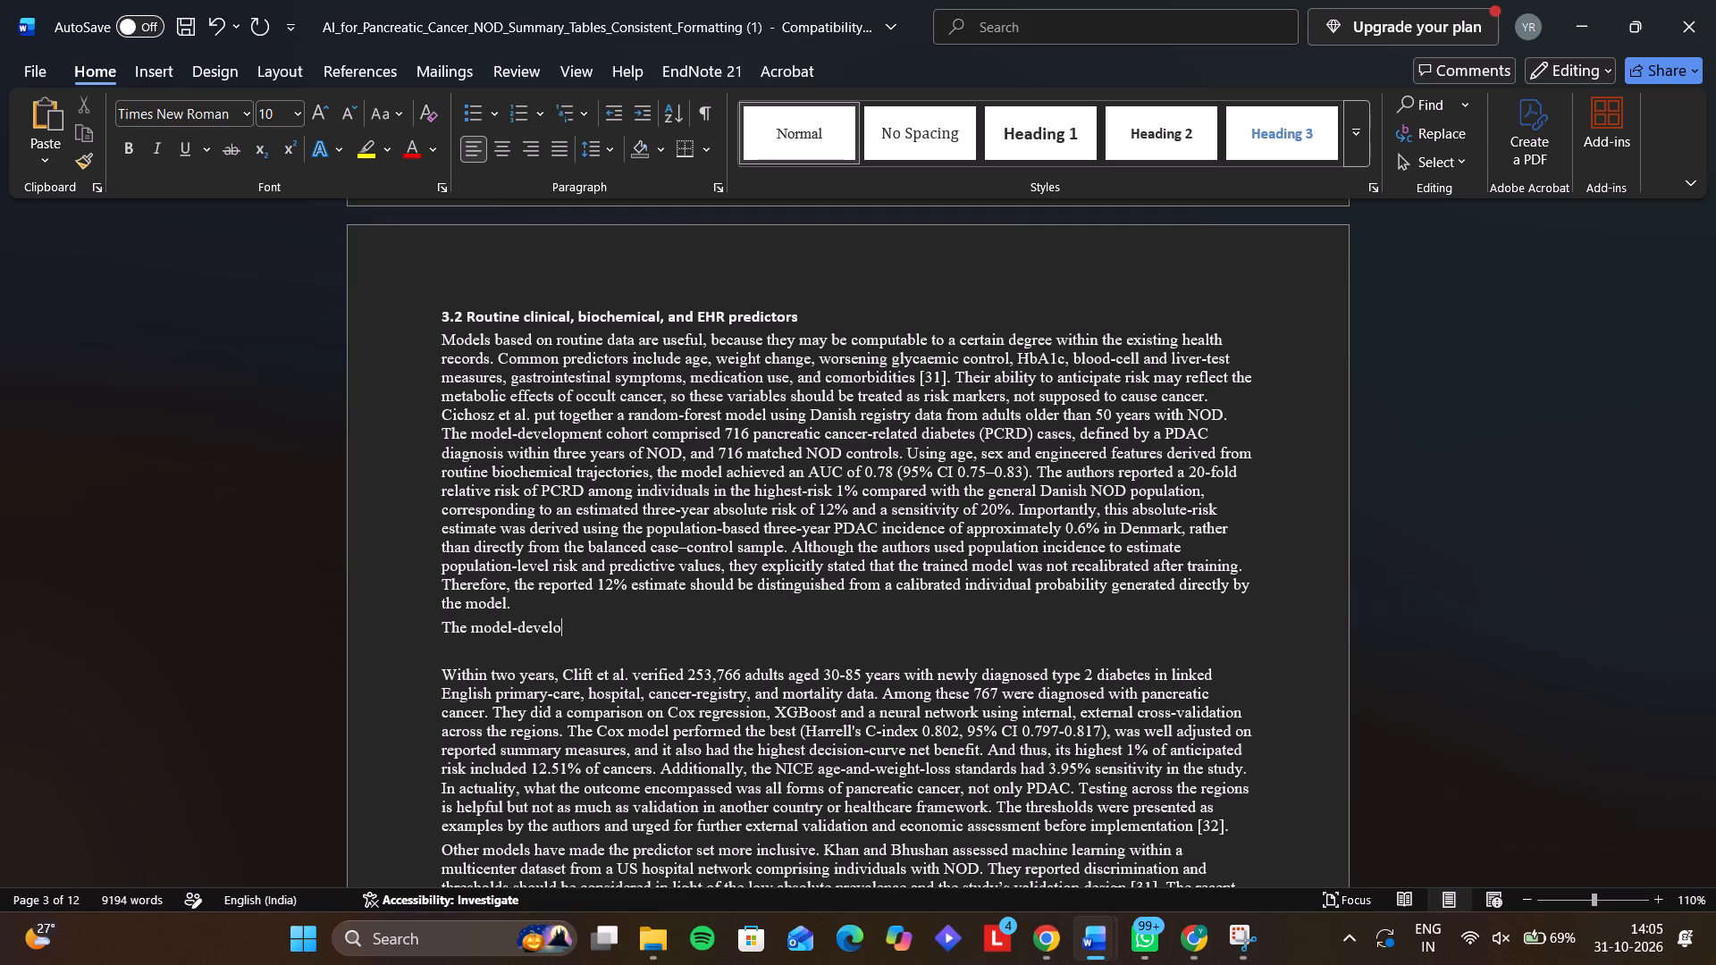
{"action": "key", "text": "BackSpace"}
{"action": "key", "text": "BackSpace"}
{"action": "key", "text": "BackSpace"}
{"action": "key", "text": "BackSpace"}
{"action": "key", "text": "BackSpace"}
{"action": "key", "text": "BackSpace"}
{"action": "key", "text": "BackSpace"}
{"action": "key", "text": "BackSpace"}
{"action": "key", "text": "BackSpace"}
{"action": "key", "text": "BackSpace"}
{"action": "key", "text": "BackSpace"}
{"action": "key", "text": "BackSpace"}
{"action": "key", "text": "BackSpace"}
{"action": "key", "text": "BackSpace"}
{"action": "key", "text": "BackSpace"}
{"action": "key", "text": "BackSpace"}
Begin the new line below the Cichosz passage in Section 3.2 with "716 pancreatic cancer-related diabetes (PCRD) cases".
{"action": "type", "text": "71"}
{"action": "key", "text": "6"}
{"action": "key", "text": "space"}
{"action": "type", "text": "pancr3a"}
{"action": "key", "text": "BackSpace"}
{"action": "key", "text": "BackSpace"}
{"action": "type", "text": "eatic ca"}
{"action": "type", "text": "ncer-related diabetes"}
{"action": "key", "text": "space"}
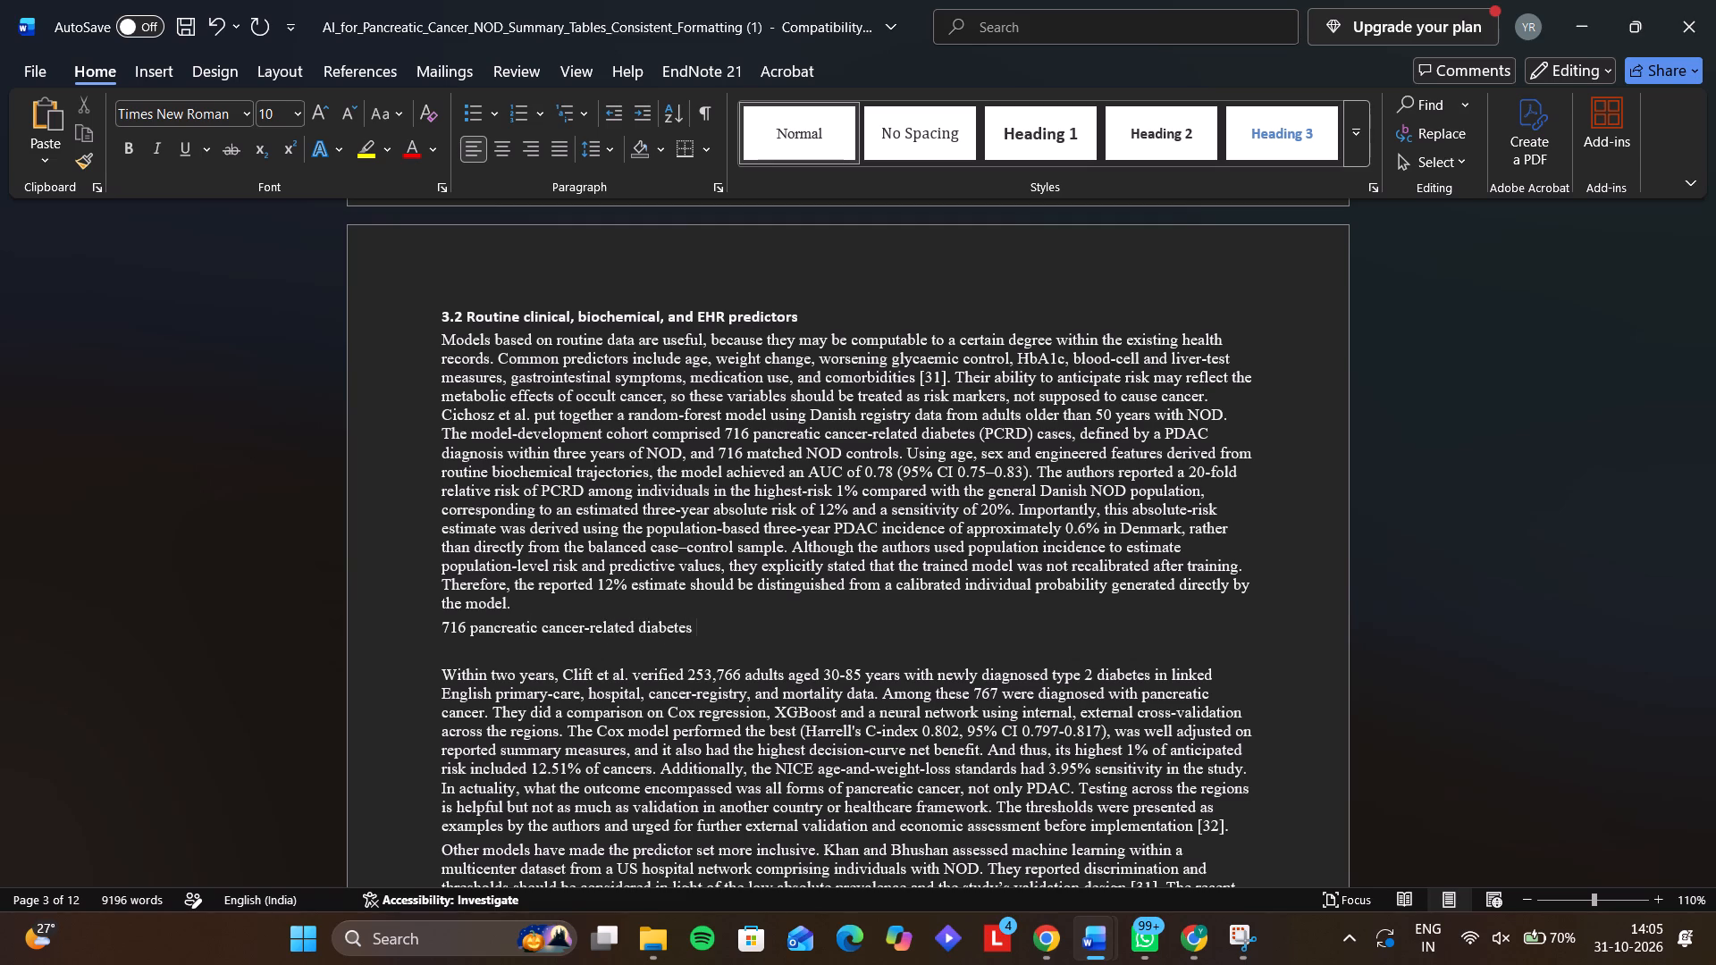
{"action": "key", "text": "shift+parenleft"}
{"action": "type", "text": "PCRD"}
{"action": "key", "text": "shift+parenright"}
{"action": "key", "text": "space"}
{"action": "type", "text": "cases w"}
{"action": "key", "text": "BackSpace"}
{"action": "key", "text": "BackSpace"}
Continue the new sentence in Section 3.2 with "that were defined by a PDAC diagnosis".
{"action": "key", "text": "space"}
{"action": "type", "text": "that"}
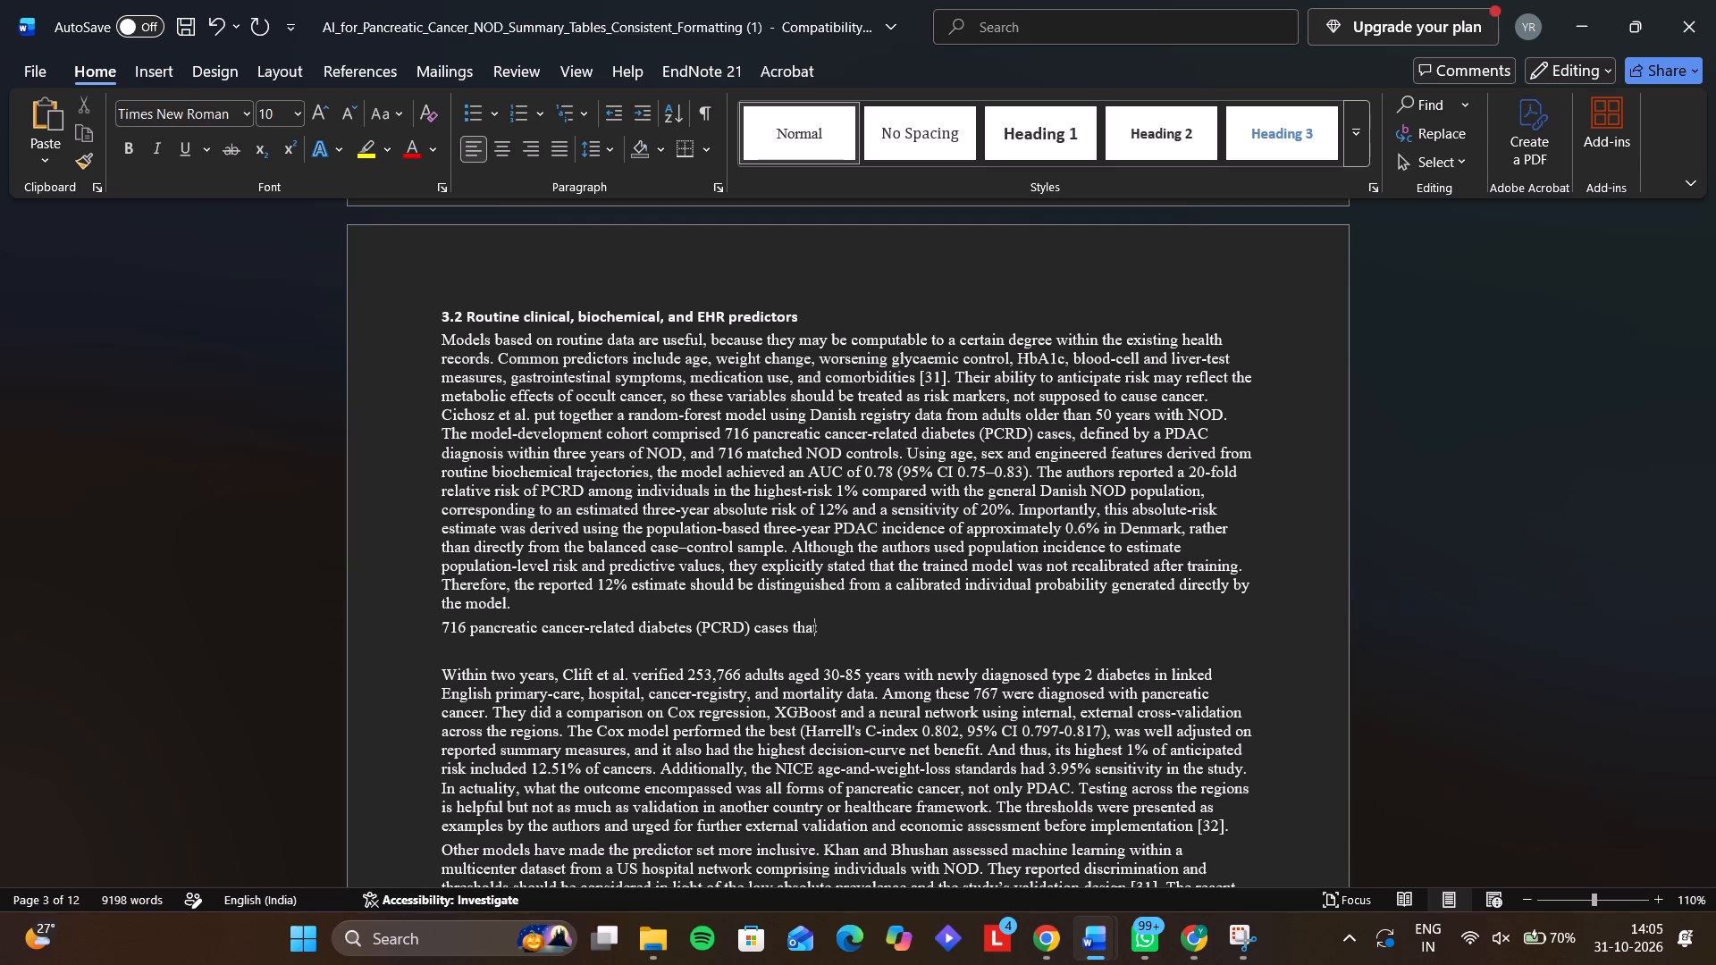
{"action": "key", "text": "space"}
{"action": "key", "text": "a"}
{"action": "key", "text": "BackSpace"}
{"action": "type", "text": "were e"}
{"action": "key", "text": "BackSpace"}
{"action": "type", "text": "defined by a PA"}
{"action": "key", "text": "shift+BackSpace"}
{"action": "type", "text": "DAC"}
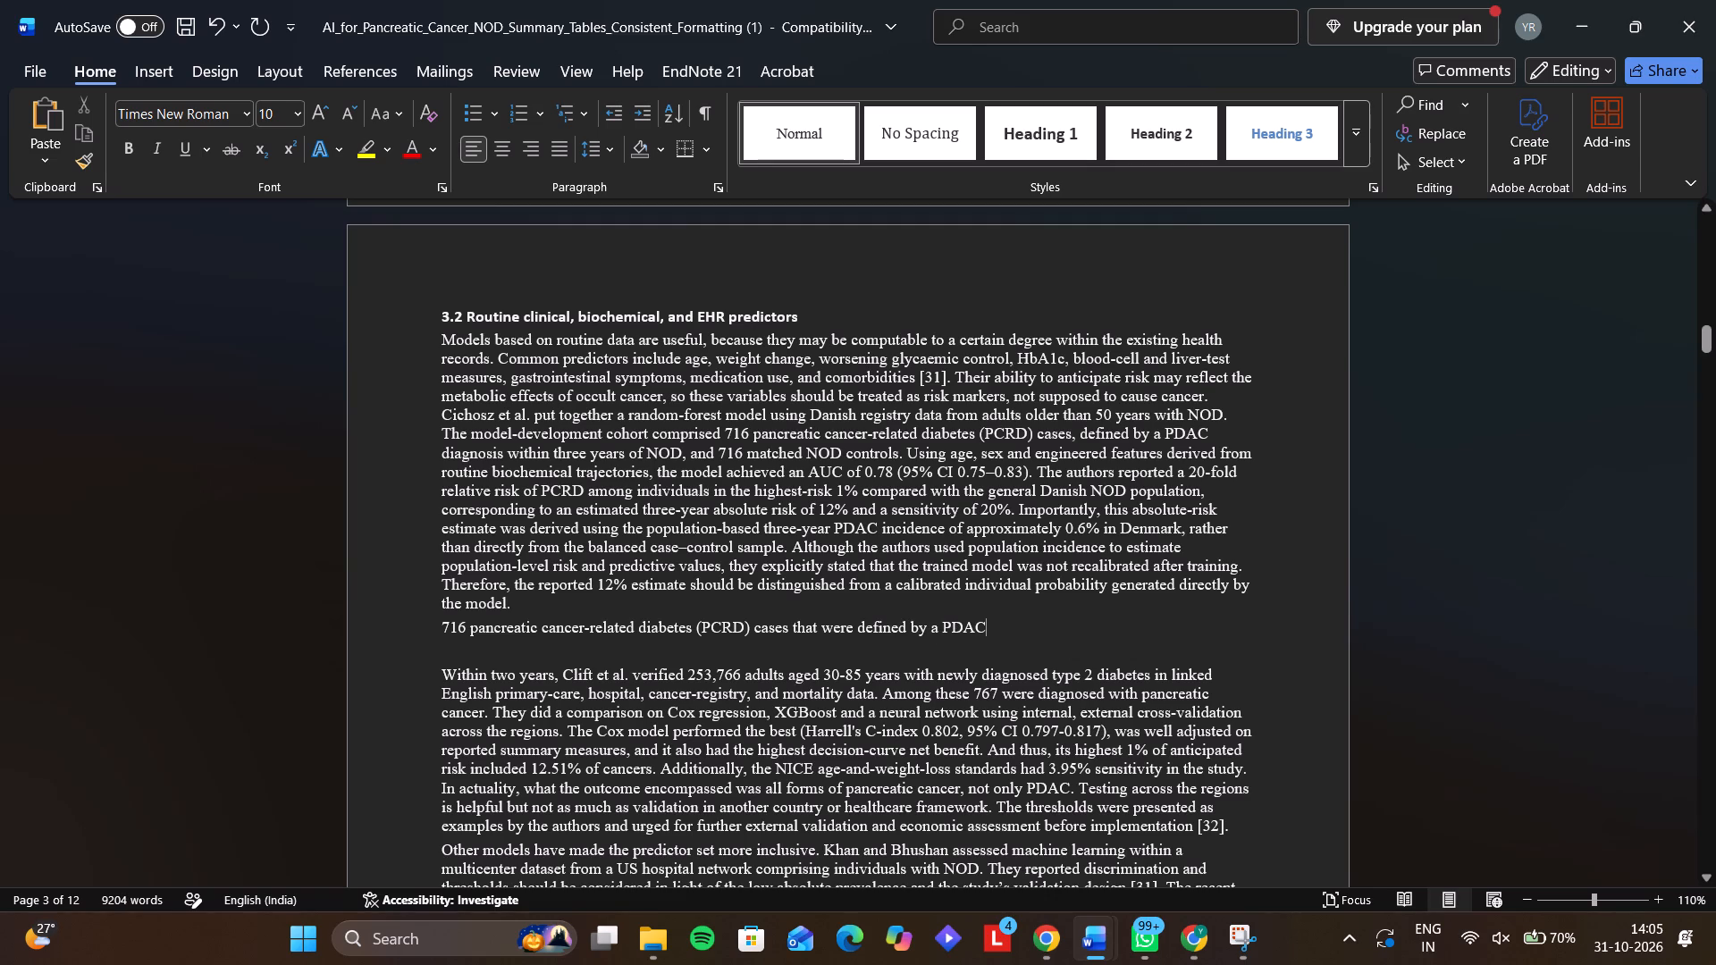
{"action": "key", "text": "space"}
{"action": "type", "text": "diagnosis"}
{"action": "key", "text": "space"}
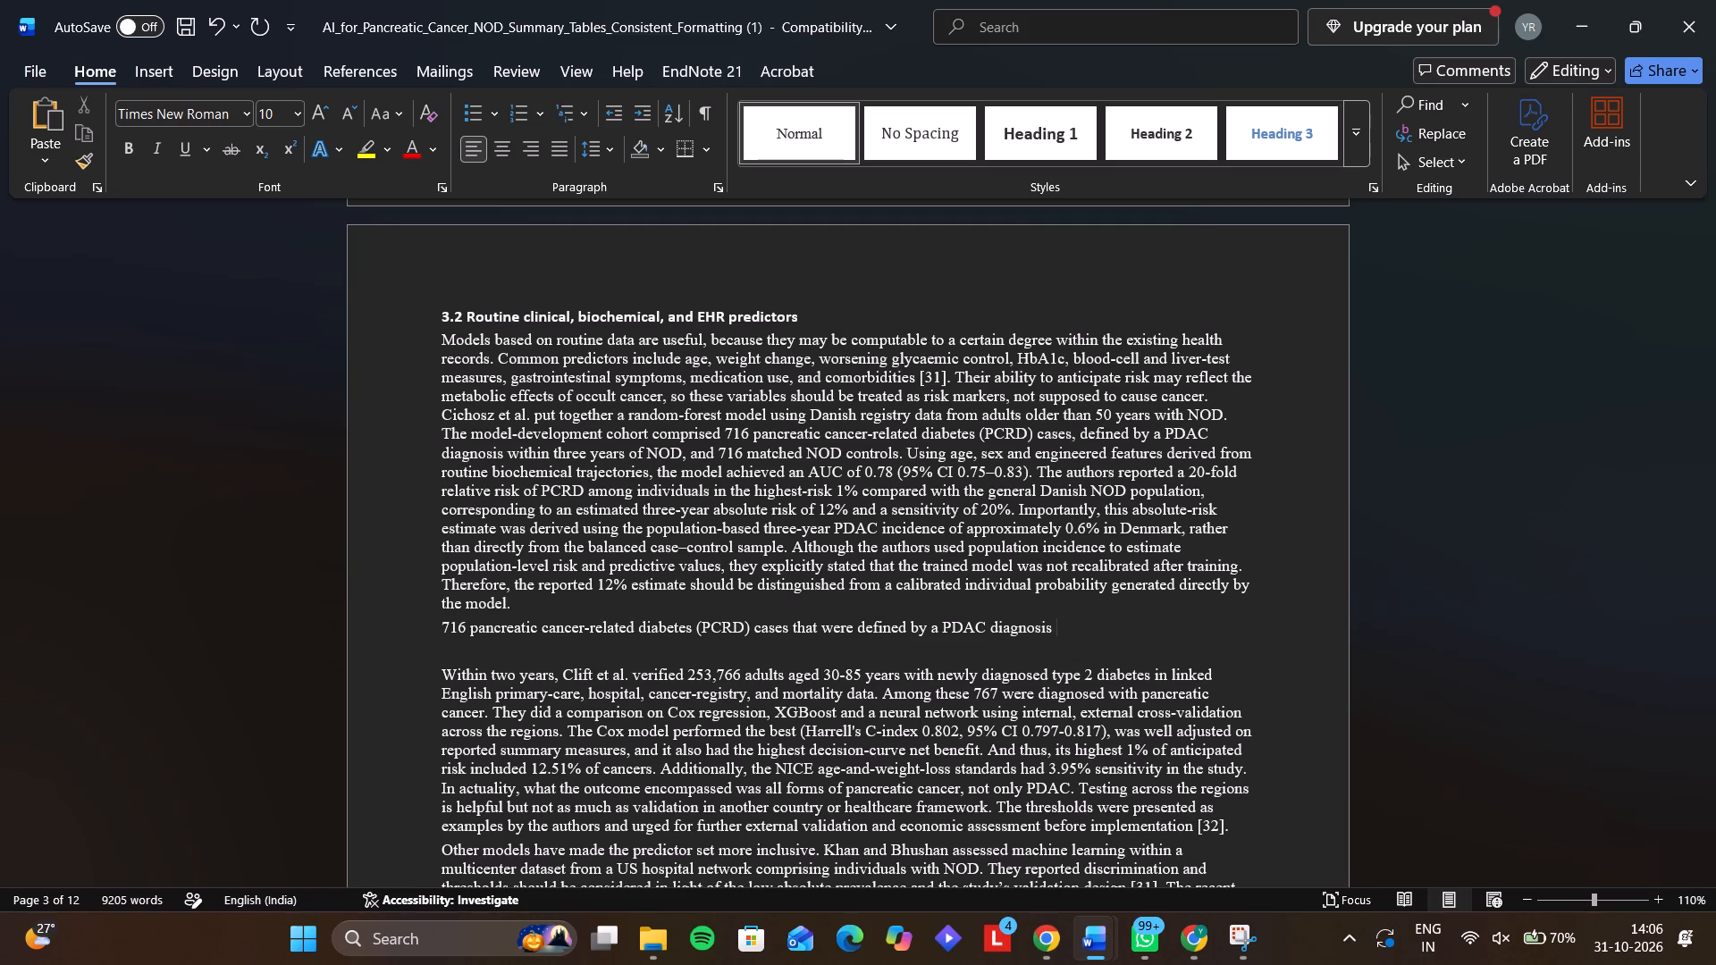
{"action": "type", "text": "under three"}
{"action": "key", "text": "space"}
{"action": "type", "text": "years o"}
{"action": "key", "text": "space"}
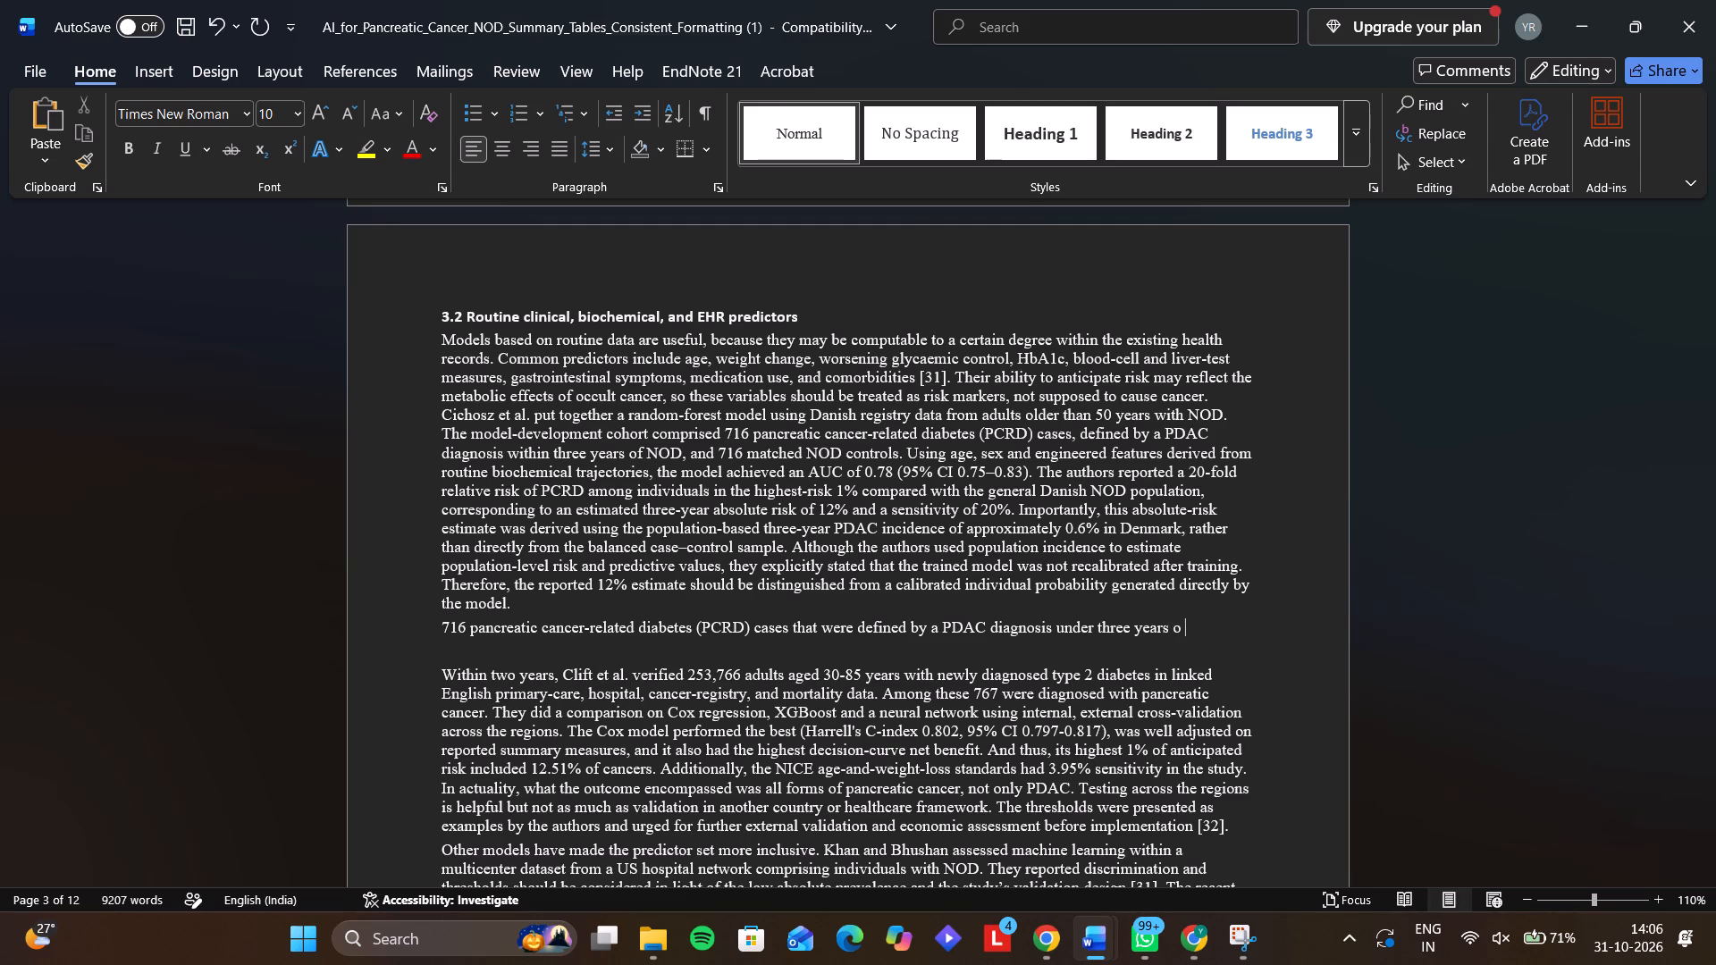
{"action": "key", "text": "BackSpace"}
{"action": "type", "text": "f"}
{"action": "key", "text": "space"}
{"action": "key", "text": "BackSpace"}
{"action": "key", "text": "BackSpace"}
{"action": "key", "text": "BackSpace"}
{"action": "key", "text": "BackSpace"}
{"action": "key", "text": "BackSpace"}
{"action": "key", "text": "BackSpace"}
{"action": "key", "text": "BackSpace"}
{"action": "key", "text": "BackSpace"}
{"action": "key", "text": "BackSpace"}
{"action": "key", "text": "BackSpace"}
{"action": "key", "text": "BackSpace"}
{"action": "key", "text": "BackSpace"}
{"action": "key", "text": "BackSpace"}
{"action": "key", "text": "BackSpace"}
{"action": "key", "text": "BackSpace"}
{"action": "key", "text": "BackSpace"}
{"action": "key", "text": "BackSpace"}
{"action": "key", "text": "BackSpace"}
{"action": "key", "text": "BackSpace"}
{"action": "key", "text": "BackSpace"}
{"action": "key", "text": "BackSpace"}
Continue the new sentence after "PDAC diagnosis" with "within 3 years of NOD".
{"action": "type", "text": "withing"}
{"action": "key", "text": "BackSpace"}
{"action": "key", "text": "n"}
{"action": "key", "text": "BackSpace"}
{"action": "key", "text": "n"}
{"action": "key", "text": "BackSpace"}
{"action": "key", "text": "space"}
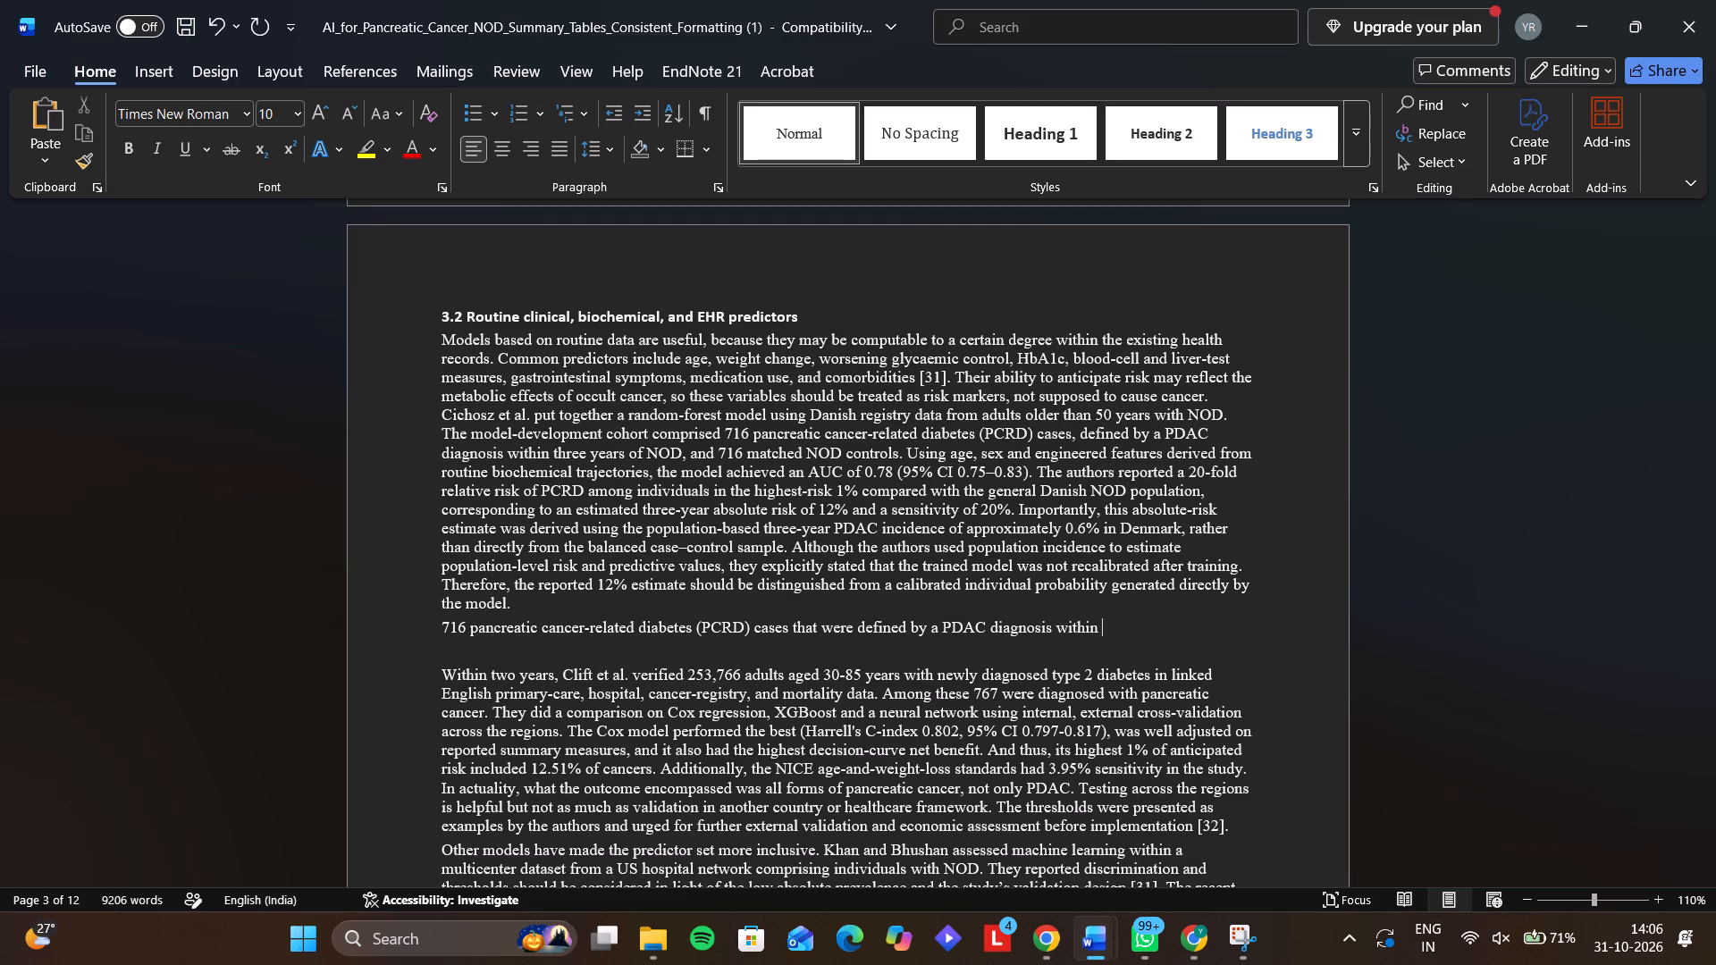
{"action": "type", "text": "3 year"}
{"action": "type", "text": "s of NOD"}
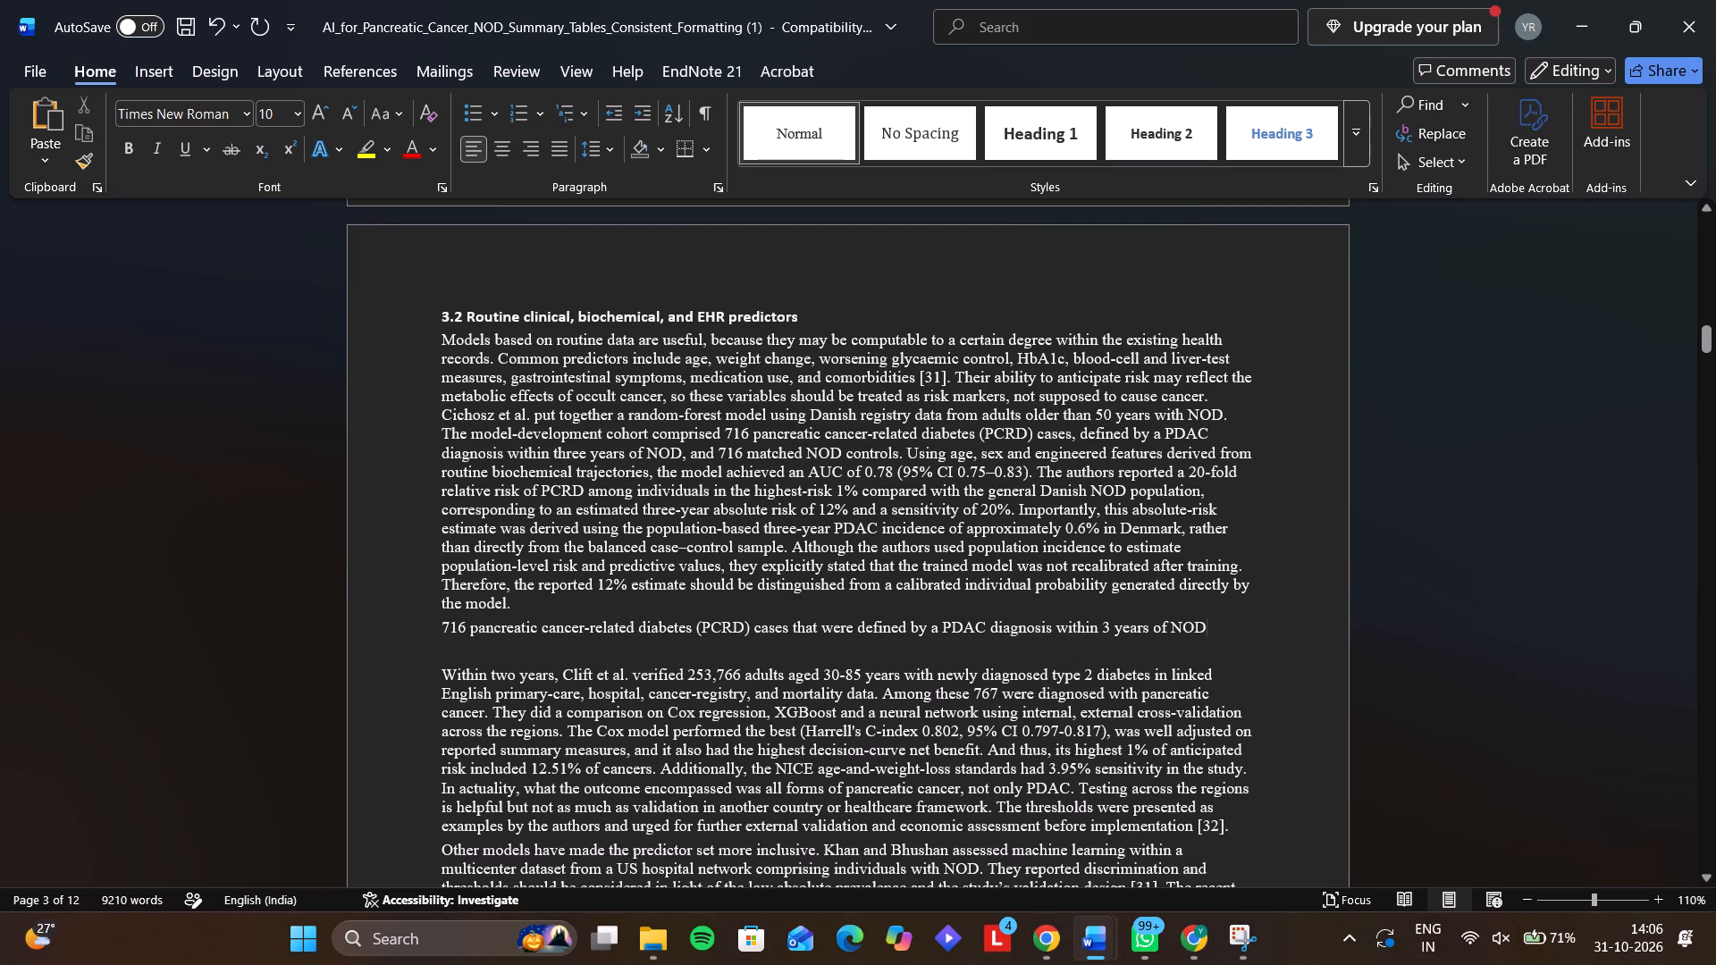
Copy "The model-development cohort comprised" through "716 matched NOD controls", look up its meaning with Google in a new Chrome tab, and return to Word.
{"action": "left_click_drag", "start_coordinate": [444, 434], "coordinate": [900, 452]}
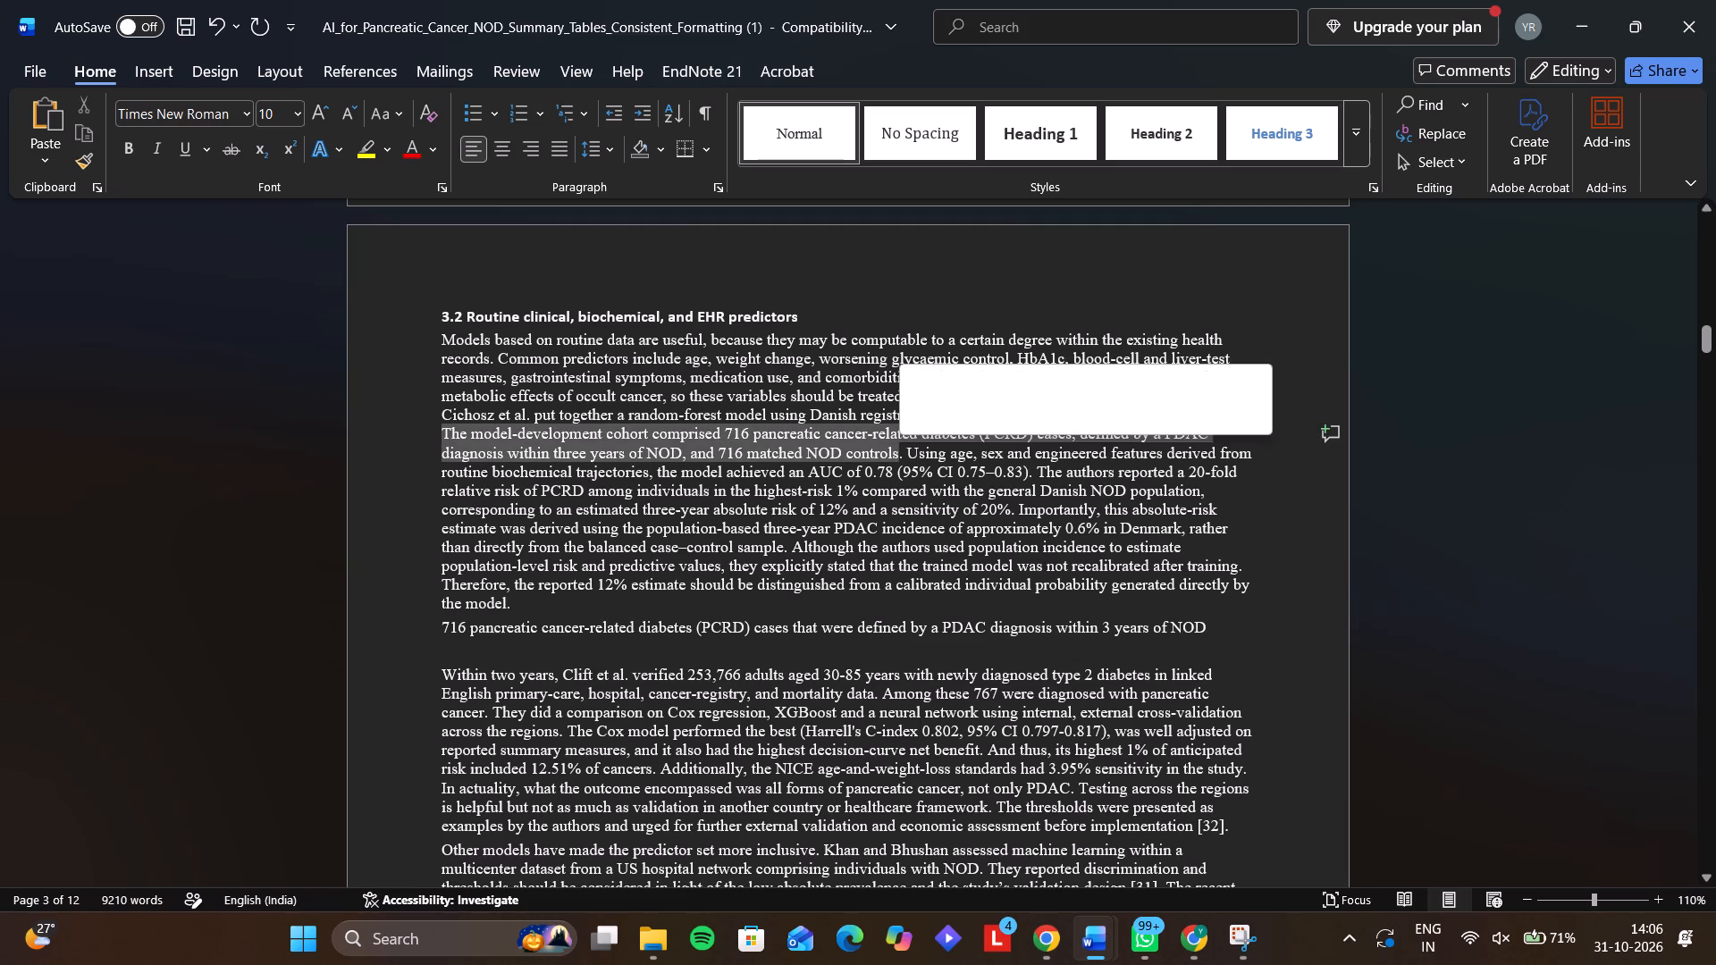
{"action": "key", "text": "ctrl+c"}
{"action": "key", "text": "ctrl+c"}
{"action": "key", "text": "ctrl+c"}
{"action": "left_click", "coordinate": [1039, 961]}
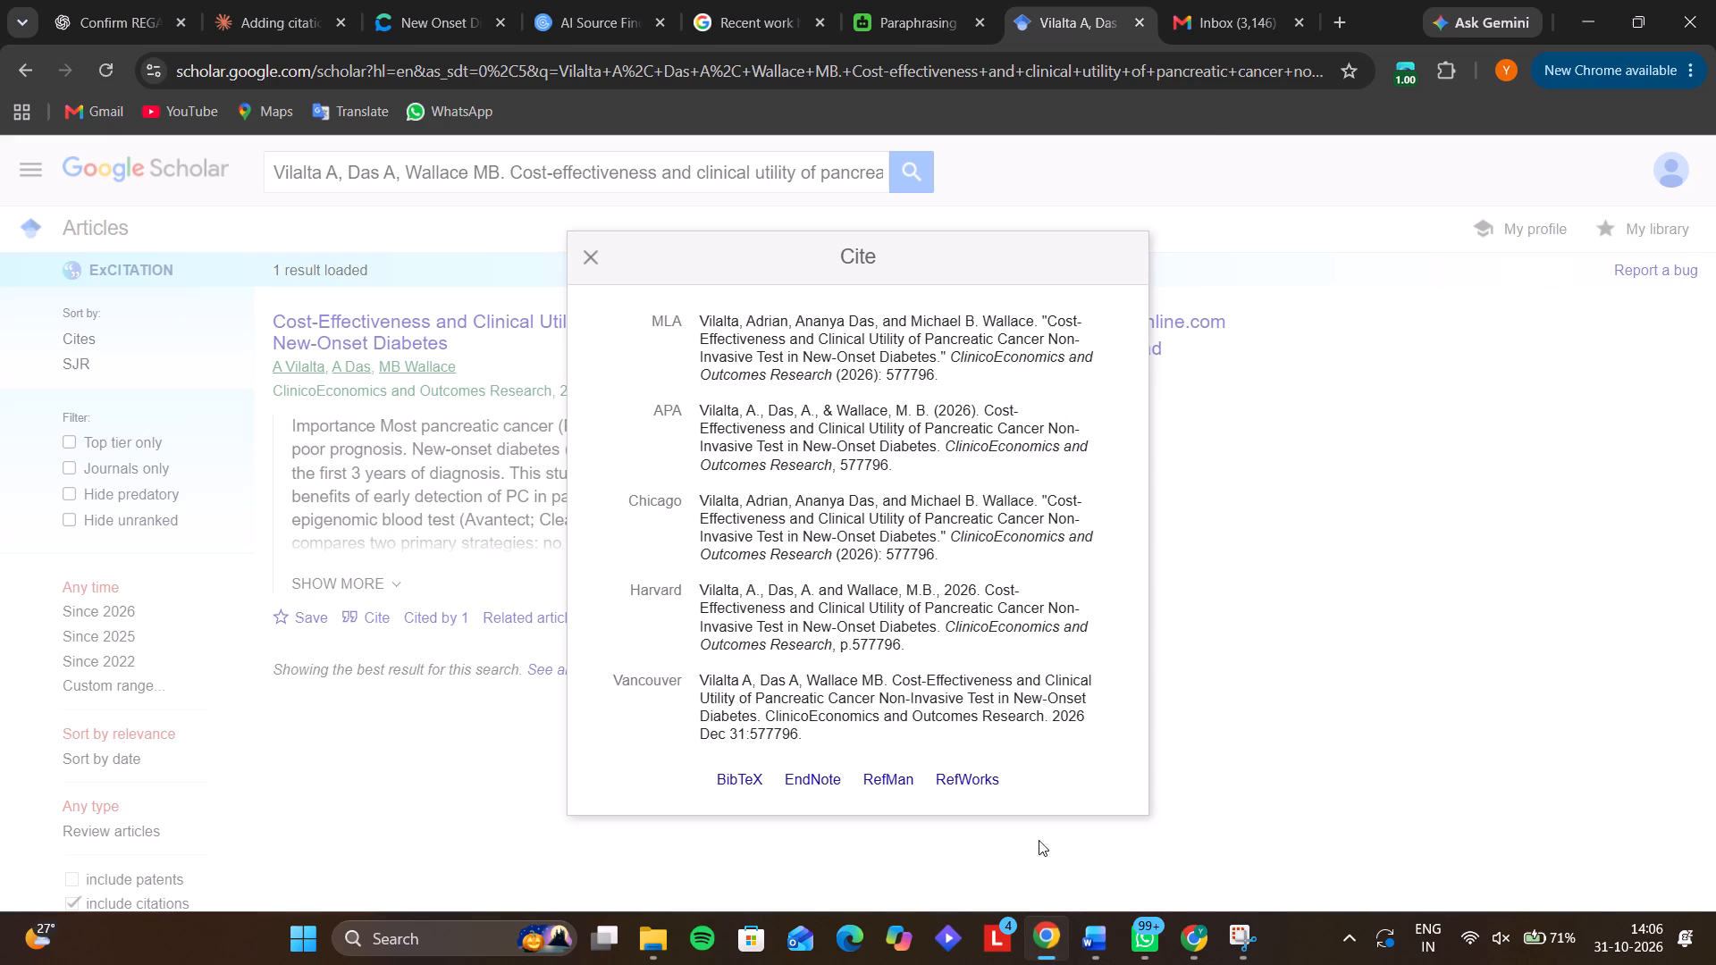
{"action": "left_click", "coordinate": [1350, 23]}
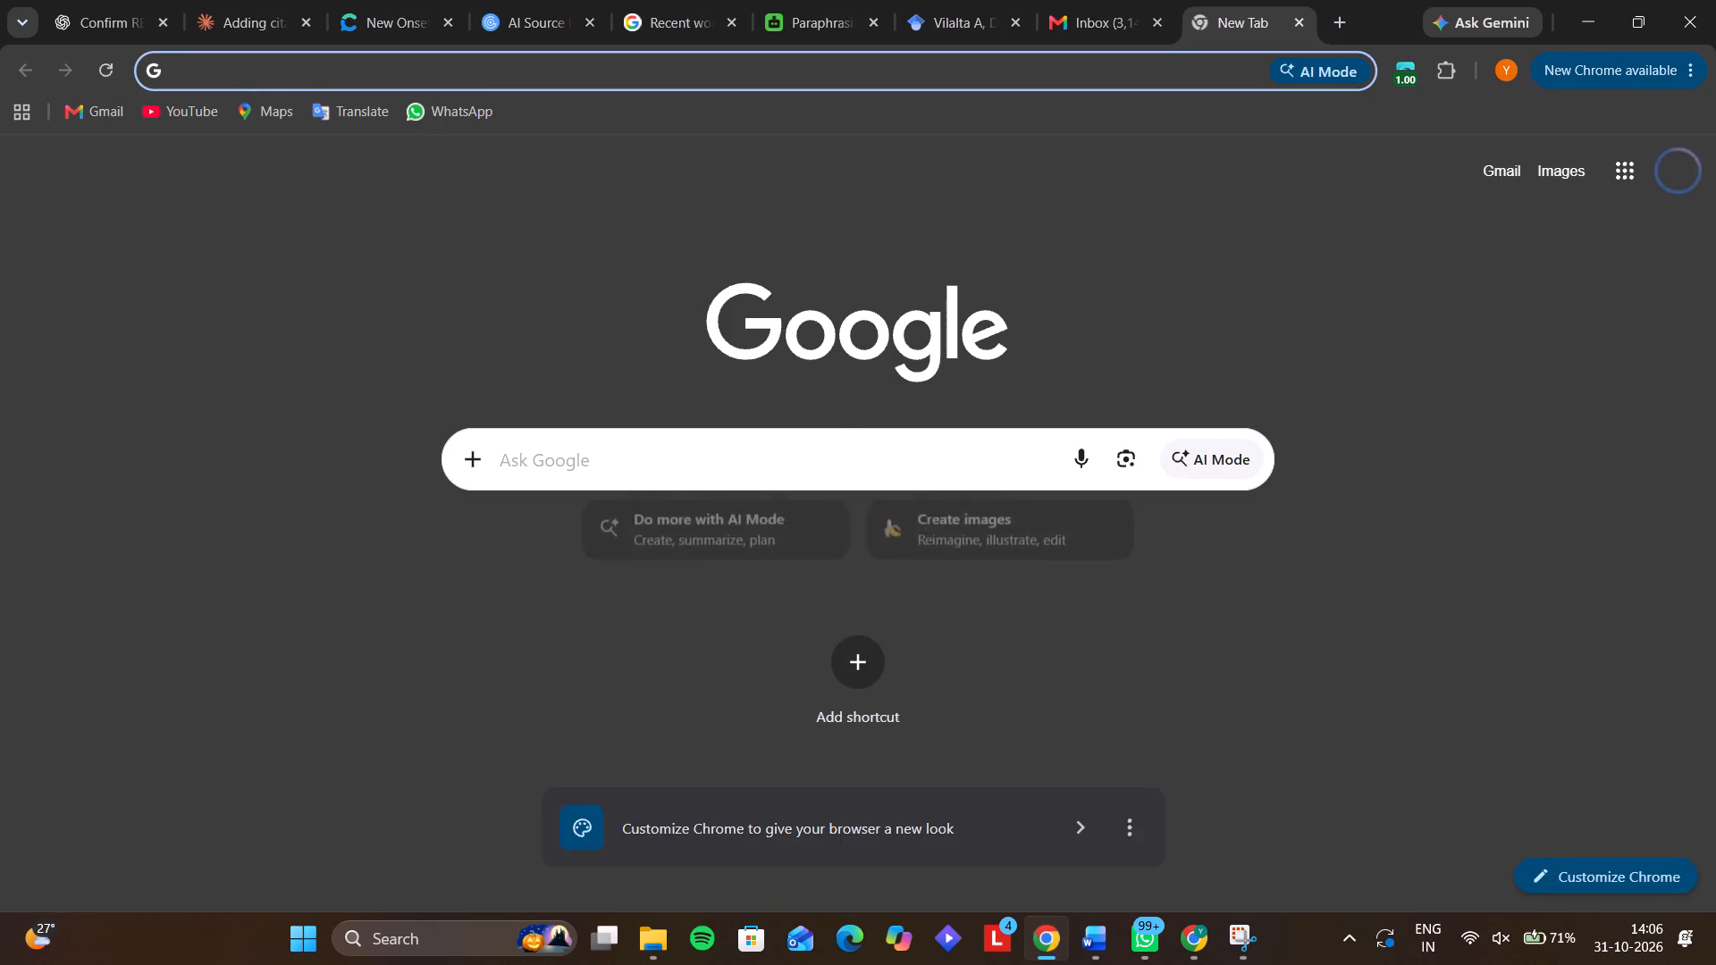
{"action": "left_click", "coordinate": [831, 444]}
{"action": "key", "text": "ctrl+v"}
{"action": "key", "text": "shift+Return"}
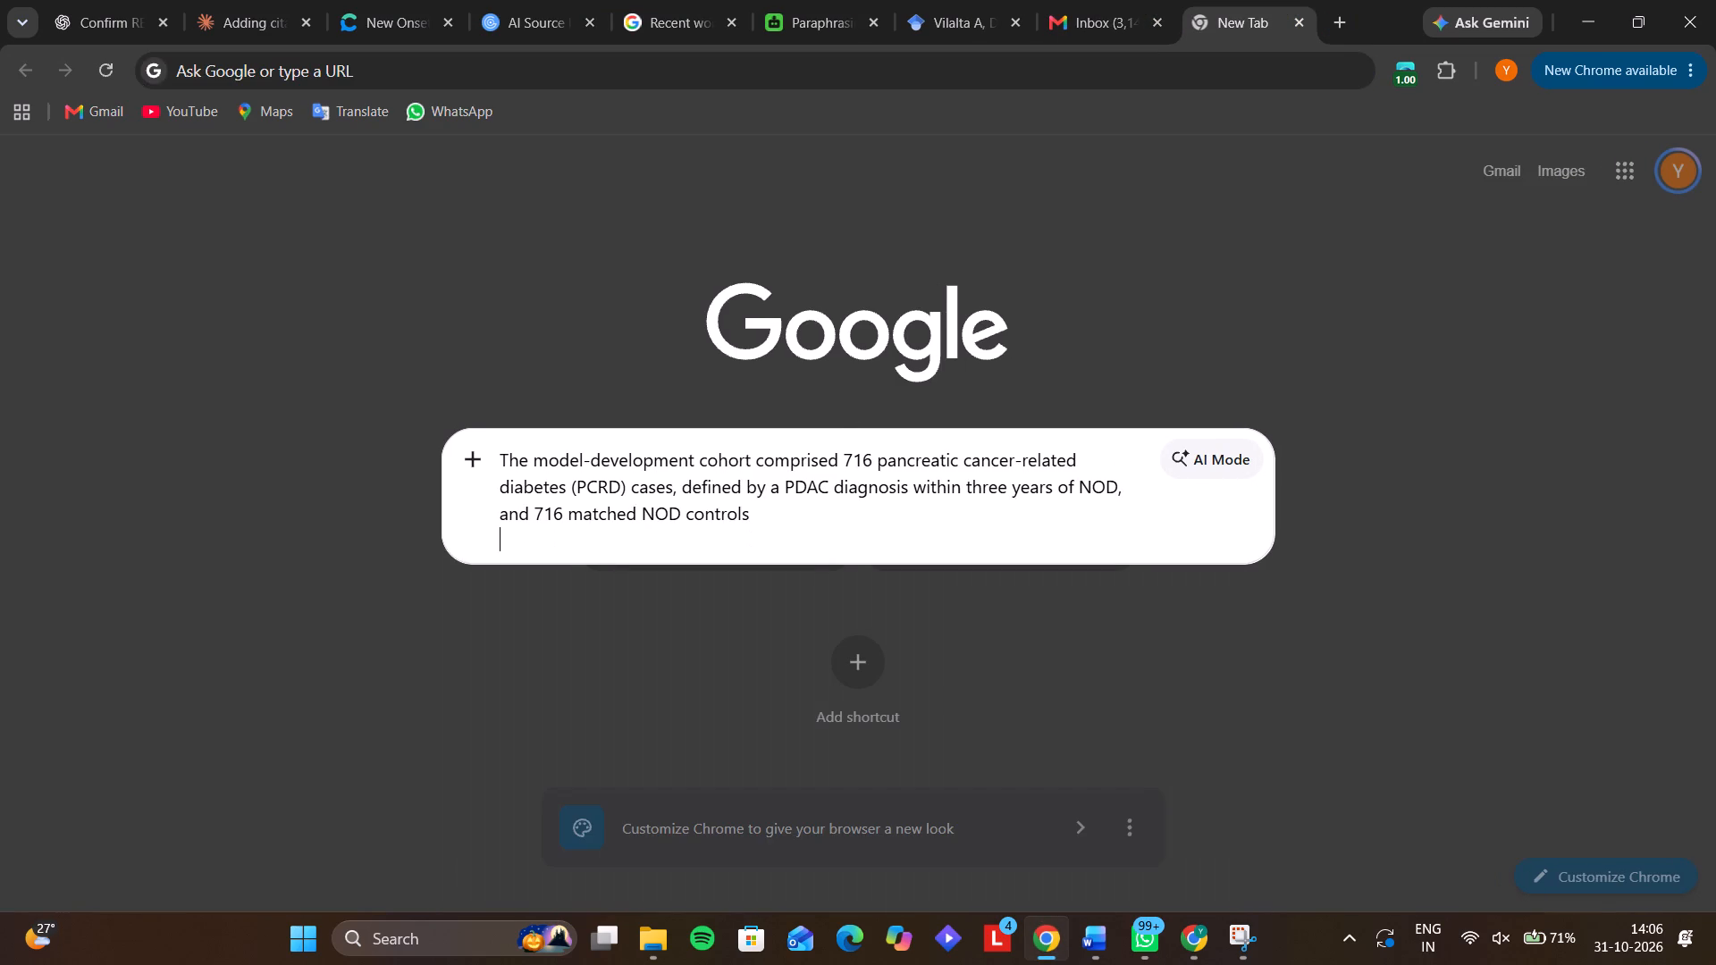
{"action": "type", "text": "meaning"}
{"action": "key", "text": "space"}
{"action": "key", "text": "Return"}
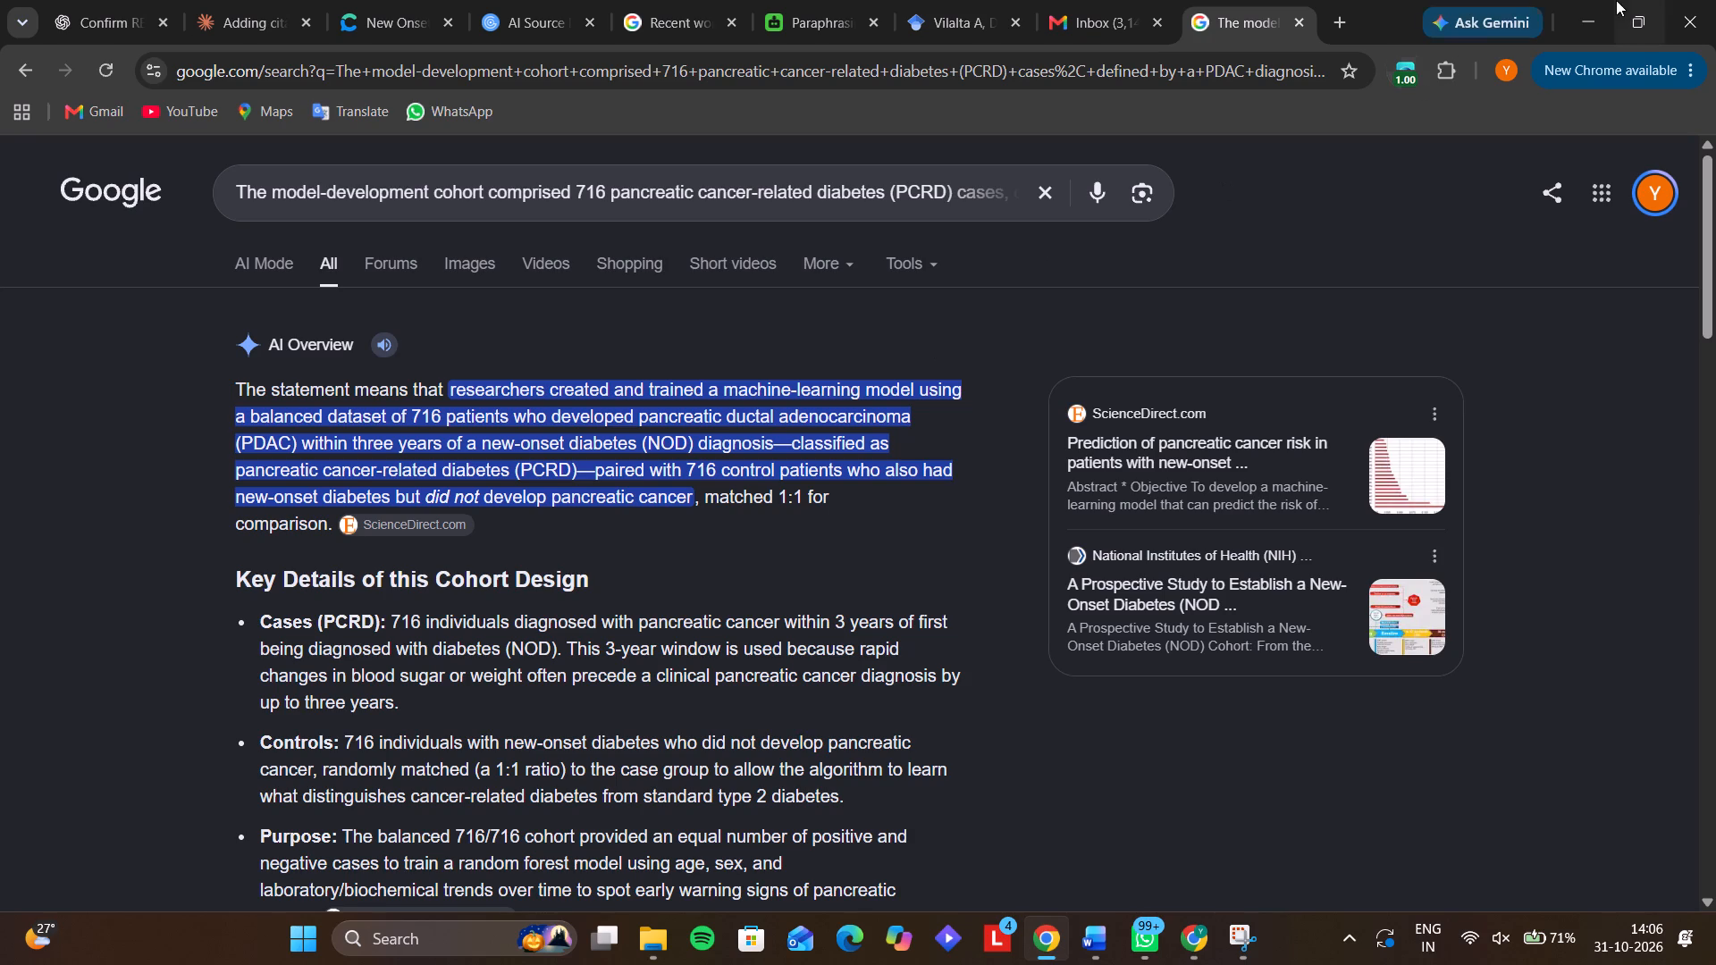
{"action": "left_click", "coordinate": [1574, 8]}
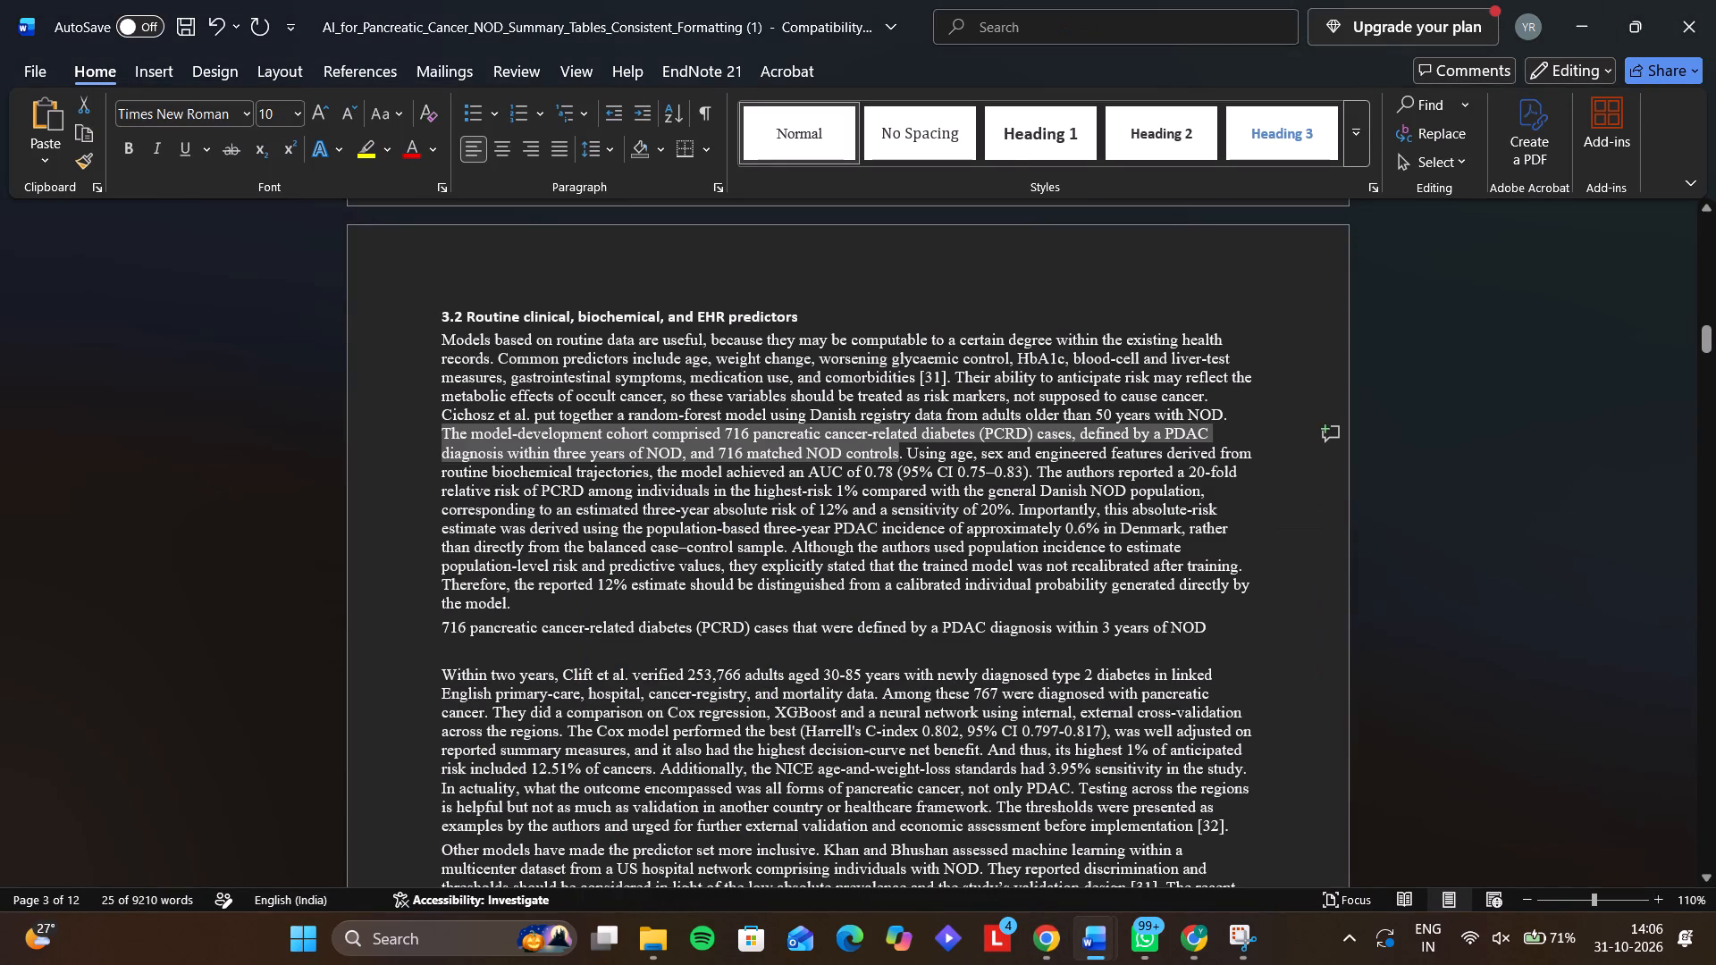
Extend the new sentence after "3 years of NOD" with "were paired with 716", rechecking the search explanation in Chrome.
{"action": "left_click", "coordinate": [1216, 637]}
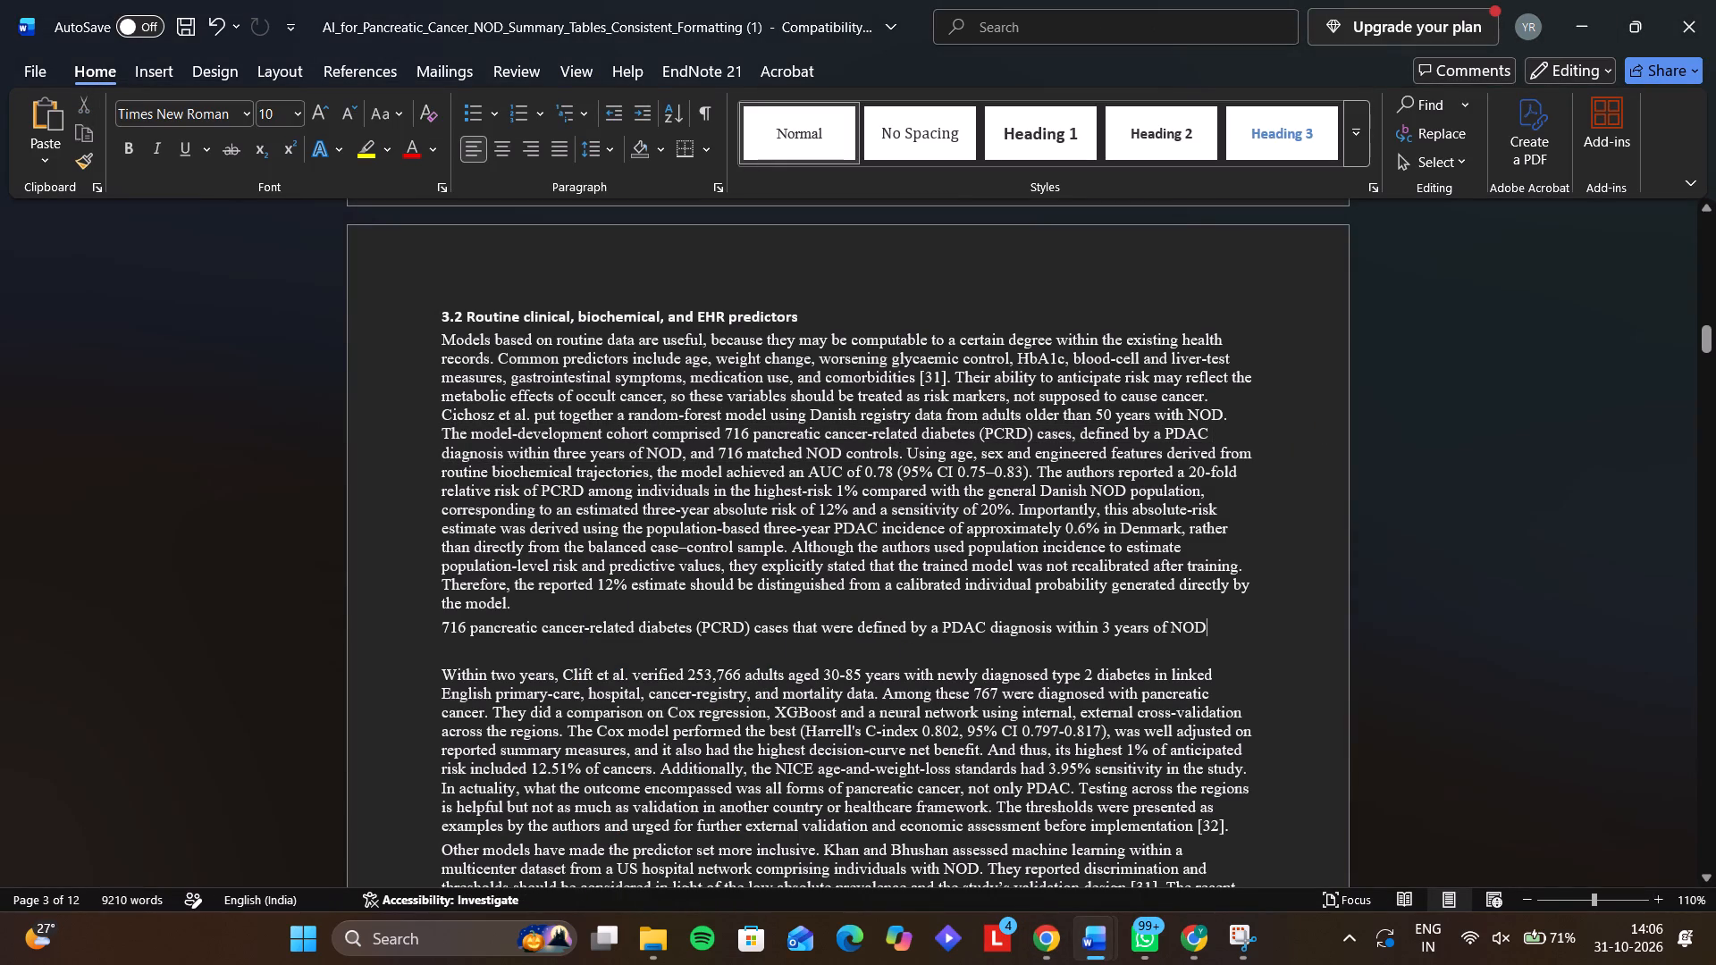
{"action": "key", "text": "space"}
{"action": "left_click", "coordinate": [1047, 960]}
{"action": "double_click", "coordinate": [1047, 960]}
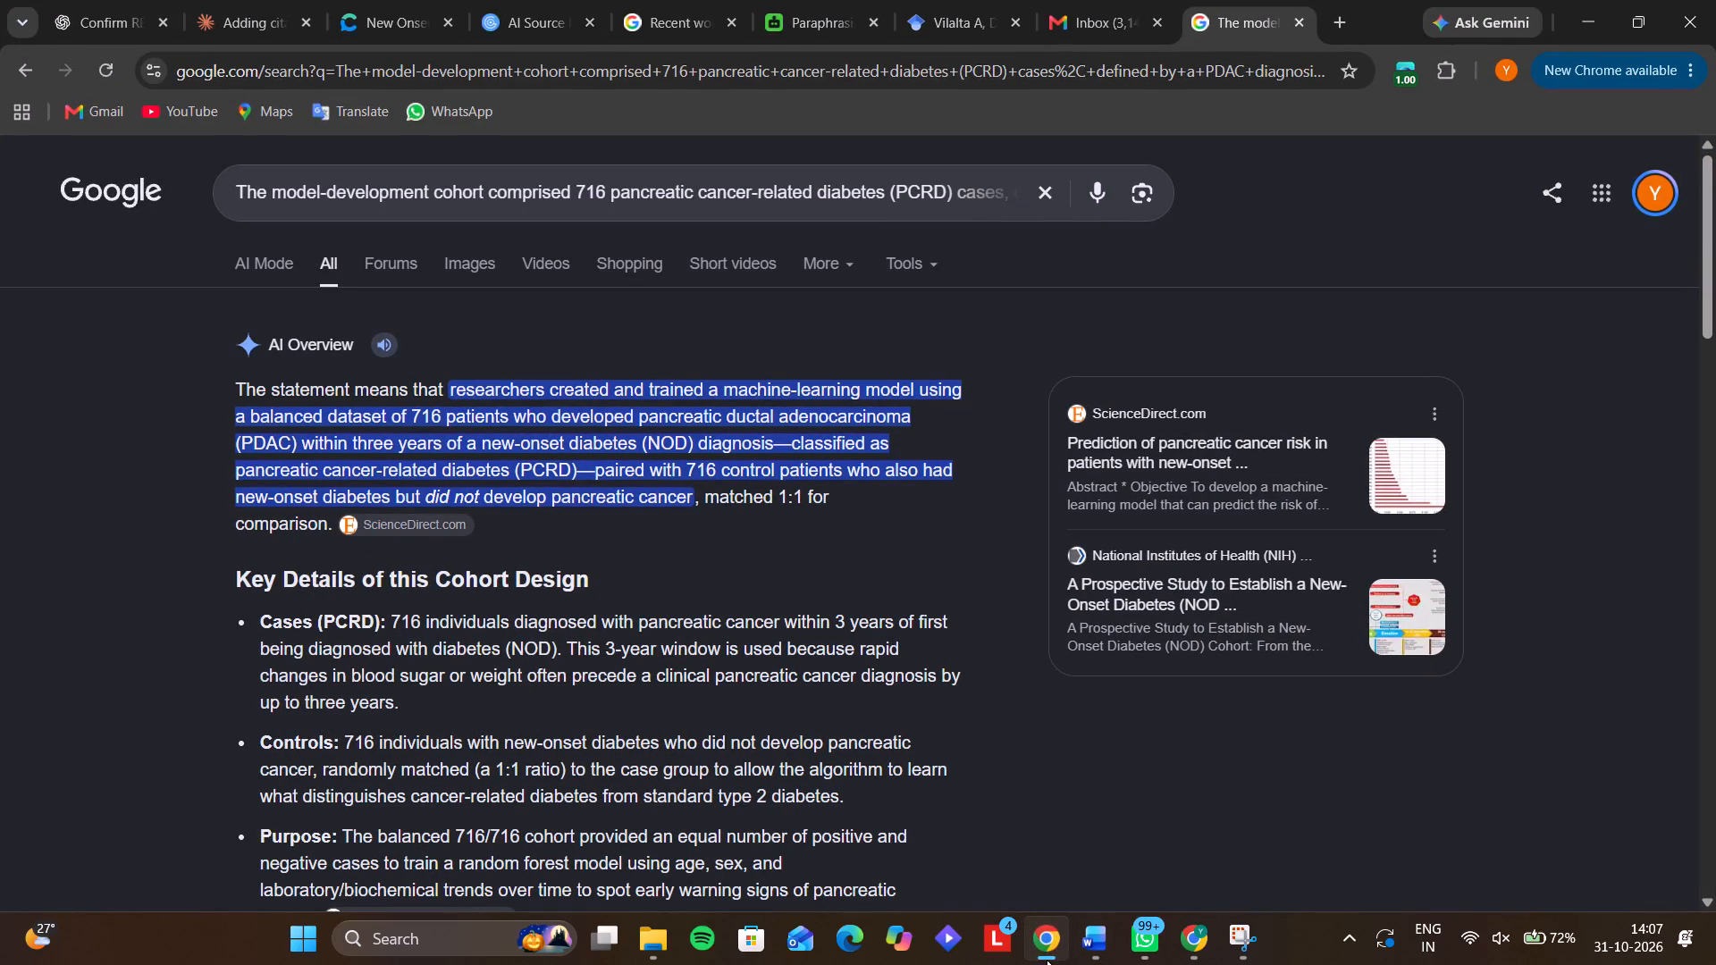
{"action": "left_click", "coordinate": [1047, 960]}
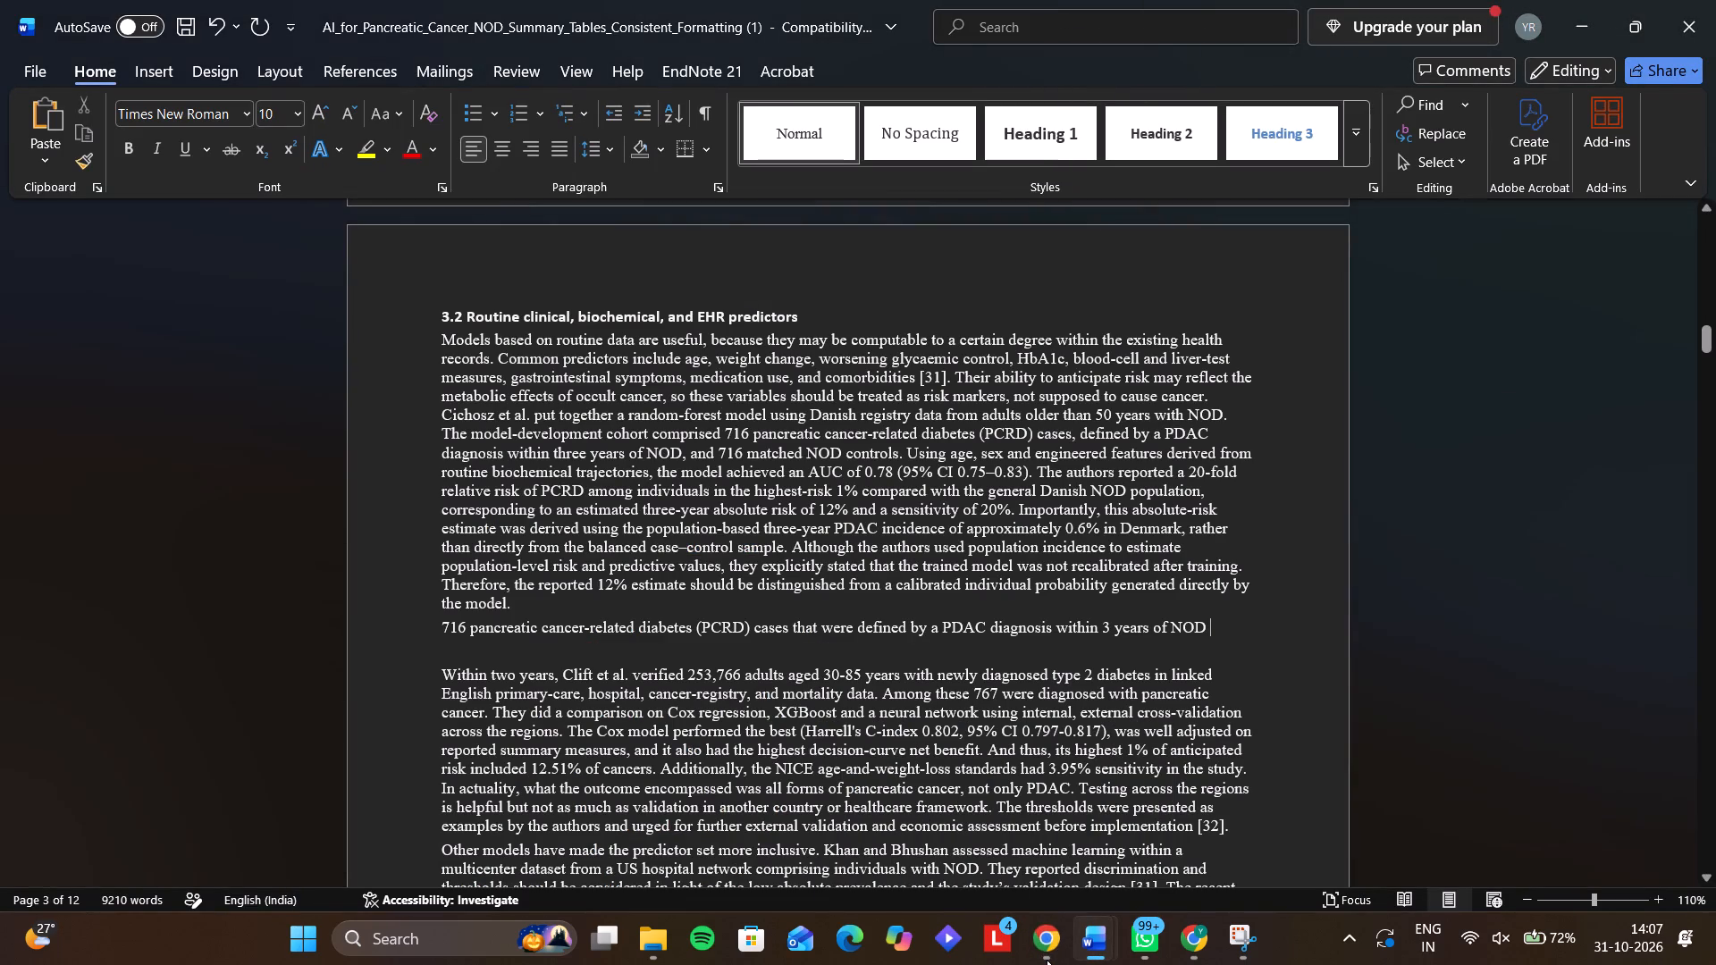
{"action": "type", "text": "were paired with"}
{"action": "key", "text": "space"}
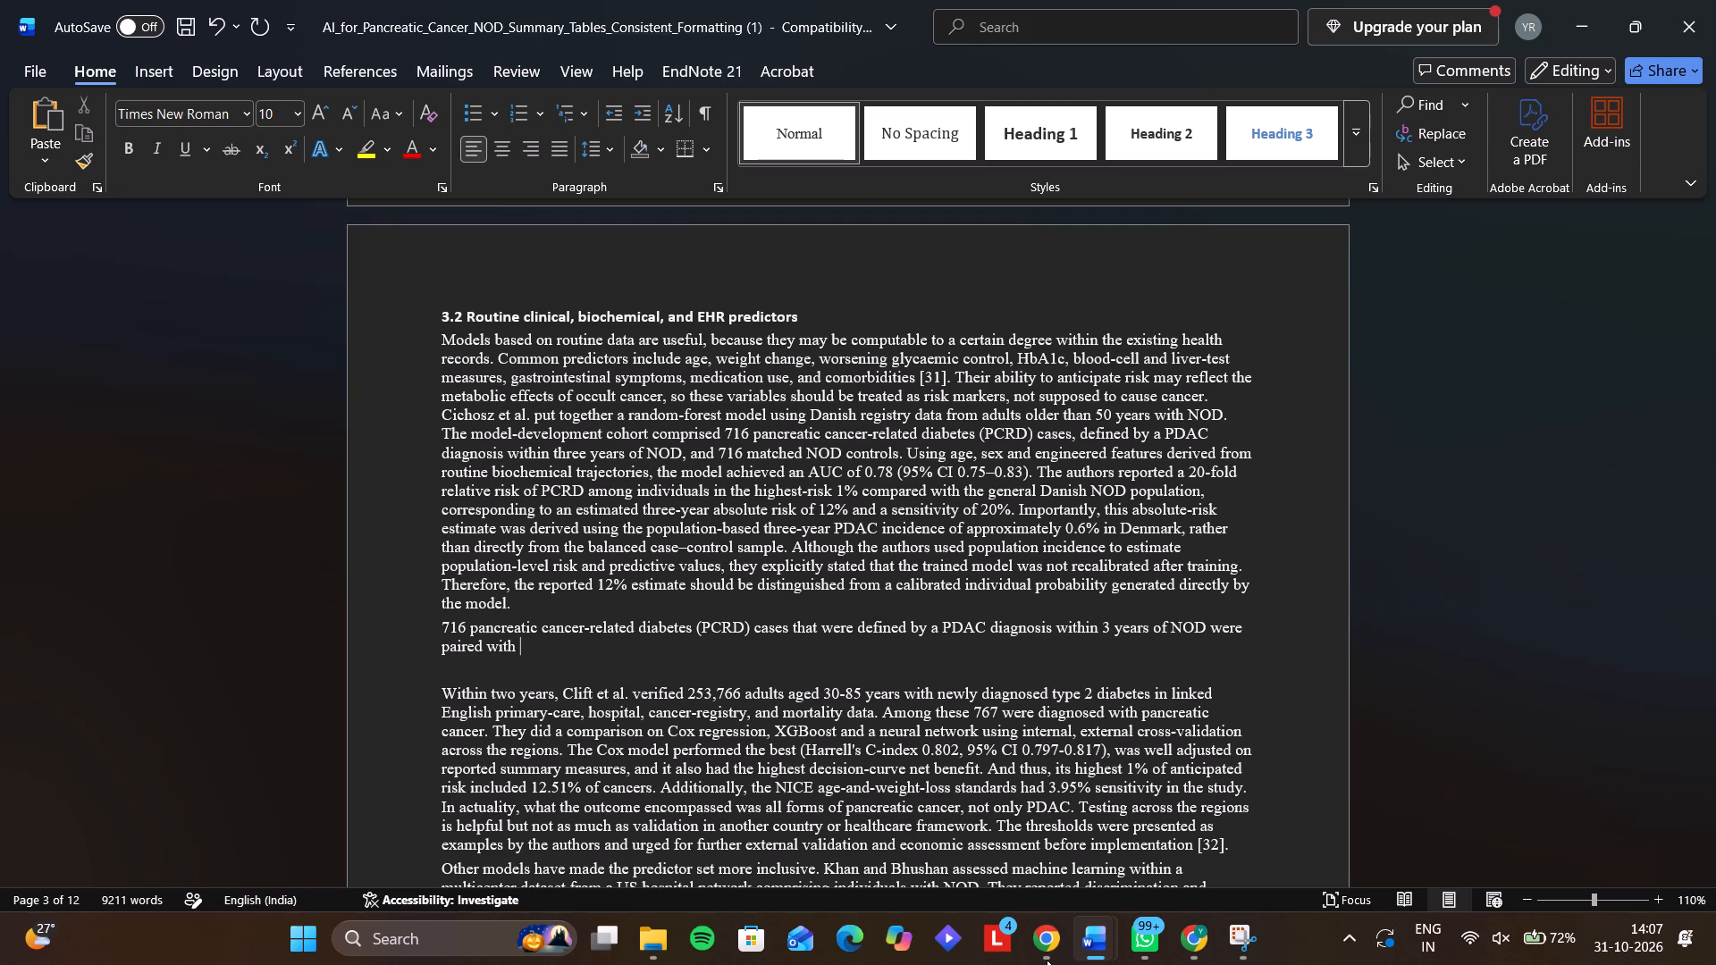
{"action": "type", "text": "71"}
{"action": "key", "text": "6"}
{"action": "key", "text": "space"}
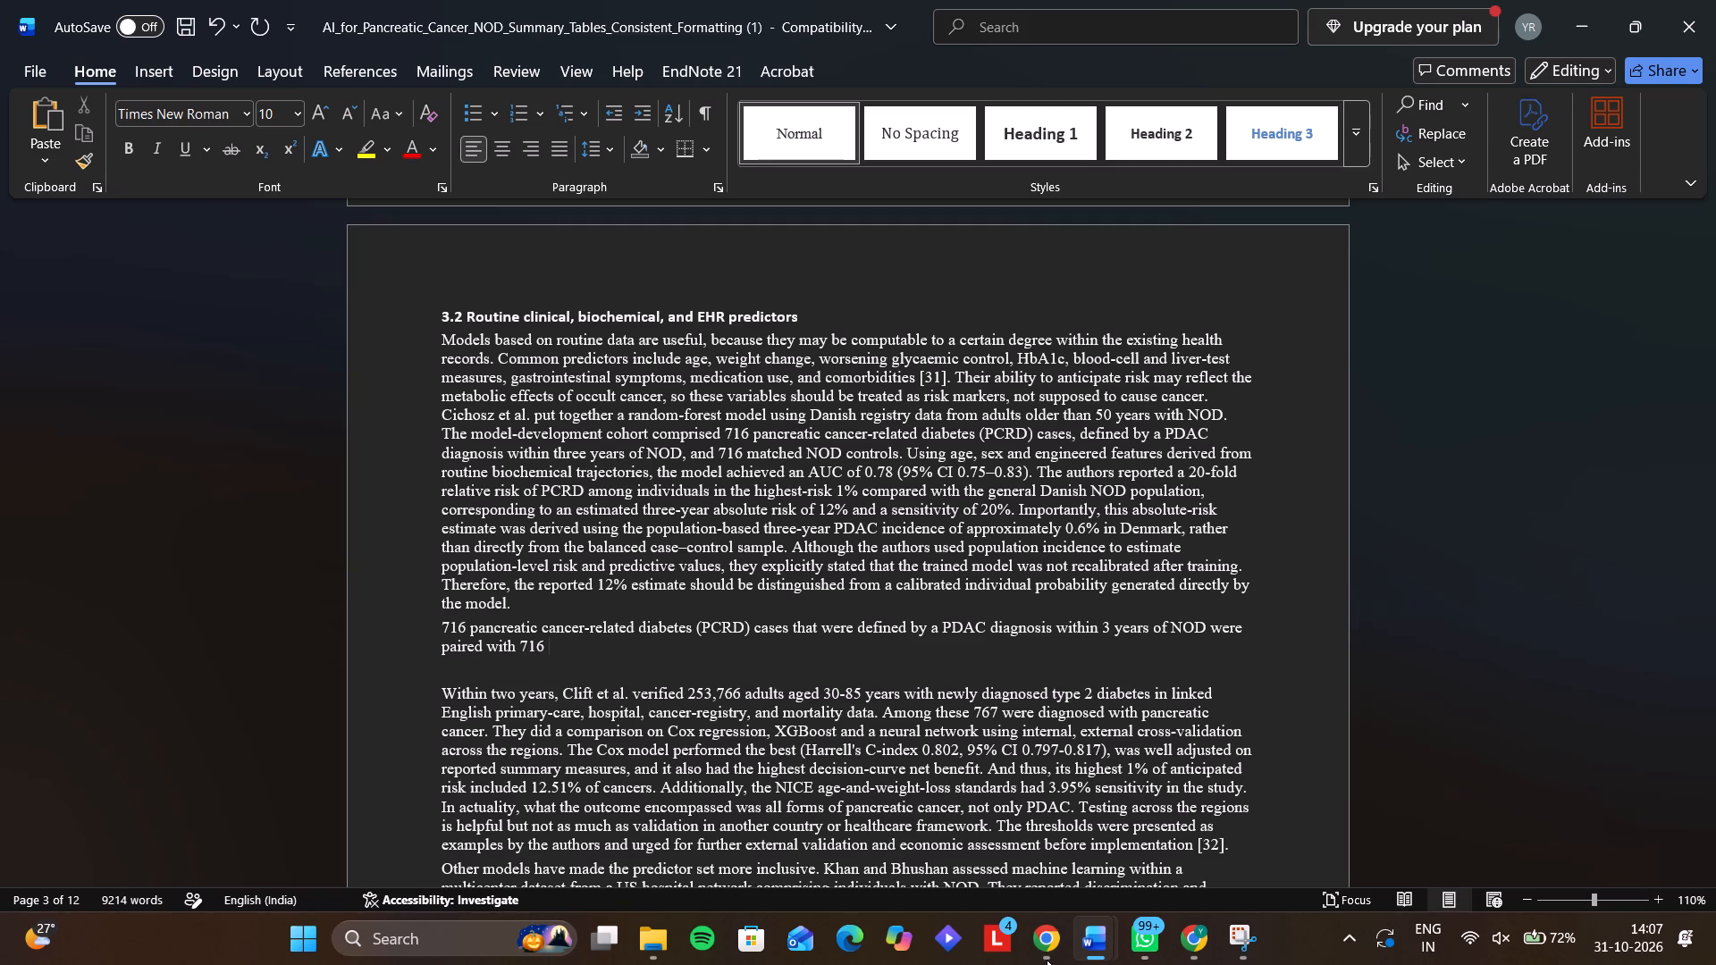
Recheck the search explanation in Chrome, and extend the new Word sentence after "paired with 716" with "individuals with NOD who did not".
{"action": "left_click", "coordinate": [1038, 942]}
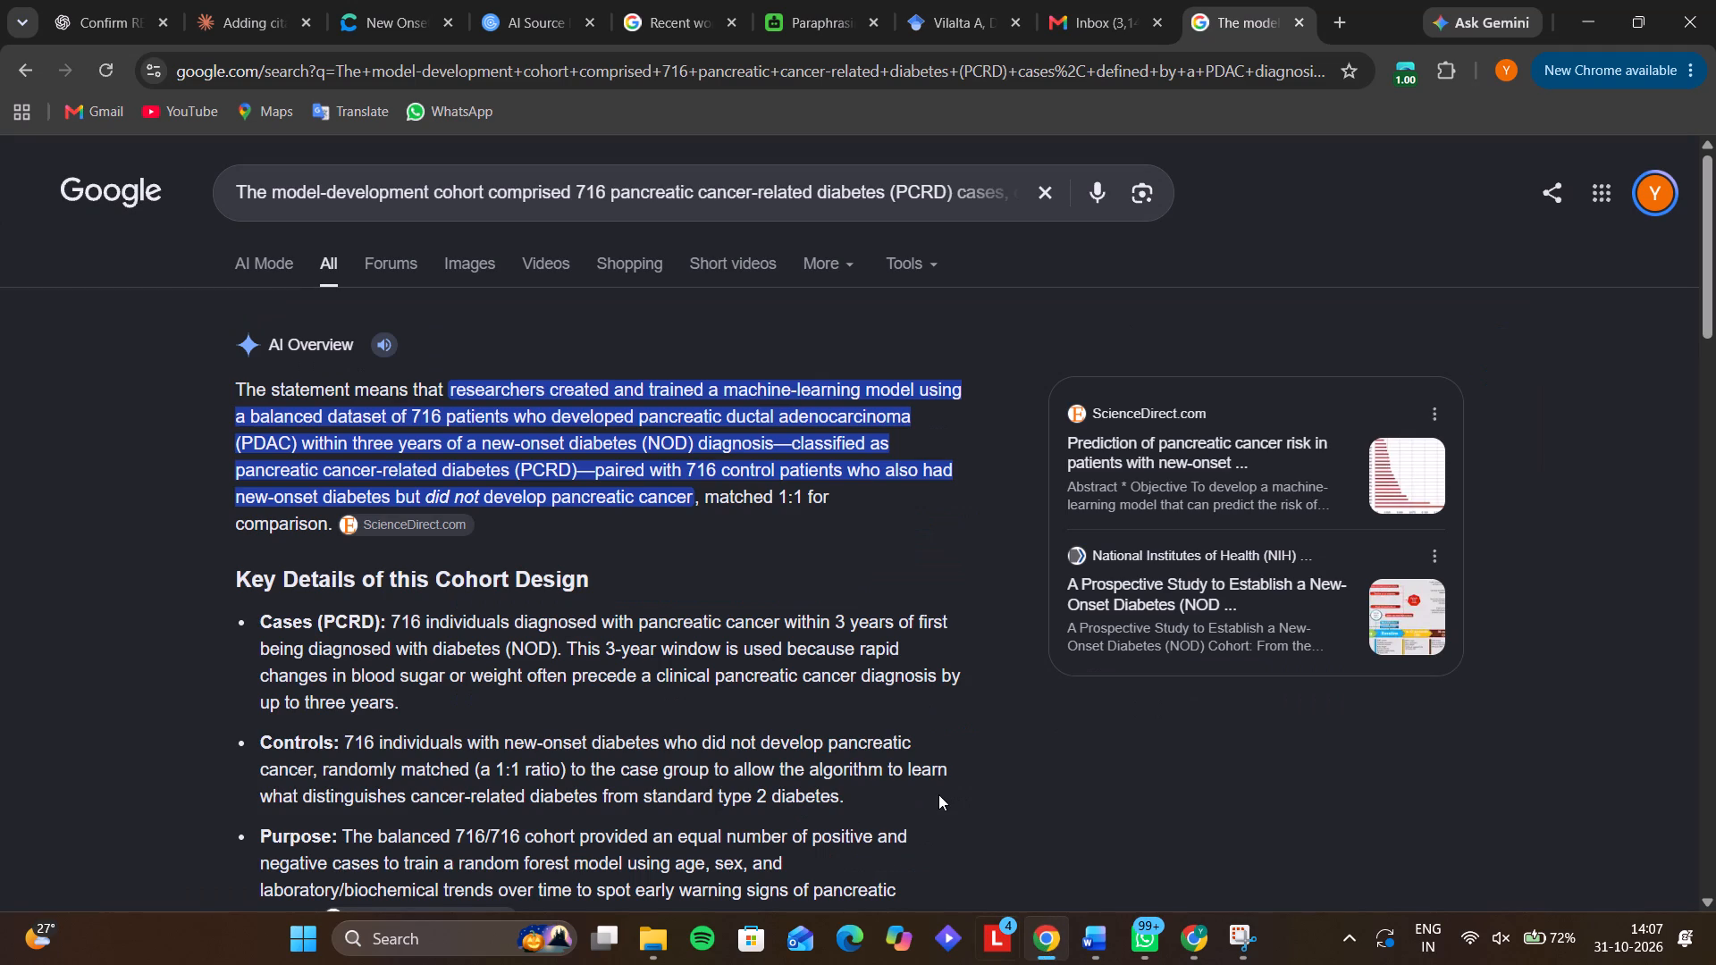
{"action": "scroll", "coordinate": [938, 794], "scroll_direction": "down", "scroll_amount": 1}
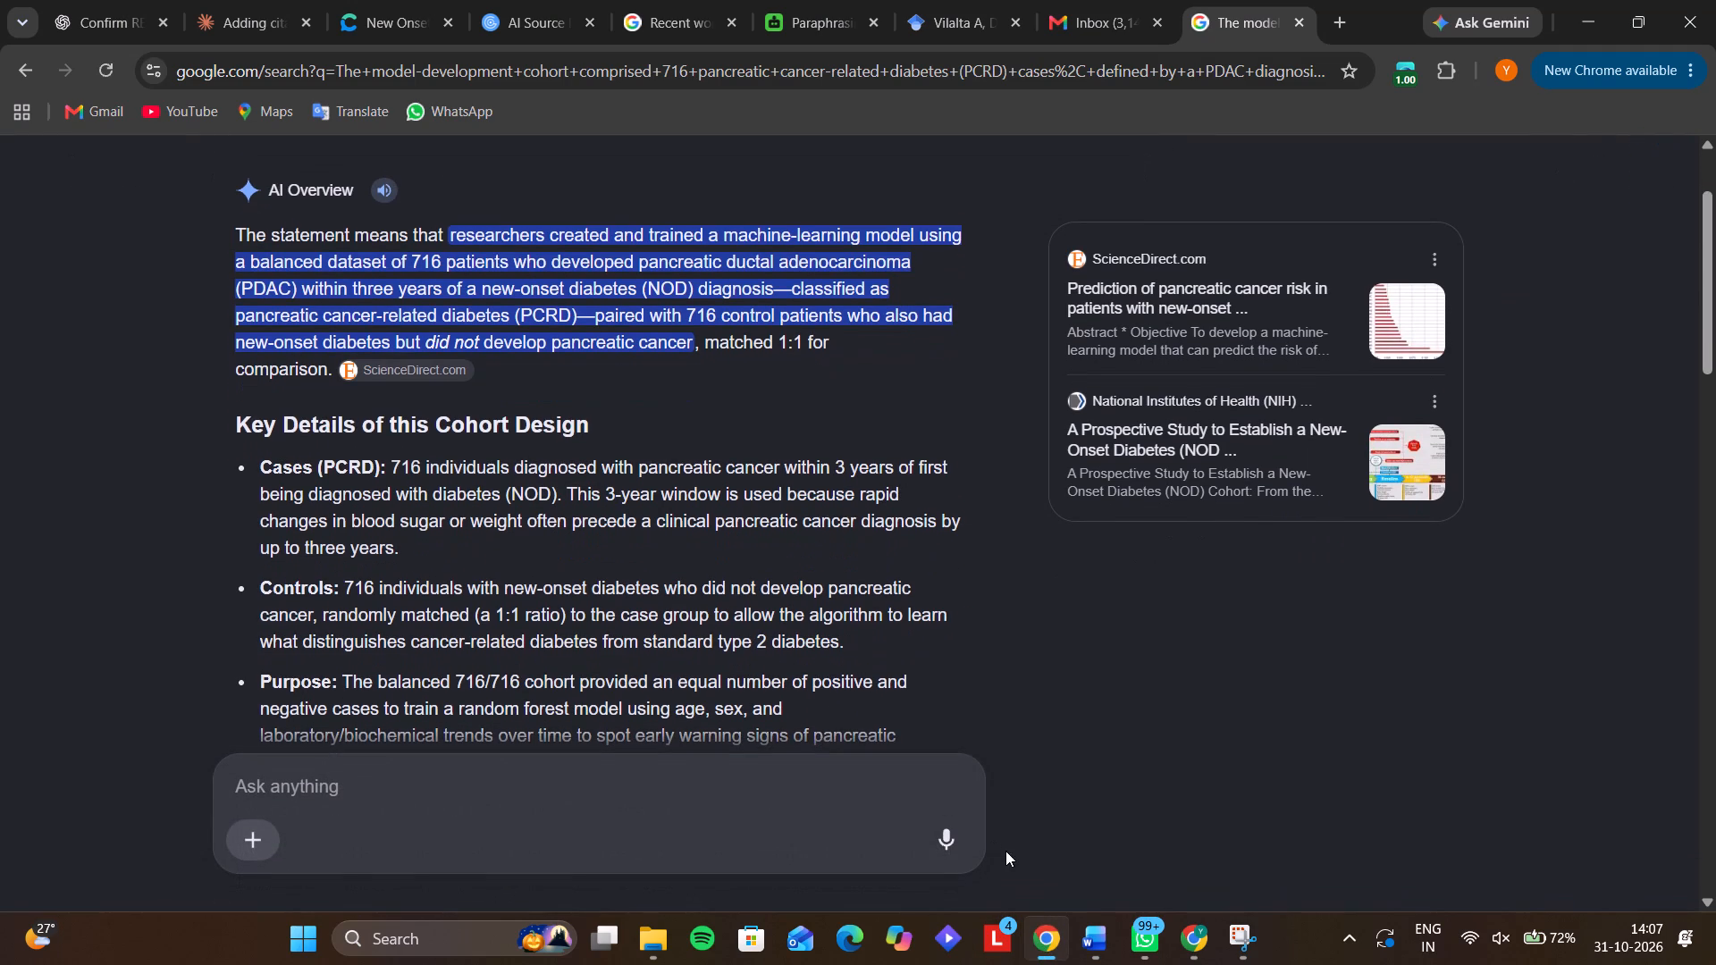
{"action": "left_click", "coordinate": [1045, 949]}
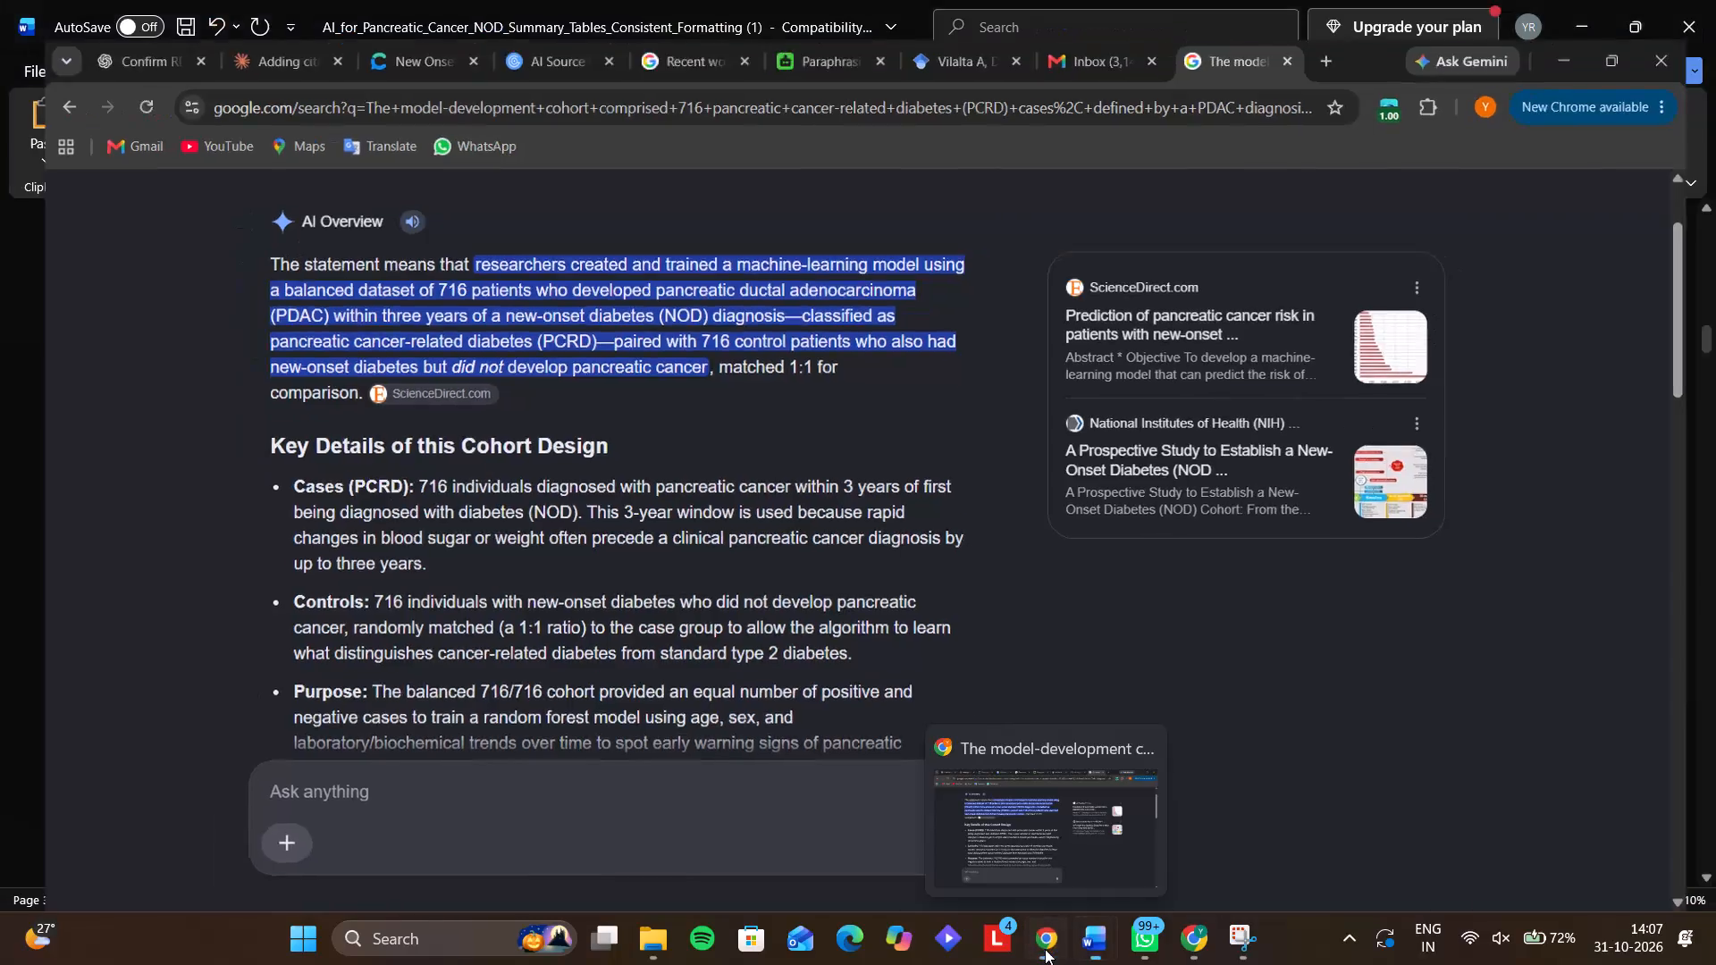
{"action": "type", "text": "indiv"}
{"action": "type", "text": "iduals wh"}
{"action": "key", "text": "BackSpace"}
{"action": "key", "text": "BackSpace"}
{"action": "type", "text": "with"}
{"action": "key", "text": "space"}
{"action": "type", "text": "NOD who did noi"}
{"action": "key", "text": "BackSpace"}
{"action": "type", "text": "t"}
{"action": "key", "text": "space"}
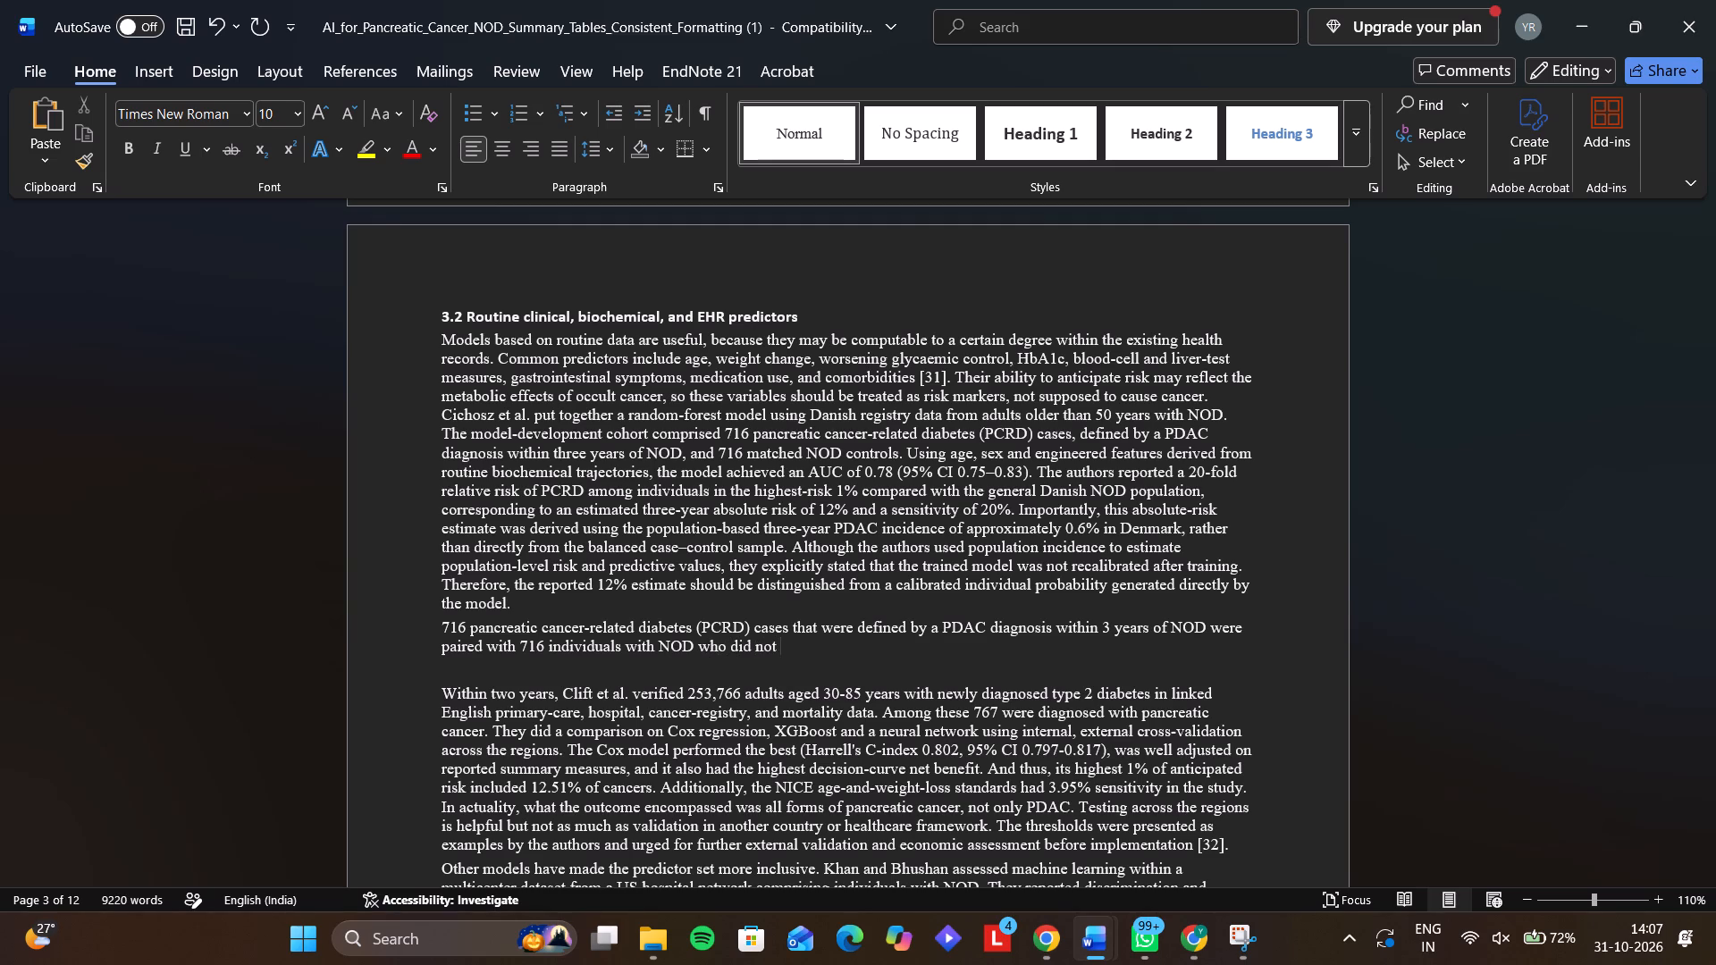
Glance at the explanation in Chrome again and continue the new Word sentence with "develop pancreatic cancer".
{"action": "left_click", "coordinate": [1035, 957]}
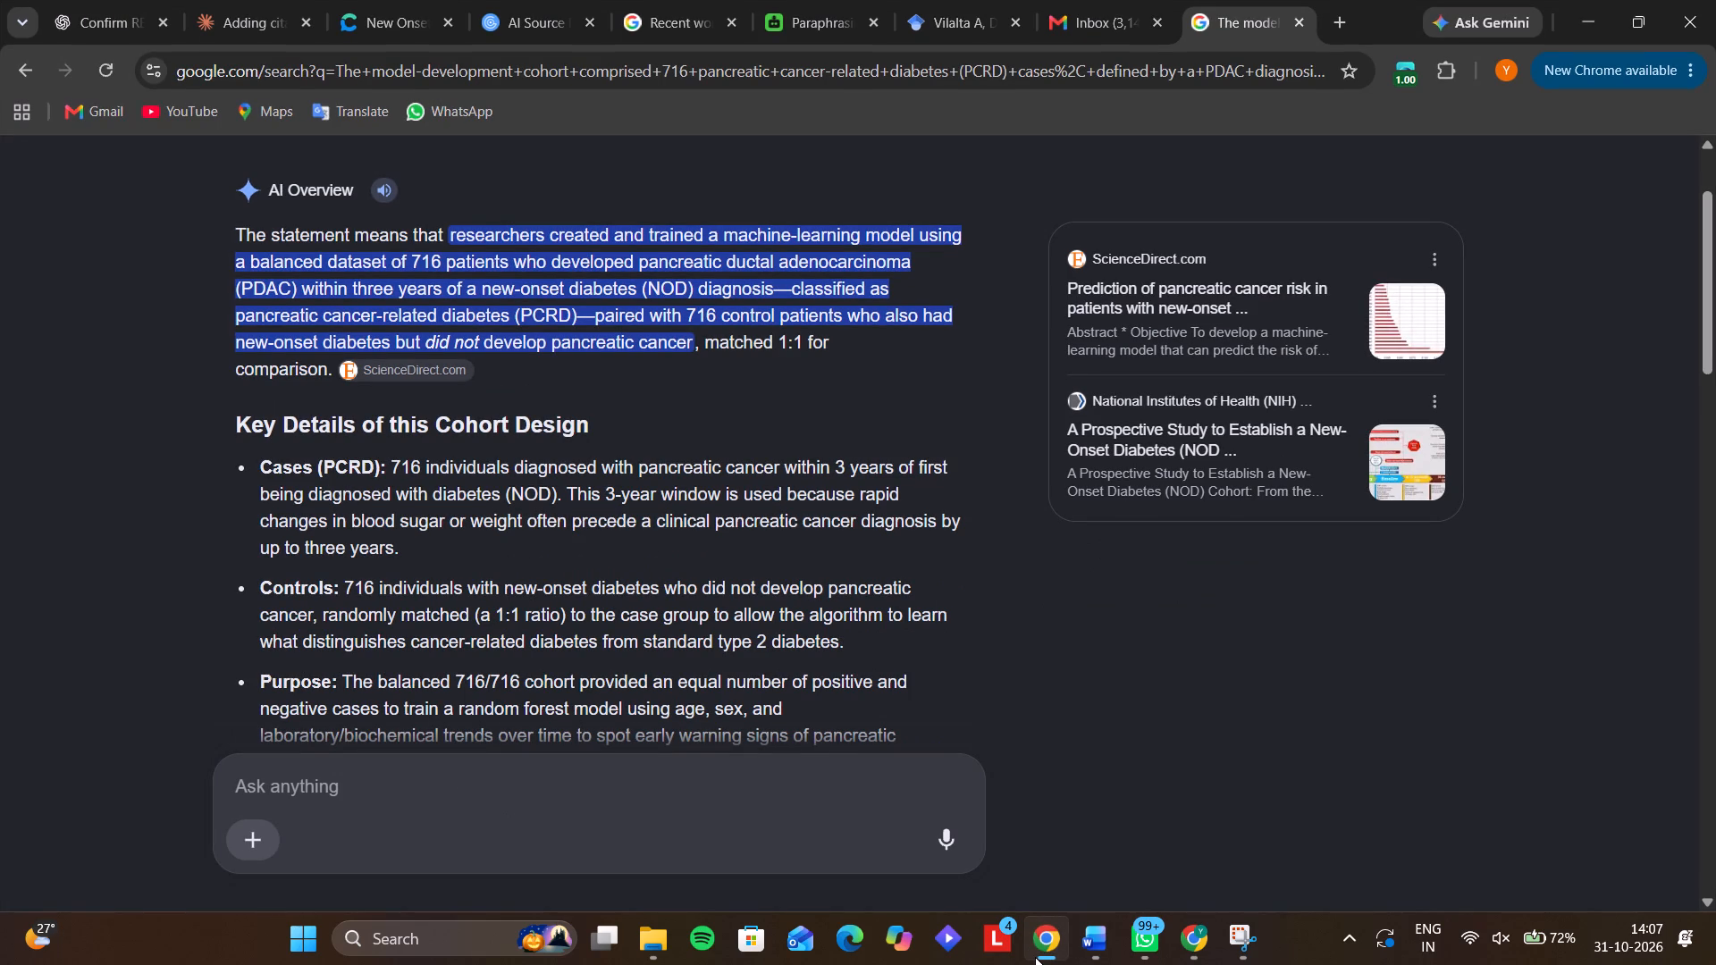
{"action": "left_click", "coordinate": [1035, 957]}
{"action": "type", "text": "develop a"}
{"action": "key", "text": "BackSpace"}
{"action": "type", "text": "pancreatic cancer"}
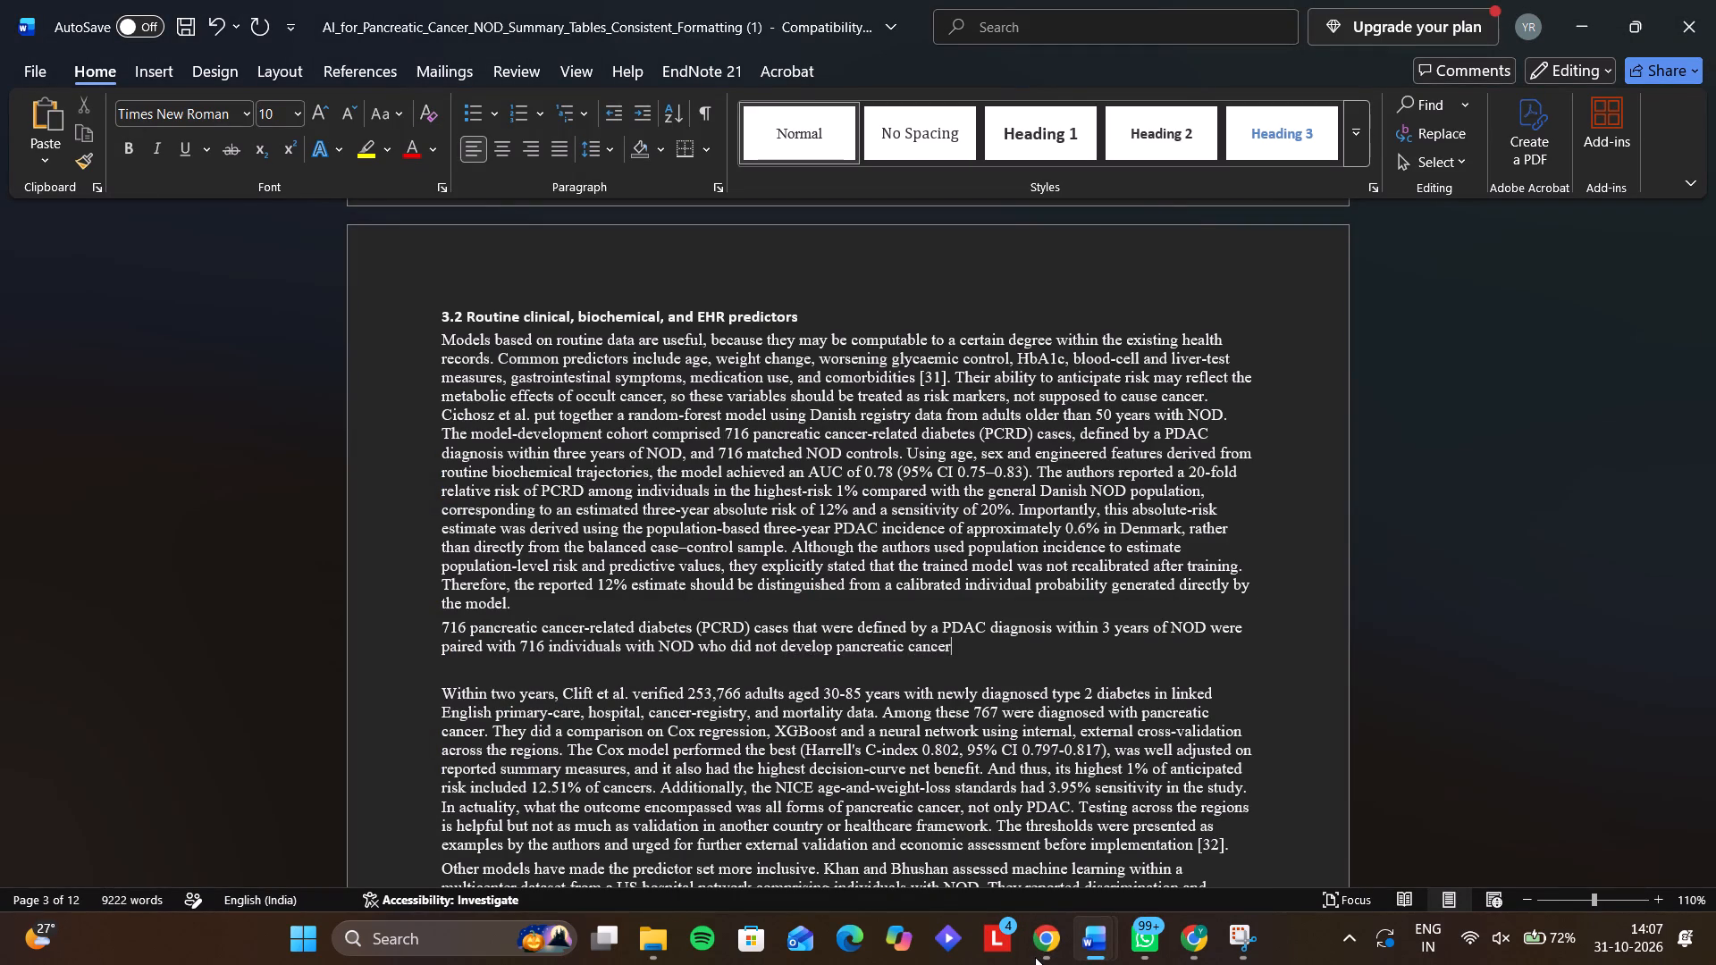
Reread the AI Overview in Chrome and extend the Word sentence after "pancreatic cancer" with "for this cohort".
{"action": "left_click", "coordinate": [1055, 962]}
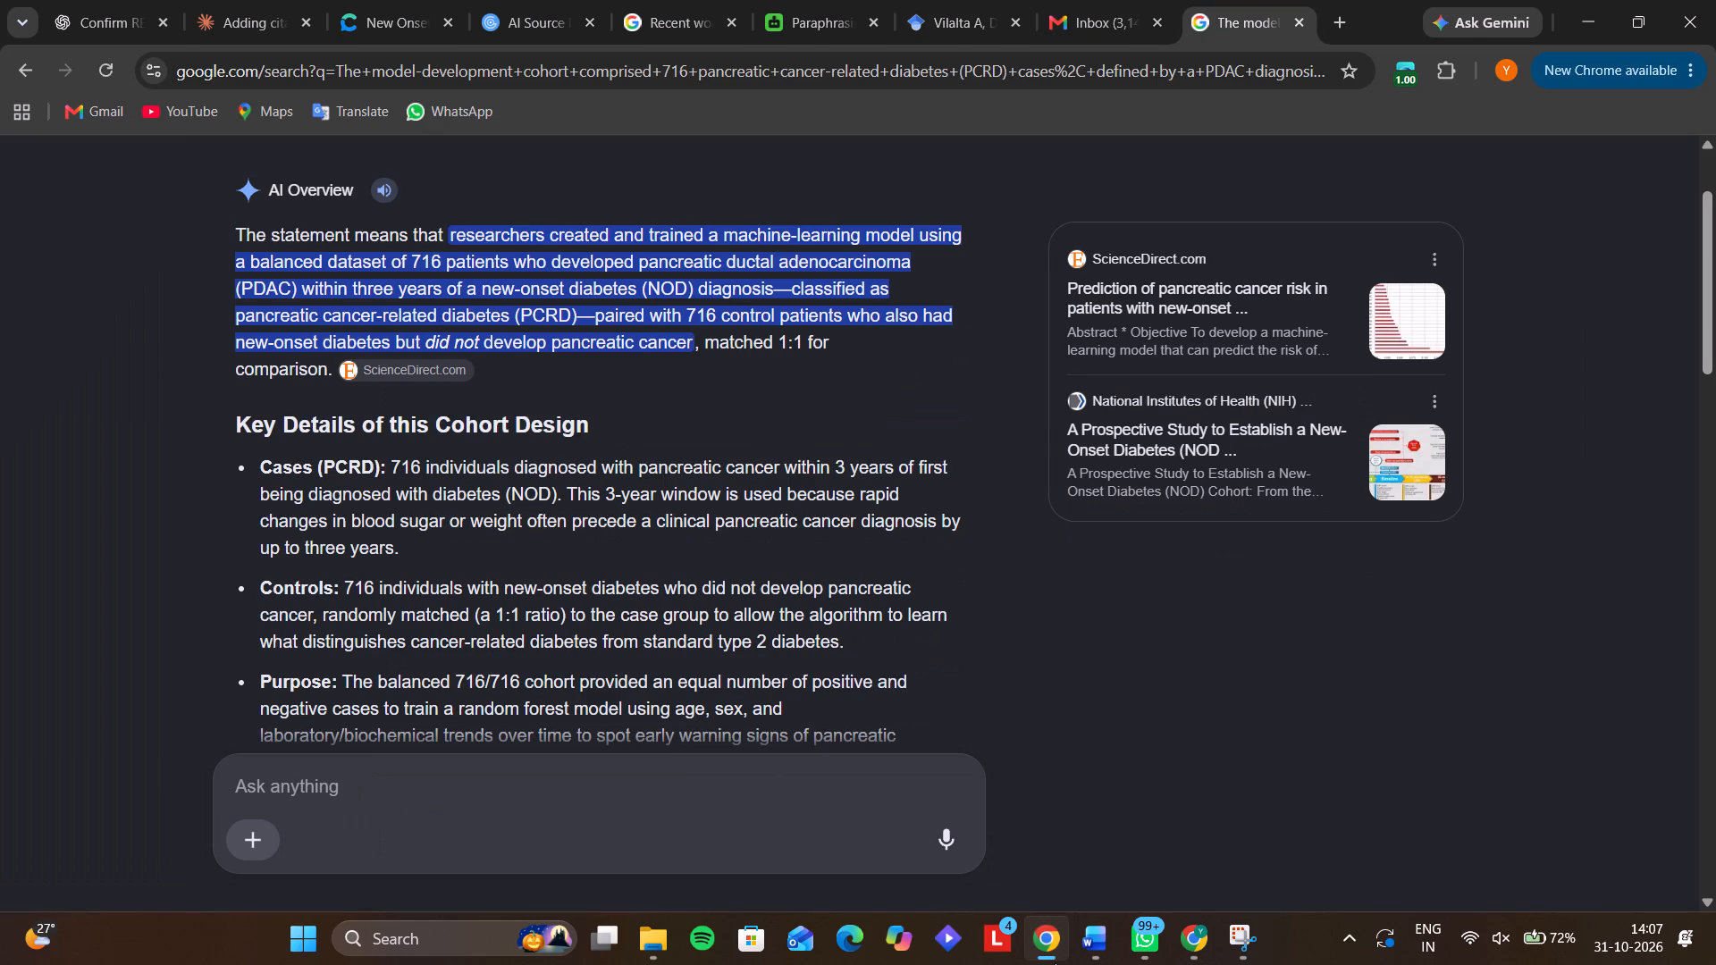
{"action": "left_click", "coordinate": [1055, 962]}
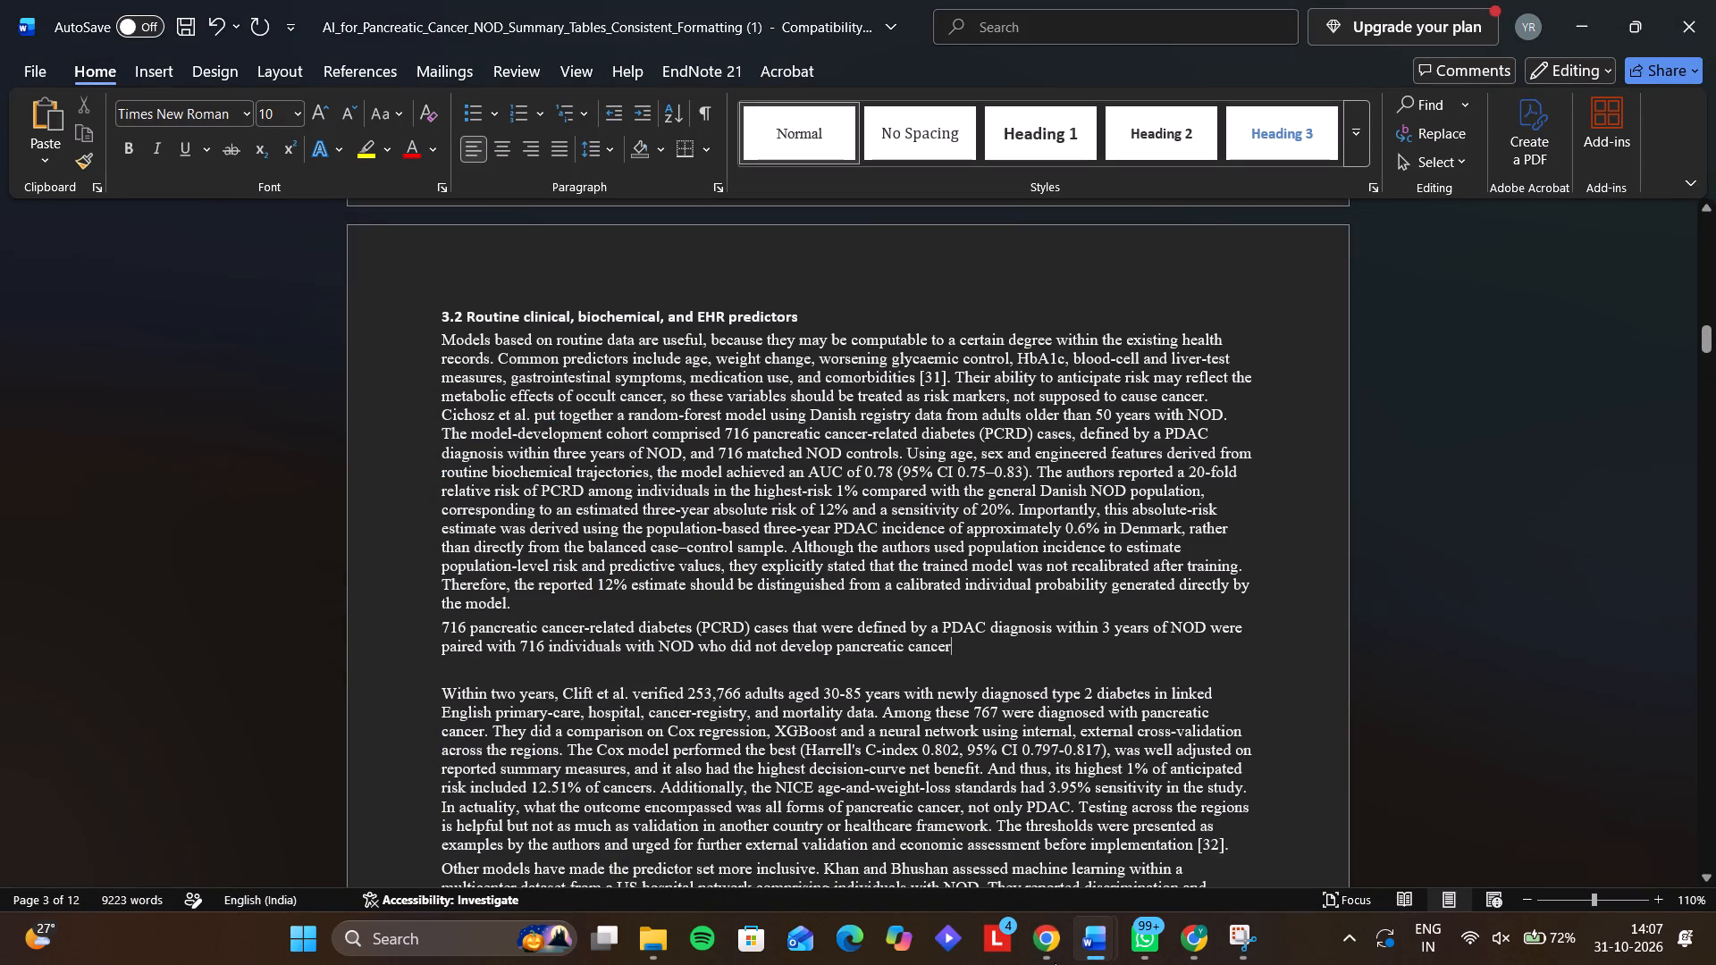
{"action": "left_click", "coordinate": [1055, 962]}
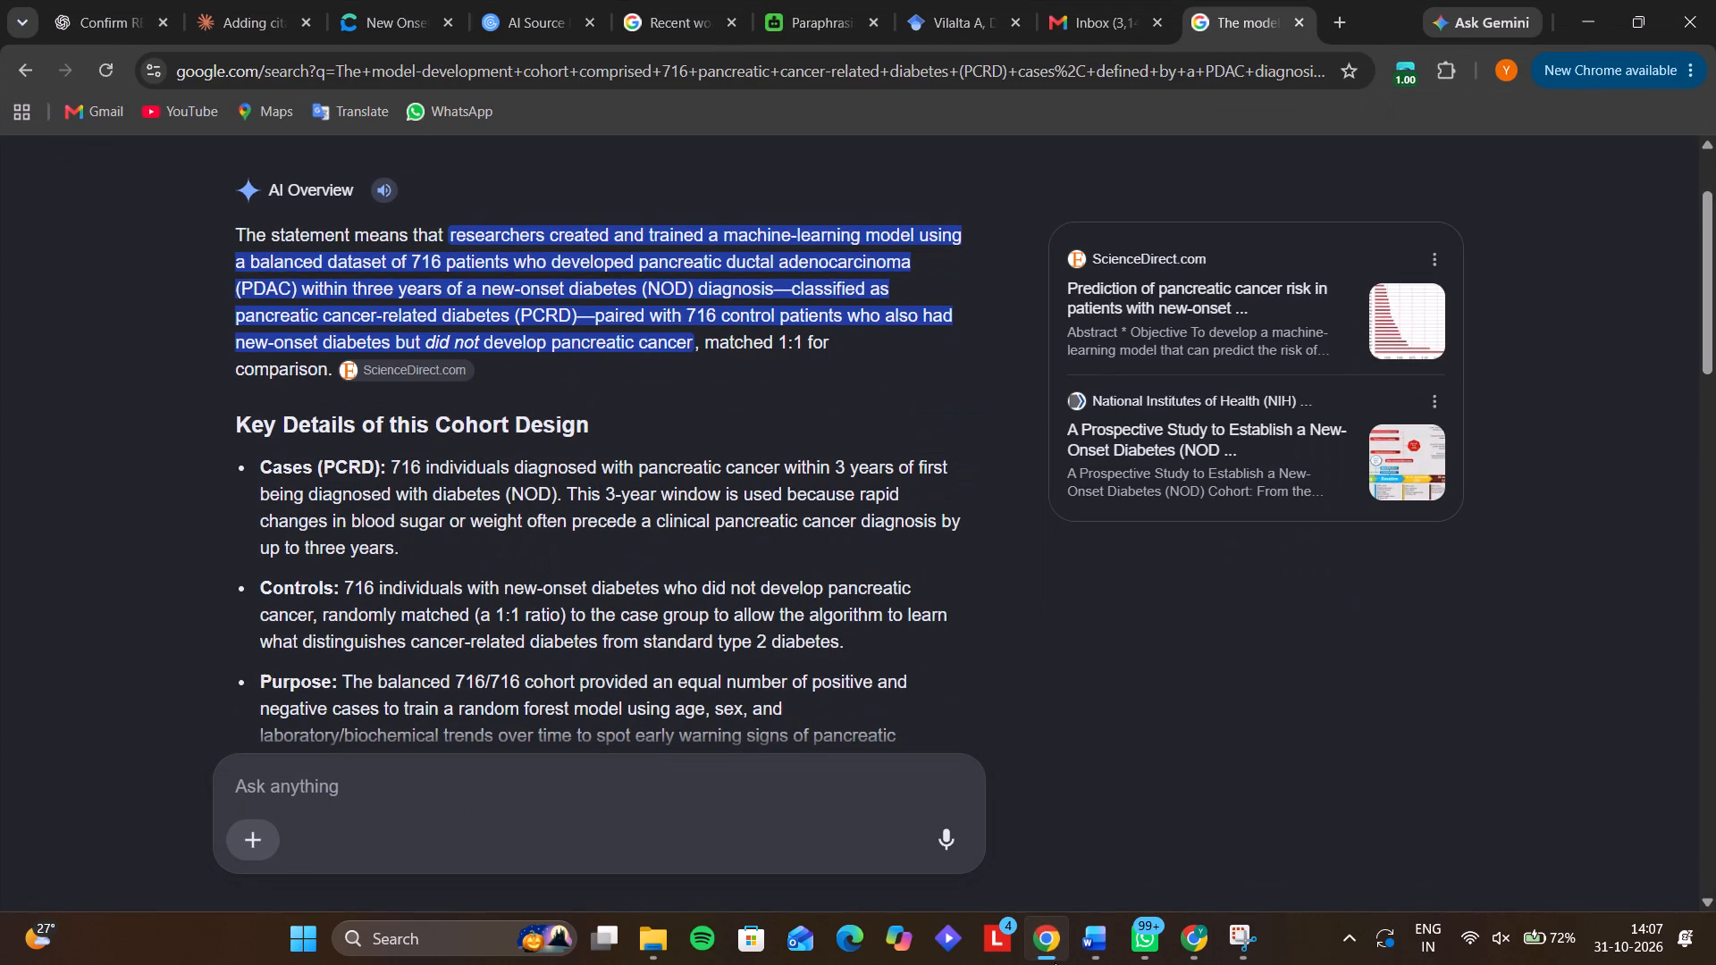
{"action": "scroll", "coordinate": [1078, 619], "scroll_direction": "up", "scroll_amount": 2}
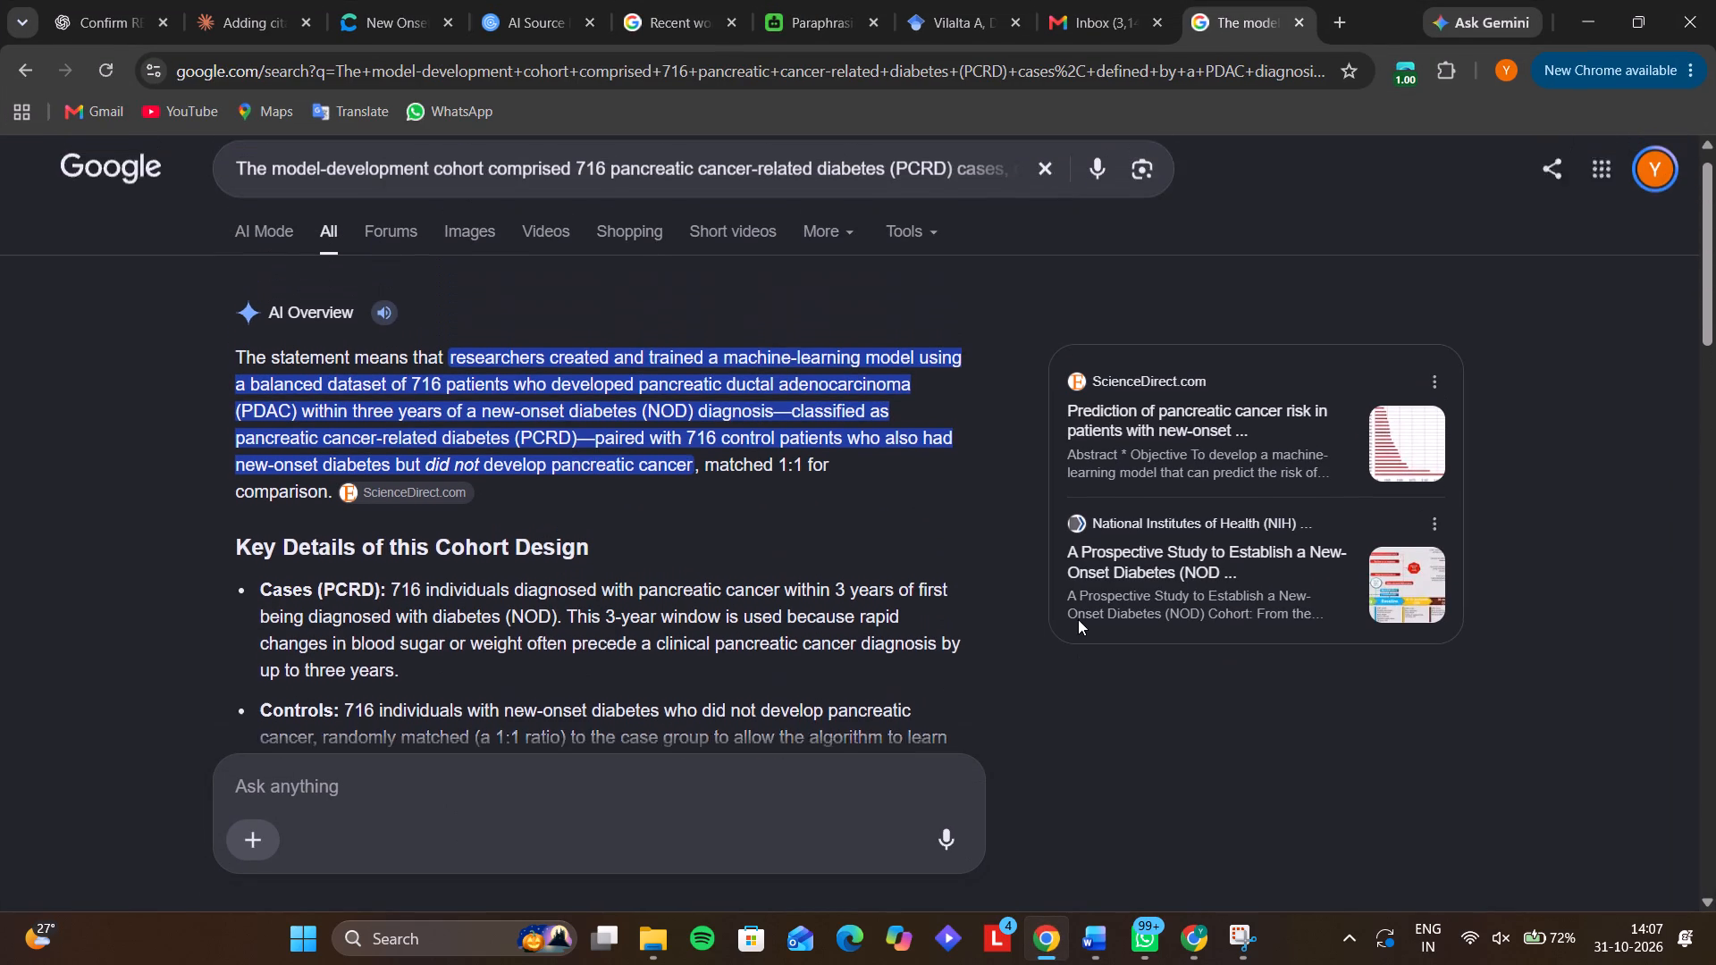
{"action": "scroll", "coordinate": [1078, 619], "scroll_direction": "up", "scroll_amount": 1}
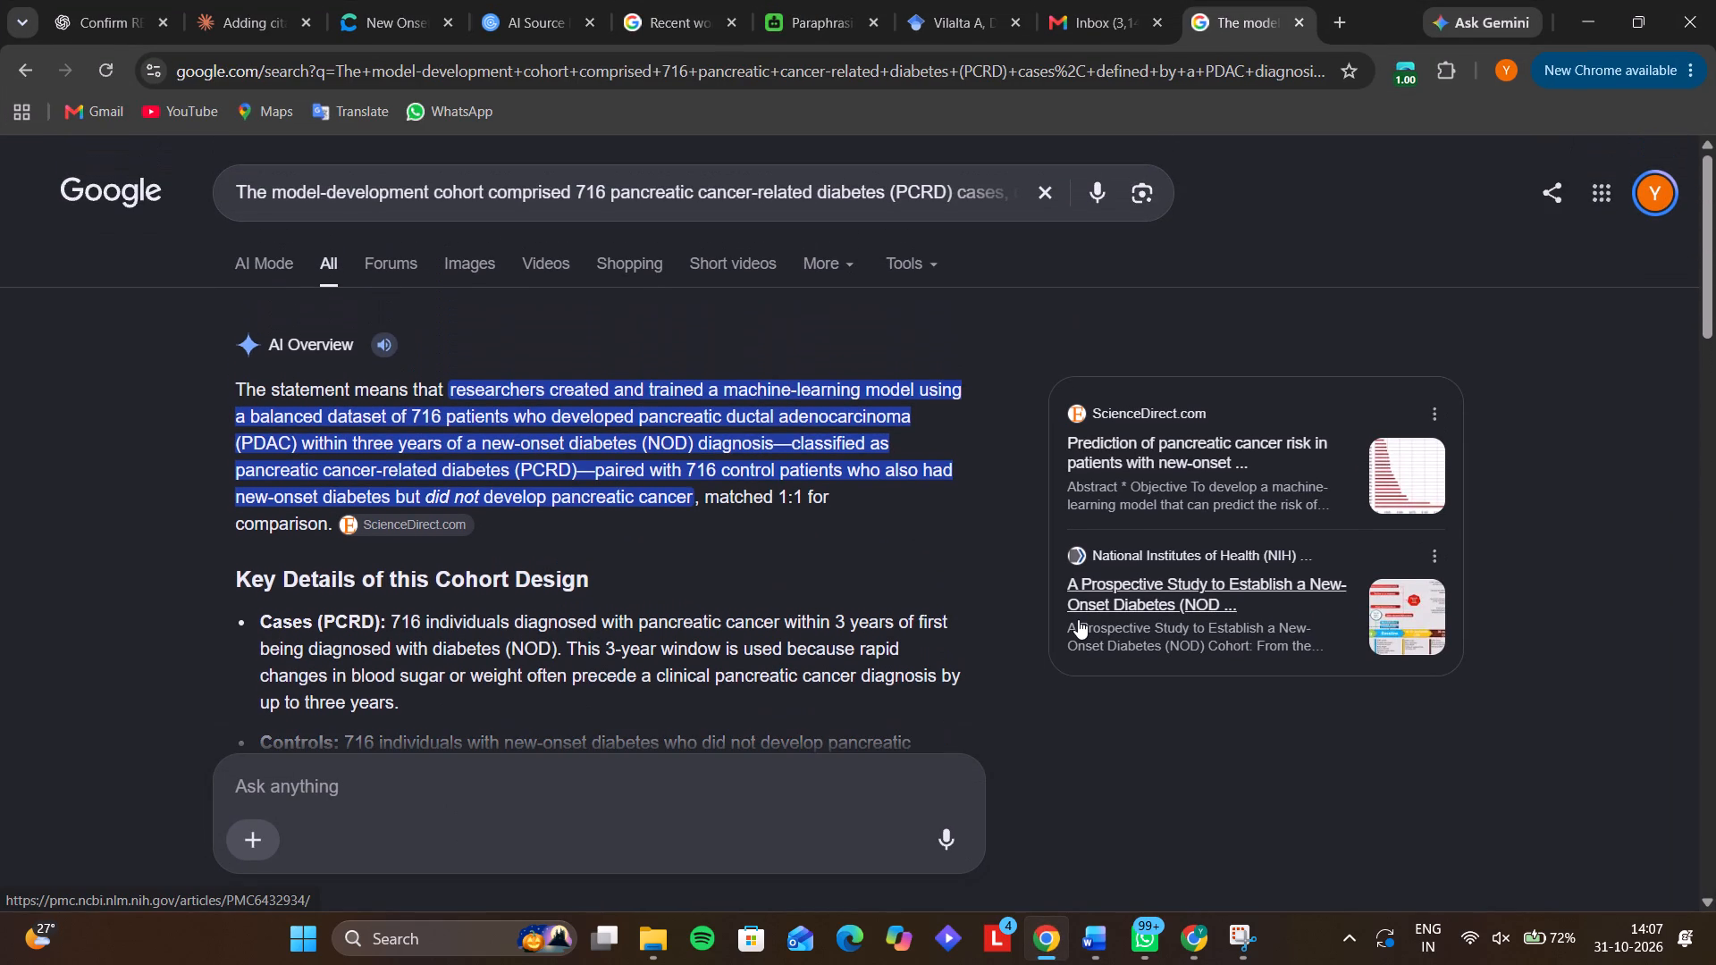
{"action": "left_click", "coordinate": [1045, 944]}
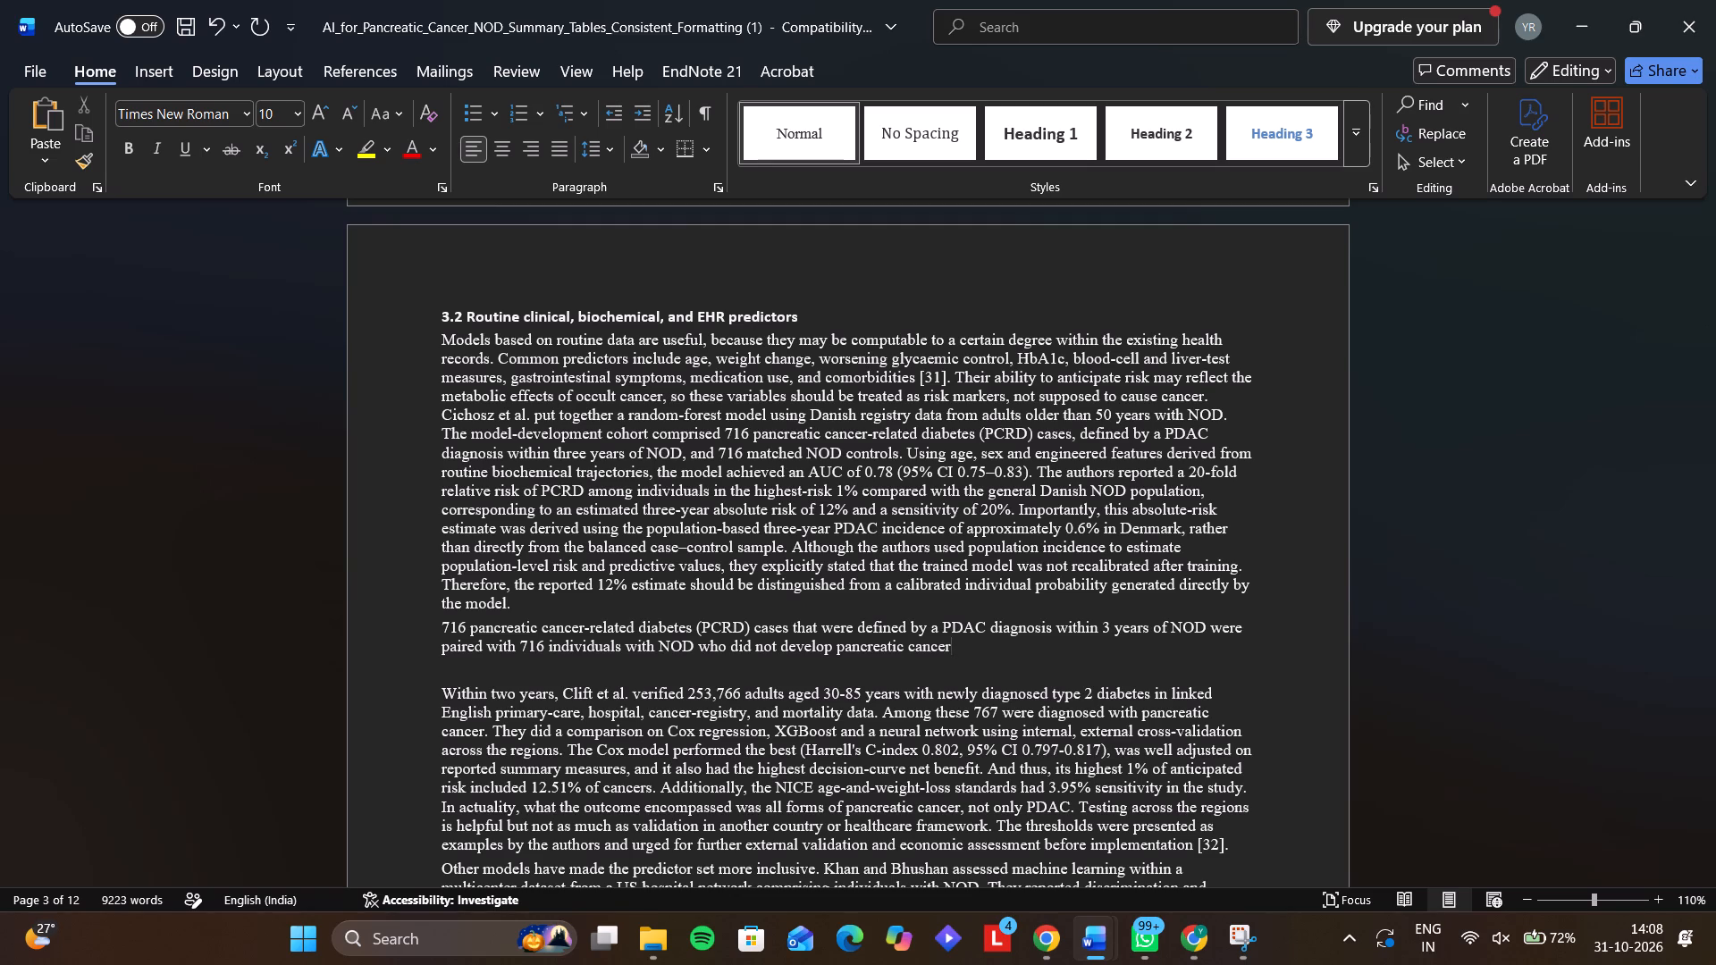
{"action": "key", "text": "space"}
{"action": "type", "text": "fir"}
{"action": "key", "text": "BackSpace"}
{"action": "key", "text": "BackSpace"}
{"action": "type", "text": "or thus"}
{"action": "key", "text": "space"}
{"action": "key", "text": "BackSpace"}
{"action": "key", "text": "BackSpace"}
{"action": "key", "text": "BackSpace"}
{"action": "type", "text": "is cohort"}
Replace the closing word "cohort" with "model-development cohort." to end the new sentence.
{"action": "key", "text": "BackSpace"}
{"action": "key", "text": "BackSpace"}
{"action": "key", "text": "BackSpace"}
{"action": "key", "text": "BackSpace"}
{"action": "key", "text": "BackSpace"}
{"action": "key", "text": "BackSpace"}
{"action": "type", "text": "model"}
{"action": "type", "text": "-v="}
{"action": "key", "text": "BackSpace"}
{"action": "key", "text": "BackSpace"}
{"action": "type", "text": "devellop"}
{"action": "key", "text": "BackSpace"}
{"action": "key", "text": "BackSpace"}
{"action": "key", "text": "BackSpace"}
{"action": "type", "text": "opmentcoho"}
{"action": "key", "text": "BackSpace"}
{"action": "key", "text": "BackSpace"}
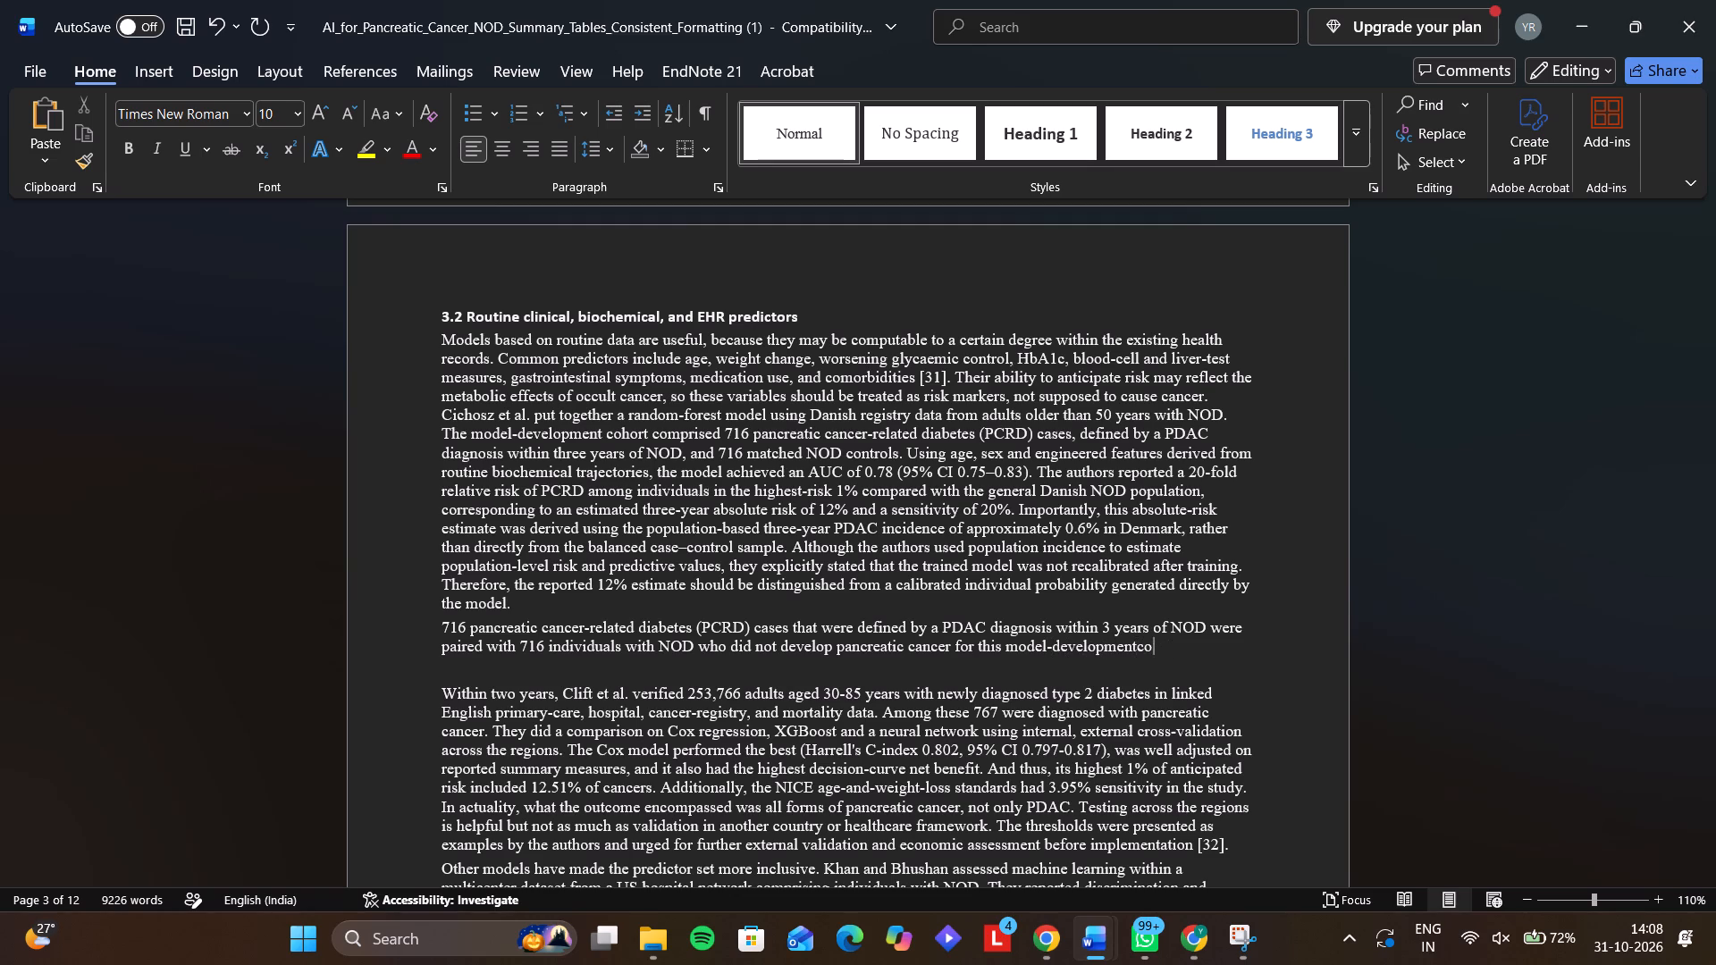
{"action": "key", "text": "BackSpace"}
{"action": "key", "text": "BackSpace"}
{"action": "key", "text": "space"}
{"action": "type", "text": "cohort."}
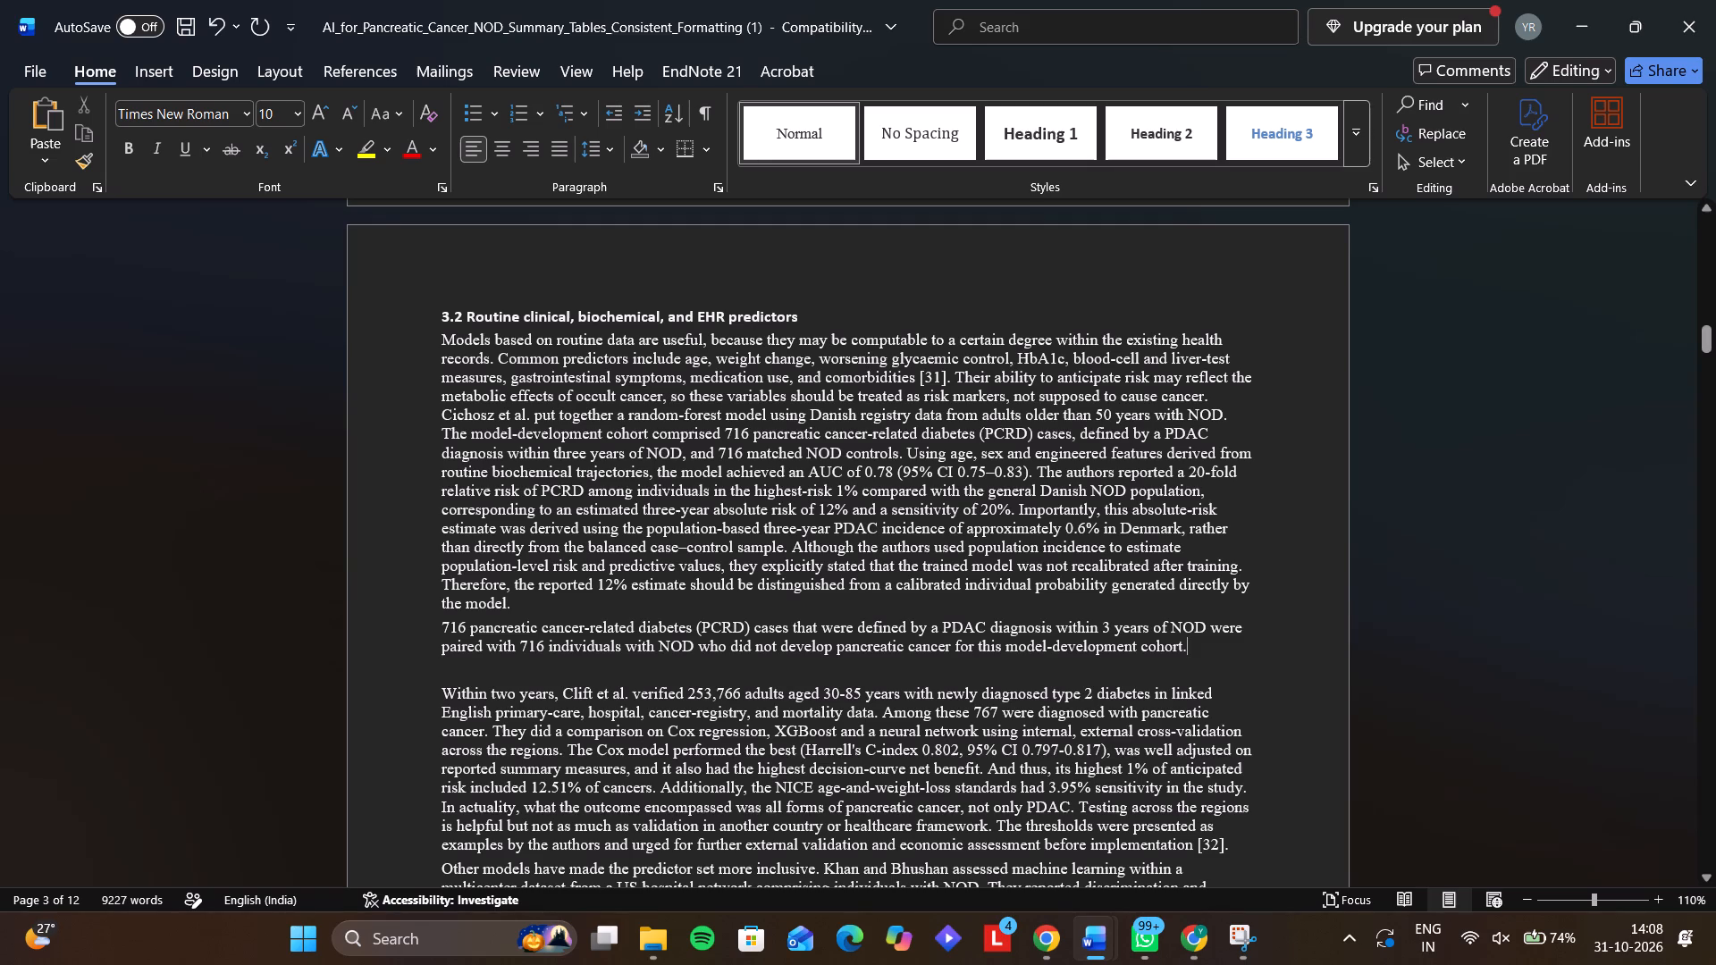
Start a second sentence in the reworded passage with "They used age, sex and engineering features".
{"action": "scroll", "coordinate": [934, 426], "scroll_direction": "up", "scroll_amount": 4, "text": "ctrl"}
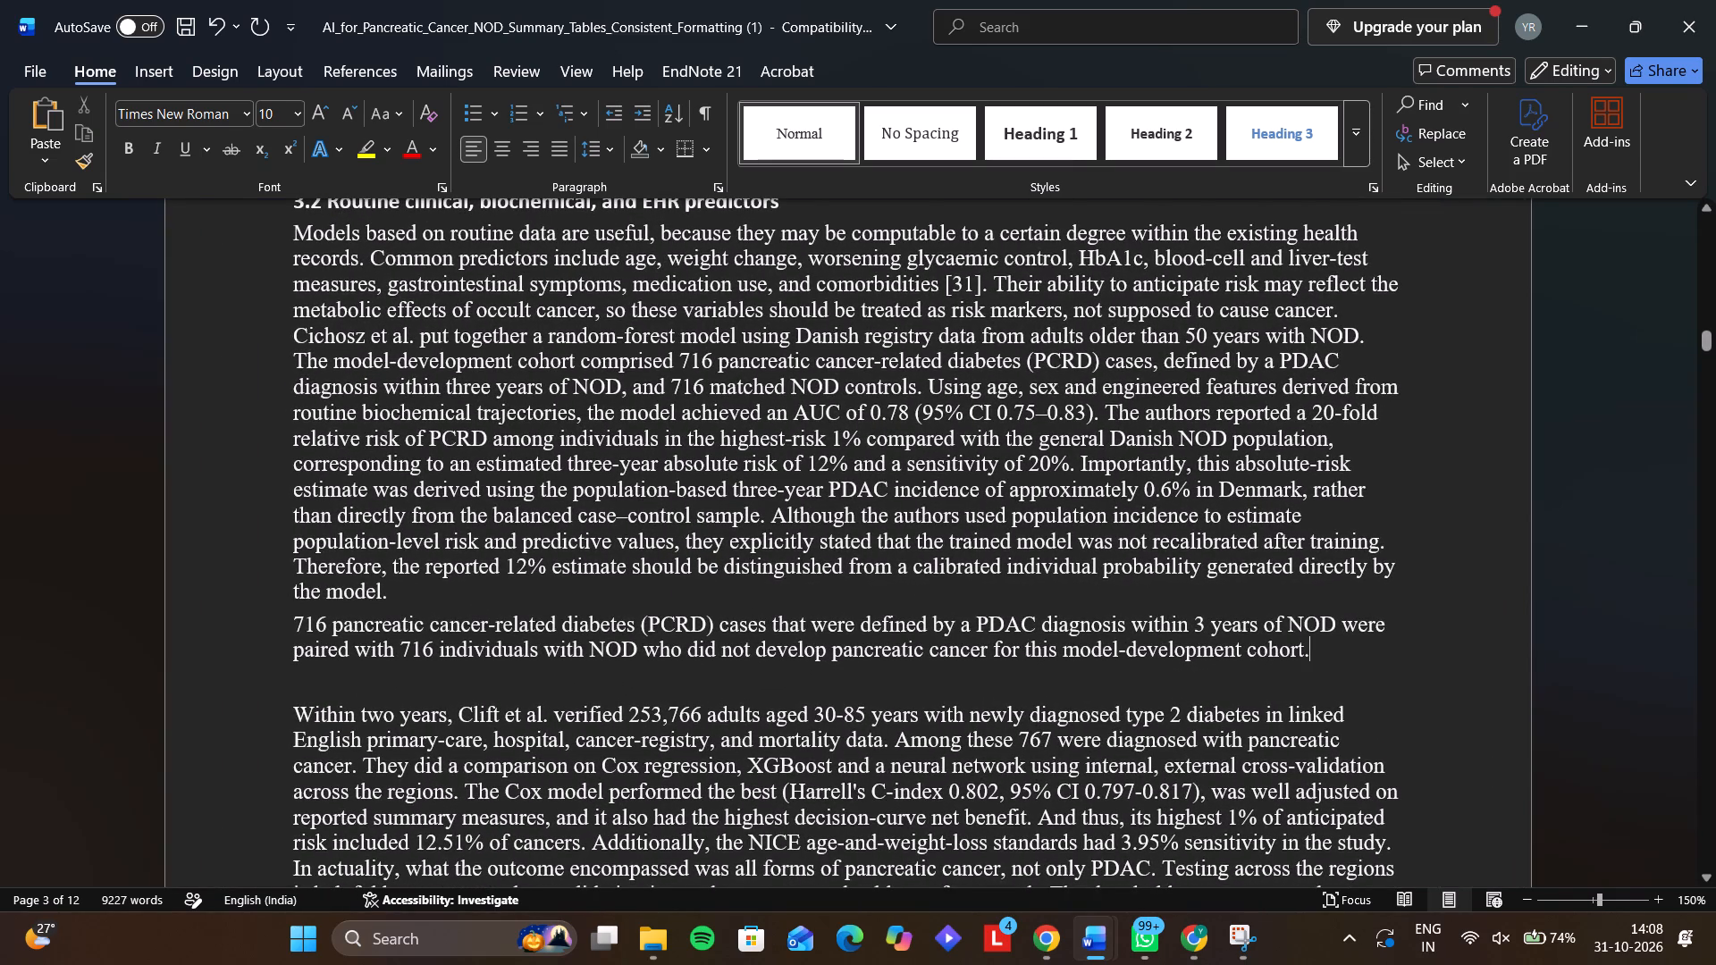
{"action": "scroll", "coordinate": [934, 426], "scroll_direction": "up", "scroll_amount": 1}
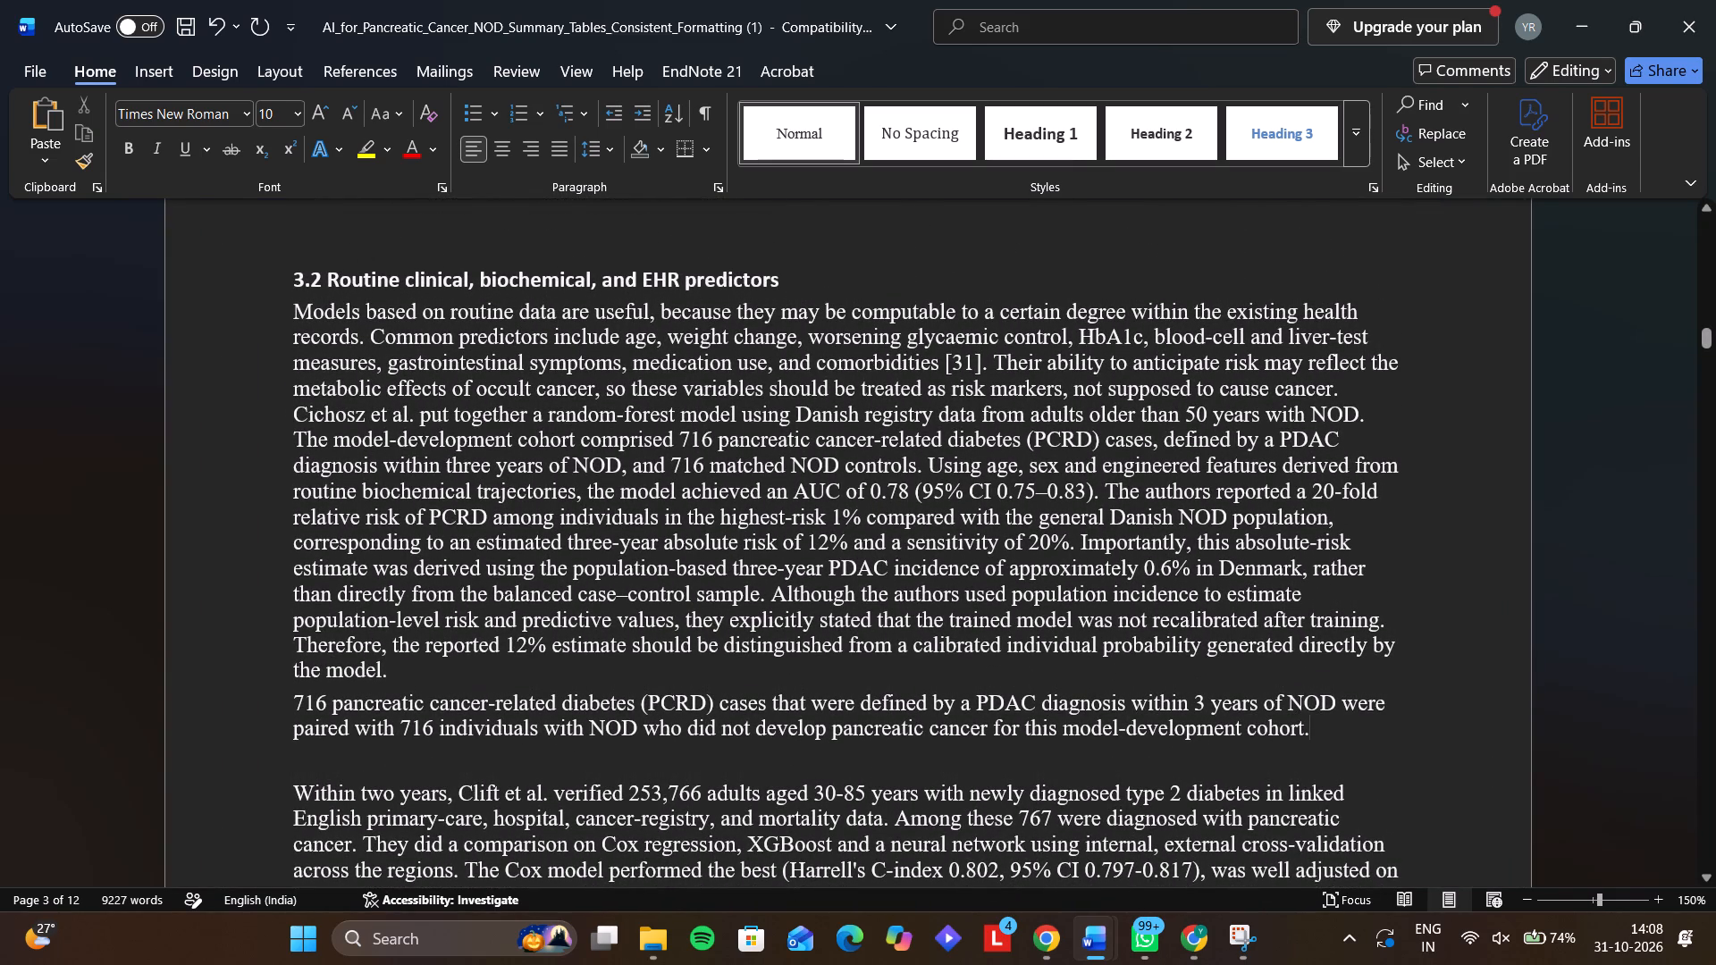
{"action": "key", "text": "space"}
{"action": "type", "text": "They used age,"}
{"action": "type", "text": "sex"}
{"action": "key", "text": "BackSpace"}
{"action": "key", "text": "BackSpace"}
{"action": "key", "text": "BackSpace"}
{"action": "key", "text": "space"}
{"action": "type", "text": "sex abnd"}
{"action": "key", "text": "space"}
{"action": "key", "text": "BackSpace"}
{"action": "key", "text": "BackSpace"}
{"action": "key", "text": "BackSpace"}
{"action": "key", "text": "BackSpace"}
{"action": "type", "text": "nd enh"}
{"action": "key", "text": "BackSpace"}
{"action": "type", "text": "gineering features"}
{"action": "key", "text": "space"}
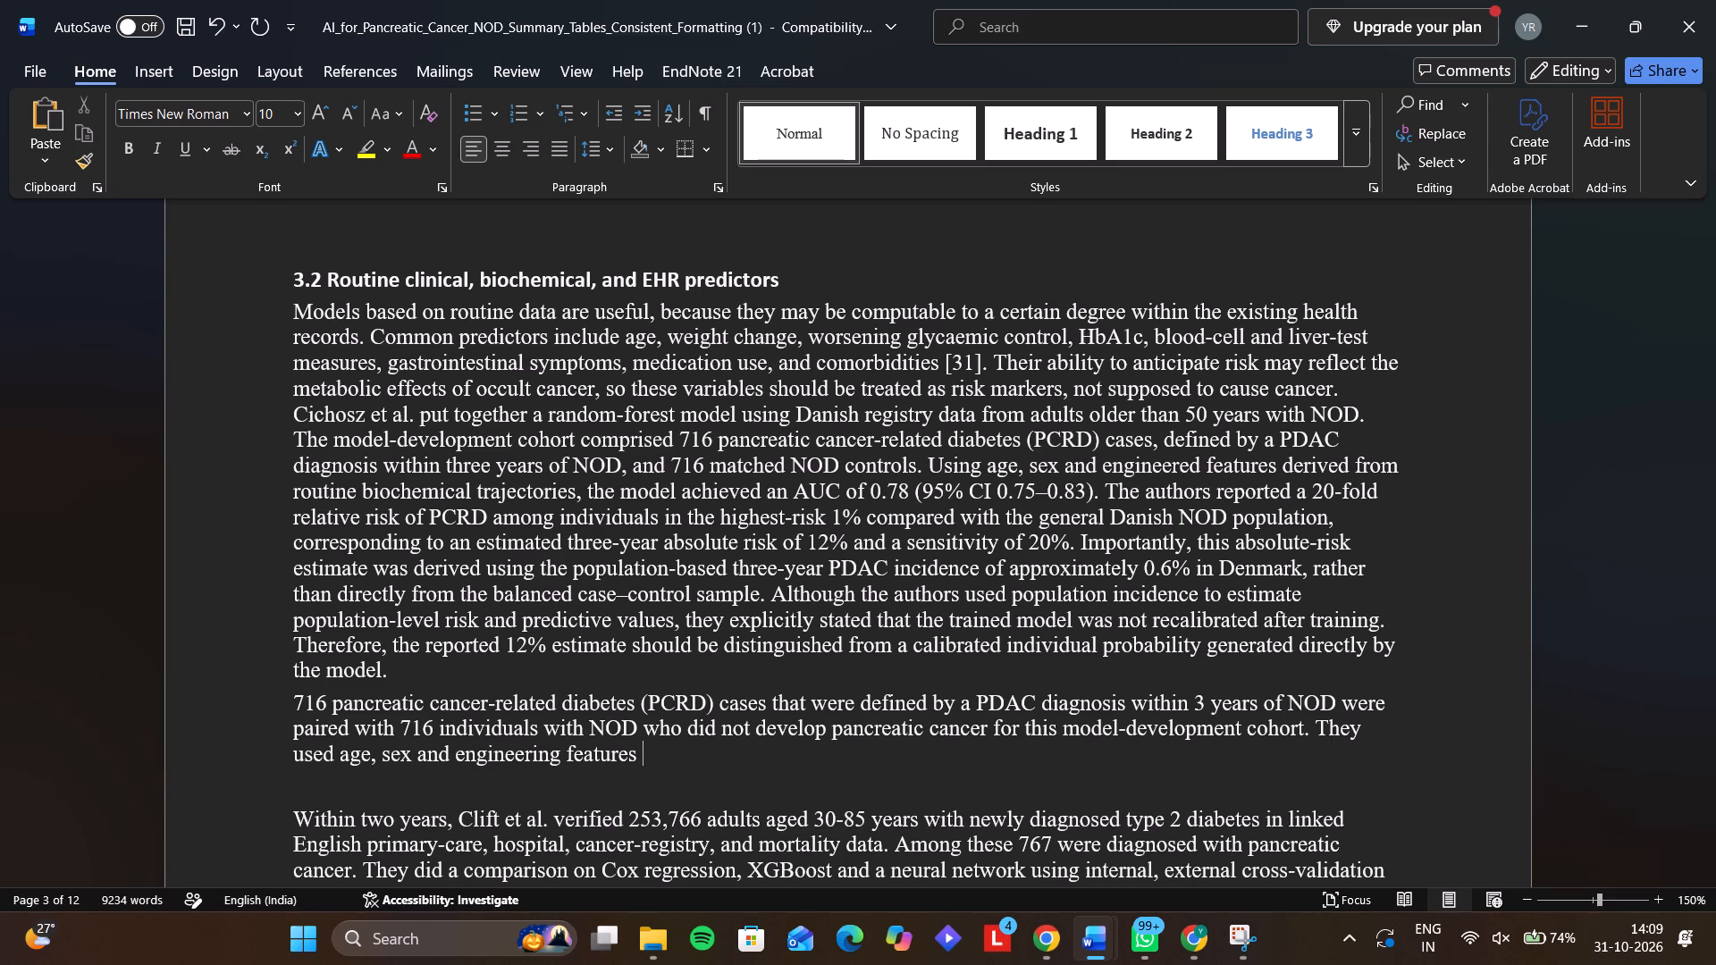
Continue the second sentence with "that were derived from routine biochemical trajectories".
{"action": "type", "text": "that were derived from"}
{"action": "key", "text": "space"}
{"action": "type", "text": "routine"}
{"action": "key", "text": "space"}
{"action": "type", "text": "bio"}
{"action": "type", "text": "chemical trajectories"}
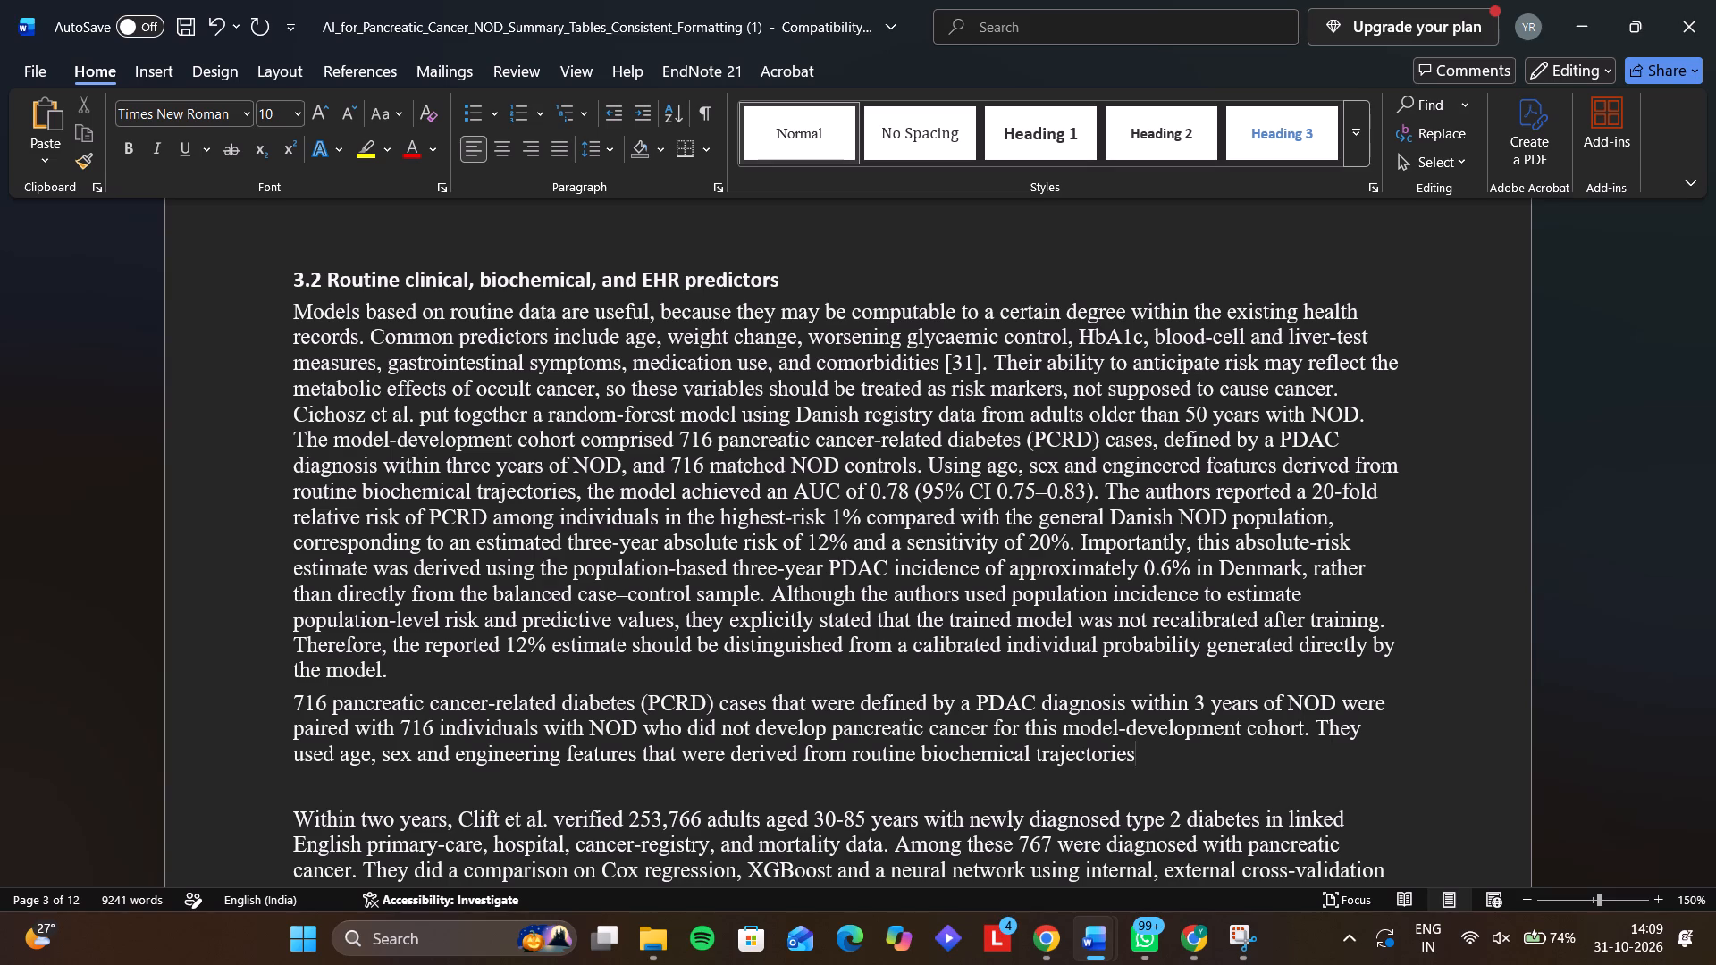
Extend the second sentence after "trajectories" with "for the model and achieved an AUC of 0.78".
{"action": "key", "text": "space"}
{"action": "type", "text": "and ac"}
{"action": "key", "text": "BackSpace"}
{"action": "key", "text": "BackSpace"}
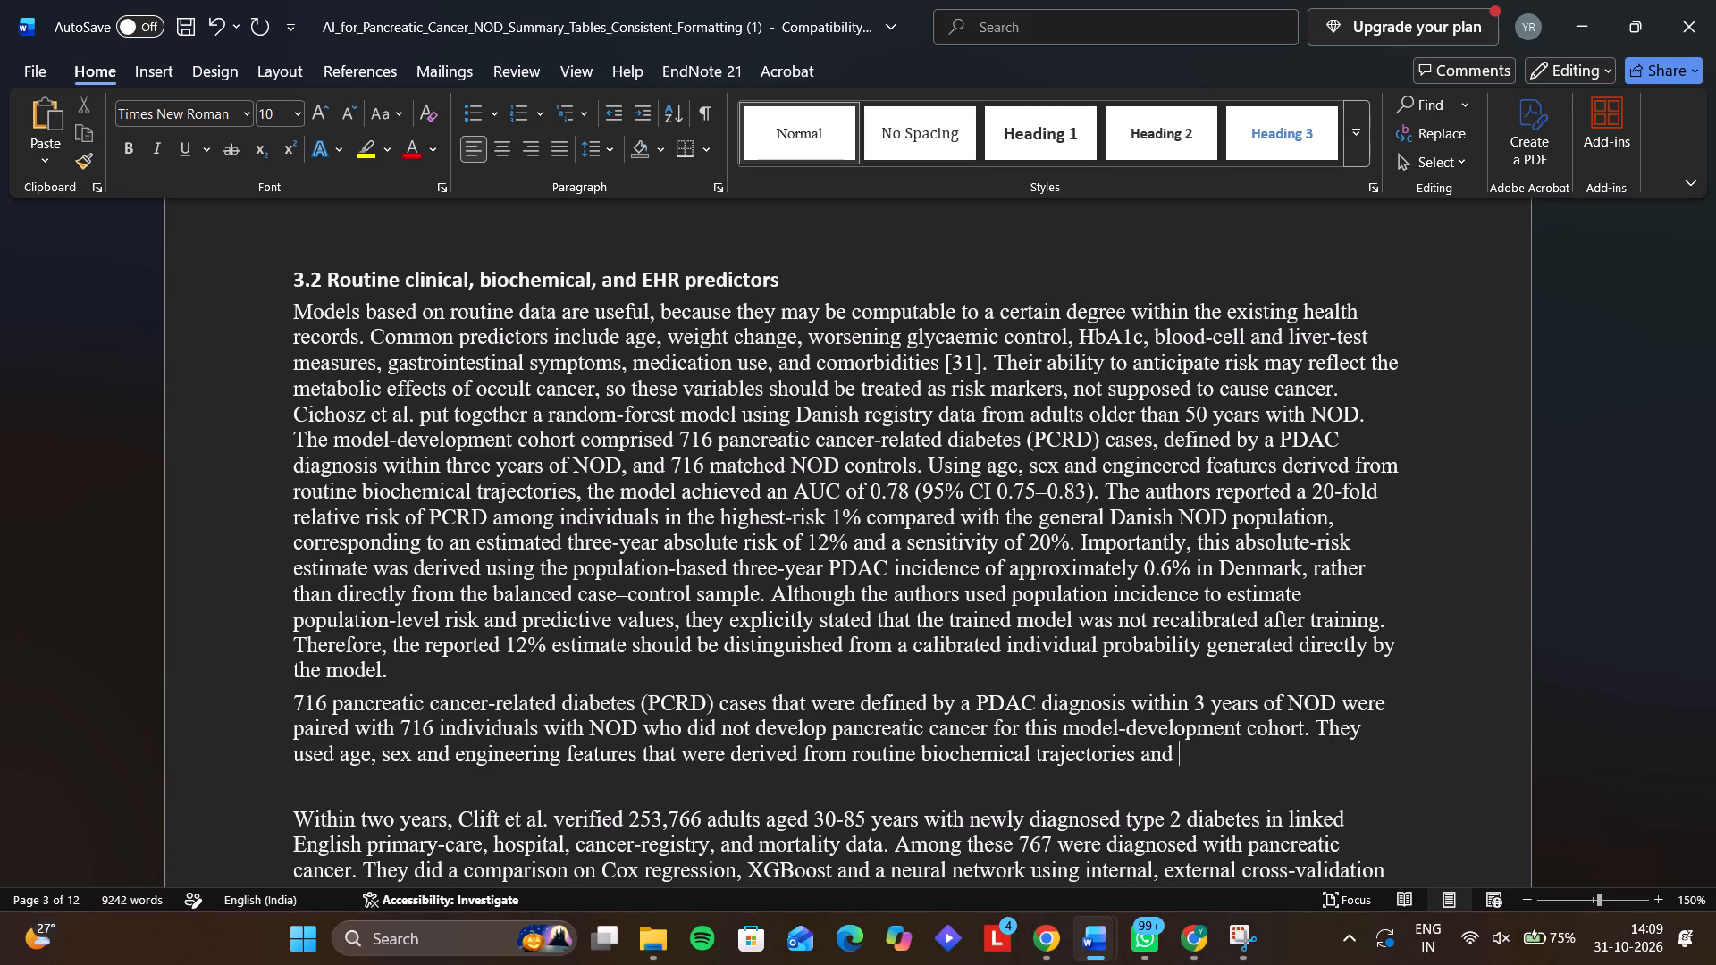
{"action": "key", "text": "BackSpace"}
{"action": "key", "text": "BackSpace"}
{"action": "key", "text": "BackSpace"}
{"action": "key", "text": "BackSpace"}
{"action": "type", "text": "for the model and"}
{"action": "key", "text": "space"}
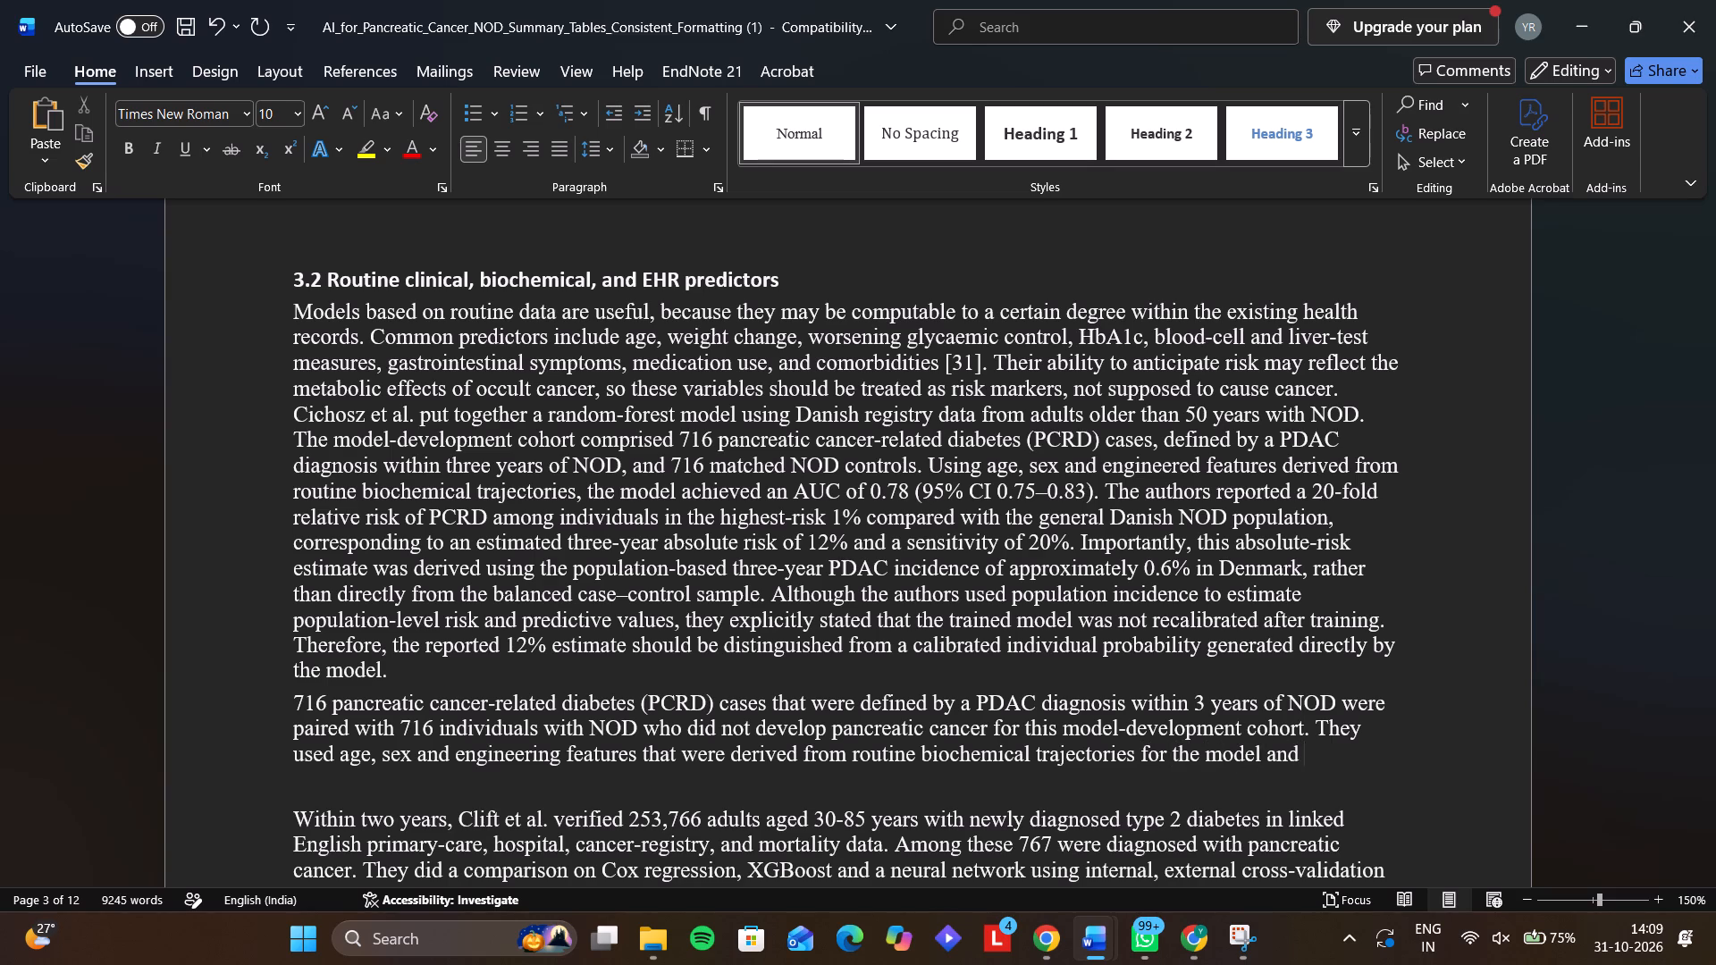
{"action": "type", "text": "achieved"}
{"action": "key", "text": "space"}
{"action": "type", "text": "a"}
{"action": "type", "text": "n AUC of 0."}
{"action": "type", "text": "78"}
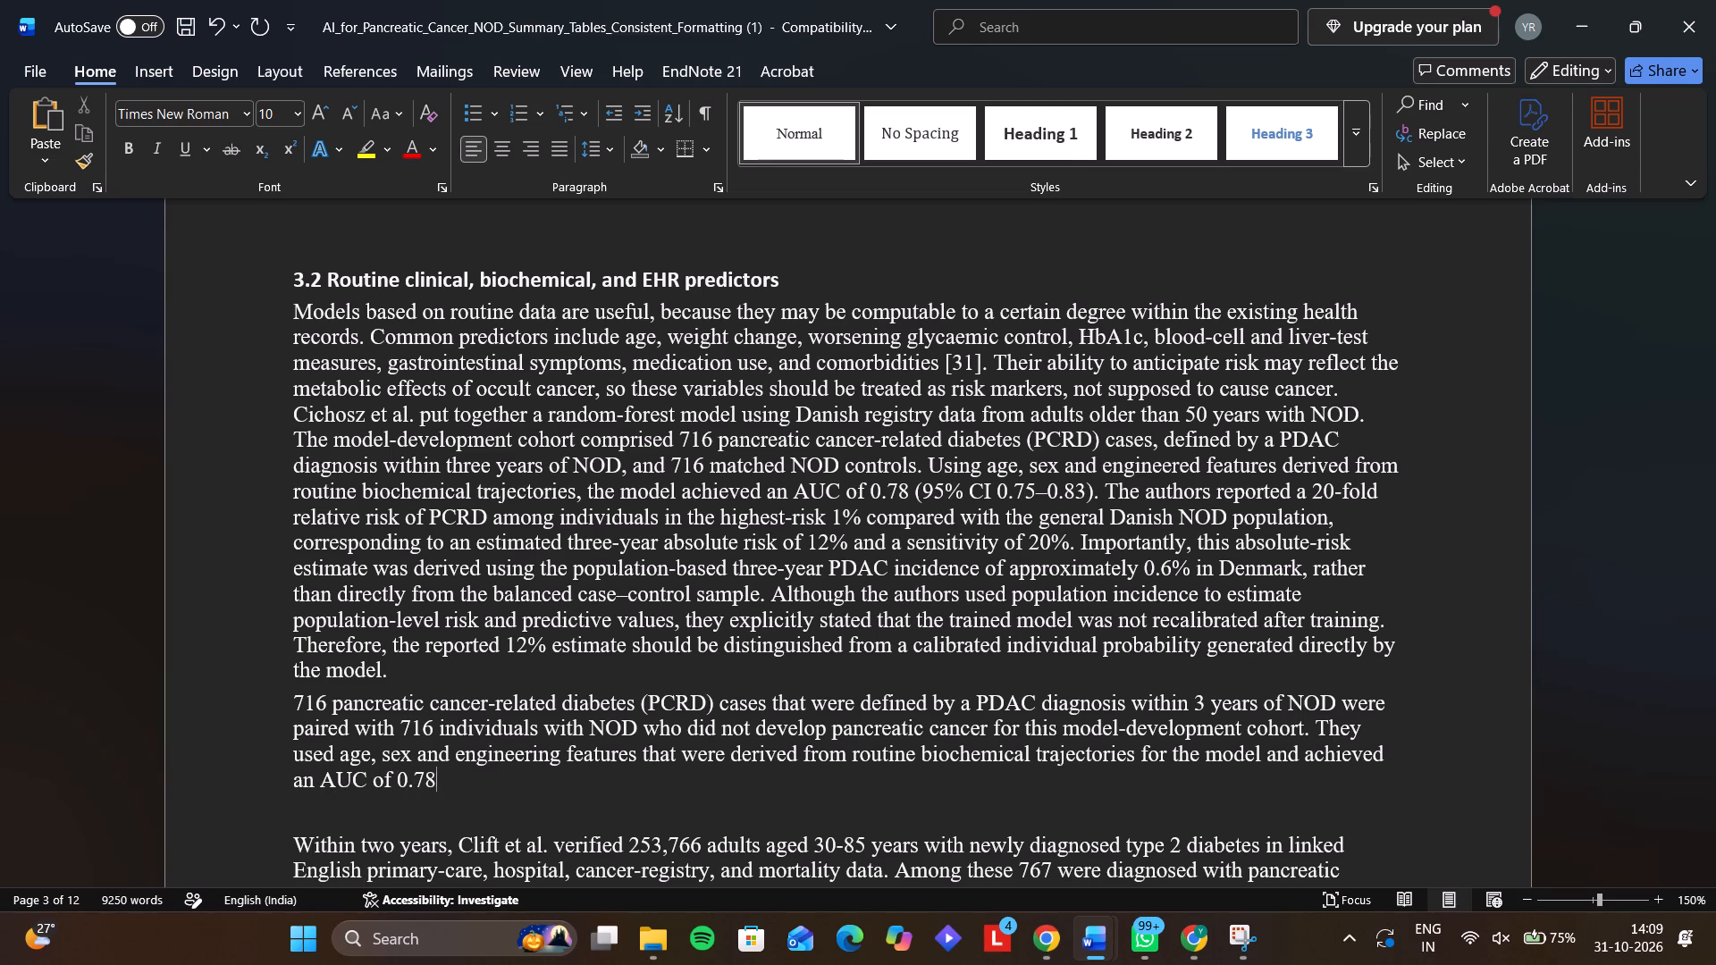
Add the confidence range "(95% CL 0.75-0.83" after the AUC value in the reworded sentence.
{"action": "key", "text": "space"}
{"action": "type", "text": "("}
{"action": "key", "text": "9"}
{"action": "key", "text": "5"}
{"action": "type", "text": "% CL"}
{"action": "key", "text": "space"}
{"action": "key", "text": "0"}
{"action": "key", "text": "period"}
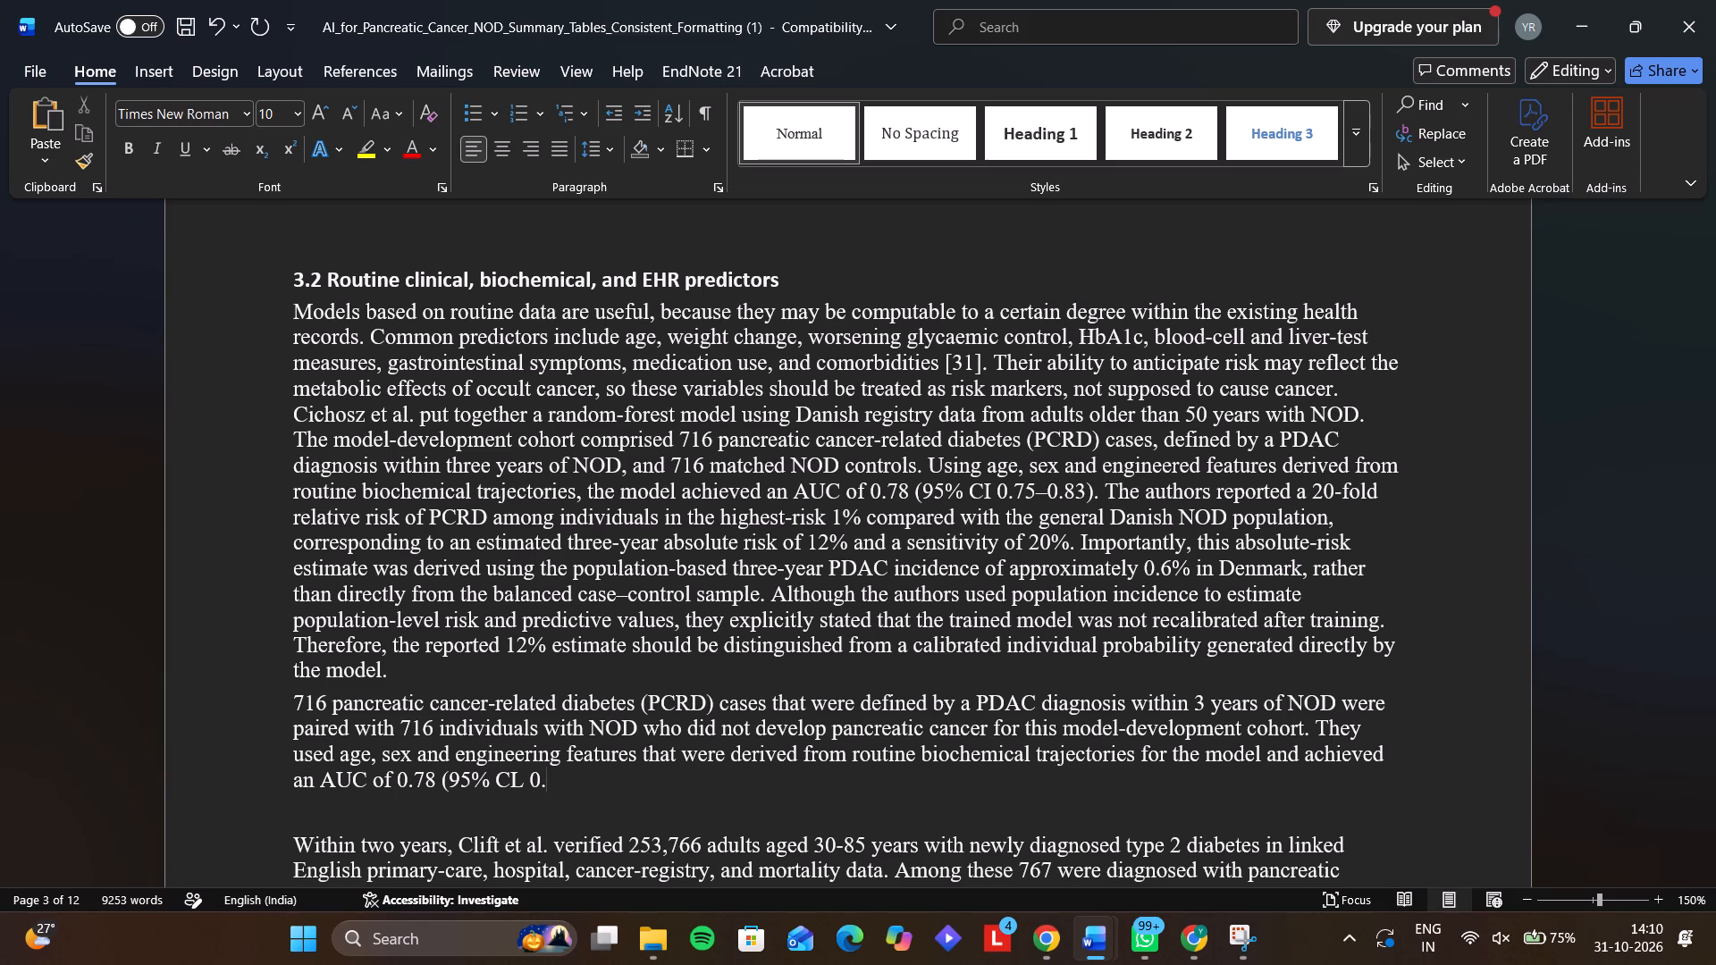
{"action": "type", "text": "75"}
{"action": "type", "text": "-0"}
{"action": "key", "text": "period"}
{"action": "type", "text": "83"}
Replace the hyphen between 0.75 and 0.83 in the reworded passage with the en dash copied from the original passage.
{"action": "left_click_drag", "start_coordinate": [1036, 491], "coordinate": [1052, 493]}
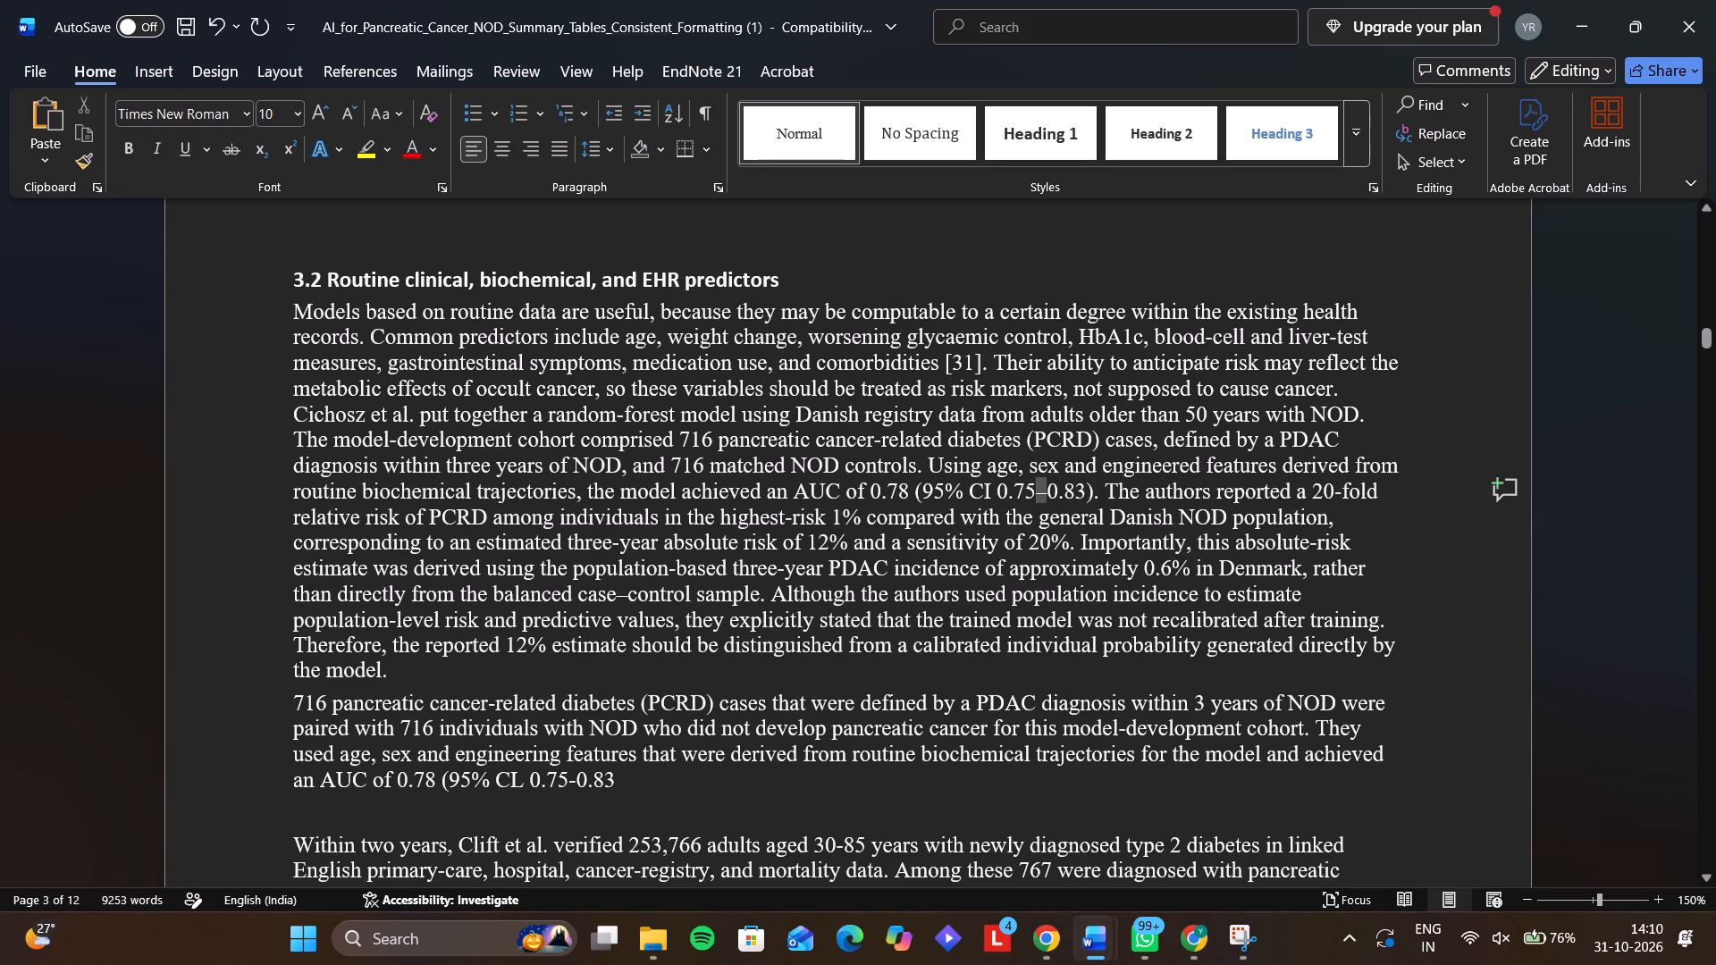
{"action": "left_click_drag", "start_coordinate": [1052, 493], "coordinate": [1052, 494]}
{"action": "key", "text": "ctrl+c"}
{"action": "key", "text": "ctrl+c"}
{"action": "left_click", "coordinate": [576, 780]}
{"action": "key", "text": "BackSpace"}
{"action": "key", "text": "ctrl+v"}
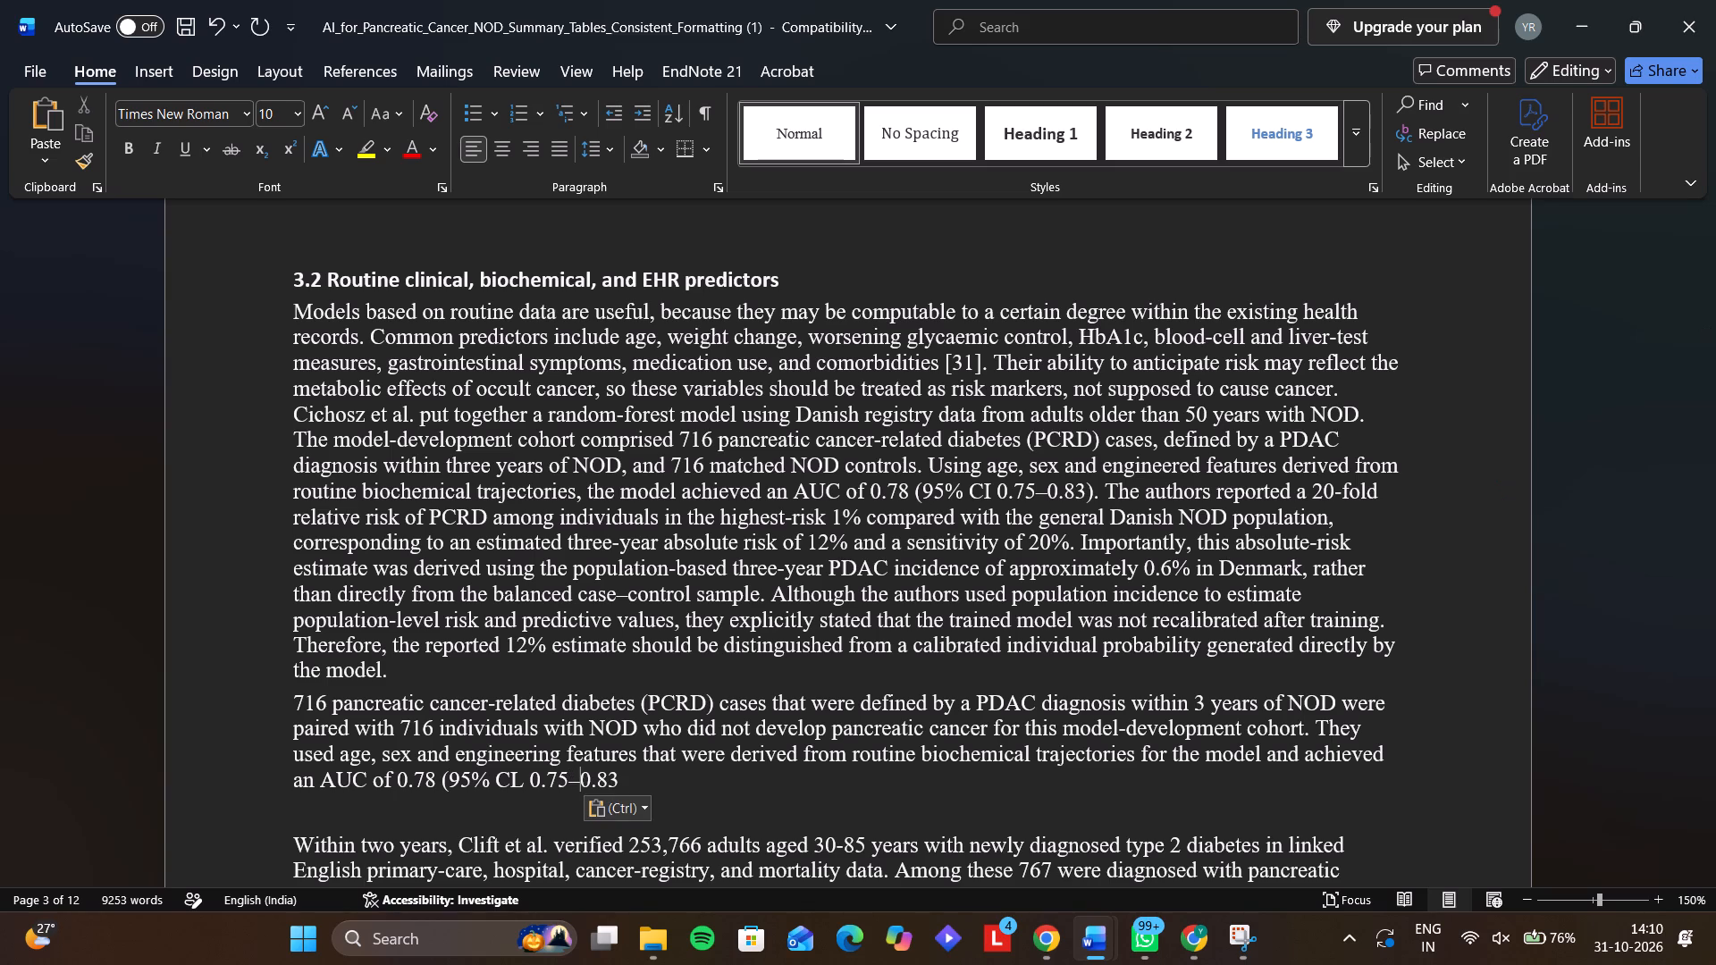
Close the parenthesis after 0.83 and end the reworded AUC sentence with a full stop.
{"action": "left_click", "coordinate": [622, 783]}
{"action": "key", "text": "shift+parenright"}
{"action": "type", "text": "."}
{"action": "key", "text": "space"}
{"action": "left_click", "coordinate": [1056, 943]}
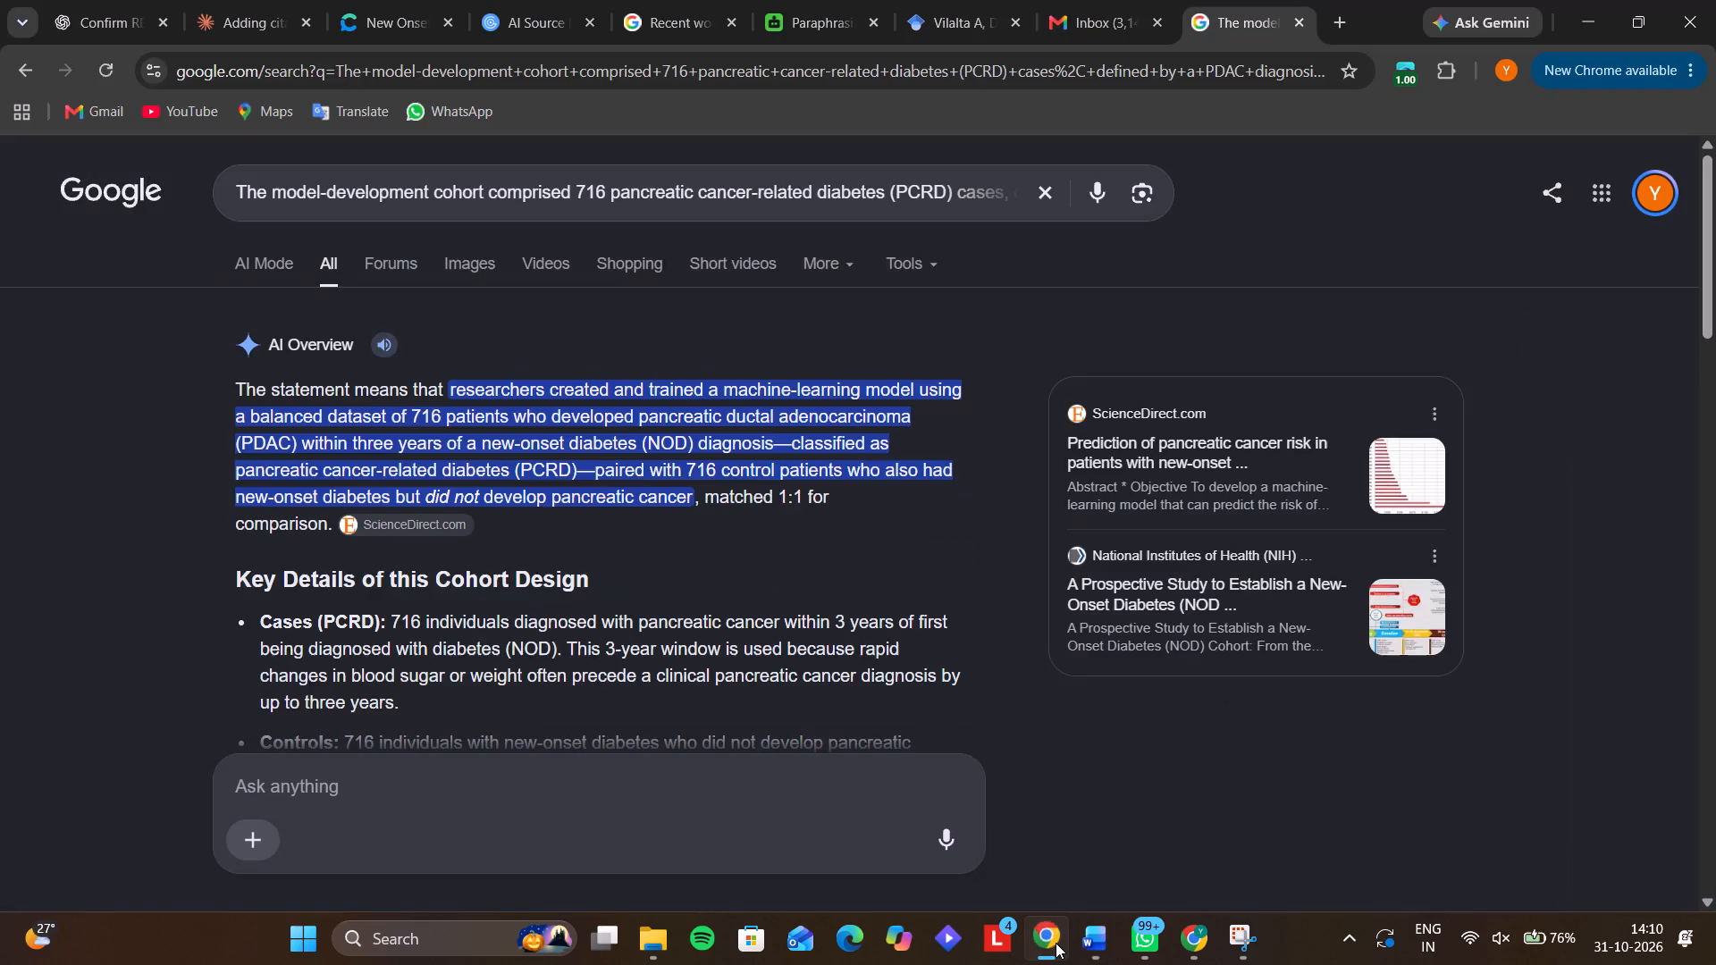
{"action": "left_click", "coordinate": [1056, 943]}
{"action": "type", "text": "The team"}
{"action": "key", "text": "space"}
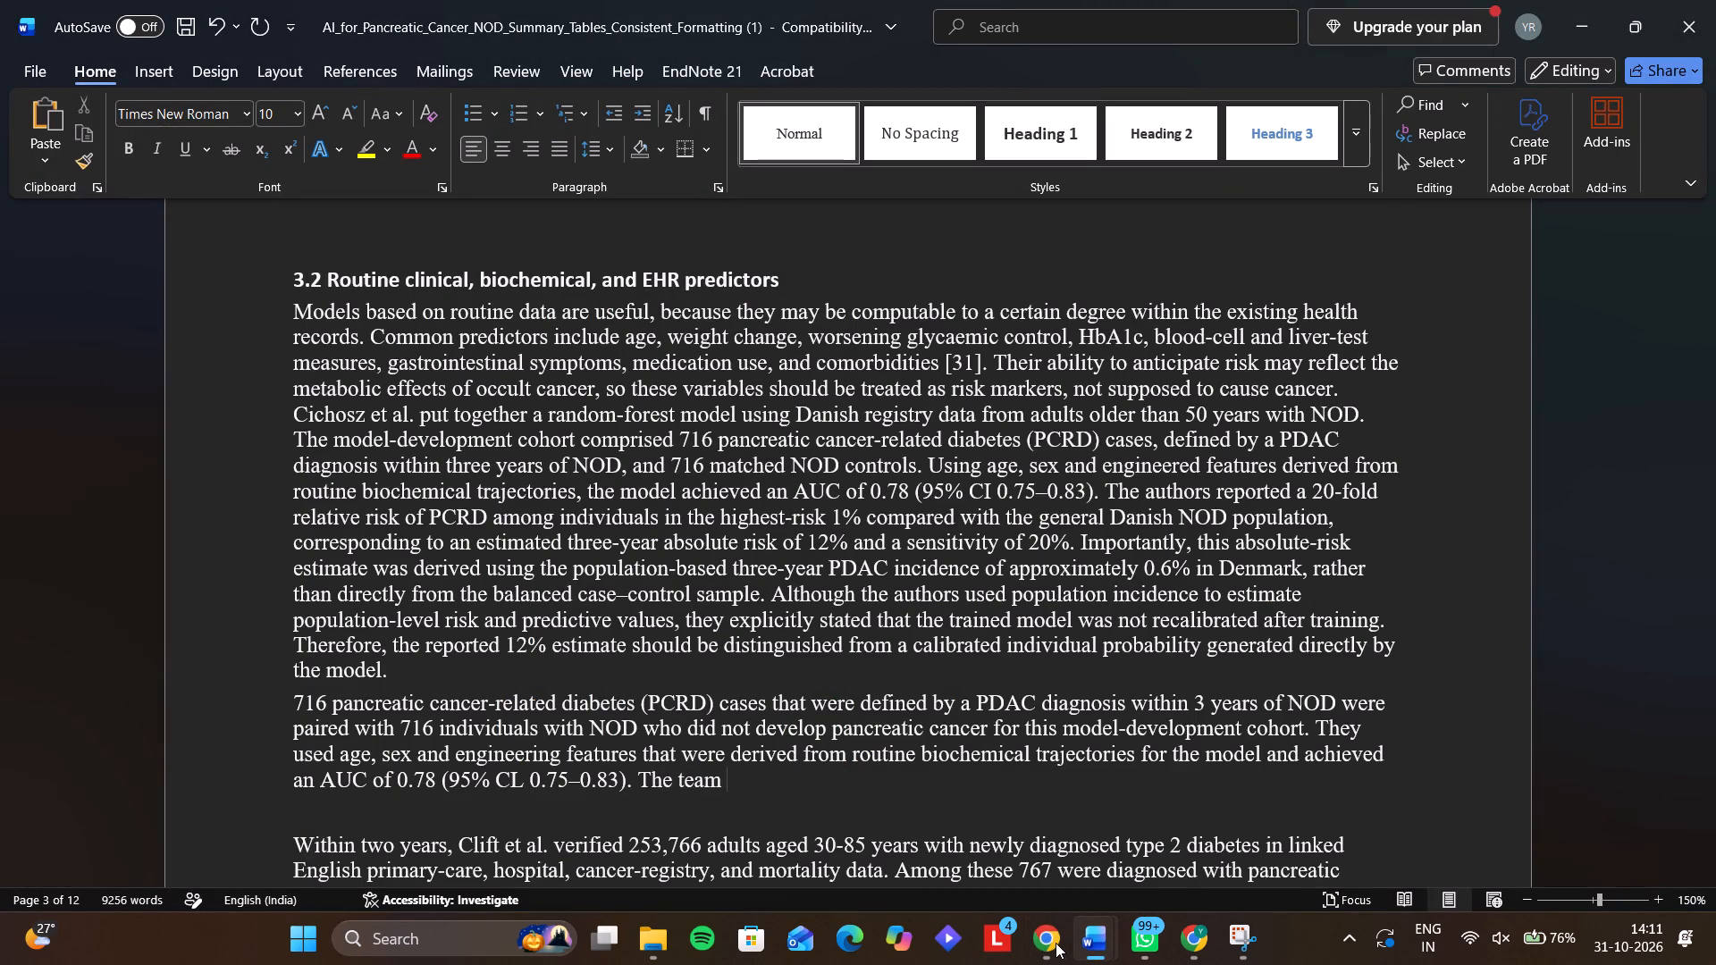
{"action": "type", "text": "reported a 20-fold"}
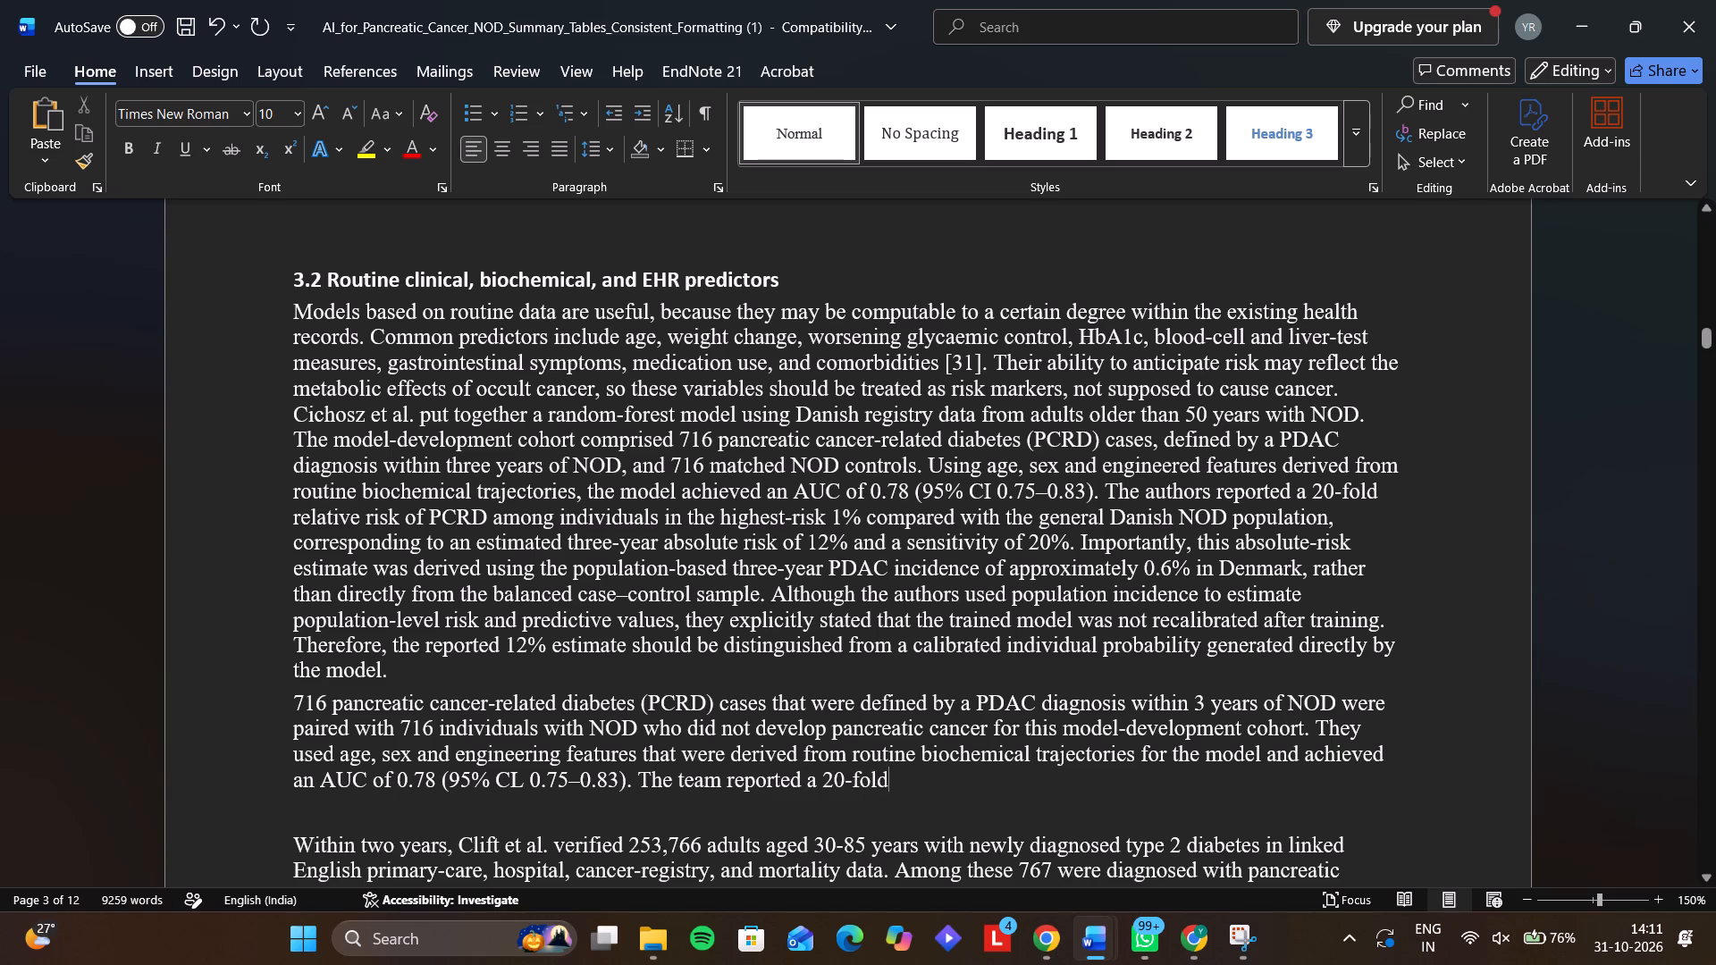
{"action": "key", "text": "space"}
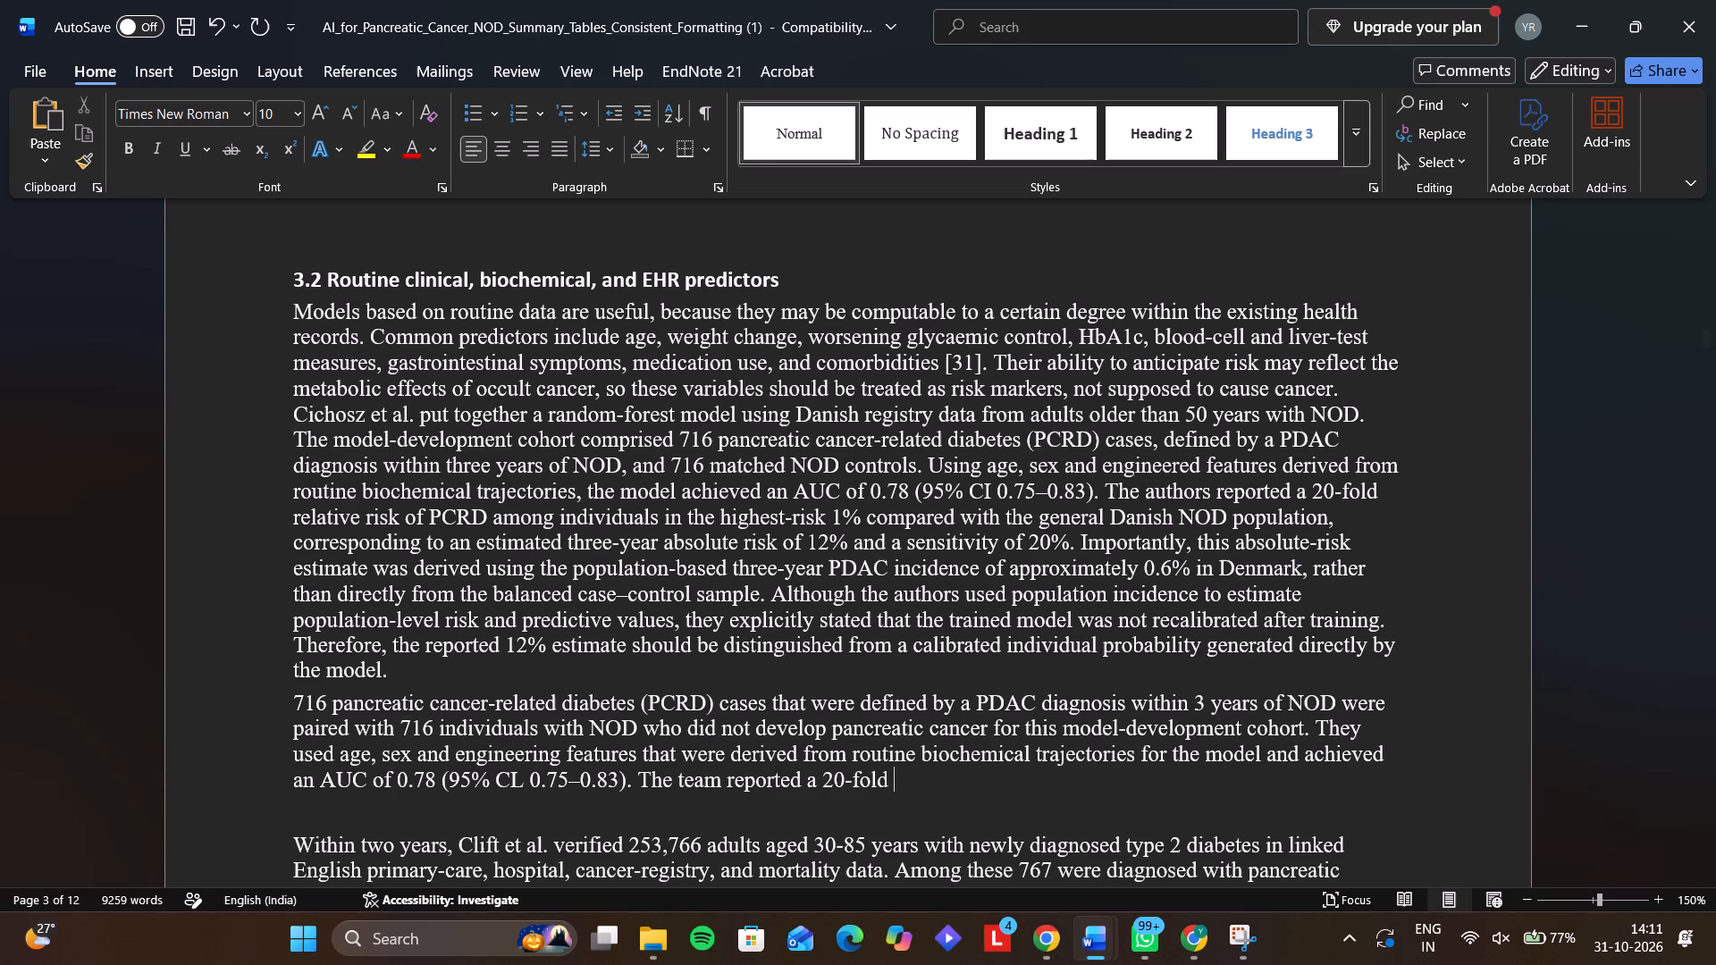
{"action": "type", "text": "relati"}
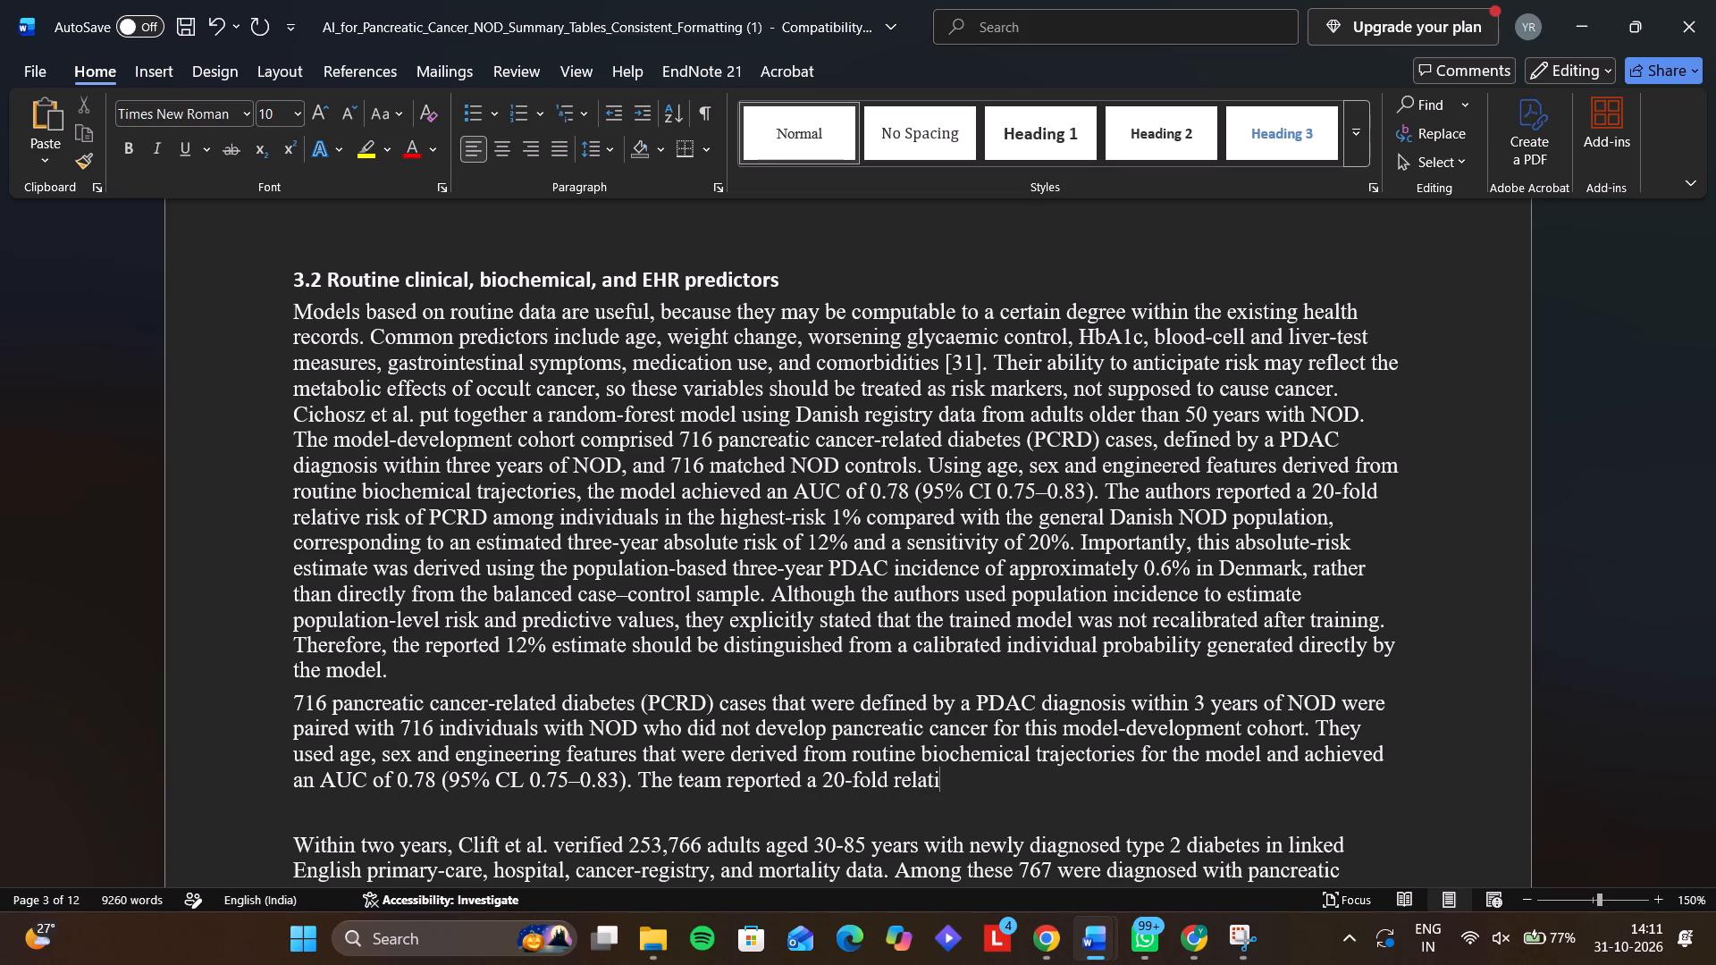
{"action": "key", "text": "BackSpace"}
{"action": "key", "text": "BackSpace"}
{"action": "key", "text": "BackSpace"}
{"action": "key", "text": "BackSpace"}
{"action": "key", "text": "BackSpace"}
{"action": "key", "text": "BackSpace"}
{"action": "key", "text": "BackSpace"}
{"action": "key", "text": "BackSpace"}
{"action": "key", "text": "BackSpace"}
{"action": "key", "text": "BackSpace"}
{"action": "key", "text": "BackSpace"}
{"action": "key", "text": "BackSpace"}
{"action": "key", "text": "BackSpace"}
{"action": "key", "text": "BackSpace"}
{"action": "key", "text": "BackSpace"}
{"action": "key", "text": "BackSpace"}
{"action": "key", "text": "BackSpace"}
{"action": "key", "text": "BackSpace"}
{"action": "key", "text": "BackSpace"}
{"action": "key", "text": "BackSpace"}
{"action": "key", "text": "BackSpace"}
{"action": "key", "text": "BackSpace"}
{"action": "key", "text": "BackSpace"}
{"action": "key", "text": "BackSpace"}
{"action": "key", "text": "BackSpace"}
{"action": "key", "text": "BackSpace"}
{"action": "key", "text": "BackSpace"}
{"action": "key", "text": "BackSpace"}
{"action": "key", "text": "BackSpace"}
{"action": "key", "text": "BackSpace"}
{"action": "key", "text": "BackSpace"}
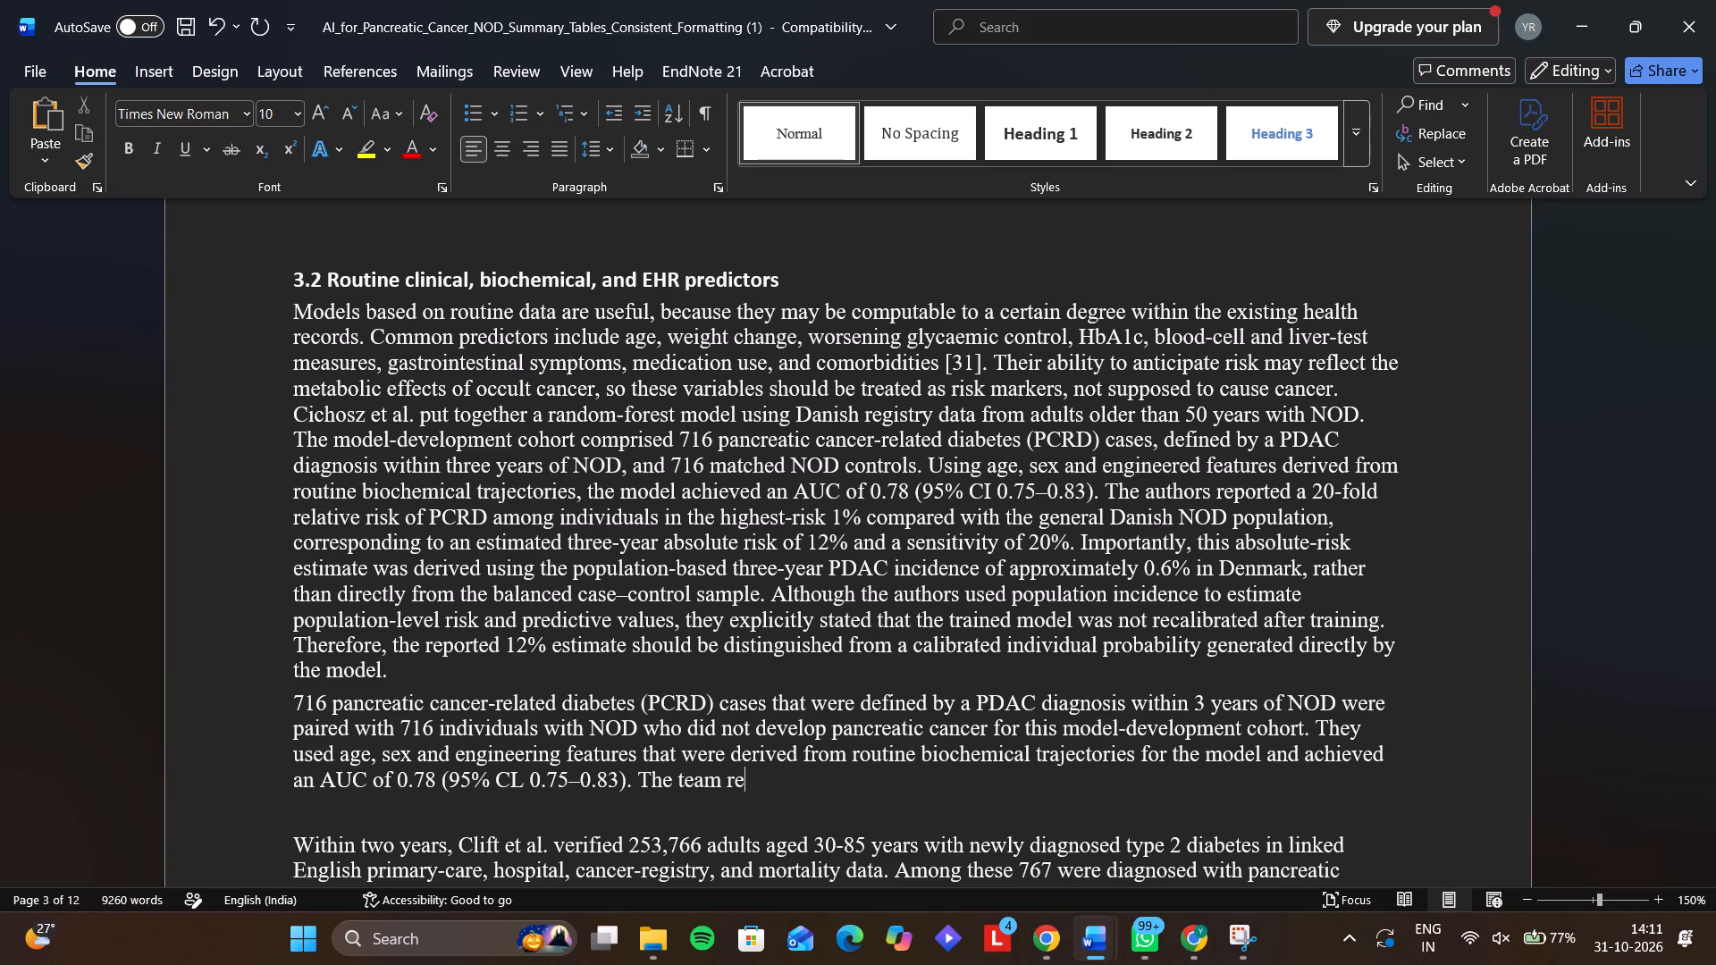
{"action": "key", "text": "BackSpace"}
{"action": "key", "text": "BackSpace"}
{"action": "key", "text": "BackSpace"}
Start the third reworded sentence with "A 20-fold relative risk of PCRD among individuals in the highest-risk 1%".
{"action": "type", "text": "A 20-fold relative risk of PCR"}
{"action": "type", "text": "D among indivu"}
{"action": "key", "text": "BackSpace"}
{"action": "type", "text": "iduals in the high"}
{"action": "type", "text": "est-risk 1"}
{"action": "key", "text": "shift+percent"}
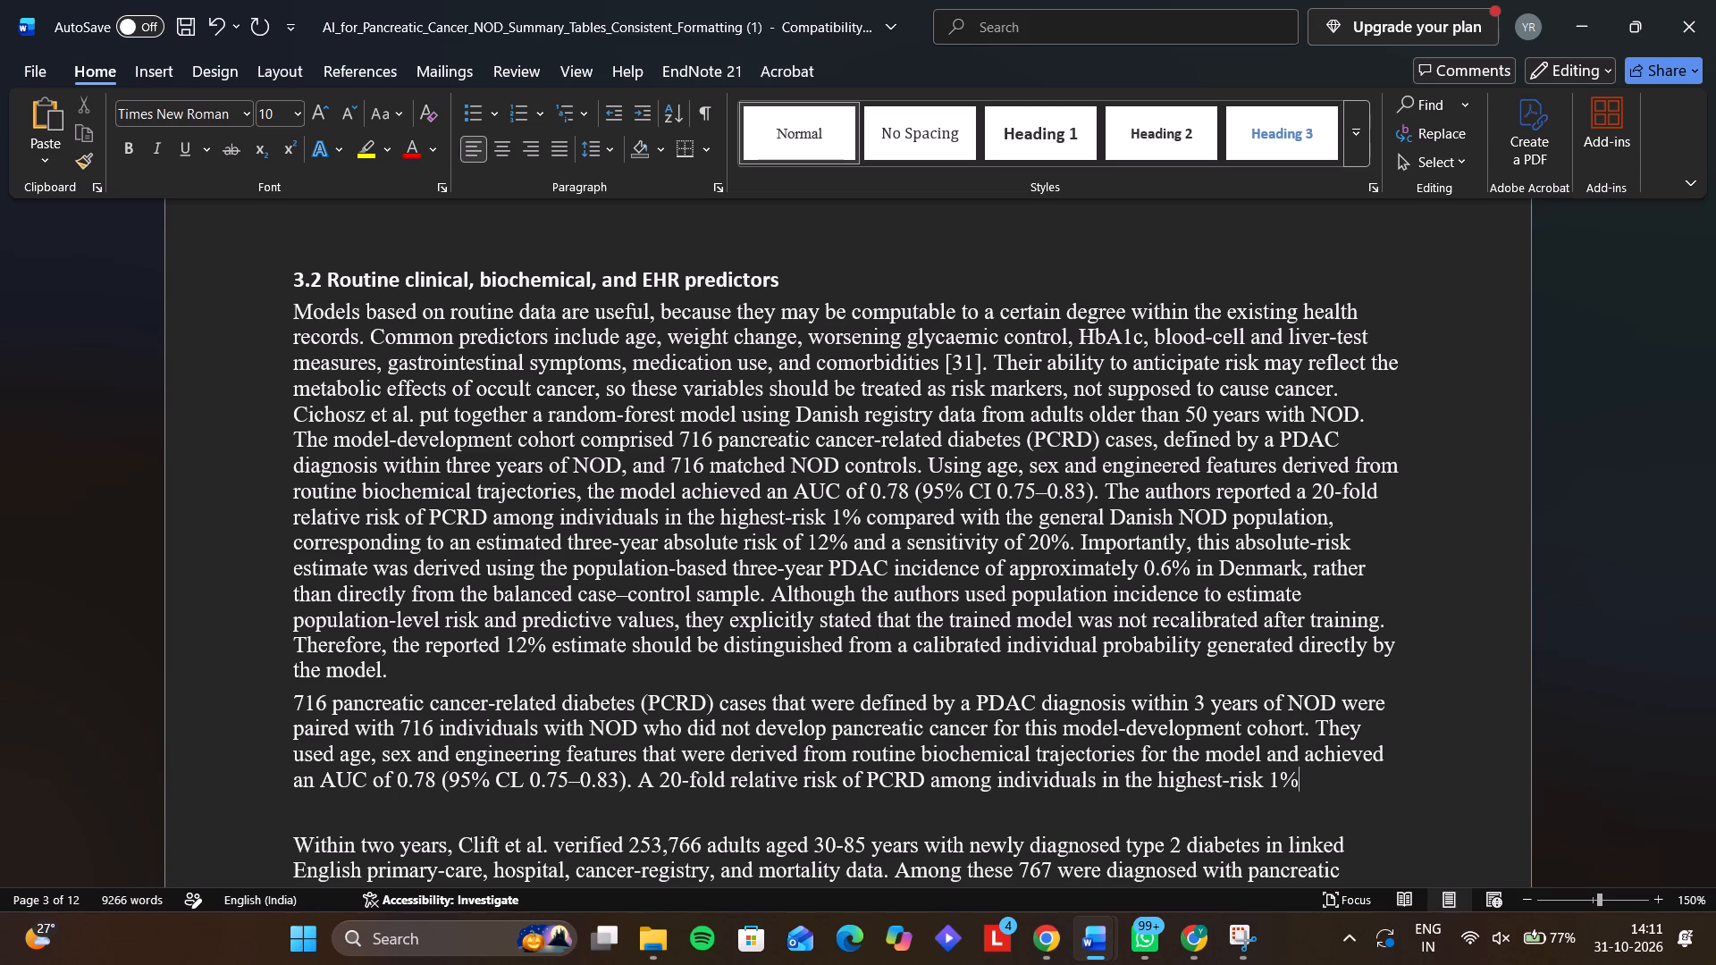
{"action": "key", "text": "space"}
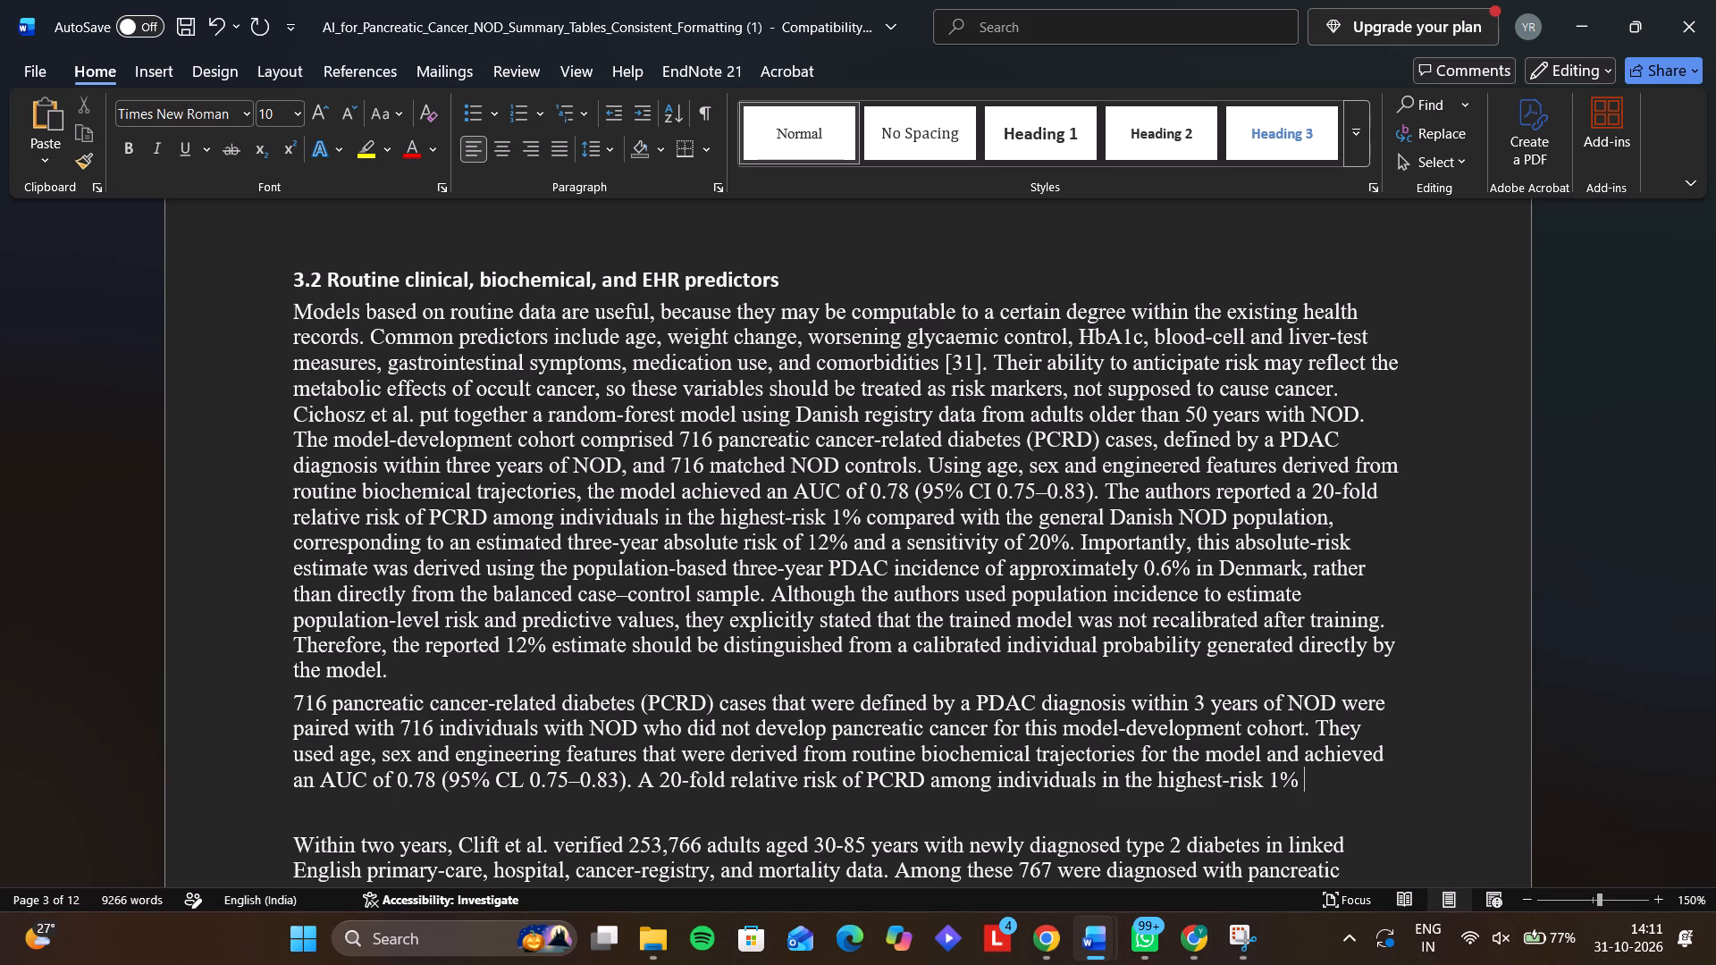
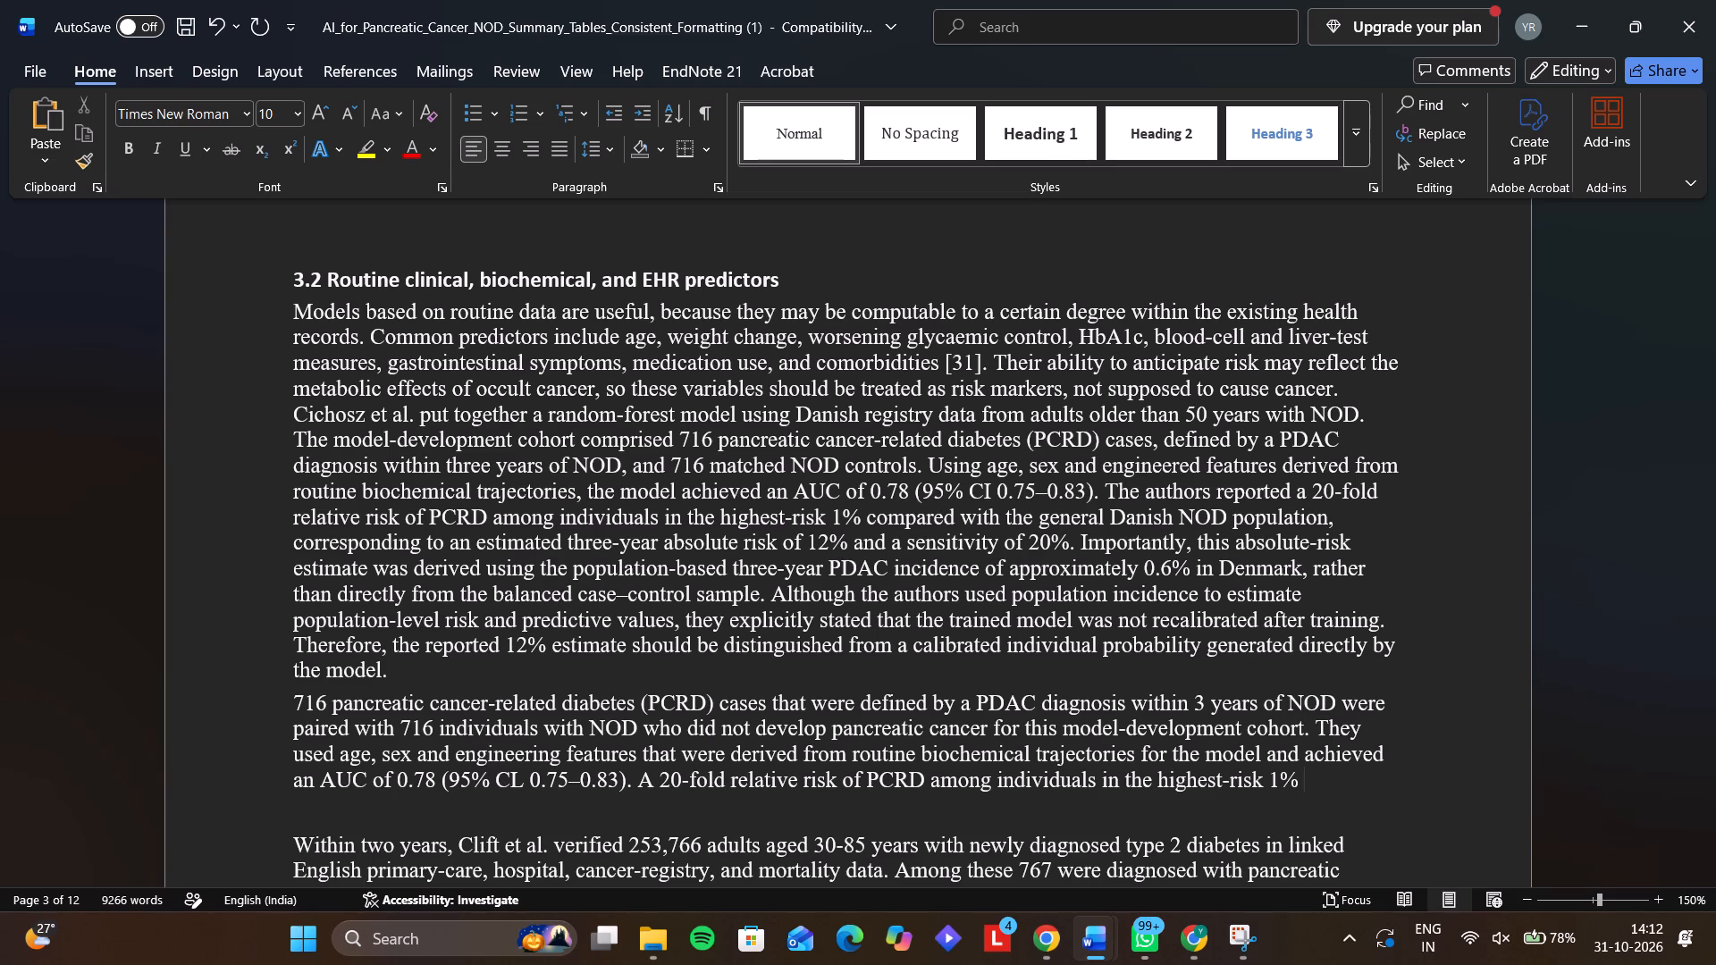
Reword the opening of the third reworded sentence to "The team reported a 20-fold relative risk".
{"action": "left_click", "coordinate": [643, 787]}
{"action": "type", "text": "The team reported"}
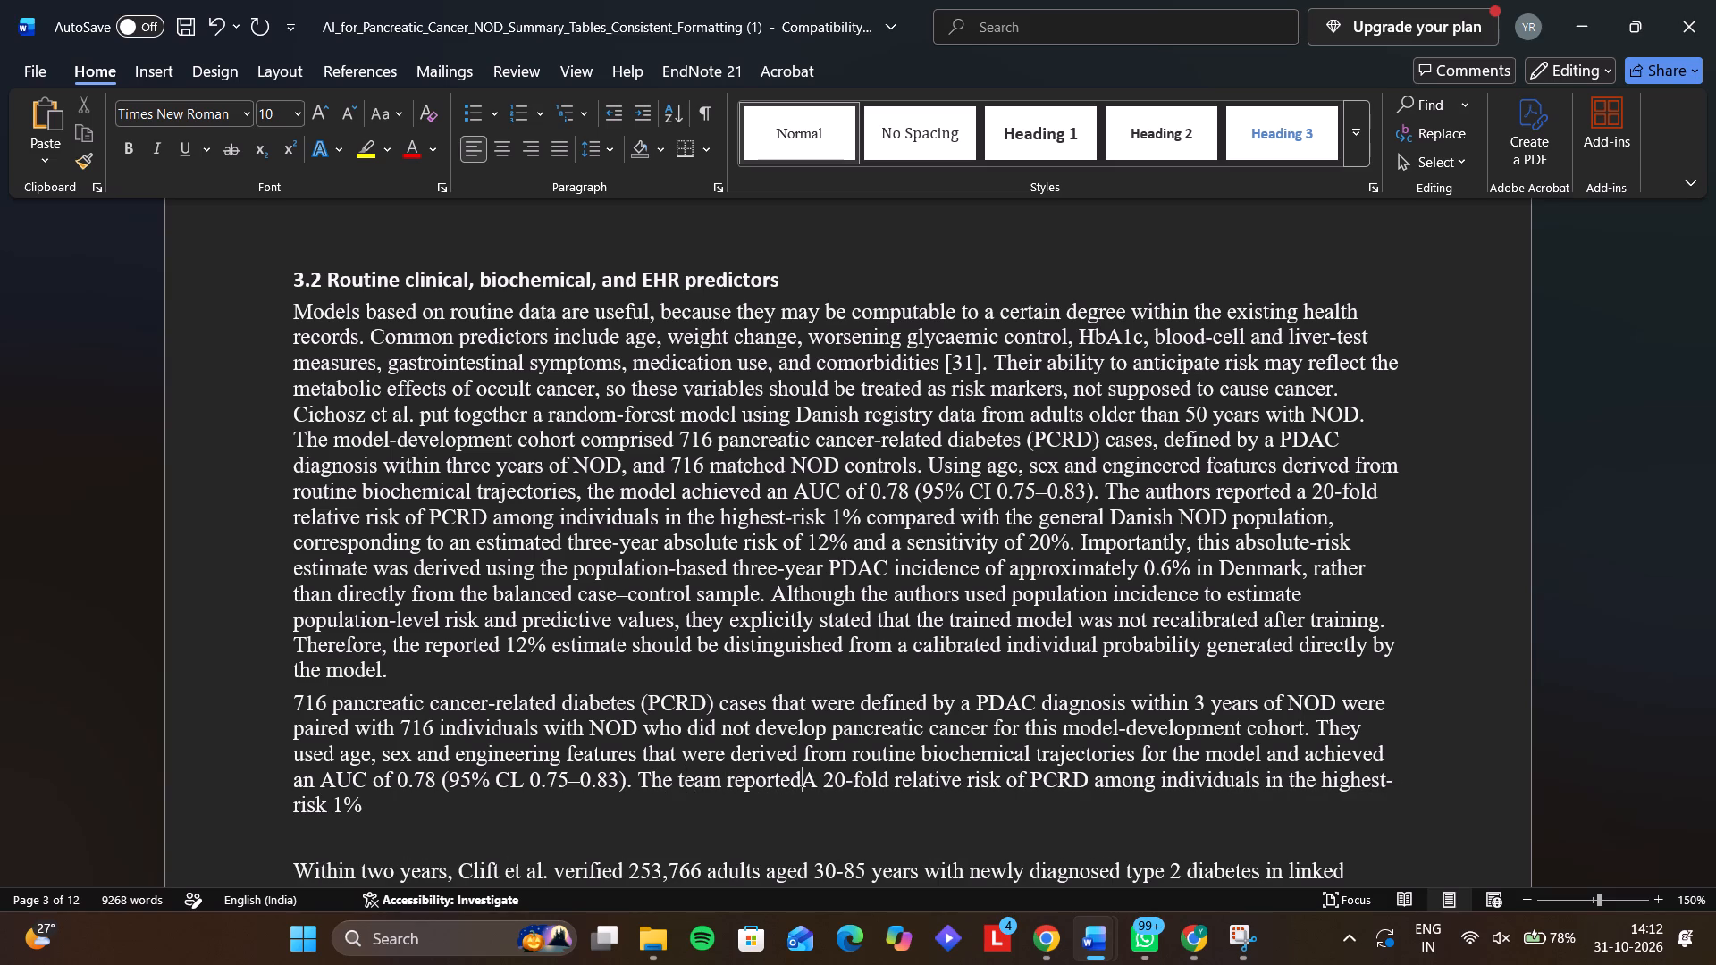
{"action": "key", "text": "space"}
{"action": "key", "text": "Delete"}
{"action": "key", "text": "a"}
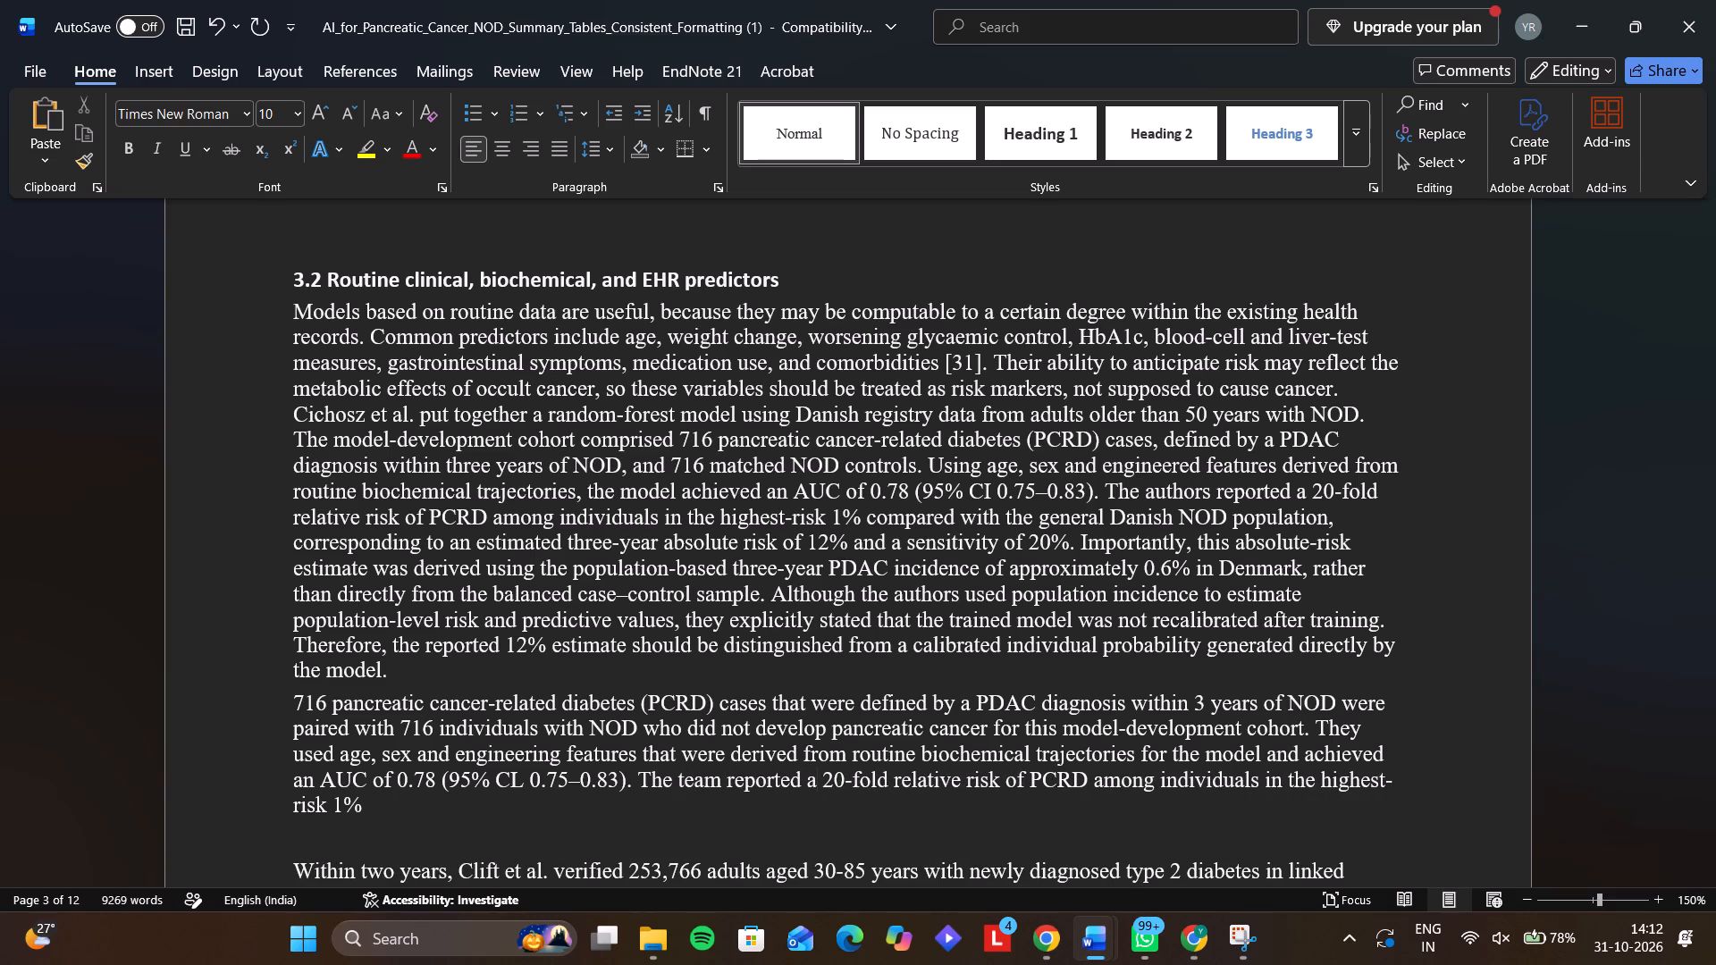
Continue the reworded sentence after "highest-risk 1%" with "compared with the".
{"action": "left_click", "coordinate": [377, 801]}
{"action": "type", "text": "compared wi"}
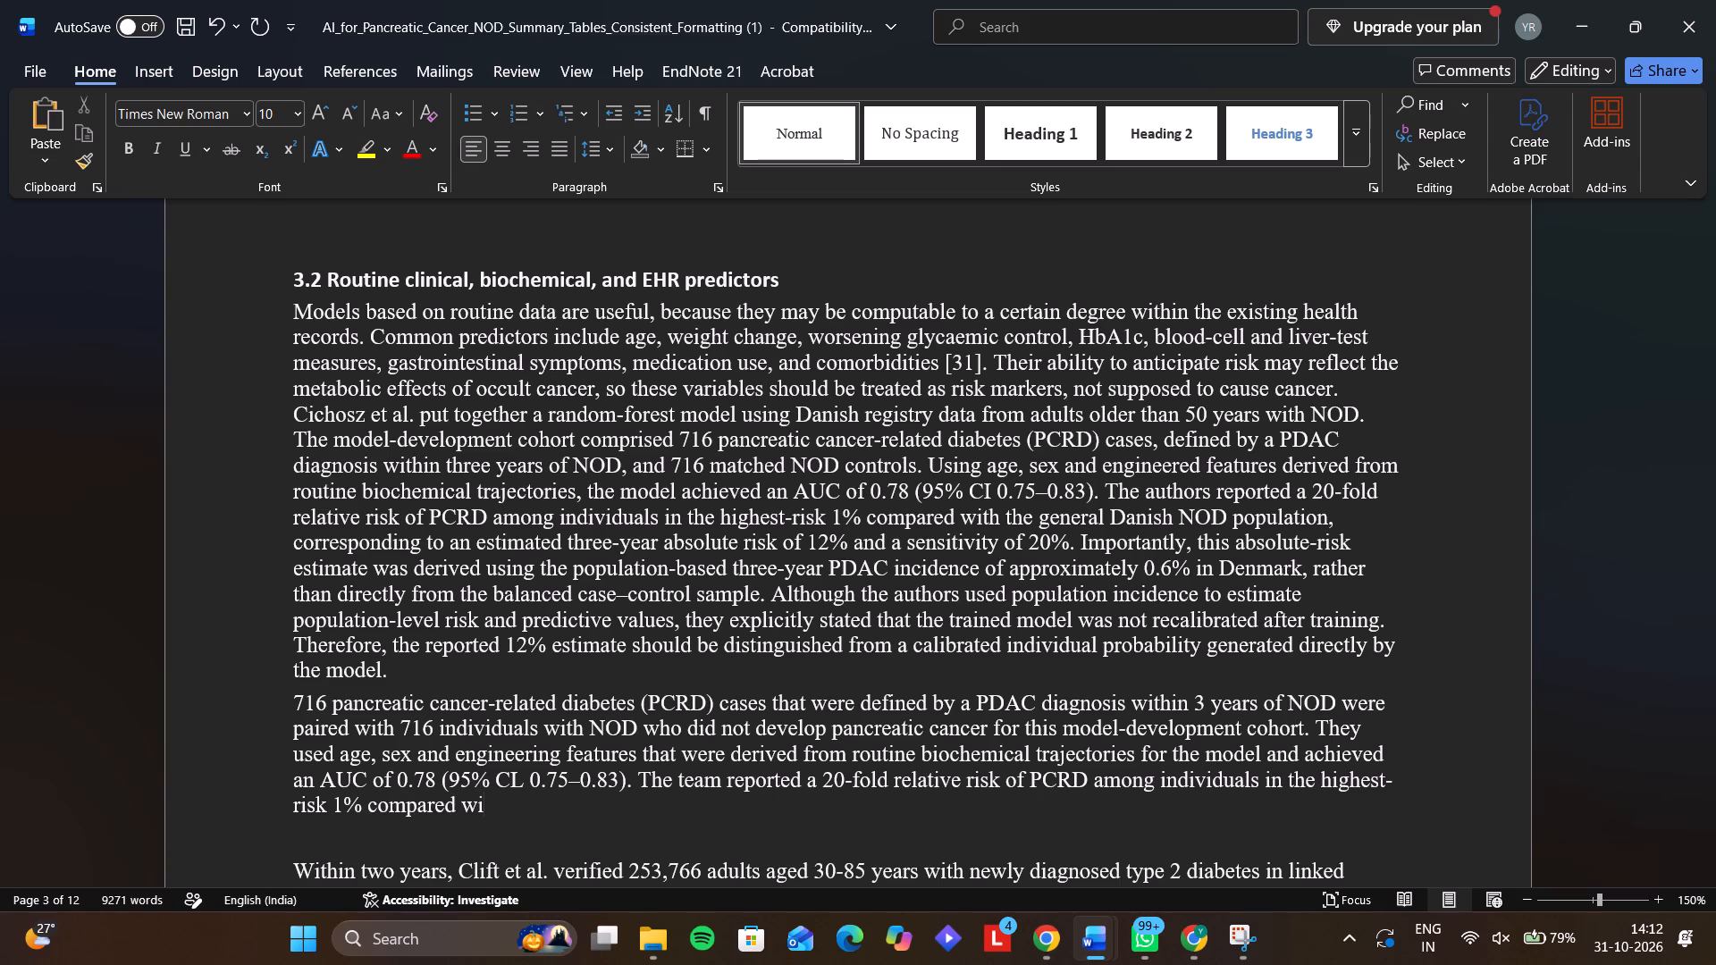
{"action": "type", "text": "th the gen"}
{"action": "key", "text": "BackSpace"}
{"action": "key", "text": "BackSpace"}
{"action": "key", "text": "BackSpace"}
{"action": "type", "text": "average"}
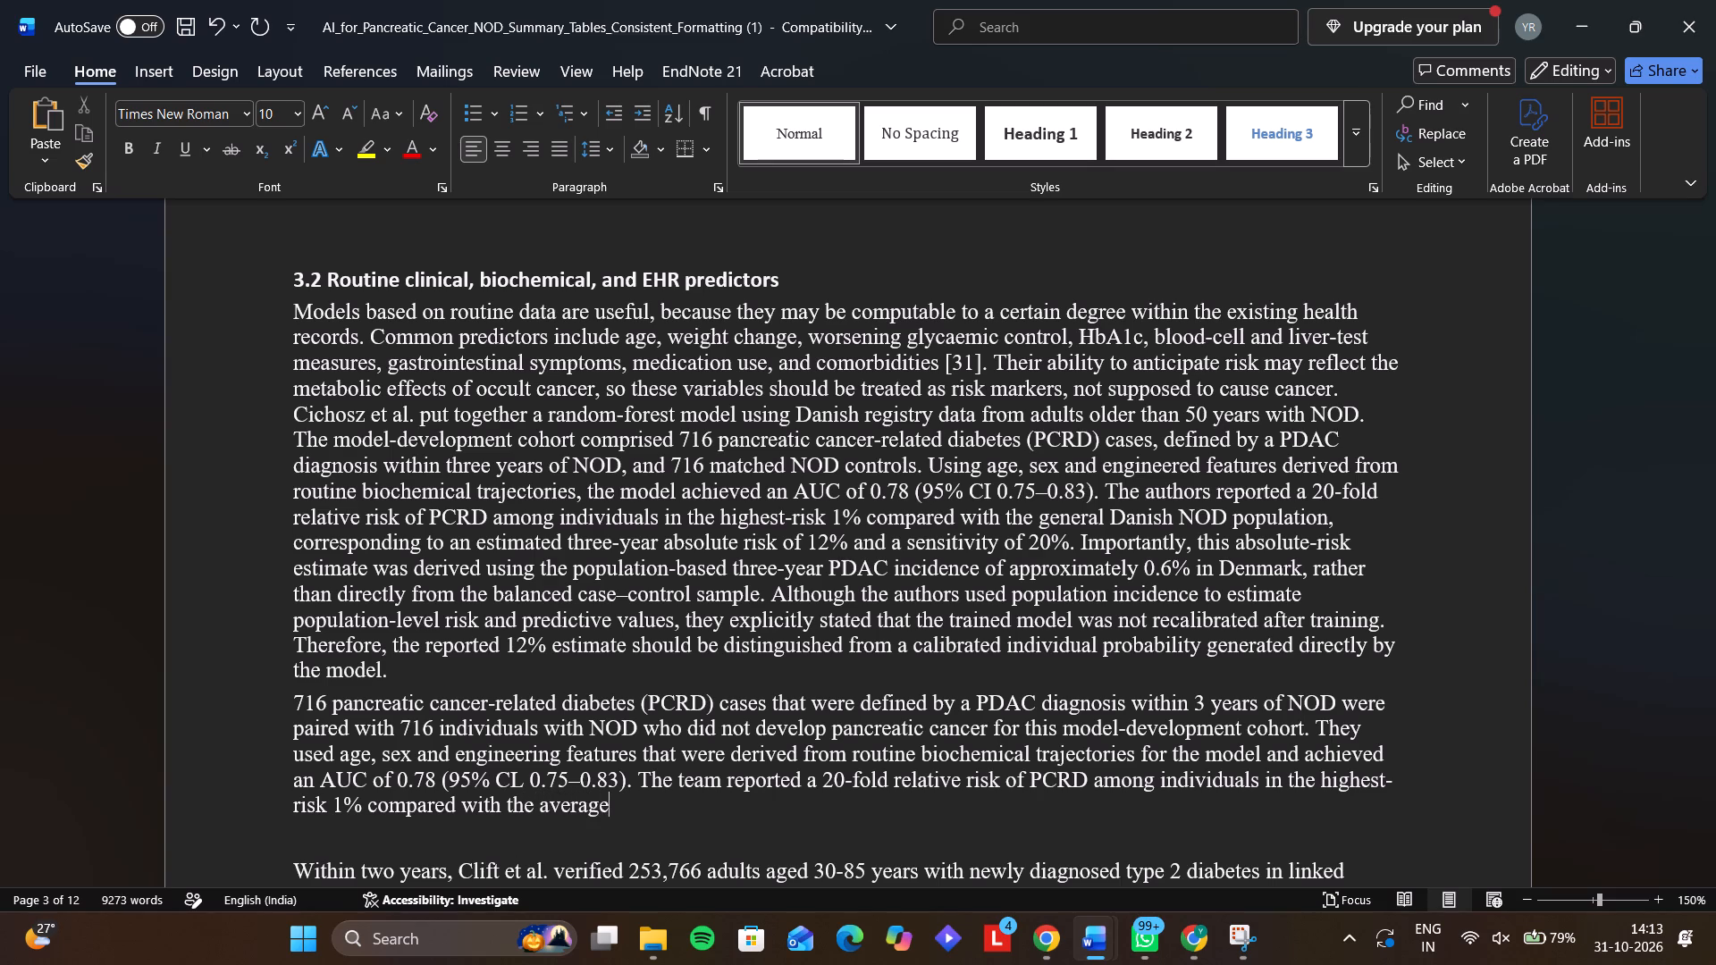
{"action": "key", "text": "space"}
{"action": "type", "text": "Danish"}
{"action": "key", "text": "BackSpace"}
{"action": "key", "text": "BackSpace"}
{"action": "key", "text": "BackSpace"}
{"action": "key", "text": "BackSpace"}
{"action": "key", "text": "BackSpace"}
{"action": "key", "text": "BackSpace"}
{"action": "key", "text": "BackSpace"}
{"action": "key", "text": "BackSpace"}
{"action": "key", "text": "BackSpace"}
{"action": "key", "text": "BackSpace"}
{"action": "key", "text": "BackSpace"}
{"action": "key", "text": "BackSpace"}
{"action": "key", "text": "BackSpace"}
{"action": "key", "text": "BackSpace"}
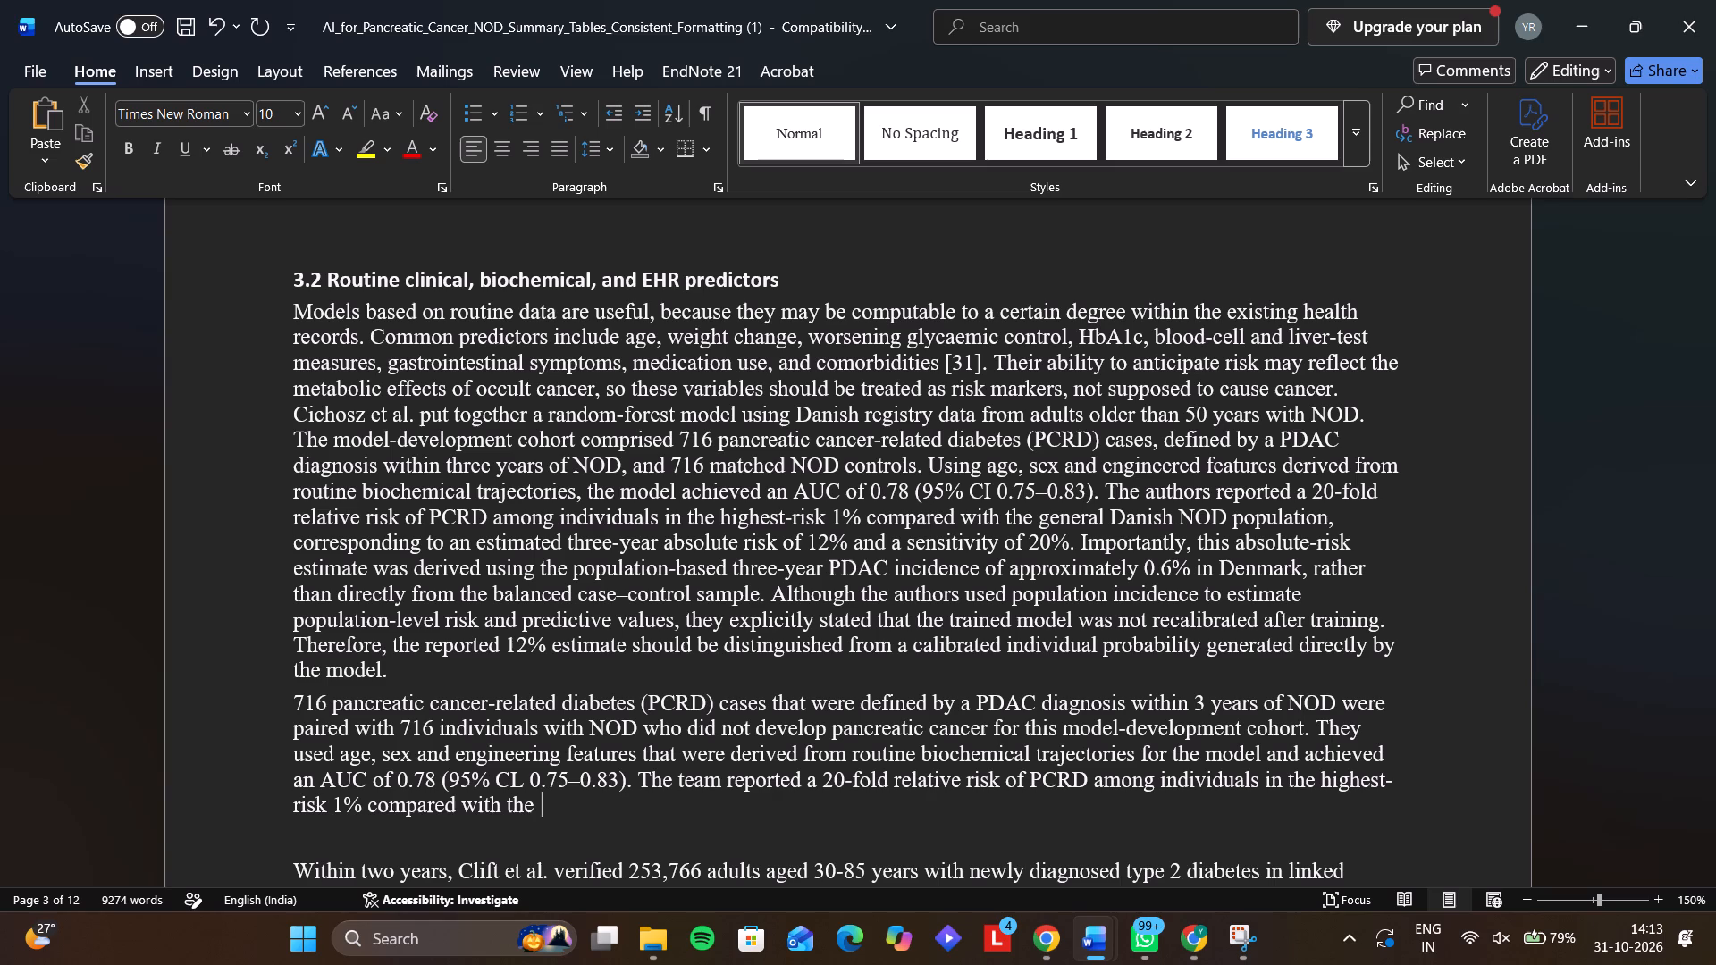
Finish the reworded relative-risk sentence with "general Danish NOD population" and a full stop.
{"action": "type", "text": "genera;"}
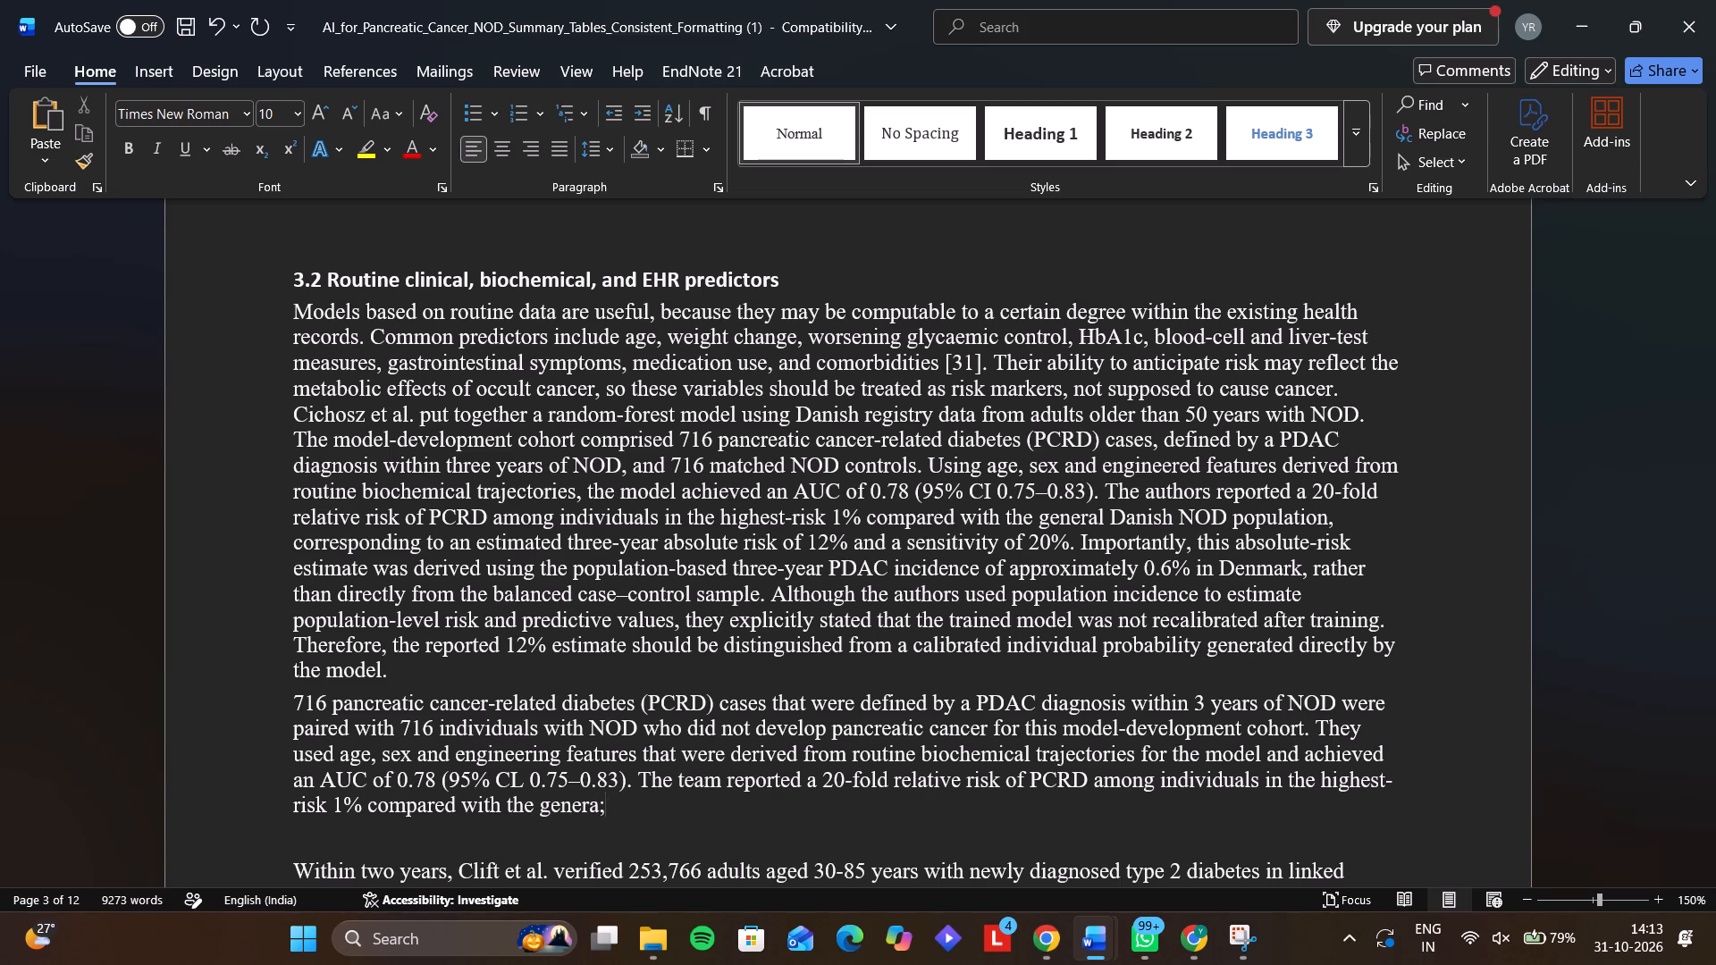
{"action": "key", "text": "BackSpace"}
{"action": "type", "text": "l"}
{"action": "key", "text": "space"}
{"action": "type", "text": "Danish NOd"}
{"action": "key", "text": "shift+BackSpace"}
{"action": "type", "text": "D population"}
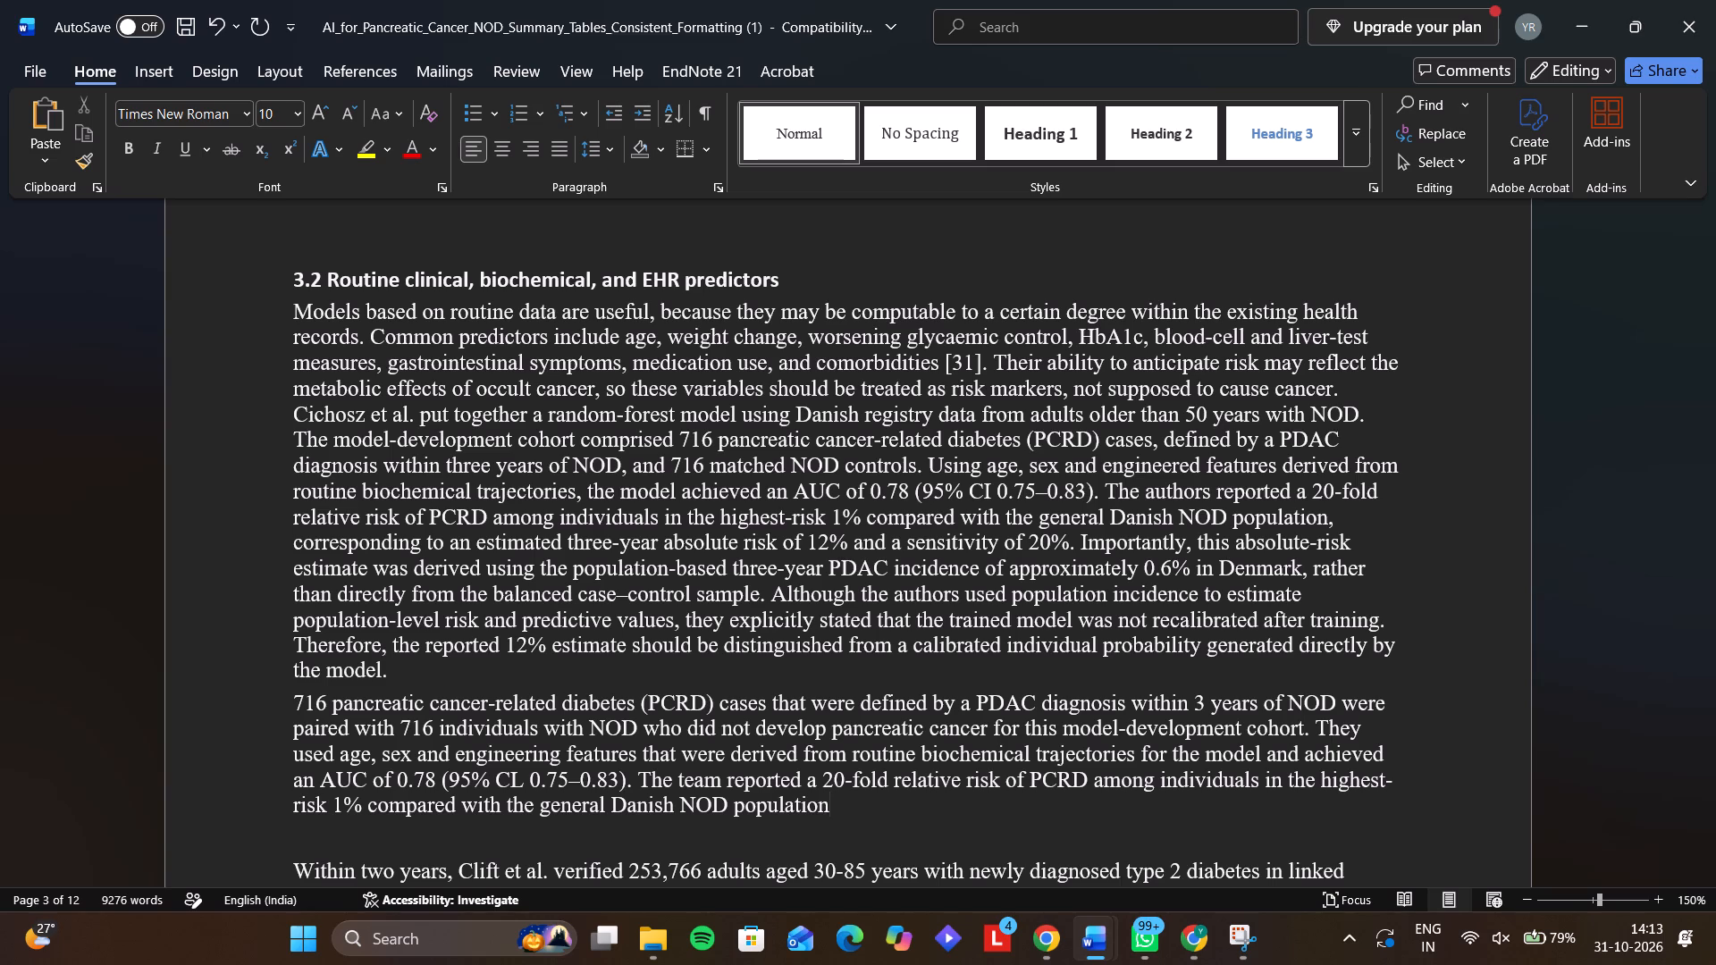
{"action": "key", "text": "period"}
{"action": "key", "text": "space"}
Submit the original sentence on 20-fold relative risk, 12% absolute risk and 20% sensitivity to Google's AI search in Chrome and read the explanation.
{"action": "left_click_drag", "start_coordinate": [1109, 484], "coordinate": [1124, 504]}
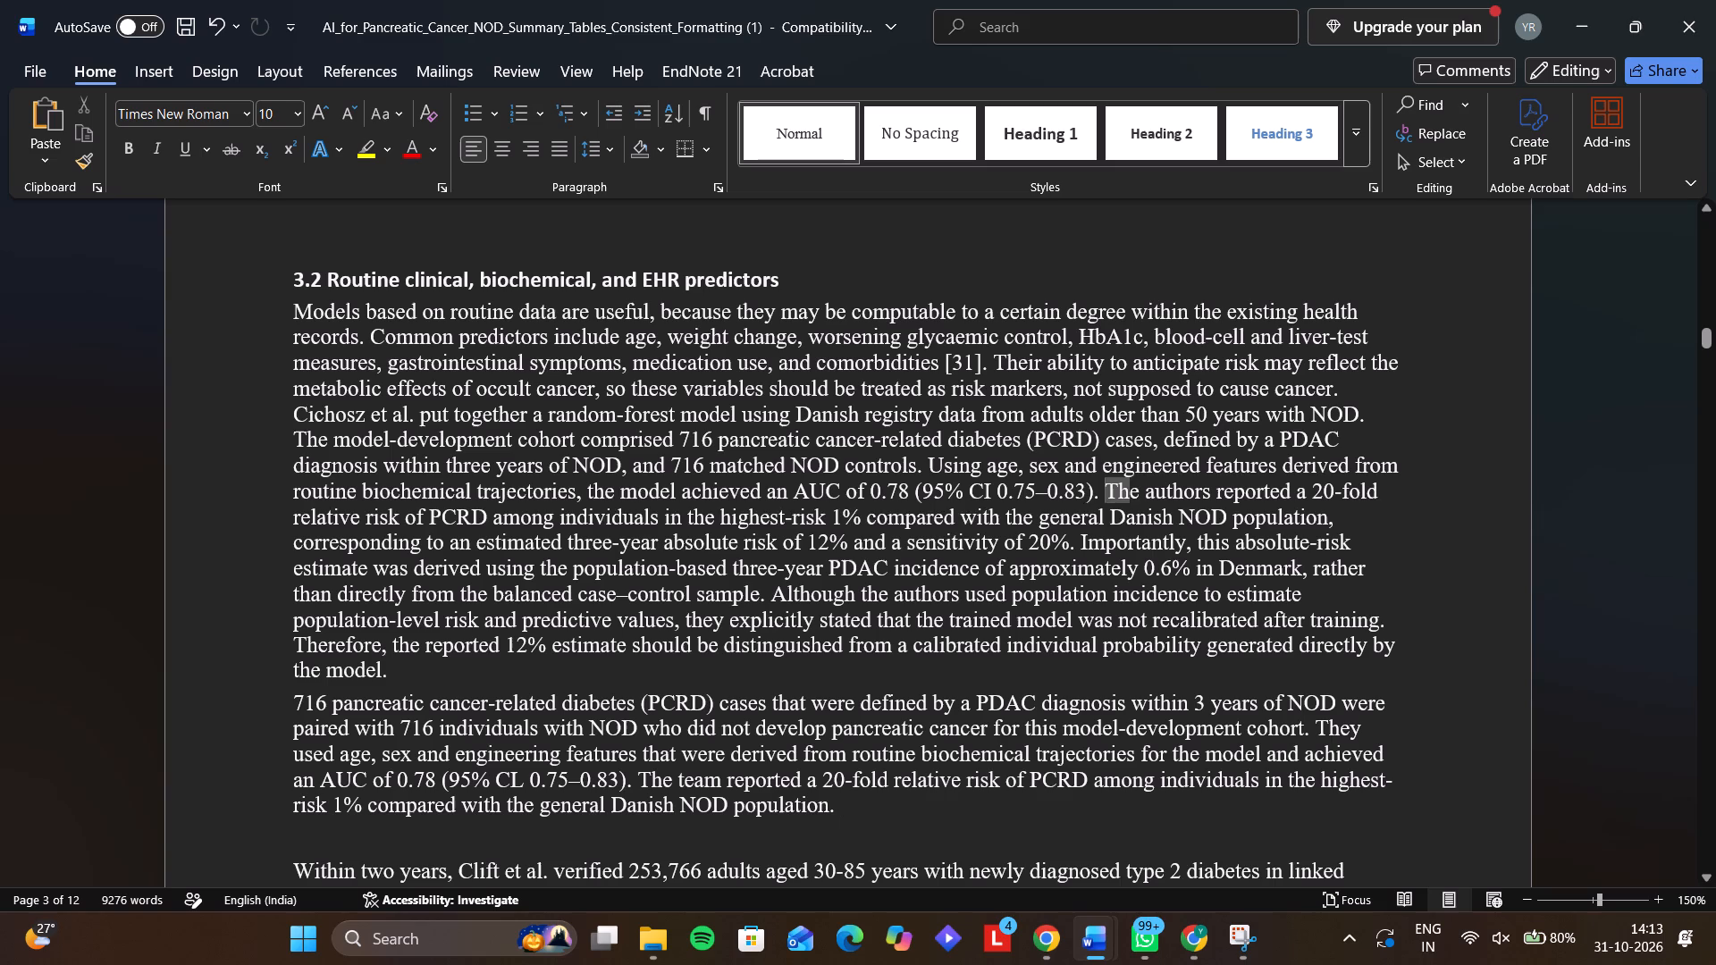
{"action": "left_click_drag", "start_coordinate": [1124, 504], "coordinate": [1069, 544]}
{"action": "key", "text": "ctrl+c"}
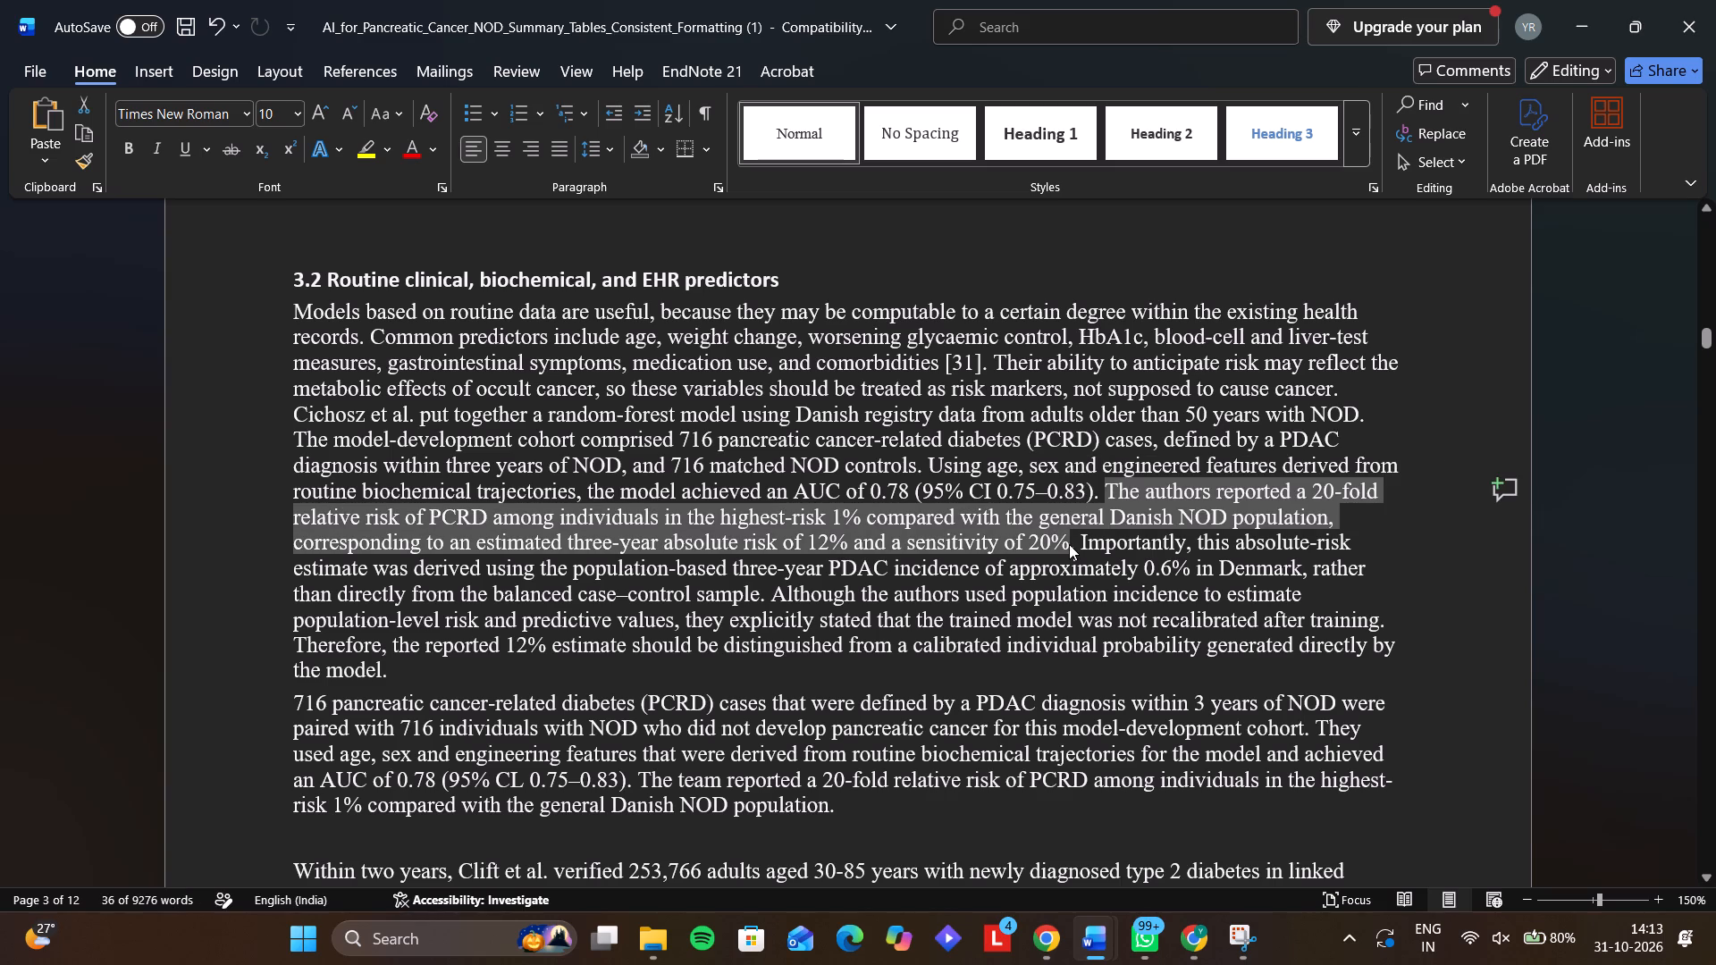
{"action": "key", "text": "ctrl+c"}
{"action": "left_click", "coordinate": [1065, 941]}
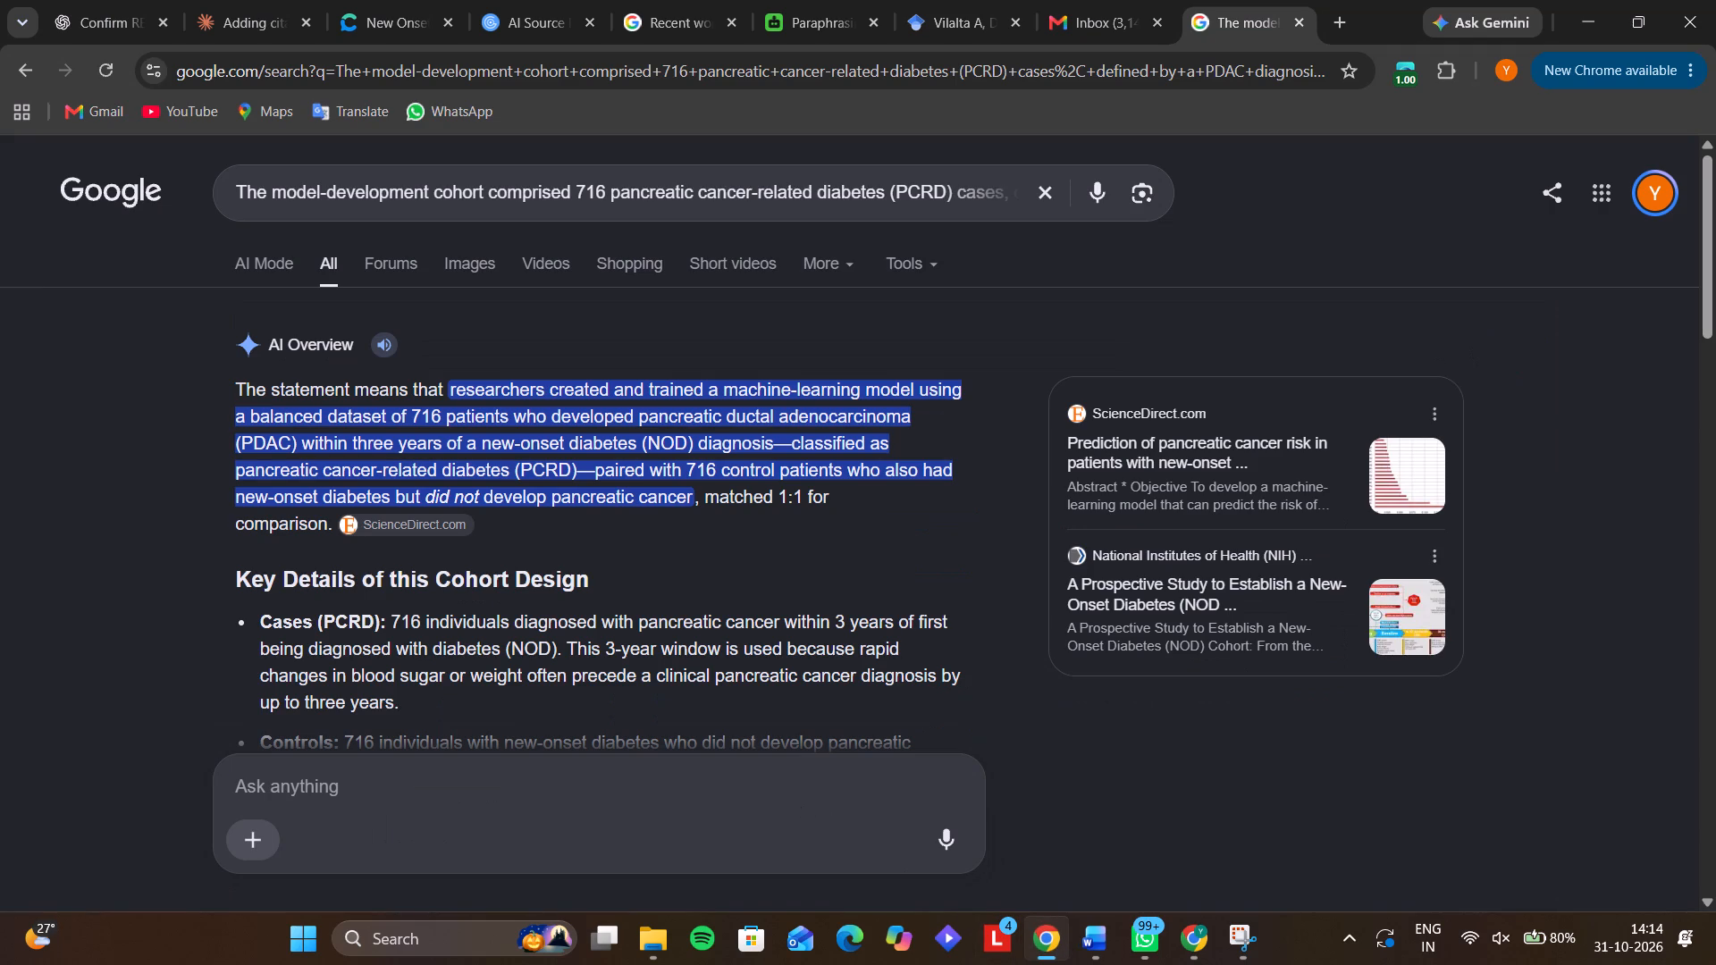
{"action": "left_click", "coordinate": [795, 797]}
{"action": "key", "text": "ctrl+v"}
{"action": "key", "text": "Return"}
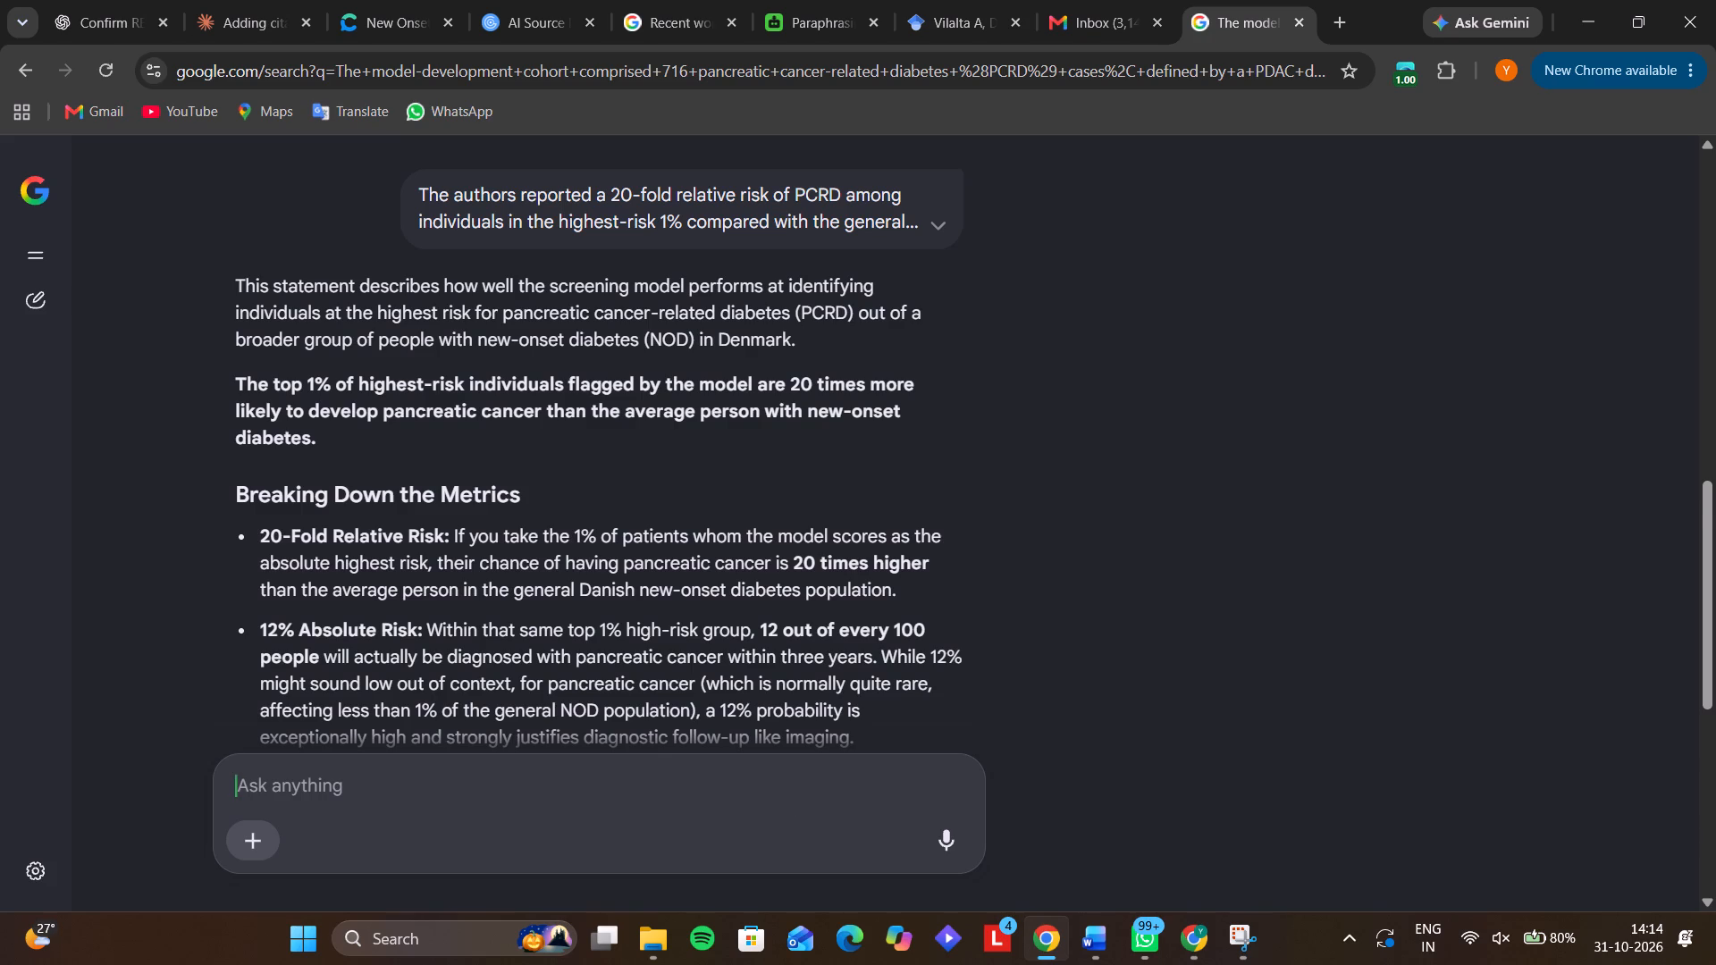
{"action": "scroll", "coordinate": [859, 597], "scroll_direction": "down", "scroll_amount": 5}
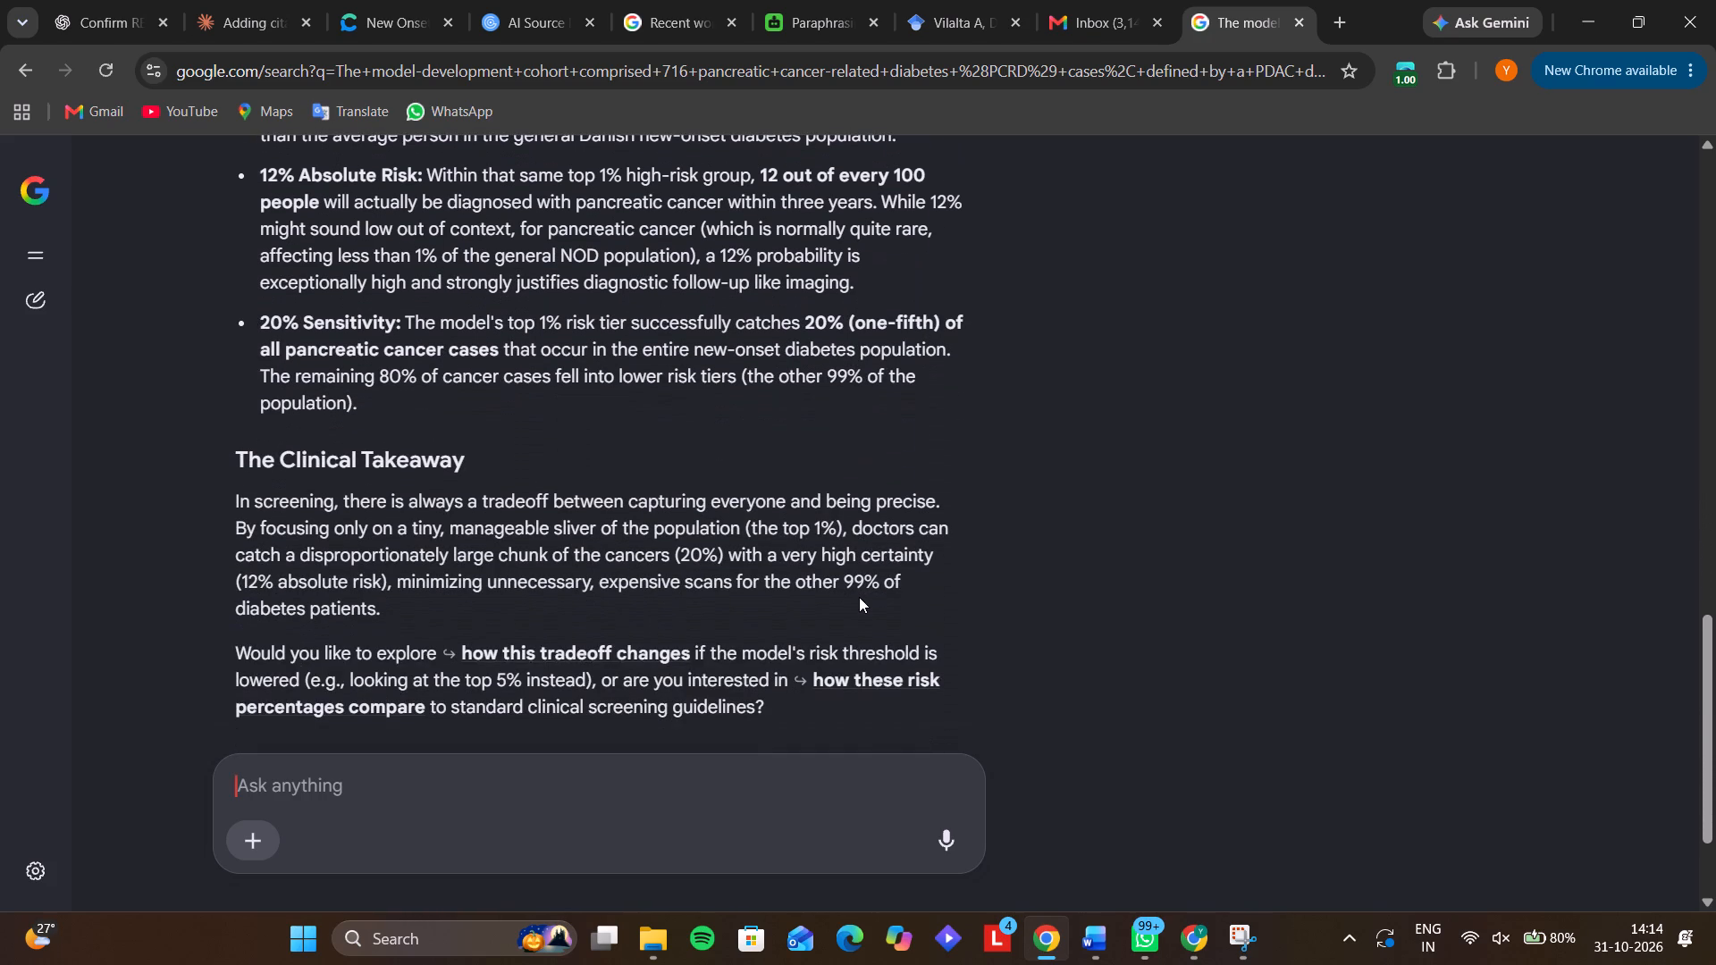
{"action": "scroll", "coordinate": [859, 597], "scroll_direction": "down", "scroll_amount": 2}
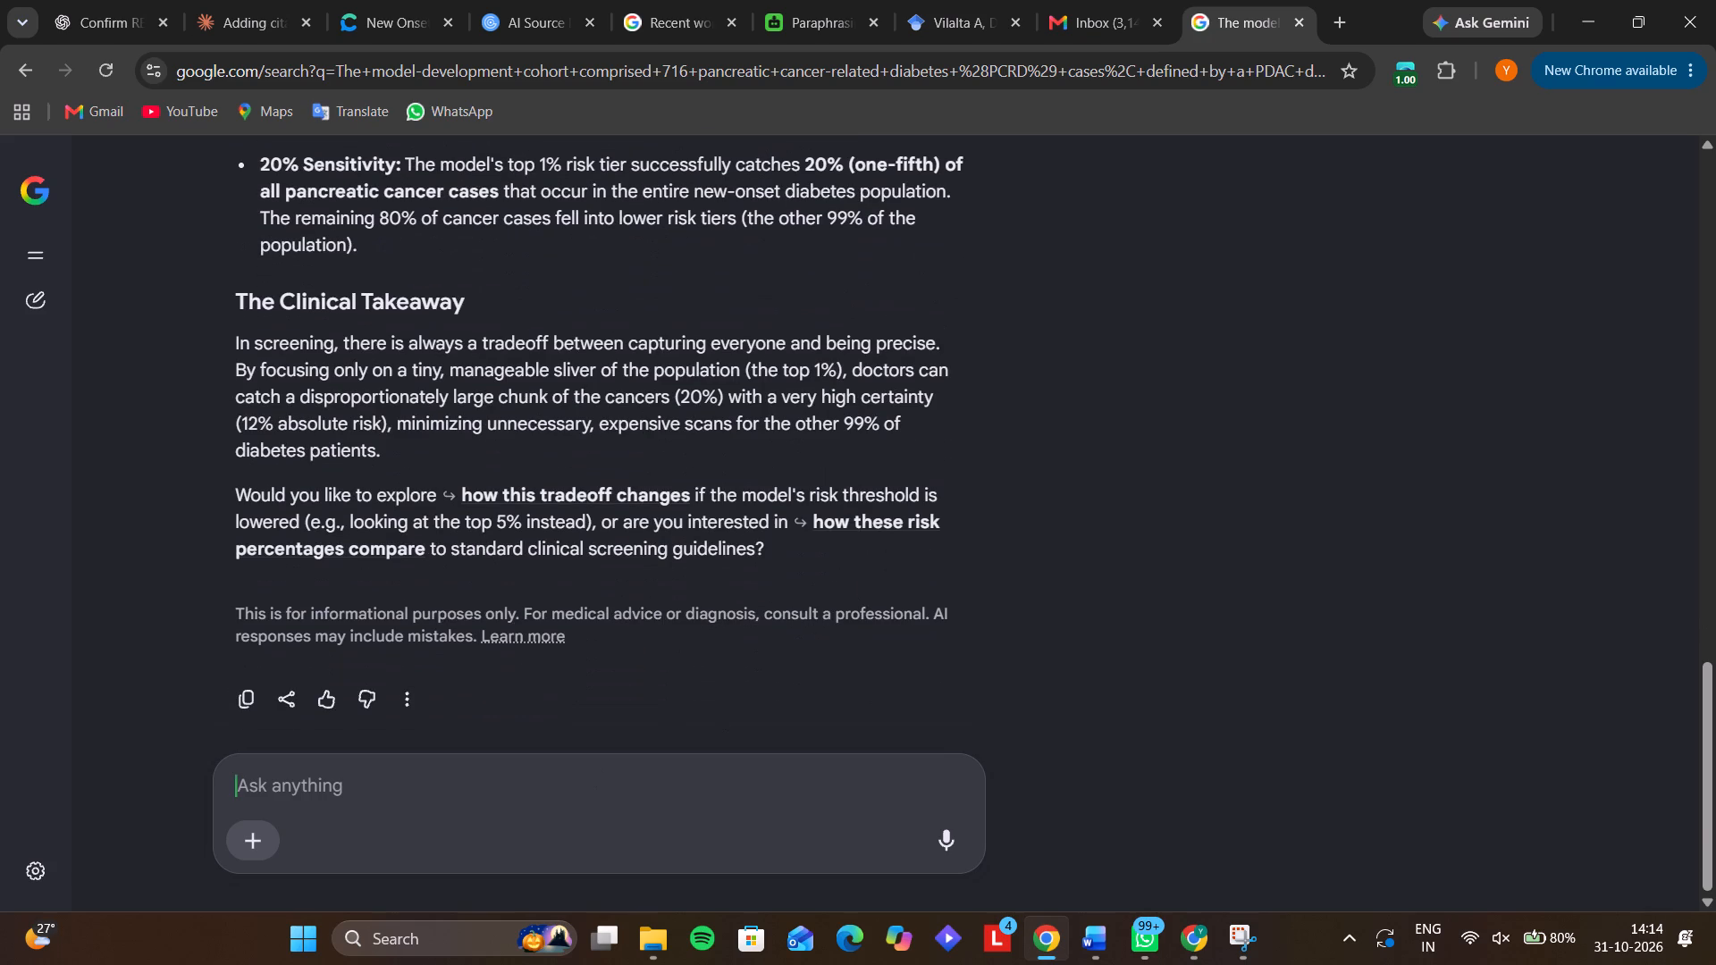
Ask the Google AI chat to "break down the sentence and explain".
{"action": "type", "text": "break donw"}
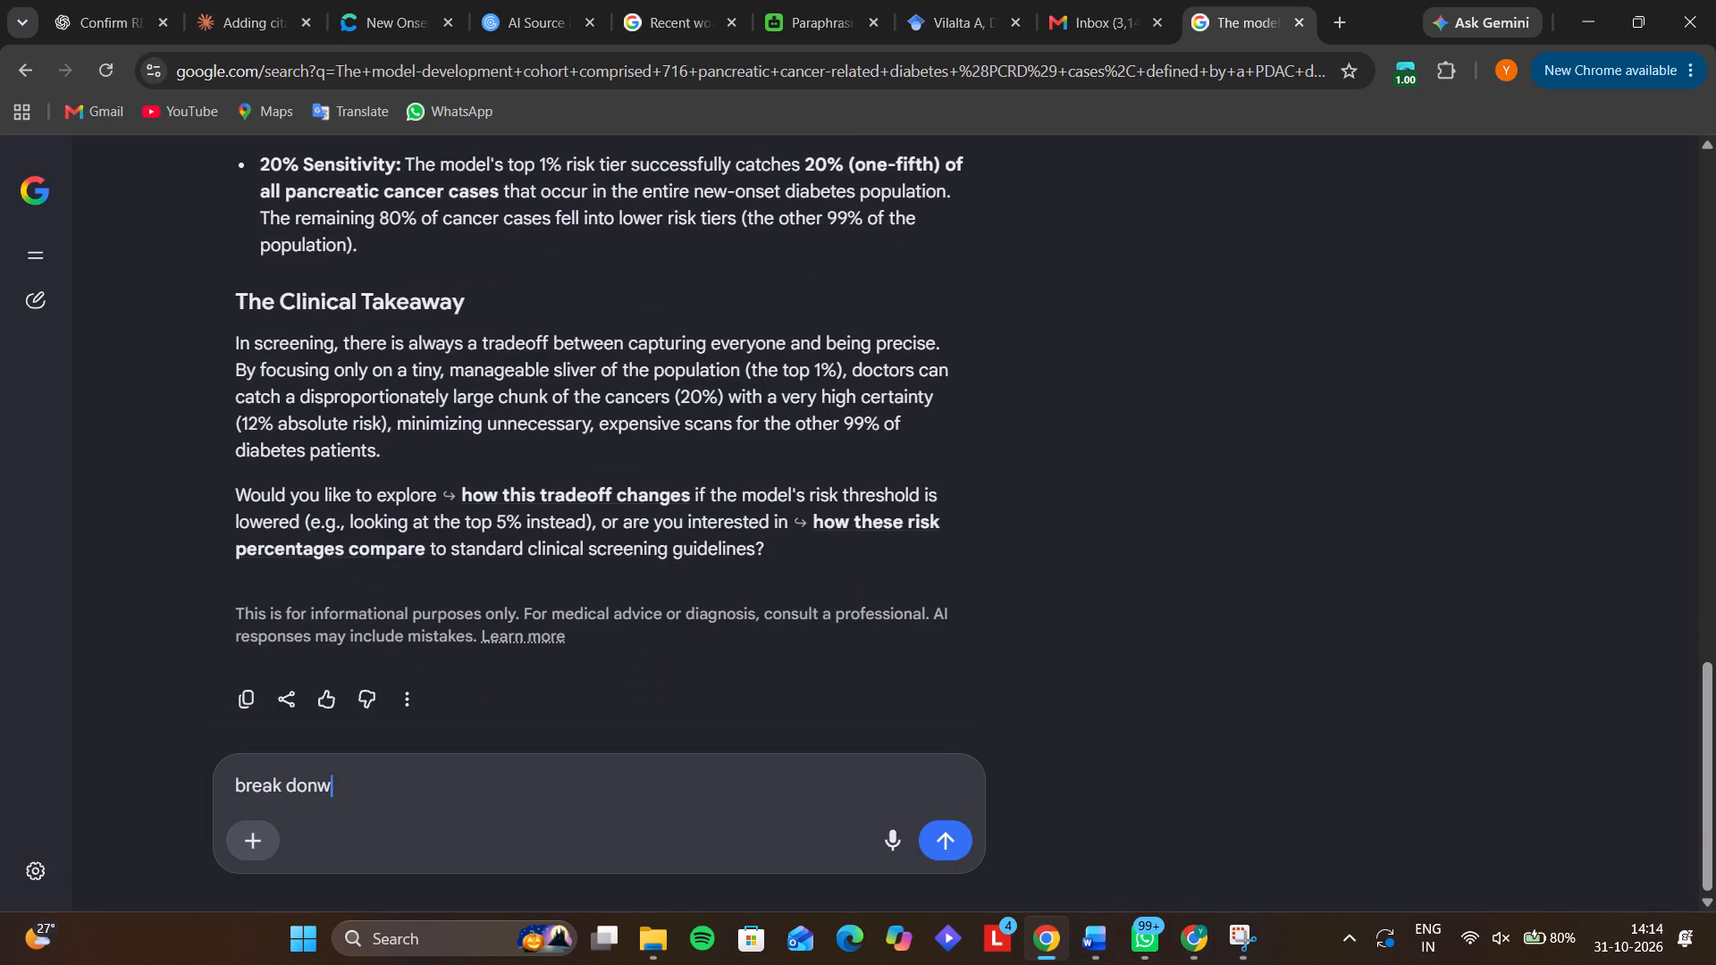
{"action": "key", "text": "BackSpace"}
{"action": "key", "text": "BackSpace"}
{"action": "type", "text": "wn h"}
{"action": "key", "text": "BackSpace"}
{"action": "type", "text": "the snee"}
{"action": "key", "text": "BackSpace"}
{"action": "key", "text": "BackSpace"}
{"action": "key", "text": "e"}
{"action": "key", "text": "BackSpace"}
{"action": "key", "text": "BackSpace"}
{"action": "type", "text": "entence and explaon"}
{"action": "key", "text": "BackSpace"}
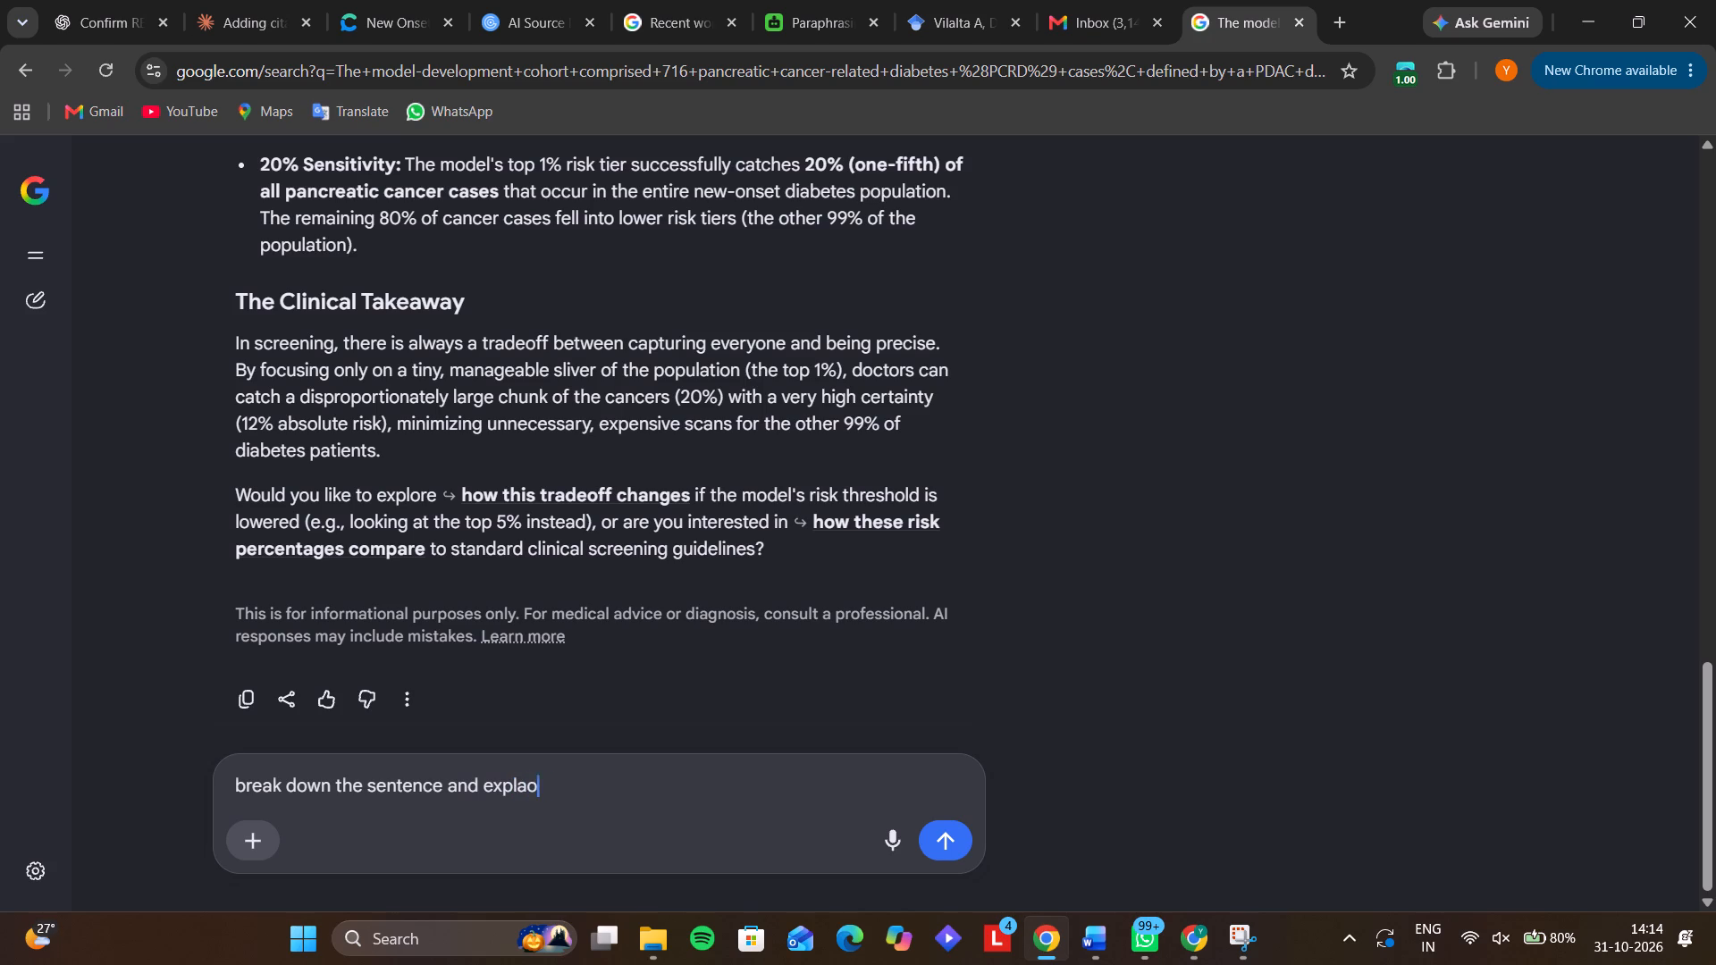
{"action": "key", "text": "BackSpace"}
{"action": "key", "text": "BackSpace"}
{"action": "type", "text": "ain"}
{"action": "key", "text": "Return"}
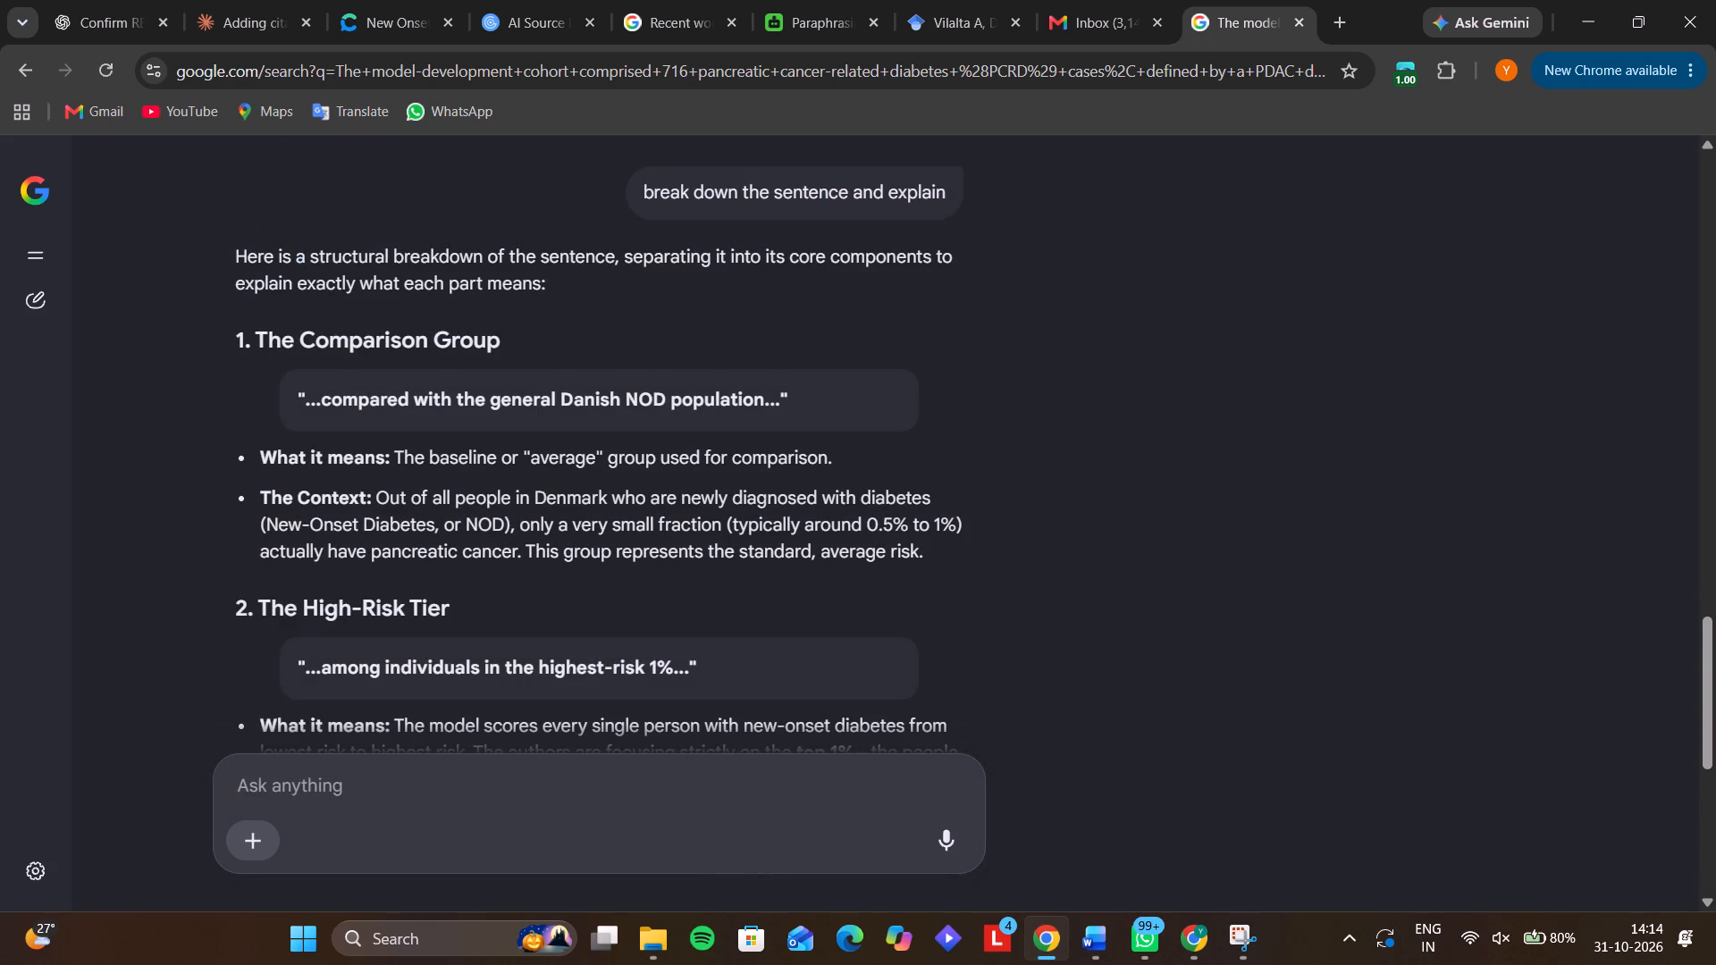
Read the AI breakdown of the comparison group, high-risk tier, relative risk, absolute risk and sensitivity.
{"action": "scroll", "coordinate": [575, 775], "scroll_direction": "down", "scroll_amount": 6}
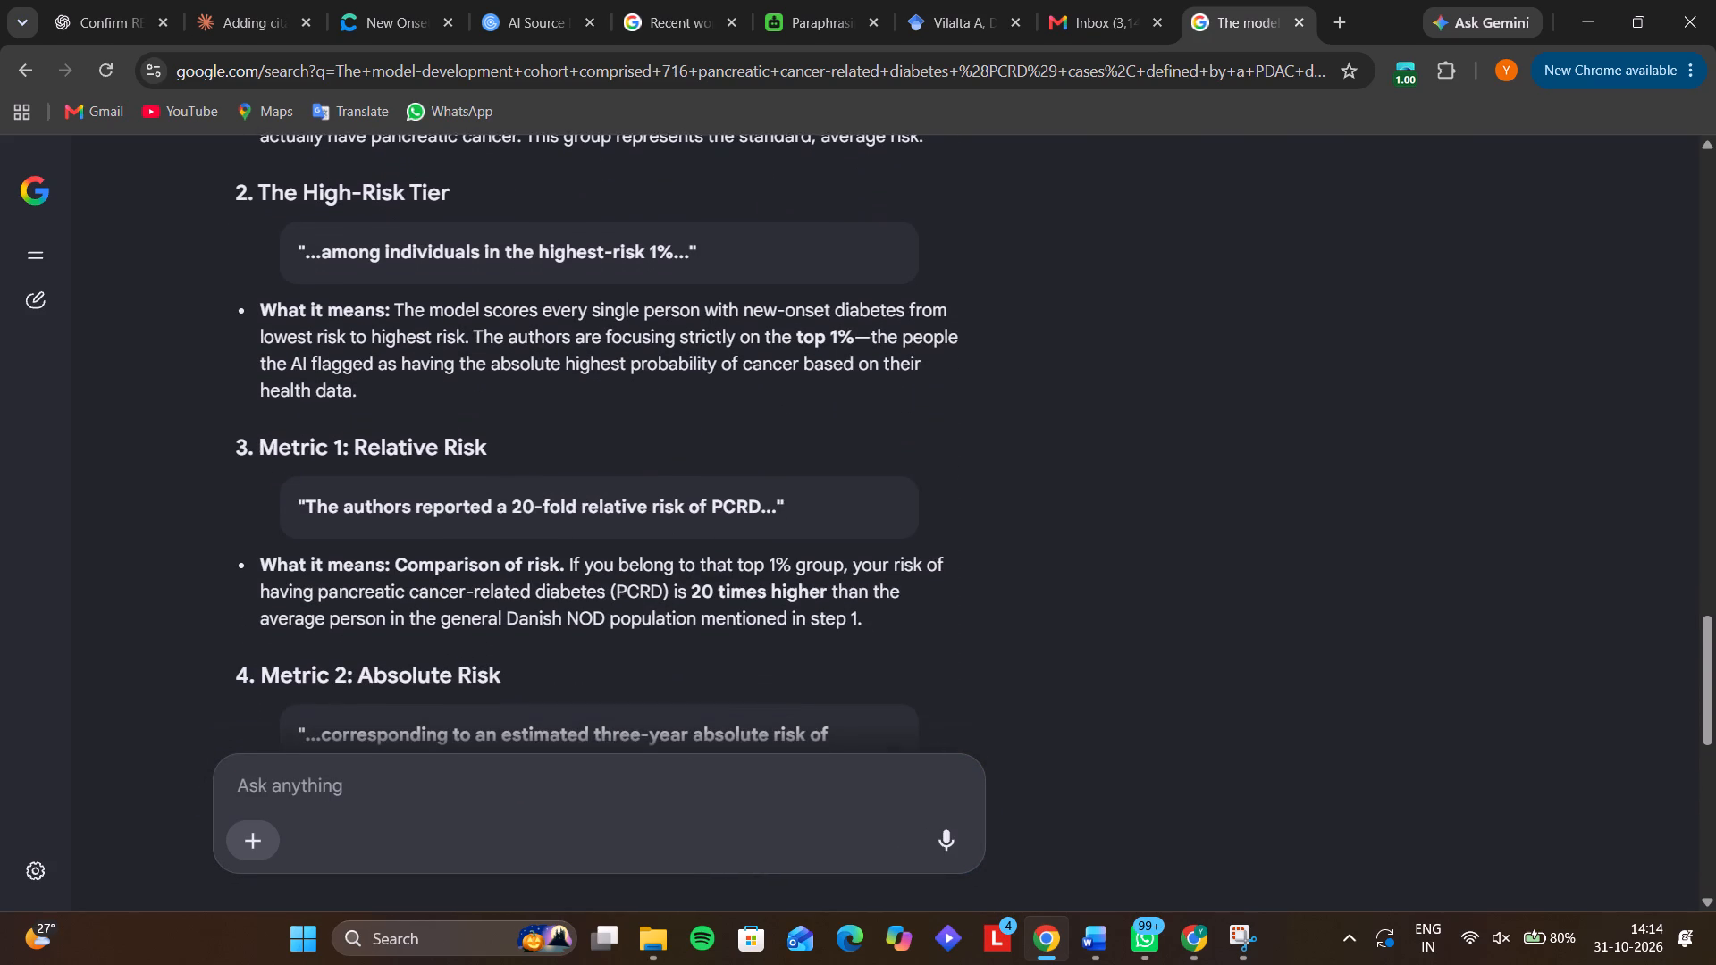
{"action": "scroll", "coordinate": [575, 775], "scroll_direction": "down", "scroll_amount": 2}
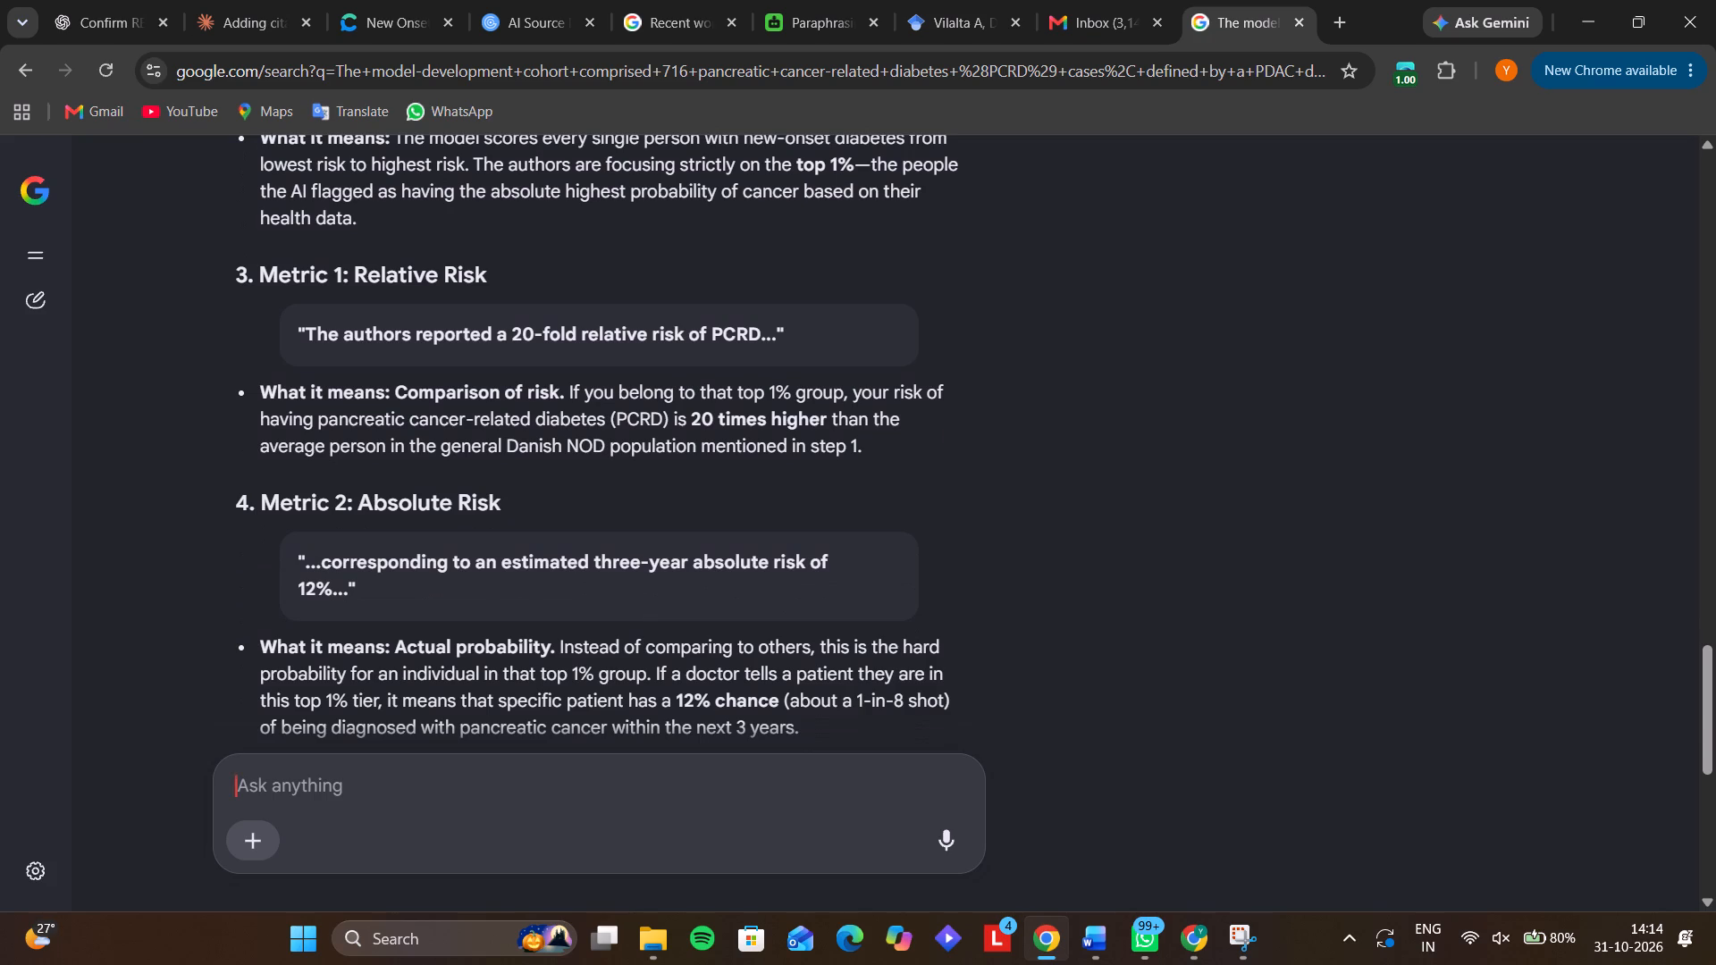
{"action": "scroll", "coordinate": [575, 775], "scroll_direction": "down", "scroll_amount": 1}
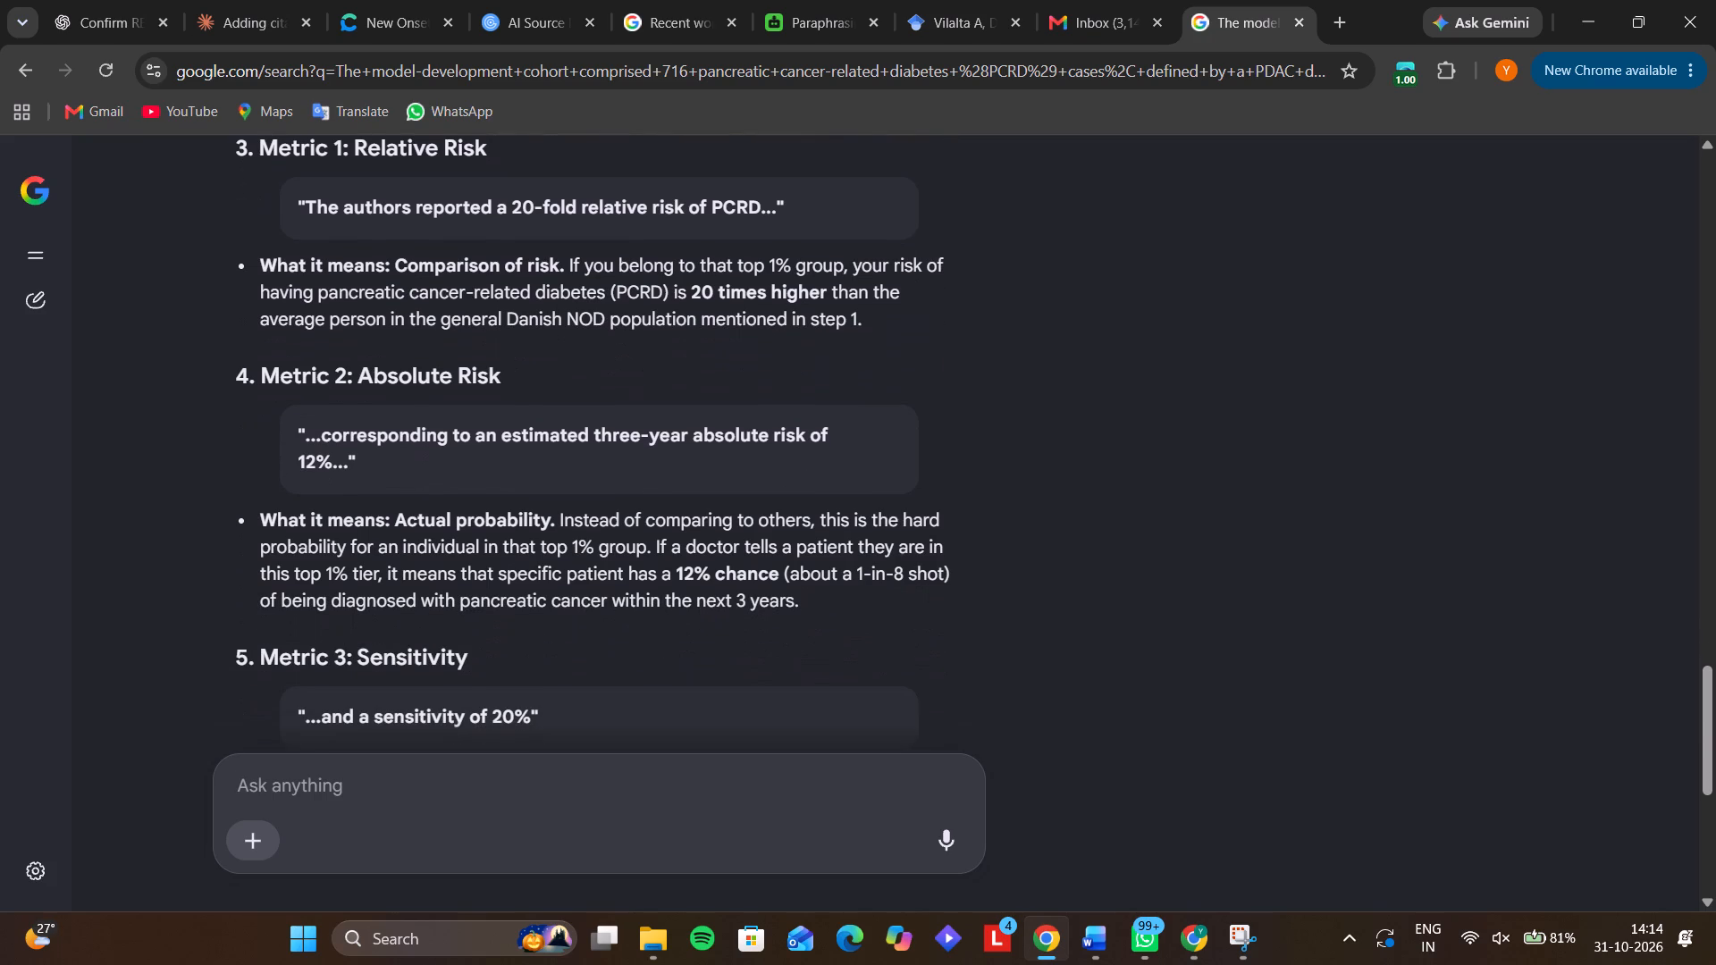
{"action": "scroll", "coordinate": [575, 775], "scroll_direction": "down", "scroll_amount": 3}
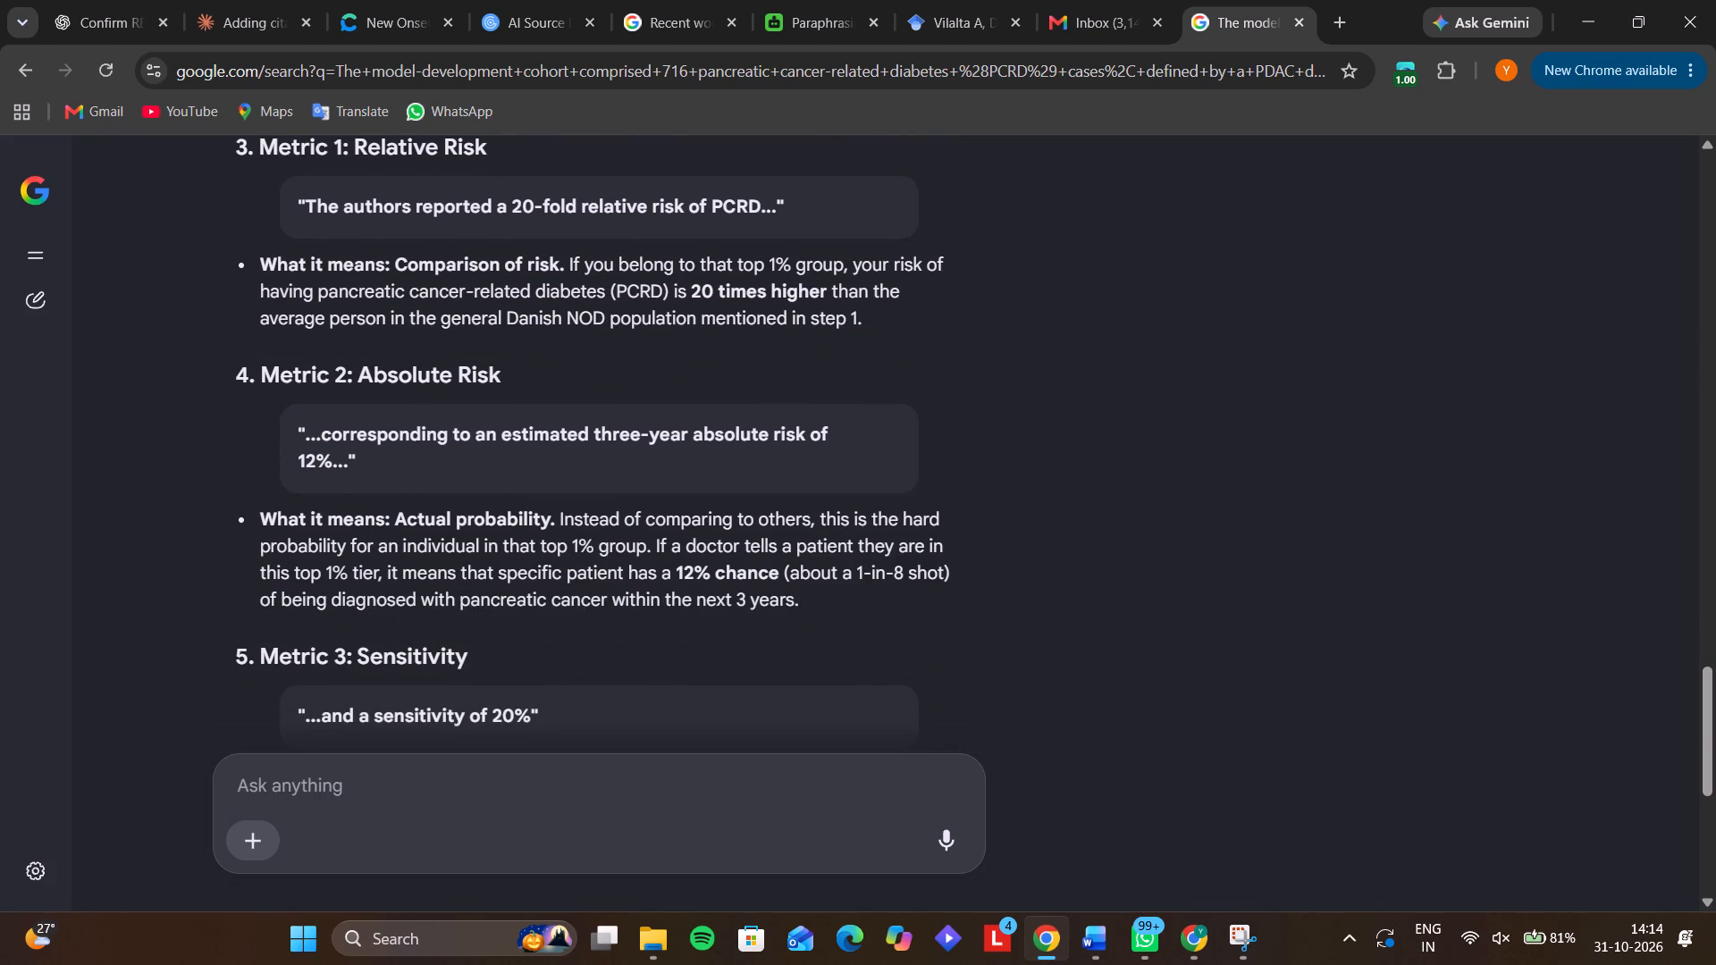
{"action": "scroll", "coordinate": [575, 775], "scroll_direction": "down", "scroll_amount": 6}
Switch back to the Word manuscript and resume the reworded passage after "general Danish NOD population.".
{"action": "left_click", "coordinate": [1581, 15]}
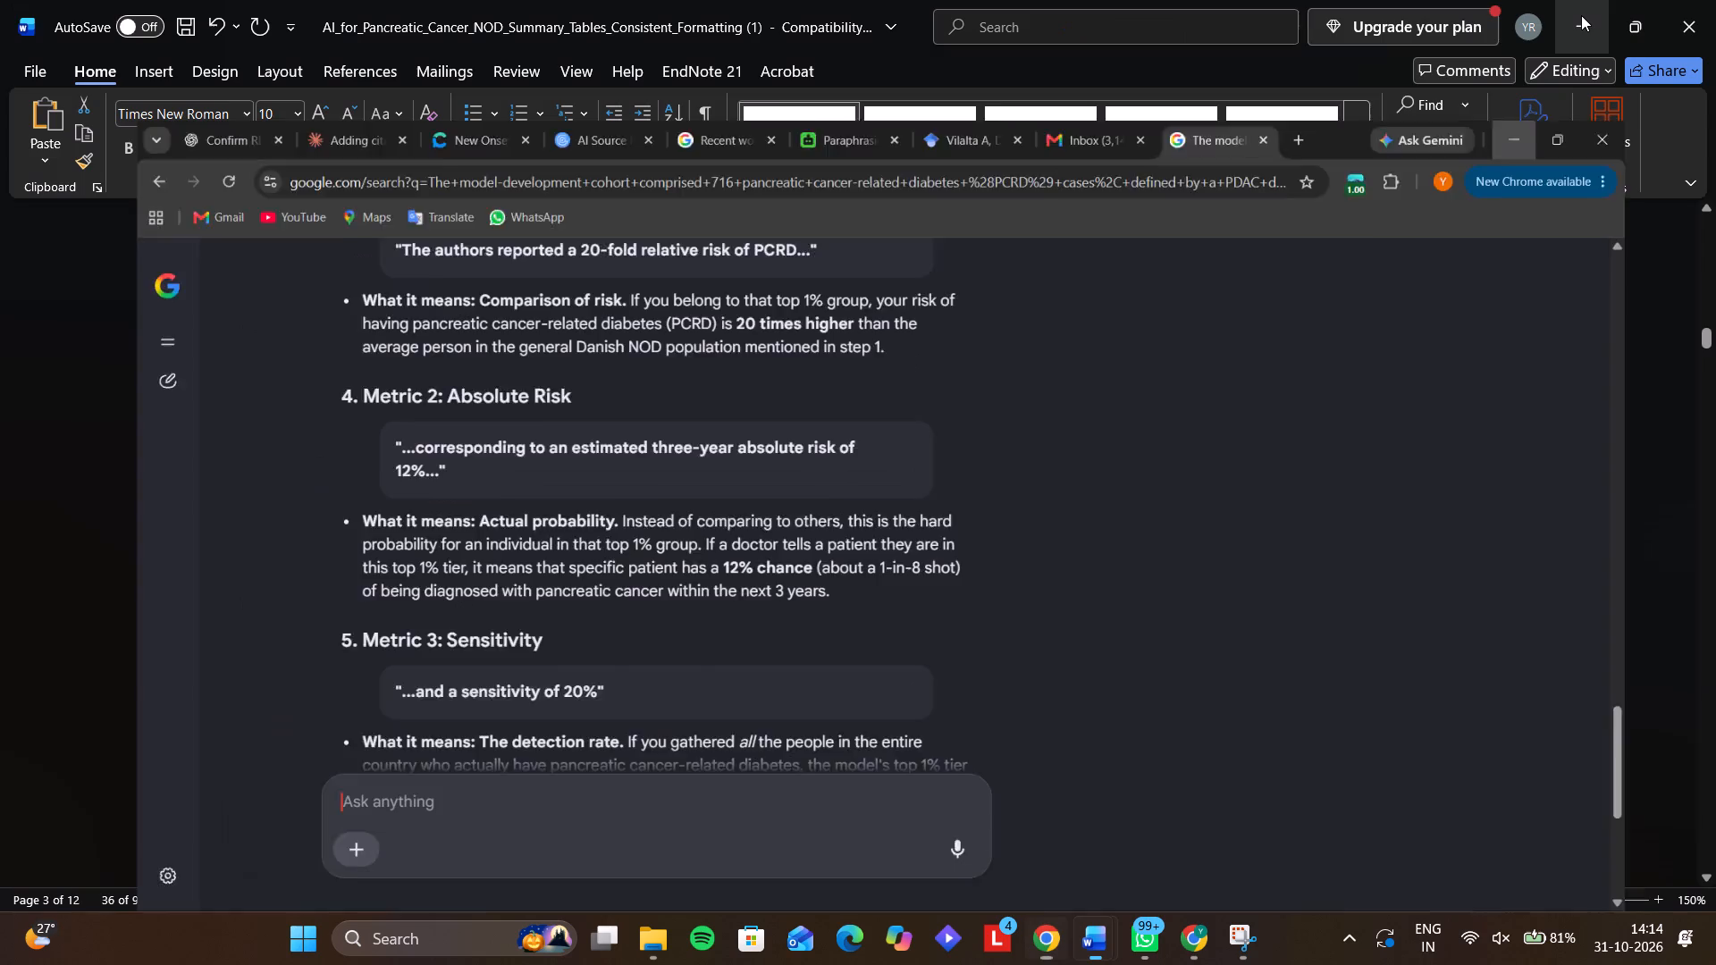
{"action": "left_click", "coordinate": [854, 810]}
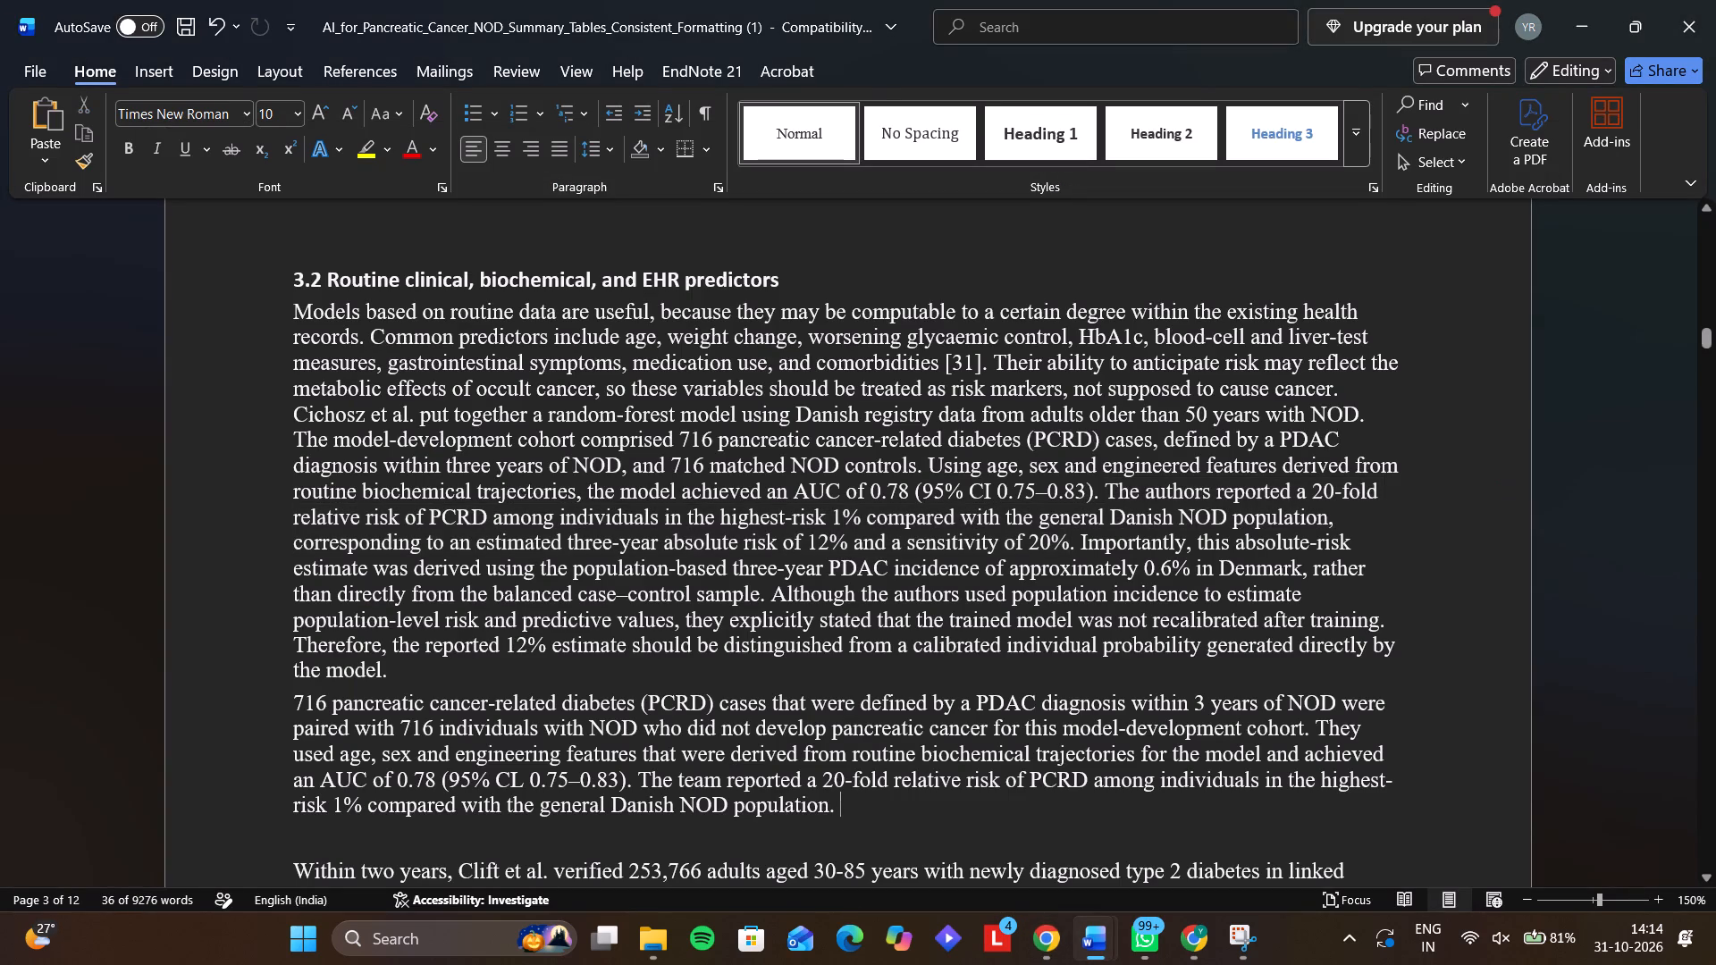
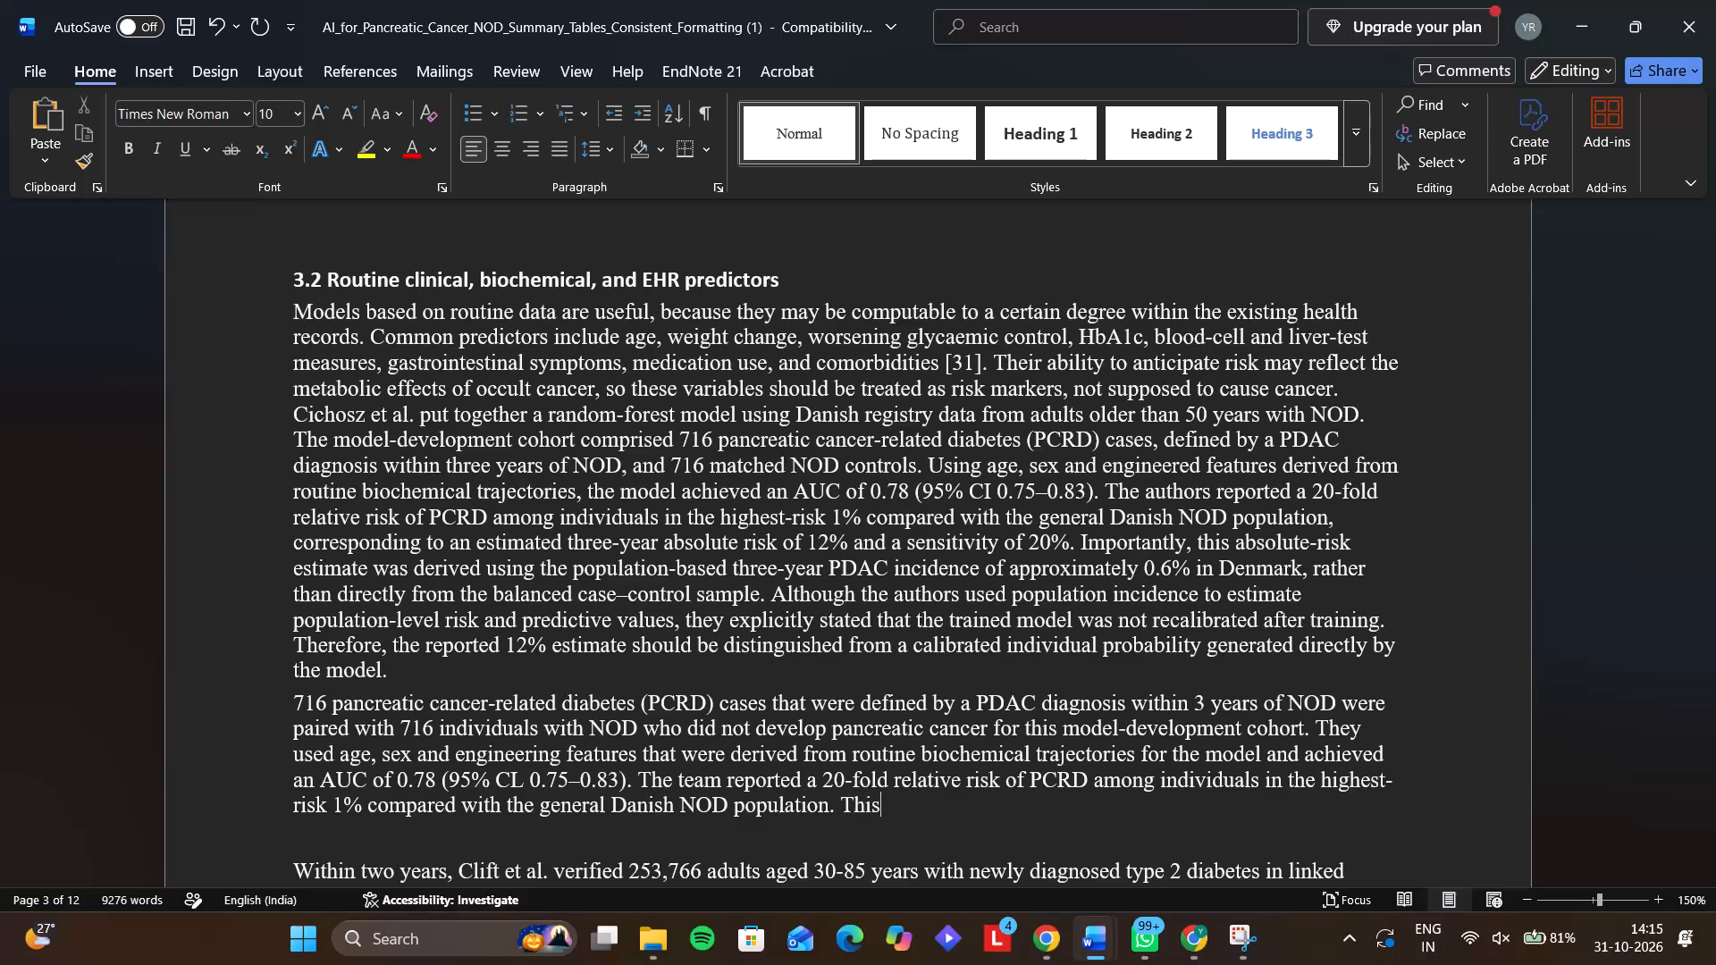
Continue the reworded sentence after "This" with "was an estimated risk".
{"action": "type", "text": "was an ex"}
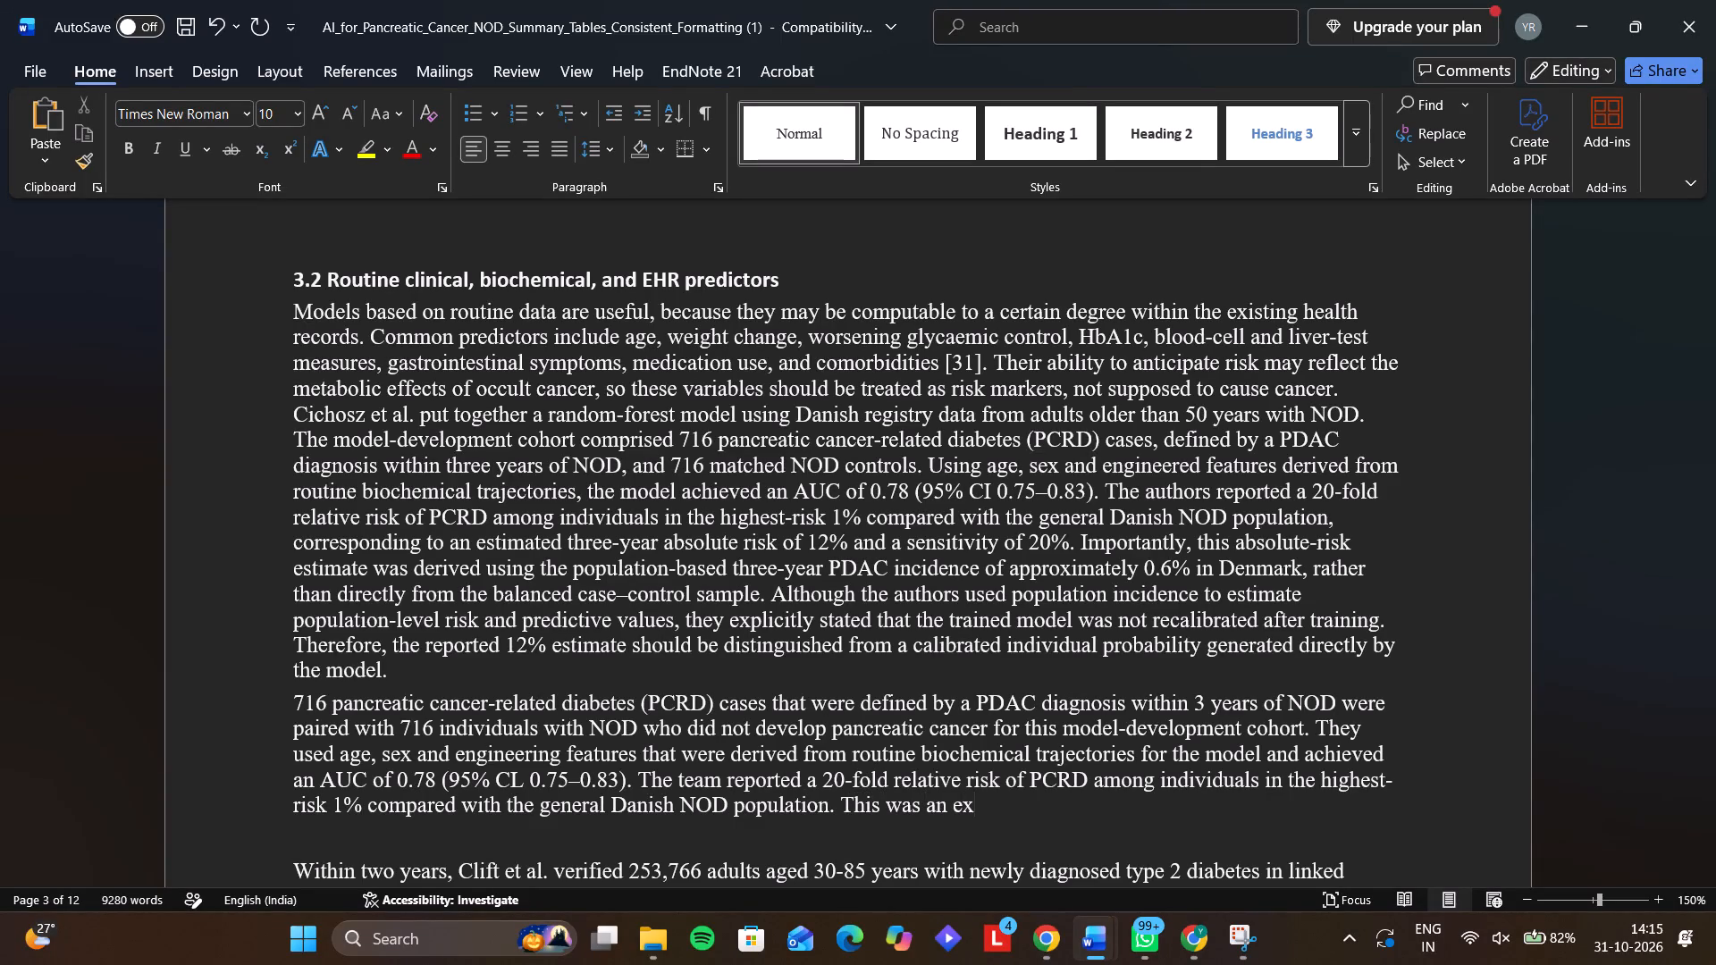
{"action": "key", "text": "BackSpace"}
{"action": "type", "text": "stimated risk"}
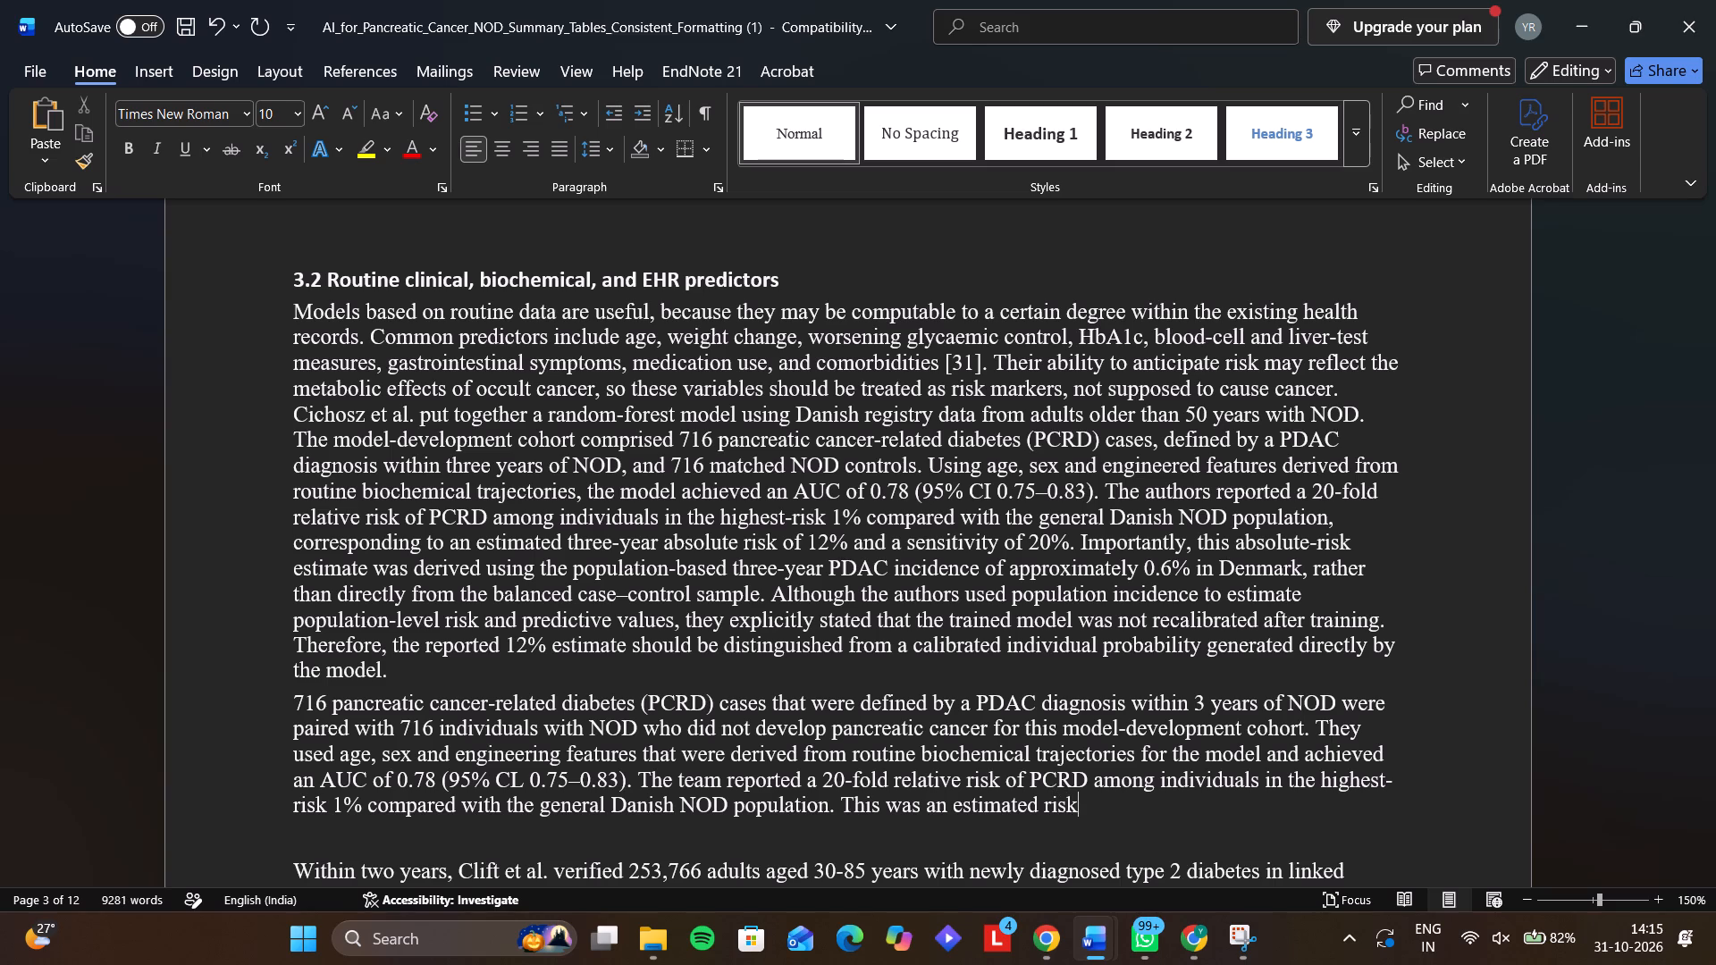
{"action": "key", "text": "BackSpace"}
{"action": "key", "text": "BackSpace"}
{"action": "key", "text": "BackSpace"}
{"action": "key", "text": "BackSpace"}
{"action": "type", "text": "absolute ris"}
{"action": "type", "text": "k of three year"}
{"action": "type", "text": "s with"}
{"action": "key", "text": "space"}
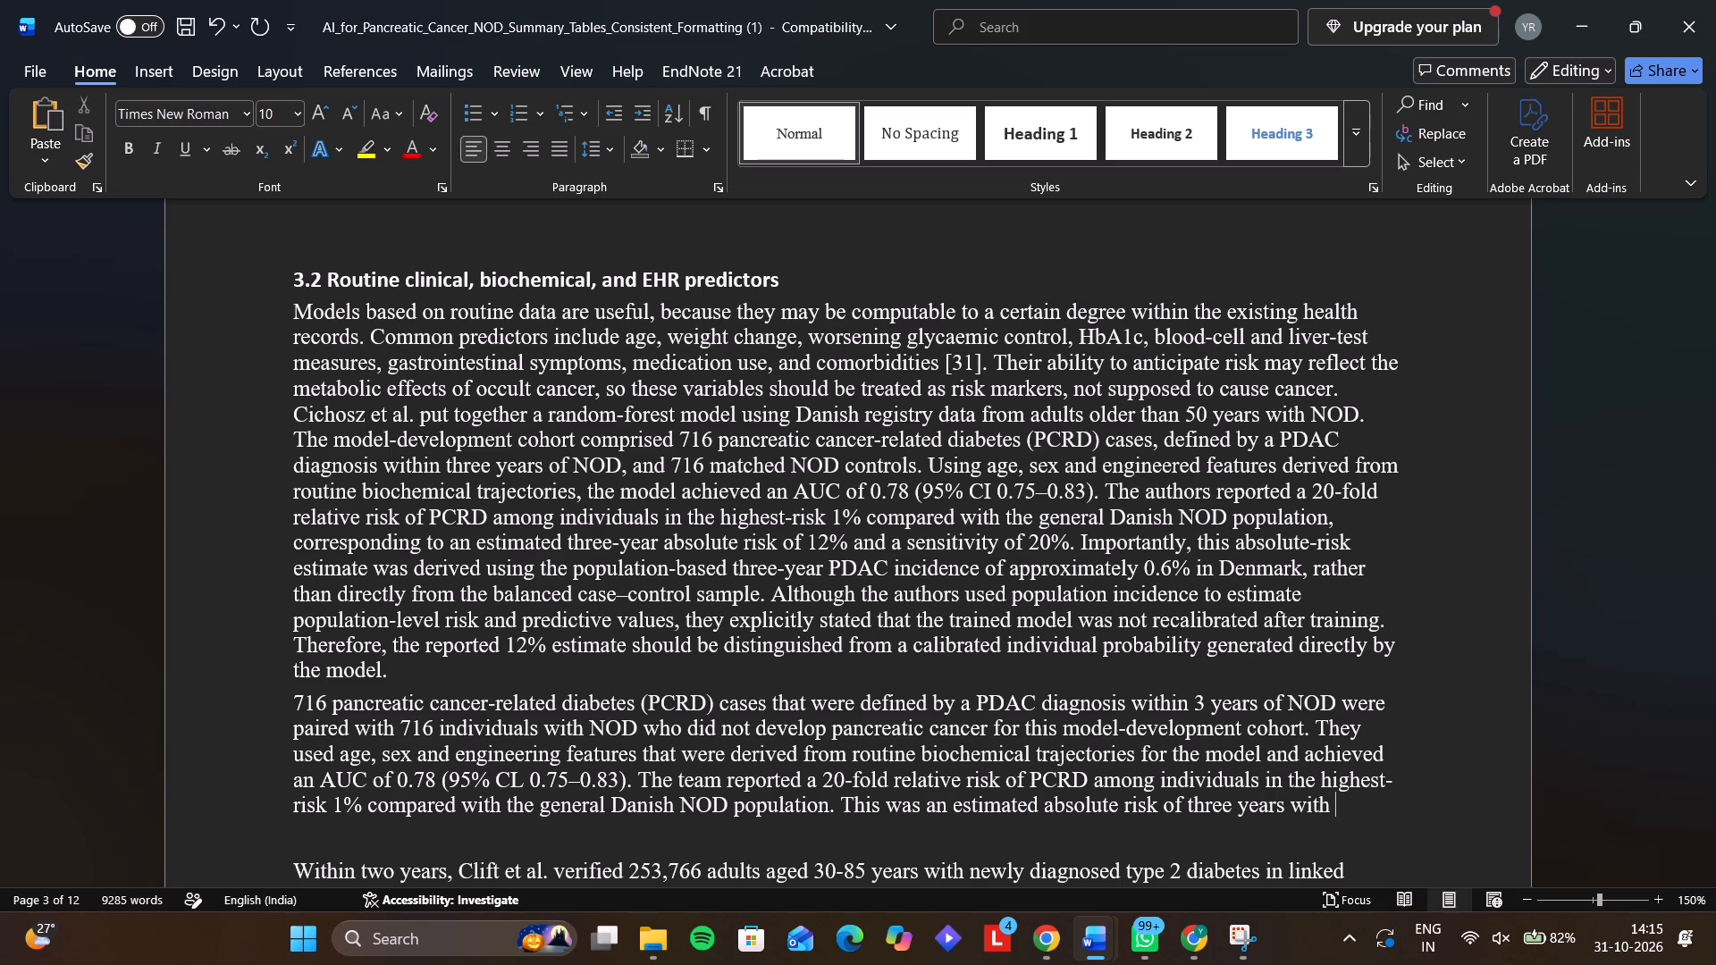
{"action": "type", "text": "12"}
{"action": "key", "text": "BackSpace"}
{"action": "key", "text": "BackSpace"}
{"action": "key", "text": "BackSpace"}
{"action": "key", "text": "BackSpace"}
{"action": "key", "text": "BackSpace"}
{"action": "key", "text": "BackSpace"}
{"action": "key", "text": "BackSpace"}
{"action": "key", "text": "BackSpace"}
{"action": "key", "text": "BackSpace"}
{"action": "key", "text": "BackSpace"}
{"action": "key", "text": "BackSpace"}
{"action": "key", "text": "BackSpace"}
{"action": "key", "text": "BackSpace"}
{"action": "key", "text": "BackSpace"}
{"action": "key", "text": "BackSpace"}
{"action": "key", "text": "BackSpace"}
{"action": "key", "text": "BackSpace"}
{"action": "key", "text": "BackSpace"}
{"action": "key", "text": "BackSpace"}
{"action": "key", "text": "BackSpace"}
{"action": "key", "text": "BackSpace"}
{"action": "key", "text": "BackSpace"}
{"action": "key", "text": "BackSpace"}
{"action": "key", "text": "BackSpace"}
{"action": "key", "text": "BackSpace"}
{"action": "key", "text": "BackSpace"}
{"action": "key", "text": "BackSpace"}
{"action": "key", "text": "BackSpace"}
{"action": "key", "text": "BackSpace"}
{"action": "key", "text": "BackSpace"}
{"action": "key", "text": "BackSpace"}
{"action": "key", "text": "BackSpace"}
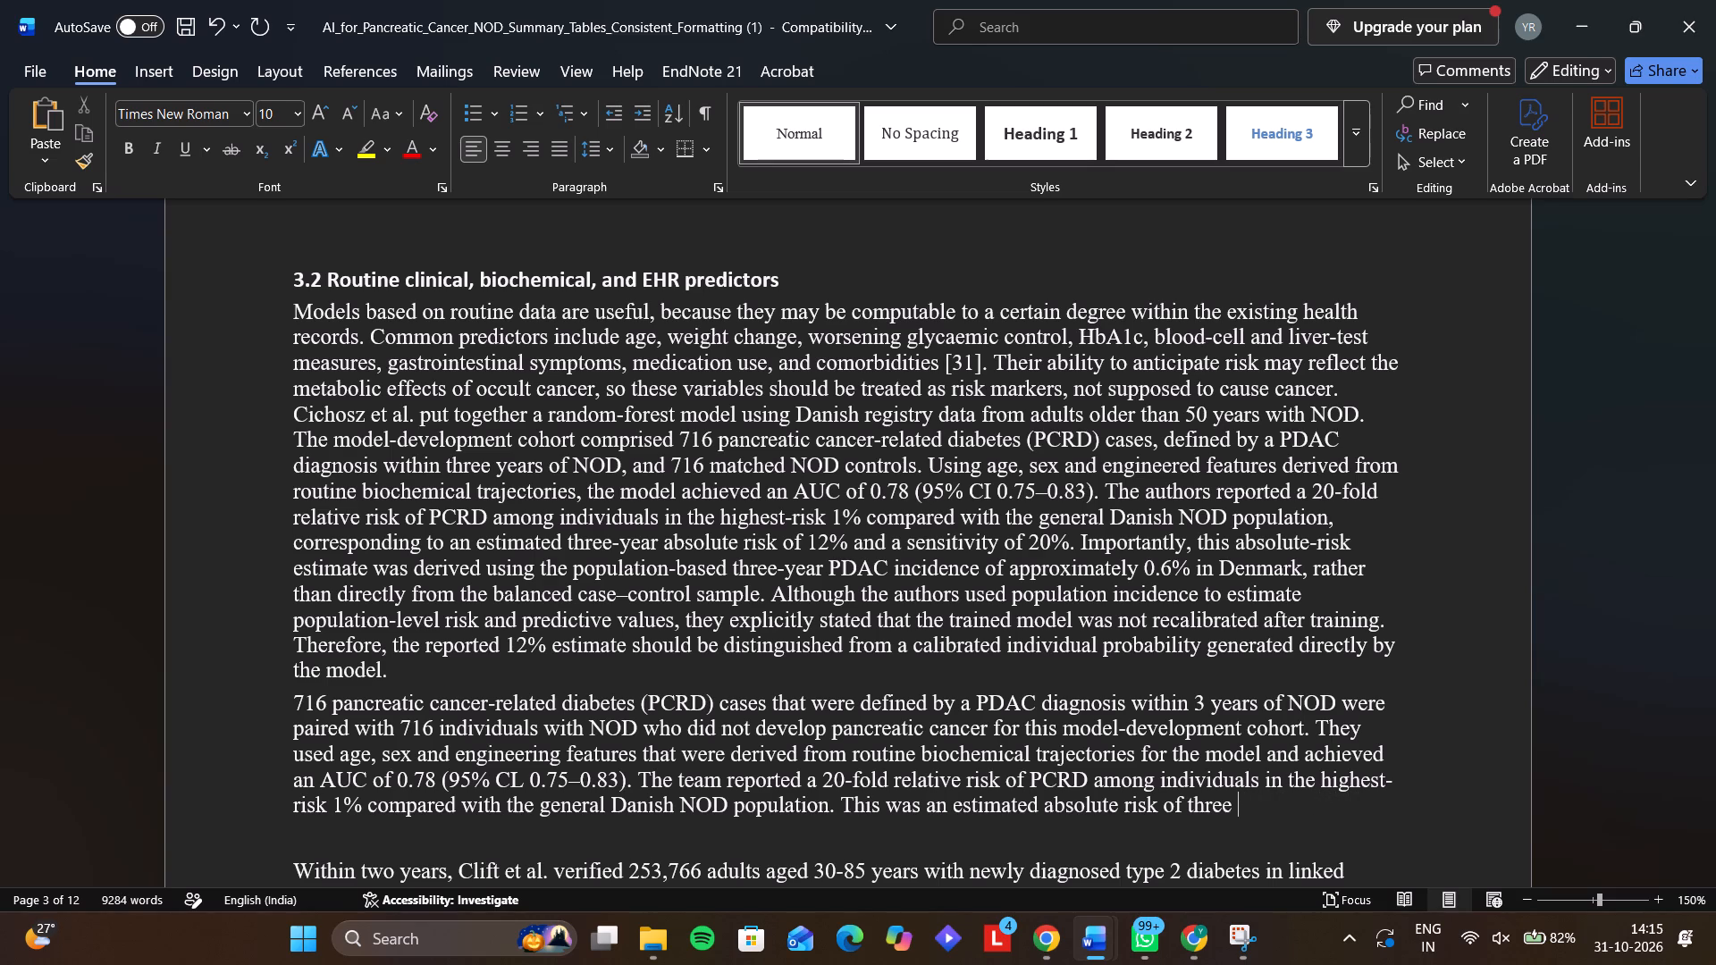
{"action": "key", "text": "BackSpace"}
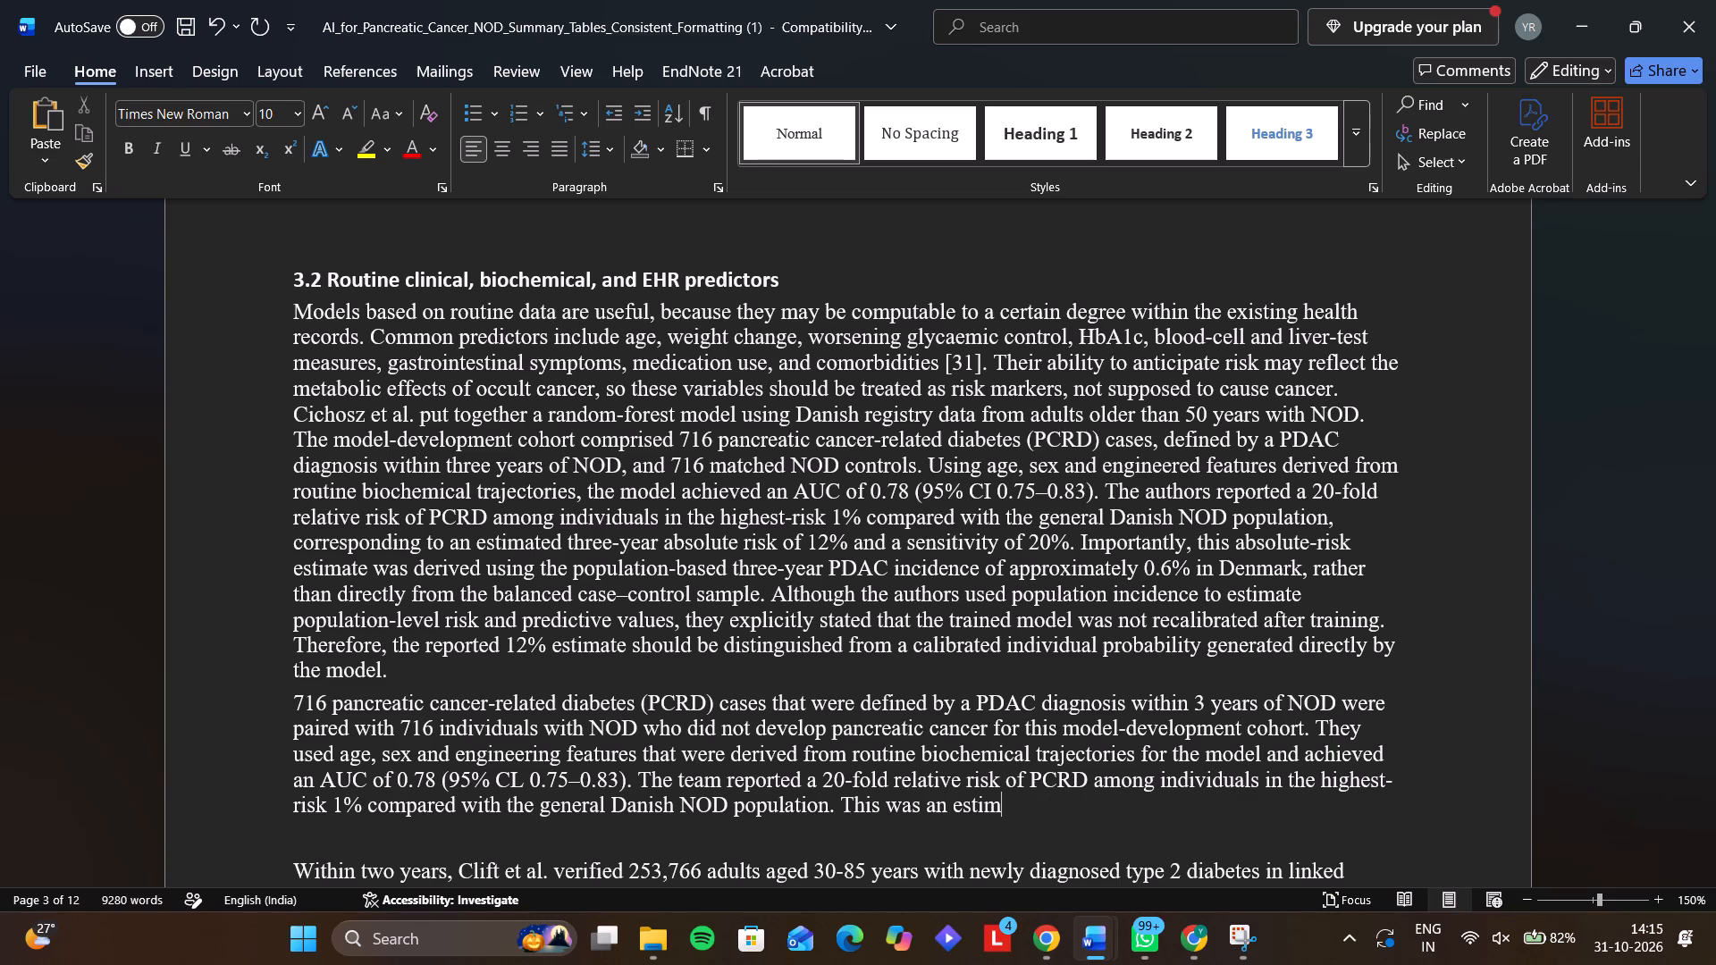
Complete the reworded risk clause as "estimated three-year absolute risk of 12%", hyphenating "three-year".
{"action": "type", "text": "ated three yea"}
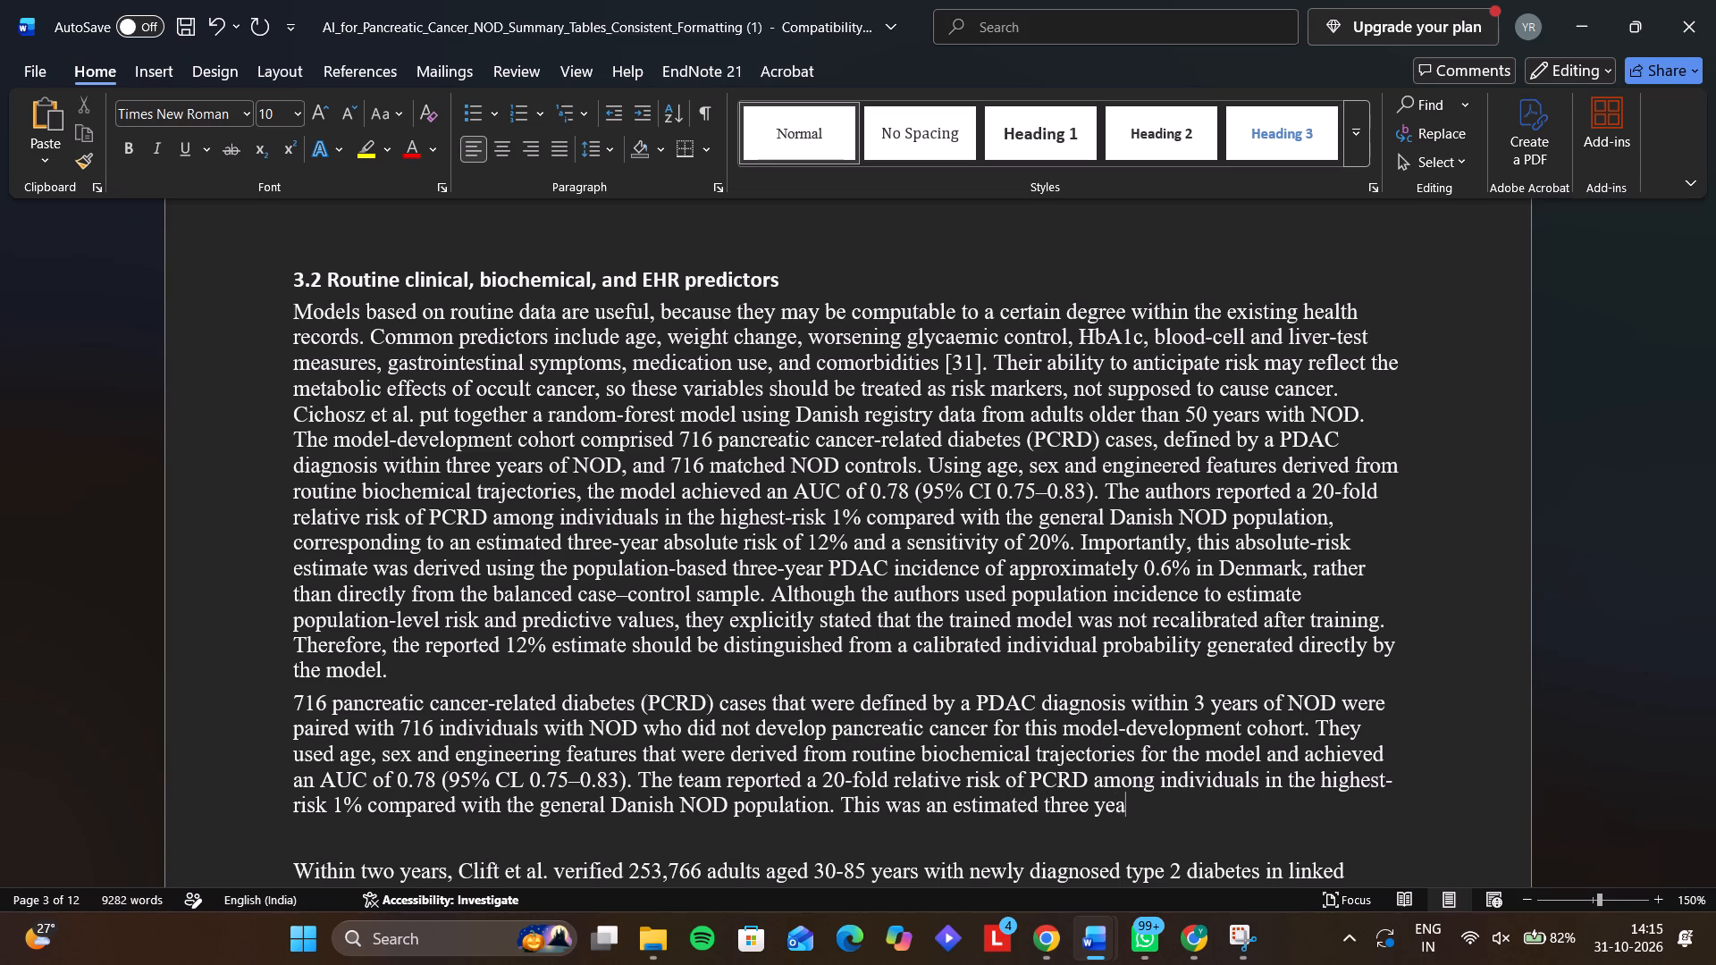
{"action": "key", "text": "r"}
{"action": "left_click", "coordinate": [1092, 807]}
{"action": "key", "text": "BackSpace"}
{"action": "key", "text": "minus"}
{"action": "left_click", "coordinate": [1165, 815]}
{"action": "key", "text": "space"}
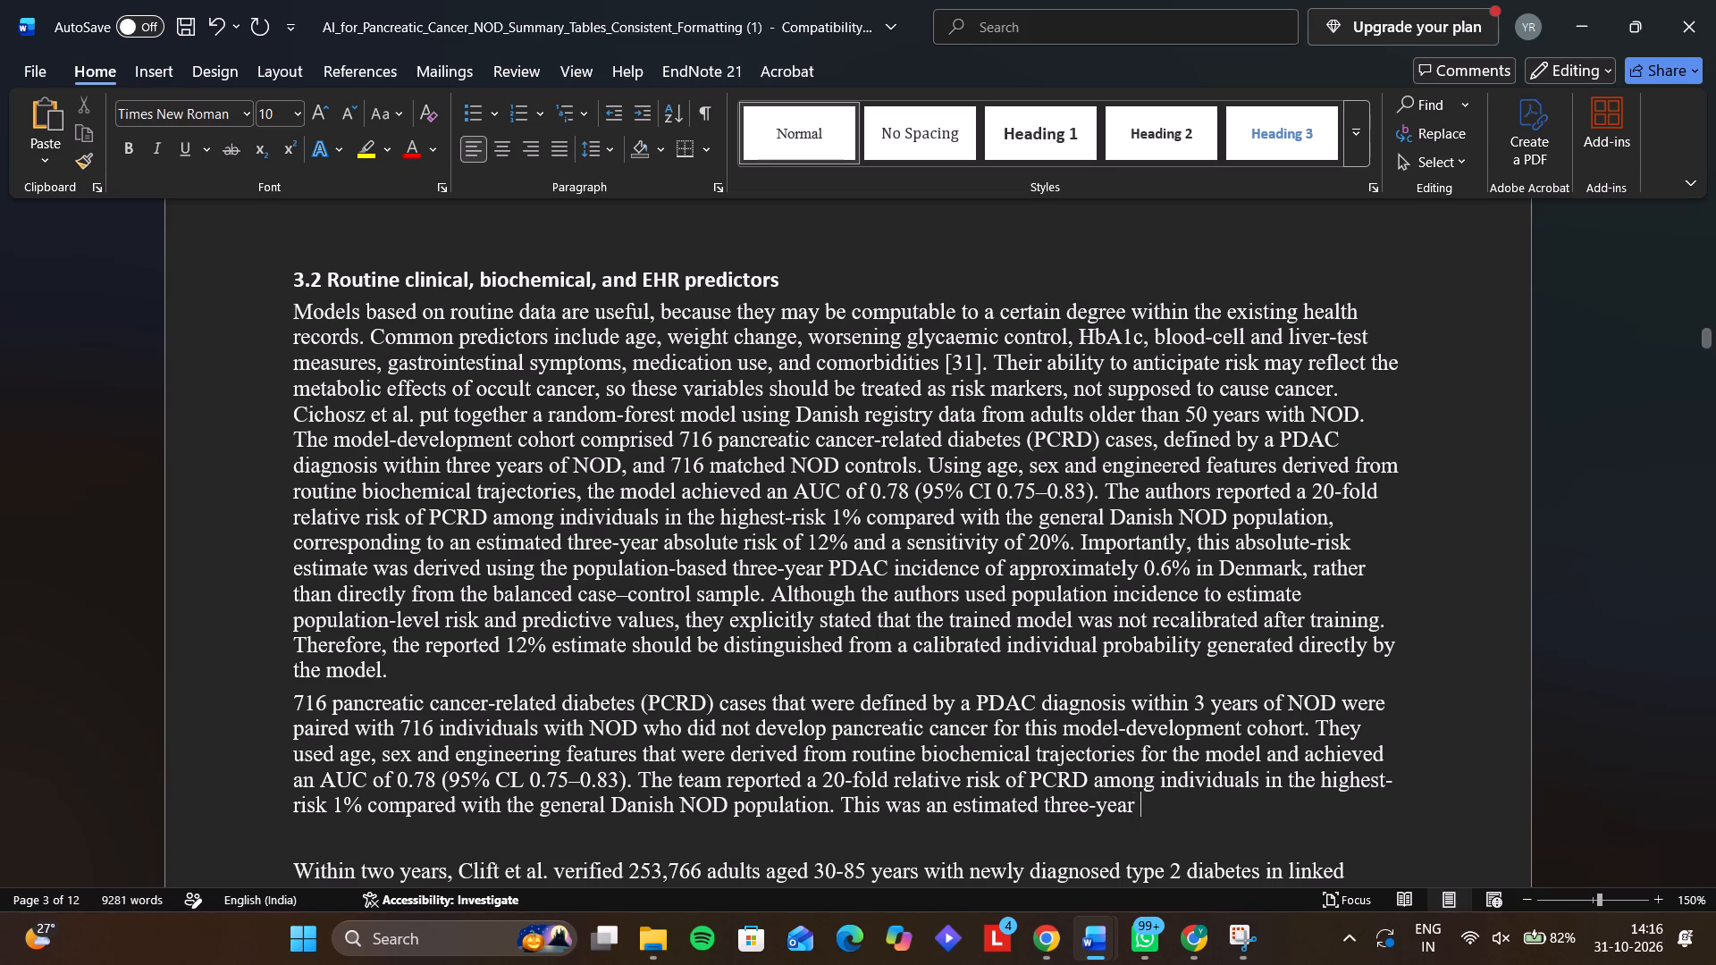
{"action": "type", "text": "absolute risk"}
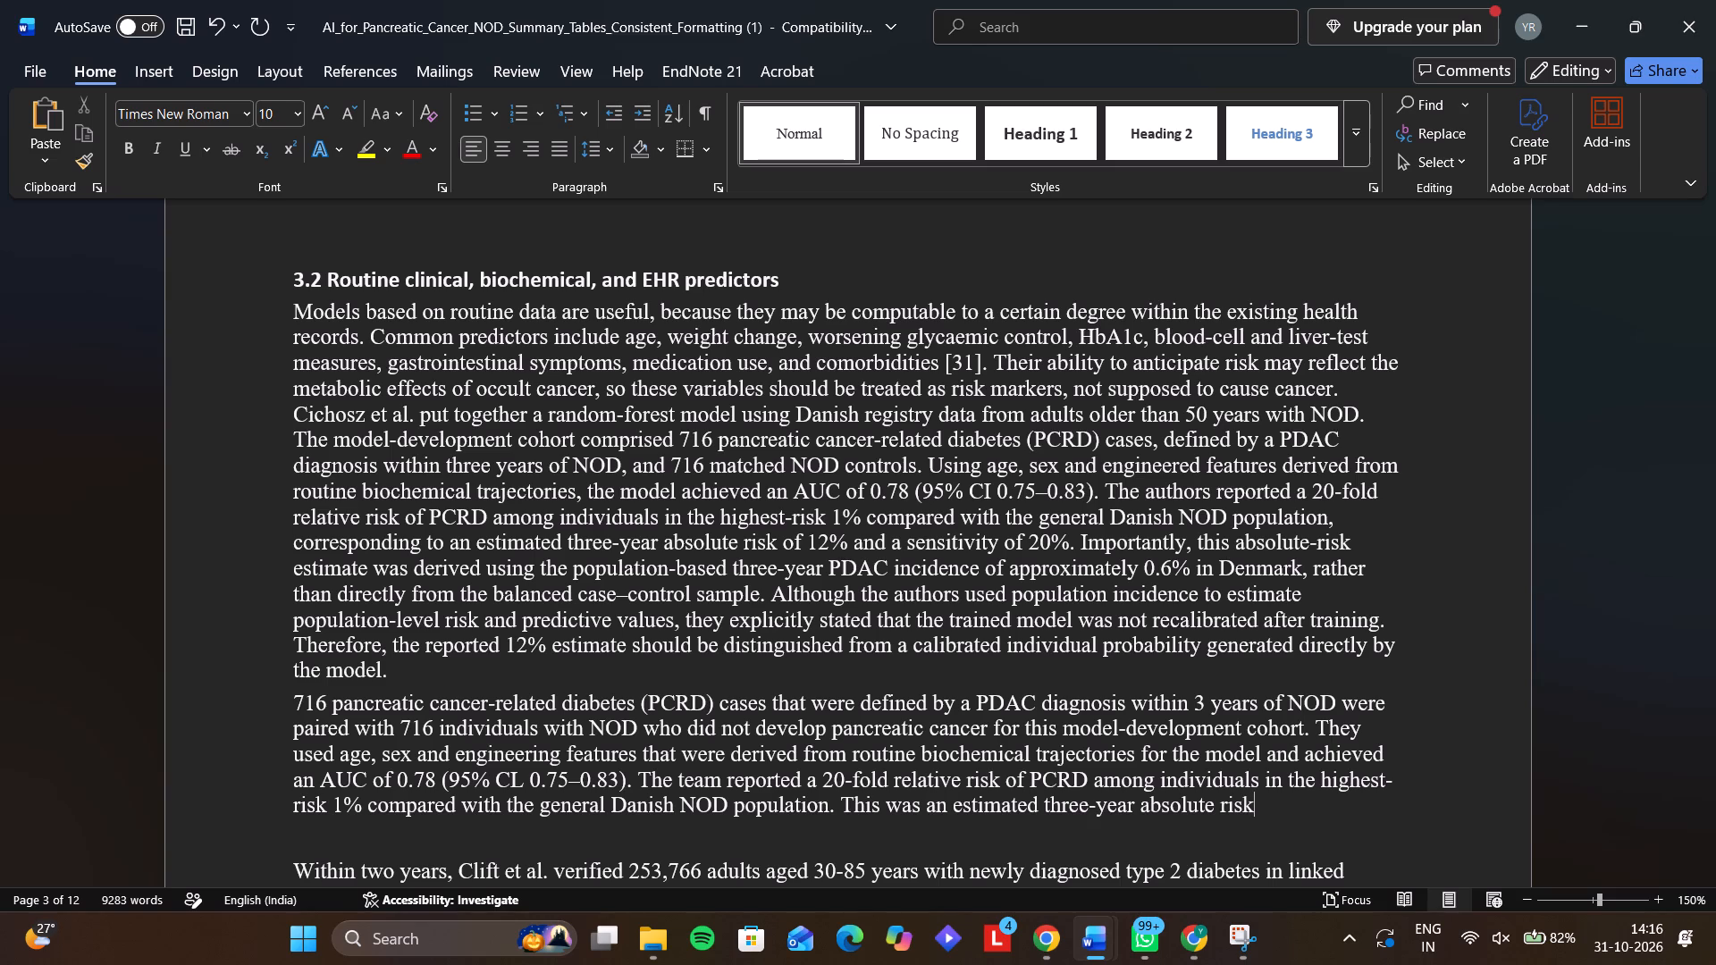
{"action": "key", "text": "space"}
{"action": "key", "text": "BackSpace"}
{"action": "key", "text": "space"}
{"action": "type", "text": "of 12"}
{"action": "key", "text": "shift+percent"}
Finish the reworded sentence with "and a sensitivity of 20%.".
{"action": "key", "text": "space"}
{"action": "type", "text": "and a sensitivity f"}
{"action": "key", "text": "BackSpace"}
{"action": "type", "text": "of 20%"}
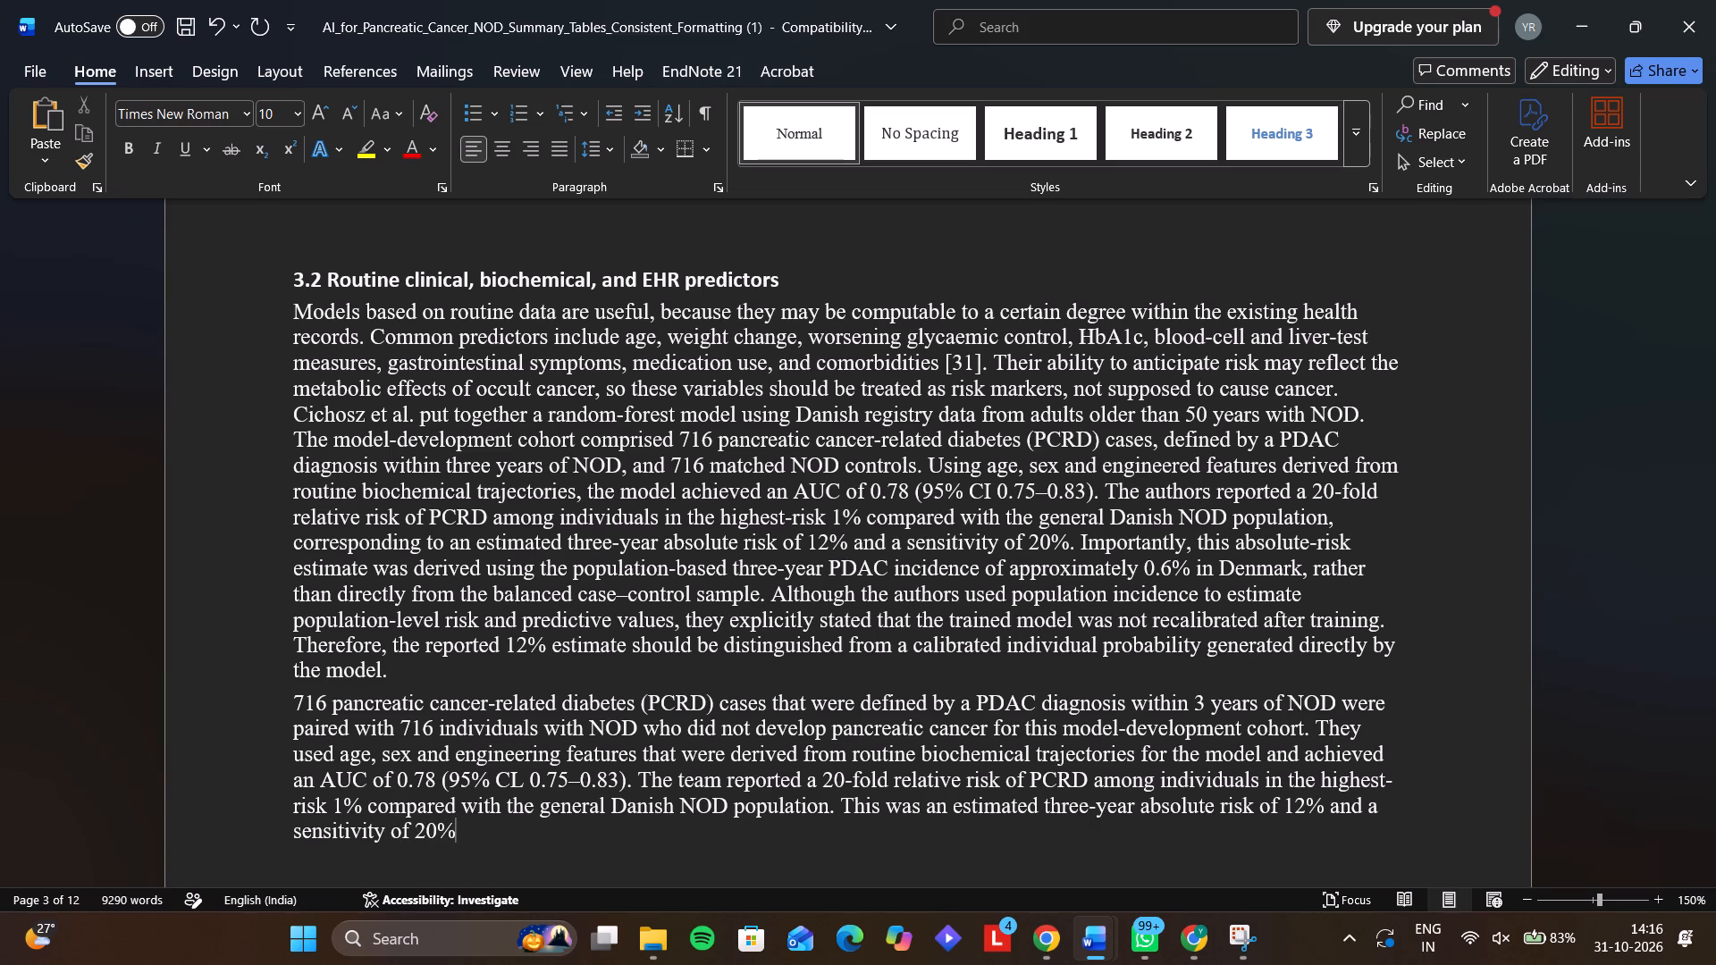
{"action": "key", "text": "period"}
{"action": "key", "text": "space"}
Submit the original "Importantly, this absolute-risk estimate" sentence on 0.6% Danish PDAC incidence to the Google AI chat in Chrome and read the explanation.
{"action": "left_click_drag", "start_coordinate": [1081, 541], "coordinate": [739, 592]}
{"action": "key", "text": "ctrl+c"}
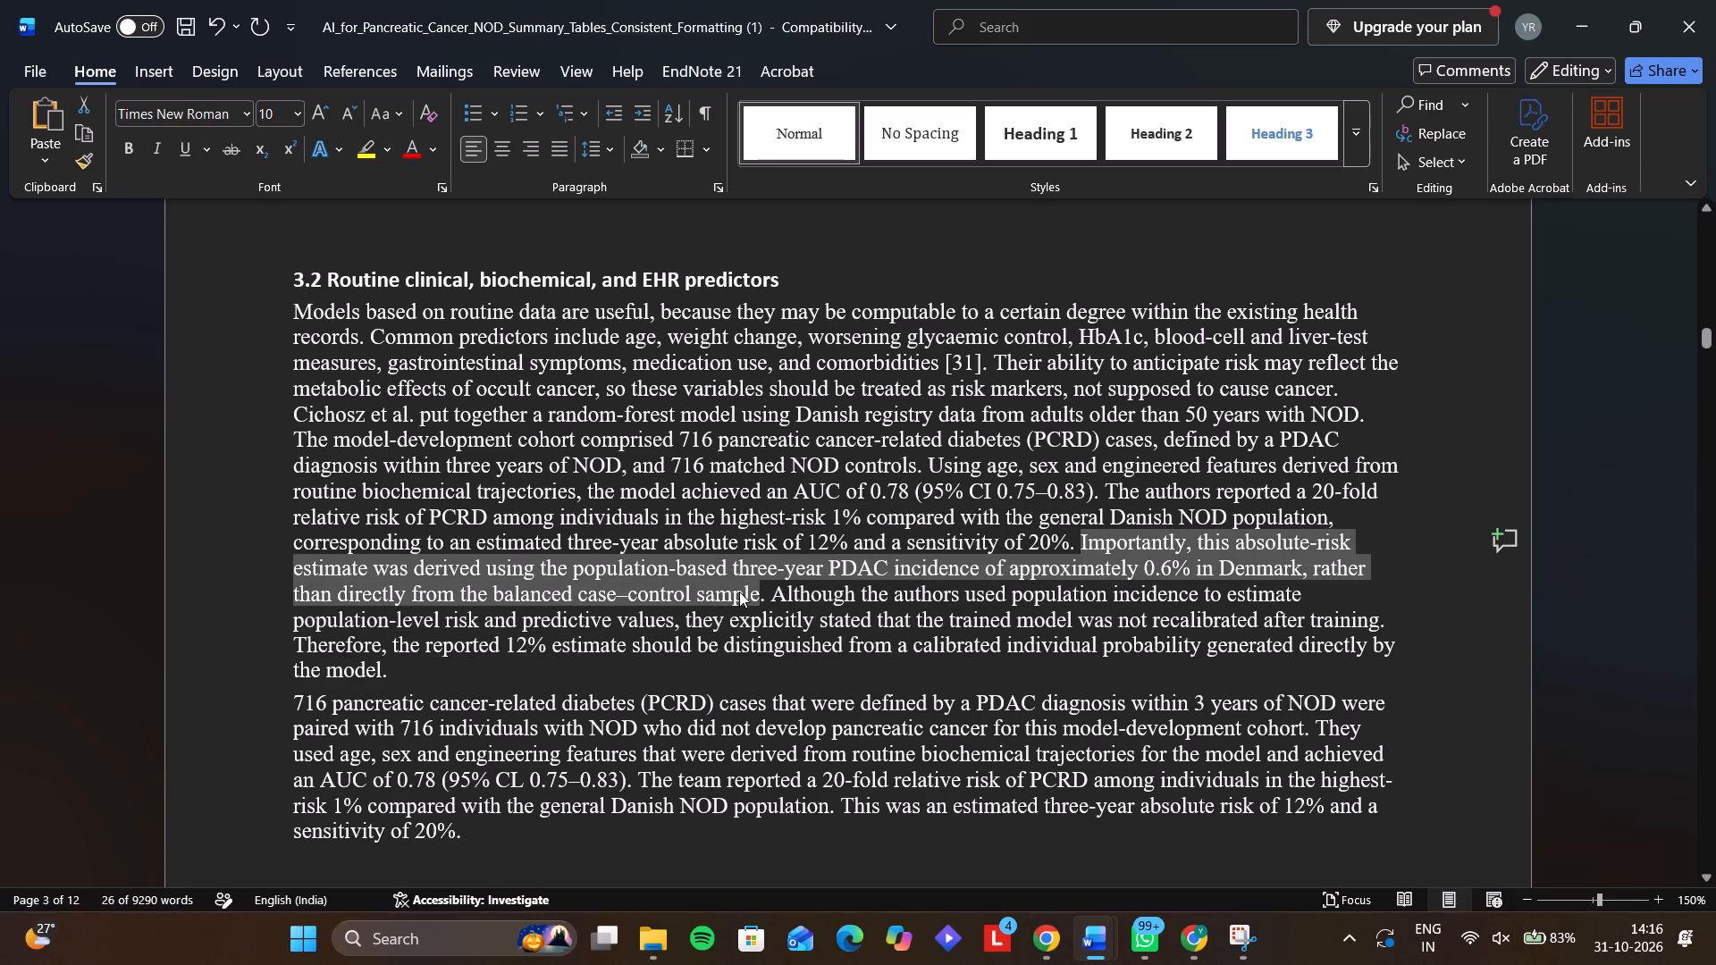
{"action": "key", "text": "ctrl+c"}
{"action": "key", "text": "ctrl+c"}
{"action": "left_click", "coordinate": [1022, 964]}
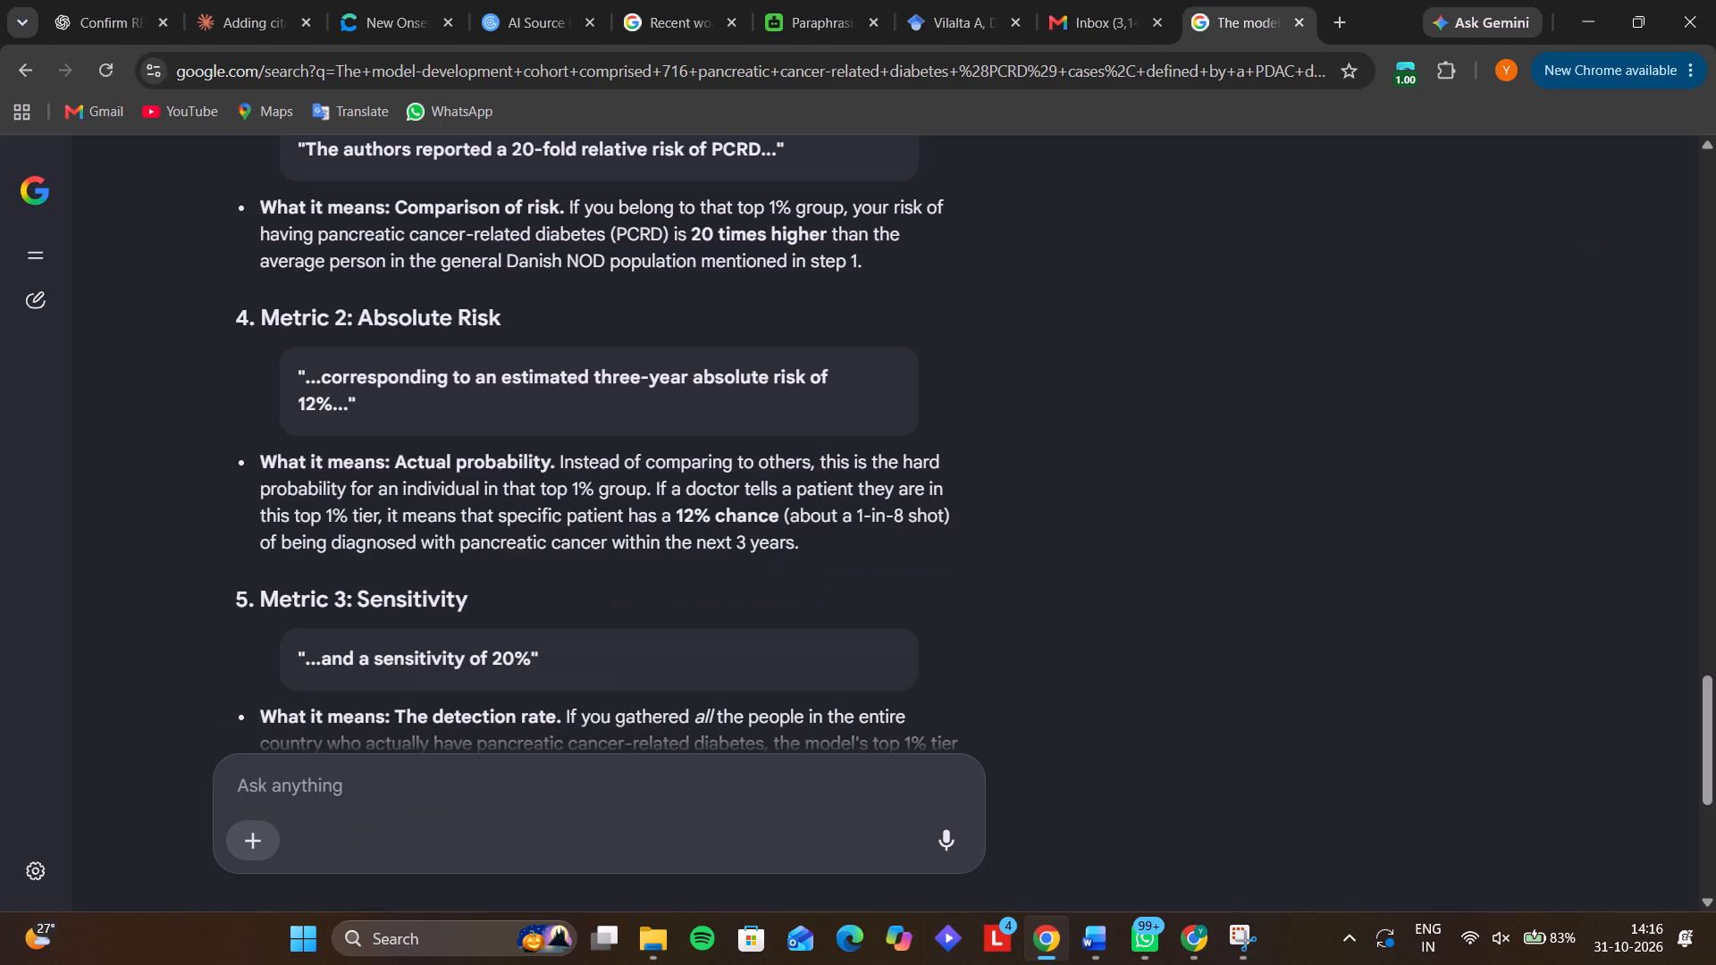
{"action": "left_click", "coordinate": [658, 785]}
{"action": "key", "text": "ctrl+v"}
{"action": "key", "text": "Return"}
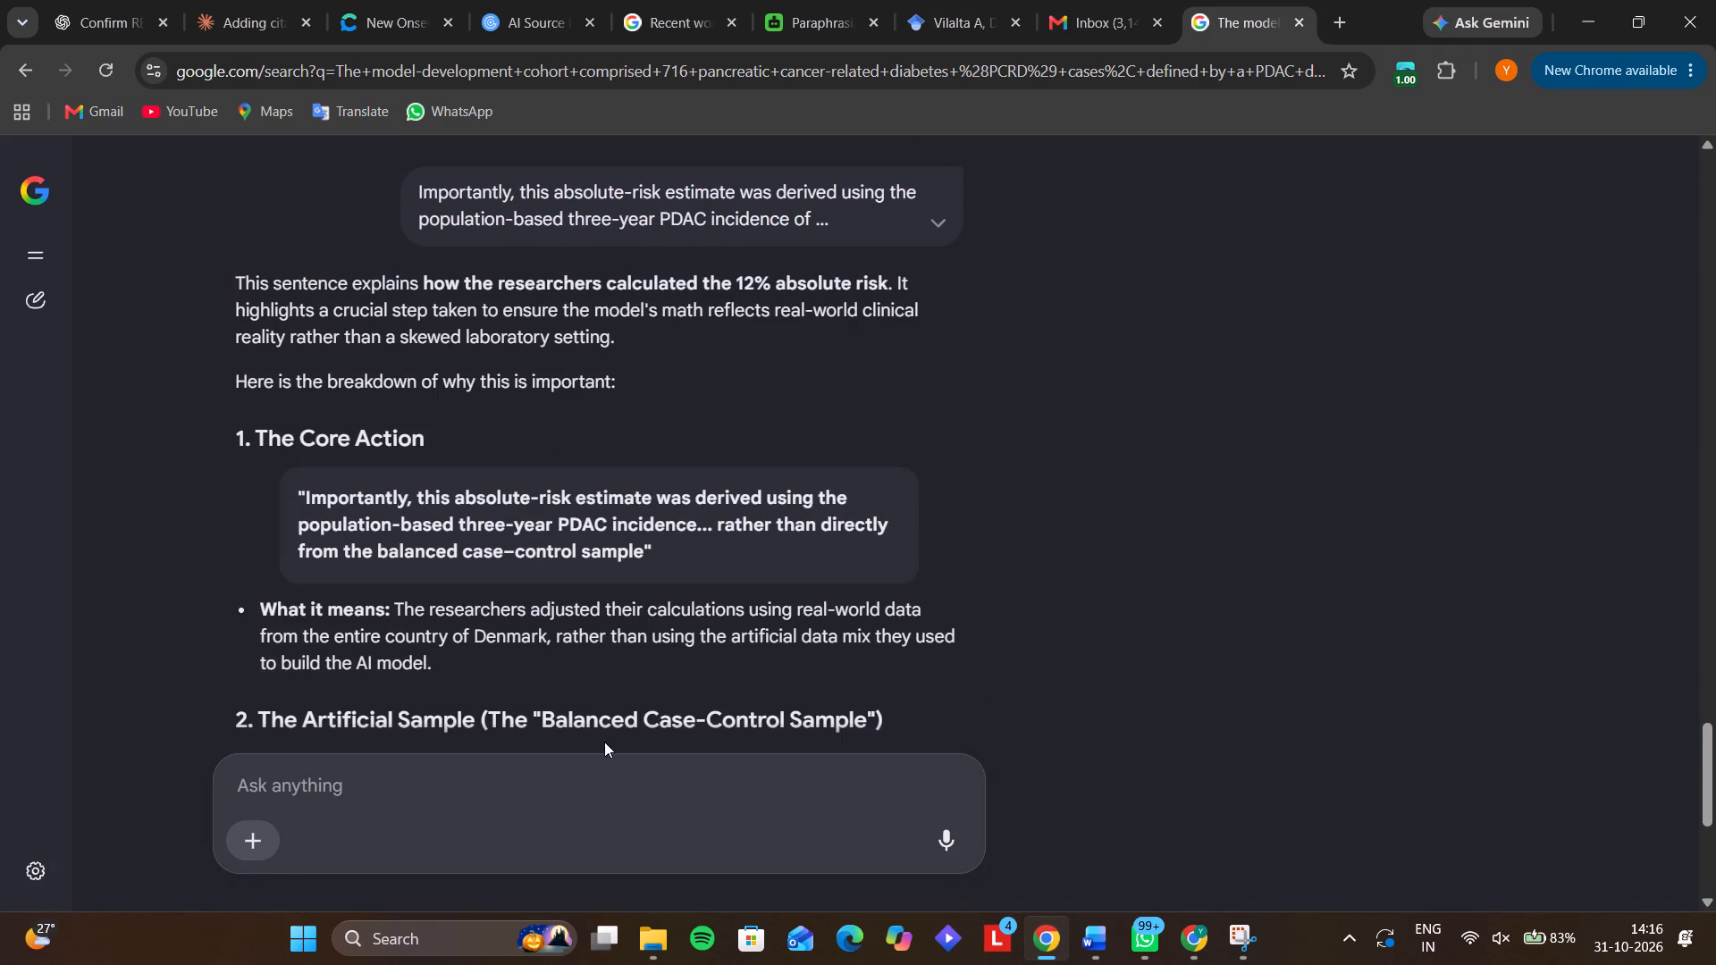
{"action": "scroll", "coordinate": [579, 491], "scroll_direction": "down", "scroll_amount": 1}
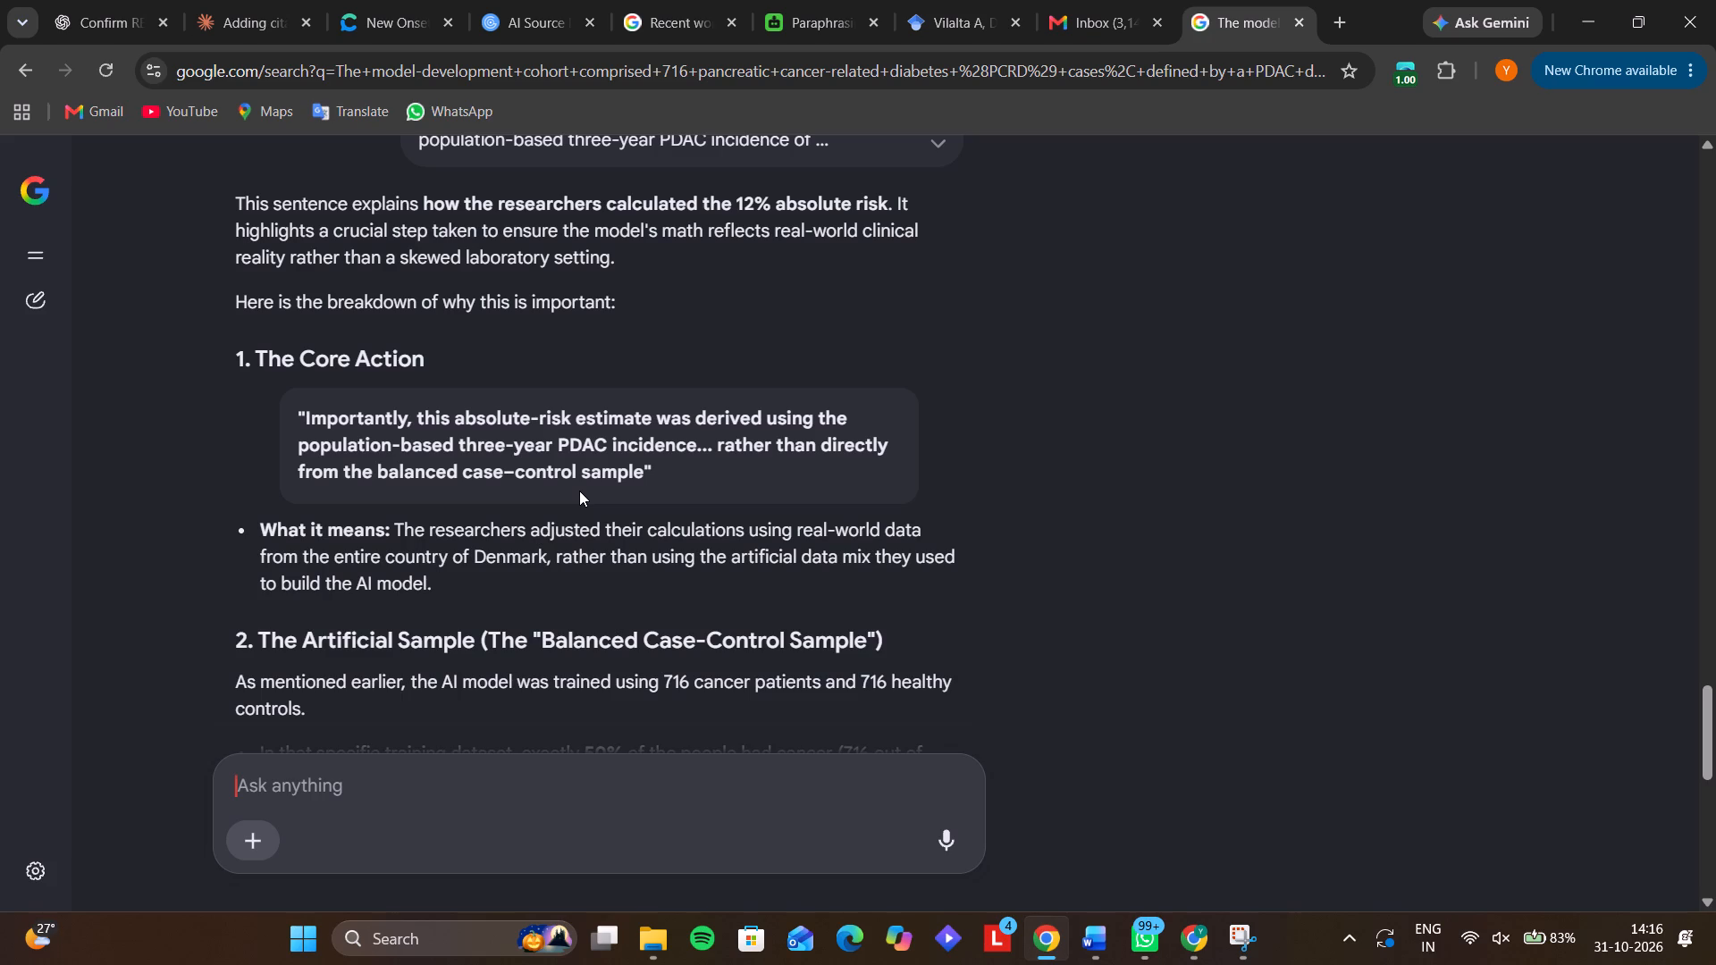
{"action": "scroll", "coordinate": [579, 491], "scroll_direction": "down", "scroll_amount": 1}
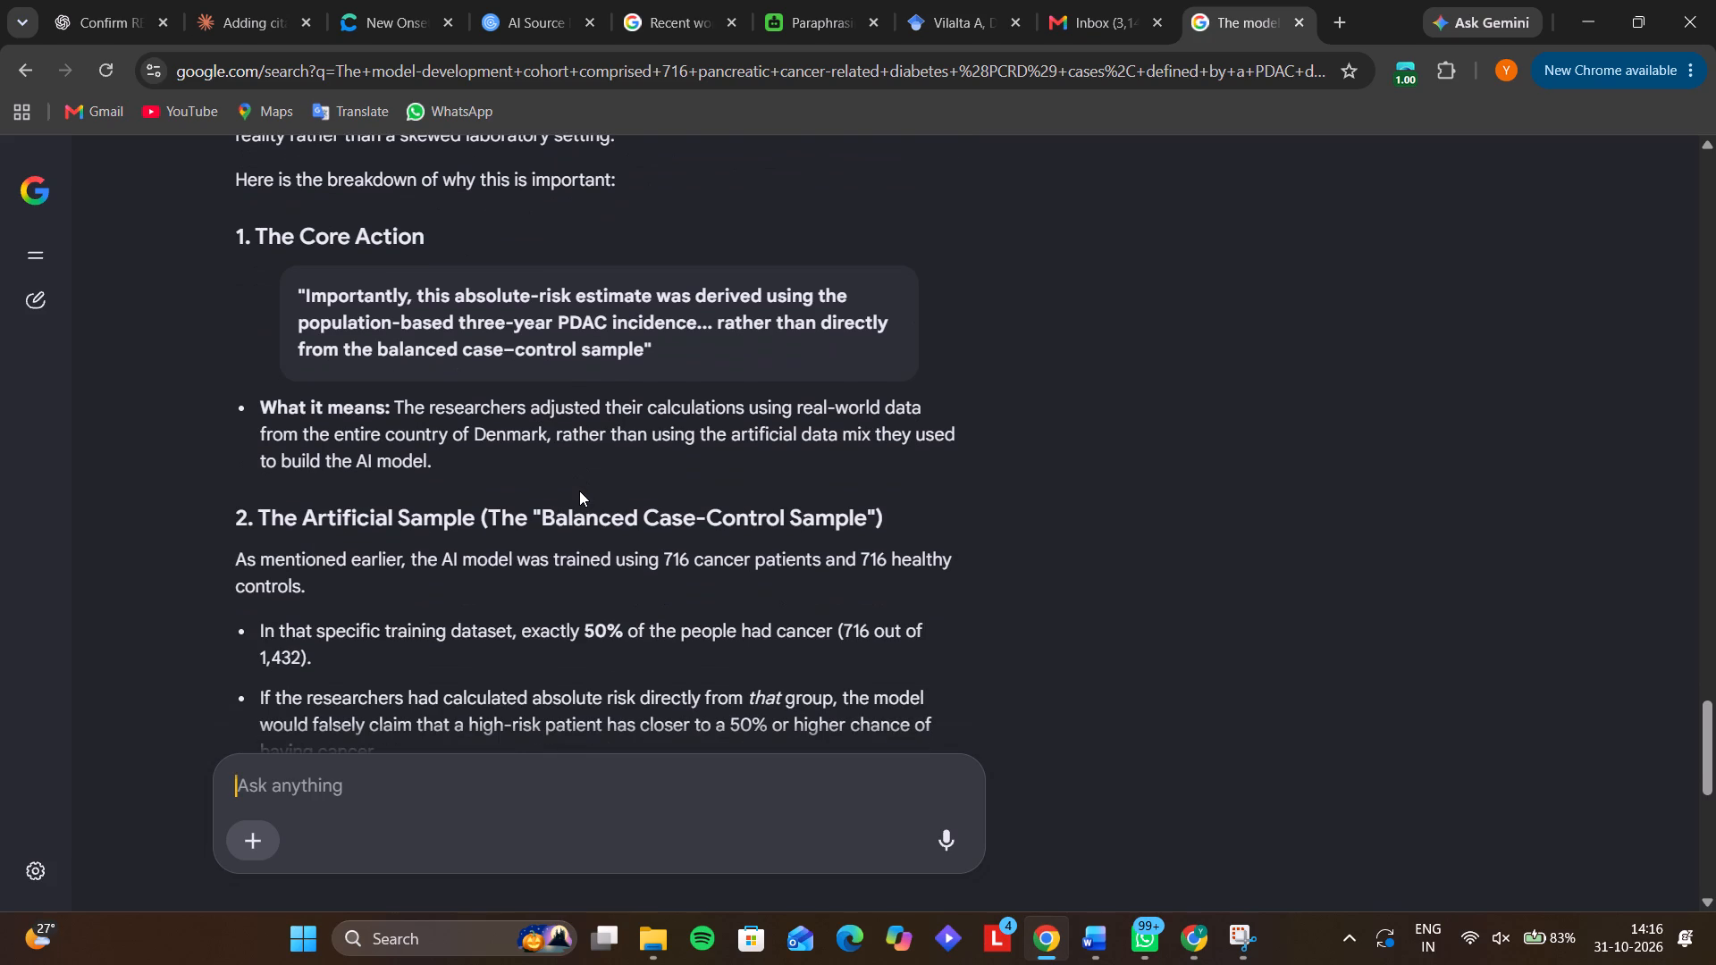
{"action": "scroll", "coordinate": [579, 491], "scroll_direction": "down", "scroll_amount": 2}
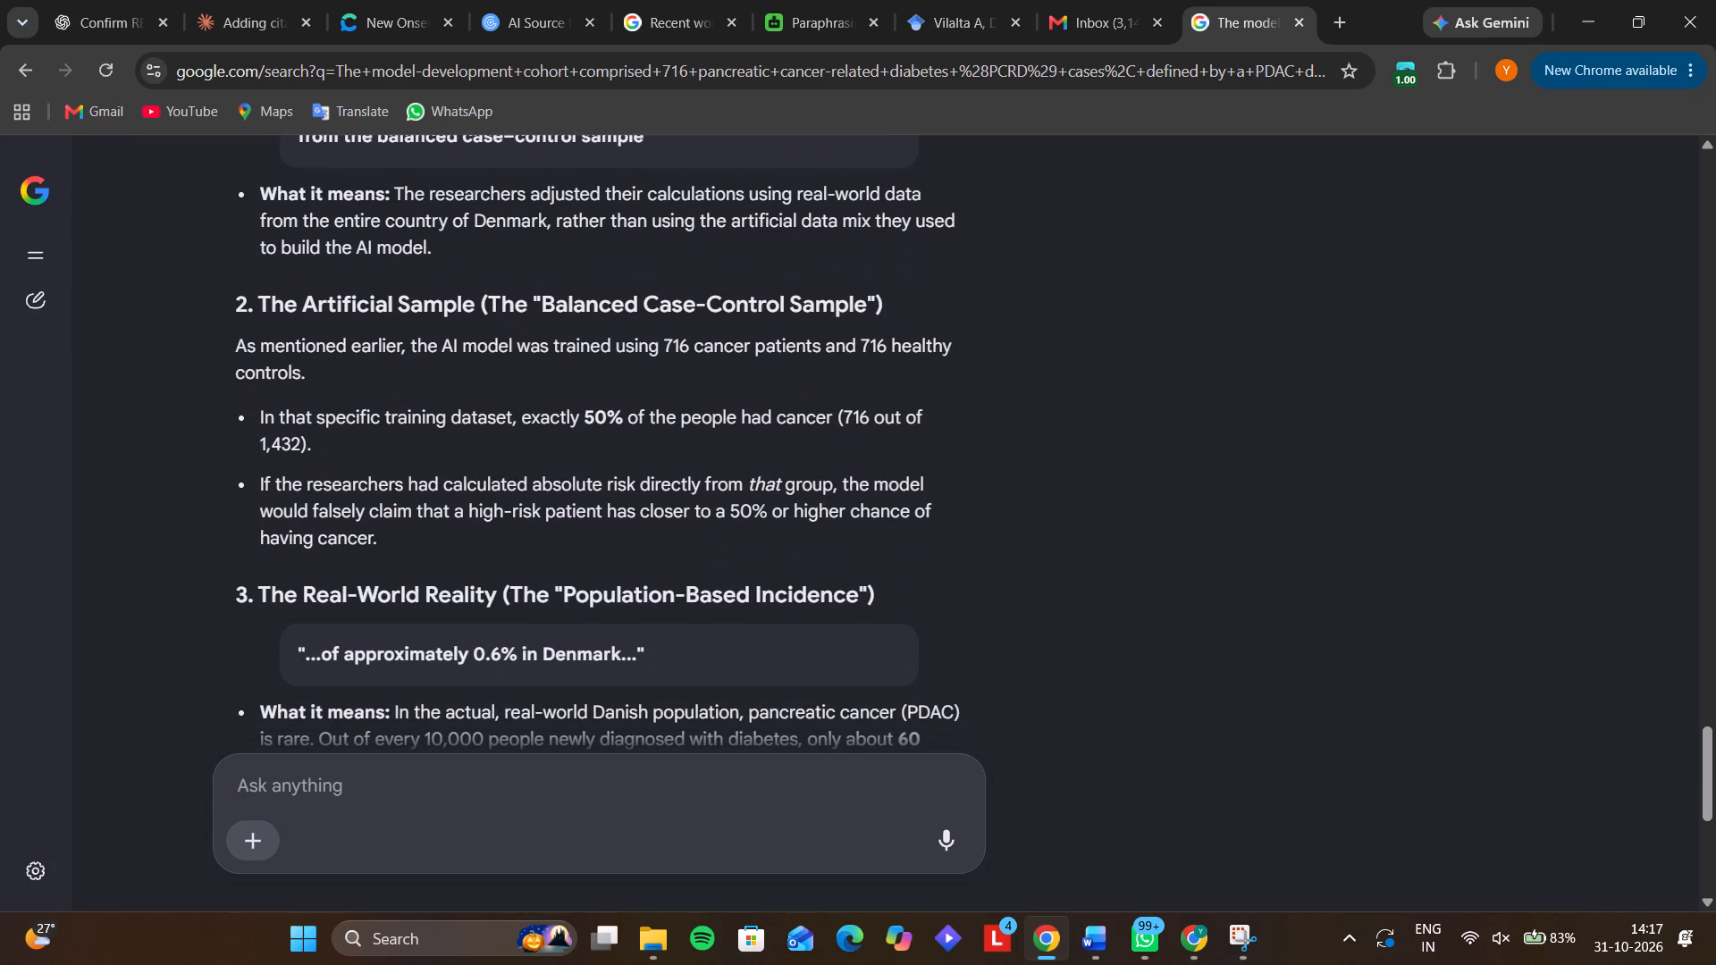
{"action": "scroll", "coordinate": [579, 491], "scroll_direction": "down", "scroll_amount": 2}
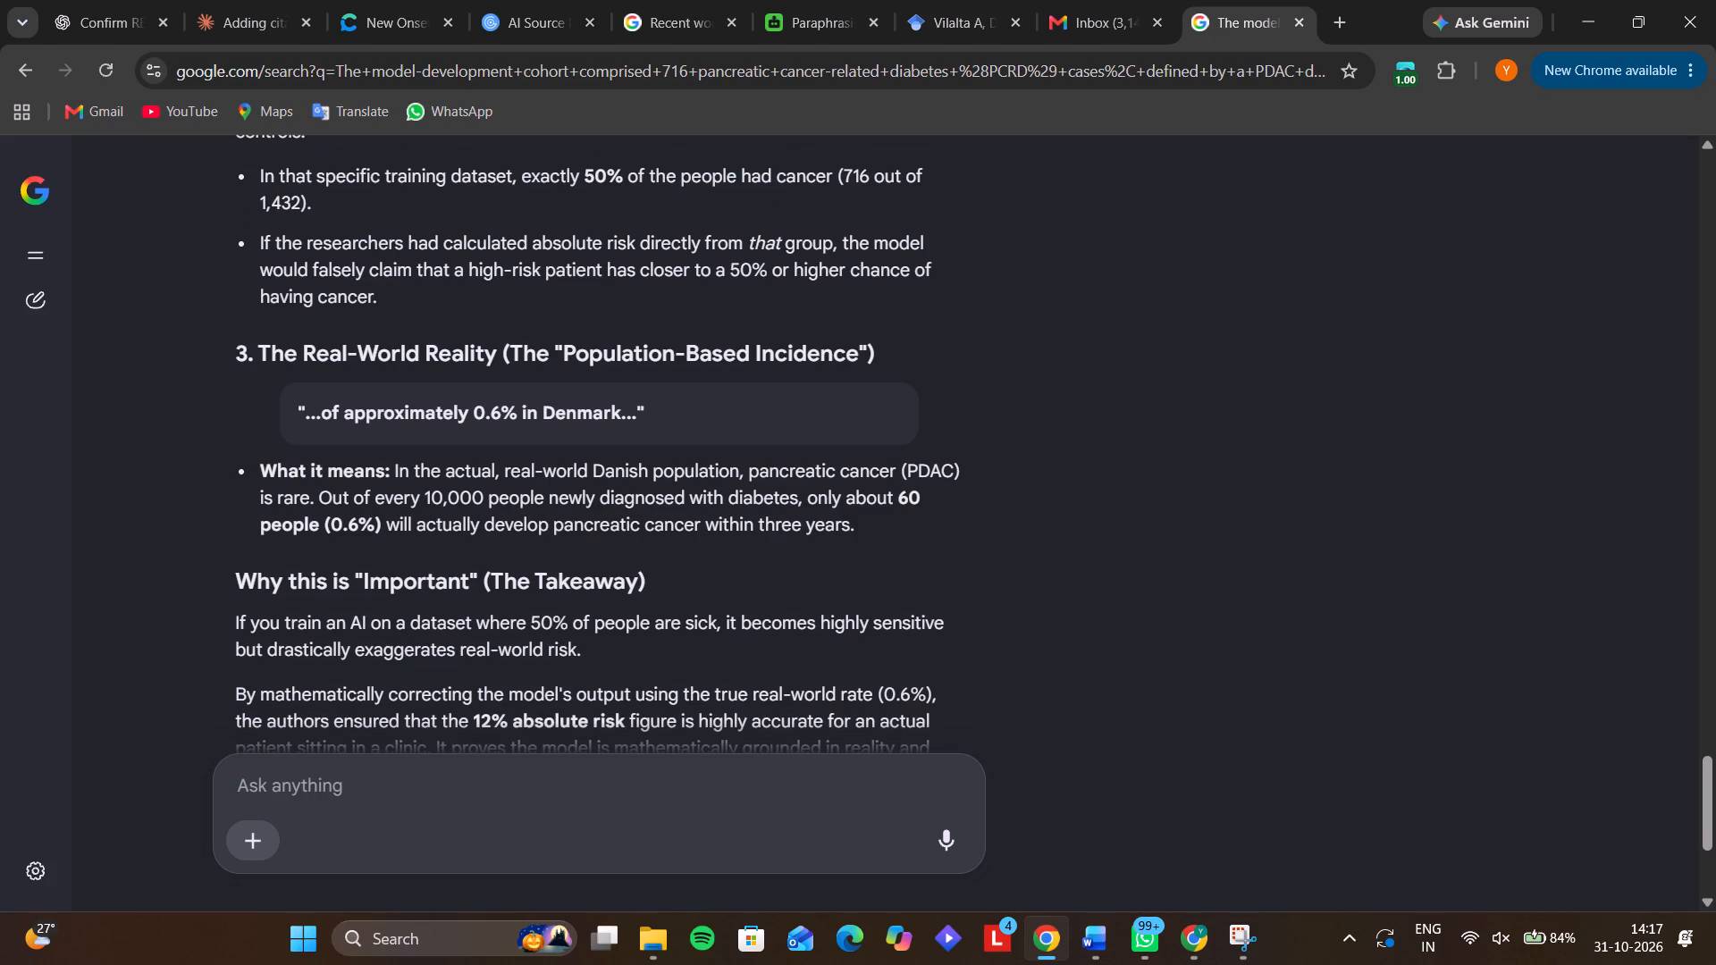
{"action": "scroll", "coordinate": [579, 491], "scroll_direction": "down", "scroll_amount": 2}
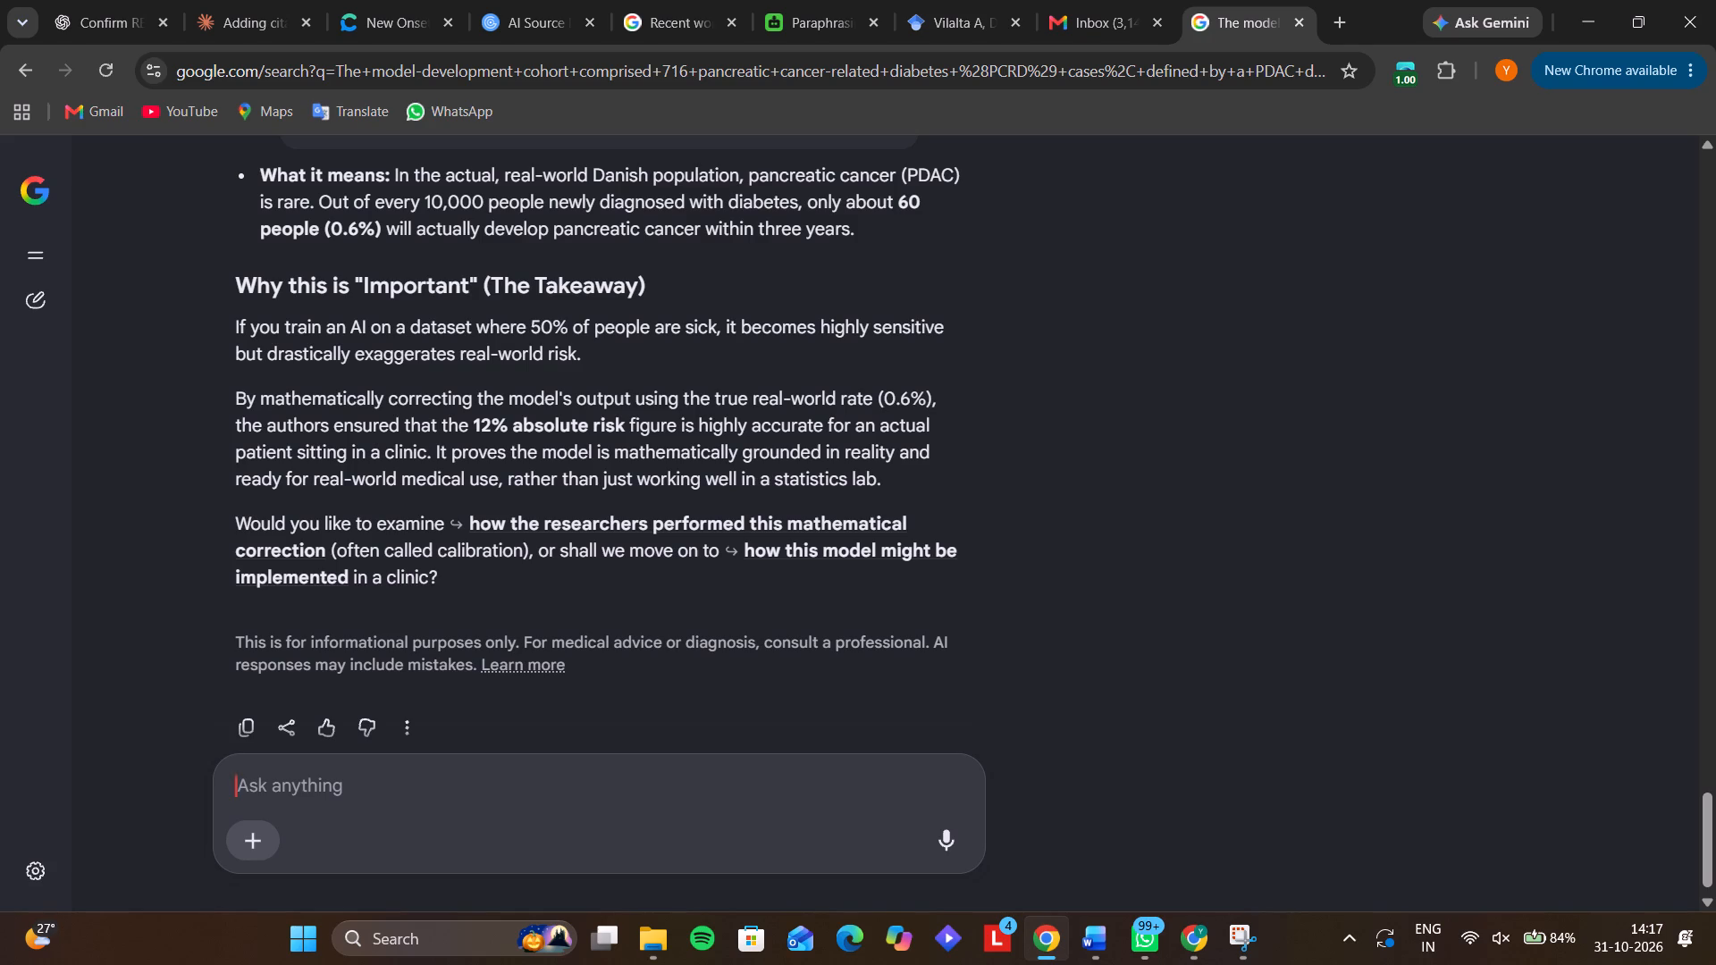
Return to the Word manuscript and start a sentence after "directly by the model." in the original Cichosz paragraph with "This 12% estimate was".
{"action": "left_click", "coordinate": [1590, 13]}
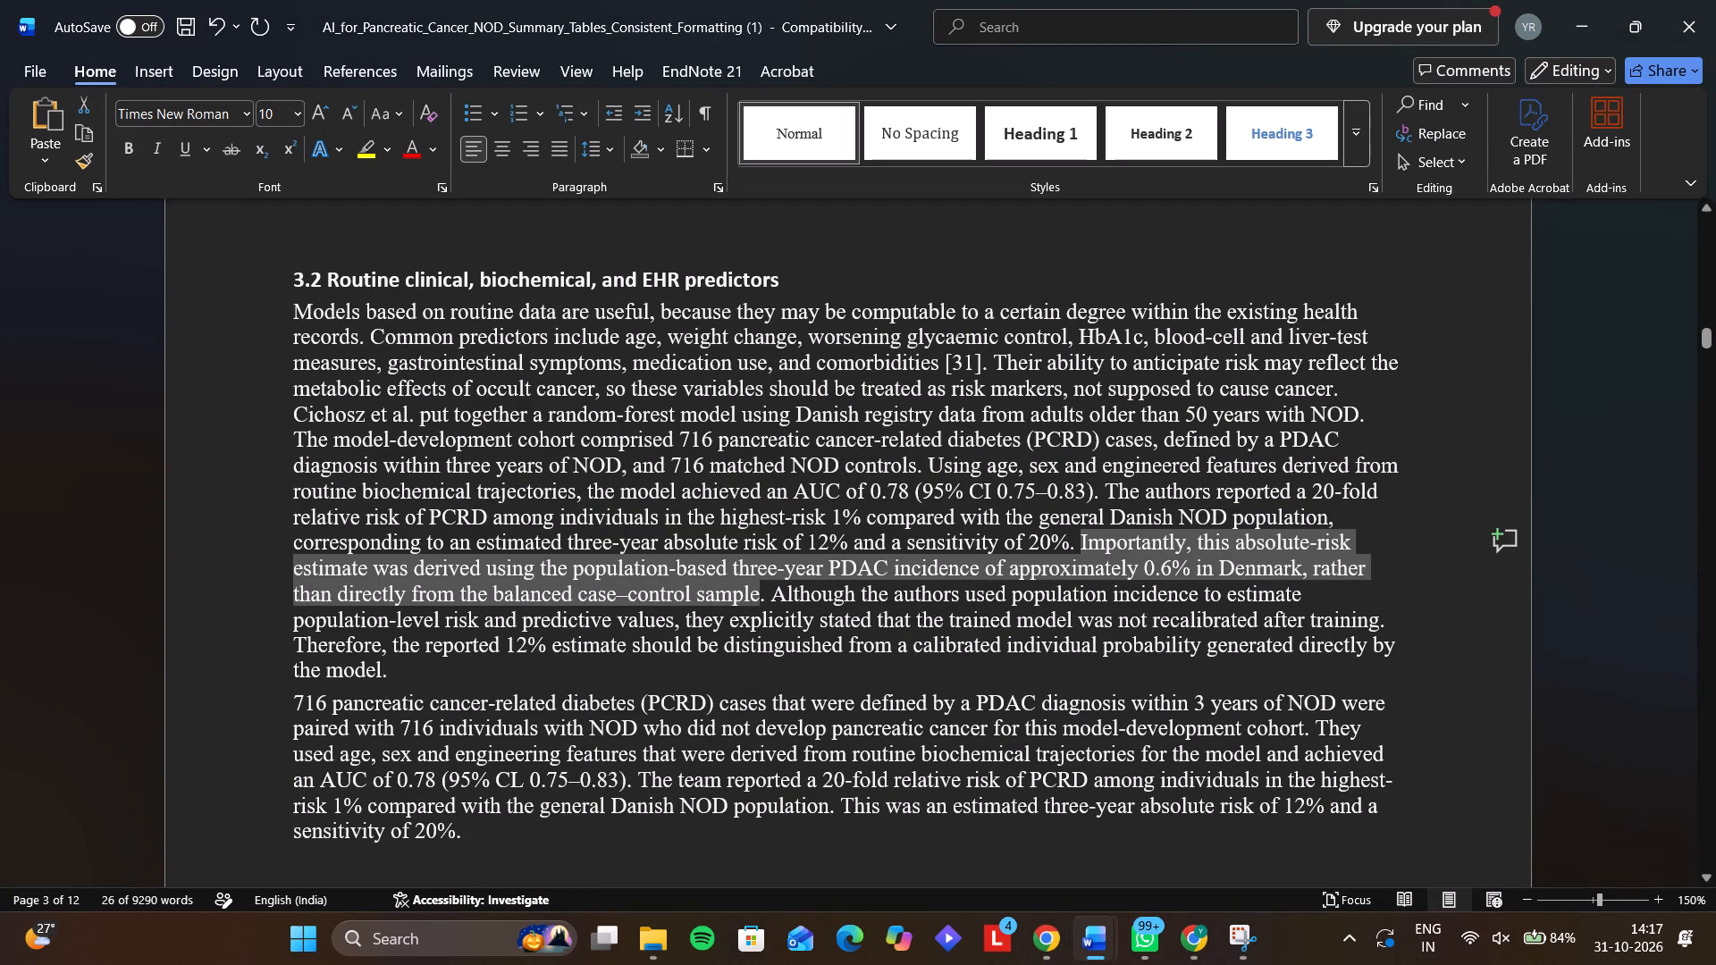
{"action": "left_click", "coordinate": [416, 673]}
{"action": "key", "text": "space"}
{"action": "type", "text": "Rhis"}
{"action": "key", "text": "space"}
{"action": "key", "text": "BackSpace"}
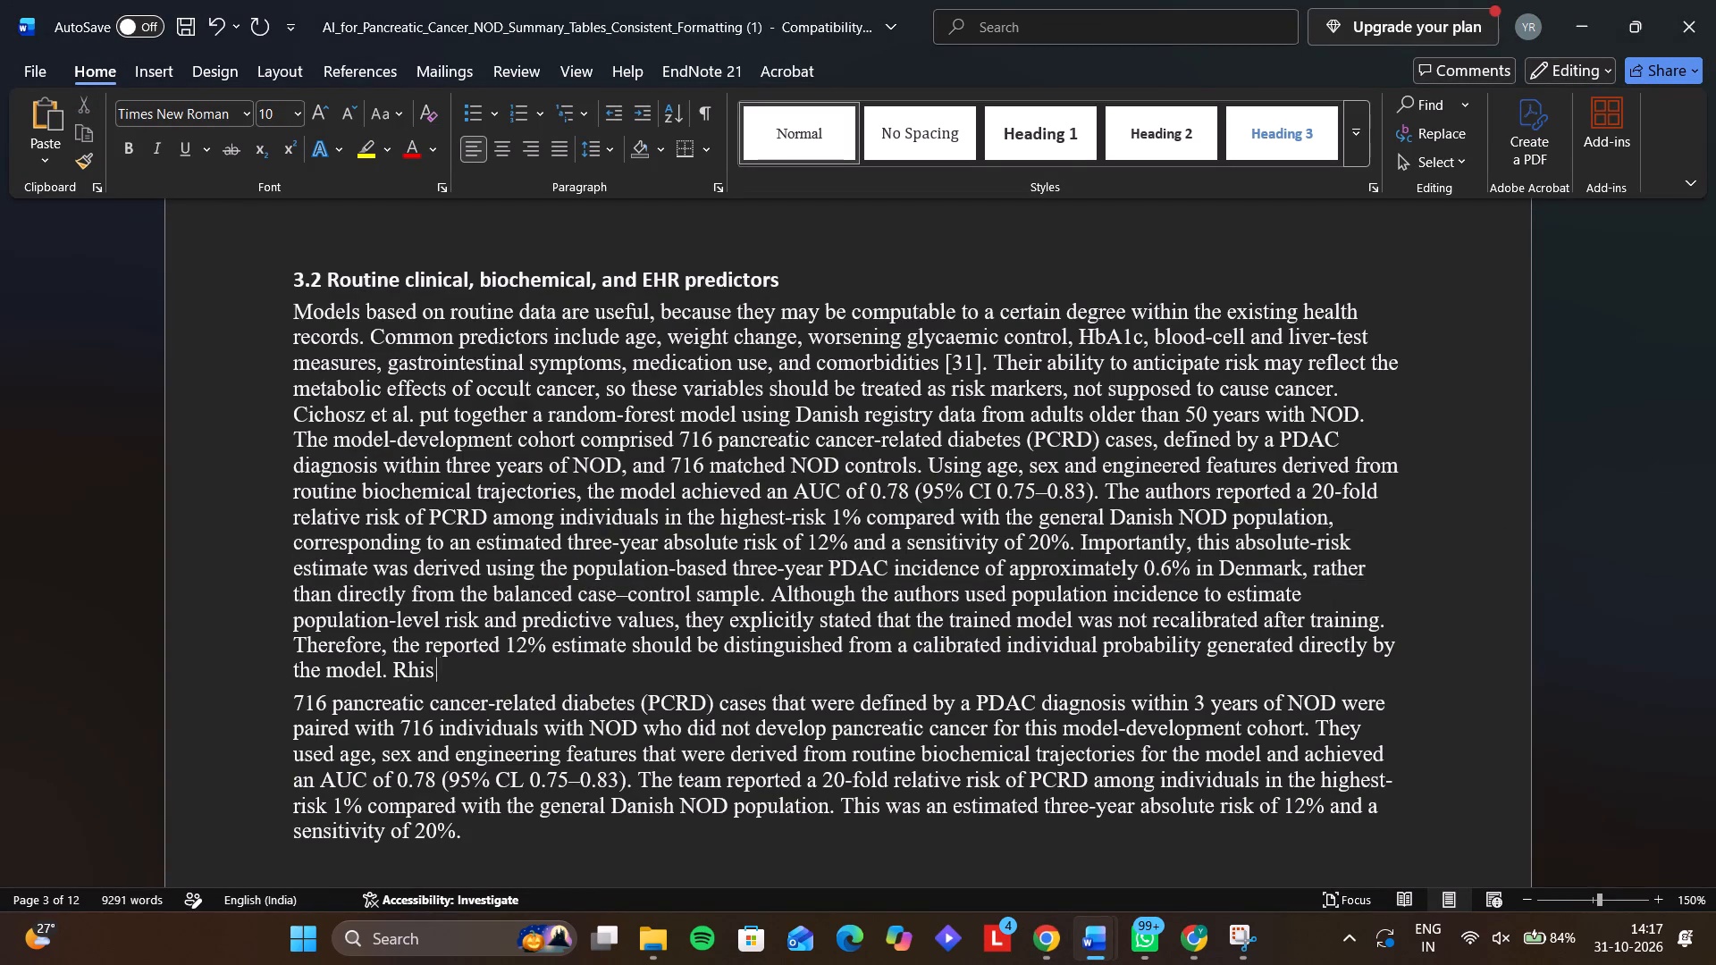
{"action": "key", "text": "BackSpace"}
{"action": "key", "text": "BackSpace"}
{"action": "key", "text": "BackSpace"}
{"action": "key", "text": "BackSpace"}
{"action": "type", "text": "This 12"}
{"action": "key", "text": "shift+percent"}
{"action": "key", "text": "space"}
{"action": "type", "text": "estimate was"}
{"action": "key", "text": "space"}
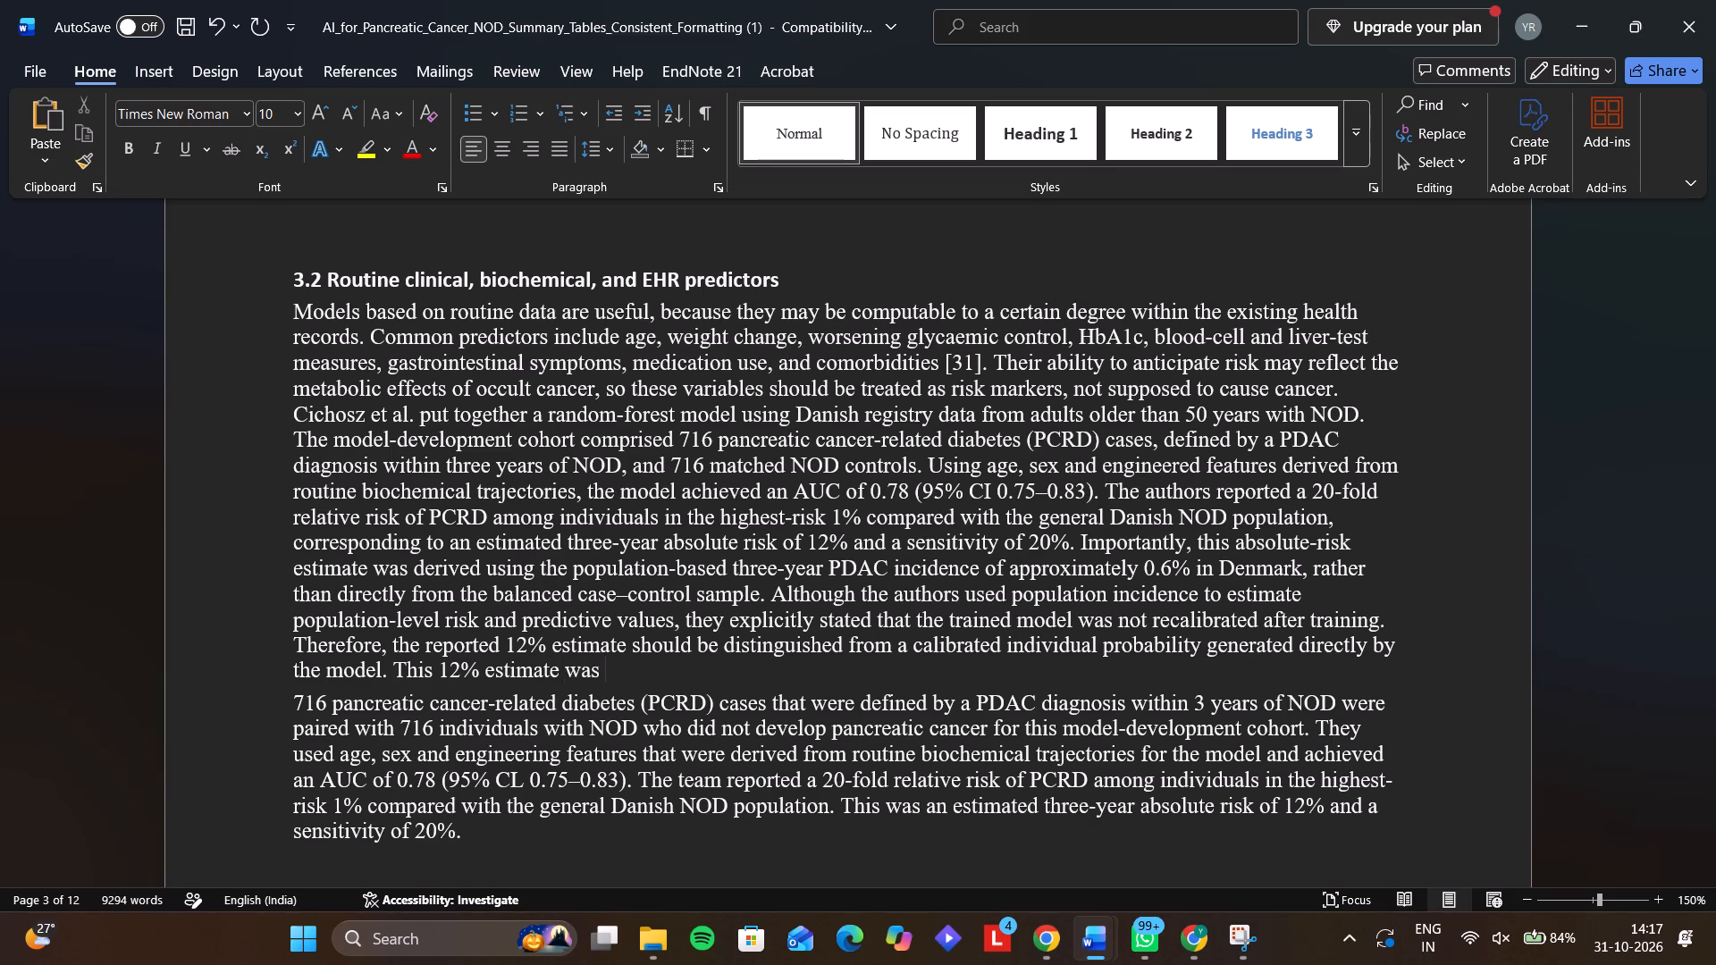
Continue the "This 12% estimate was" sentence with "calculated using population-based three year PDAC".
{"action": "type", "text": "calculated using"}
{"action": "key", "text": "space"}
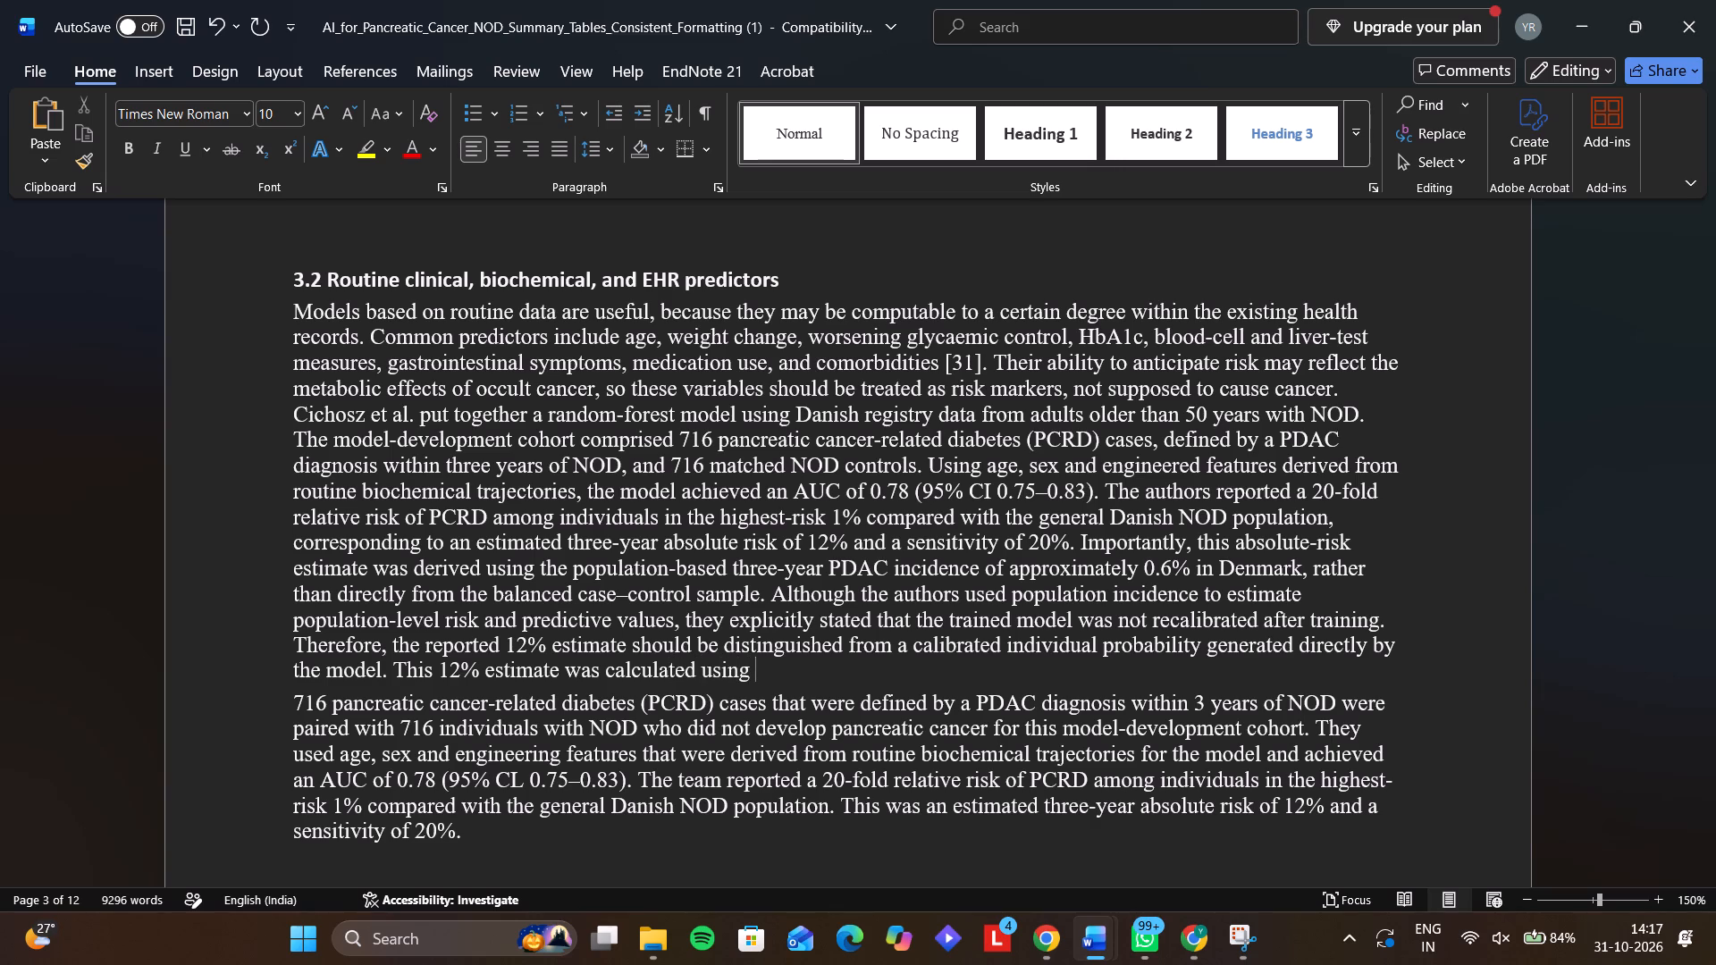
{"action": "type", "text": "thr"}
{"action": "key", "text": "BackSpace"}
{"action": "key", "text": "BackSpace"}
{"action": "key", "text": "BackSpace"}
{"action": "type", "text": "population"}
{"action": "key", "text": "space"}
{"action": "key", "text": "BackSpace"}
{"action": "type", "text": "-based three year PDAC"}
{"action": "key", "text": "space"}
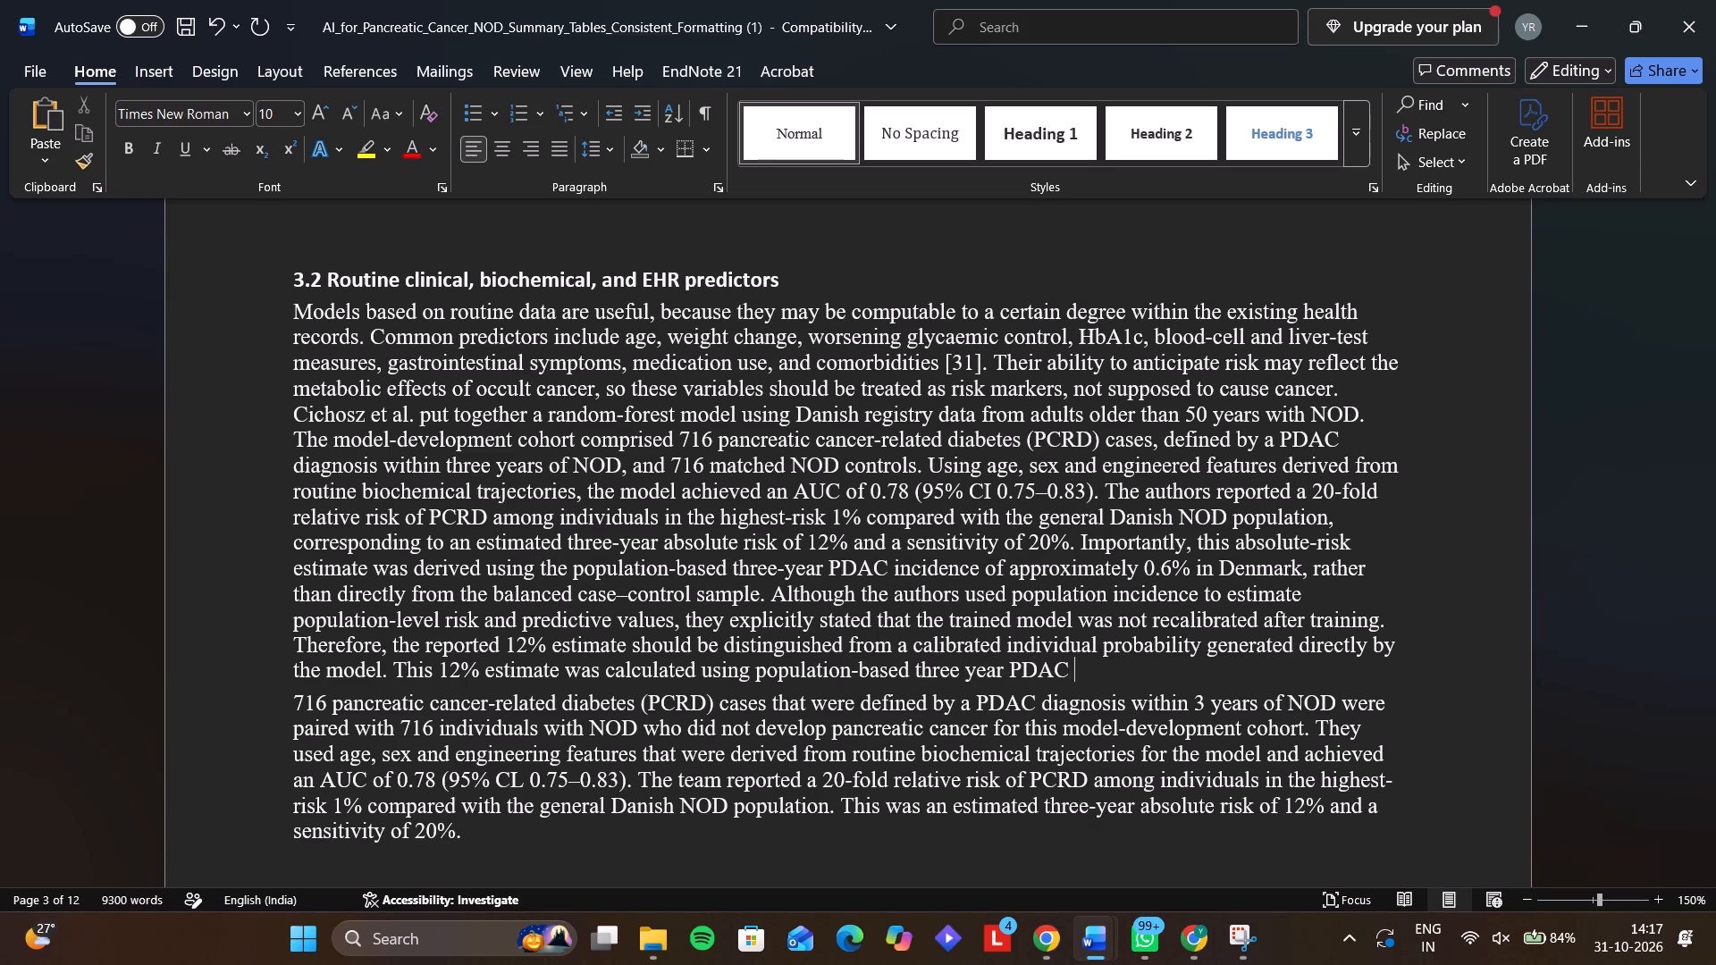
Extend the 12% estimate sentence with "incidence in Denmark" after "PDAC".
{"action": "type", "text": "indic"}
{"action": "key", "text": "BackSpace"}
{"action": "key", "text": "BackSpace"}
{"action": "key", "text": "BackSpace"}
{"action": "type", "text": "cidnce"}
{"action": "key", "text": "BackSpace"}
{"action": "key", "text": "BackSpace"}
{"action": "key", "text": "BackSpace"}
{"action": "type", "text": "ence in de"}
{"action": "key", "text": "BackSpace"}
{"action": "key", "text": "BackSpace"}
{"action": "type", "text": "Denmark"}
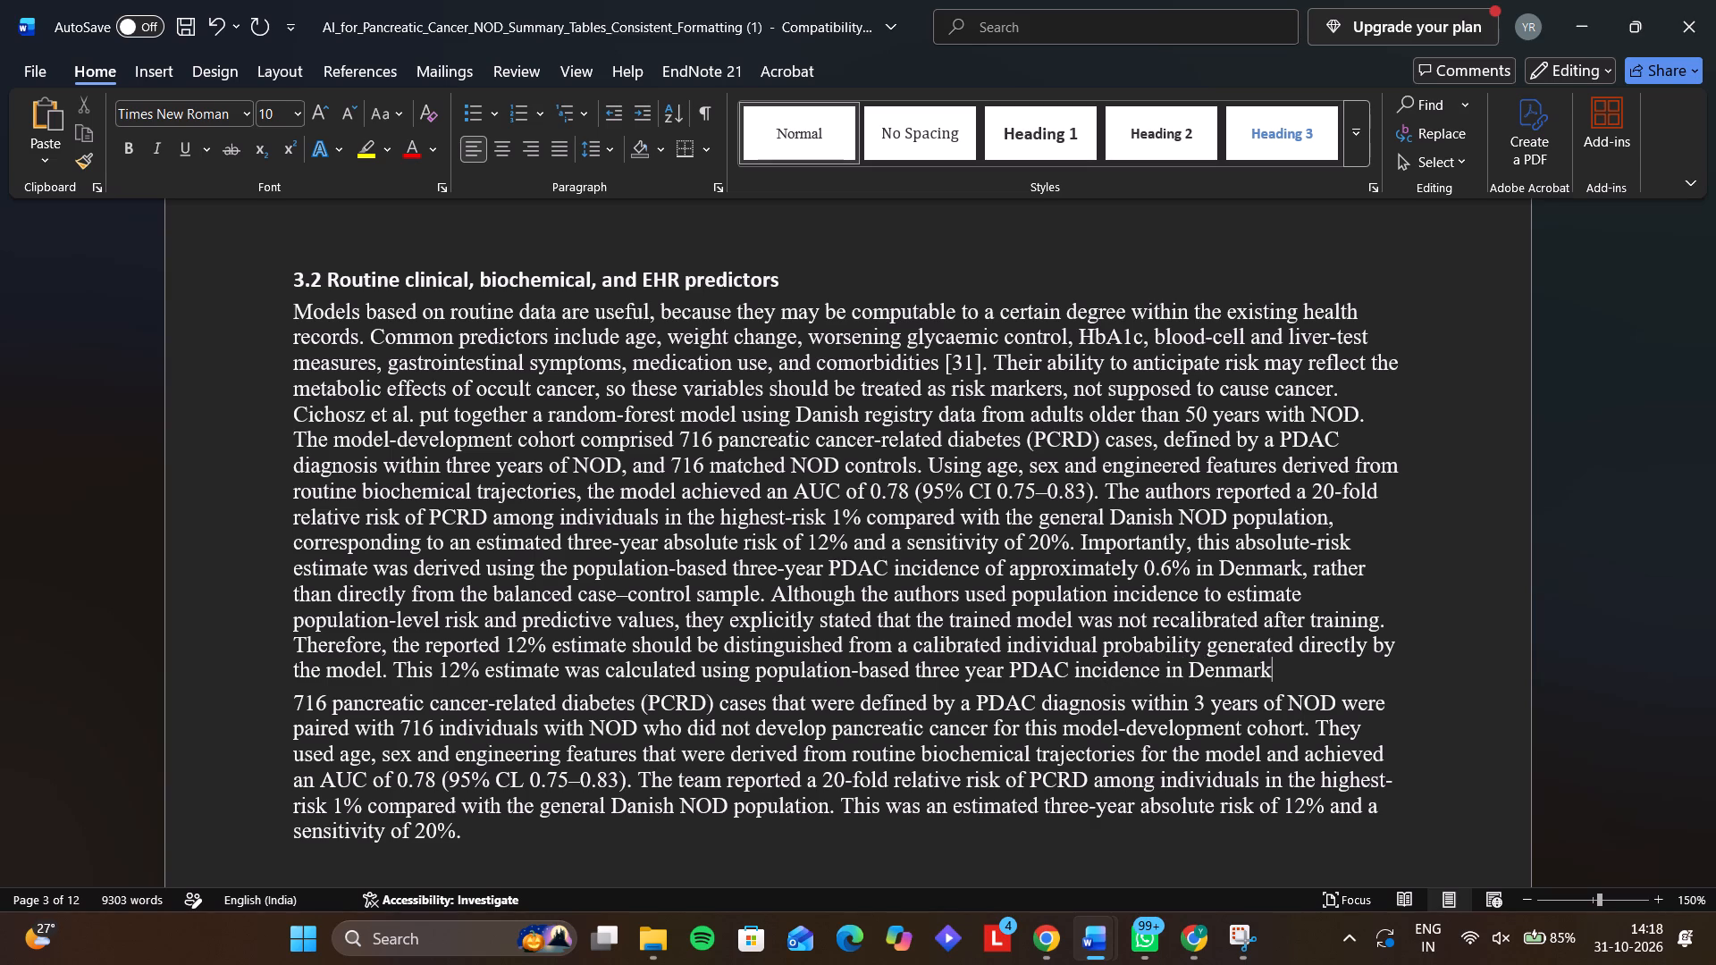
Finish the 12% estimate sentence with ", which is about 0.6%.".
{"action": "type", "text": ", which is abo"}
{"action": "type", "text": "ut"}
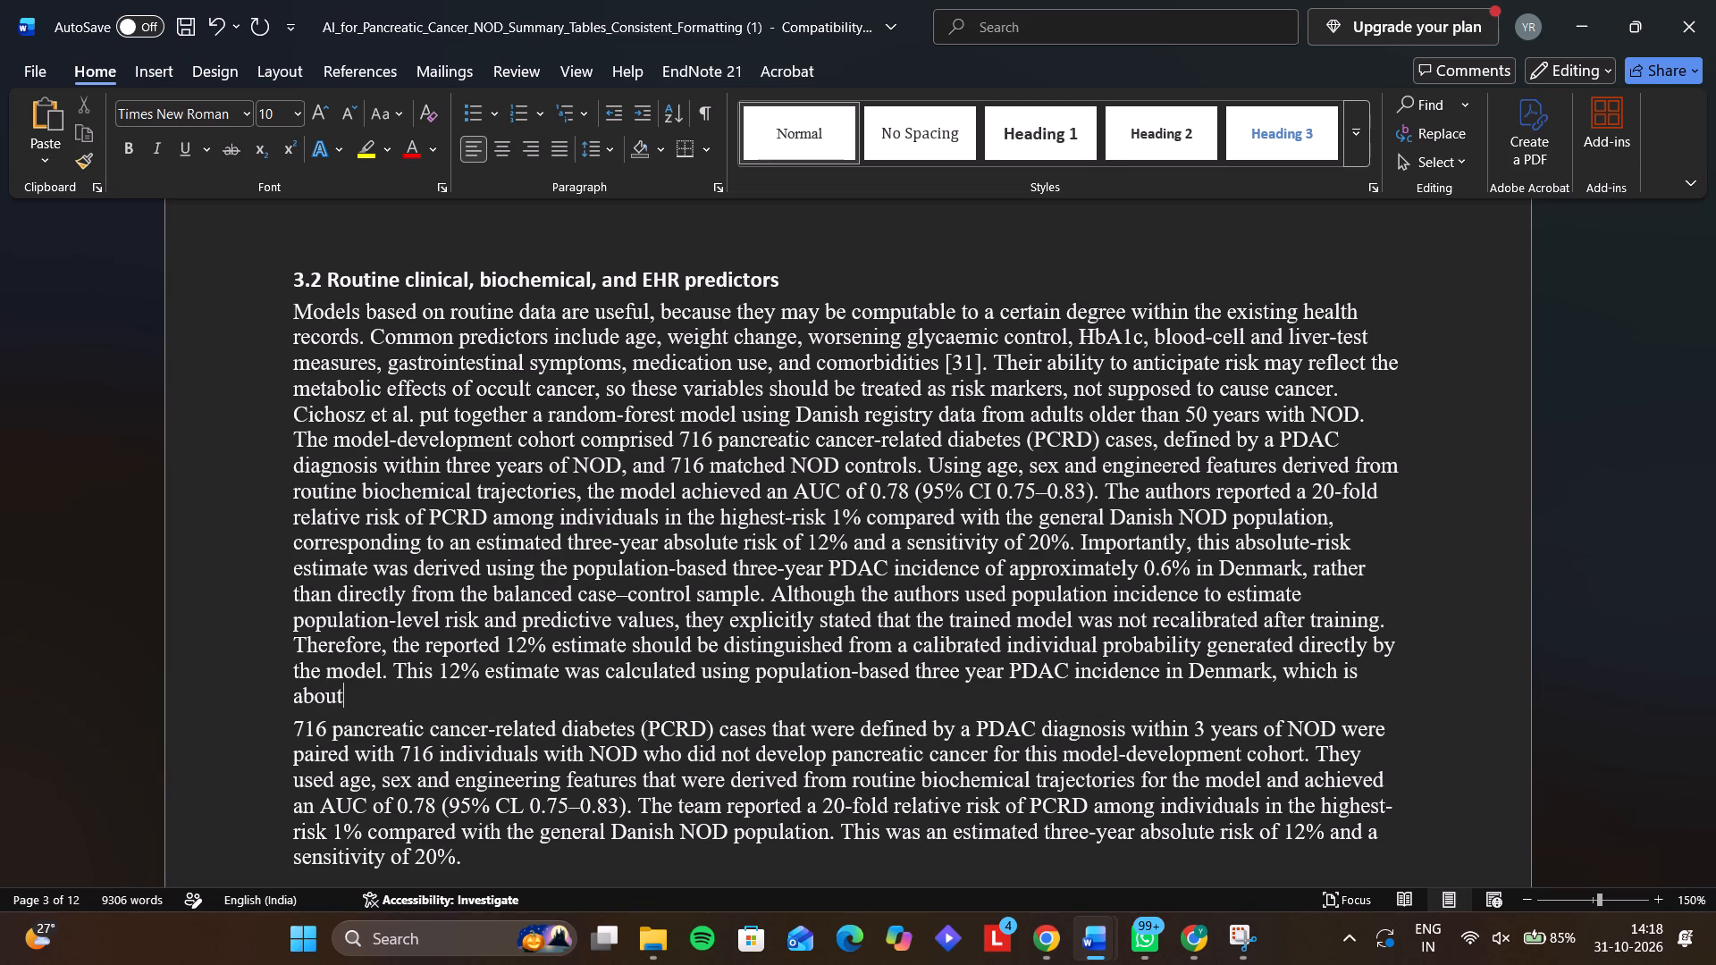
{"action": "key", "text": "space"}
{"action": "type", "text": "0."}
{"action": "type", "text": "6%"}
{"action": "key", "text": "period"}
Move the new "This 12% estimate" sentence from the original Cichosz paragraph to the end of the reworded paragraph, after "sensitivity of 20%.".
{"action": "left_click_drag", "start_coordinate": [400, 676], "coordinate": [424, 690]}
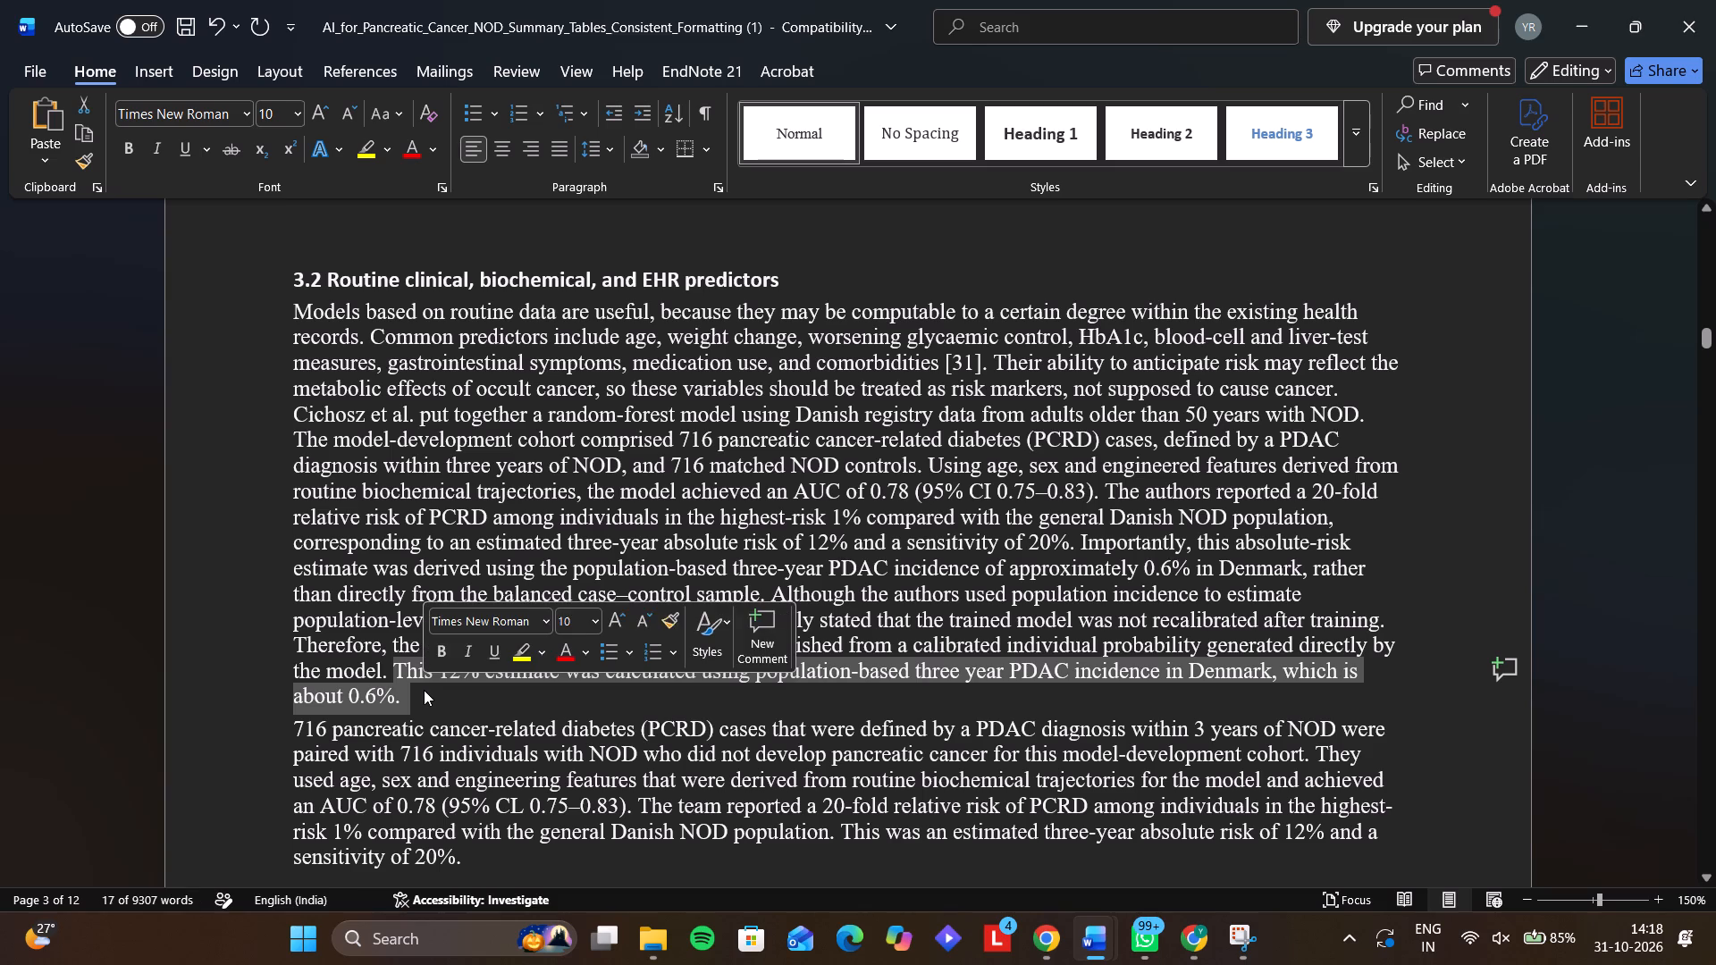
{"action": "key", "text": "ctrl+c"}
{"action": "key", "text": "ctrl+c"}
{"action": "left_click", "coordinate": [479, 870]}
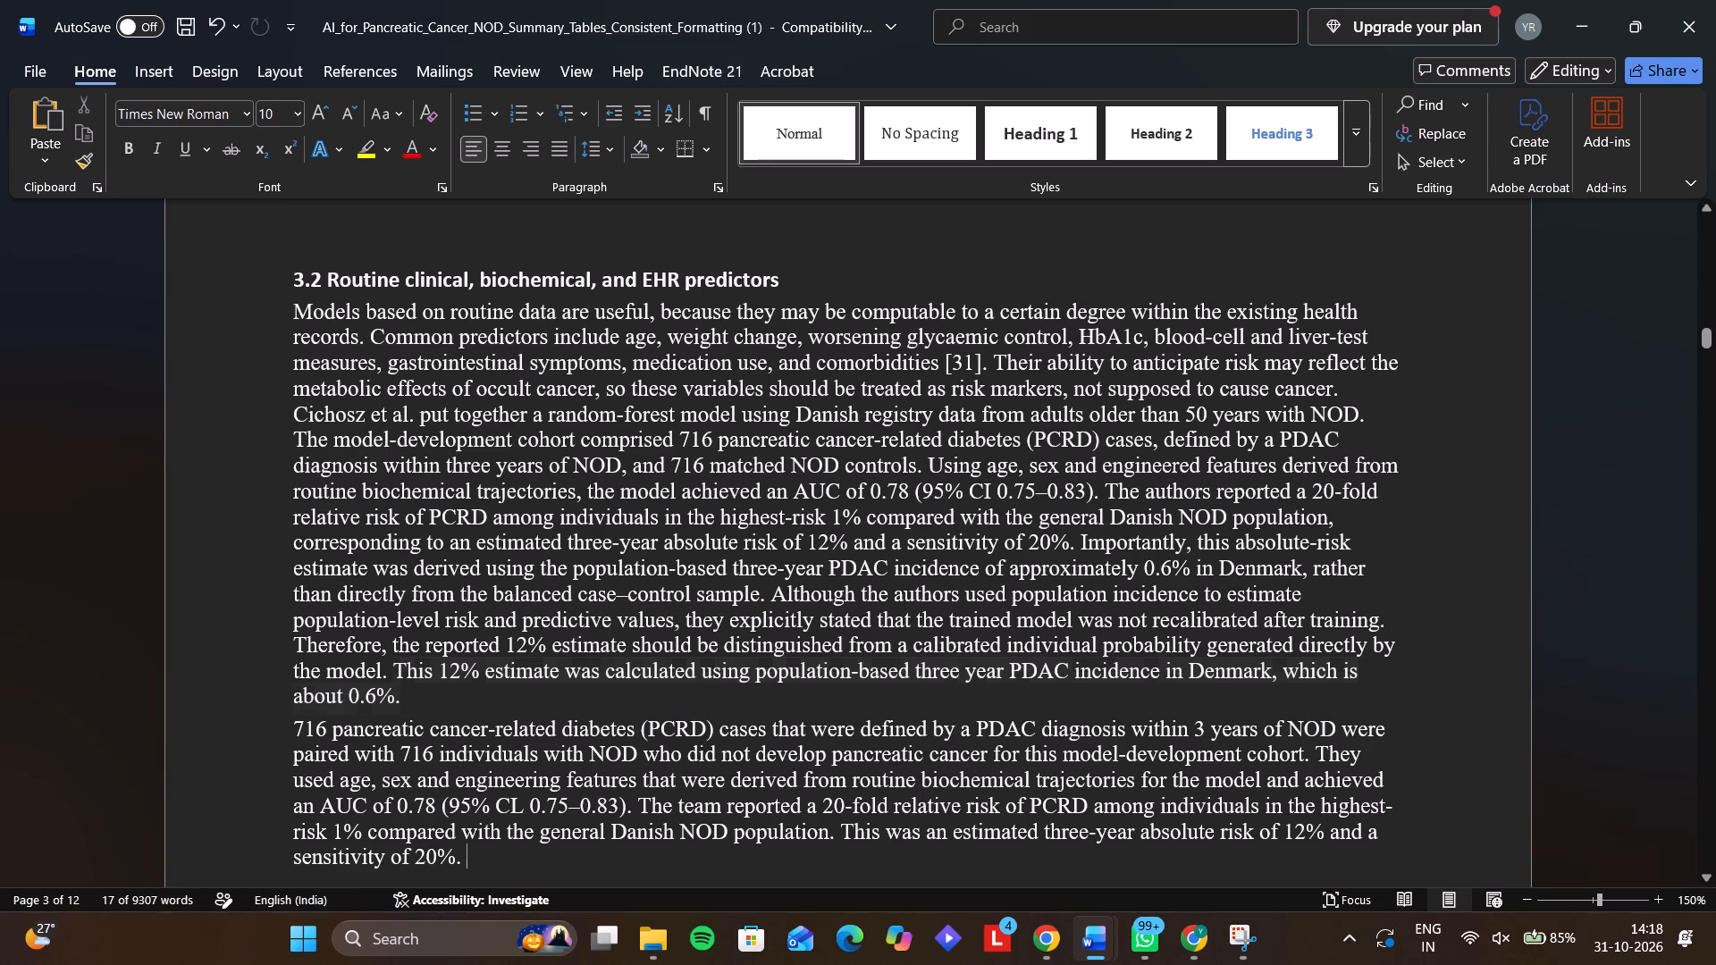
{"action": "key", "text": "ctrl+v"}
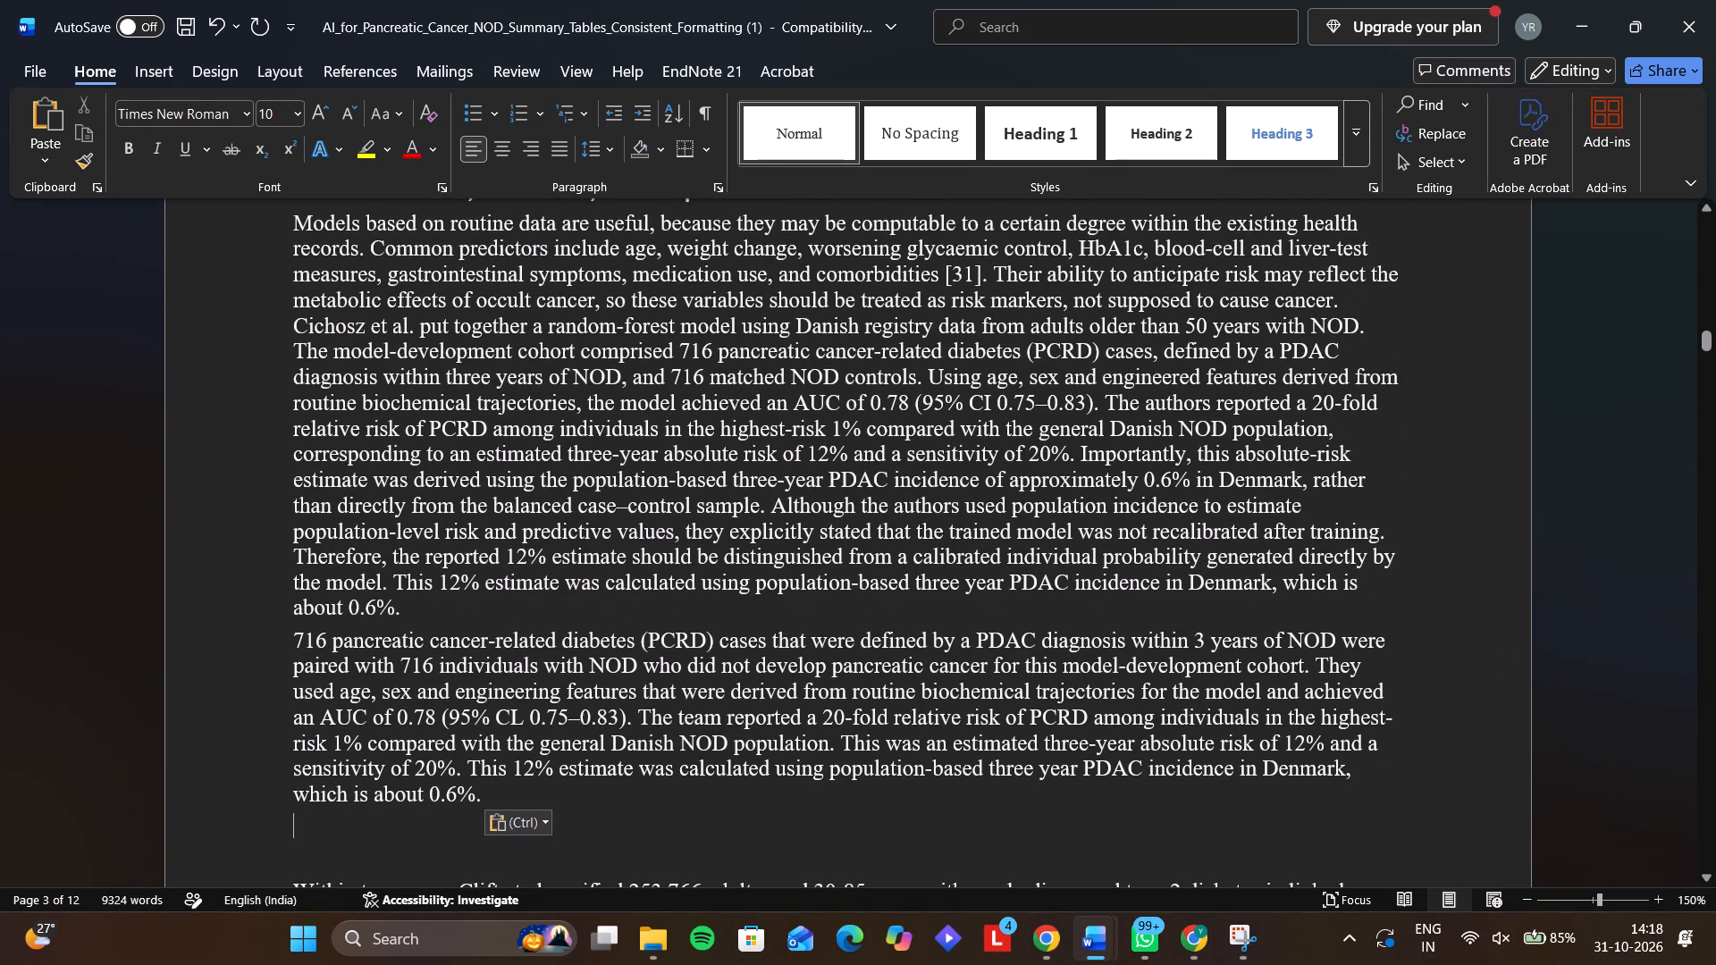
{"action": "left_click_drag", "start_coordinate": [408, 603], "coordinate": [399, 581]}
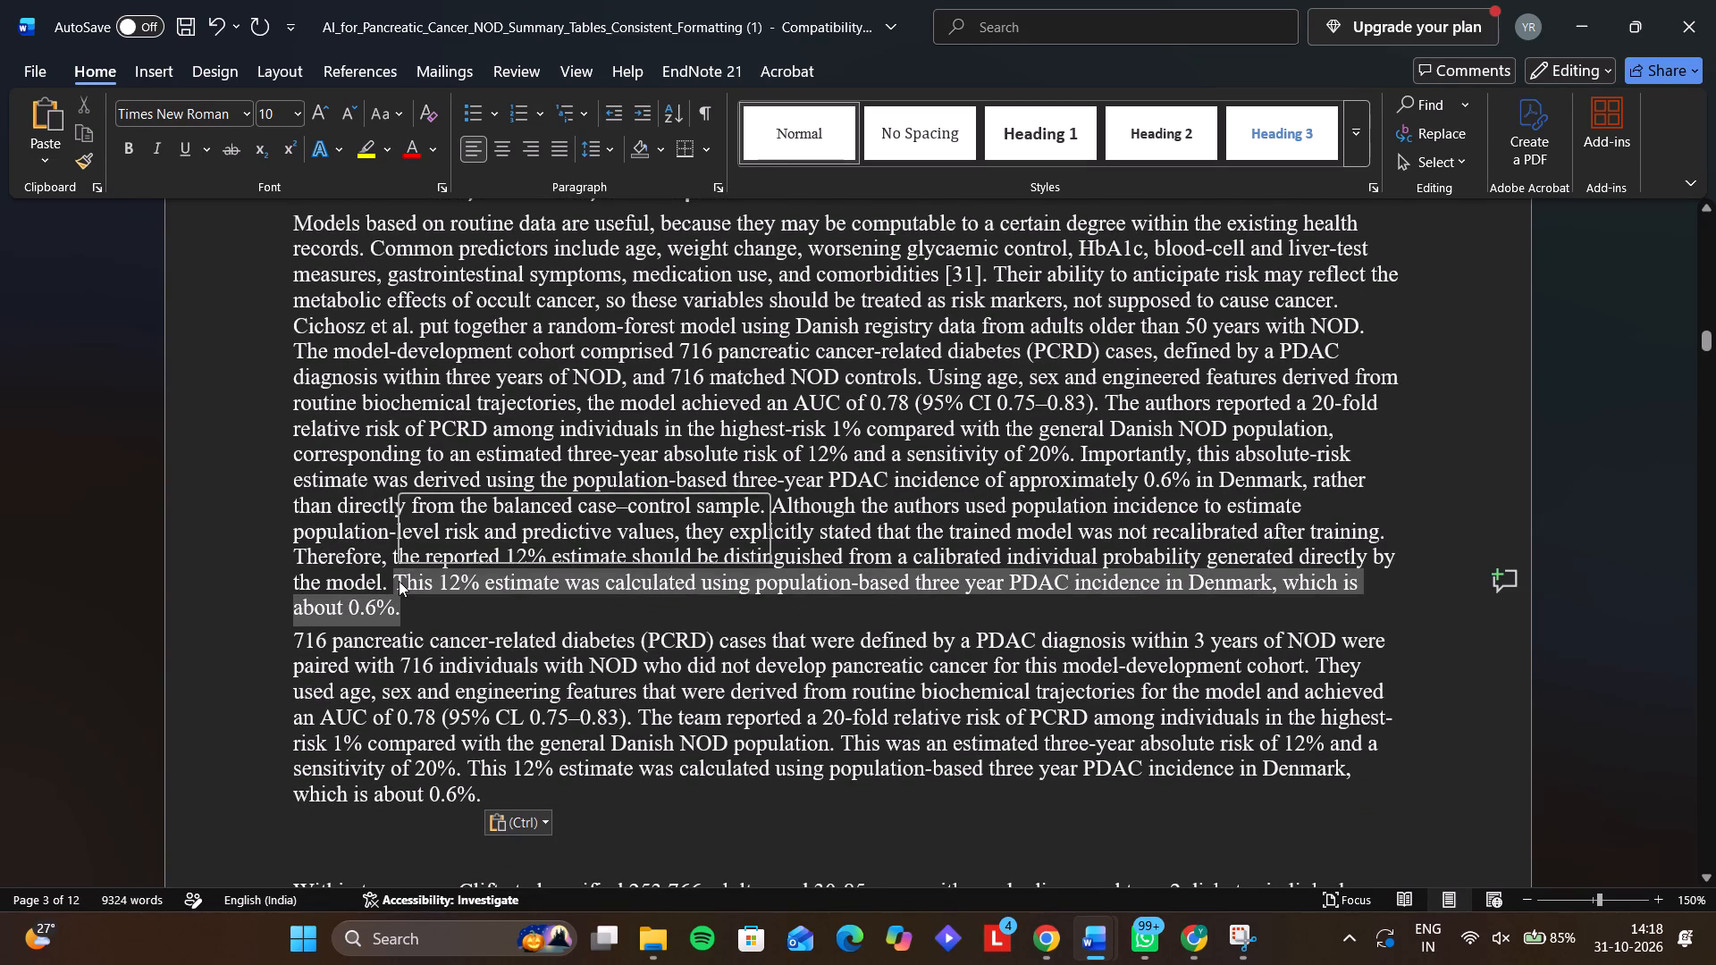
{"action": "key", "text": "BackSpace"}
Start a new sentence after "about 0.6%." in the reworded paragraph with "Even after using".
{"action": "left_click", "coordinate": [513, 771]}
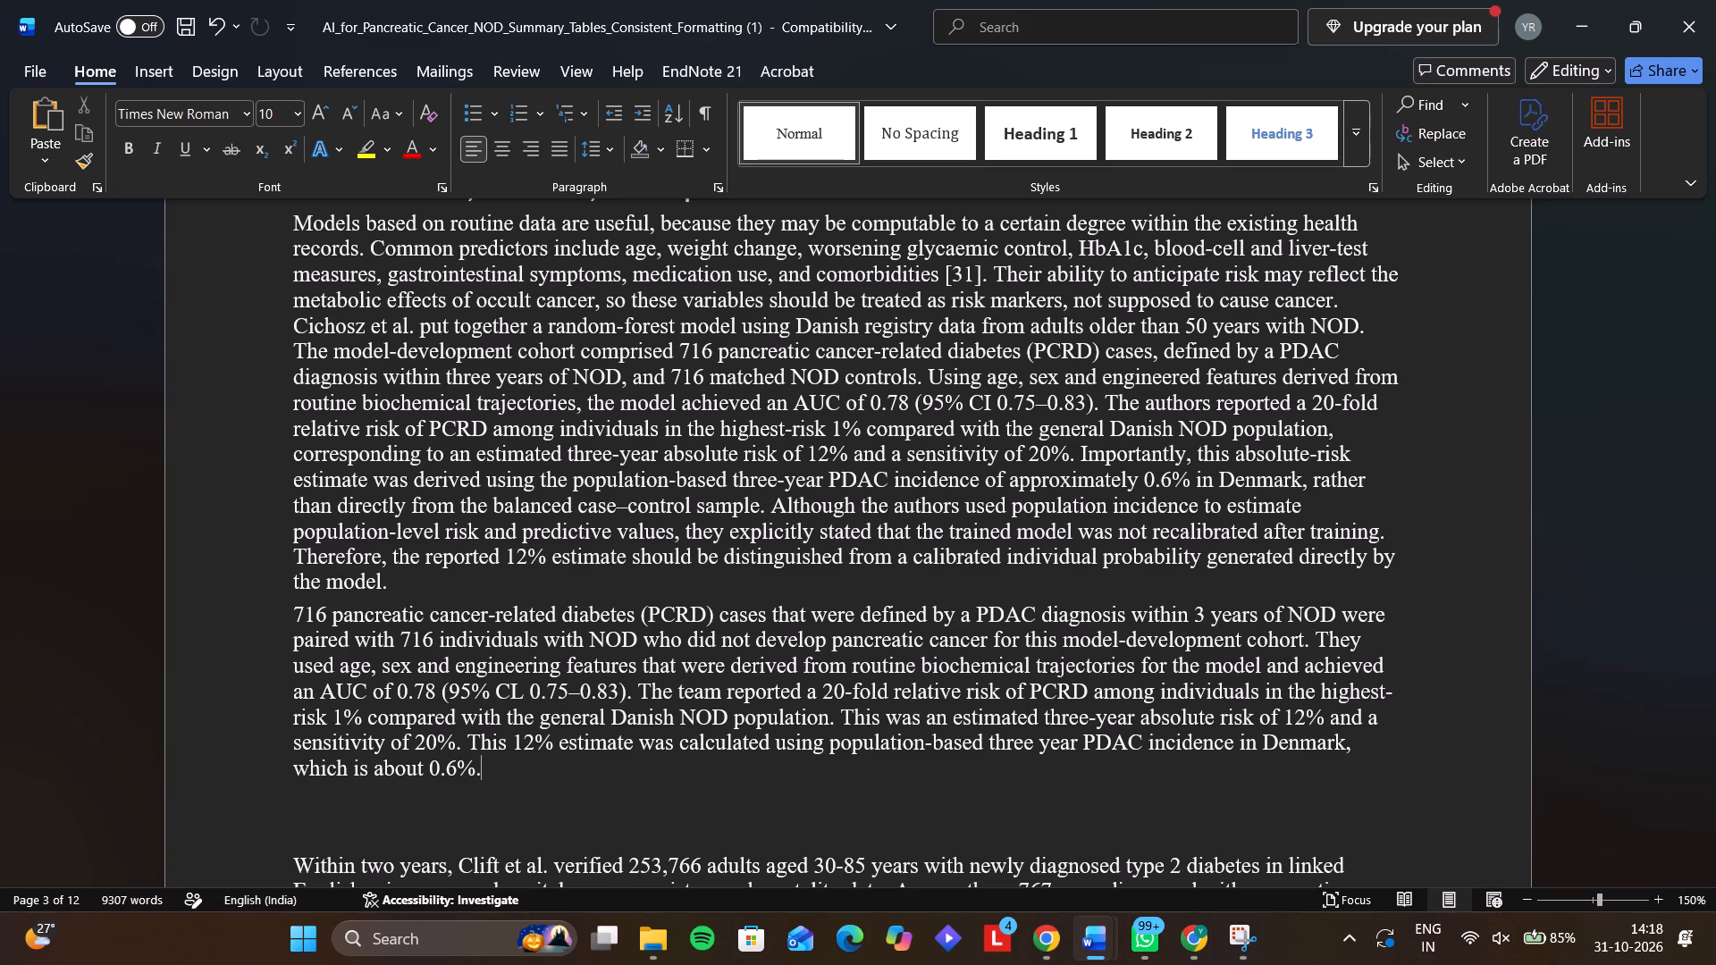
{"action": "key", "text": "space"}
{"action": "key", "text": "BackSpace"}
{"action": "key", "text": "BackSpace"}
{"action": "key", "text": "BackSpace"}
{"action": "type", "text": "ven"}
{"action": "key", "text": "space"}
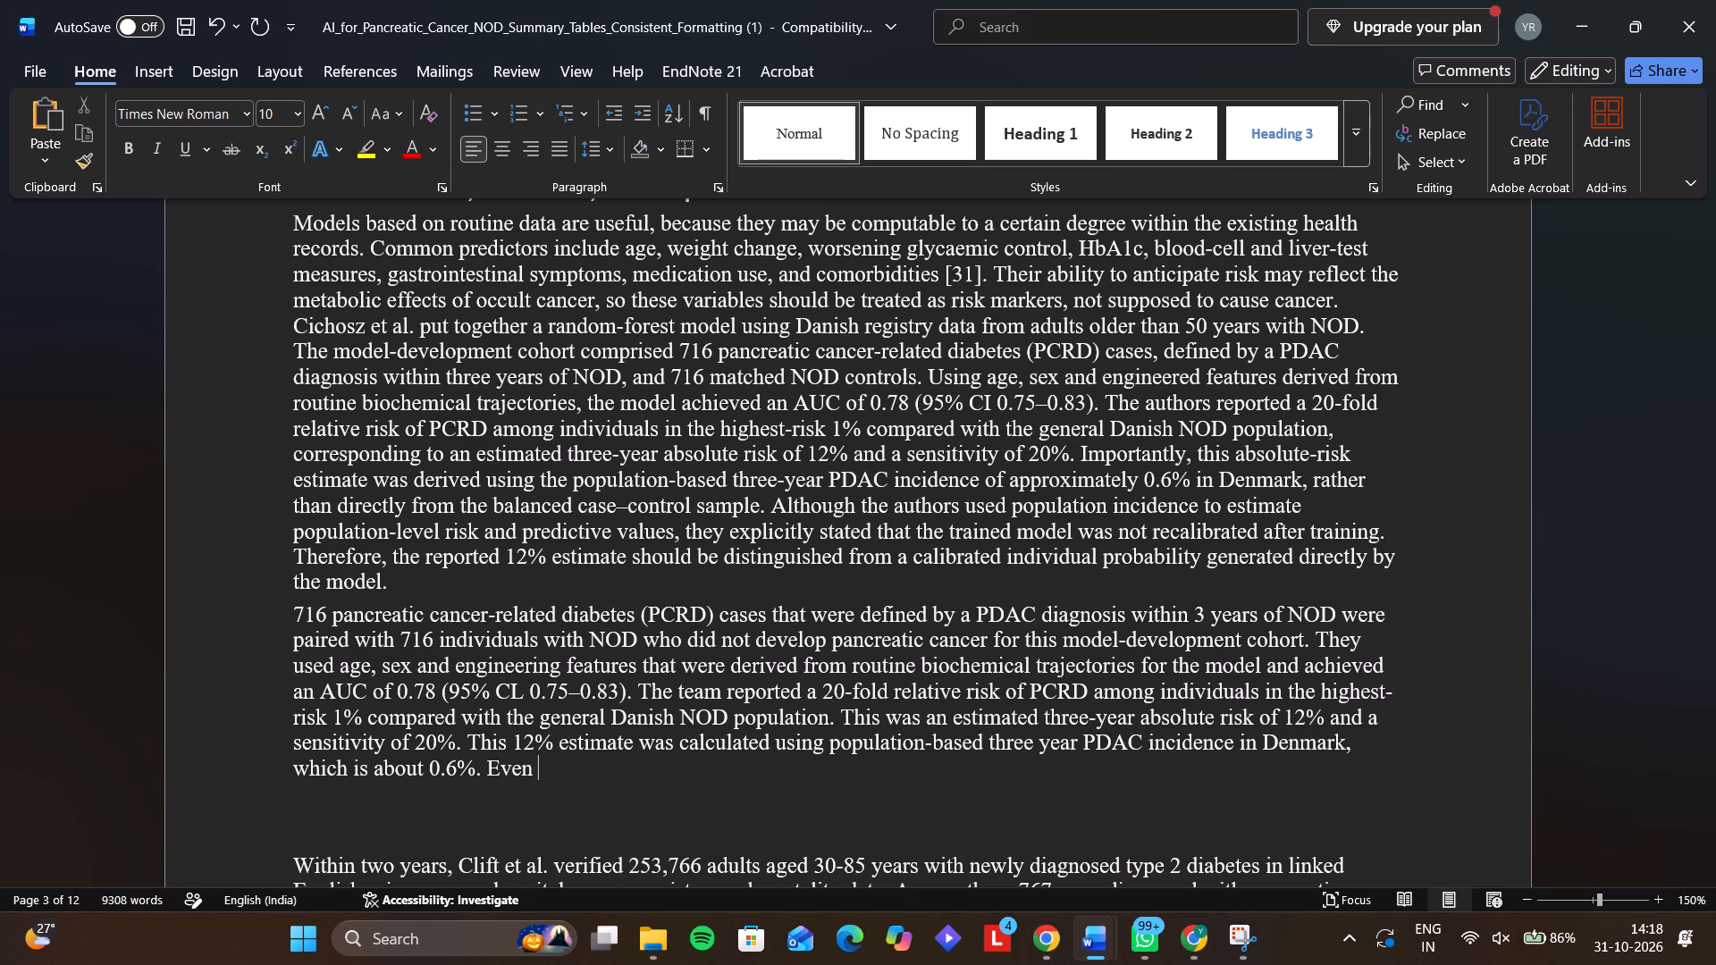
{"action": "type", "text": "afte"}
{"action": "key", "text": "space"}
{"action": "key", "text": "BackSpace"}
{"action": "type", "text": "r usu"}
{"action": "key", "text": "BackSpace"}
{"action": "type", "text": "ing"}
Continue the new sentence with "the population-level risk and predictive values, the".
{"action": "key", "text": "space"}
{"action": "type", "text": "the"}
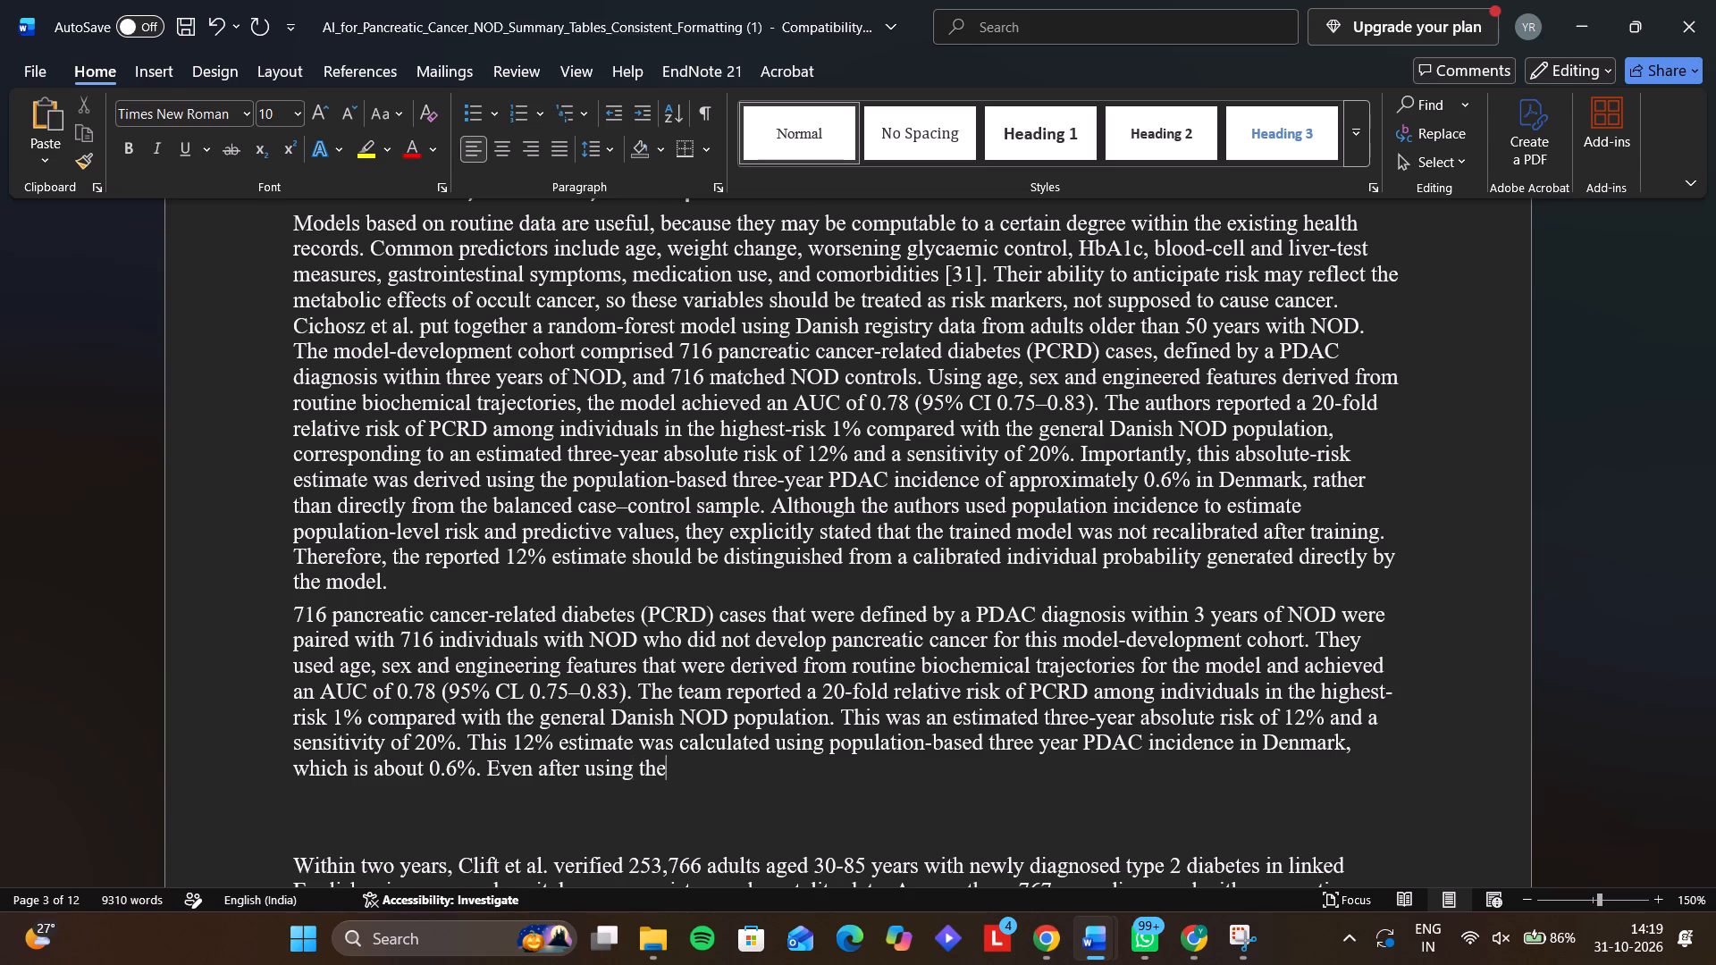
{"action": "key", "text": "space"}
{"action": "type", "text": "population"}
{"action": "key", "text": "space"}
{"action": "key", "text": "BackSpace"}
{"action": "type", "text": "-level ri"}
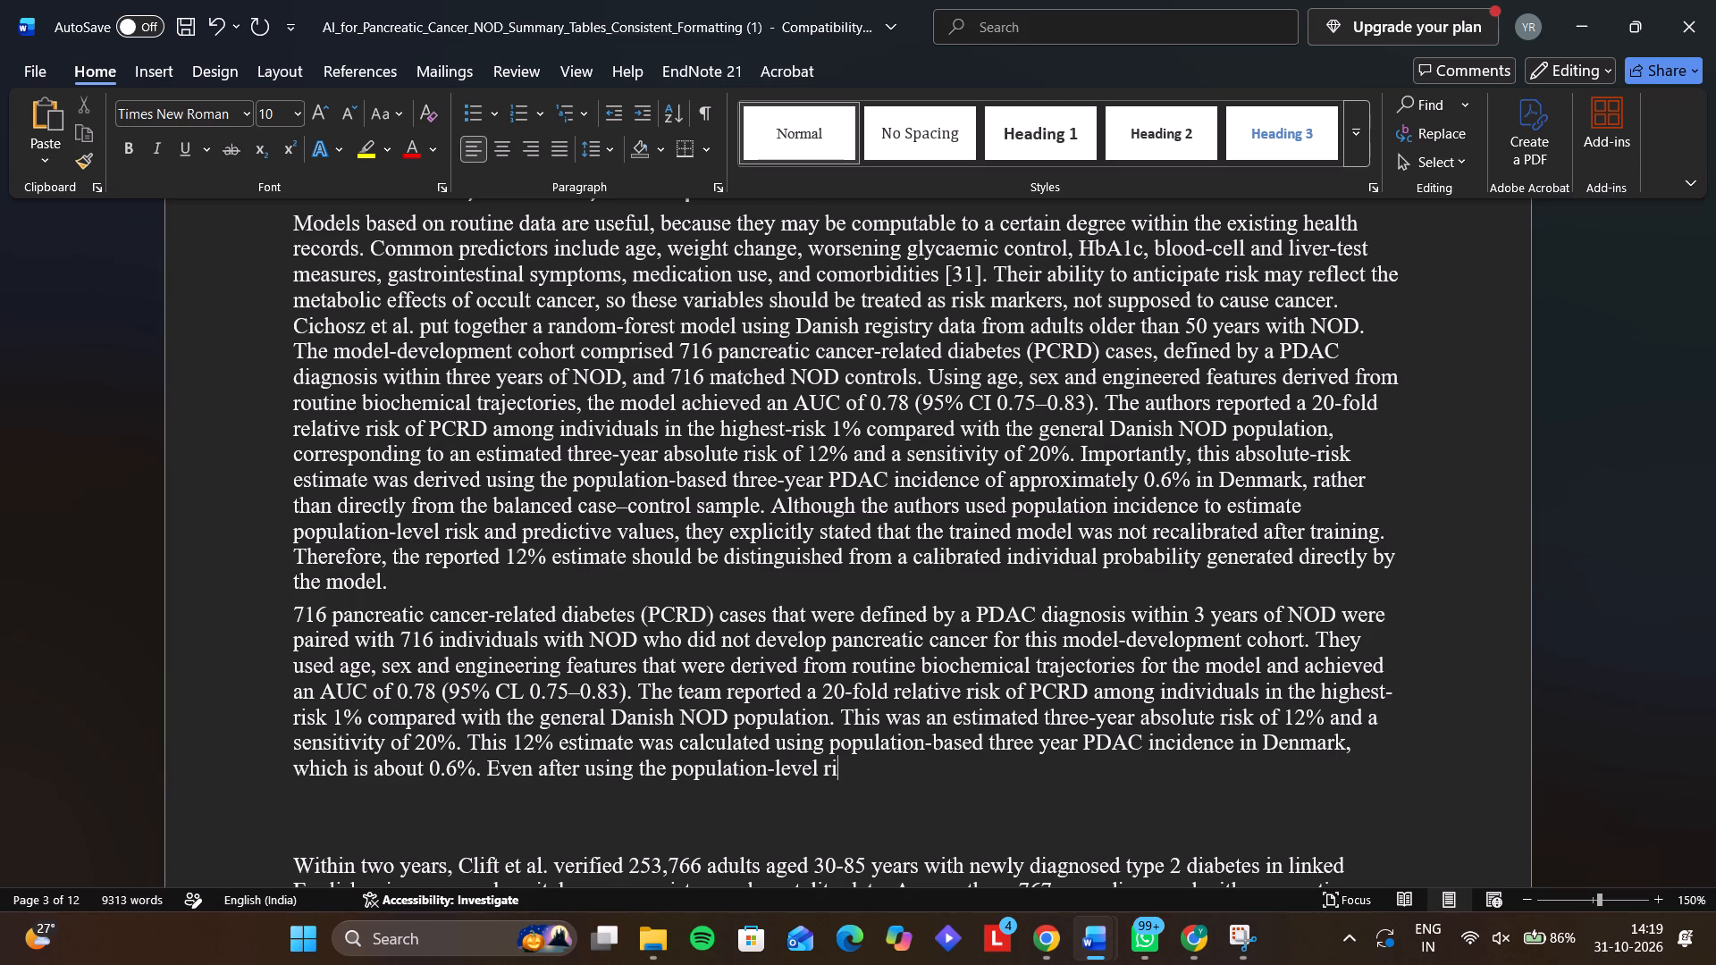
{"action": "type", "text": "sk and predictive values, the"}
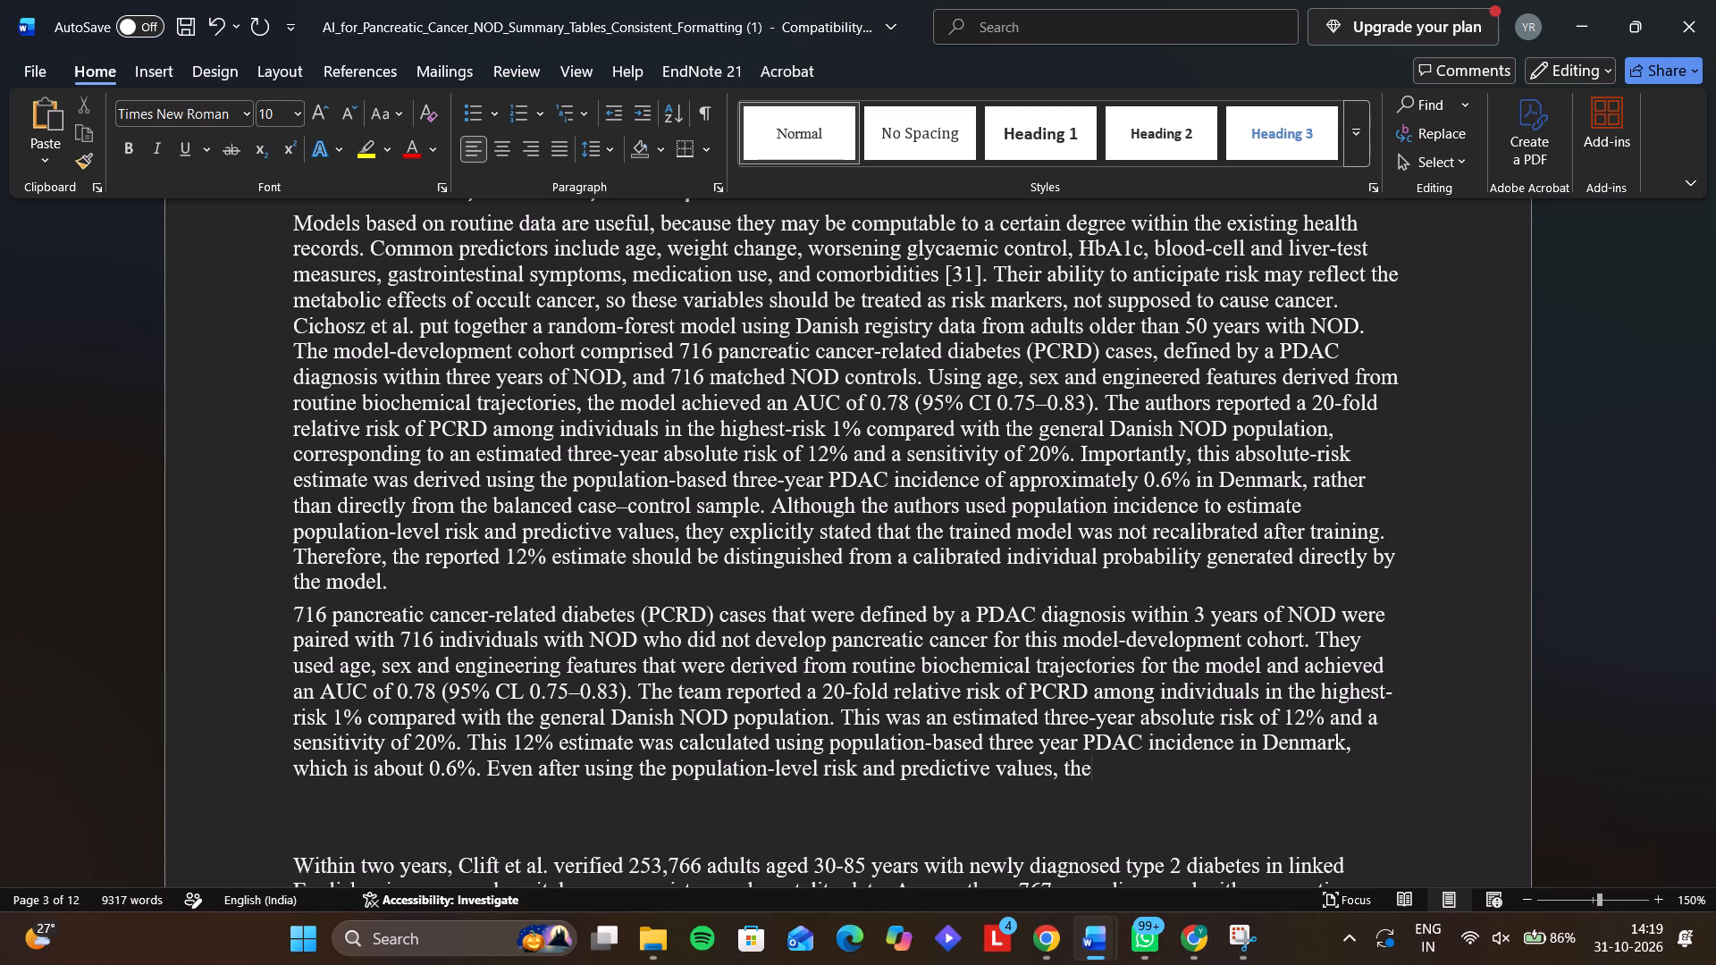
Complete the recalibration sentence with "team did not recalibrate the trained model.".
{"action": "key", "text": "space"}
{"action": "type", "text": "team did no"}
{"action": "key", "text": "BackSpace"}
{"action": "key", "text": "BackSpace"}
{"action": "type", "text": "not train"}
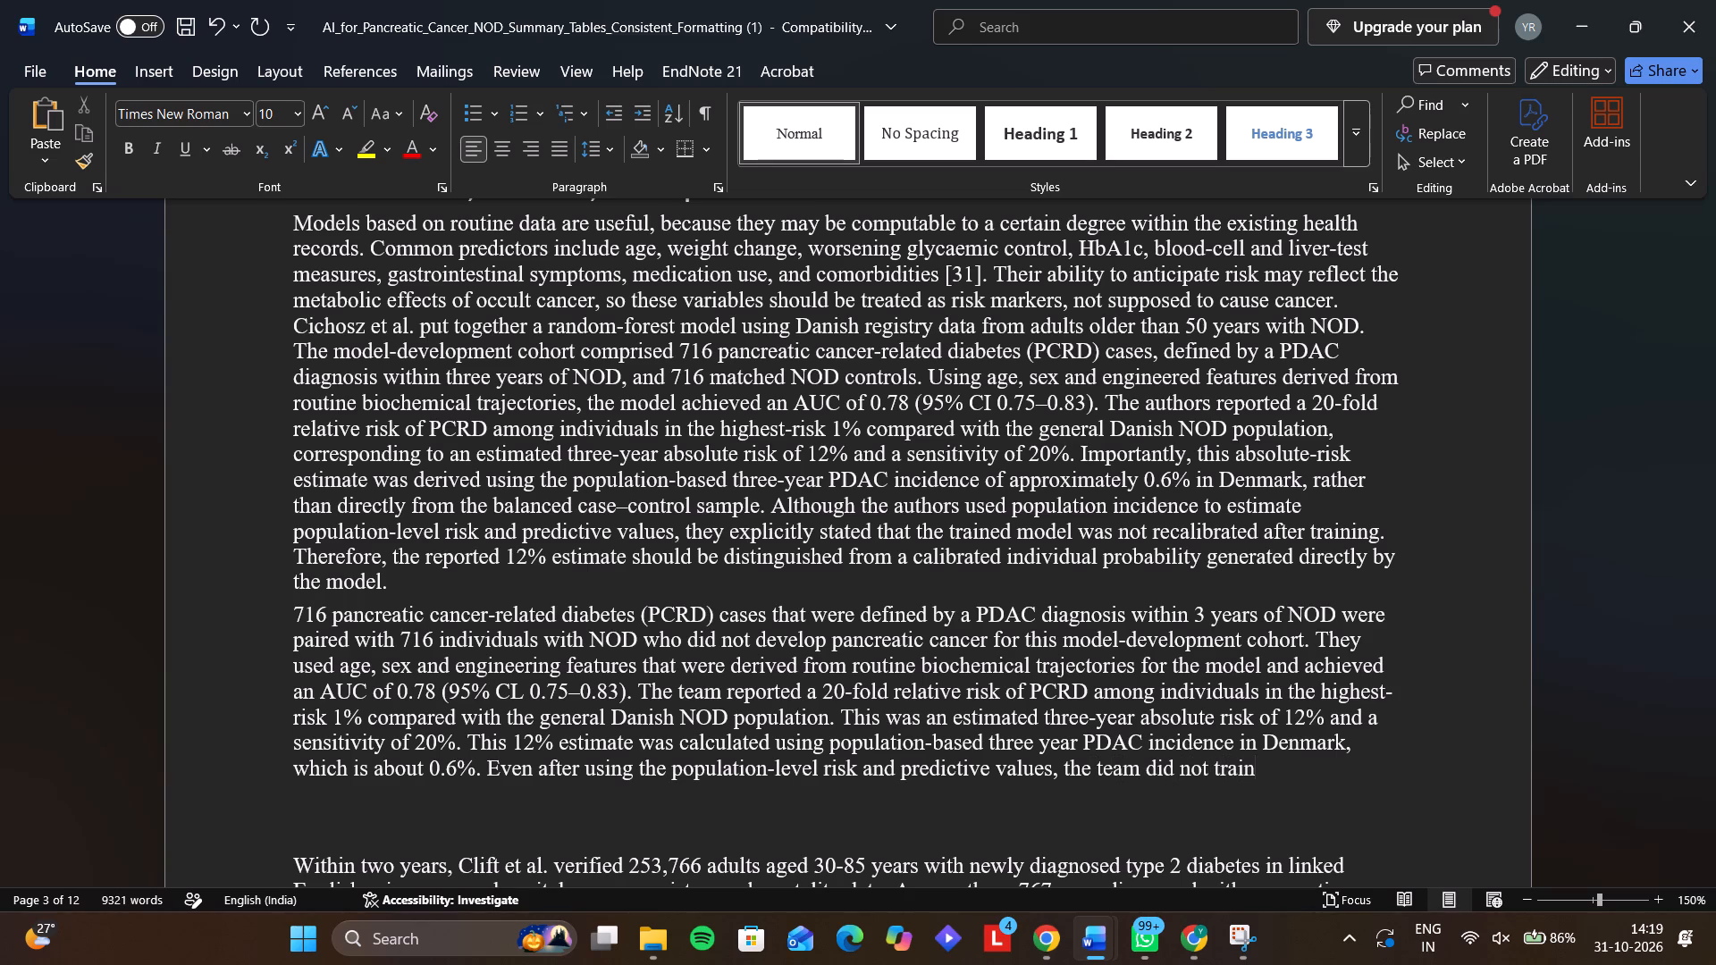
{"action": "key", "text": "space"}
{"action": "key", "text": "BackSpace"}
{"action": "key", "text": "BackSpace"}
{"action": "key", "text": "BackSpace"}
{"action": "key", "text": "BackSpace"}
{"action": "key", "text": "BackSpace"}
{"action": "key", "text": "BackSpace"}
{"action": "type", "text": "recalibvr"}
{"action": "key", "text": "BackSpace"}
{"action": "key", "text": "BackSpace"}
{"action": "type", "text": "rate the trained model."}
Add a following sentence beginning "Therefore, the 12% estimate should be differentiated from a calibrated individual probability".
{"action": "key", "text": "space"}
{"action": "type", "text": "Therefore, the"}
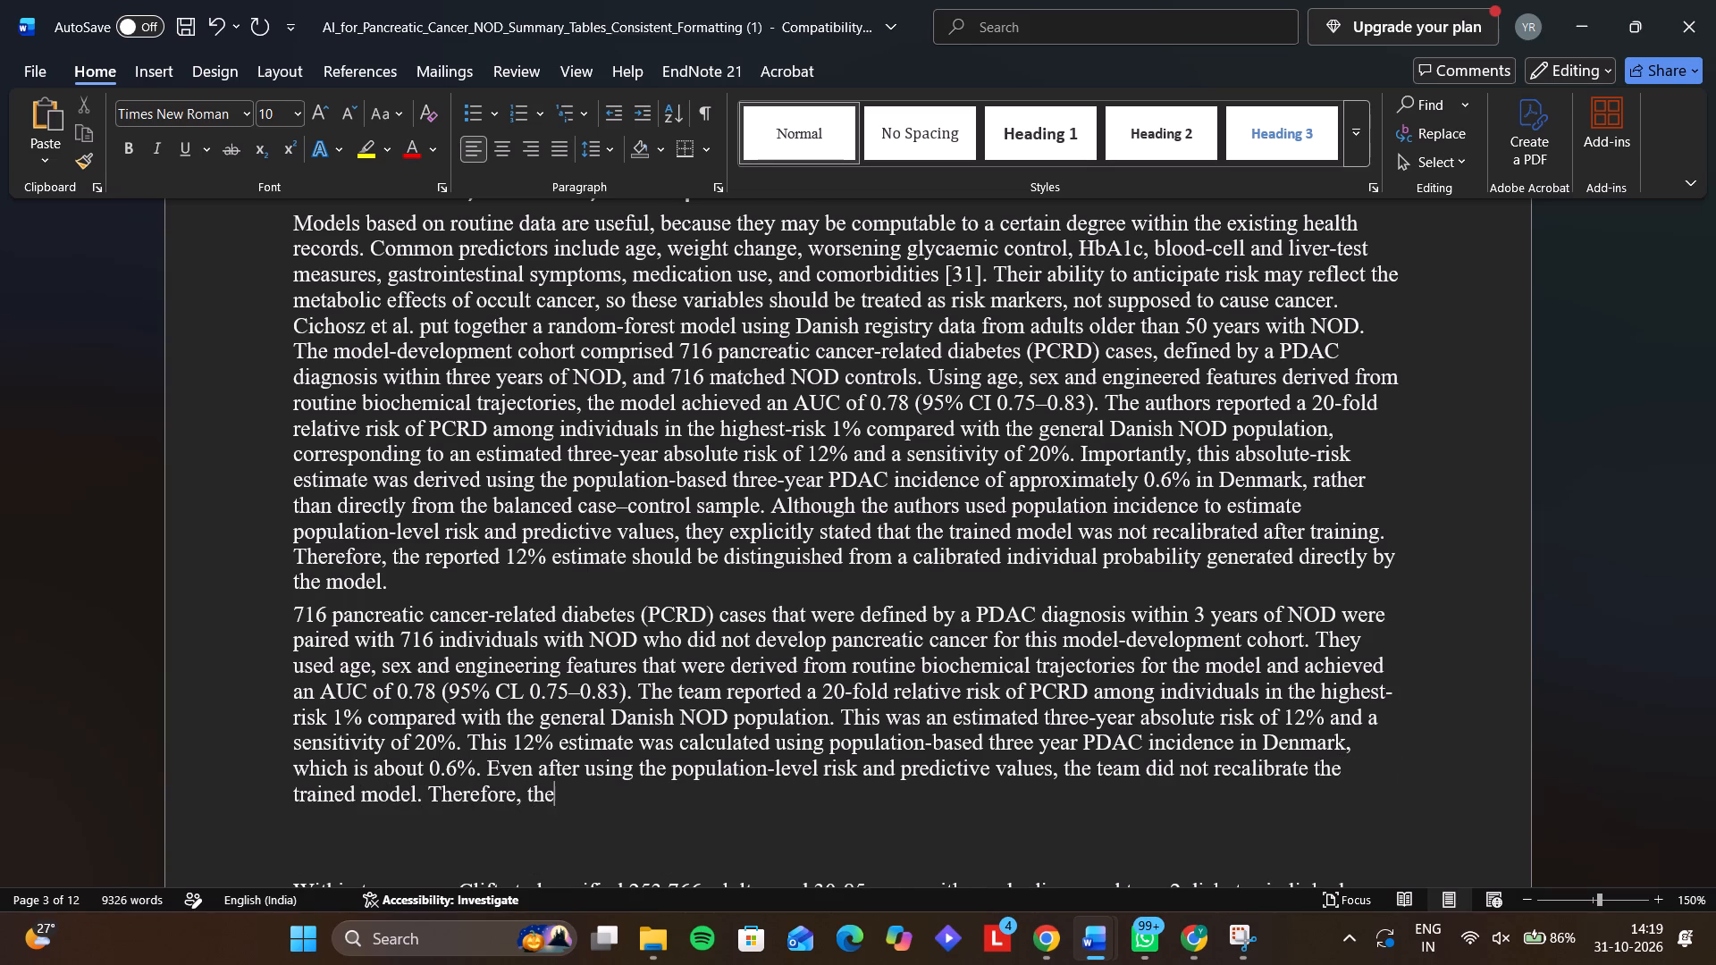
{"action": "key", "text": "space"}
{"action": "type", "text": "12"}
{"action": "type", "text": "% n"}
{"action": "key", "text": "BackSpace"}
{"action": "type", "text": "estimate sho"}
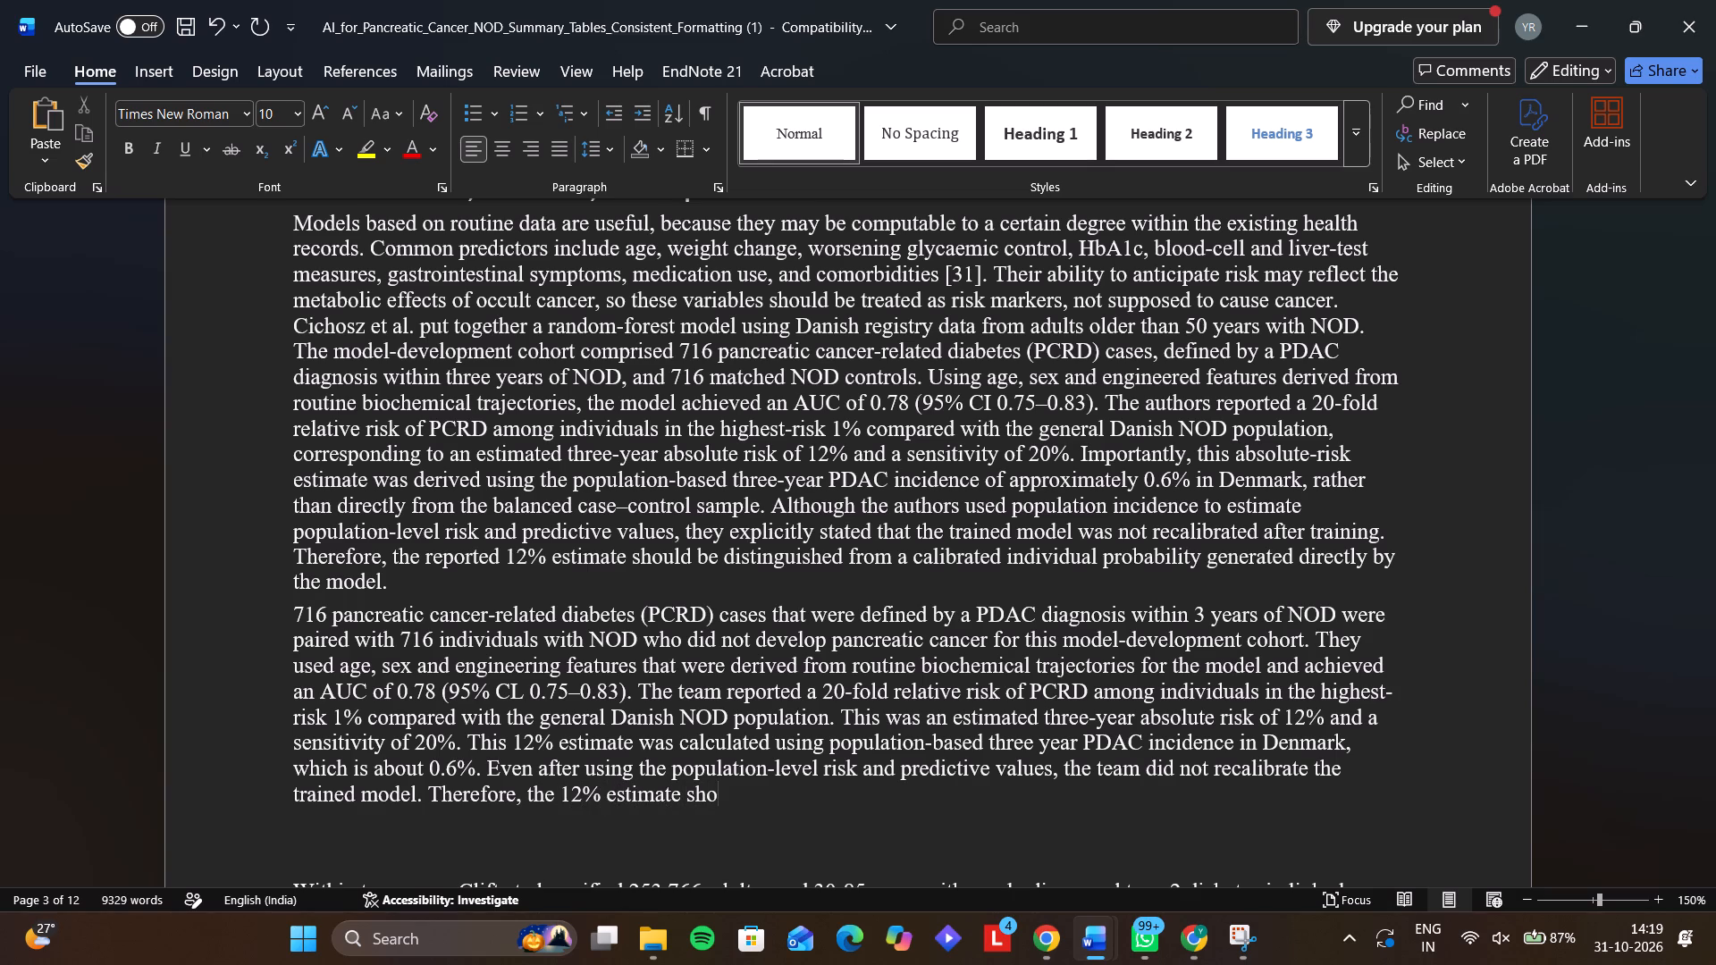
{"action": "type", "text": "uld be differentiated from a calibrated ind"}
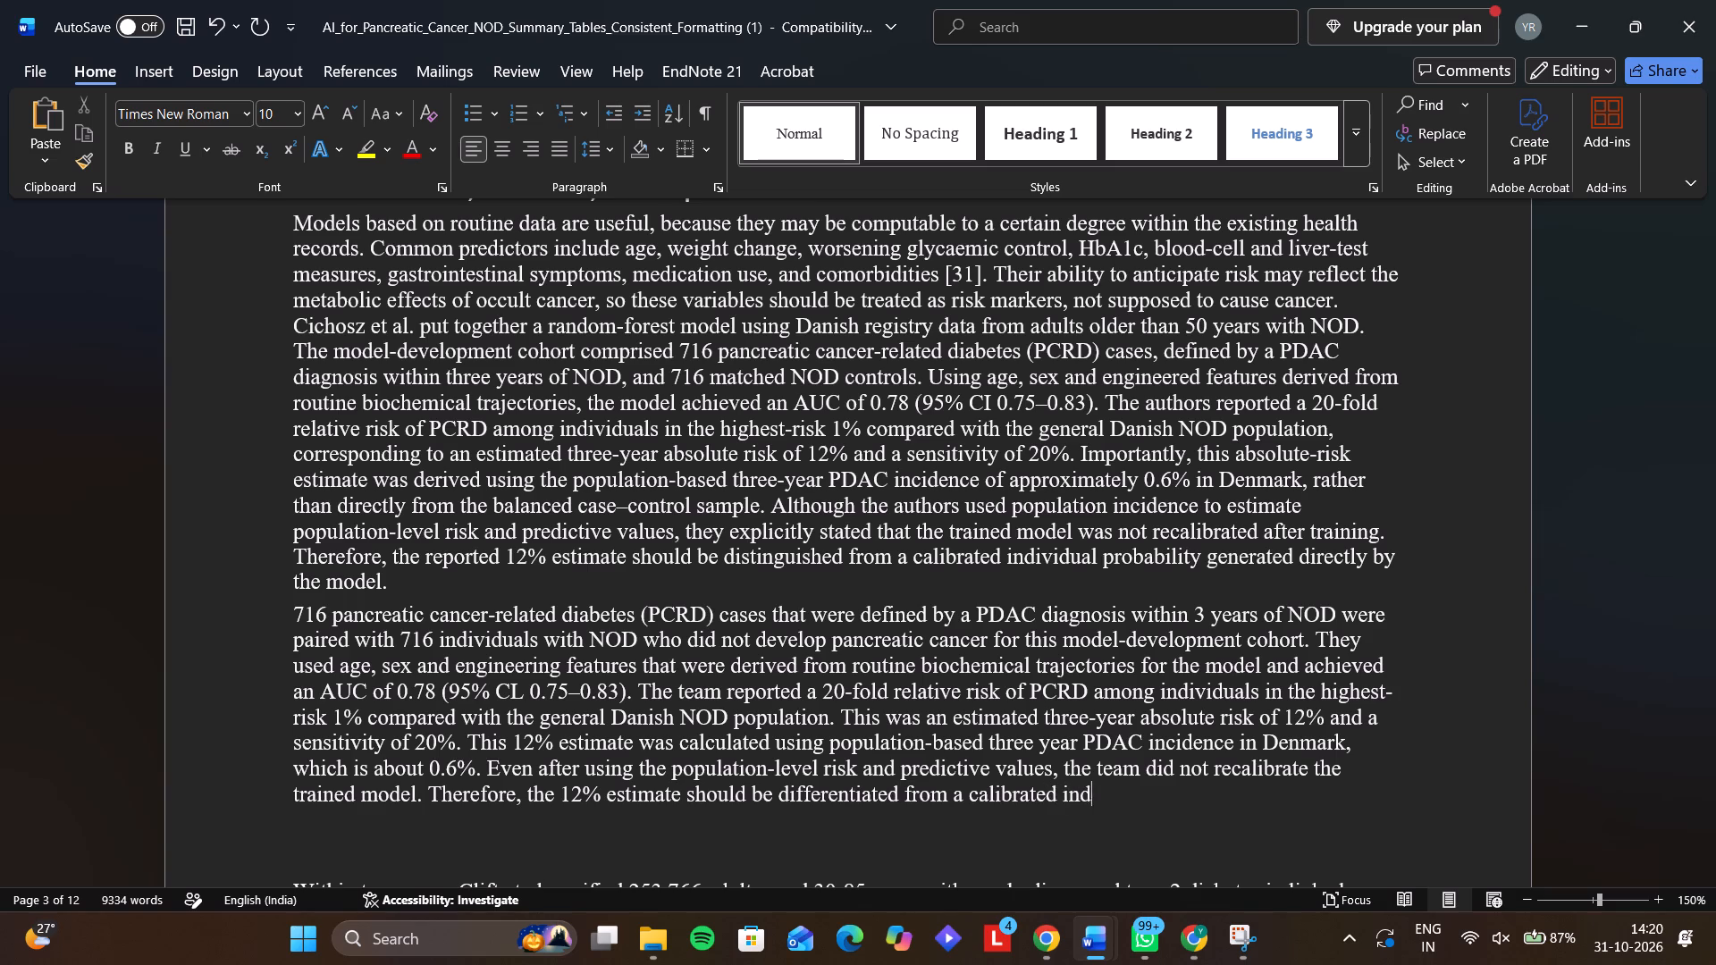
{"action": "type", "text": "ividual"}
{"action": "key", "text": "space"}
{"action": "type", "text": "probability"}
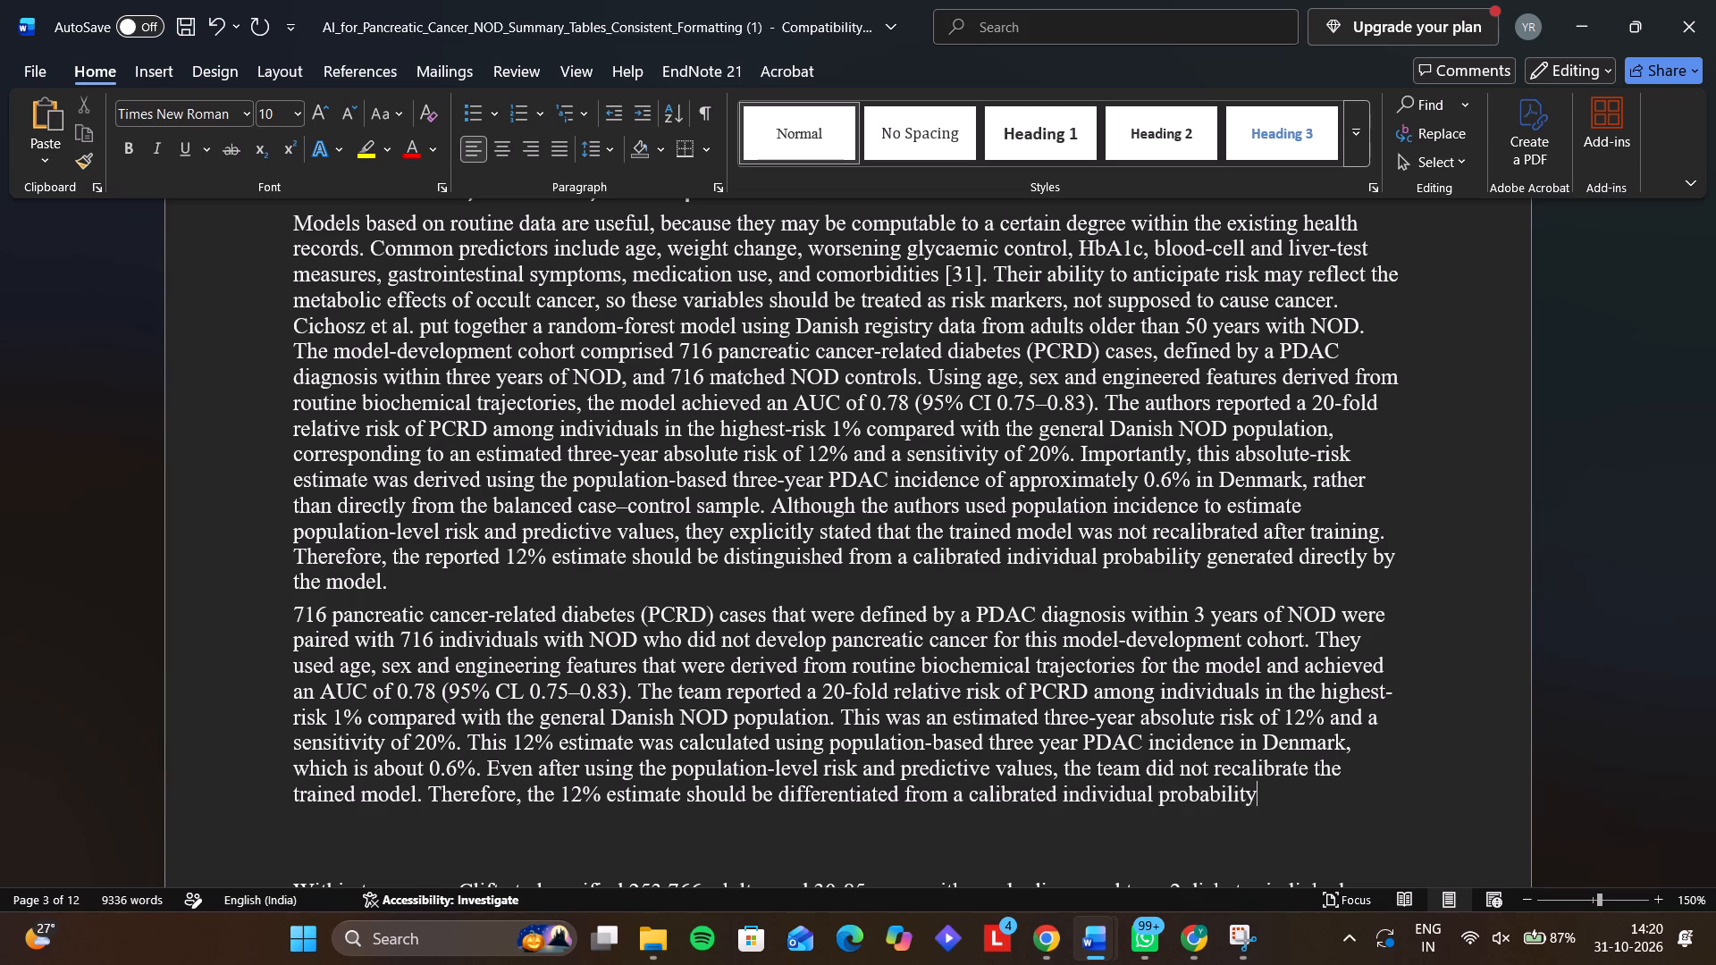
Finish the final sentence of the reworded Cichosz paragraph with "that is calculated directly by the model.".
{"action": "key", "text": "space"}
{"action": "type", "text": "thay"}
{"action": "key", "text": "BackSpace"}
{"action": "key", "text": "t"}
{"action": "key", "text": "BackSpace"}
{"action": "type", "text": "t is calculated"}
{"action": "key", "text": "space"}
{"action": "type", "text": "directly"}
{"action": "key", "text": "space"}
{"action": "type", "text": "by"}
{"action": "key", "text": "space"}
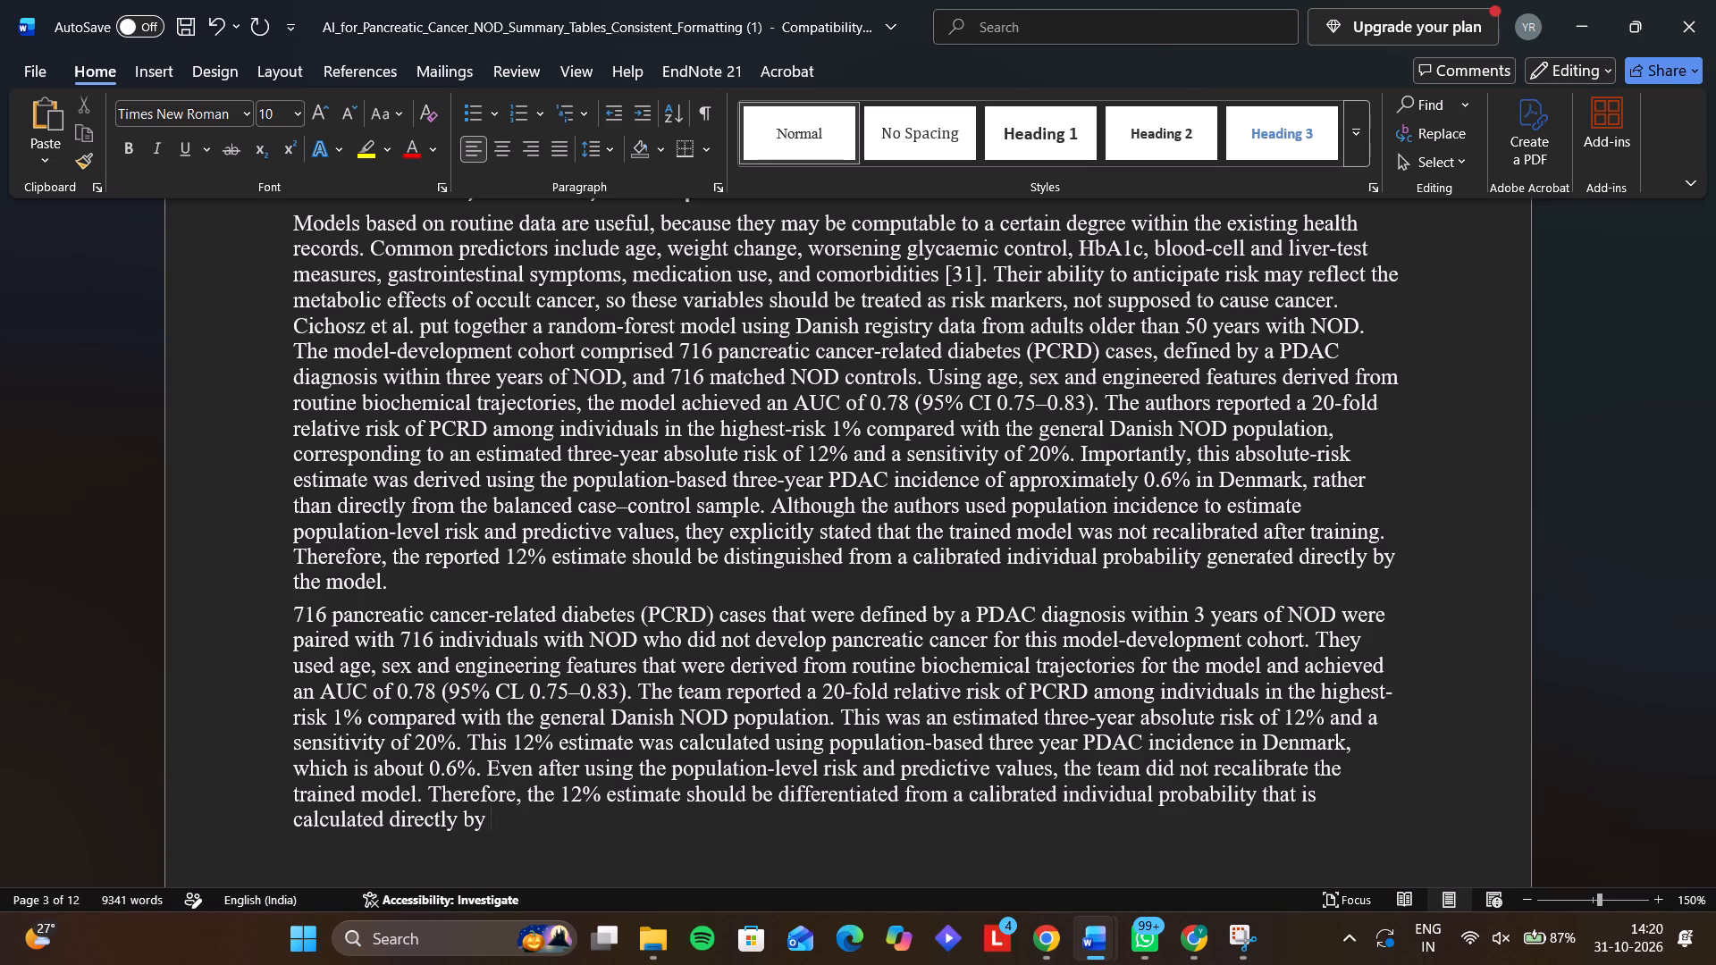
{"action": "type", "text": "the model"}
{"action": "key", "text": "period"}
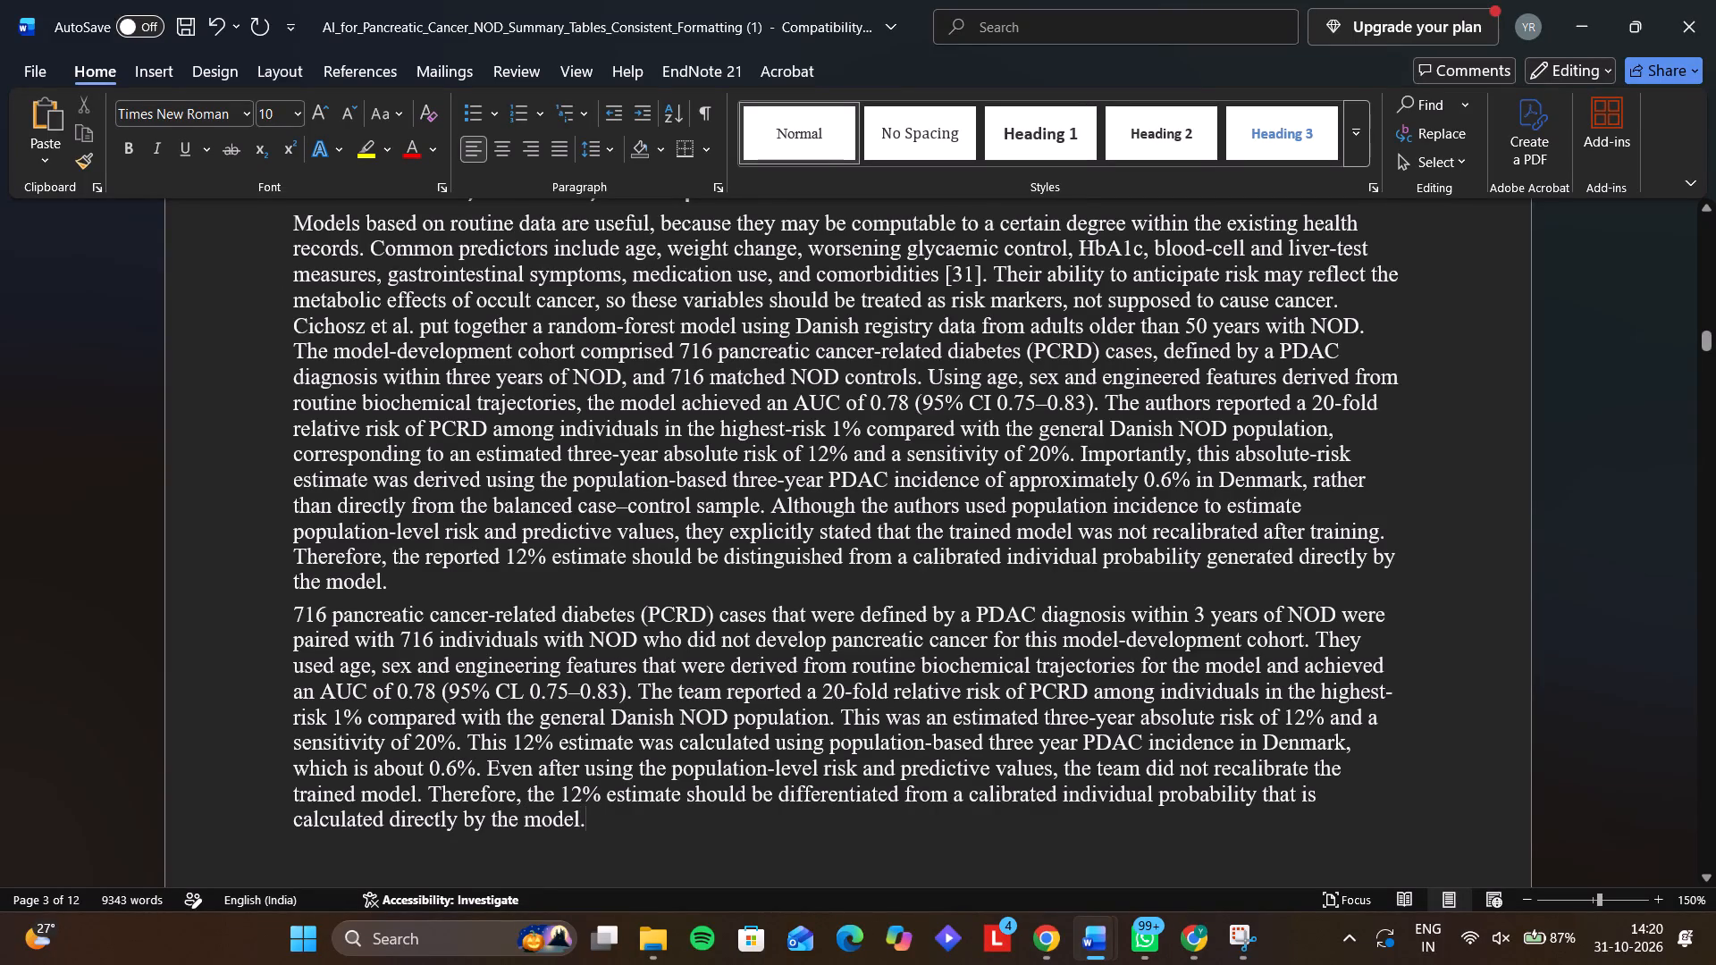
Delete the old Cichosz text in Section 3.2, from "The model-development cohort comprised" through "generated directly by the model.".
{"action": "scroll", "coordinate": [471, 483], "scroll_direction": "up", "scroll_amount": 1}
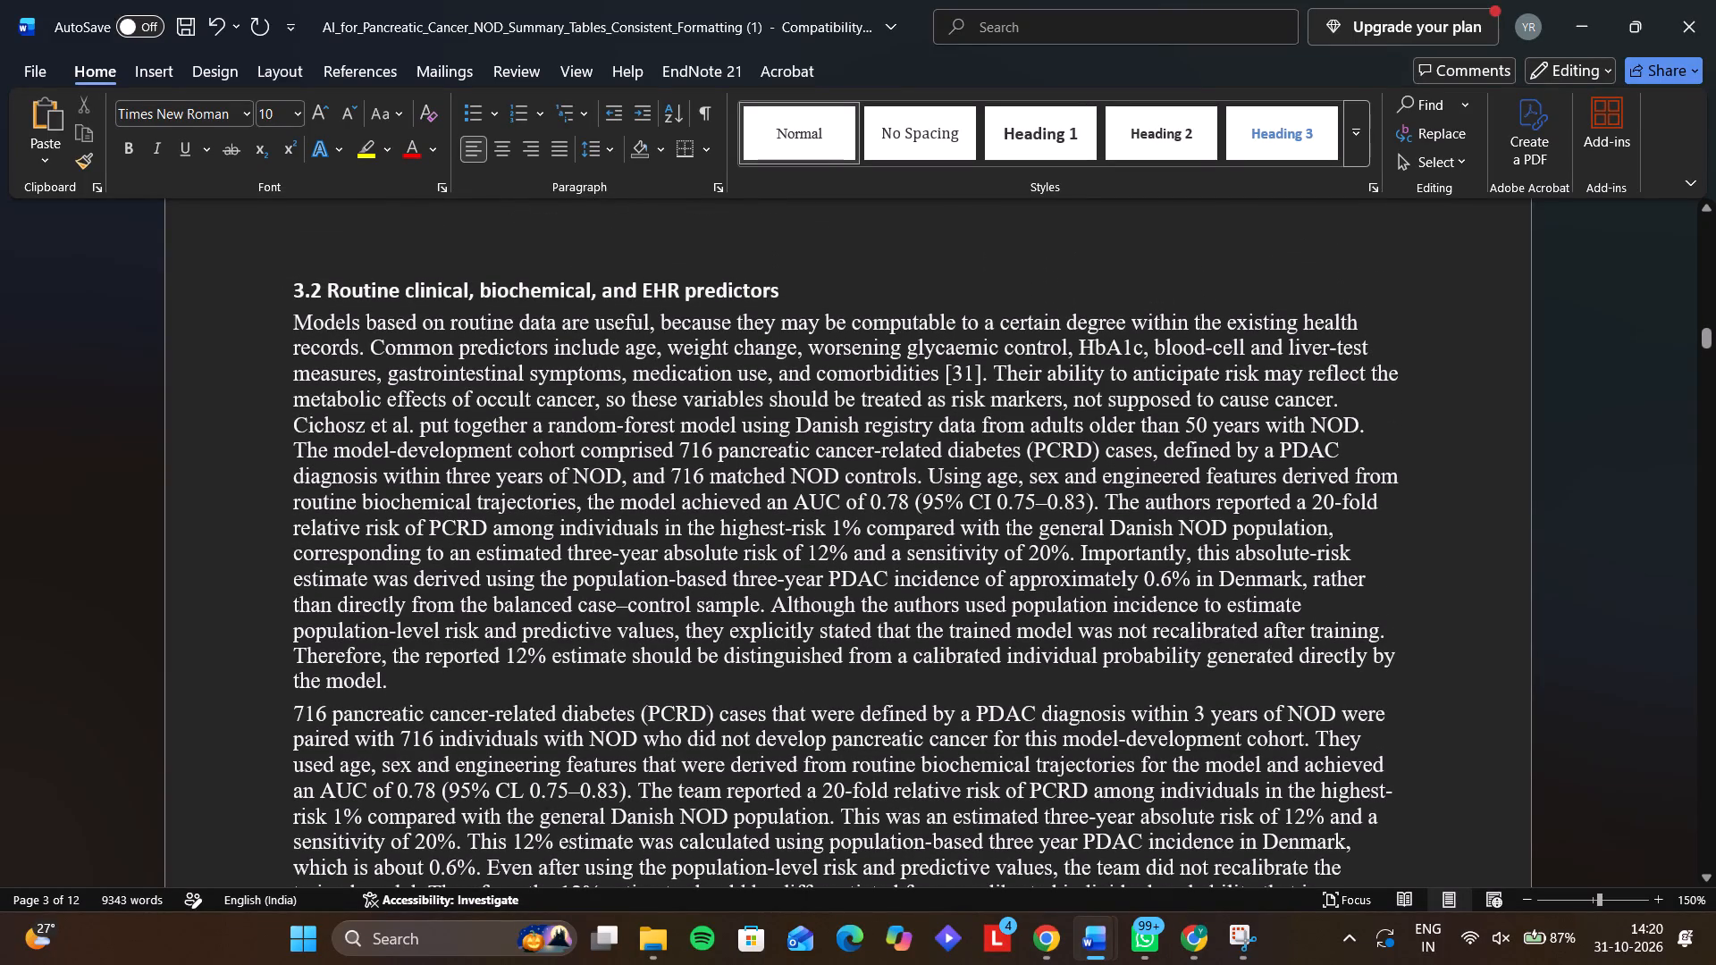
{"action": "left_click_drag", "start_coordinate": [296, 444], "coordinate": [406, 661]}
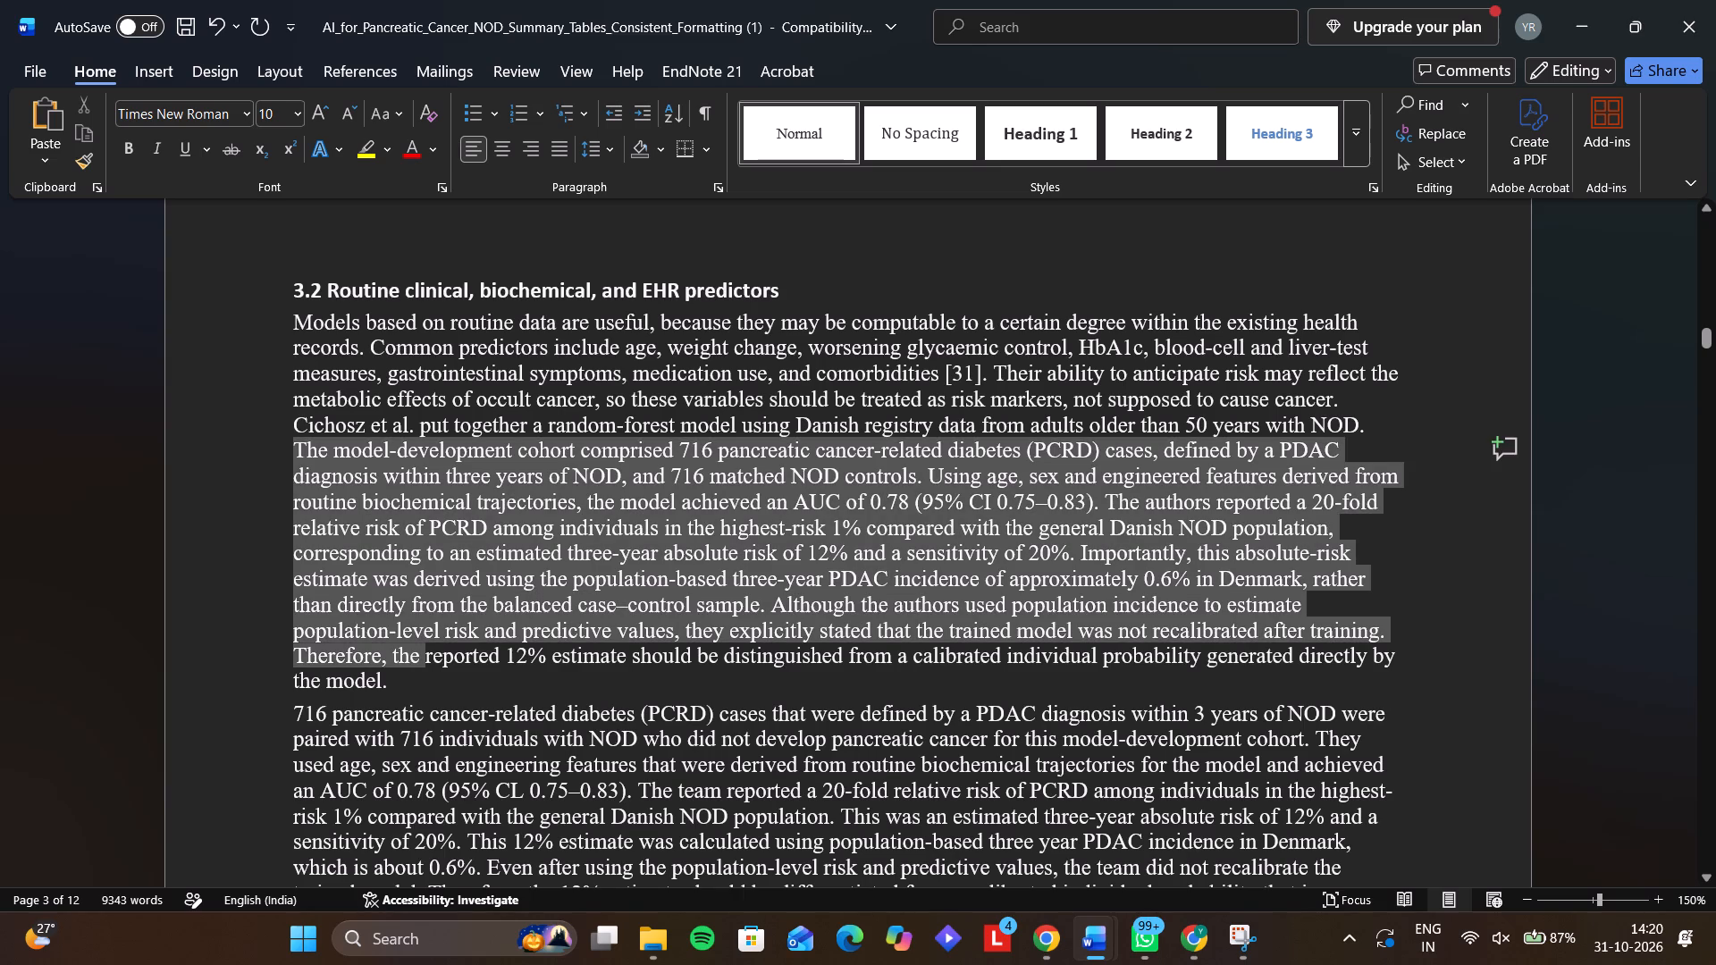
{"action": "left_click_drag", "start_coordinate": [406, 661], "coordinate": [408, 674]}
{"action": "key", "text": "equal"}
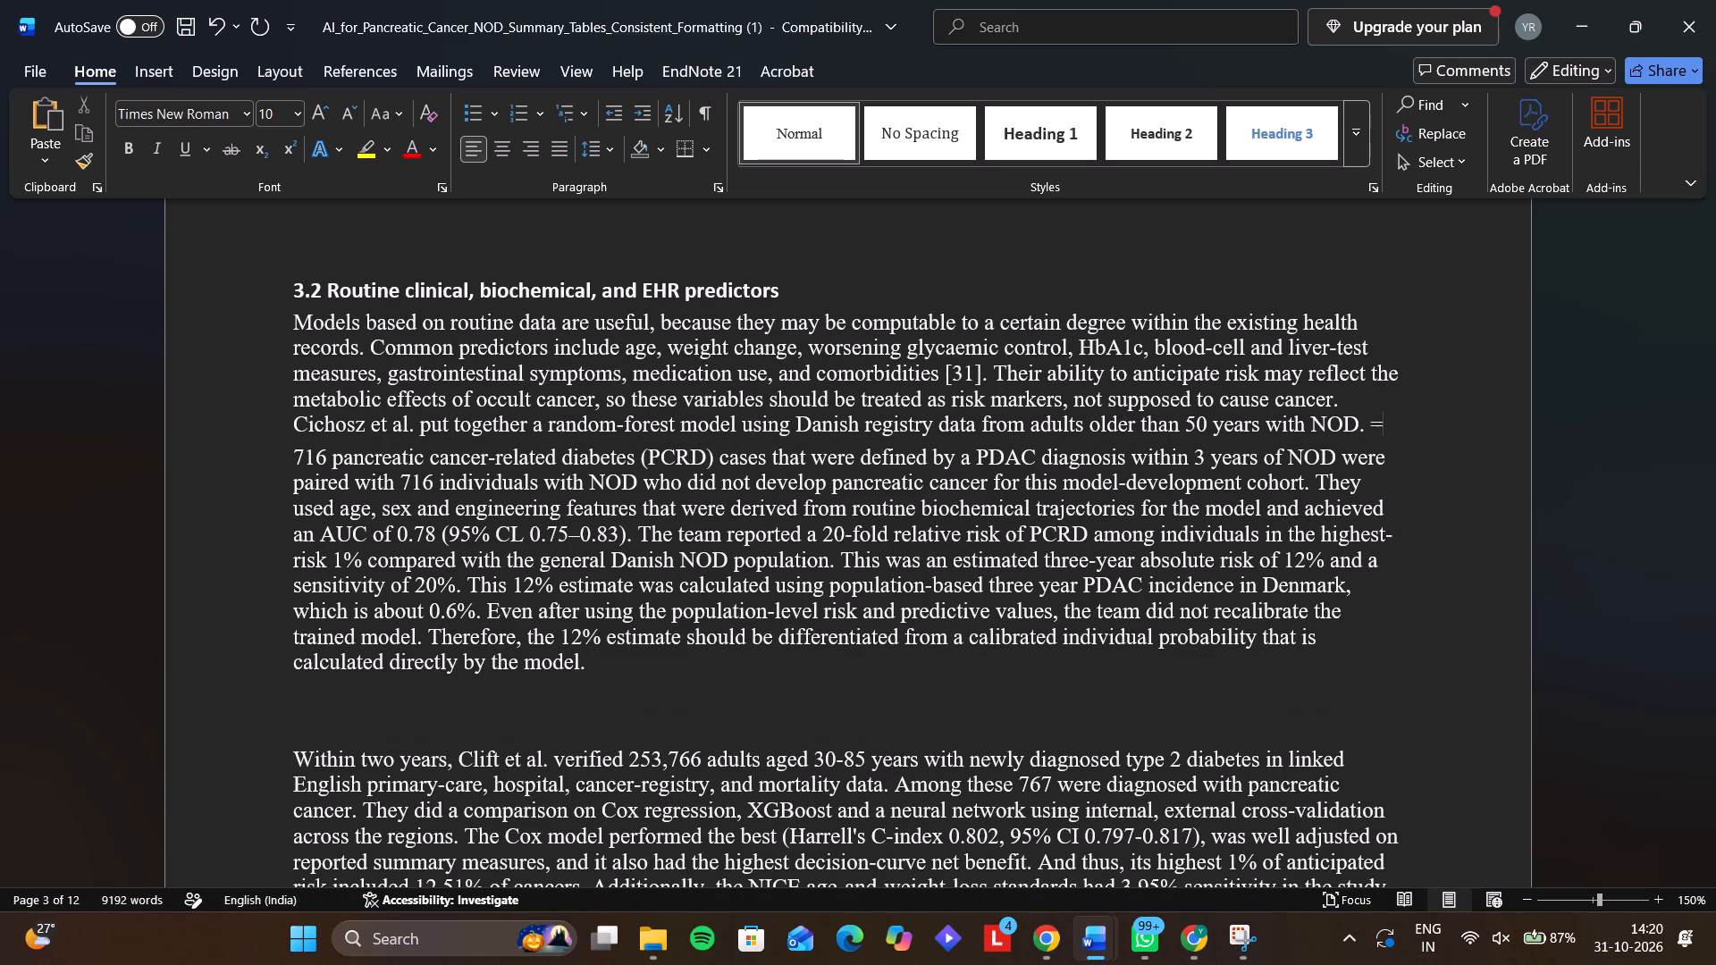
{"action": "key", "text": "BackSpace"}
{"action": "key", "text": "BackSpace"}
Join the reworded text starting "716 pancreatic cancer-related diabetes" to the preceding paragraph after "with NOD.", separated by a space.
{"action": "key", "text": "Delete"}
{"action": "key", "text": "space"}
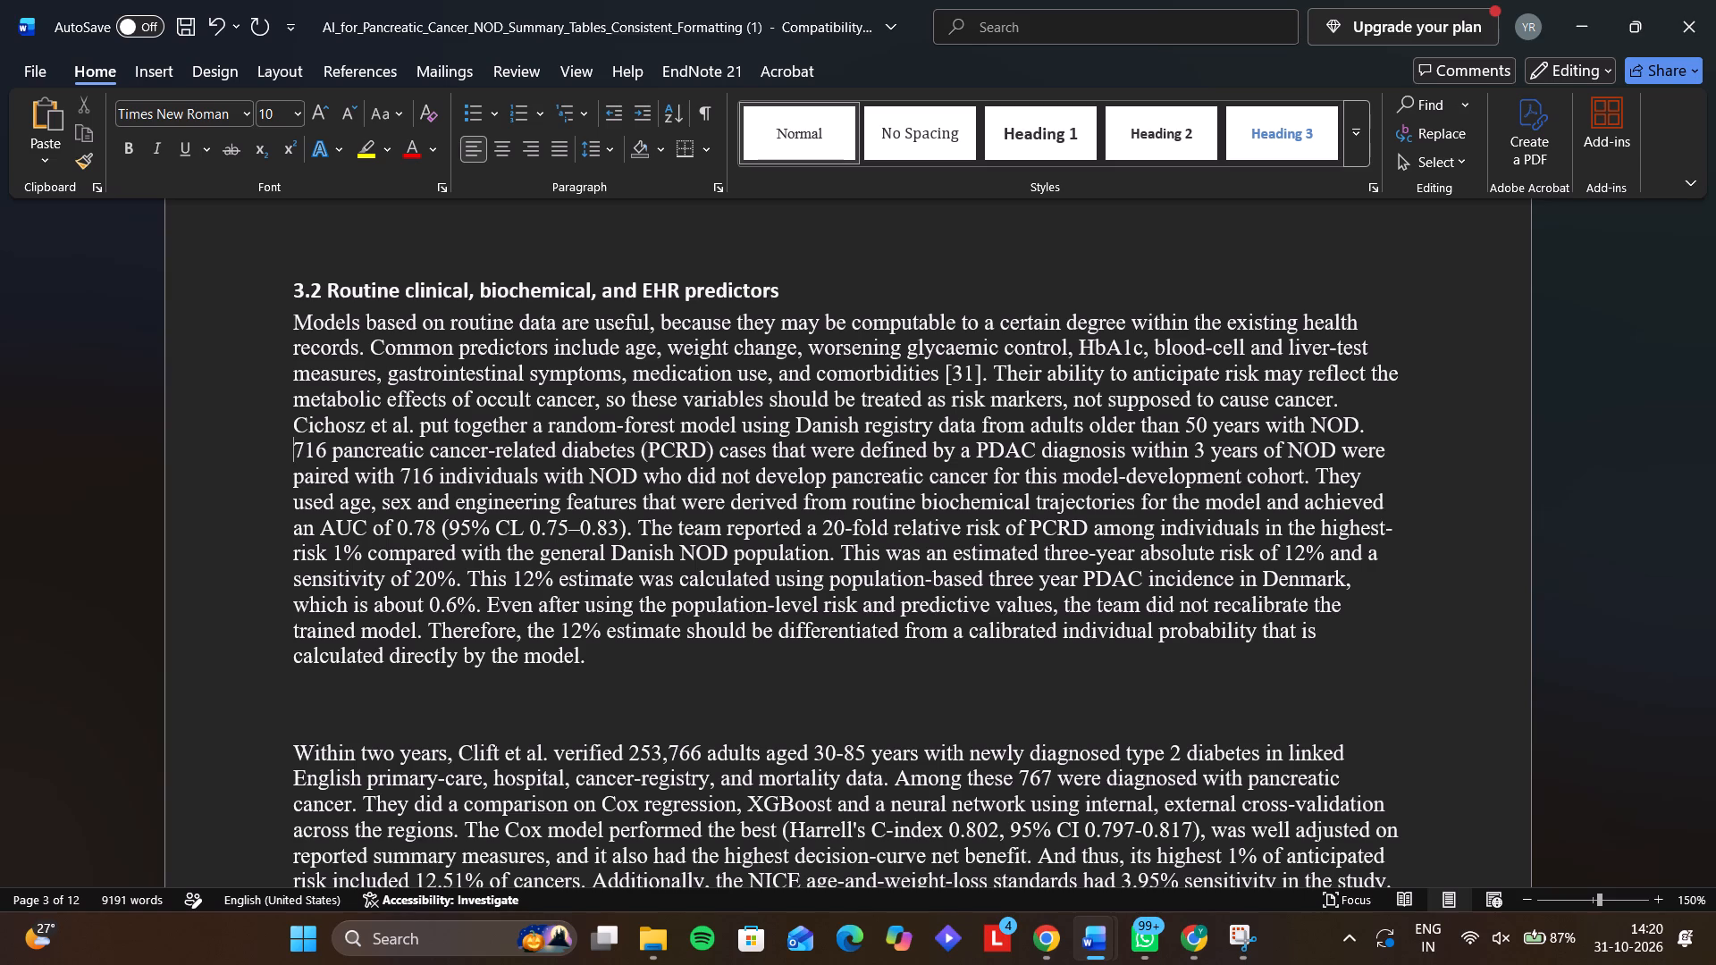
{"action": "scroll", "coordinate": [430, 765], "scroll_direction": "down", "scroll_amount": 1}
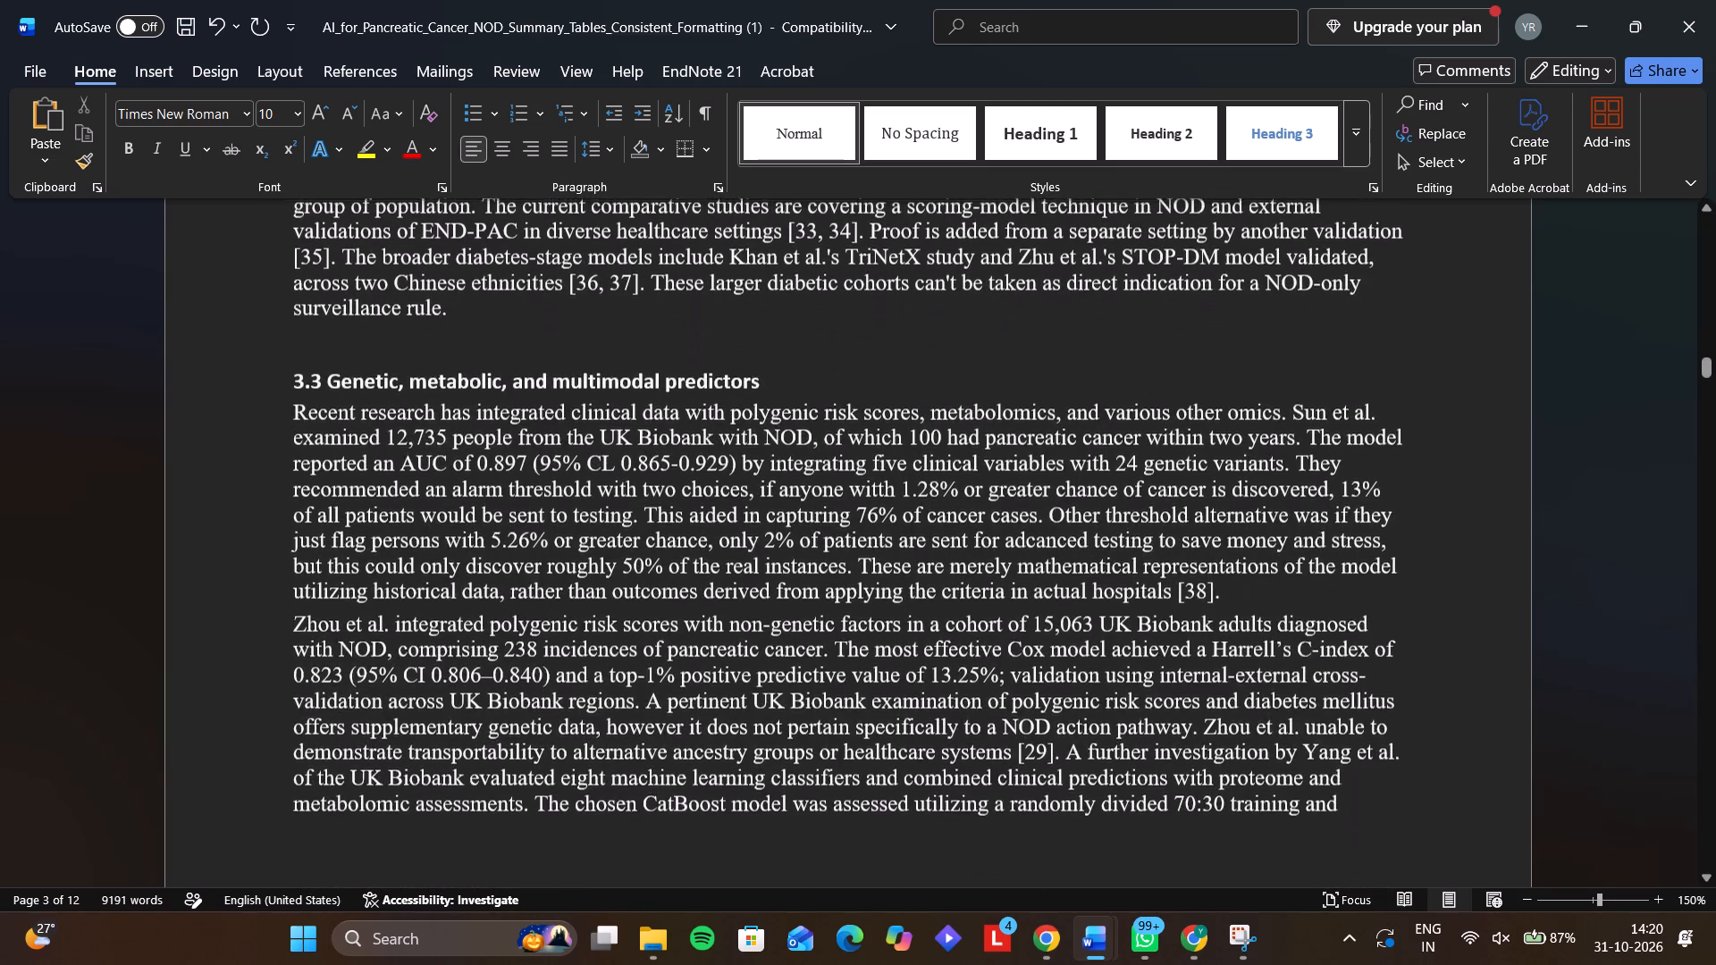
{"action": "scroll", "coordinate": [430, 765], "scroll_direction": "down", "scroll_amount": 2}
{"action": "scroll", "coordinate": [430, 765], "scroll_direction": "up", "scroll_amount": 1}
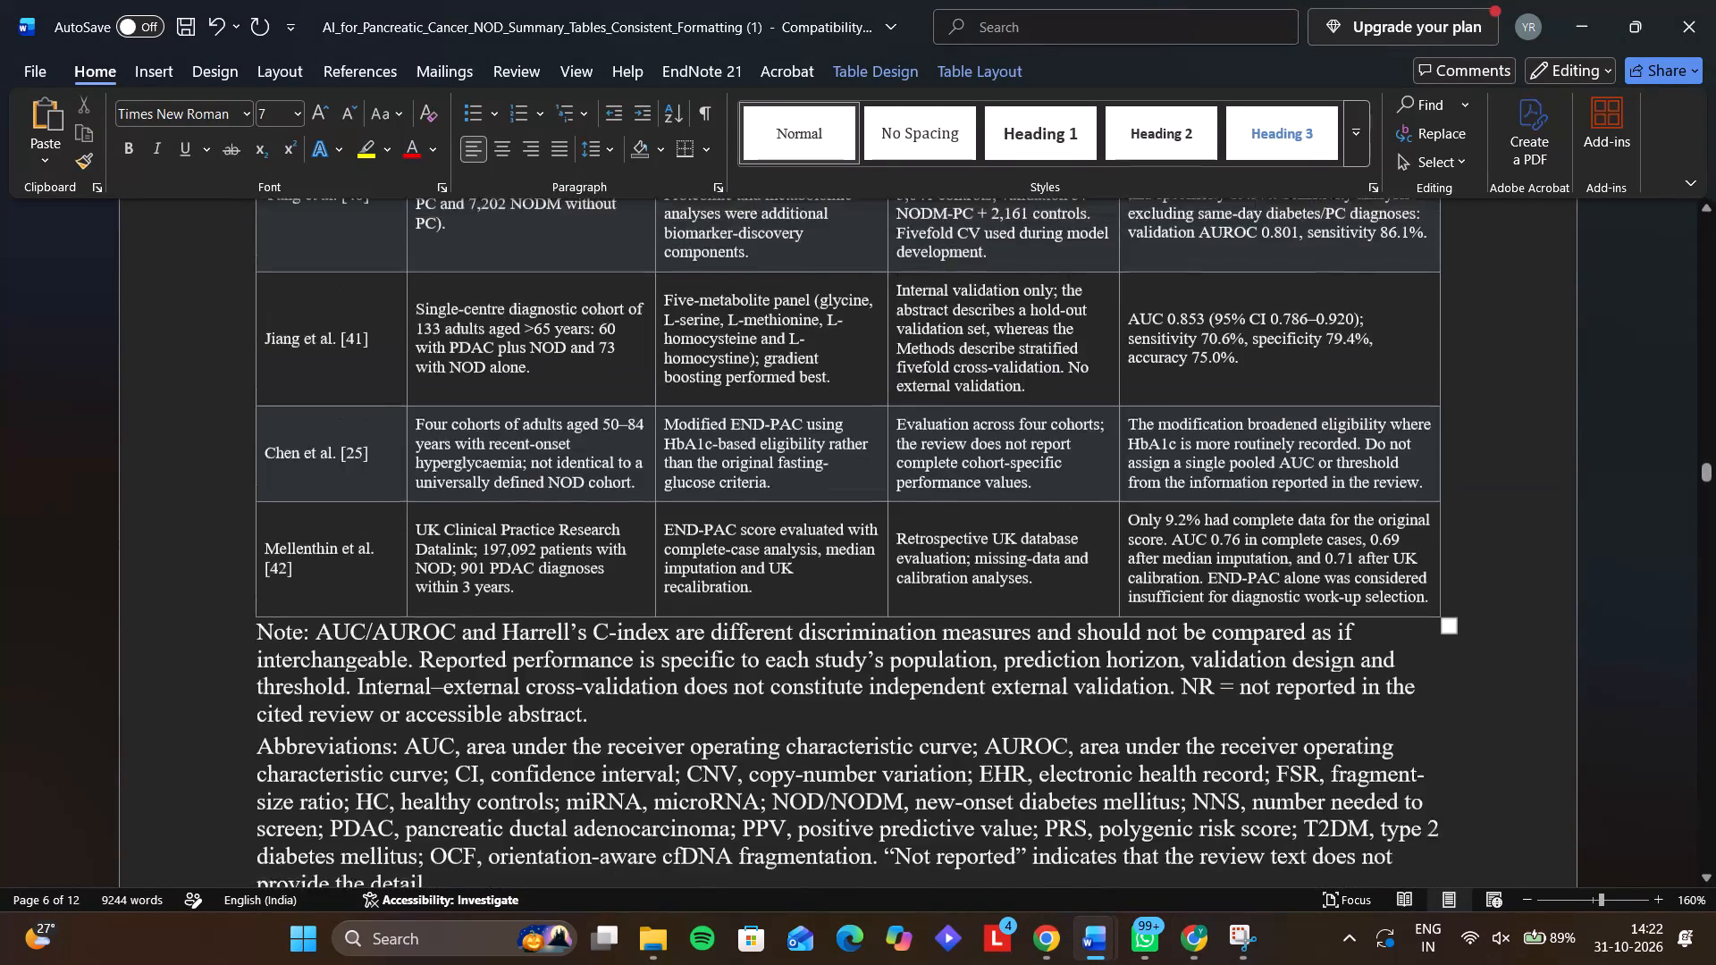
{"action": "scroll", "coordinate": [1196, 750], "scroll_direction": "up", "scroll_amount": 2}
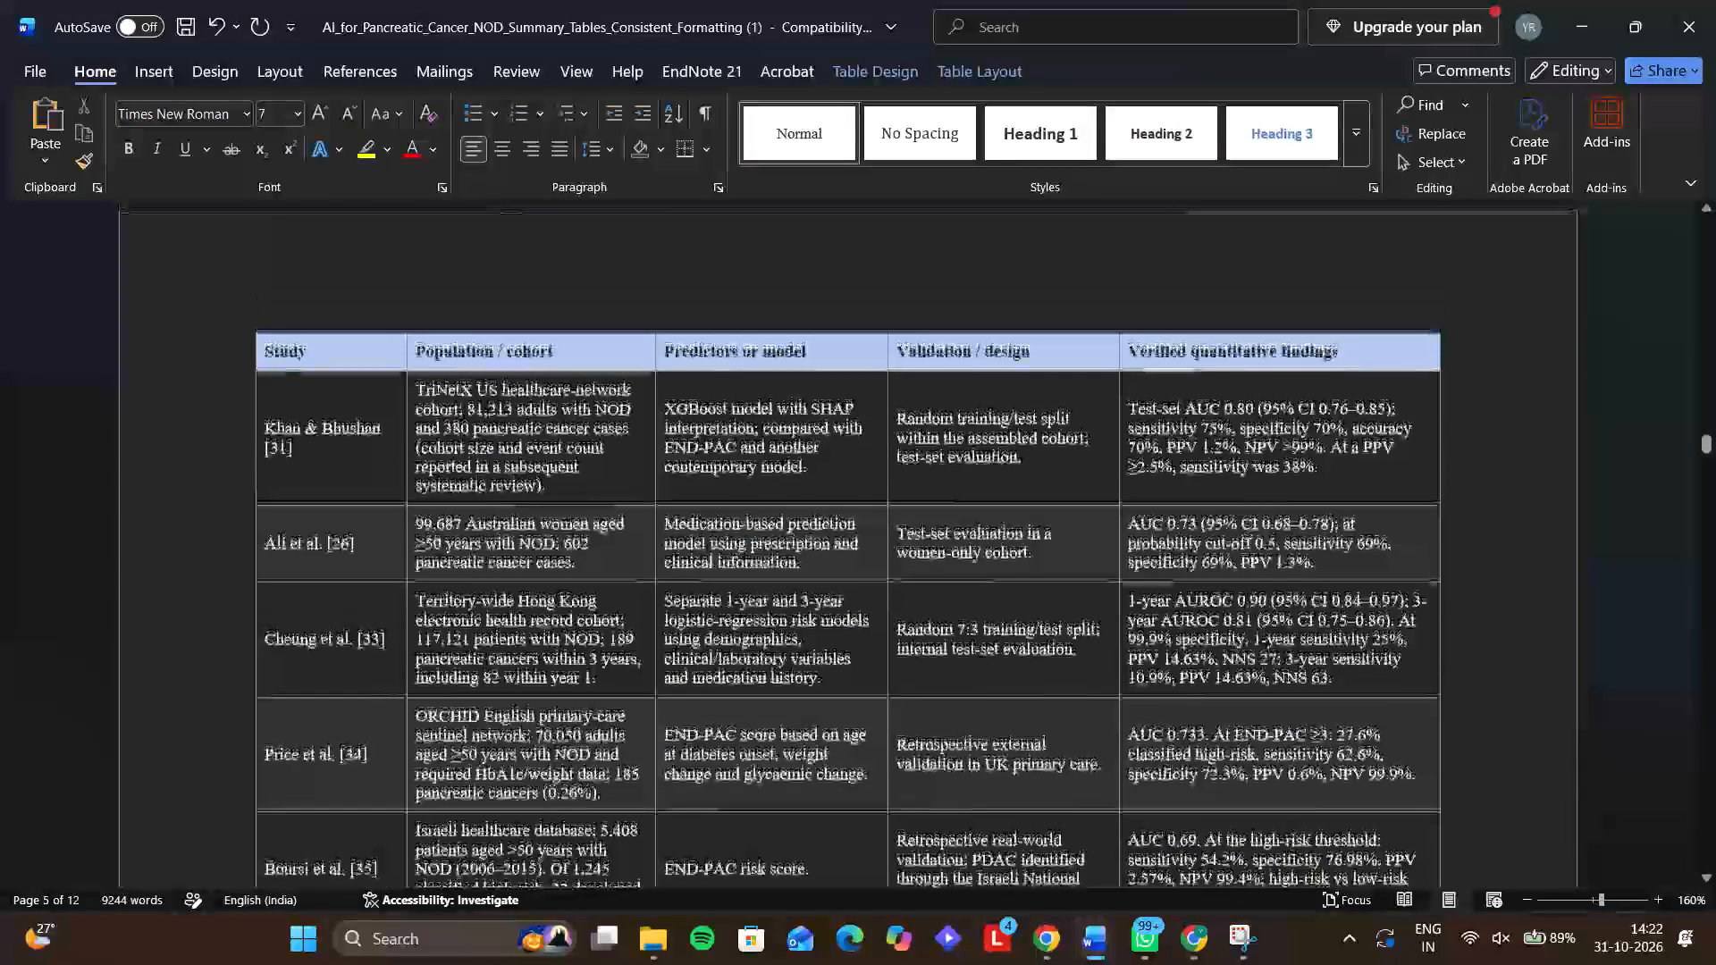
{"action": "scroll", "coordinate": [1196, 750], "scroll_direction": "up", "scroll_amount": 3}
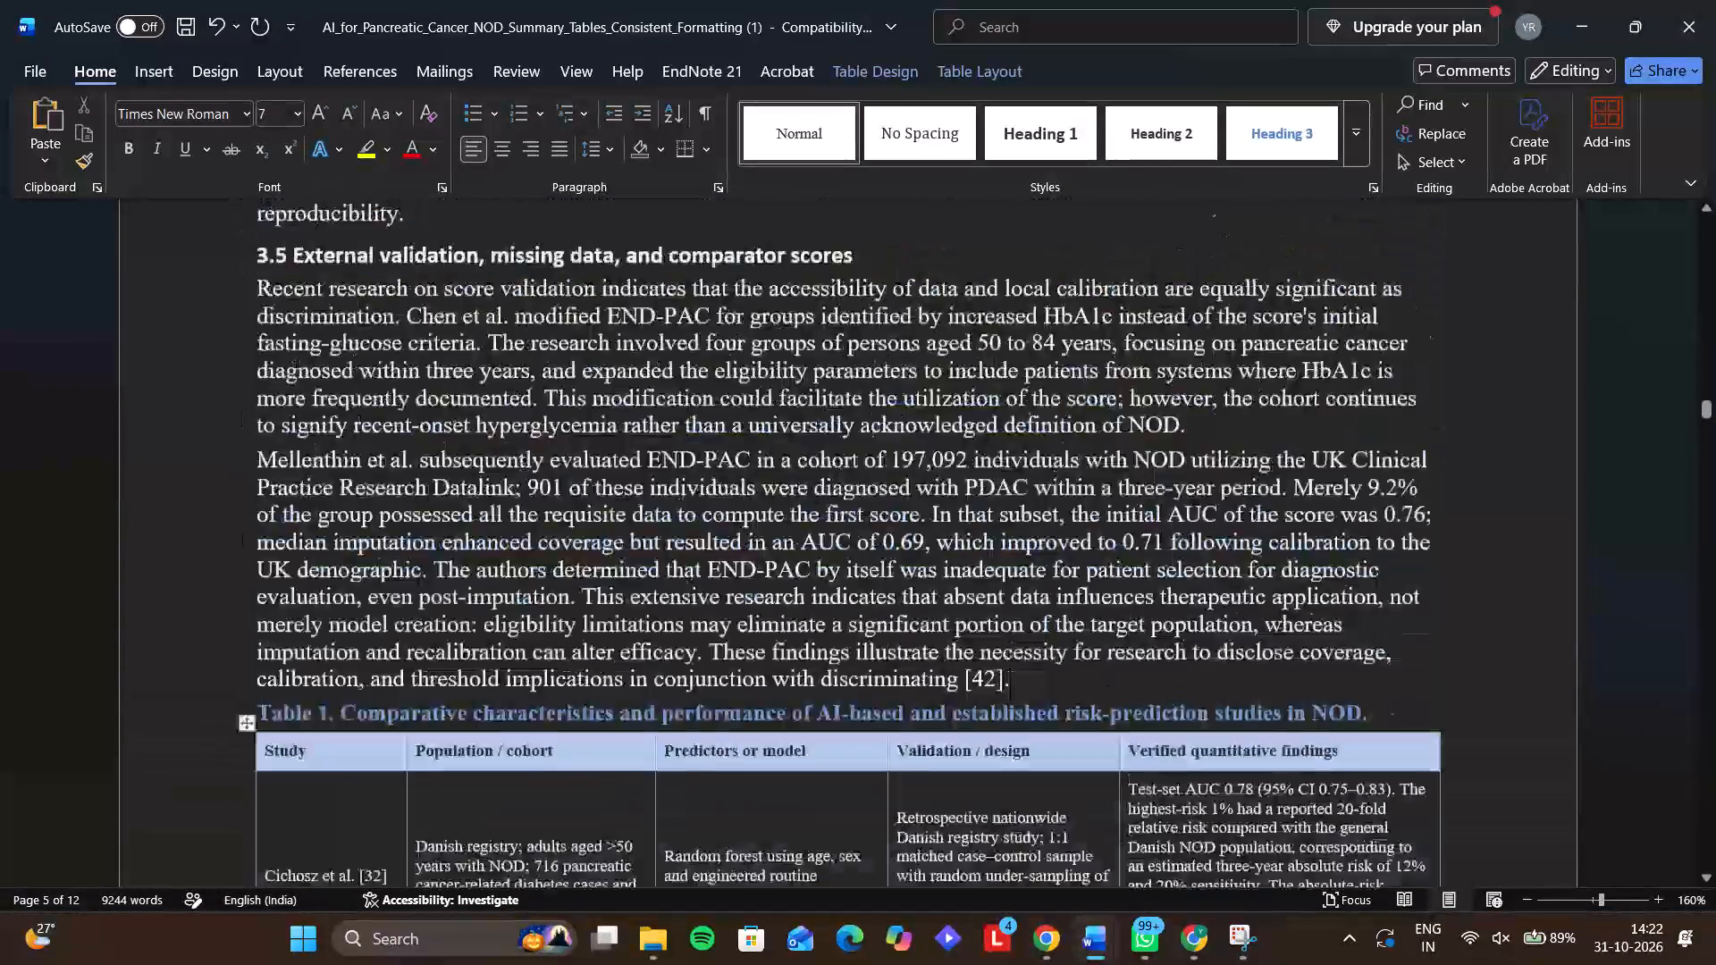
{"action": "scroll", "coordinate": [1196, 750], "scroll_direction": "up", "scroll_amount": 2}
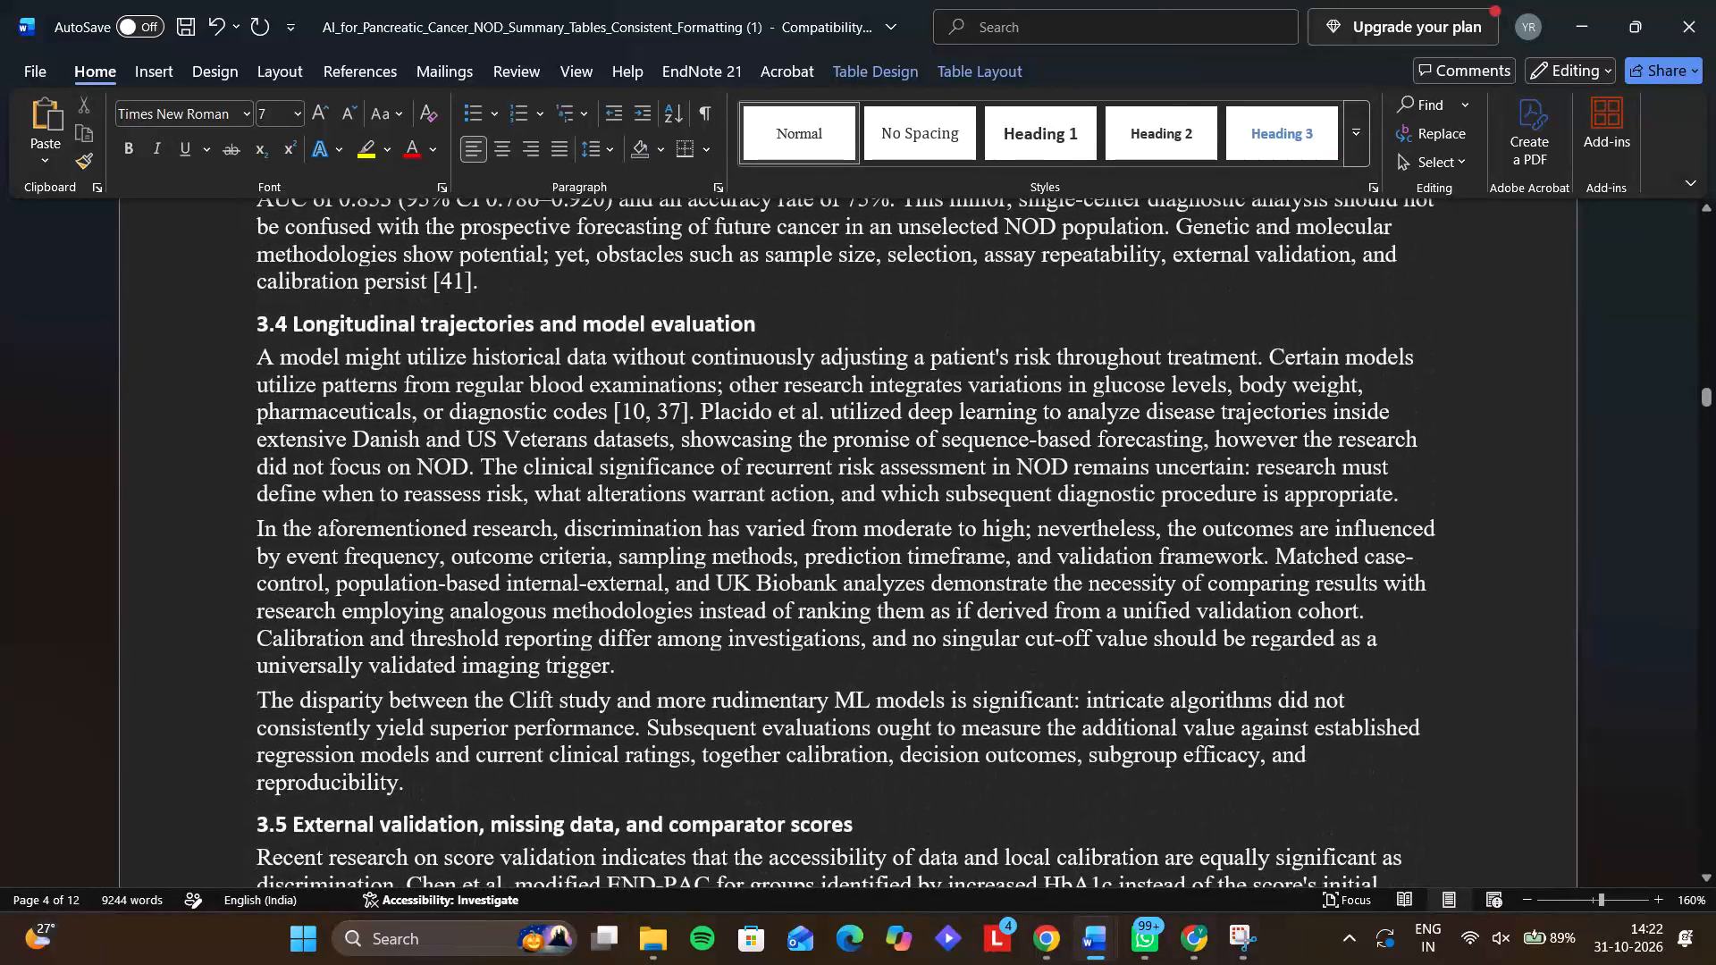
{"action": "left_click", "coordinate": [1047, 929]}
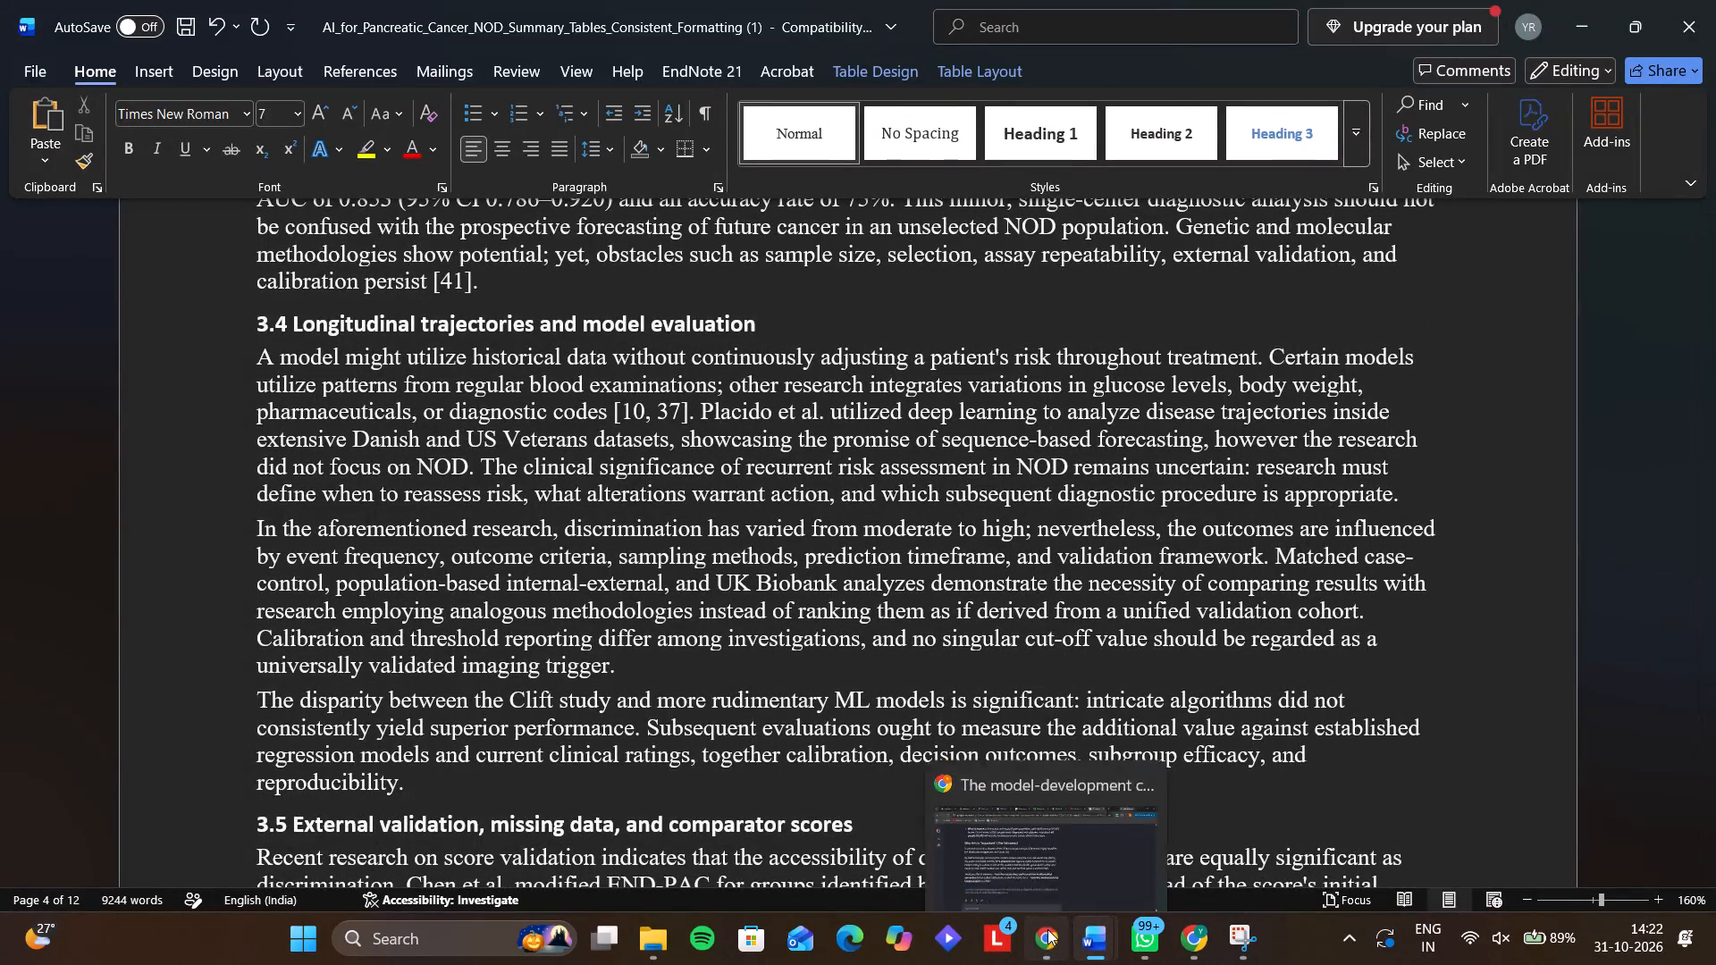
{"action": "left_click", "coordinate": [1047, 929]}
{"action": "left_click", "coordinate": [1208, 940]}
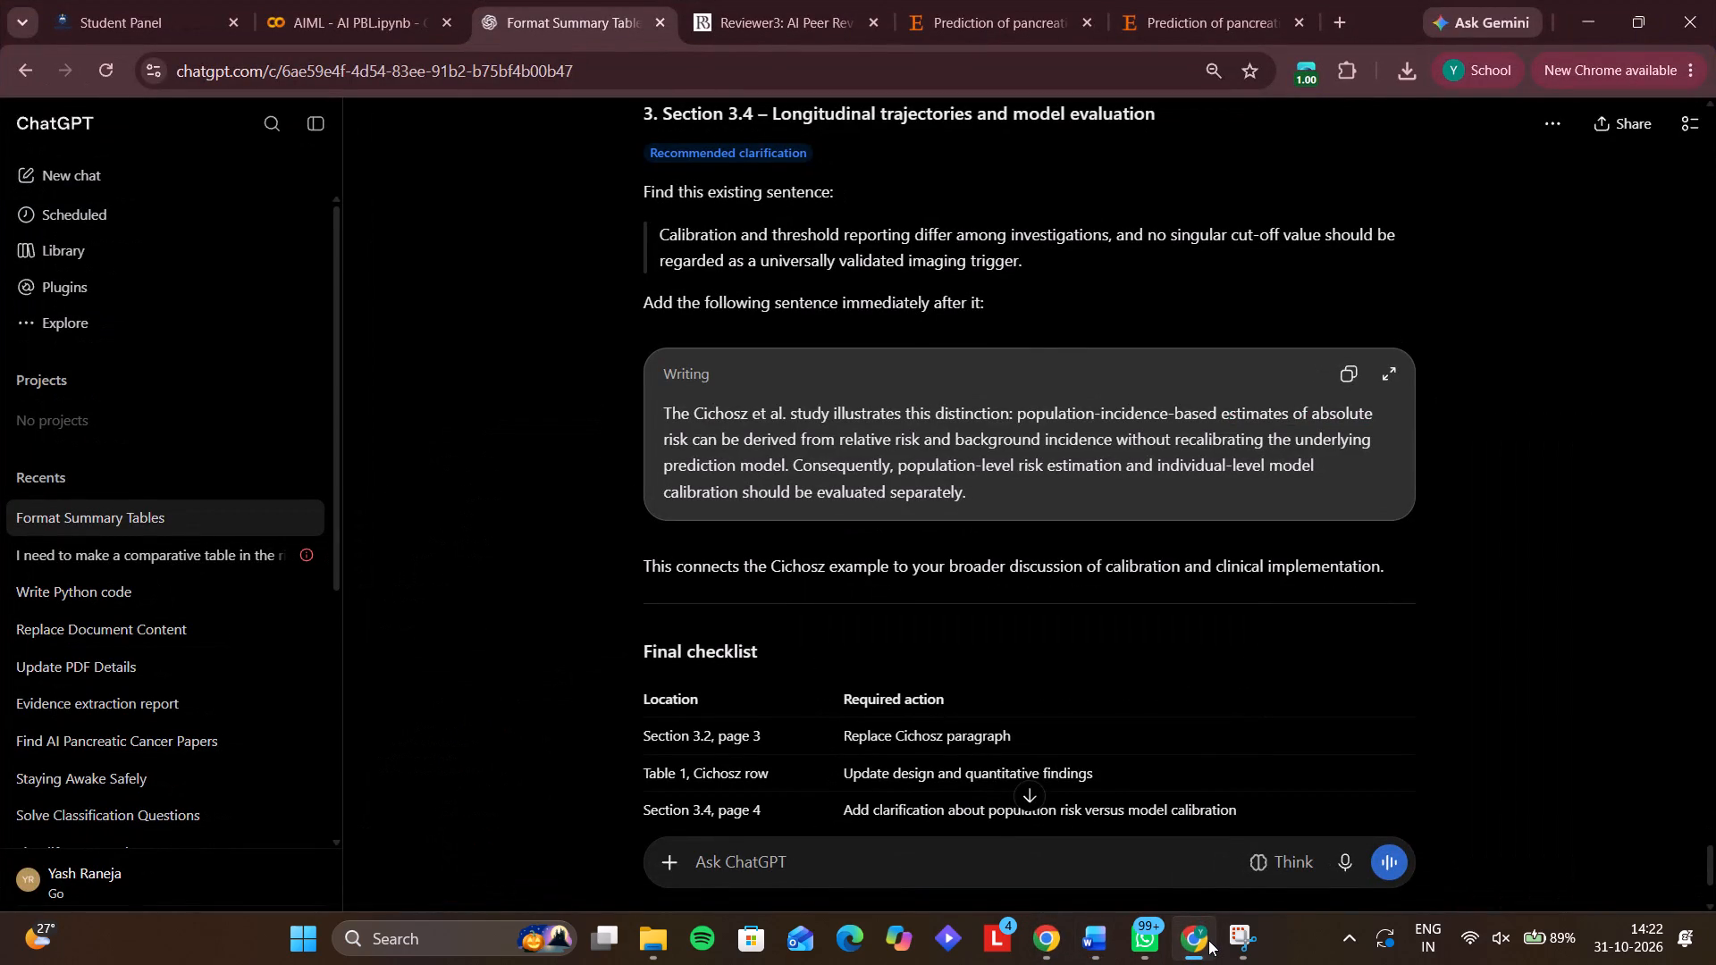
{"action": "left_click", "coordinate": [1208, 940]}
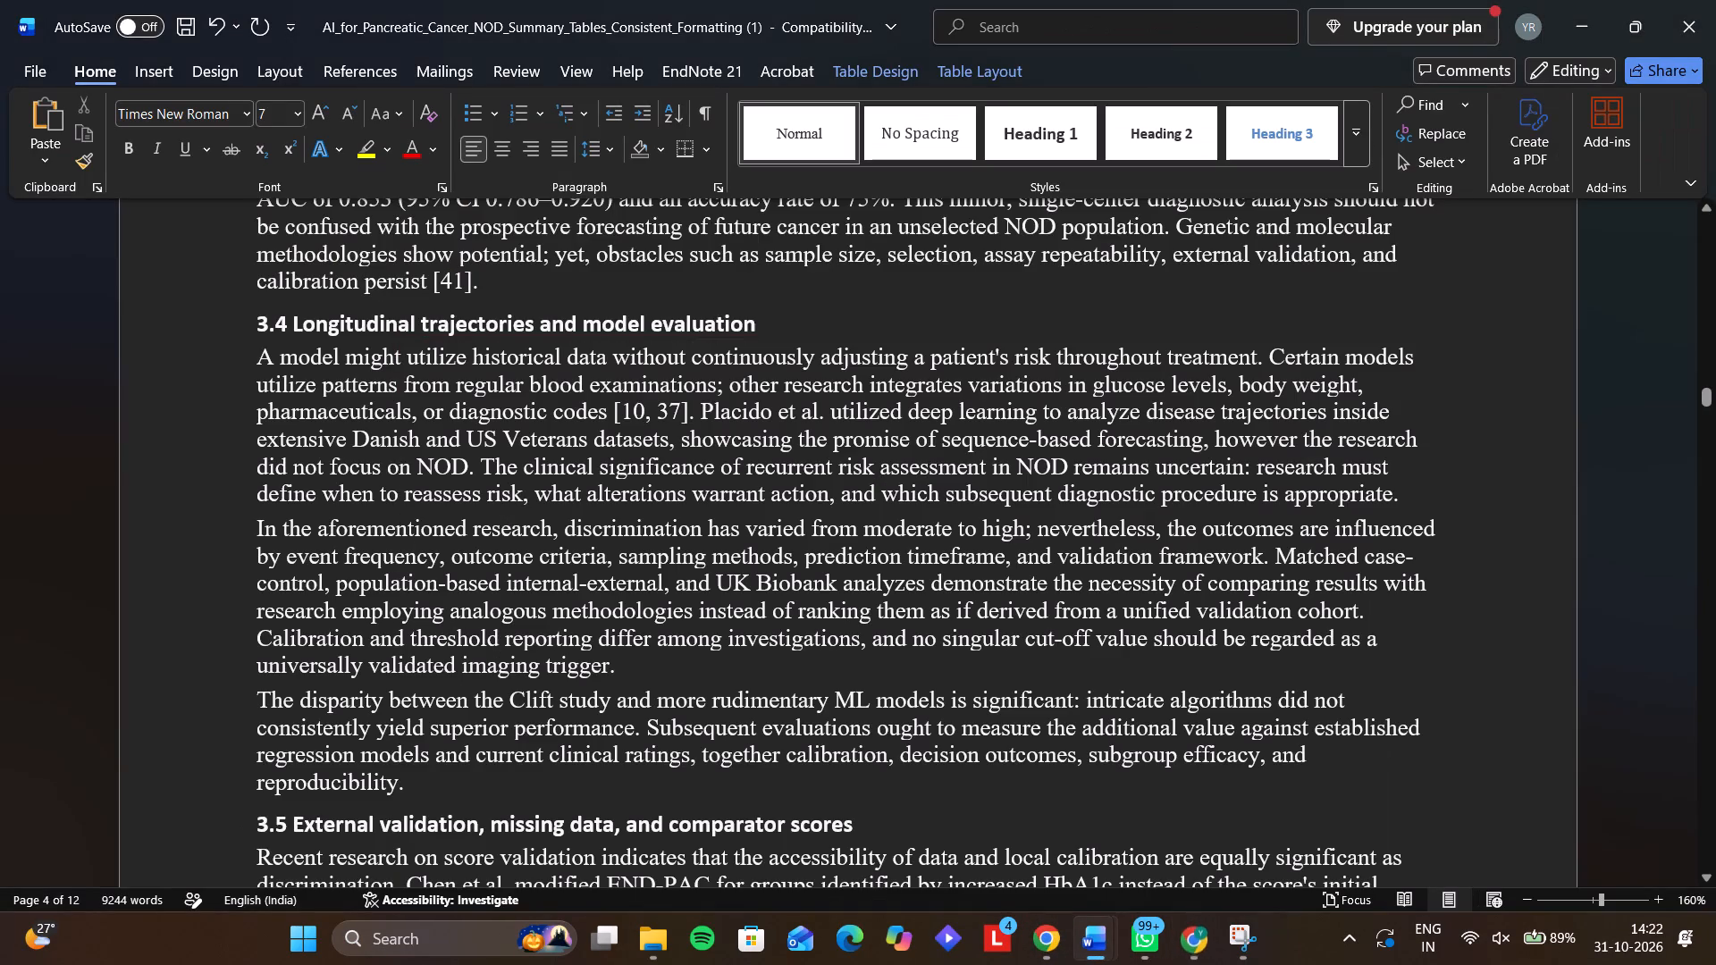
{"action": "left_click", "coordinate": [635, 667]}
{"action": "key", "text": "space"}
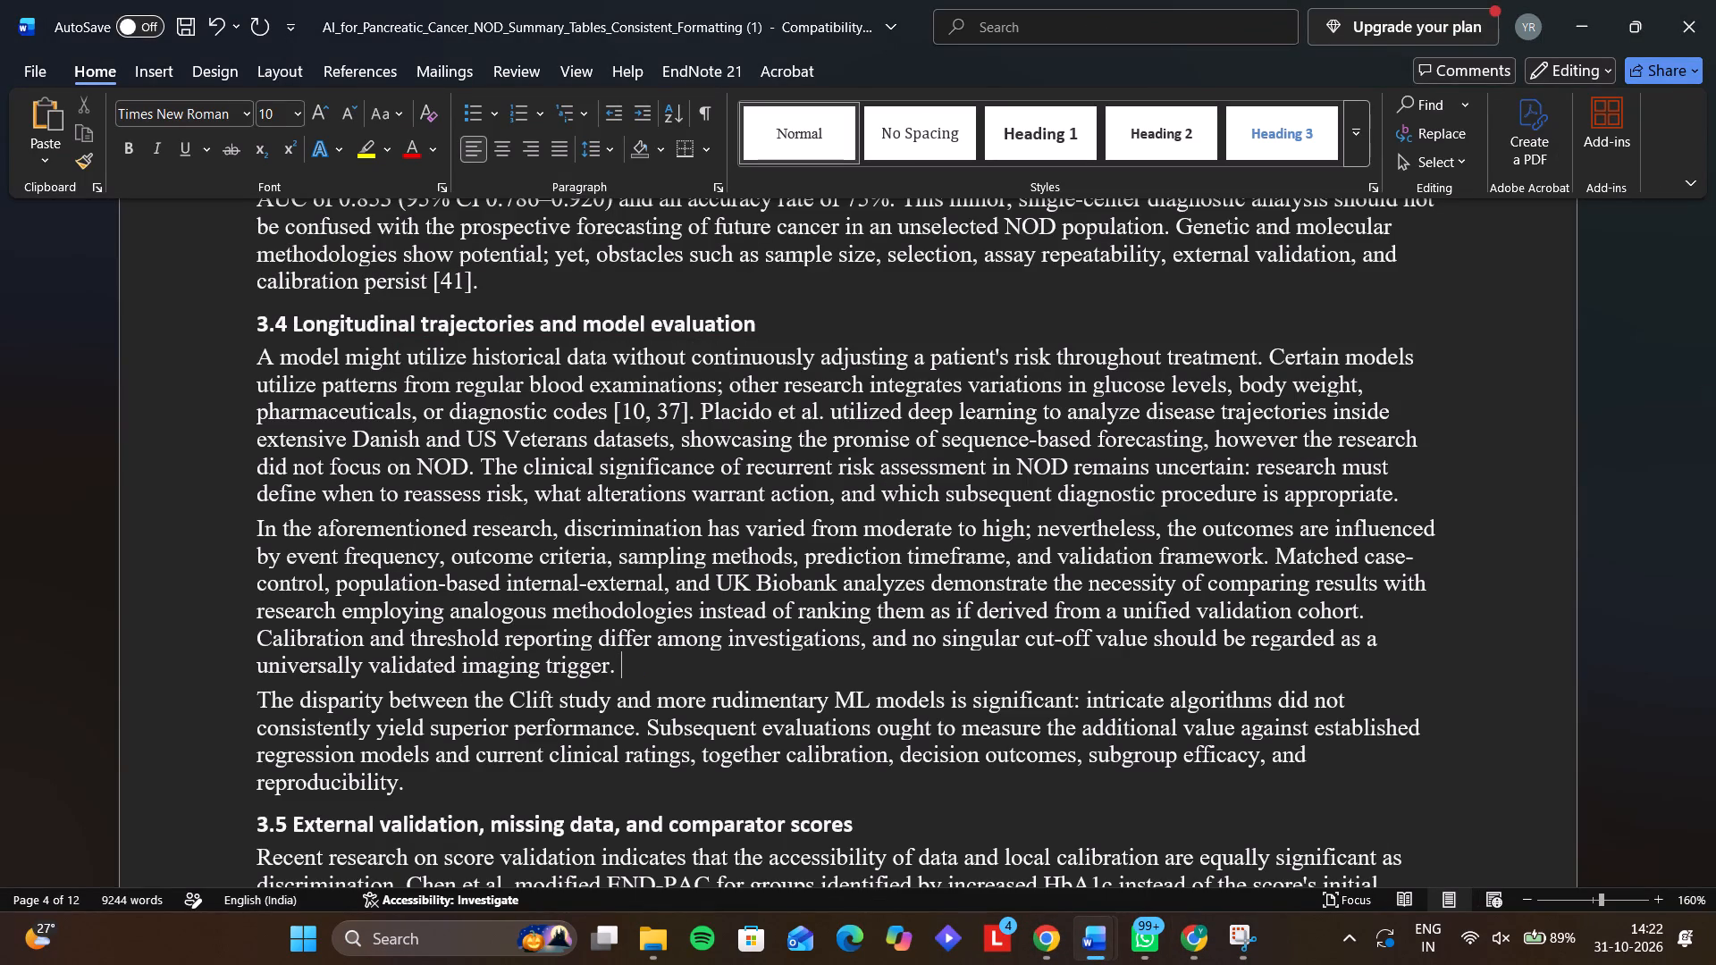
{"action": "key", "text": "ctrl+v"}
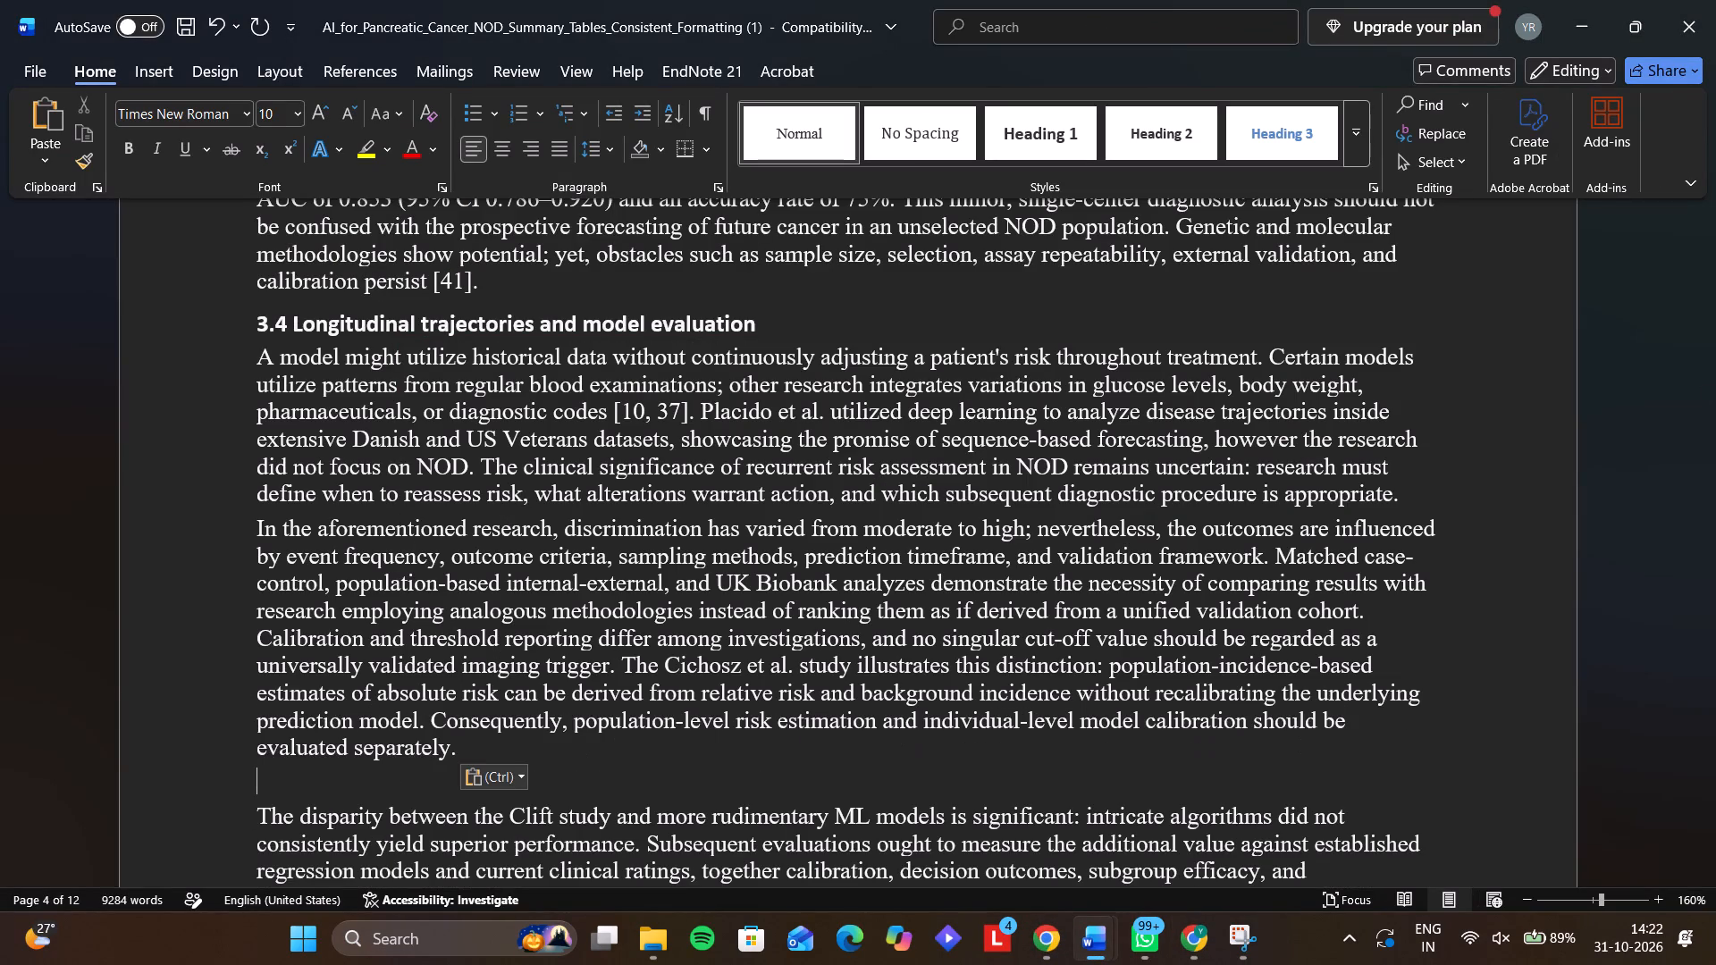
{"action": "key", "text": "BackSpace"}
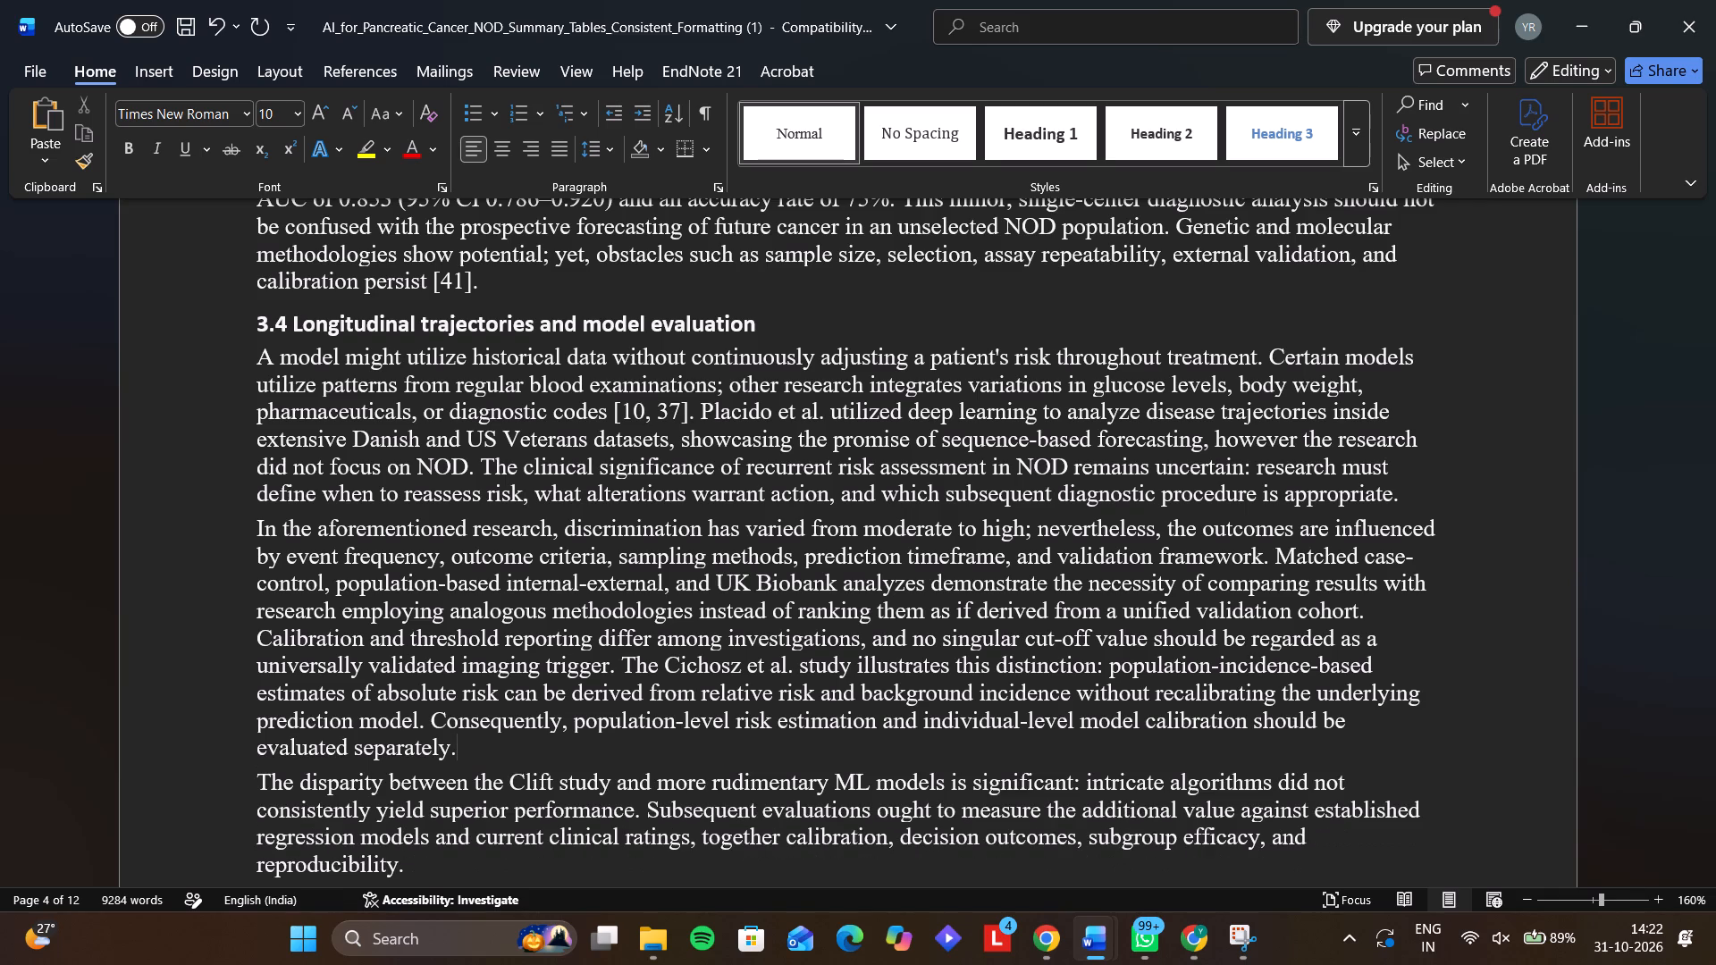
Start a new paragraph below the pasted Cichosz clarification in Section 3.4 with "The Cichosz et al. study highlights this distinction.".
{"action": "key", "text": "Return"}
{"action": "type", "text": "The Ci"}
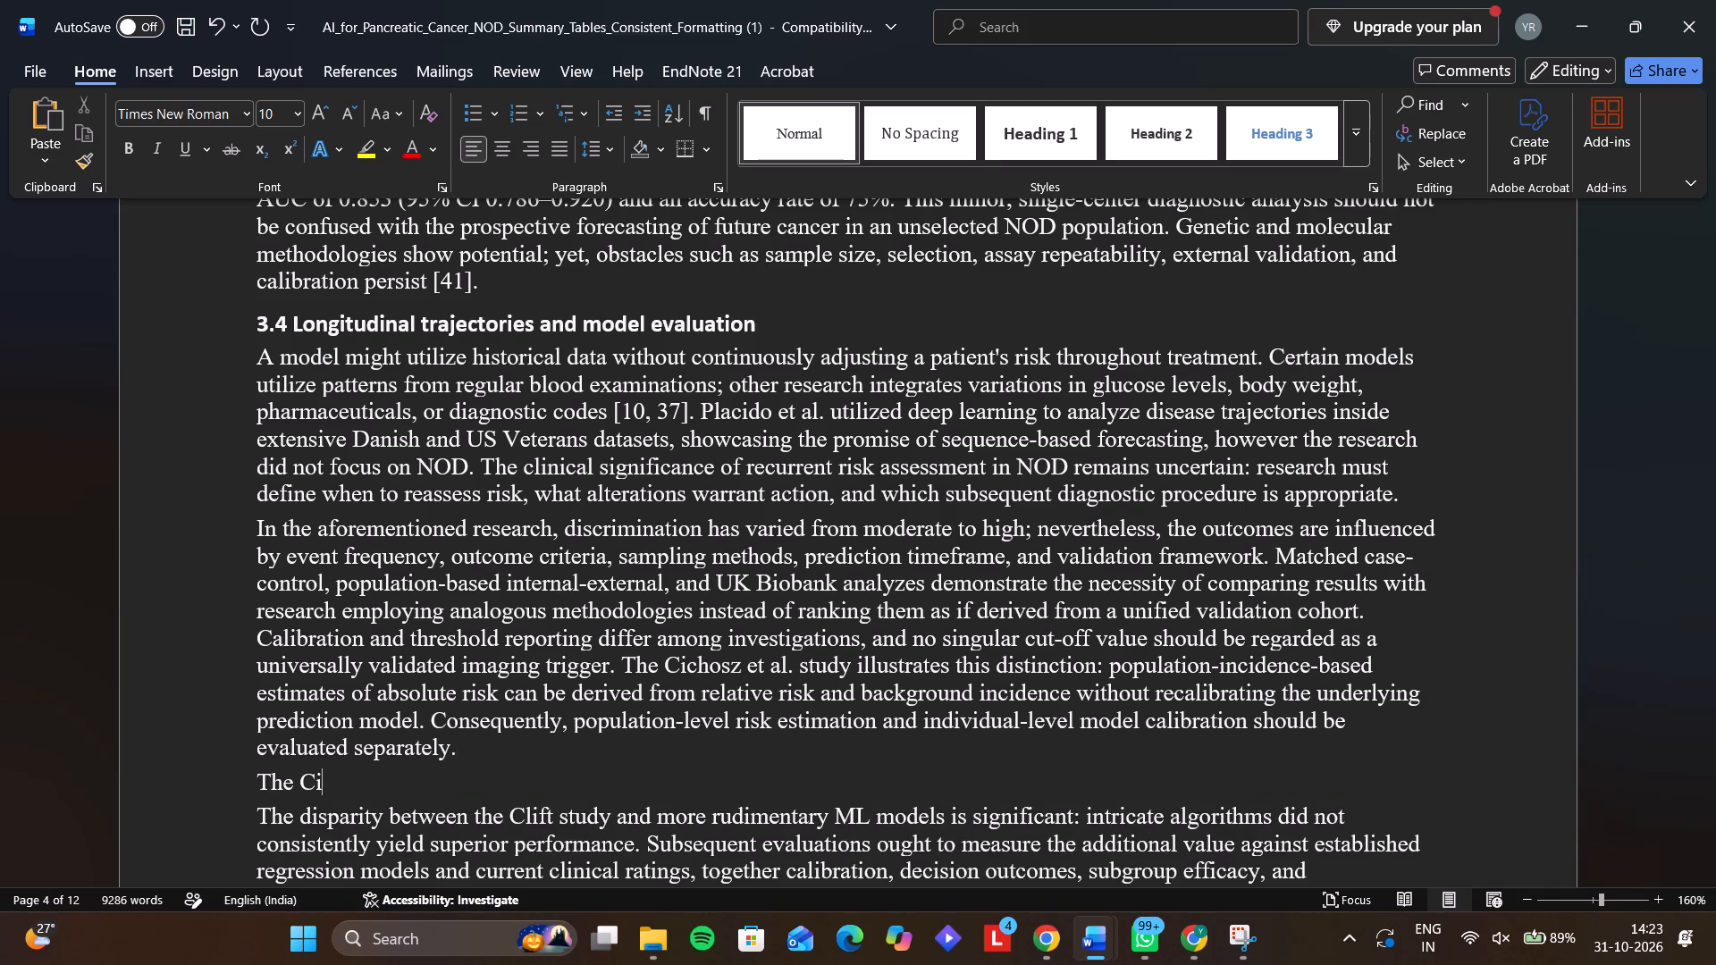
{"action": "type", "text": "ch"}
{"action": "type", "text": "os"}
{"action": "key", "text": "z"}
{"action": "key", "text": "space"}
{"action": "type", "text": "et al. stuf"}
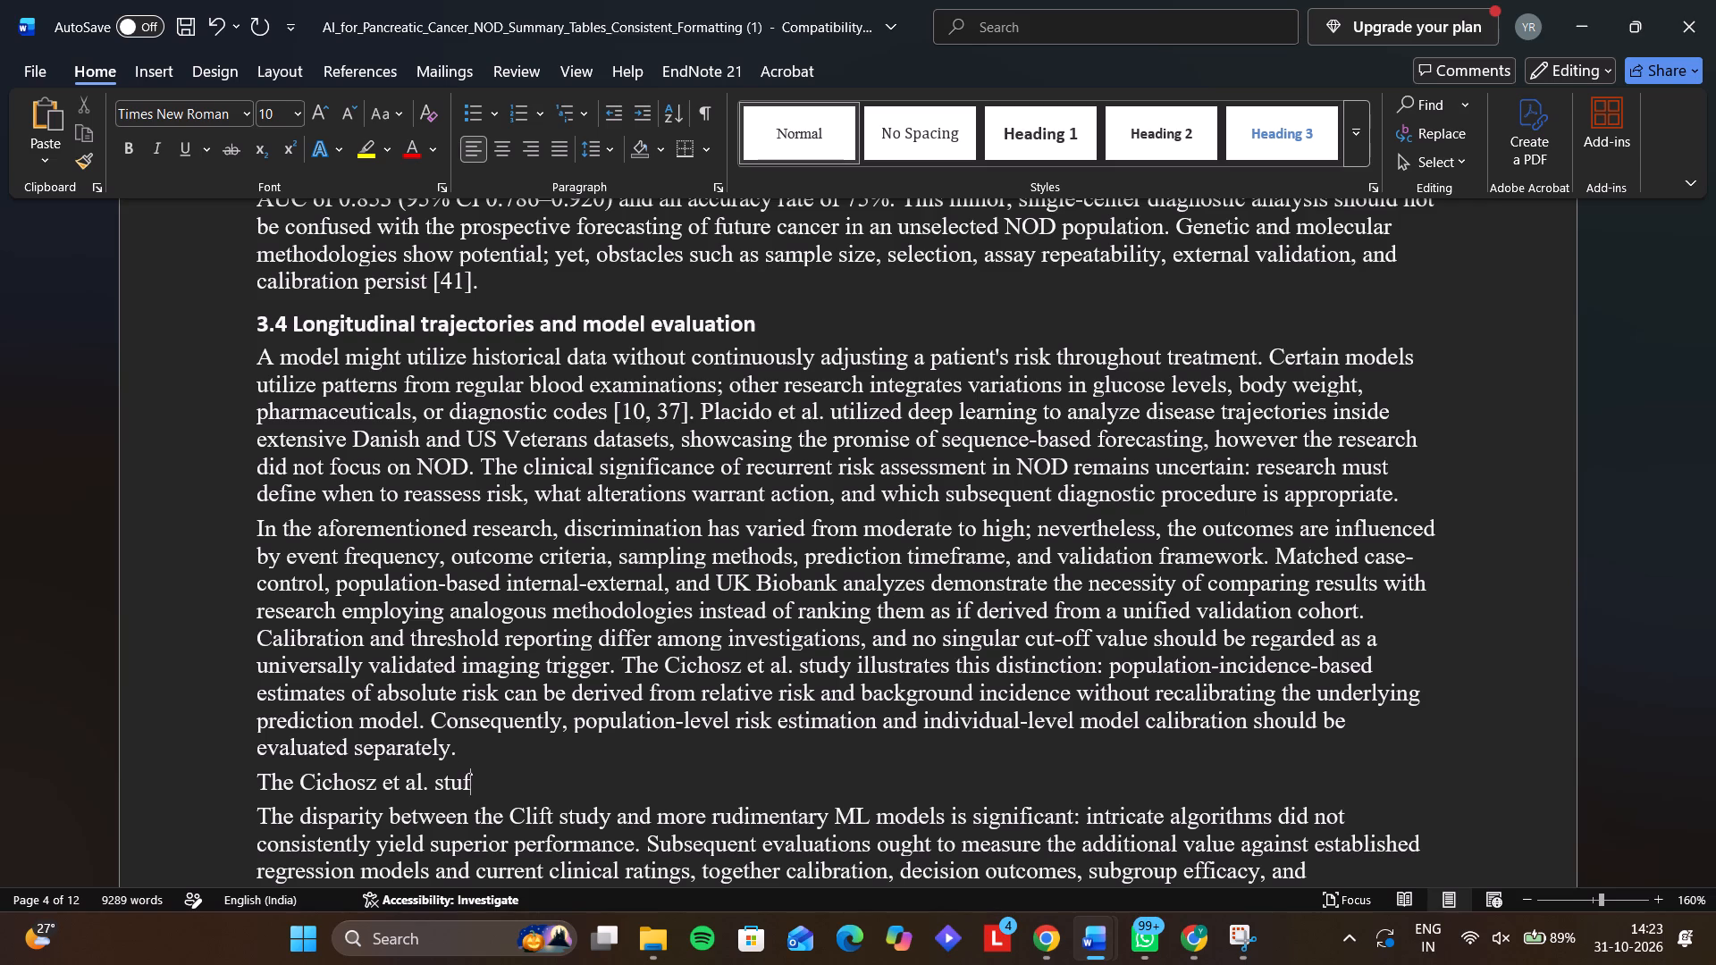
{"action": "key", "text": "BackSpace"}
{"action": "type", "text": "dy"}
{"action": "key", "text": "space"}
{"action": "type", "text": "hi"}
{"action": "type", "text": "ghlights"}
{"action": "key", "text": "space"}
{"action": "key", "text": "t"}
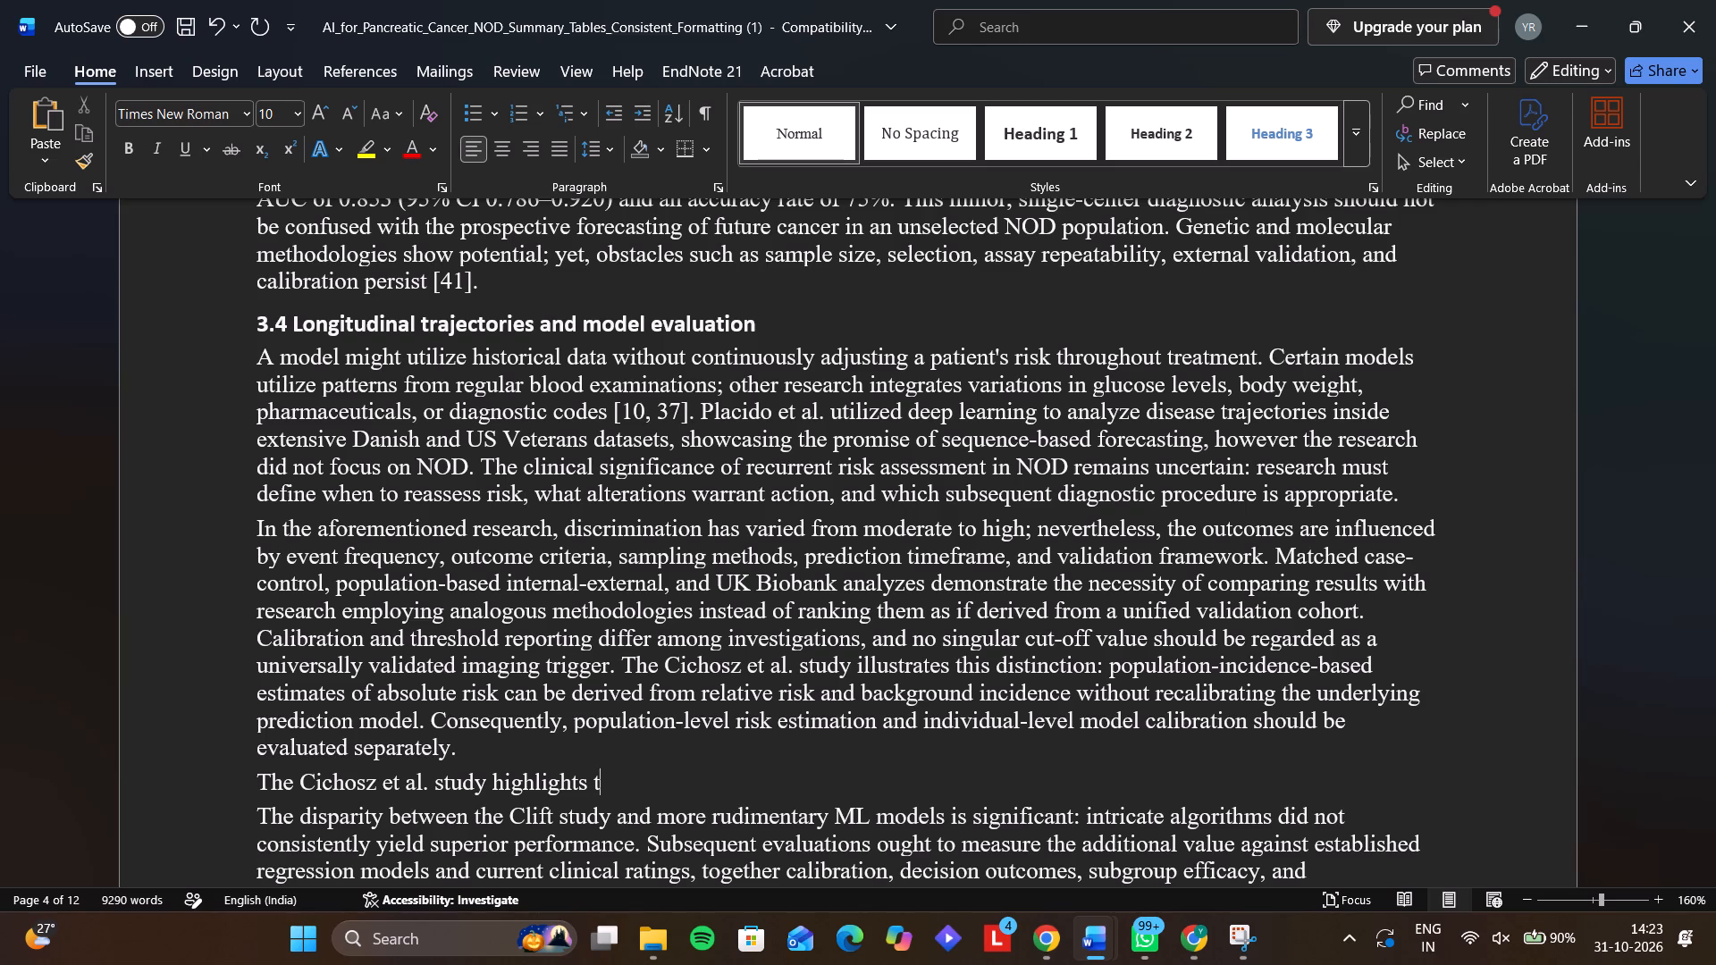
{"action": "key", "text": "h"}
{"action": "type", "text": "is distinction"}
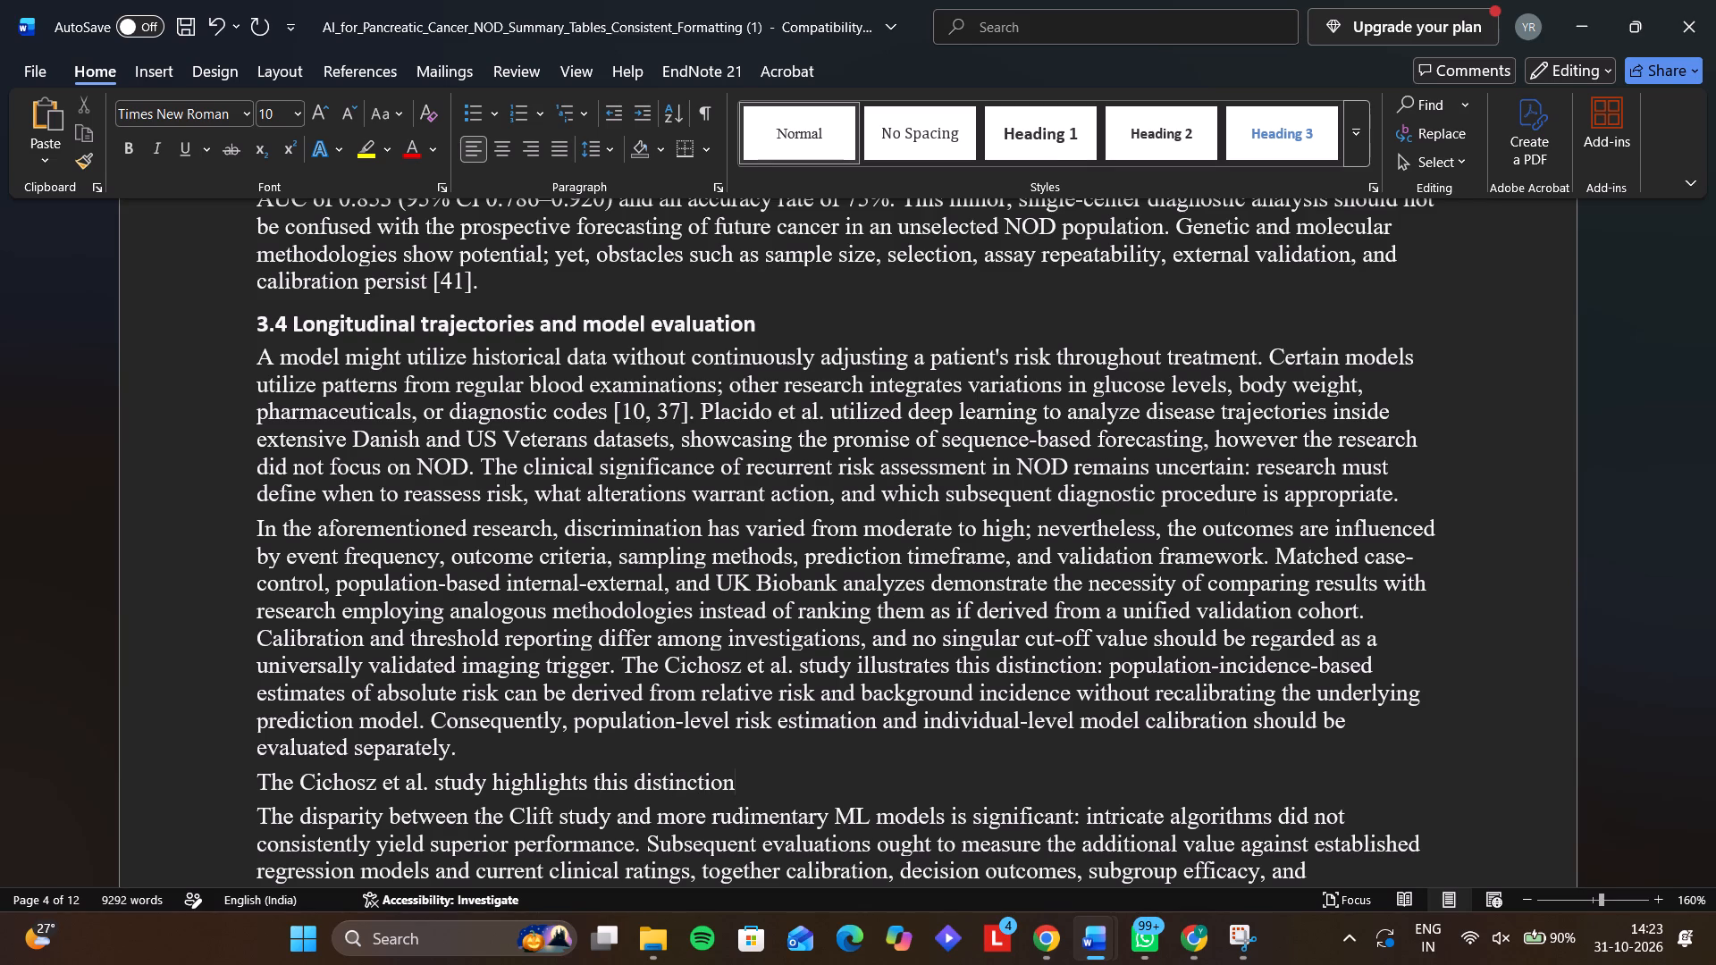
{"action": "type", "text": "."}
Continue the new paragraph with "Population-incidence-based estimates of absolute risk can be calculated from relative risk and background incidence".
{"action": "key", "text": "space"}
{"action": "type", "text": "Population"}
{"action": "key", "text": "space"}
{"action": "key", "text": "BackSpace"}
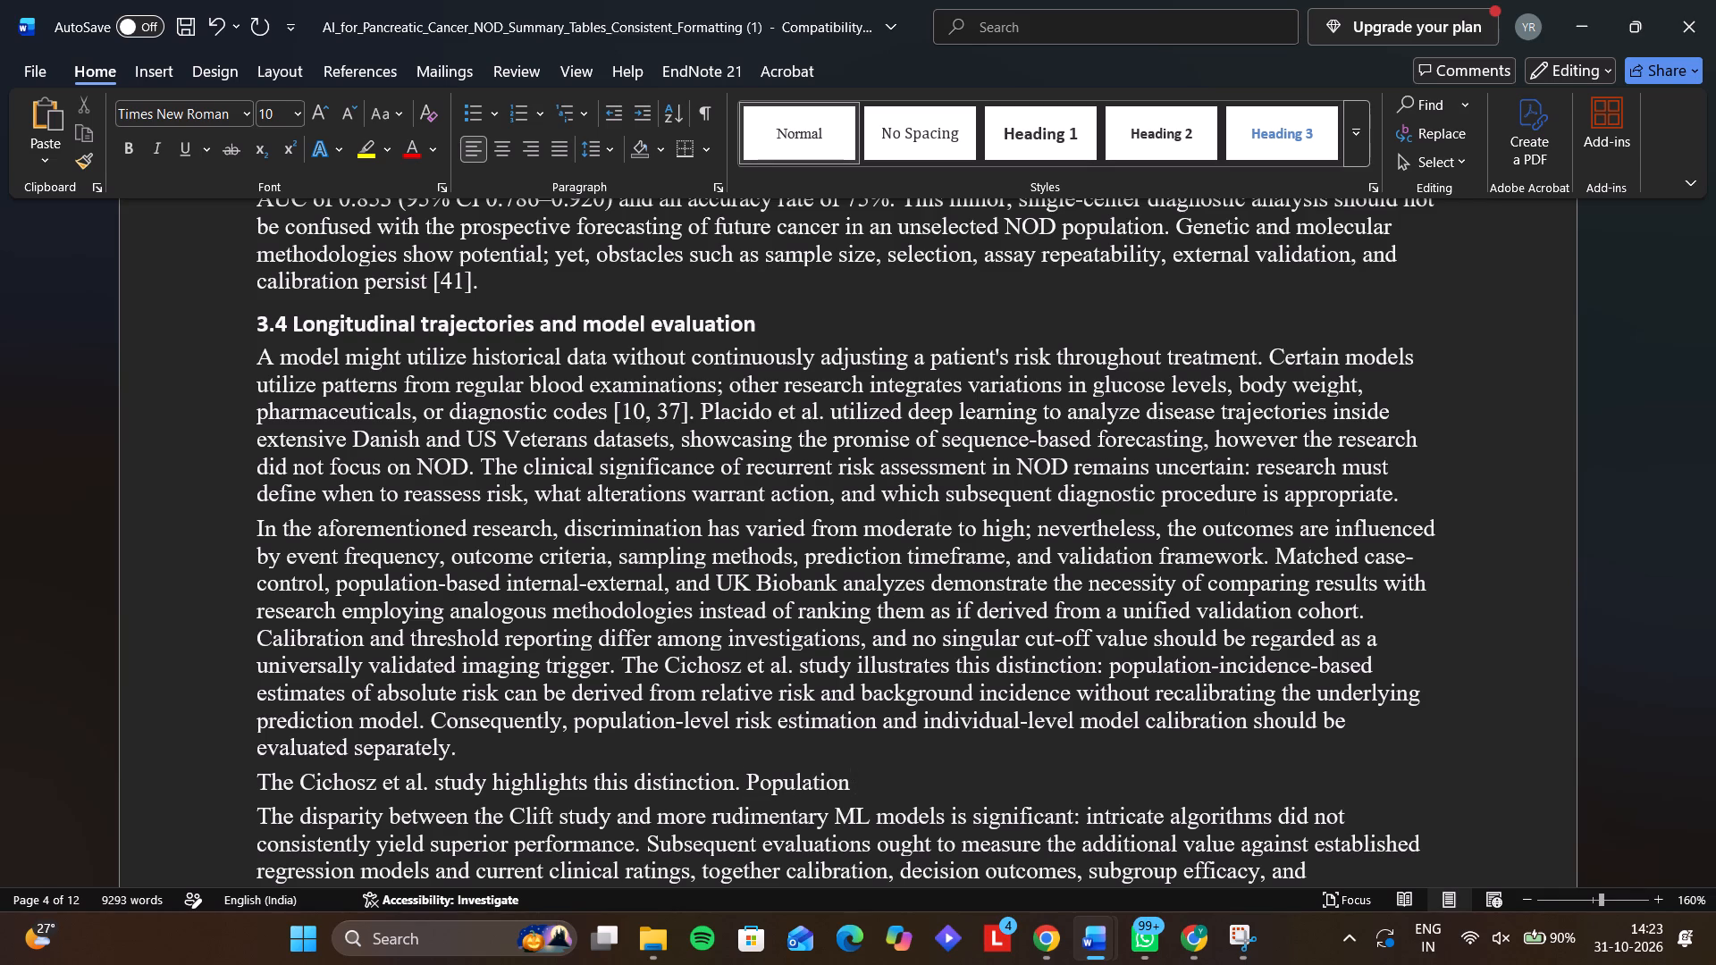
{"action": "type", "text": "-incidence"}
{"action": "key", "text": "minus"}
{"action": "type", "text": "based"}
{"action": "key", "text": "space"}
{"action": "type", "text": "estimates of absolu"}
{"action": "type", "text": "te risk"}
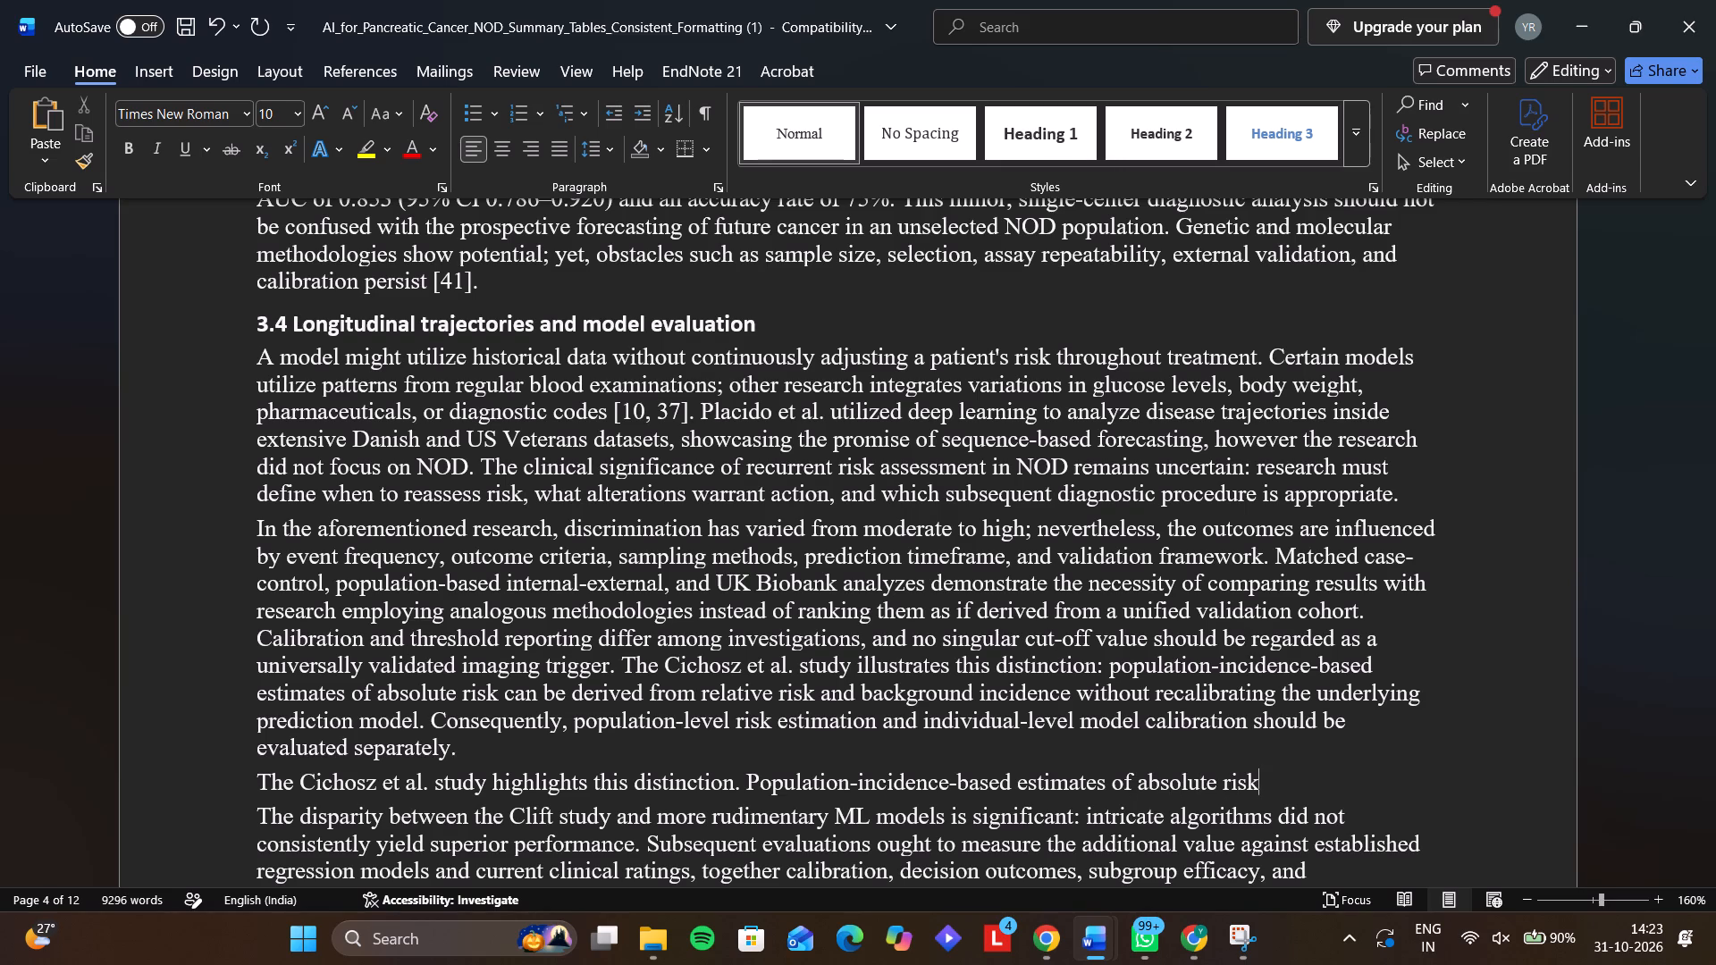
{"action": "key", "text": "space"}
{"action": "type", "text": "can be calculated"}
{"action": "key", "text": "space"}
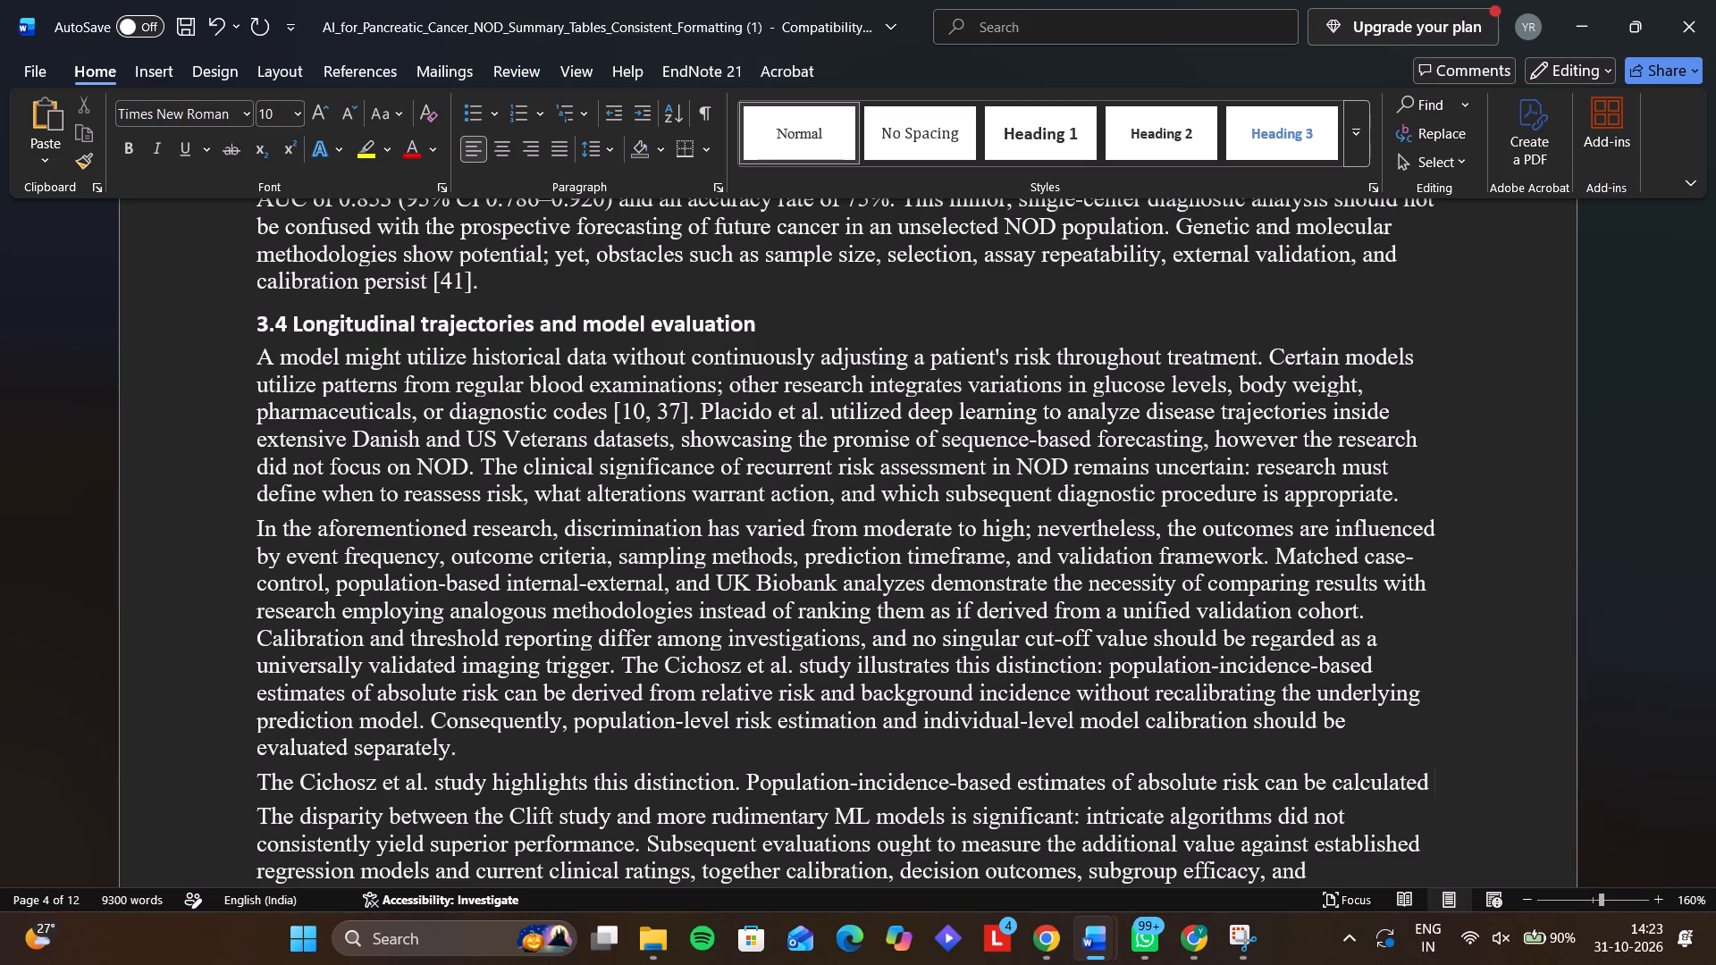
{"action": "type", "text": "from"}
{"action": "key", "text": "space"}
{"action": "type", "text": "relative risk and"}
{"action": "key", "text": "space"}
{"action": "type", "text": "baa"}
{"action": "key", "text": "BackSpace"}
{"action": "type", "text": "ckground incidence"}
Complete the absolute-risk sentence with "without the need to recalibrate the trained model.".
{"action": "key", "text": "space"}
{"action": "type", "text": "withi"}
{"action": "key", "text": "BackSpace"}
{"action": "type", "text": "out acur"}
{"action": "key", "text": "BackSpace"}
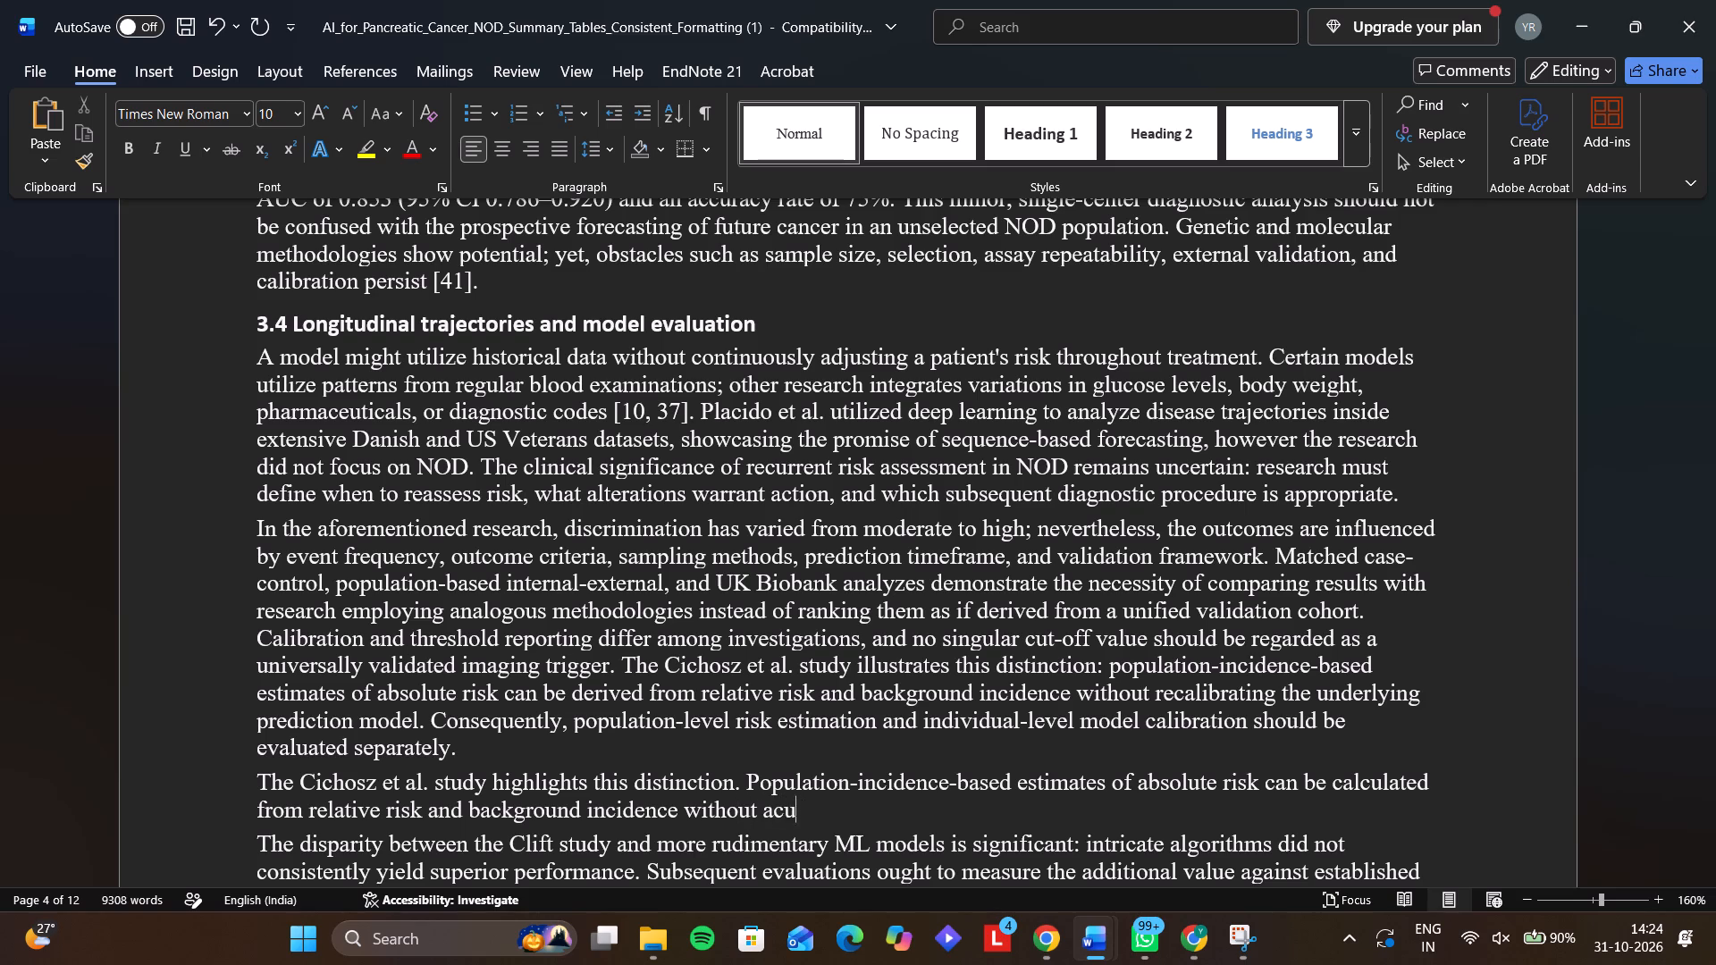
{"action": "key", "text": "BackSpace"}
{"action": "key", "text": "t"}
{"action": "key", "text": "BackSpace"}
{"action": "key", "text": "BackSpace"}
{"action": "key", "text": "BackSpace"}
{"action": "key", "text": "h"}
{"action": "key", "text": "BackSpace"}
{"action": "key", "text": "t"}
{"action": "type", "text": "he need to re"}
{"action": "type", "text": "cali"}
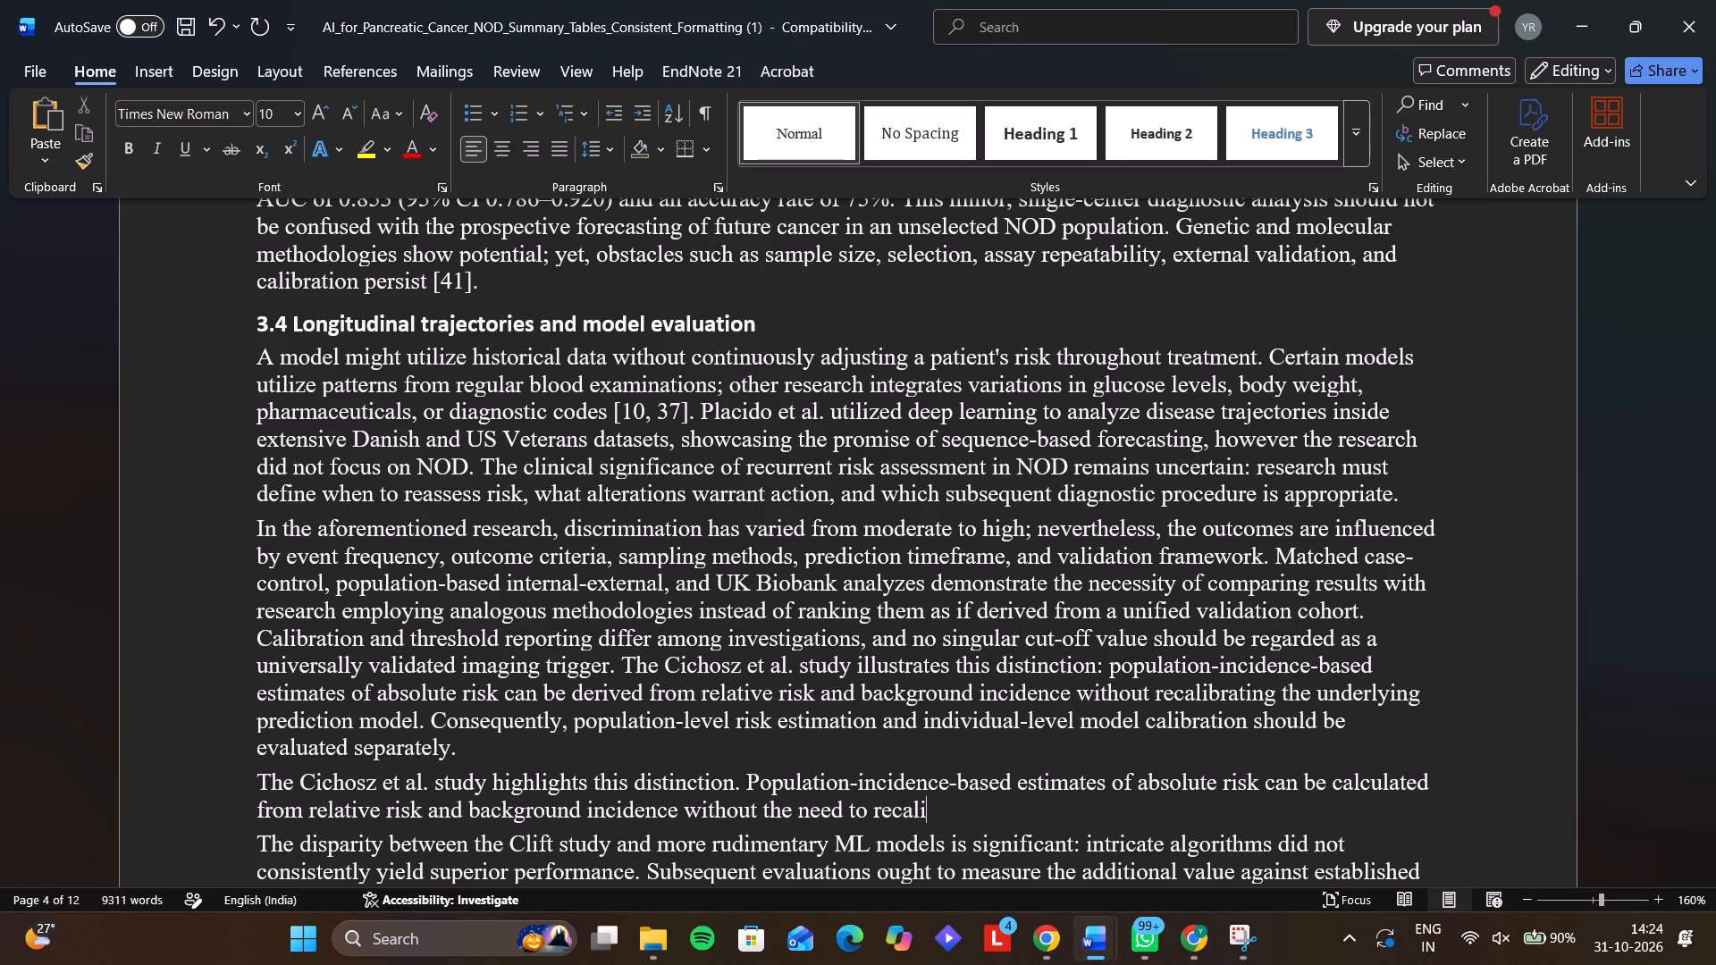
{"action": "type", "text": "brate"}
{"action": "key", "text": "space"}
{"action": "type", "text": "the model."}
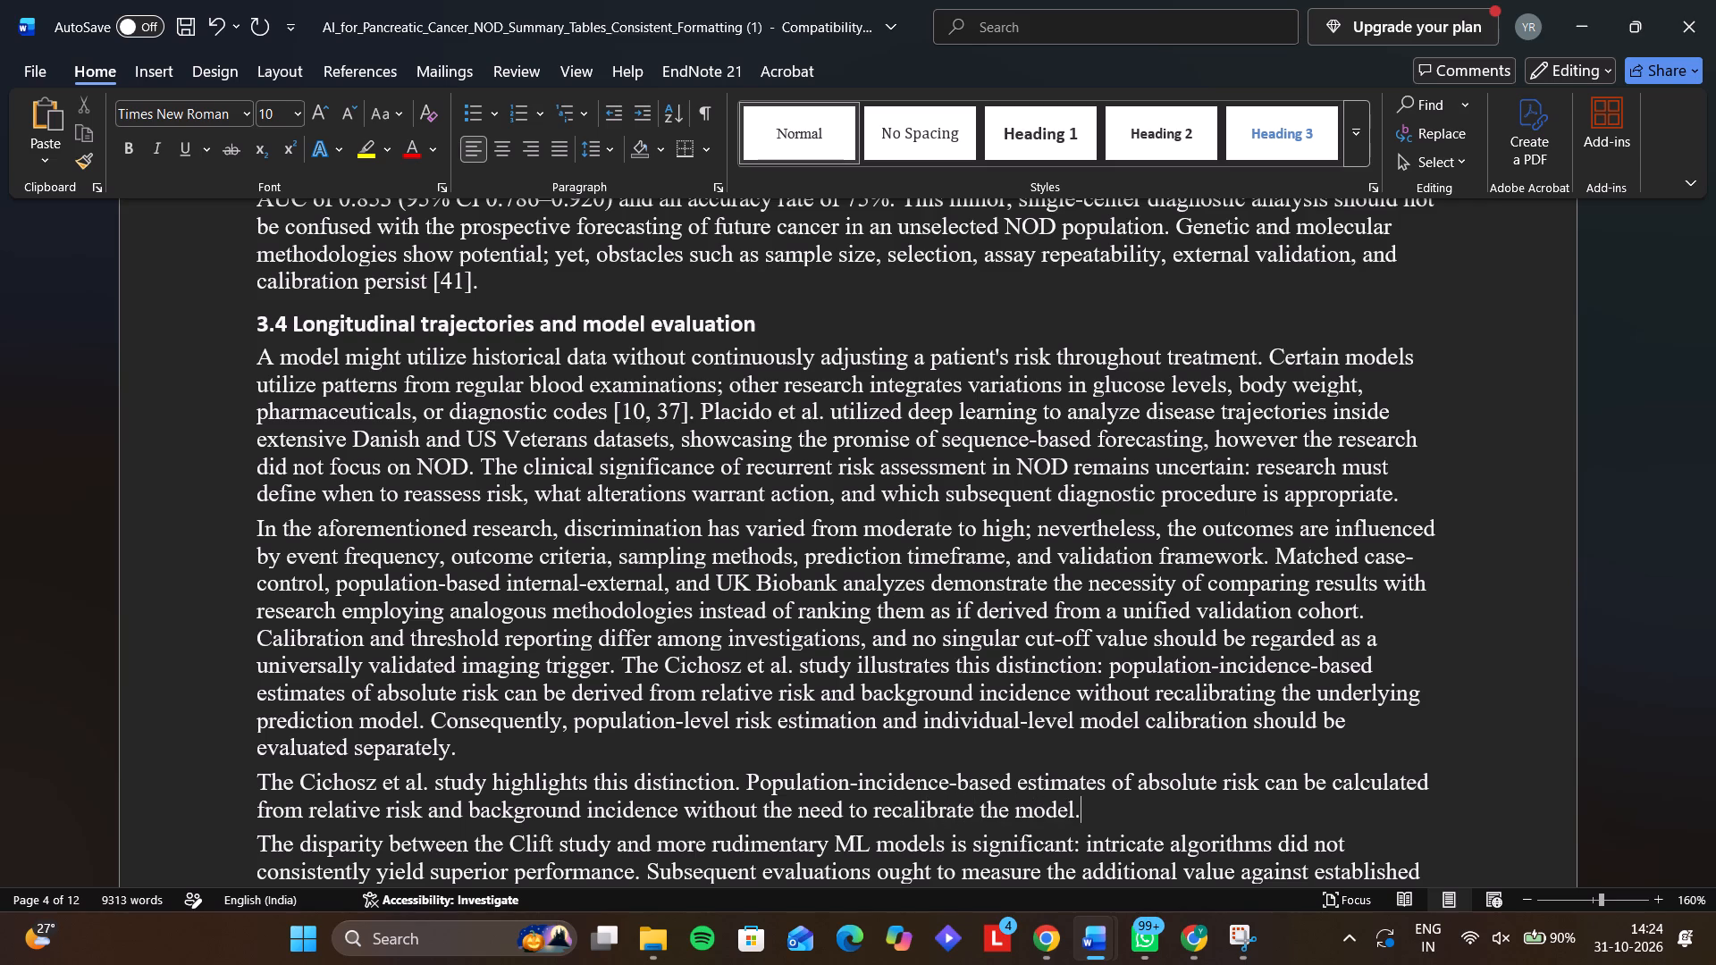
{"action": "key", "text": "BackSpace"}
{"action": "key", "text": "BackSpace"}
{"action": "key", "text": "BackSpace"}
{"action": "key", "text": "BackSpace"}
{"action": "key", "text": "BackSpace"}
{"action": "key", "text": "BackSpace"}
{"action": "type", "text": "trained model"}
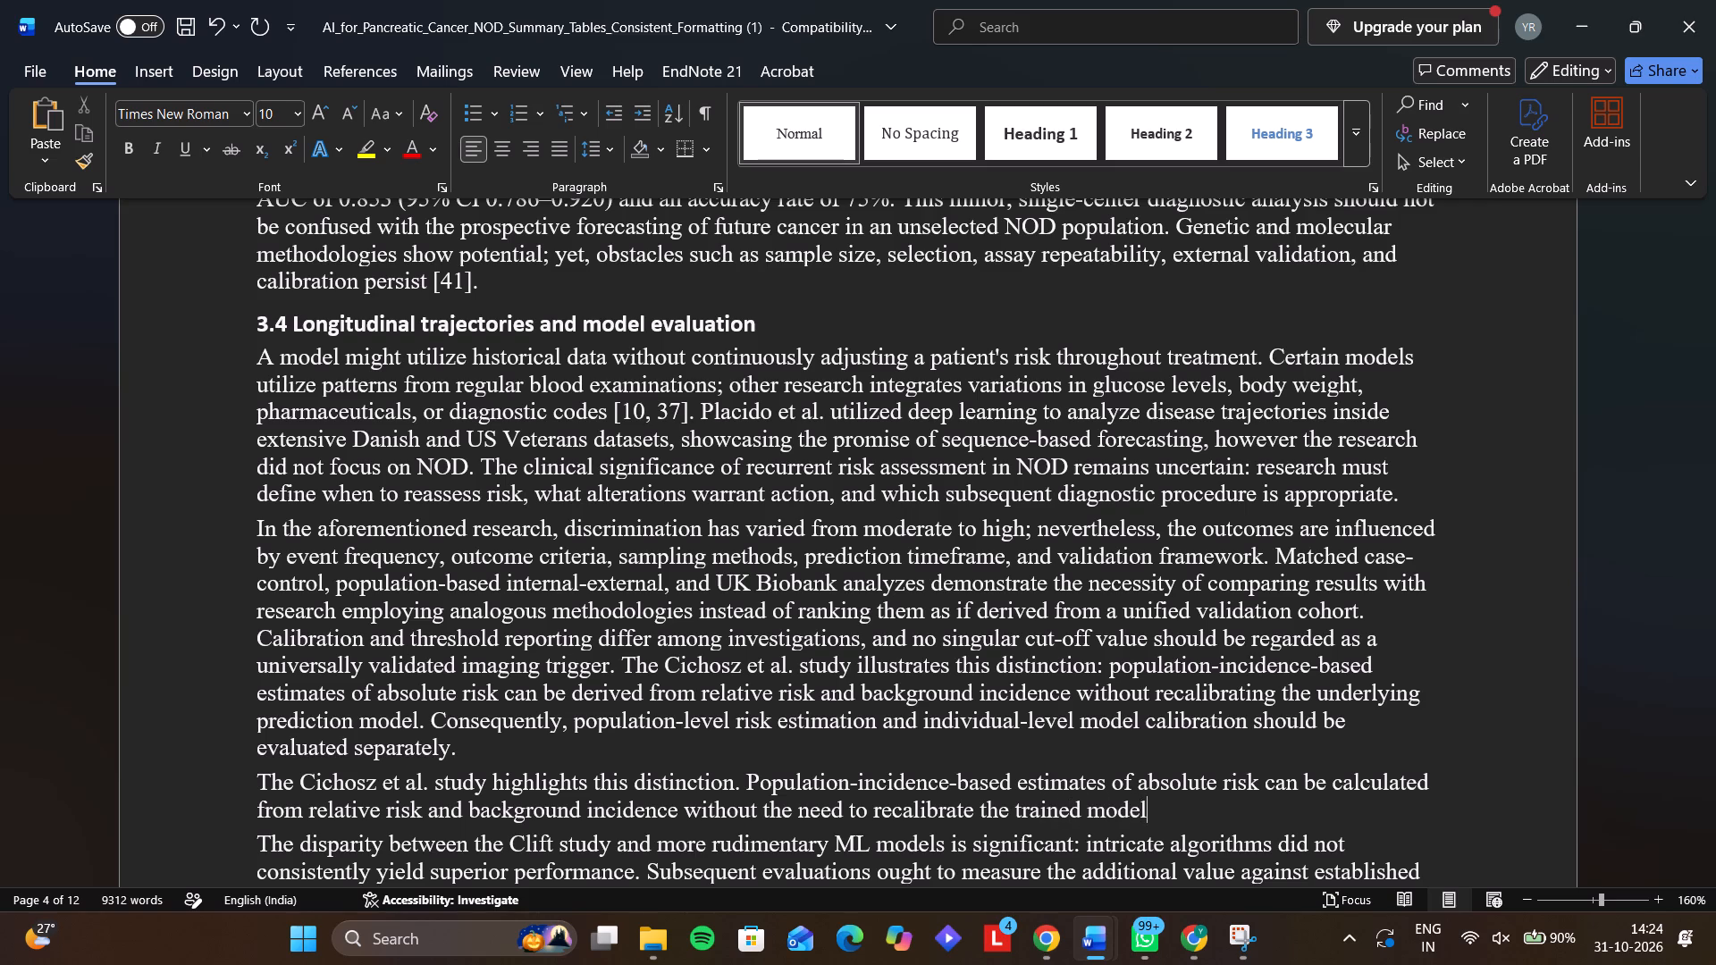
{"action": "key", "text": "period"}
Add the closing sentence "Hence, population-level risk estimation and individual-level model calibration must be assessed seperately.".
{"action": "key", "text": "space"}
{"action": "type", "text": "Hence, populati"}
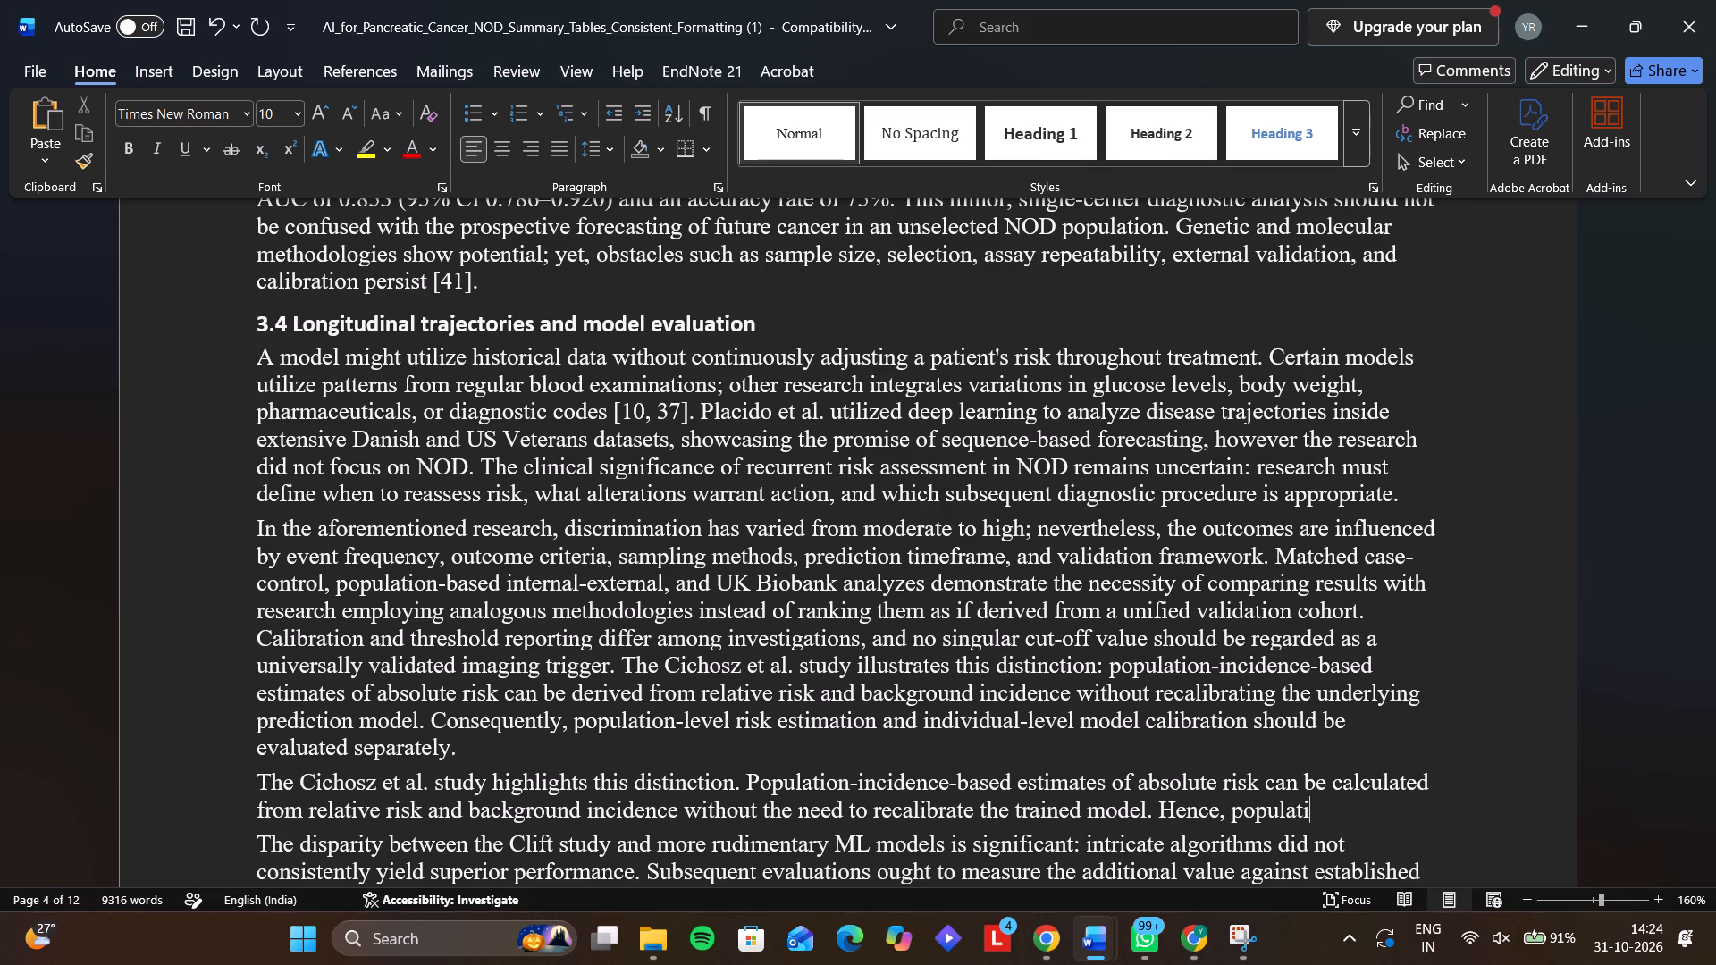
{"action": "type", "text": "on0"}
{"action": "key", "text": "BackSpace"}
{"action": "type", "text": "-level risk estimation and ein"}
{"action": "key", "text": "BackSpace"}
{"action": "key", "text": "BackSpace"}
{"action": "key", "text": "BackSpace"}
{"action": "type", "text": "individual"}
{"action": "key", "text": "space"}
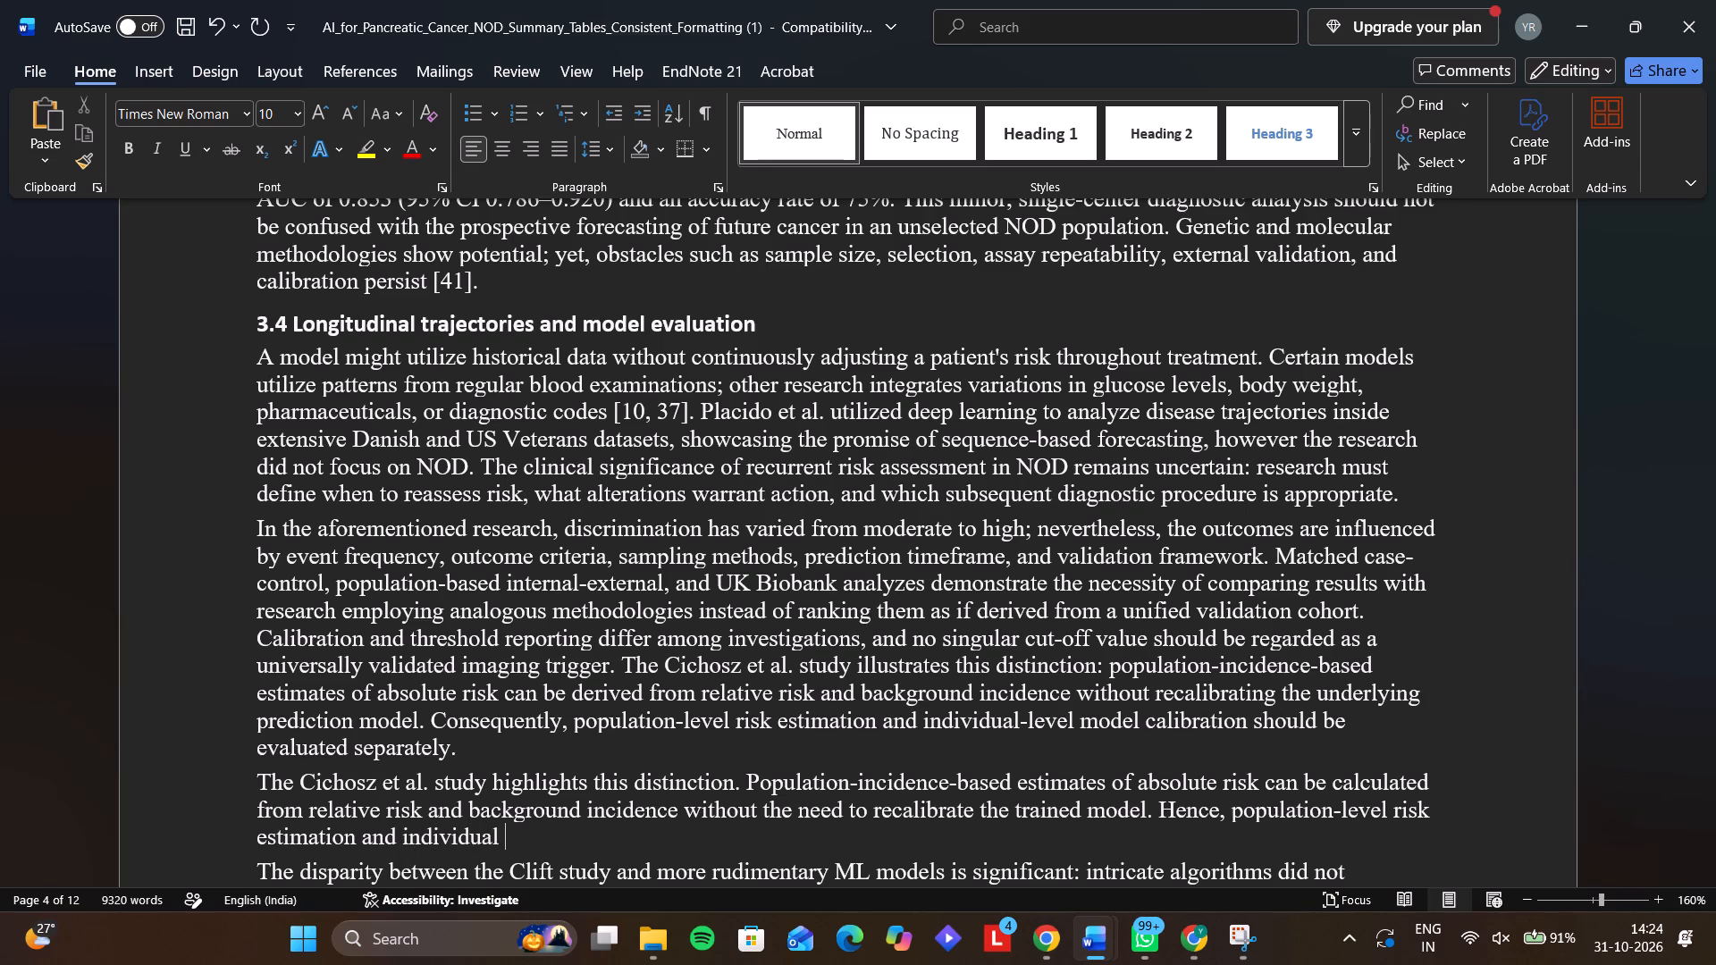
{"action": "key", "text": "BackSpace"}
{"action": "type", "text": "-le"}
{"action": "type", "text": "vek"}
{"action": "key", "text": "BackSpace"}
{"action": "type", "text": "l model cali"}
{"action": "type", "text": "bration"}
{"action": "key", "text": "space"}
{"action": "type", "text": "must be"}
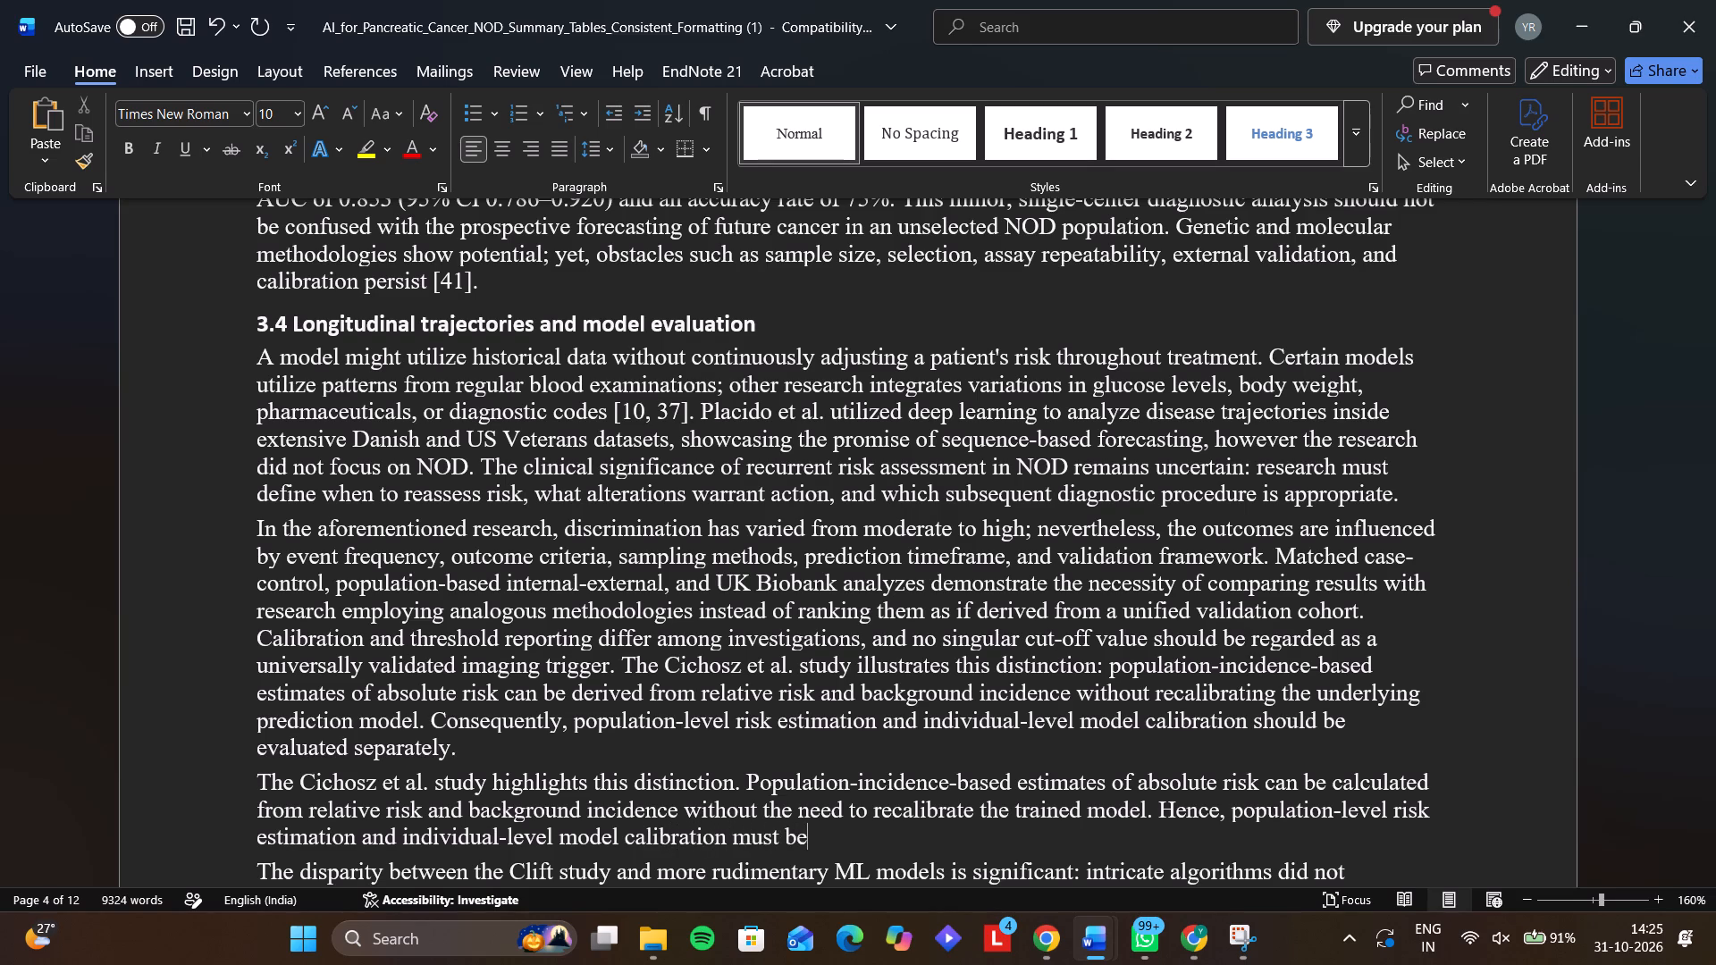
{"action": "key", "text": "space"}
{"action": "type", "text": "assessd"}
{"action": "key", "text": "BackSpace"}
{"action": "type", "text": "ed sepra"}
{"action": "key", "text": "BackSpace"}
{"action": "key", "text": "BackSpace"}
{"action": "type", "text": "erately."}
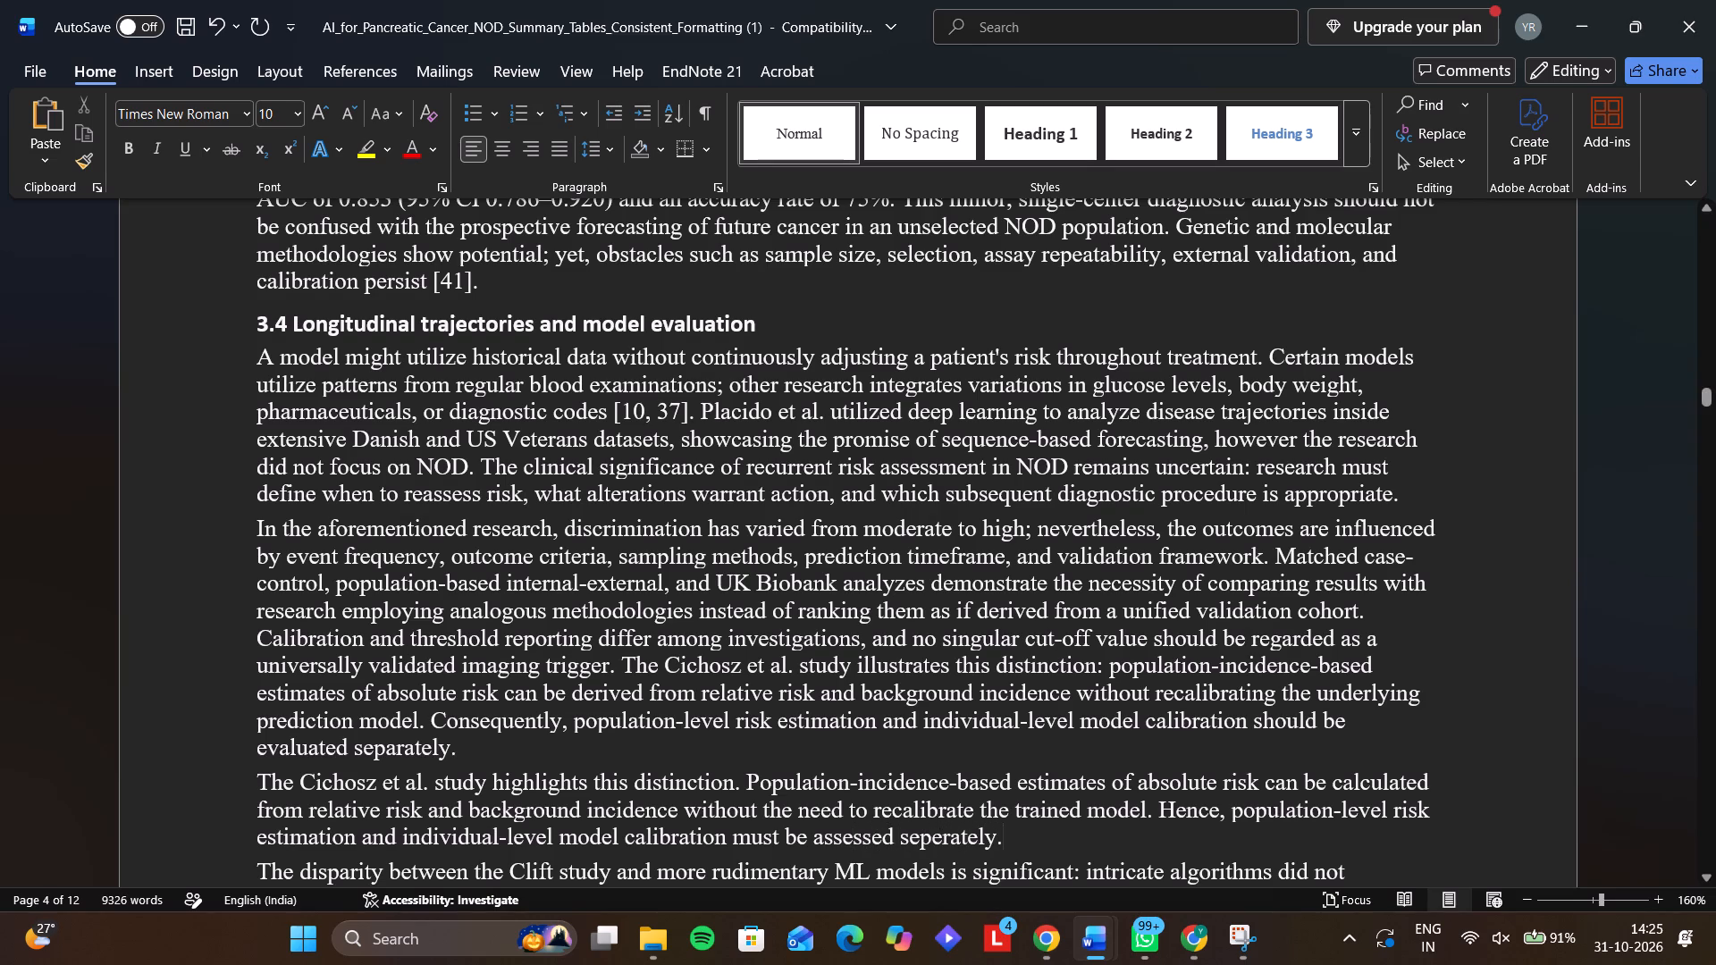
Delete the pasted Cichosz clarification and join the rewritten version to the preceding paragraph after "universally validated imaging trigger.", separated by one space.
{"action": "left_click_drag", "start_coordinate": [449, 766], "coordinate": [623, 700]}
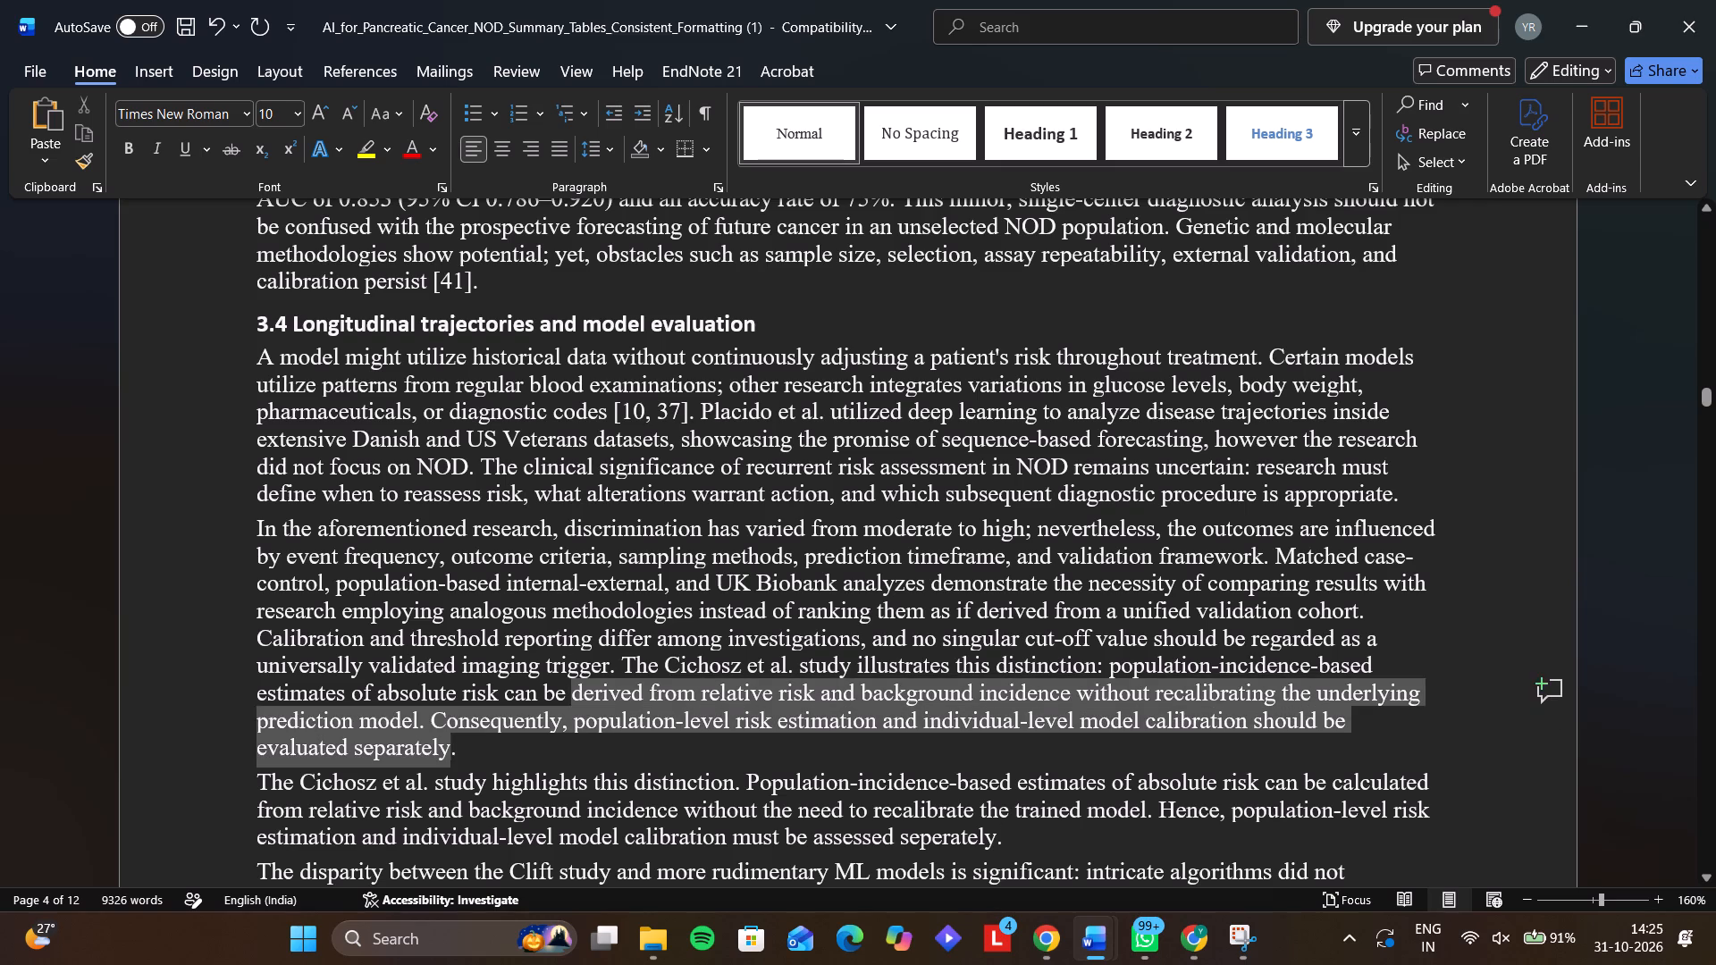
{"action": "left_click_drag", "start_coordinate": [623, 700], "coordinate": [629, 661]}
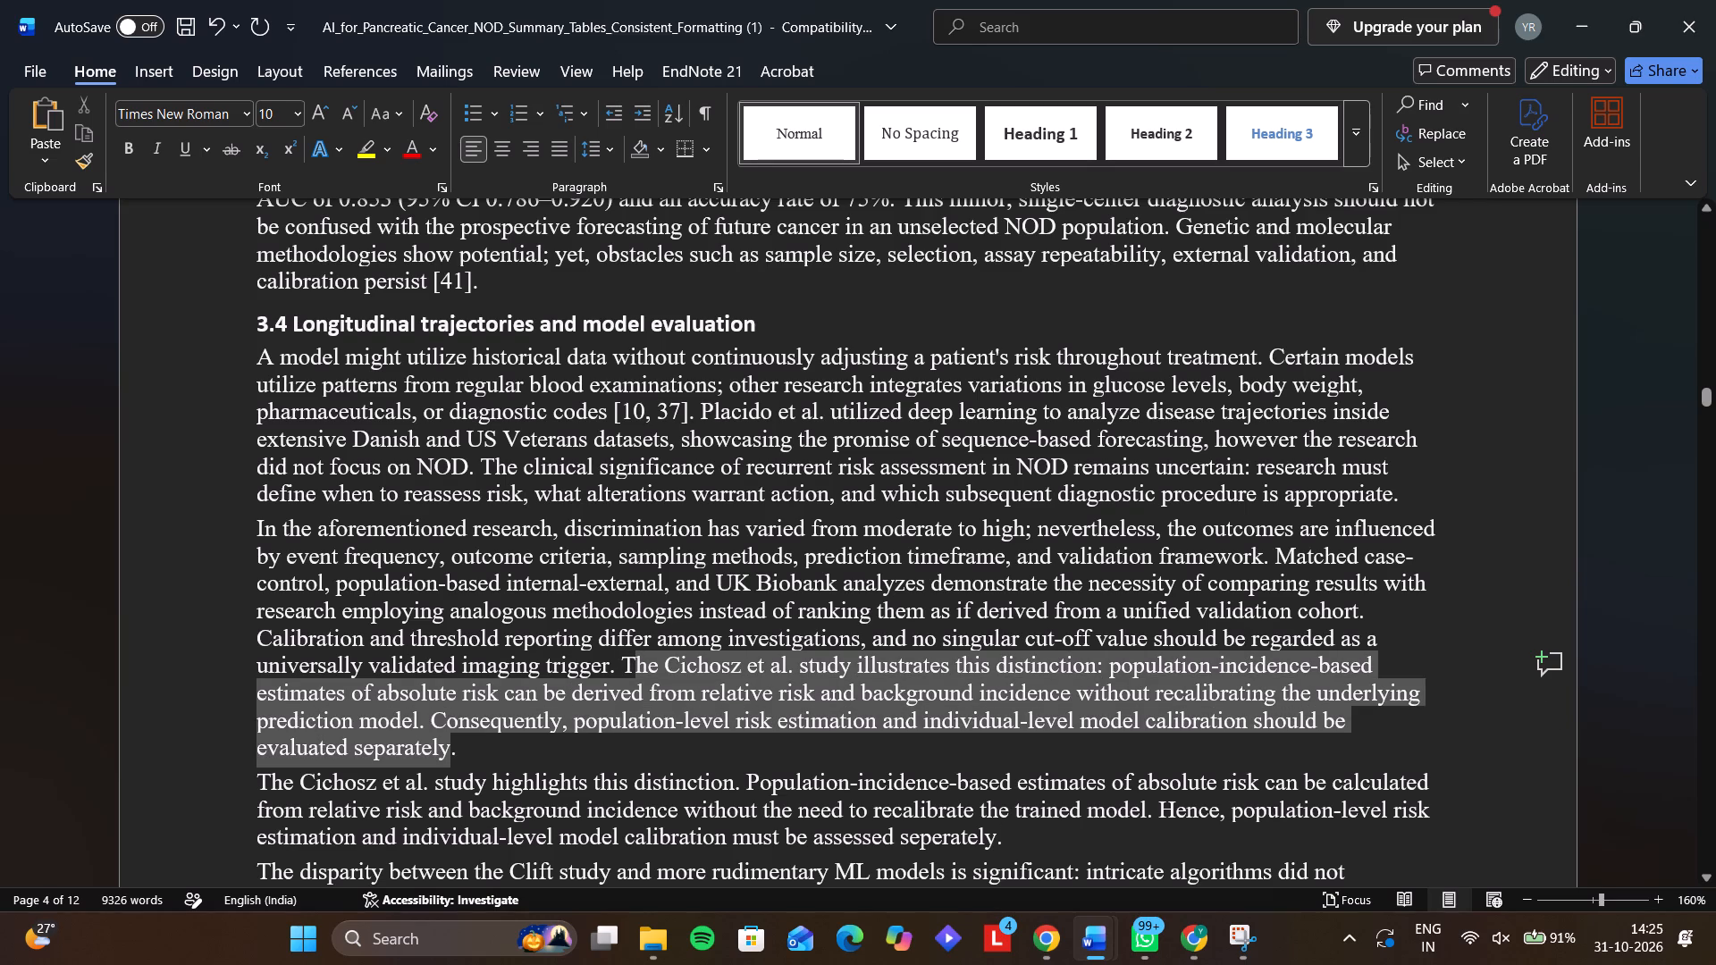
{"action": "left_click_drag", "start_coordinate": [629, 661], "coordinate": [623, 659]}
{"action": "key", "text": "BackSpace"}
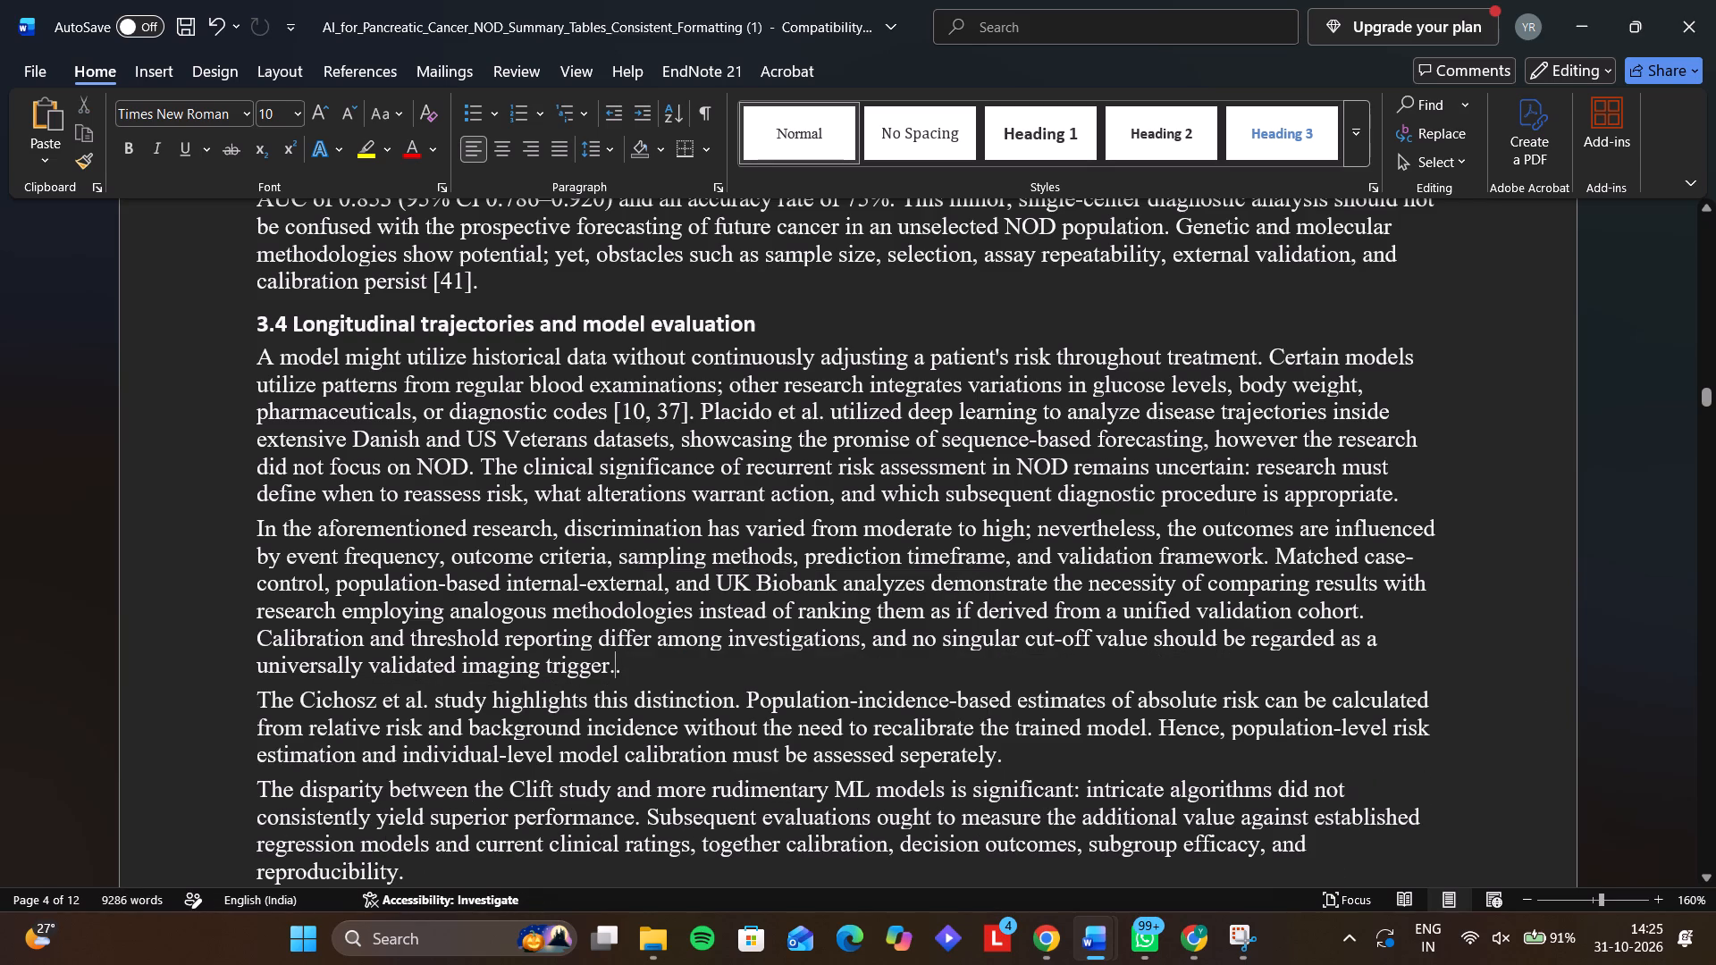
{"action": "key", "text": "Delete"}
{"action": "key", "text": "Delete"}
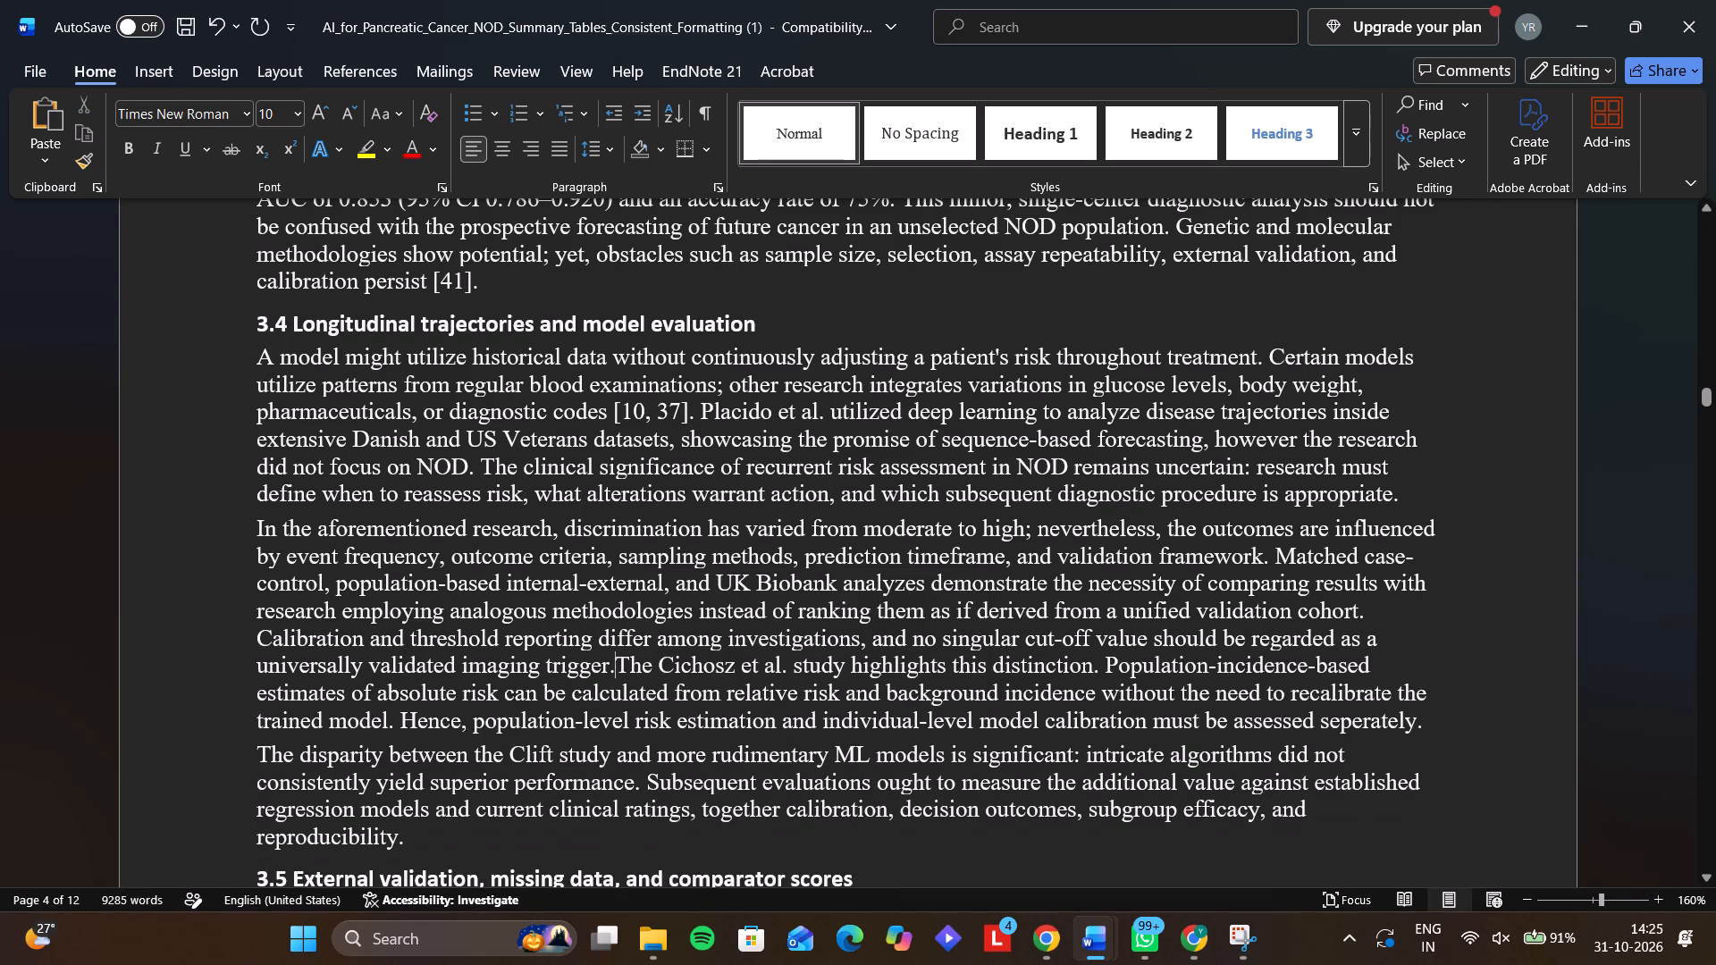
{"action": "key", "text": "space"}
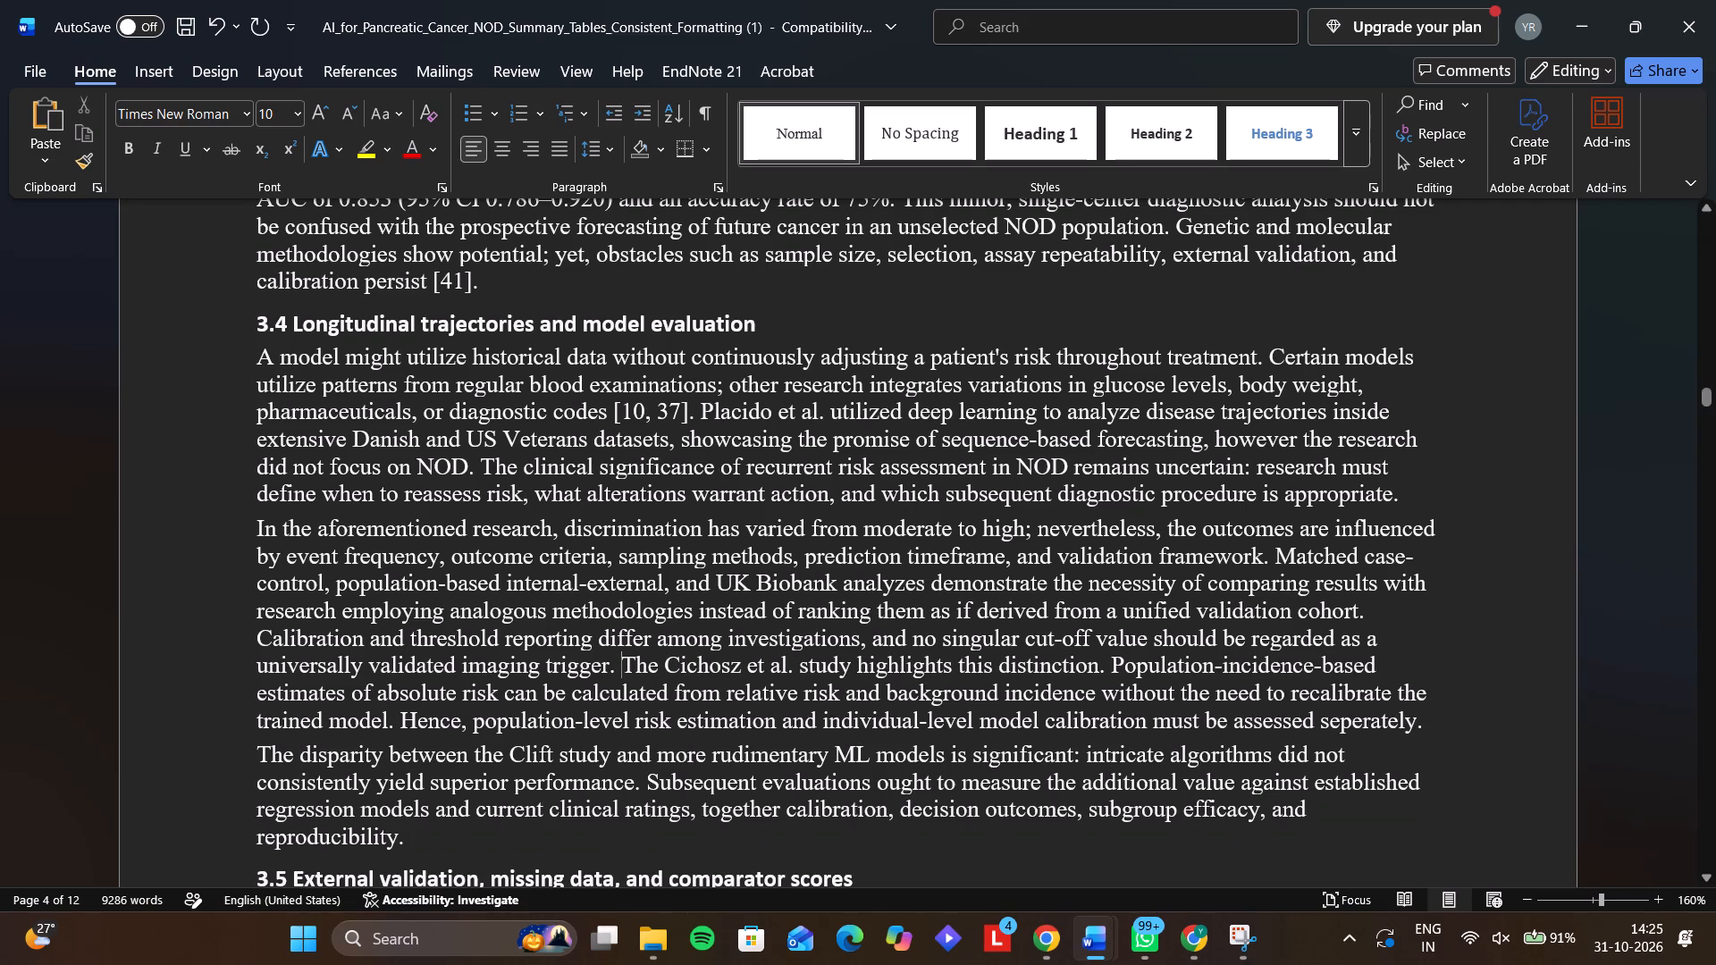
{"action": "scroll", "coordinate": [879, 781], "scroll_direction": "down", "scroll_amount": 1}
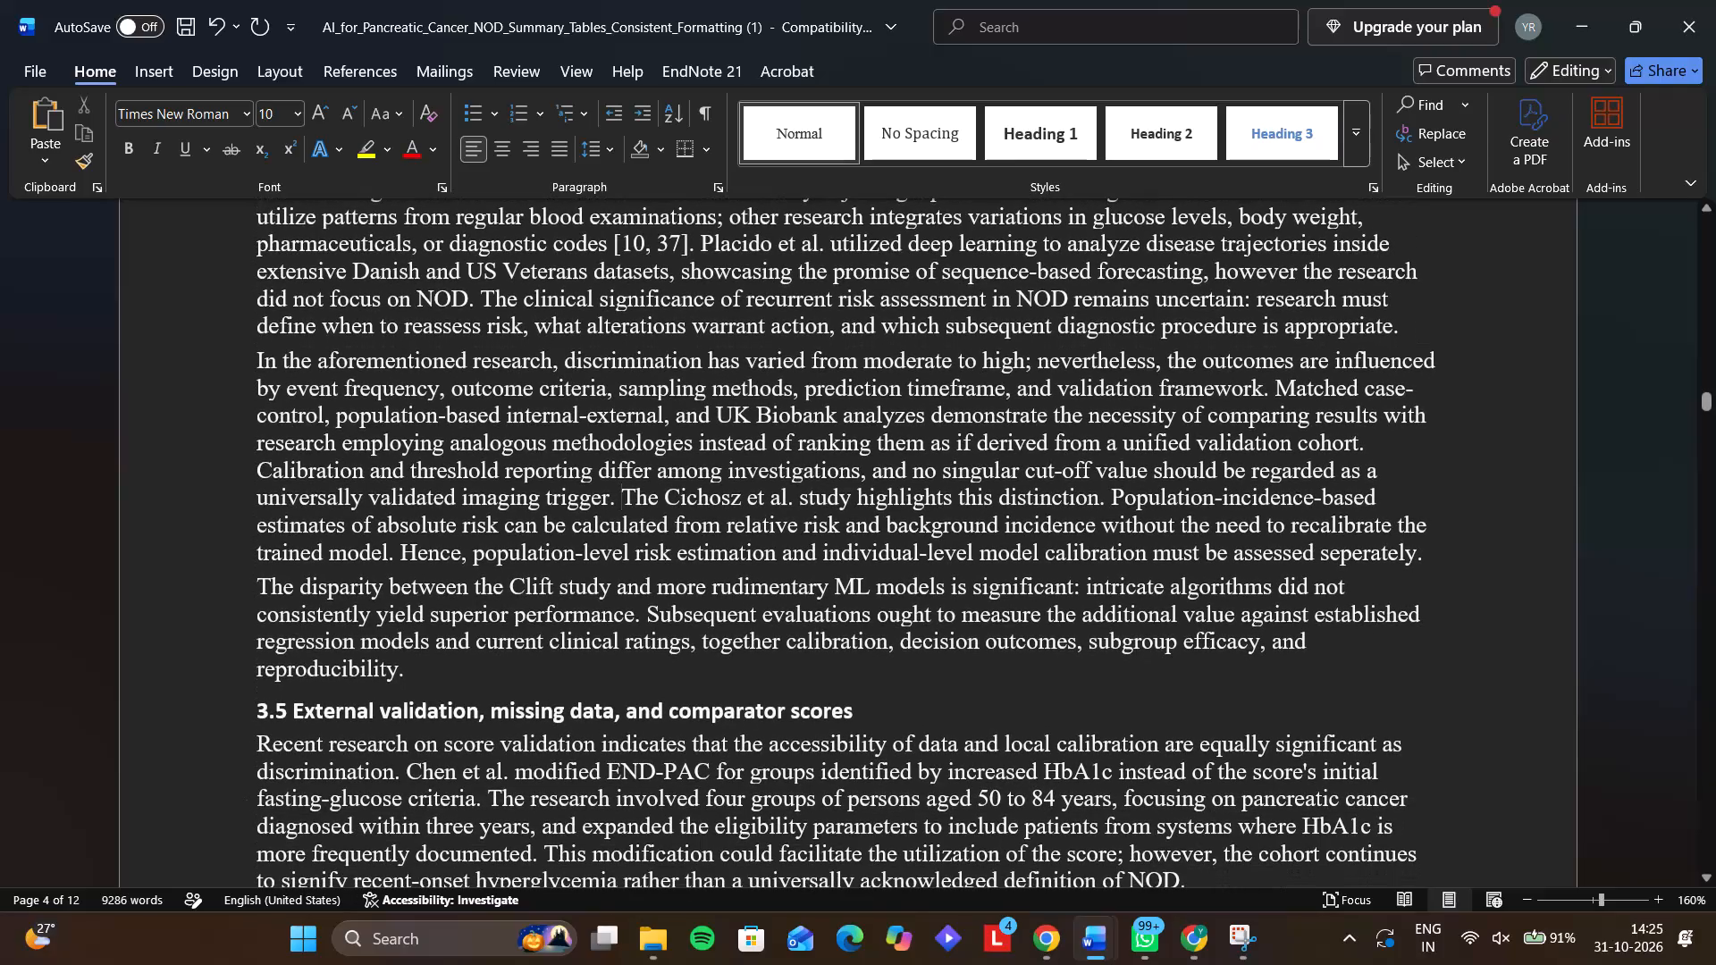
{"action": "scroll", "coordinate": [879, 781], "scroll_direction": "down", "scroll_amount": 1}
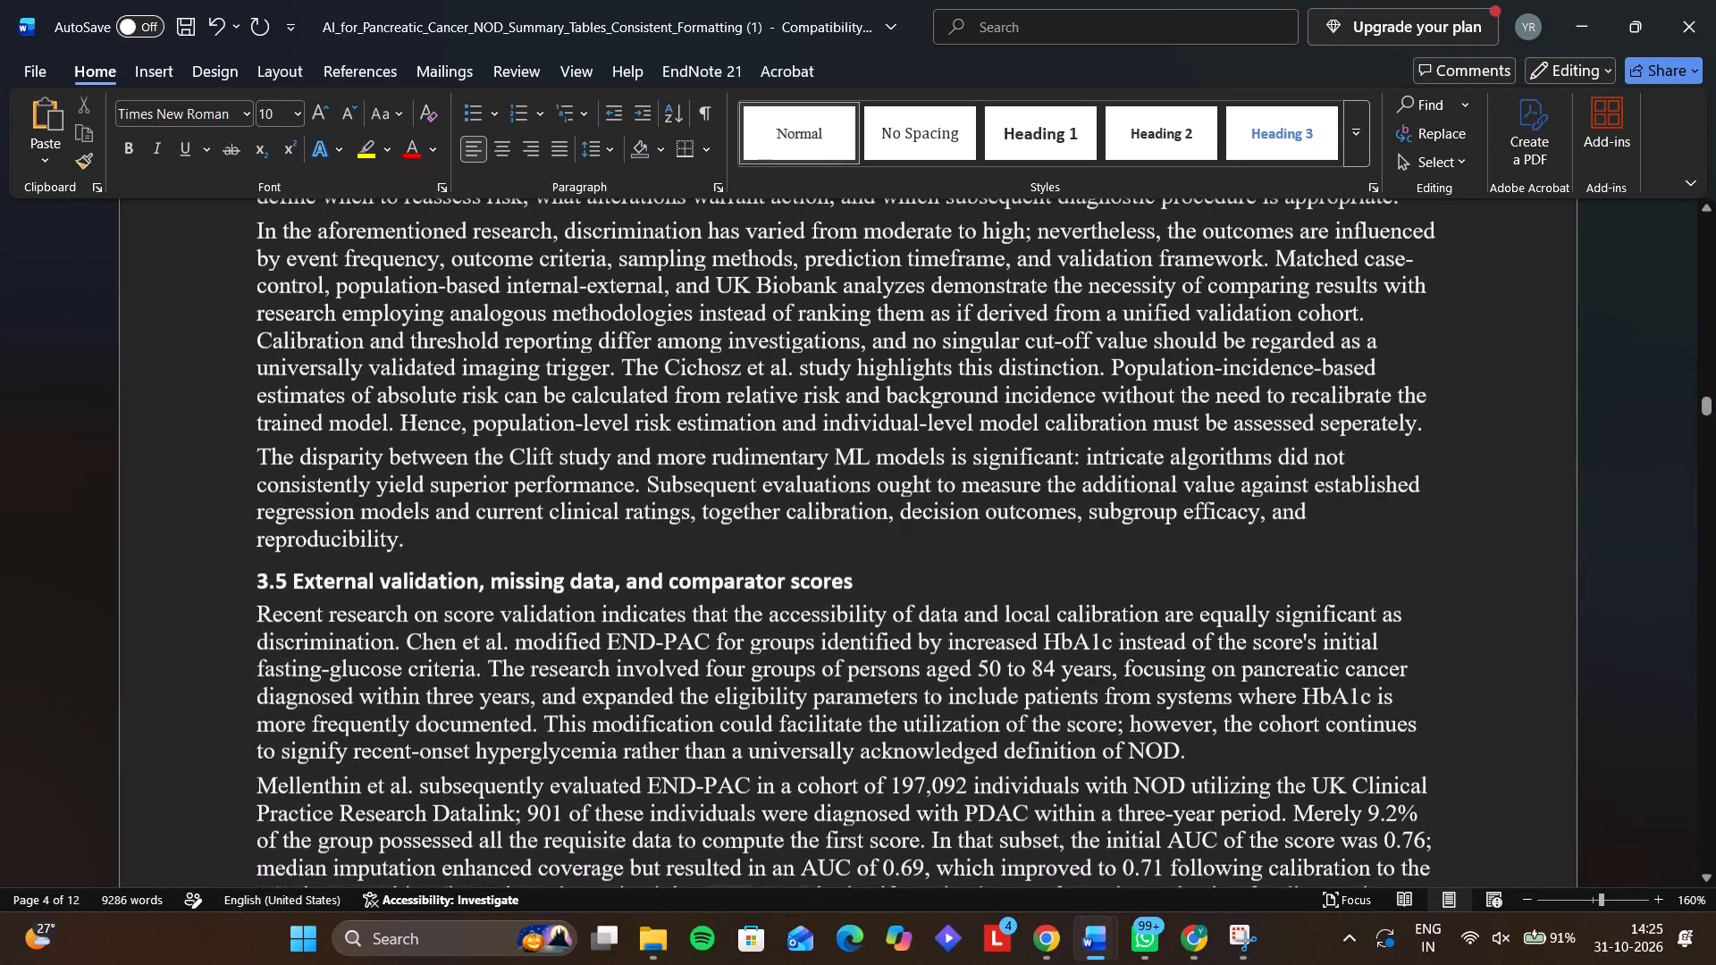
Open the major comment "Missing quantitative evidence for cell-free DNA and microRNA studies" in the Reviewer3 review and read it in full.
{"action": "left_click", "coordinate": [1050, 933]}
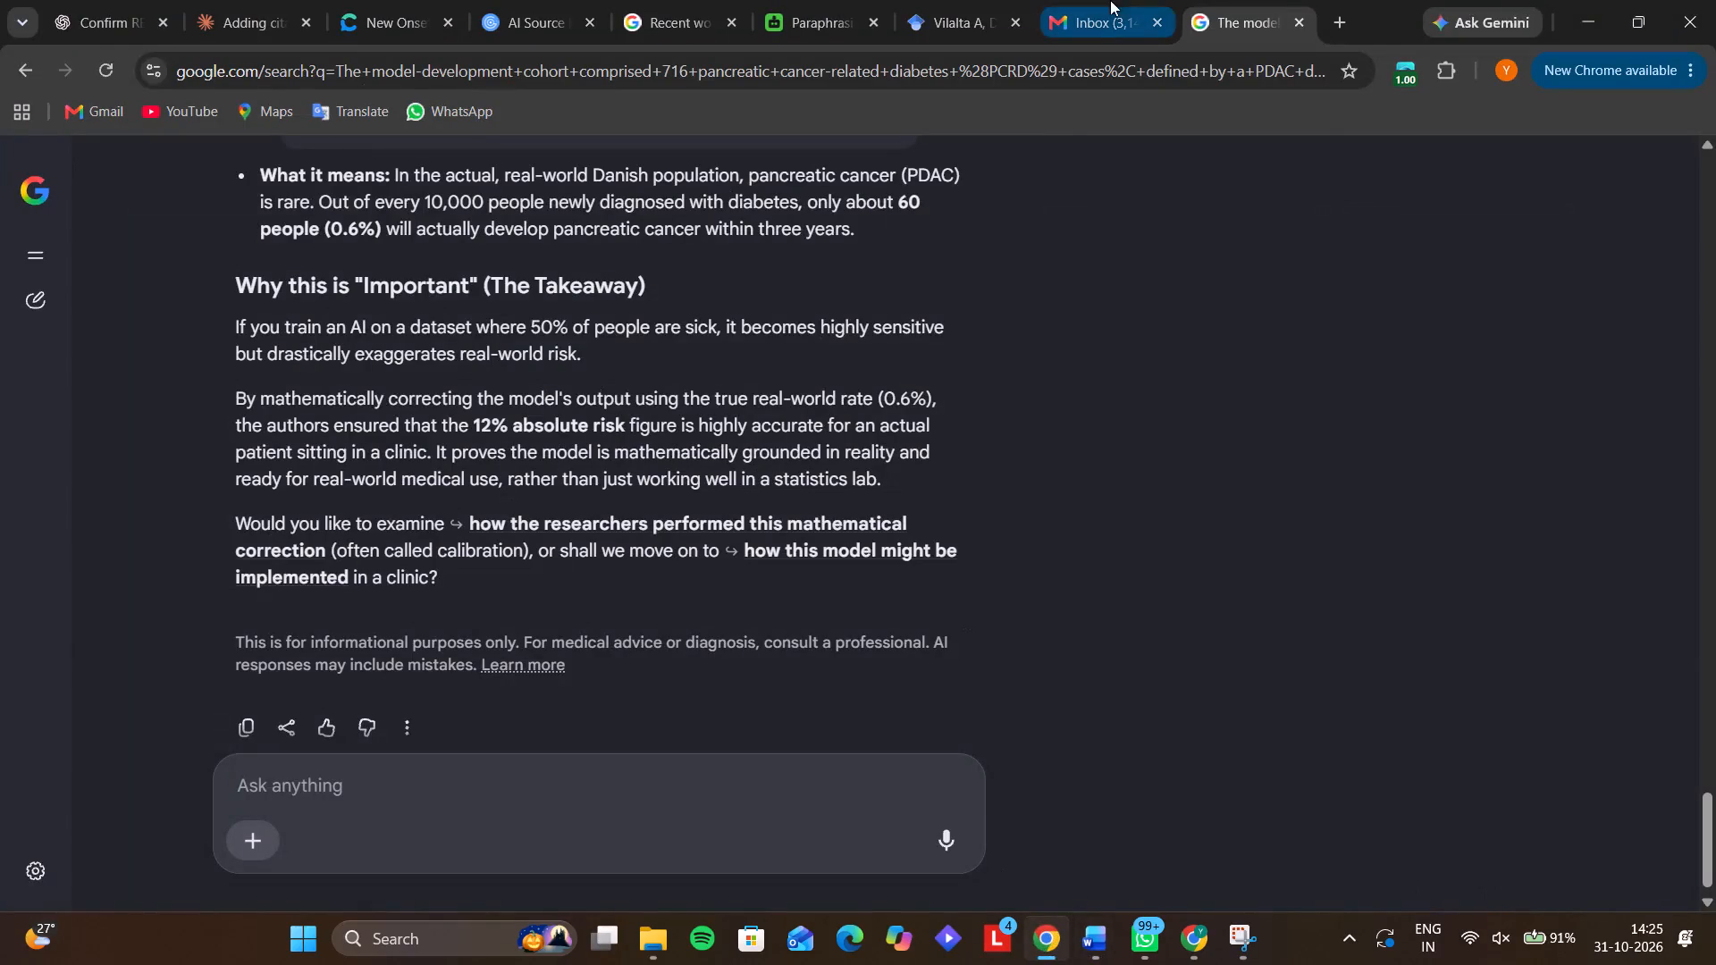
{"action": "left_click", "coordinate": [1056, 964]}
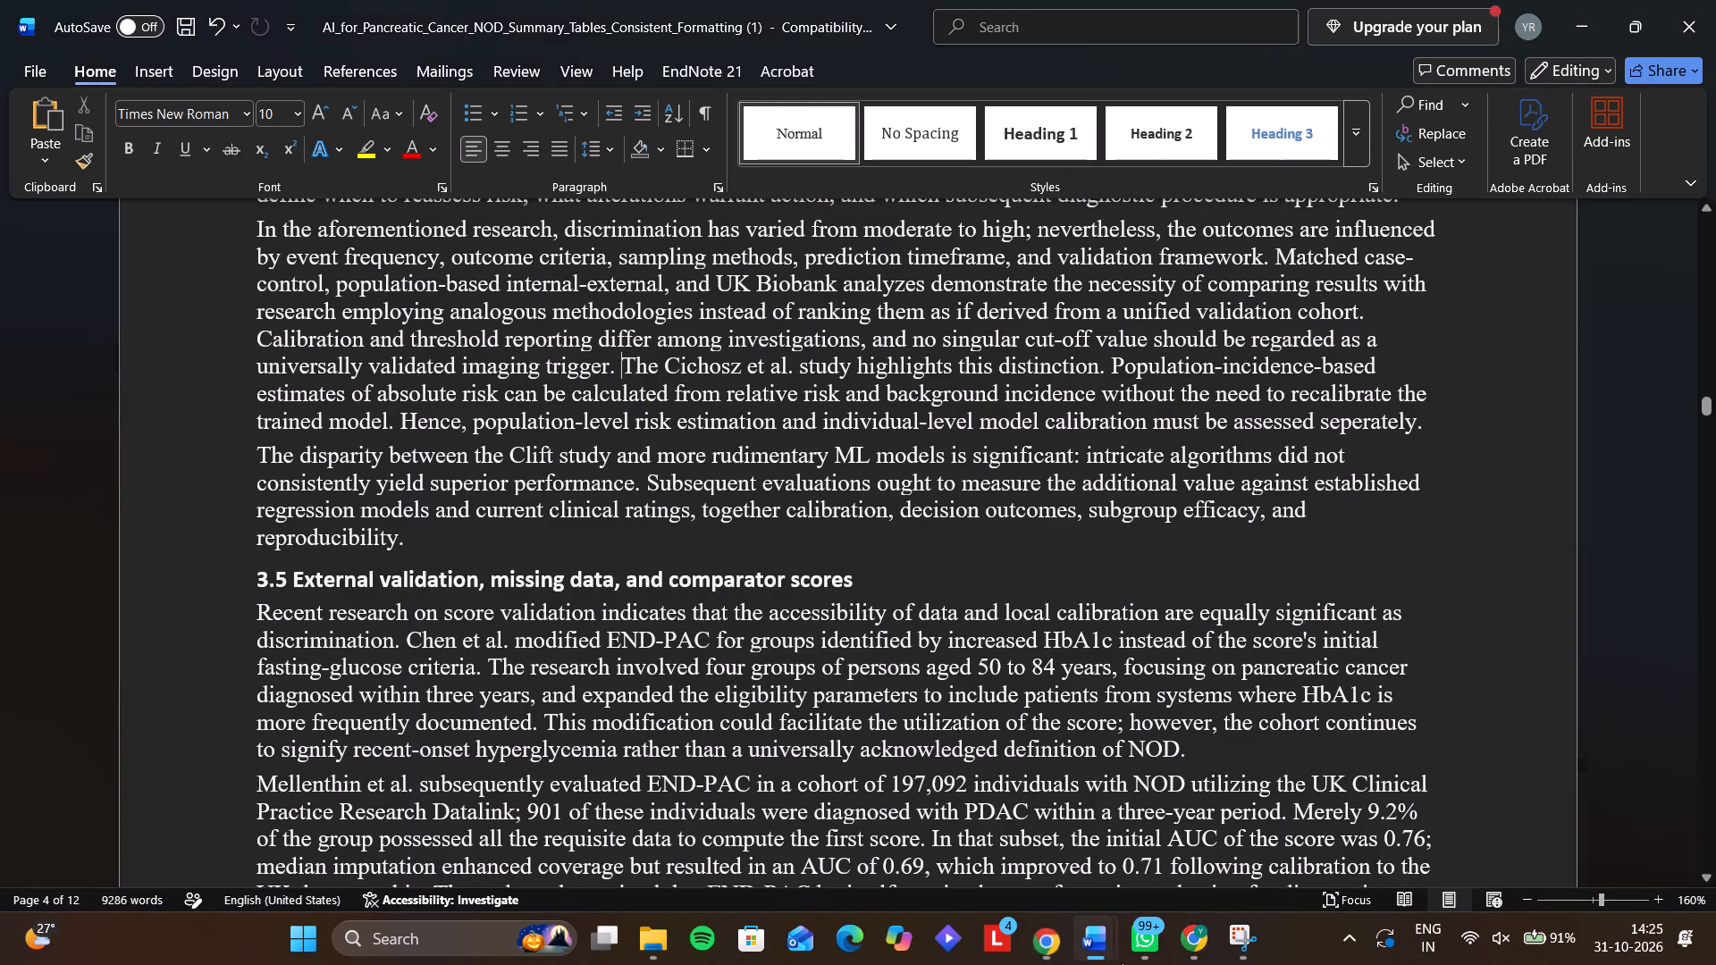
{"action": "left_click", "coordinate": [1184, 961]}
{"action": "scroll", "coordinate": [953, 696], "scroll_direction": "down", "scroll_amount": 1}
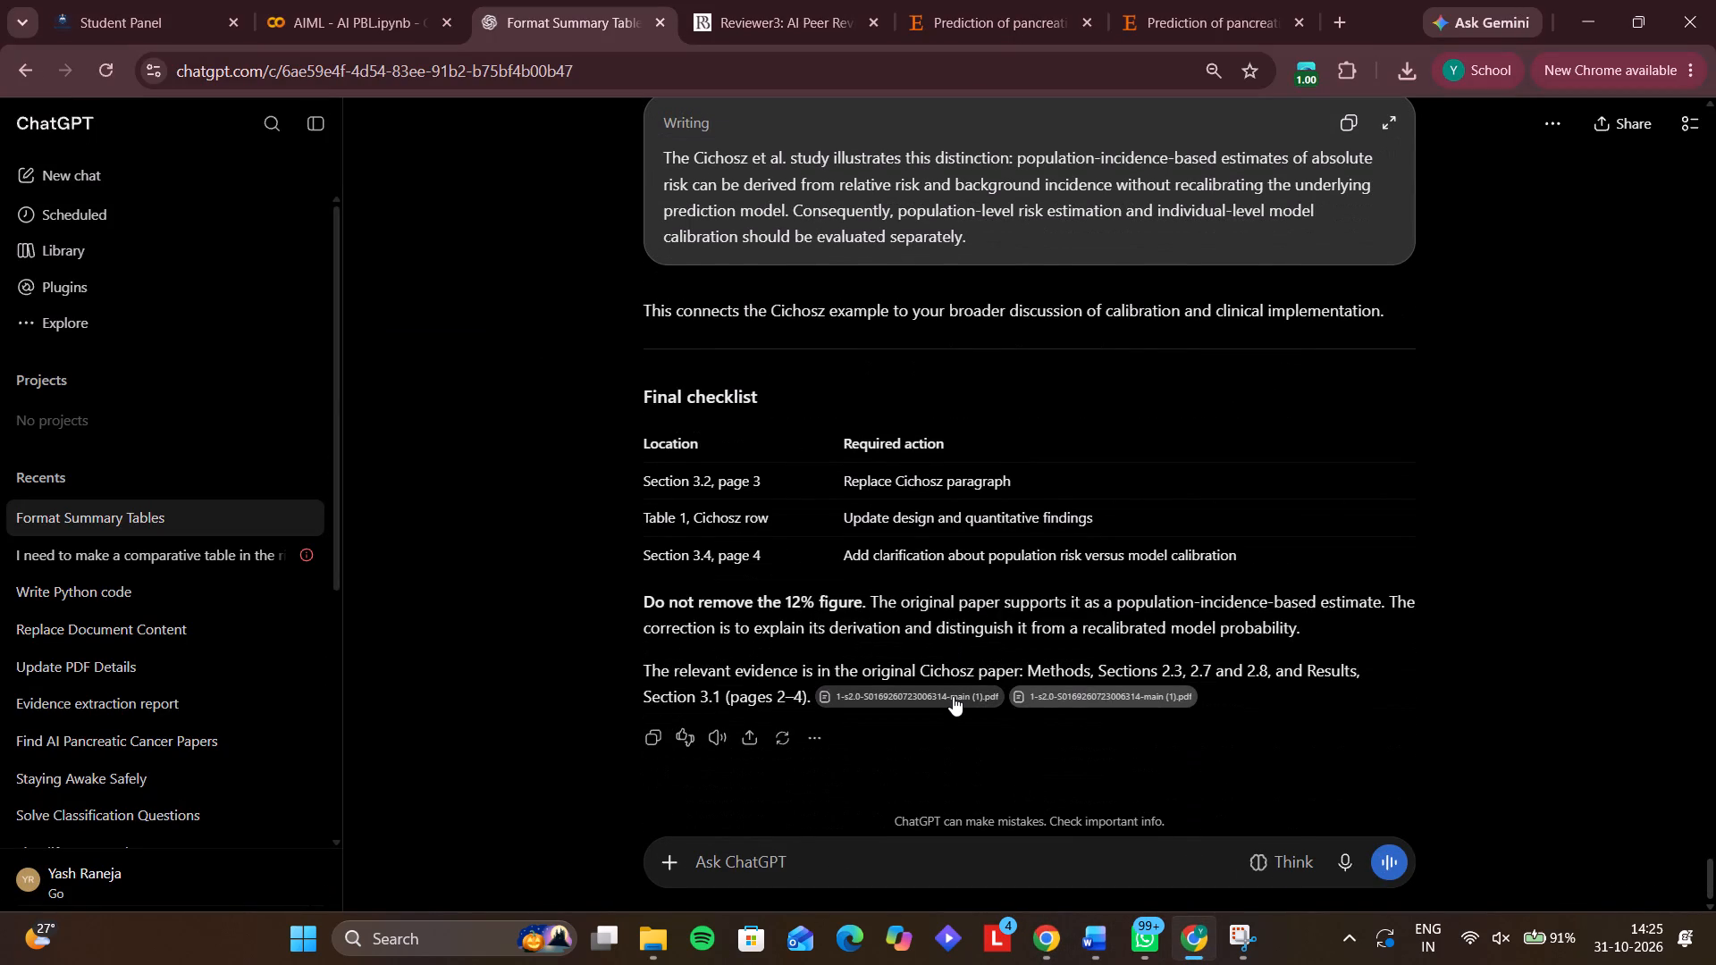
{"action": "scroll", "coordinate": [953, 696], "scroll_direction": "down", "scroll_amount": 1}
{"action": "left_click", "coordinate": [763, 0]}
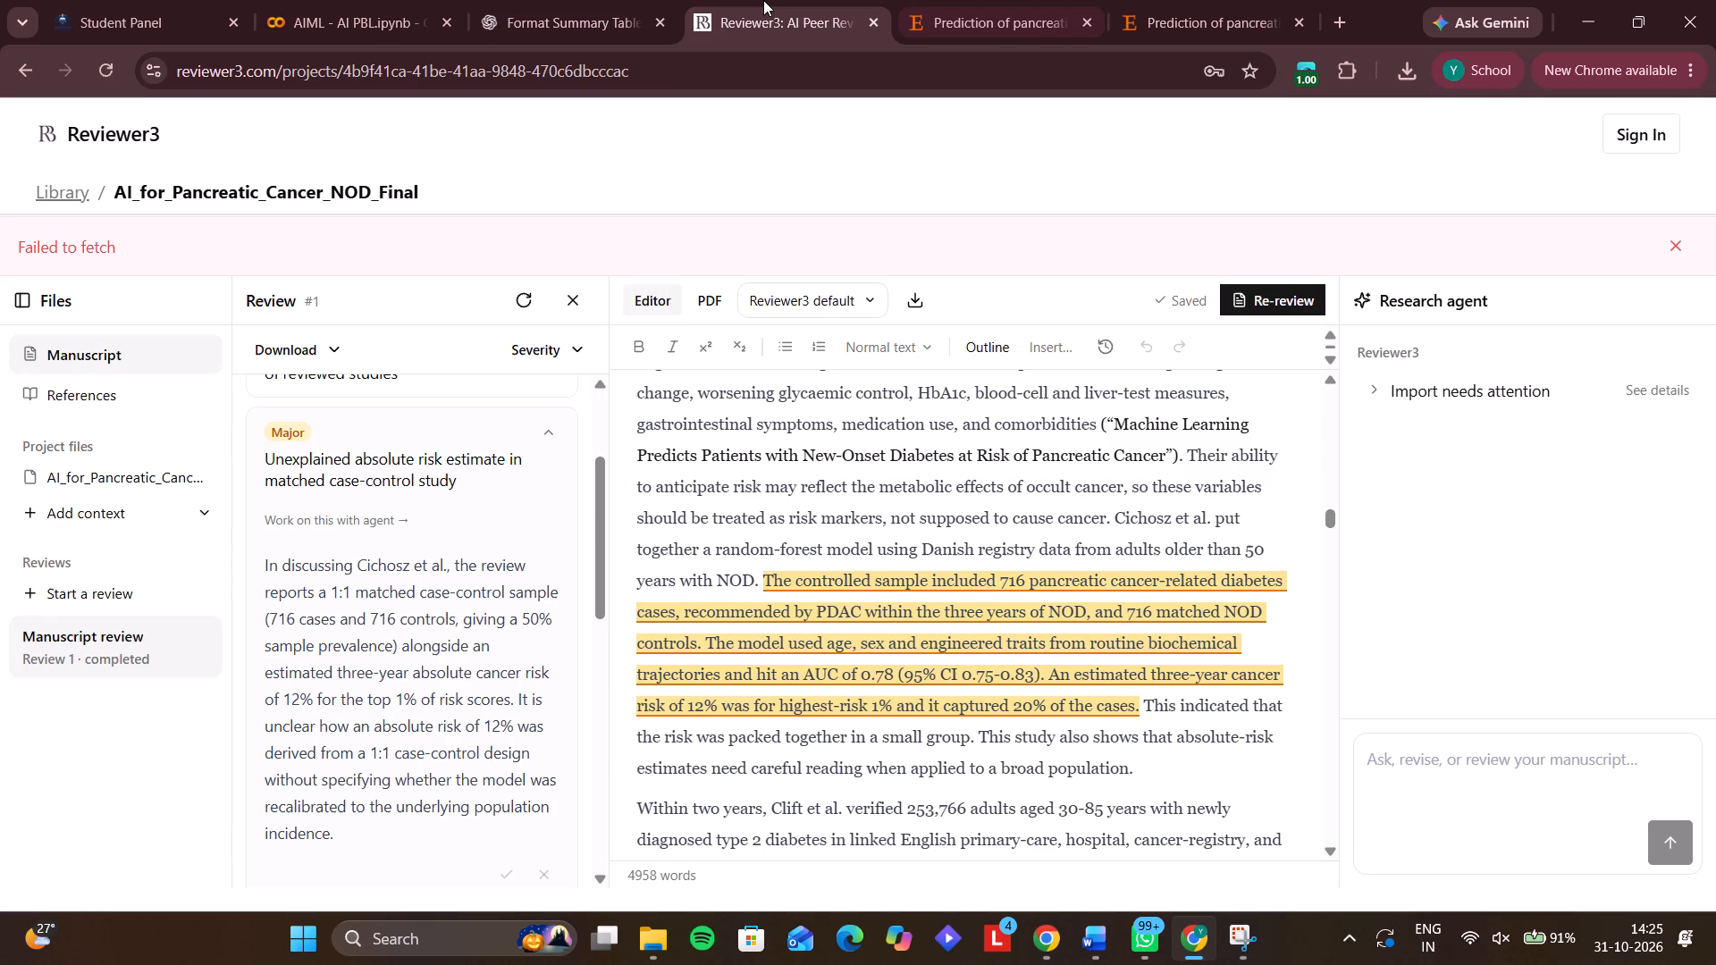
{"action": "scroll", "coordinate": [429, 618], "scroll_direction": "up", "scroll_amount": 2}
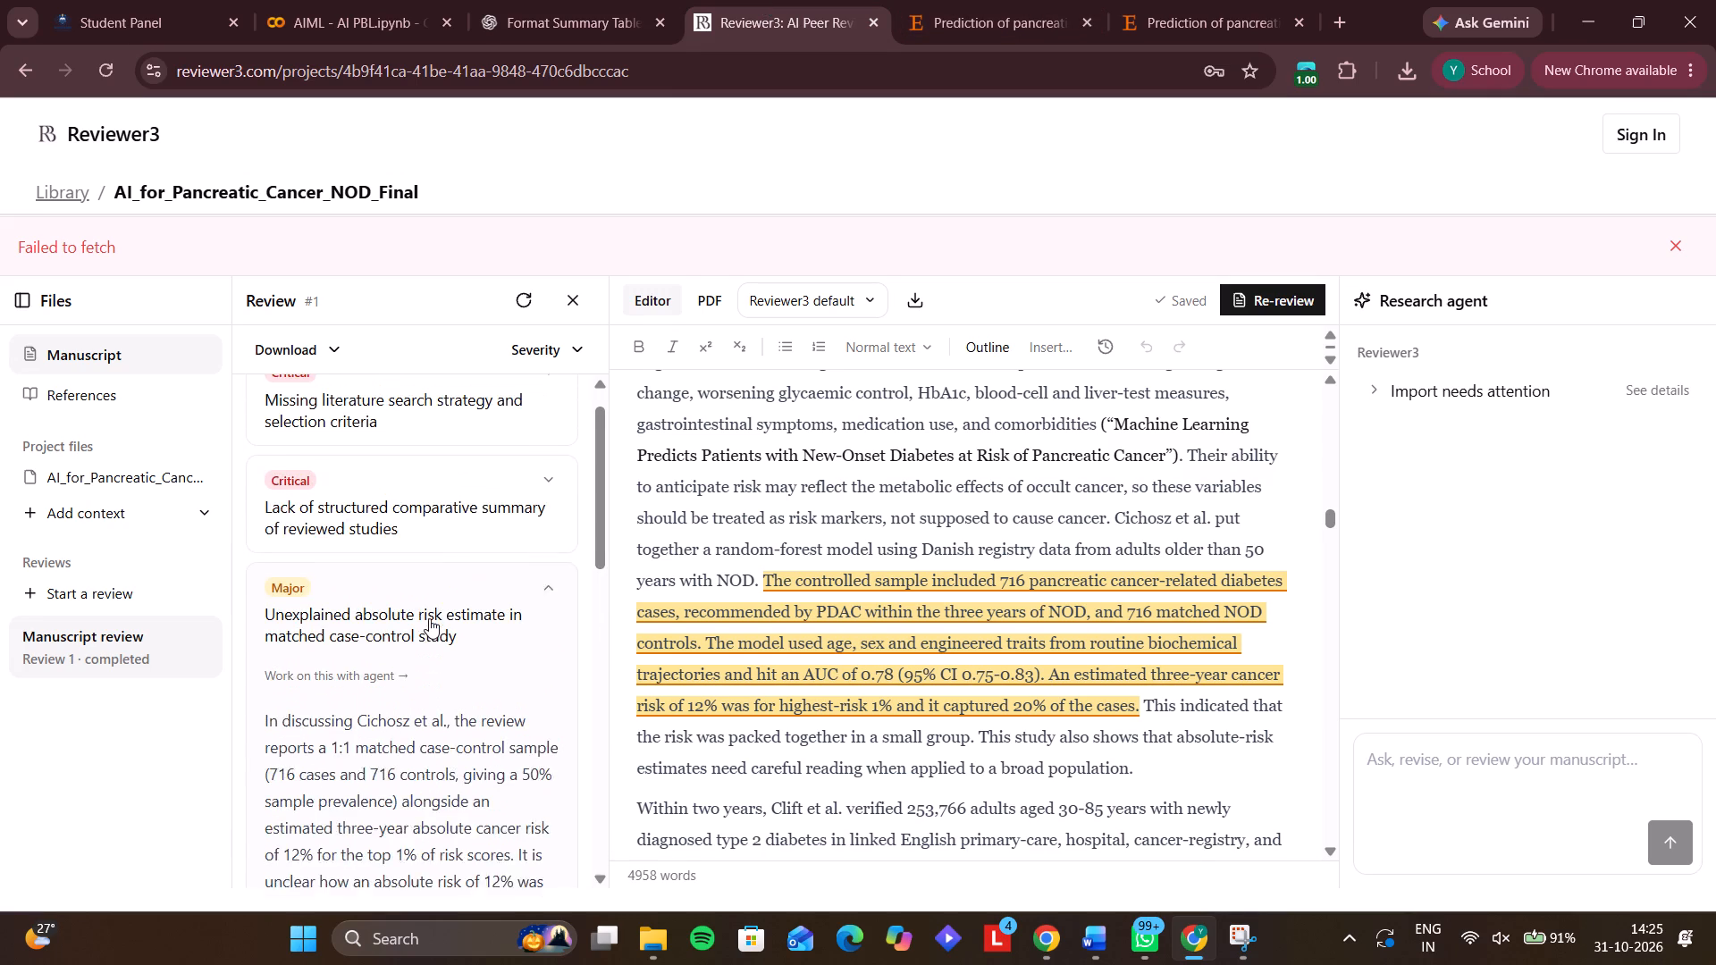
{"action": "scroll", "coordinate": [429, 618], "scroll_direction": "up", "scroll_amount": 1}
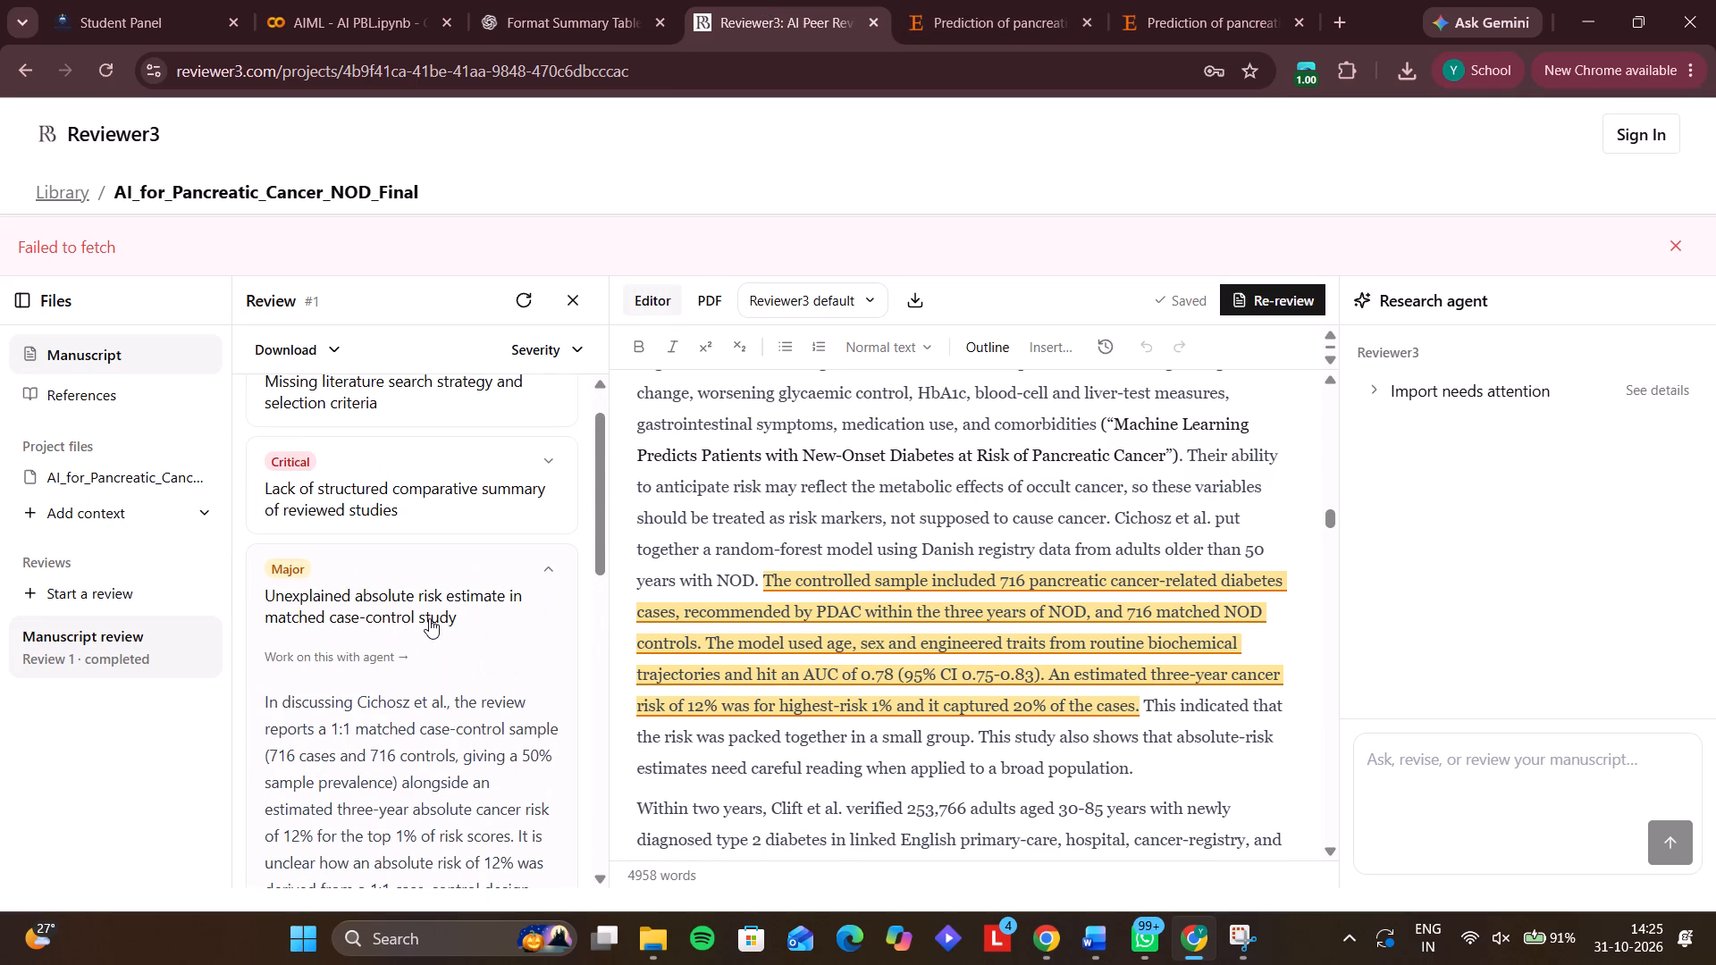
{"action": "scroll", "coordinate": [429, 618], "scroll_direction": "down", "scroll_amount": 5}
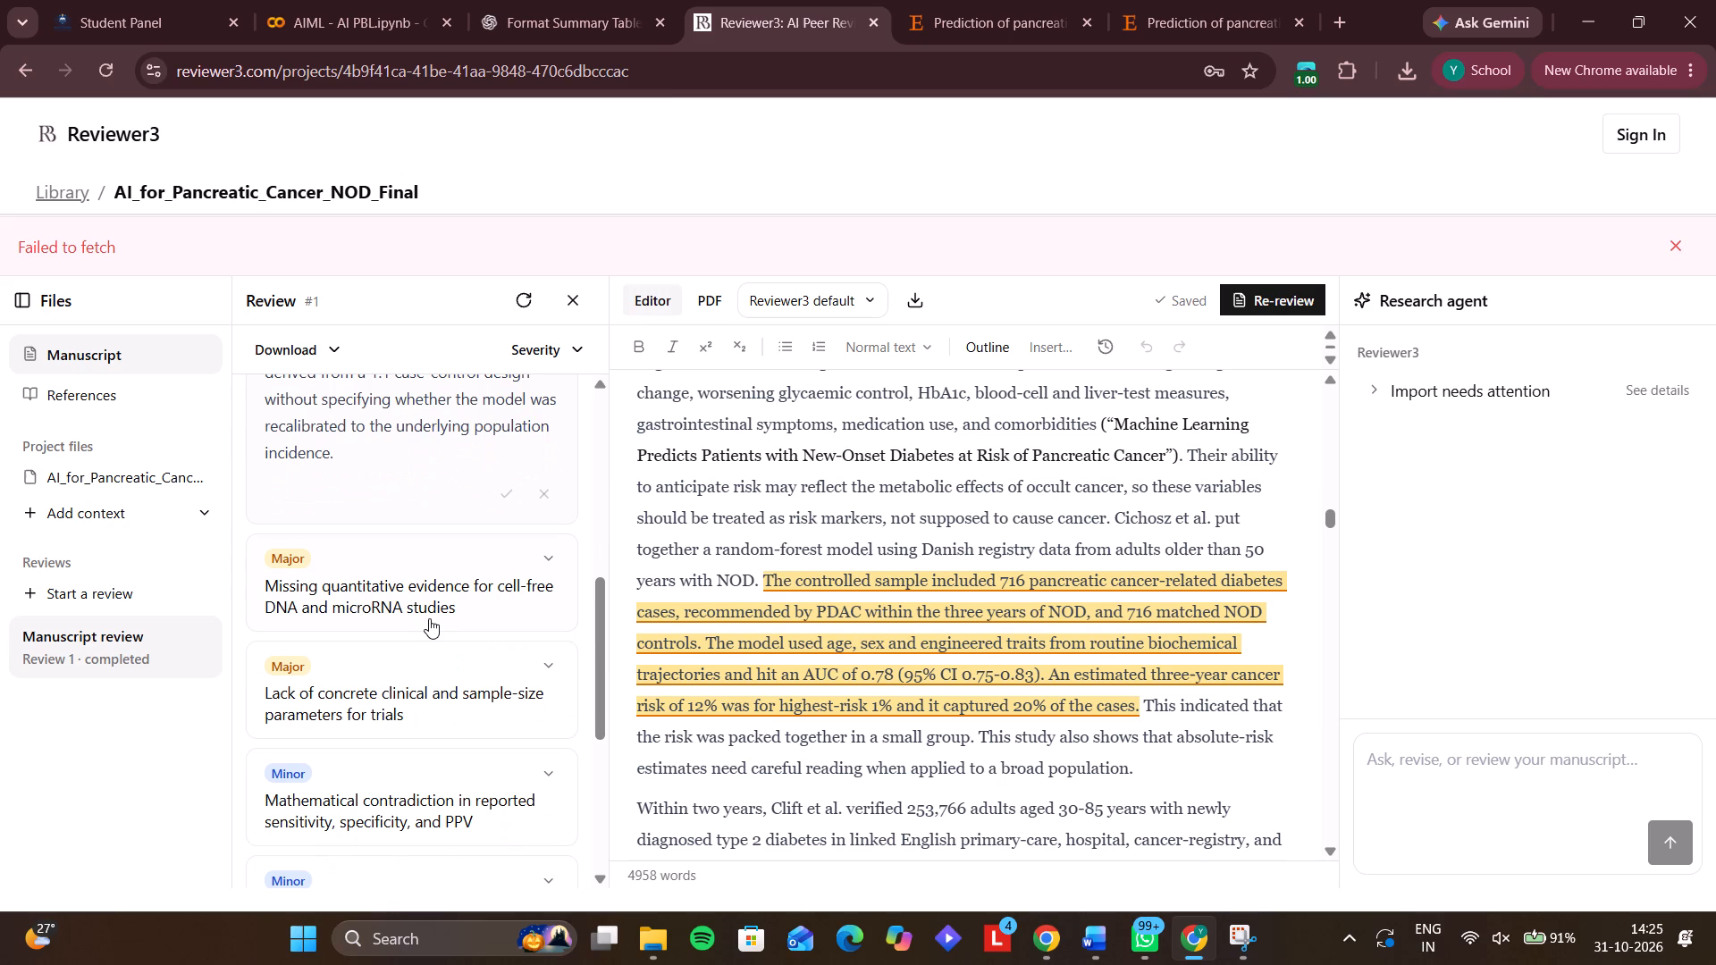
{"action": "left_click", "coordinate": [539, 556]}
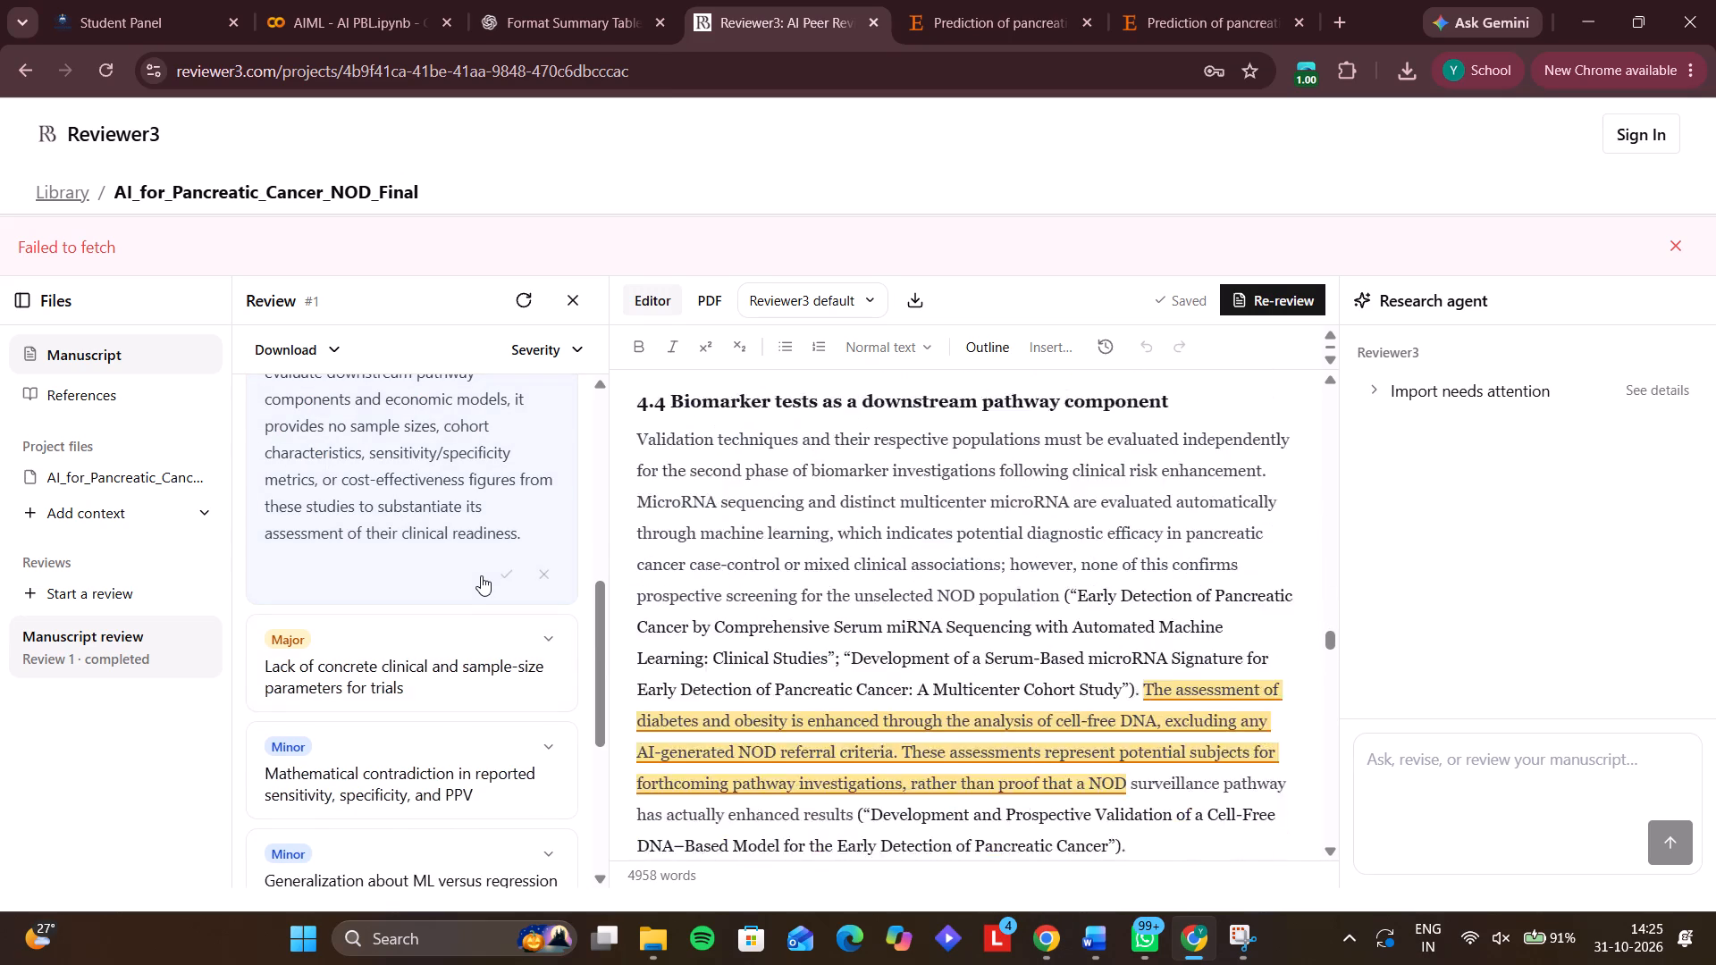
{"action": "scroll", "coordinate": [481, 575], "scroll_direction": "up", "scroll_amount": 3}
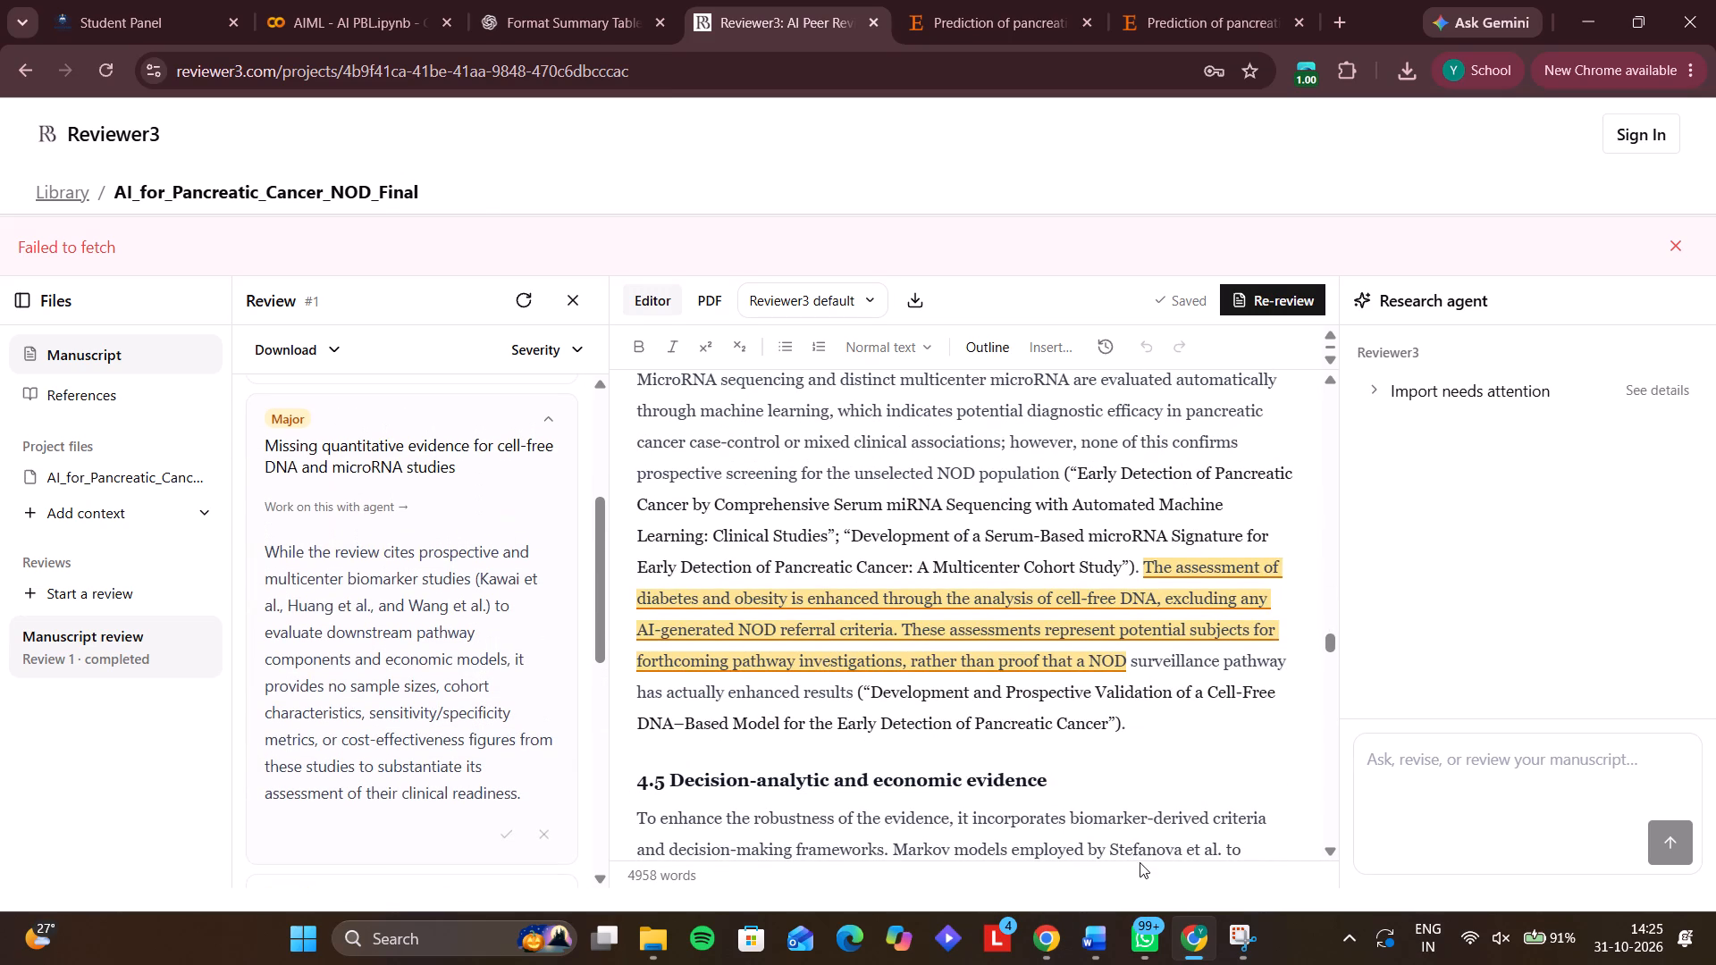
Capture a rectangular screenshot of the full cell-free DNA and microRNA comment with Snipping Tool and copy it.
{"action": "left_click", "coordinate": [1260, 956]}
{"action": "left_click", "coordinate": [623, 268]}
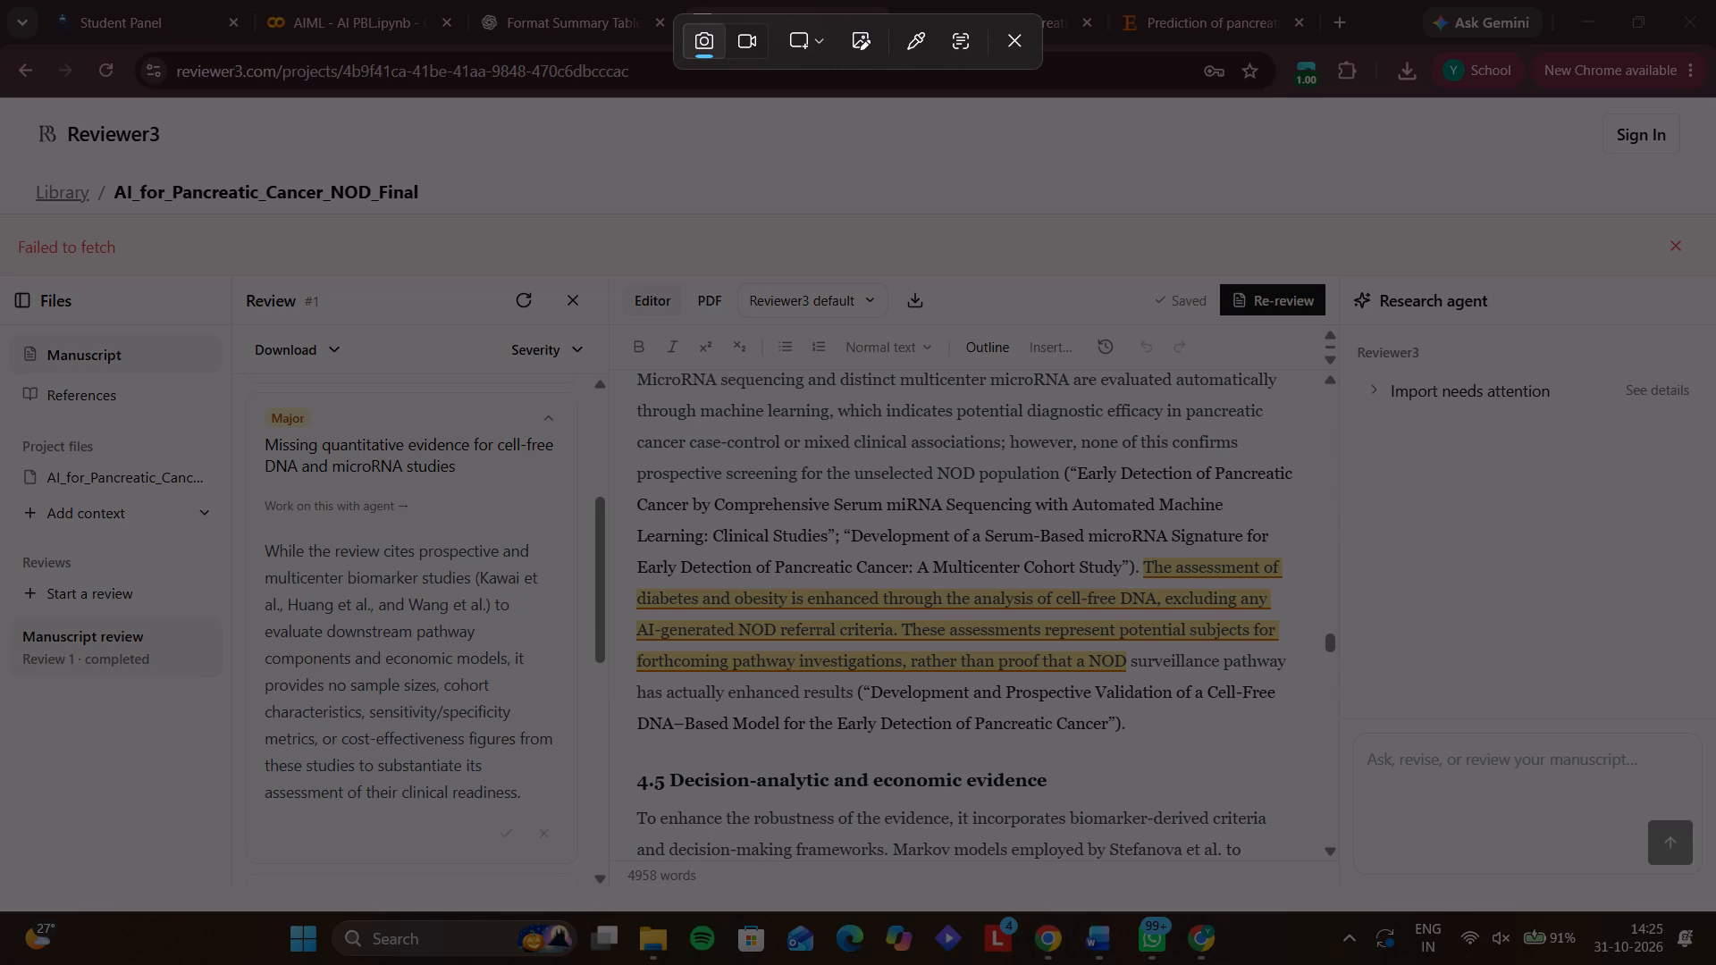
{"action": "left_click_drag", "start_coordinate": [244, 390], "coordinate": [509, 772]}
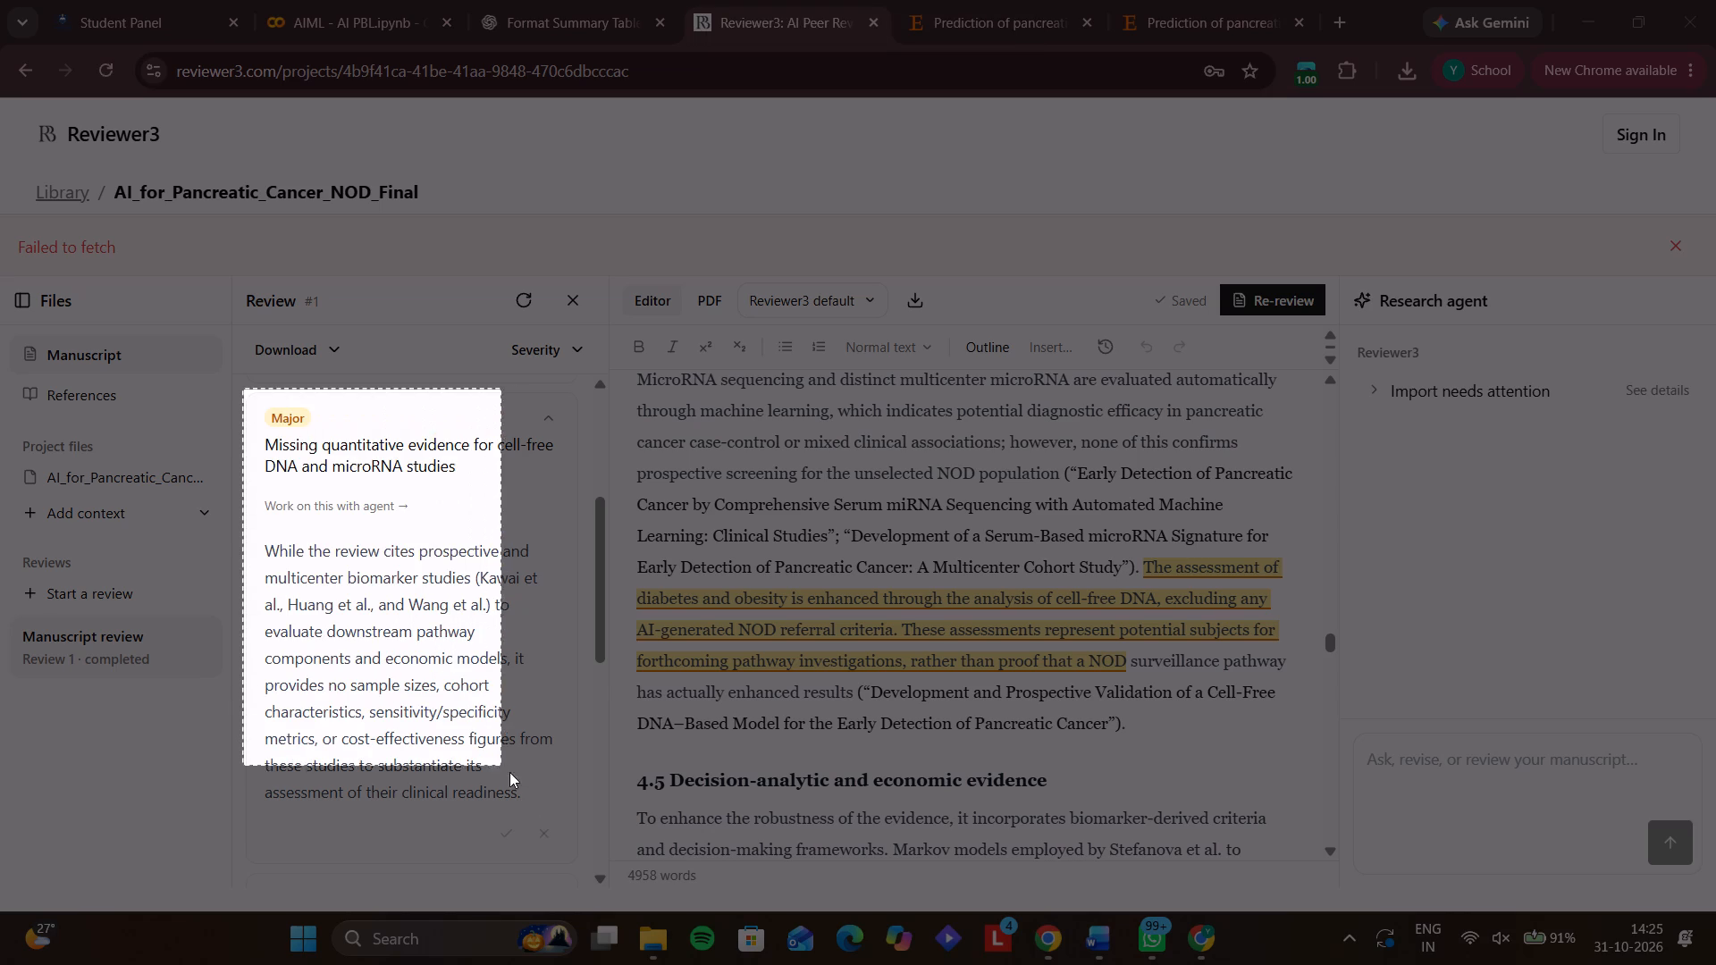
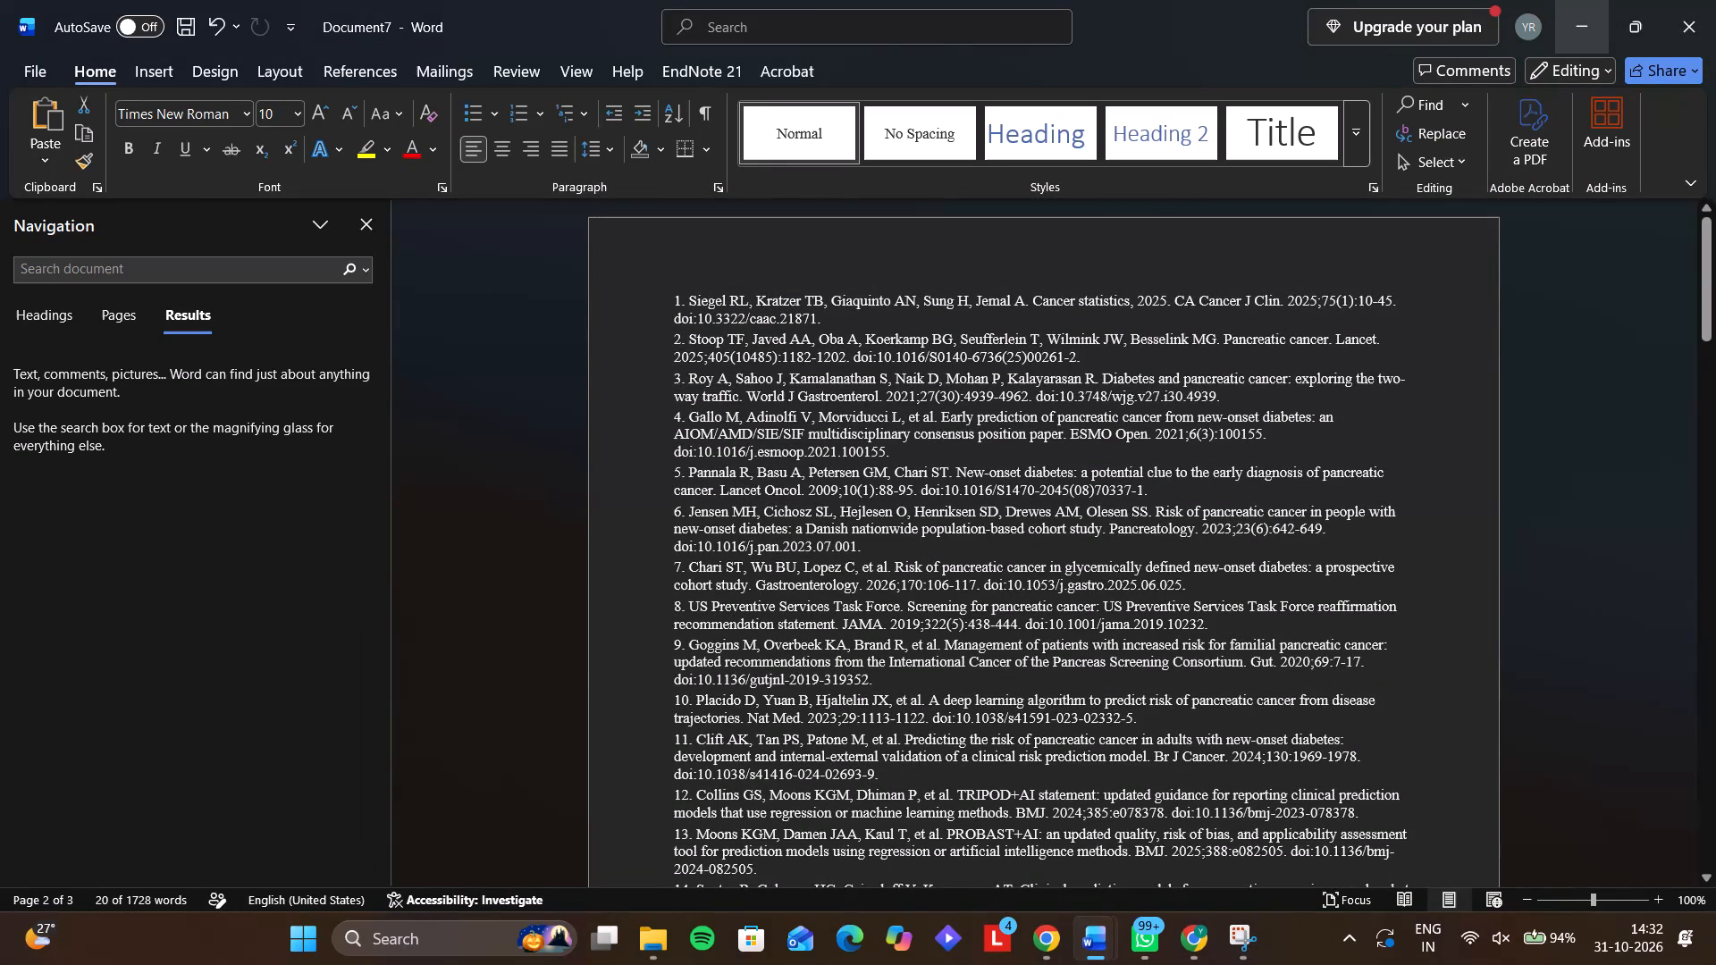
{"action": "scroll", "coordinate": [1065, 624], "scroll_direction": "down", "scroll_amount": 8}
{"action": "left_click", "coordinate": [1089, 944]}
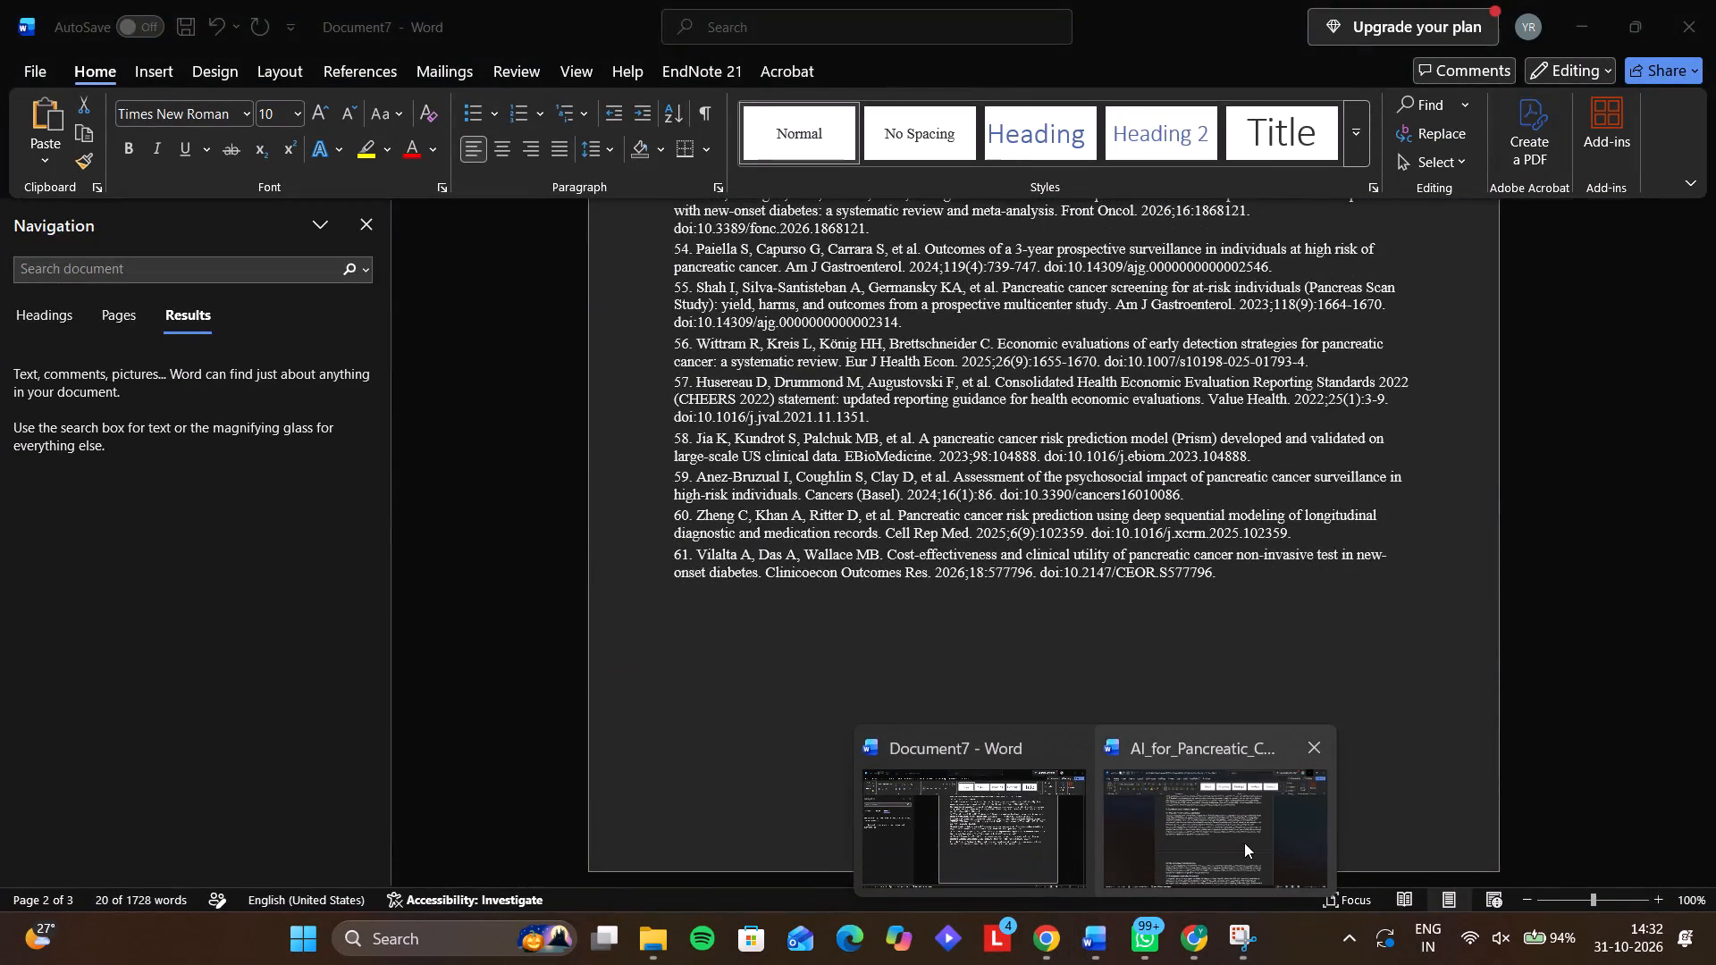
{"action": "left_click", "coordinate": [1248, 844]}
{"action": "scroll", "coordinate": [832, 533], "scroll_direction": "up", "scroll_amount": 2}
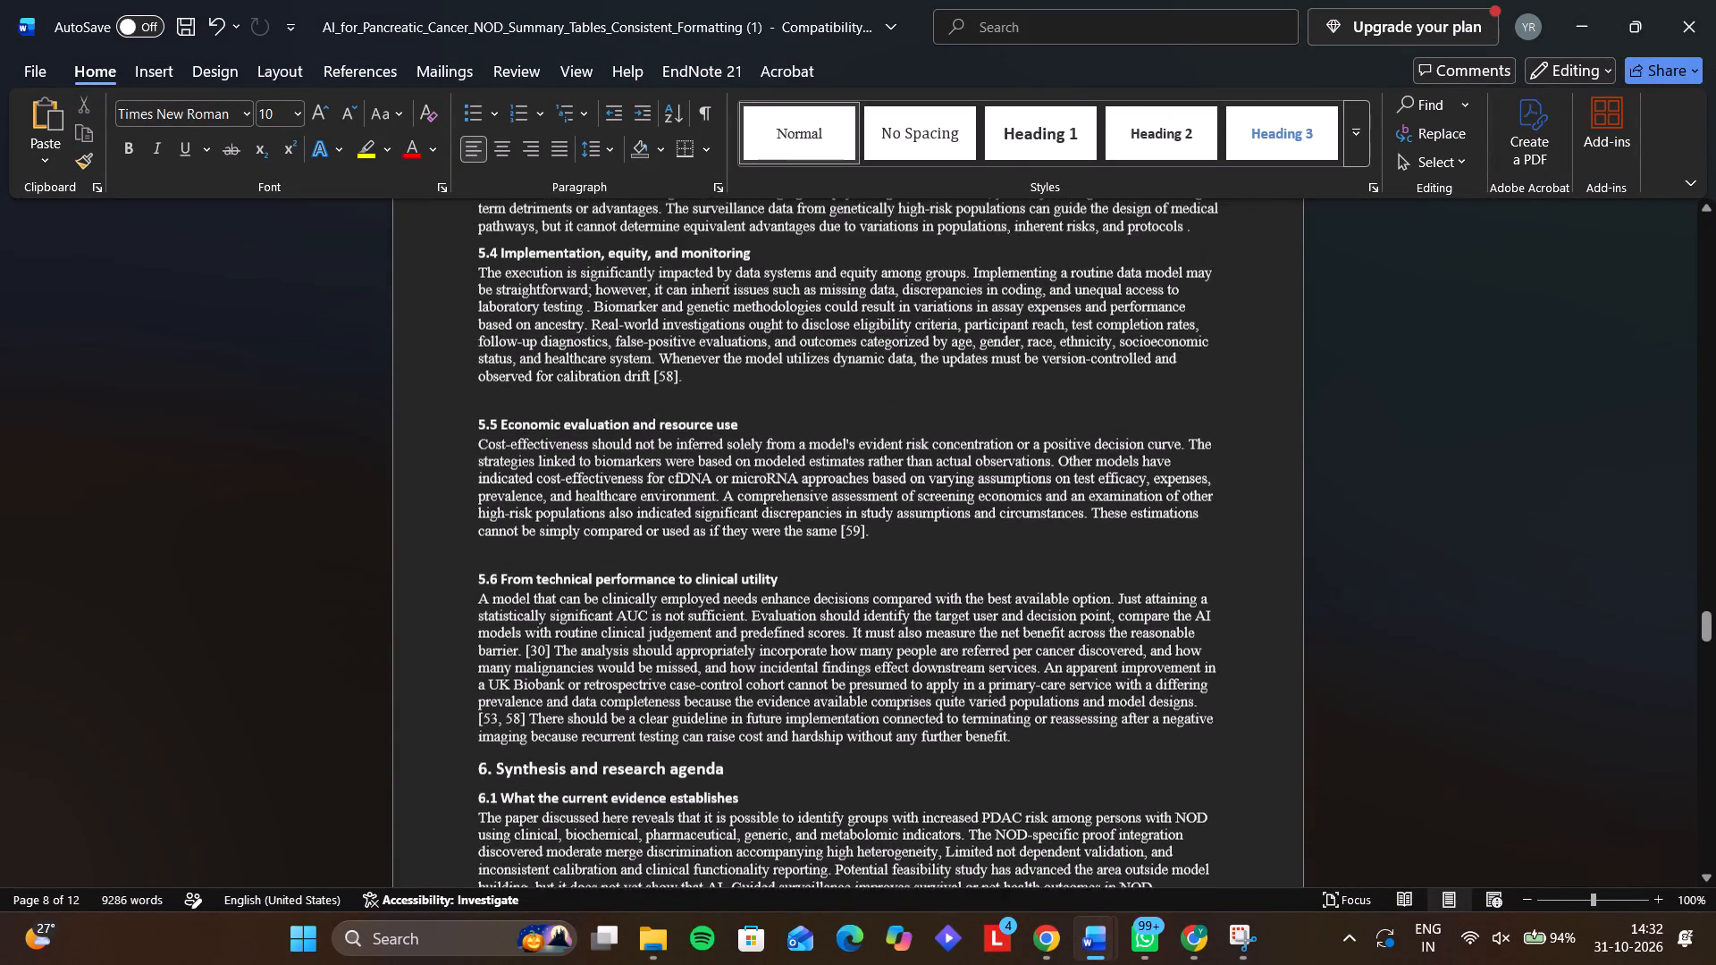
{"action": "scroll", "coordinate": [832, 533], "scroll_direction": "up", "scroll_amount": 4}
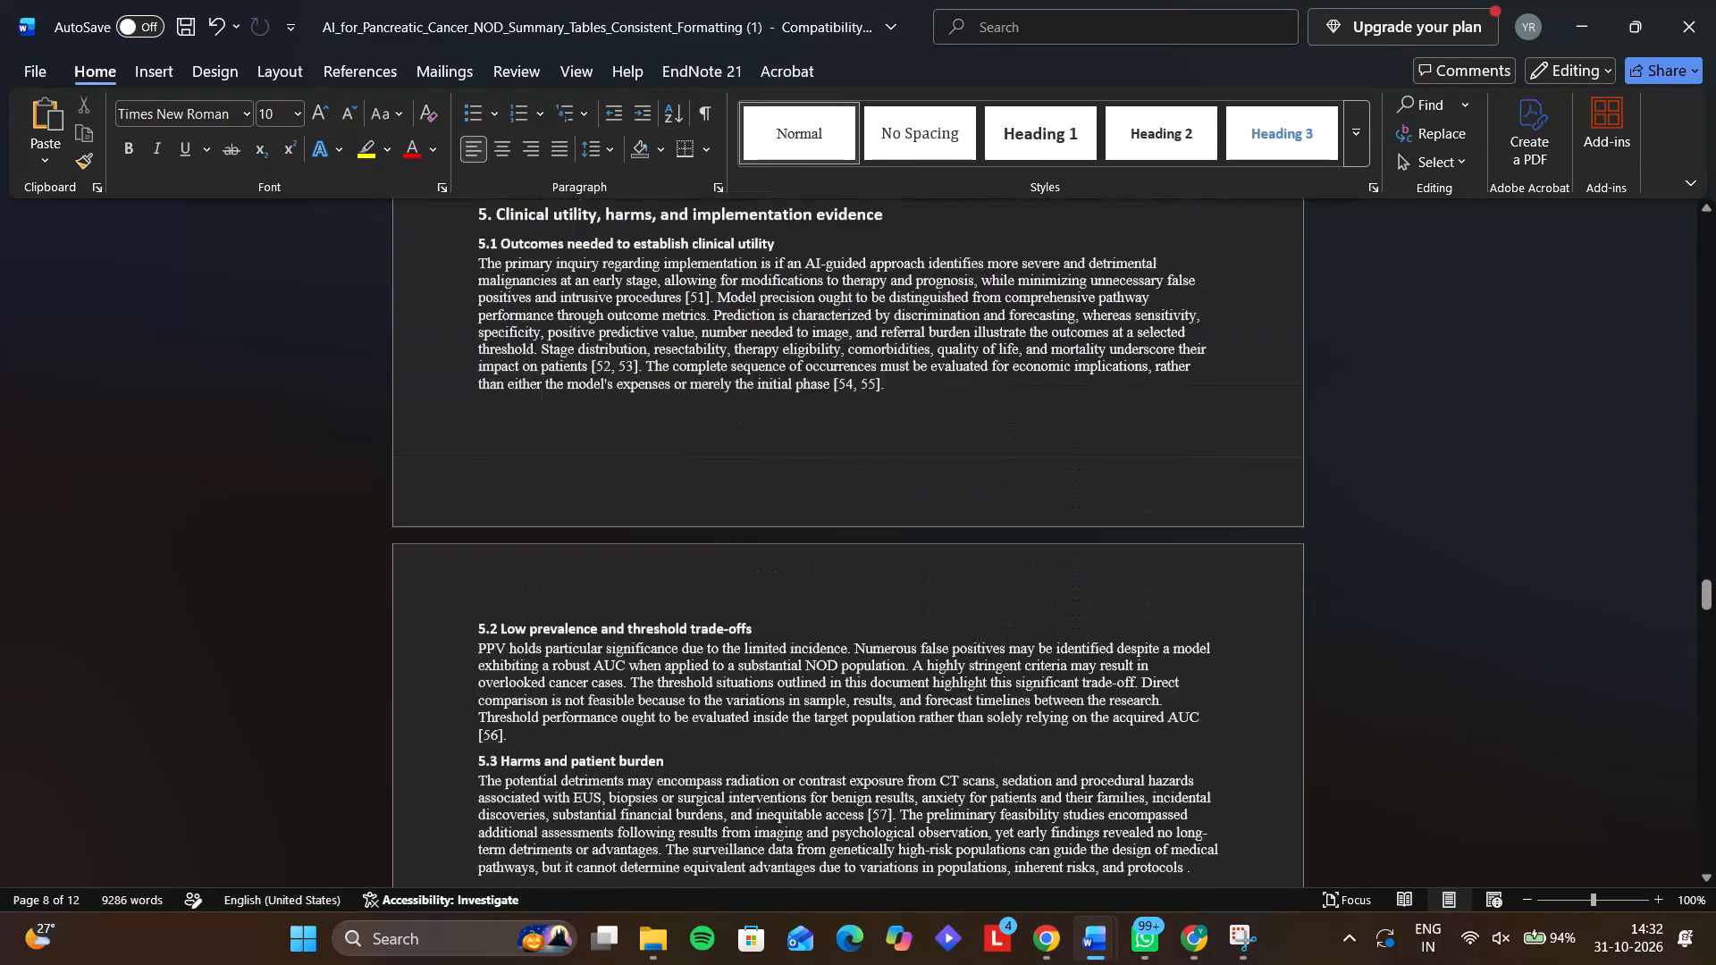
{"action": "scroll", "coordinate": [832, 533], "scroll_direction": "up", "scroll_amount": 1}
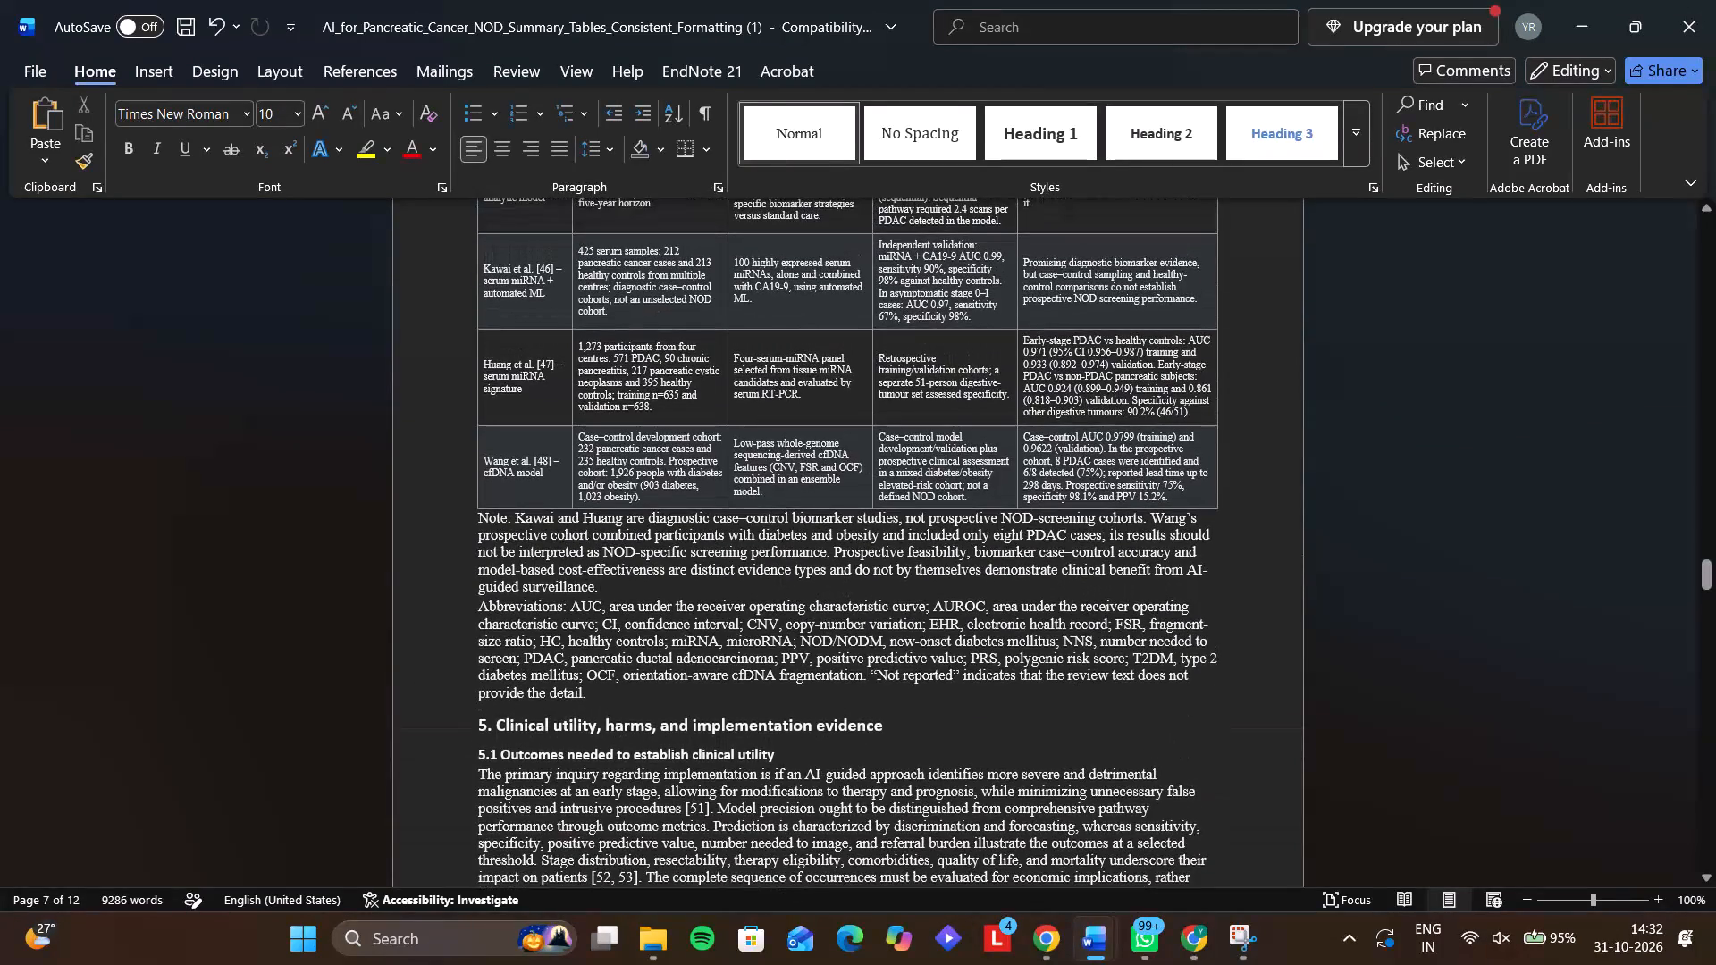
{"action": "scroll", "coordinate": [832, 533], "scroll_direction": "down", "scroll_amount": 2}
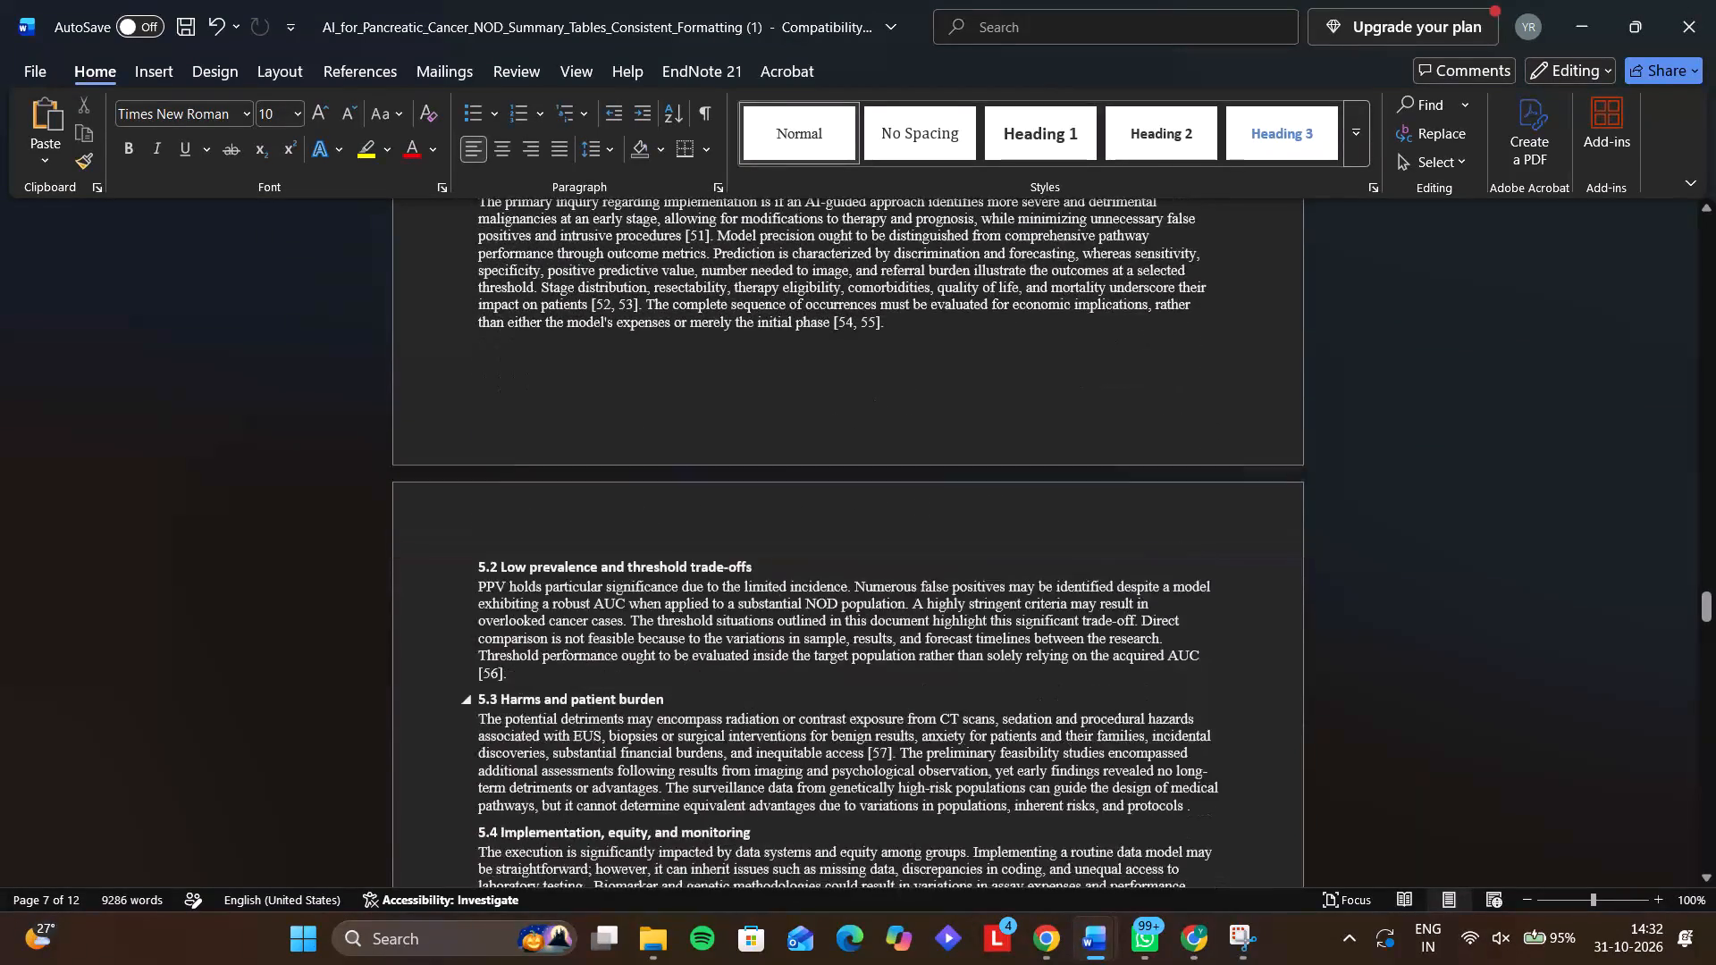
{"action": "scroll", "coordinate": [832, 533], "scroll_direction": "down", "scroll_amount": 2}
{"action": "scroll", "coordinate": [832, 533], "scroll_direction": "up", "scroll_amount": 4}
{"action": "scroll", "coordinate": [832, 533], "scroll_direction": "down", "scroll_amount": 2}
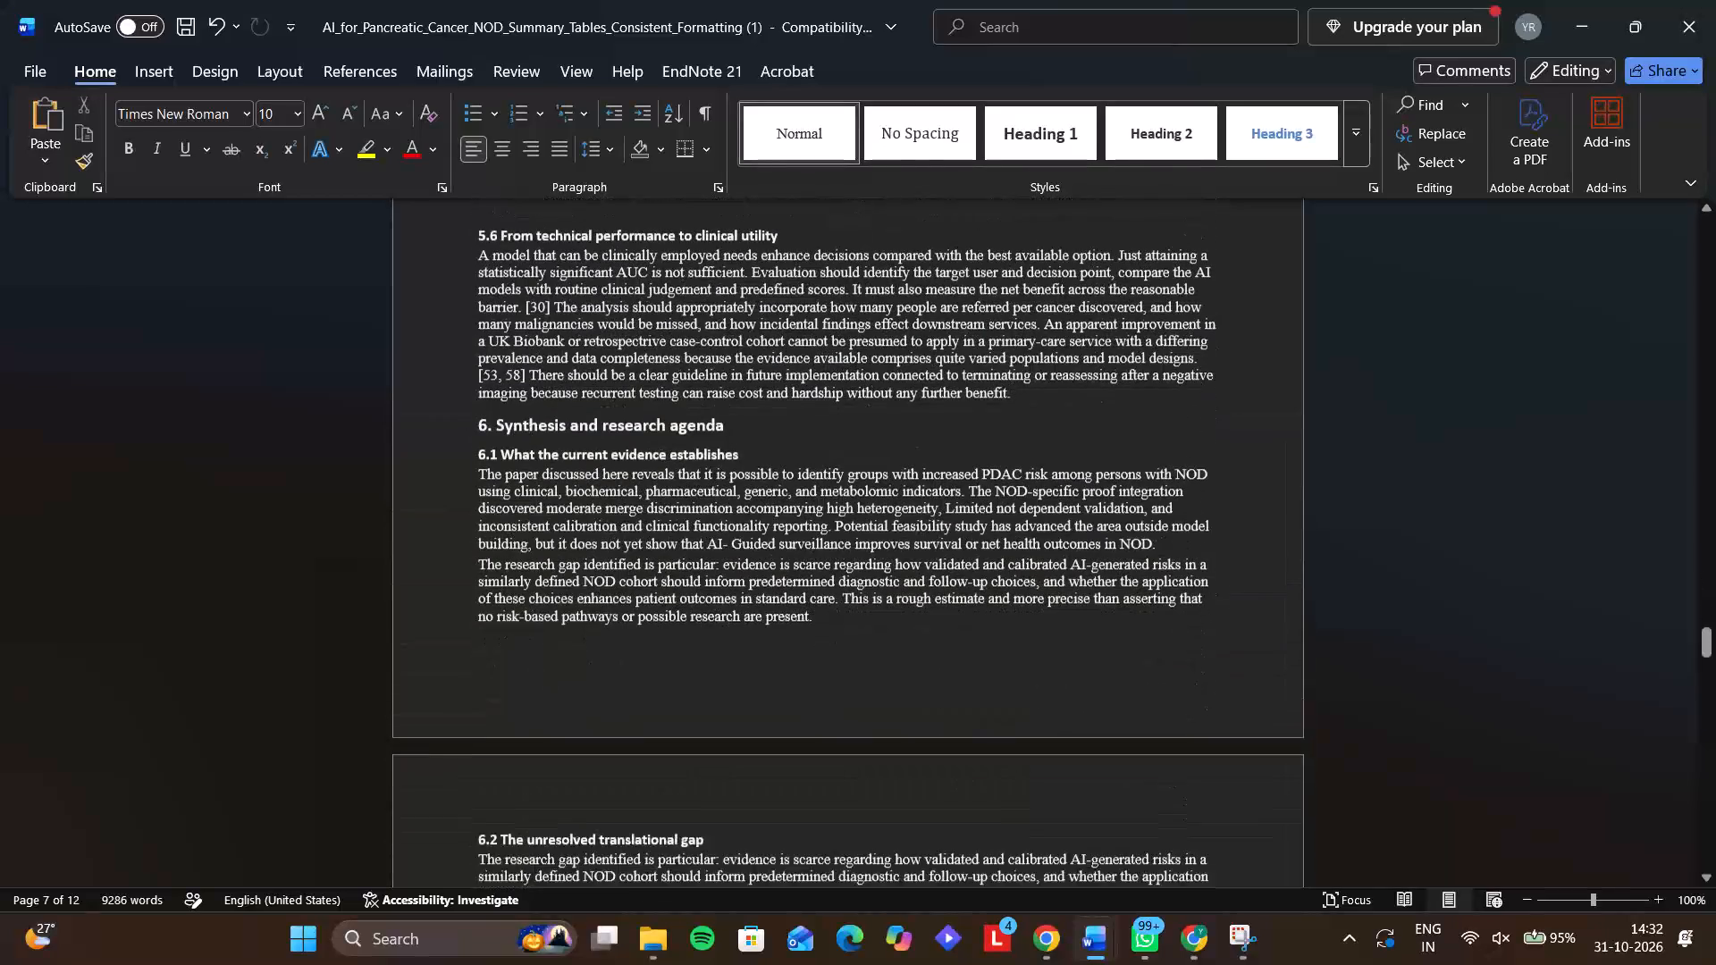
{"action": "scroll", "coordinate": [832, 533], "scroll_direction": "down", "scroll_amount": 2, "text": "ctrl"}
{"action": "scroll", "coordinate": [832, 533], "scroll_direction": "up", "scroll_amount": 1}
{"action": "scroll", "coordinate": [832, 533], "scroll_direction": "up", "scroll_amount": 2, "text": "ctrl"}
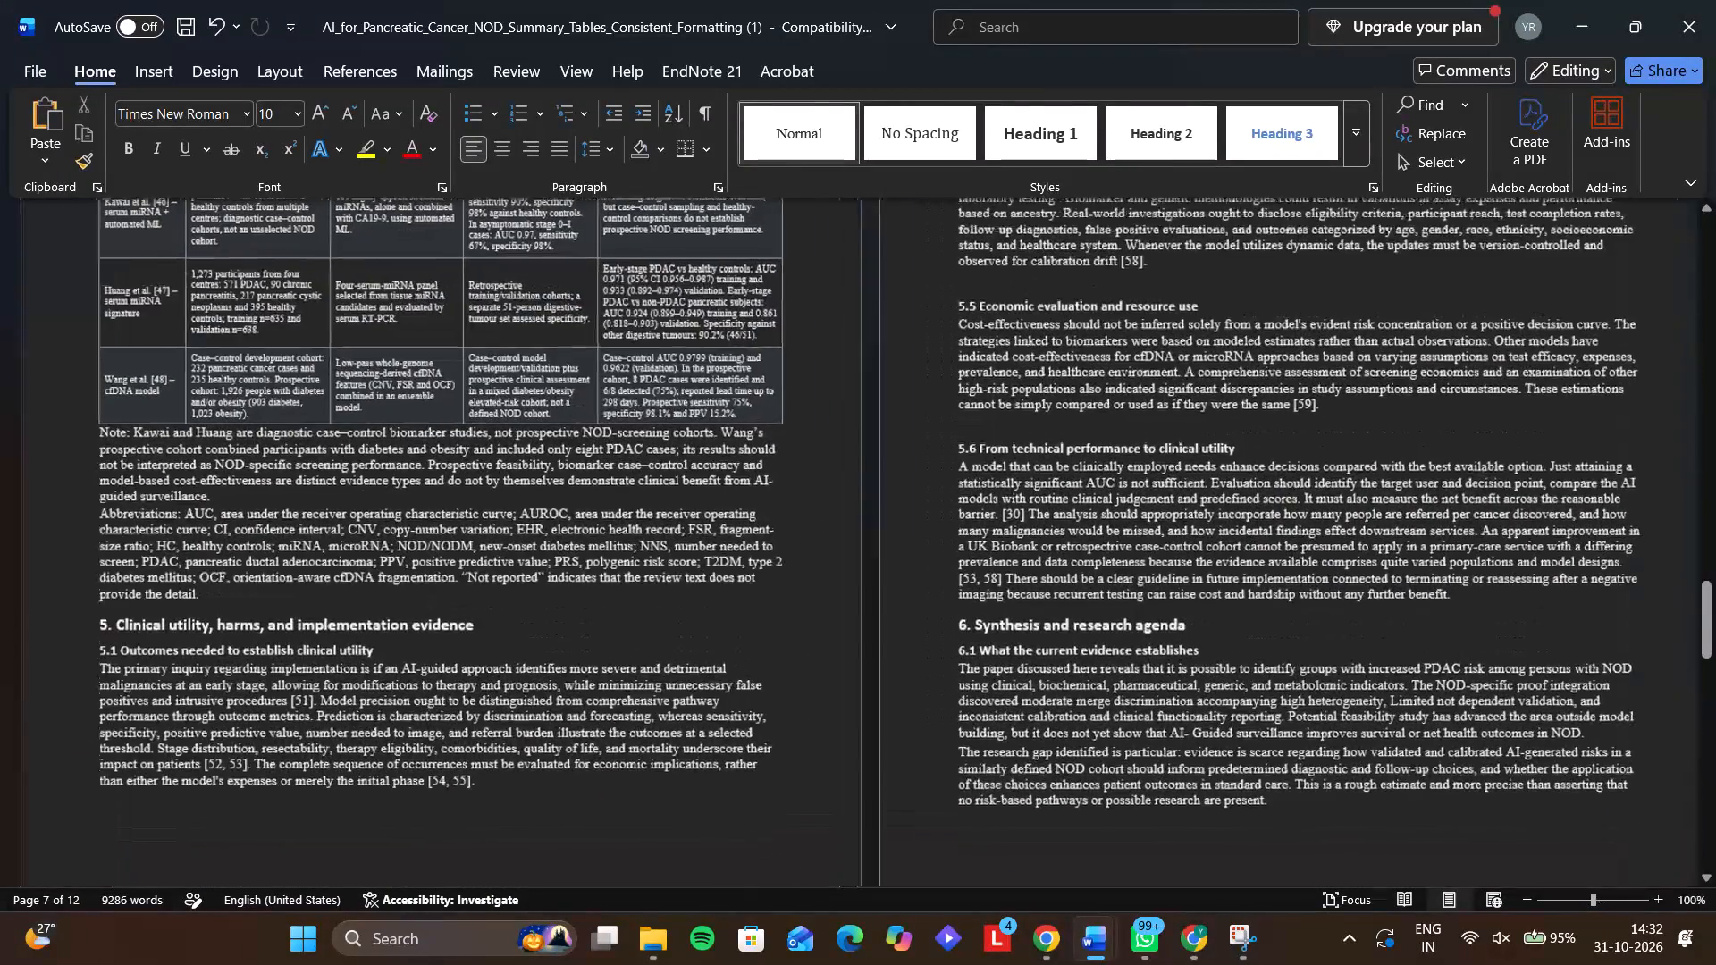
{"action": "scroll", "coordinate": [832, 533], "scroll_direction": "up", "scroll_amount": 2}
{"action": "scroll", "coordinate": [832, 533], "scroll_direction": "down", "scroll_amount": 2}
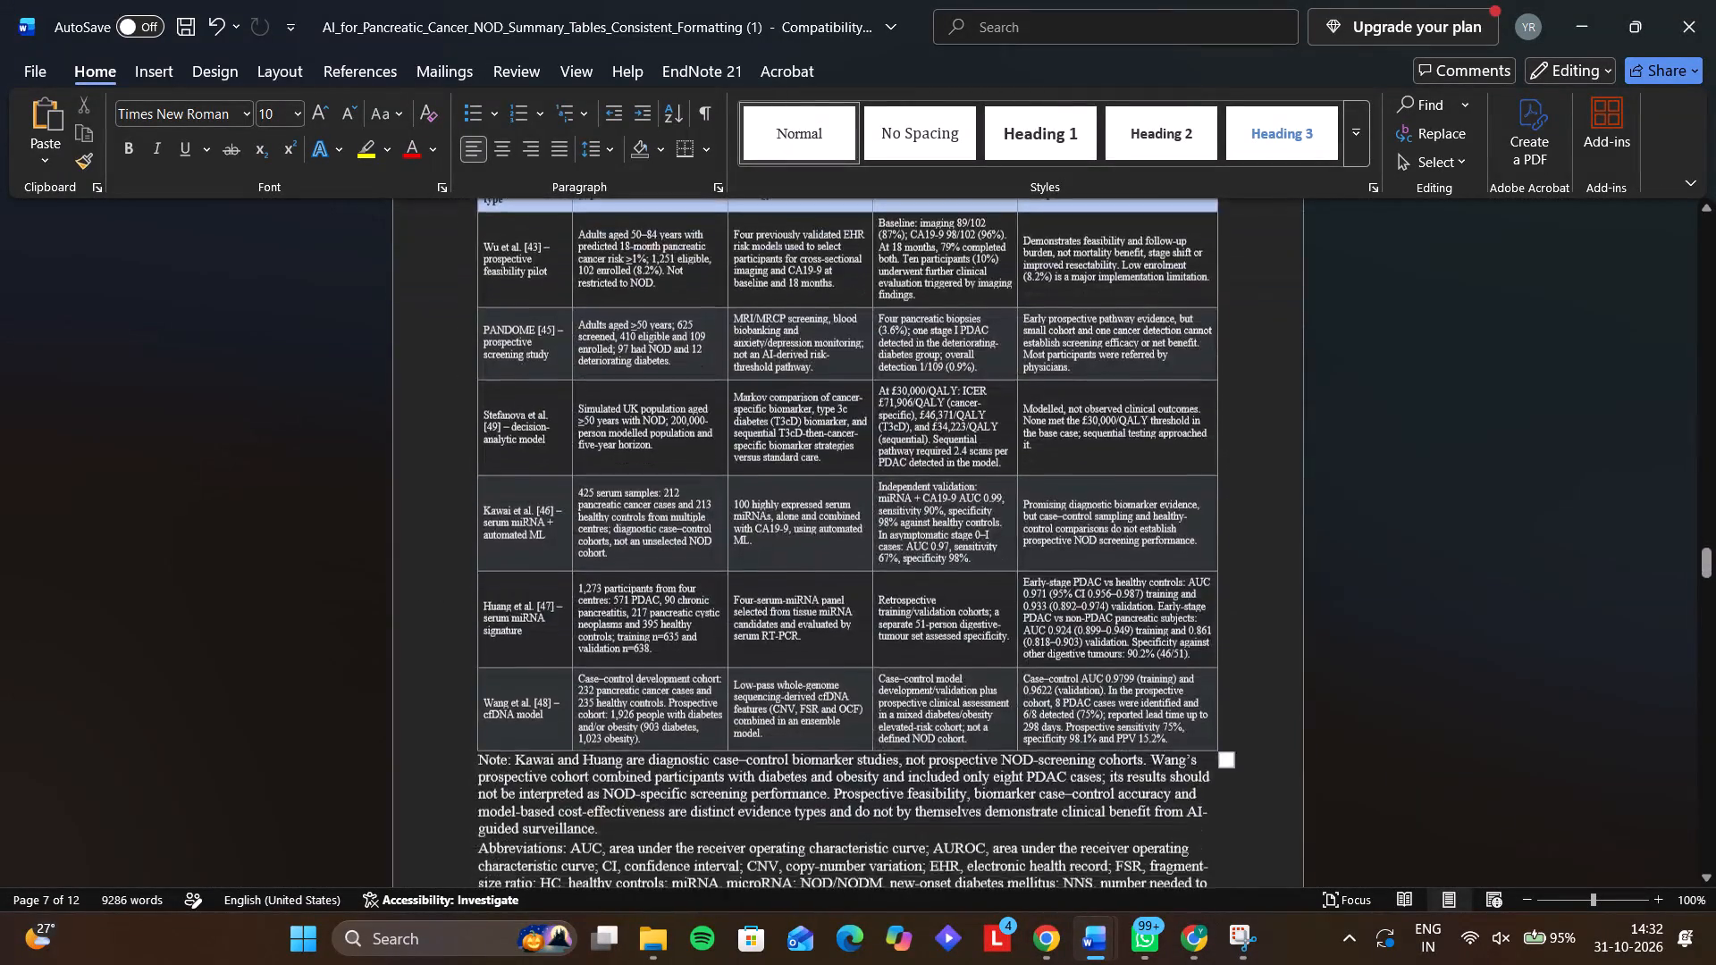
{"action": "scroll", "coordinate": [832, 533], "scroll_direction": "down", "scroll_amount": 3}
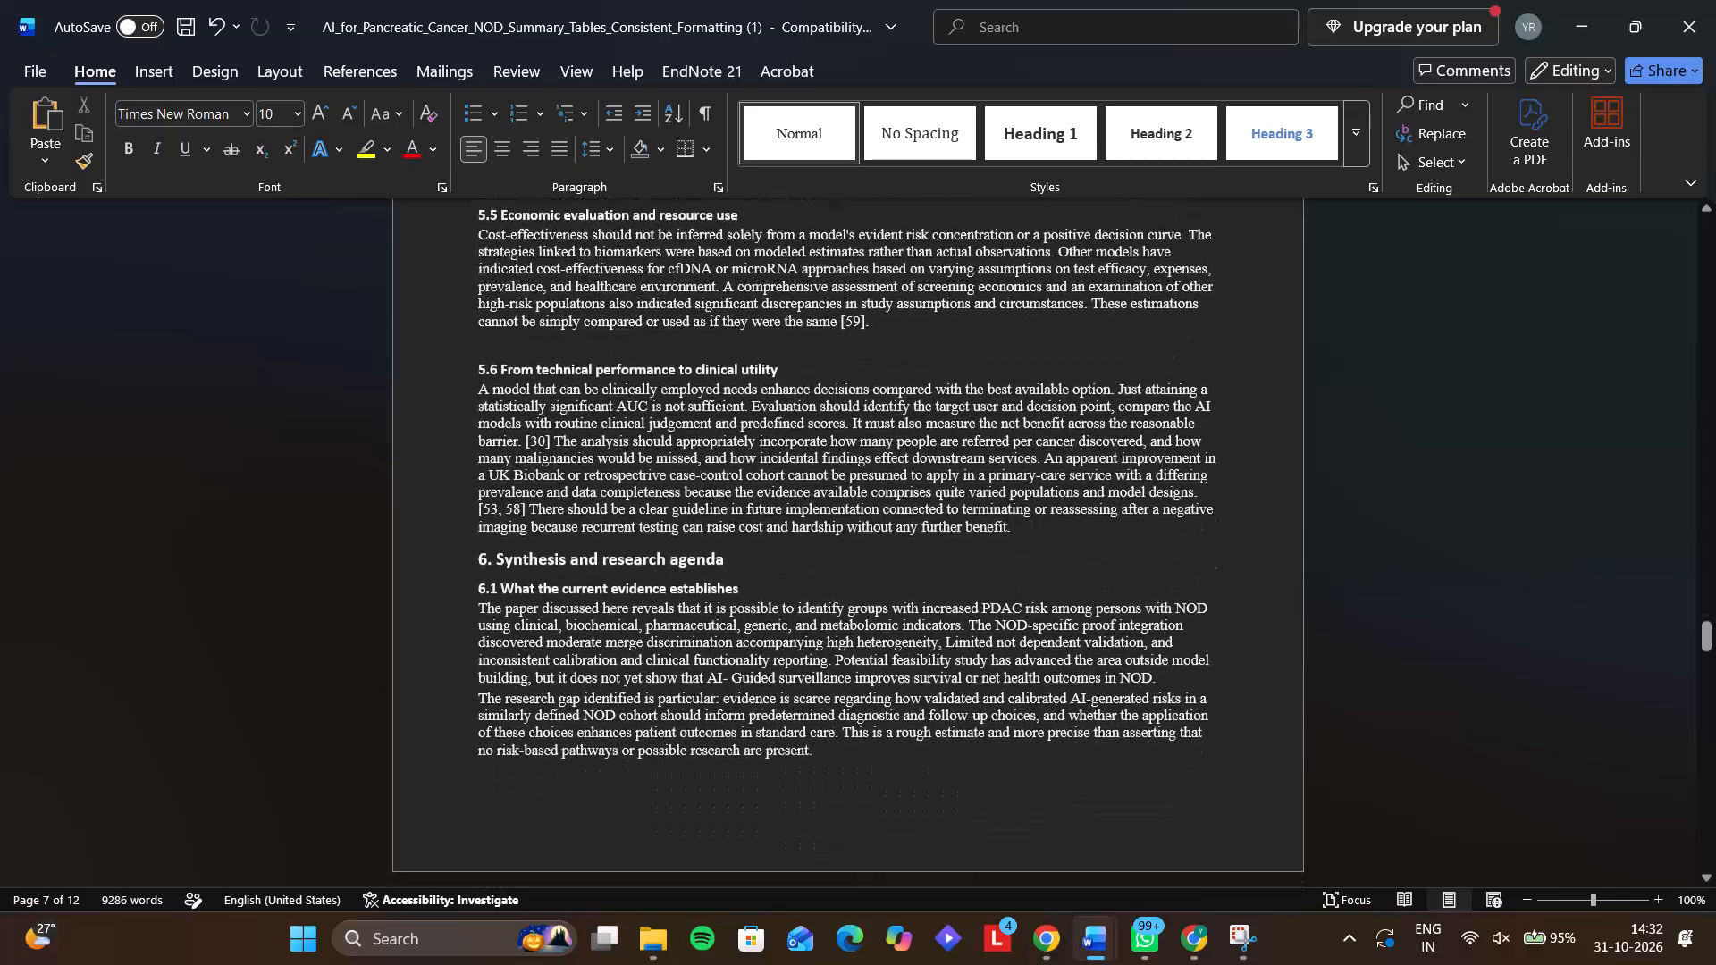
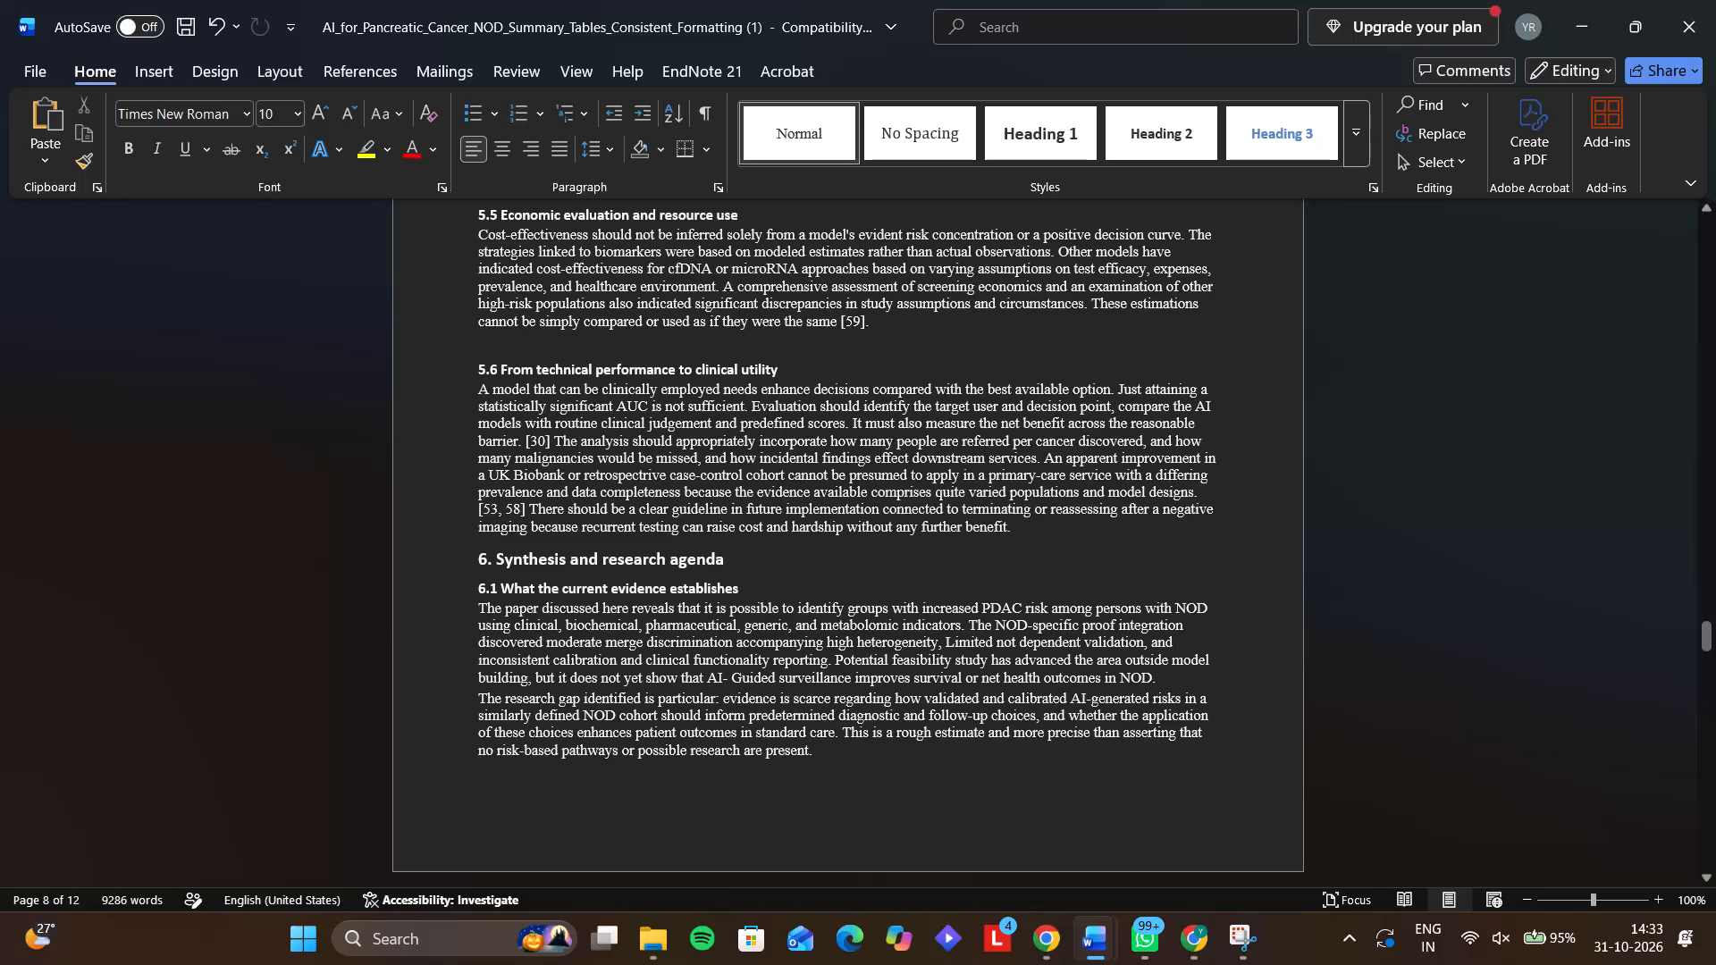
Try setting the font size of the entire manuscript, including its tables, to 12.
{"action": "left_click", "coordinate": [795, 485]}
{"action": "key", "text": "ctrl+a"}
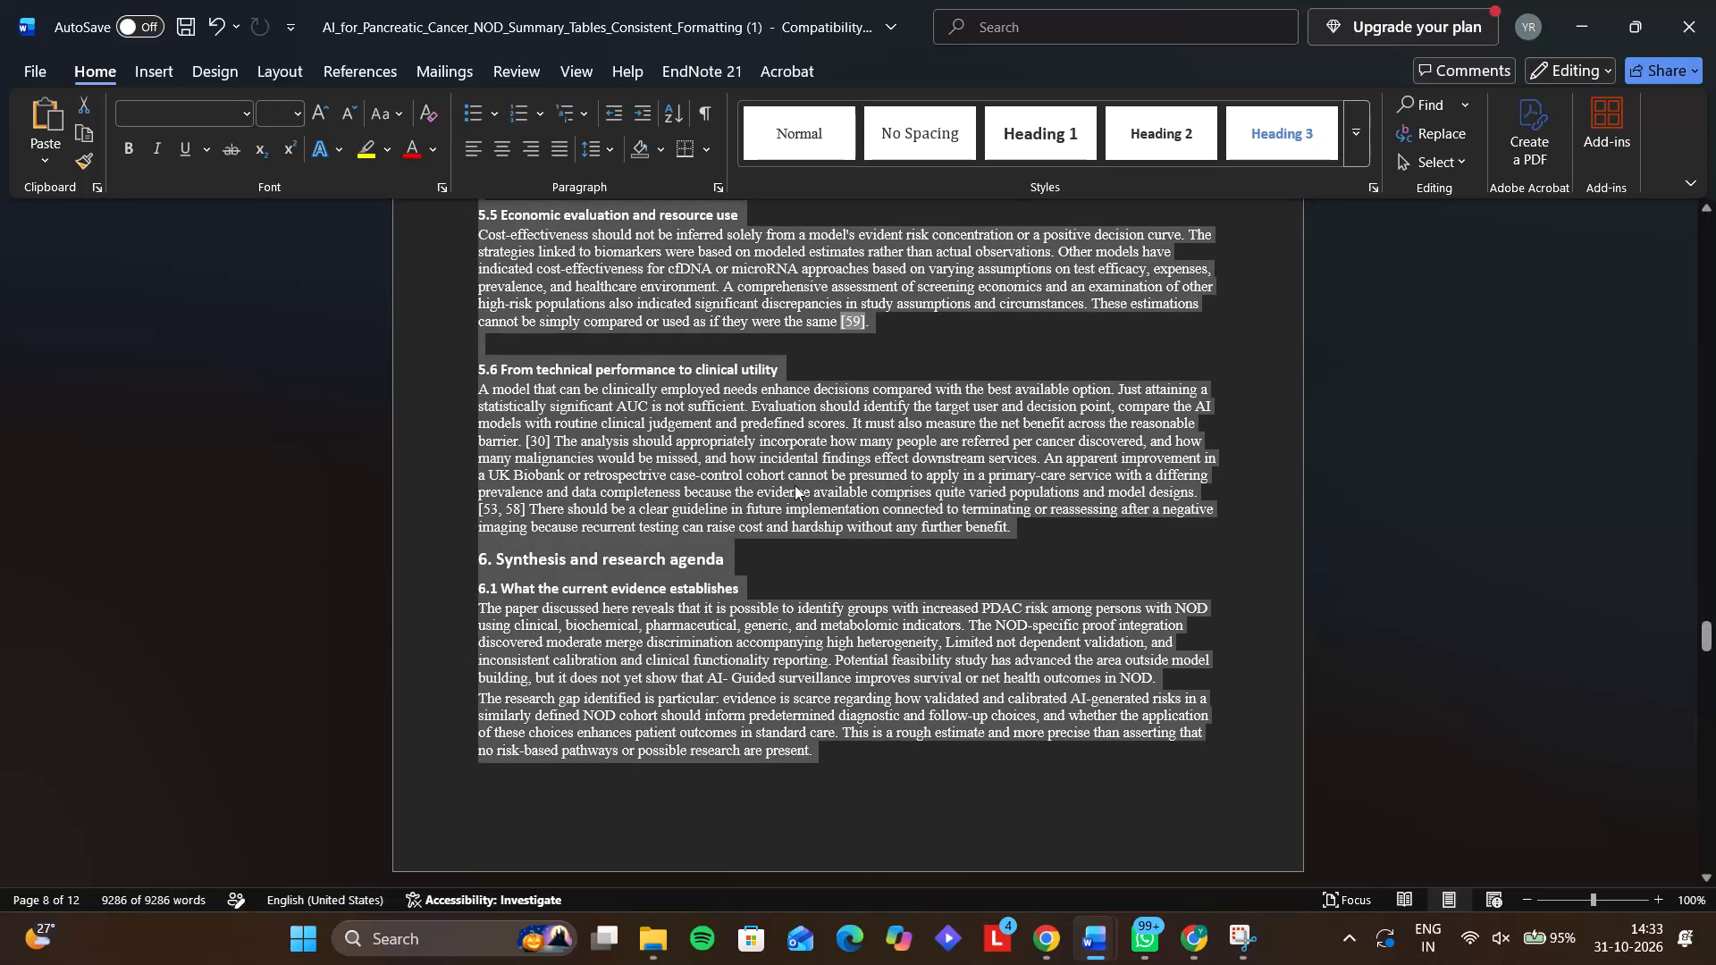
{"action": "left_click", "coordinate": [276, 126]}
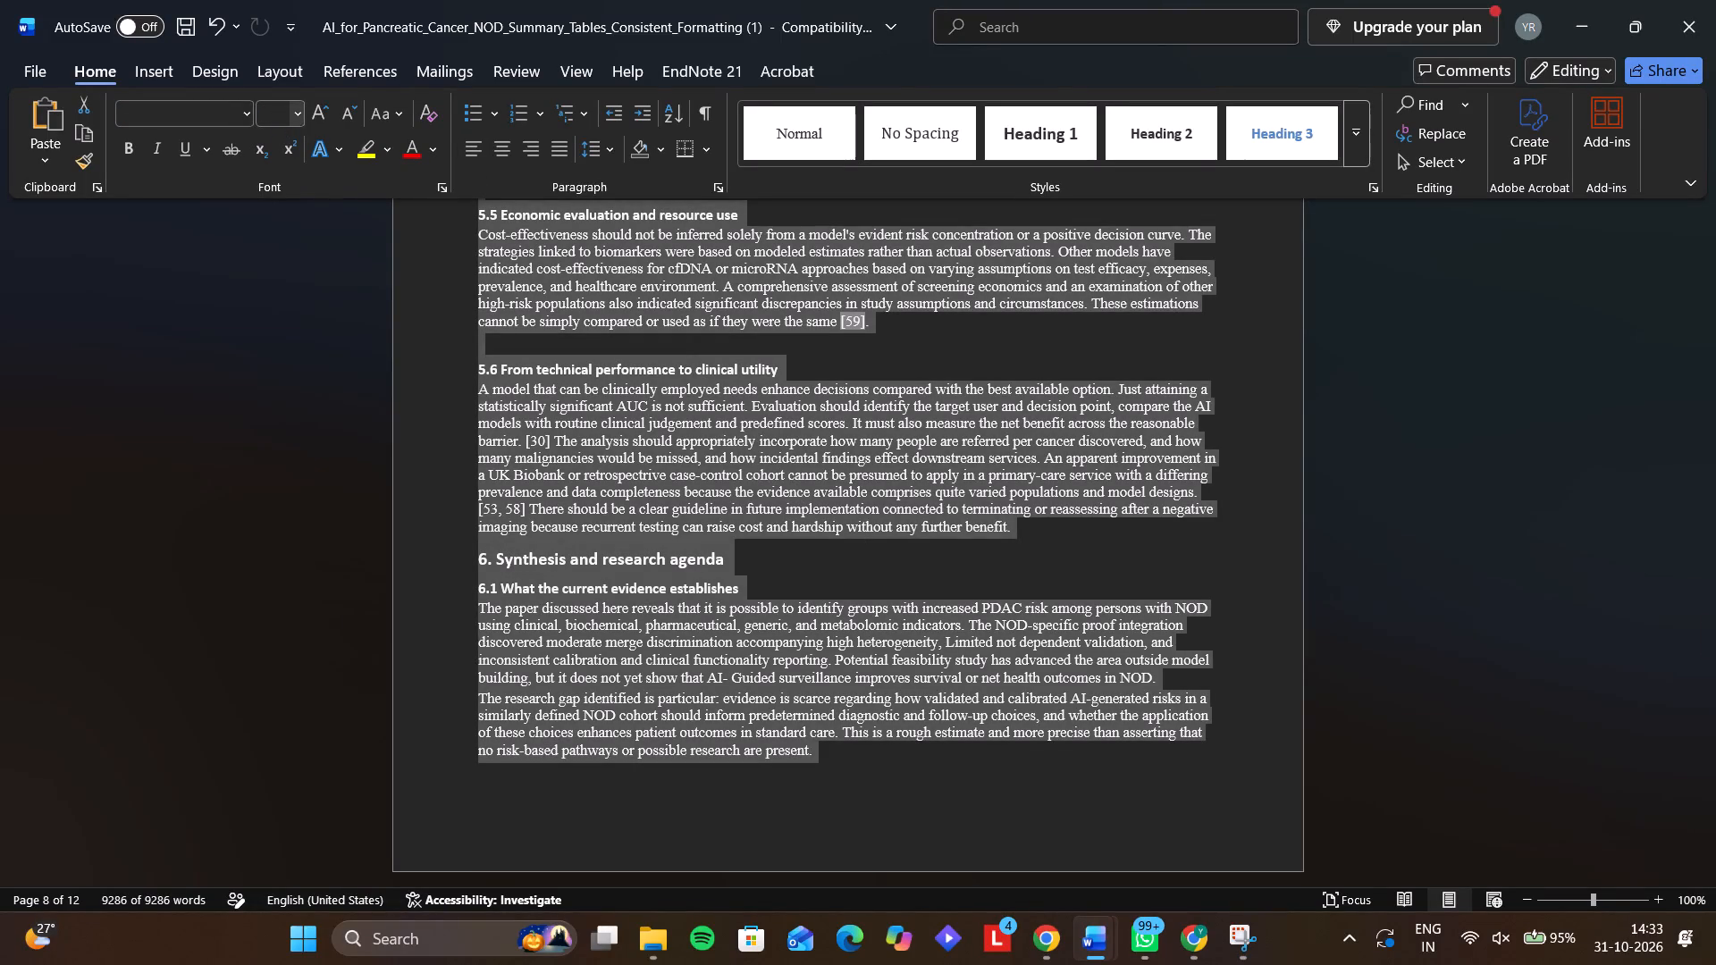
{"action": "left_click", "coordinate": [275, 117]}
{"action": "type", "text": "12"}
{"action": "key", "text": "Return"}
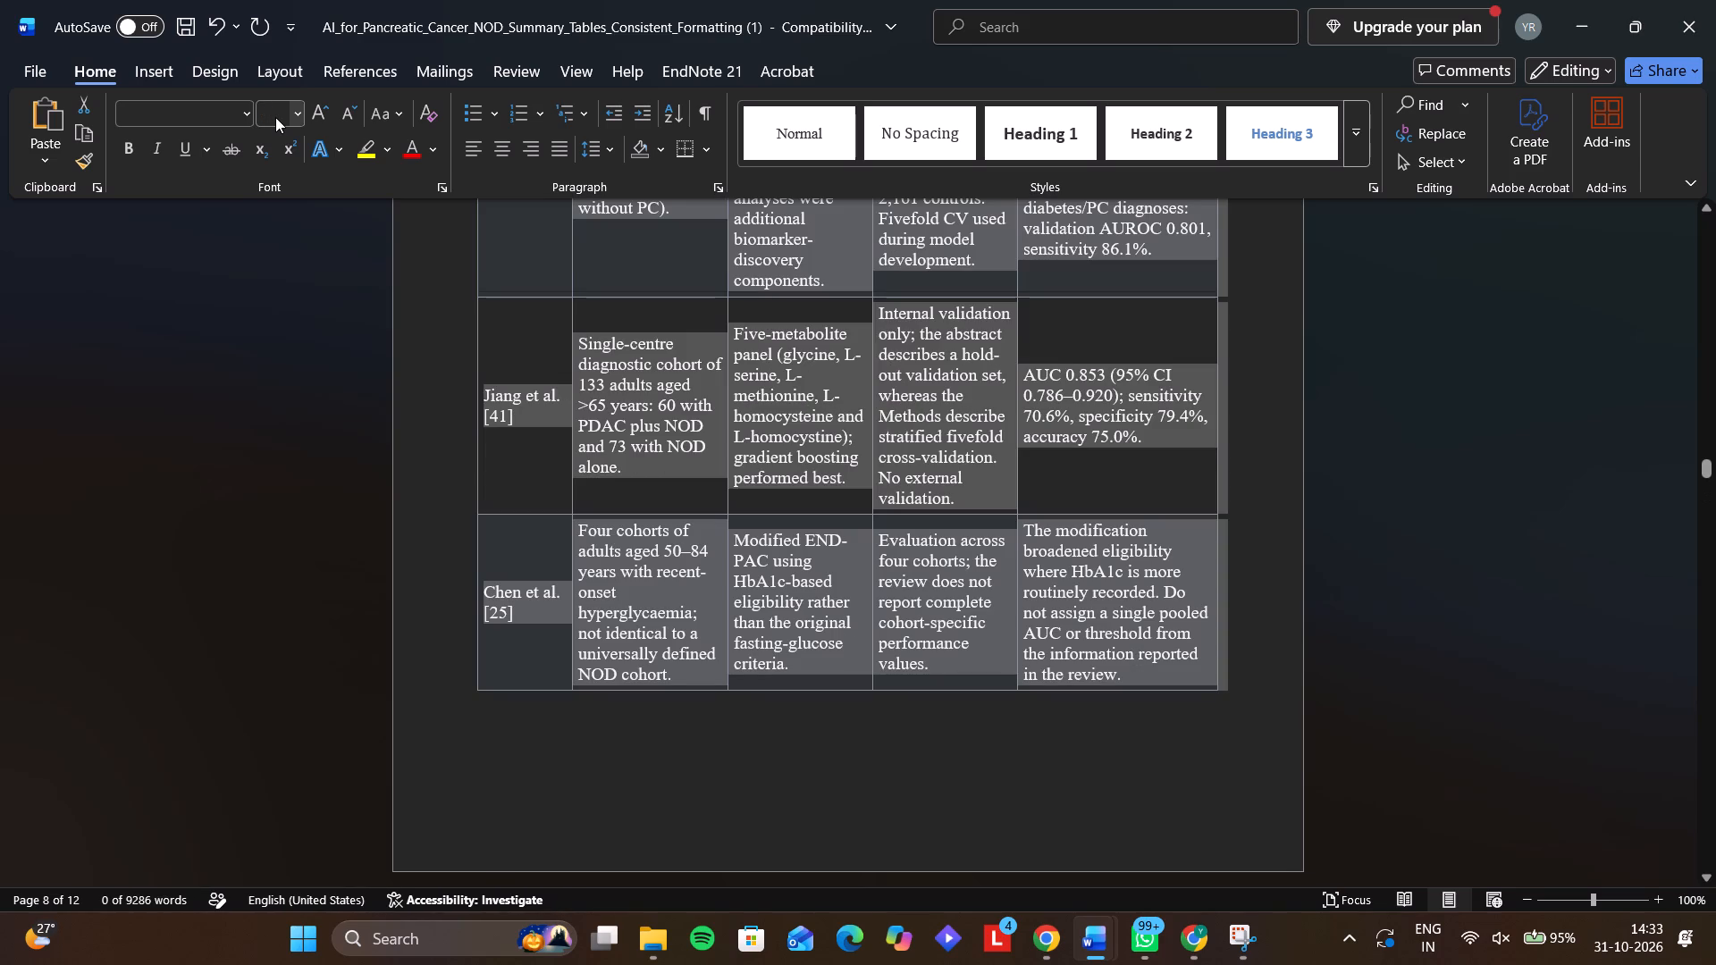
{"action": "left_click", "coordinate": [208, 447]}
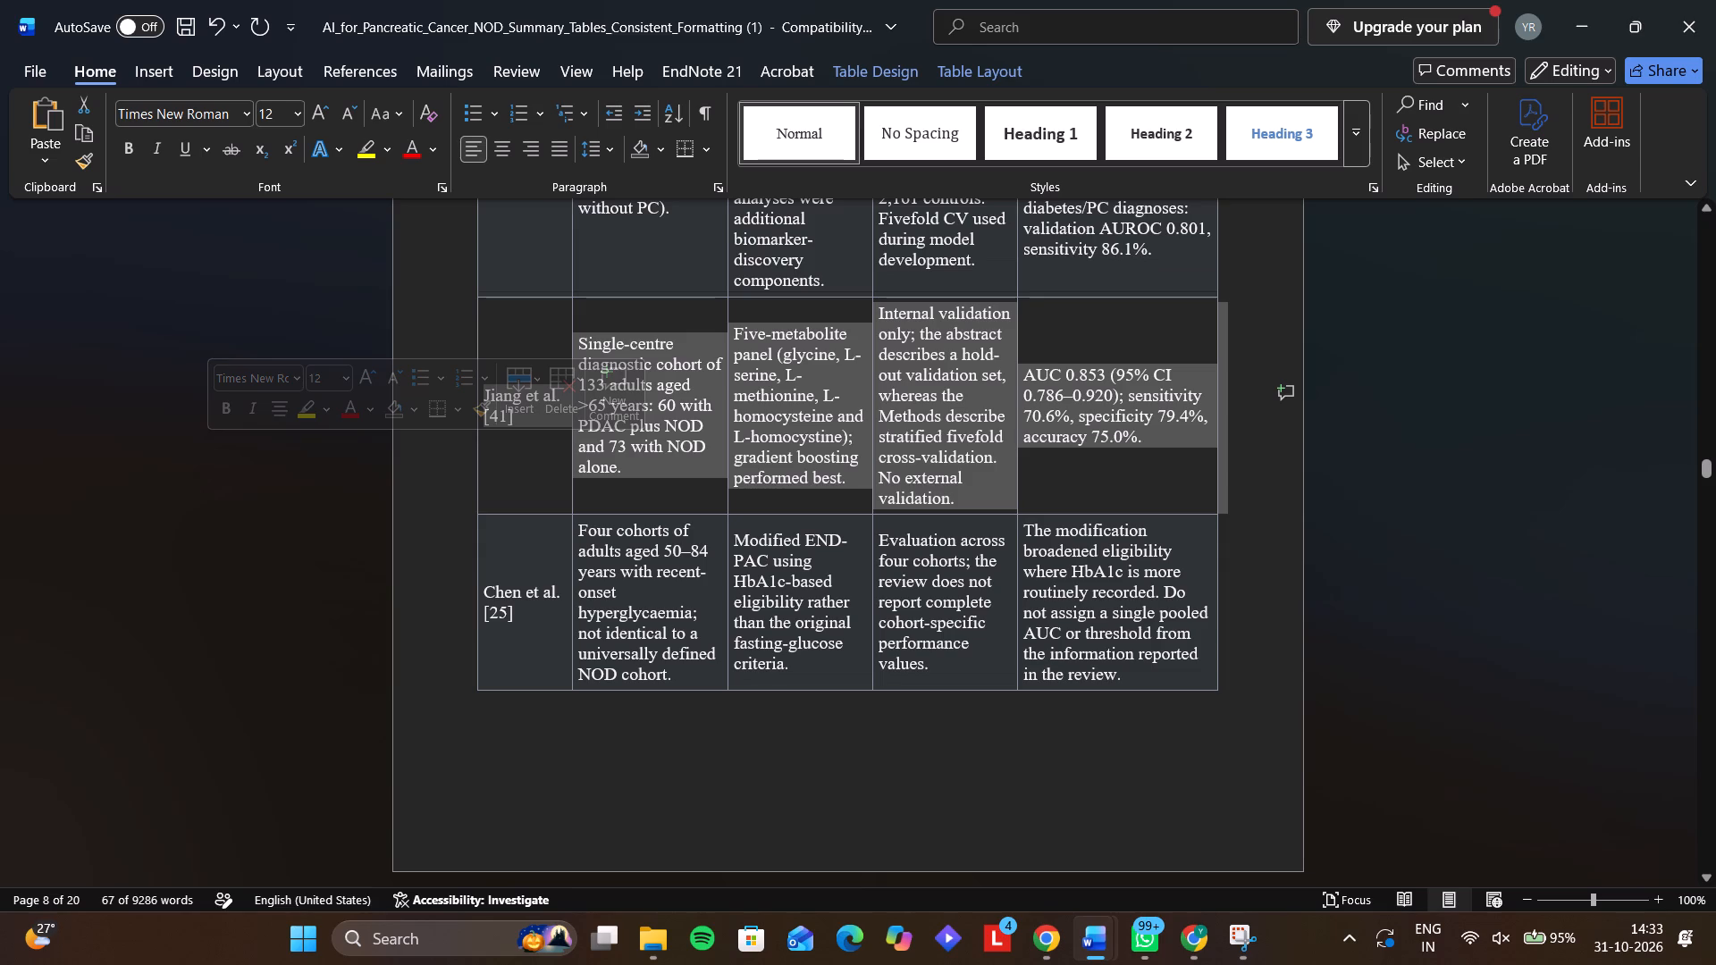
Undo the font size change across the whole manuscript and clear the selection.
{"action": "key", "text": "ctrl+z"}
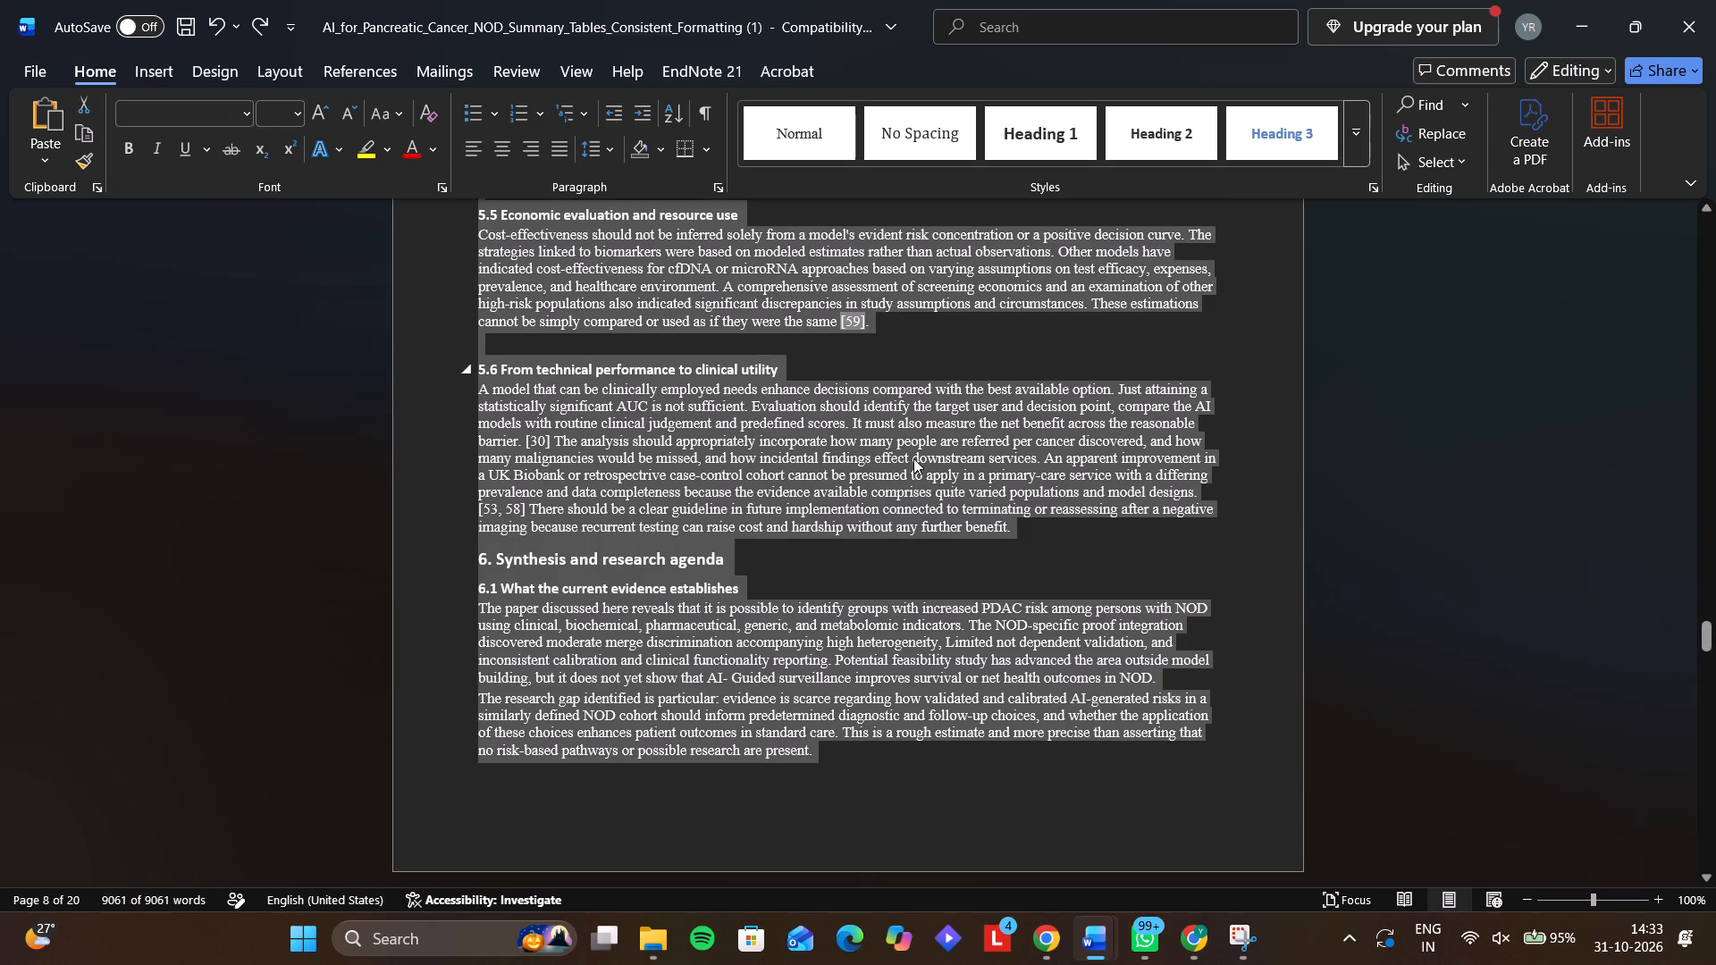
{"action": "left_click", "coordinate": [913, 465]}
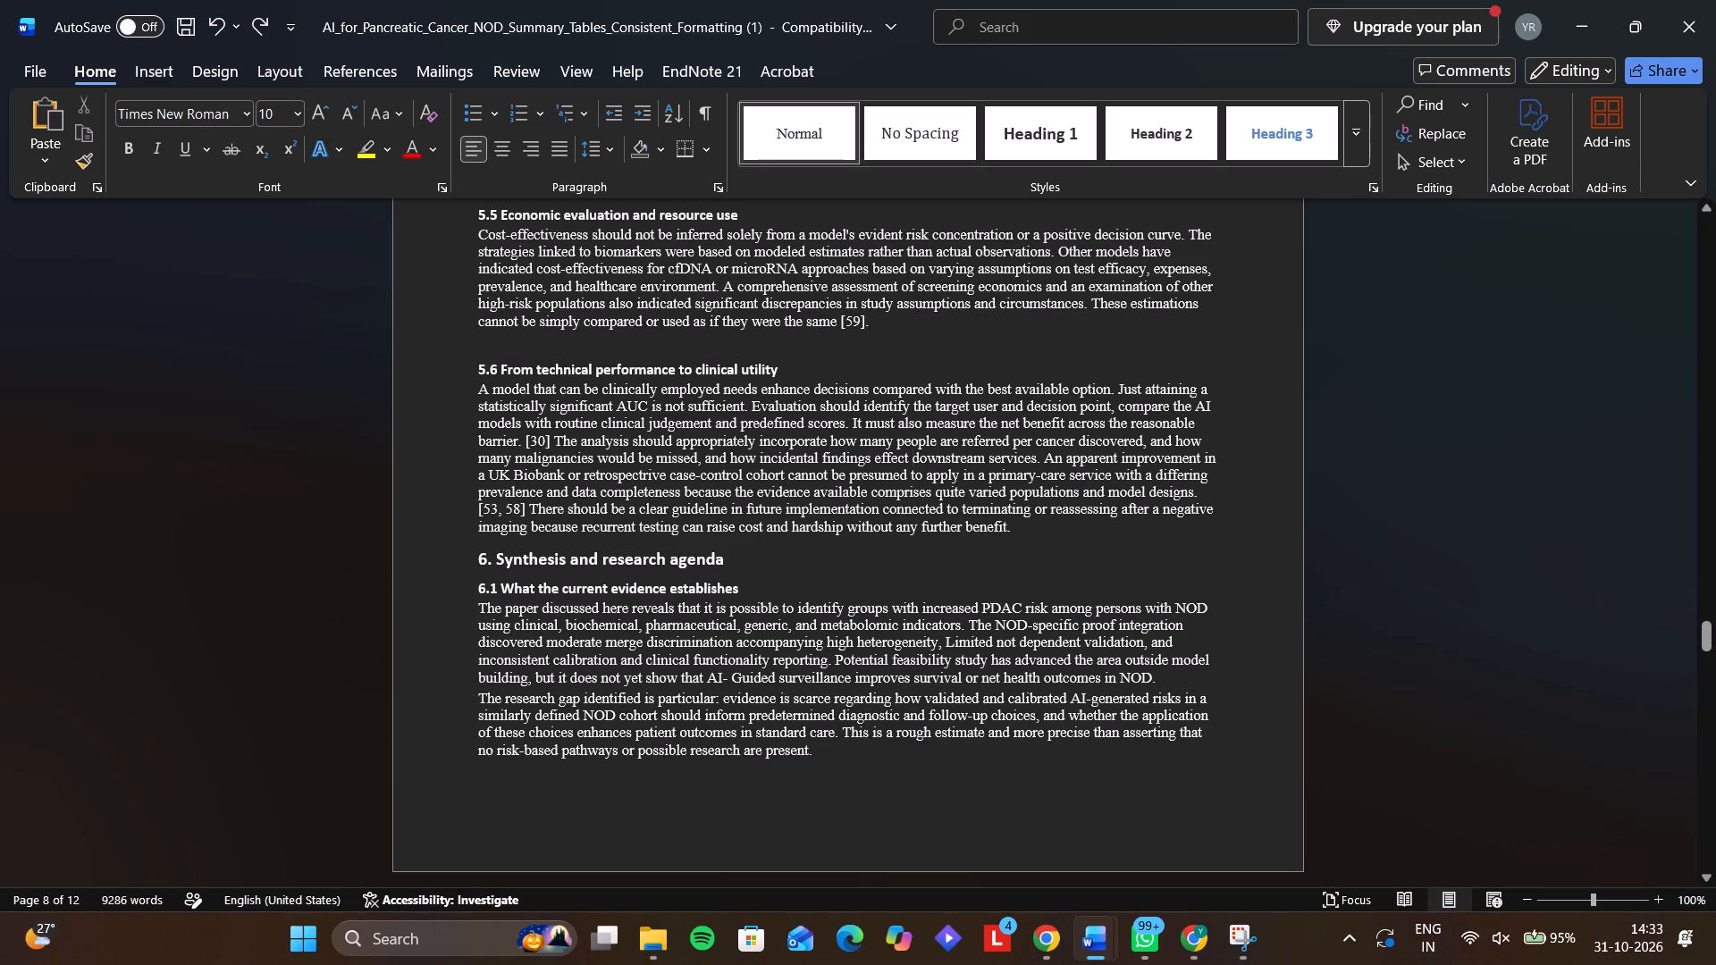
Look through Section 6, from the current evidence to the conclusion, and the start of the References.
{"action": "scroll", "coordinate": [913, 465], "scroll_direction": "down", "scroll_amount": 1}
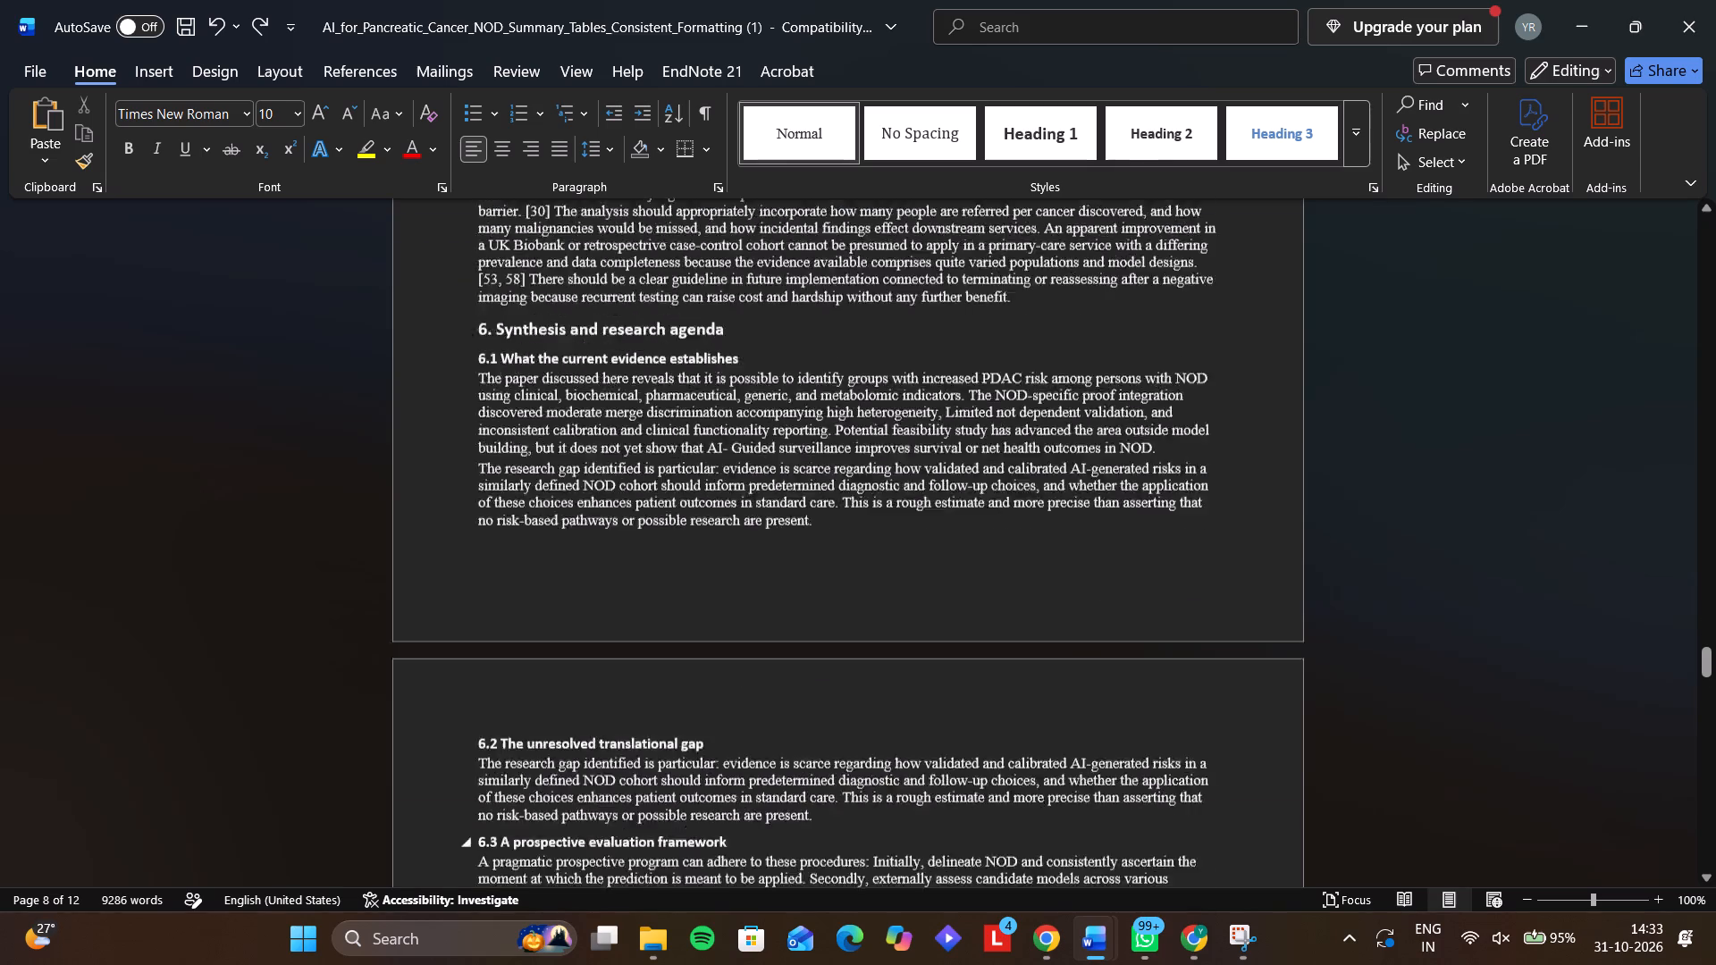
{"action": "scroll", "coordinate": [913, 465], "scroll_direction": "down", "scroll_amount": 2}
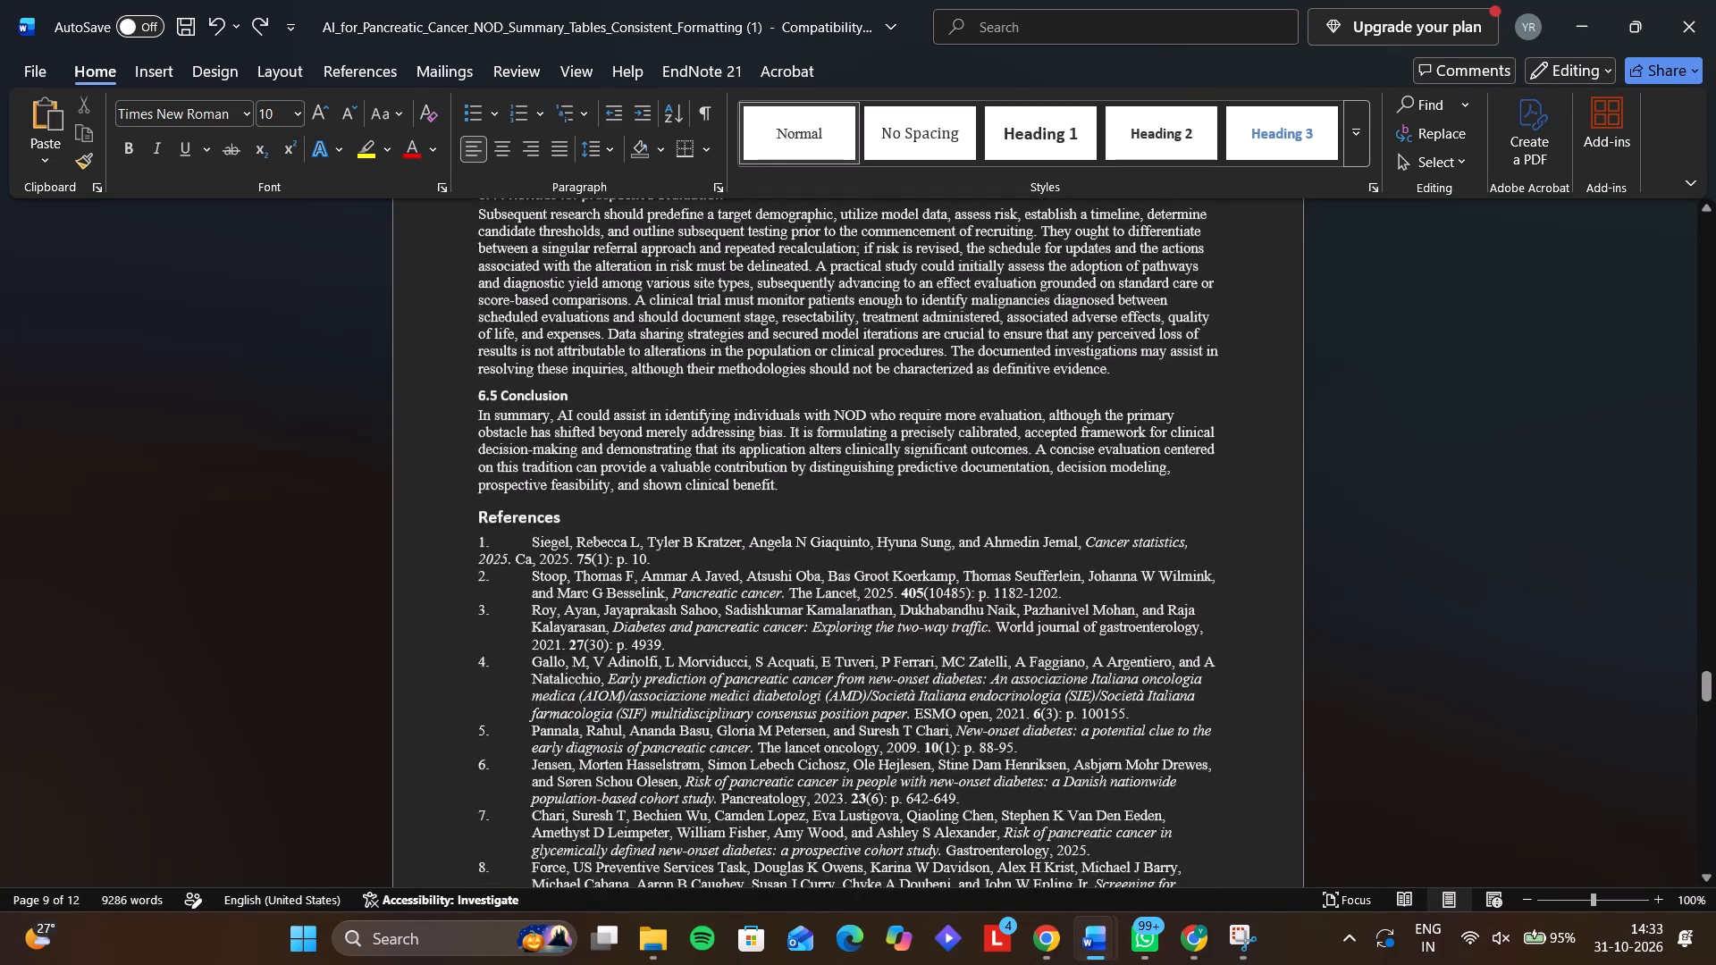
{"action": "scroll", "coordinate": [913, 465], "scroll_direction": "up", "scroll_amount": 1}
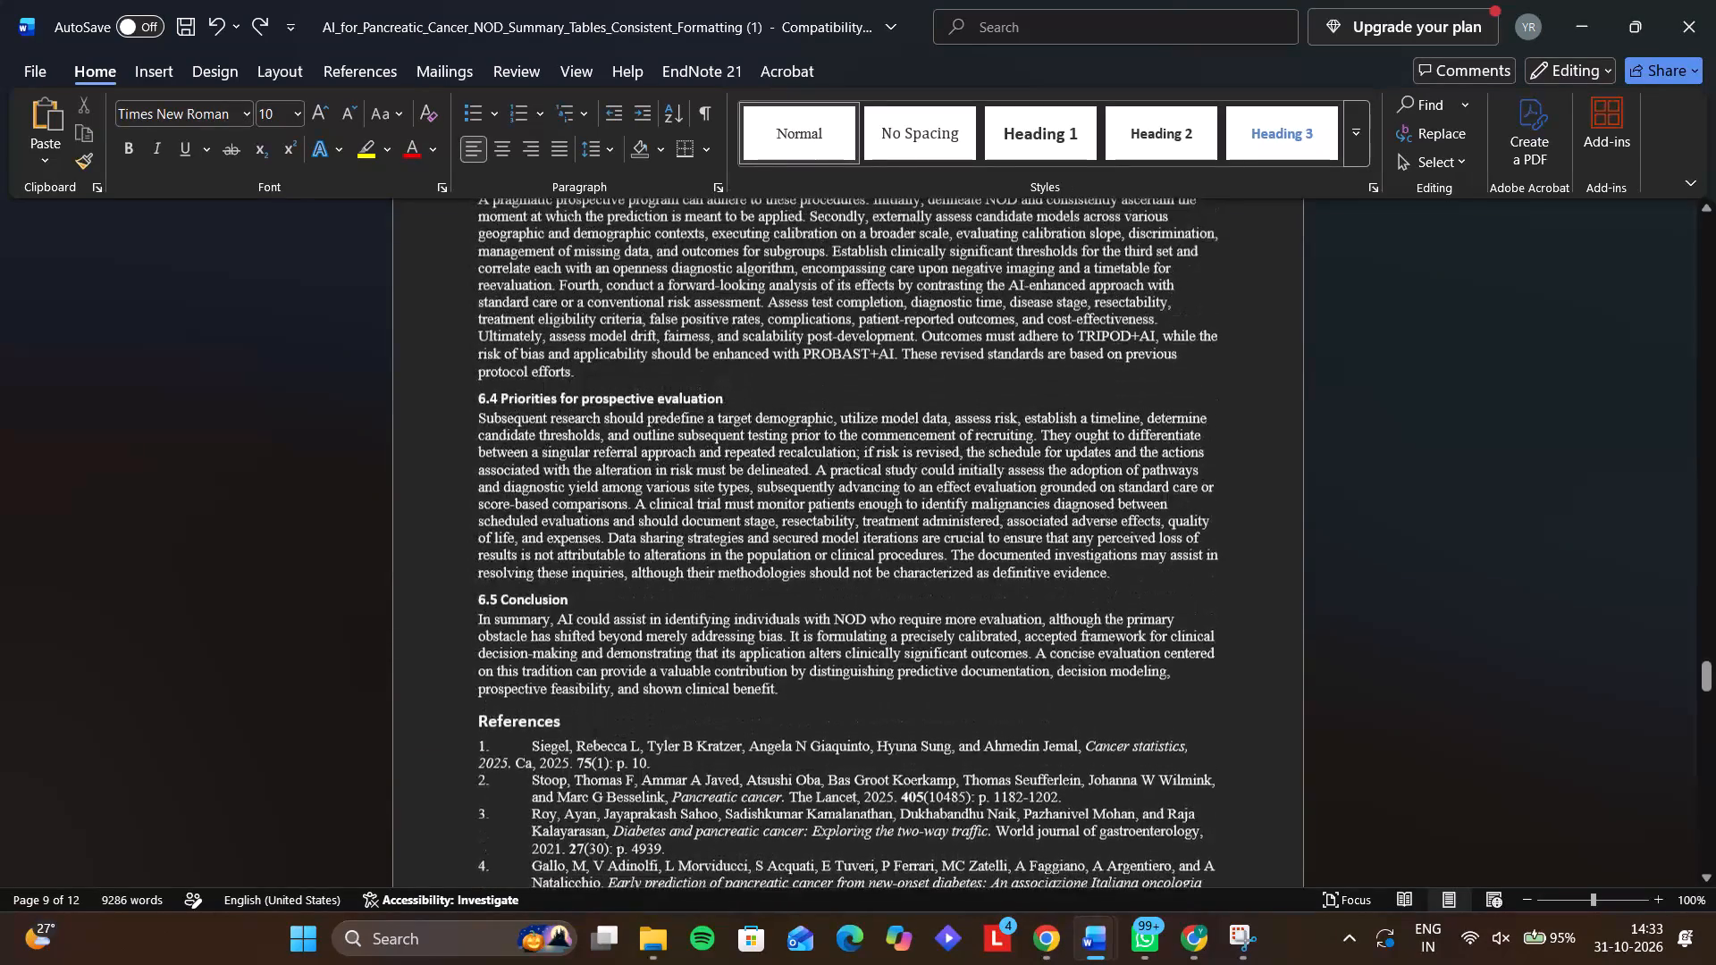
{"action": "scroll", "coordinate": [913, 465], "scroll_direction": "up", "scroll_amount": 1}
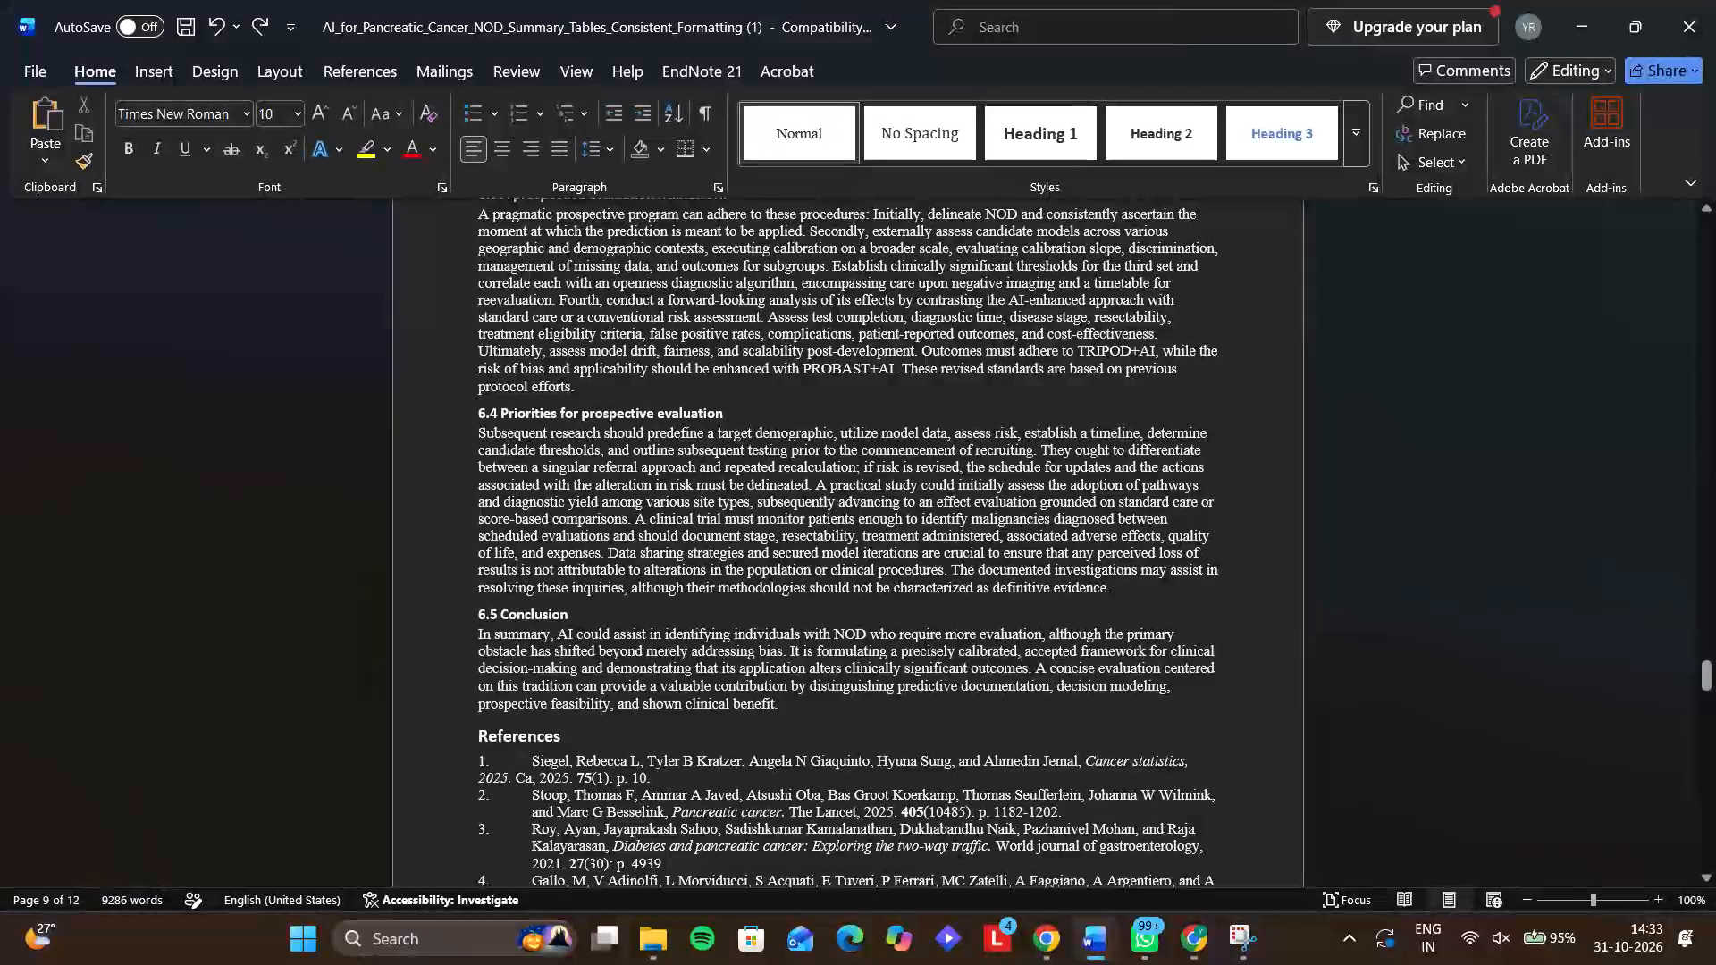
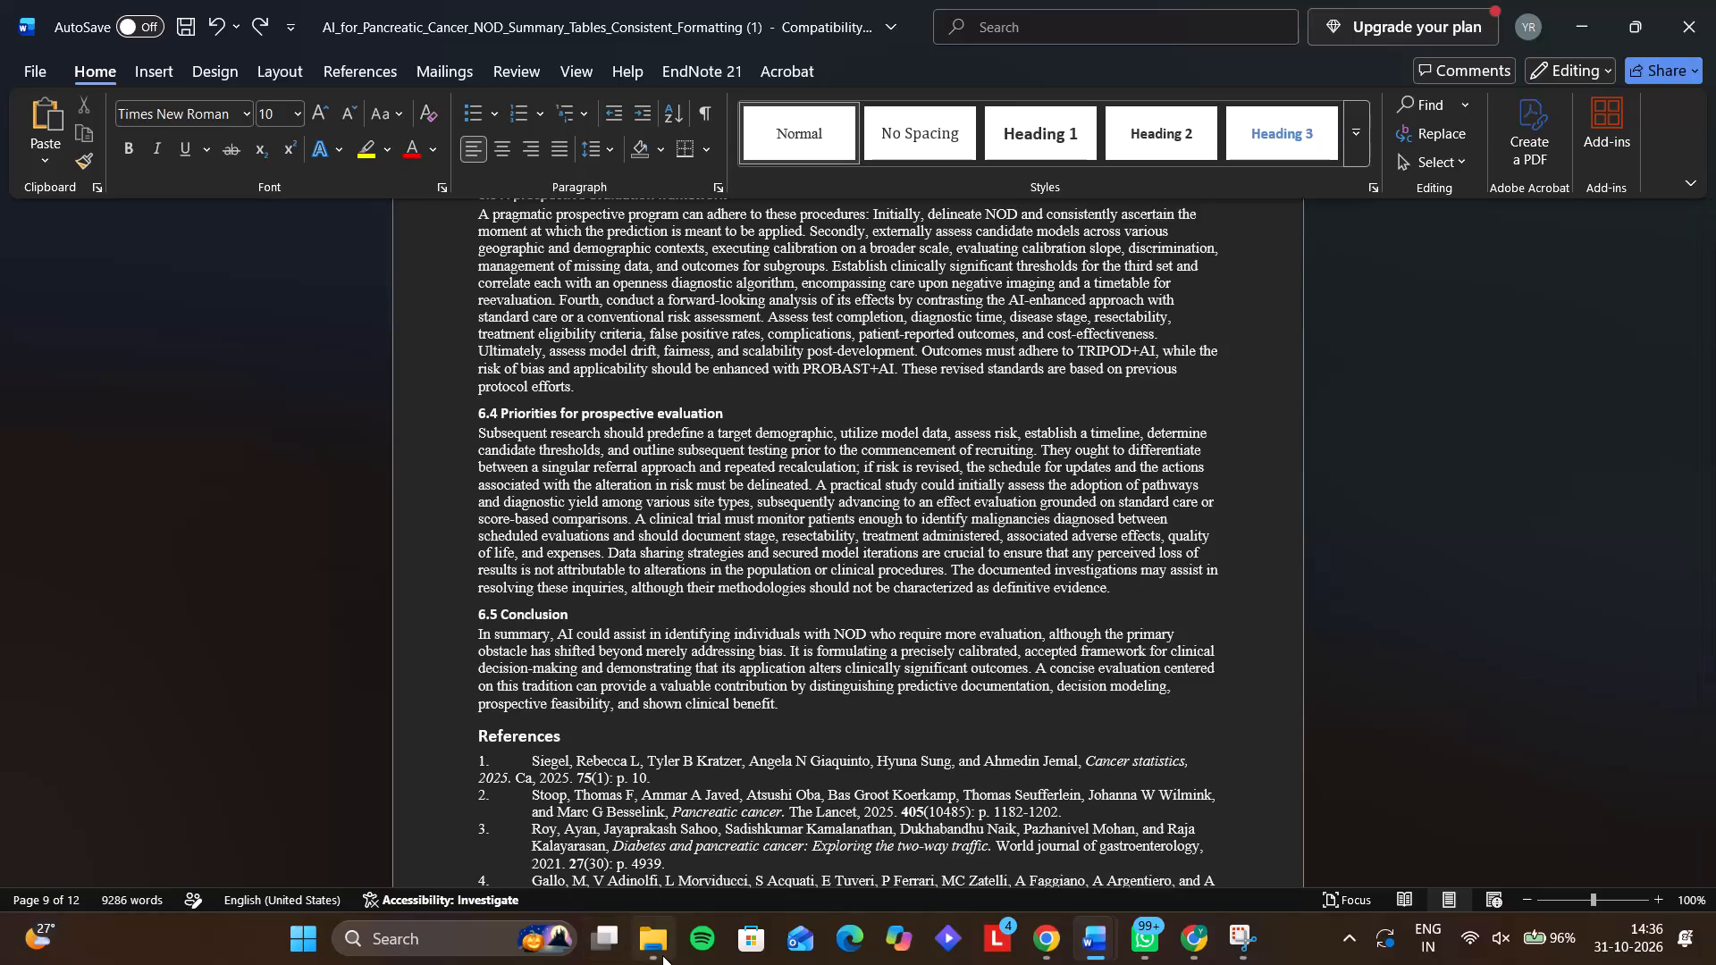
Open the Rugved Paper Word document from the LAB folder in File Explorer.
{"action": "left_click", "coordinate": [662, 955]}
{"action": "scroll", "coordinate": [612, 685], "scroll_direction": "up", "scroll_amount": 7}
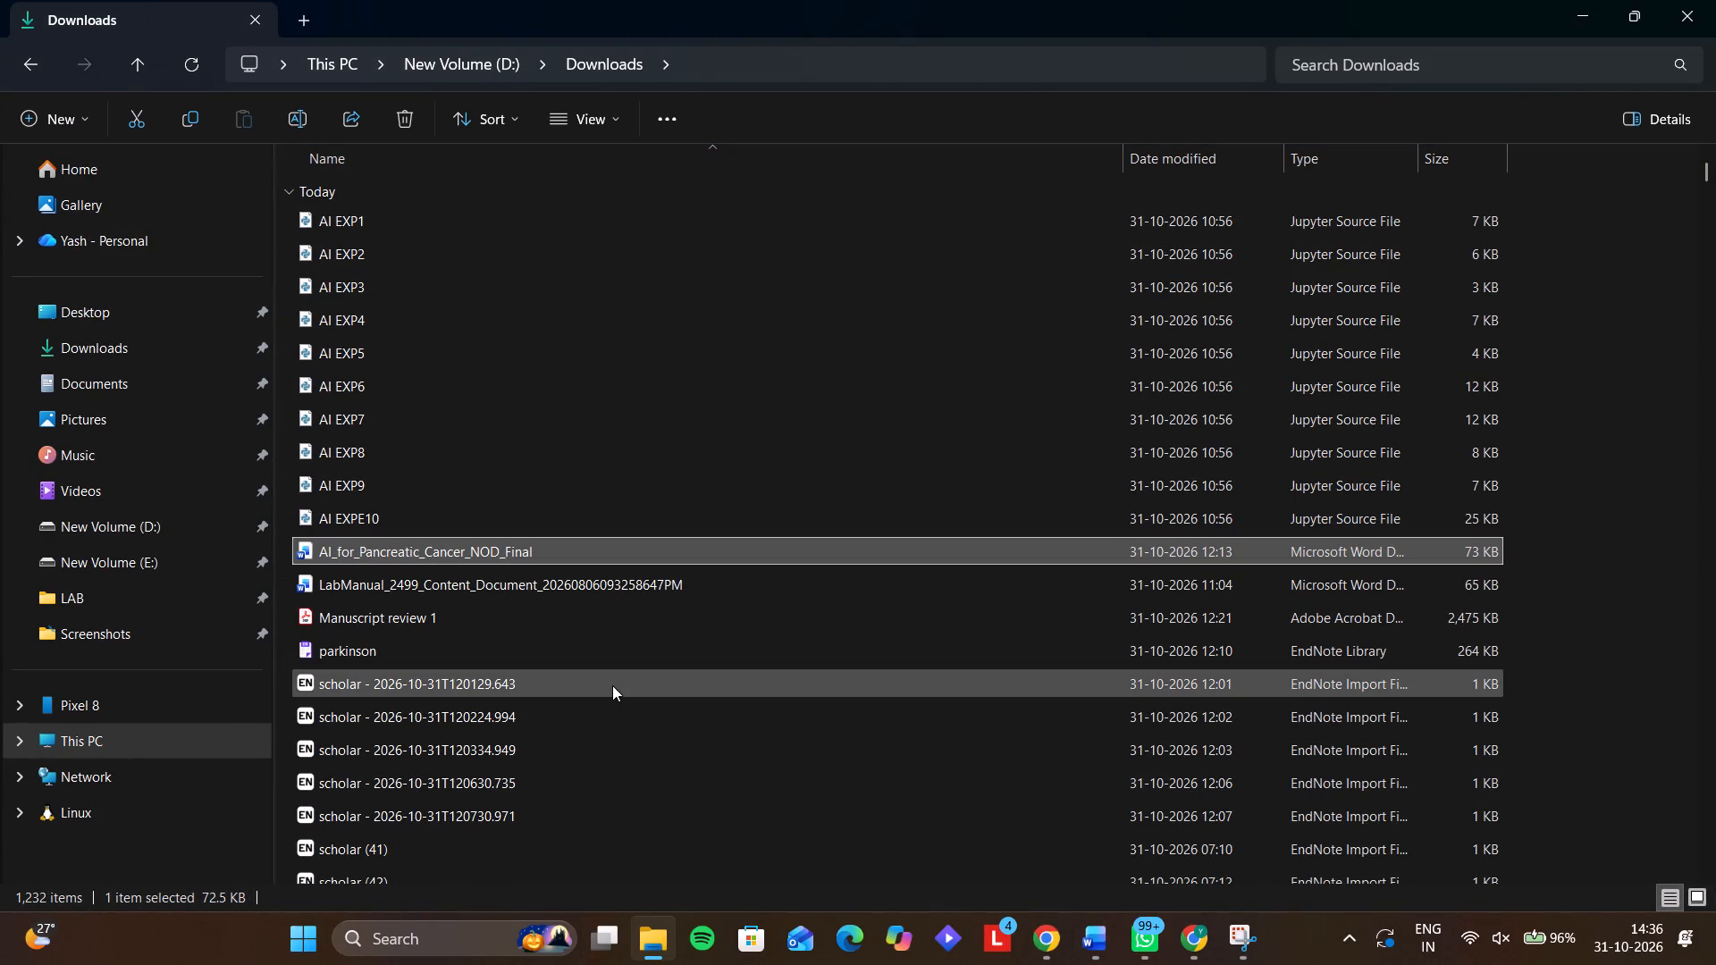
{"action": "scroll", "coordinate": [612, 685], "scroll_direction": "up", "scroll_amount": 1}
{"action": "left_click", "coordinate": [153, 572]}
{"action": "left_click", "coordinate": [129, 608]}
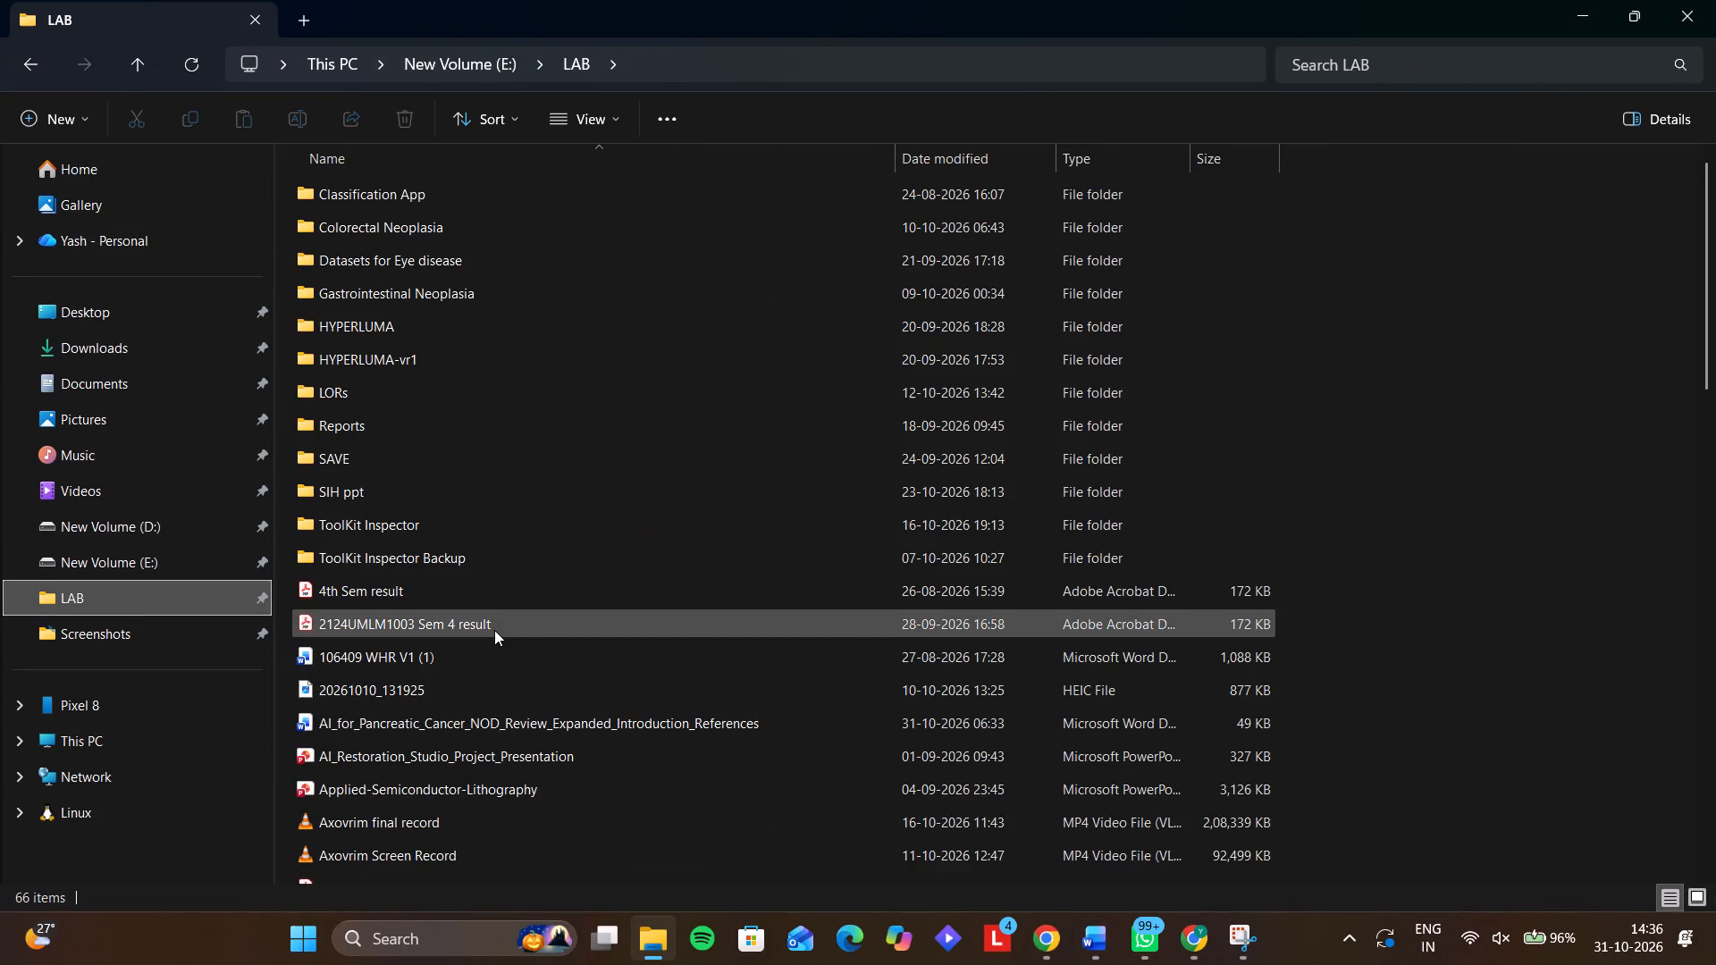
{"action": "scroll", "coordinate": [494, 630], "scroll_direction": "down", "scroll_amount": 7}
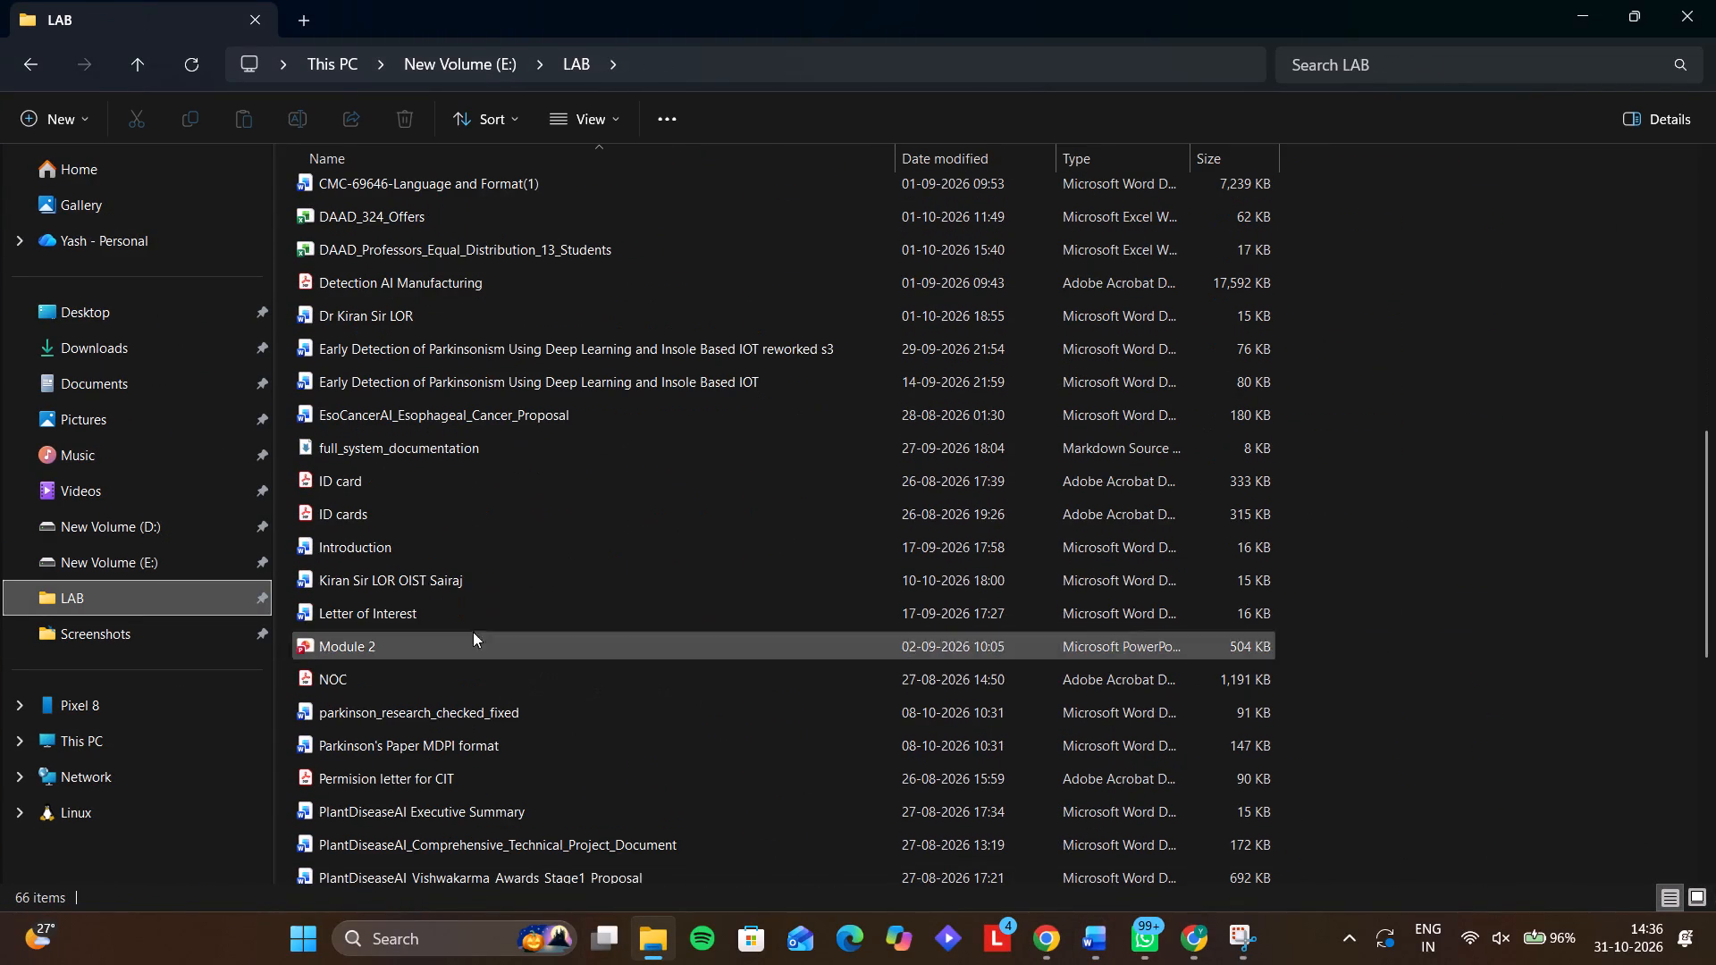
{"action": "scroll", "coordinate": [472, 737], "scroll_direction": "down", "scroll_amount": 3}
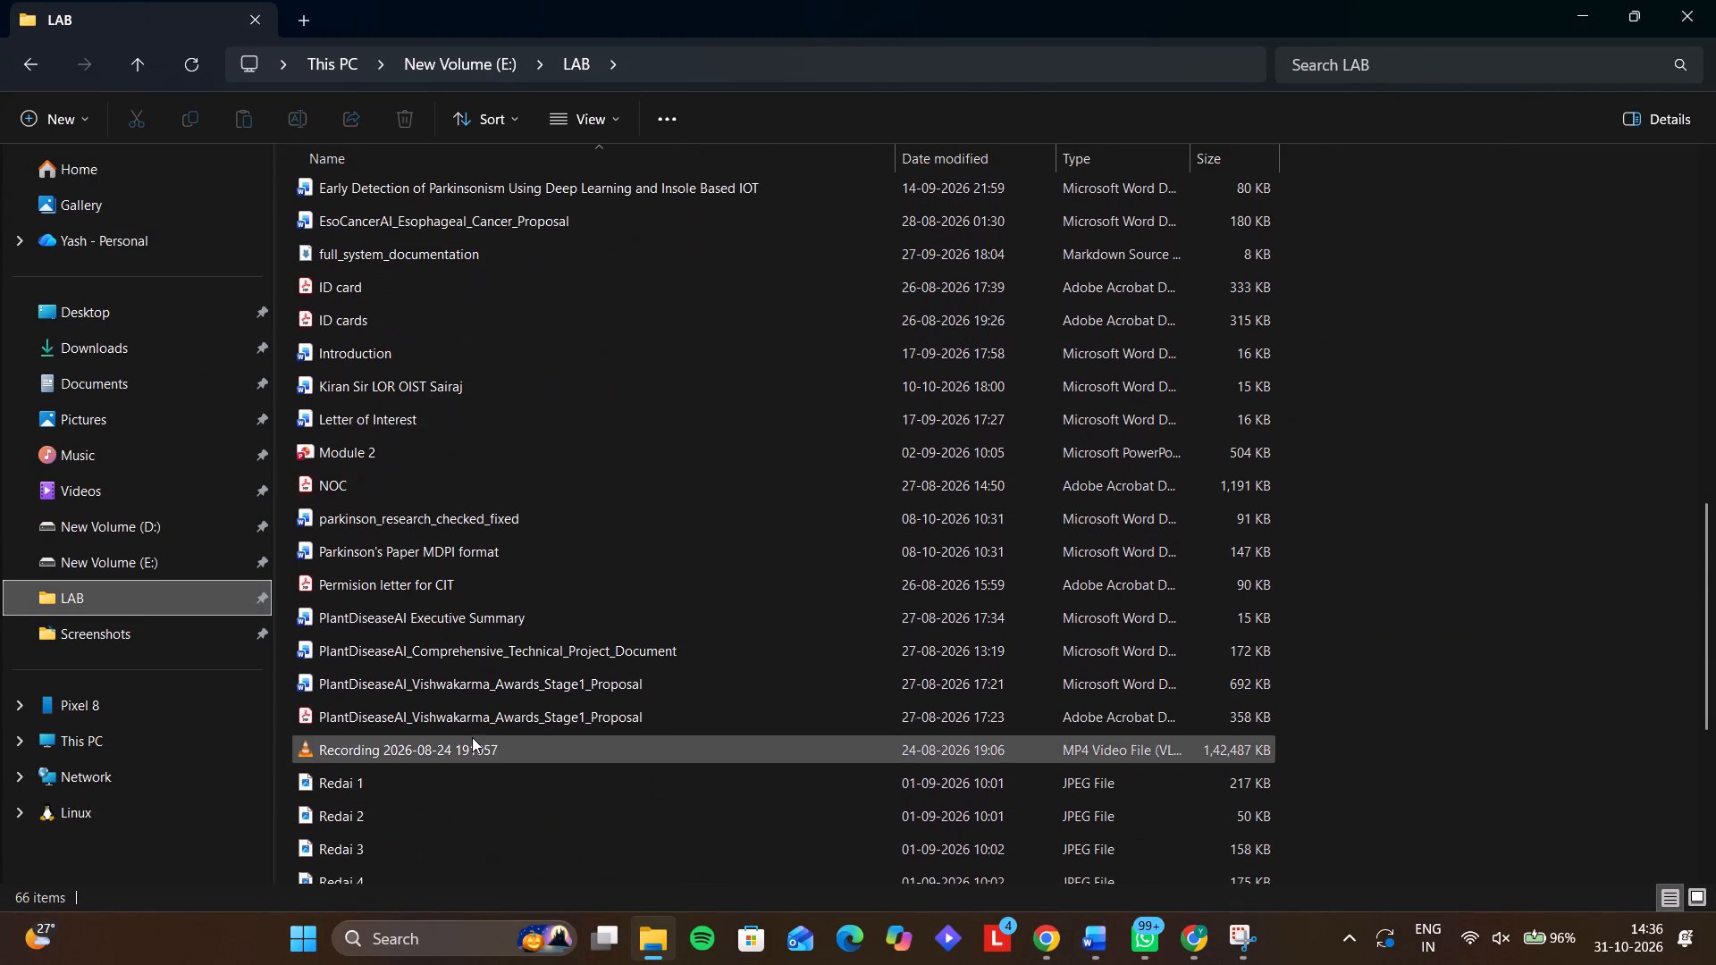
{"action": "scroll", "coordinate": [472, 737], "scroll_direction": "down", "scroll_amount": 2}
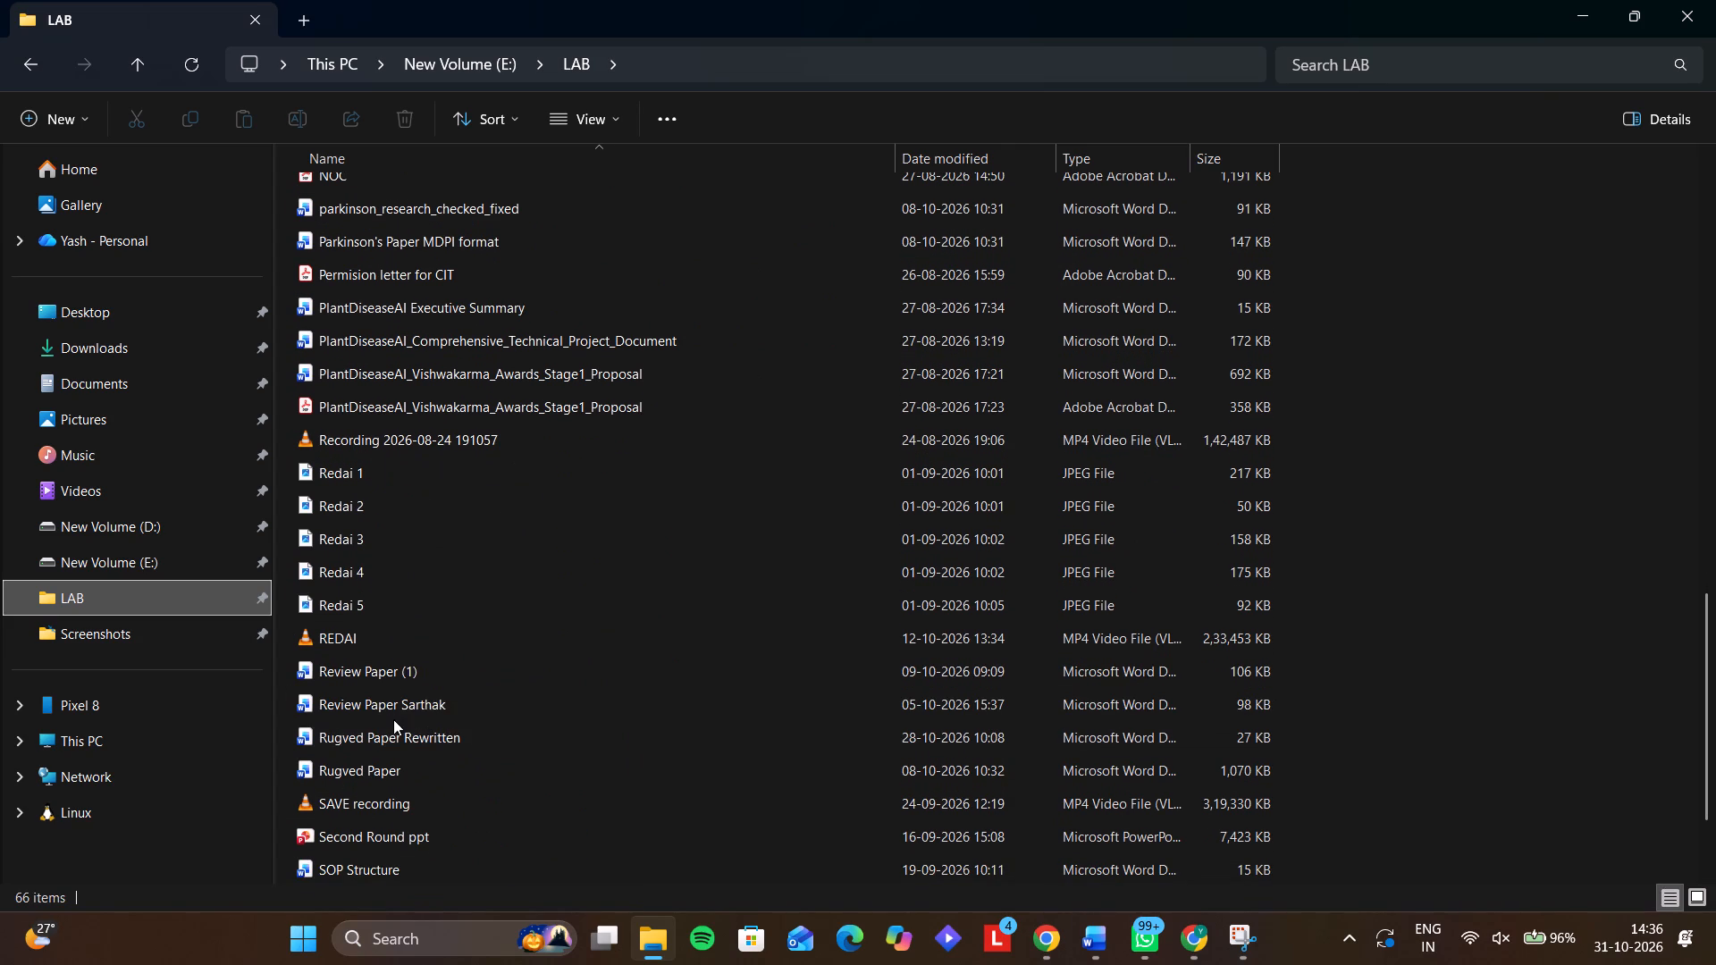
{"action": "double_click", "coordinate": [375, 779]}
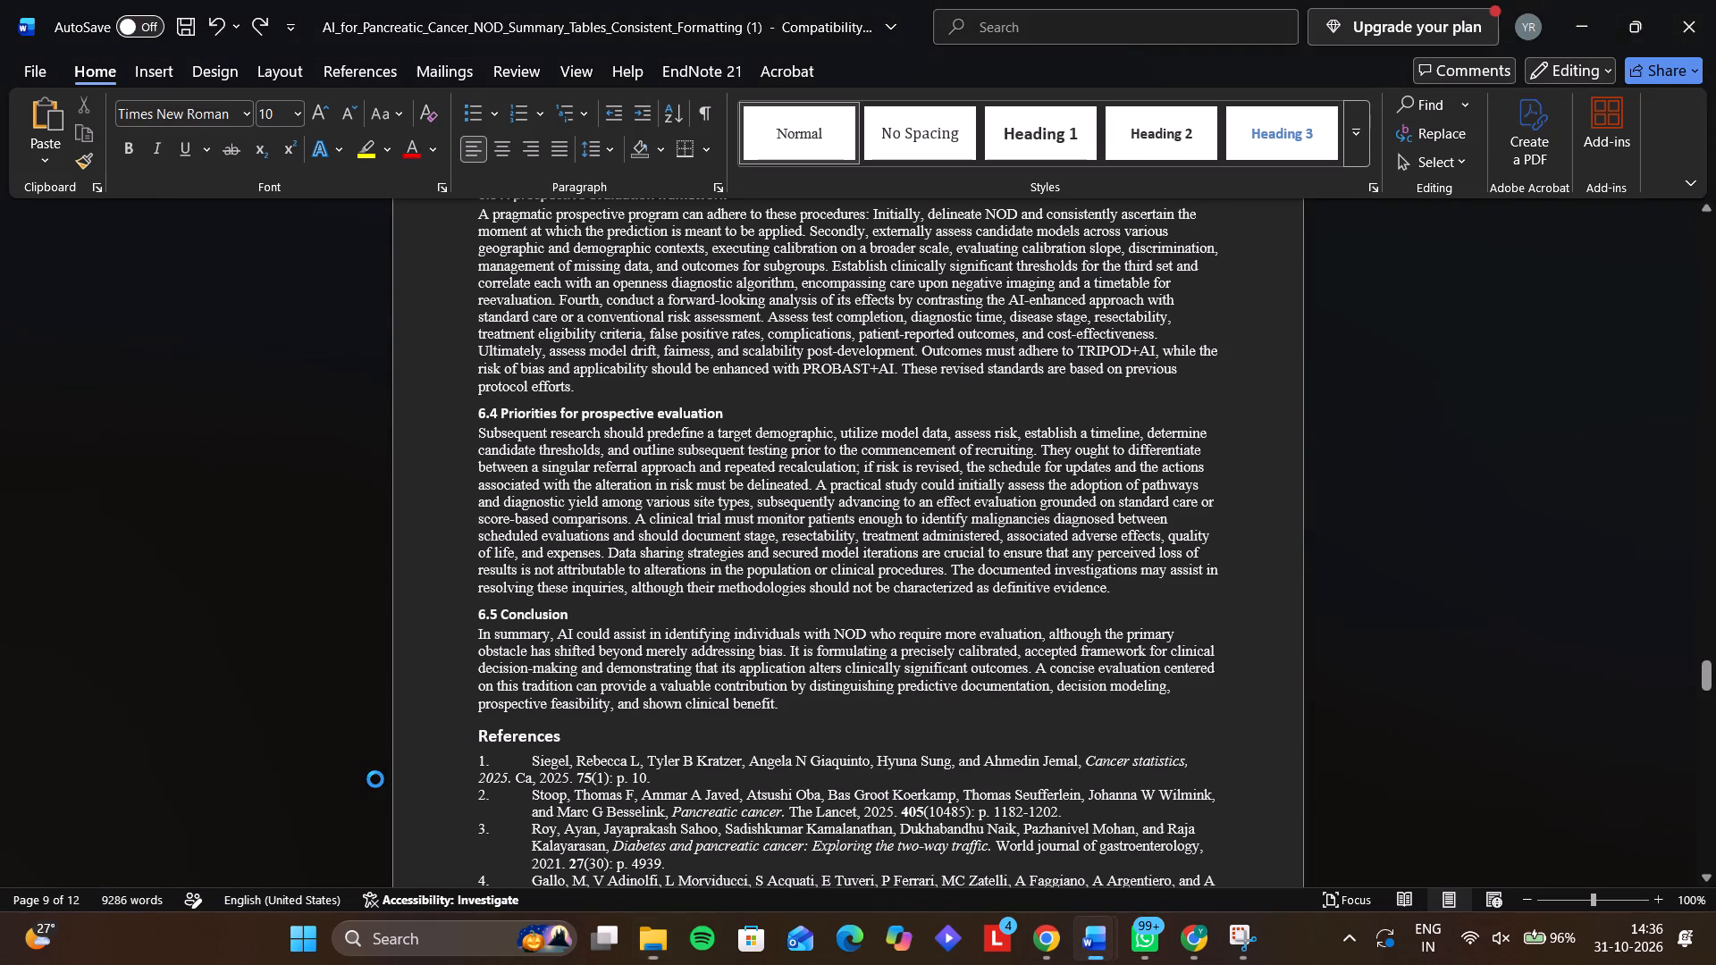
Examine the font and size formatting of the Rugved Paper's title page, Abstract and Keywords, and return to the pancreatic cancer manuscript.
{"action": "scroll", "coordinate": [672, 672], "scroll_direction": "down", "scroll_amount": 2}
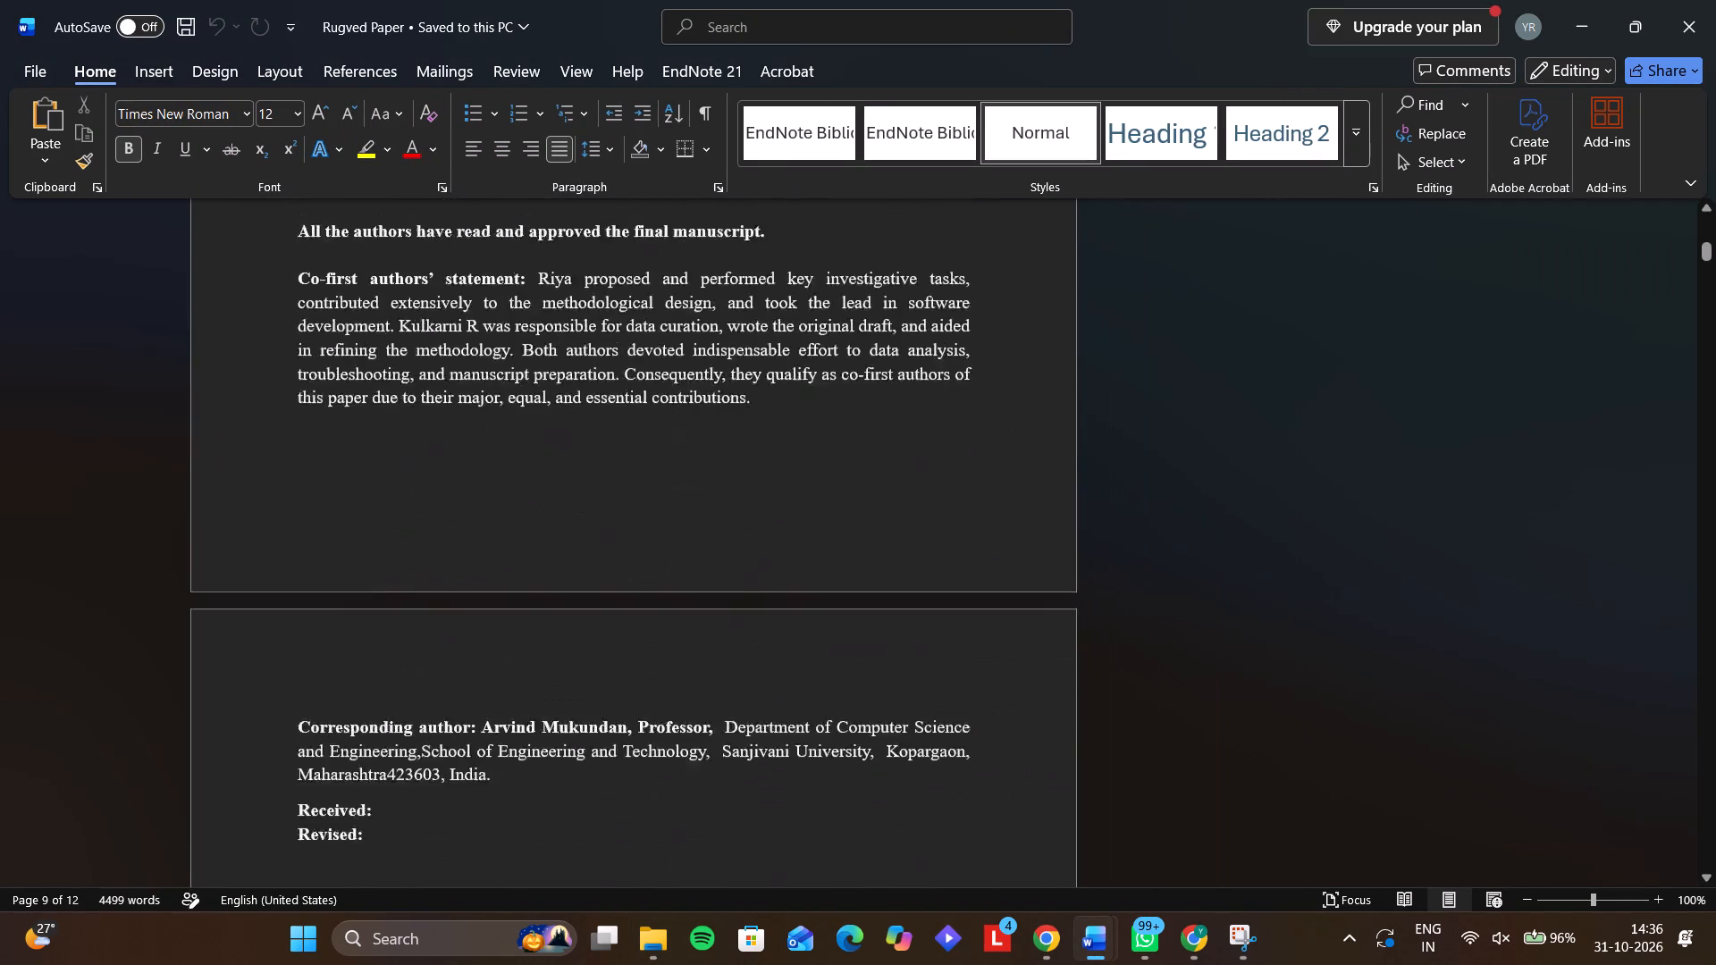
{"action": "scroll", "coordinate": [672, 672], "scroll_direction": "down", "scroll_amount": 1}
{"action": "left_click", "coordinate": [576, 778]}
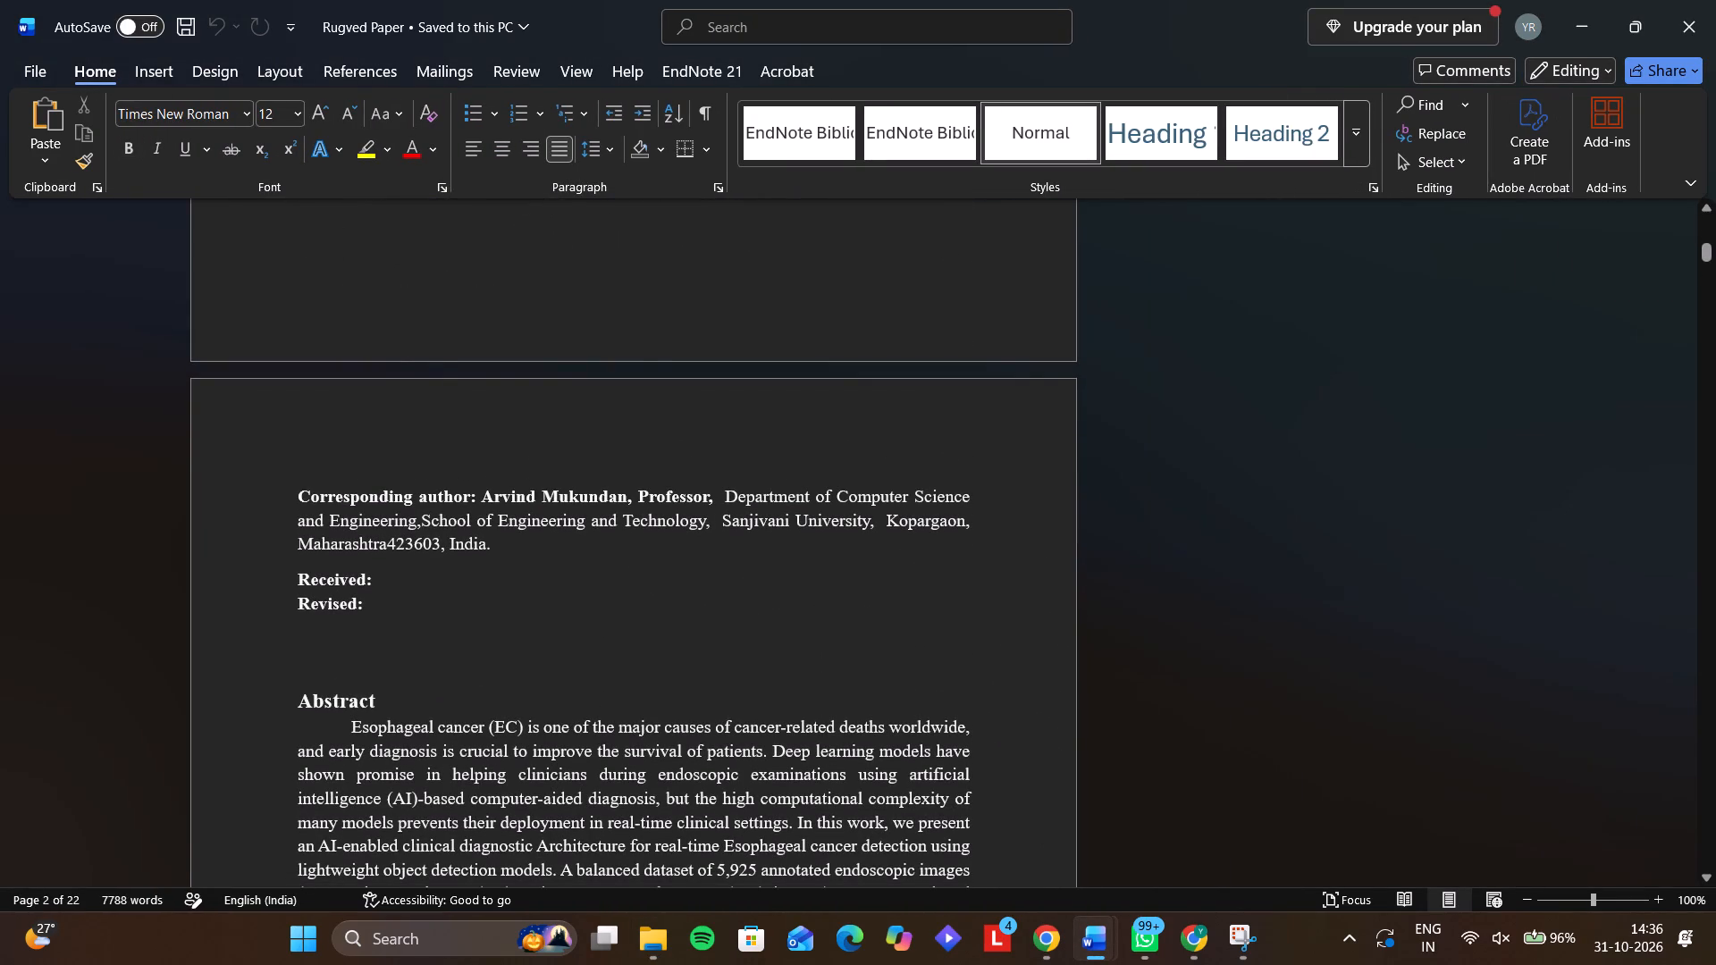
{"action": "scroll", "coordinate": [576, 778], "scroll_direction": "down", "scroll_amount": 1}
{"action": "left_click", "coordinate": [558, 751]}
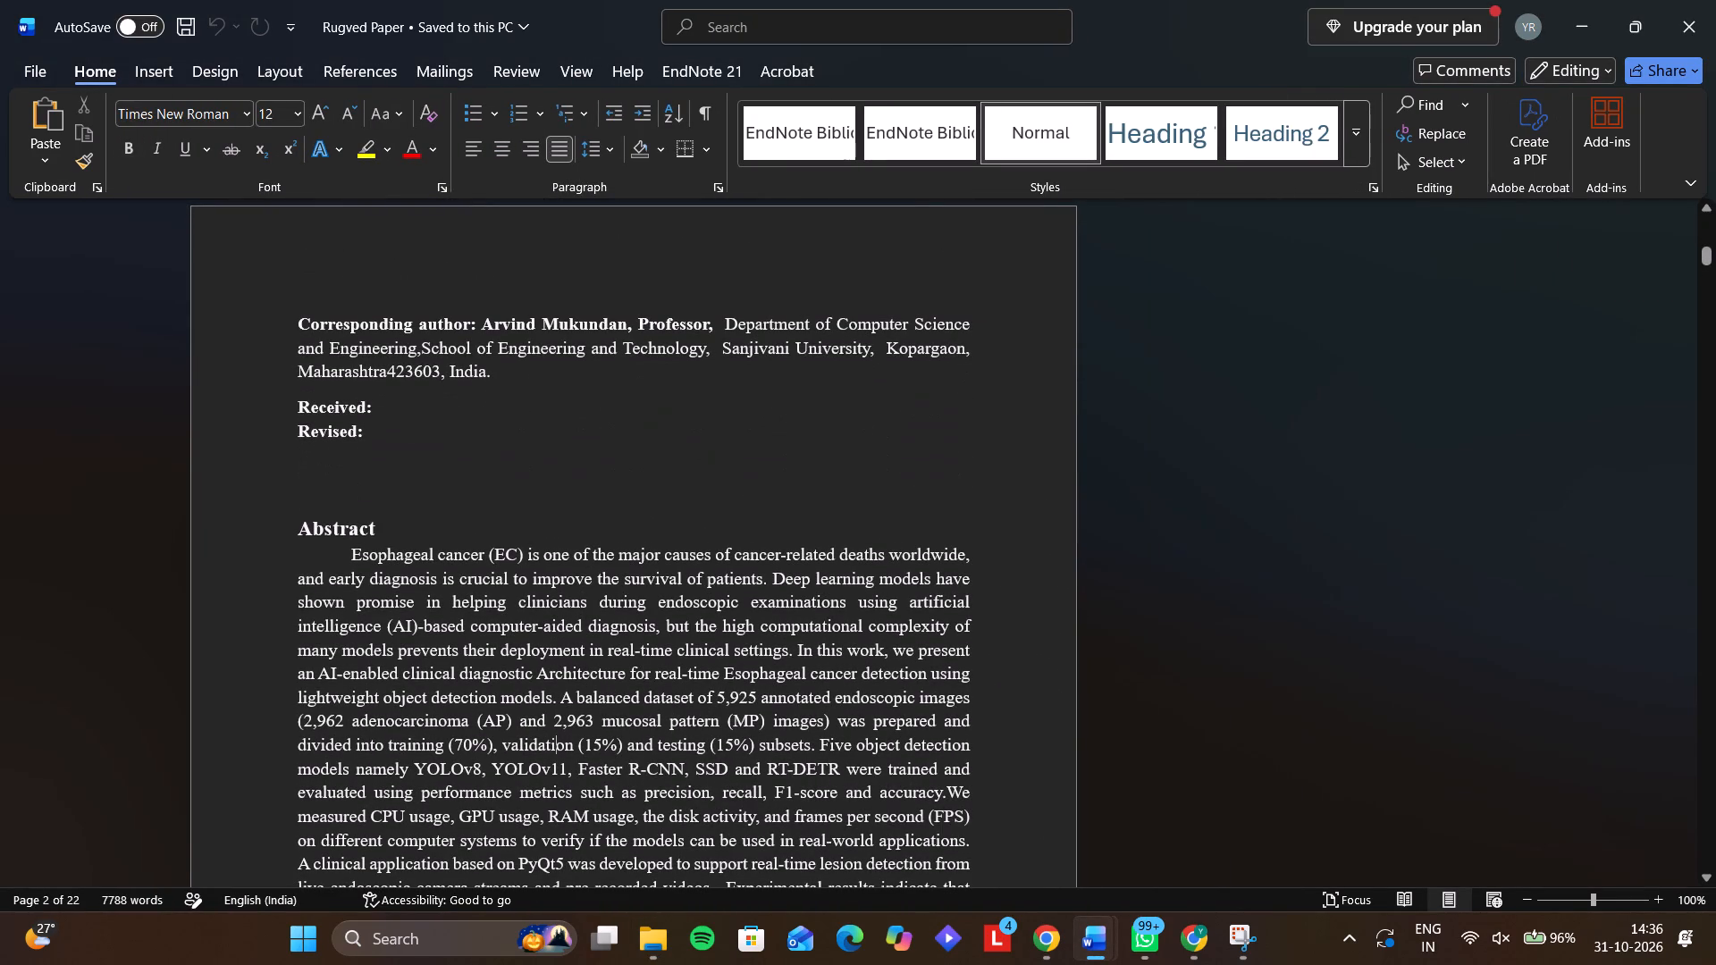
{"action": "scroll", "coordinate": [558, 751], "scroll_direction": "down", "scroll_amount": 1}
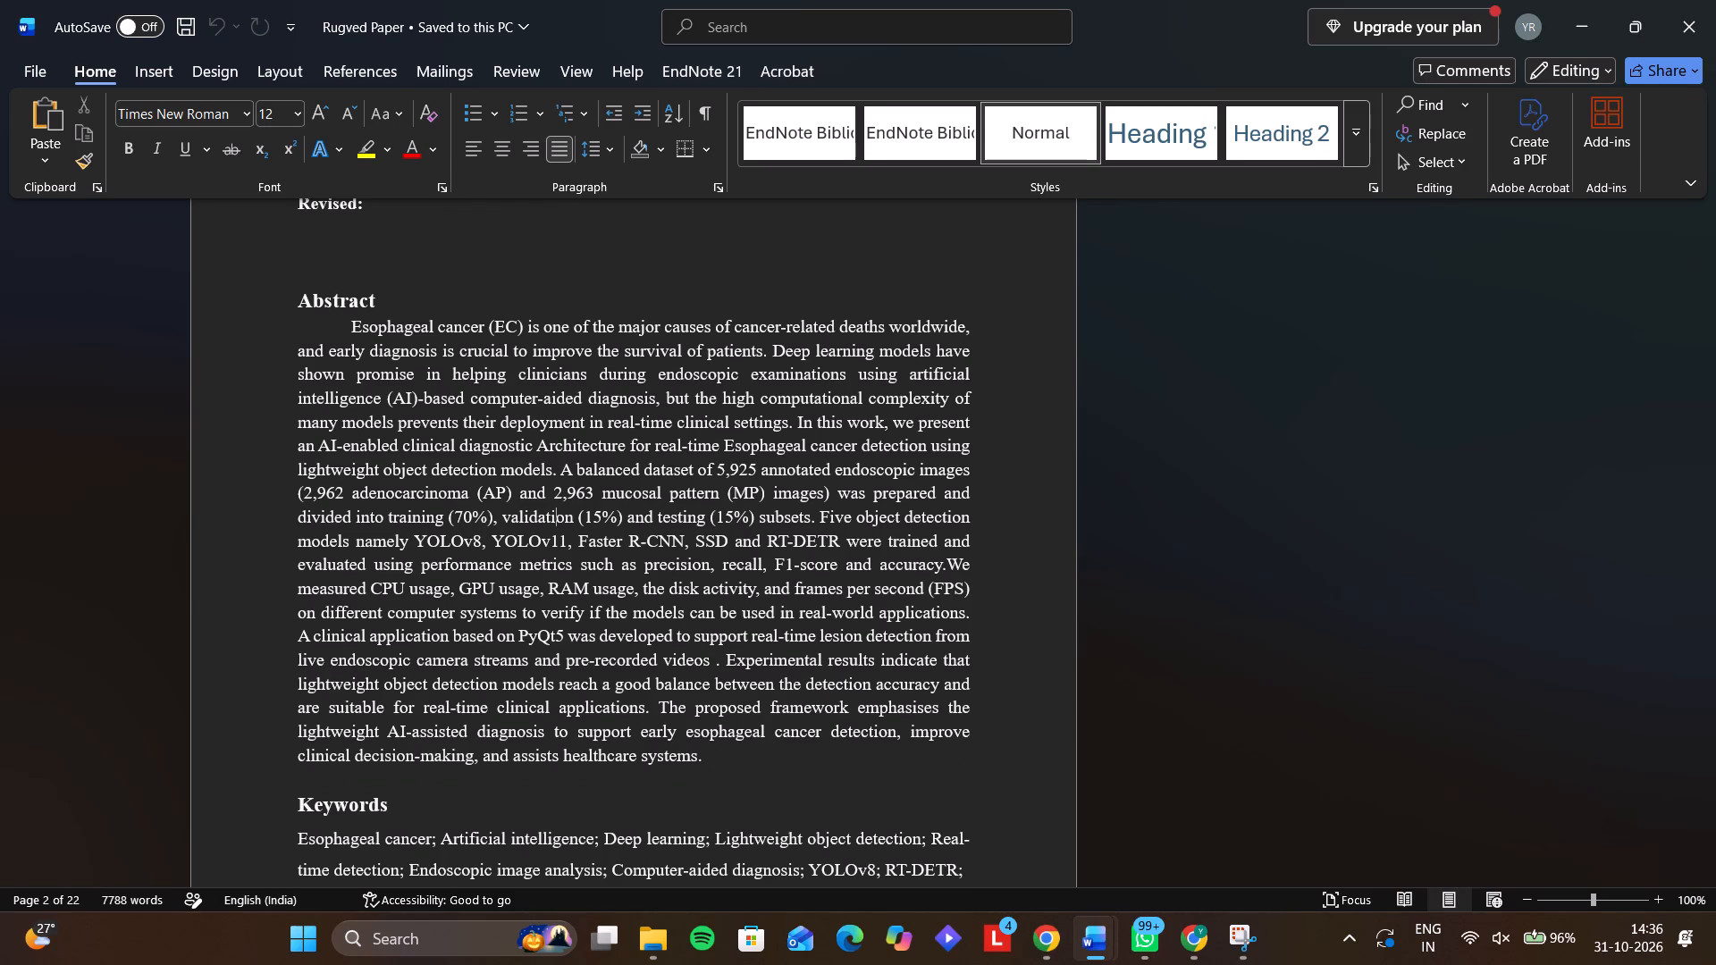
{"action": "left_click", "coordinate": [340, 306]}
{"action": "left_click", "coordinate": [449, 520]}
{"action": "scroll", "coordinate": [449, 520], "scroll_direction": "down", "scroll_amount": 1}
{"action": "left_click", "coordinate": [347, 336]}
{"action": "left_click", "coordinate": [446, 386]}
{"action": "scroll", "coordinate": [446, 386], "scroll_direction": "up", "scroll_amount": 1}
{"action": "left_click", "coordinate": [526, 379]}
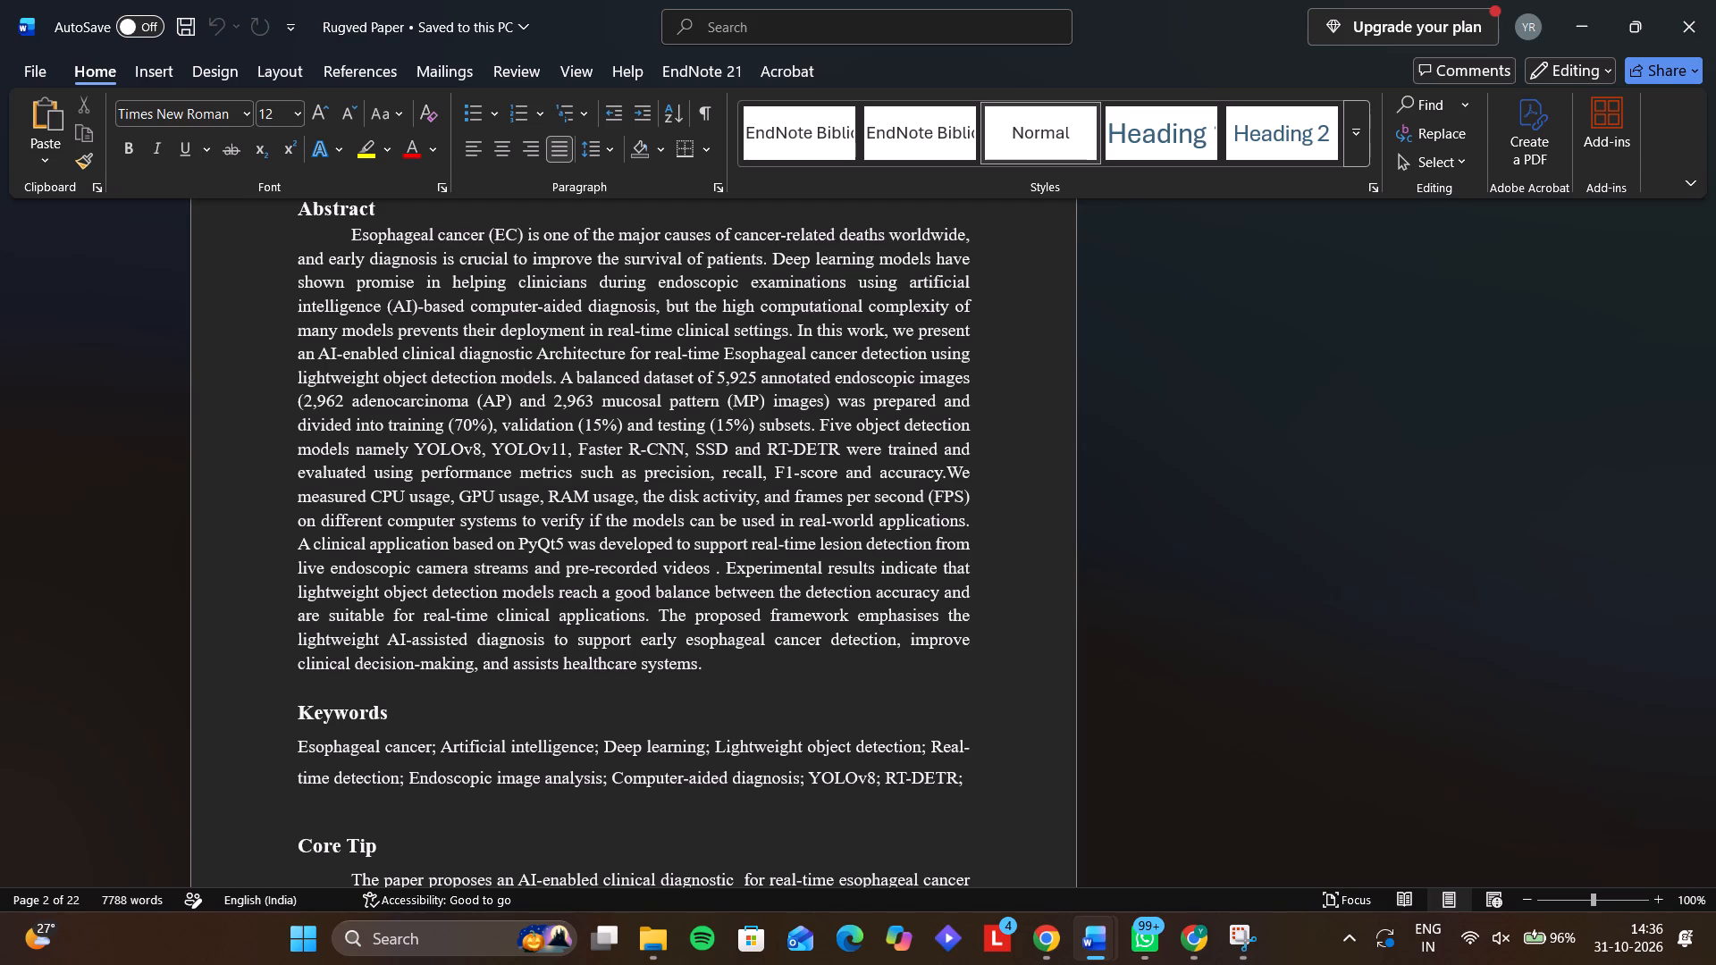
{"action": "left_click", "coordinate": [644, 340]}
{"action": "scroll", "coordinate": [644, 340], "scroll_direction": "up", "scroll_amount": 1}
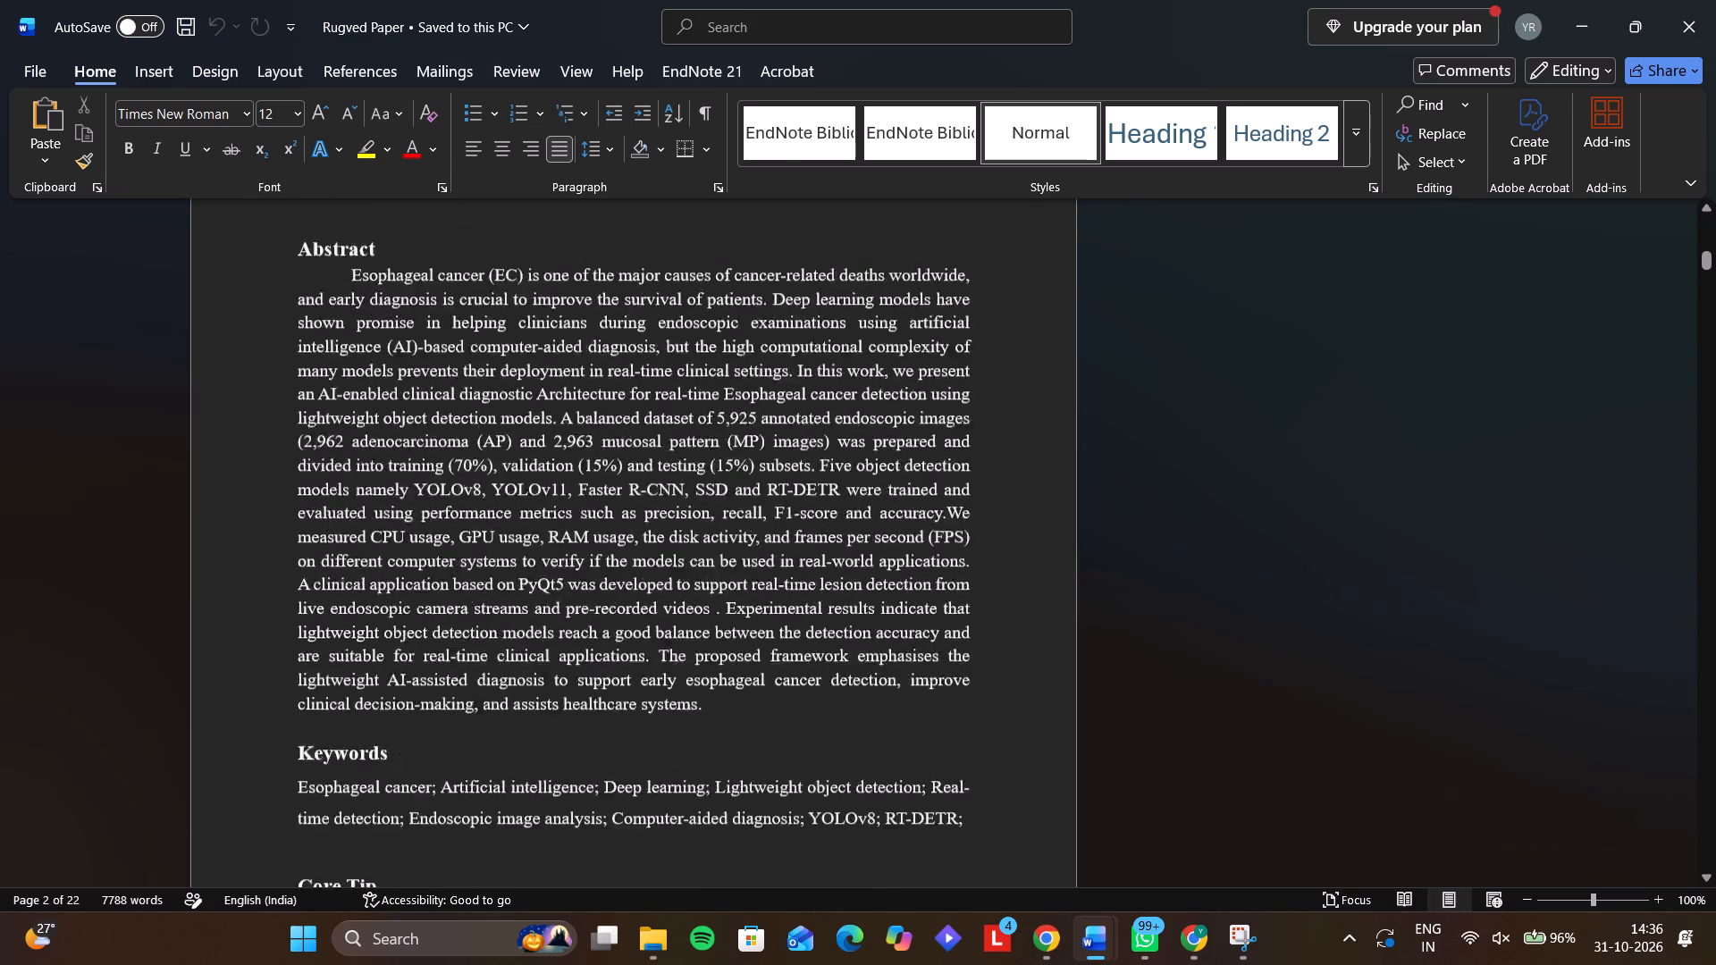
{"action": "scroll", "coordinate": [644, 340], "scroll_direction": "up", "scroll_amount": 6}
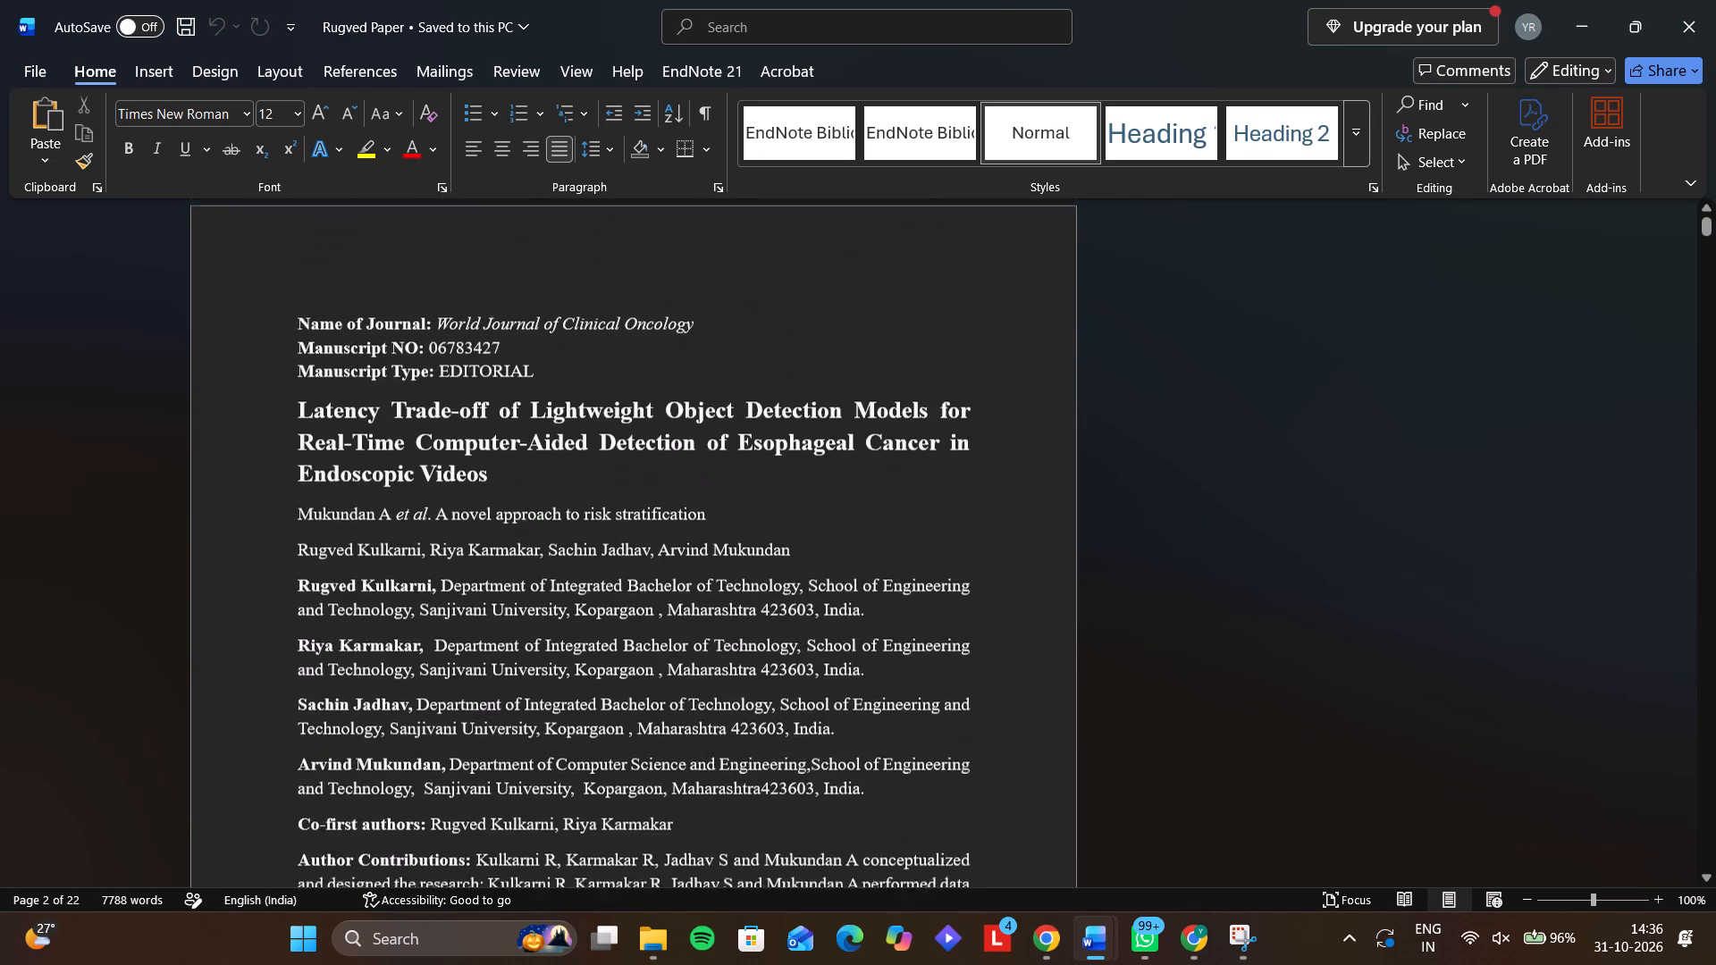
{"action": "left_click", "coordinate": [1566, 15]}
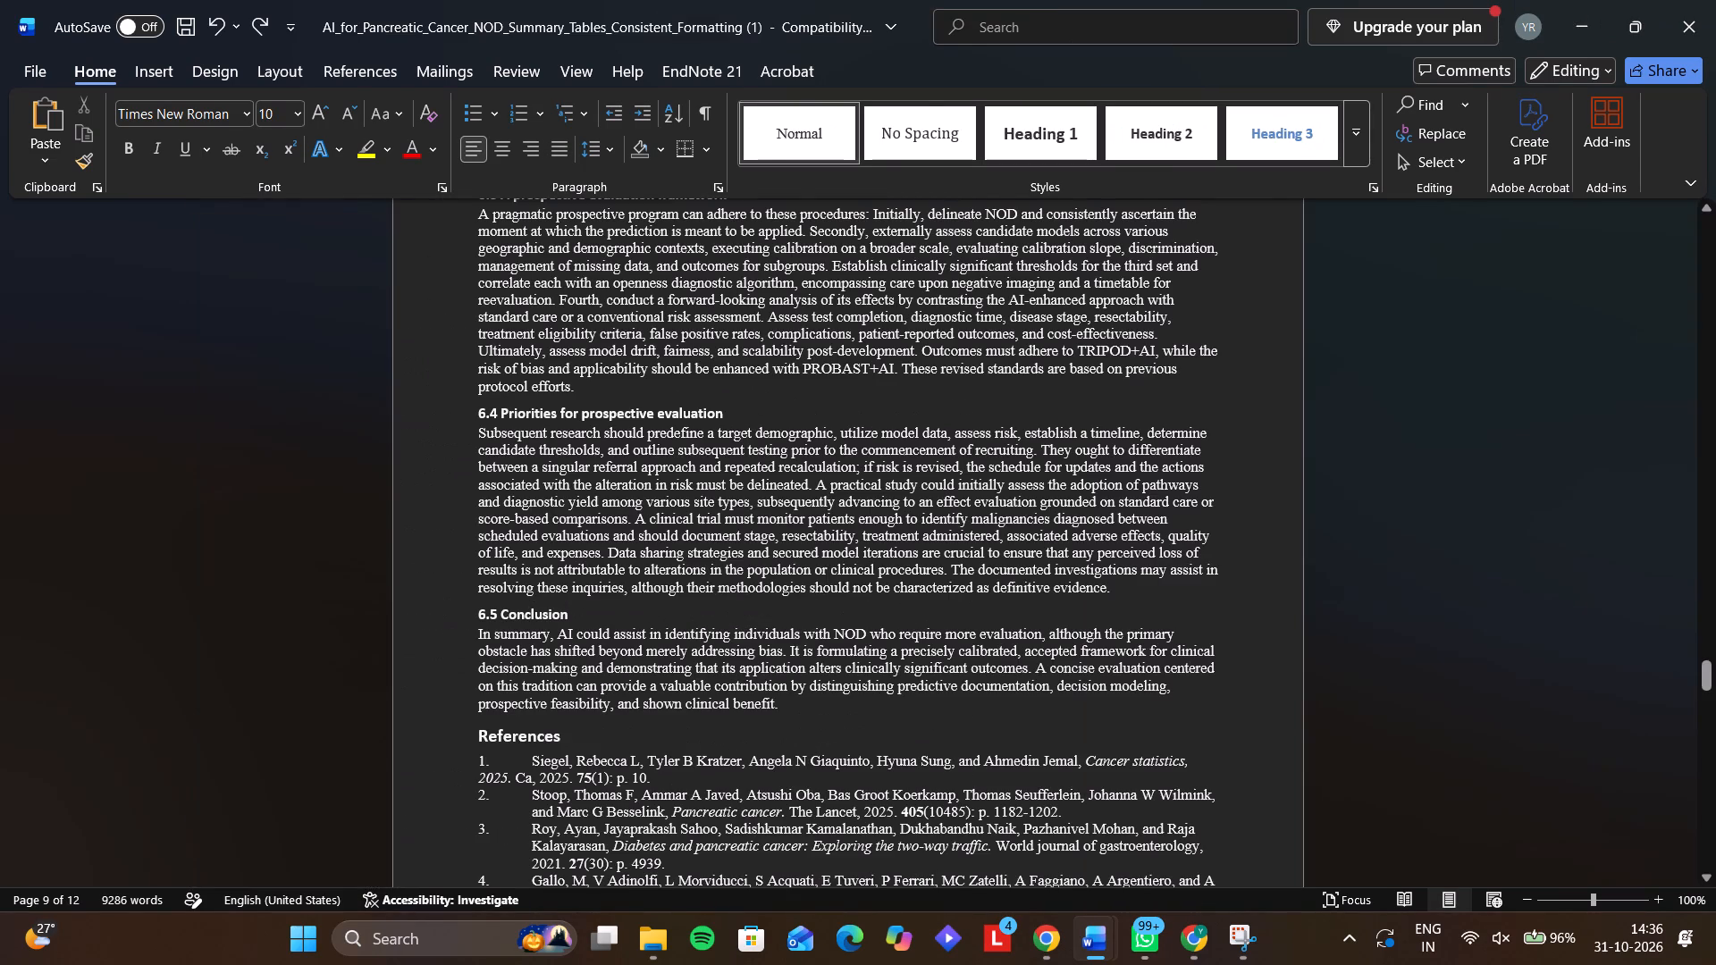
Look through the pancreatic cancer manuscript's layout from the title to Section 3 and Table 1, and return to the title.
{"action": "scroll", "coordinate": [1154, 502], "scroll_direction": "up", "scroll_amount": 19}
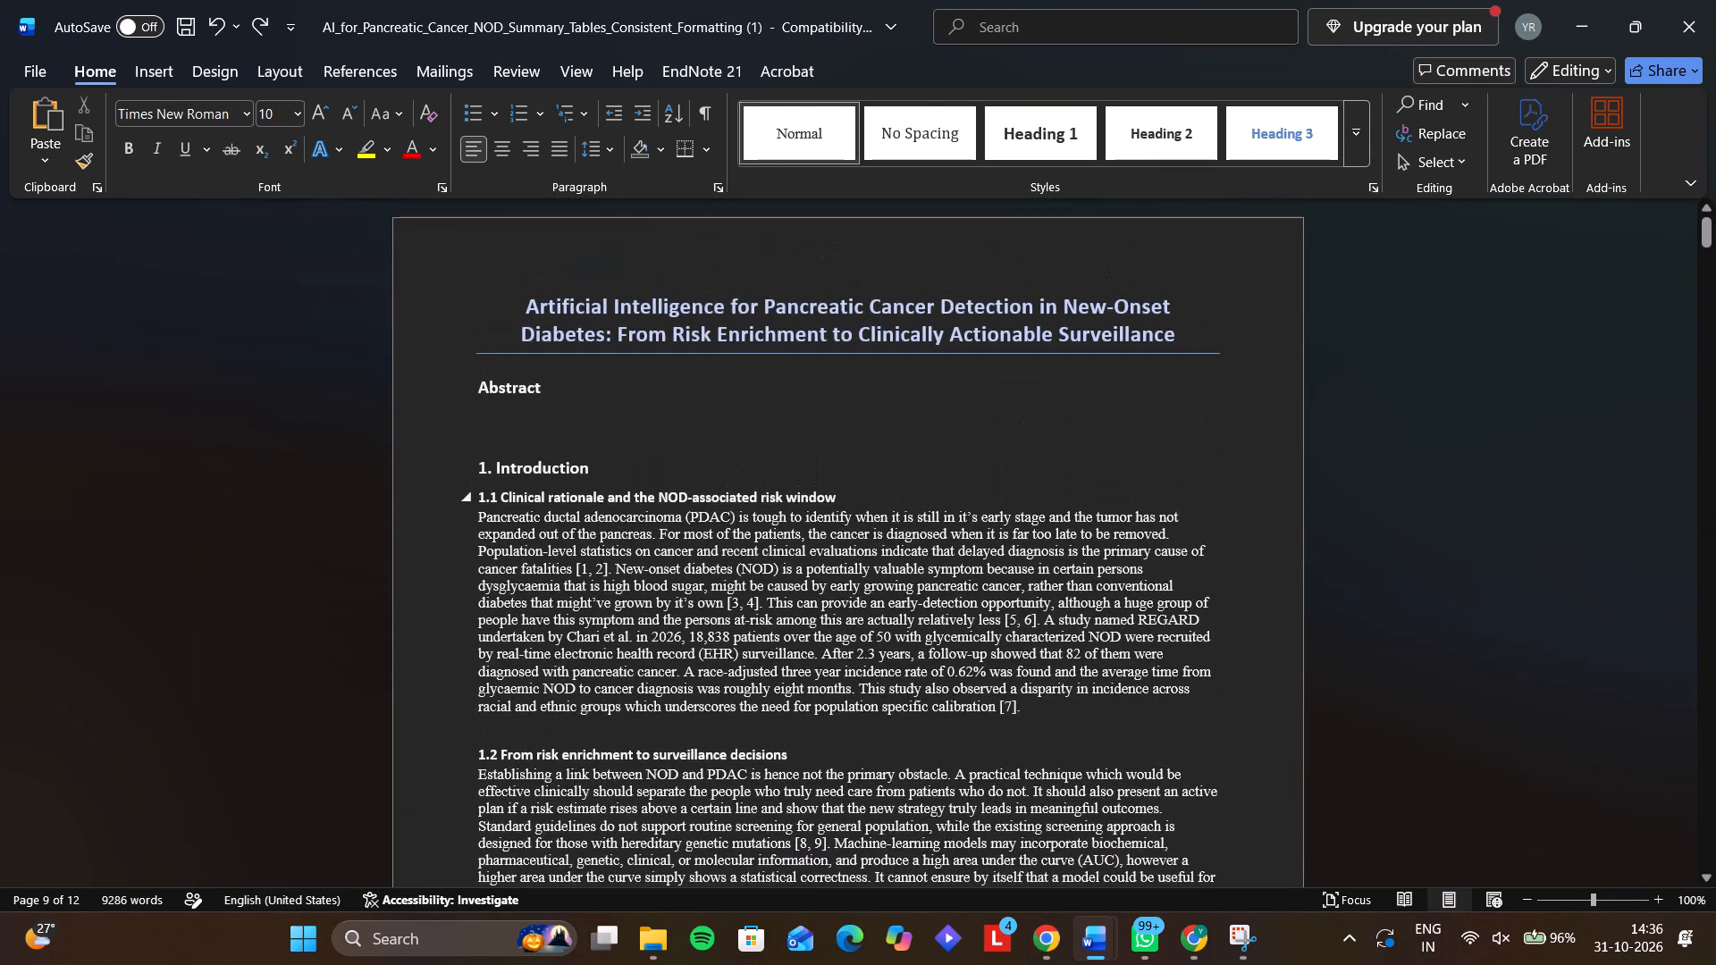
{"action": "scroll", "coordinate": [1154, 502], "scroll_direction": "down", "scroll_amount": 2, "text": "ctrl"}
{"action": "scroll", "coordinate": [1154, 502], "scroll_direction": "up", "scroll_amount": 2, "text": "ctrl"}
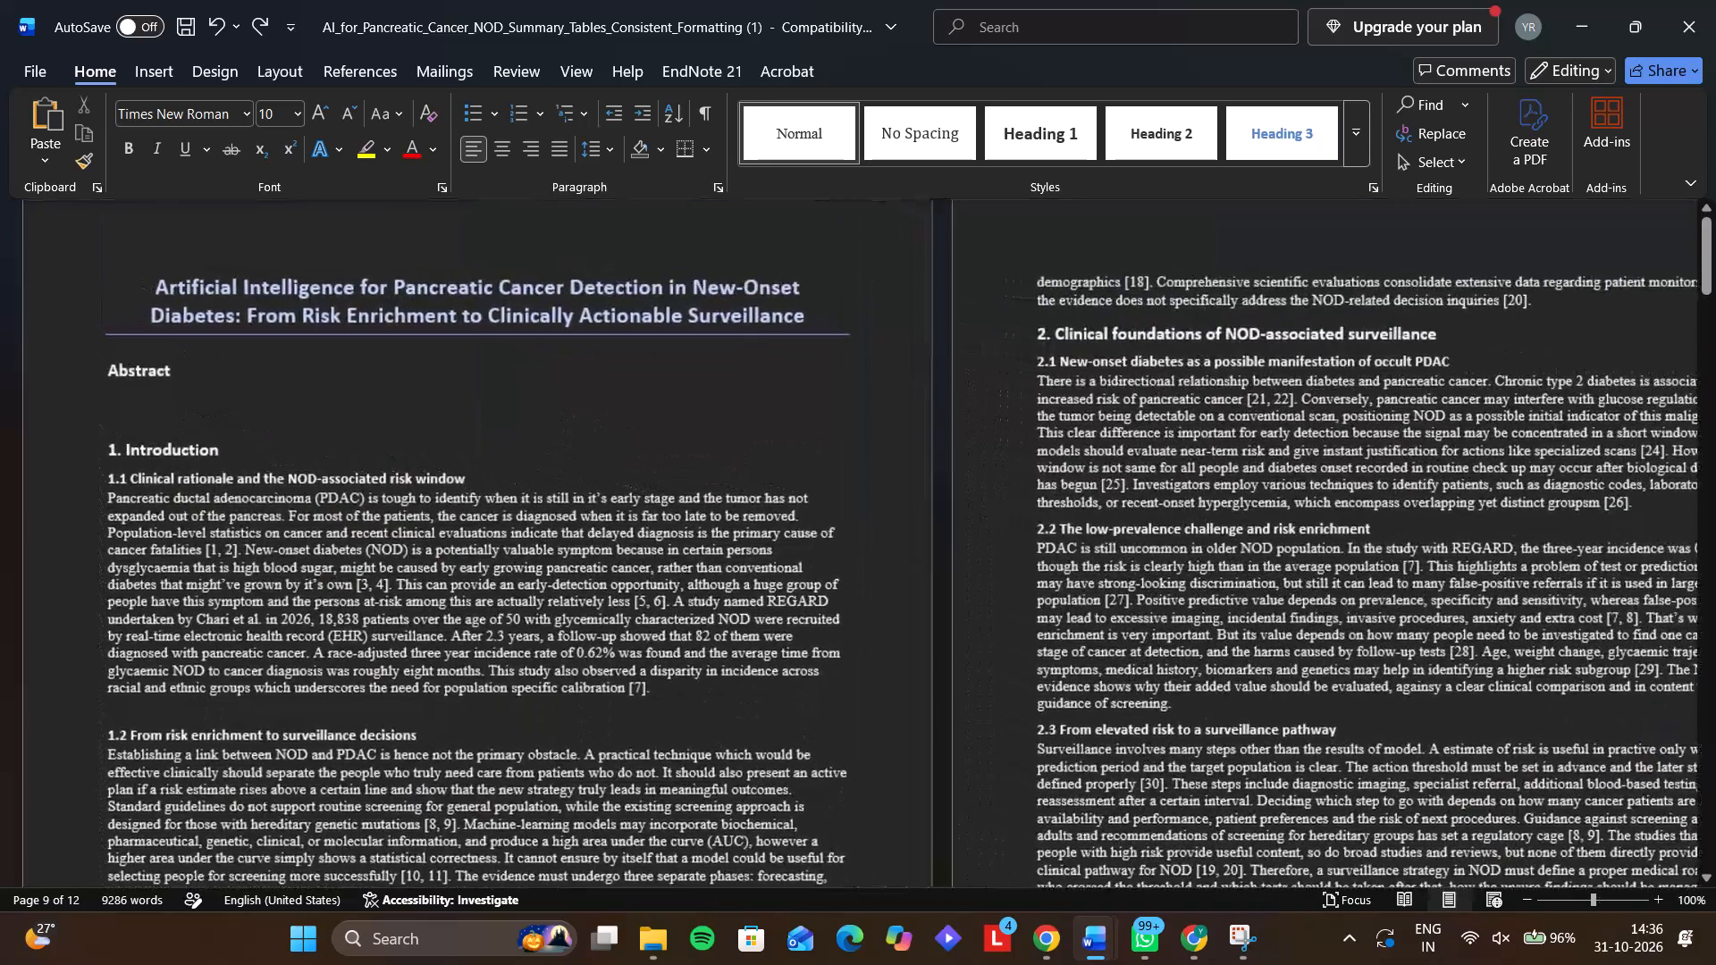
{"action": "scroll", "coordinate": [1154, 502], "scroll_direction": "down", "scroll_amount": 5}
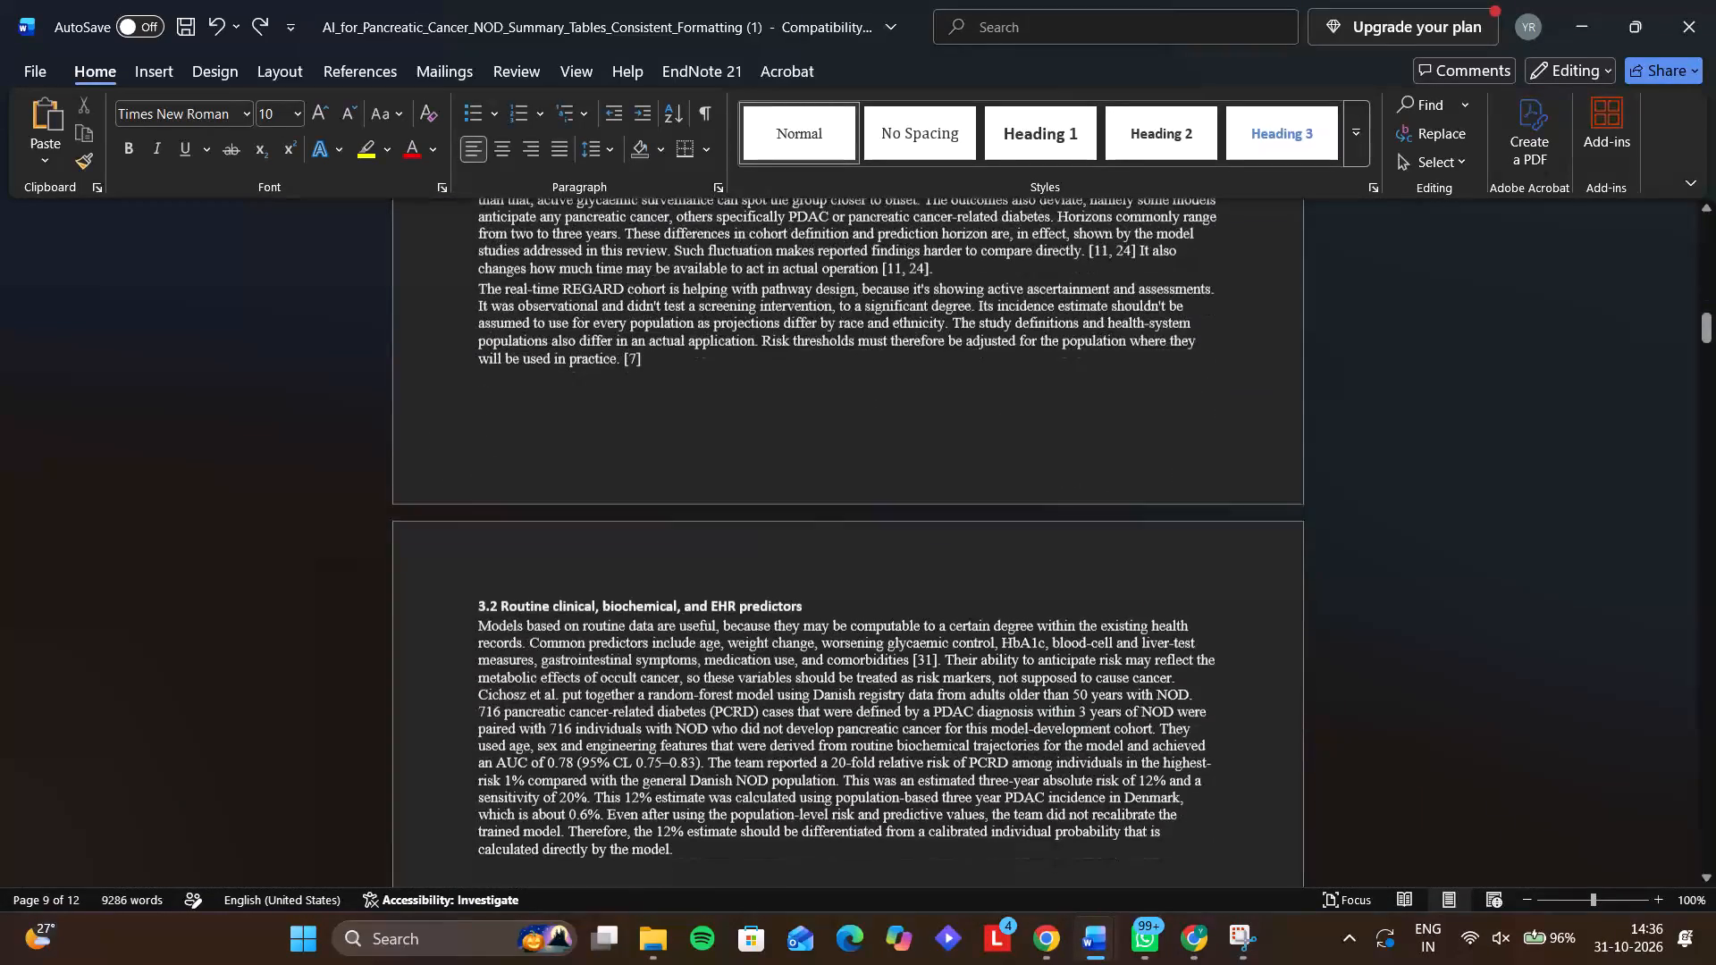
{"action": "scroll", "coordinate": [1154, 502], "scroll_direction": "down", "scroll_amount": 3}
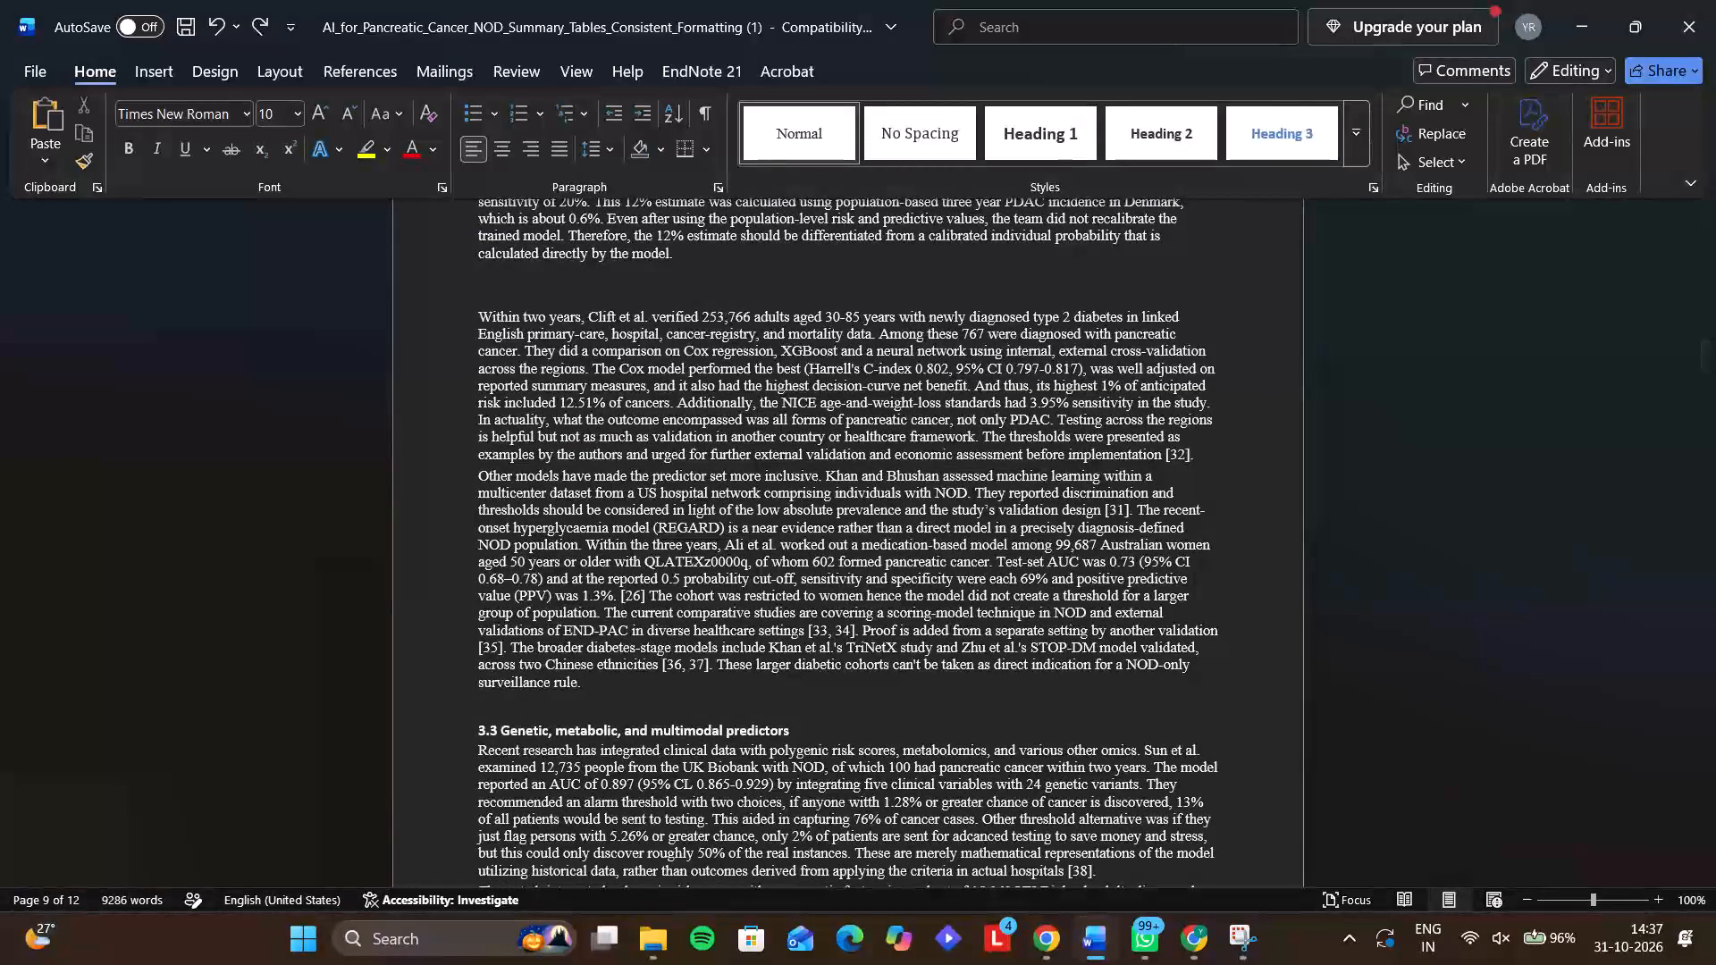
{"action": "scroll", "coordinate": [1154, 502], "scroll_direction": "down", "scroll_amount": 3, "text": "ctrl"}
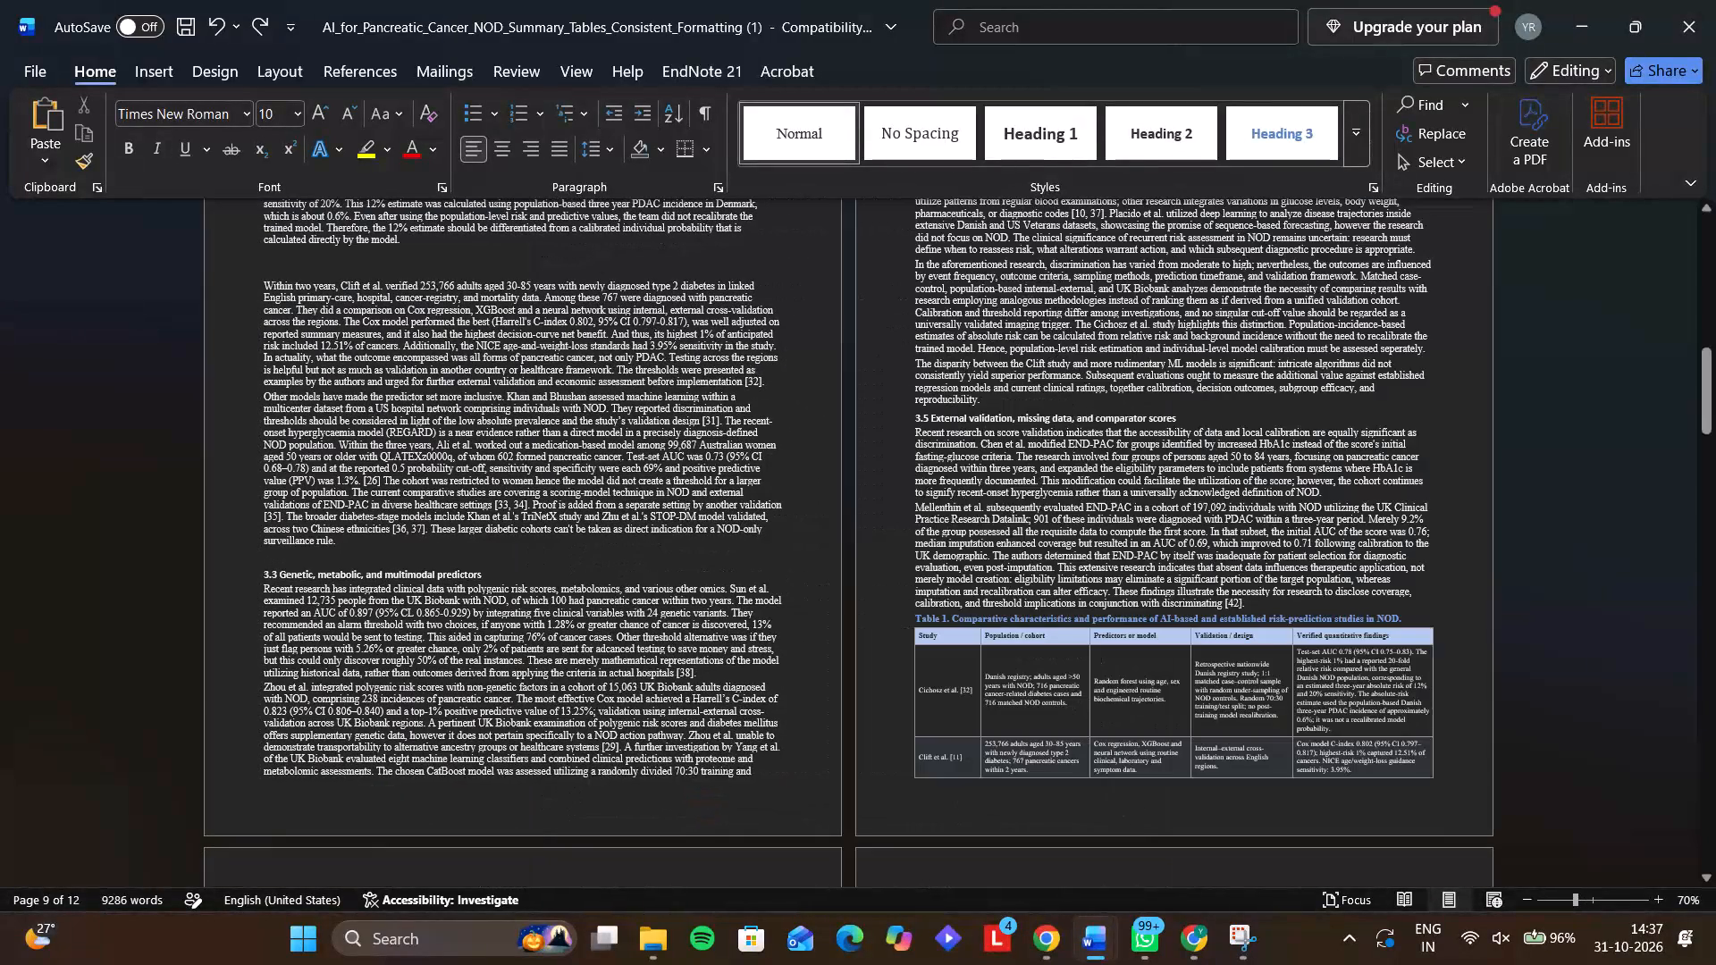
{"action": "scroll", "coordinate": [1154, 502], "scroll_direction": "up", "scroll_amount": 2, "text": "ctrl"}
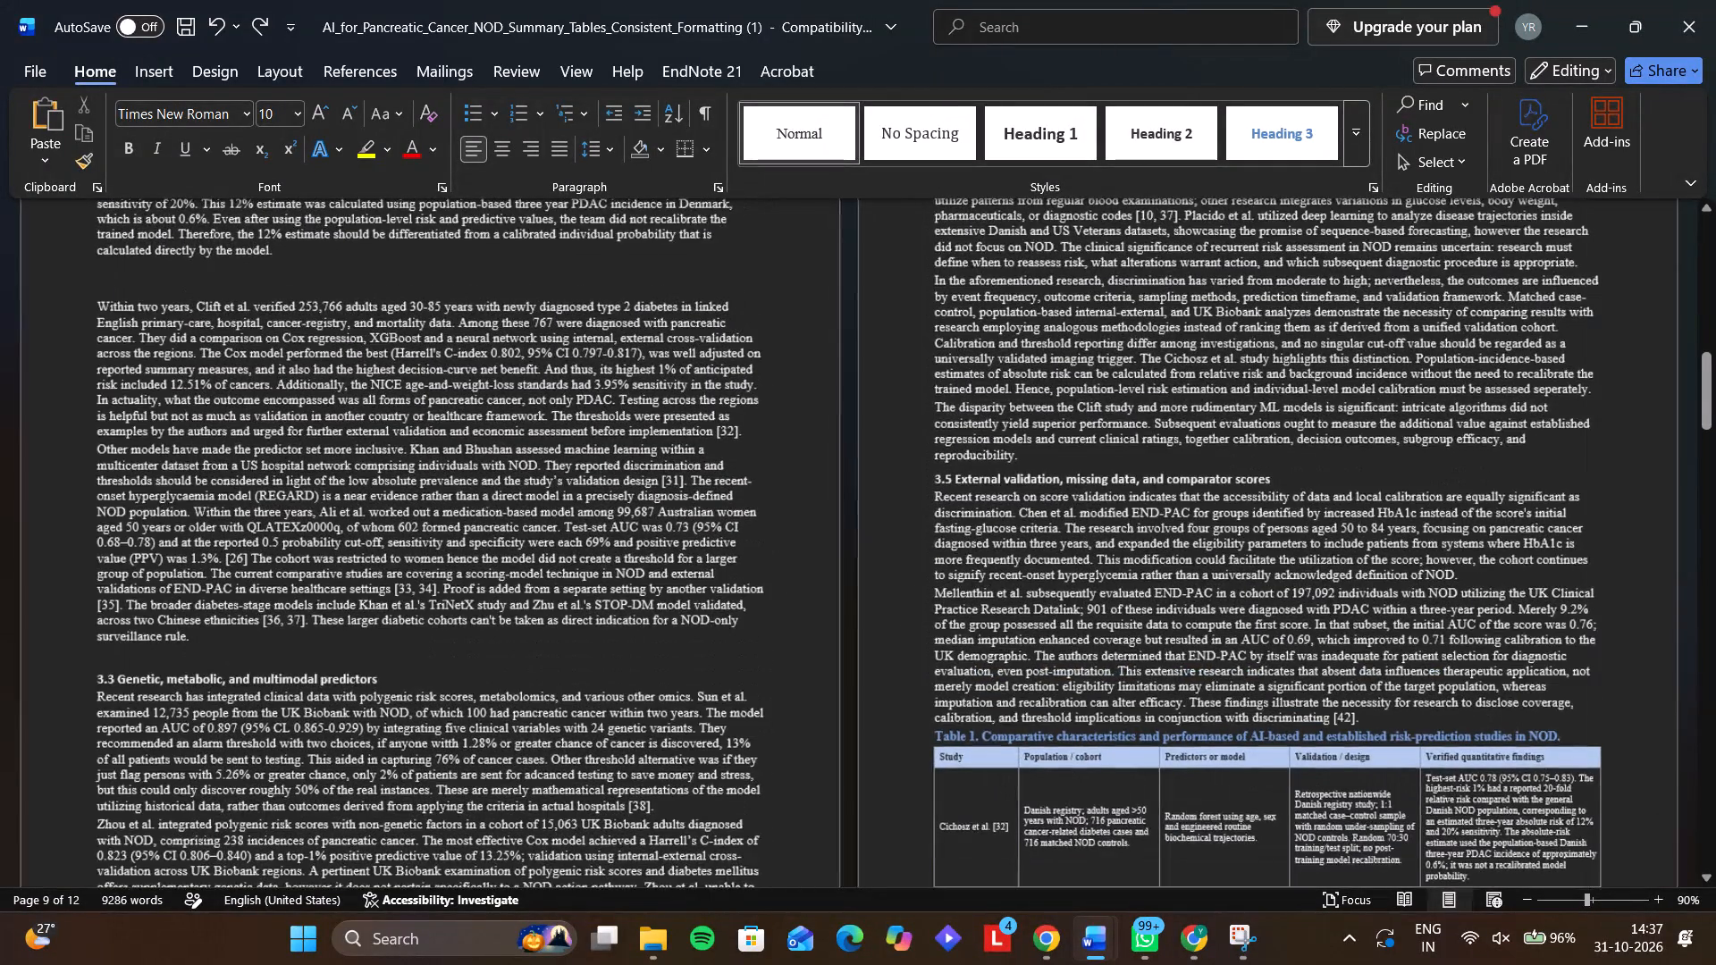
{"action": "scroll", "coordinate": [1154, 502], "scroll_direction": "up", "scroll_amount": 1, "text": "ctrl"}
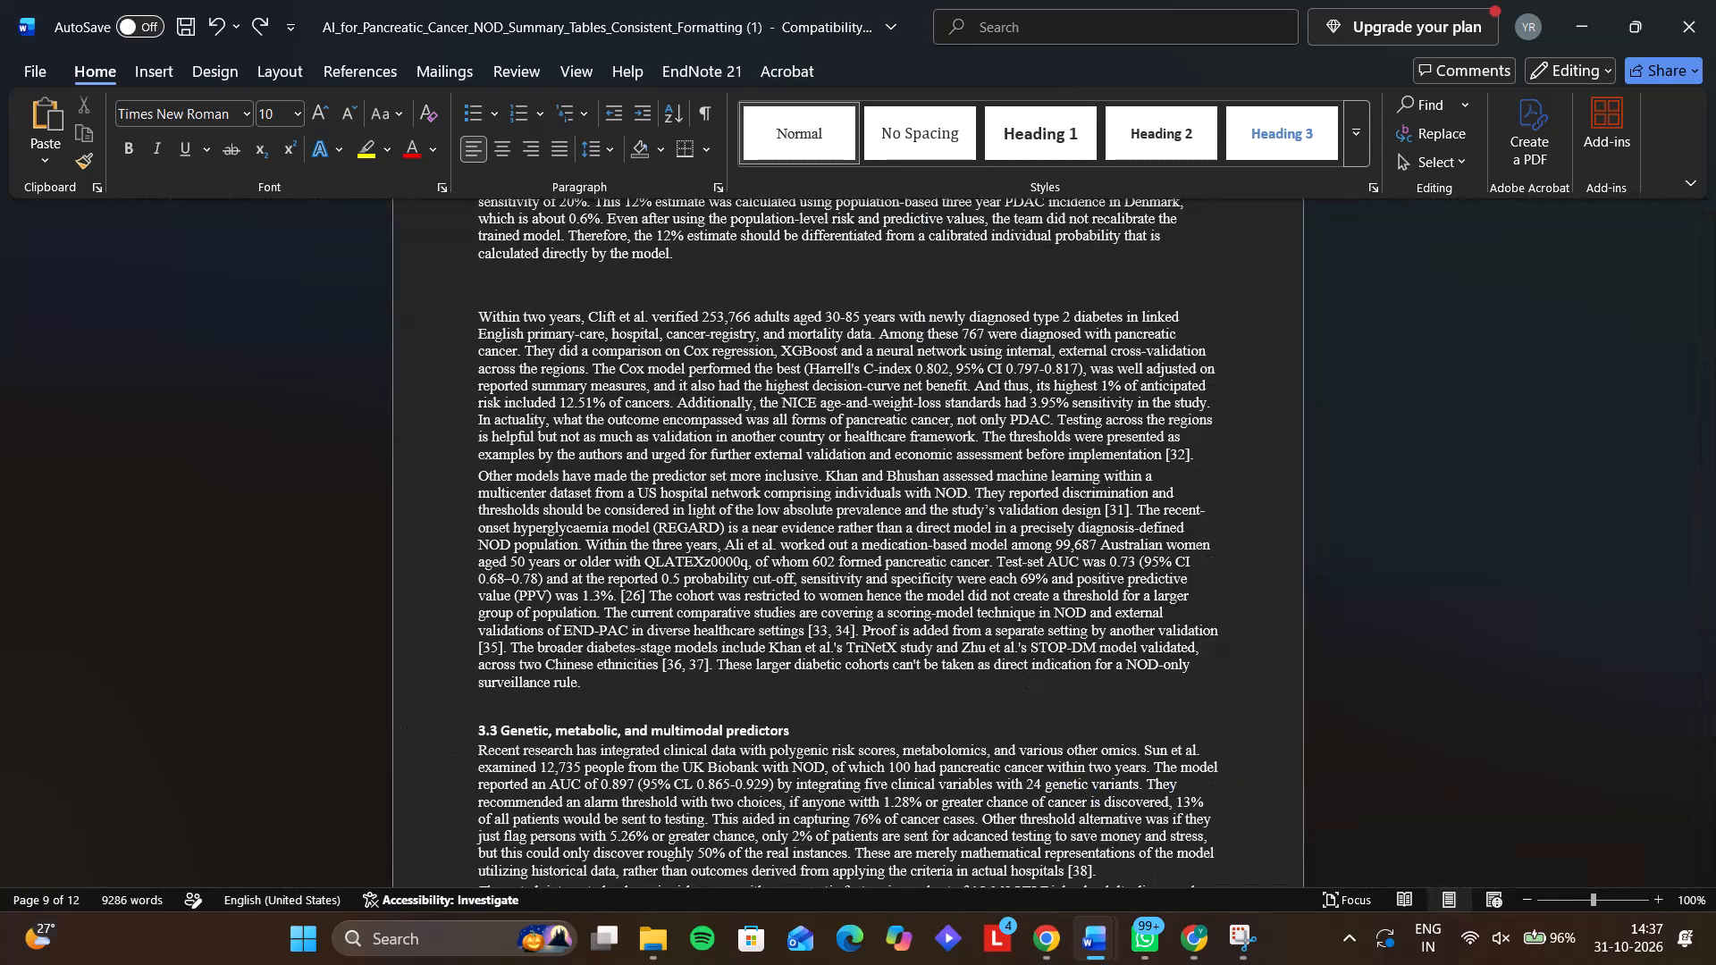
{"action": "scroll", "coordinate": [1154, 502], "scroll_direction": "up", "scroll_amount": 1}
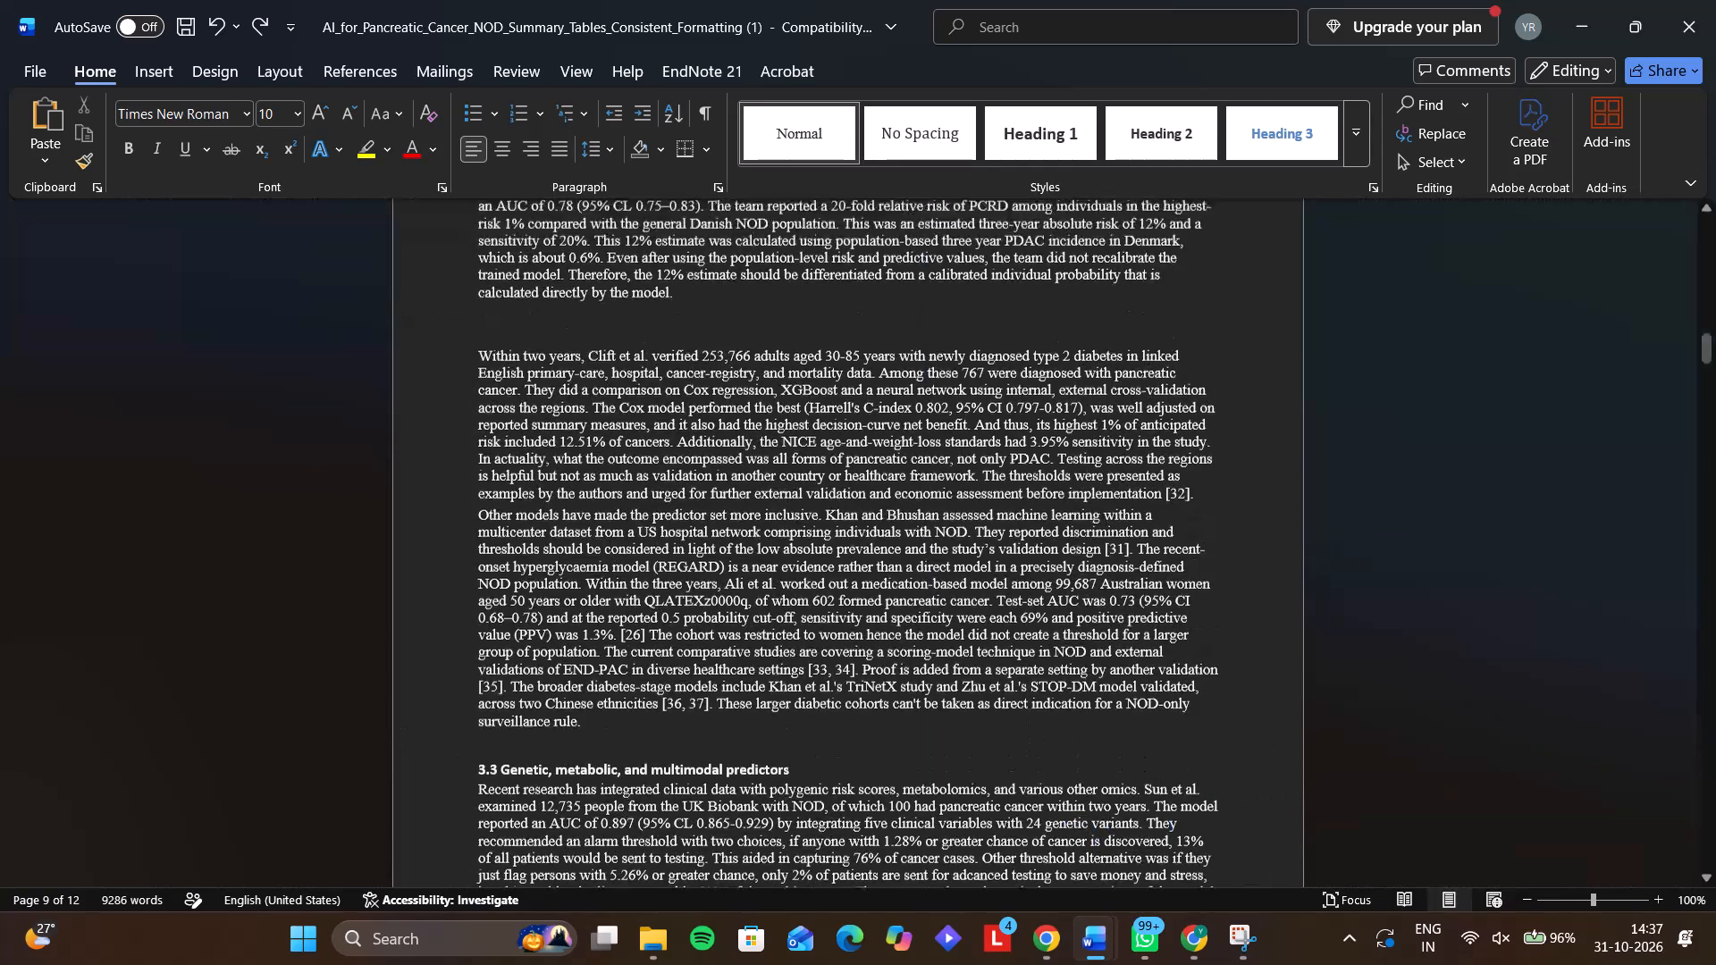
{"action": "scroll", "coordinate": [1154, 502], "scroll_direction": "up", "scroll_amount": 12}
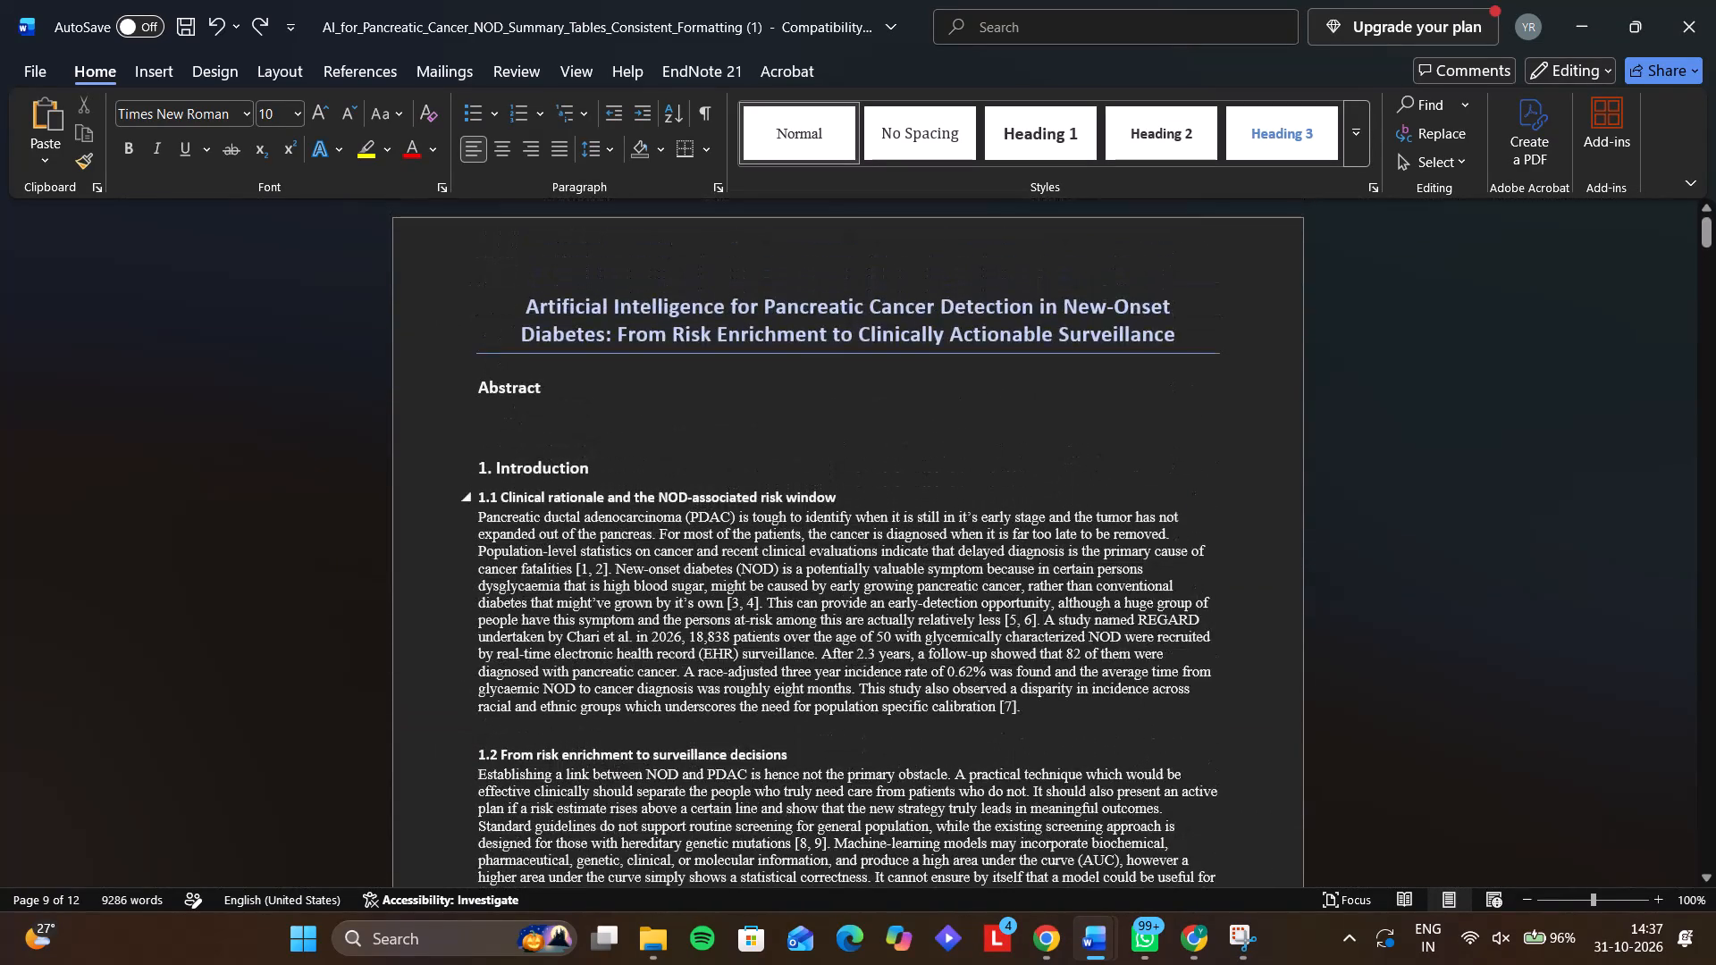
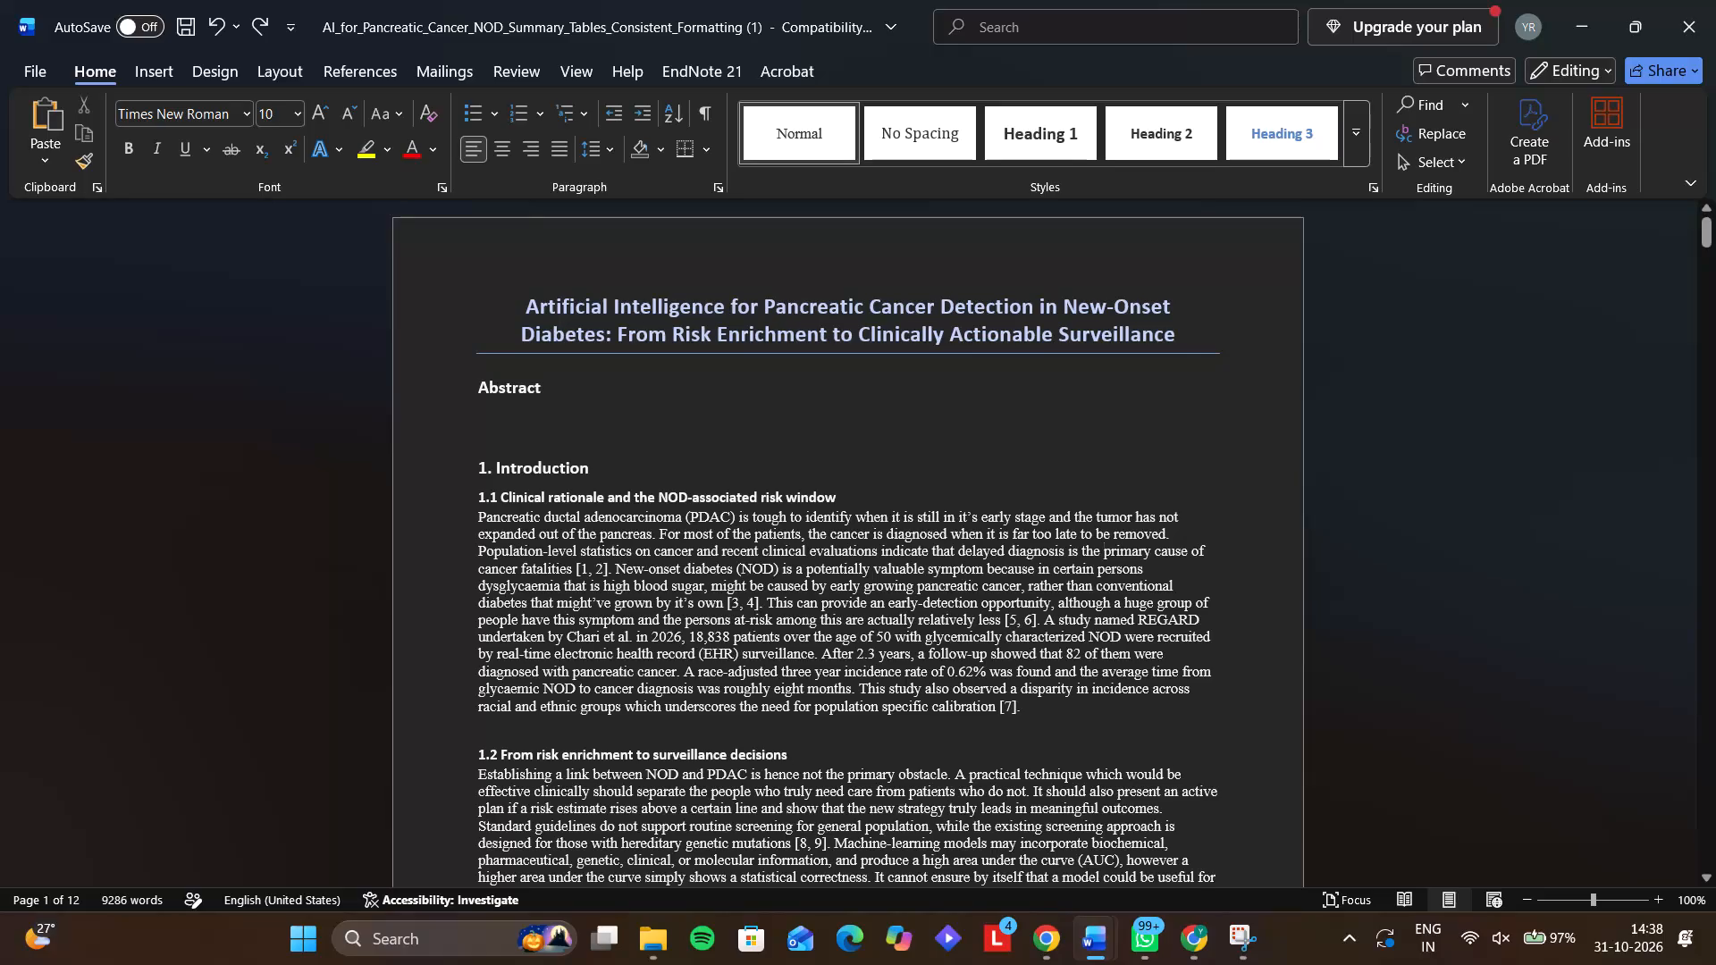
Set the font size of the entire pancreatic cancer manuscript to 12.
{"action": "key", "text": "ctrl+a"}
{"action": "left_click", "coordinate": [281, 114]}
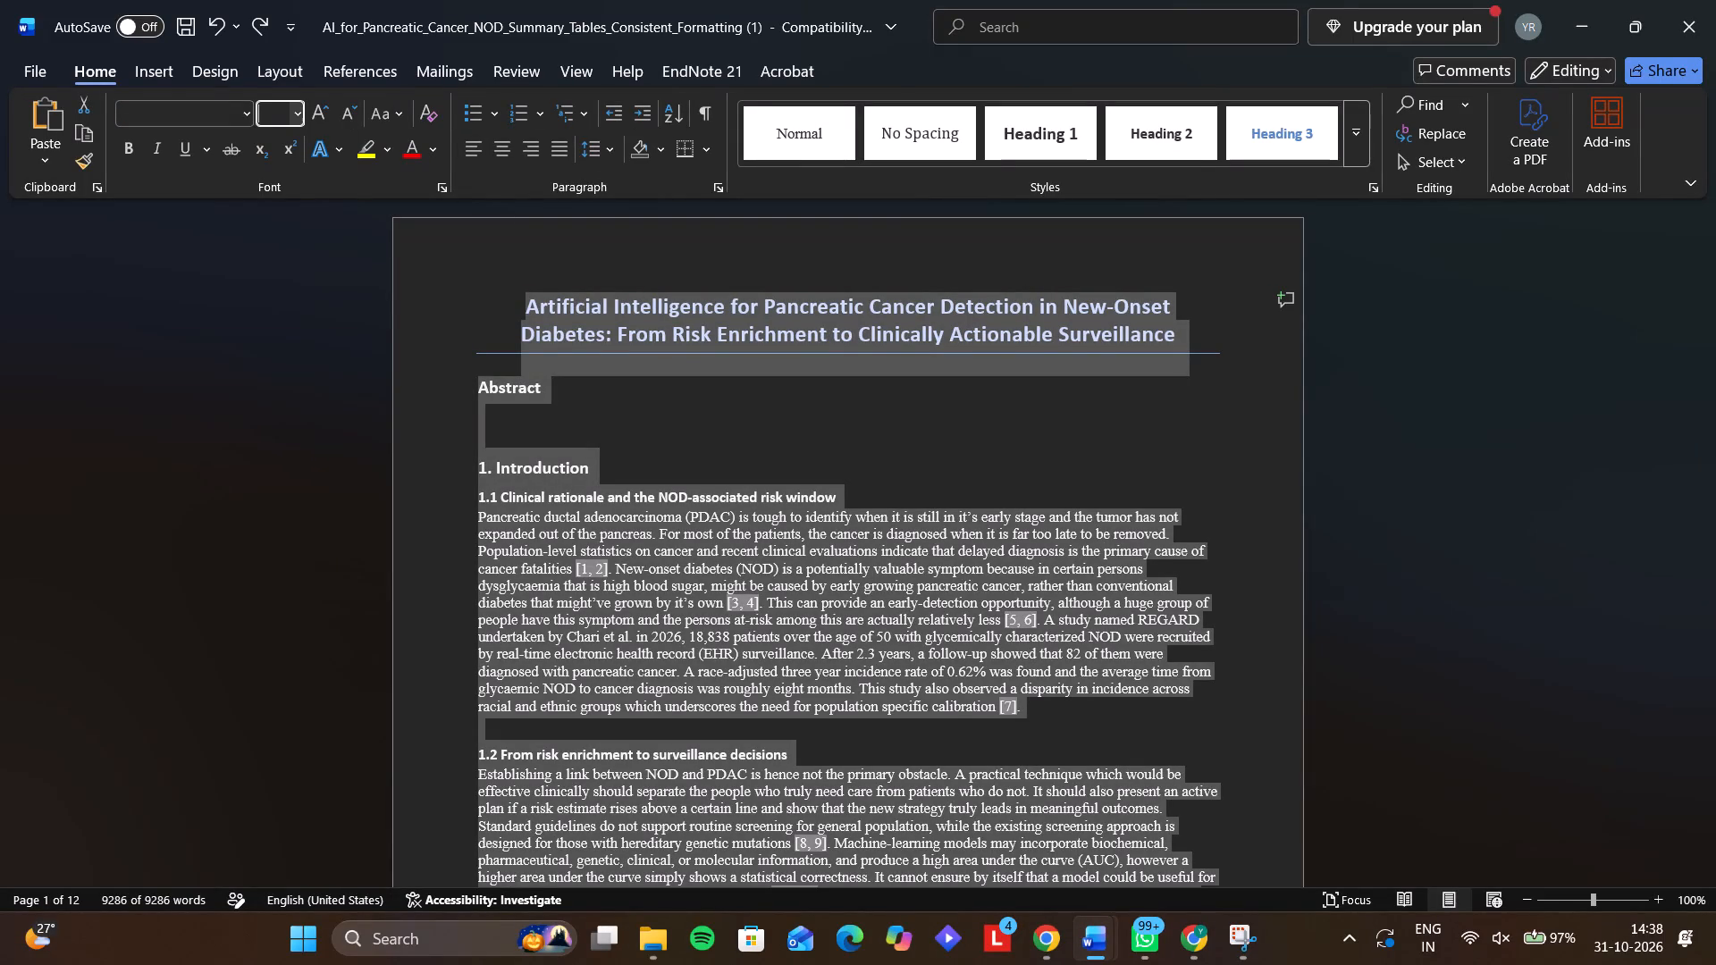
{"action": "type", "text": "12"}
{"action": "key", "text": "Return"}
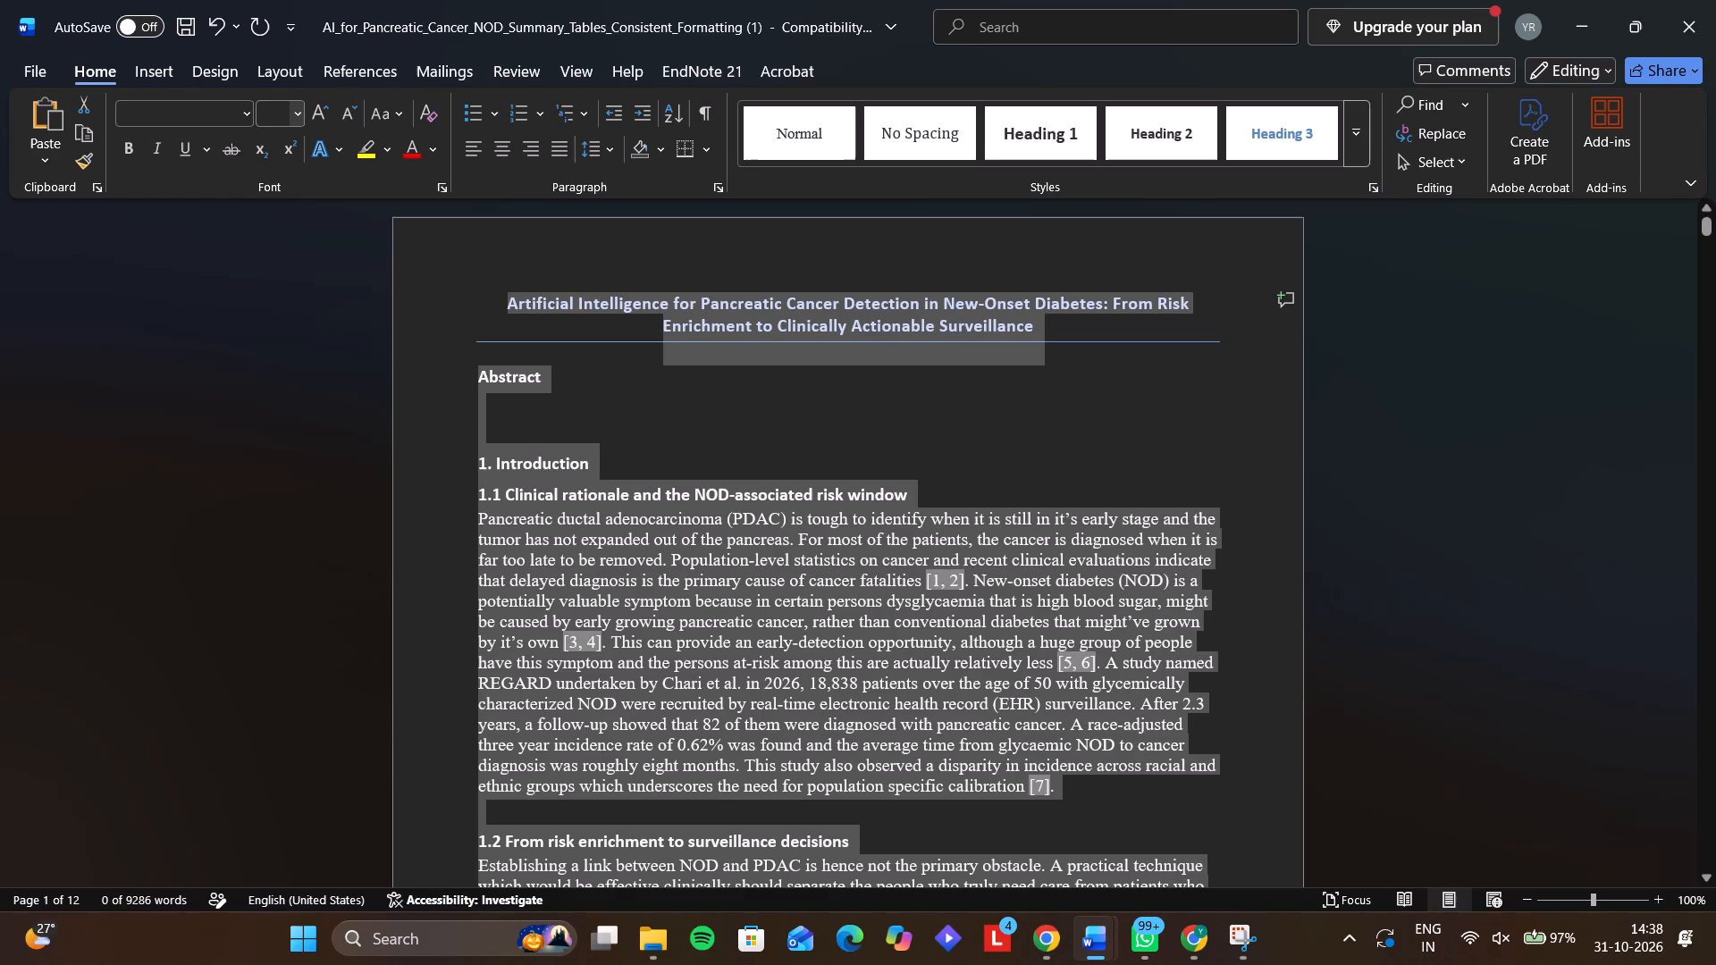
{"action": "left_click", "coordinate": [1131, 425]}
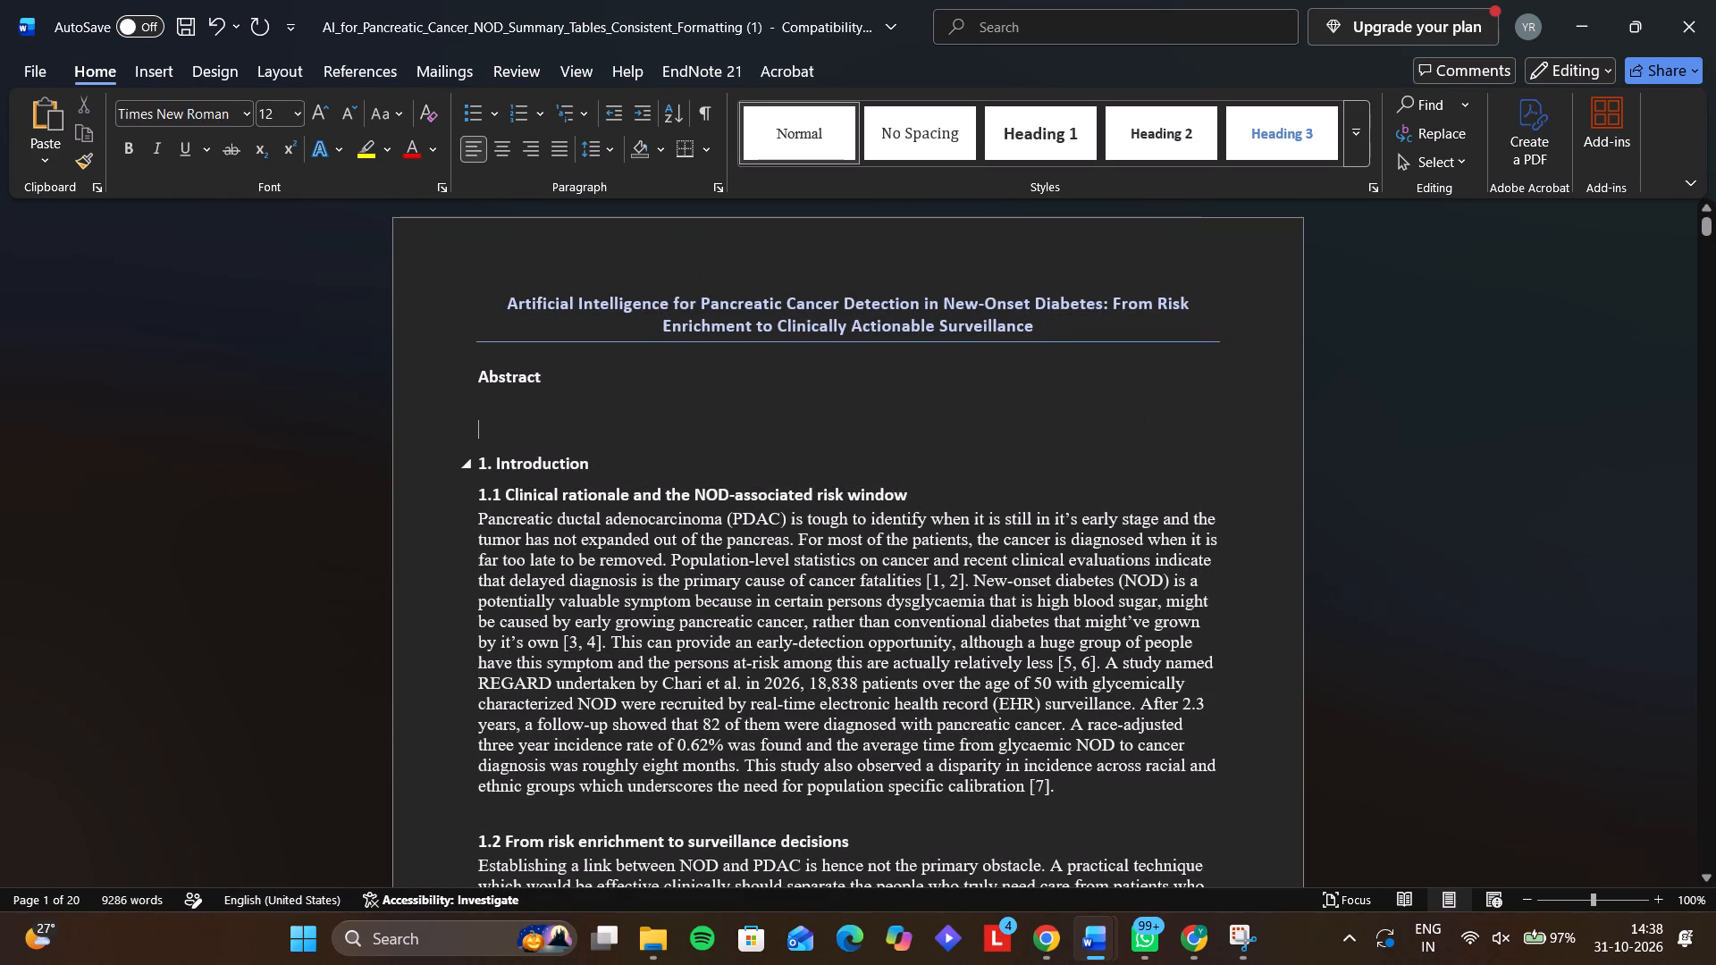
Check the layout of the manuscript's closing sections, from 6.4 and the Conclusion through the end of the References.
{"action": "scroll", "coordinate": [1019, 460], "scroll_direction": "down", "scroll_amount": 19}
{"action": "scroll", "coordinate": [1019, 460], "scroll_direction": "up", "scroll_amount": 1}
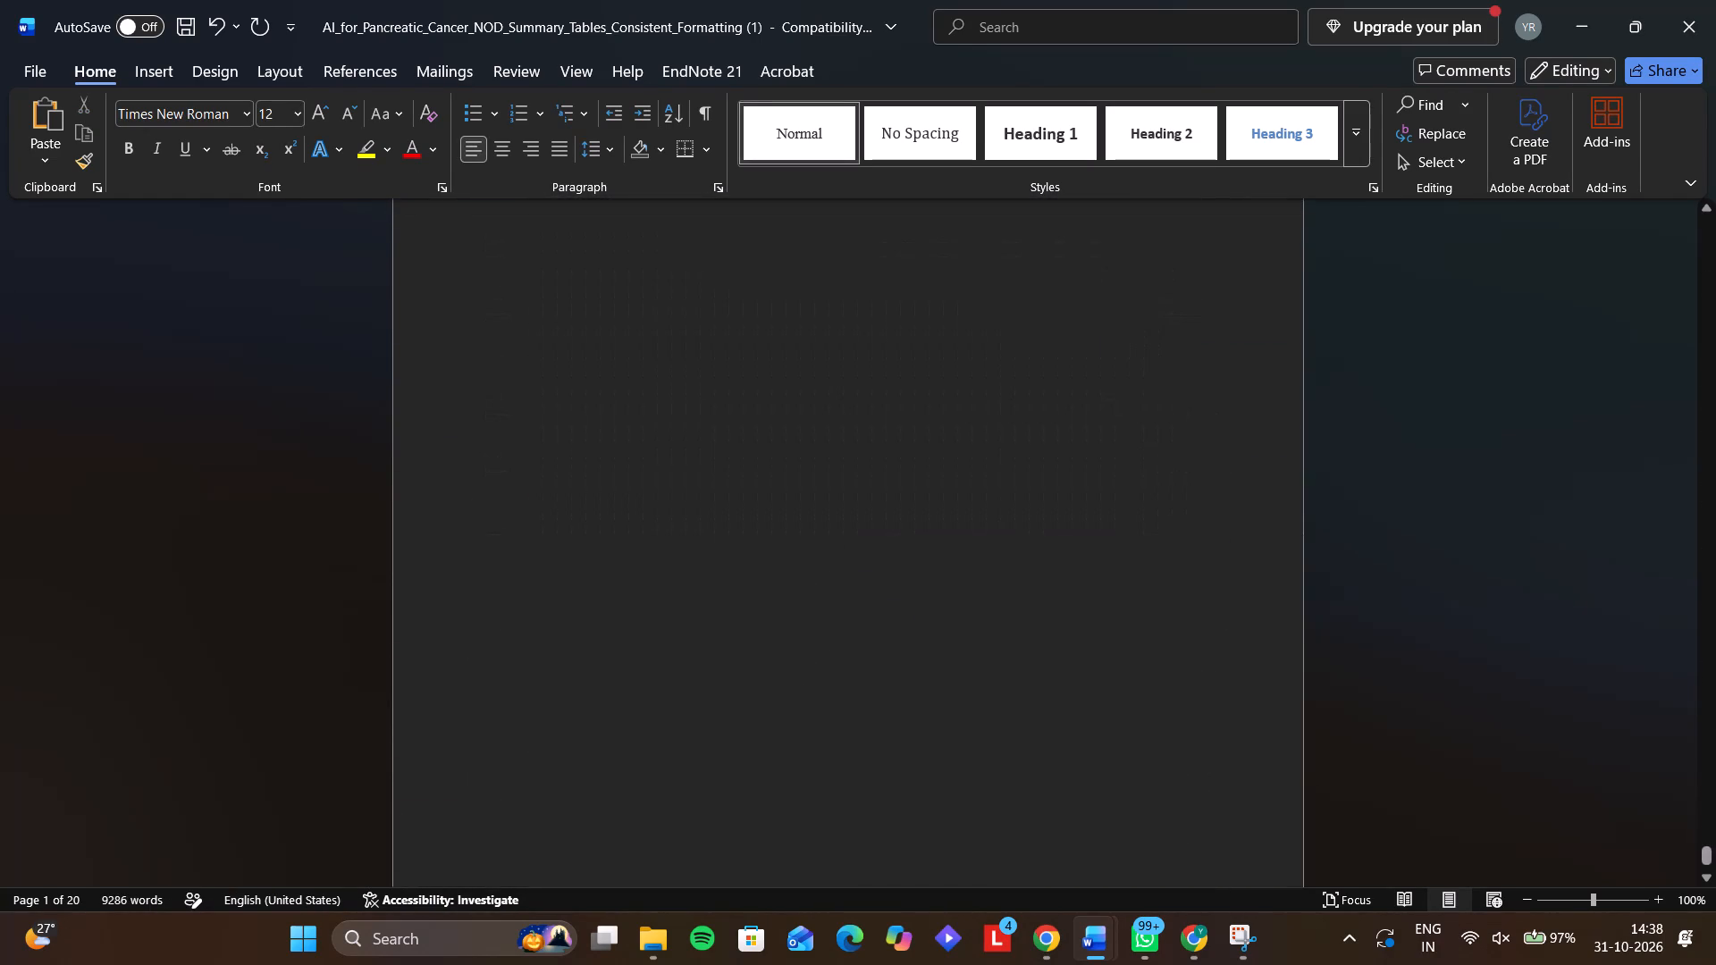
{"action": "scroll", "coordinate": [1019, 460], "scroll_direction": "up", "scroll_amount": 5}
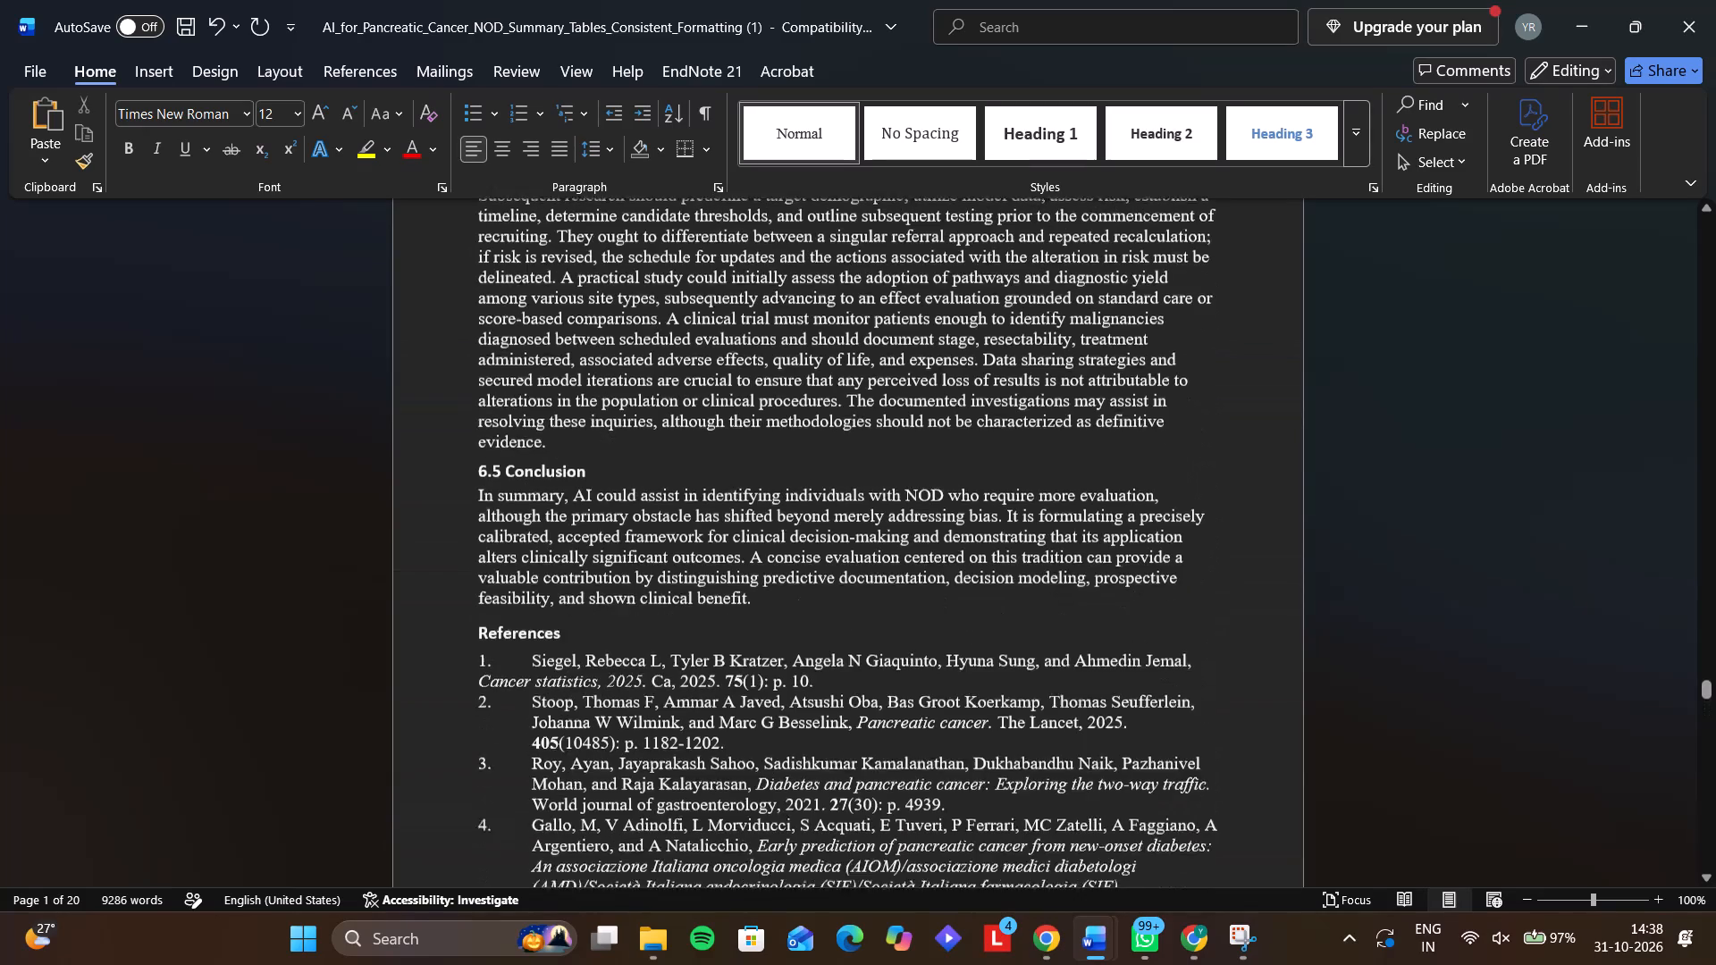
{"action": "left_click", "coordinate": [871, 473]}
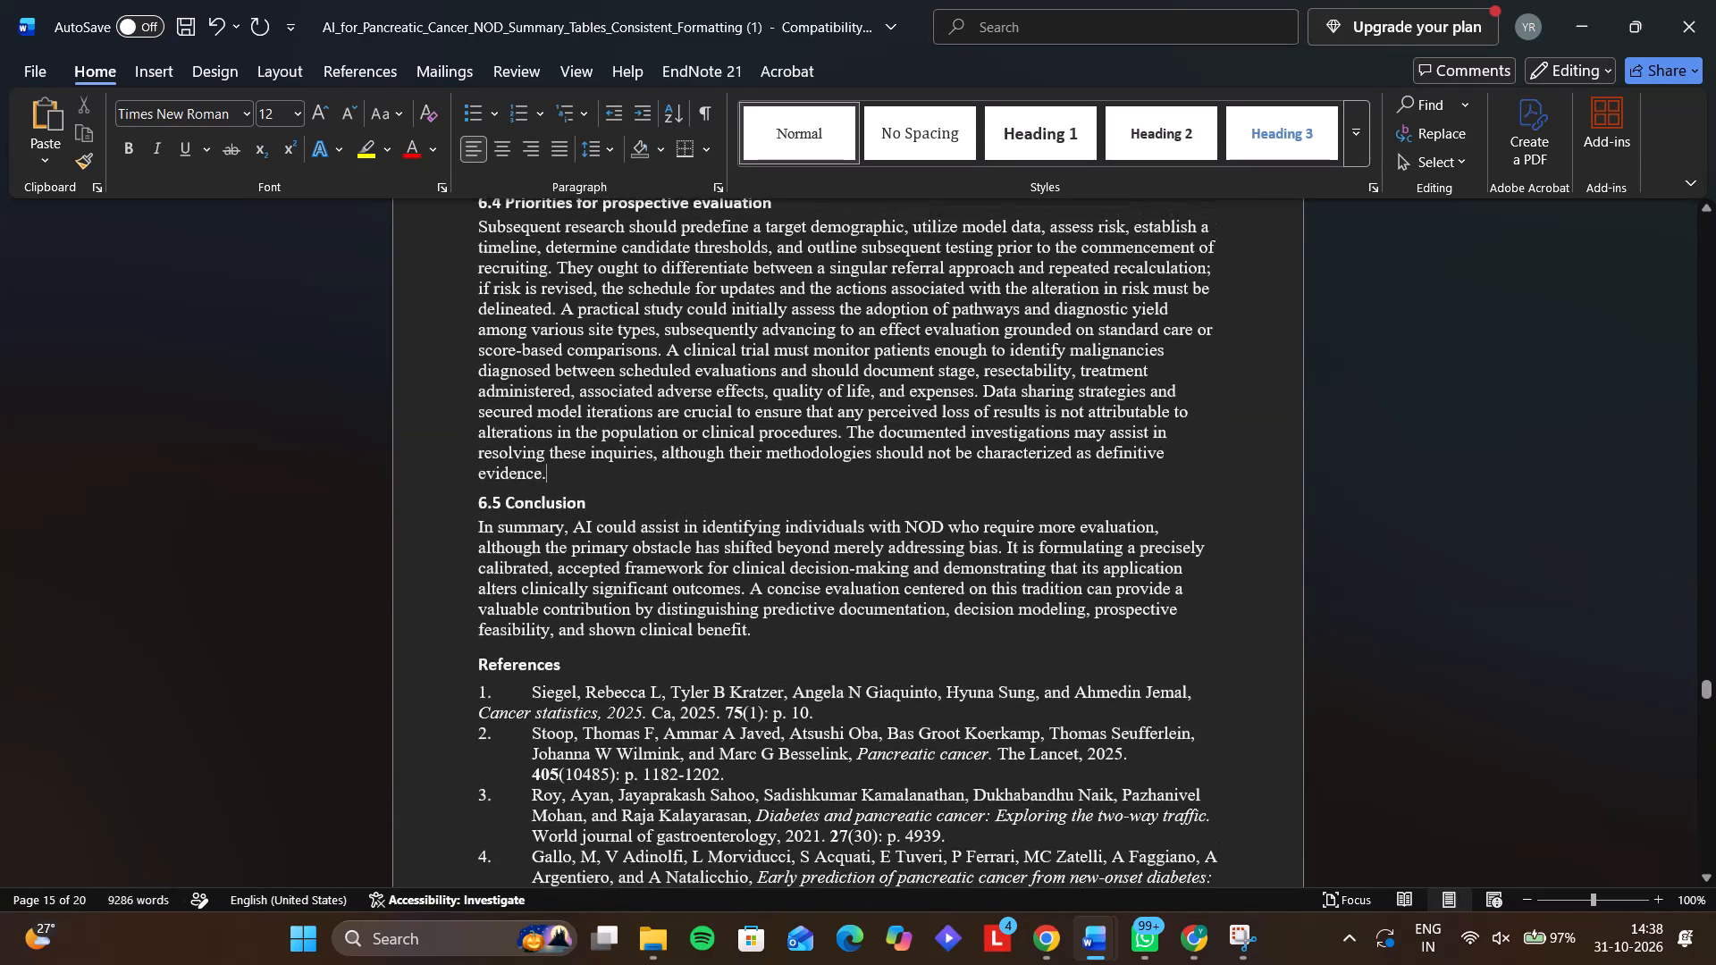
{"action": "scroll", "coordinate": [871, 473], "scroll_direction": "up", "scroll_amount": 1}
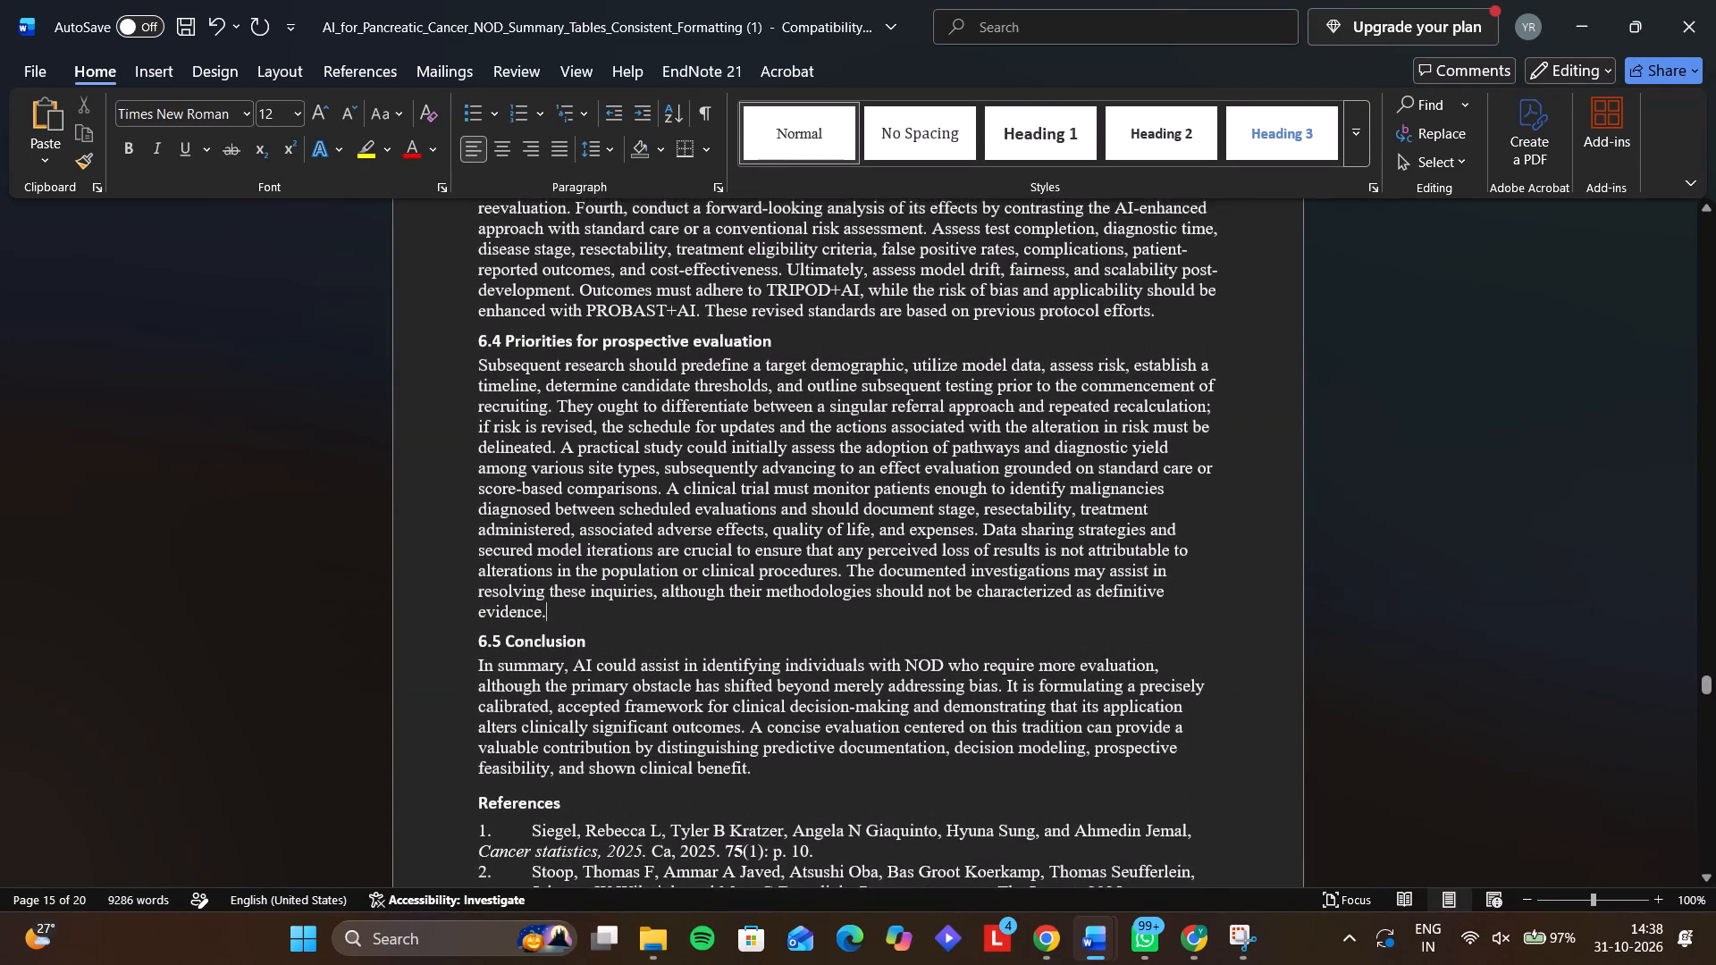
{"action": "scroll", "coordinate": [871, 473], "scroll_direction": "down", "scroll_amount": 8}
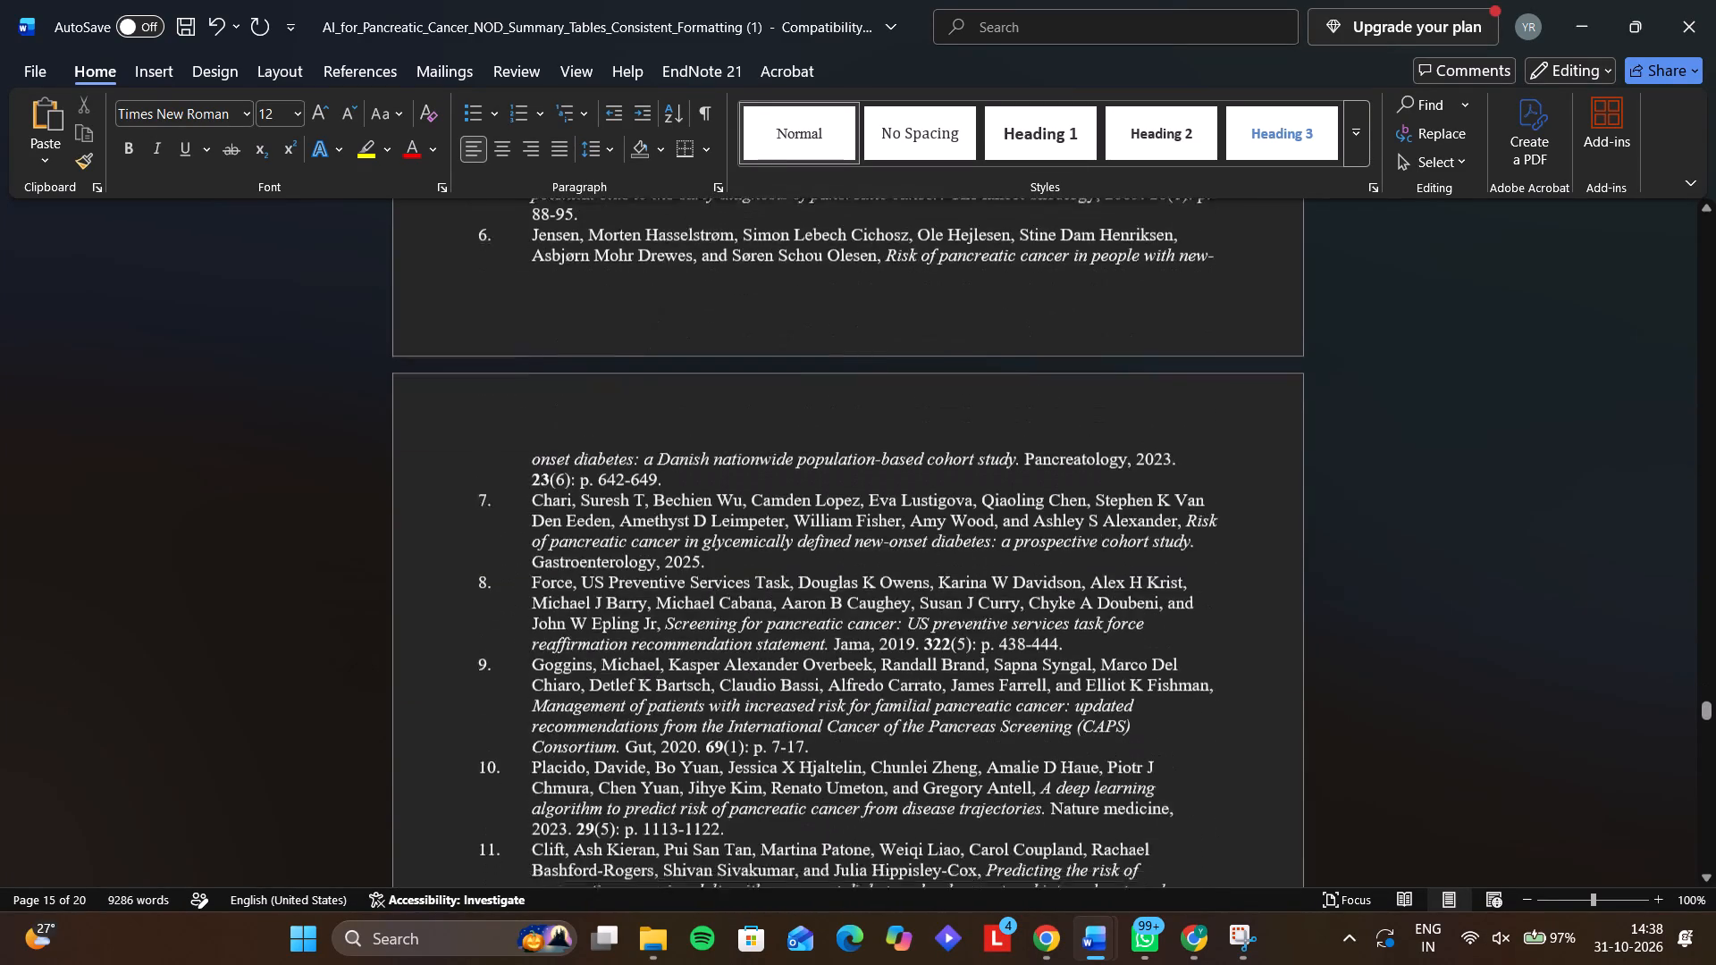
{"action": "scroll", "coordinate": [871, 473], "scroll_direction": "down", "scroll_amount": 9}
{"action": "scroll", "coordinate": [871, 473], "scroll_direction": "up", "scroll_amount": 4}
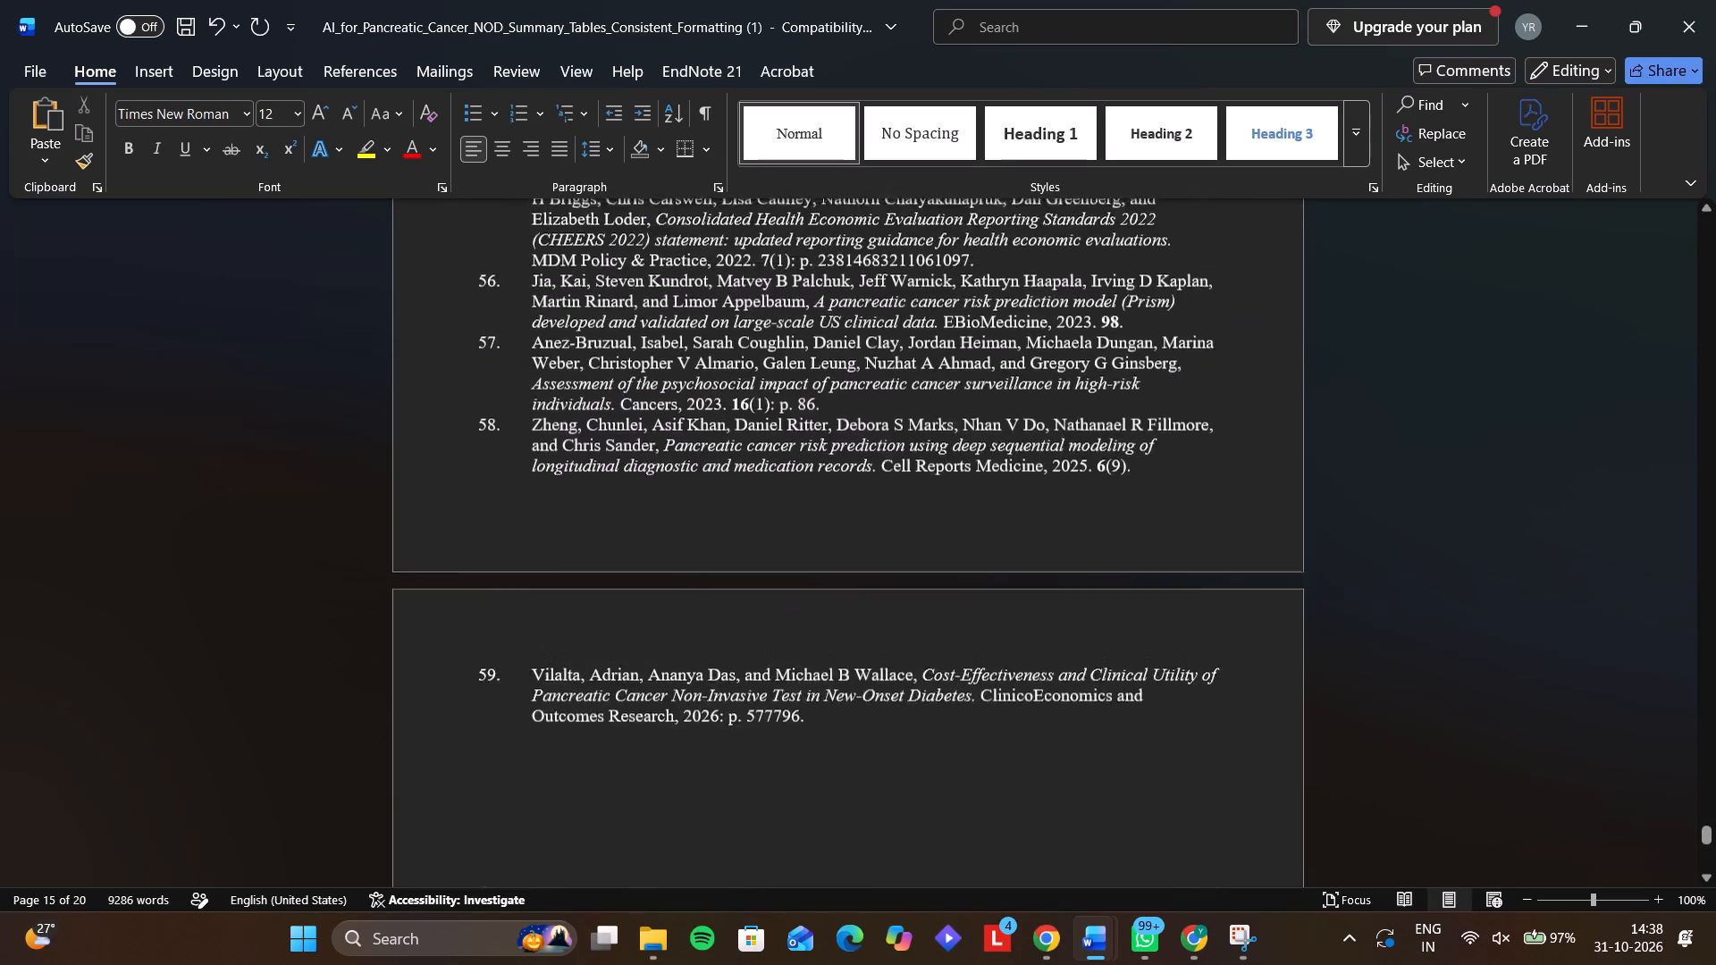
{"action": "scroll", "coordinate": [871, 473], "scroll_direction": "up", "scroll_amount": 5}
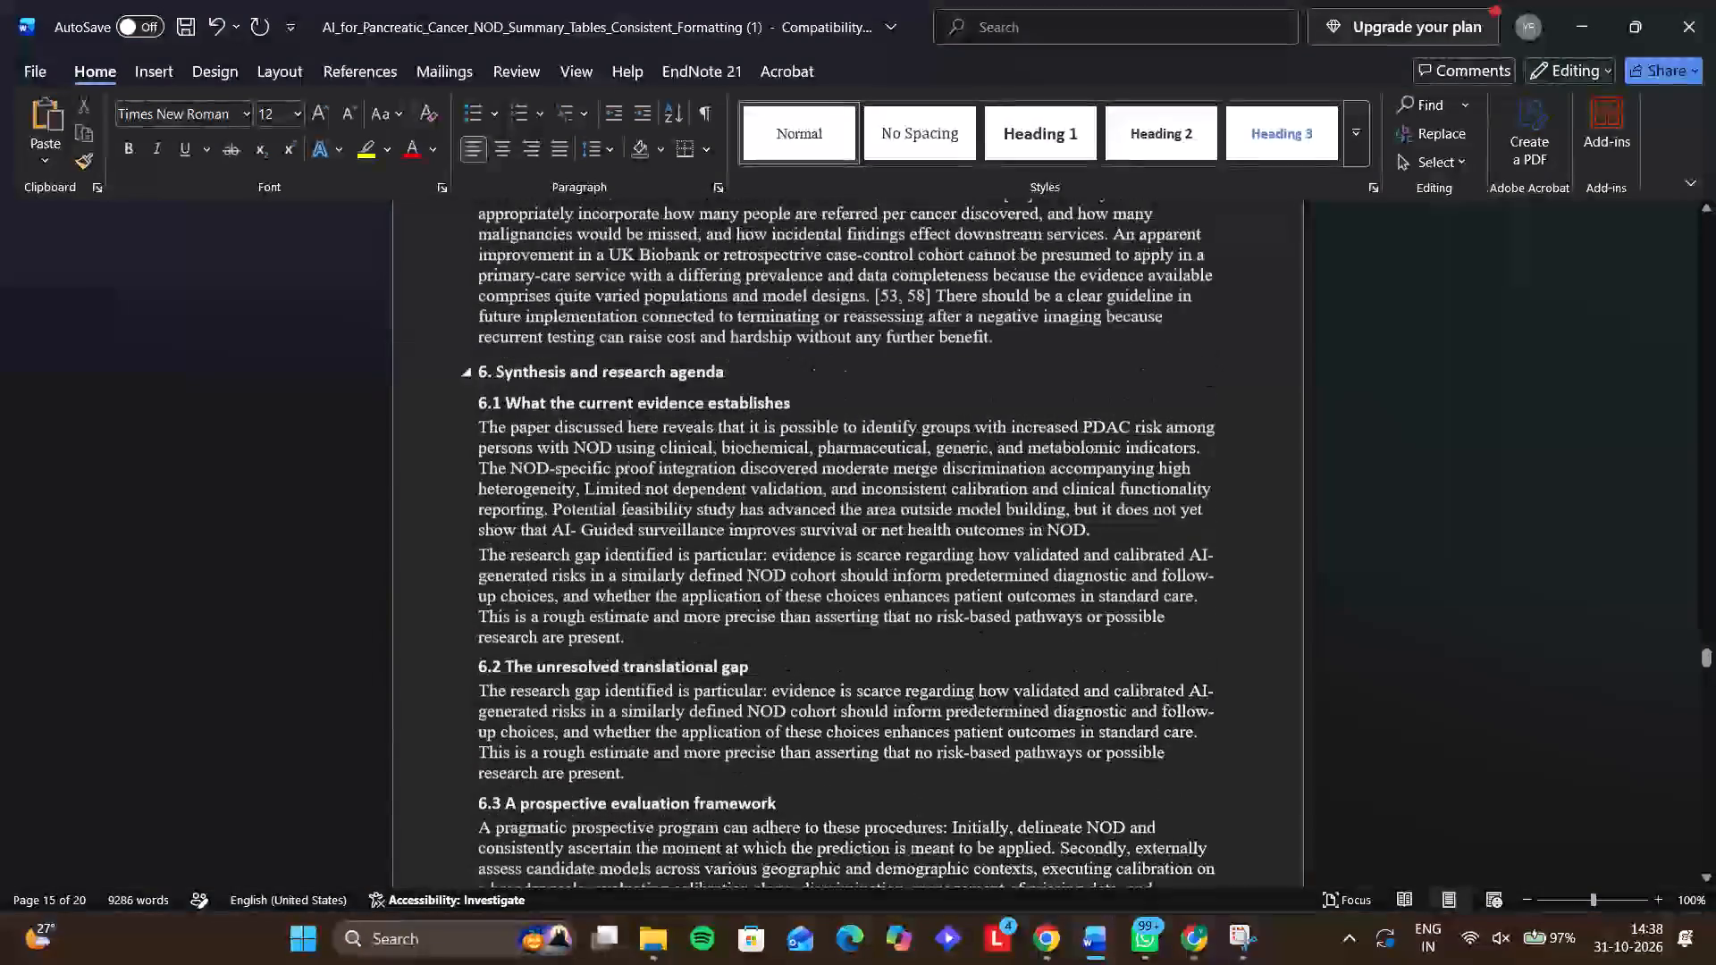
Review the page layout from Section 6 back through Section 5 and Table 2 to Section 4, and return to Section 6.4.
{"action": "scroll", "coordinate": [871, 473], "scroll_direction": "up", "scroll_amount": 2}
{"action": "scroll", "coordinate": [871, 473], "scroll_direction": "down", "scroll_amount": 1}
{"action": "scroll", "coordinate": [871, 473], "scroll_direction": "up", "scroll_amount": 1}
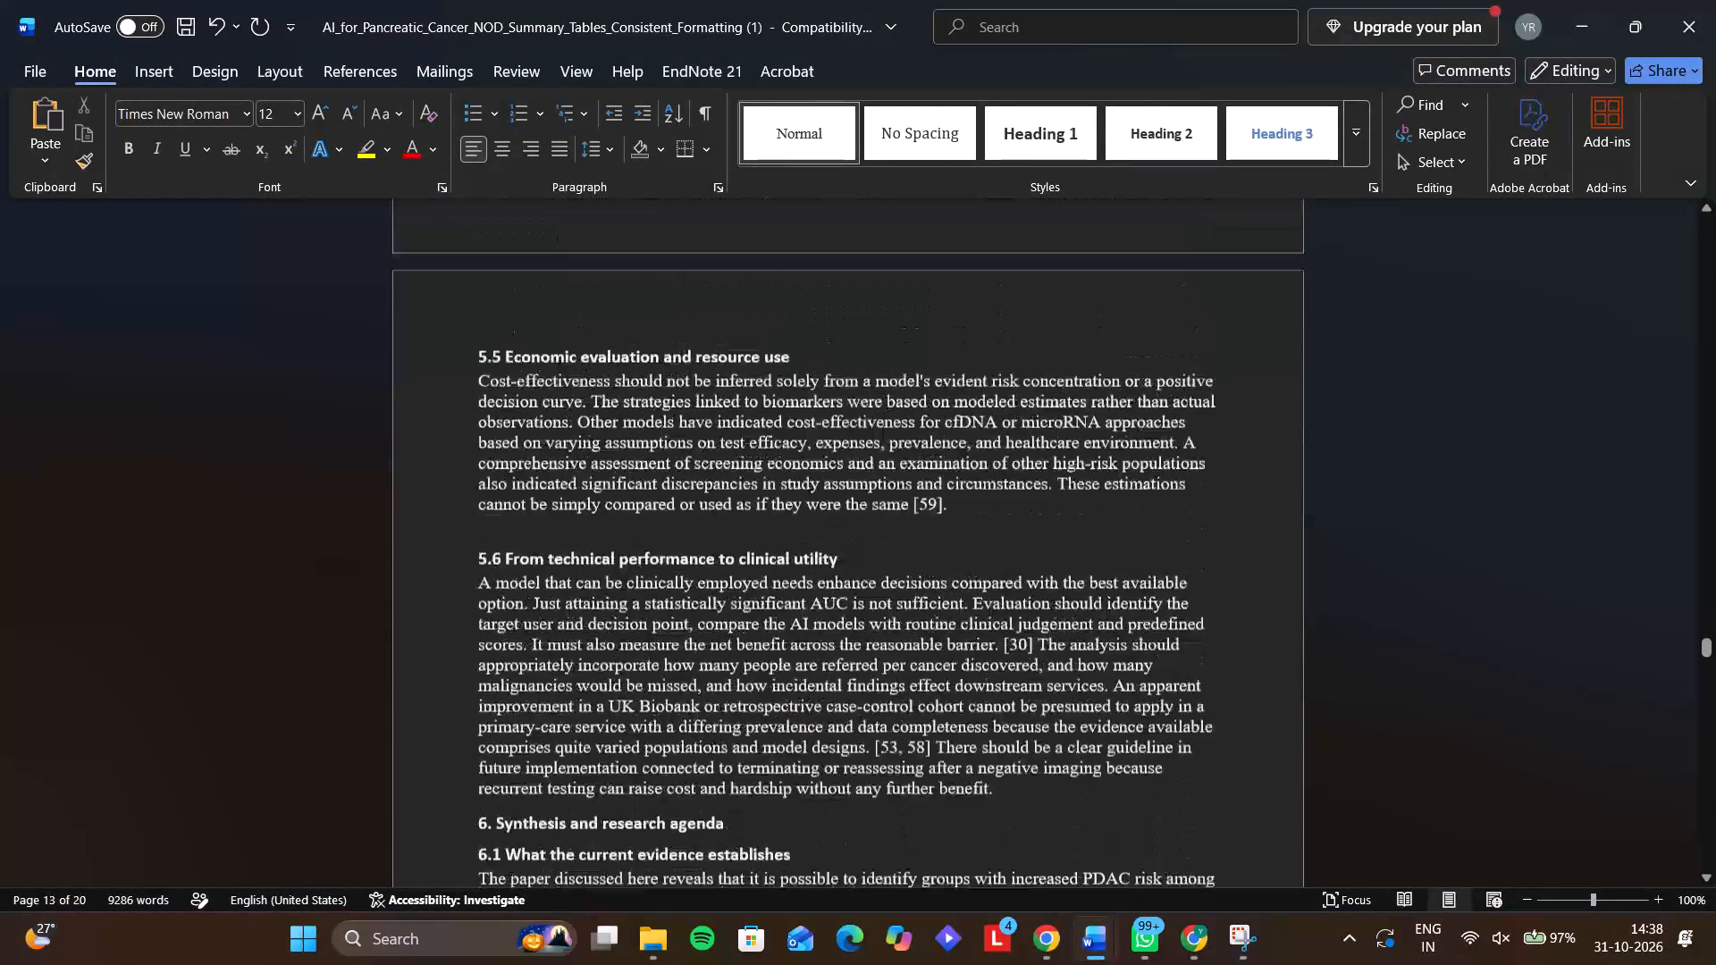
{"action": "scroll", "coordinate": [871, 473], "scroll_direction": "up", "scroll_amount": 3}
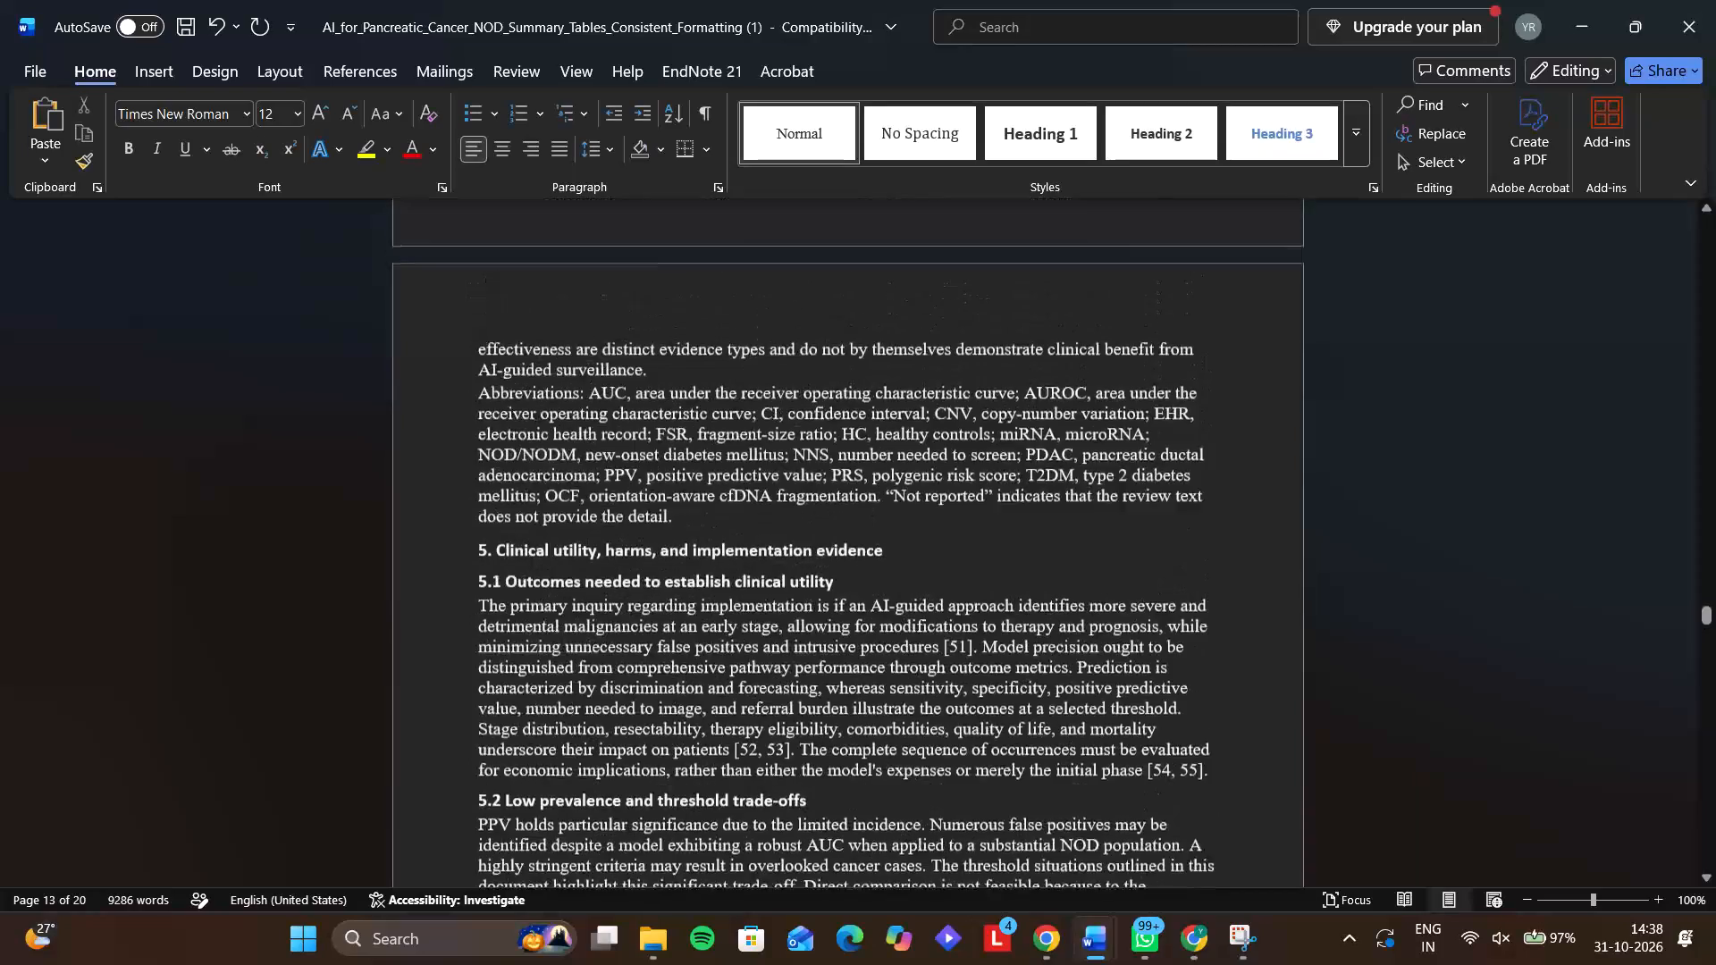
{"action": "scroll", "coordinate": [871, 473], "scroll_direction": "up", "scroll_amount": 4}
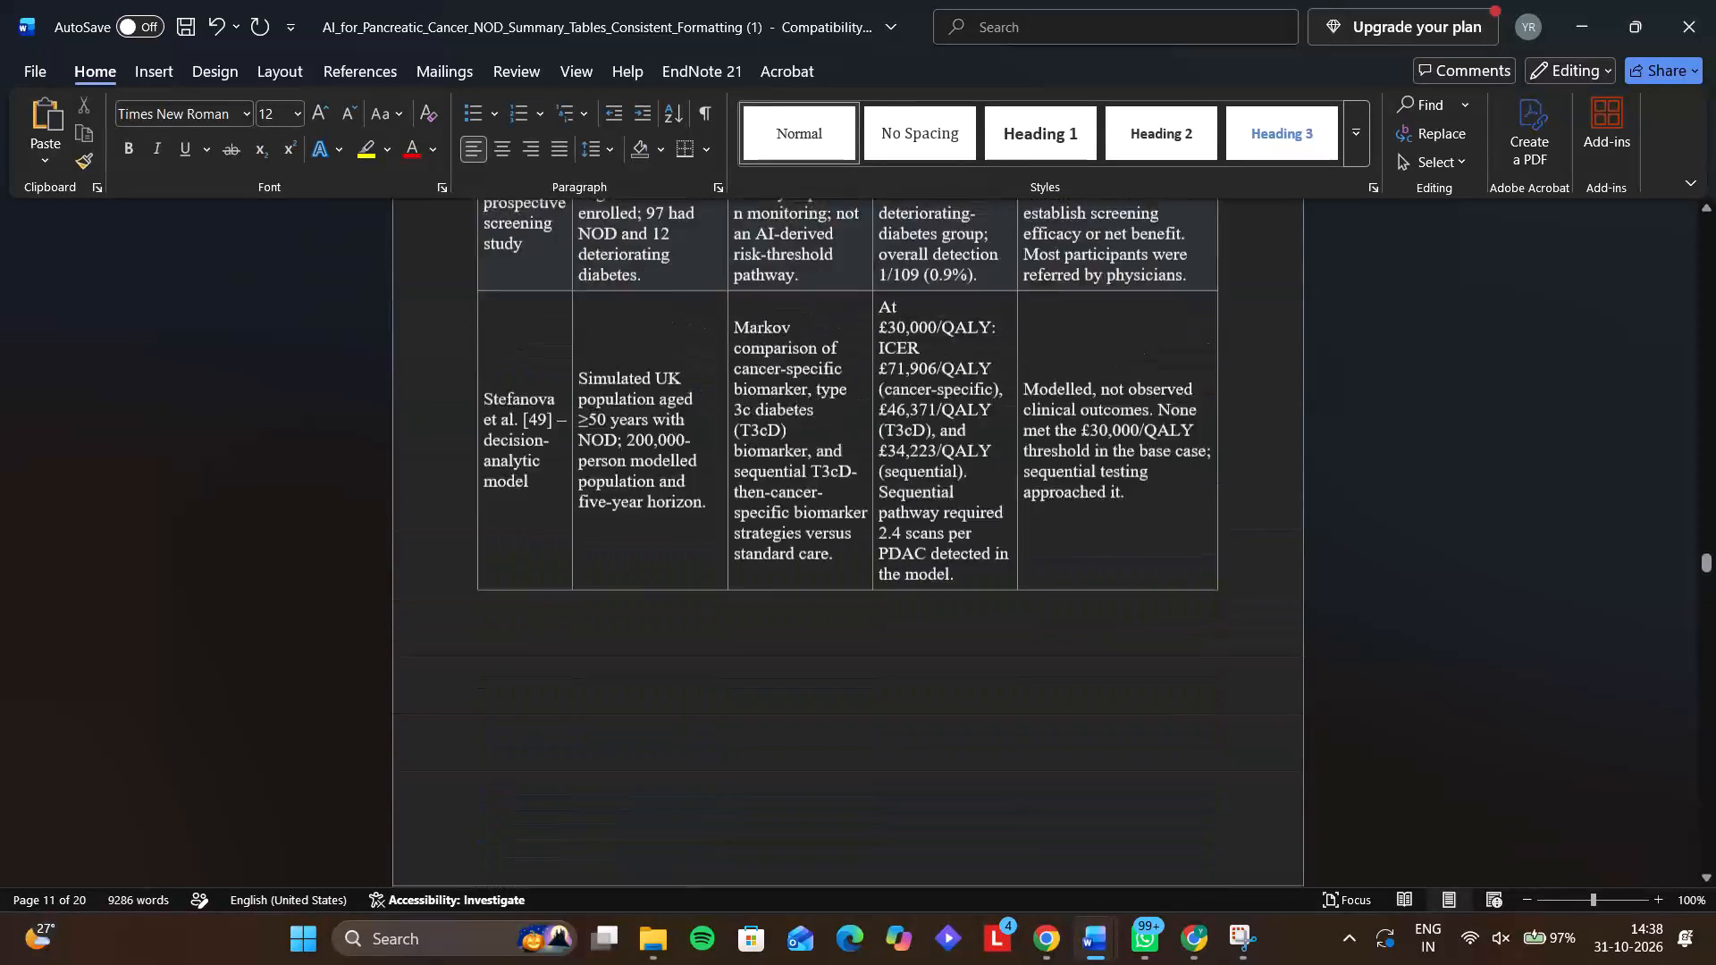
{"action": "scroll", "coordinate": [871, 473], "scroll_direction": "up", "scroll_amount": 4}
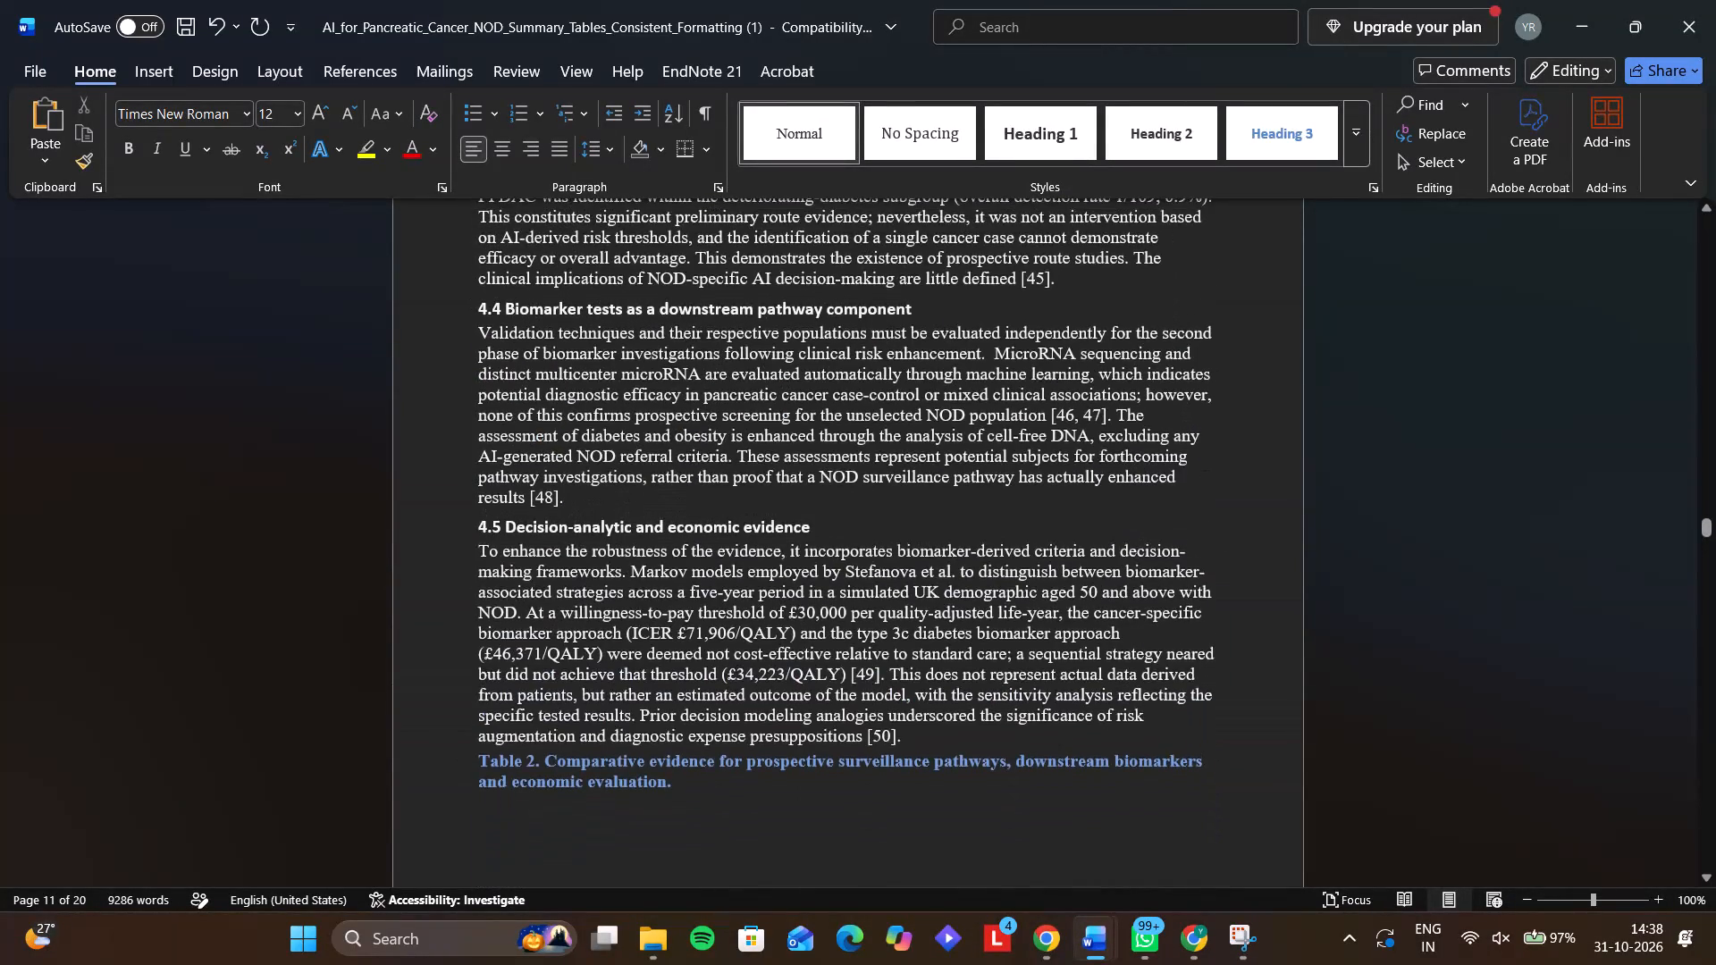
{"action": "scroll", "coordinate": [871, 473], "scroll_direction": "up", "scroll_amount": 1}
{"action": "scroll", "coordinate": [871, 473], "scroll_direction": "down", "scroll_amount": 3}
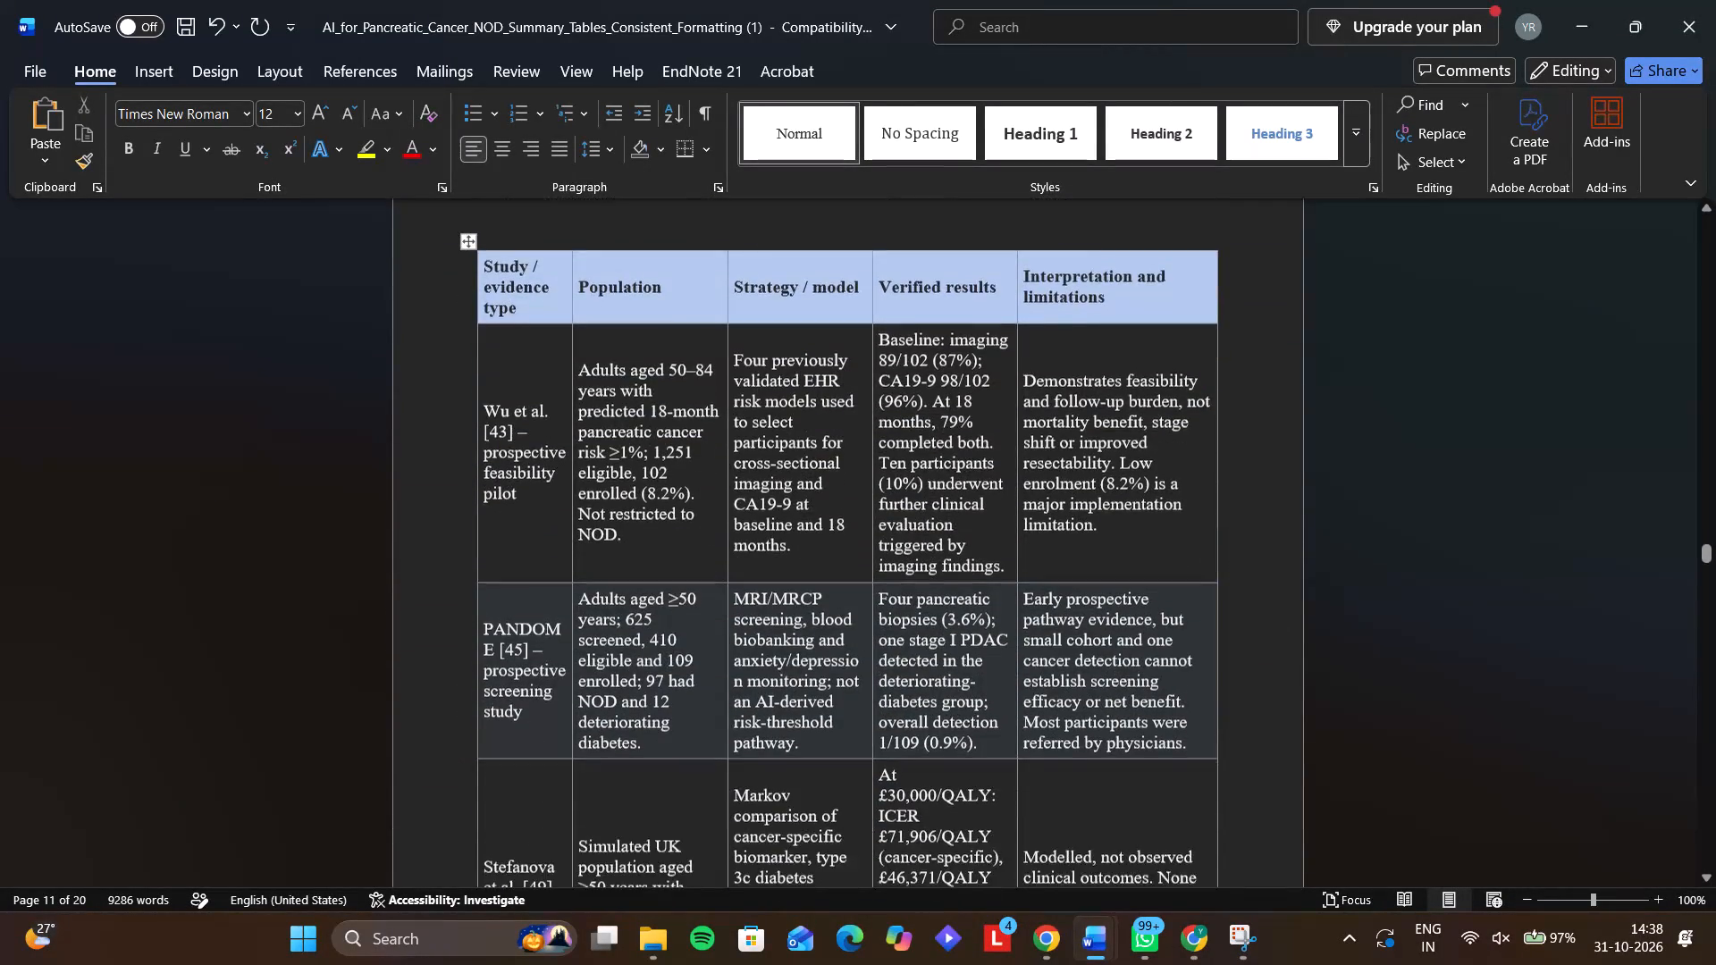
{"action": "scroll", "coordinate": [871, 473], "scroll_direction": "down", "scroll_amount": 4}
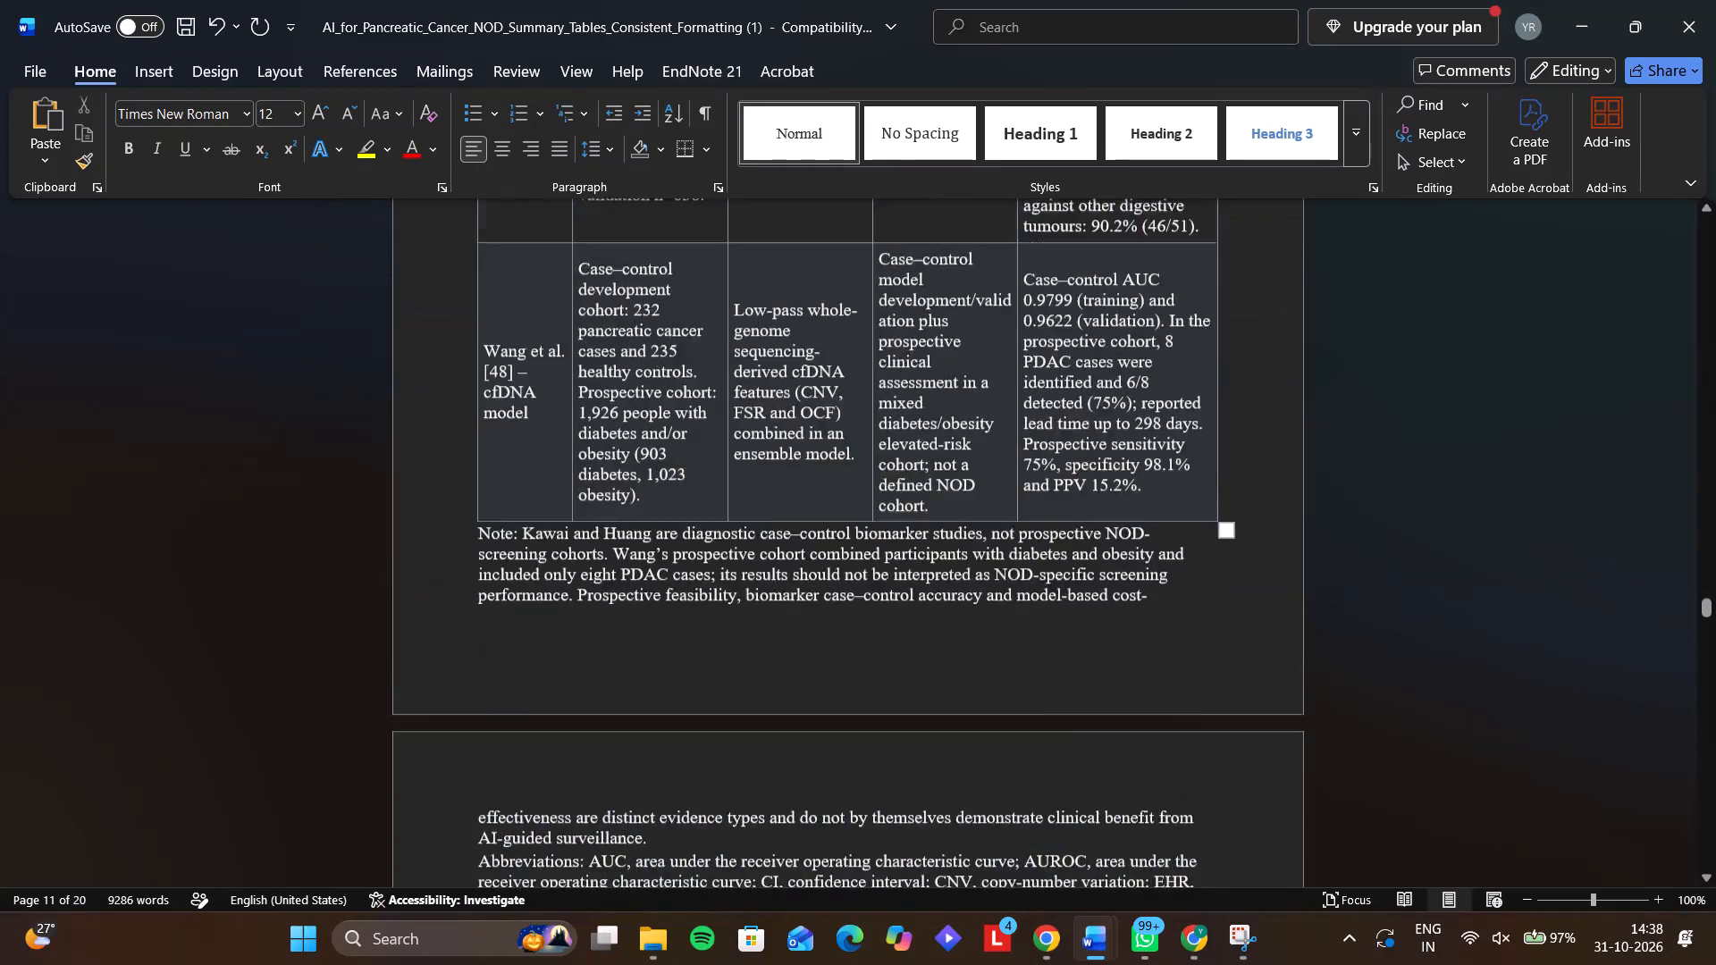
{"action": "scroll", "coordinate": [871, 473], "scroll_direction": "down", "scroll_amount": 3, "text": "ctrl"}
{"action": "scroll", "coordinate": [871, 473], "scroll_direction": "up", "scroll_amount": 2}
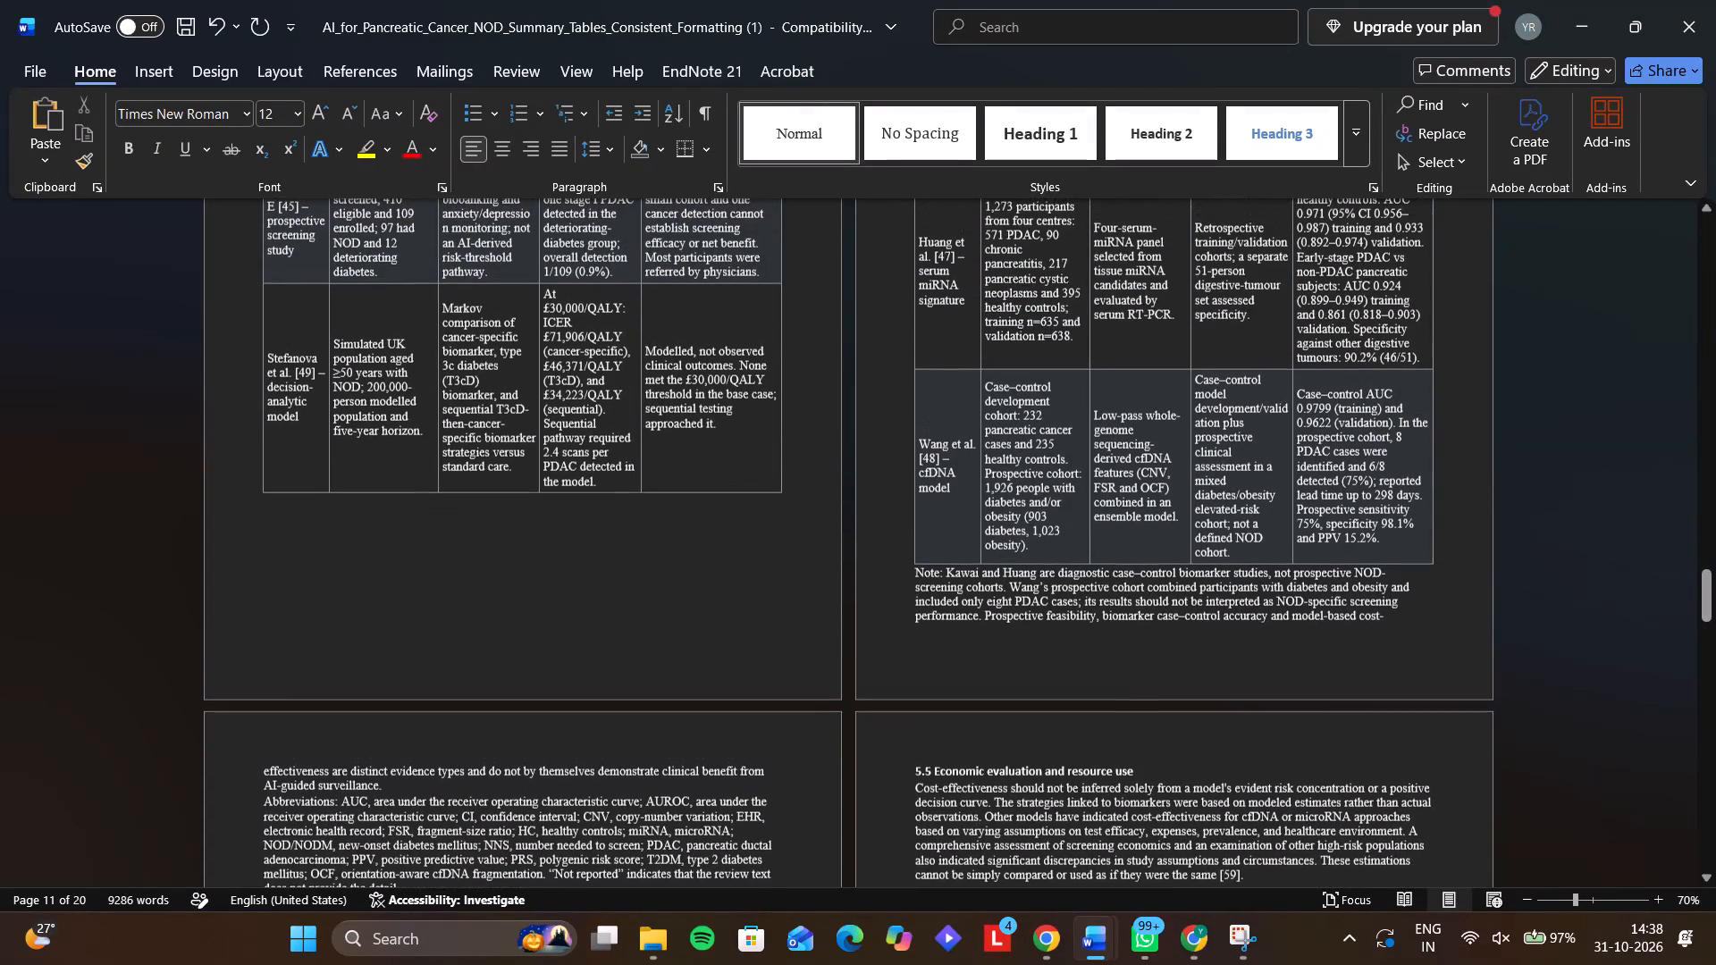
{"action": "scroll", "coordinate": [871, 473], "scroll_direction": "down", "scroll_amount": 2, "text": "ctrl"}
{"action": "scroll", "coordinate": [871, 473], "scroll_direction": "up", "scroll_amount": 4, "text": "ctrl"}
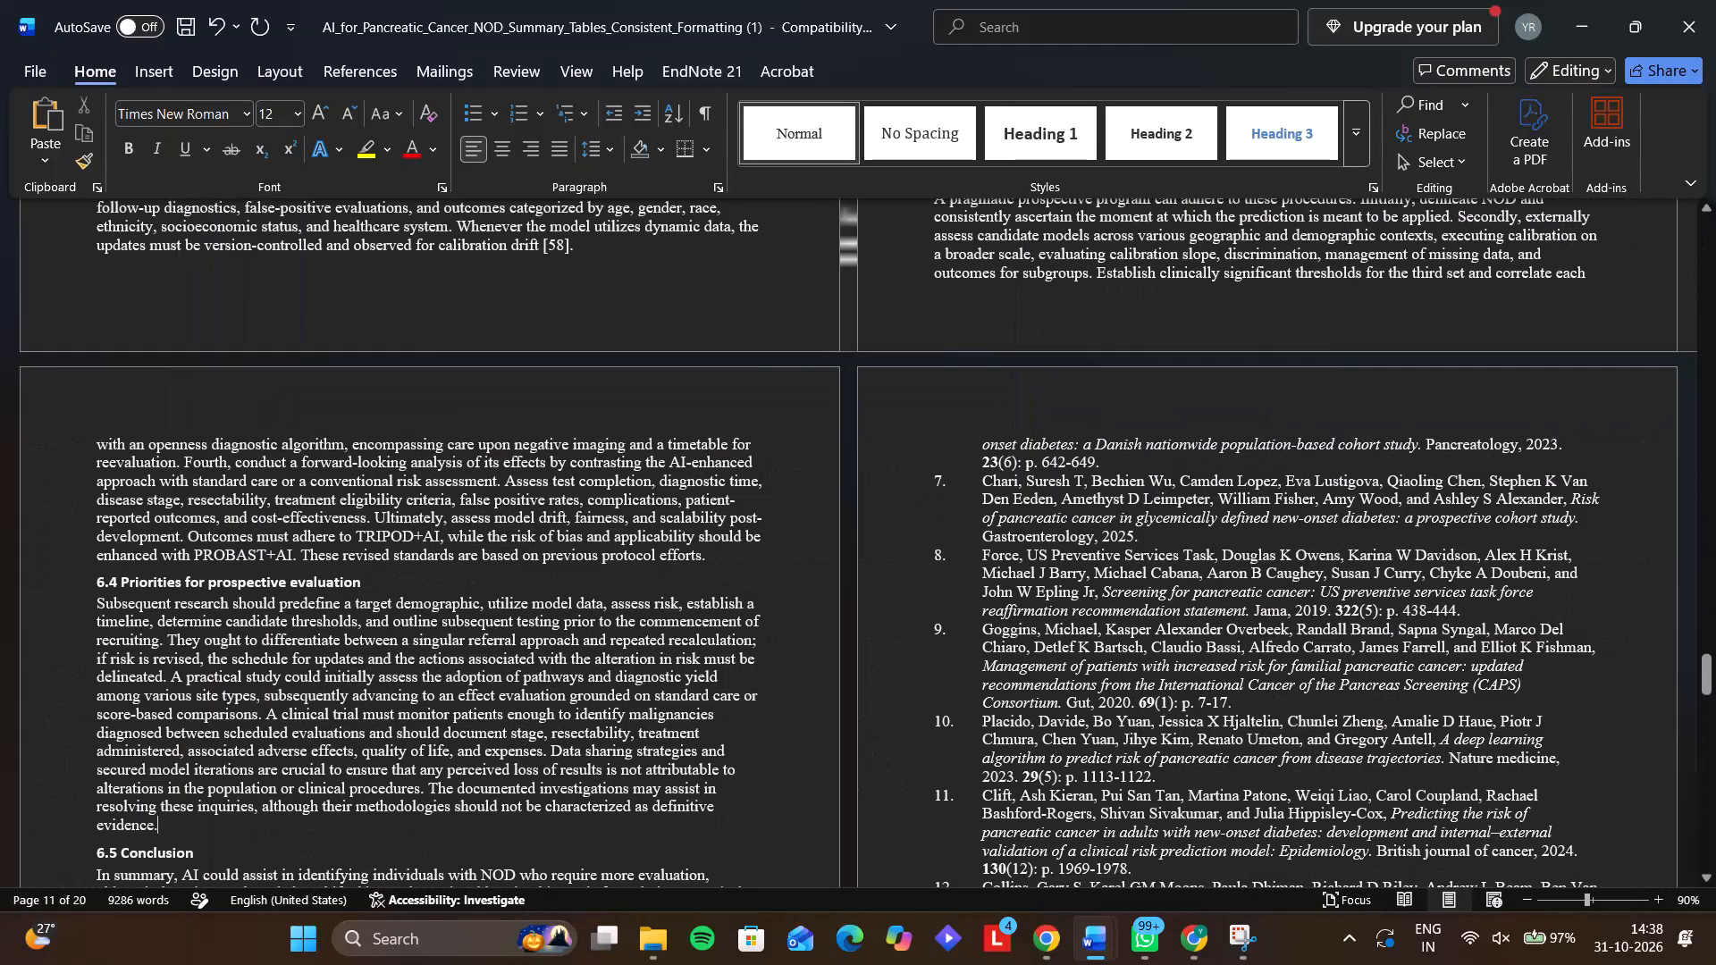
{"action": "scroll", "coordinate": [871, 473], "scroll_direction": "up", "scroll_amount": 1, "text": "ctrl"}
{"action": "scroll", "coordinate": [871, 473], "scroll_direction": "up", "scroll_amount": 1}
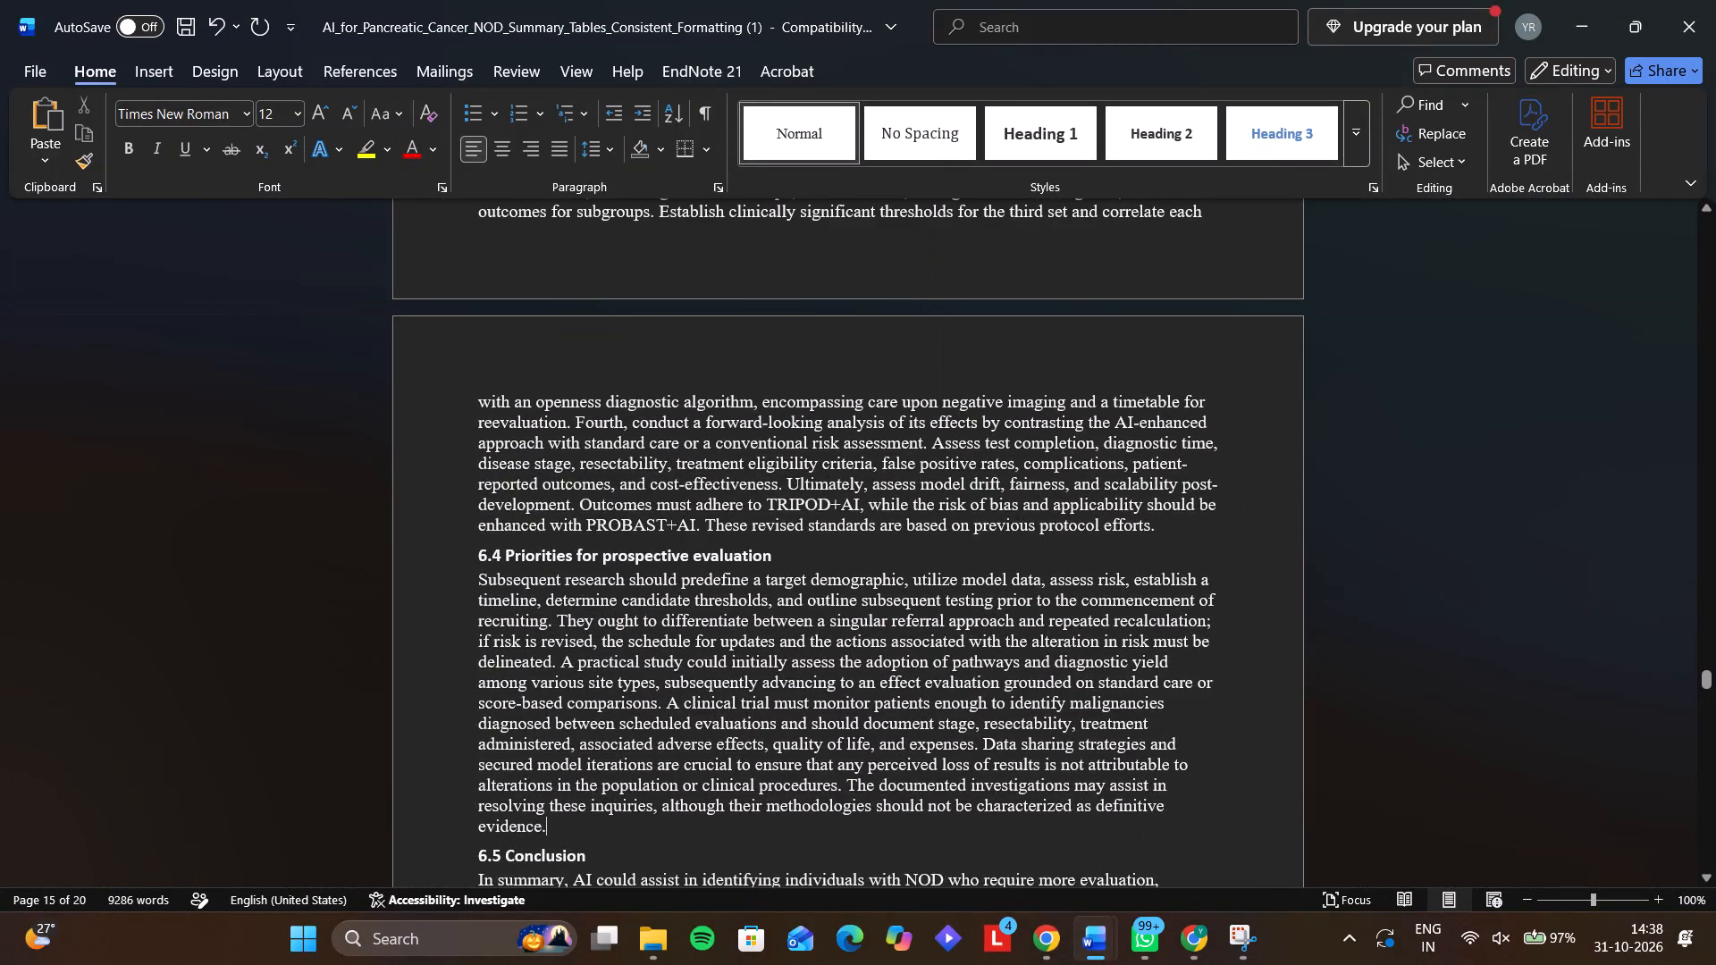
Examine how Table 2 spreads across pages, from its caption below Section 4.5 to the notes before Section 5.
{"action": "scroll", "coordinate": [871, 473], "scroll_direction": "up", "scroll_amount": 8}
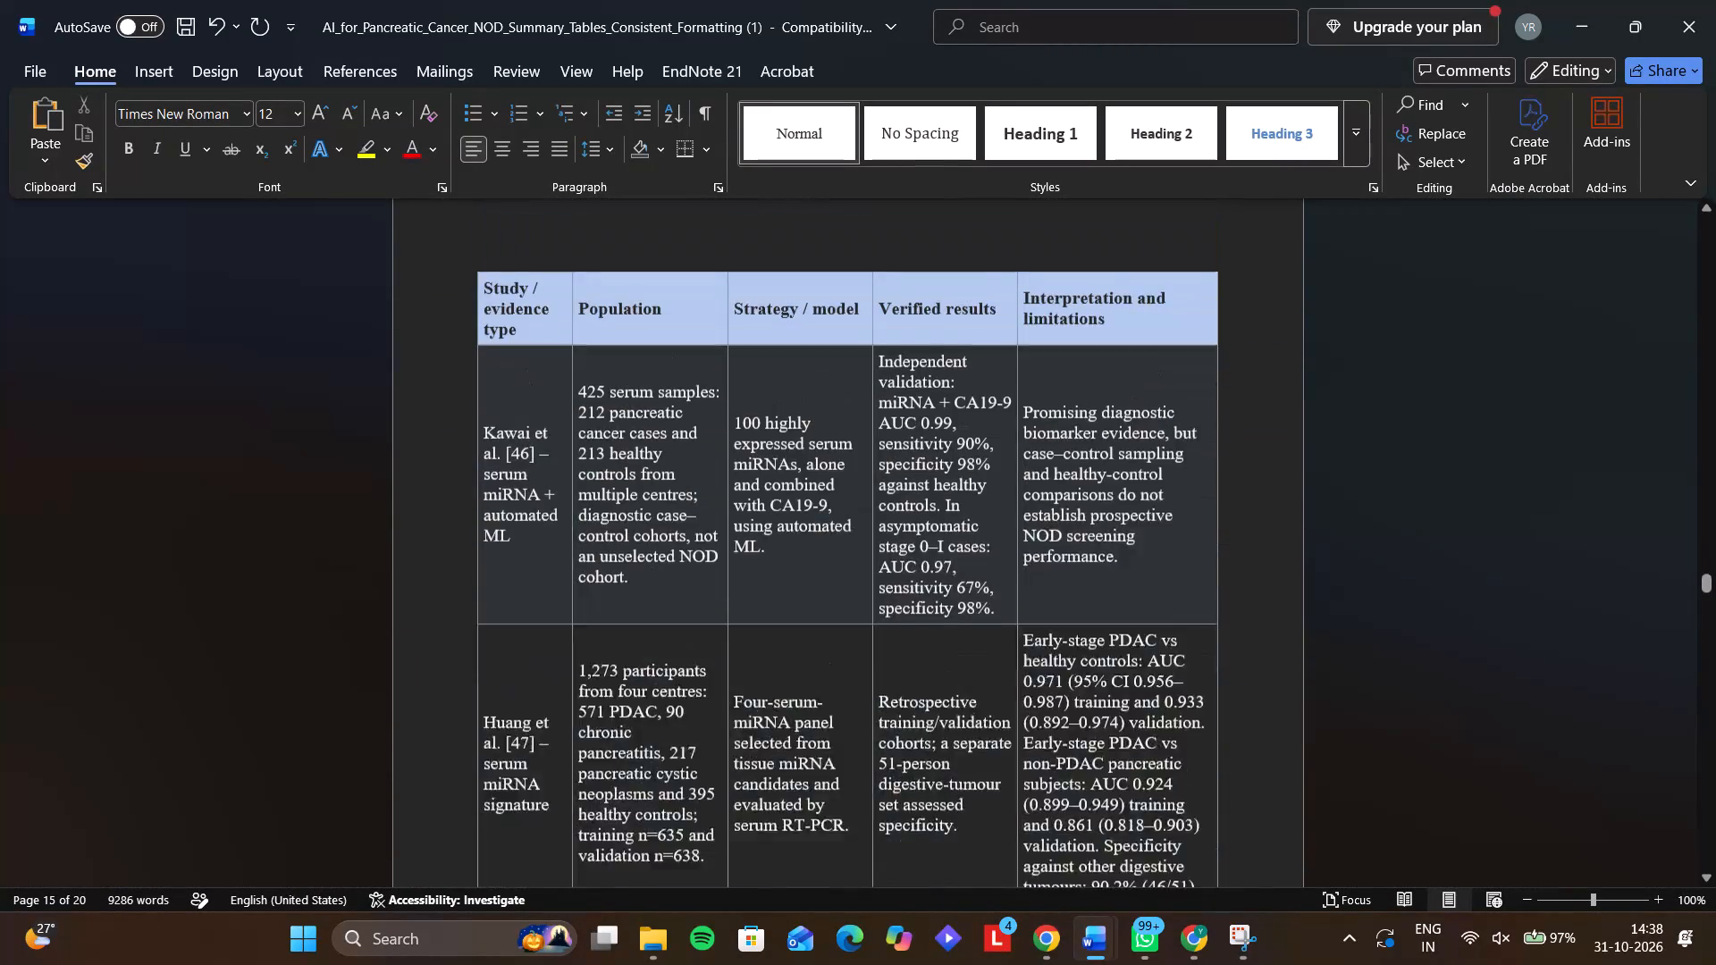
{"action": "scroll", "coordinate": [871, 473], "scroll_direction": "up", "scroll_amount": 5}
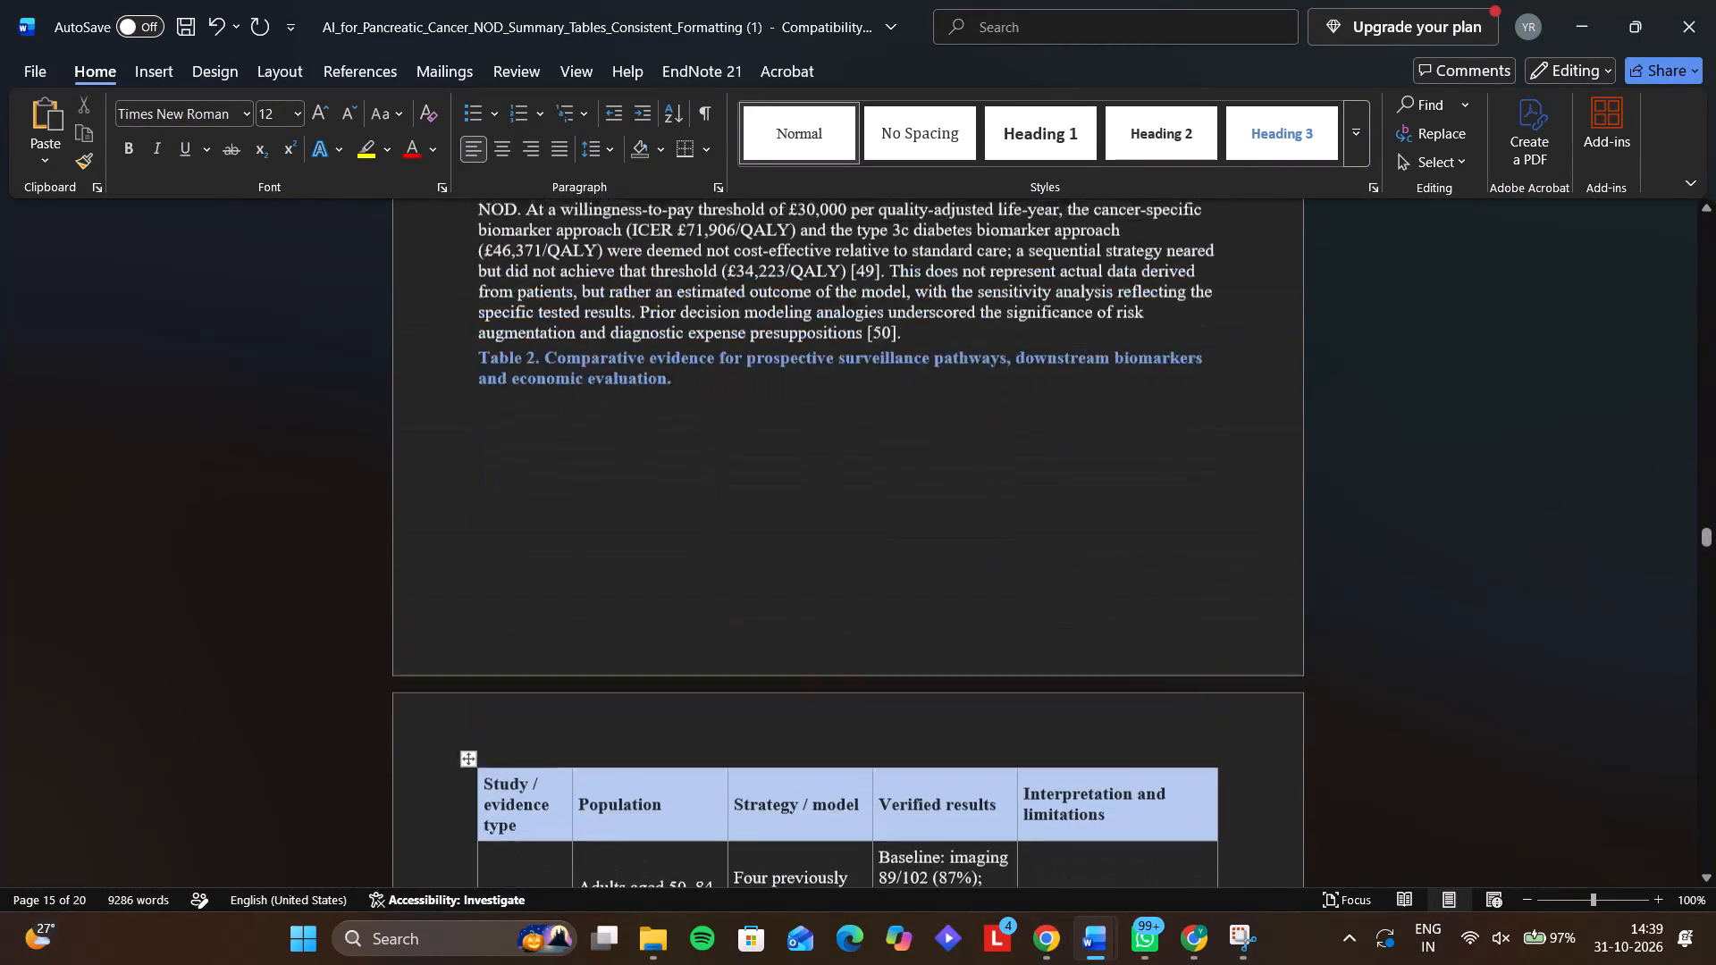
{"action": "scroll", "coordinate": [871, 473], "scroll_direction": "up", "scroll_amount": 1}
{"action": "scroll", "coordinate": [871, 473], "scroll_direction": "down", "scroll_amount": 4}
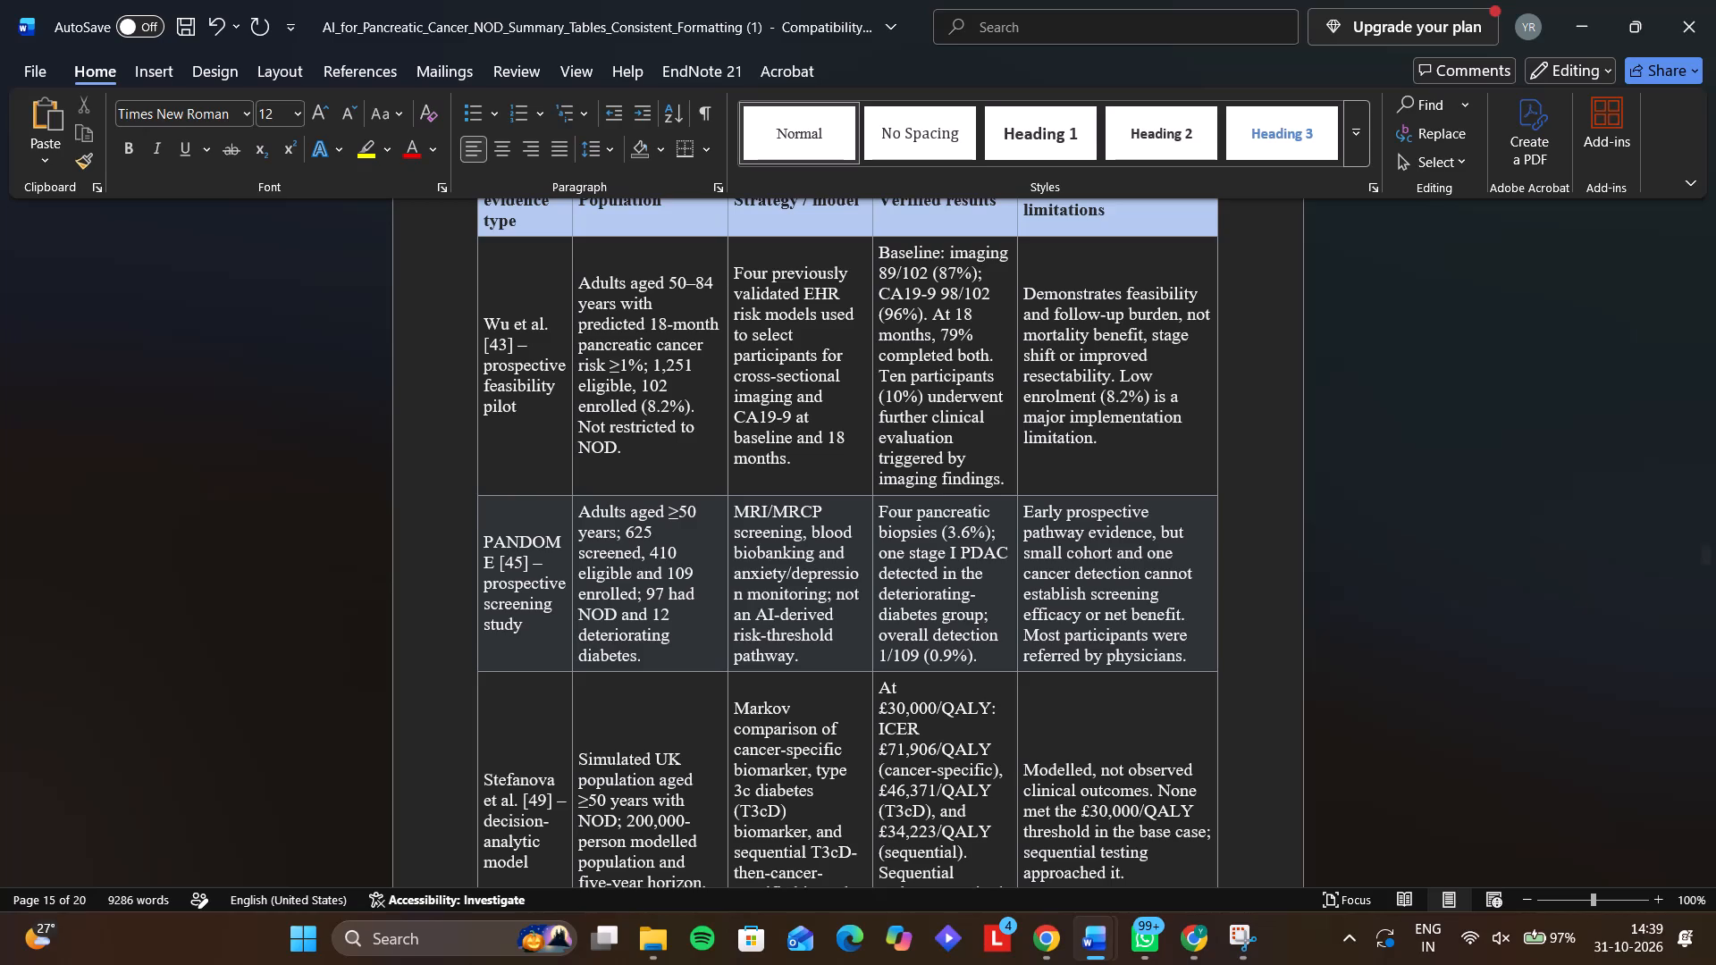
{"action": "scroll", "coordinate": [871, 473], "scroll_direction": "up", "scroll_amount": 1}
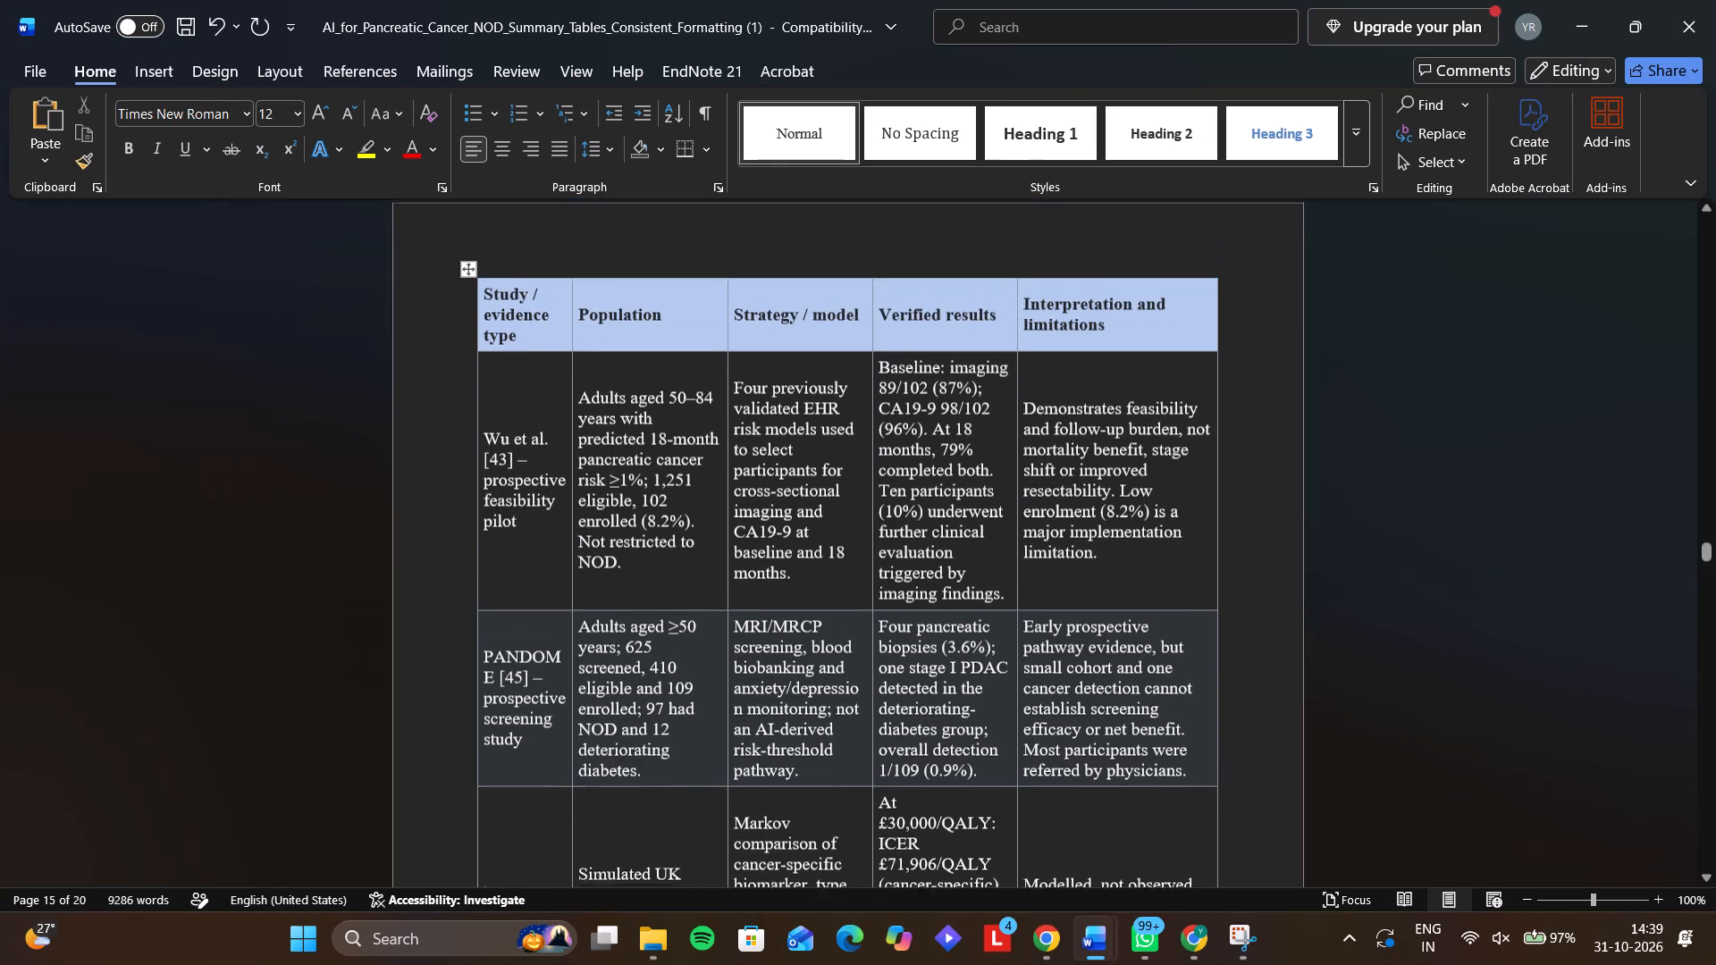
{"action": "scroll", "coordinate": [871, 473], "scroll_direction": "up", "scroll_amount": 1}
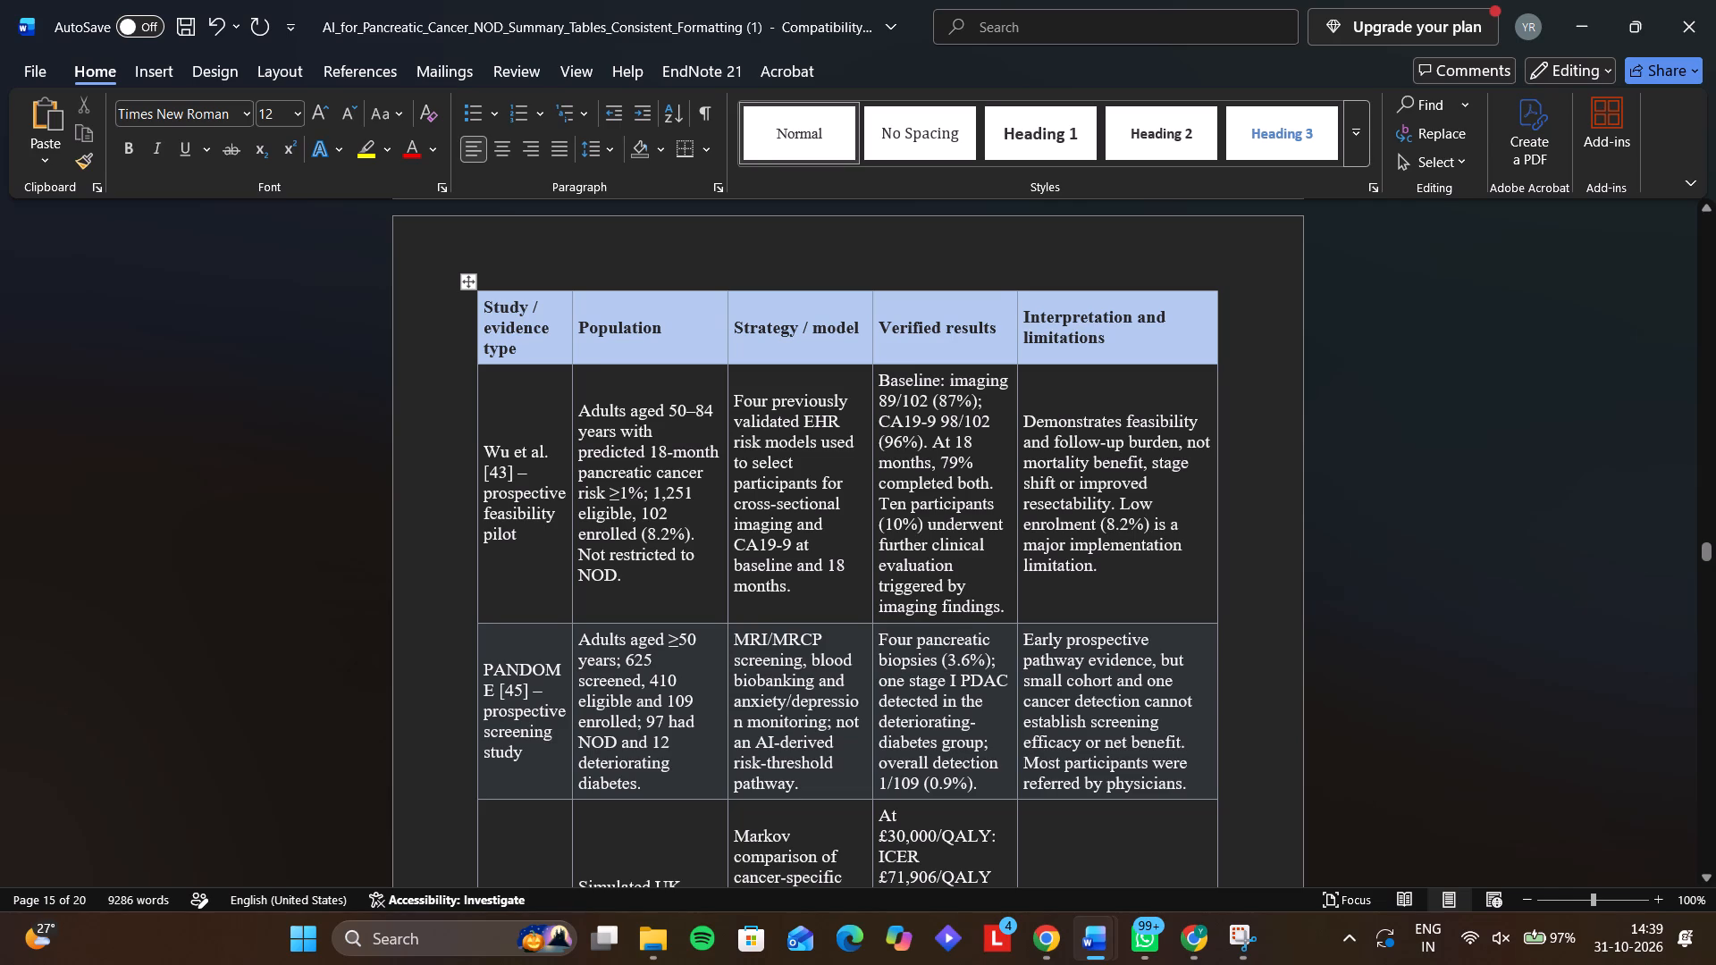
{"action": "scroll", "coordinate": [934, 675], "scroll_direction": "down", "scroll_amount": 1}
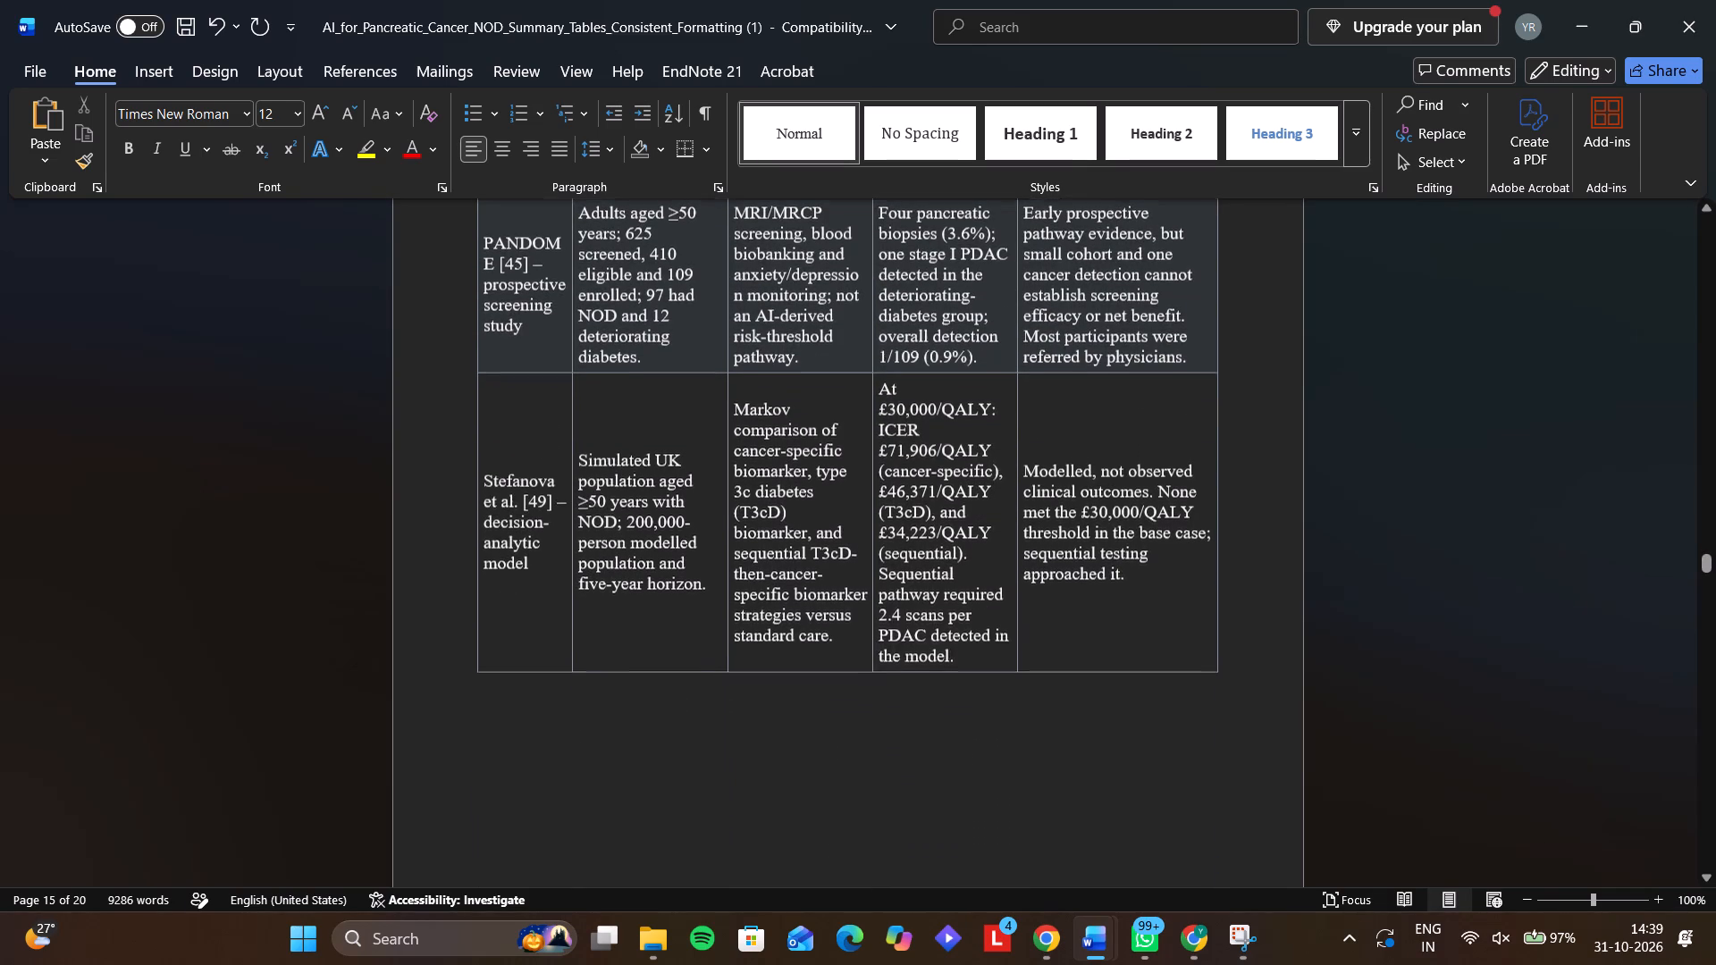
{"action": "scroll", "coordinate": [934, 675], "scroll_direction": "down", "scroll_amount": 7}
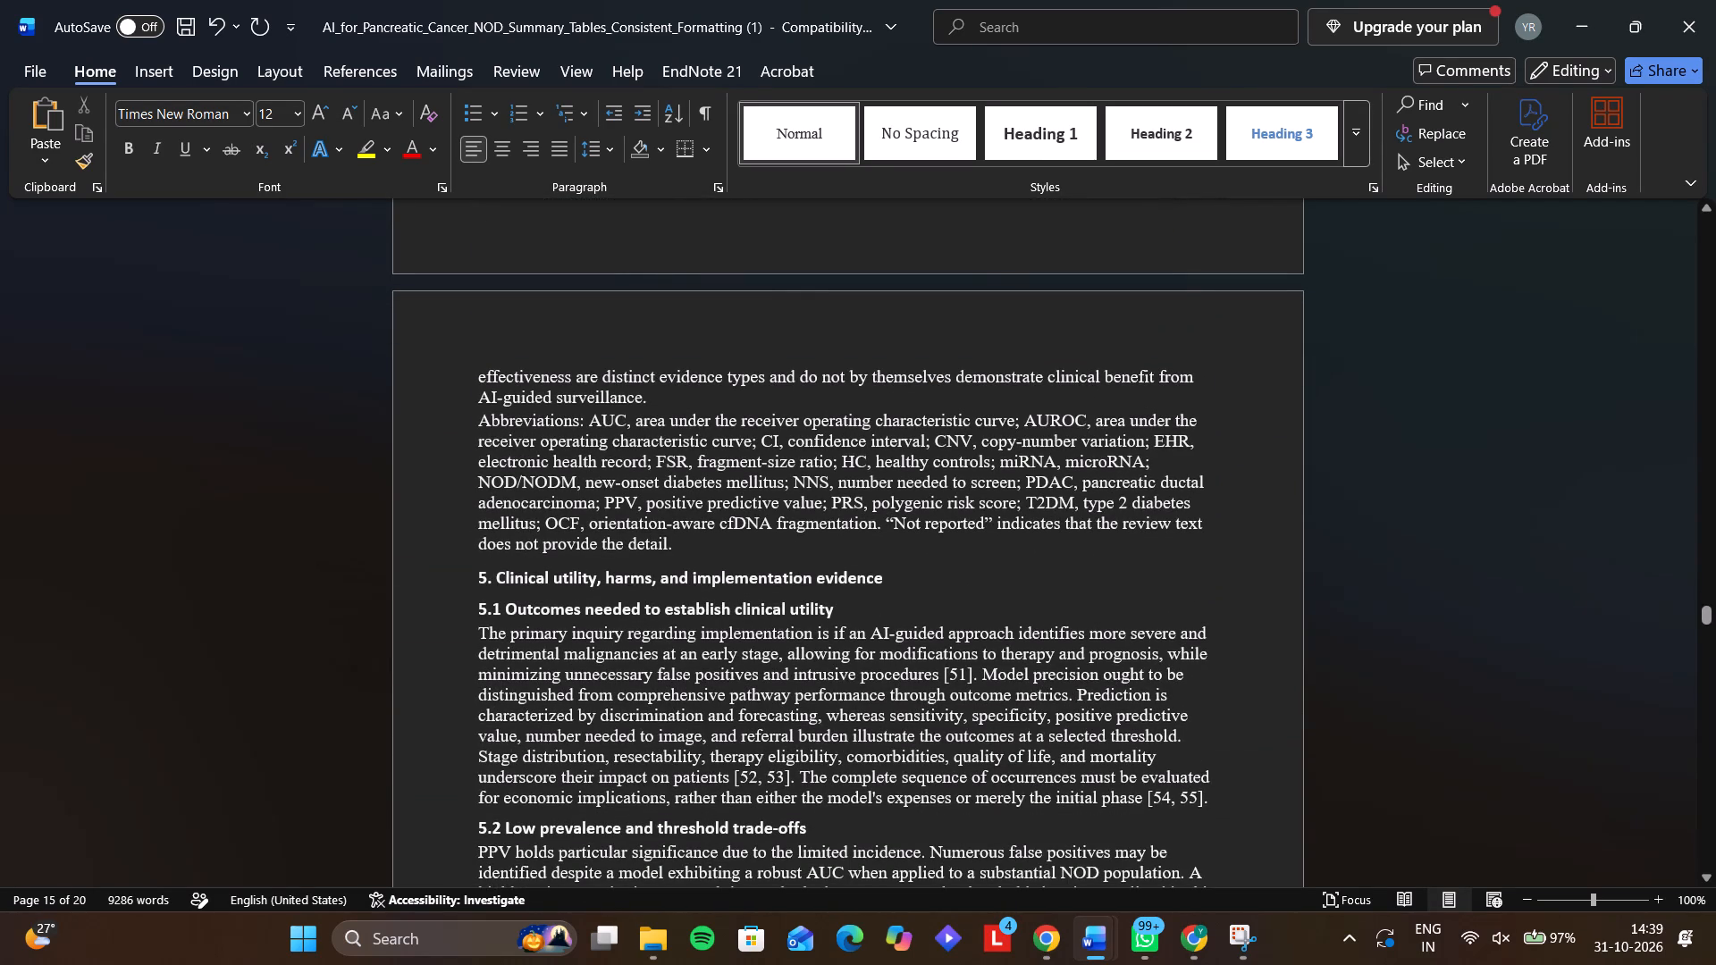
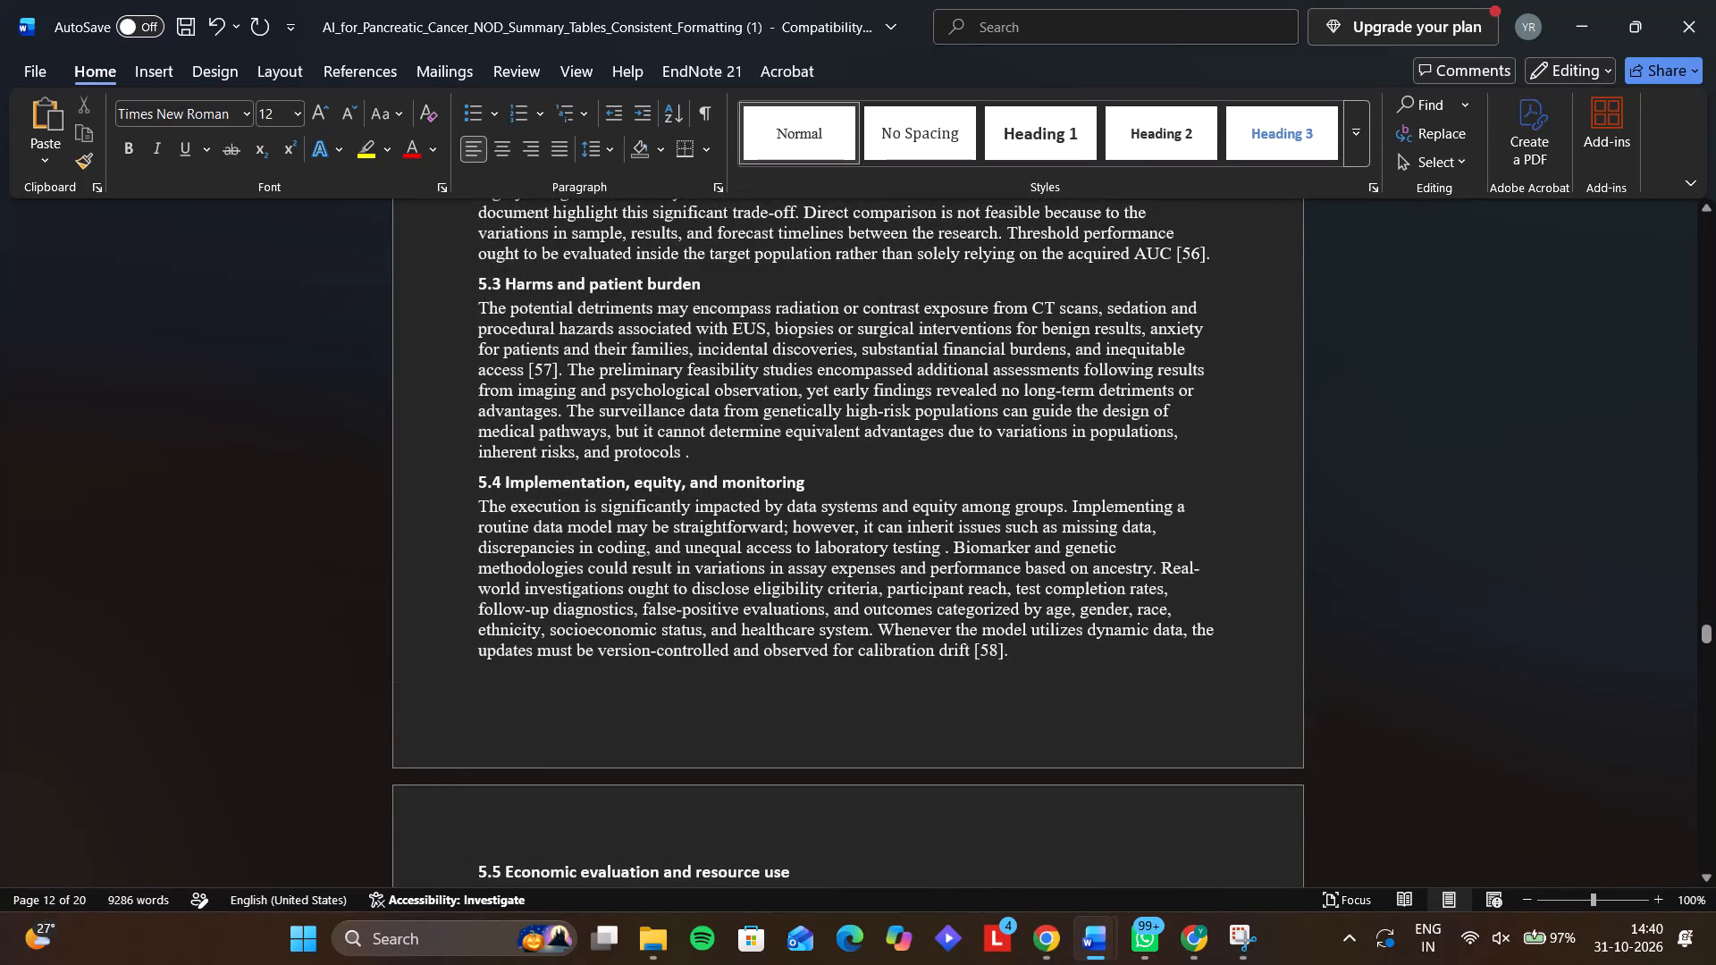
Review Sections 5.2 through 6.5, checking the page layout and the in-text citations in Section 5.6.
{"action": "scroll", "coordinate": [934, 675], "scroll_direction": "up", "scroll_amount": 1}
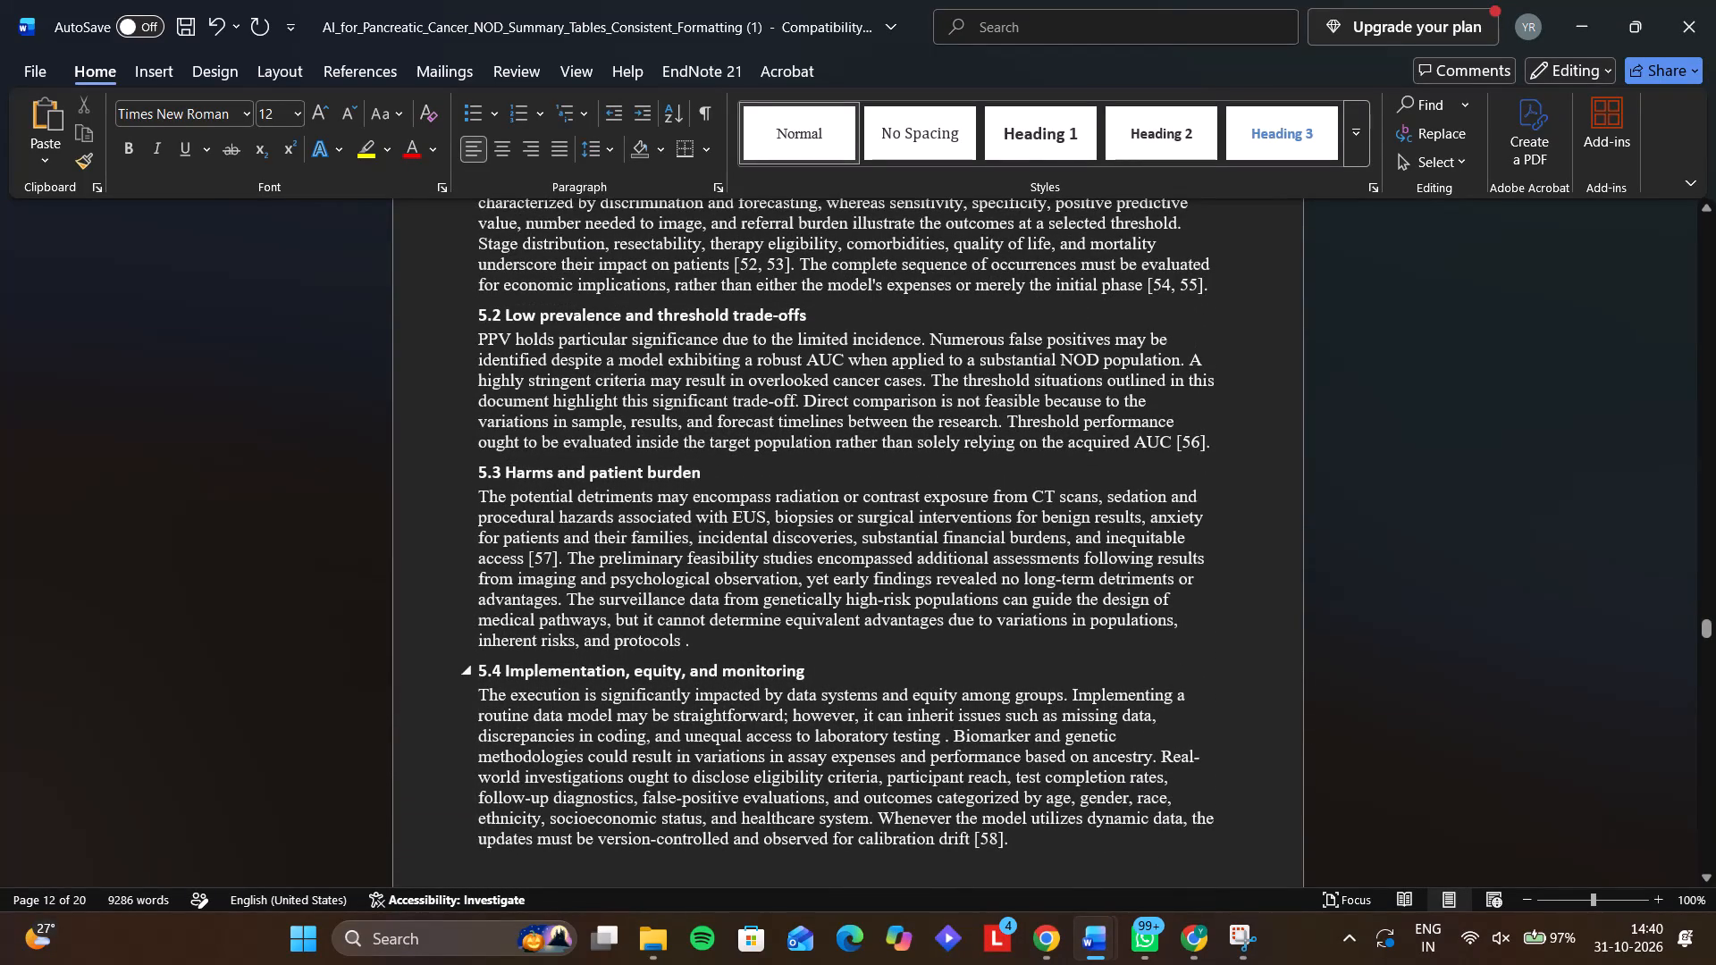
{"action": "scroll", "coordinate": [934, 675], "scroll_direction": "down", "scroll_amount": 2}
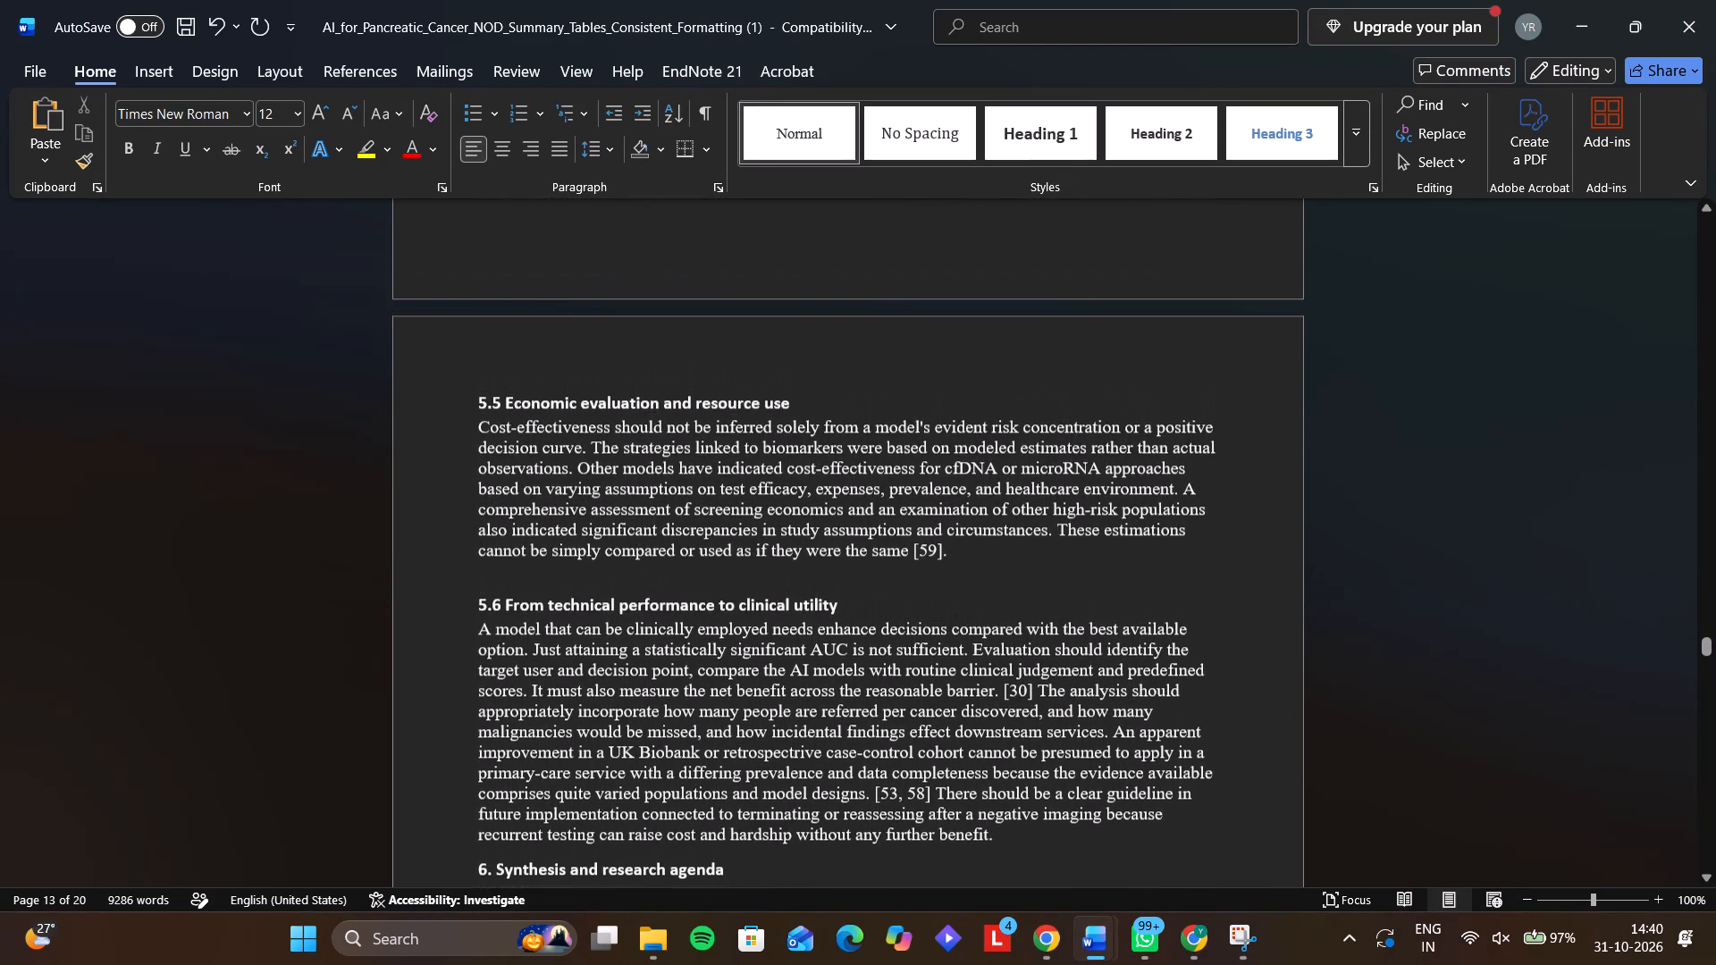
{"action": "scroll", "coordinate": [934, 675], "scroll_direction": "down", "scroll_amount": 4}
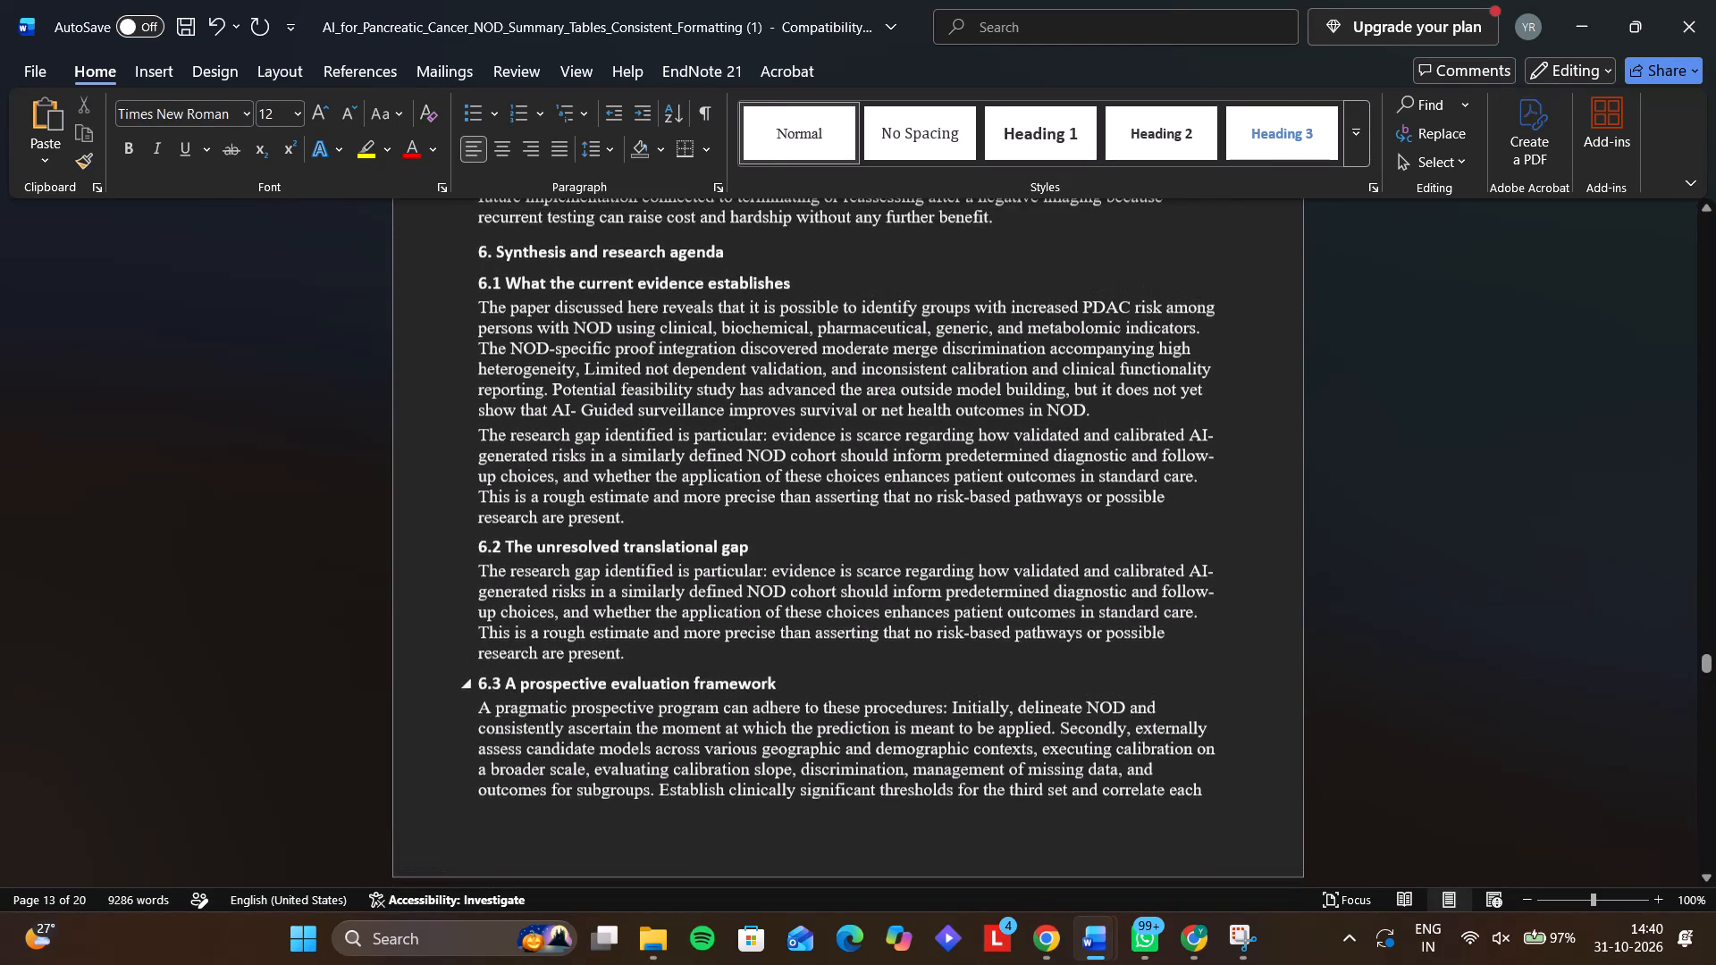
{"action": "scroll", "coordinate": [934, 675], "scroll_direction": "down", "scroll_amount": 2}
{"action": "scroll", "coordinate": [934, 675], "scroll_direction": "up", "scroll_amount": 1}
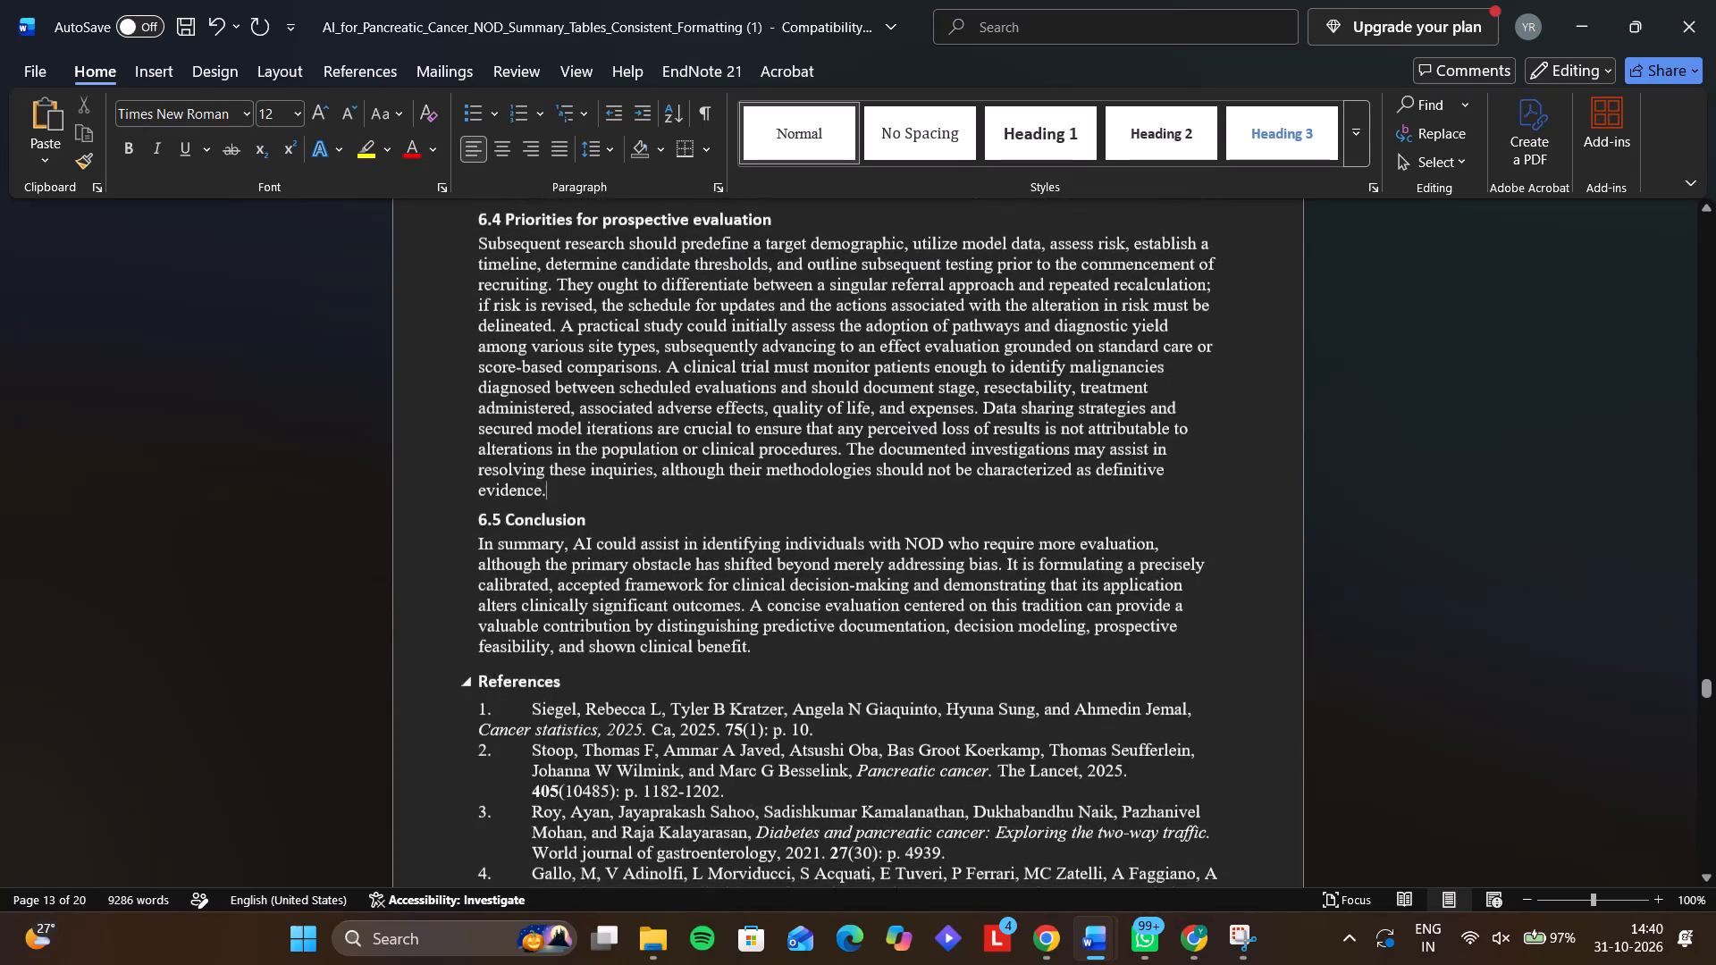
{"action": "scroll", "coordinate": [934, 675], "scroll_direction": "up", "scroll_amount": 2}
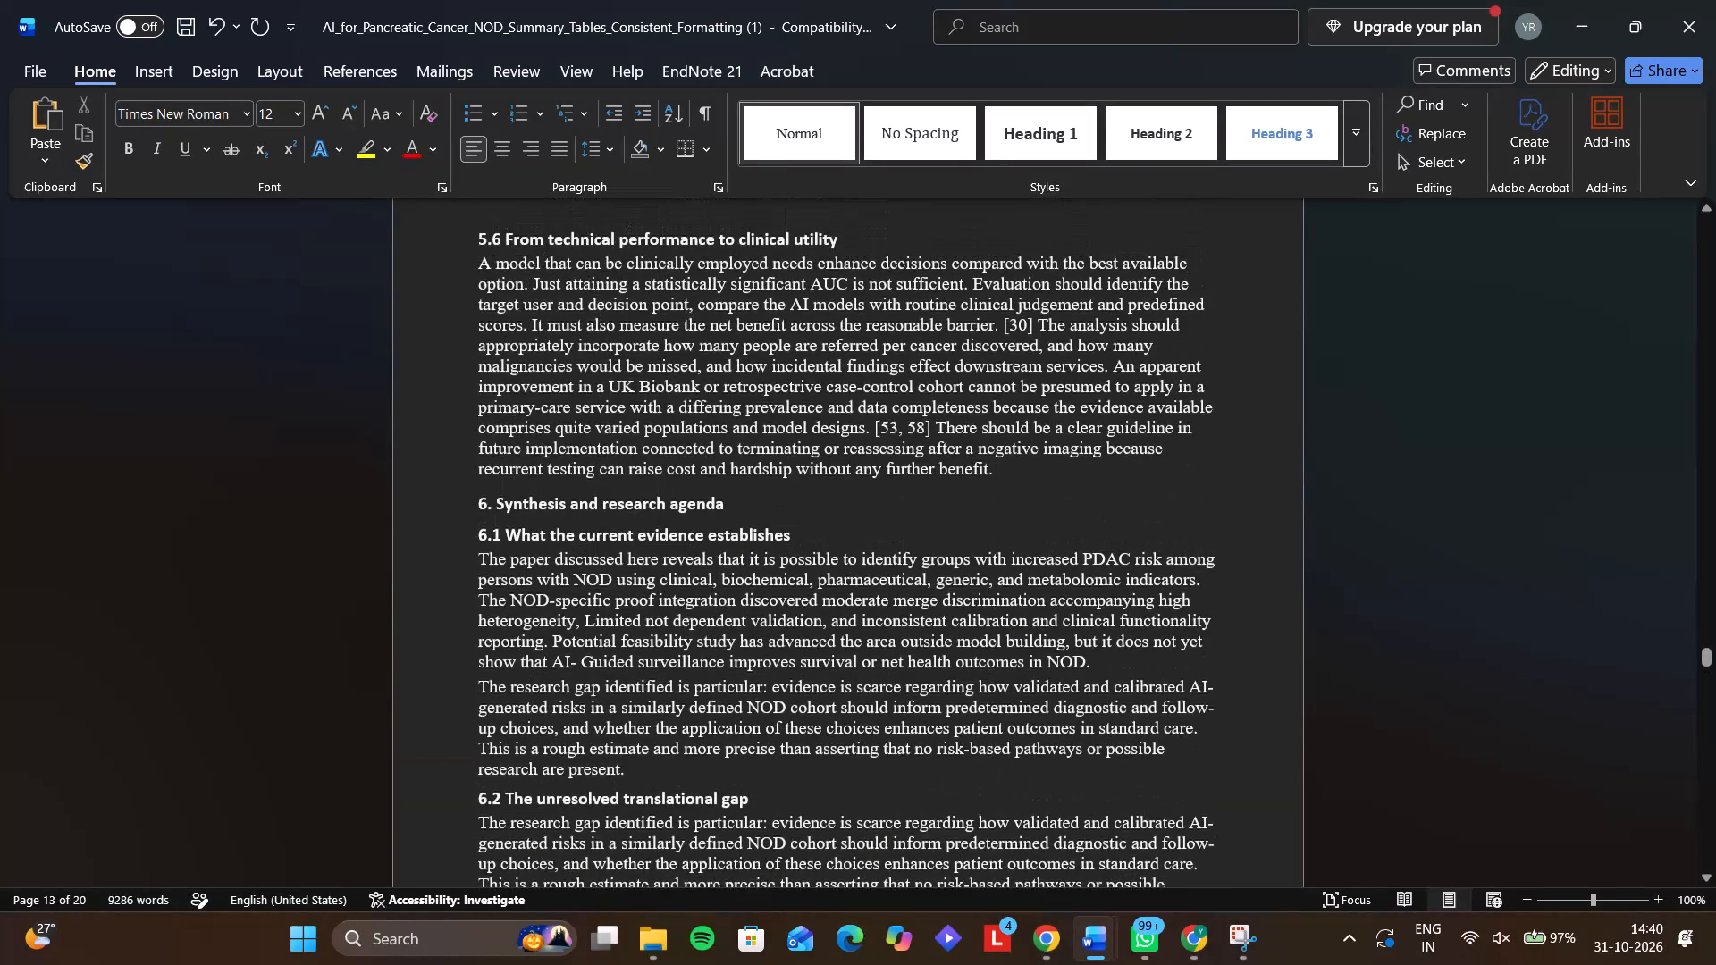
{"action": "scroll", "coordinate": [934, 675], "scroll_direction": "up", "scroll_amount": 1}
{"action": "scroll", "coordinate": [517, 652], "scroll_direction": "up", "scroll_amount": 2}
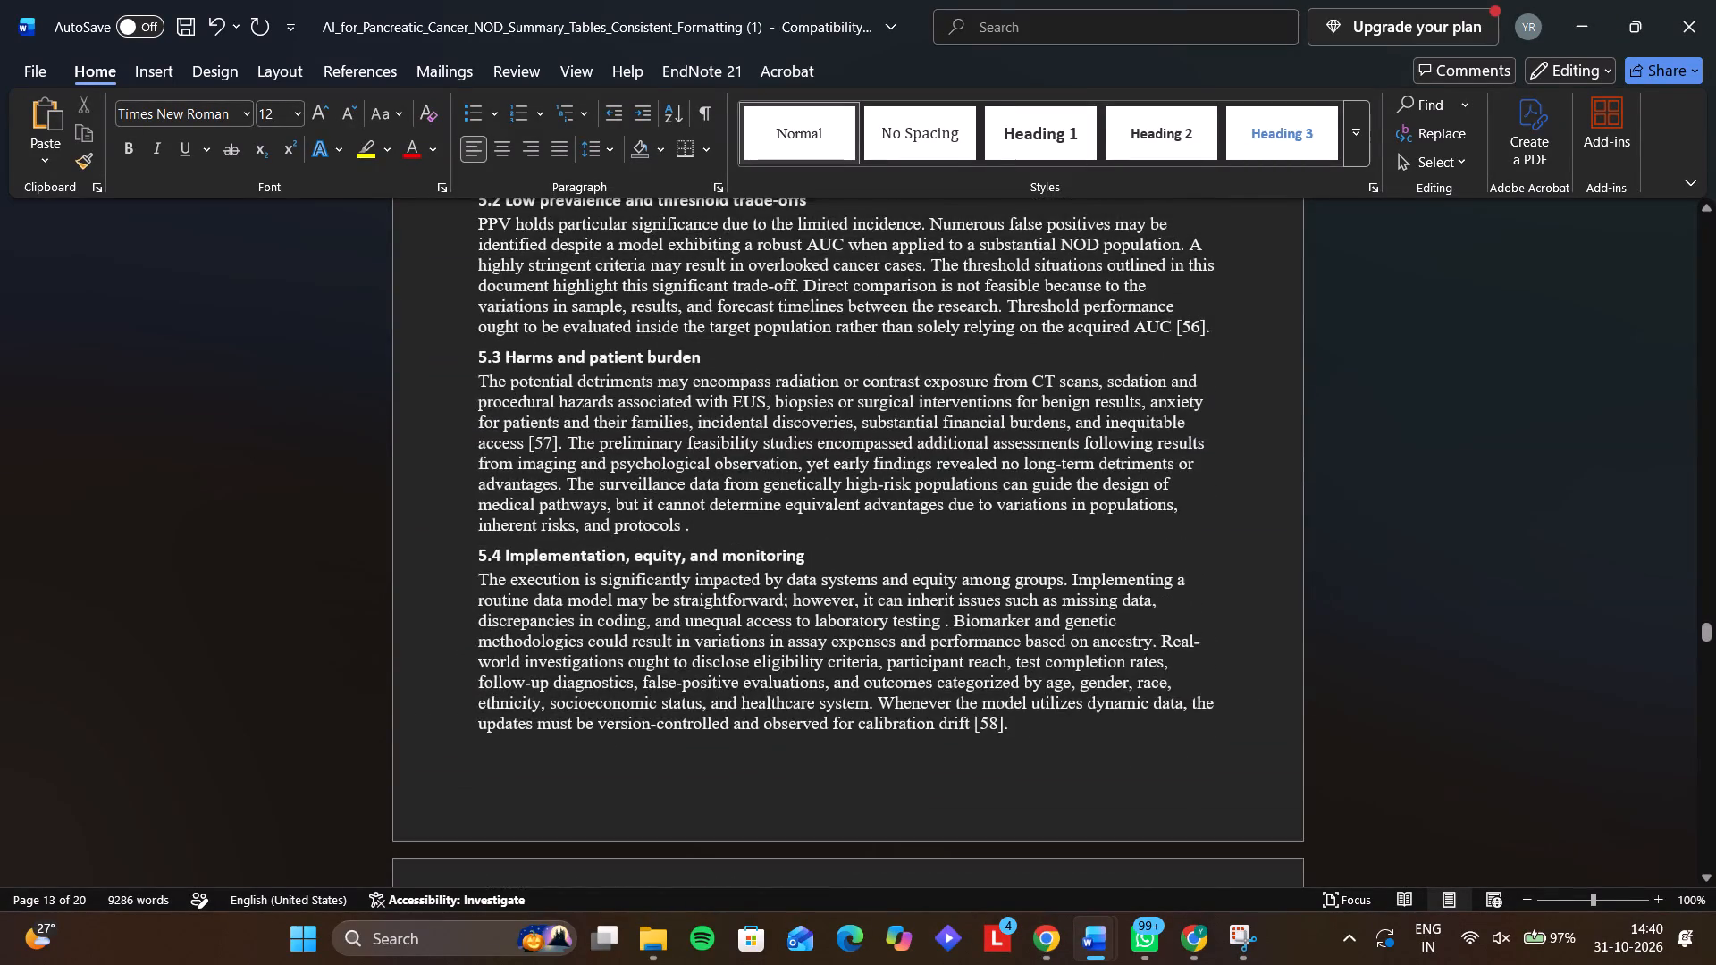
{"action": "scroll", "coordinate": [517, 652], "scroll_direction": "up", "scroll_amount": 2}
{"action": "scroll", "coordinate": [517, 652], "scroll_direction": "down", "scroll_amount": 1}
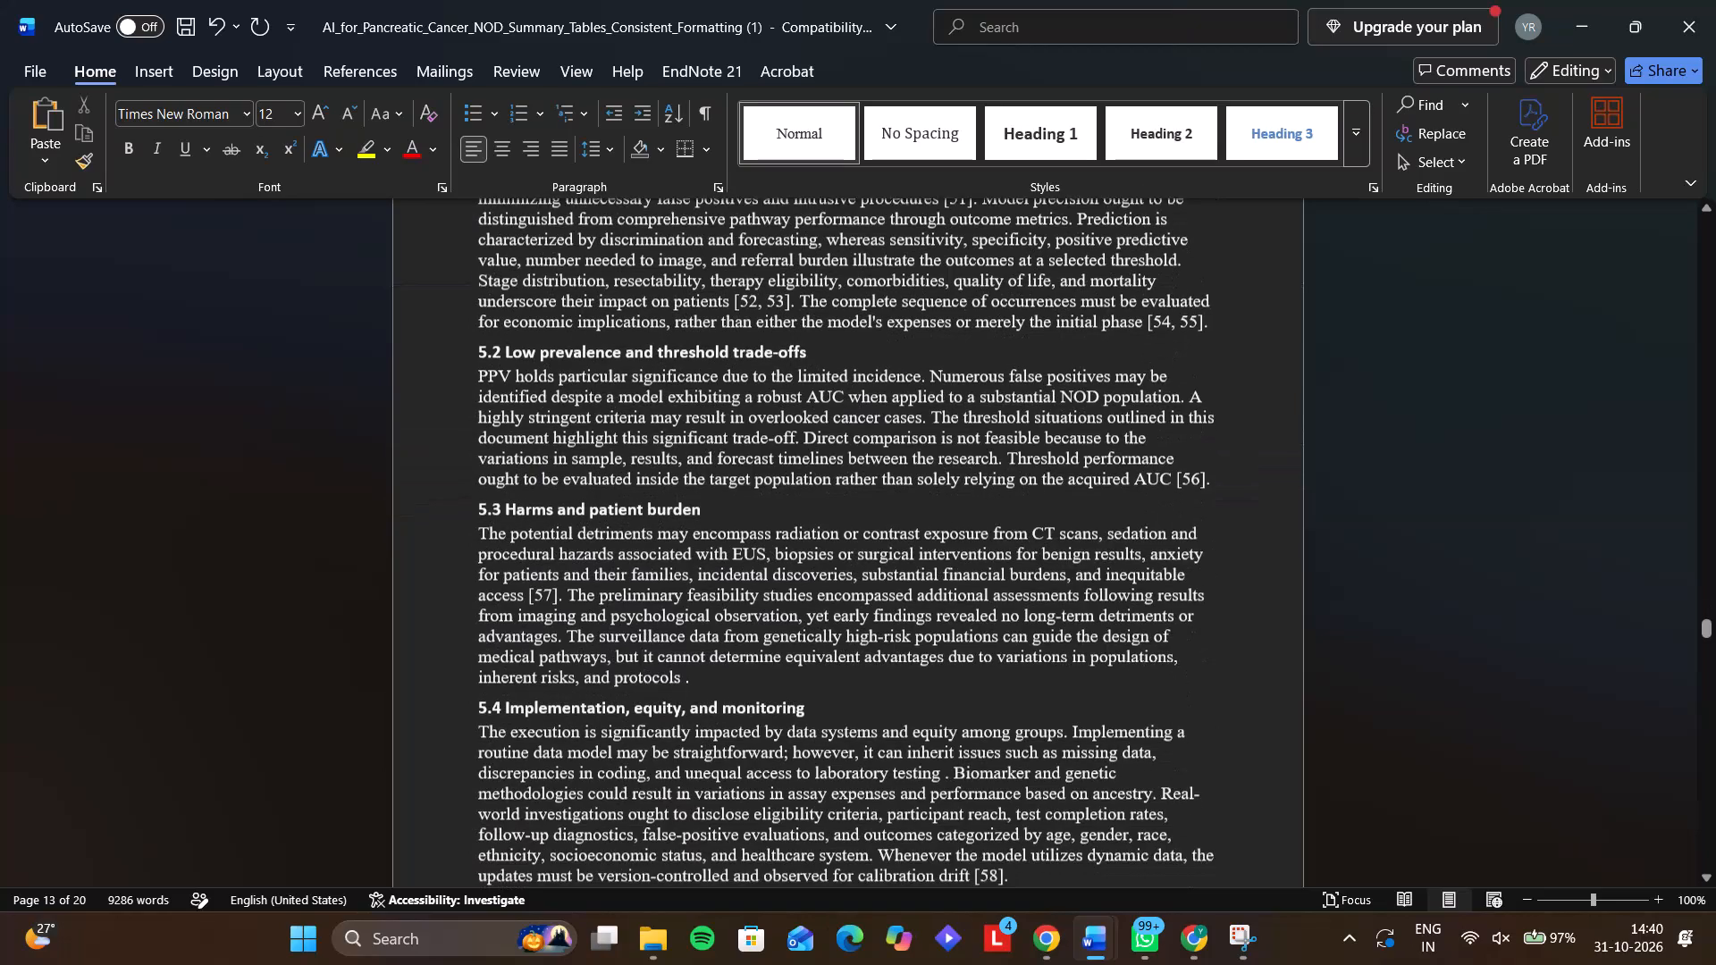
{"action": "scroll", "coordinate": [517, 652], "scroll_direction": "down", "scroll_amount": 2}
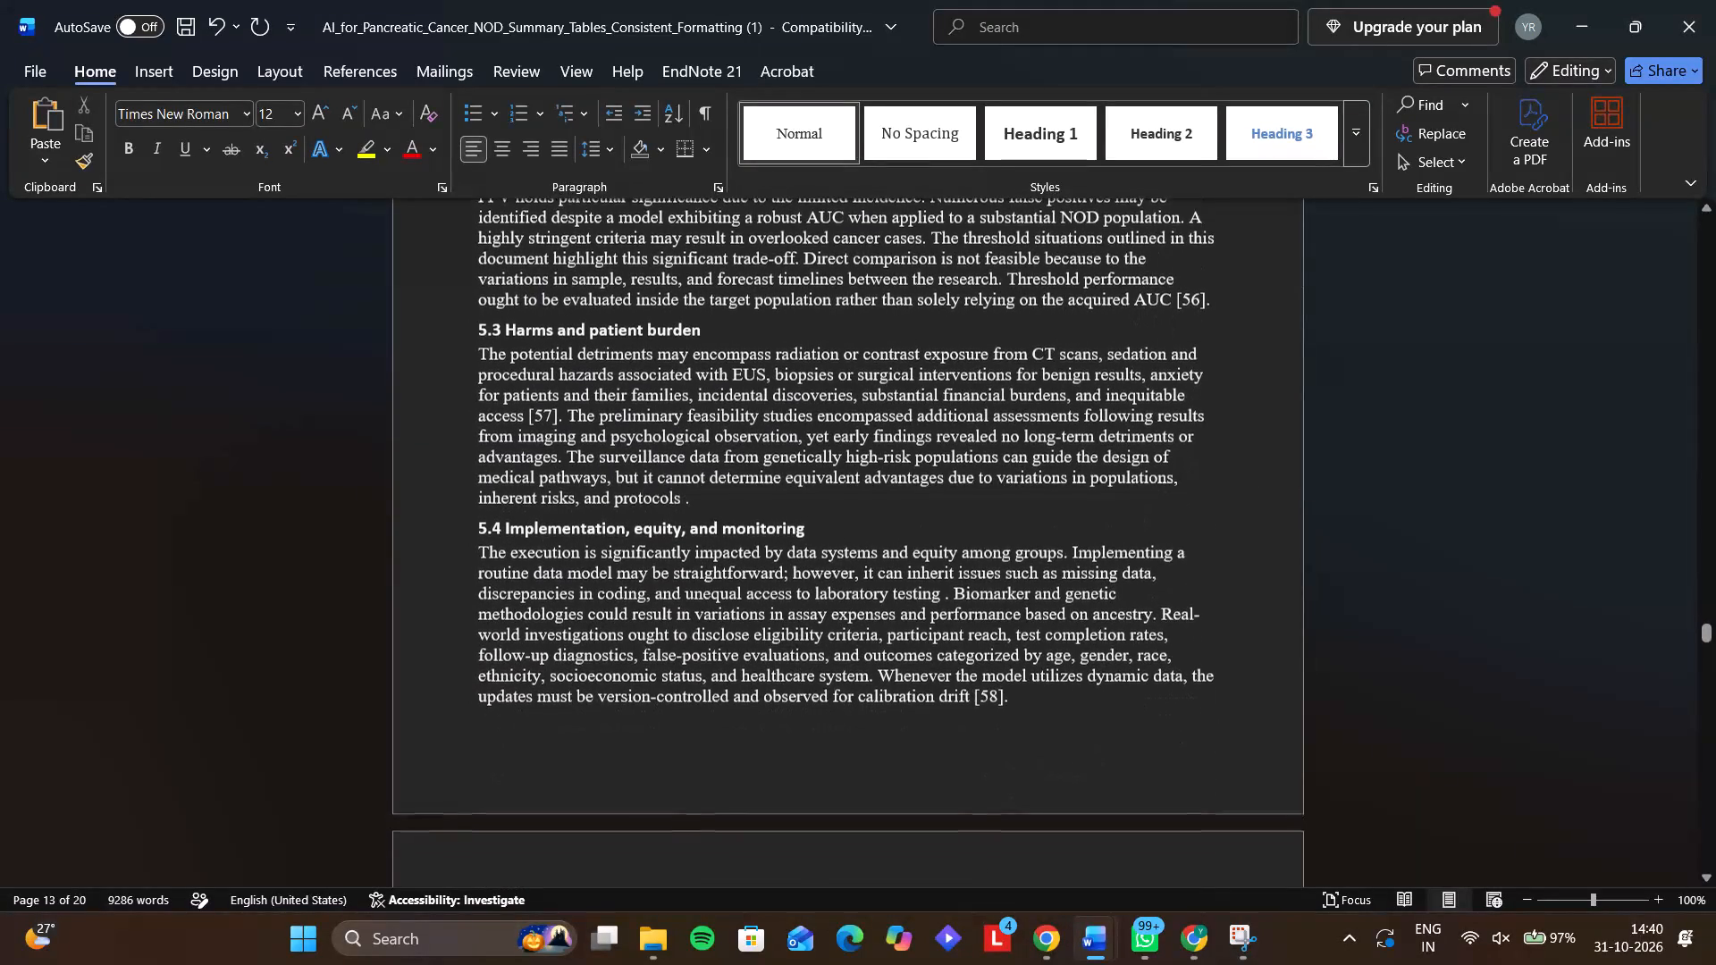
{"action": "scroll", "coordinate": [517, 652], "scroll_direction": "down", "scroll_amount": 2}
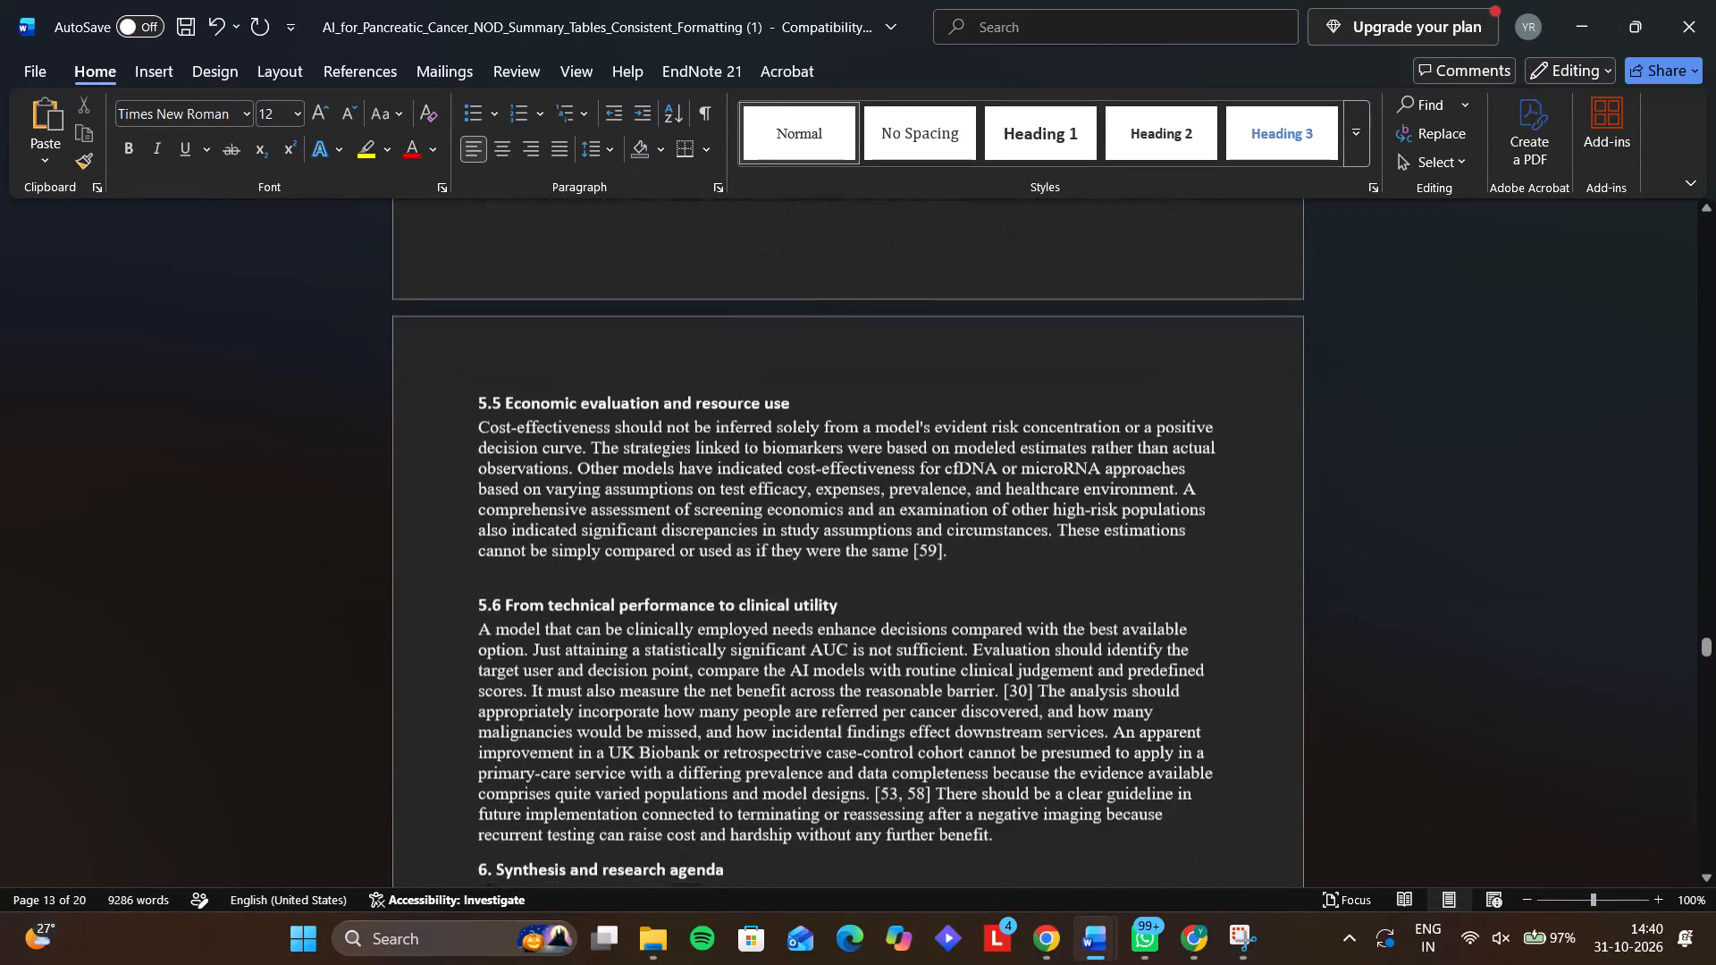
{"action": "scroll", "coordinate": [517, 652], "scroll_direction": "down", "scroll_amount": 2}
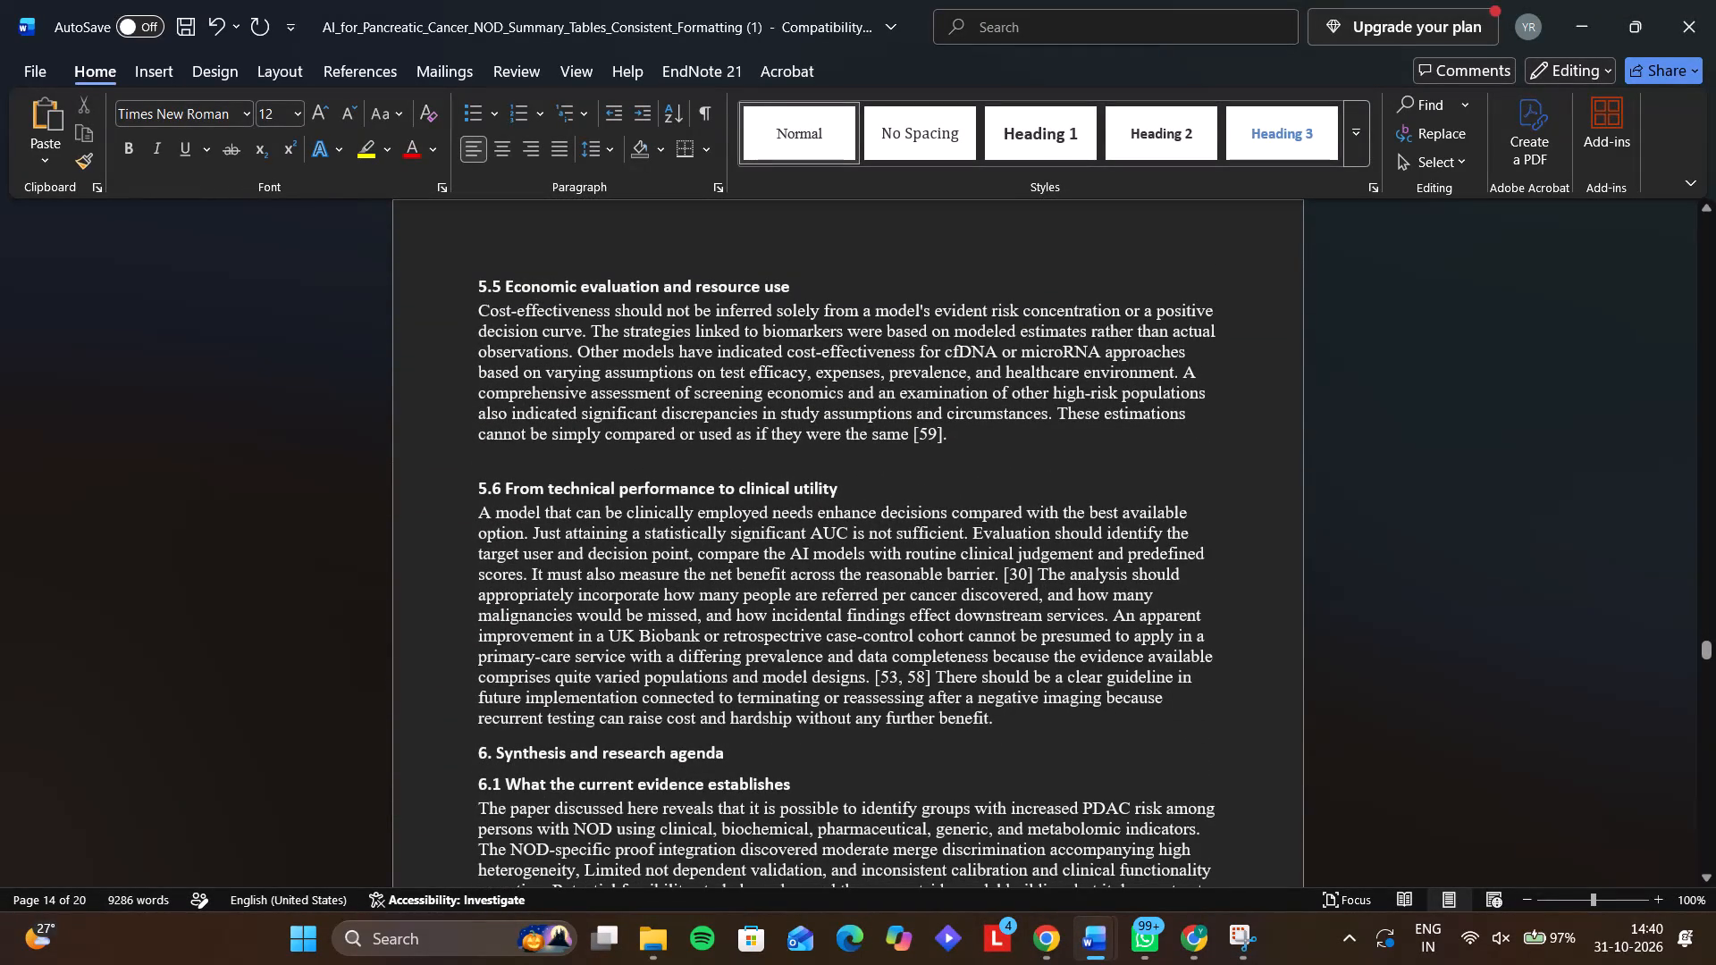
{"action": "scroll", "coordinate": [517, 652], "scroll_direction": "down", "scroll_amount": 1}
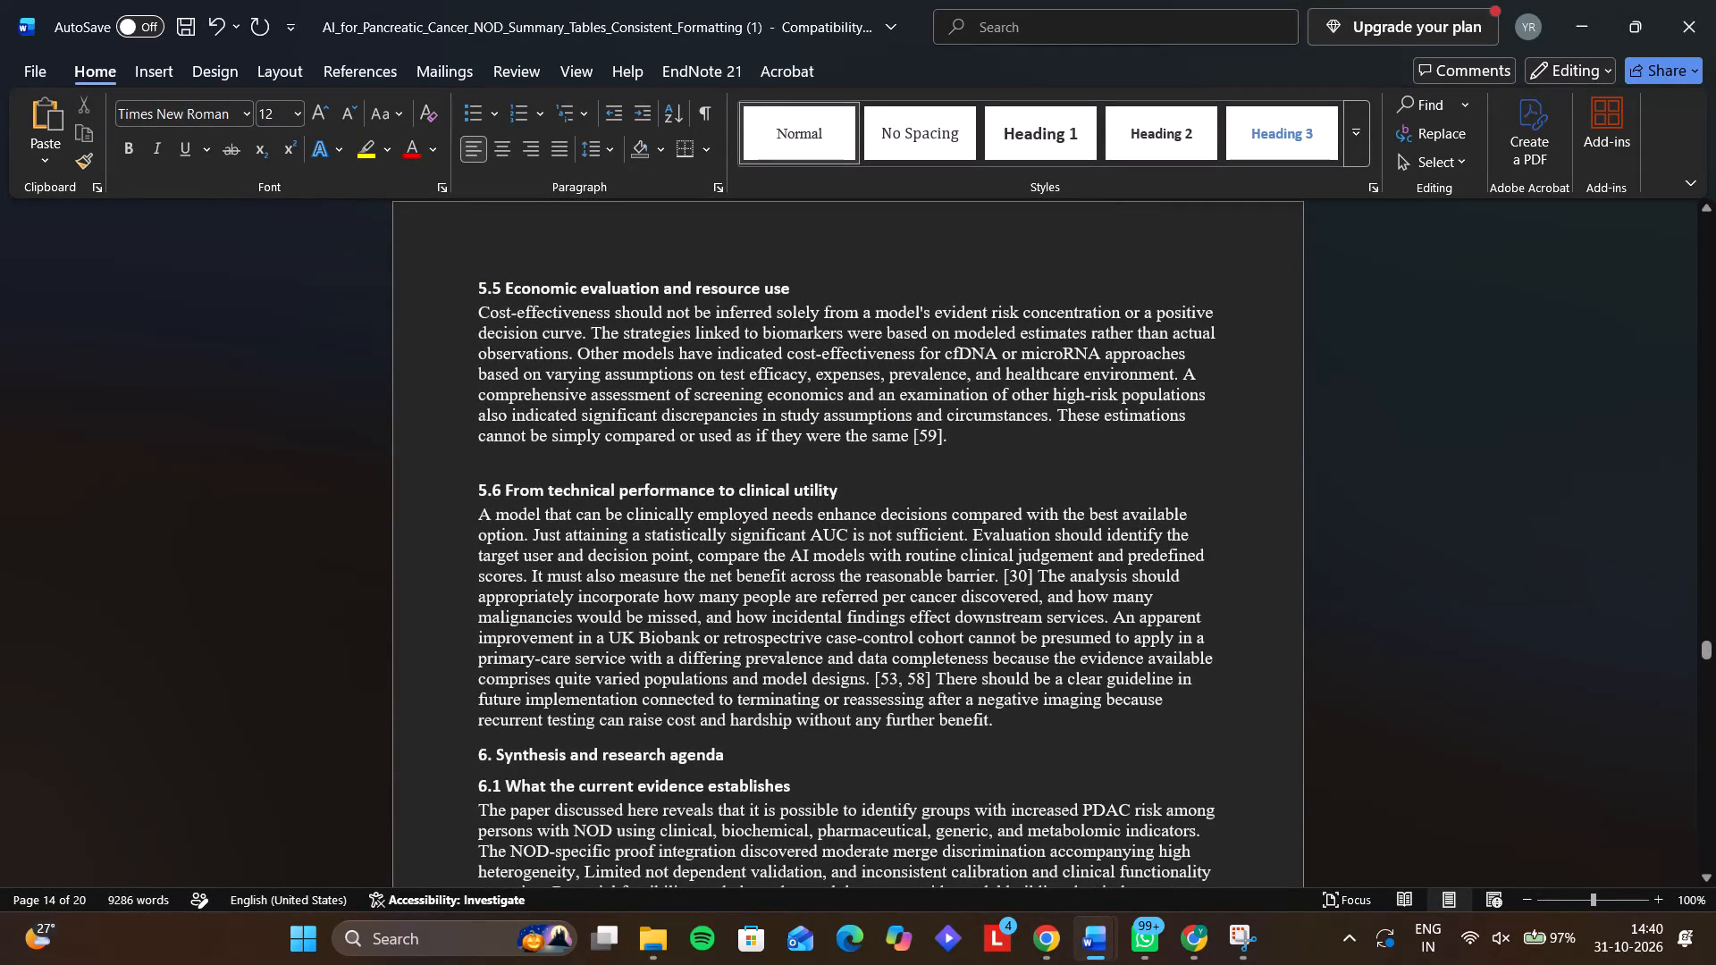
{"action": "scroll", "coordinate": [517, 652], "scroll_direction": "down", "scroll_amount": 1}
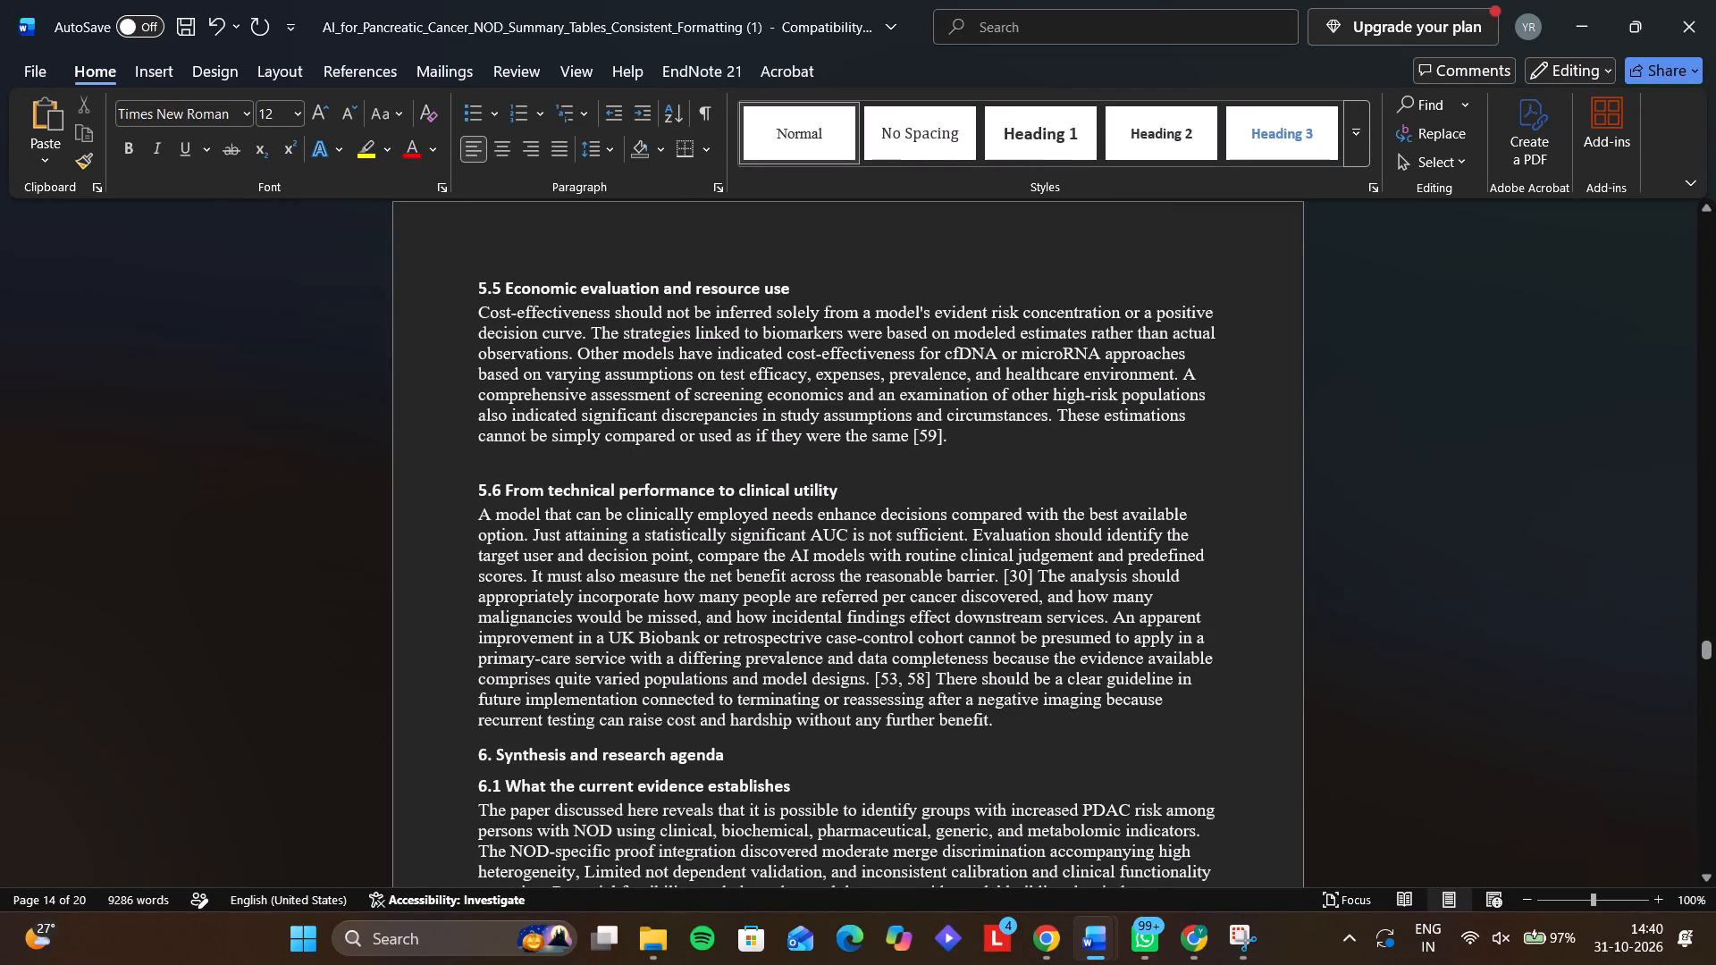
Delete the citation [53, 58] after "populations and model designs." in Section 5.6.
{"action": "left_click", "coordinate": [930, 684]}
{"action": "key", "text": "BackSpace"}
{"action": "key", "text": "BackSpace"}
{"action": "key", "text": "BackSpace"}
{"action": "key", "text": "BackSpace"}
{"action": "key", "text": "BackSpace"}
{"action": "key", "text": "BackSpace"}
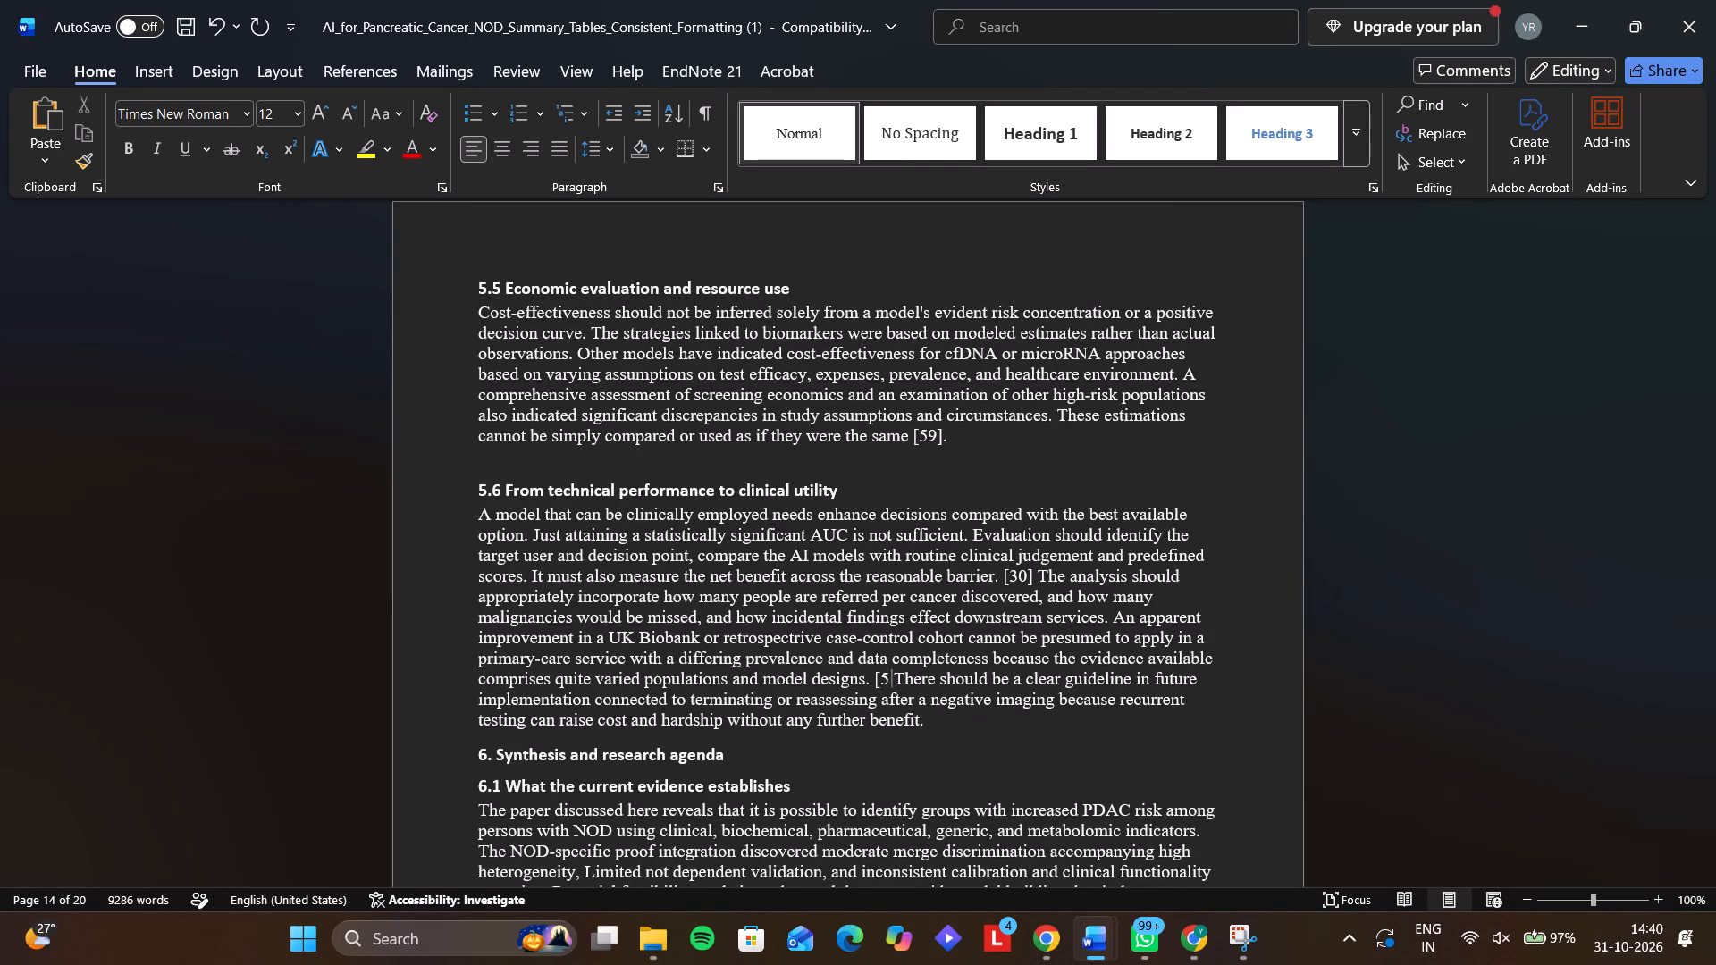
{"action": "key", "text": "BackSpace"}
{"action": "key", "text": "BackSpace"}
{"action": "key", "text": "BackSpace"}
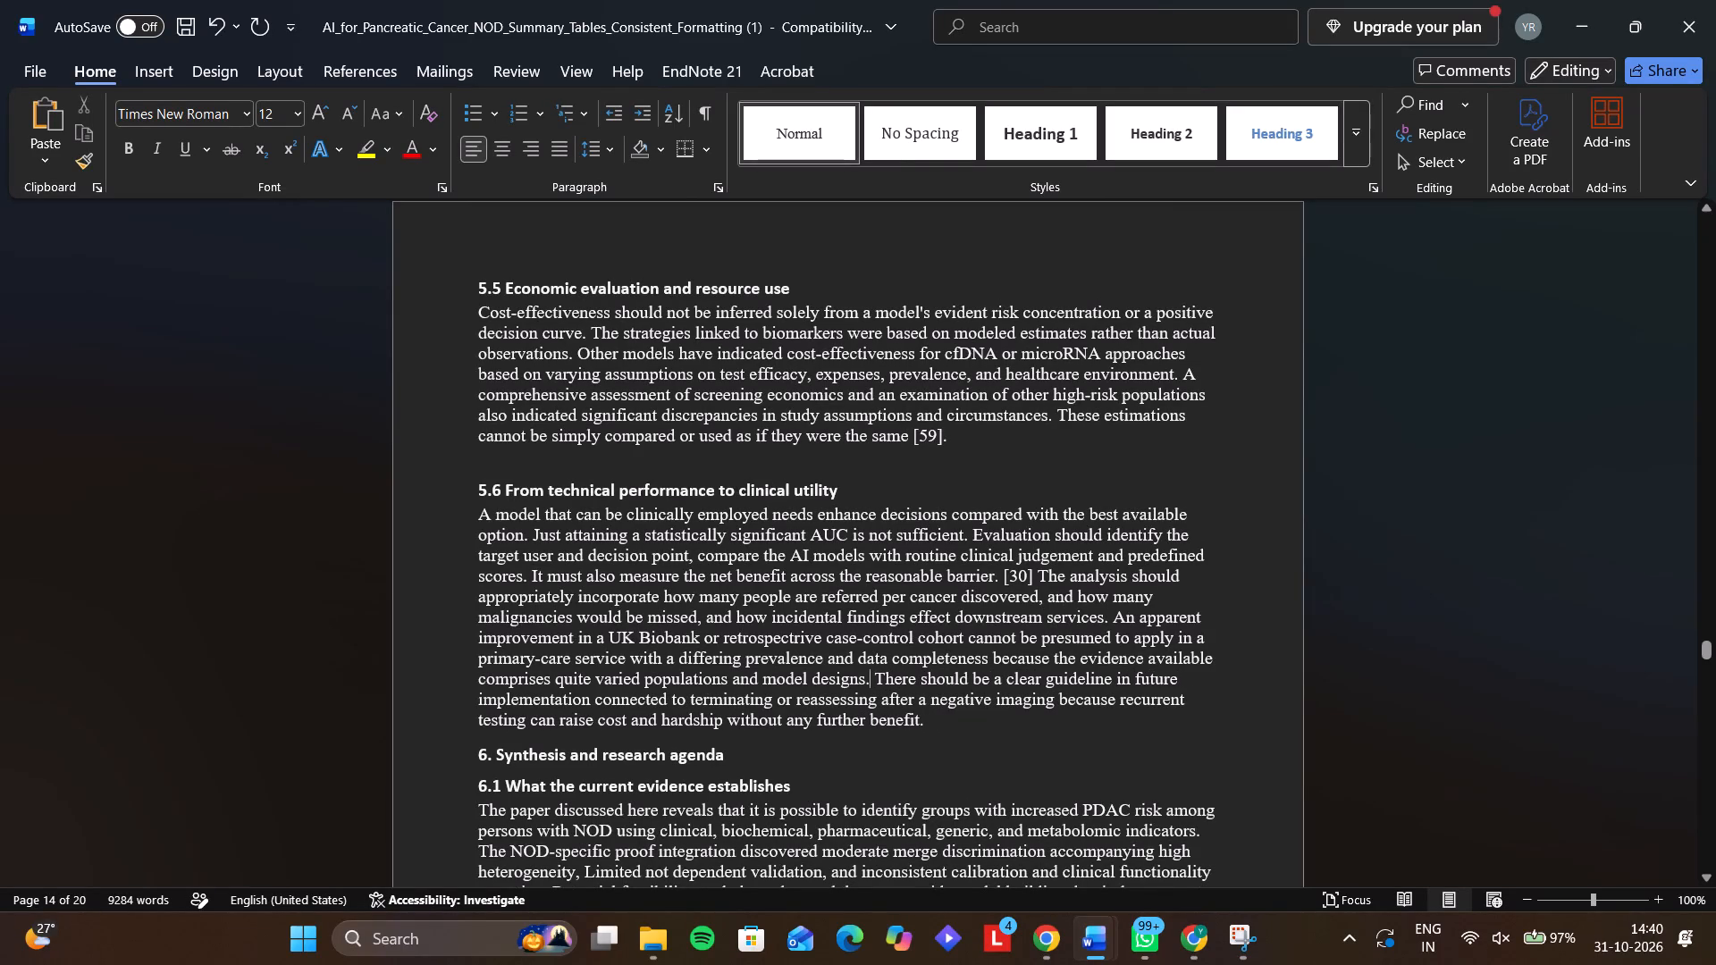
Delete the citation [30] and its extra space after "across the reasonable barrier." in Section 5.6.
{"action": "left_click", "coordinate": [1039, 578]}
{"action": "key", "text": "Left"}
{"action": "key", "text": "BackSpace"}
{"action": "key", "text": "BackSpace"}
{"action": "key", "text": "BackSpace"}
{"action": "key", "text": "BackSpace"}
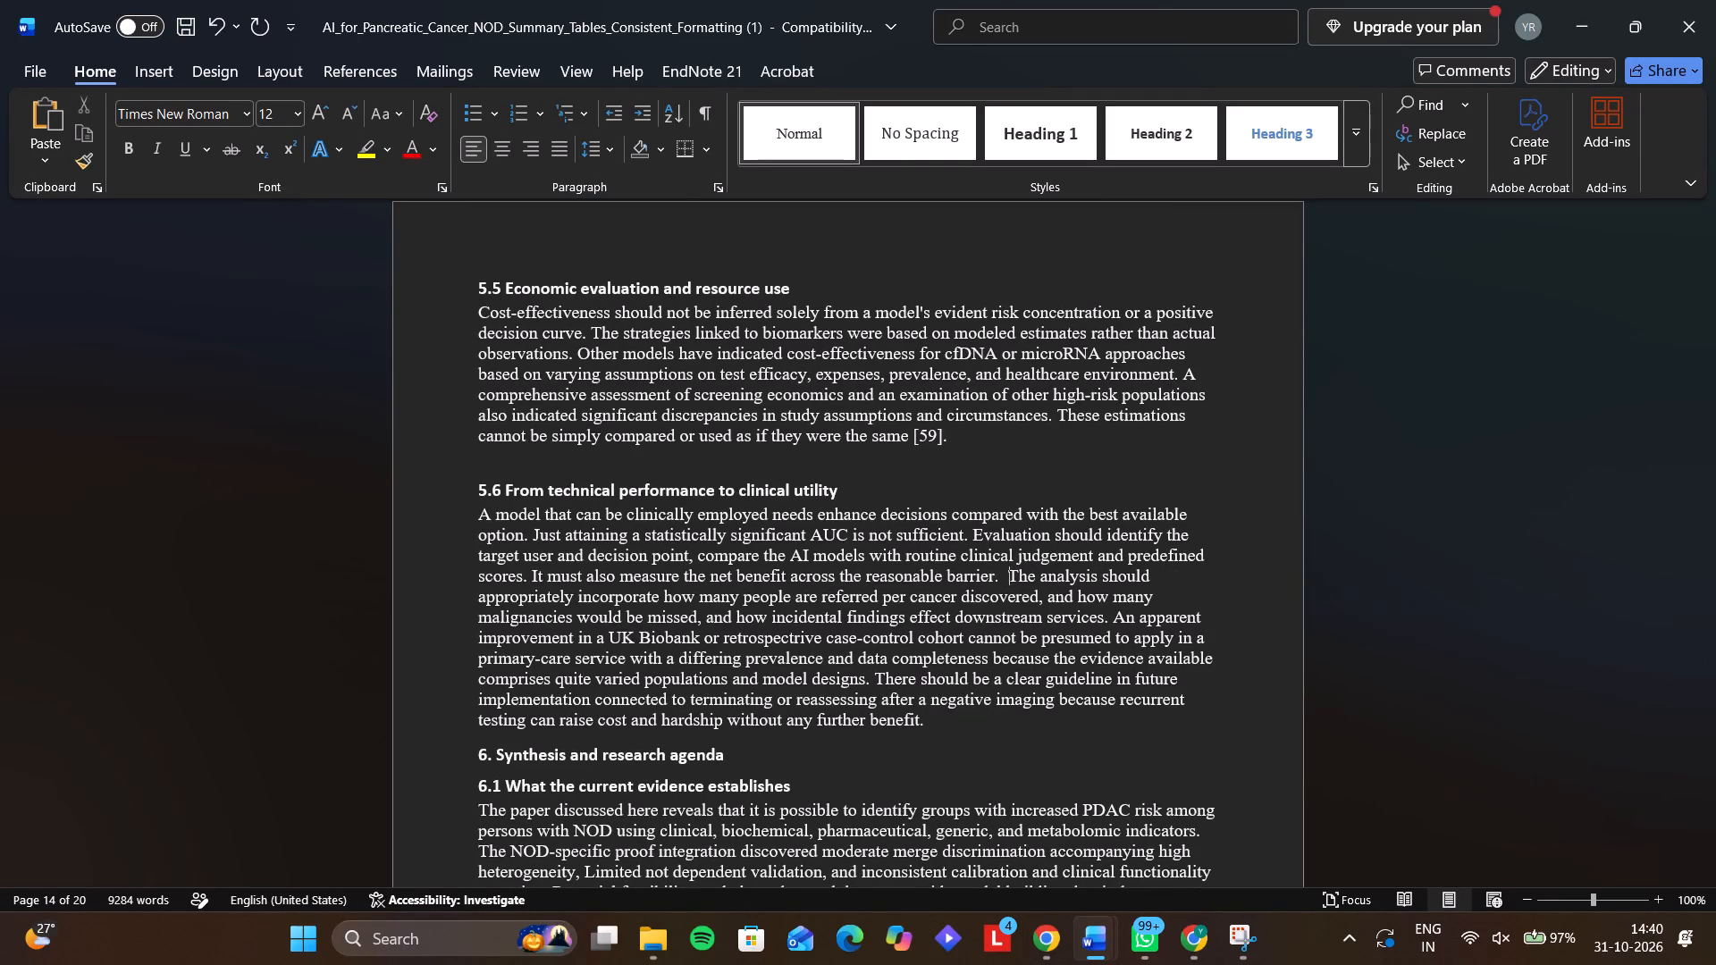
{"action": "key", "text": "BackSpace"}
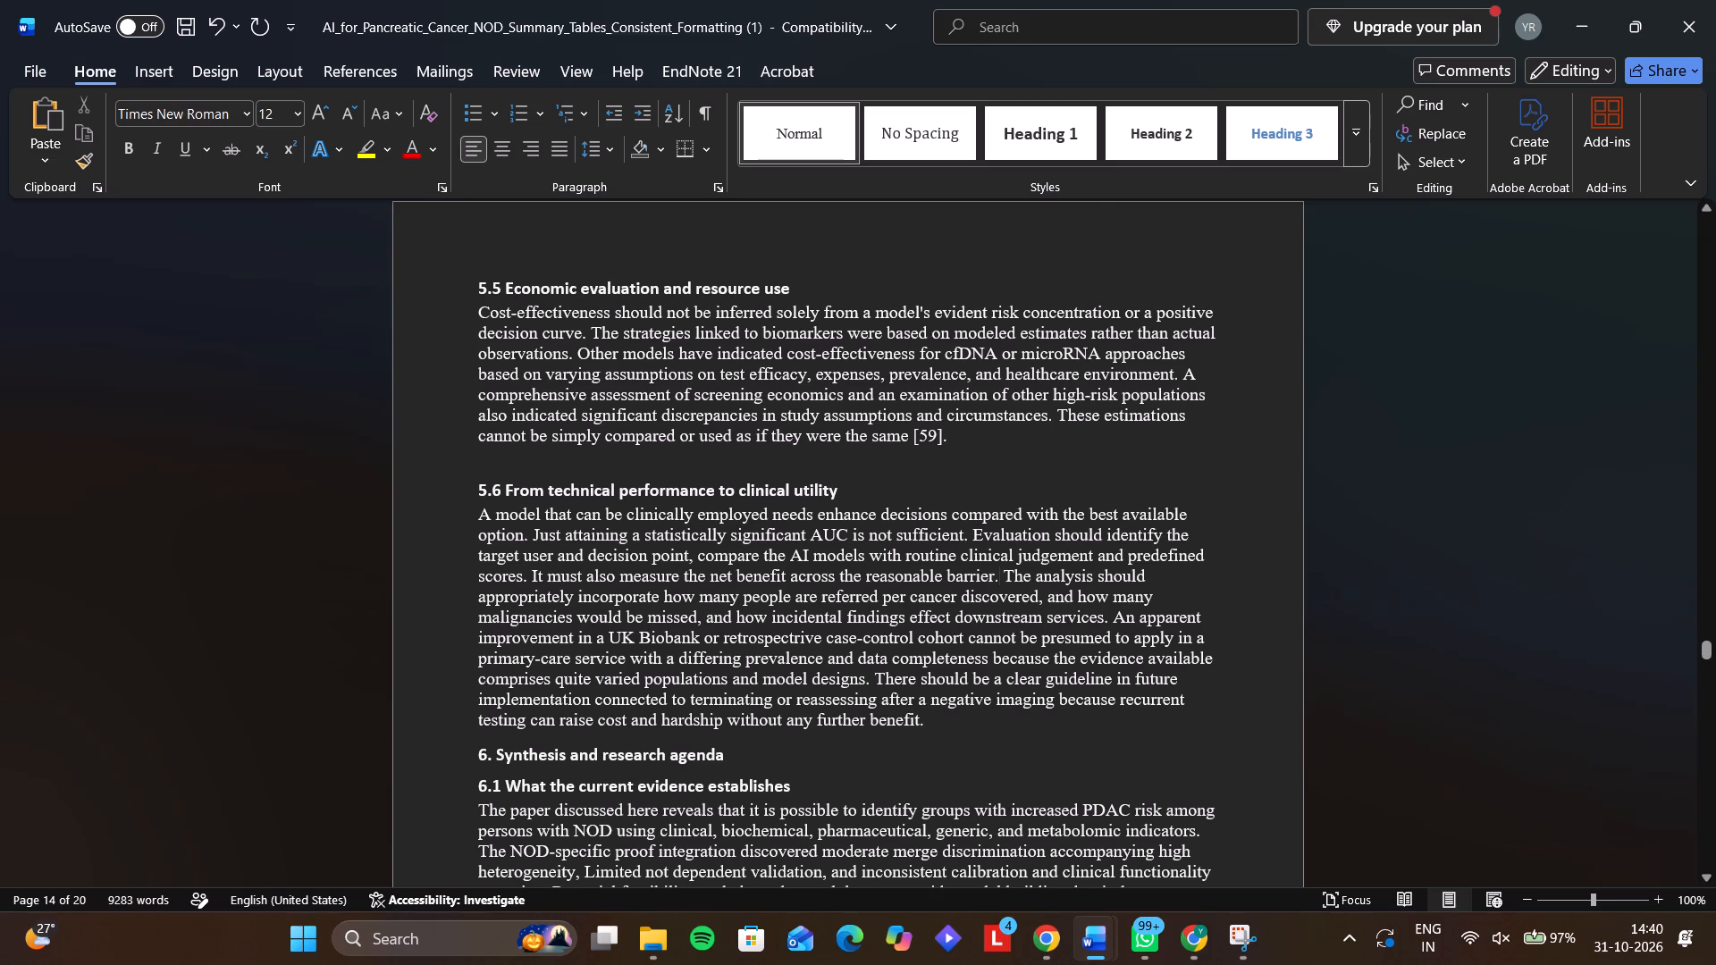
Review the manuscript's text, citations and tables from Section 6 back through Tables 2 and 1 to Section 3.1.
{"action": "scroll", "coordinate": [1147, 678], "scroll_direction": "down", "scroll_amount": 2}
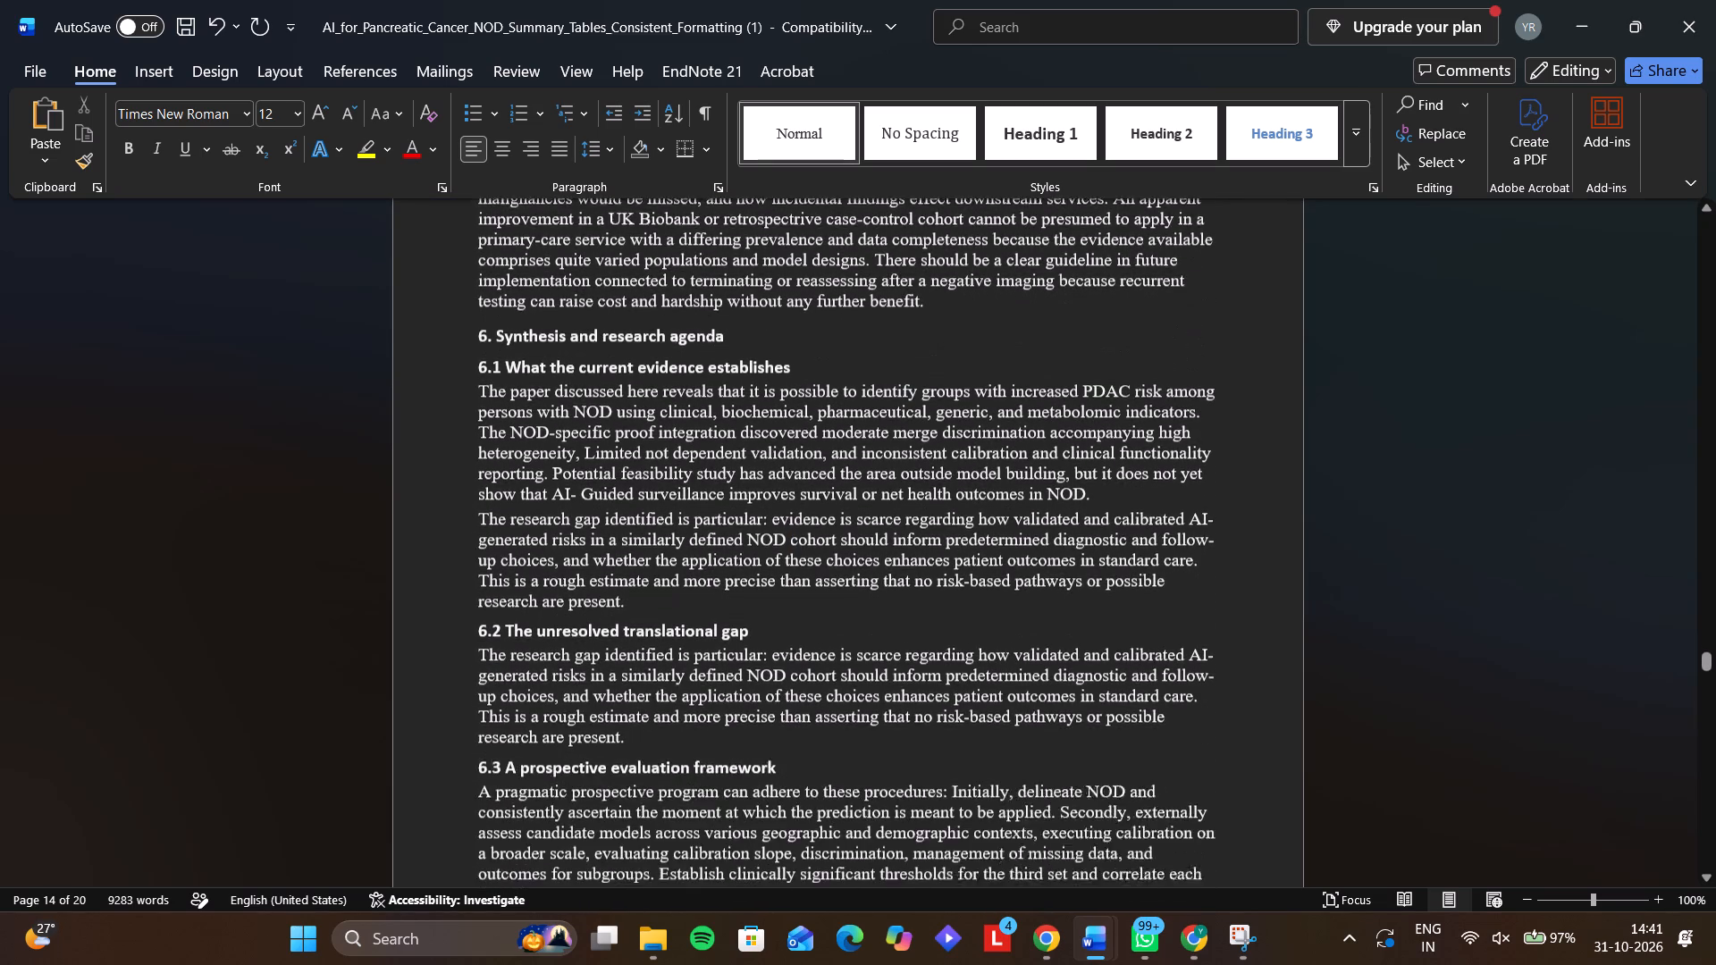
{"action": "scroll", "coordinate": [1147, 678], "scroll_direction": "down", "scroll_amount": 2}
{"action": "scroll", "coordinate": [1147, 678], "scroll_direction": "up", "scroll_amount": 5}
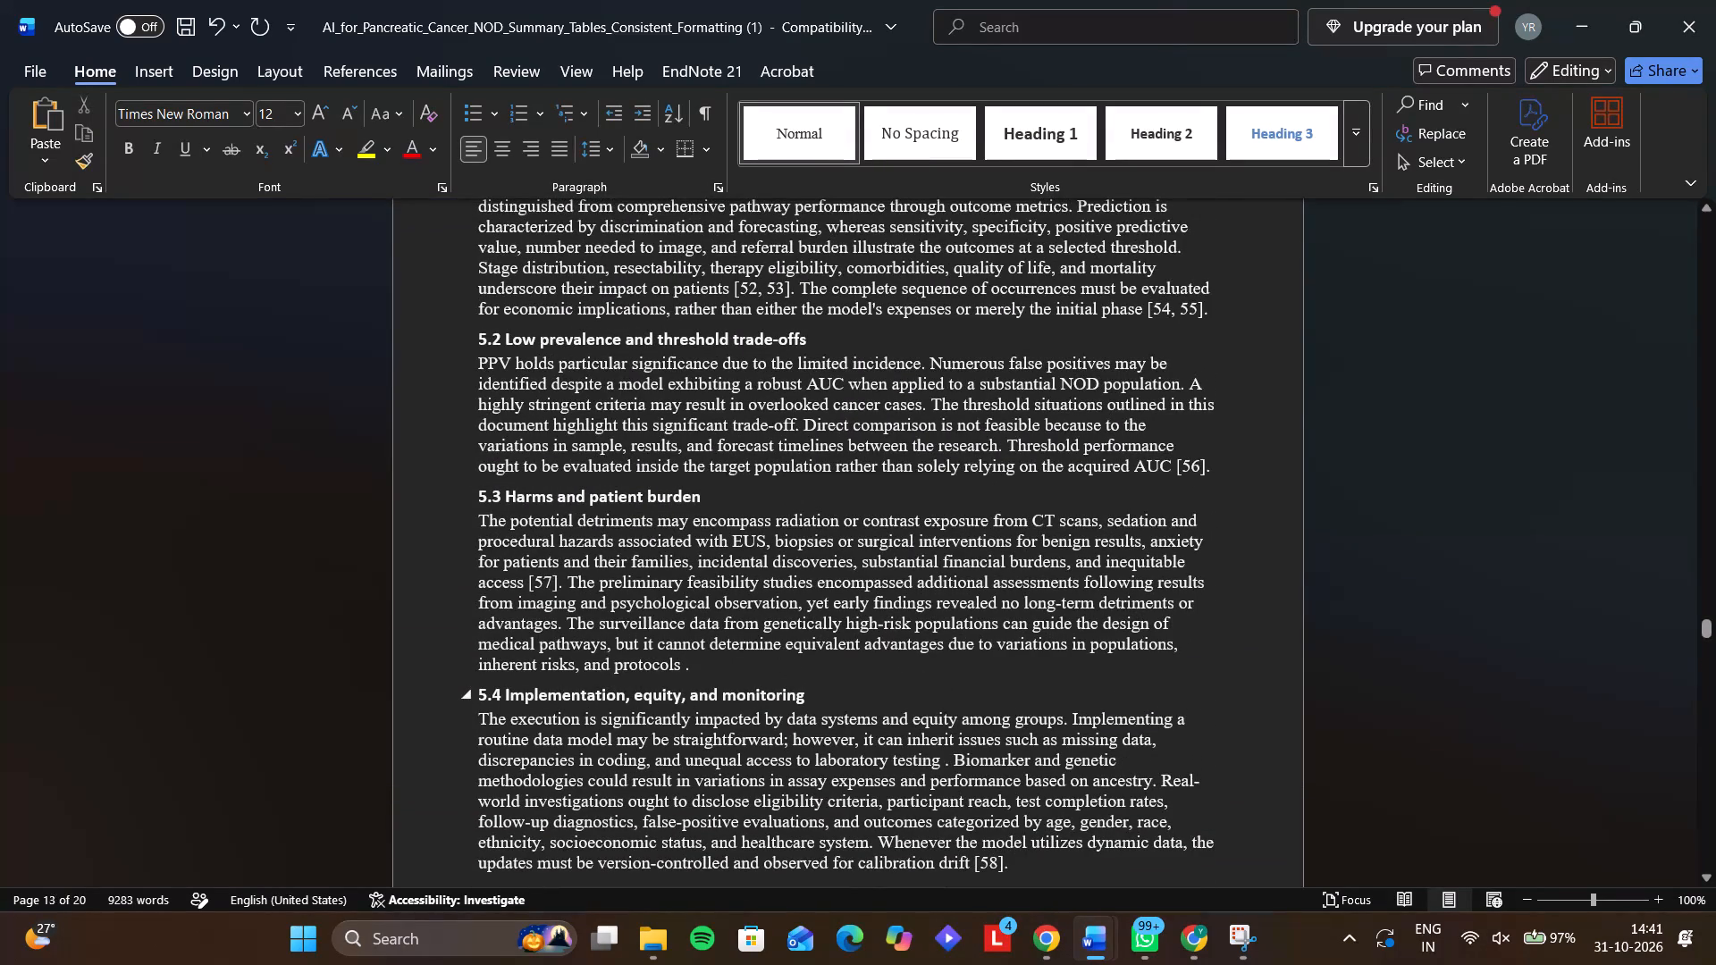
{"action": "scroll", "coordinate": [1147, 678], "scroll_direction": "down", "scroll_amount": 1}
{"action": "scroll", "coordinate": [1147, 678], "scroll_direction": "up", "scroll_amount": 2}
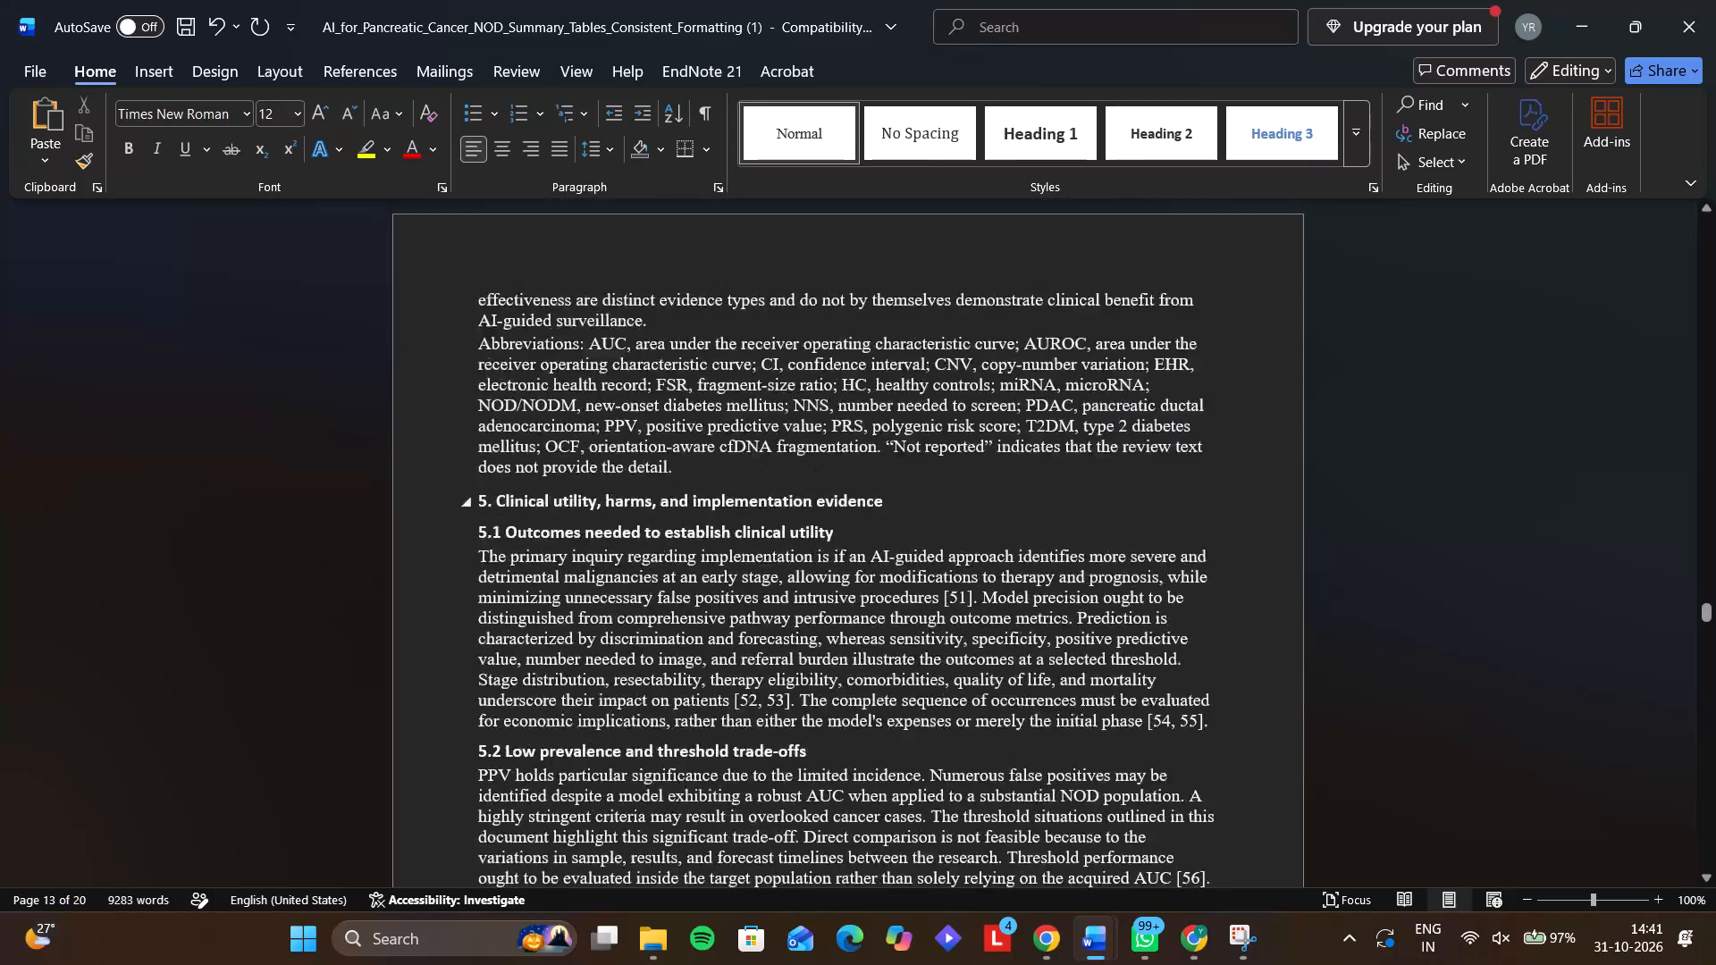
{"action": "scroll", "coordinate": [1147, 678], "scroll_direction": "up", "scroll_amount": 6}
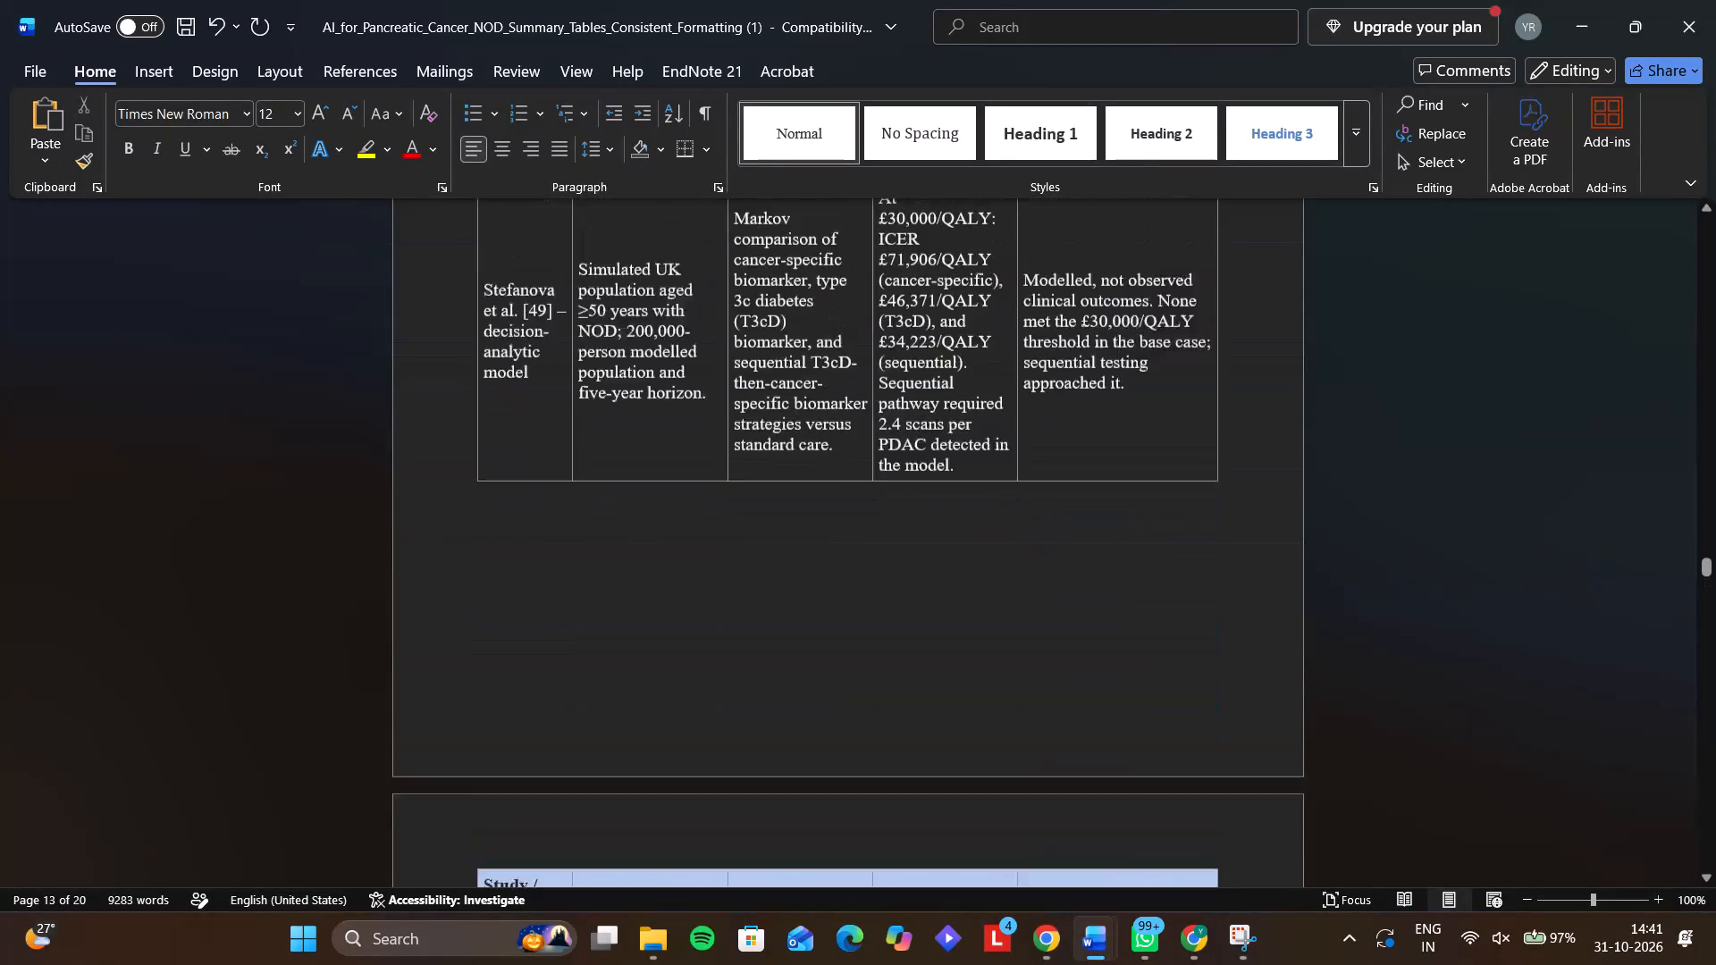
{"action": "scroll", "coordinate": [1147, 678], "scroll_direction": "up", "scroll_amount": 7}
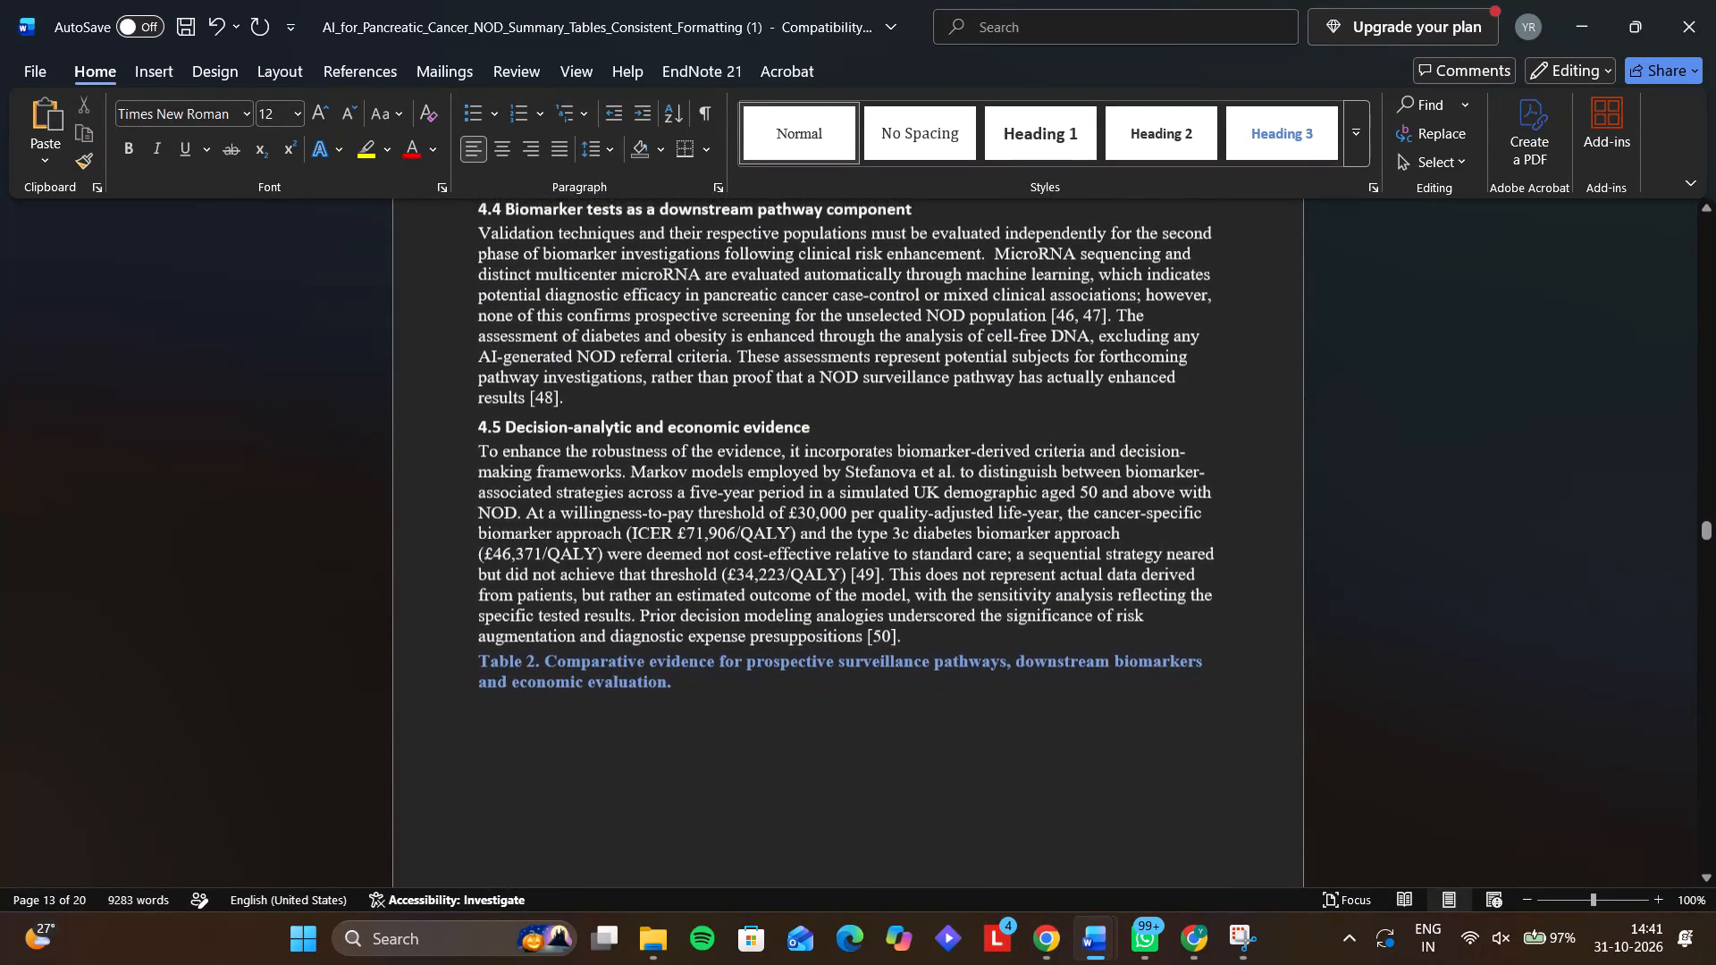
{"action": "scroll", "coordinate": [1147, 678], "scroll_direction": "up", "scroll_amount": 3}
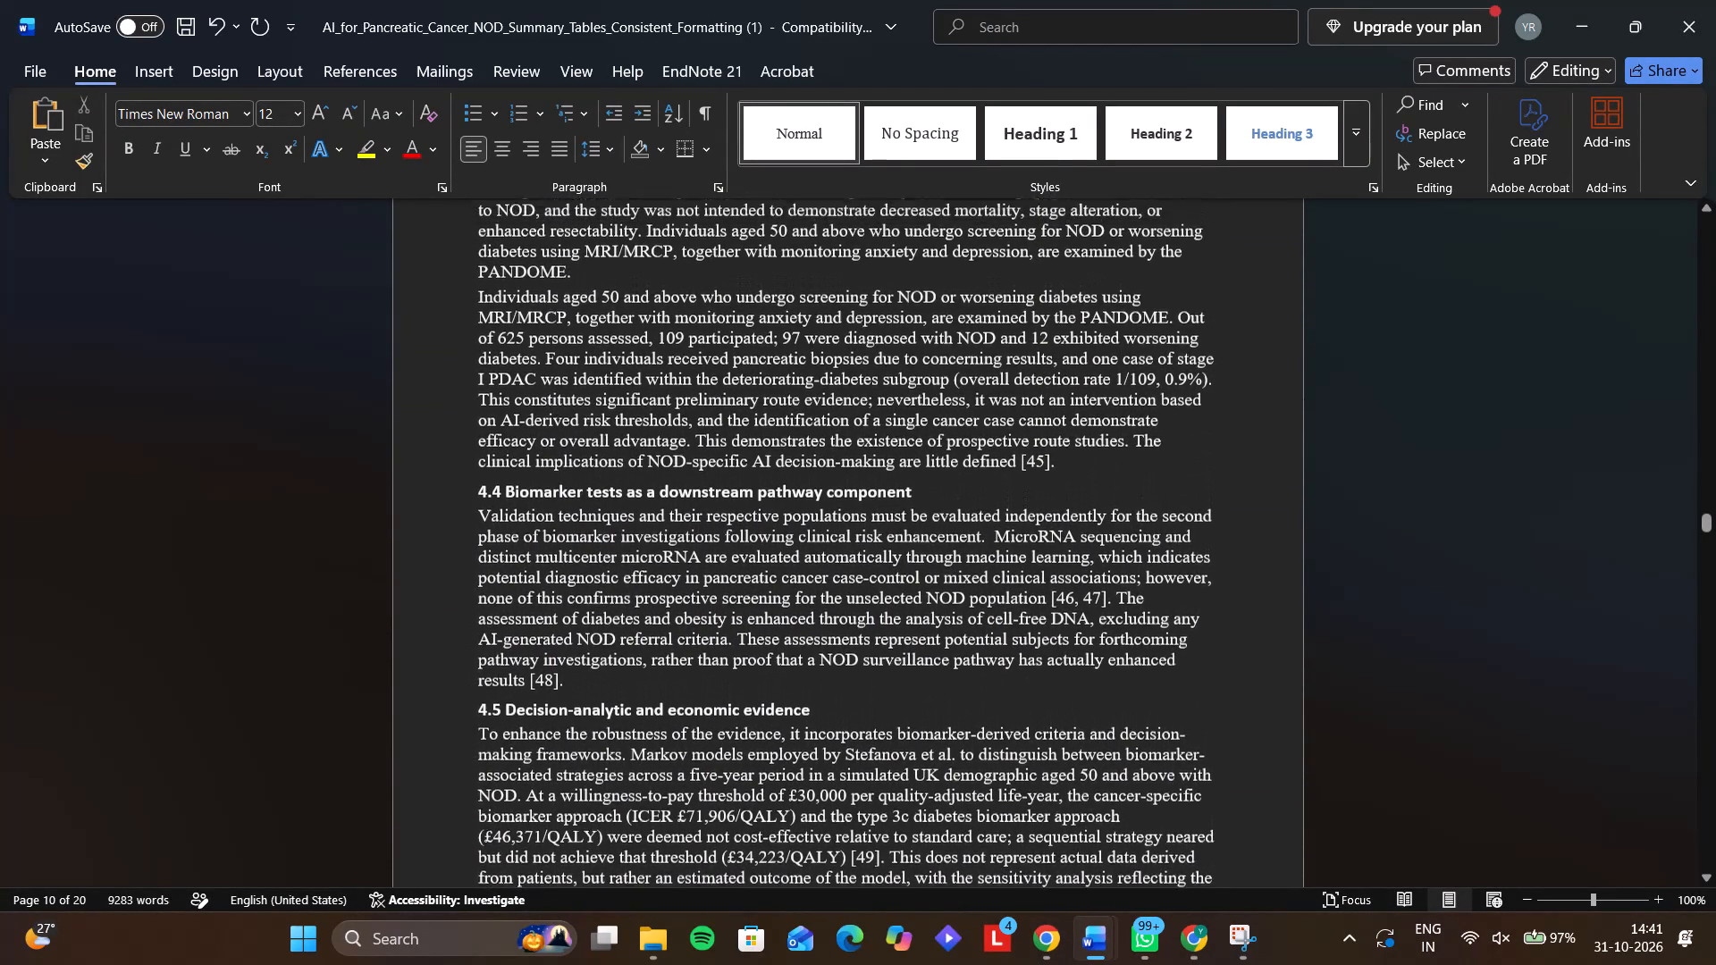
{"action": "scroll", "coordinate": [1147, 678], "scroll_direction": "up", "scroll_amount": 6}
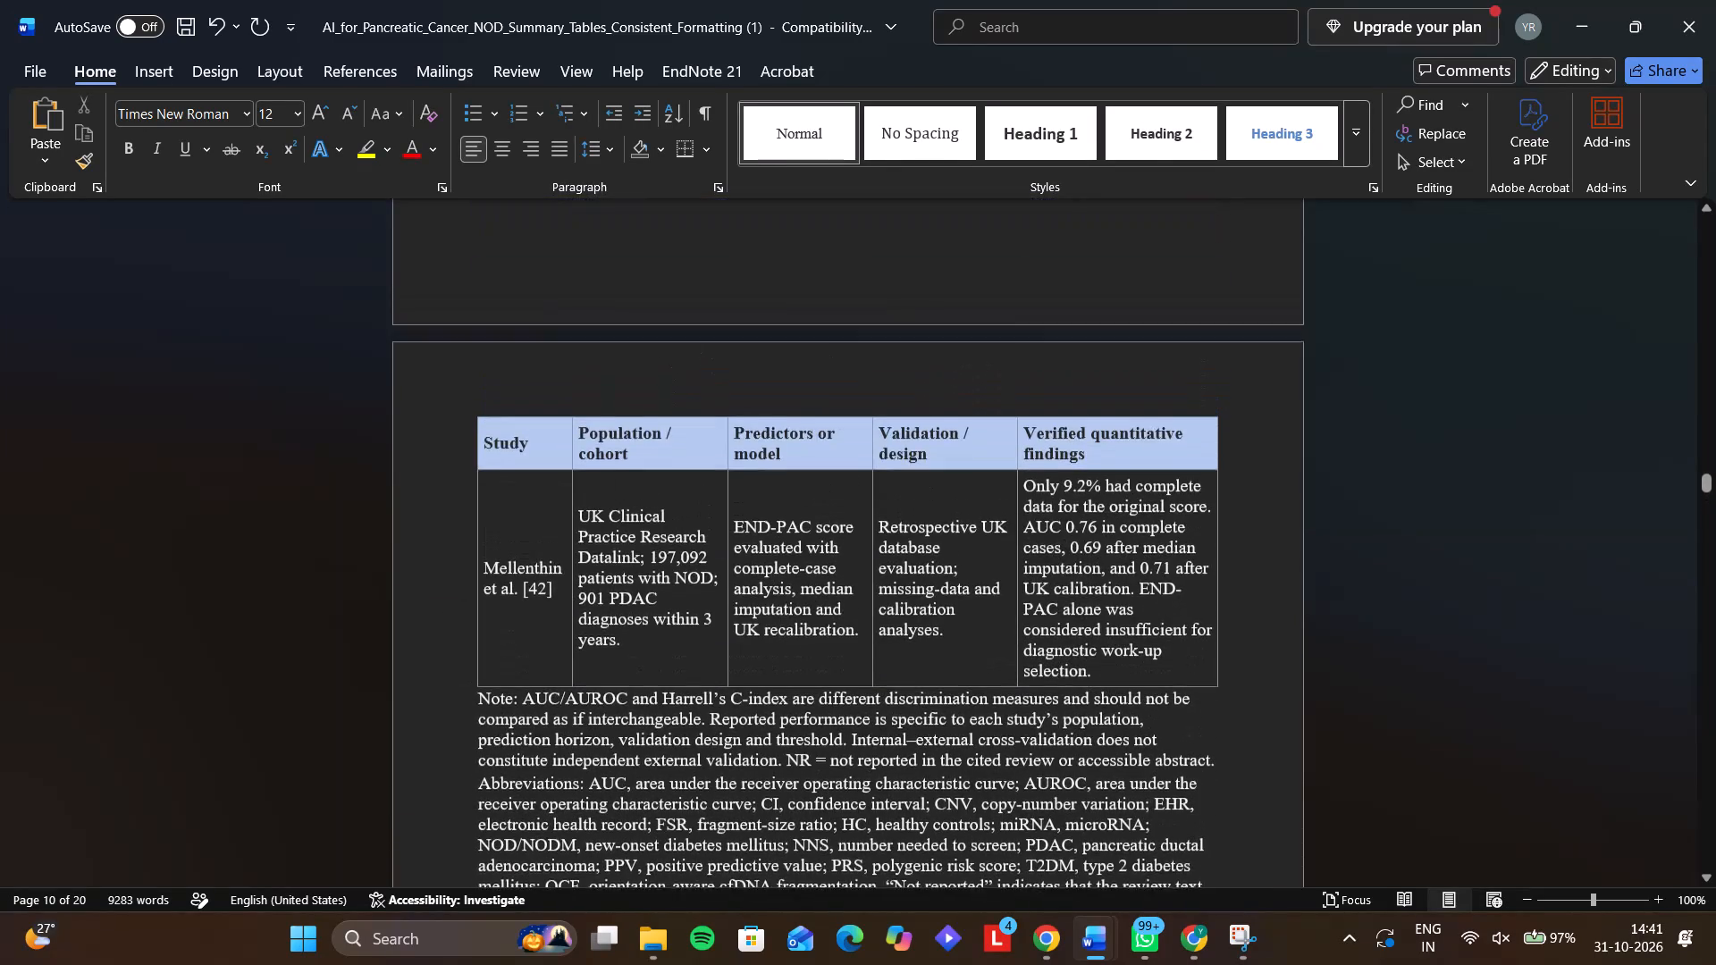
{"action": "scroll", "coordinate": [1147, 678], "scroll_direction": "up", "scroll_amount": 4}
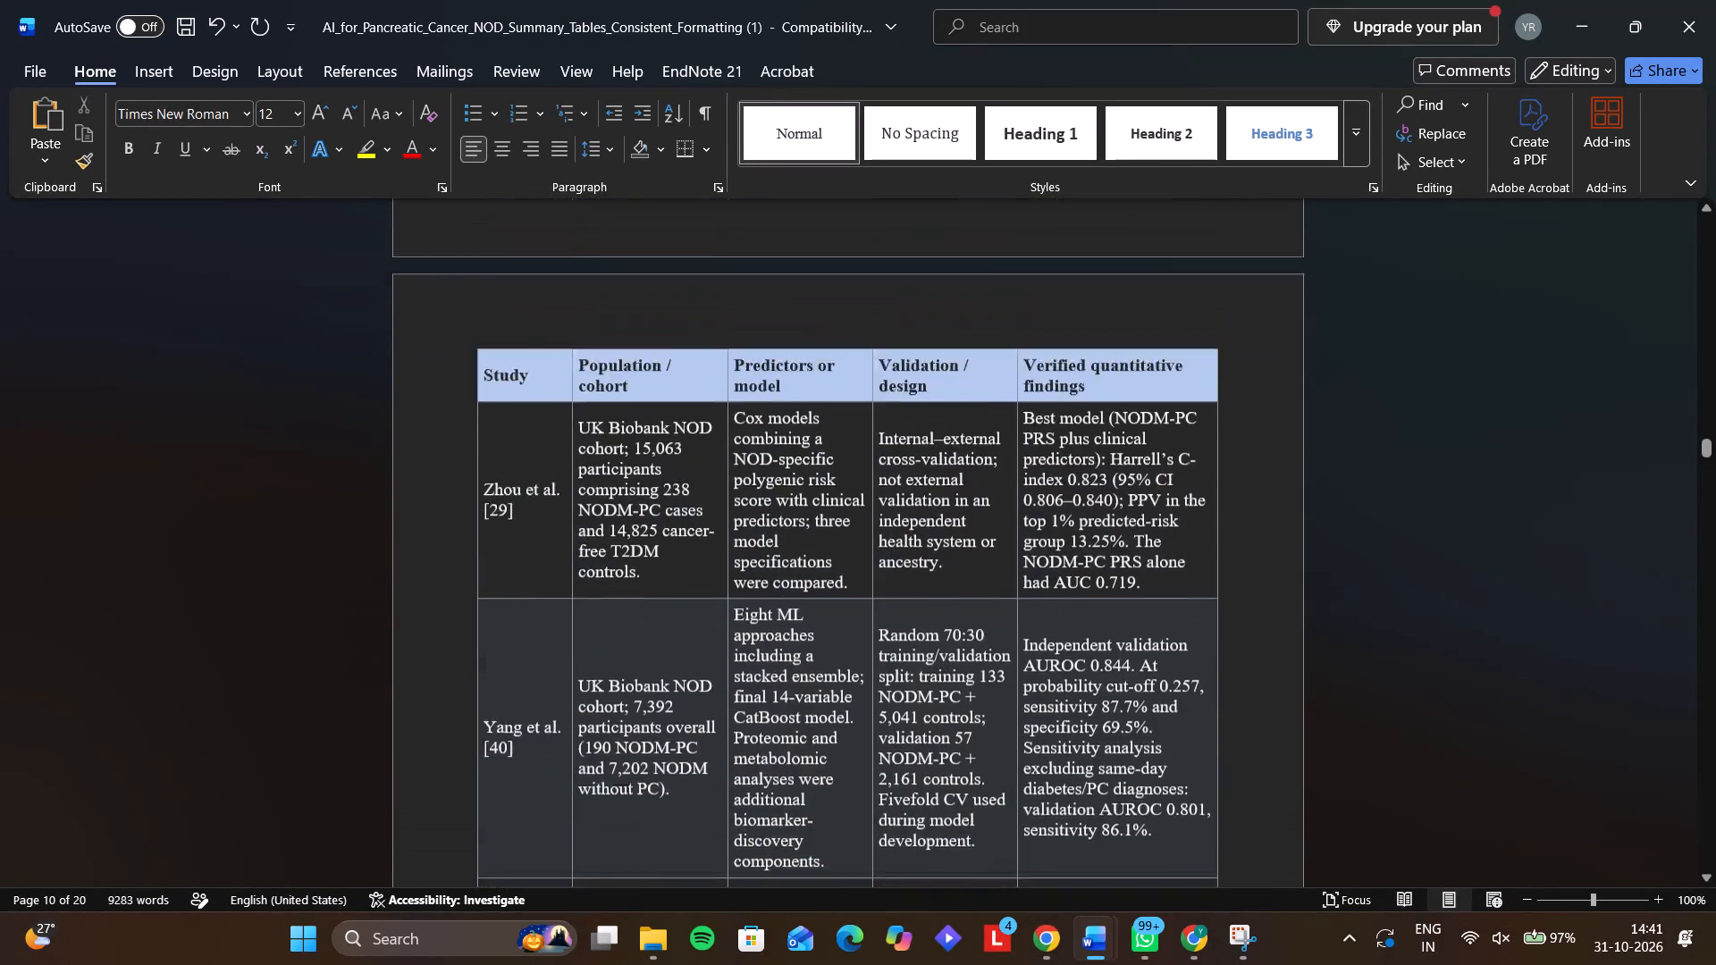
{"action": "scroll", "coordinate": [1147, 678], "scroll_direction": "up", "scroll_amount": 6}
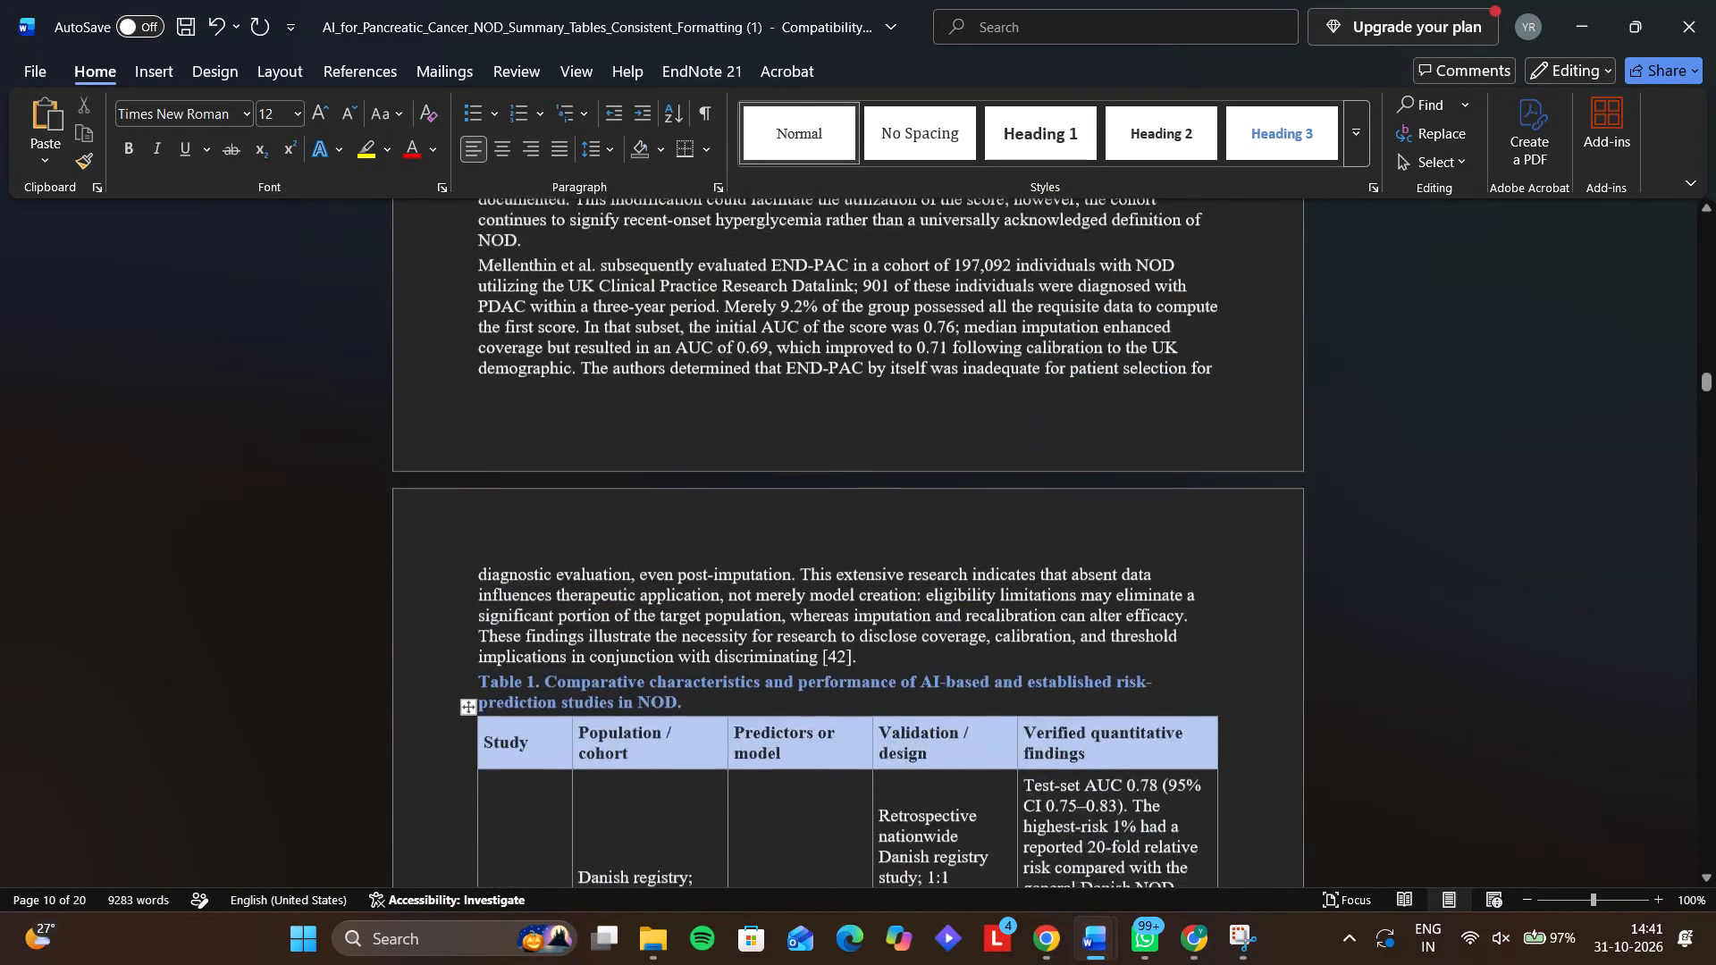
{"action": "scroll", "coordinate": [1147, 678], "scroll_direction": "up", "scroll_amount": 5}
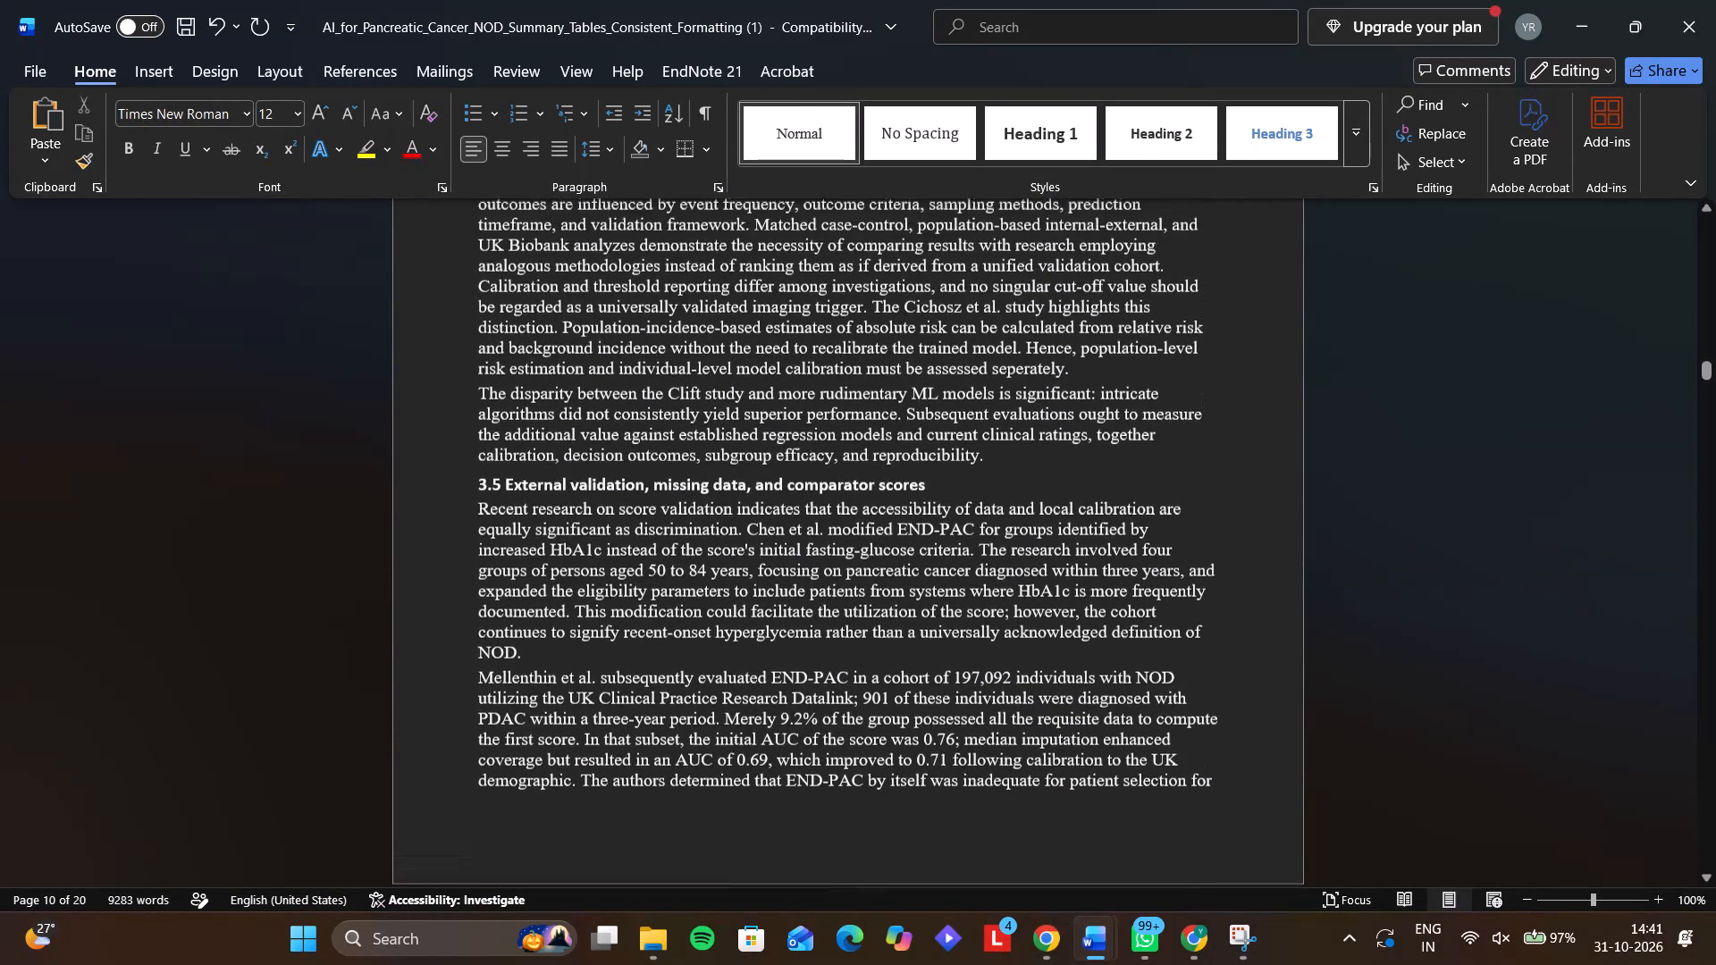
{"action": "scroll", "coordinate": [1147, 678], "scroll_direction": "up", "scroll_amount": 4}
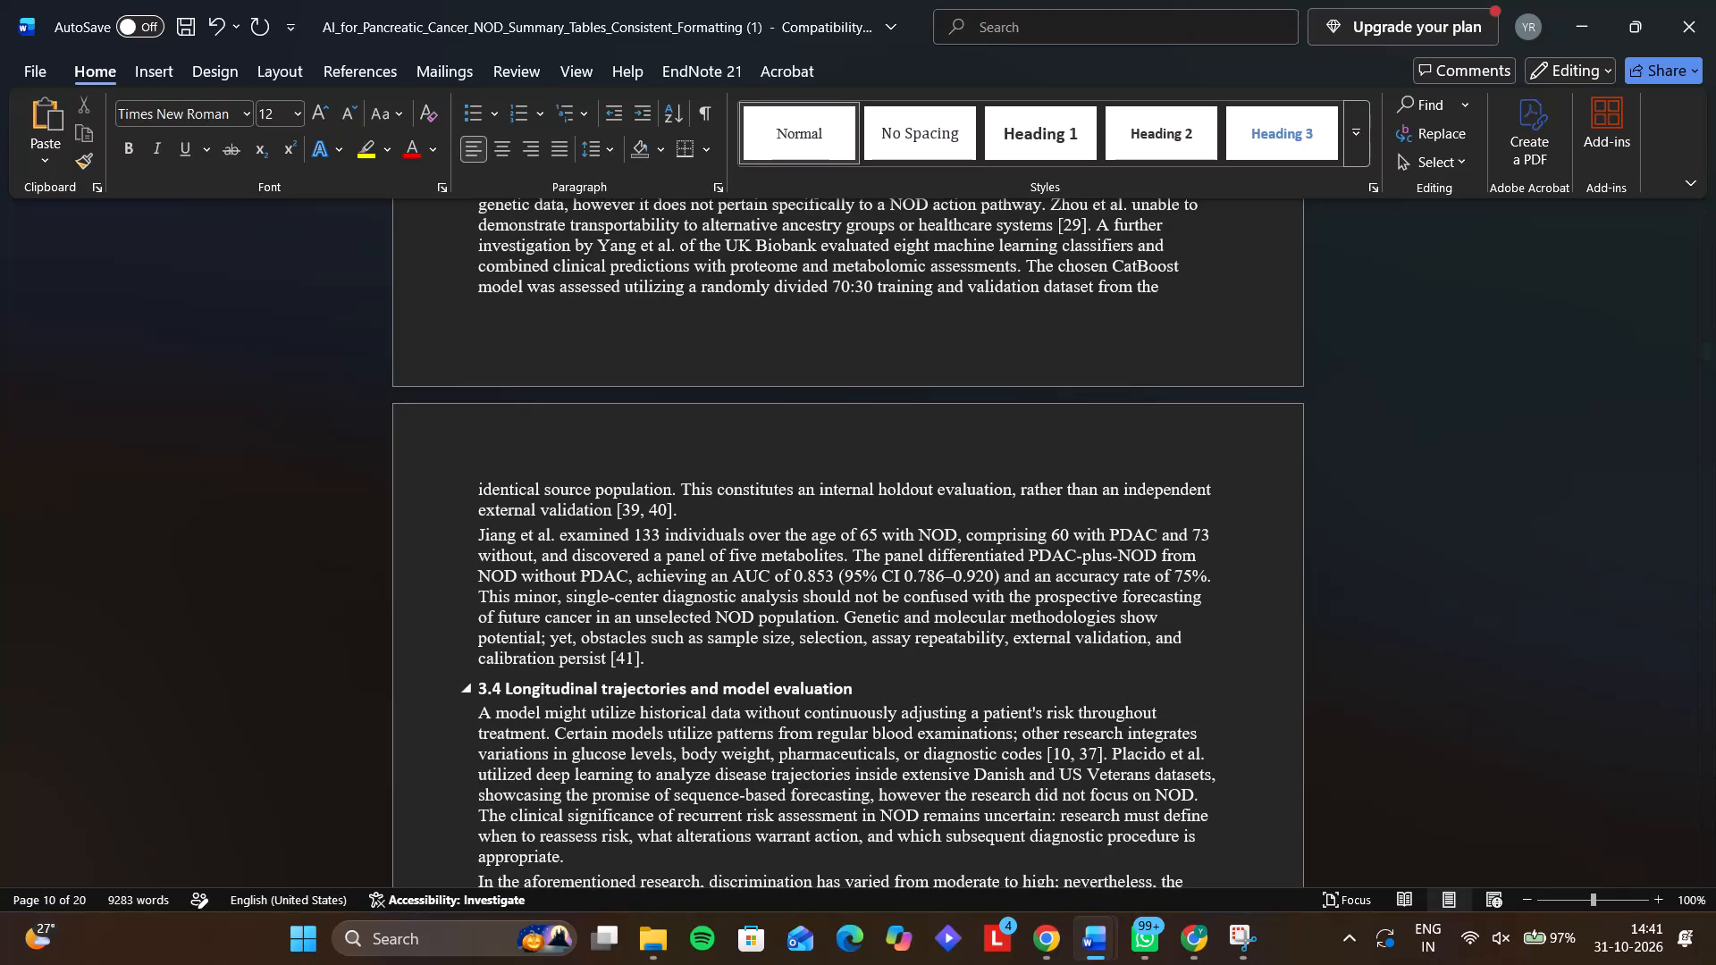
{"action": "scroll", "coordinate": [1147, 678], "scroll_direction": "up", "scroll_amount": 3}
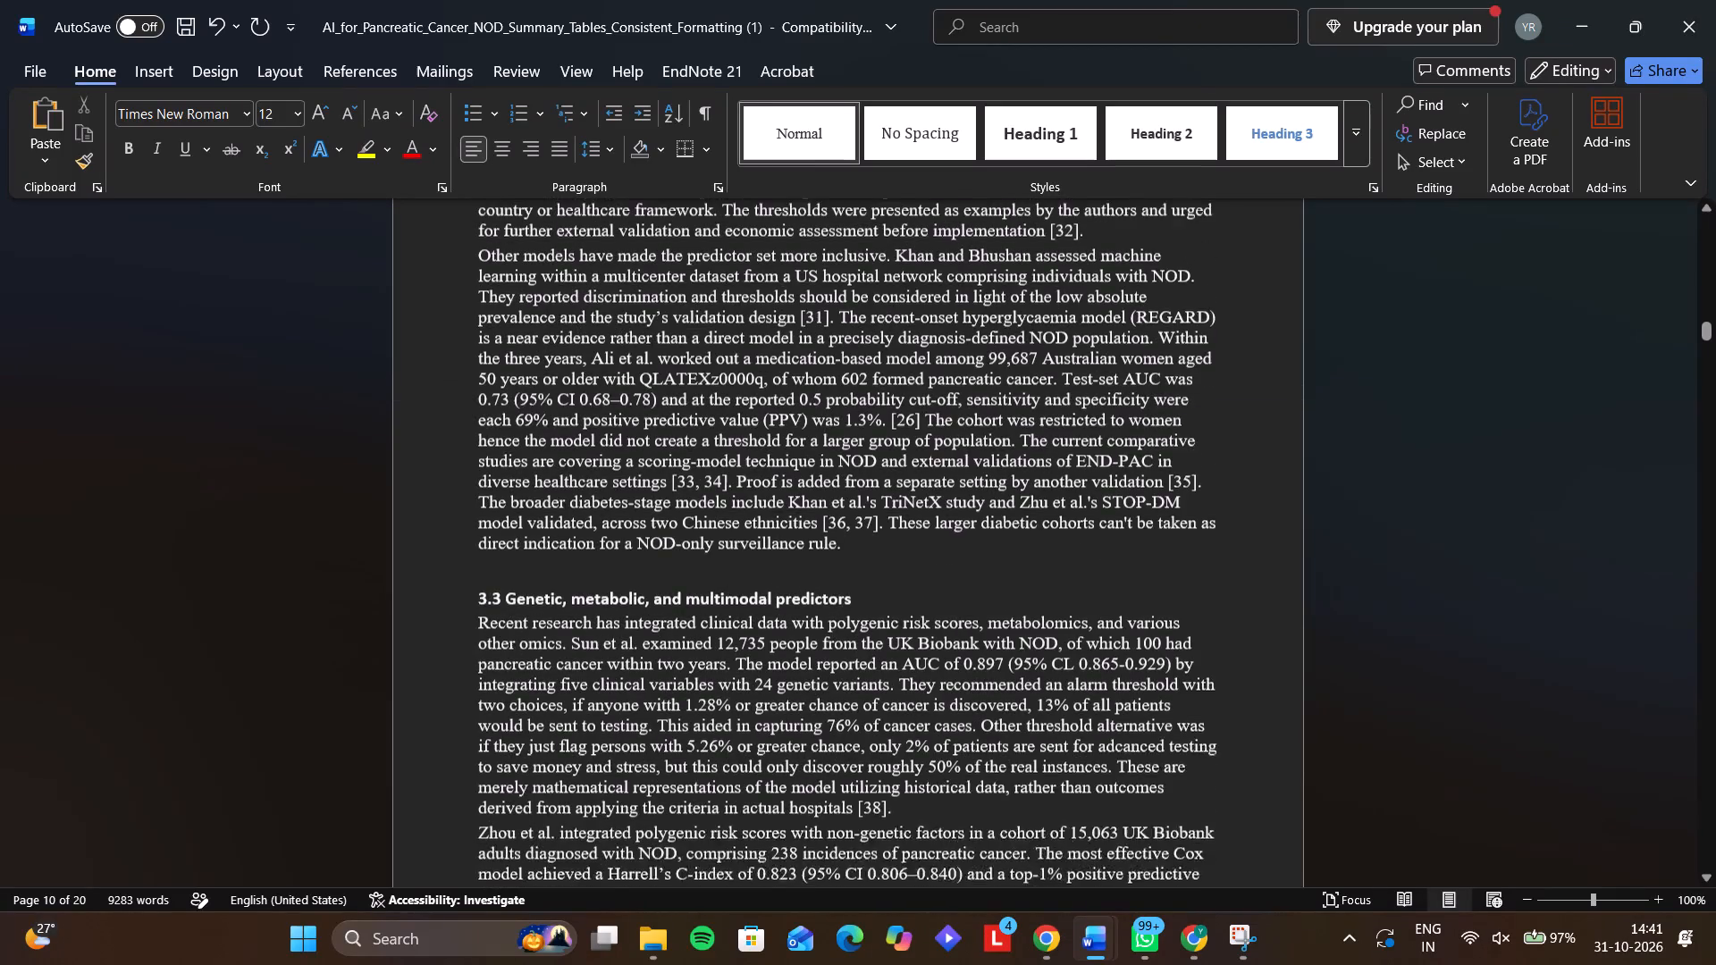
{"action": "scroll", "coordinate": [1147, 678], "scroll_direction": "up", "scroll_amount": 2}
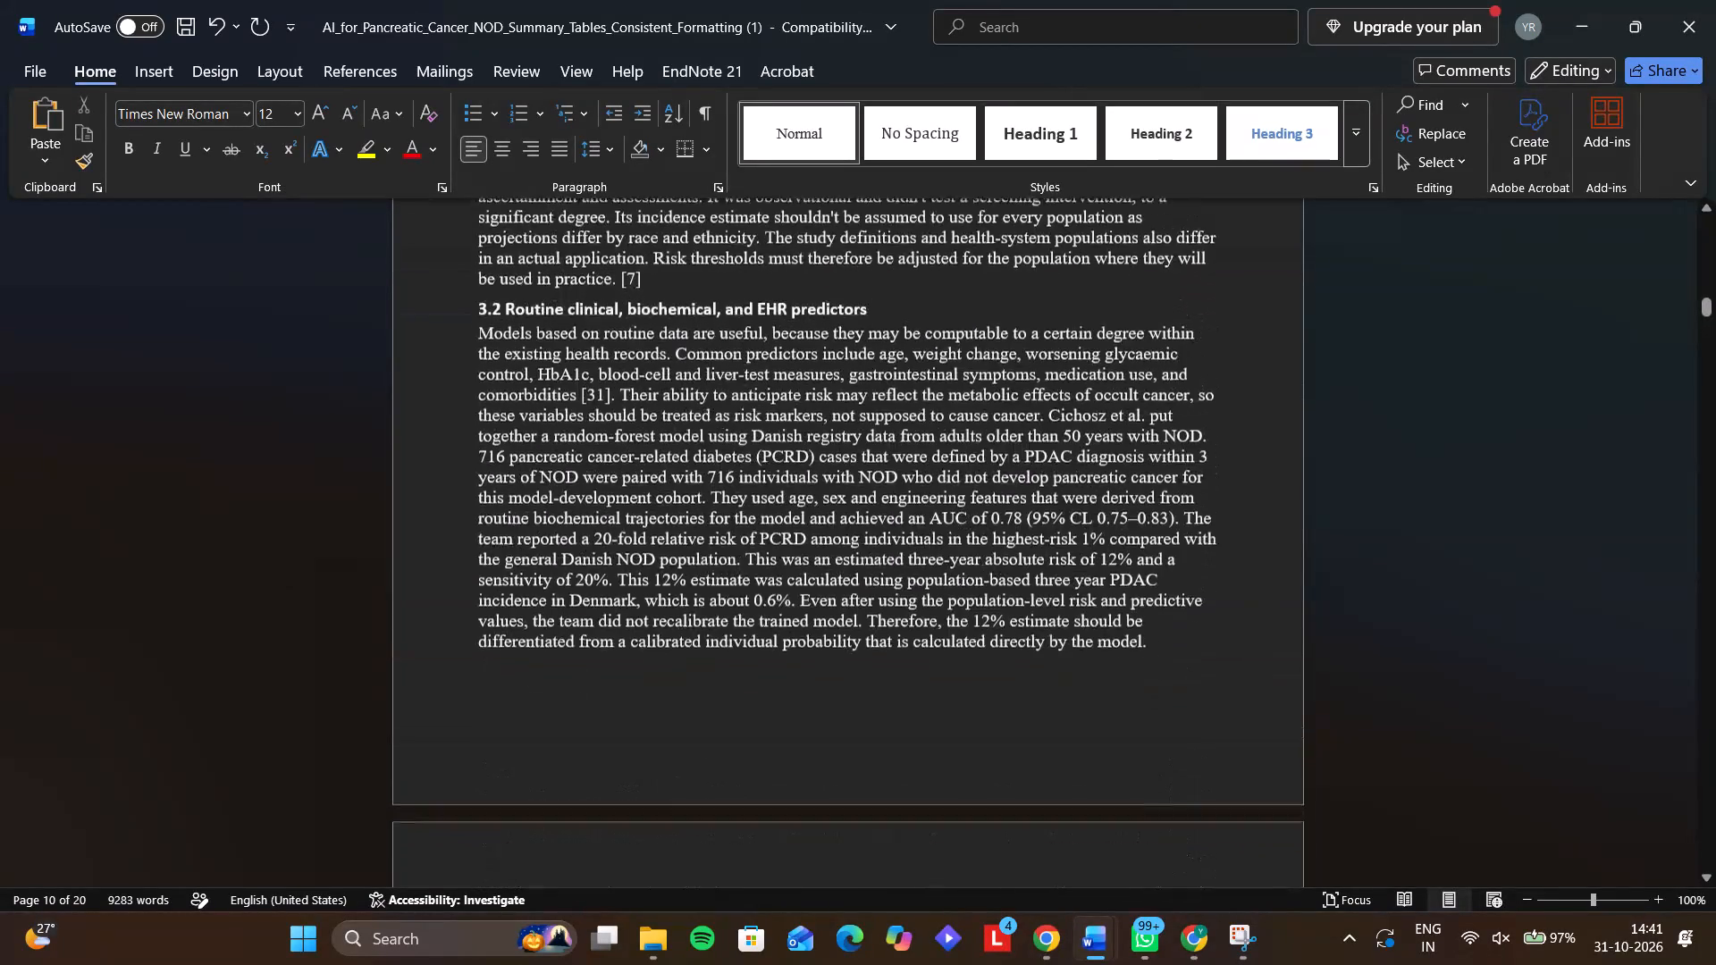
{"action": "scroll", "coordinate": [1147, 678], "scroll_direction": "up", "scroll_amount": 2}
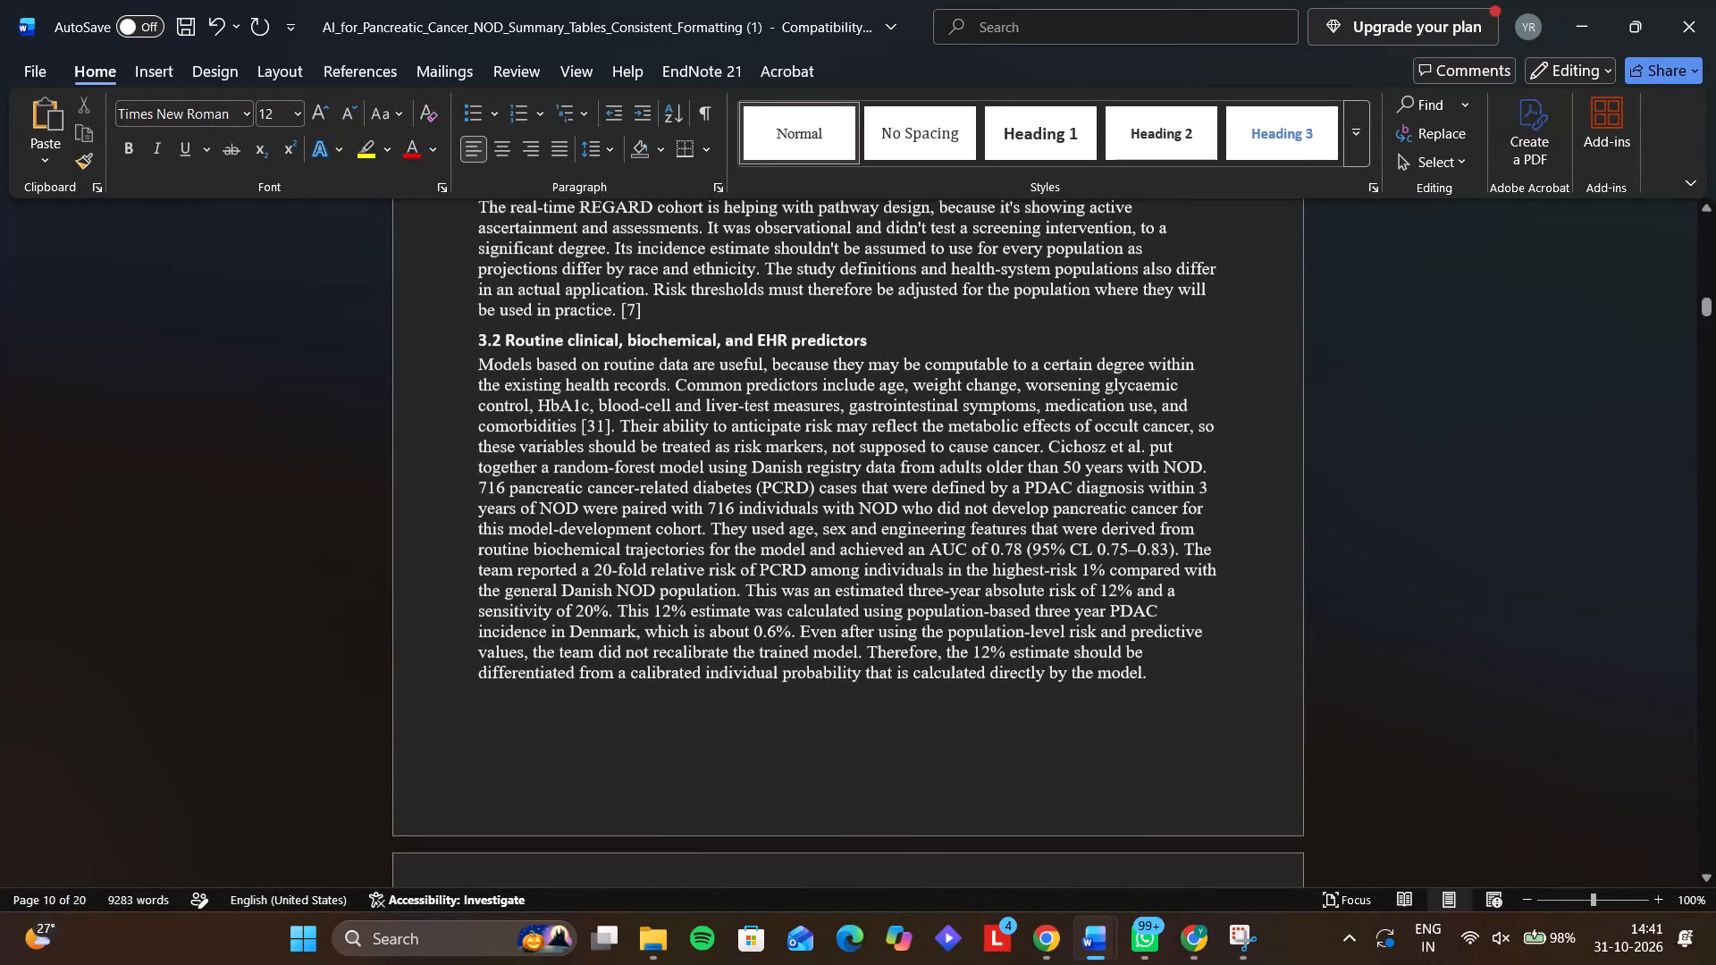
{"action": "scroll", "coordinate": [1147, 678], "scroll_direction": "up", "scroll_amount": 3}
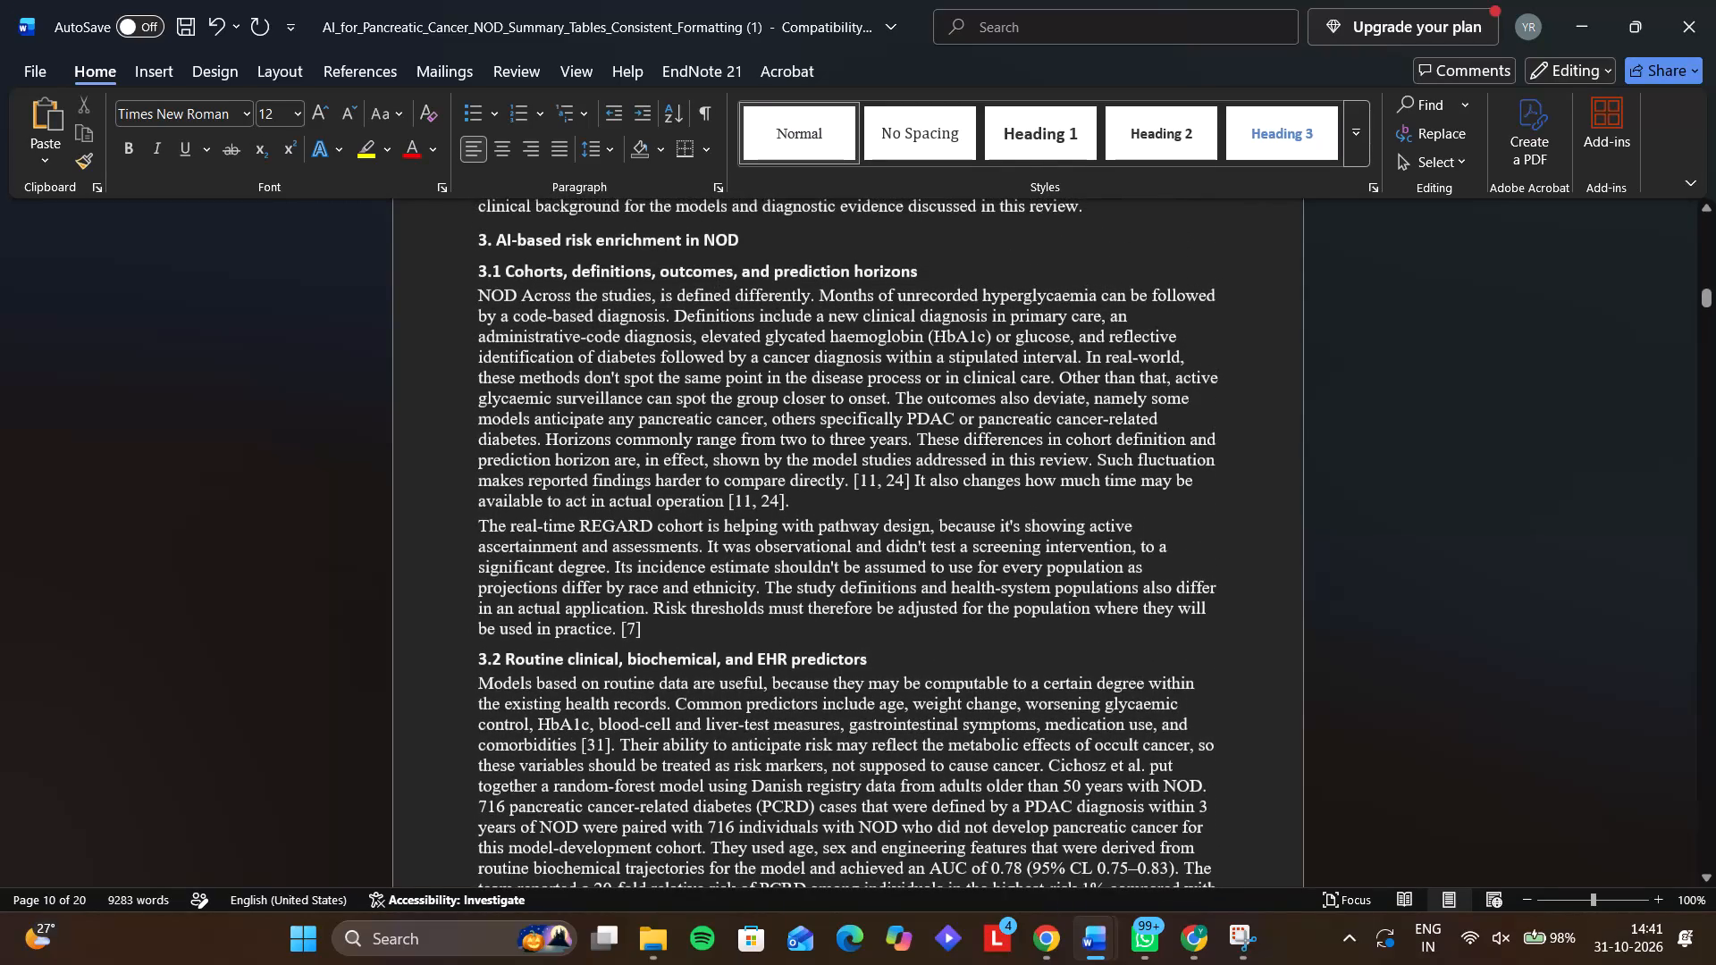
Undo the deletions of the citations [30] and [53, 58] in Section 5.6.
{"action": "key", "text": "ctrl+z"}
{"action": "key", "text": "ctrl+z"}
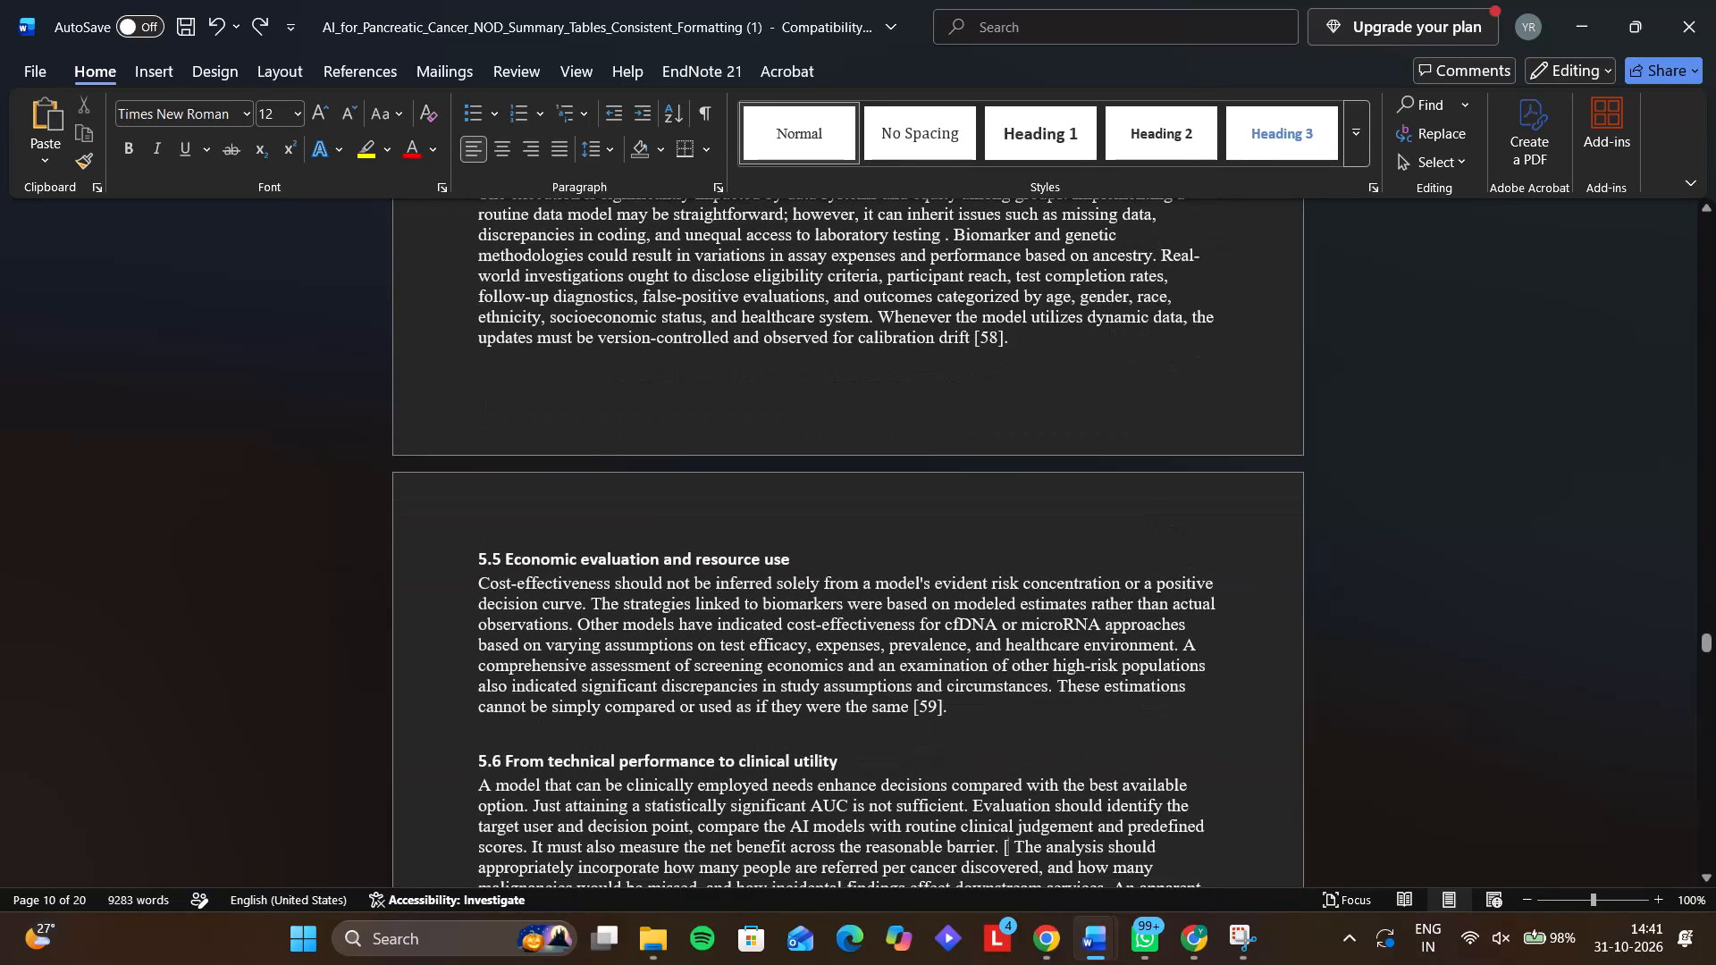
{"action": "key", "text": "ctrl+z"}
{"action": "key", "text": "ctrl+z"}
{"action": "key", "text": "ctrl+z"}
{"action": "key", "text": "ctrl+z"}
{"action": "key", "text": "ctrl+z"}
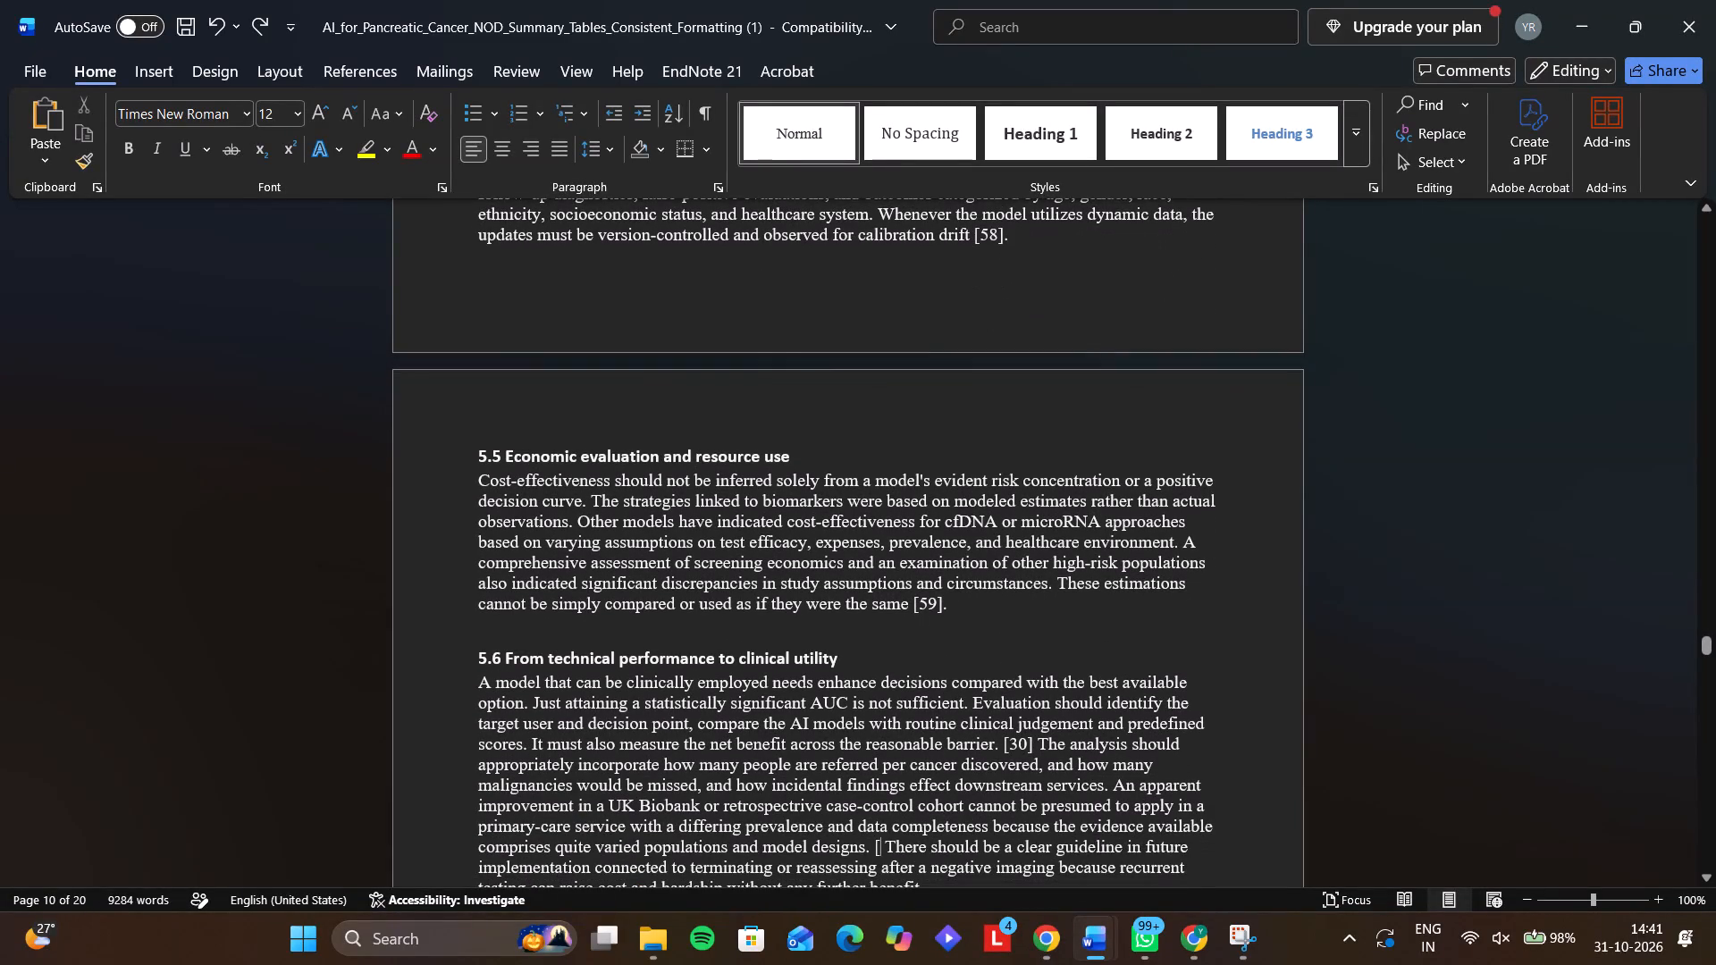
{"action": "key", "text": "ctrl+z"}
{"action": "key", "text": "ctrl+z"}
{"action": "key", "text": "ctrl+z"}
{"action": "key", "text": "ctrl+z"}
{"action": "key", "text": "ctrl+z"}
{"action": "key", "text": "ctrl+z"}
{"action": "key", "text": "ctrl+z"}
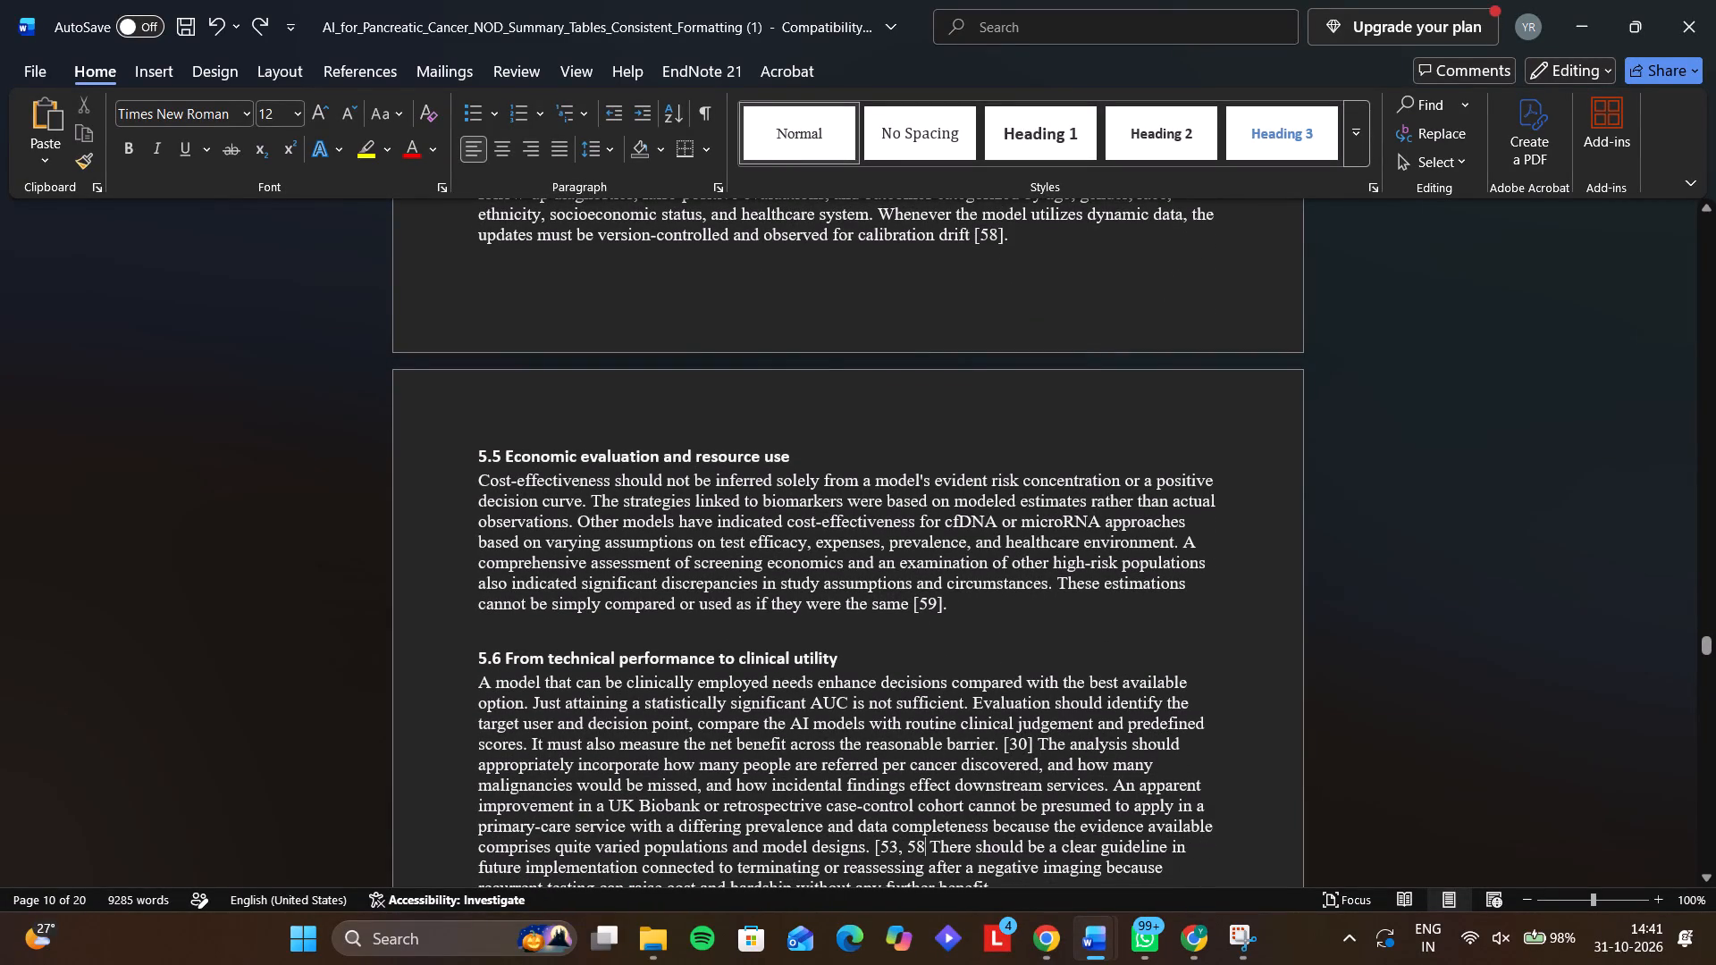
{"action": "key", "text": "ctrl+z"}
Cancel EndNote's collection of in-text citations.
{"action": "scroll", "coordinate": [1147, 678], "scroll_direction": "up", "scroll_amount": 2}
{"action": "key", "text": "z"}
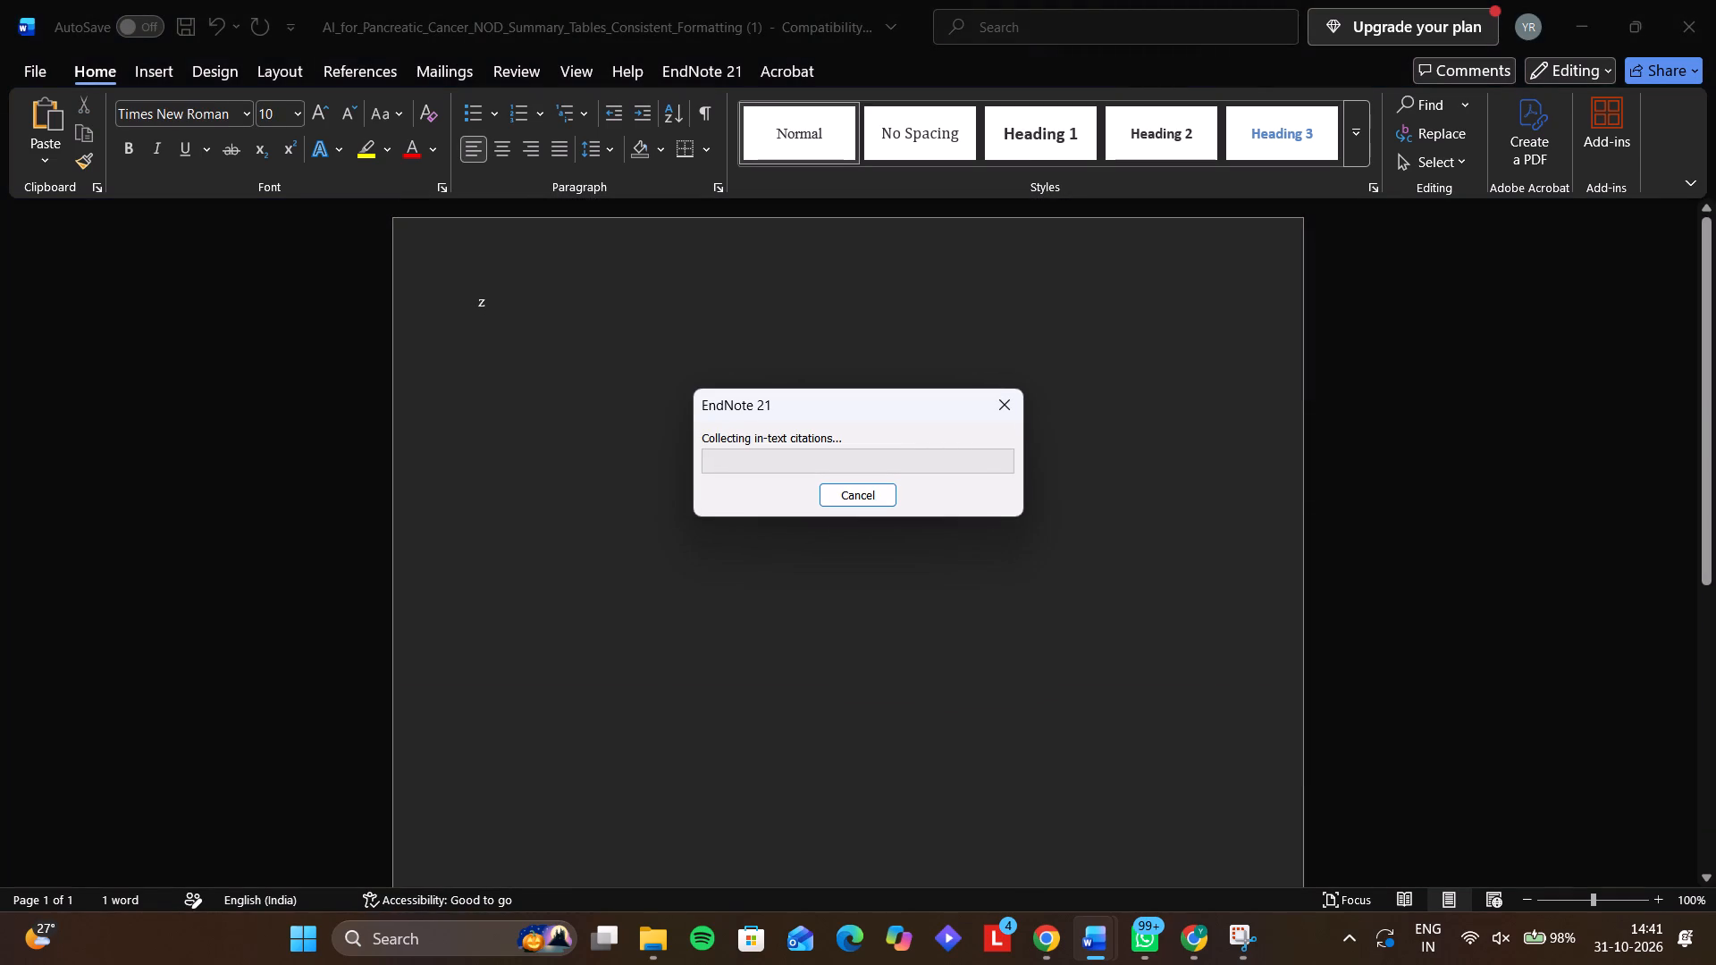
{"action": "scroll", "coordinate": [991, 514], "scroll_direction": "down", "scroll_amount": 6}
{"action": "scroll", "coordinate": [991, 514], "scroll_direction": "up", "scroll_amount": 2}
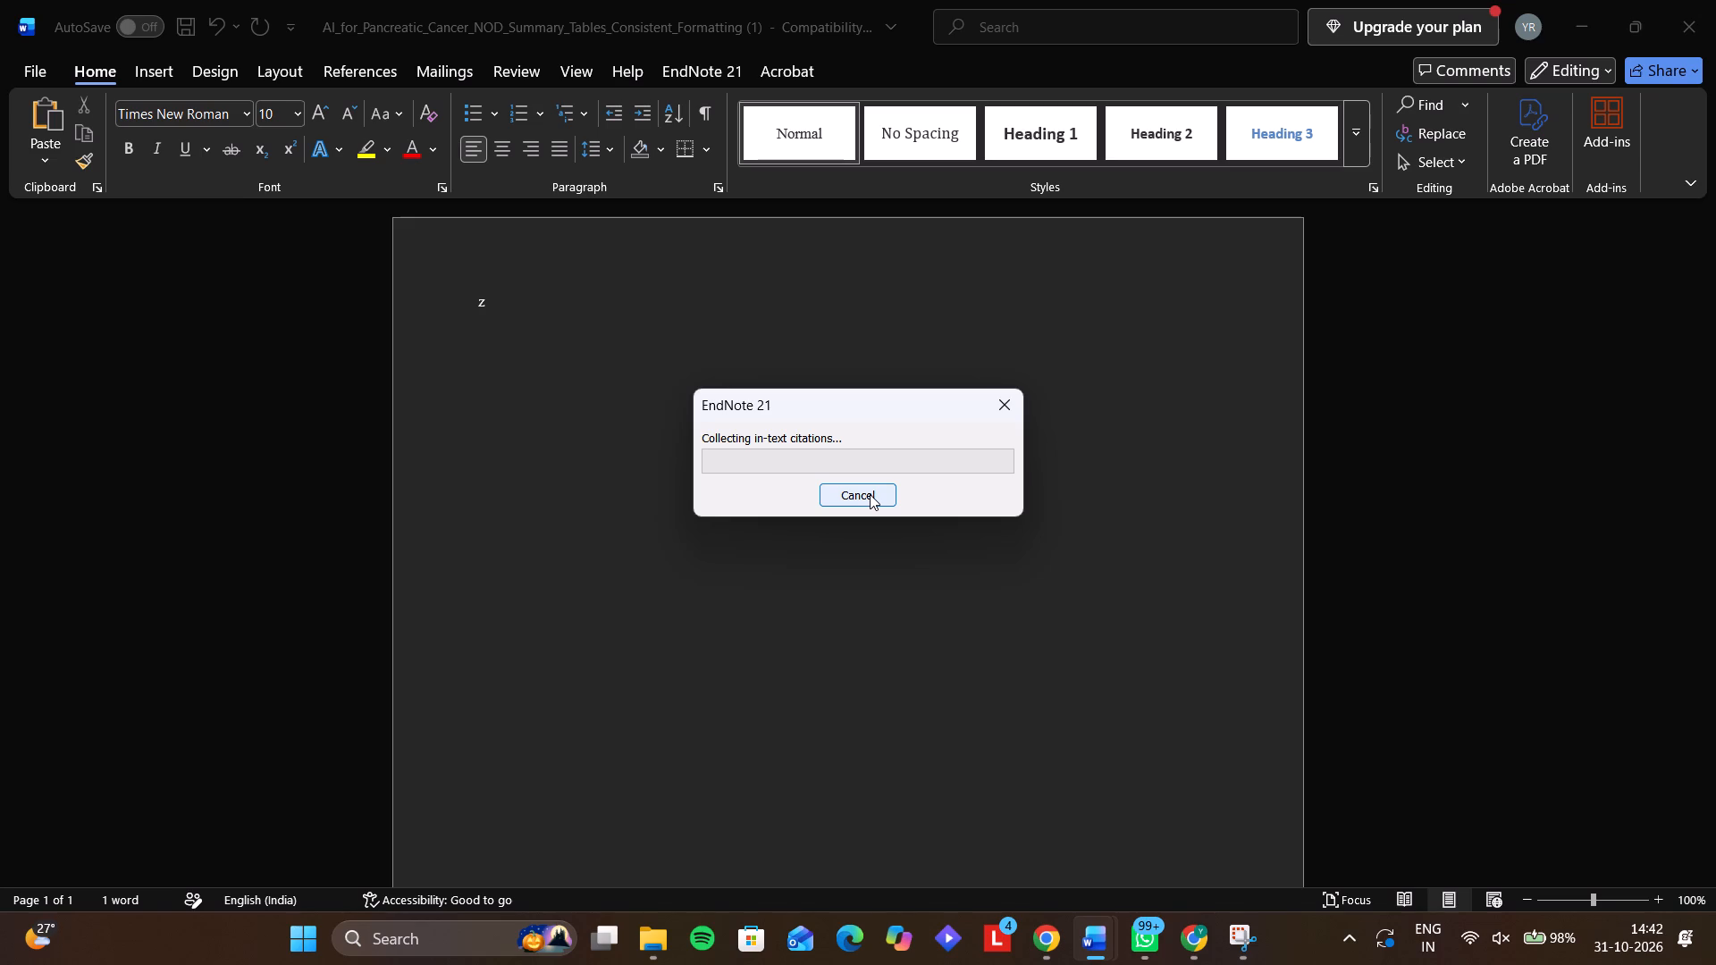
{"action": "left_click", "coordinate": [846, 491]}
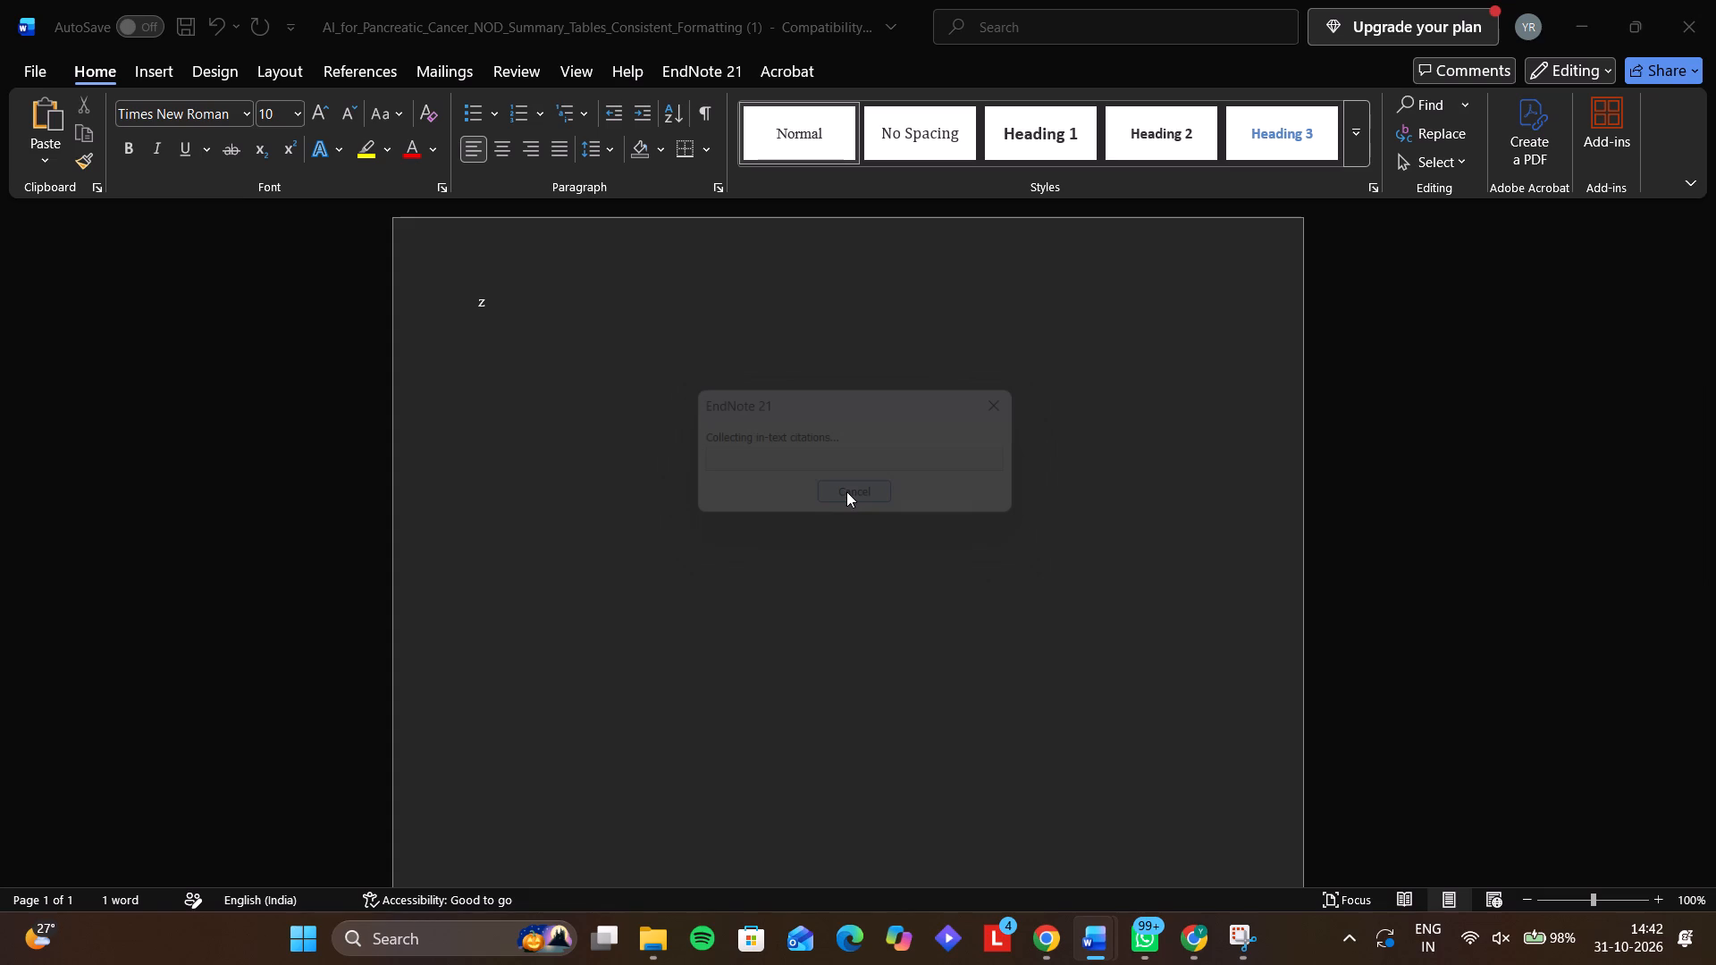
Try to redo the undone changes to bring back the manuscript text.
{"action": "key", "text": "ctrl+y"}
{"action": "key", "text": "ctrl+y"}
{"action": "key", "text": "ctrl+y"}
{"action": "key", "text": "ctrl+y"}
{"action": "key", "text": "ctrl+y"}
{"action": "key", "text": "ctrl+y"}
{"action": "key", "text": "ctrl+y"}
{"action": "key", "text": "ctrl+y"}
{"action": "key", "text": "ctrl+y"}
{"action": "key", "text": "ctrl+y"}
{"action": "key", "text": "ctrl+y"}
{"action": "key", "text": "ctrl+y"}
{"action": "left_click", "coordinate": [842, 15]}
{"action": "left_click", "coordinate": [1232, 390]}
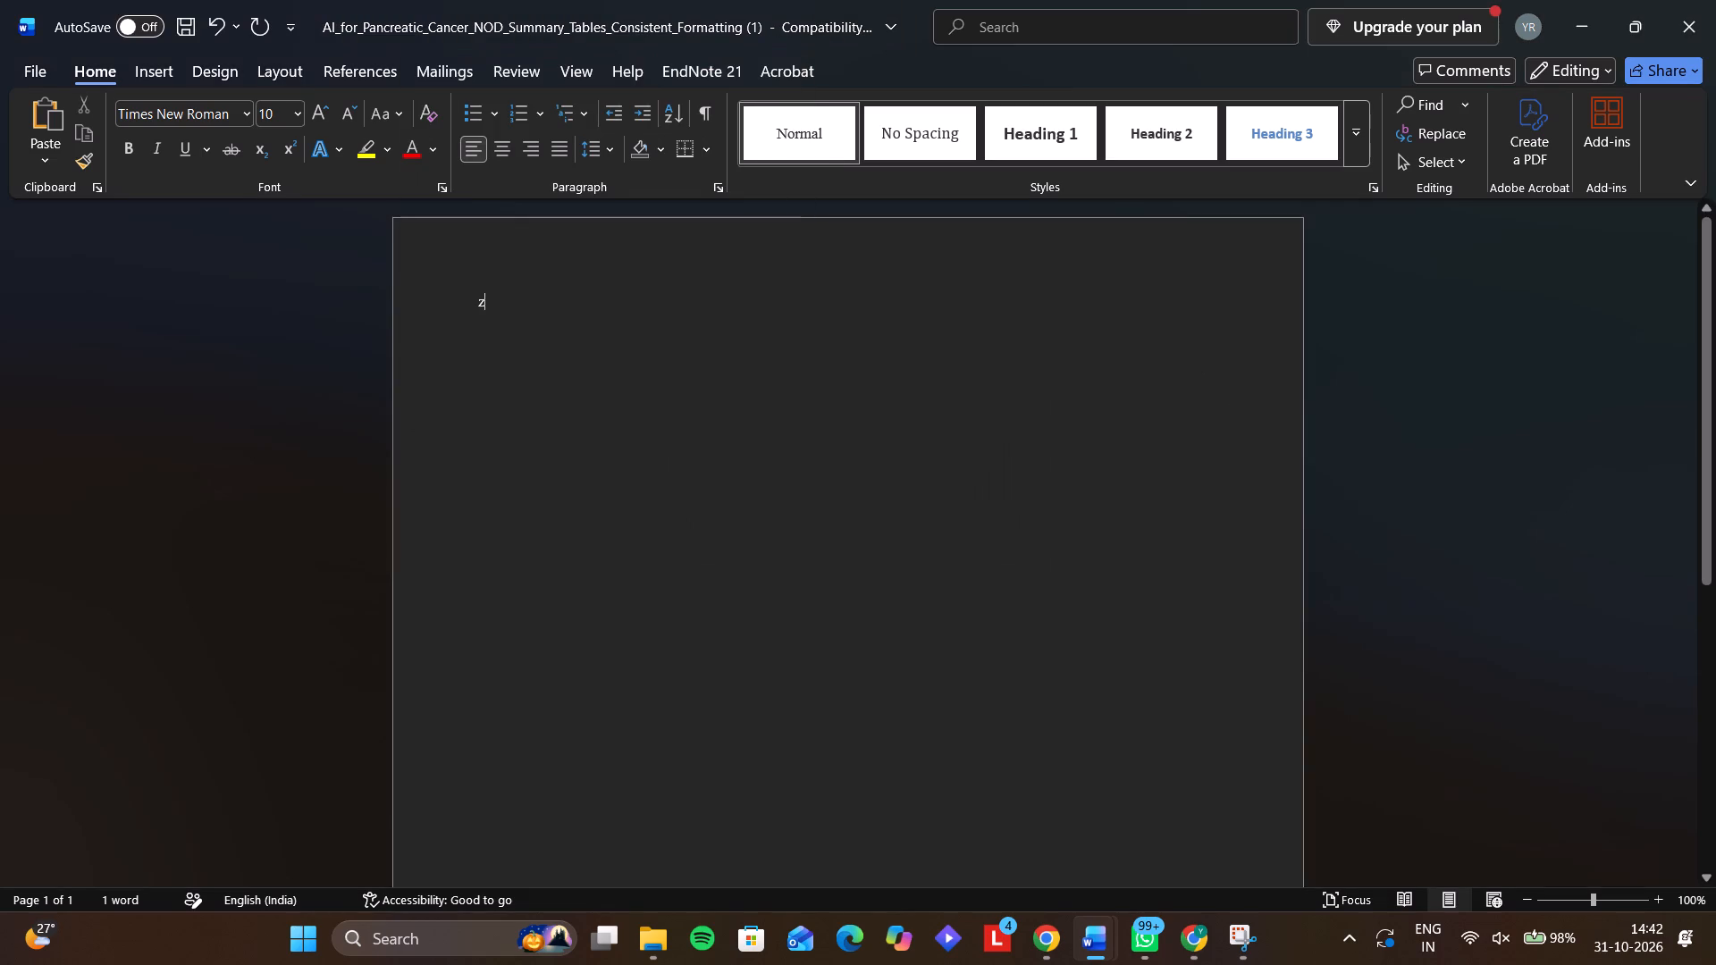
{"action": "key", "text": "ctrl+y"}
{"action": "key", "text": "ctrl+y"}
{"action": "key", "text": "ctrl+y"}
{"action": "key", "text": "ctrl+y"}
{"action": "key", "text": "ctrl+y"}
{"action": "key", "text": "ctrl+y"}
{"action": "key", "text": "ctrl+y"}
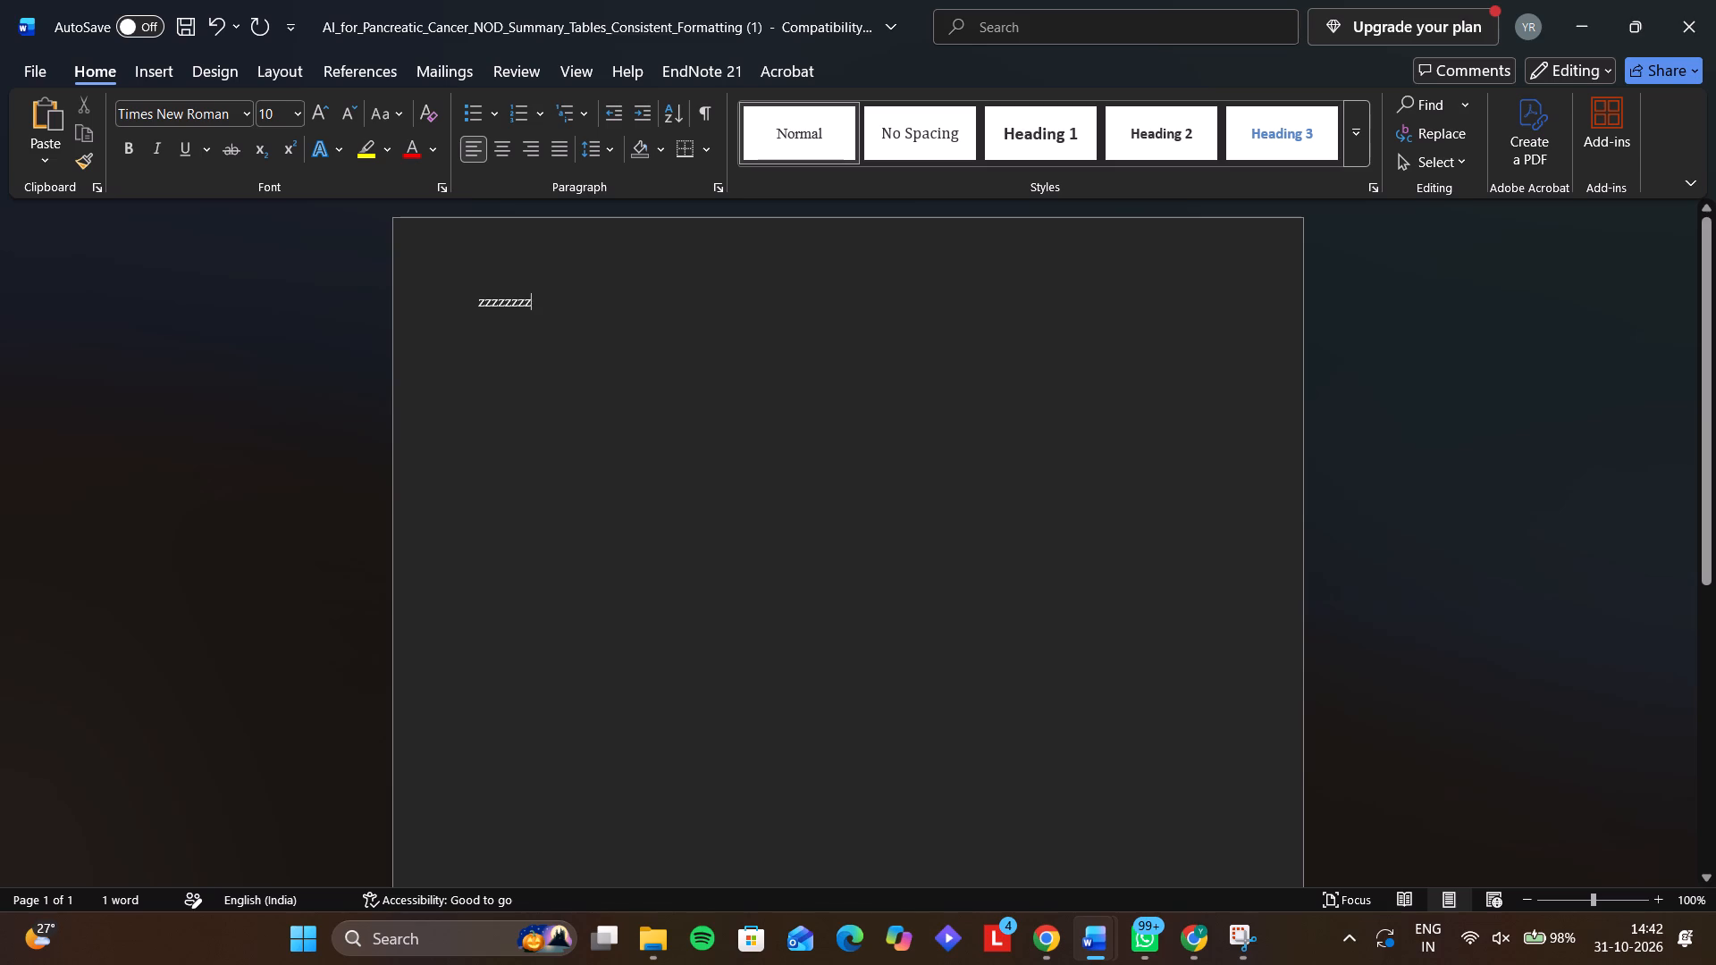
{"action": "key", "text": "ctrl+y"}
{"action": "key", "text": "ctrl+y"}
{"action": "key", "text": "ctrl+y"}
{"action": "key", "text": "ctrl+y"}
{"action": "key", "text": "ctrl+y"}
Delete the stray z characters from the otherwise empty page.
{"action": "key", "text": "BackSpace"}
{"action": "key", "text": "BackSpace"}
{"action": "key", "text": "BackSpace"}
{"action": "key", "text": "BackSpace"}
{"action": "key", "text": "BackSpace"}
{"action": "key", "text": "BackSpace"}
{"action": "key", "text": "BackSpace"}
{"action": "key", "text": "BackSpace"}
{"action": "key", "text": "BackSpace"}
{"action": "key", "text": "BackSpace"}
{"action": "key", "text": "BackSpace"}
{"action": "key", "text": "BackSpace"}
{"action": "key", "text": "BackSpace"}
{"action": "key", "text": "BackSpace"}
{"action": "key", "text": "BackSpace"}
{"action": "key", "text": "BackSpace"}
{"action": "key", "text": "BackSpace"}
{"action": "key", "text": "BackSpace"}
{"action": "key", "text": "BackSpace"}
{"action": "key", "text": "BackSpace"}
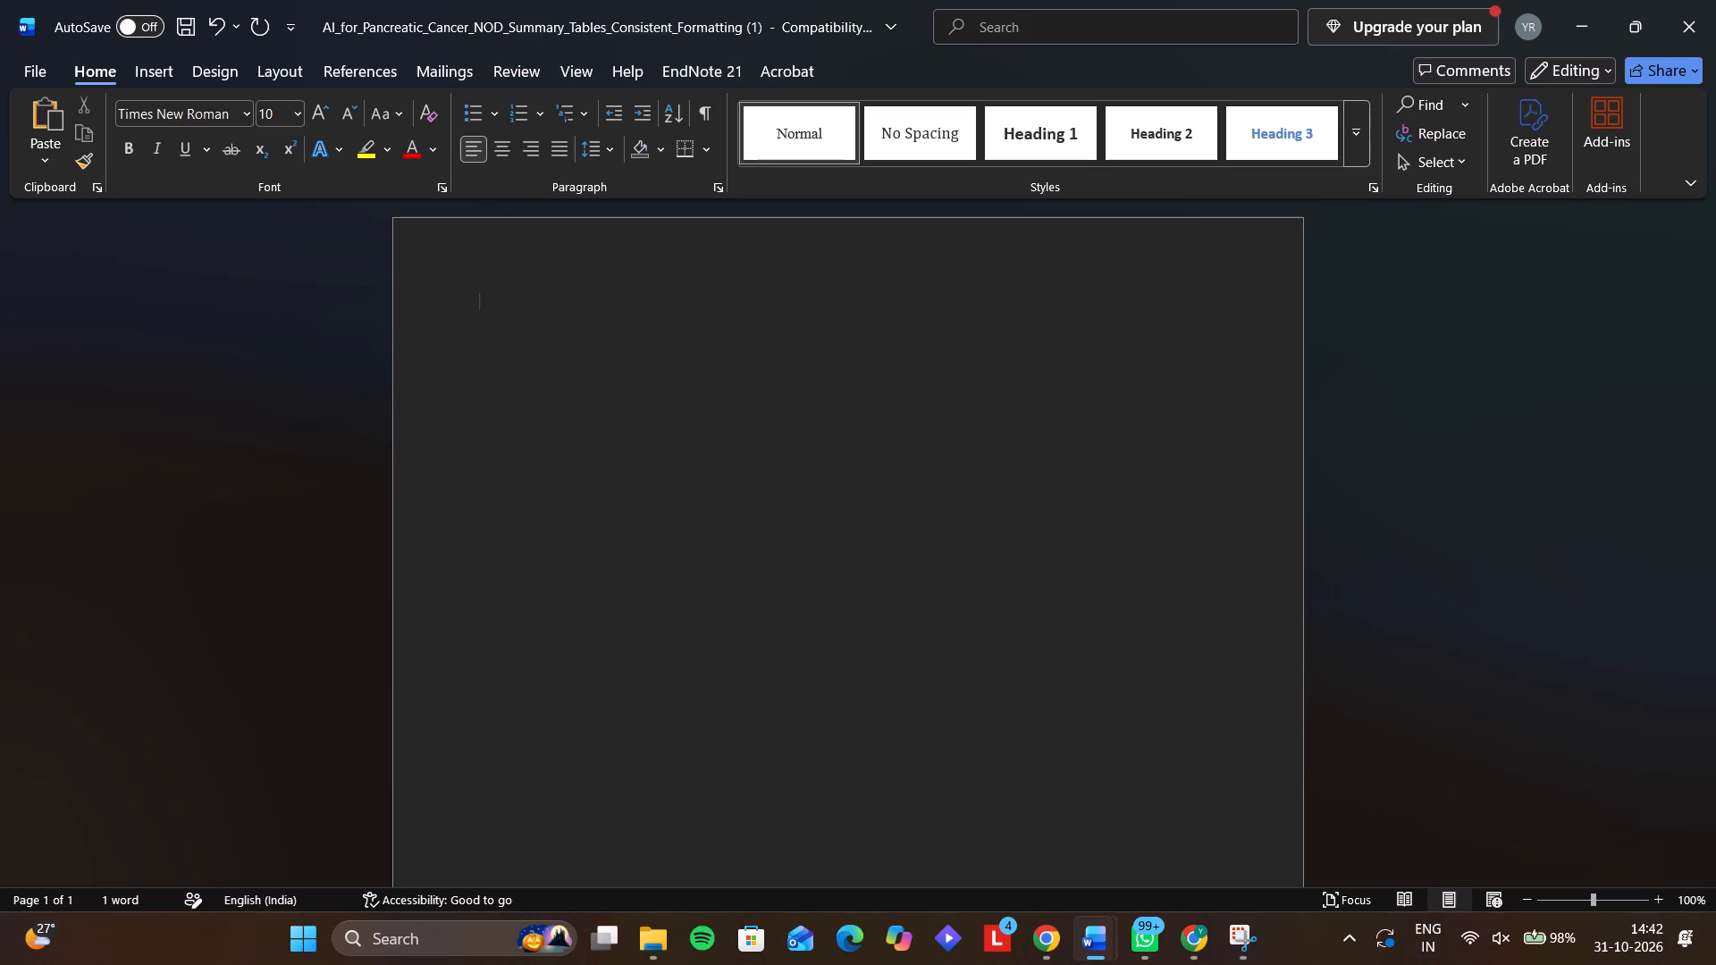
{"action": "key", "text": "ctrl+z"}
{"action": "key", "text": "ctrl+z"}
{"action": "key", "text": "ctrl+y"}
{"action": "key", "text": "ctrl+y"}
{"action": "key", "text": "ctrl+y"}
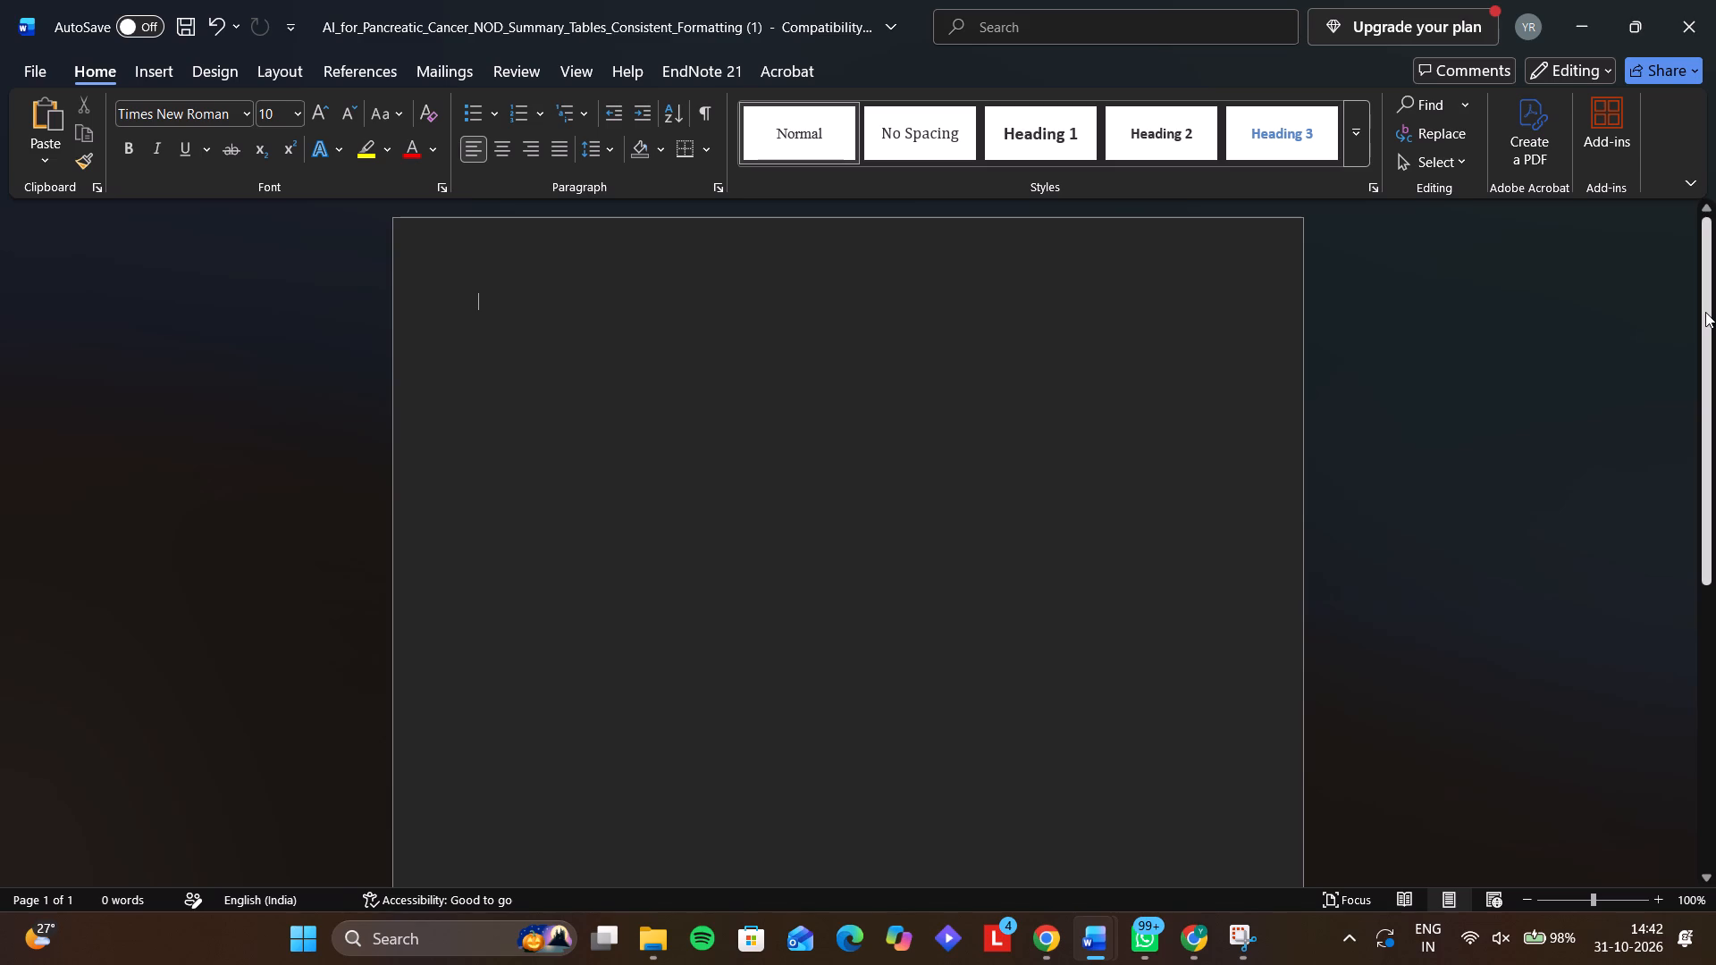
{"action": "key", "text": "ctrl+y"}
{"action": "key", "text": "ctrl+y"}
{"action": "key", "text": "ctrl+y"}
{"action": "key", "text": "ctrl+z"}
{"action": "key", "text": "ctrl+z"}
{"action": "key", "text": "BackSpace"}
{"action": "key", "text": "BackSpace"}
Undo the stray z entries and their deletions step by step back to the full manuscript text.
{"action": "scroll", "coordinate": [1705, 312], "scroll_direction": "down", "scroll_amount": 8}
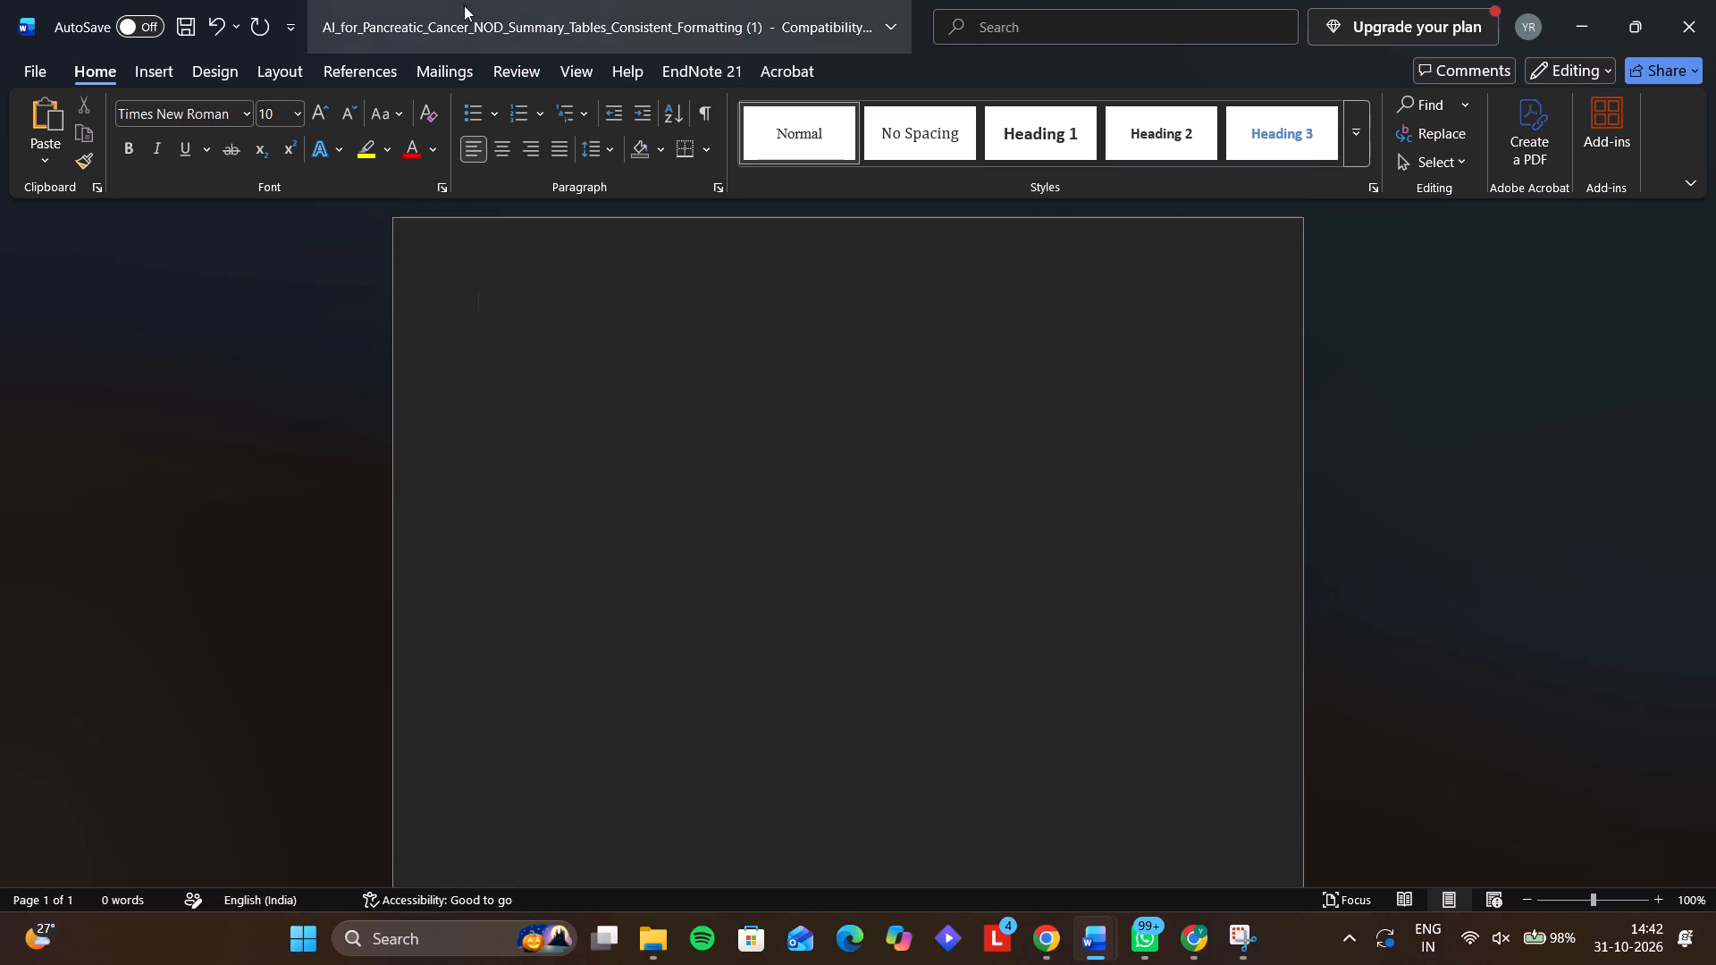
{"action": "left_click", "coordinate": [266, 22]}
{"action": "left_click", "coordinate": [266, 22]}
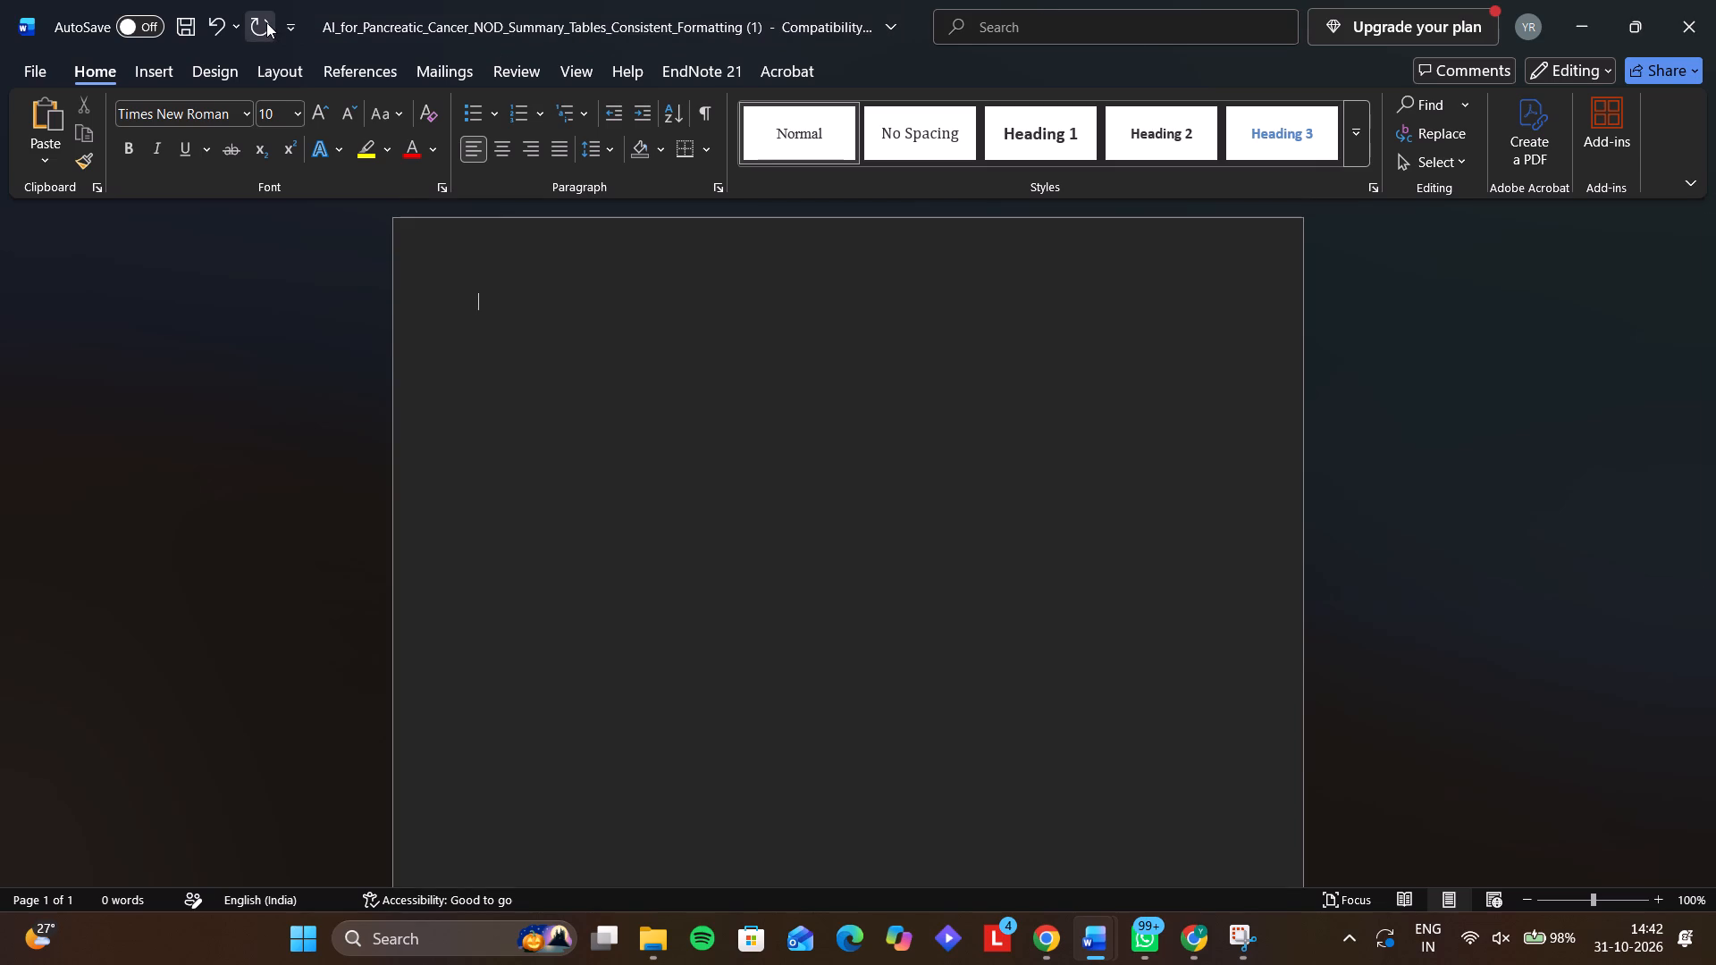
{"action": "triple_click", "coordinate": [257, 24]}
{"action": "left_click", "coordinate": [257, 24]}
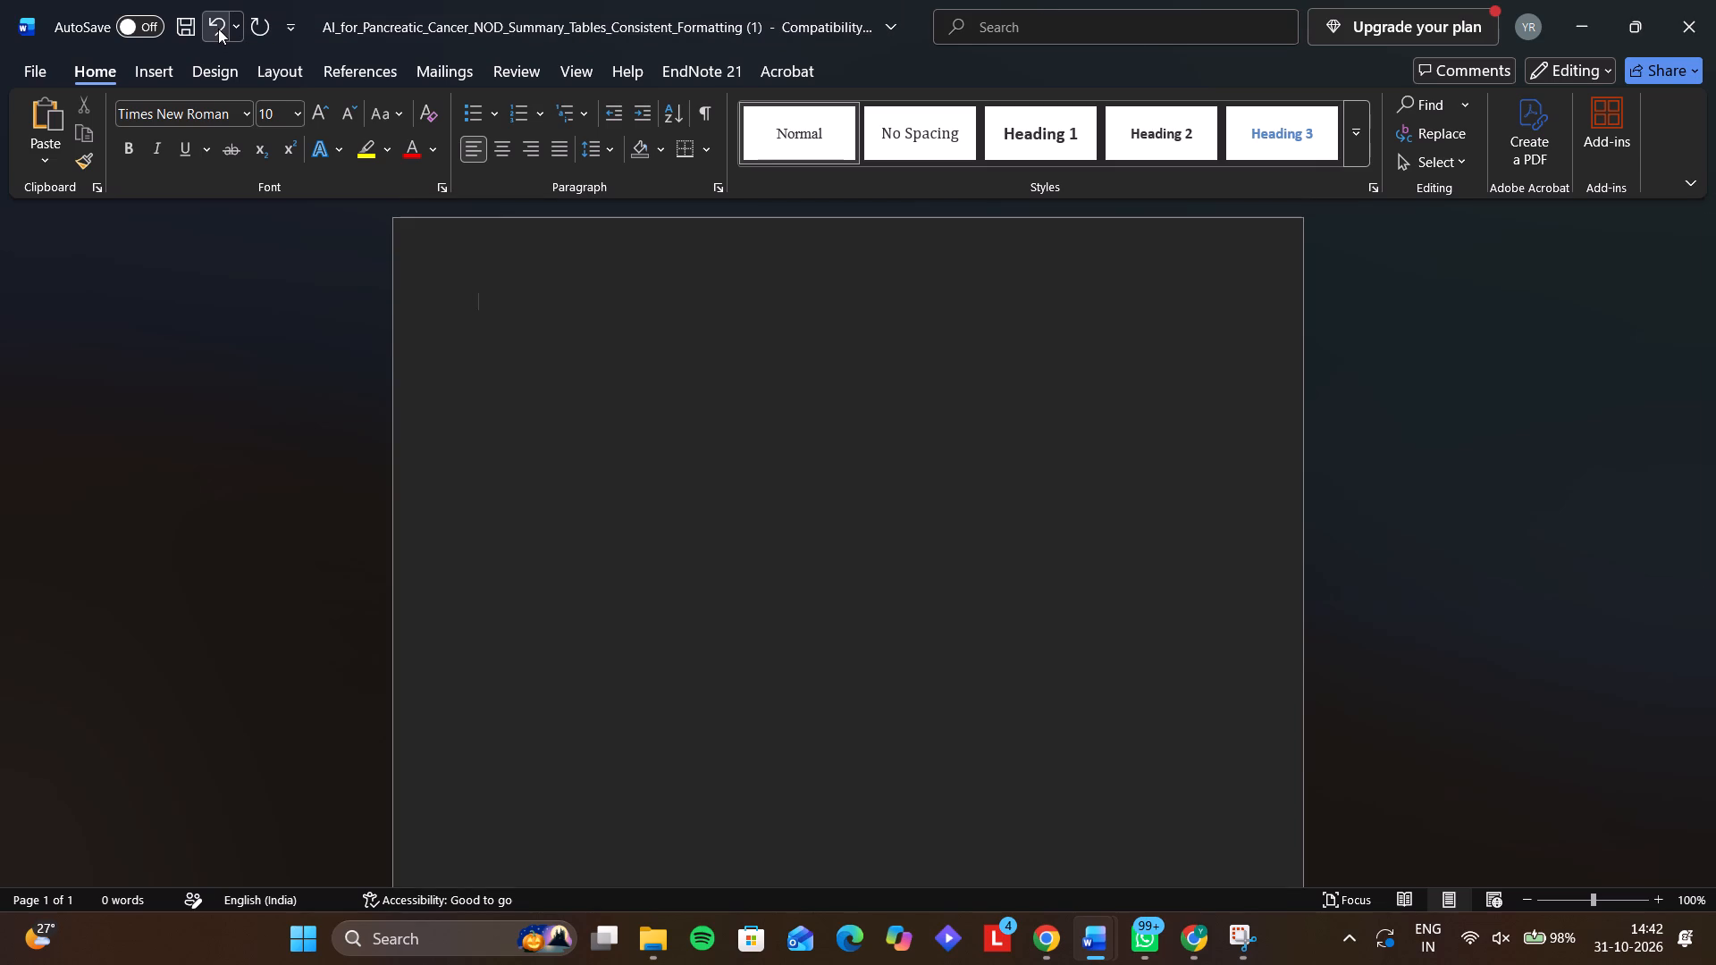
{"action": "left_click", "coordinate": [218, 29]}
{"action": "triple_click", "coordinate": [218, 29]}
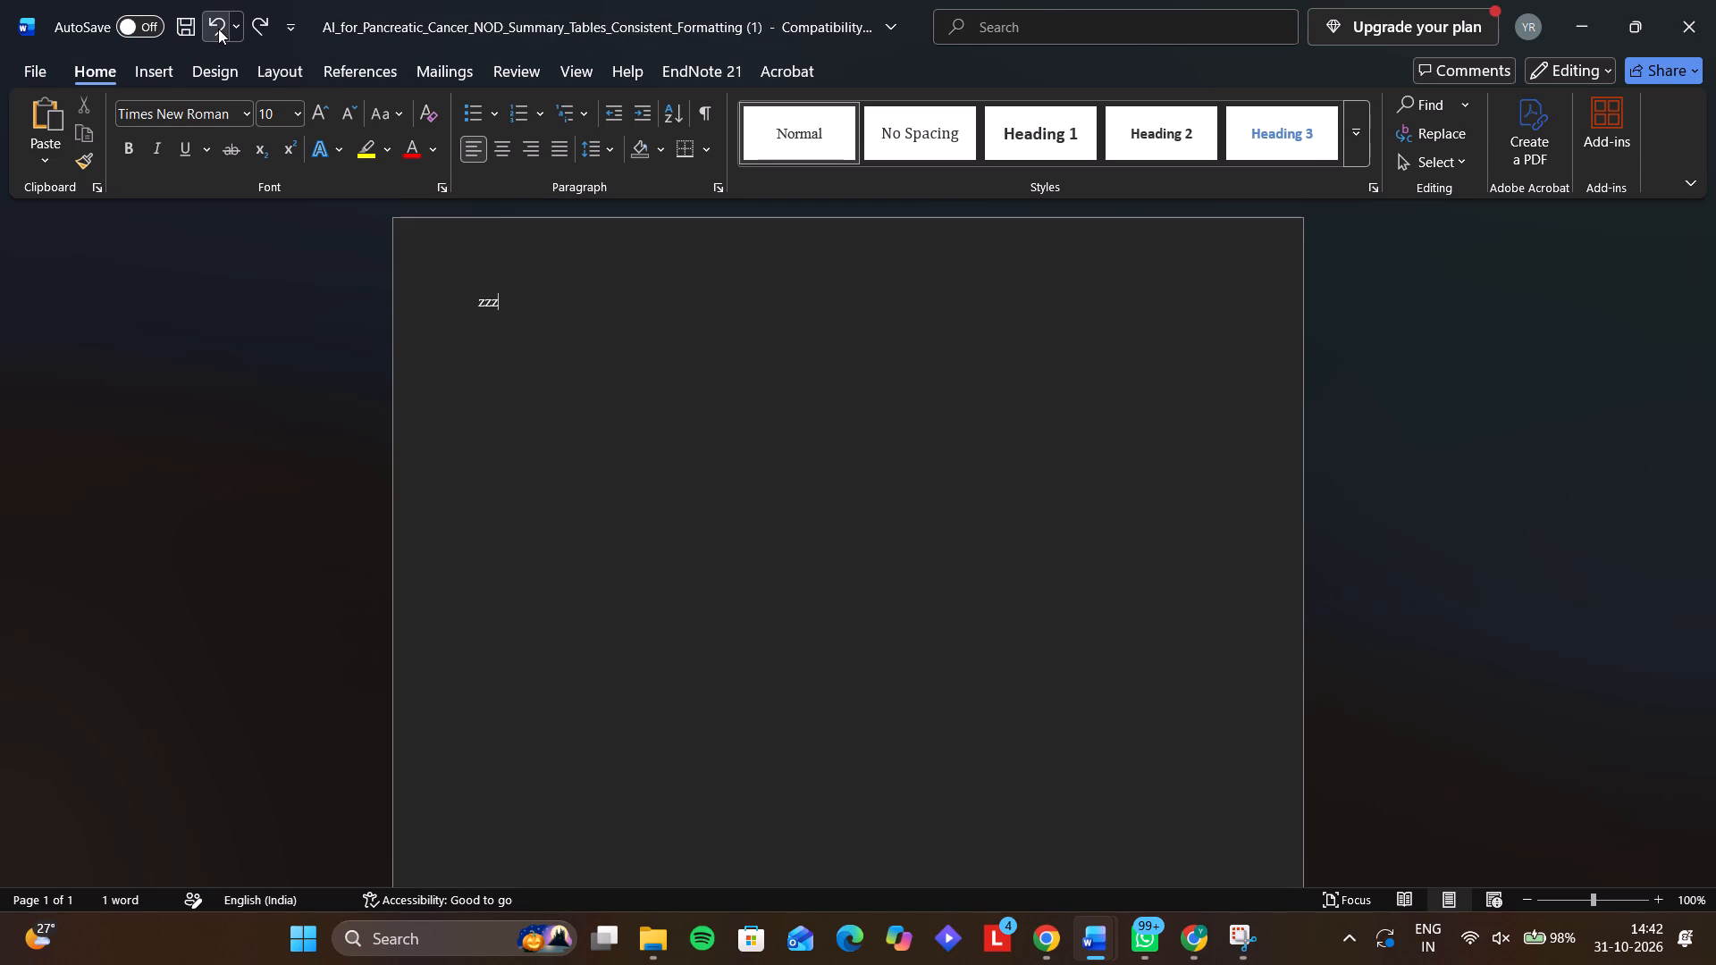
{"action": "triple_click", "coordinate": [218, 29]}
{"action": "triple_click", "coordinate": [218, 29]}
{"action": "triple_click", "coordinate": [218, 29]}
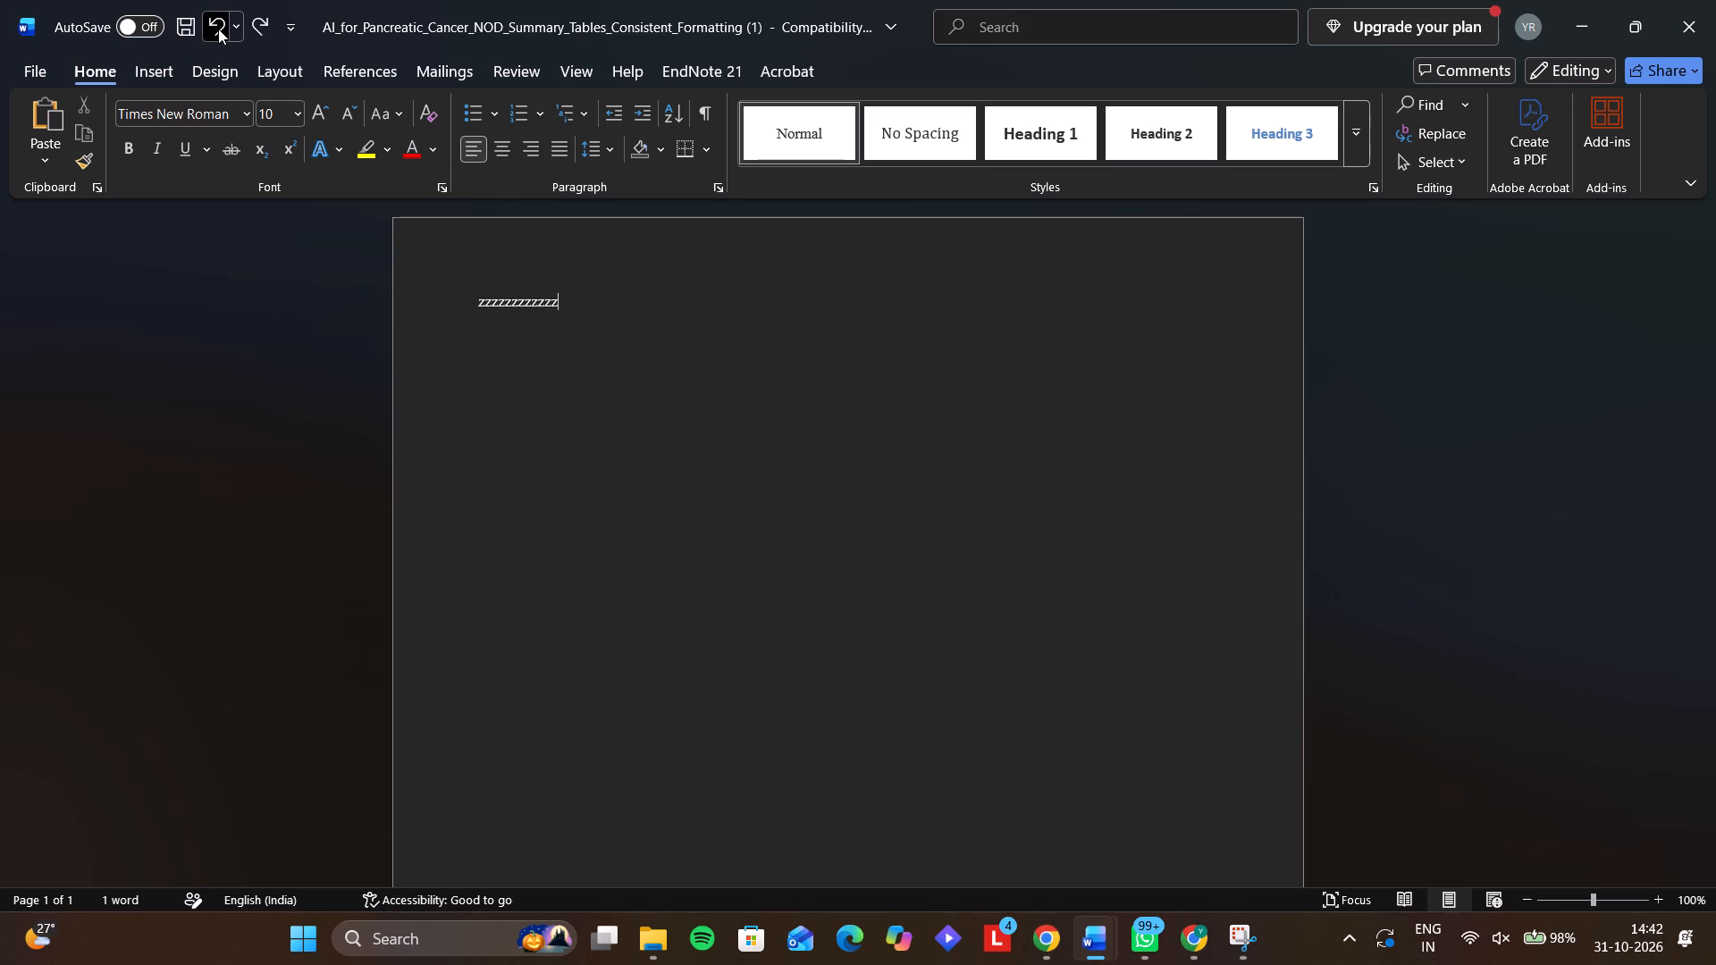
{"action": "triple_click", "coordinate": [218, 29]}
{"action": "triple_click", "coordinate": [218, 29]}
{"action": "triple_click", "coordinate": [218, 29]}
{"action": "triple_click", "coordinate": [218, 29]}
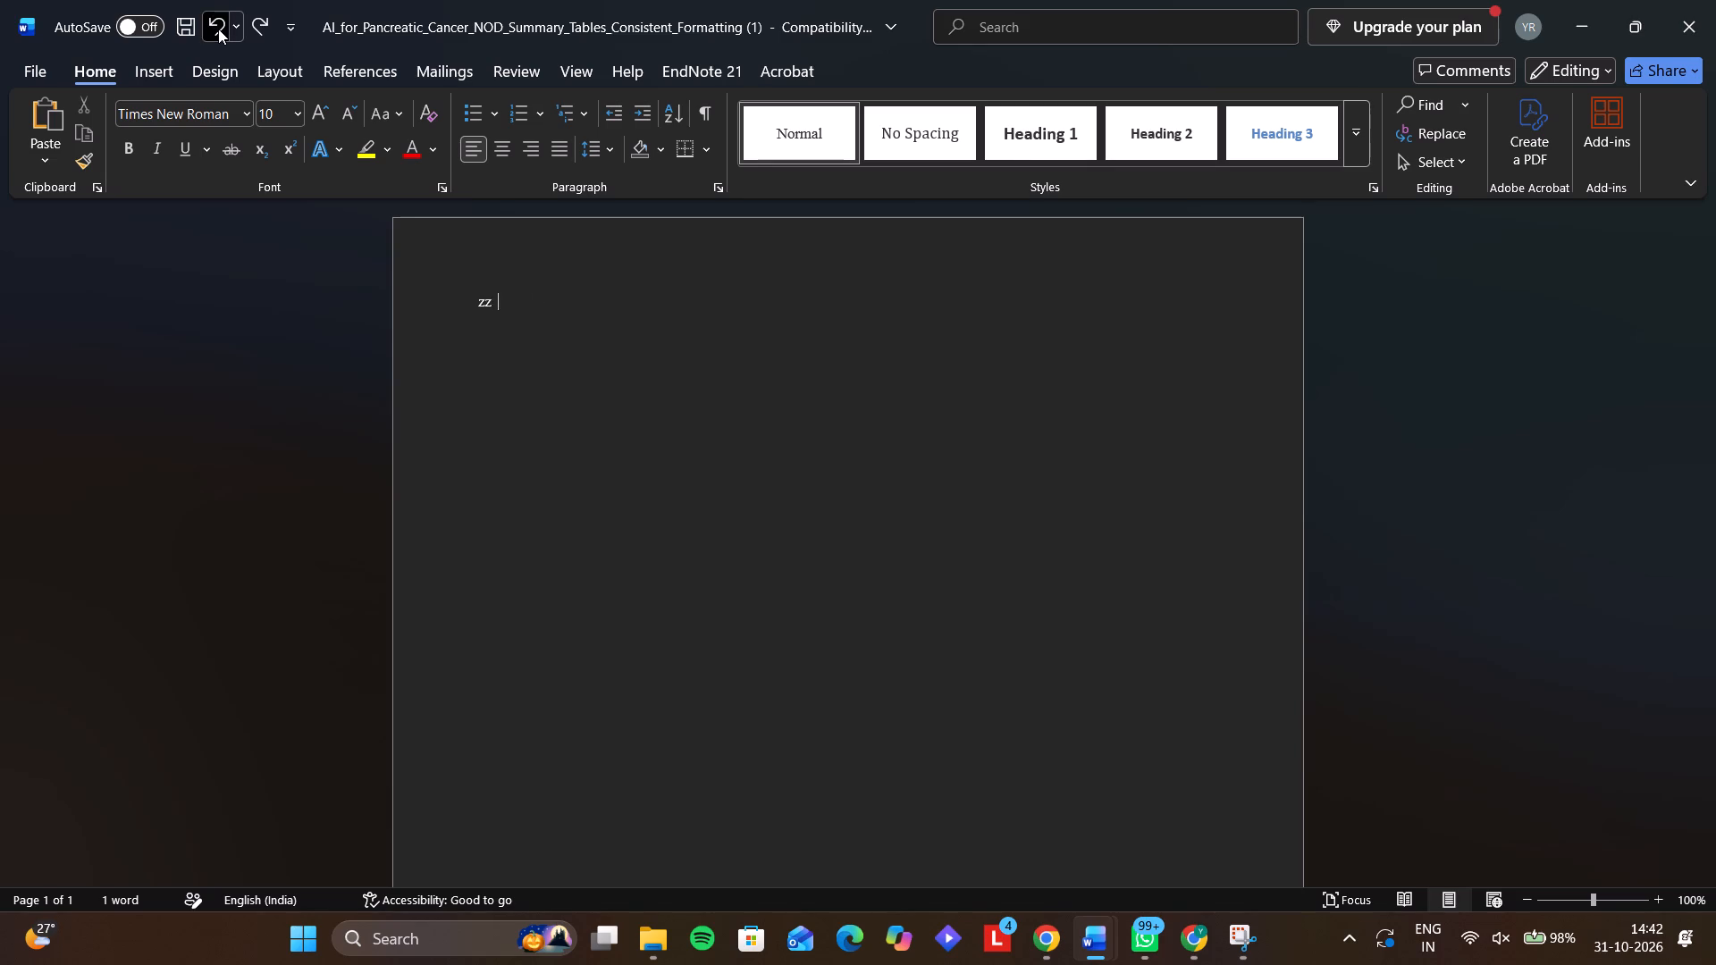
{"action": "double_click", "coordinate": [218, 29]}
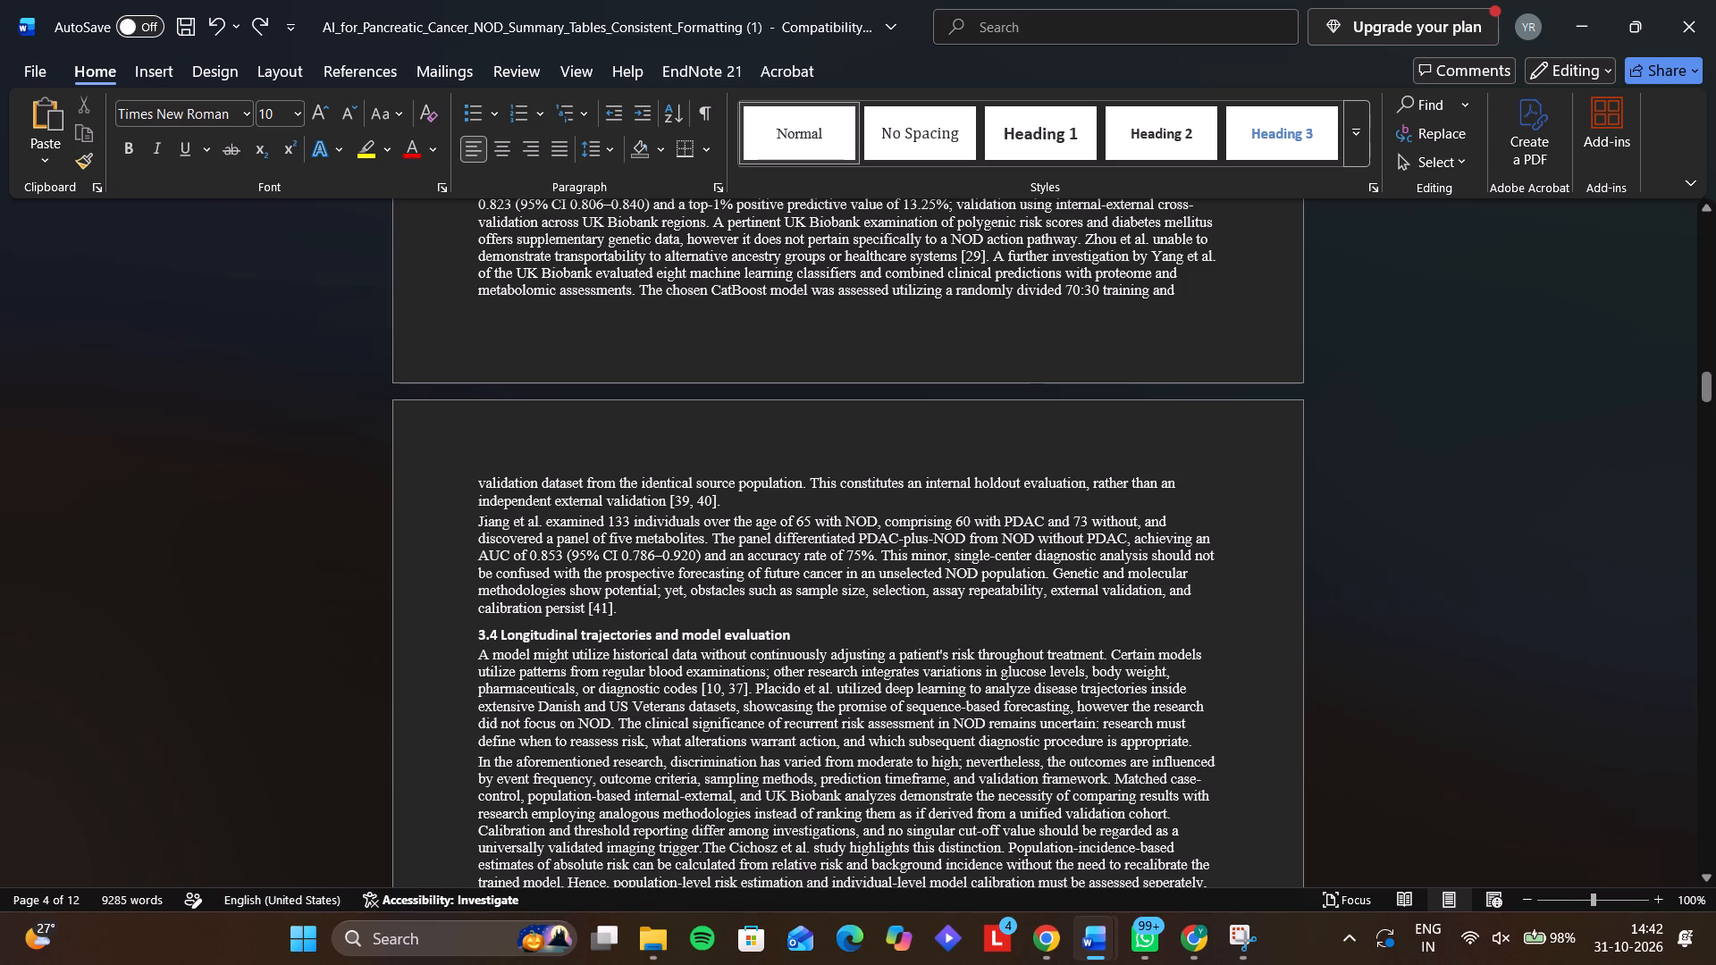
Review Sections 3.3 to 3.5 and Table 1 of the manuscript, checking the text, citations and layout.
{"action": "scroll", "coordinate": [559, 627], "scroll_direction": "down", "scroll_amount": 1}
{"action": "scroll", "coordinate": [770, 376], "scroll_direction": "down", "scroll_amount": 1}
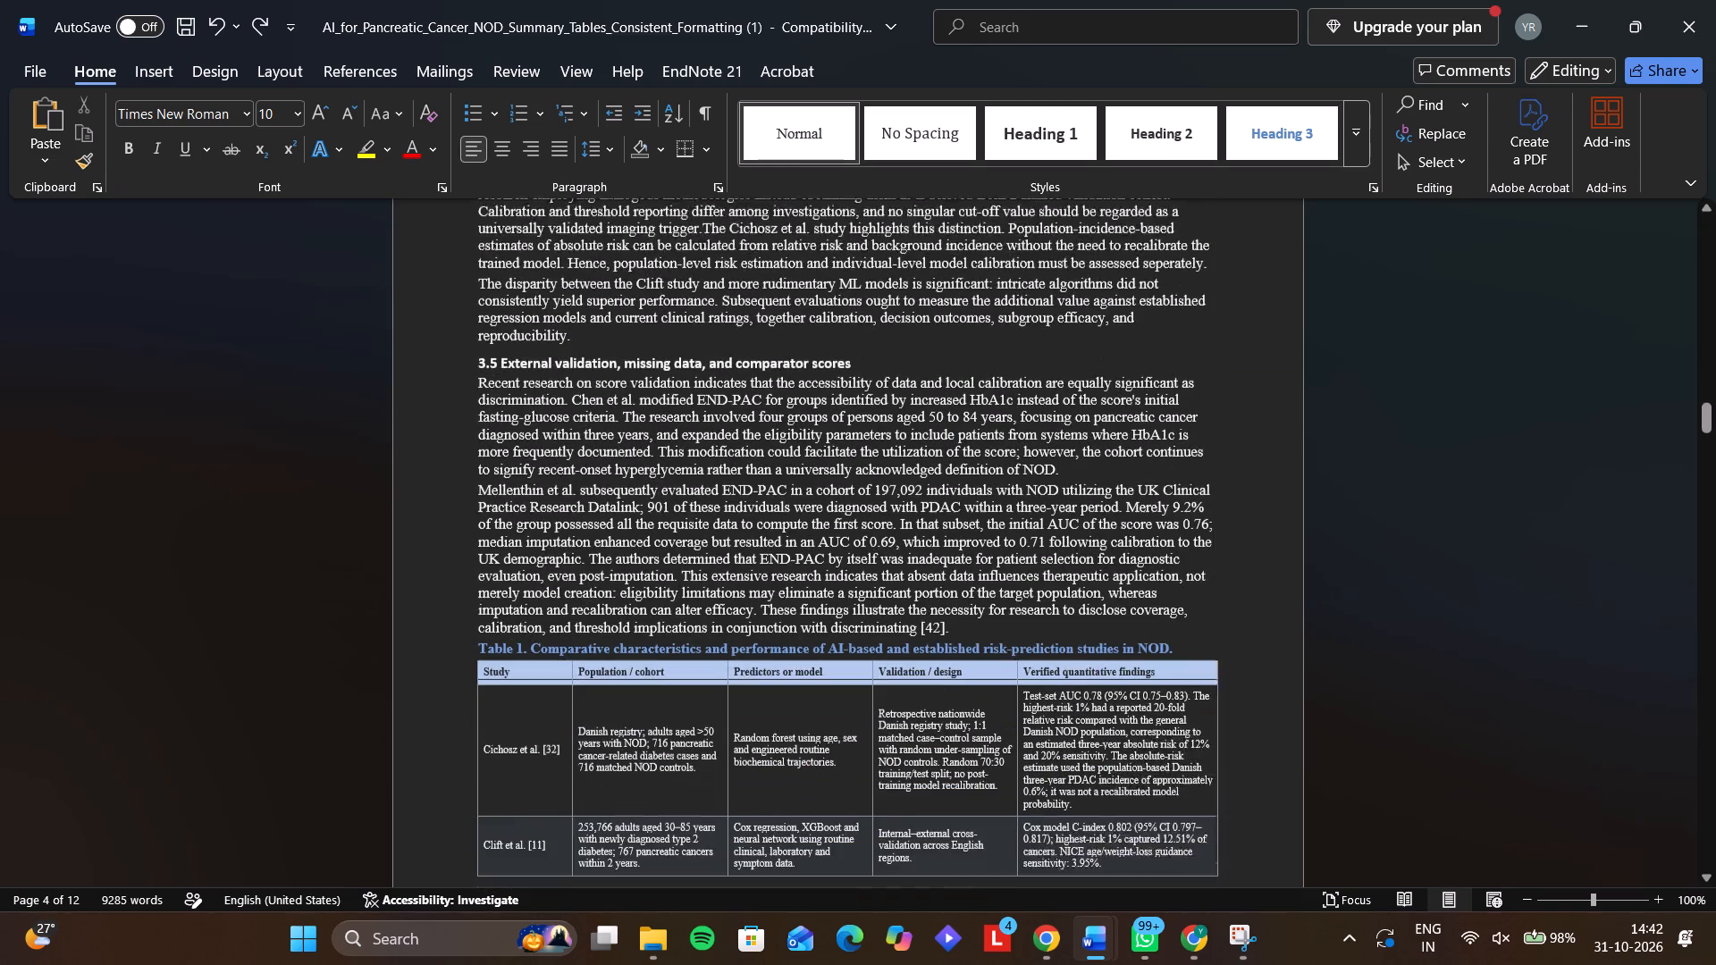
{"action": "scroll", "coordinate": [770, 376], "scroll_direction": "down", "scroll_amount": 3}
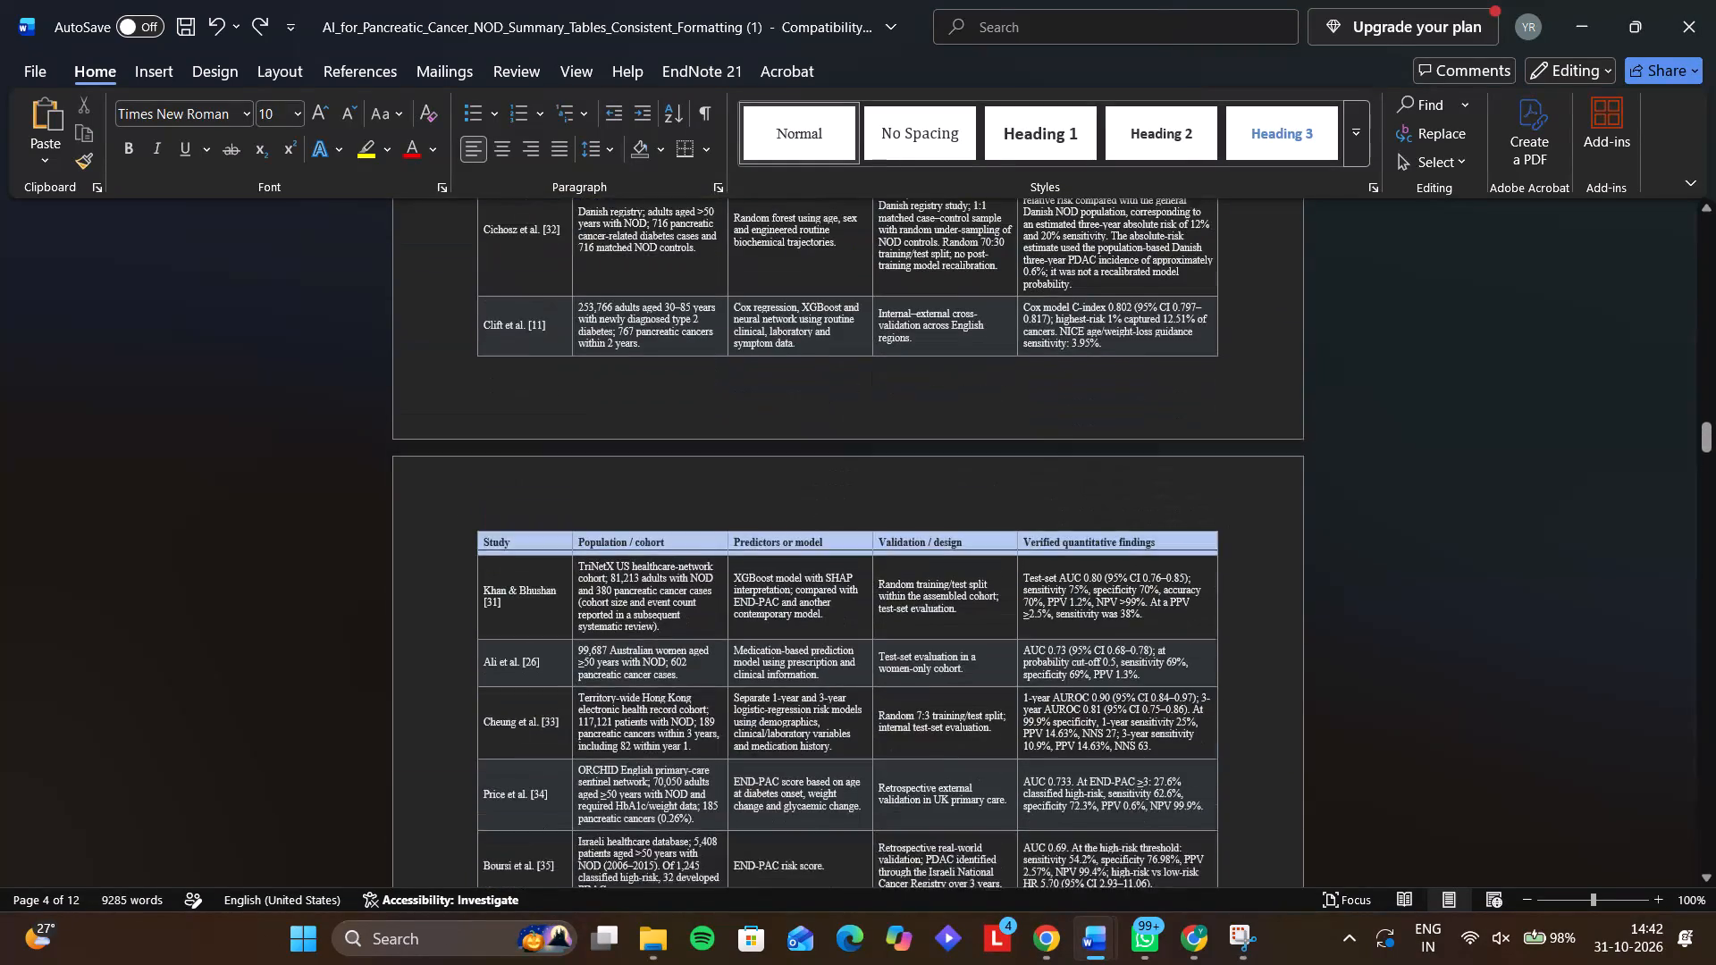
{"action": "scroll", "coordinate": [770, 376], "scroll_direction": "up", "scroll_amount": 1}
{"action": "scroll", "coordinate": [1051, 438], "scroll_direction": "up", "scroll_amount": 2, "text": "ctrl"}
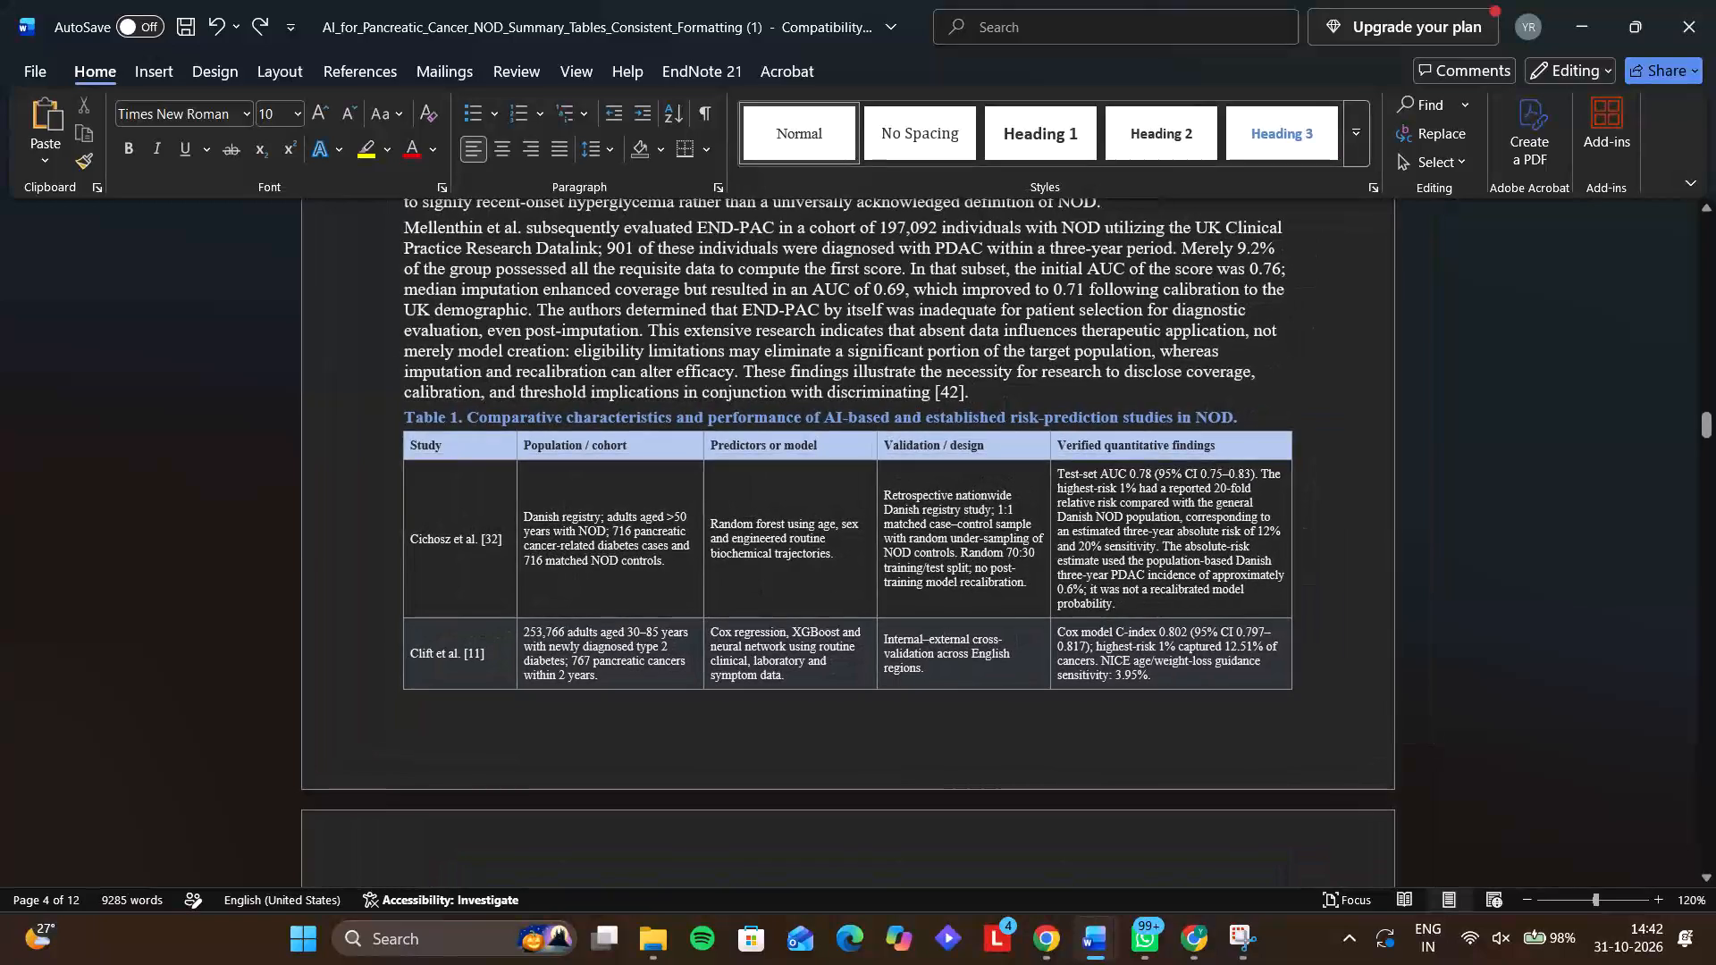
{"action": "scroll", "coordinate": [1051, 438], "scroll_direction": "up", "scroll_amount": 3}
{"action": "left_click", "coordinate": [858, 600]}
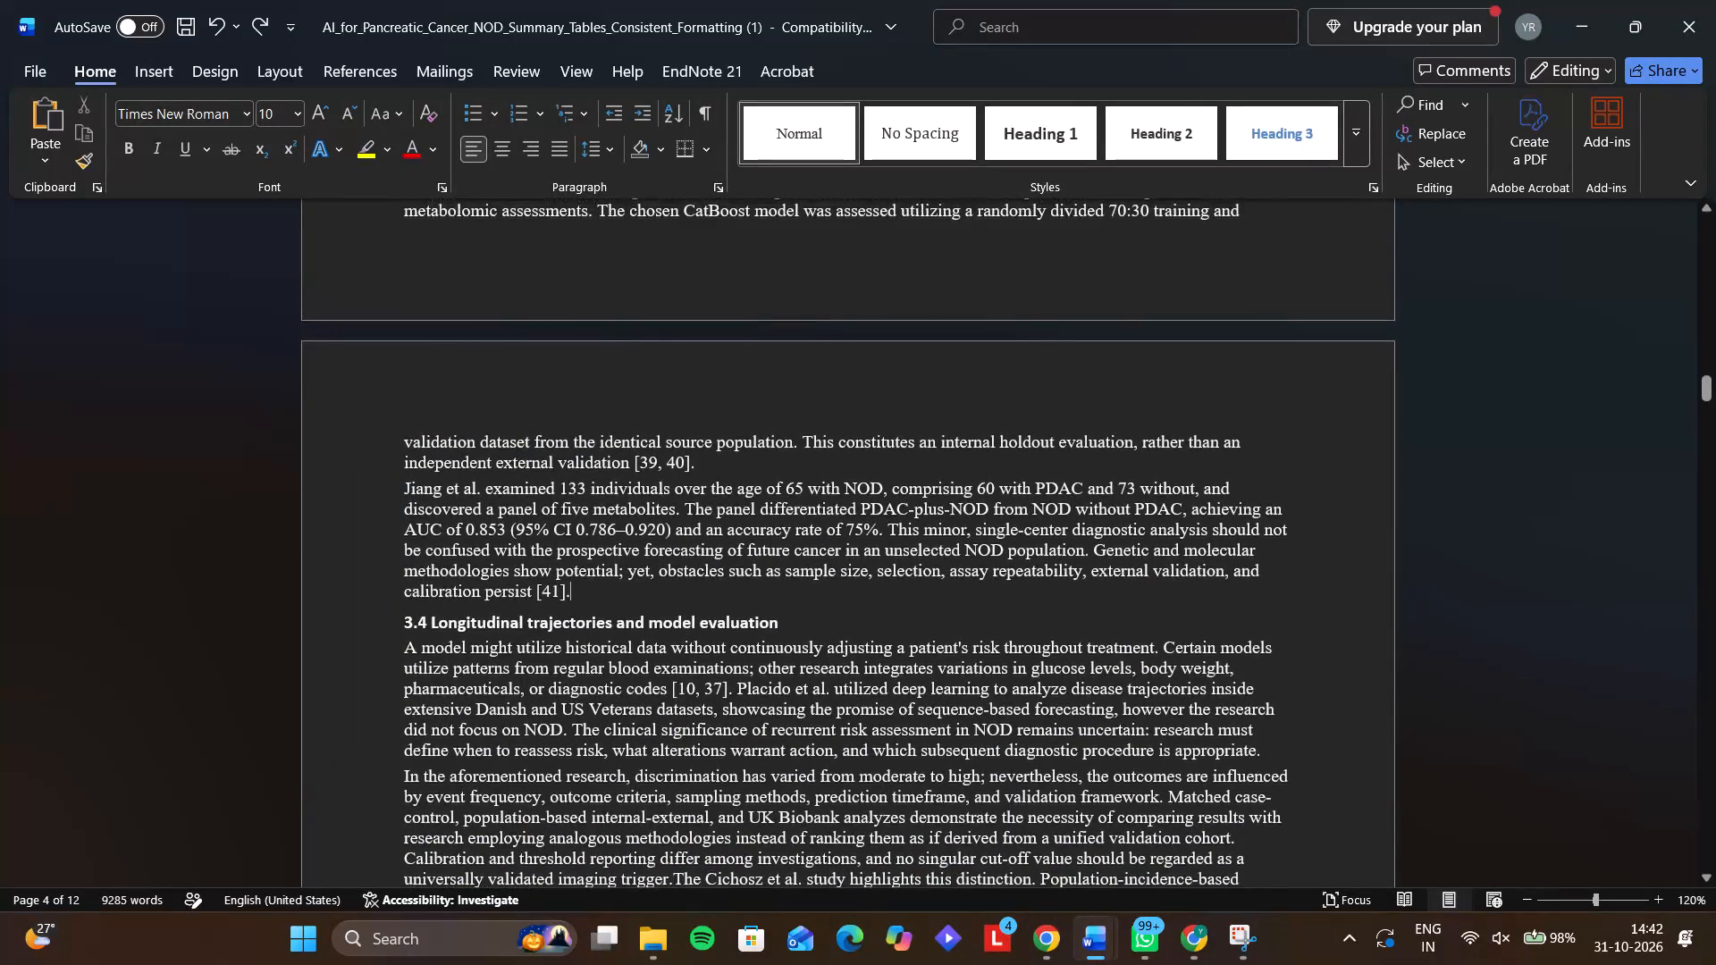
{"action": "scroll", "coordinate": [858, 600], "scroll_direction": "down", "scroll_amount": 1}
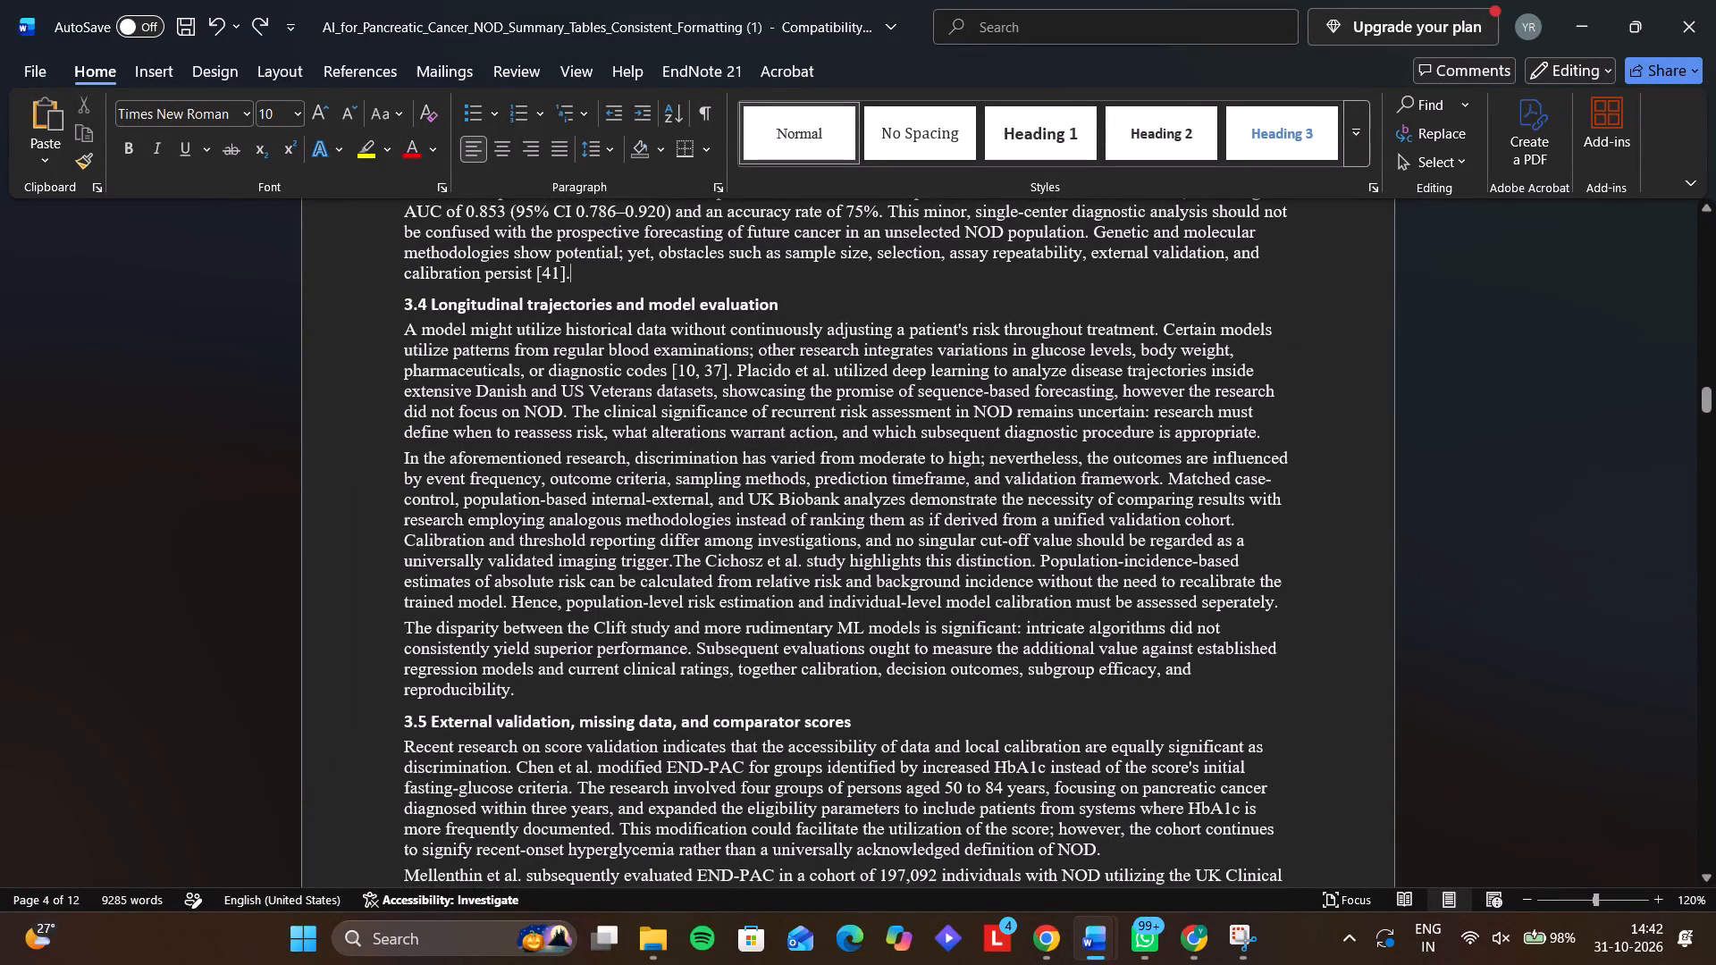
{"action": "scroll", "coordinate": [727, 374], "scroll_direction": "down", "scroll_amount": 2}
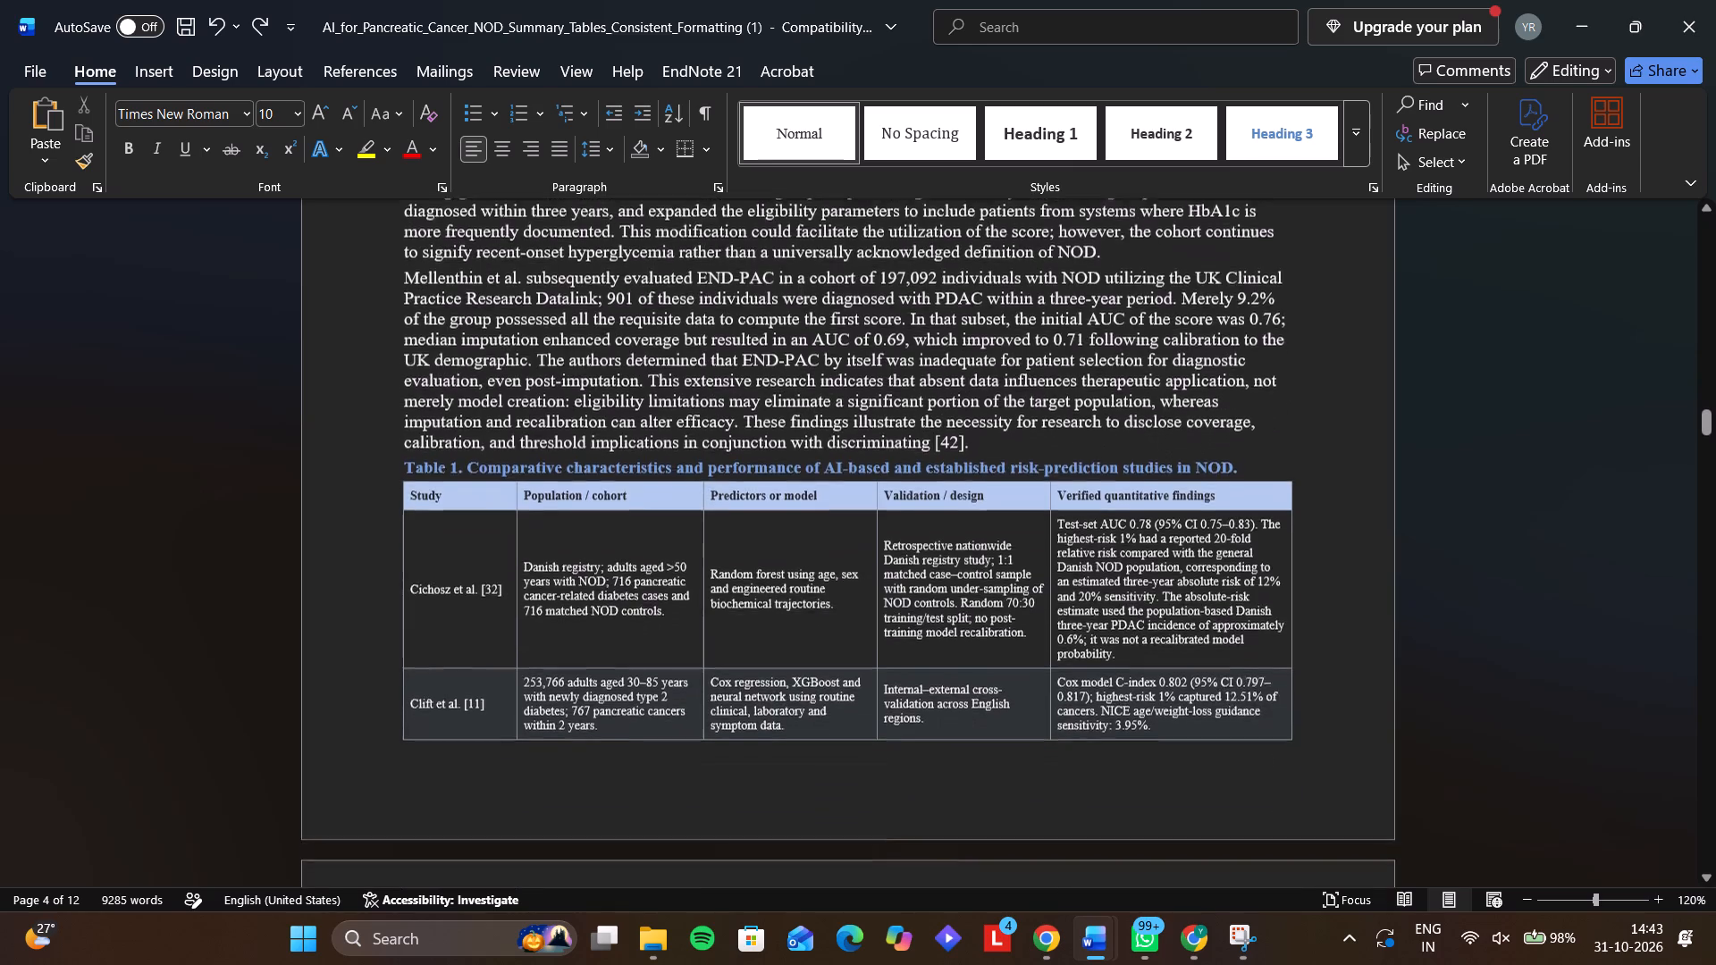
Add a full stop after the citation [43] at the end of Section 4.1.
{"action": "scroll", "coordinate": [727, 374], "scroll_direction": "down", "scroll_amount": 3}
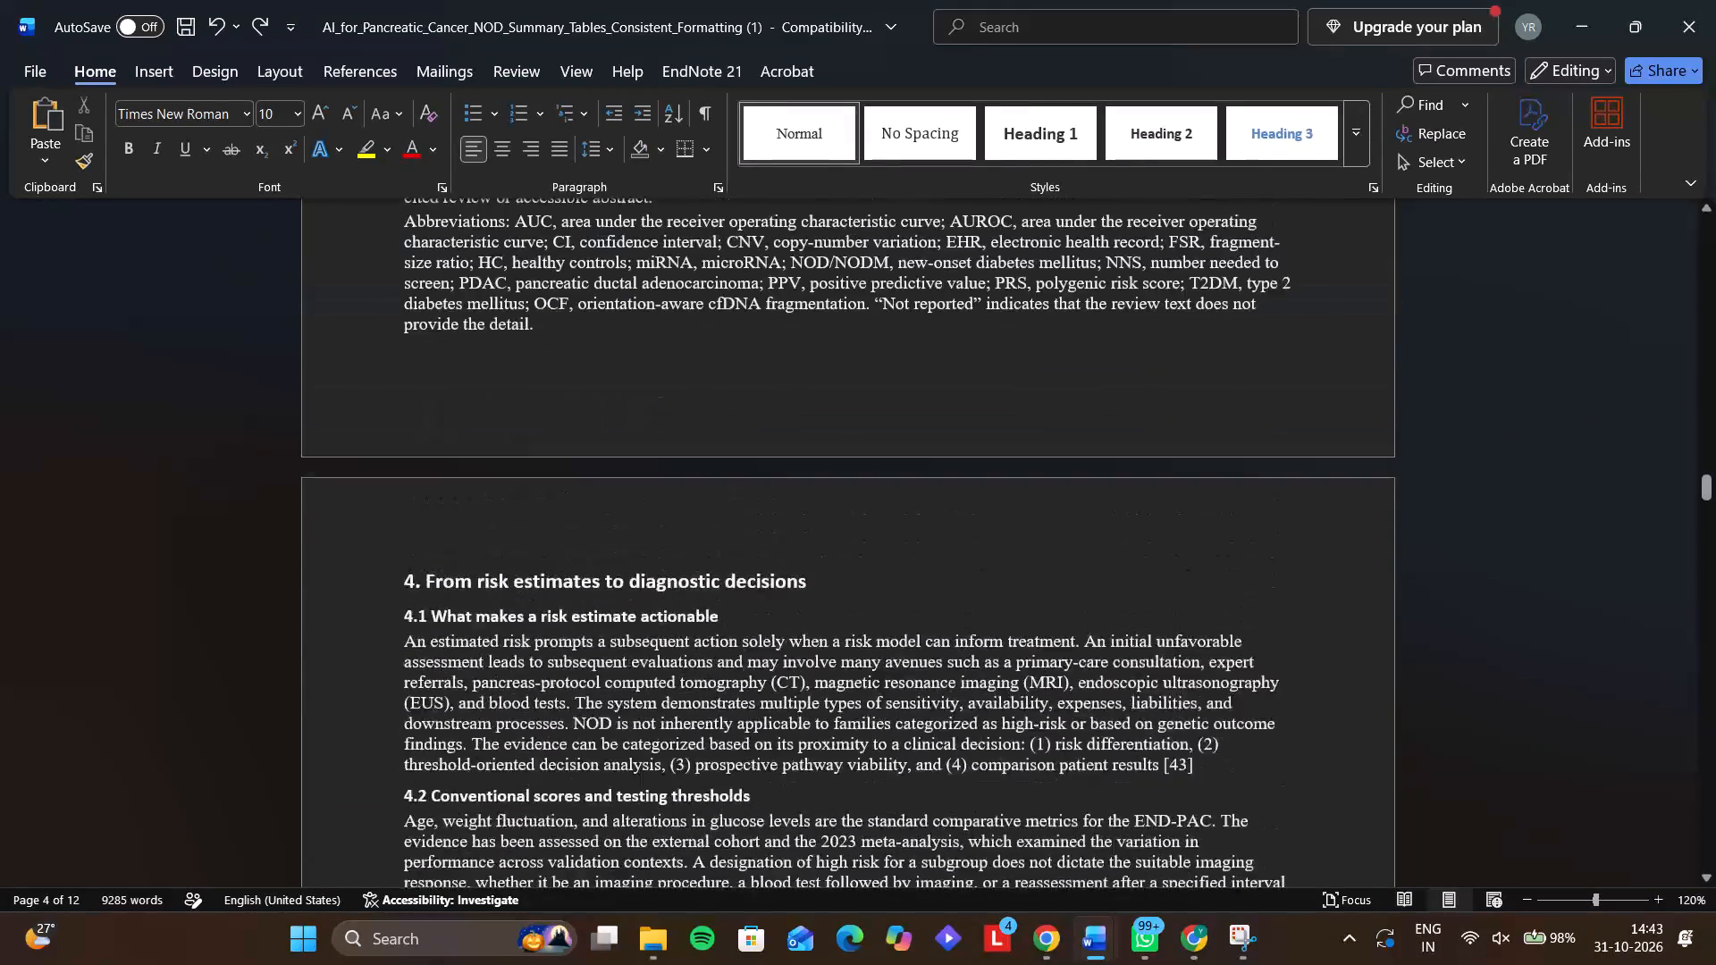
{"action": "scroll", "coordinate": [727, 374], "scroll_direction": "down", "scroll_amount": 1}
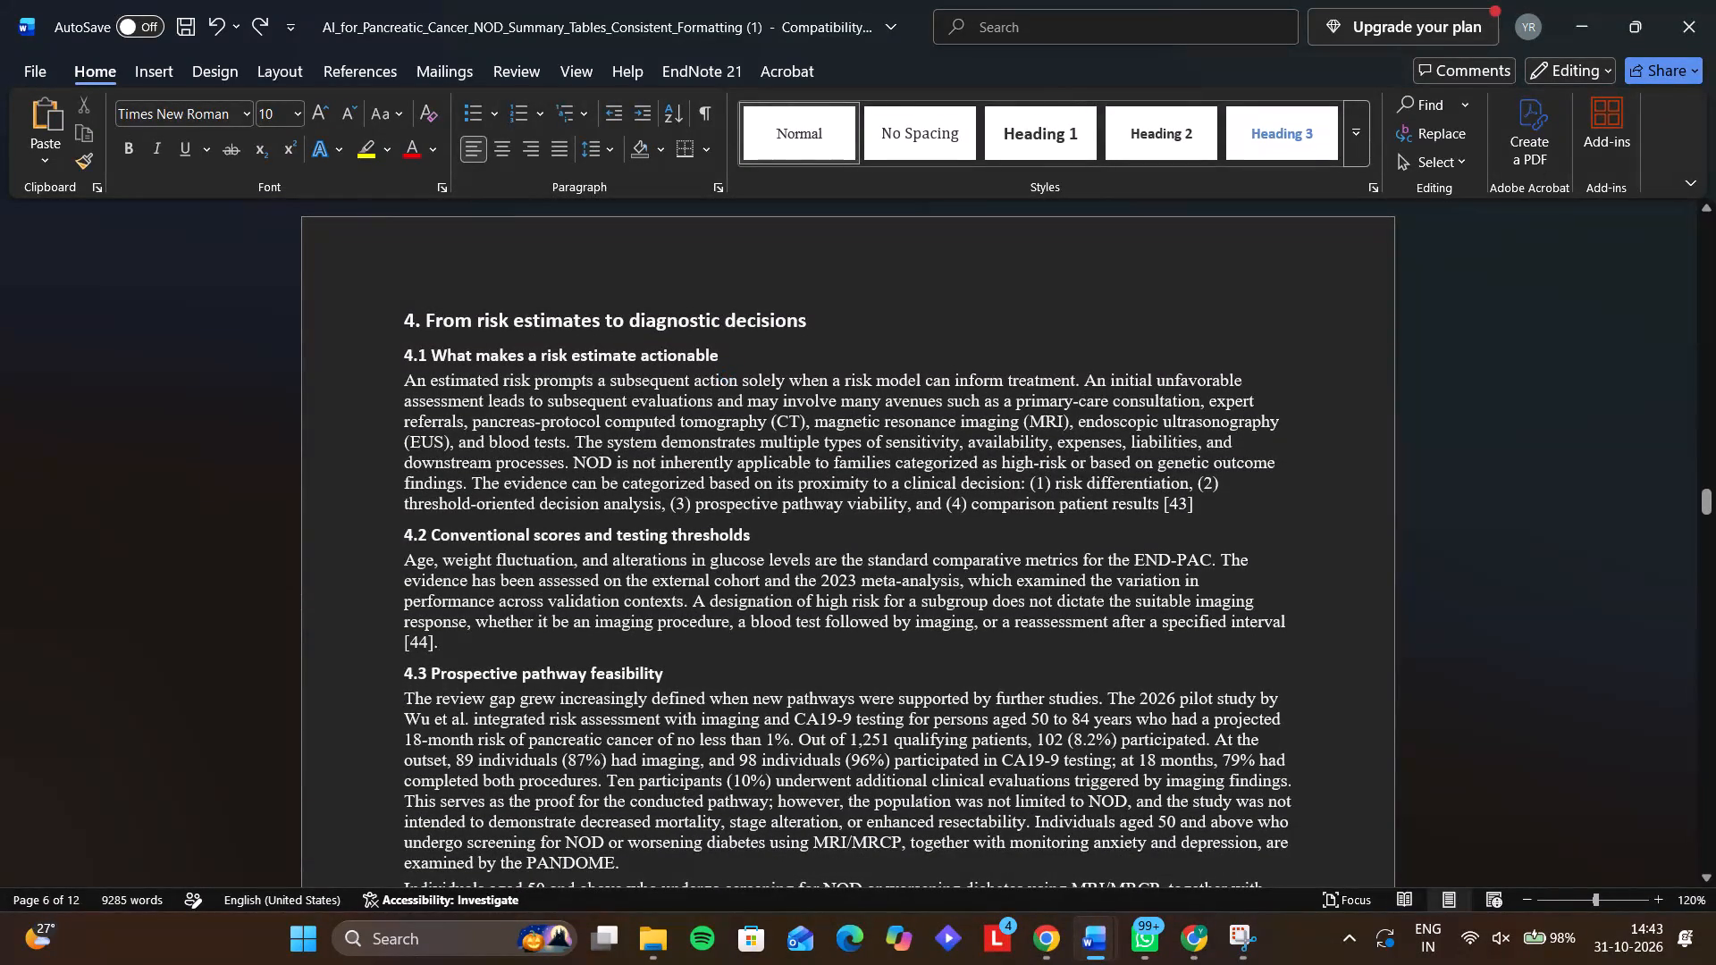
{"action": "left_click", "coordinate": [1215, 512]}
{"action": "key", "text": "period"}
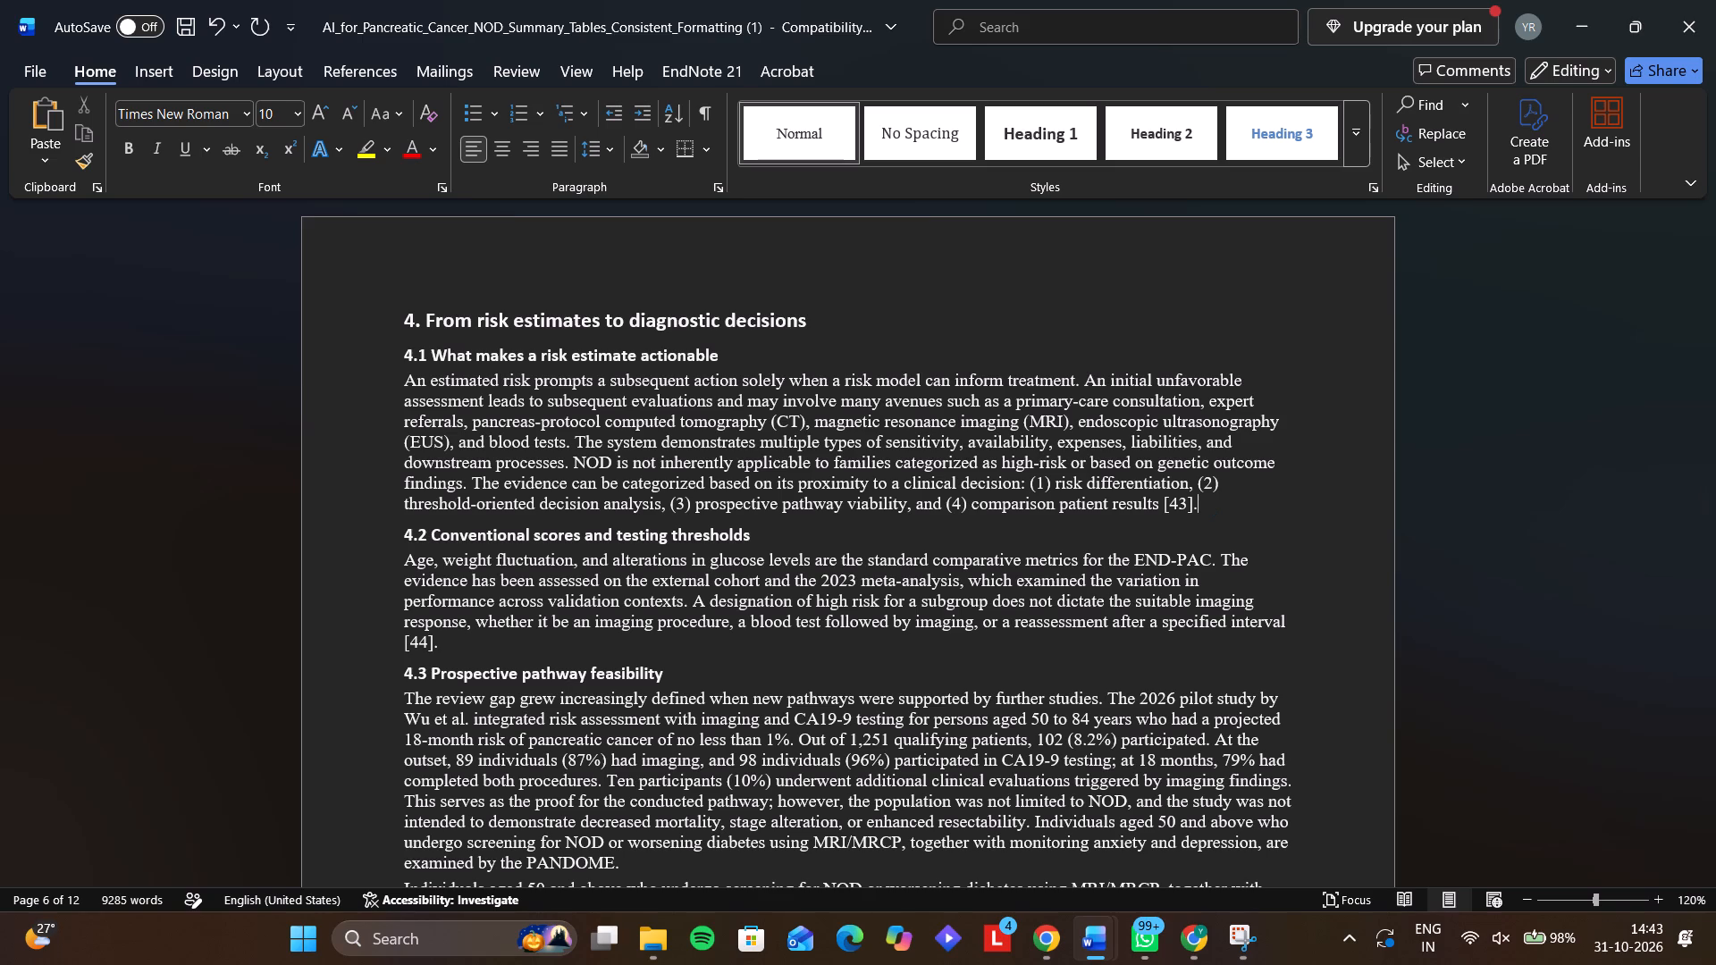
Review the manuscript from the reference list back through Sections 6 and 5 to Section 5.1, checking text and in-text citations.
{"action": "left_click_drag", "start_coordinate": [1713, 491], "coordinate": [1715, 881]}
{"action": "scroll", "coordinate": [1308, 555], "scroll_direction": "up", "scroll_amount": 10}
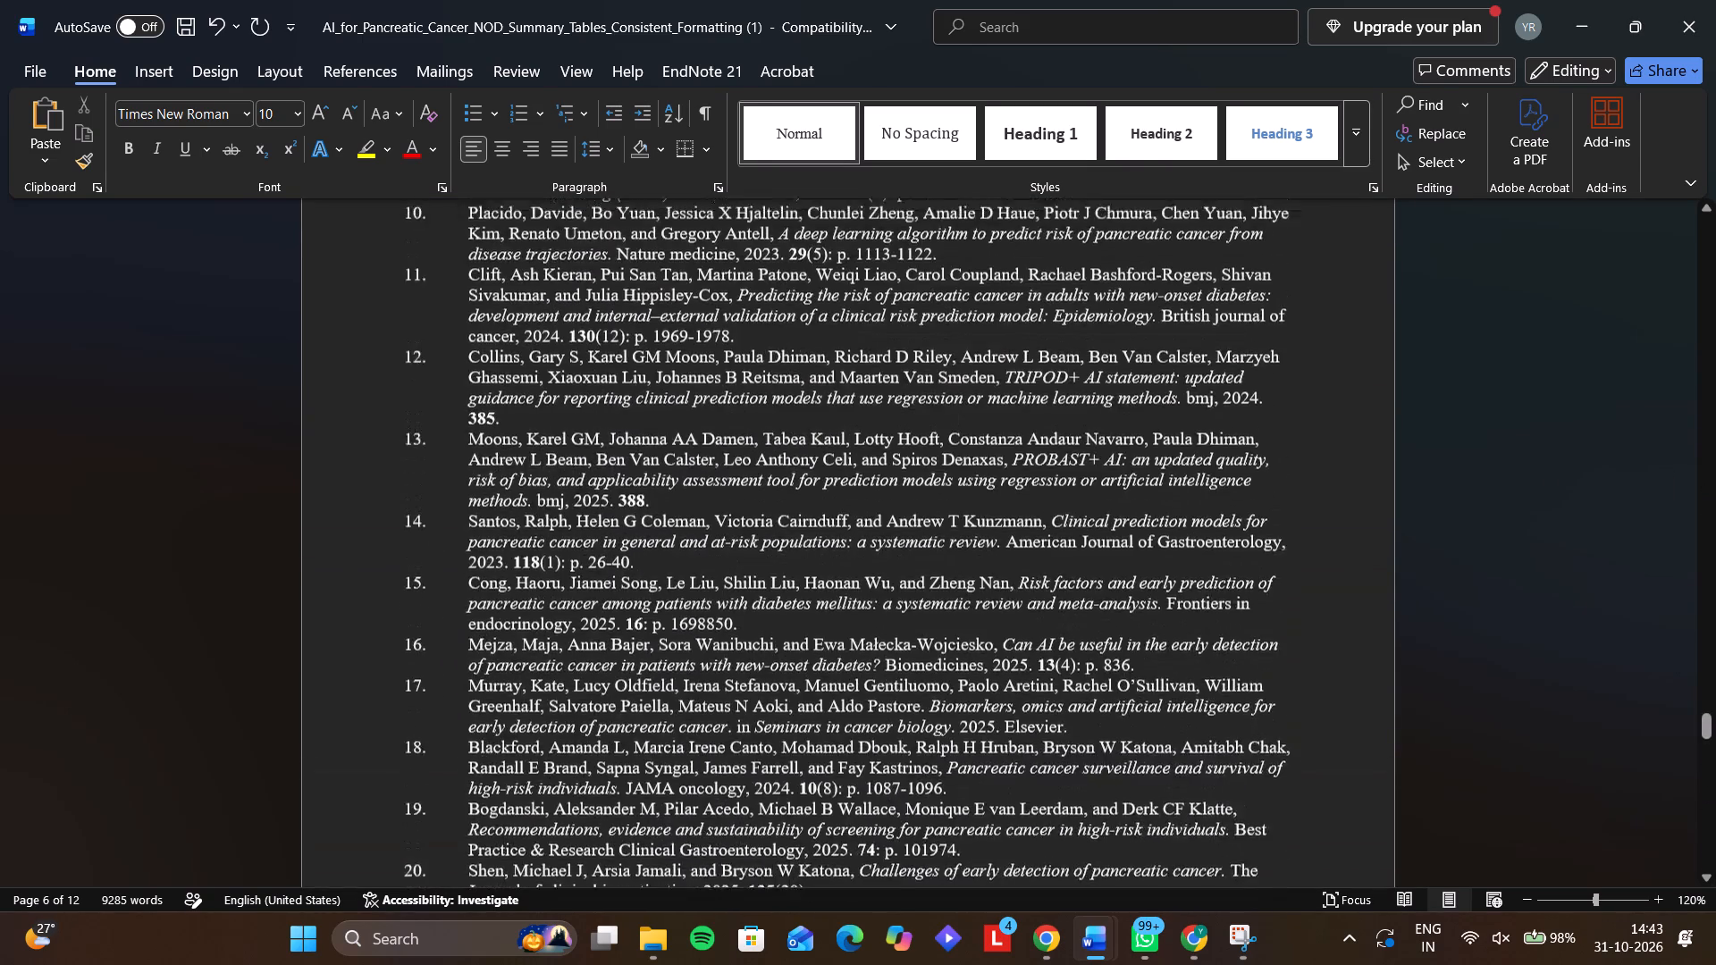
{"action": "scroll", "coordinate": [1308, 555], "scroll_direction": "up", "scroll_amount": 5}
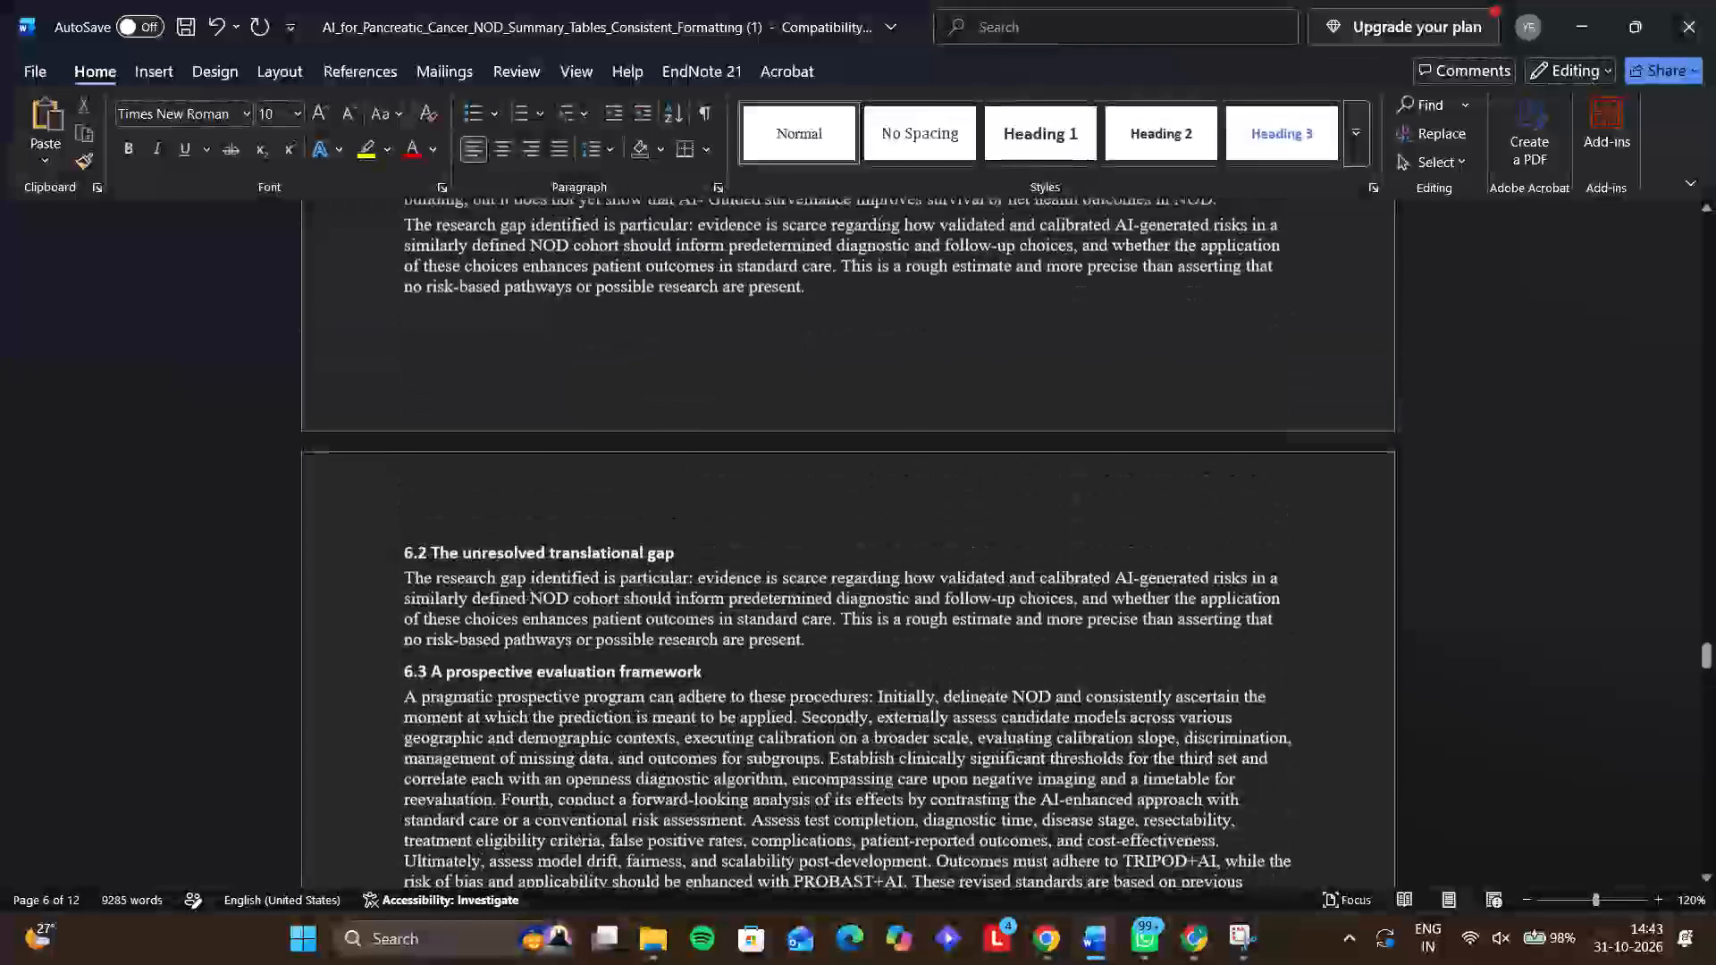
{"action": "scroll", "coordinate": [1308, 555], "scroll_direction": "up", "scroll_amount": 3}
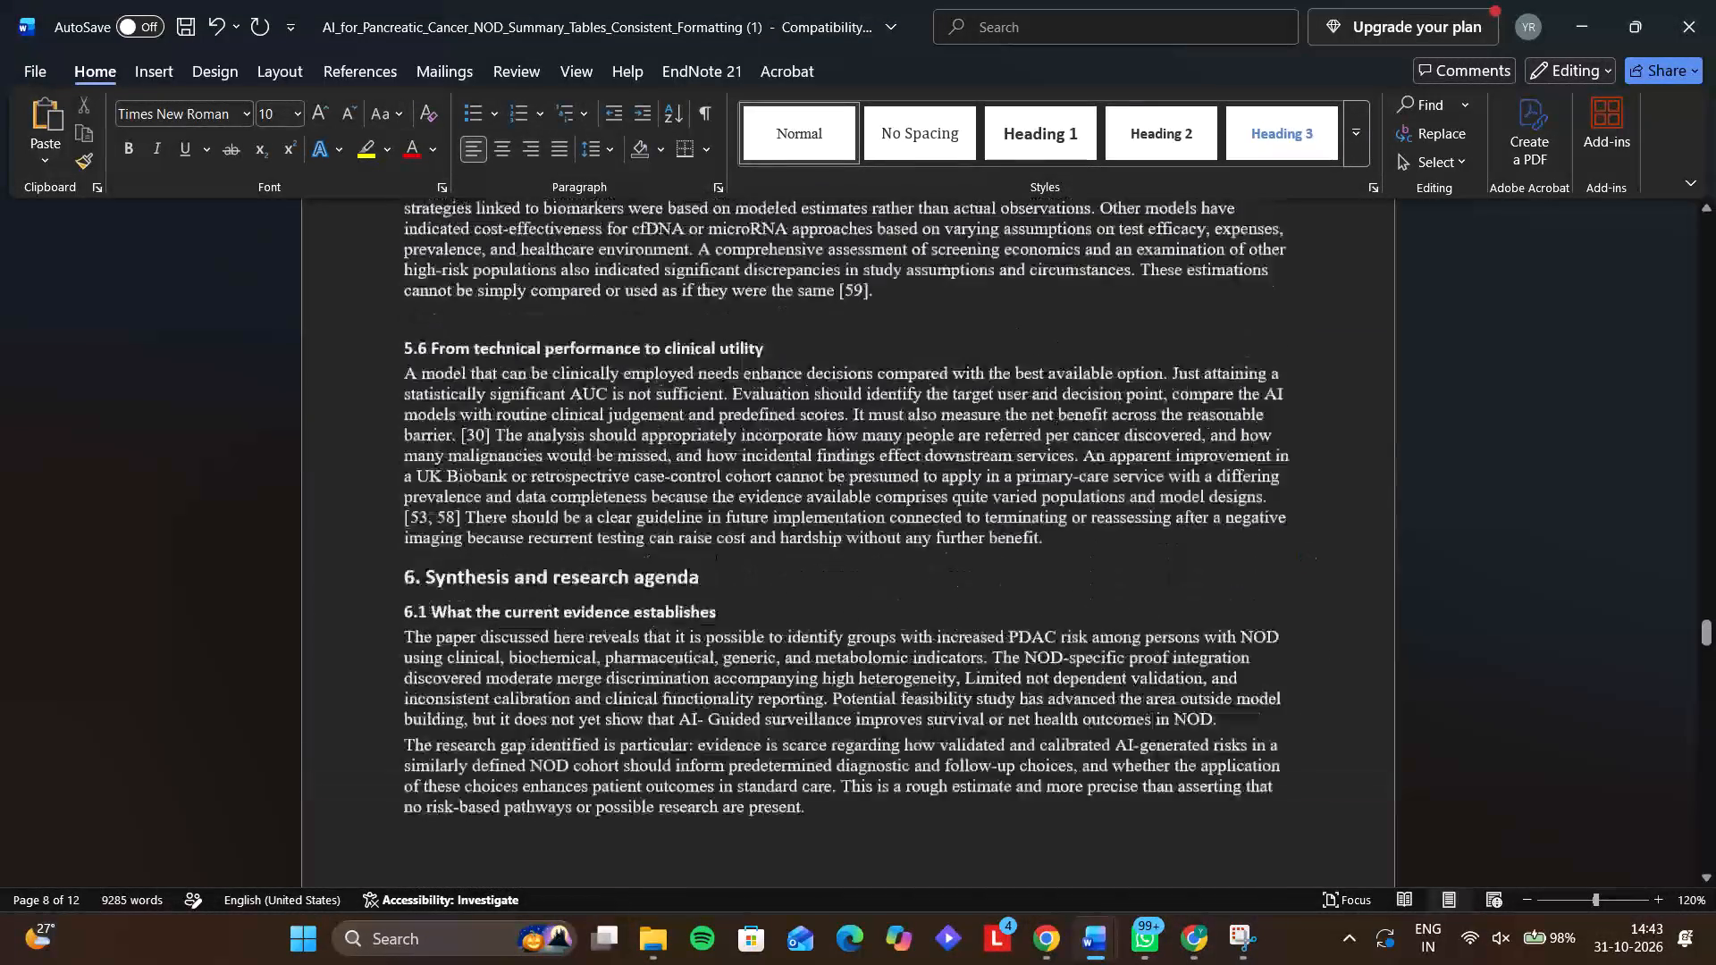
{"action": "scroll", "coordinate": [1308, 555], "scroll_direction": "up", "scroll_amount": 2}
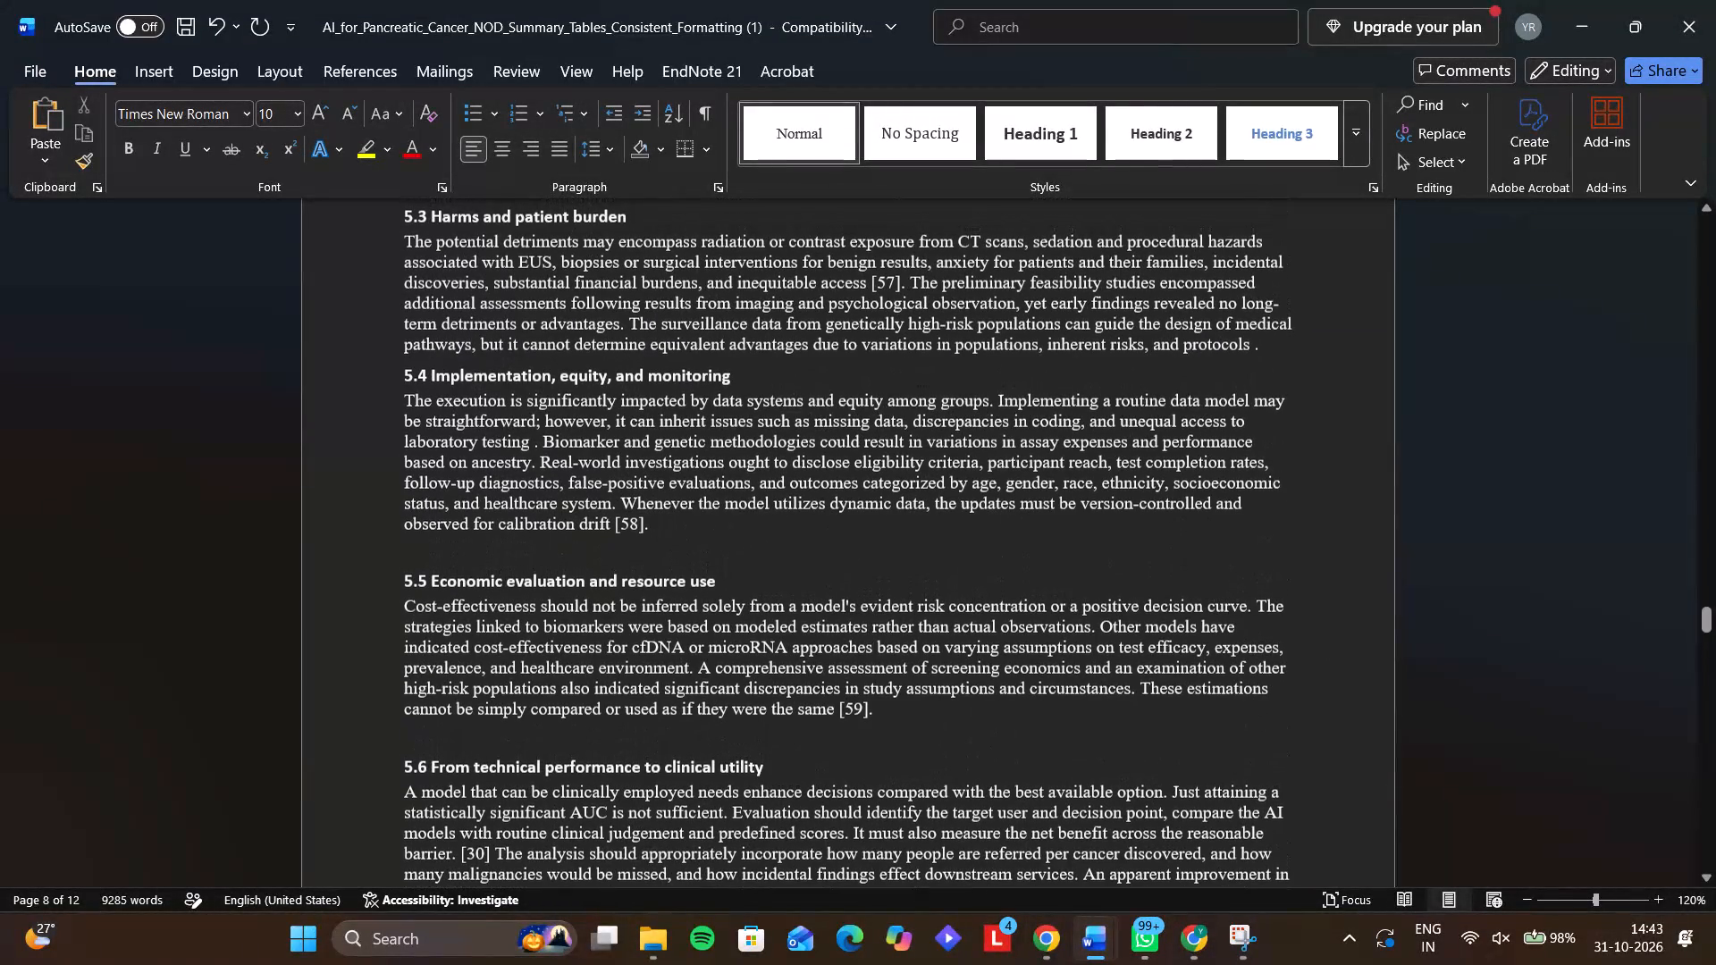
{"action": "scroll", "coordinate": [1308, 555], "scroll_direction": "up", "scroll_amount": 2}
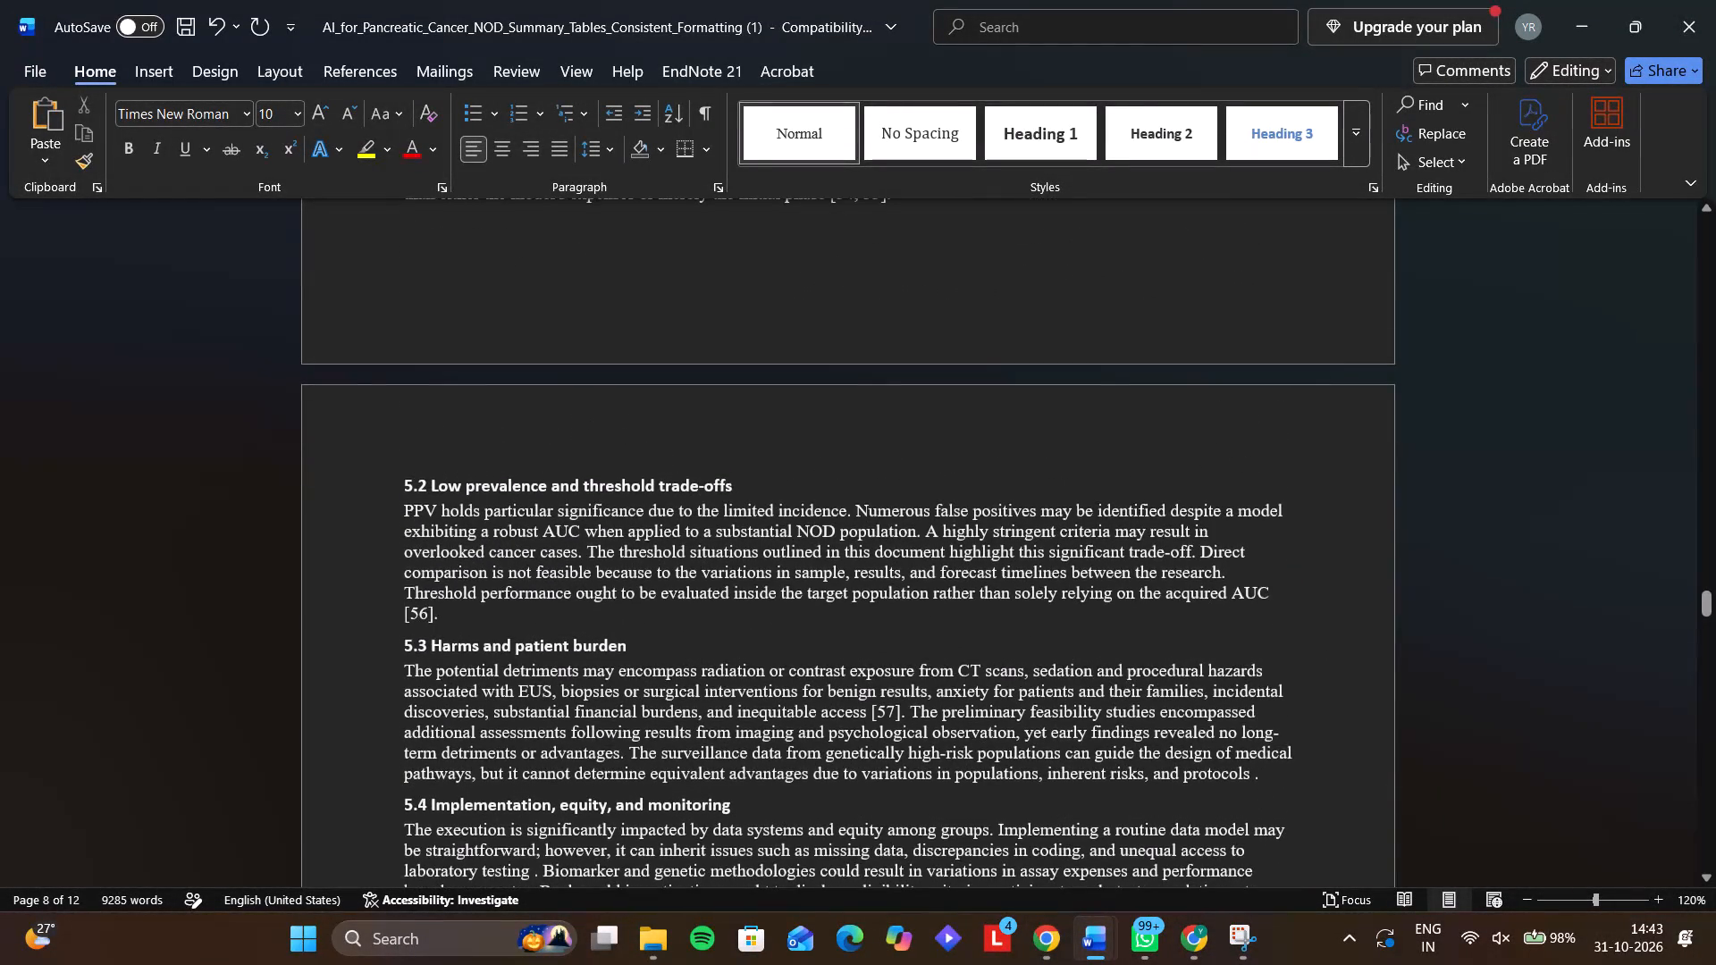
{"action": "scroll", "coordinate": [1203, 588], "scroll_direction": "up", "scroll_amount": 1}
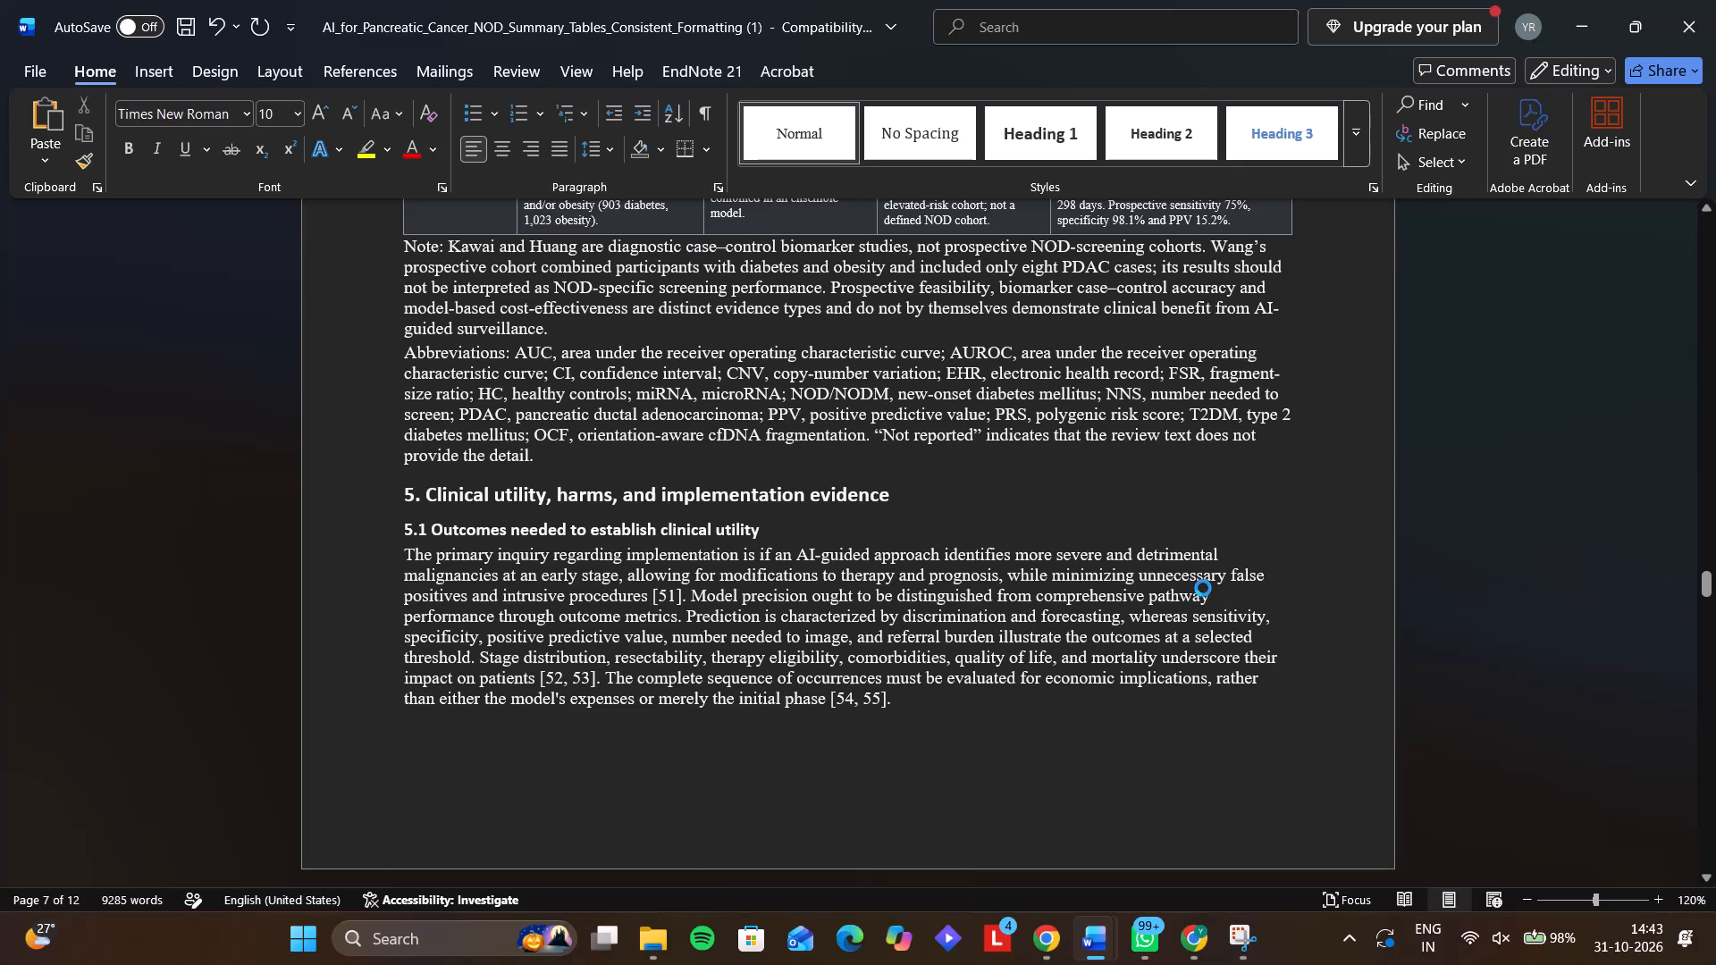
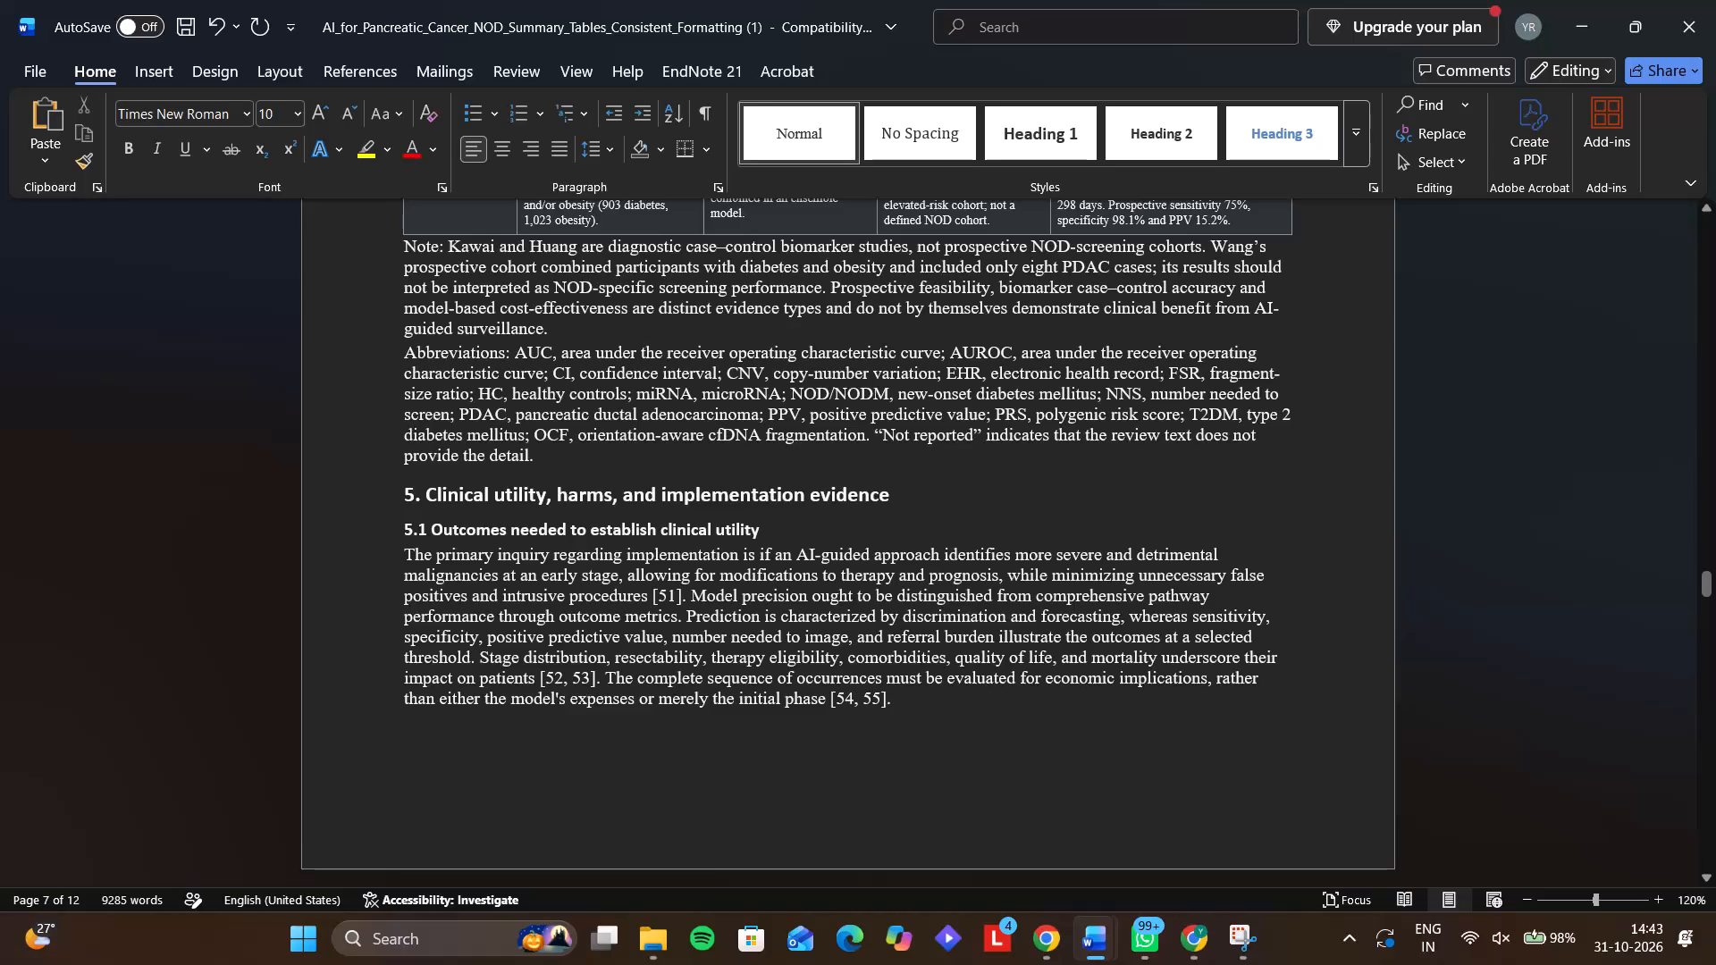
{"action": "scroll", "coordinate": [1158, 732], "scroll_direction": "up", "scroll_amount": 4}
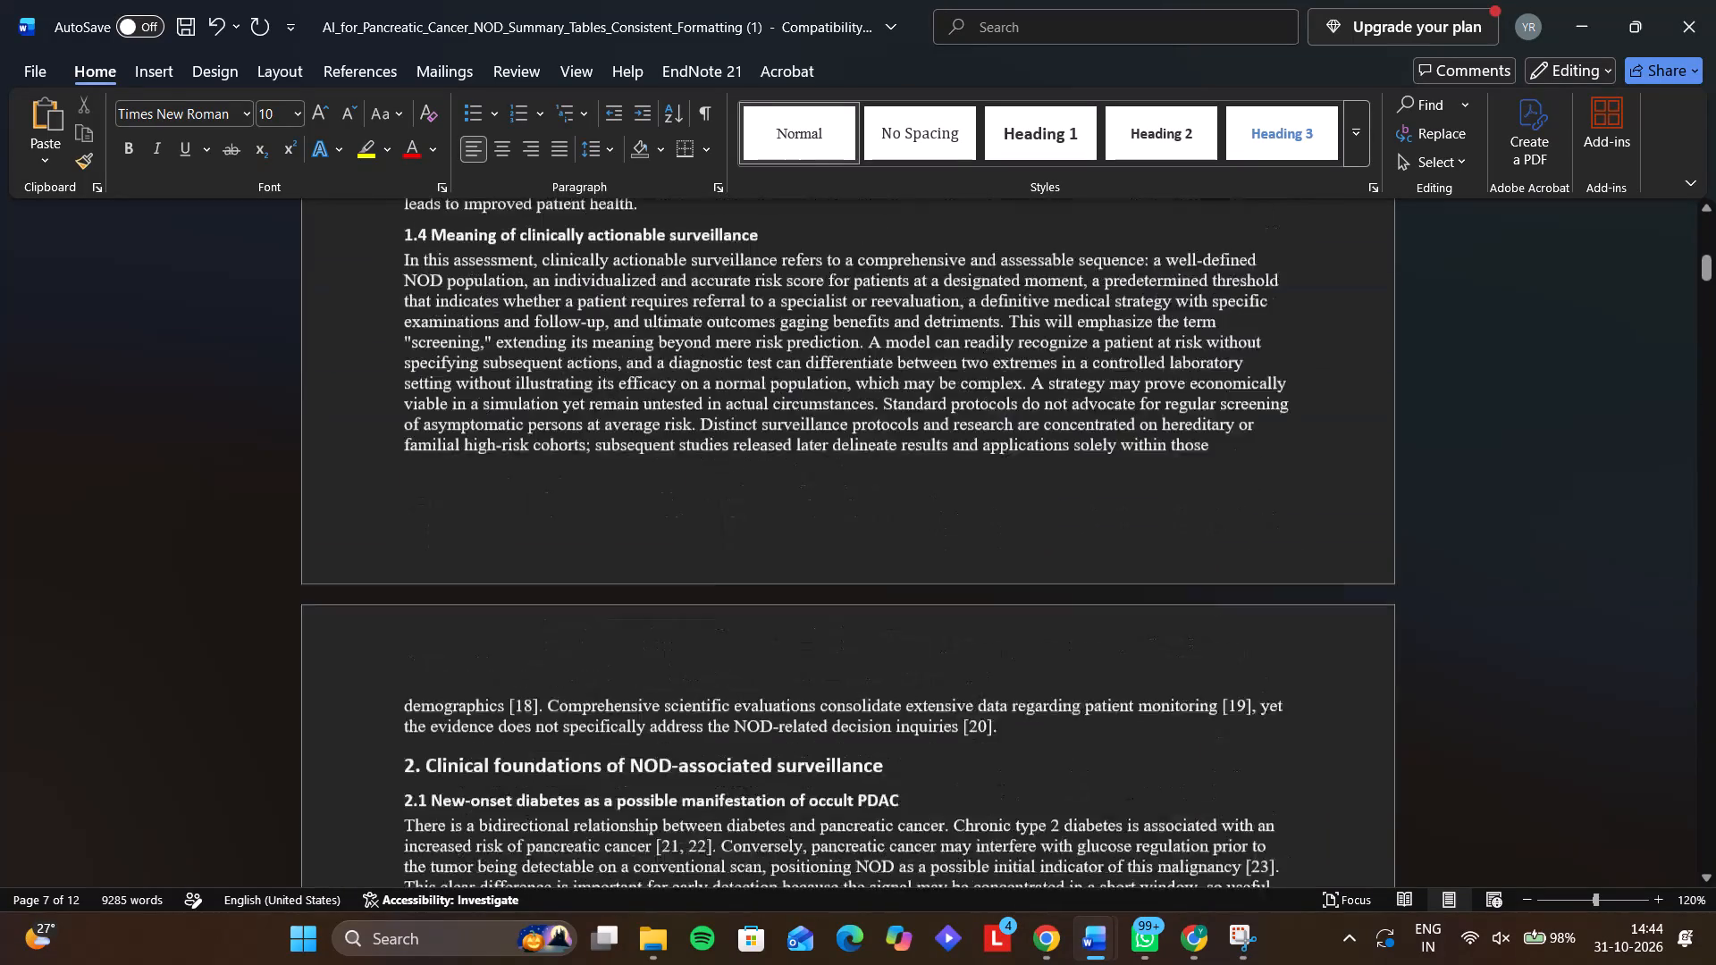
{"action": "scroll", "coordinate": [1158, 732], "scroll_direction": "up", "scroll_amount": 6}
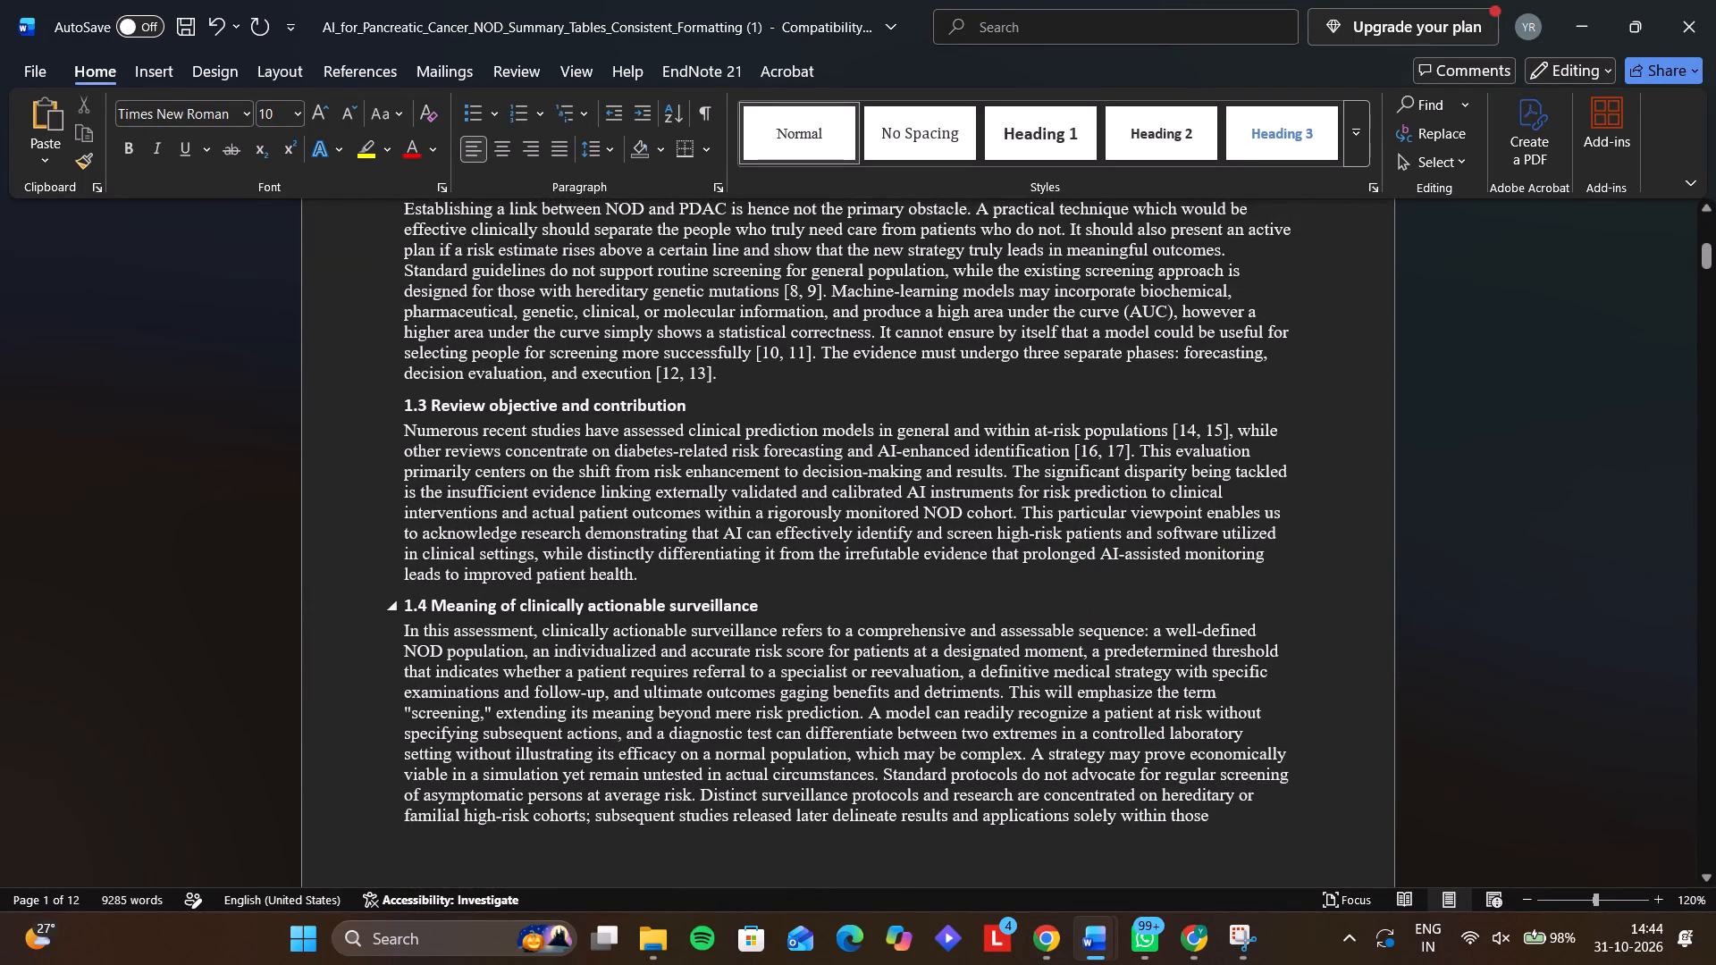
{"action": "scroll", "coordinate": [871, 653], "scroll_direction": "up", "scroll_amount": 1}
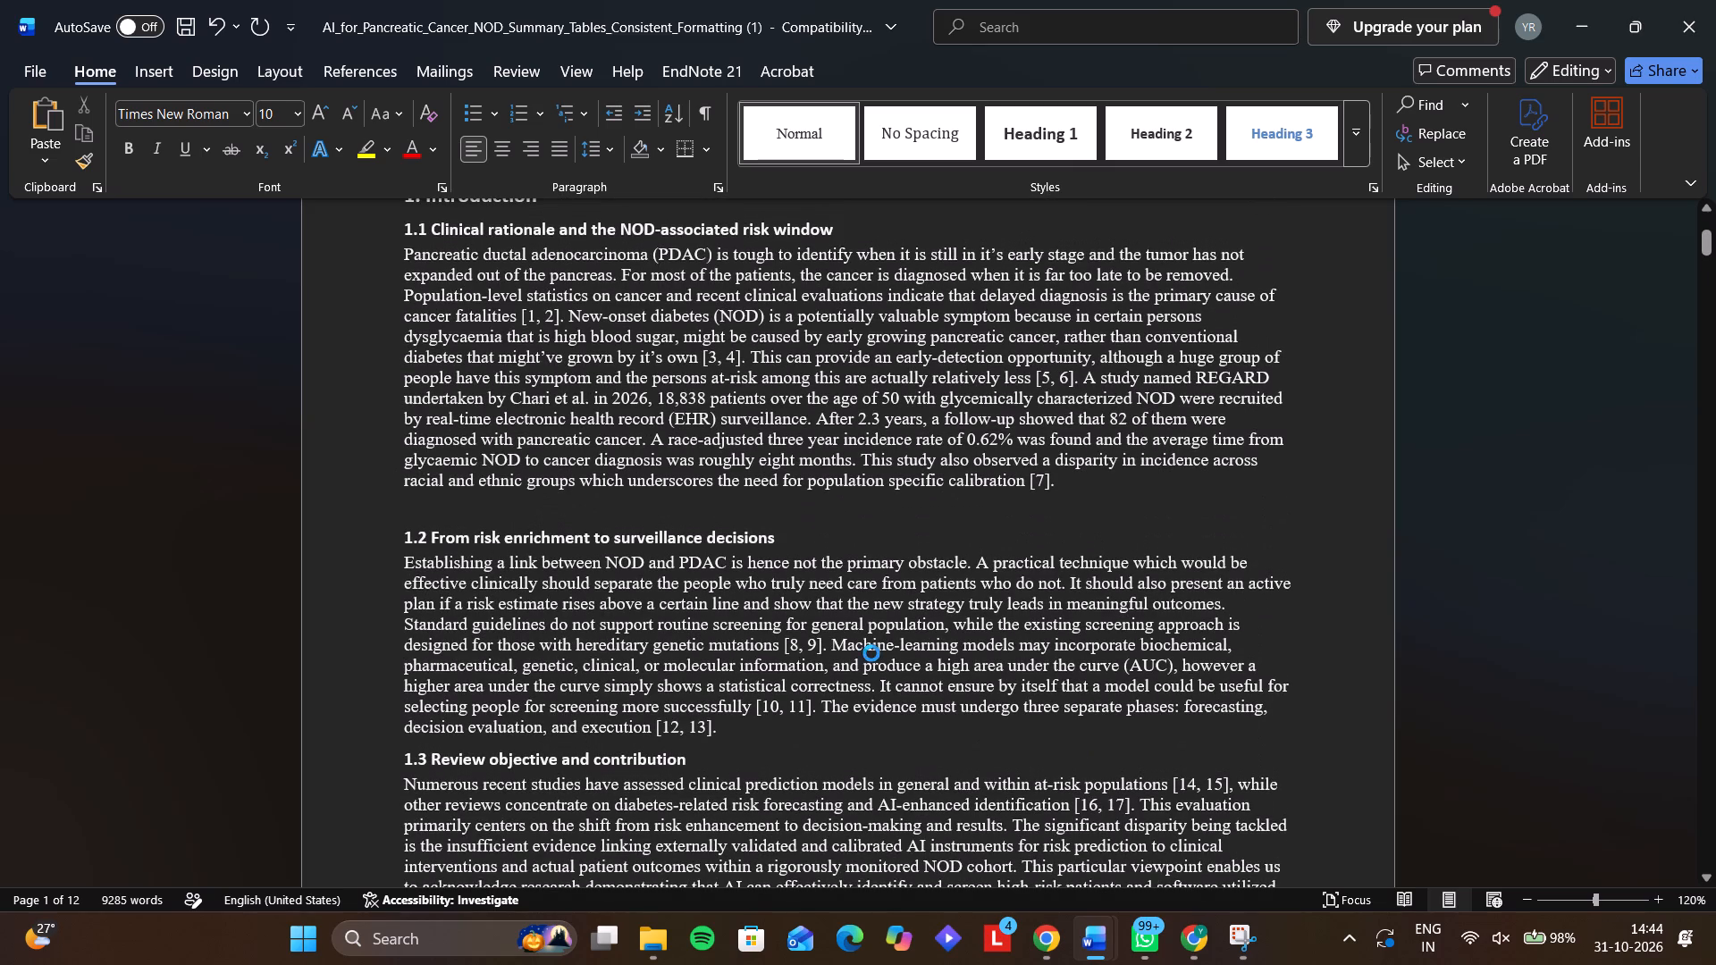
{"action": "left_click_drag", "start_coordinate": [1019, 956], "coordinate": [1011, 960]}
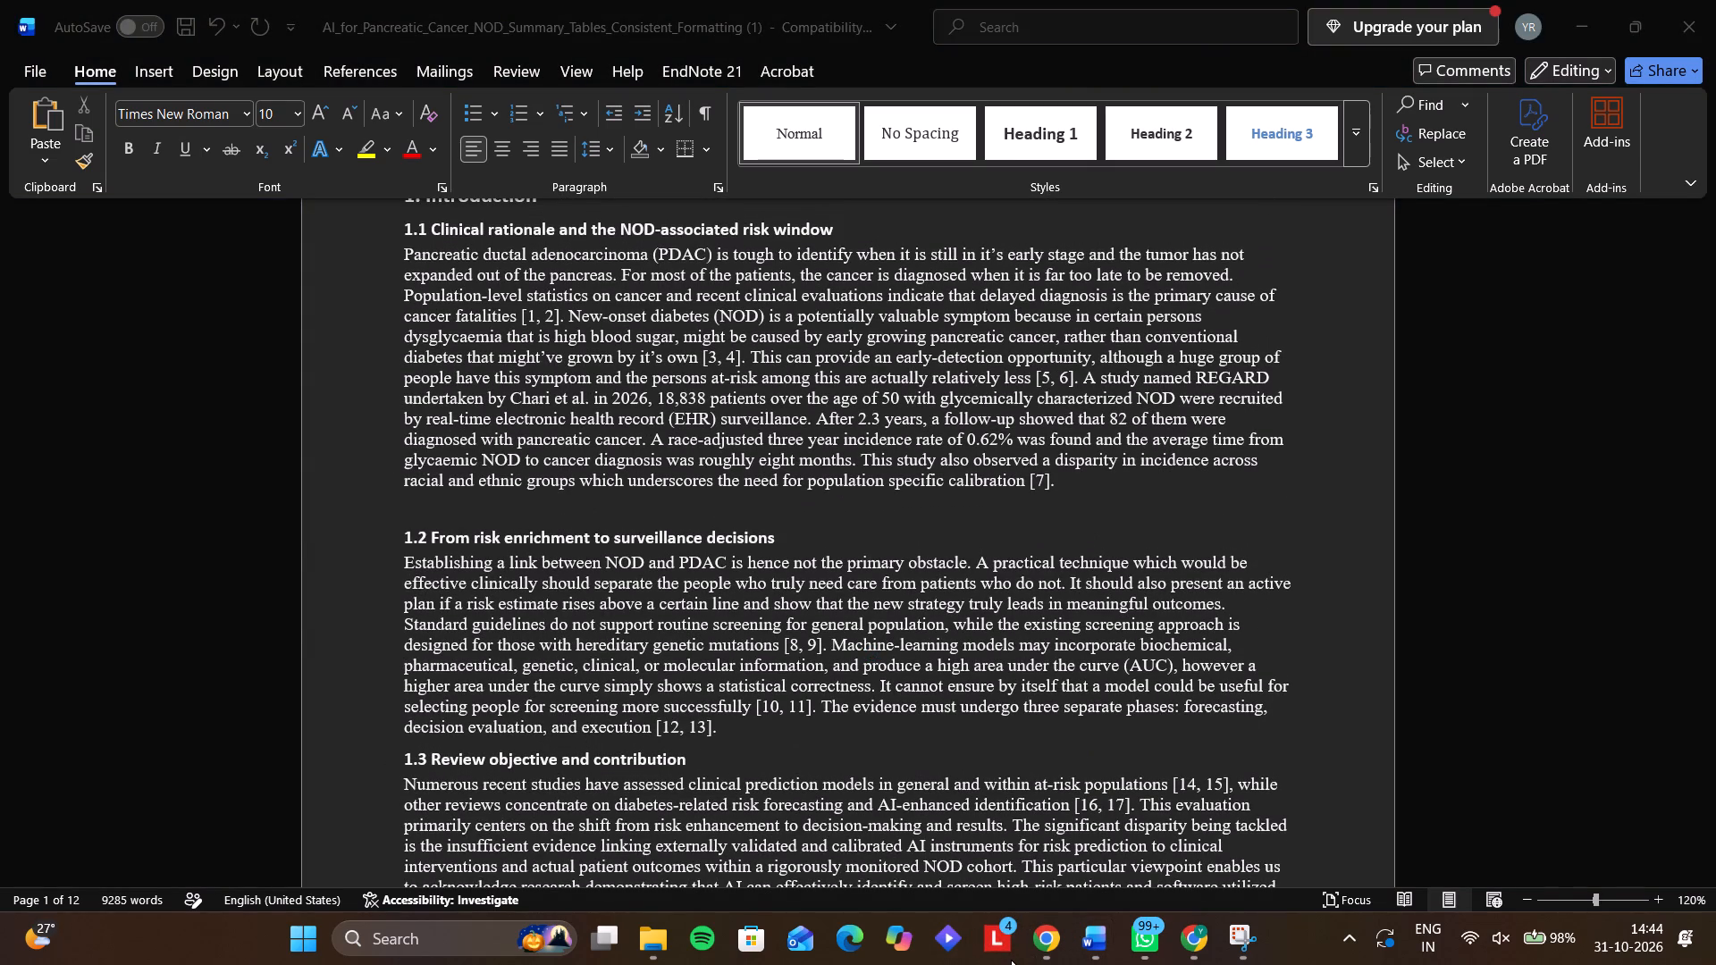
{"action": "left_click", "coordinate": [1060, 950]}
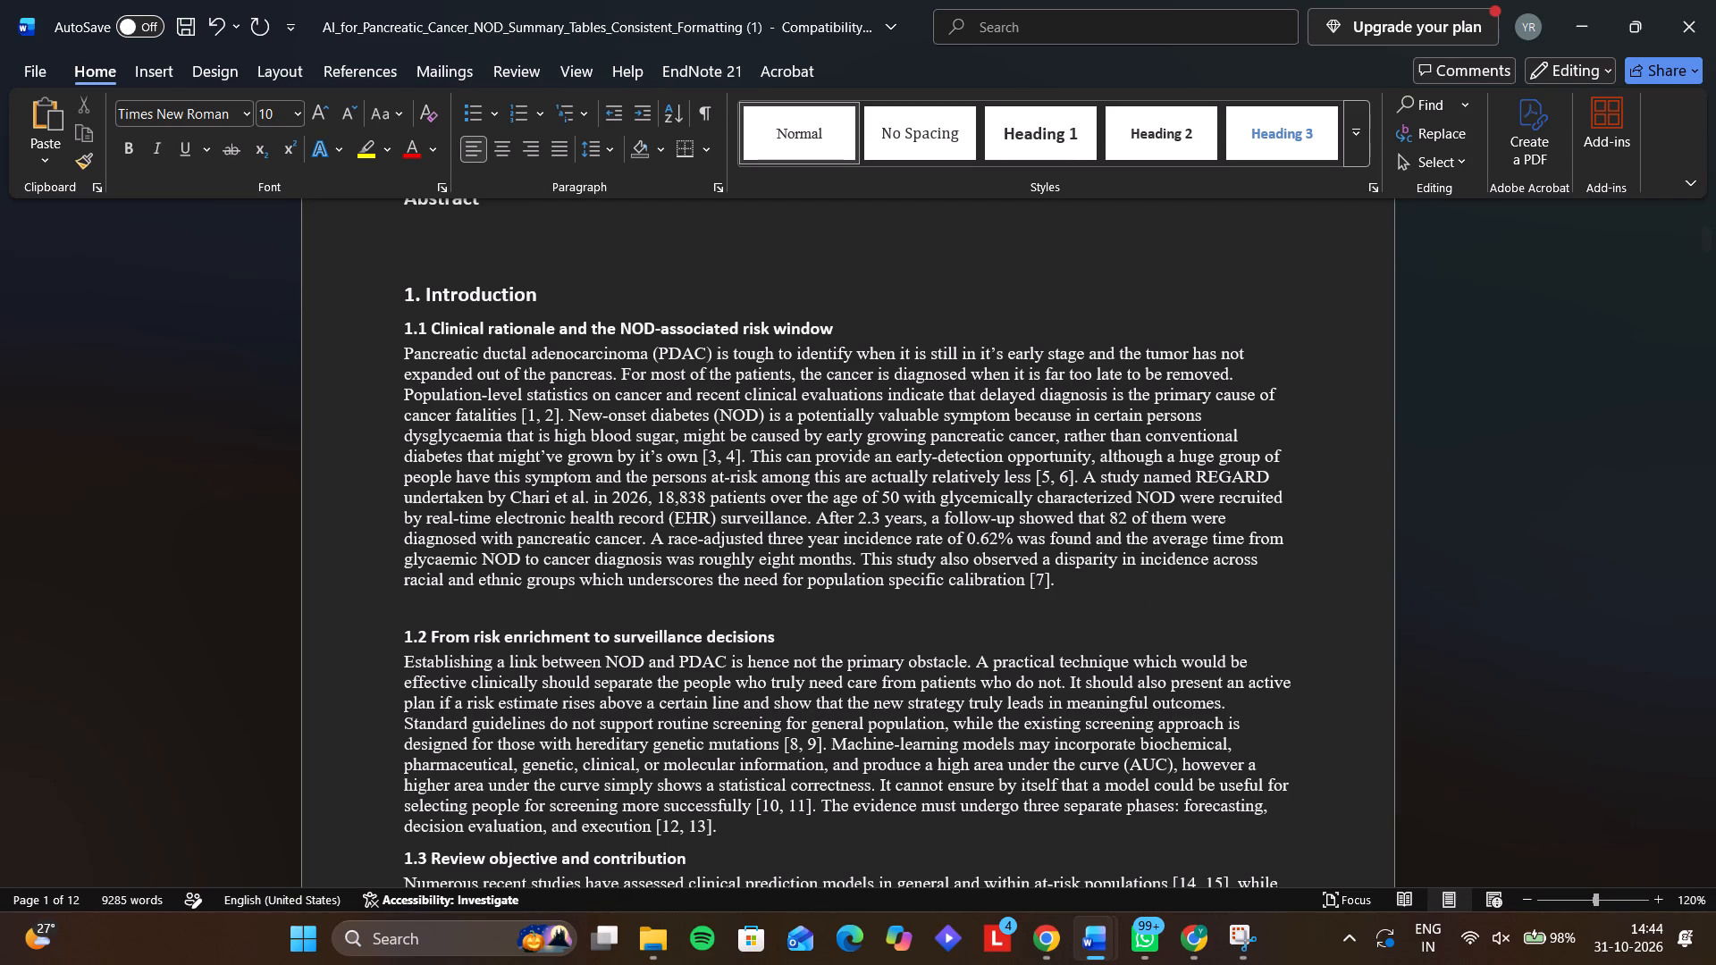
{"action": "scroll", "coordinate": [1131, 605], "scroll_direction": "up", "scroll_amount": 4}
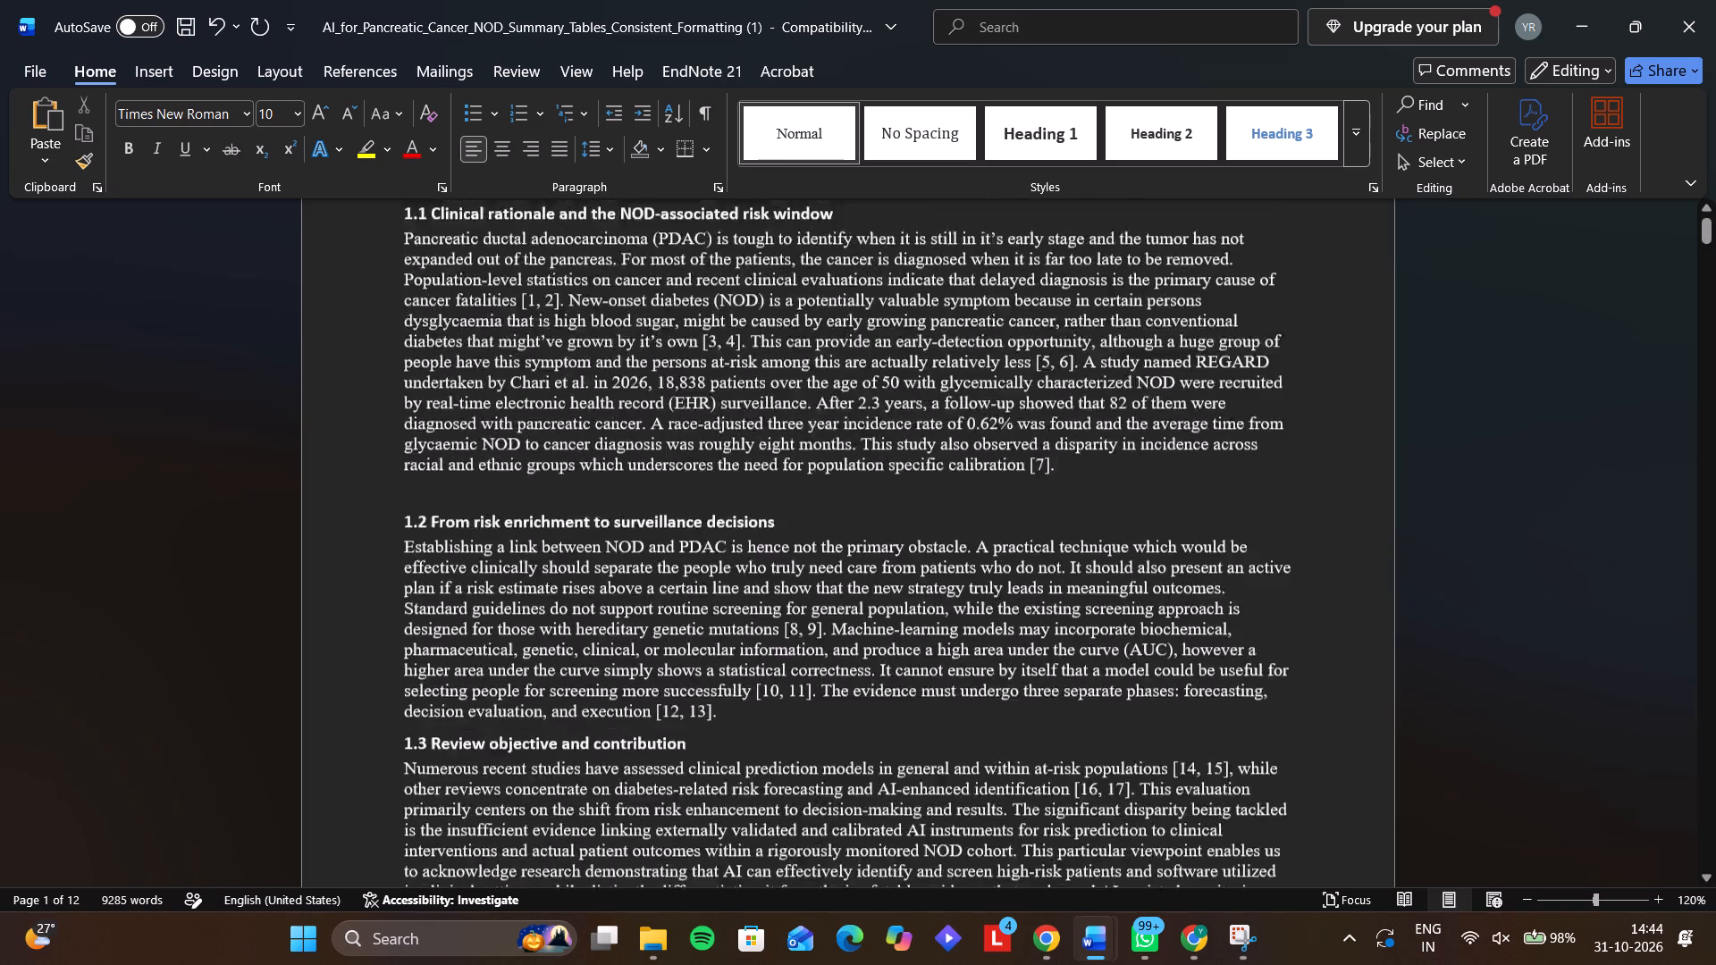
{"action": "scroll", "coordinate": [1131, 605], "scroll_direction": "up", "scroll_amount": 5}
{"action": "scroll", "coordinate": [1131, 605], "scroll_direction": "down", "scroll_amount": 3}
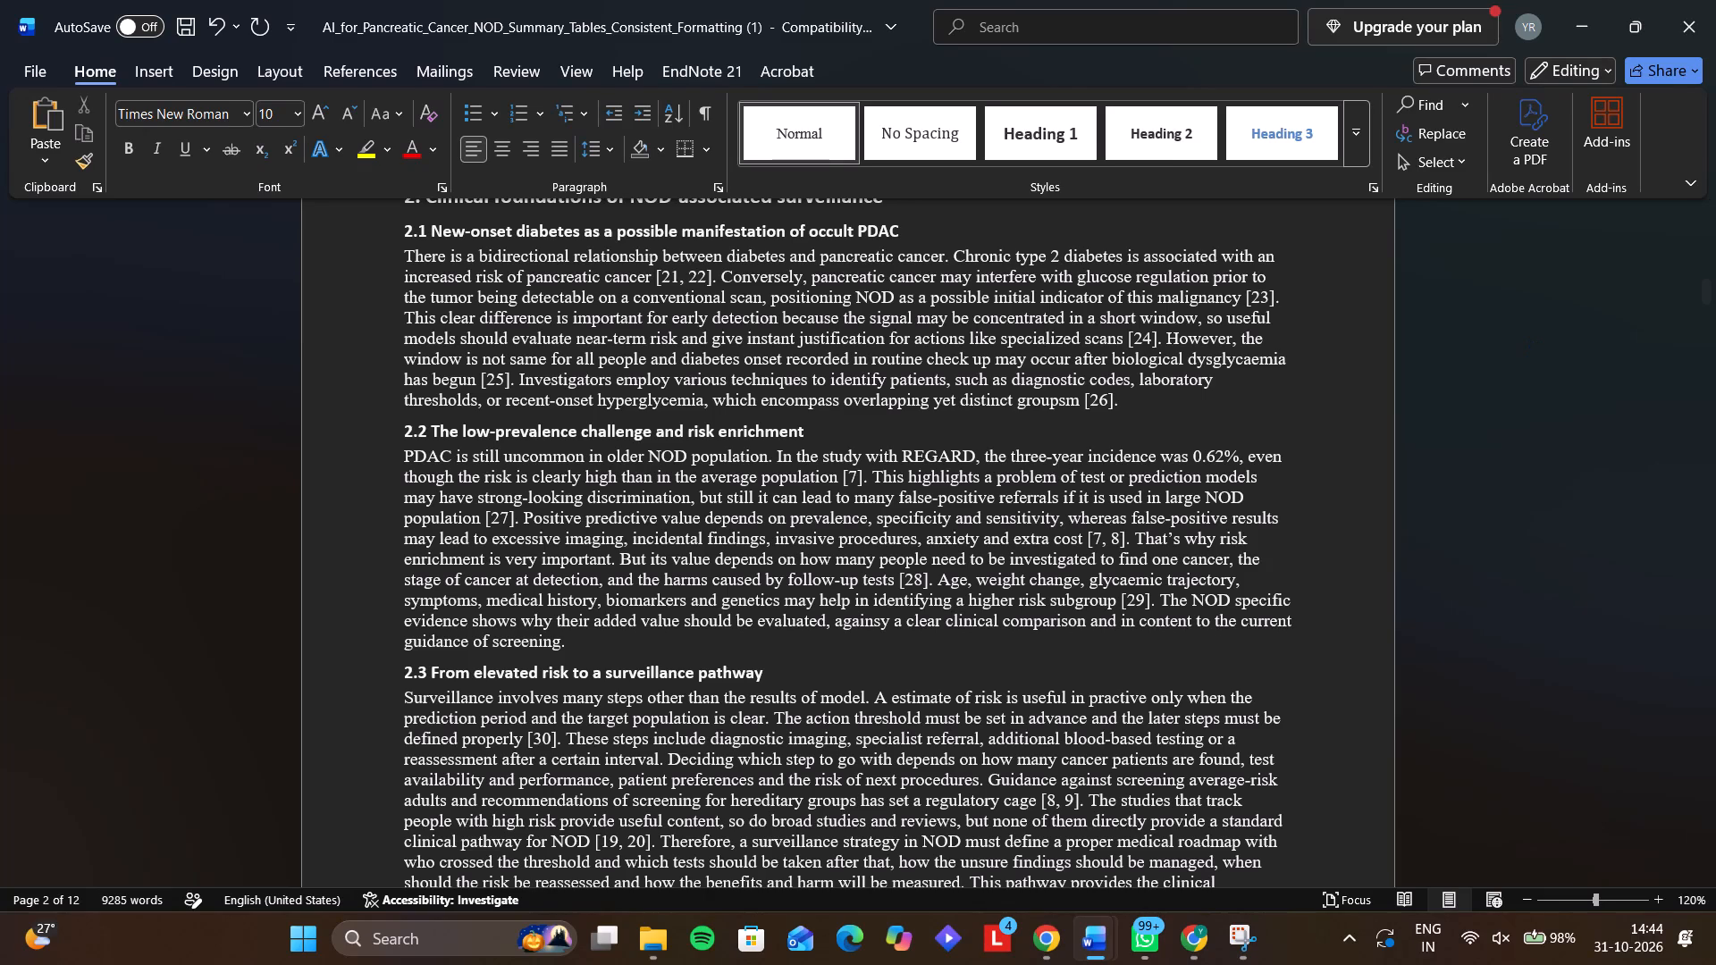
{"action": "scroll", "coordinate": [1536, 347], "scroll_direction": "up", "scroll_amount": 2}
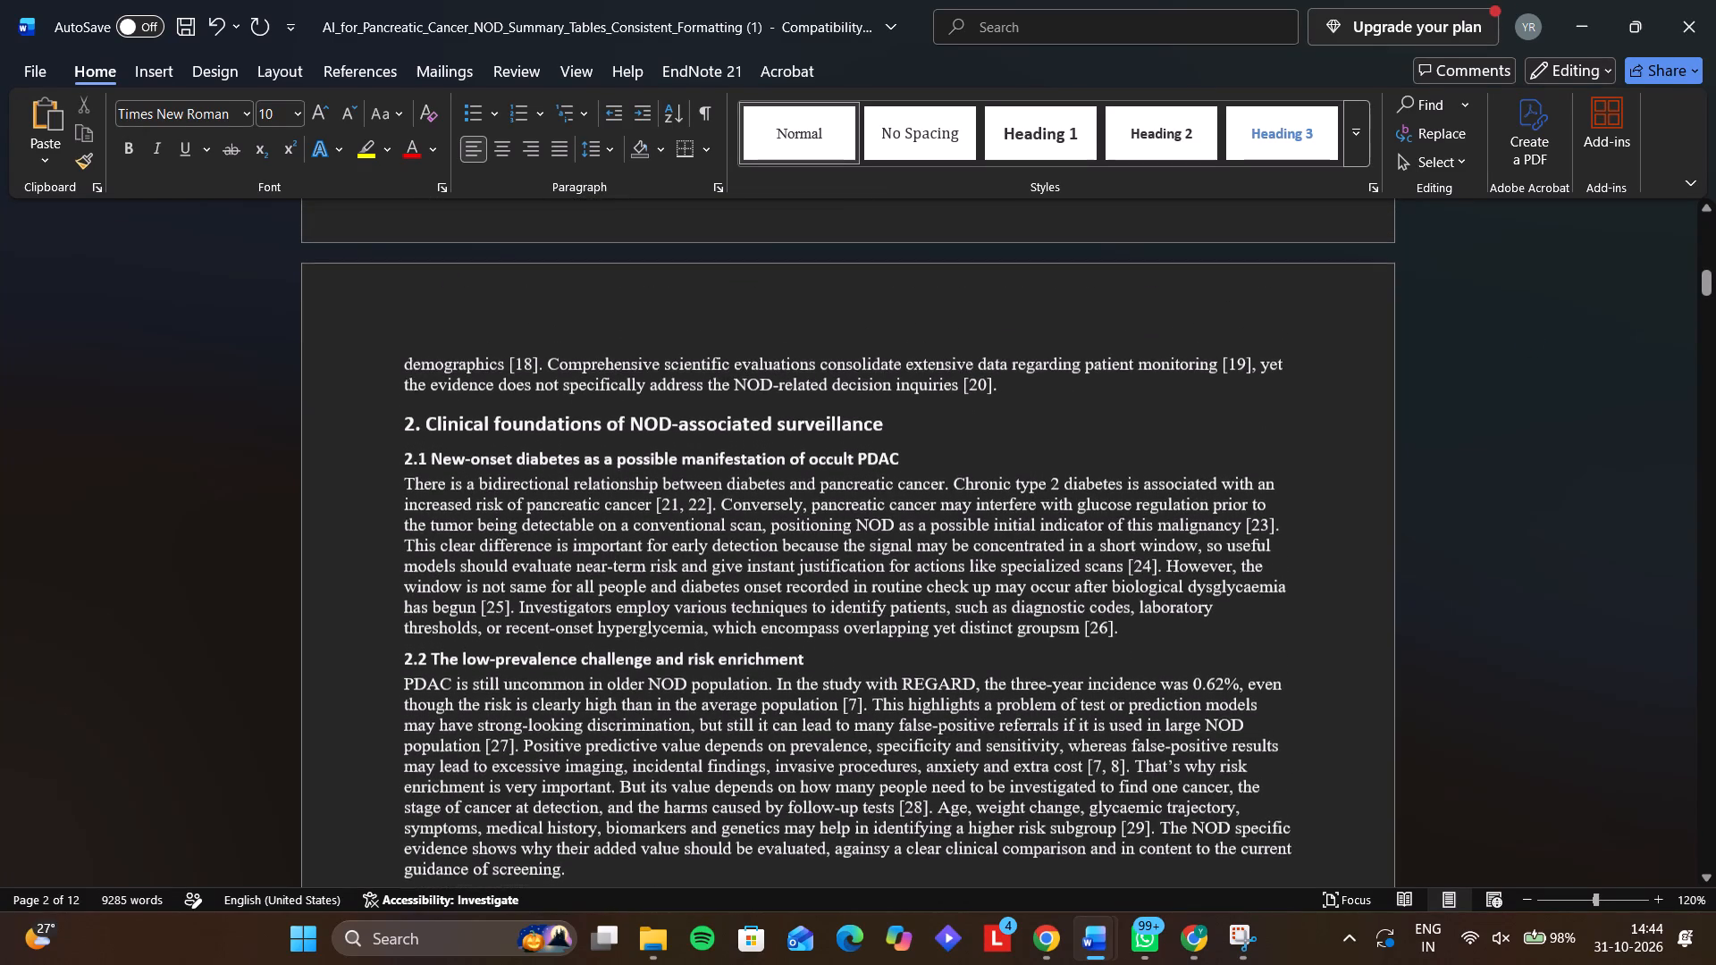
{"action": "scroll", "coordinate": [1536, 347], "scroll_direction": "up", "scroll_amount": 1}
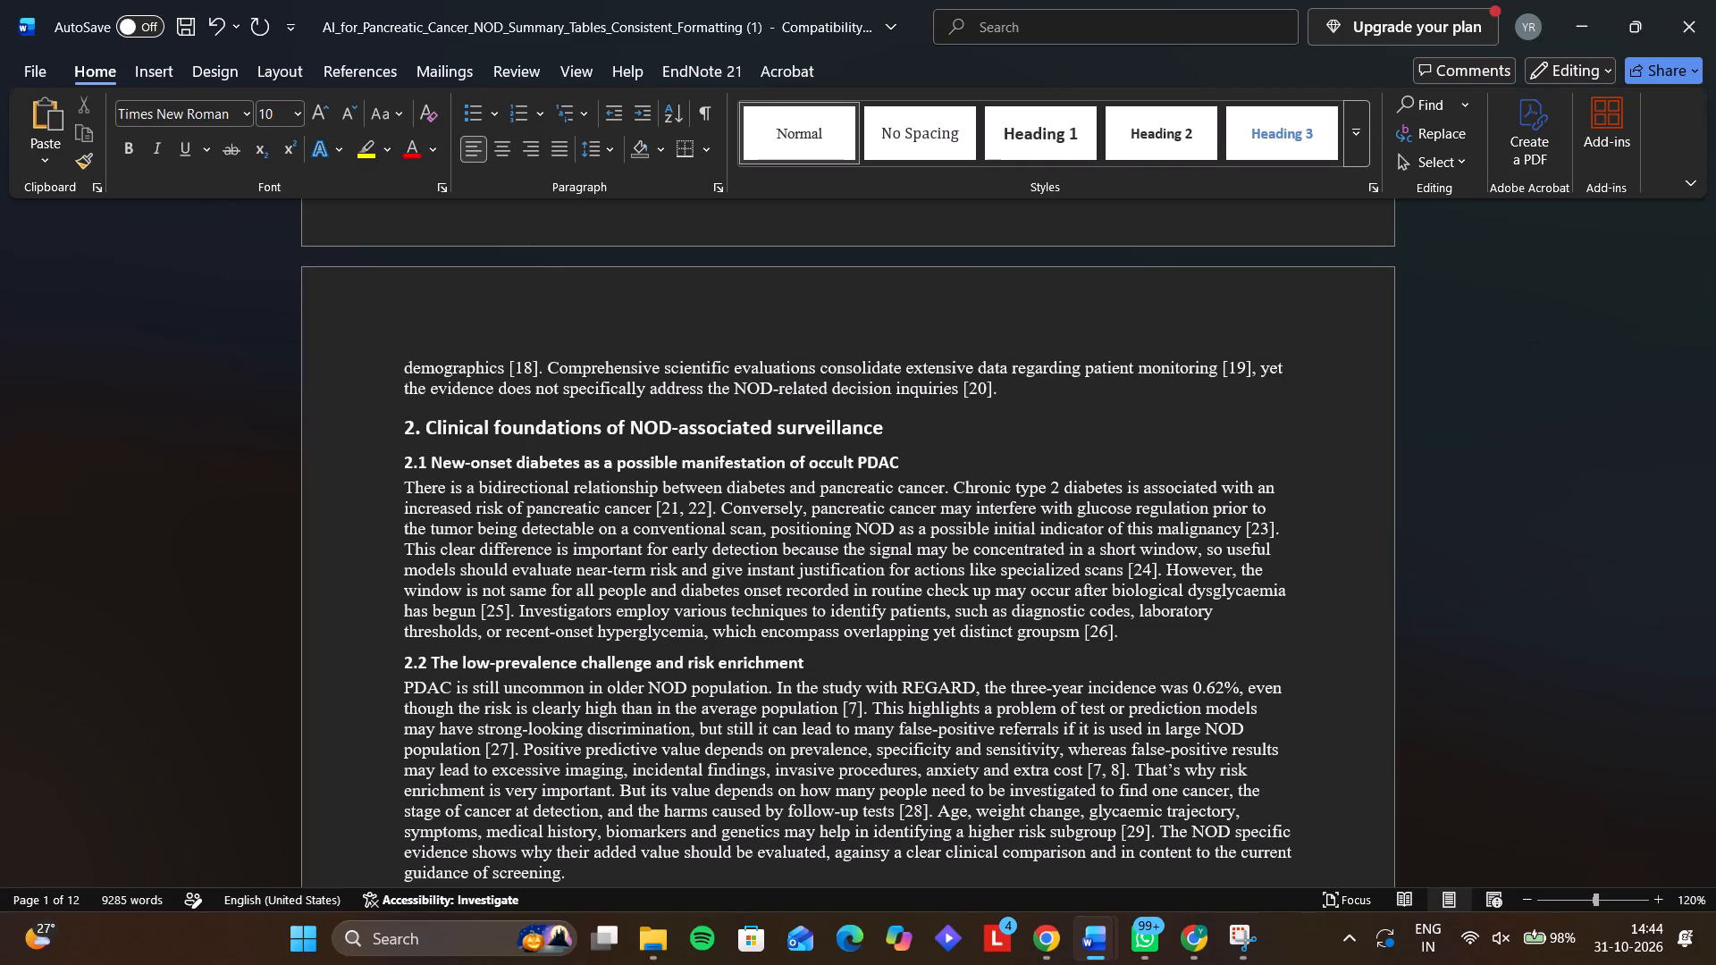
{"action": "scroll", "coordinate": [1536, 347], "scroll_direction": "down", "scroll_amount": 1}
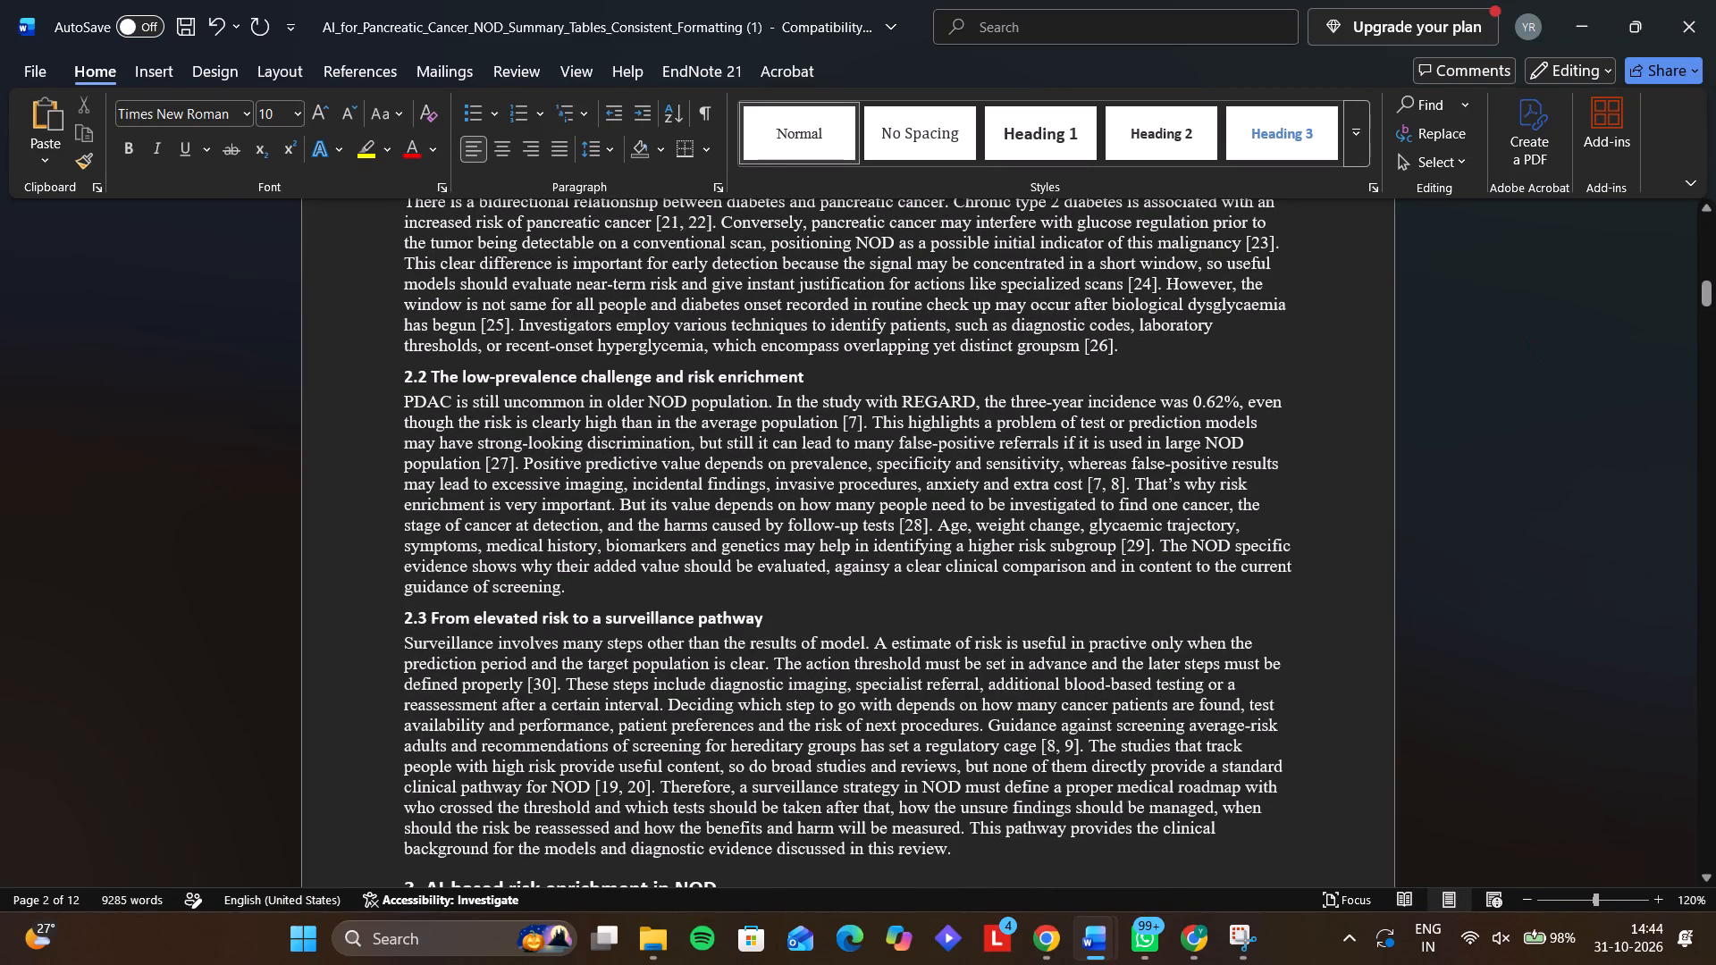
Delete the citation [11, 24] after "harder to compare directly." in the first paragraph of Section 3.1.
{"action": "scroll", "coordinate": [1536, 347], "scroll_direction": "down", "scroll_amount": 1}
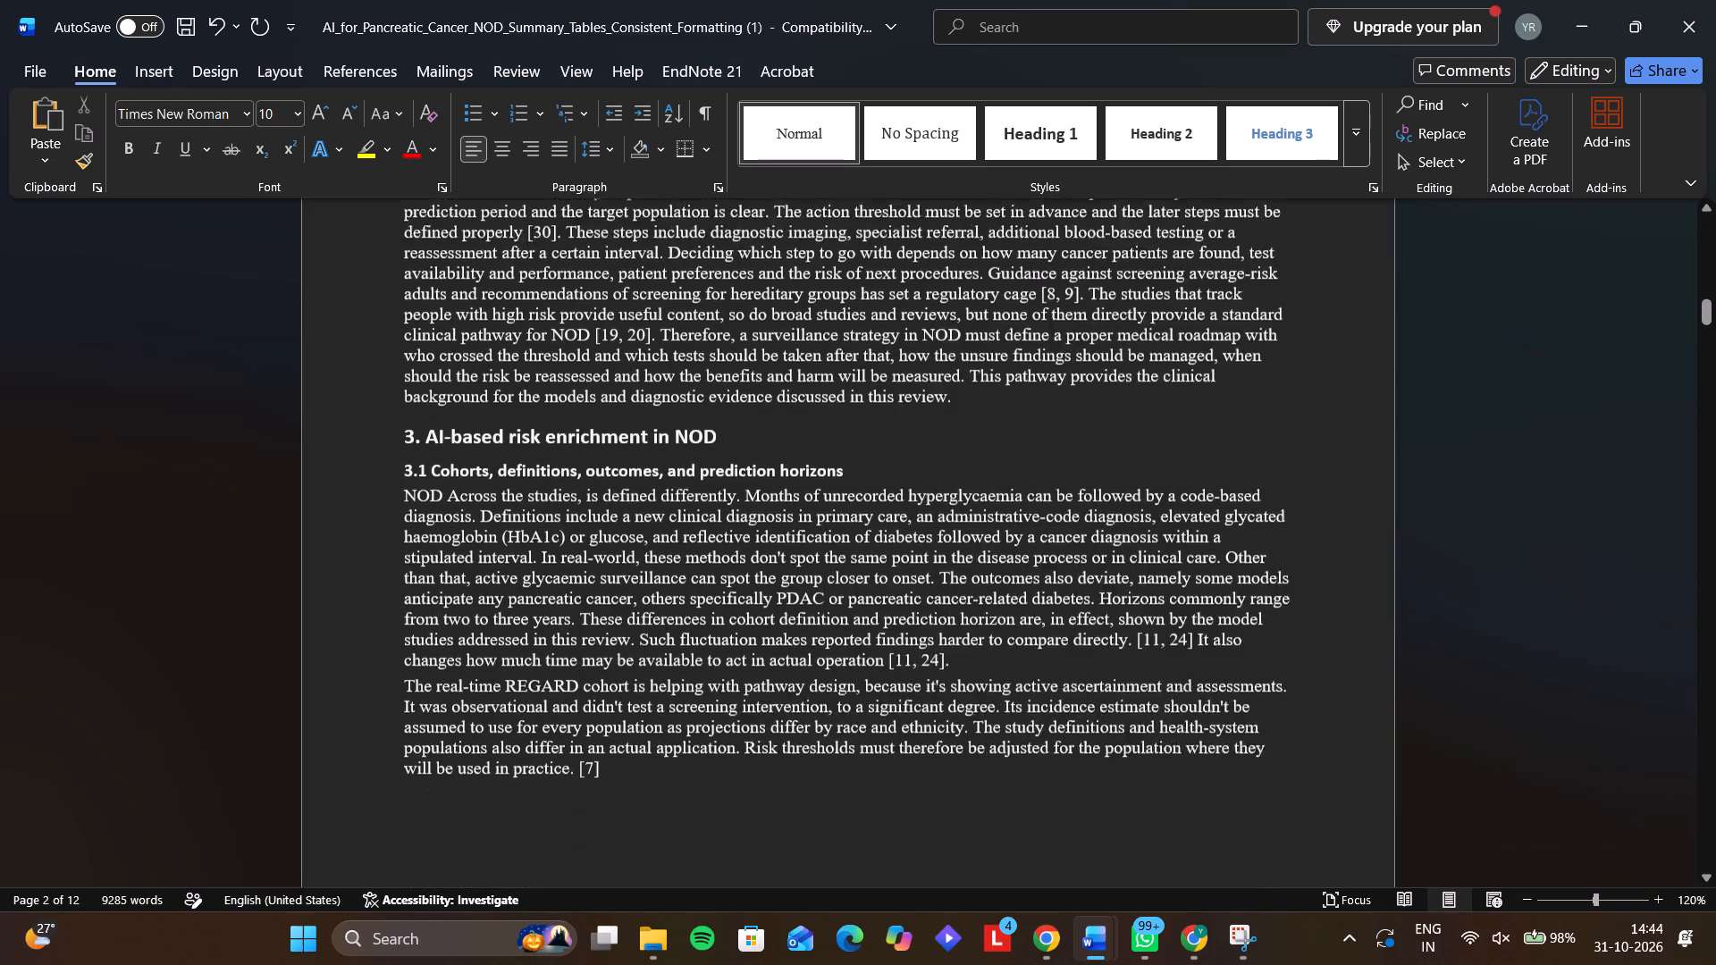
{"action": "scroll", "coordinate": [1536, 347], "scroll_direction": "down", "scroll_amount": 1}
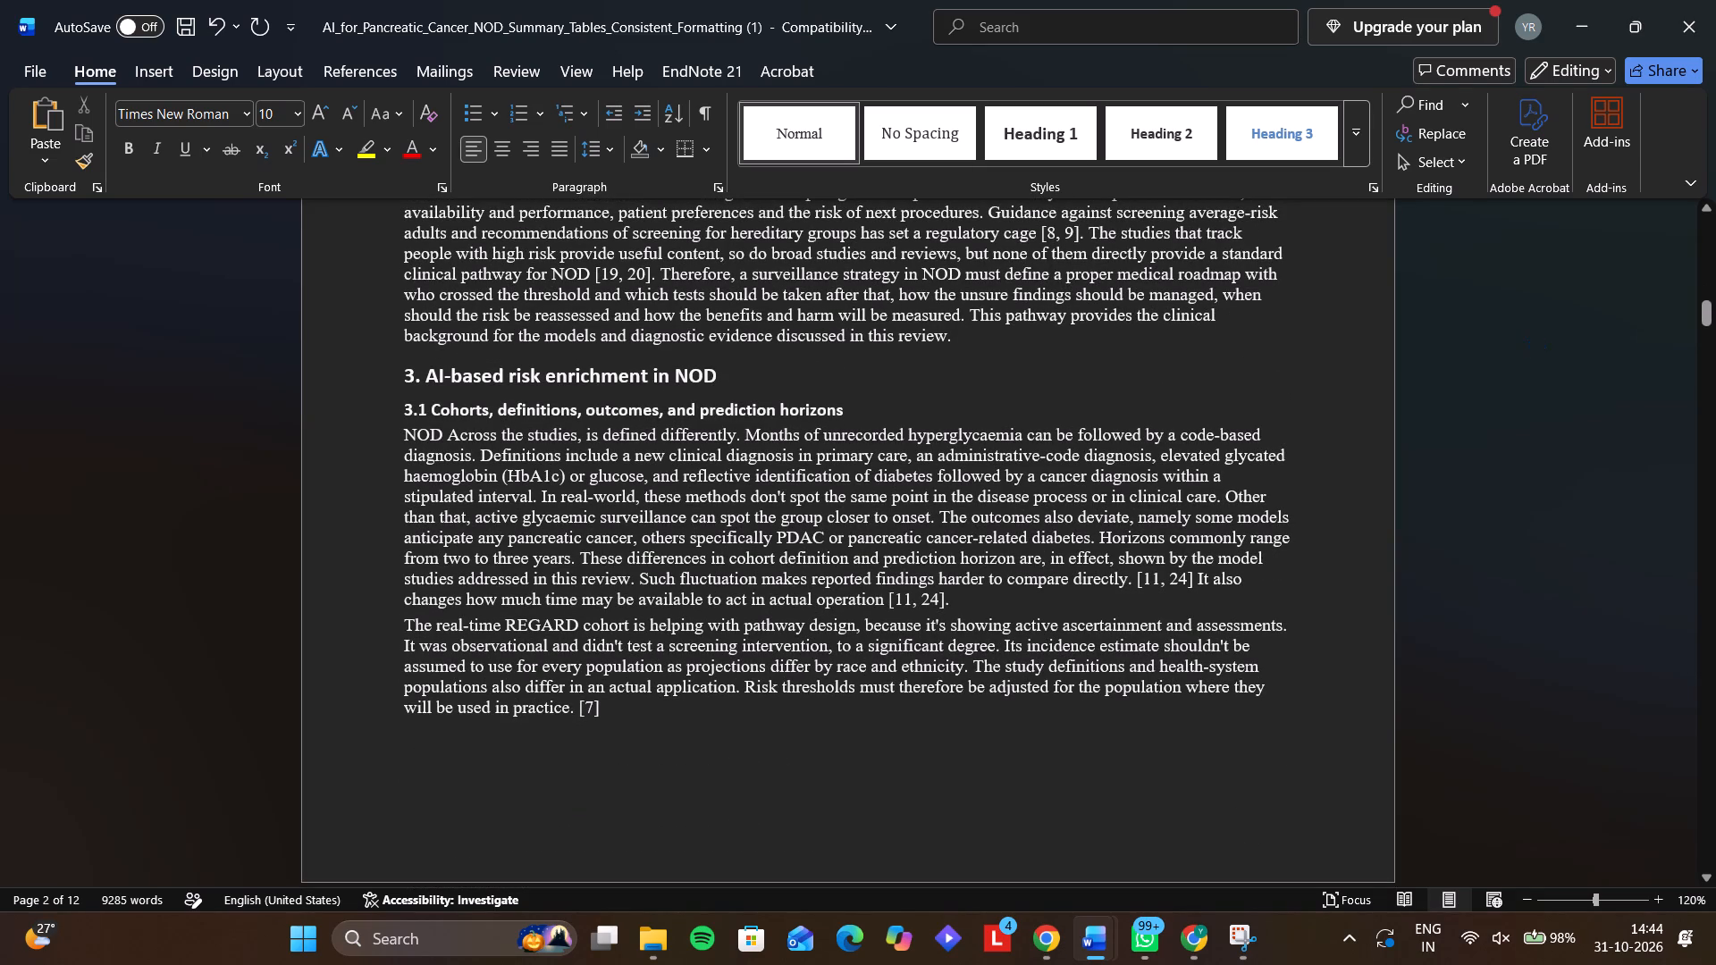
{"action": "left_click", "coordinate": [1195, 583]}
{"action": "key", "text": "BackSpace"}
{"action": "key", "text": "BackSpace"}
{"action": "key", "text": "BackSpace"}
{"action": "key", "text": "BackSpace"}
{"action": "key", "text": "BackSpace"}
{"action": "key", "text": "BackSpace"}
{"action": "key", "text": "BackSpace"}
{"action": "key", "text": "BackSpace"}
{"action": "key", "text": "BackSpace"}
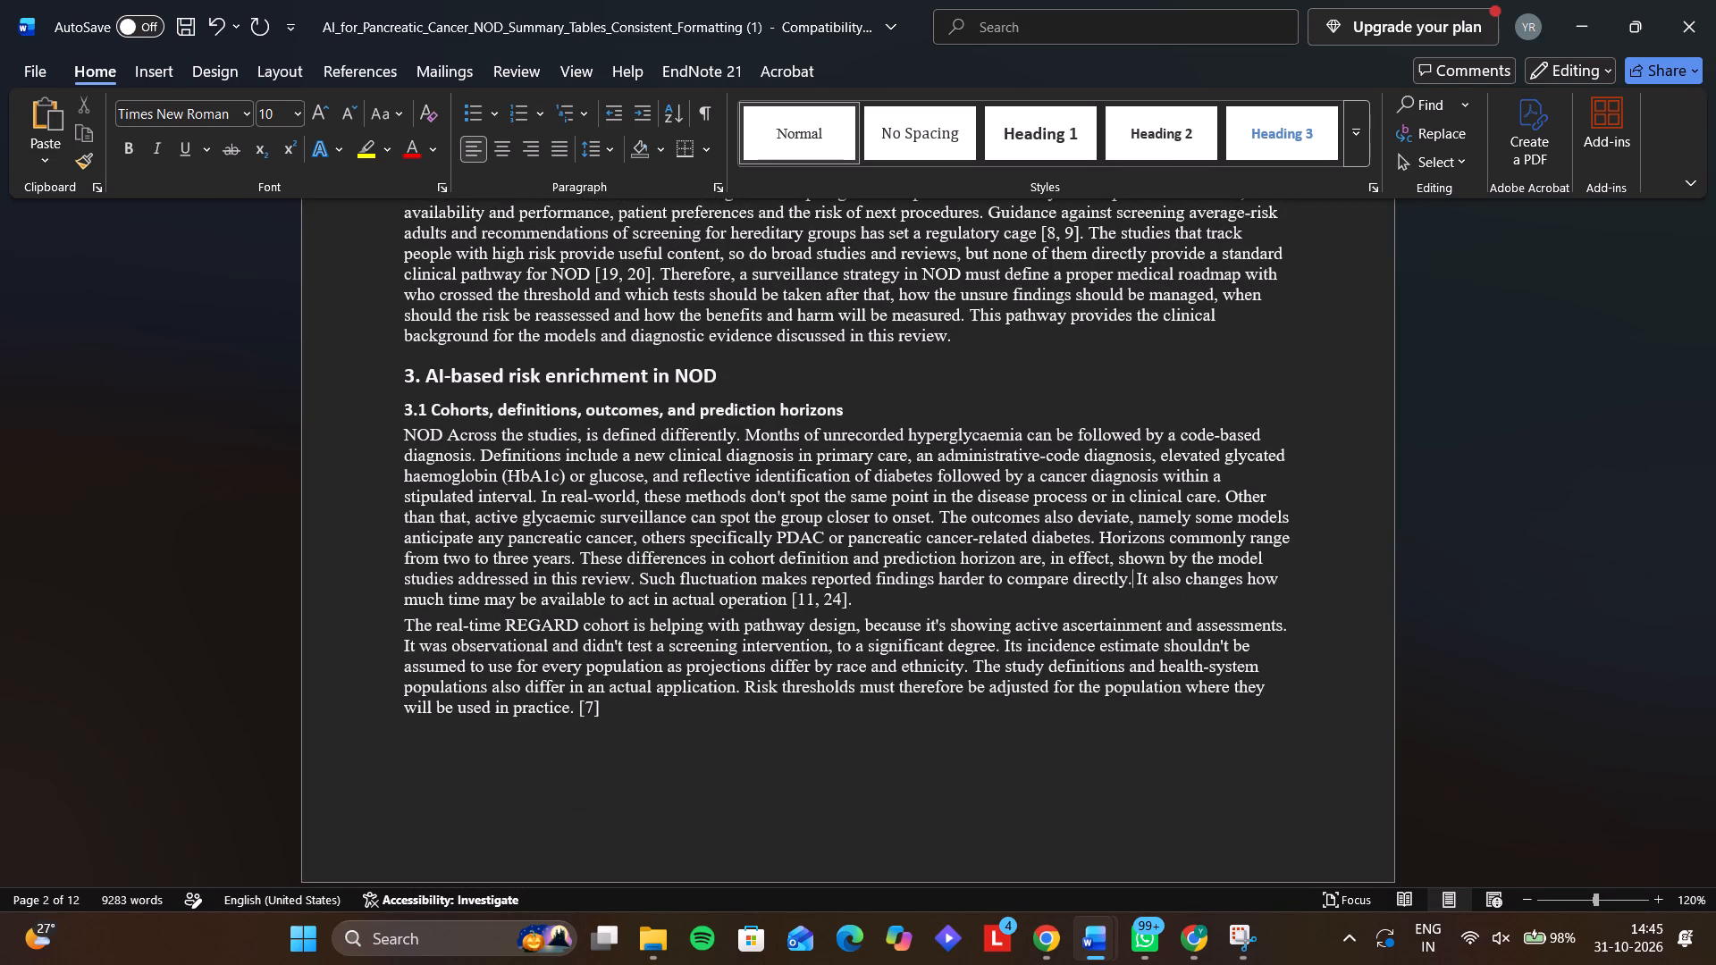
Delete the citation [11, 24] and the space before it at the end of Section 3.1's first paragraph, keeping the full stop.
{"action": "scroll", "coordinate": [1039, 499], "scroll_direction": "up", "scroll_amount": 1}
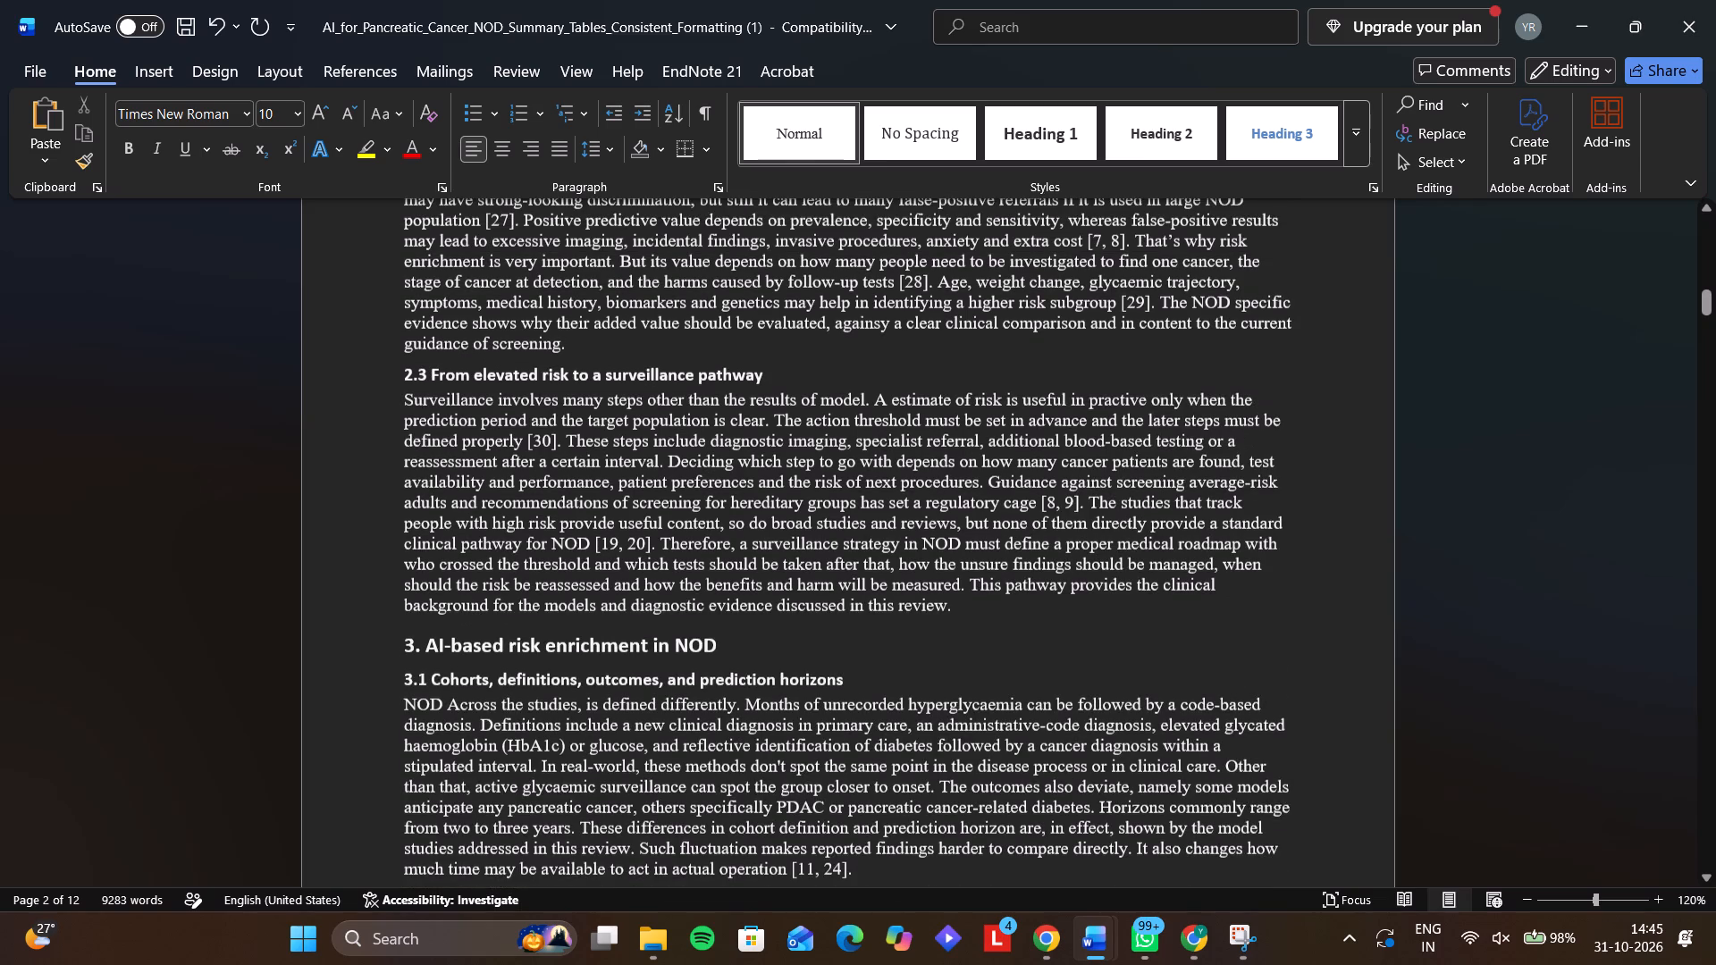
{"action": "scroll", "coordinate": [1039, 499], "scroll_direction": "up", "scroll_amount": 1}
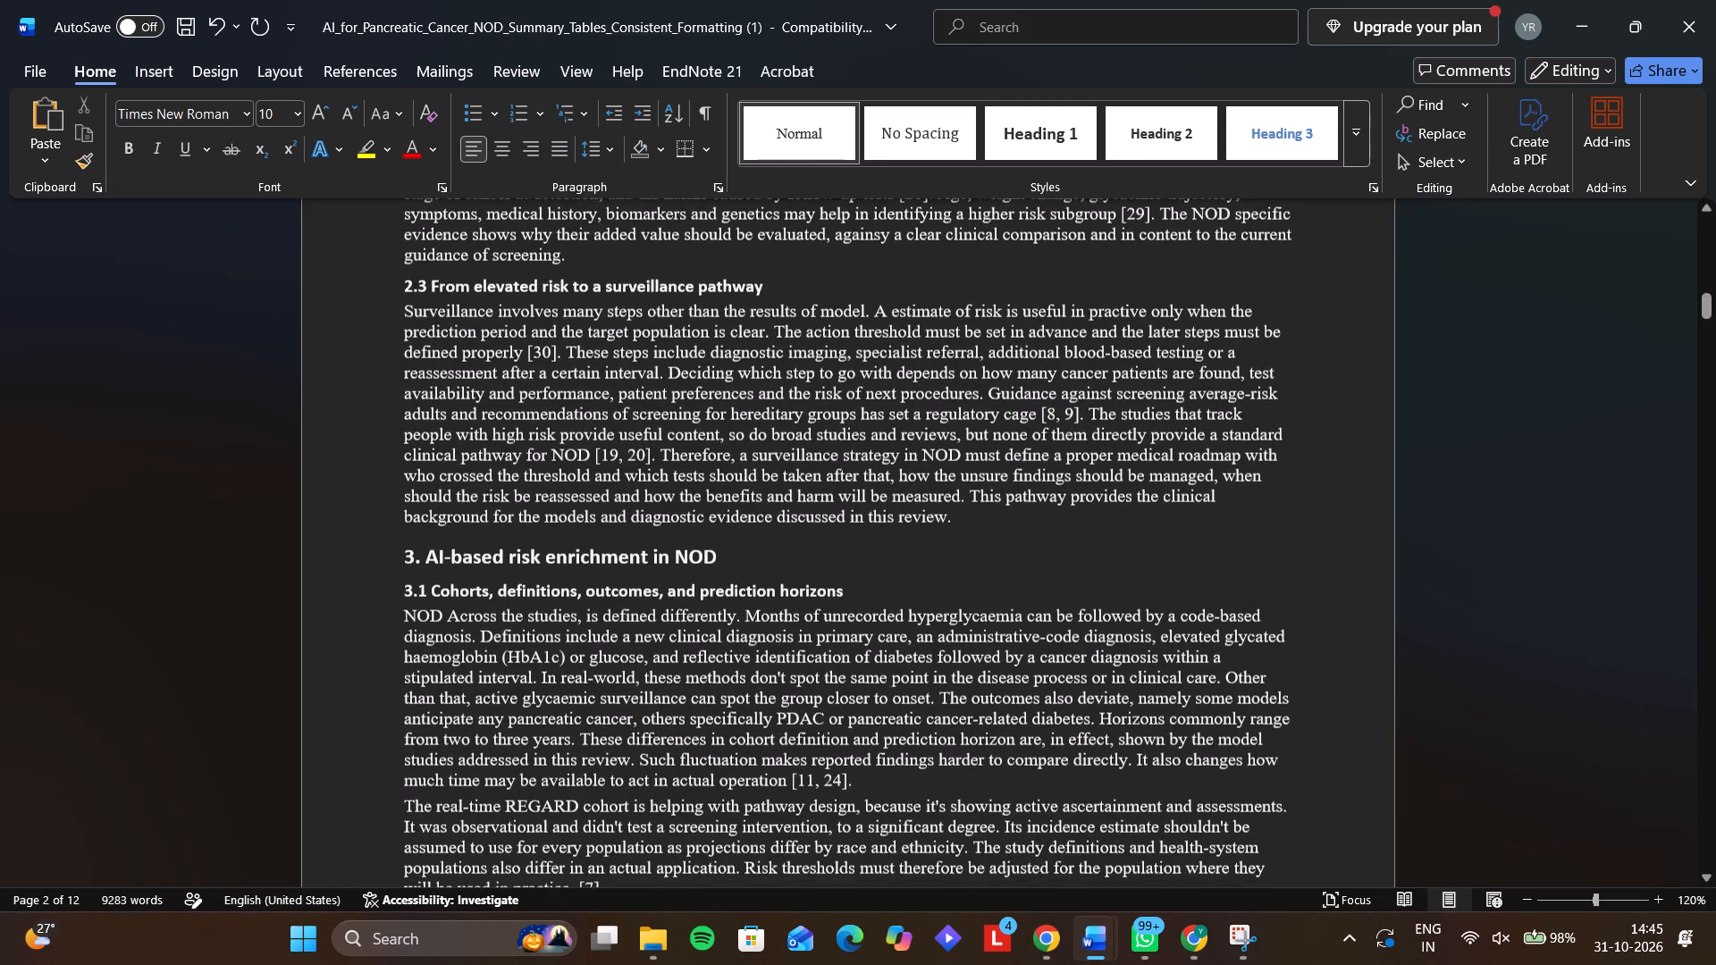
{"action": "left_click", "coordinate": [846, 776]}
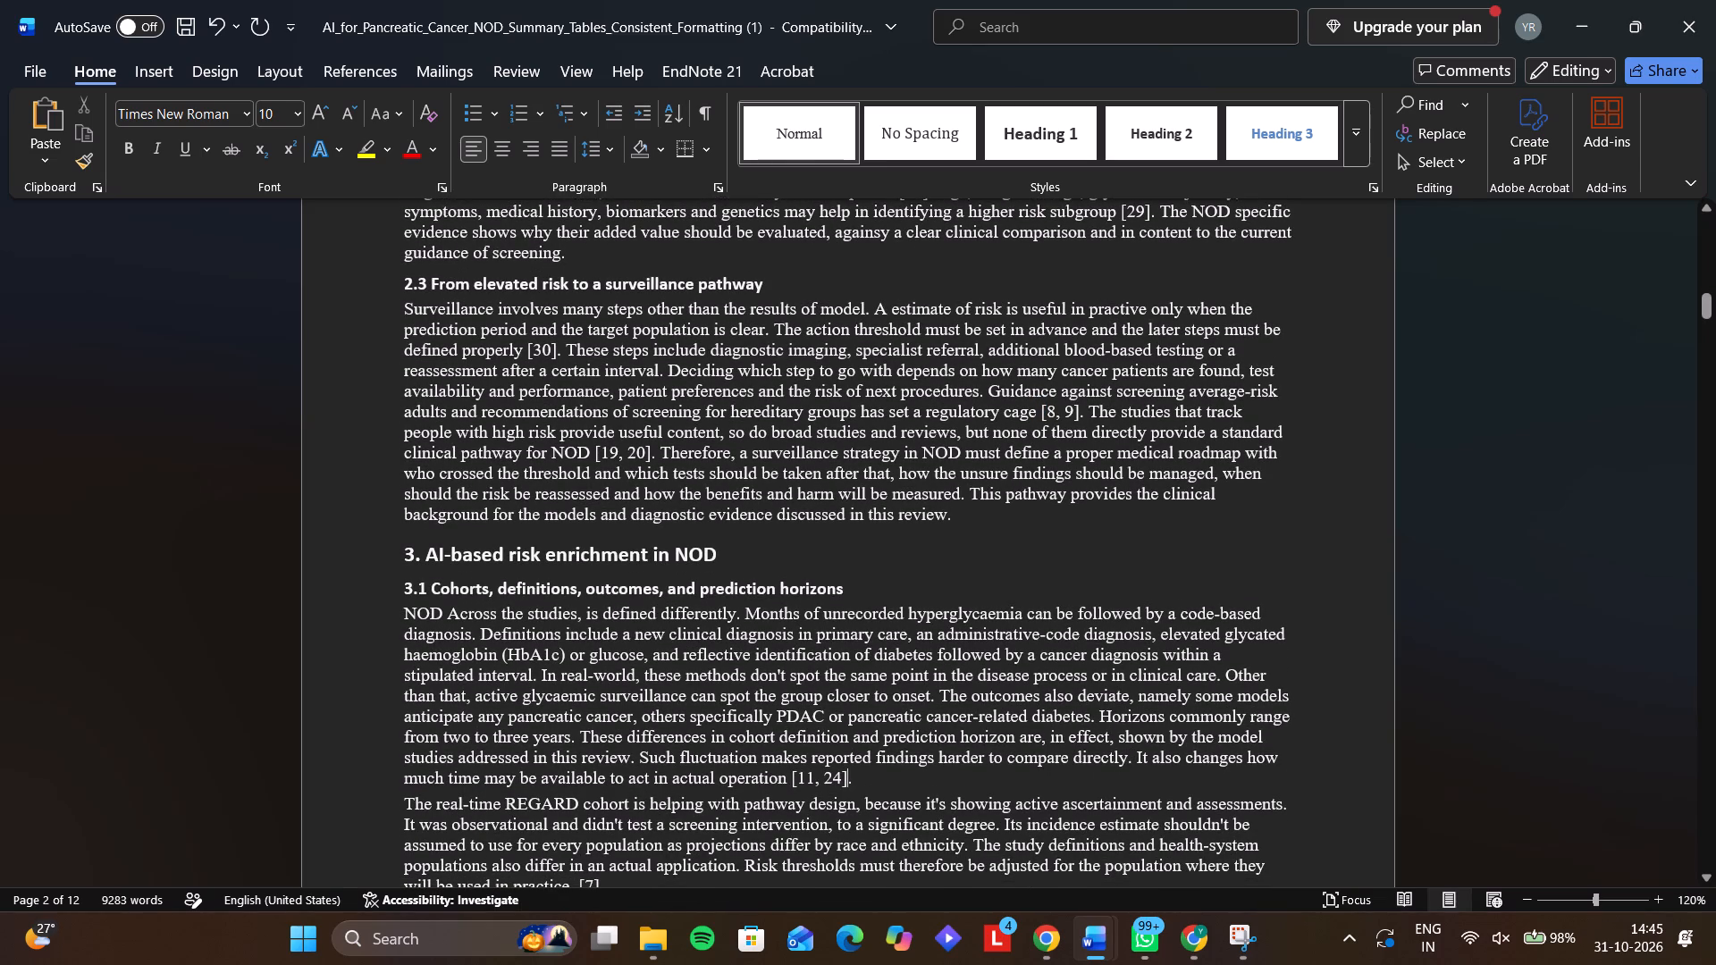
{"action": "key", "text": "BackSpace"}
{"action": "key", "text": "BackSpace"}
{"action": "key", "text": "BackSpace"}
{"action": "key", "text": "BackSpace"}
{"action": "key", "text": "BackSpace"}
{"action": "key", "text": "BackSpace"}
{"action": "key", "text": "BackSpace"}
{"action": "key", "text": "BackSpace"}
{"action": "key", "text": "BackSpace"}
Delete the citation [7] at the end of the REGARD cohort paragraph in Section 3.1.
{"action": "scroll", "coordinate": [850, 803], "scroll_direction": "down", "scroll_amount": 1}
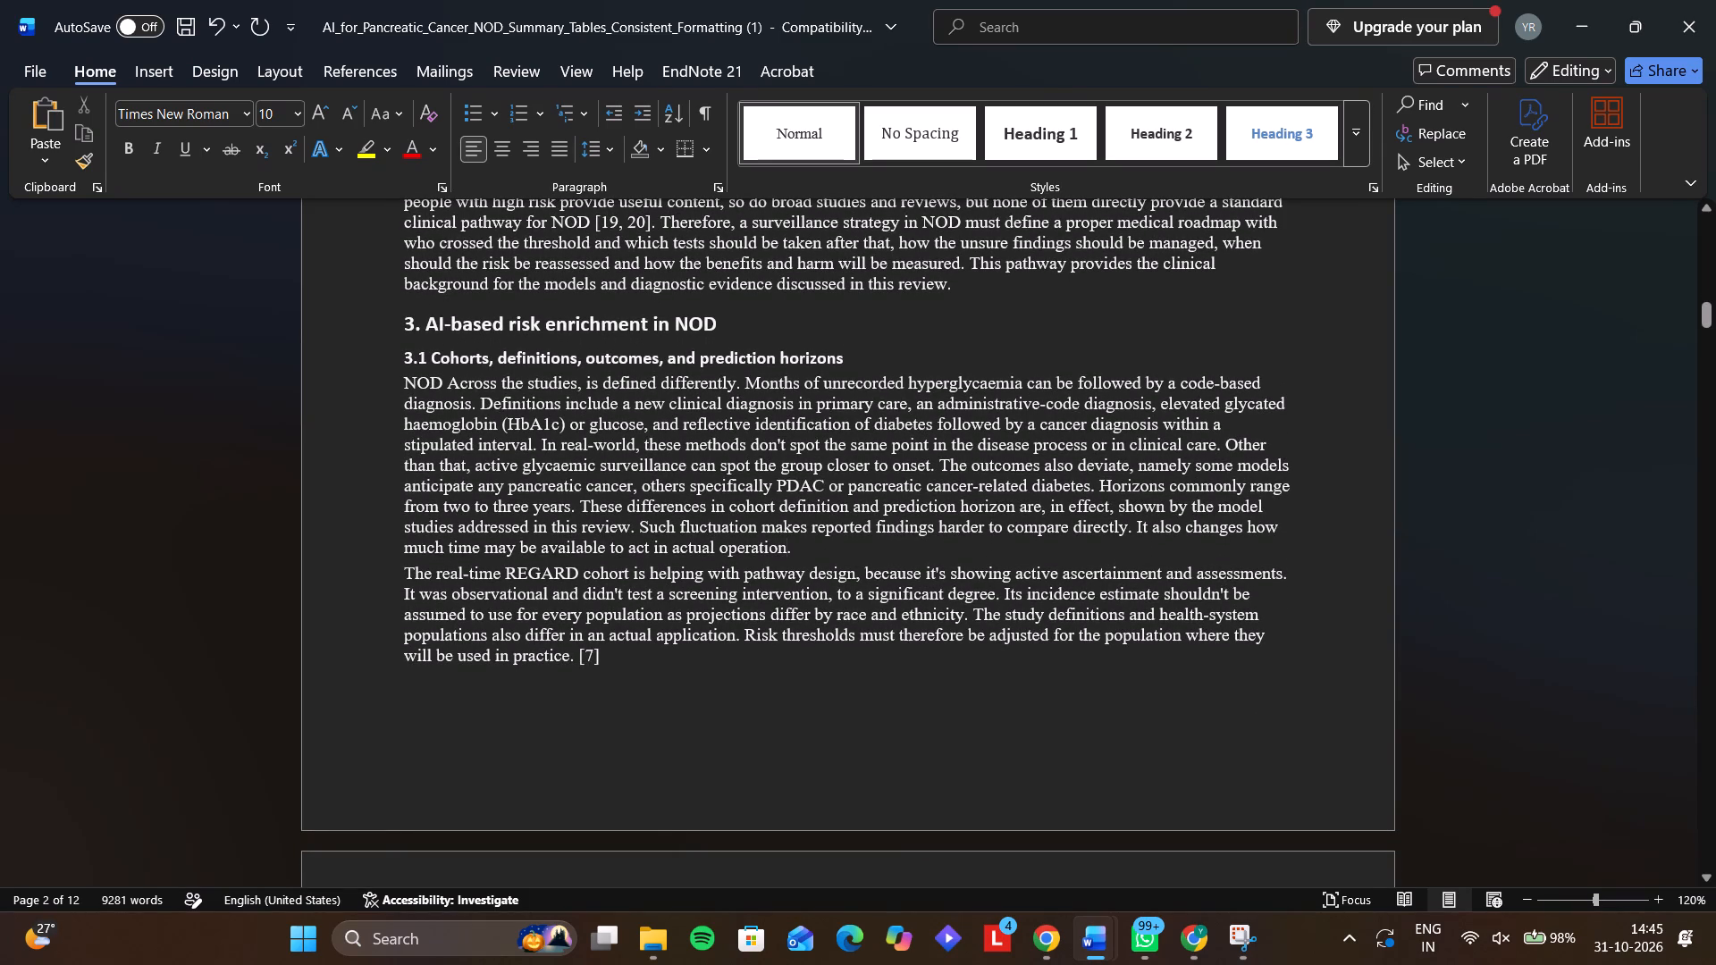
{"action": "left_click", "coordinate": [603, 660]}
{"action": "key", "text": "BackSpace"}
{"action": "key", "text": "BackSpace"}
{"action": "key", "text": "BackSpace"}
{"action": "key", "text": "BackSpace"}
Review Sections 3.2 to 3.4 of the manuscript, checking the in-text citations and their punctuation.
{"action": "scroll", "coordinate": [603, 660], "scroll_direction": "down", "scroll_amount": 2}
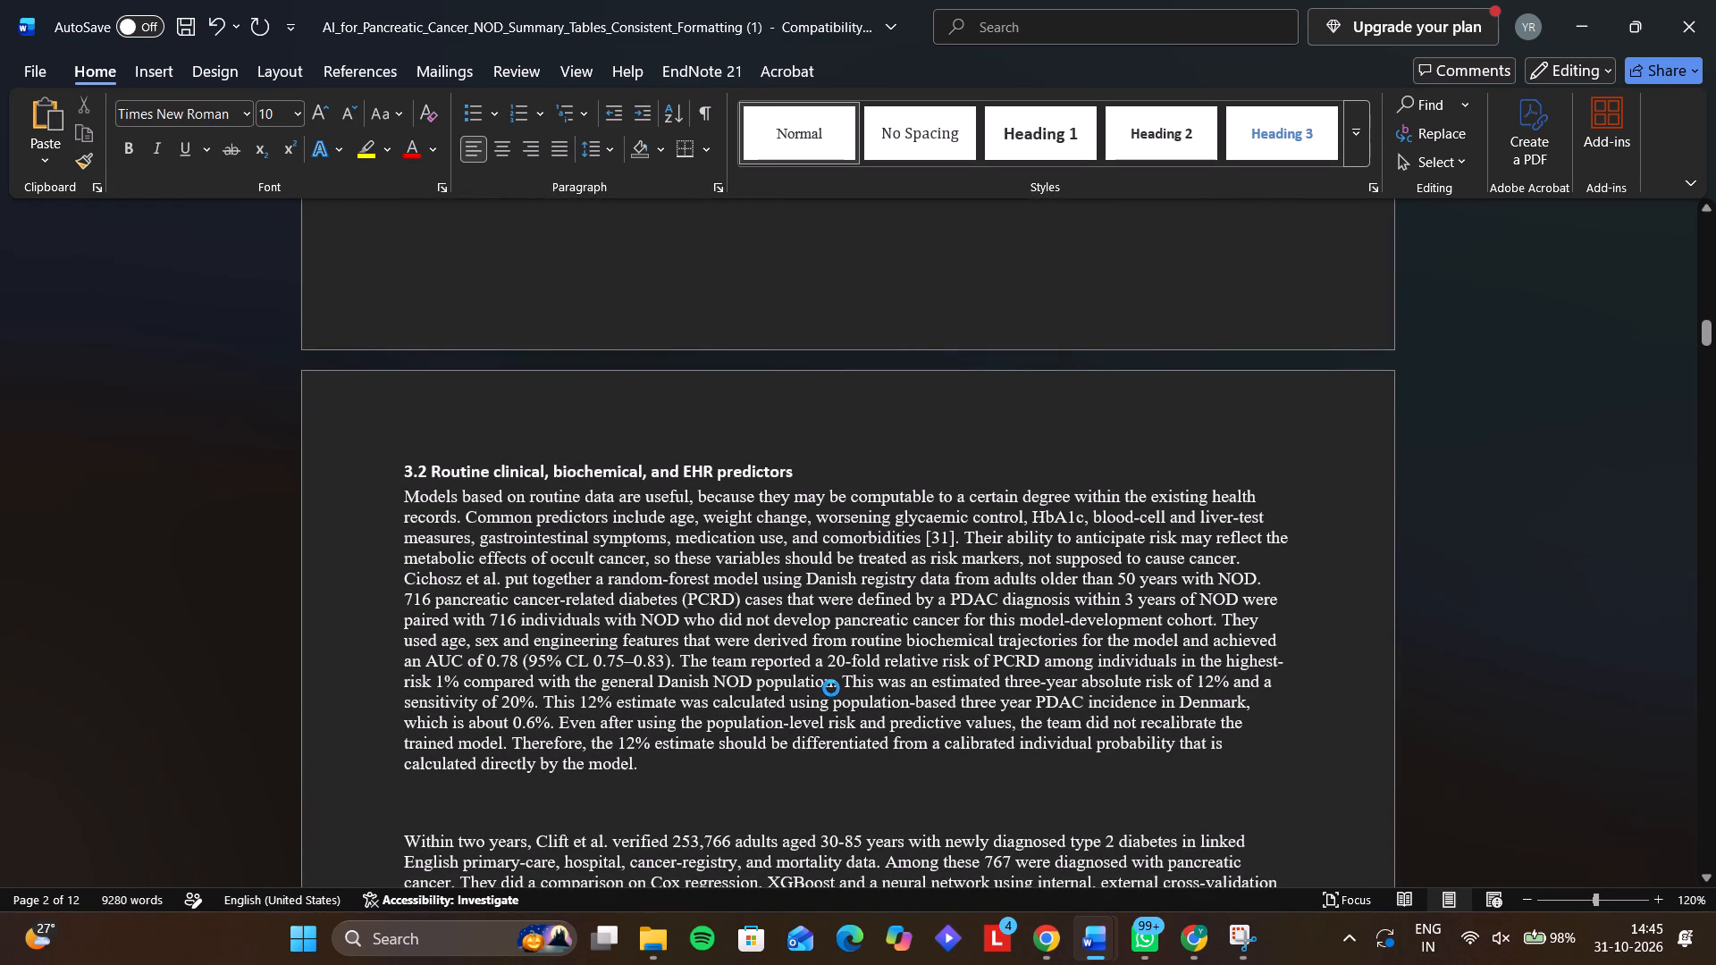
{"action": "left_click", "coordinate": [650, 773]}
{"action": "scroll", "coordinate": [650, 773], "scroll_direction": "down", "scroll_amount": 2}
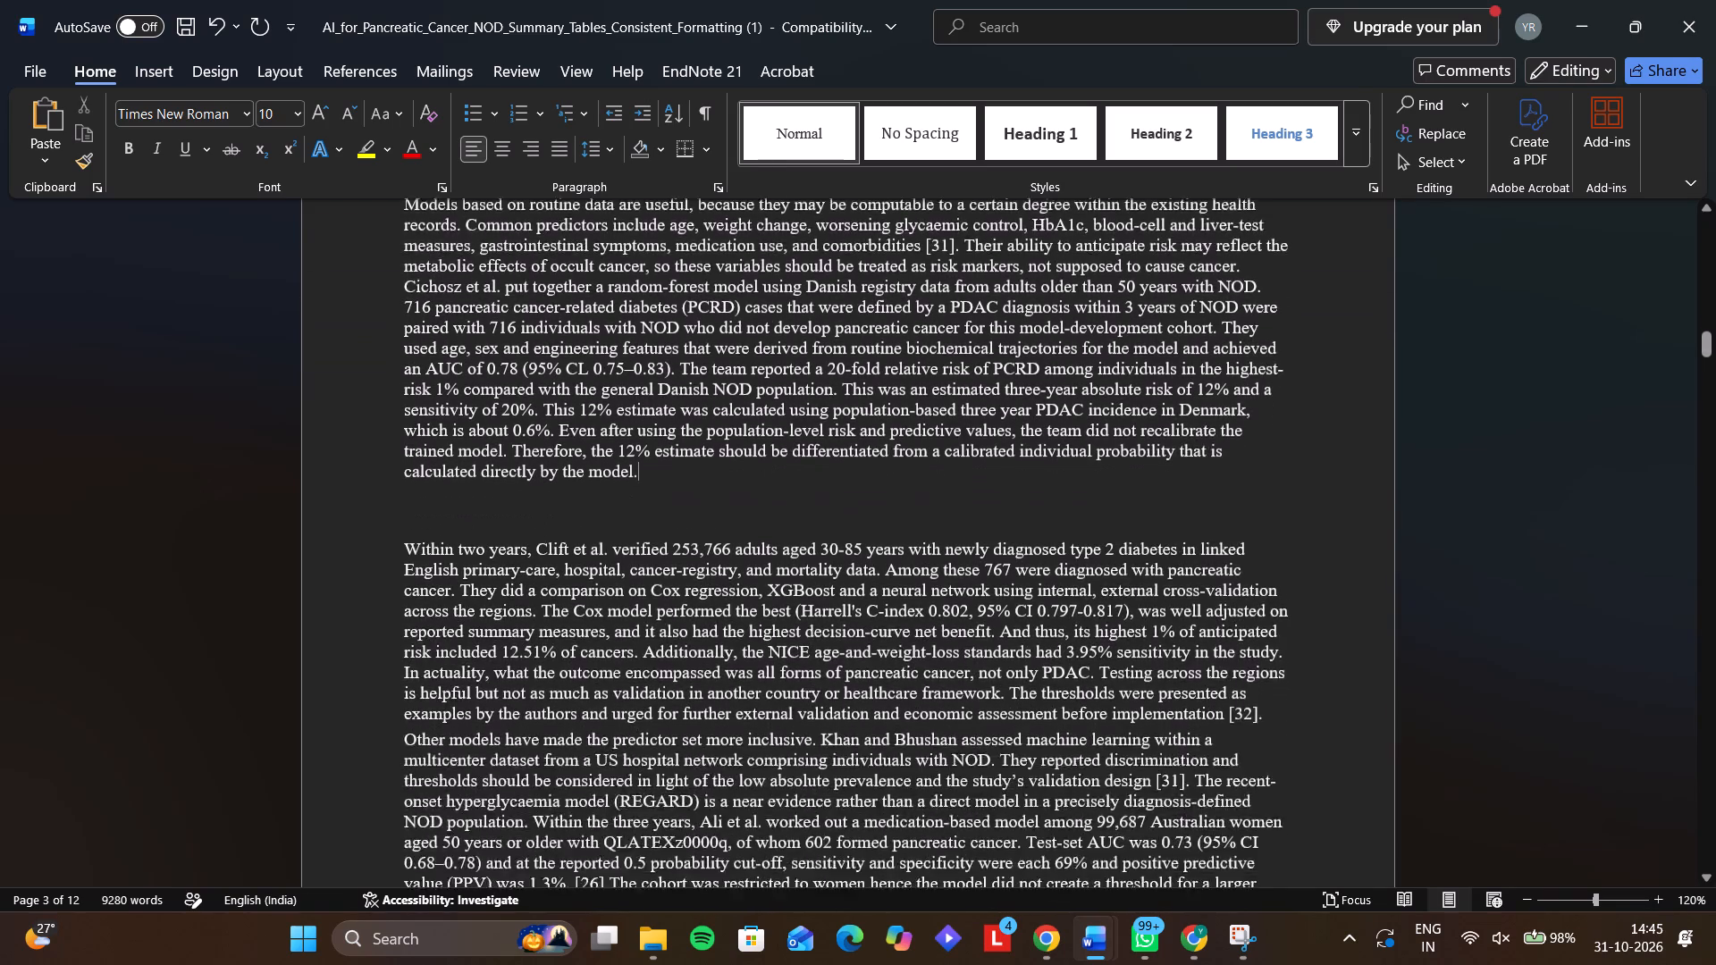
{"action": "scroll", "coordinate": [650, 773], "scroll_direction": "down", "scroll_amount": 1}
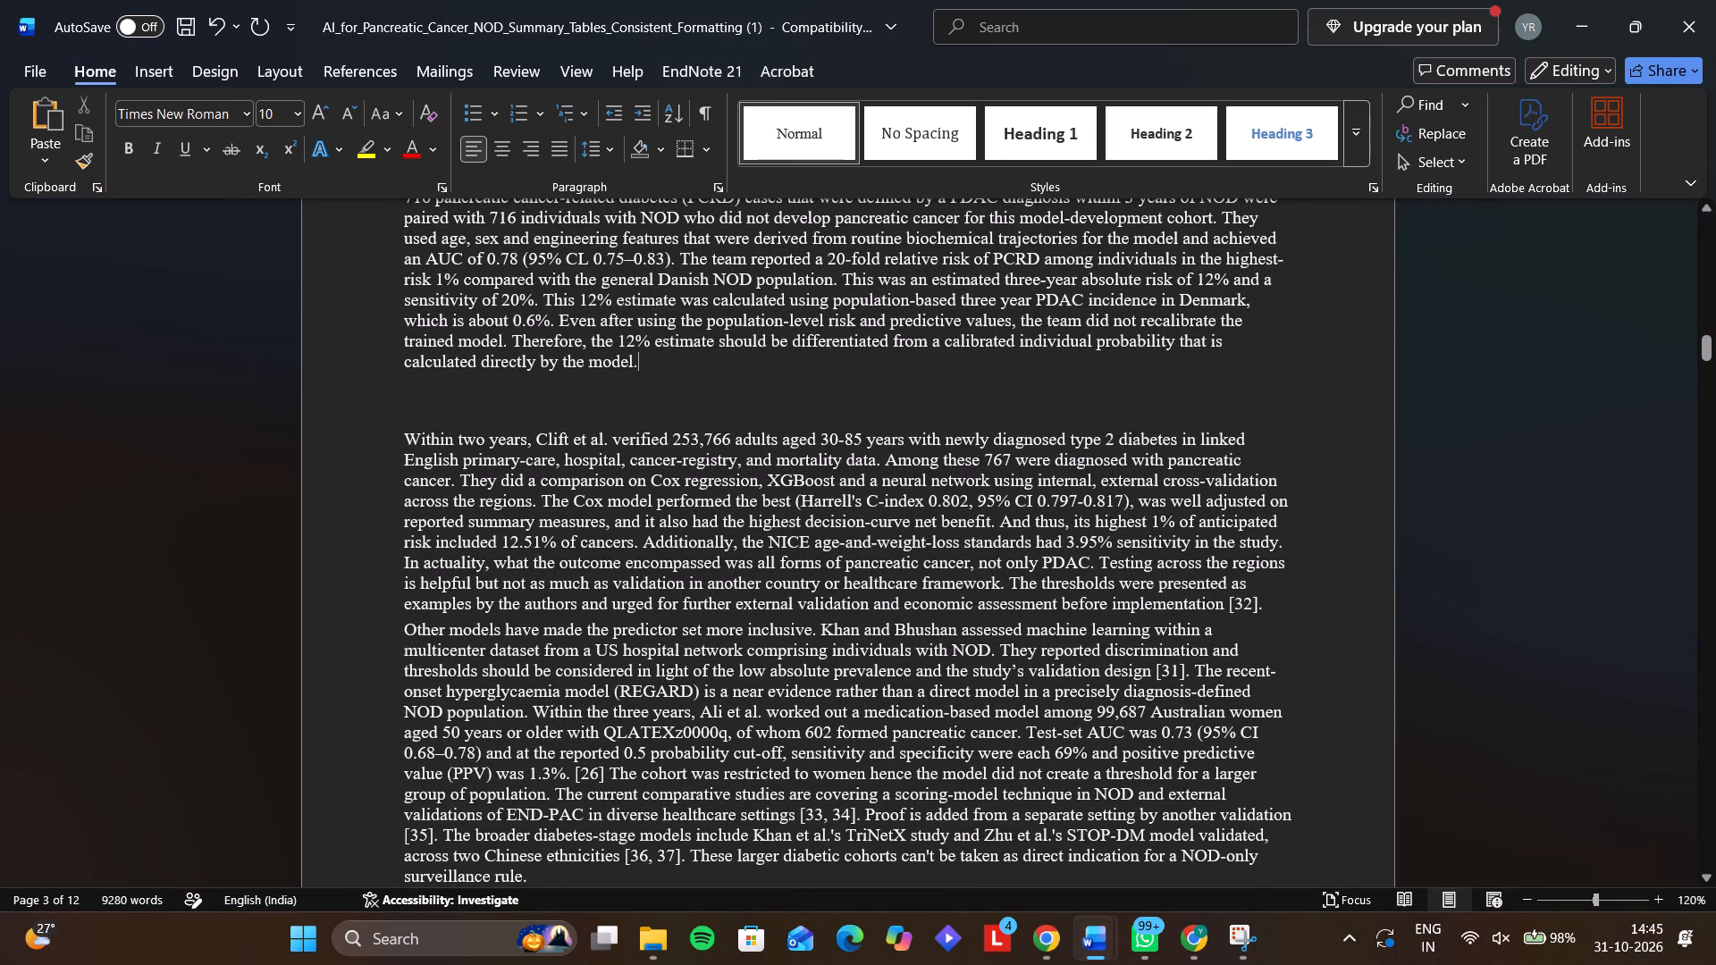
{"action": "scroll", "coordinate": [786, 680], "scroll_direction": "down", "scroll_amount": 1}
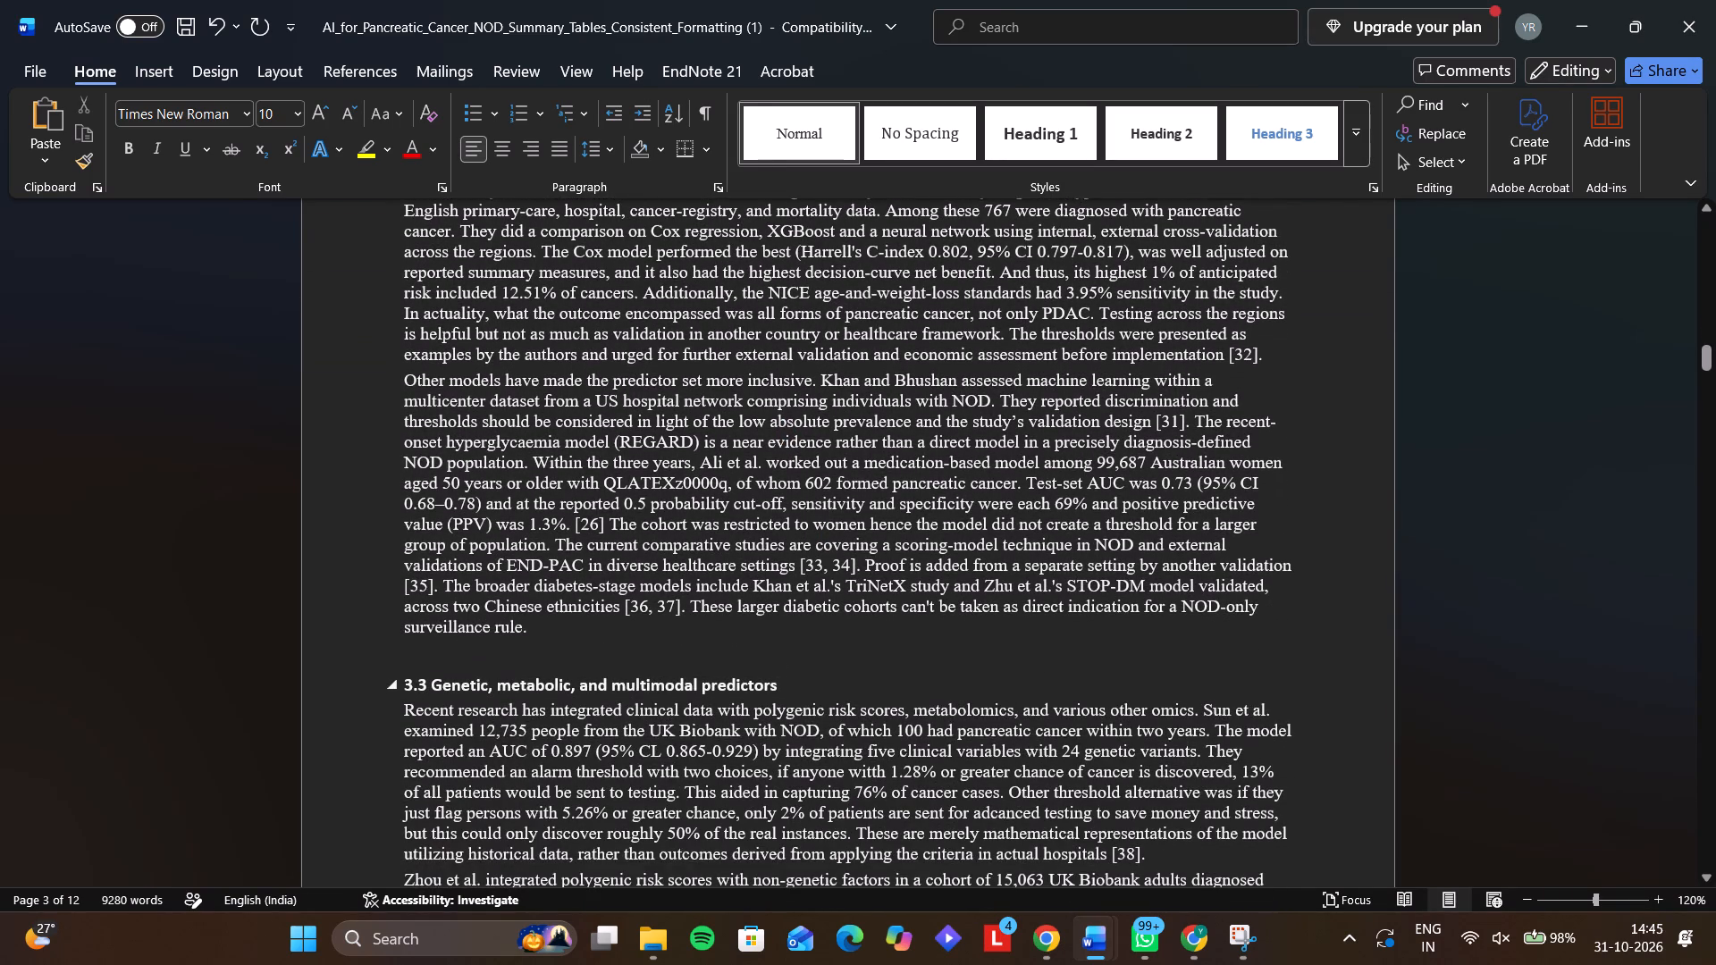
{"action": "scroll", "coordinate": [786, 680], "scroll_direction": "down", "scroll_amount": 1}
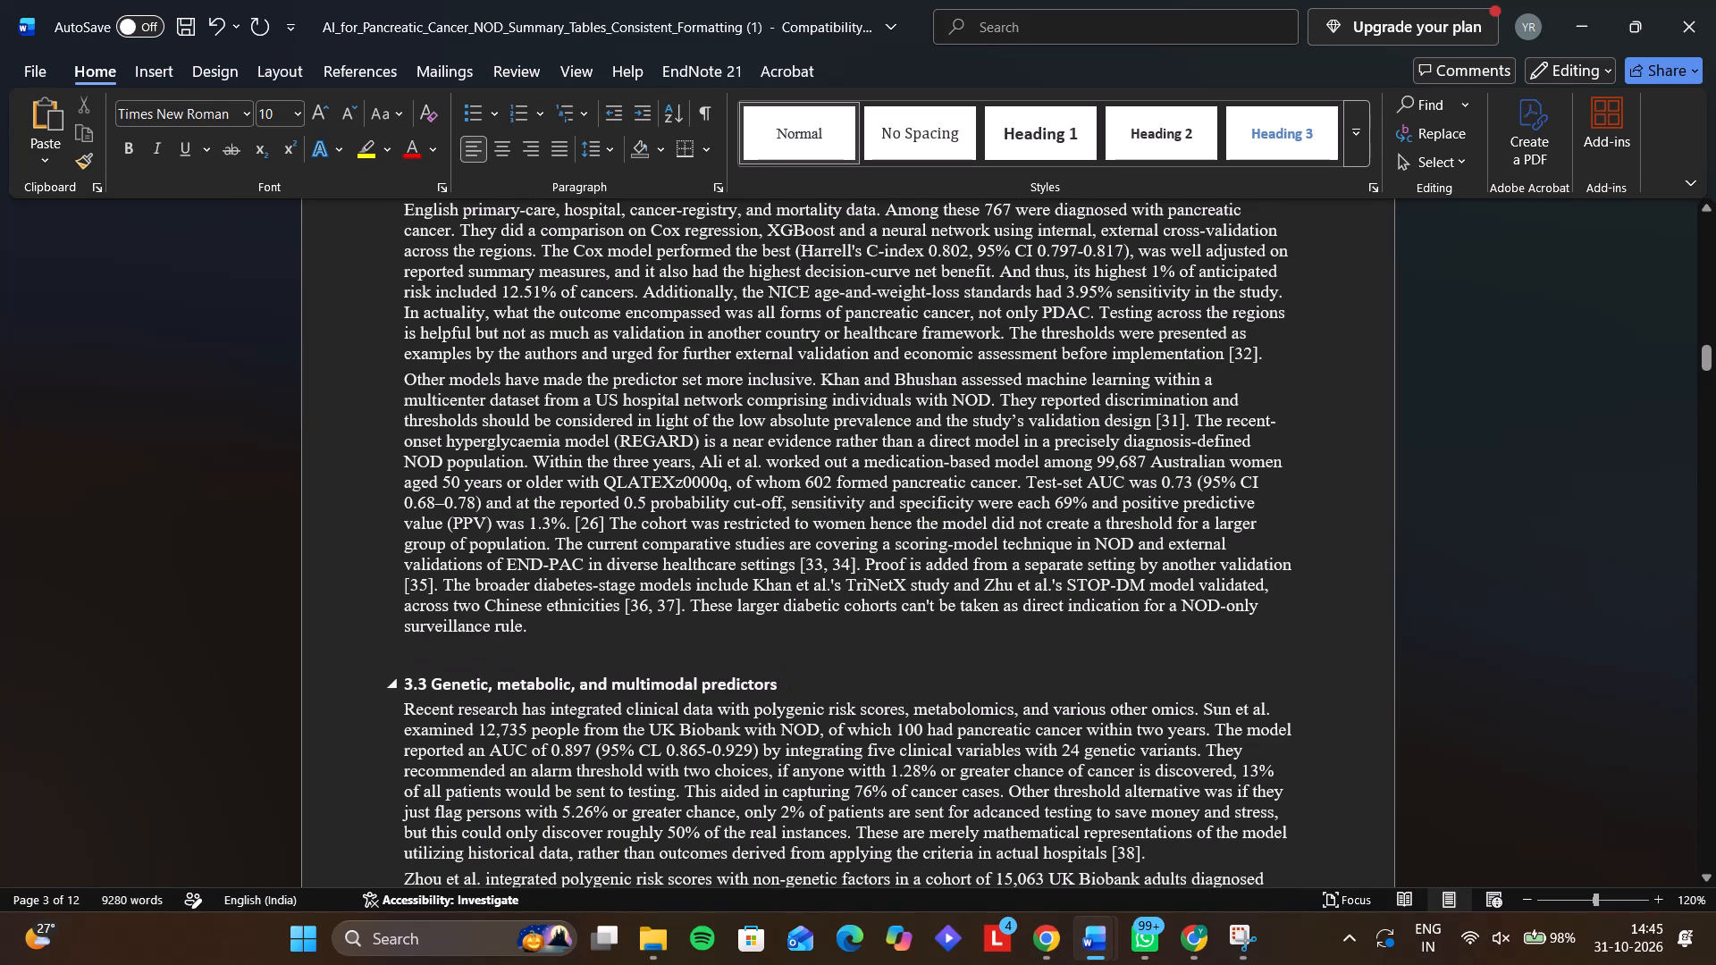
{"action": "scroll", "coordinate": [786, 680], "scroll_direction": "down", "scroll_amount": 1}
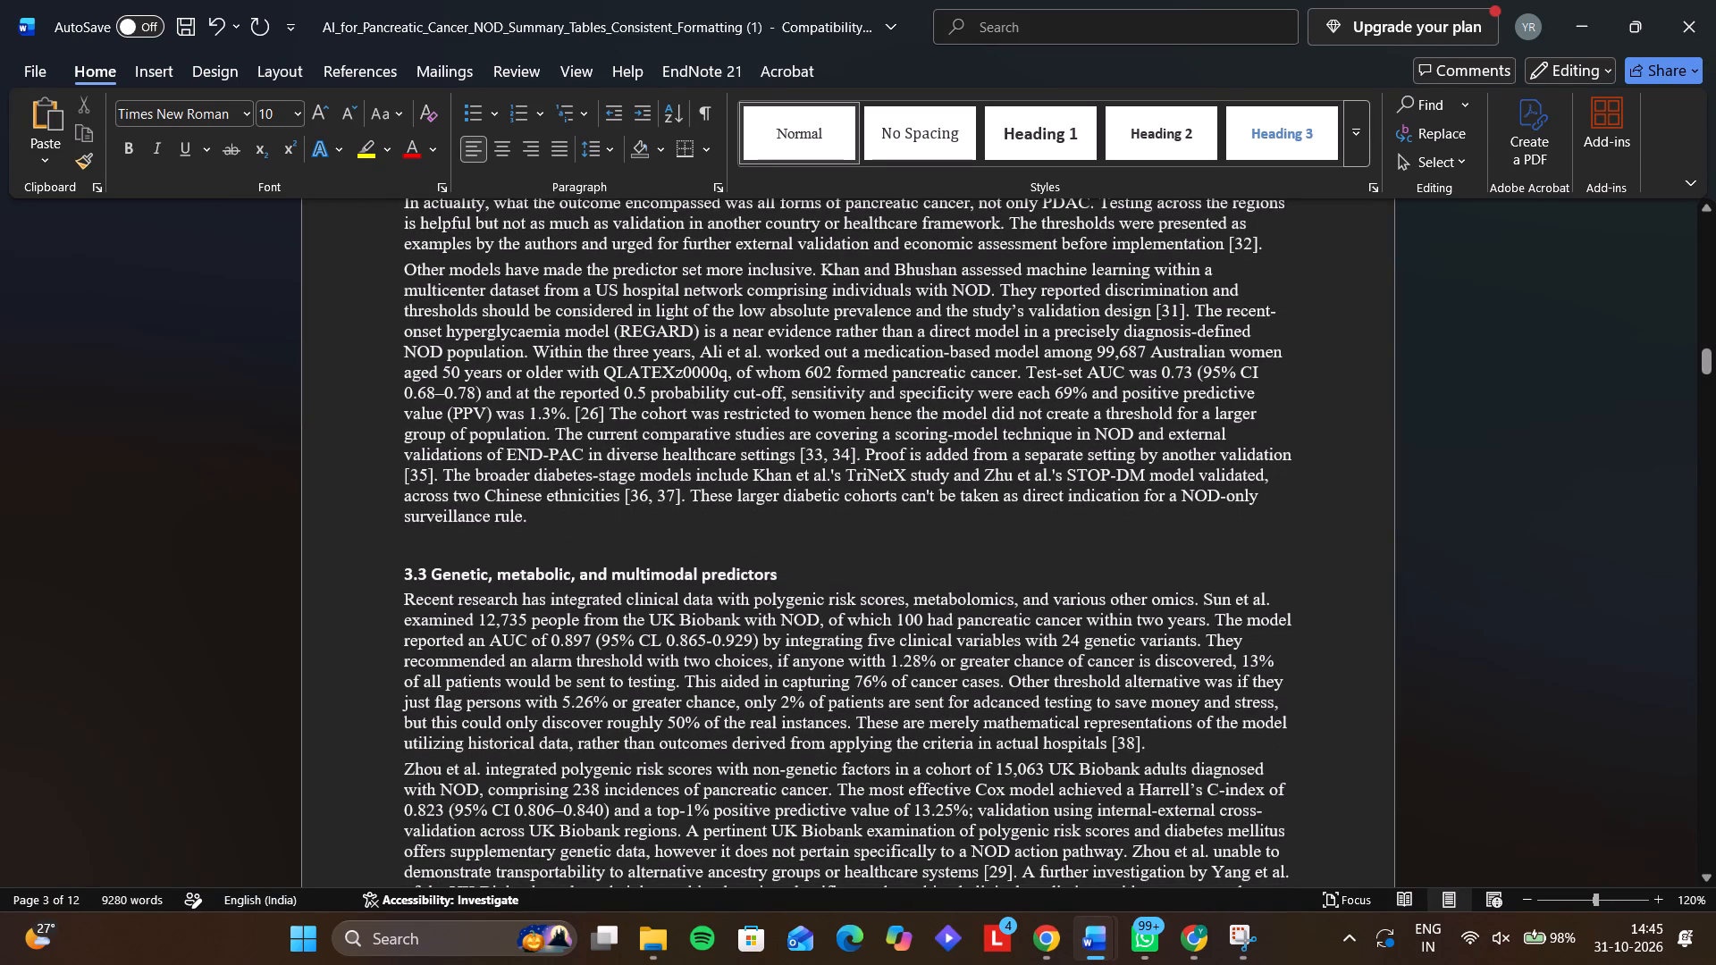
{"action": "scroll", "coordinate": [786, 680], "scroll_direction": "down", "scroll_amount": 2}
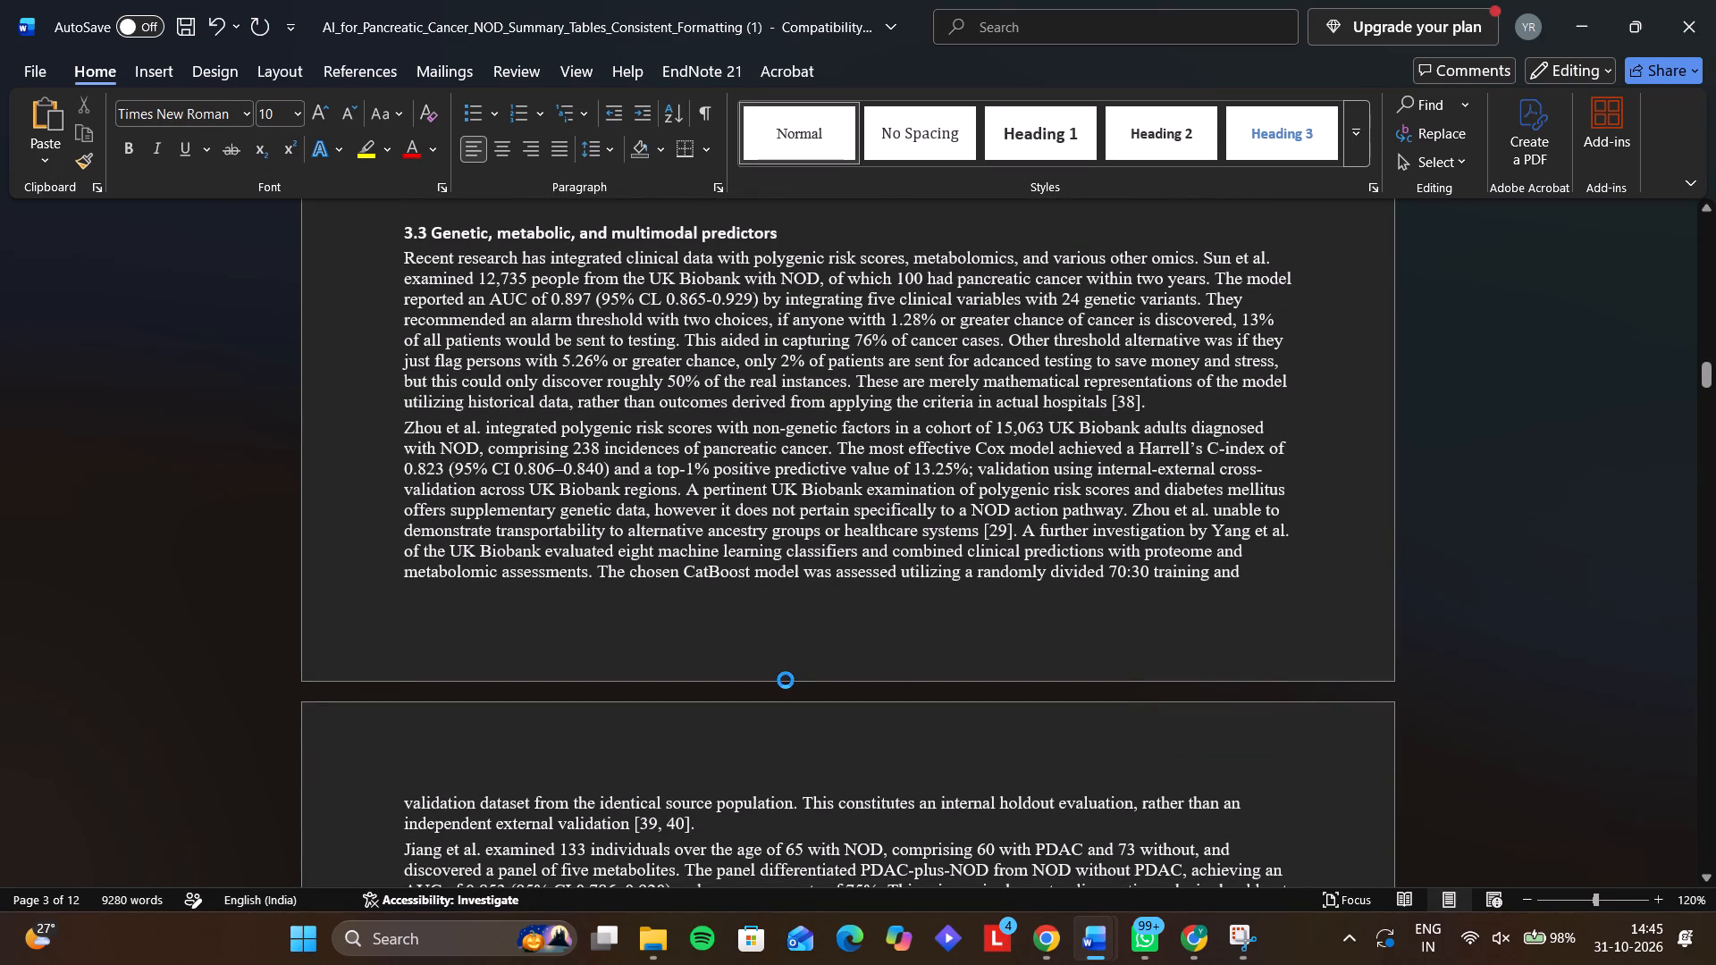
{"action": "scroll", "coordinate": [786, 680], "scroll_direction": "down", "scroll_amount": 1}
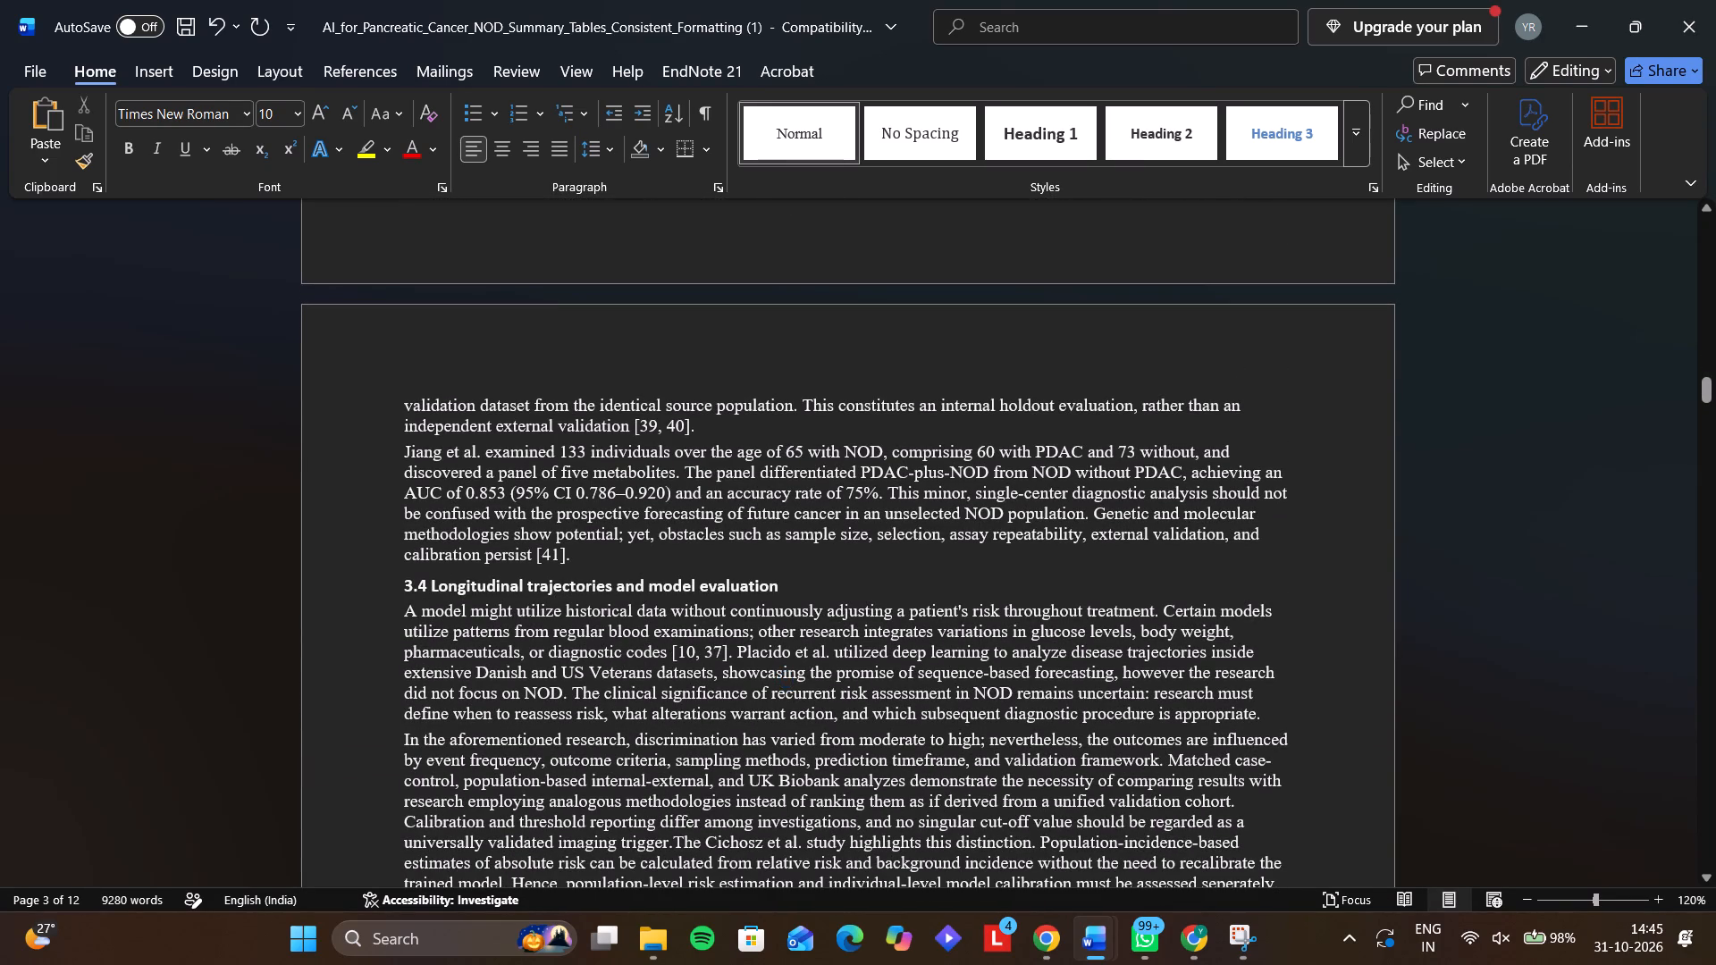
{"action": "scroll", "coordinate": [786, 680], "scroll_direction": "down", "scroll_amount": 1}
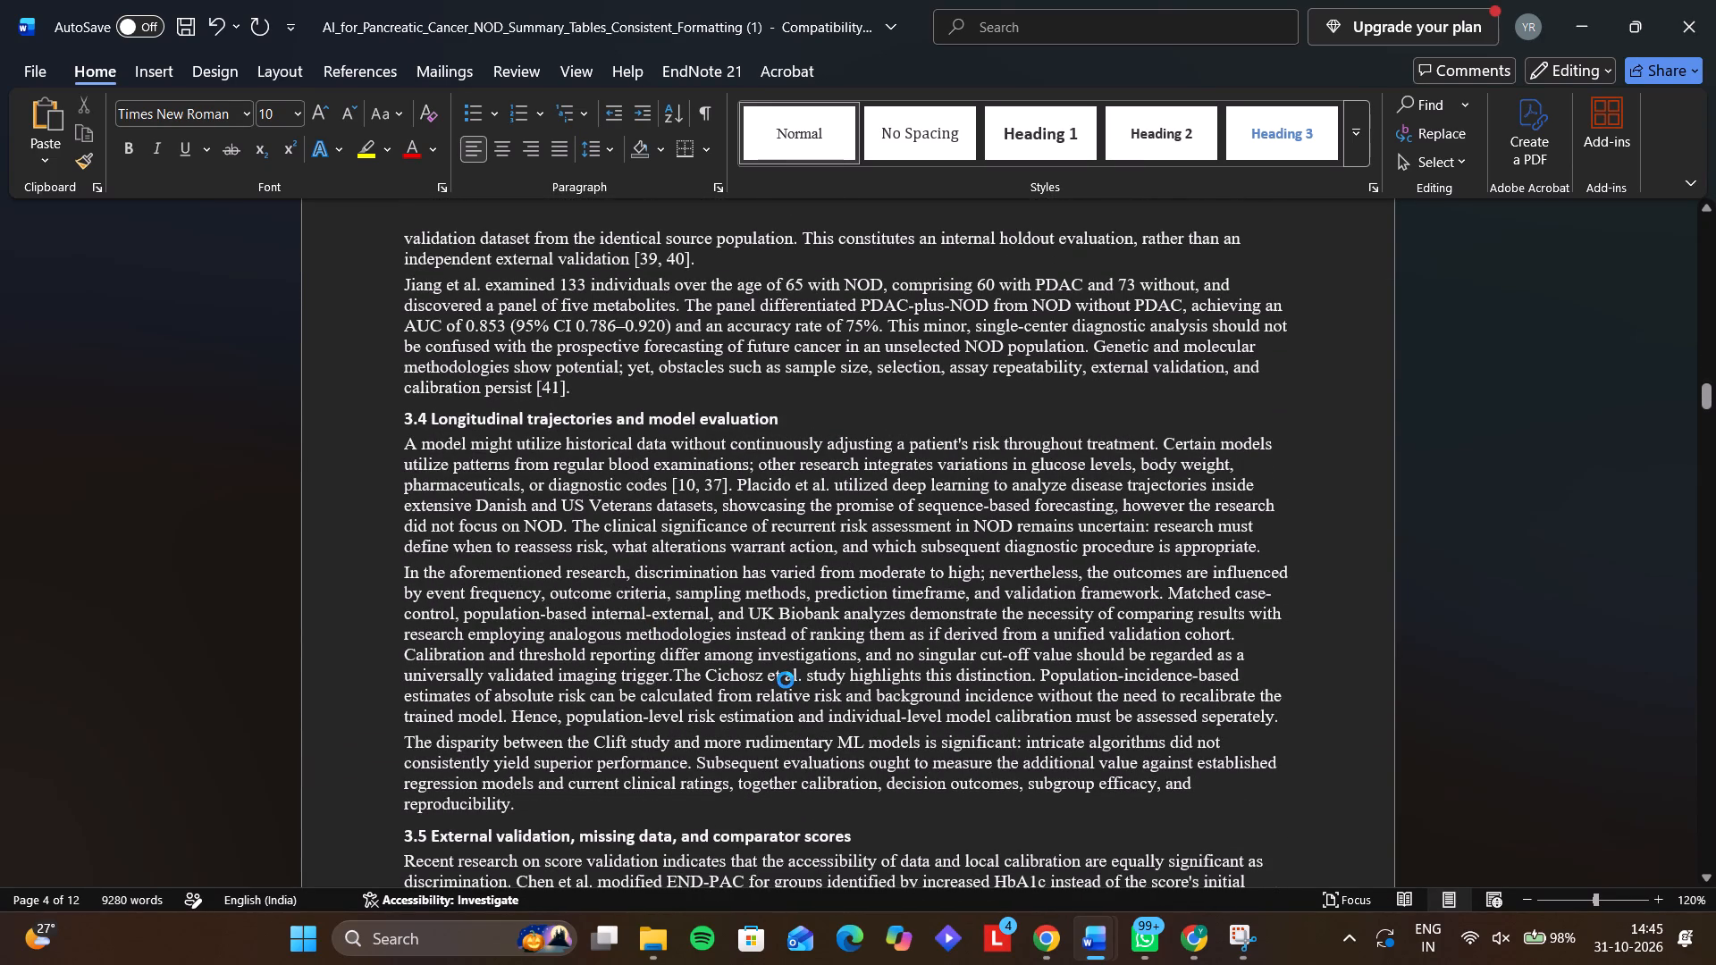
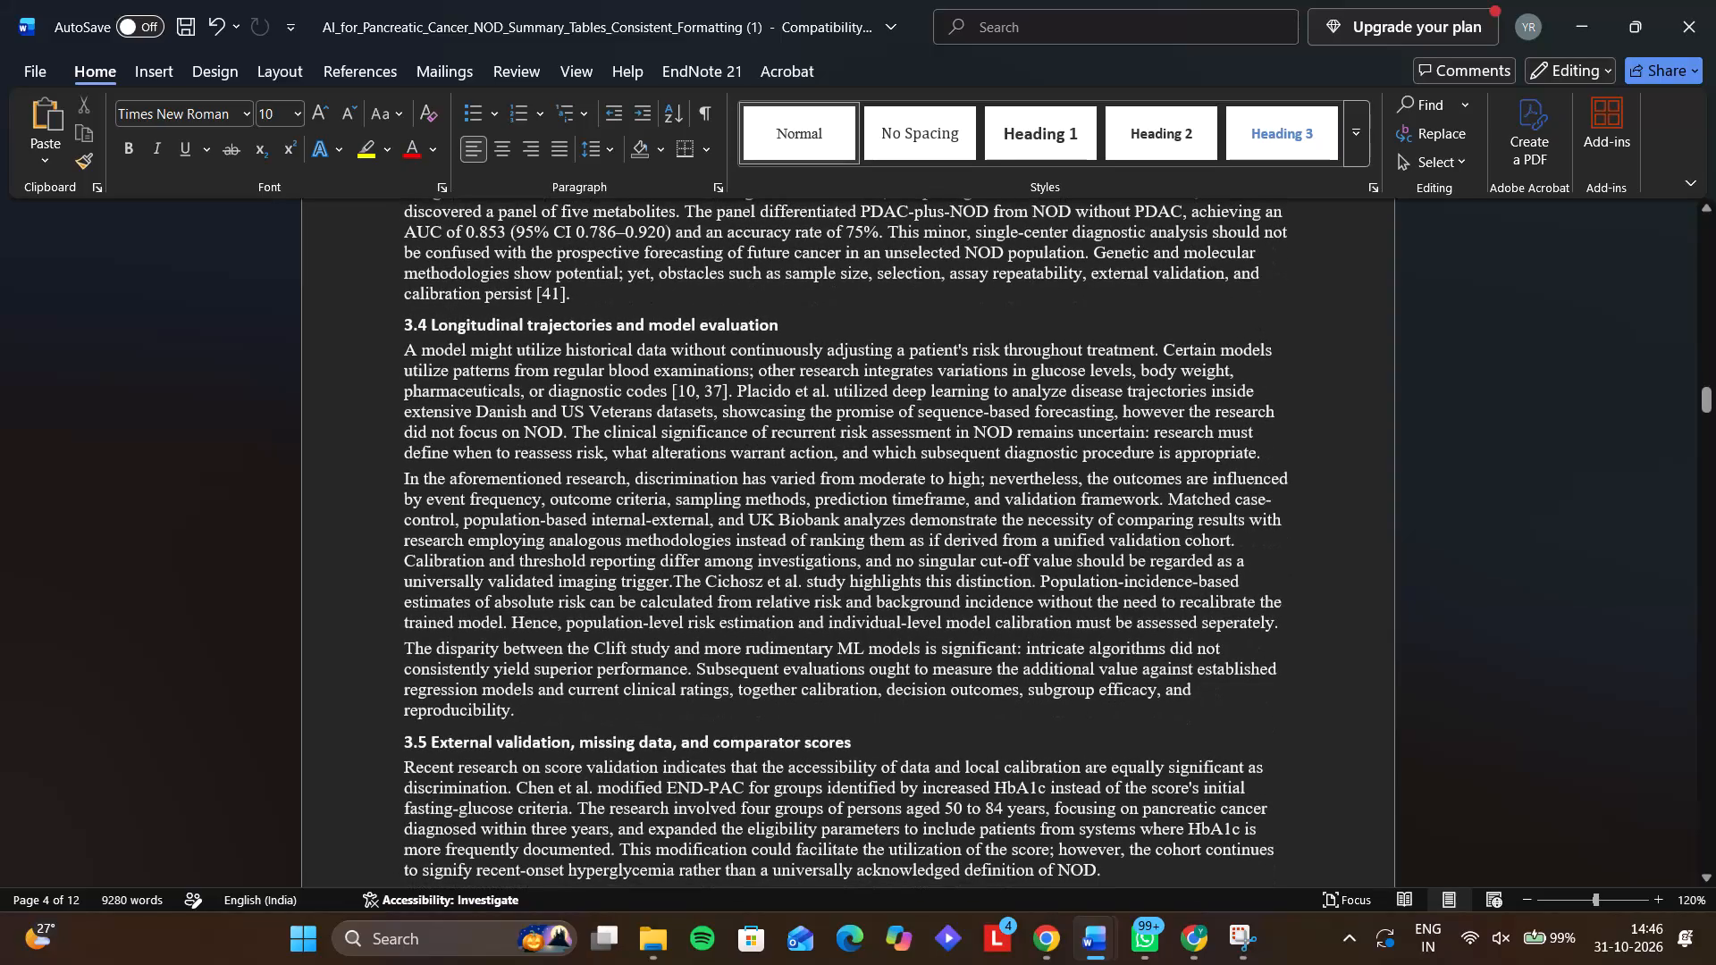
Examine Sections 3.4 and 3.5 of the manuscript down to the start of Table 1, checking the text and in-text citations.
{"action": "scroll", "coordinate": [786, 680], "scroll_direction": "down", "scroll_amount": 3}
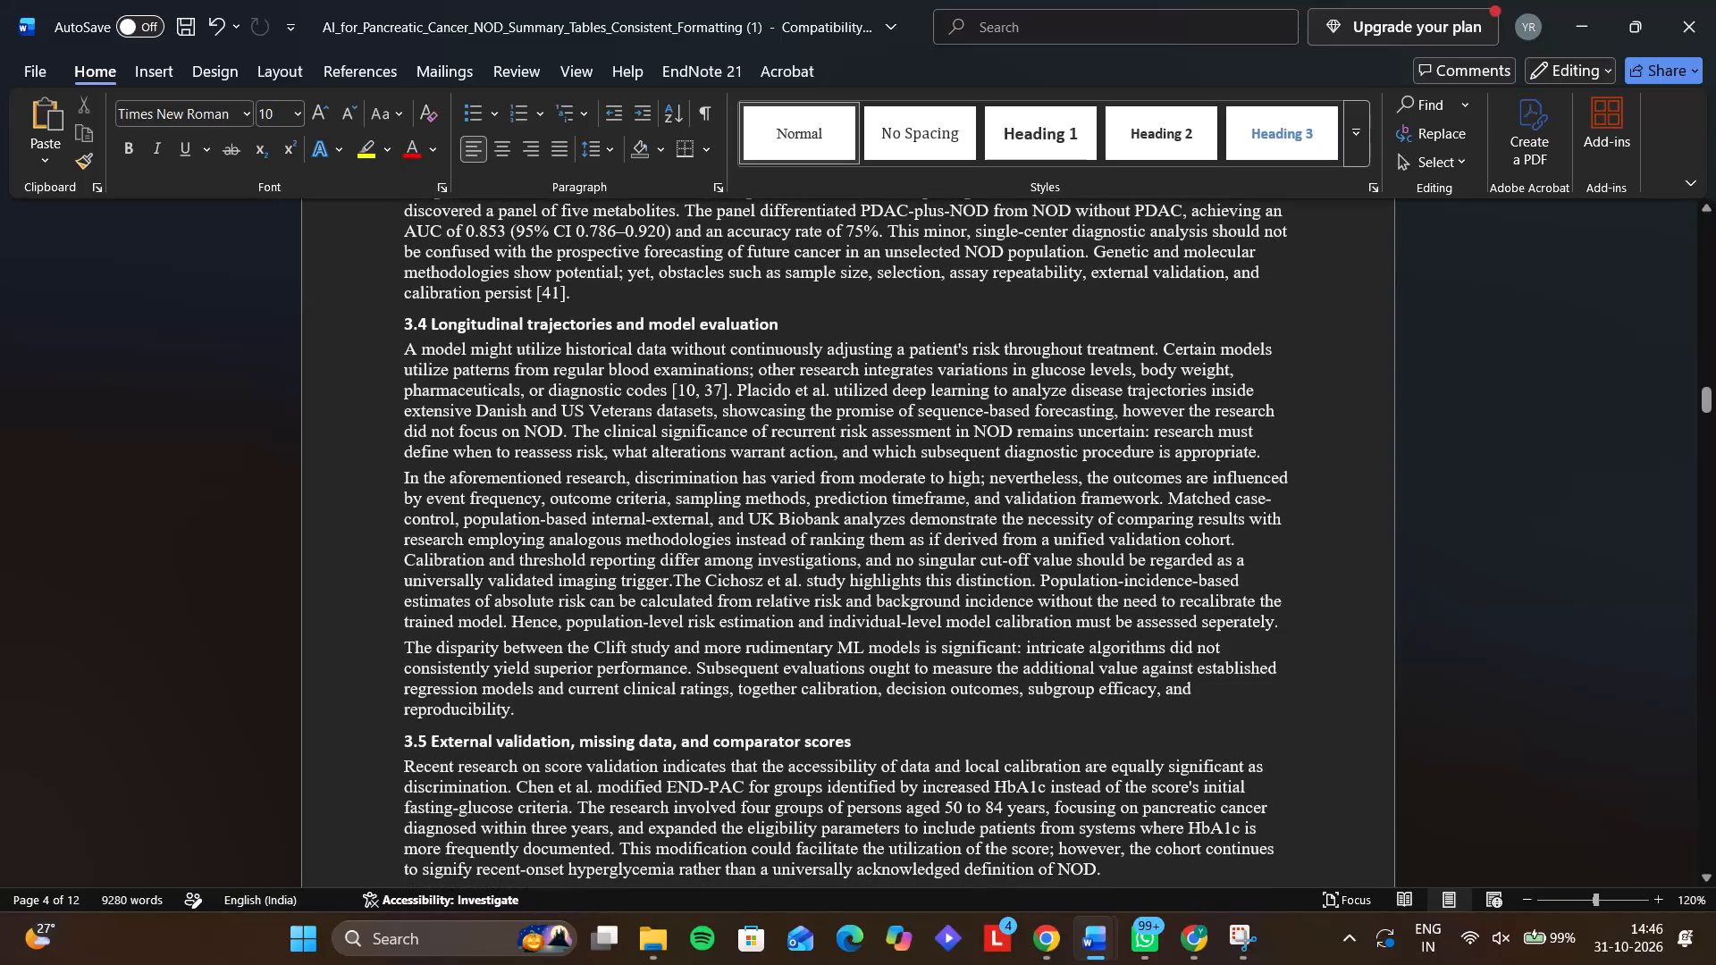
{"action": "scroll", "coordinate": [786, 680], "scroll_direction": "down", "scroll_amount": 3}
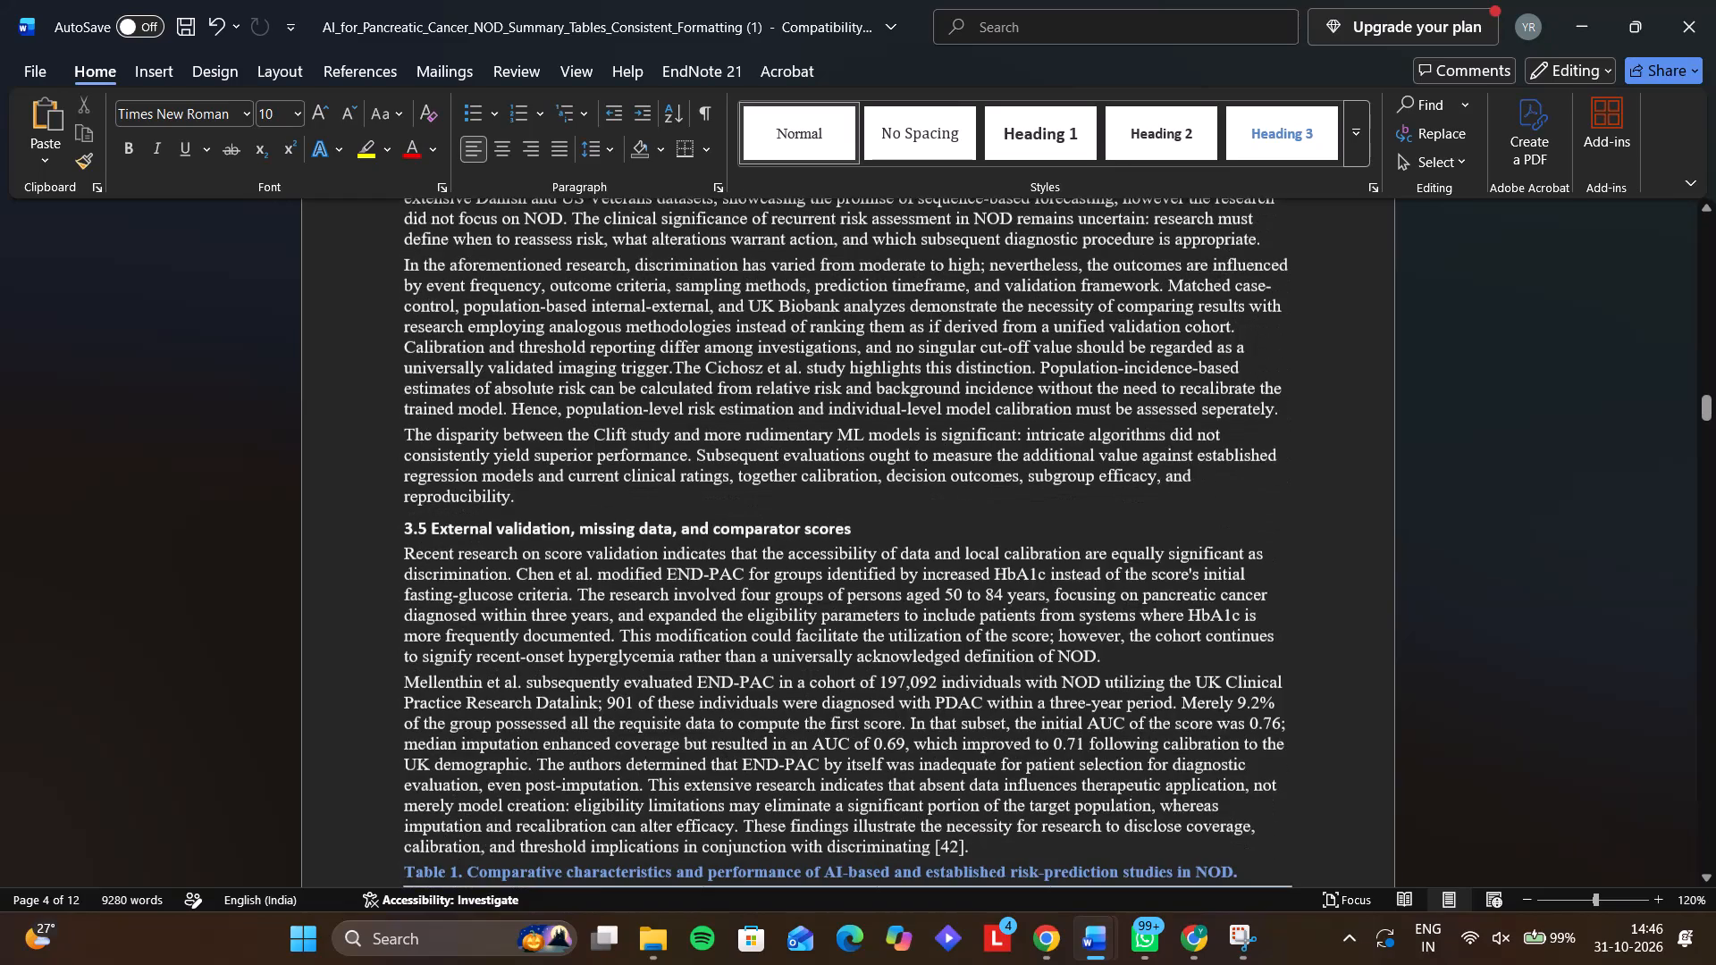
{"action": "scroll", "coordinate": [786, 680], "scroll_direction": "down", "scroll_amount": 3}
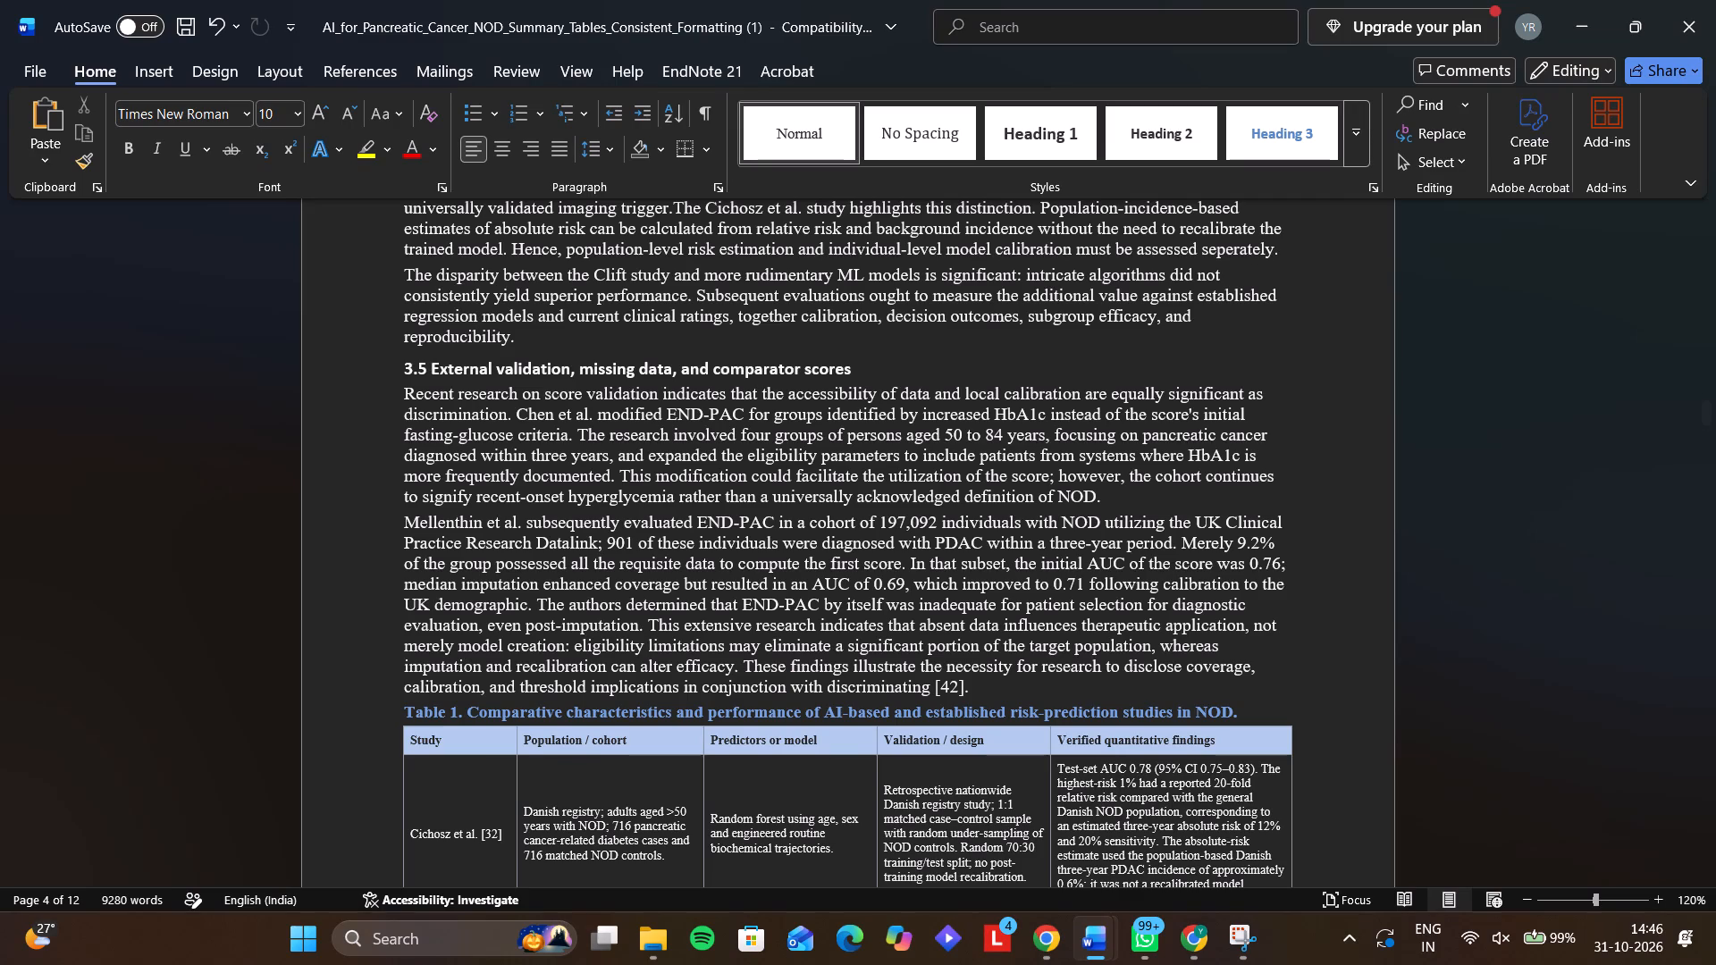
{"action": "scroll", "coordinate": [786, 680], "scroll_direction": "up", "scroll_amount": 1}
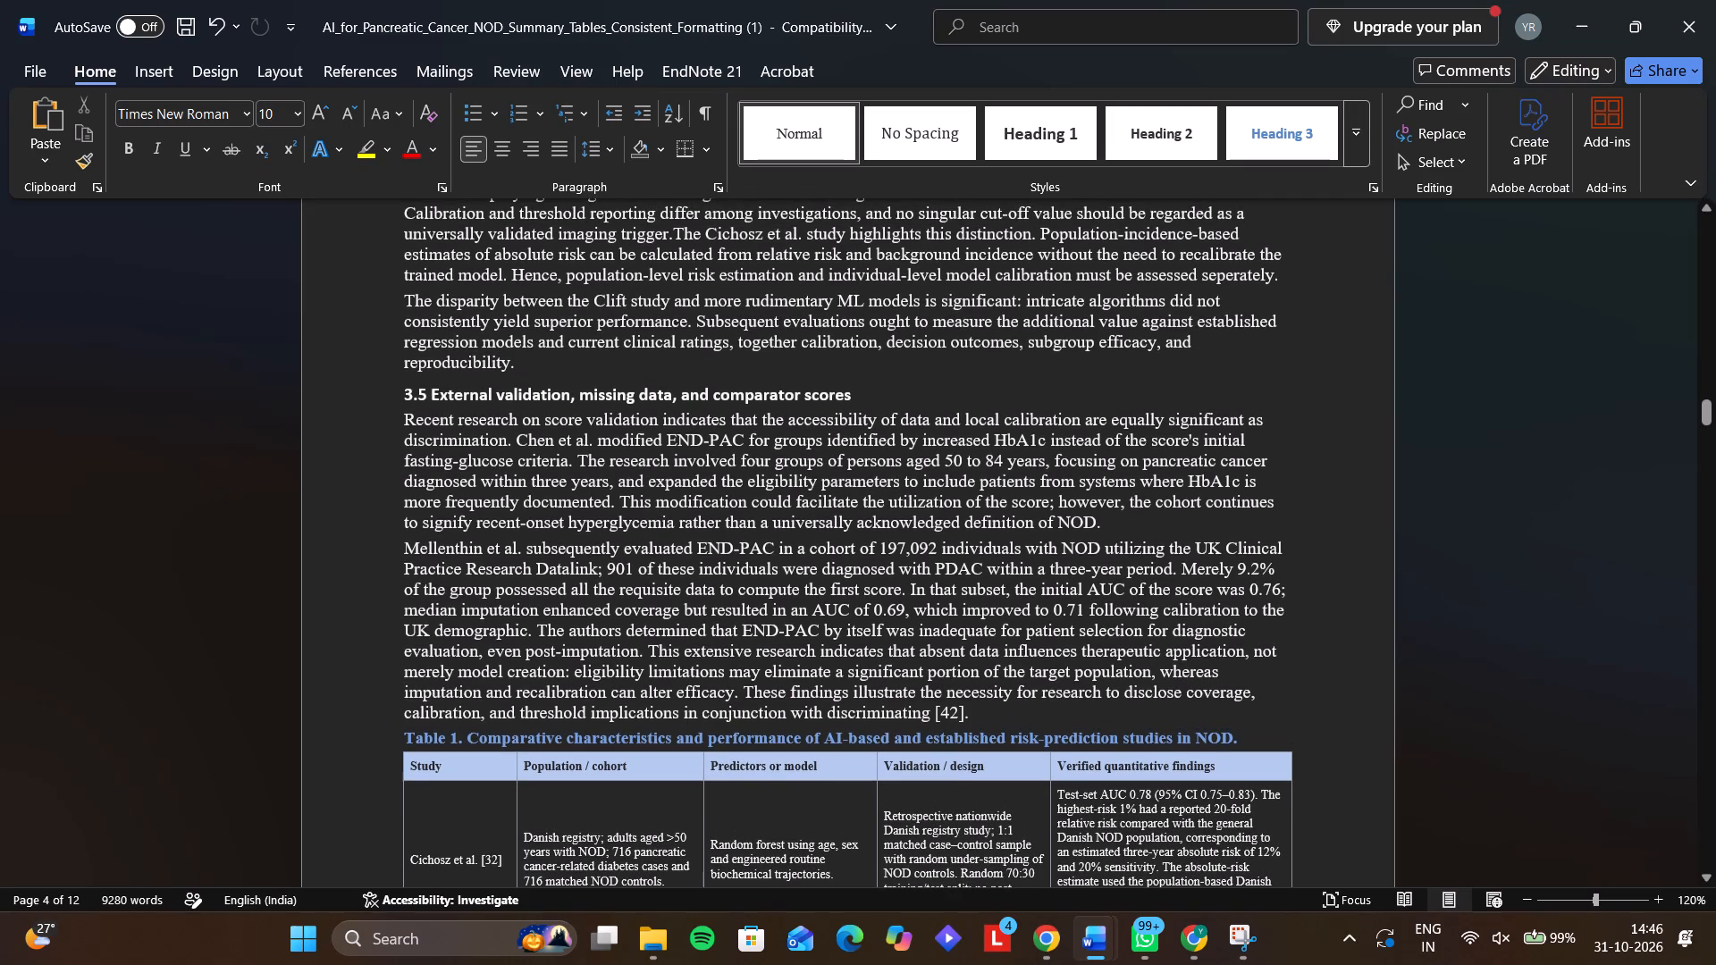
{"action": "scroll", "coordinate": [786, 680], "scroll_direction": "up", "scroll_amount": 1}
{"action": "scroll", "coordinate": [925, 682], "scroll_direction": "up", "scroll_amount": 1}
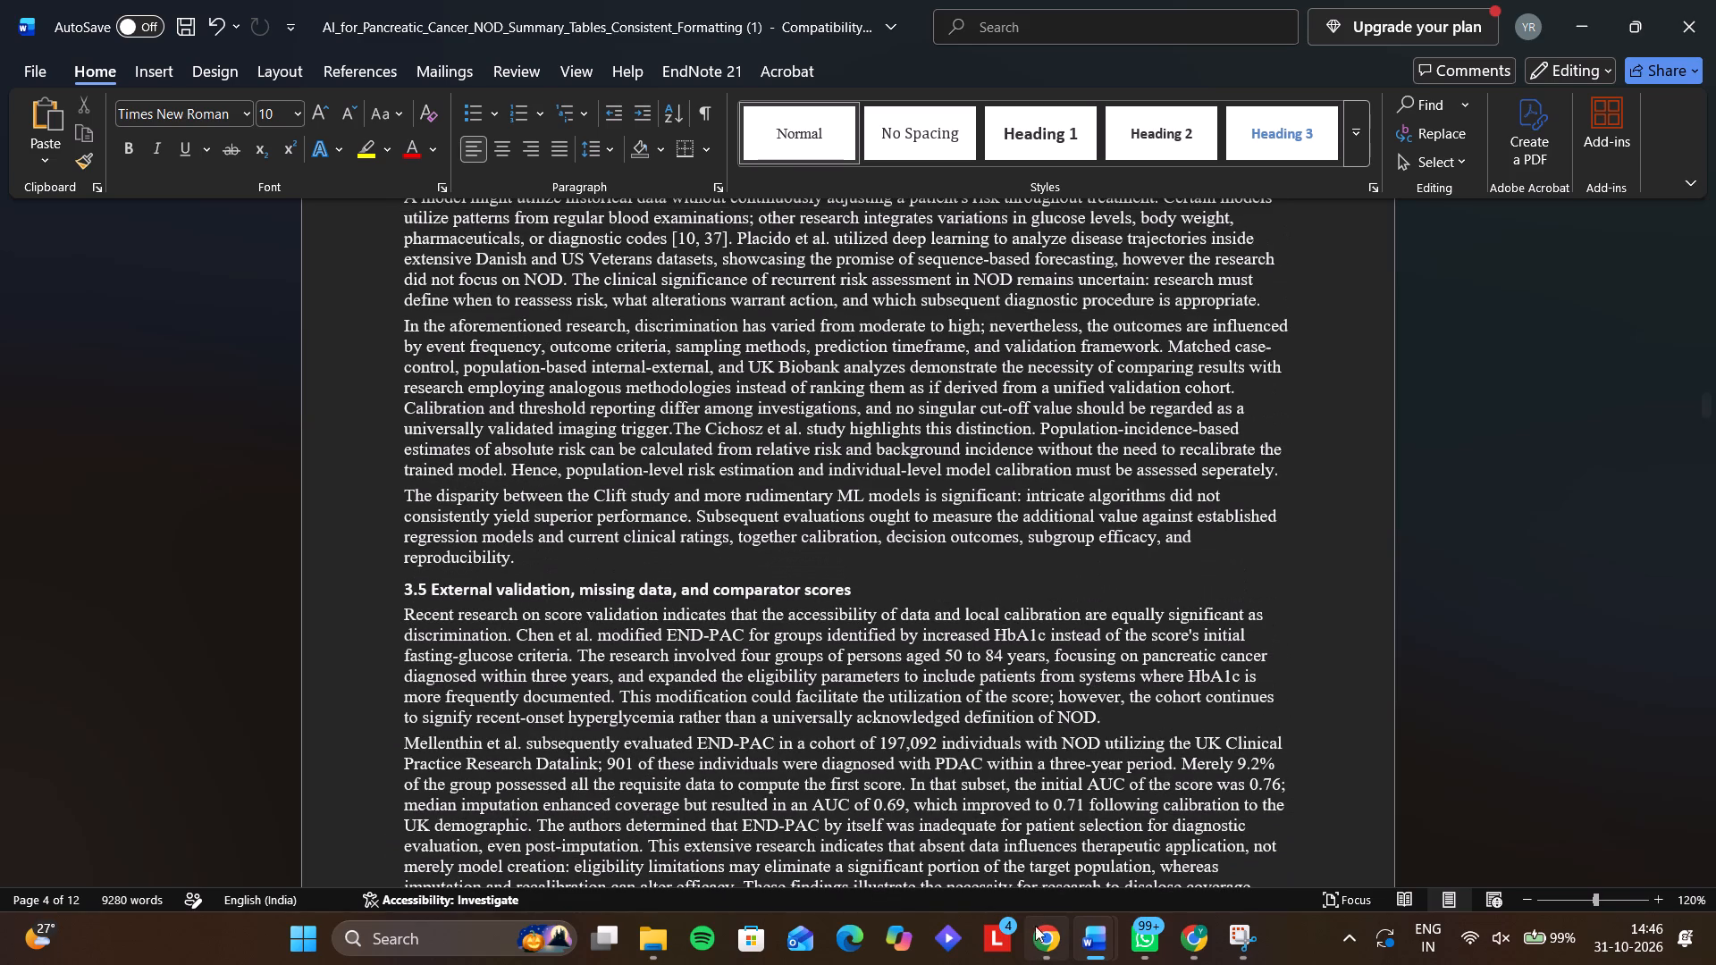
{"action": "scroll", "coordinate": [983, 579], "scroll_direction": "down", "scroll_amount": 5}
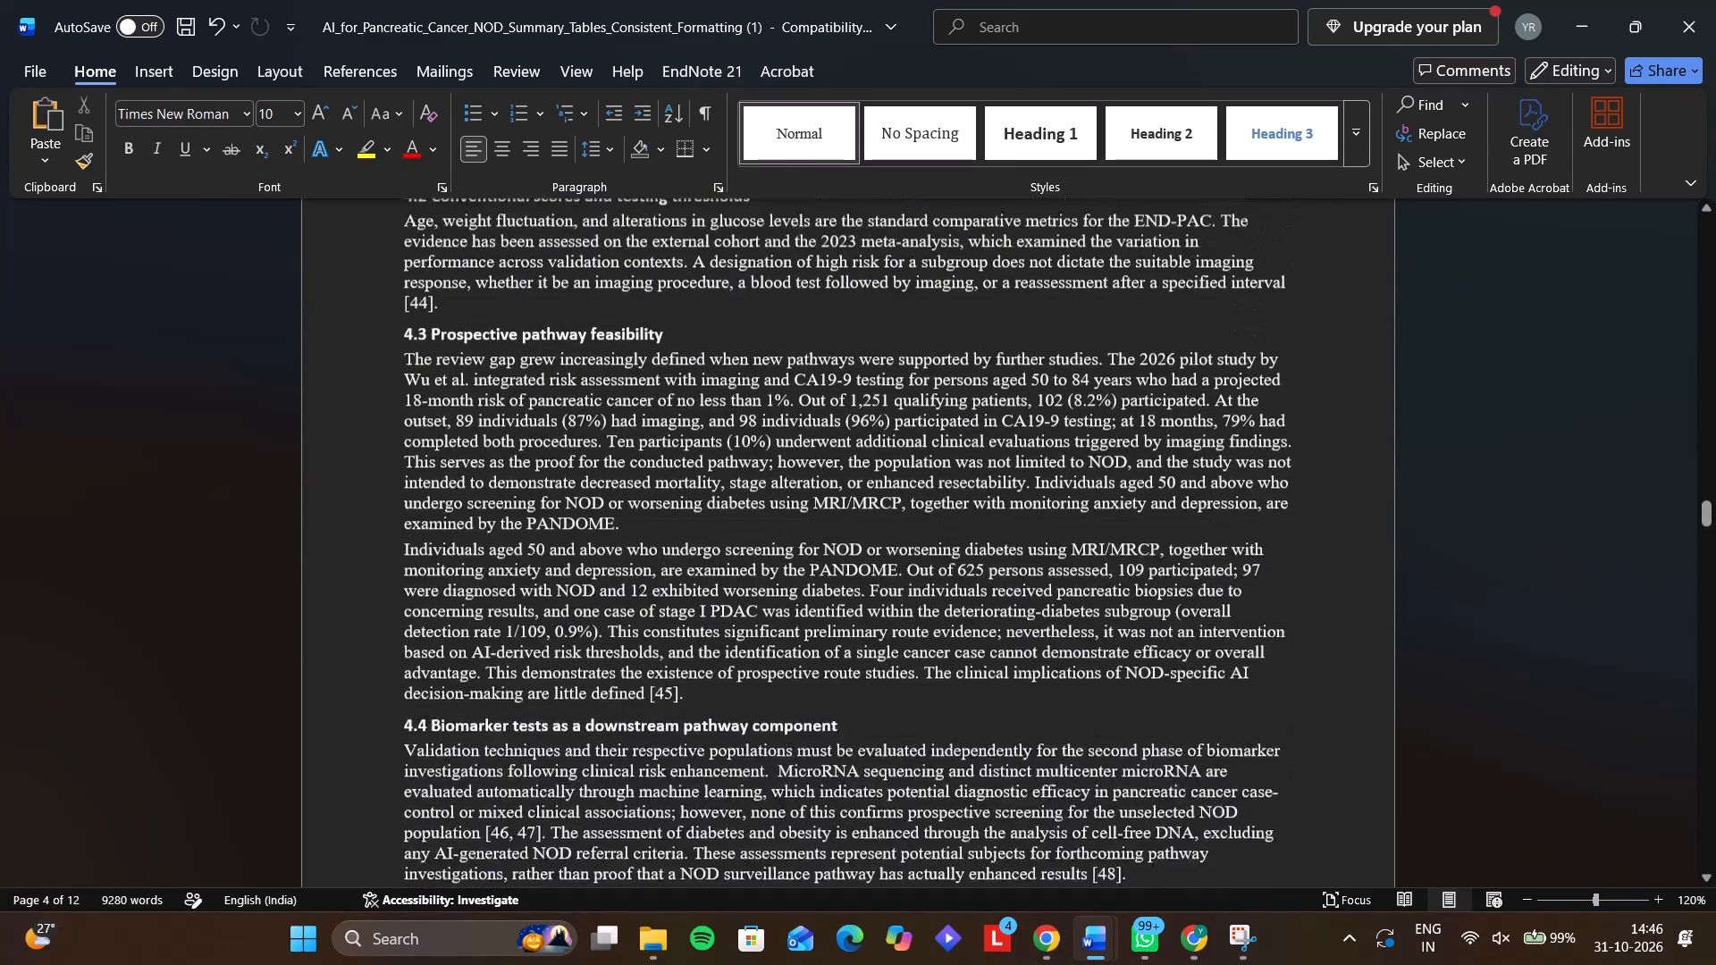
{"action": "scroll", "coordinate": [983, 579], "scroll_direction": "down", "scroll_amount": 1}
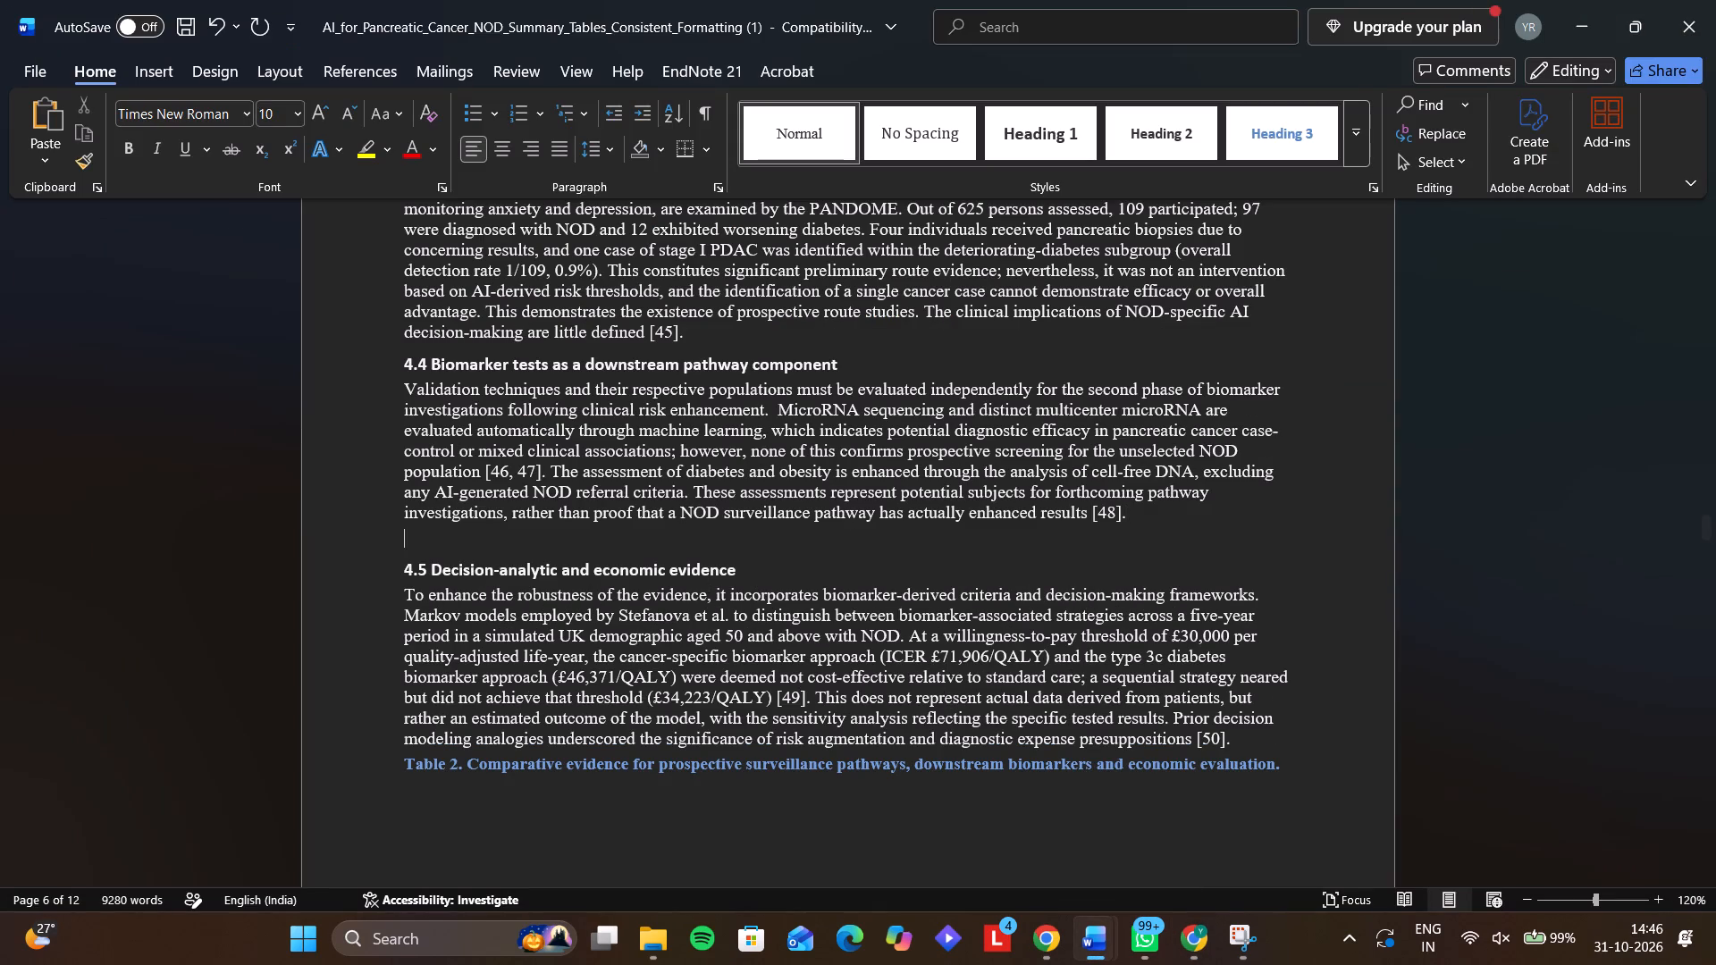
{"action": "key", "text": "ctrl+v"}
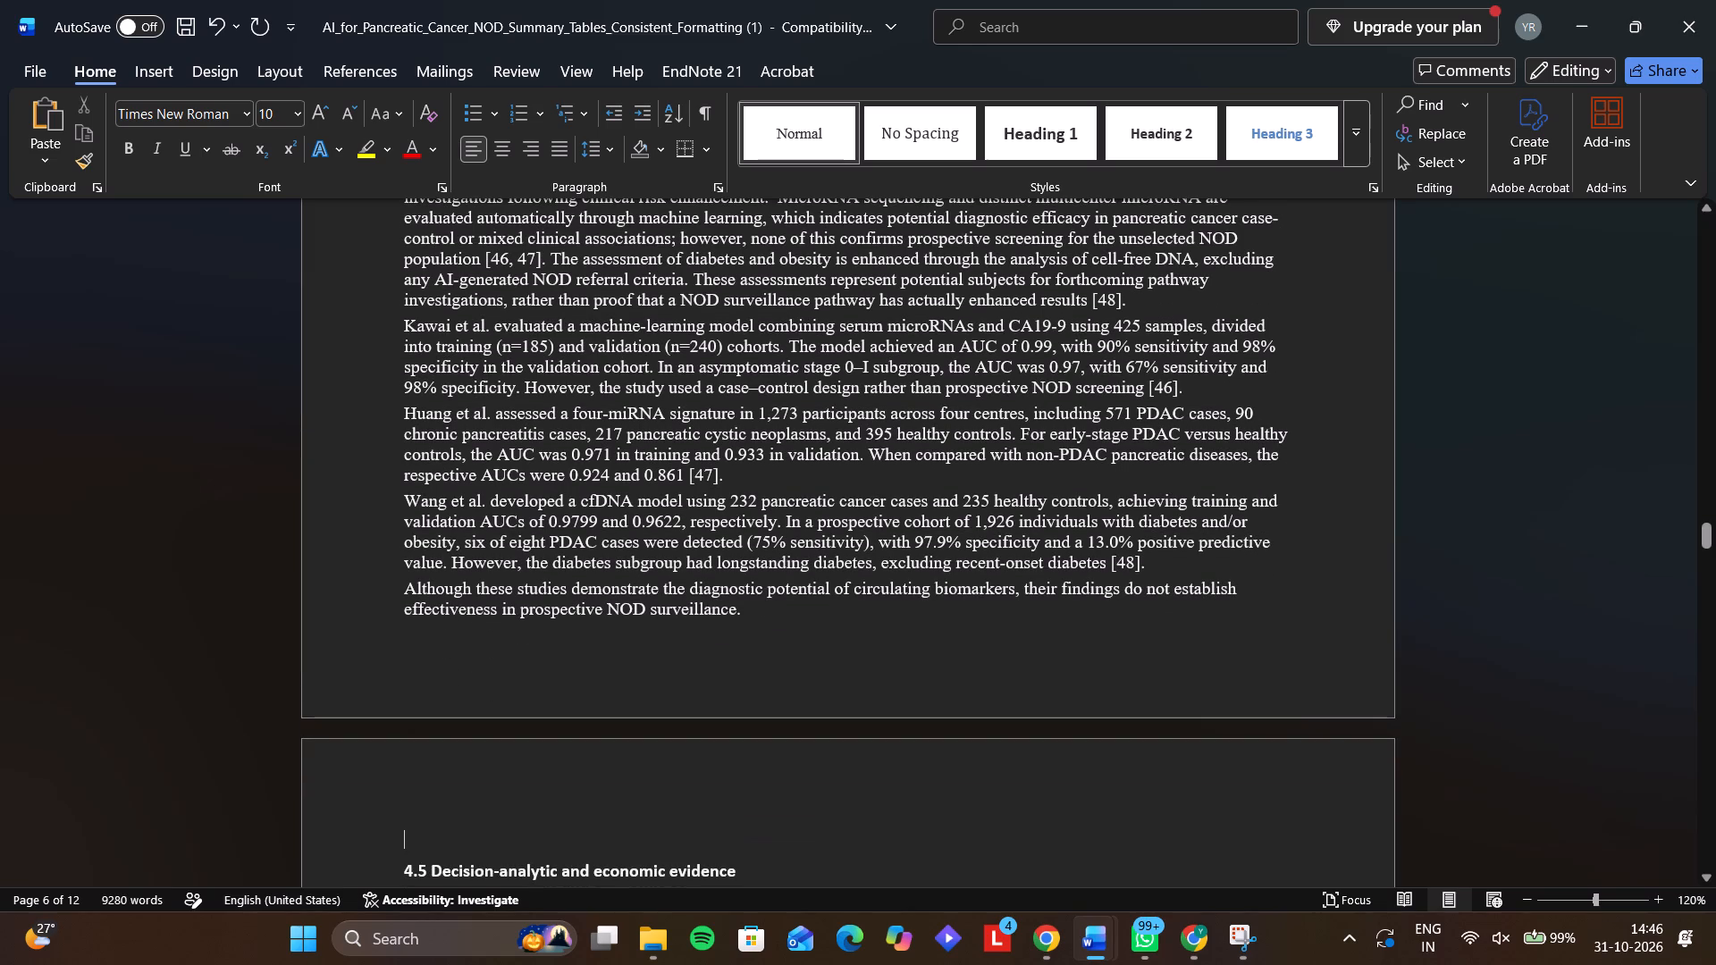
{"action": "key", "text": "BackSpace"}
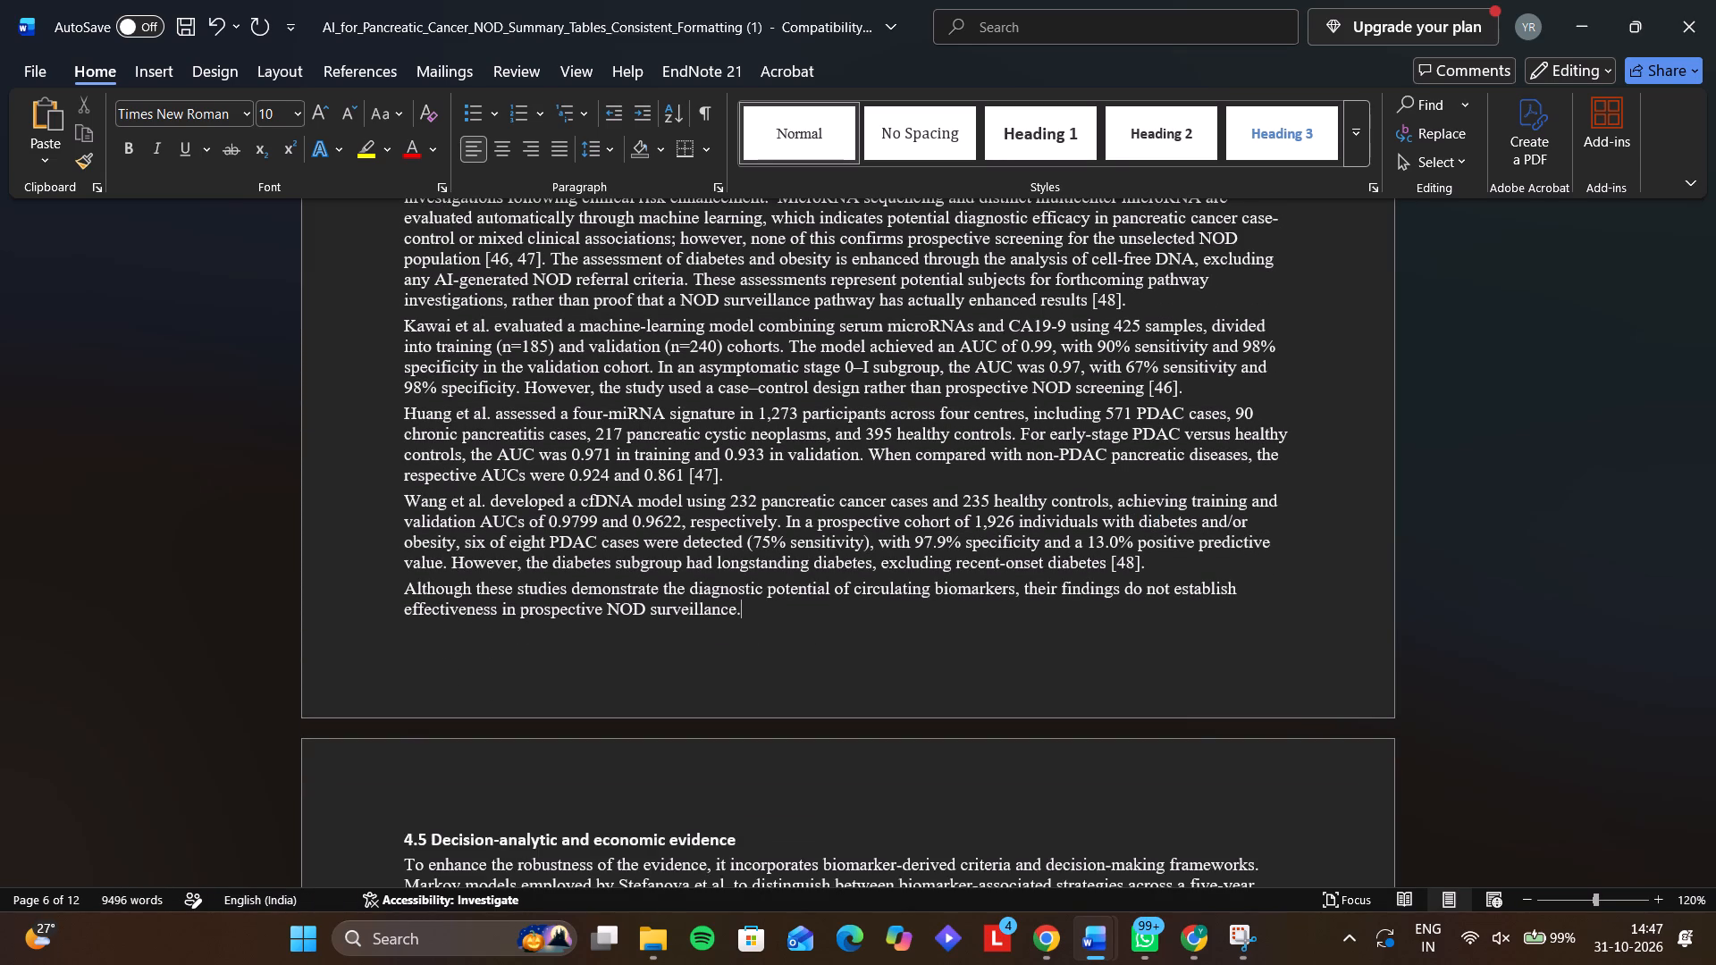
{"action": "scroll", "coordinate": [1150, 516], "scroll_direction": "up", "scroll_amount": 1}
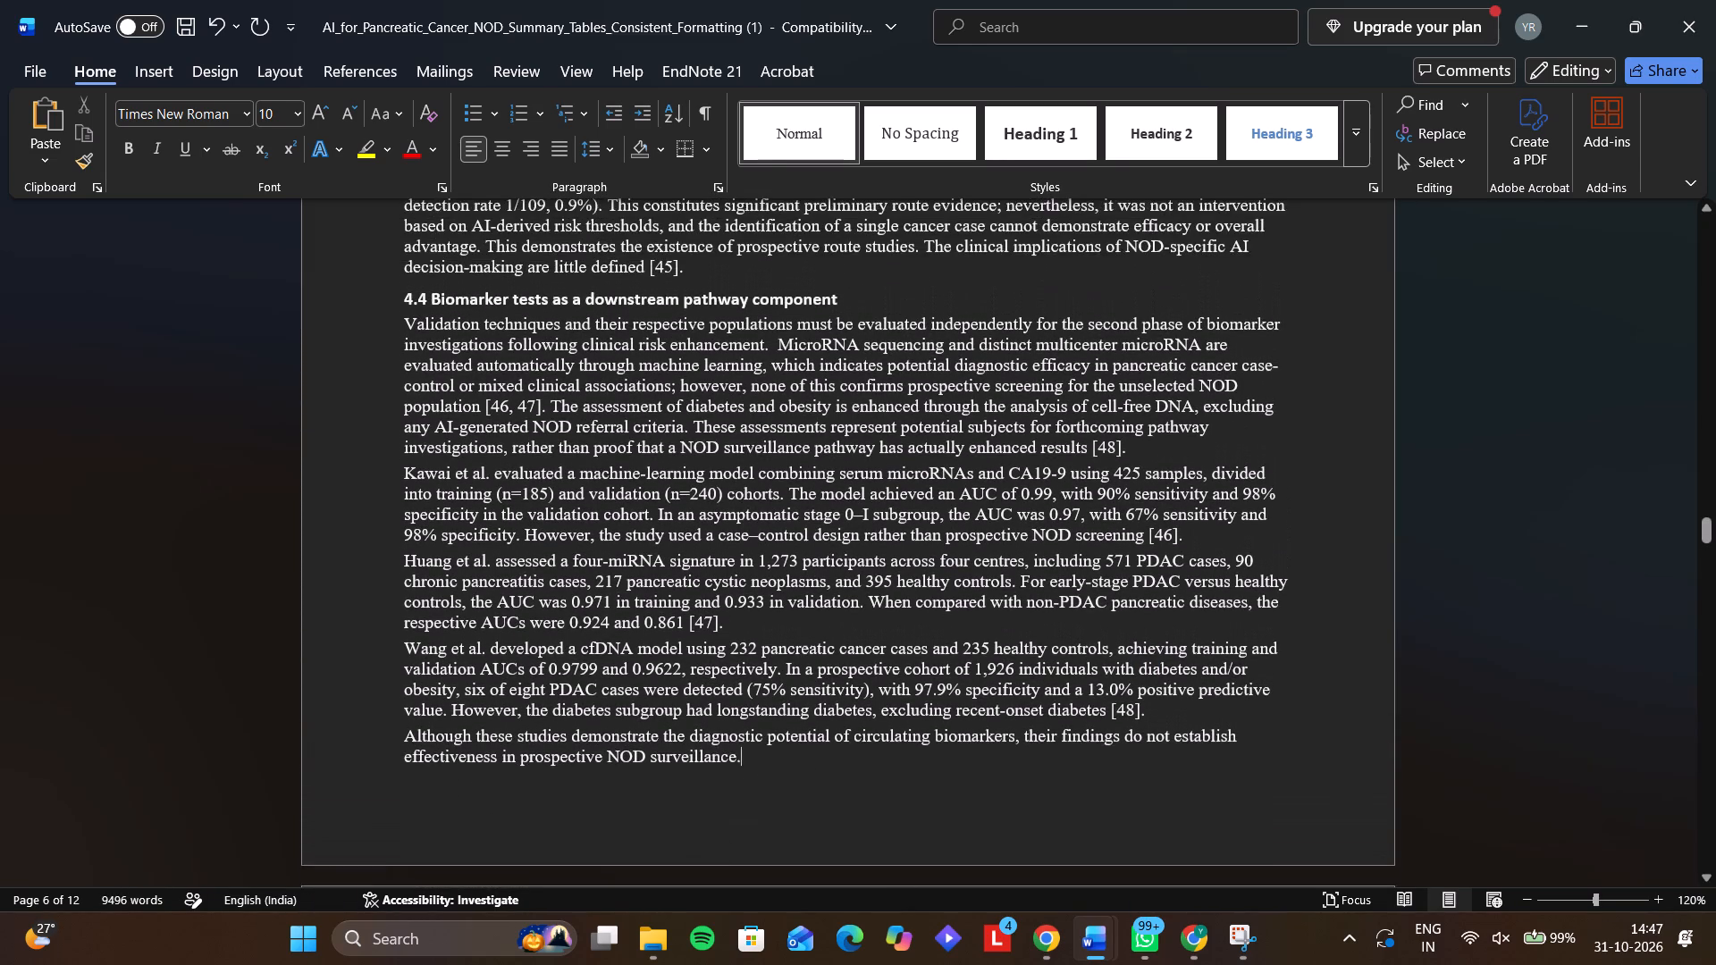
{"action": "scroll", "coordinate": [1150, 516], "scroll_direction": "up", "scroll_amount": 1}
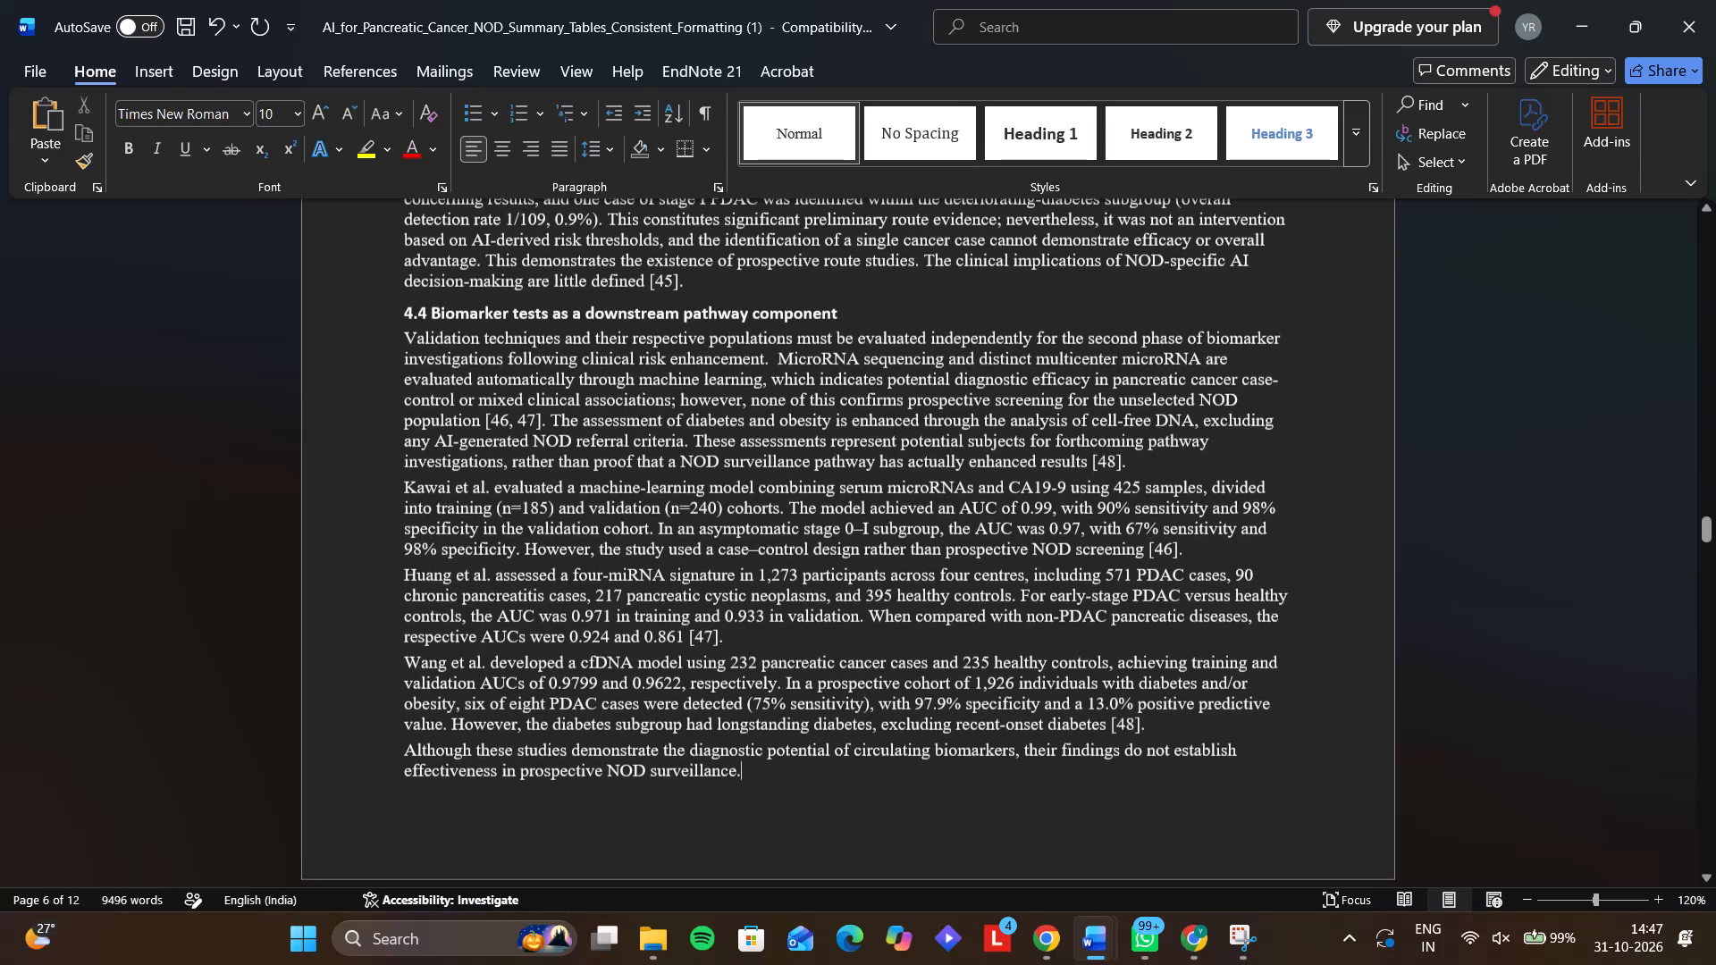
{"action": "scroll", "coordinate": [1150, 516], "scroll_direction": "up", "scroll_amount": 1}
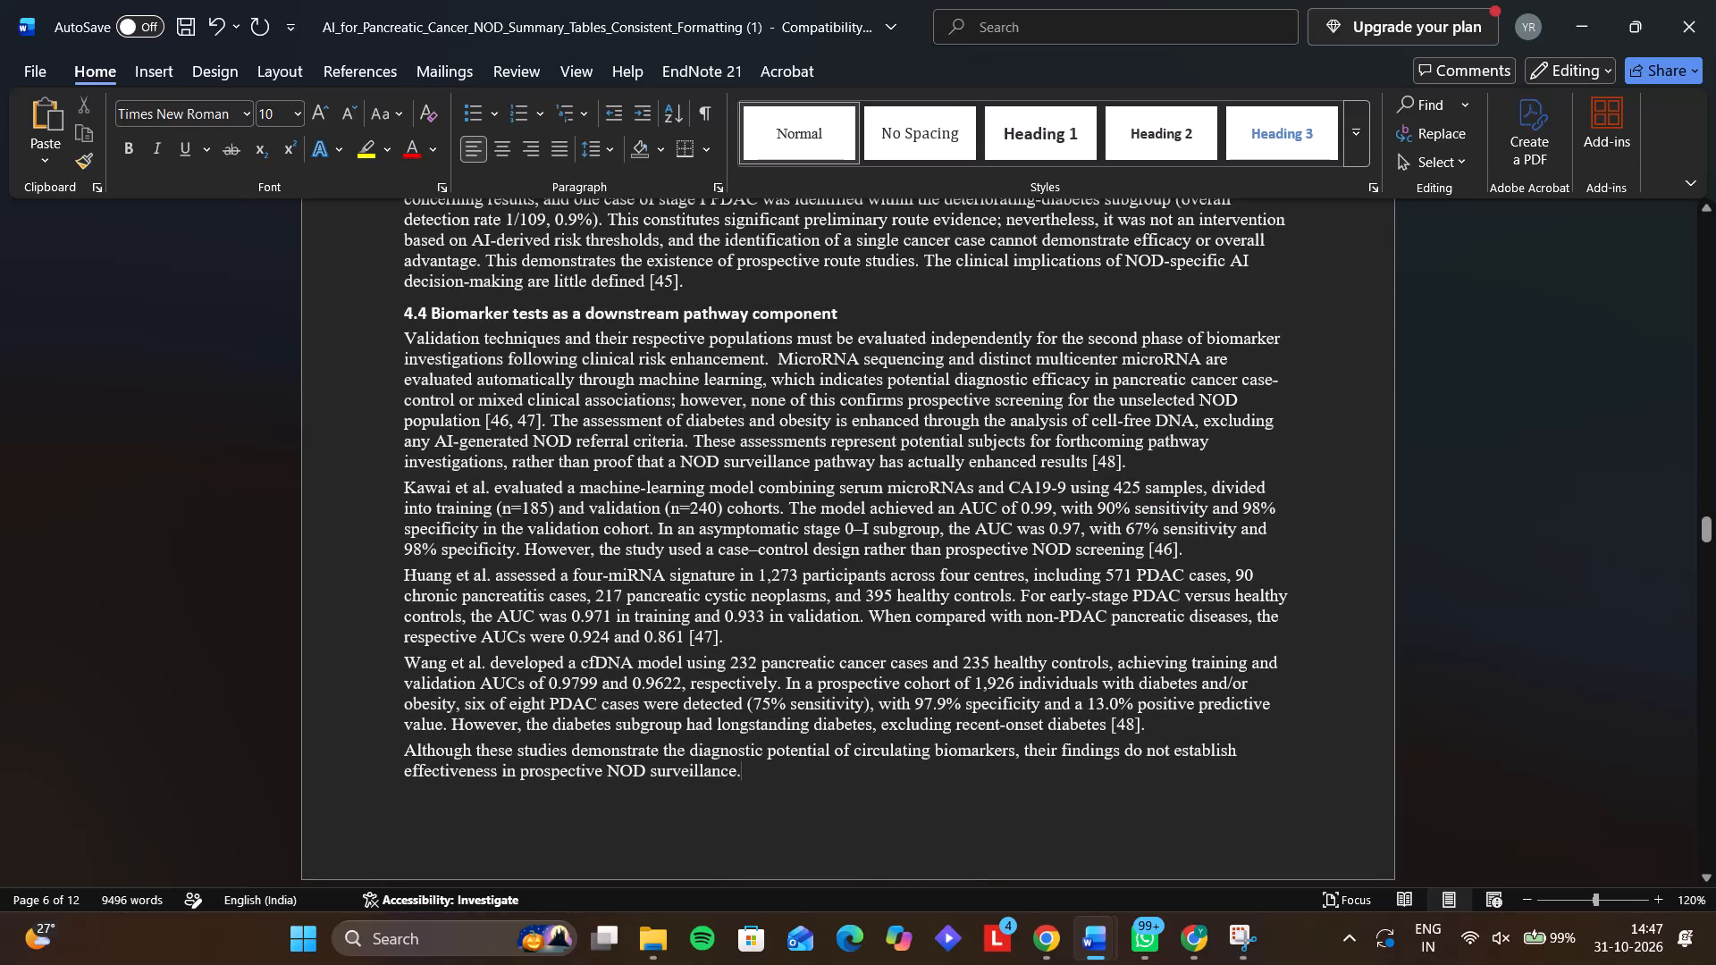
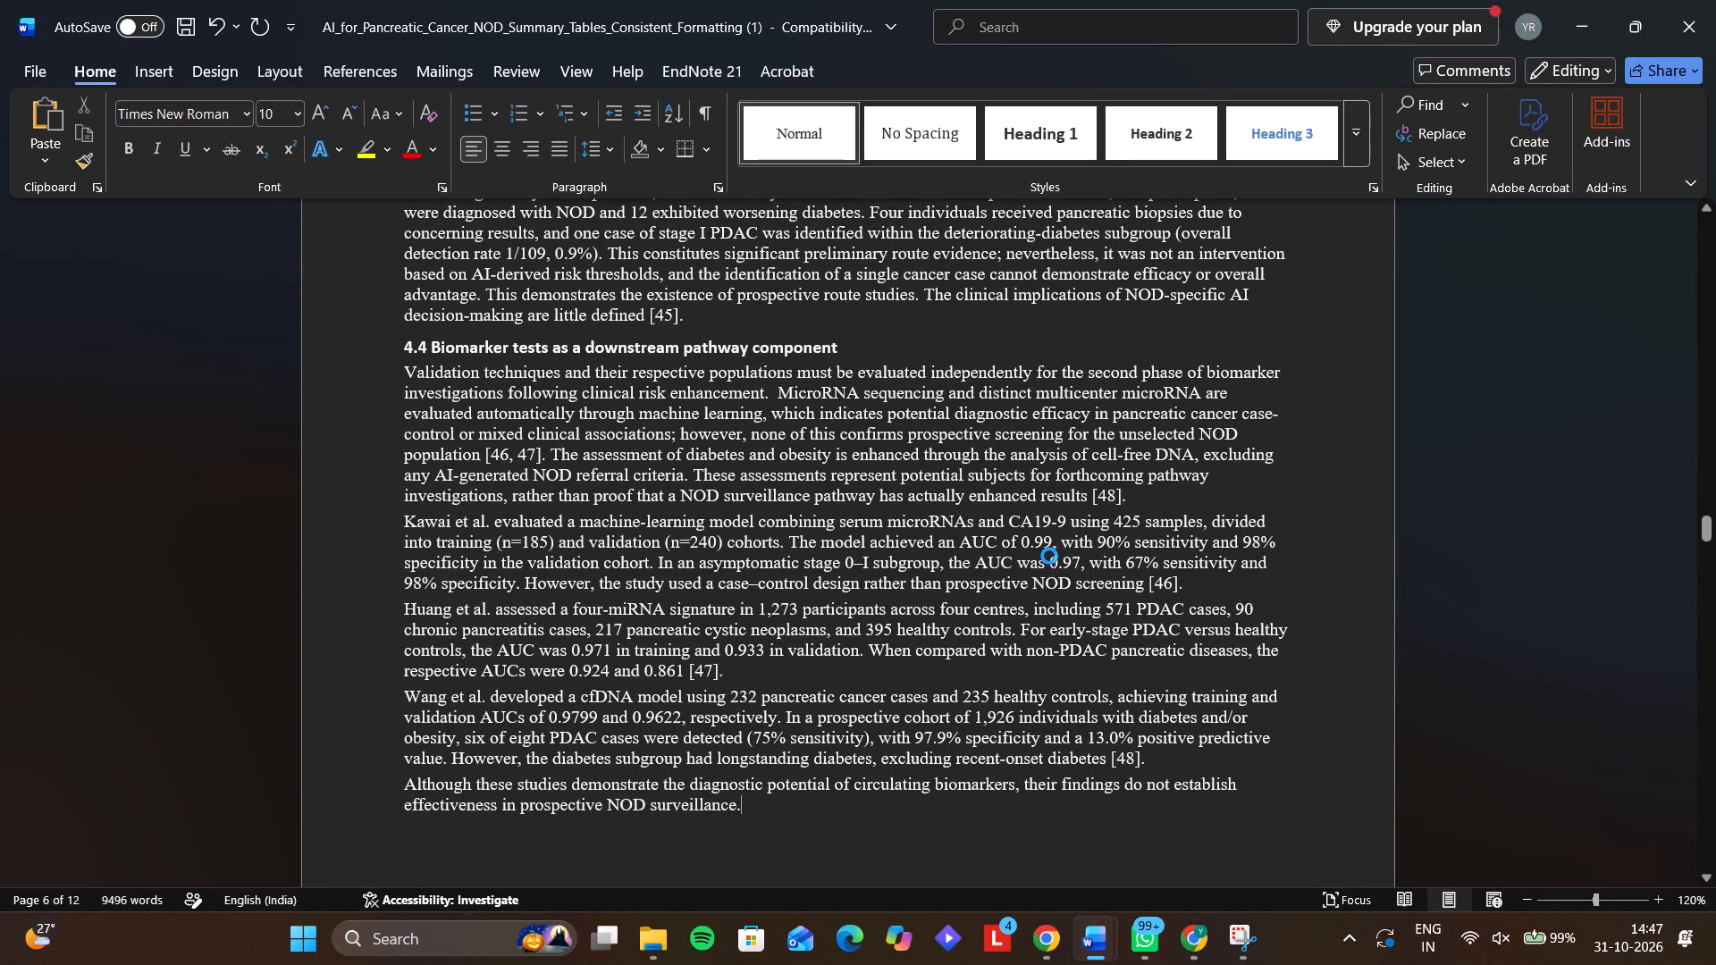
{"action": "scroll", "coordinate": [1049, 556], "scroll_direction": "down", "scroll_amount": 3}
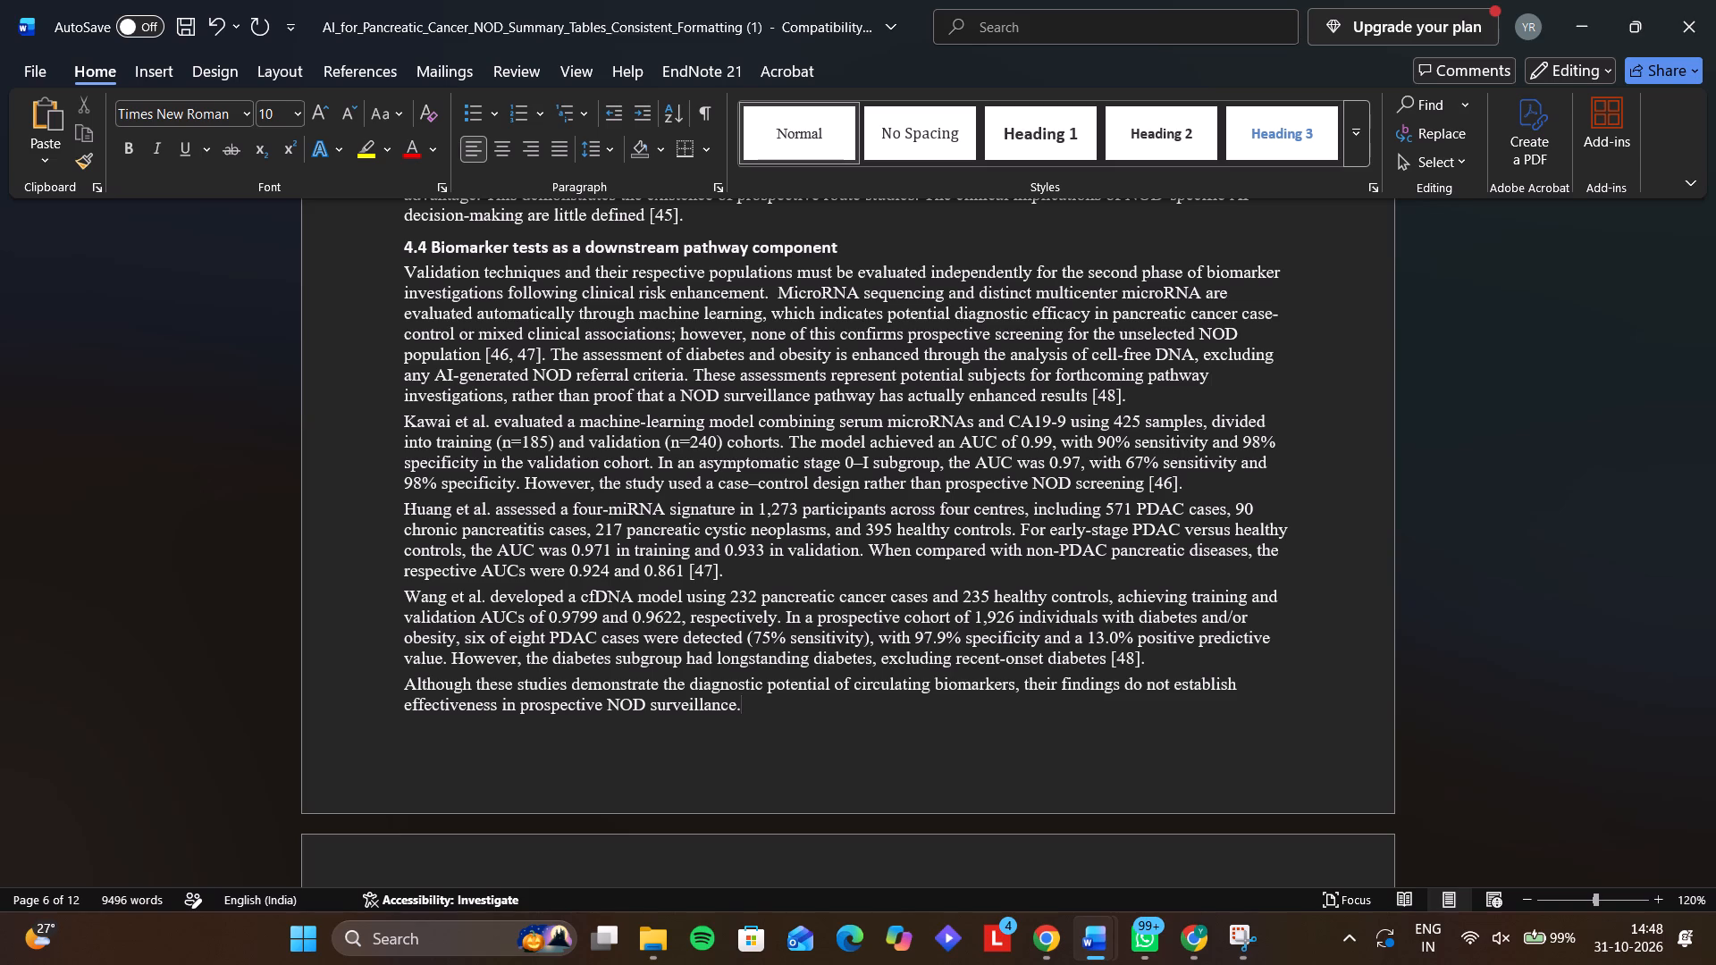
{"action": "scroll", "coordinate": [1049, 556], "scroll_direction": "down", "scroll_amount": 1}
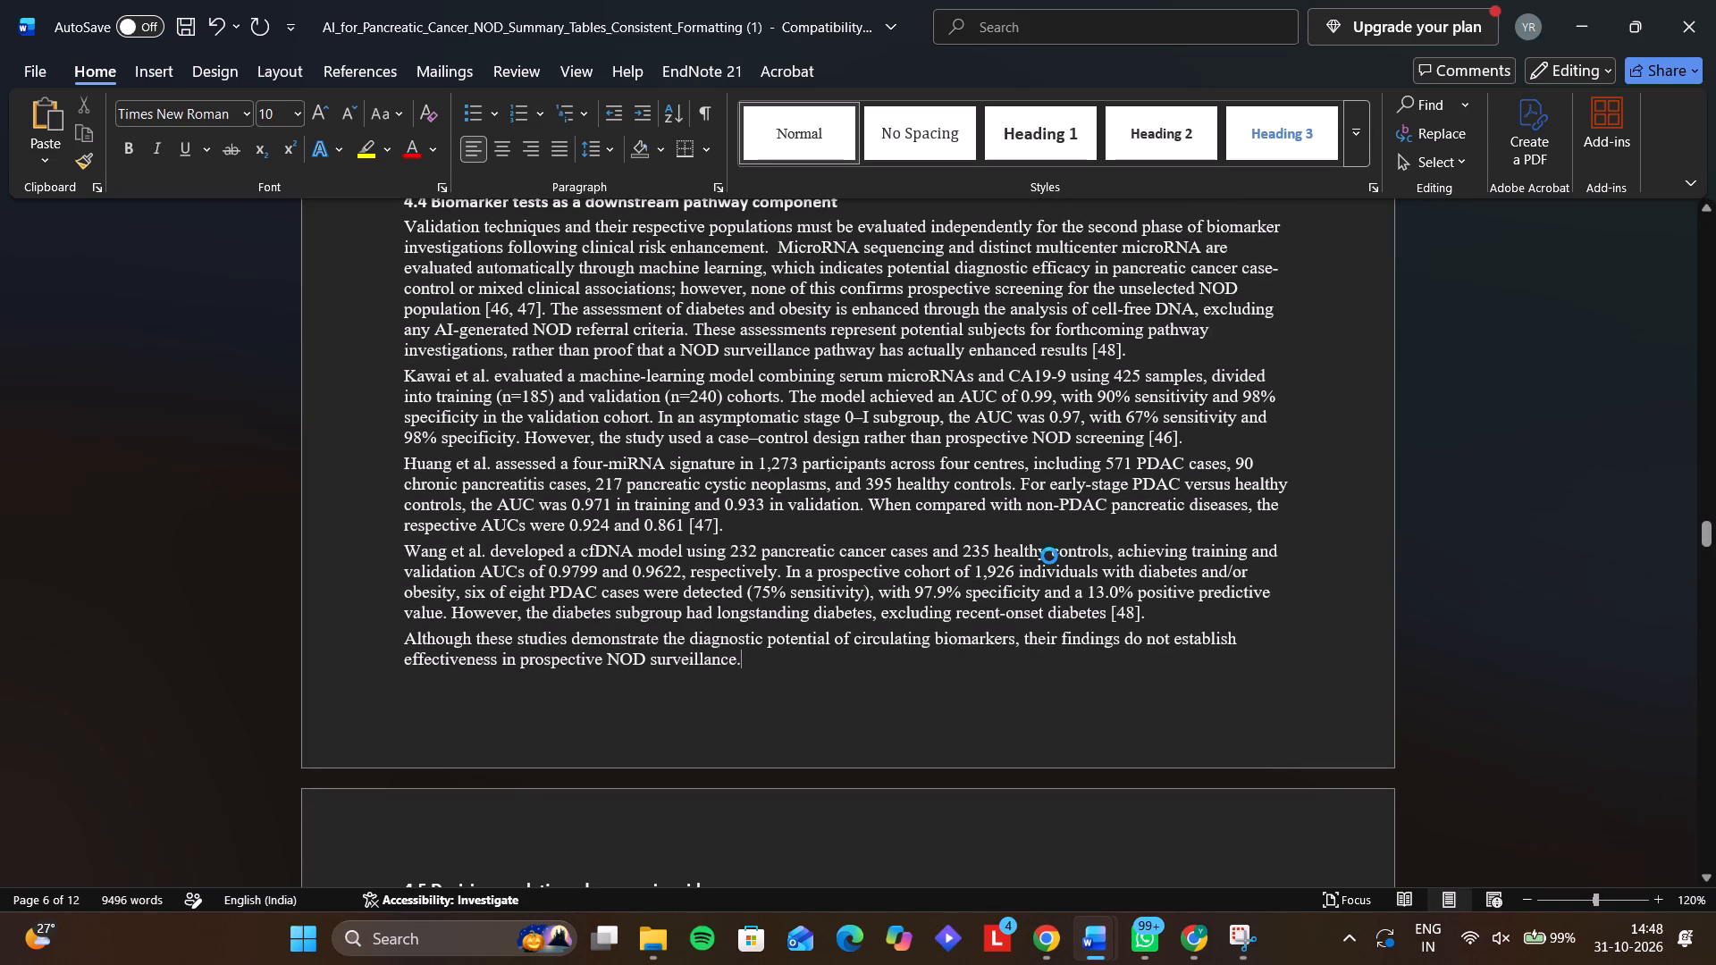
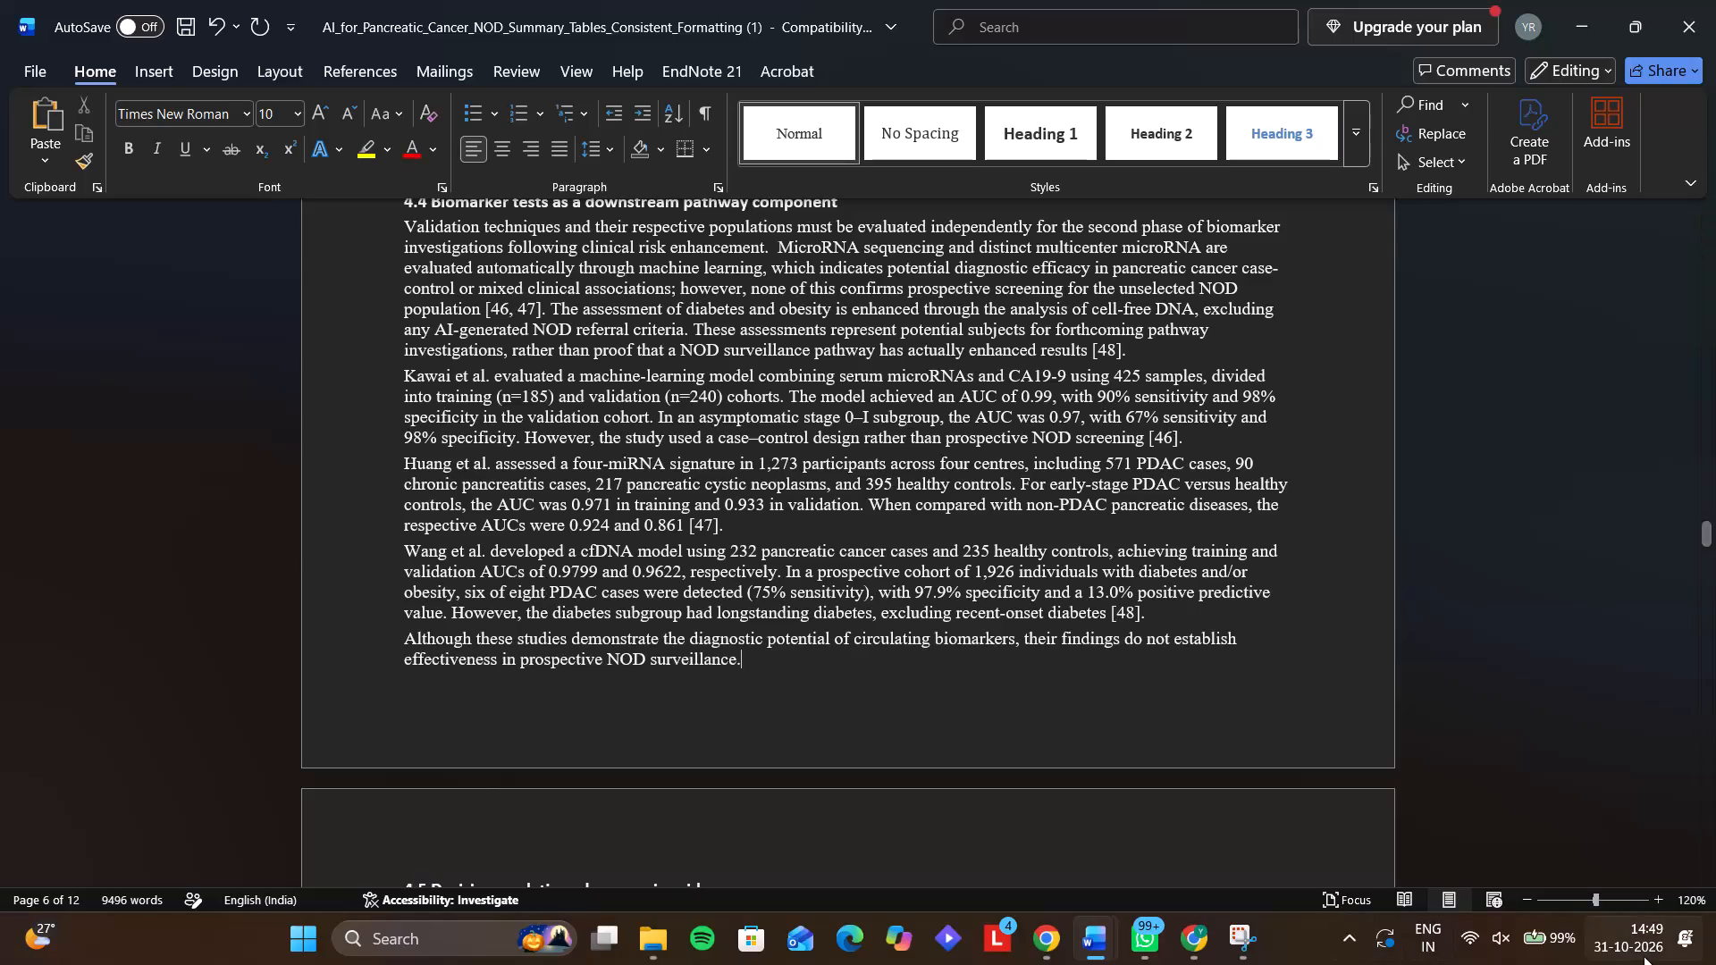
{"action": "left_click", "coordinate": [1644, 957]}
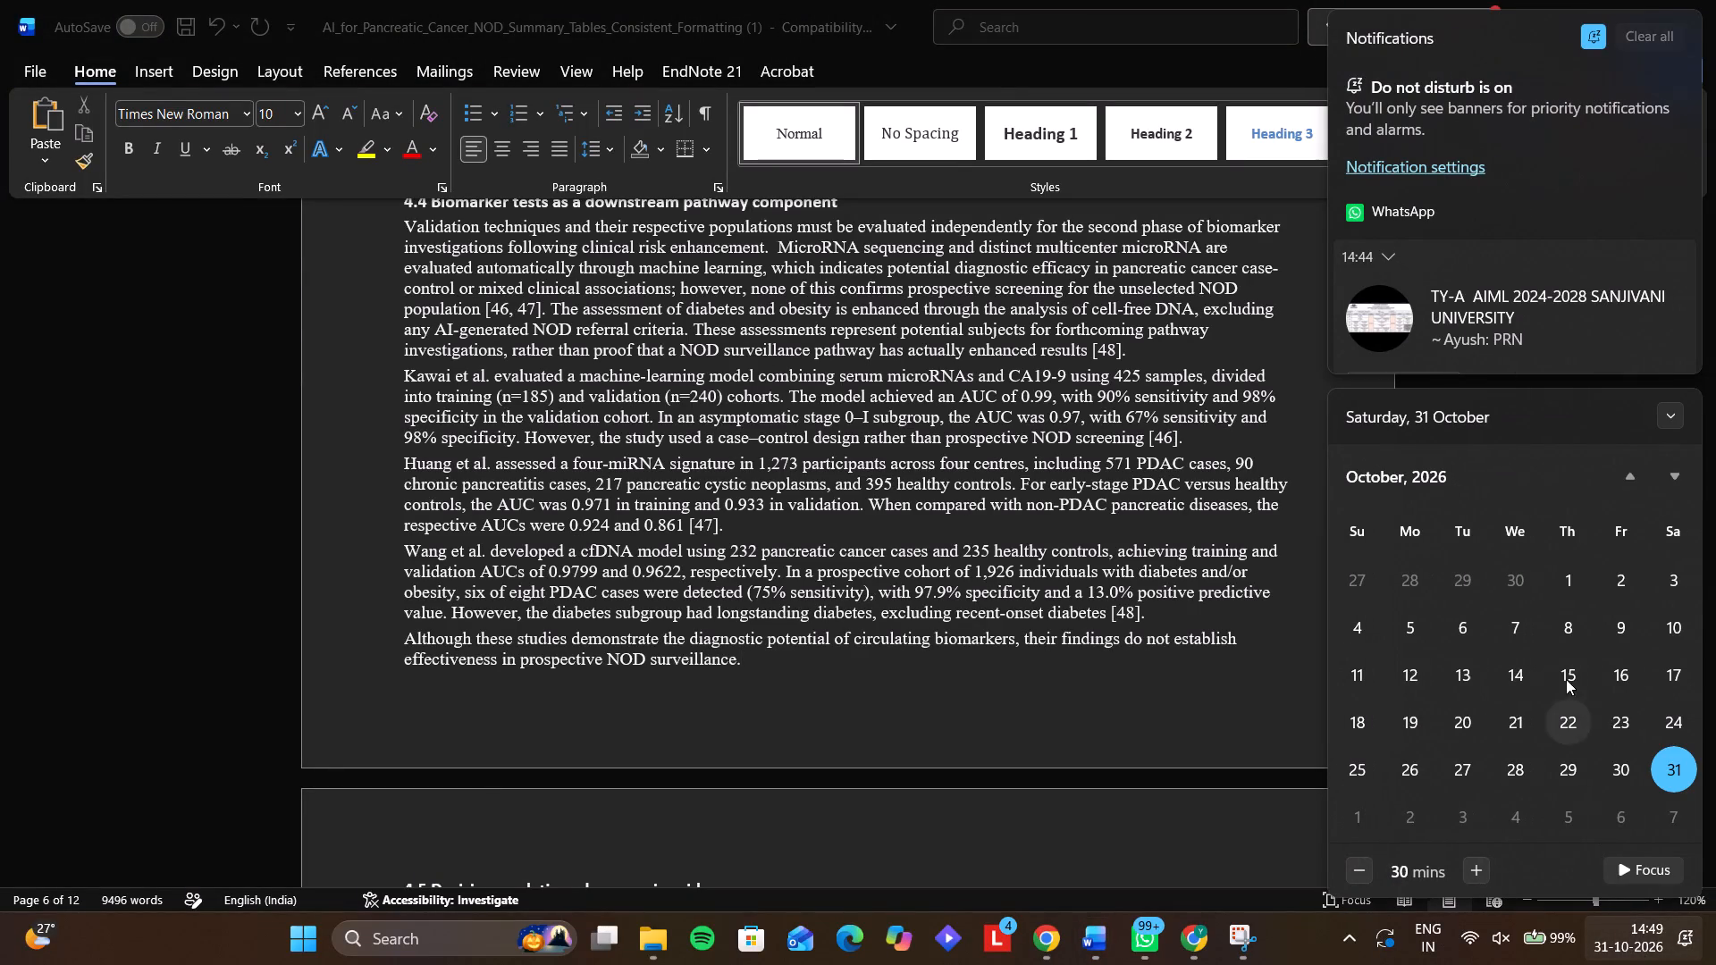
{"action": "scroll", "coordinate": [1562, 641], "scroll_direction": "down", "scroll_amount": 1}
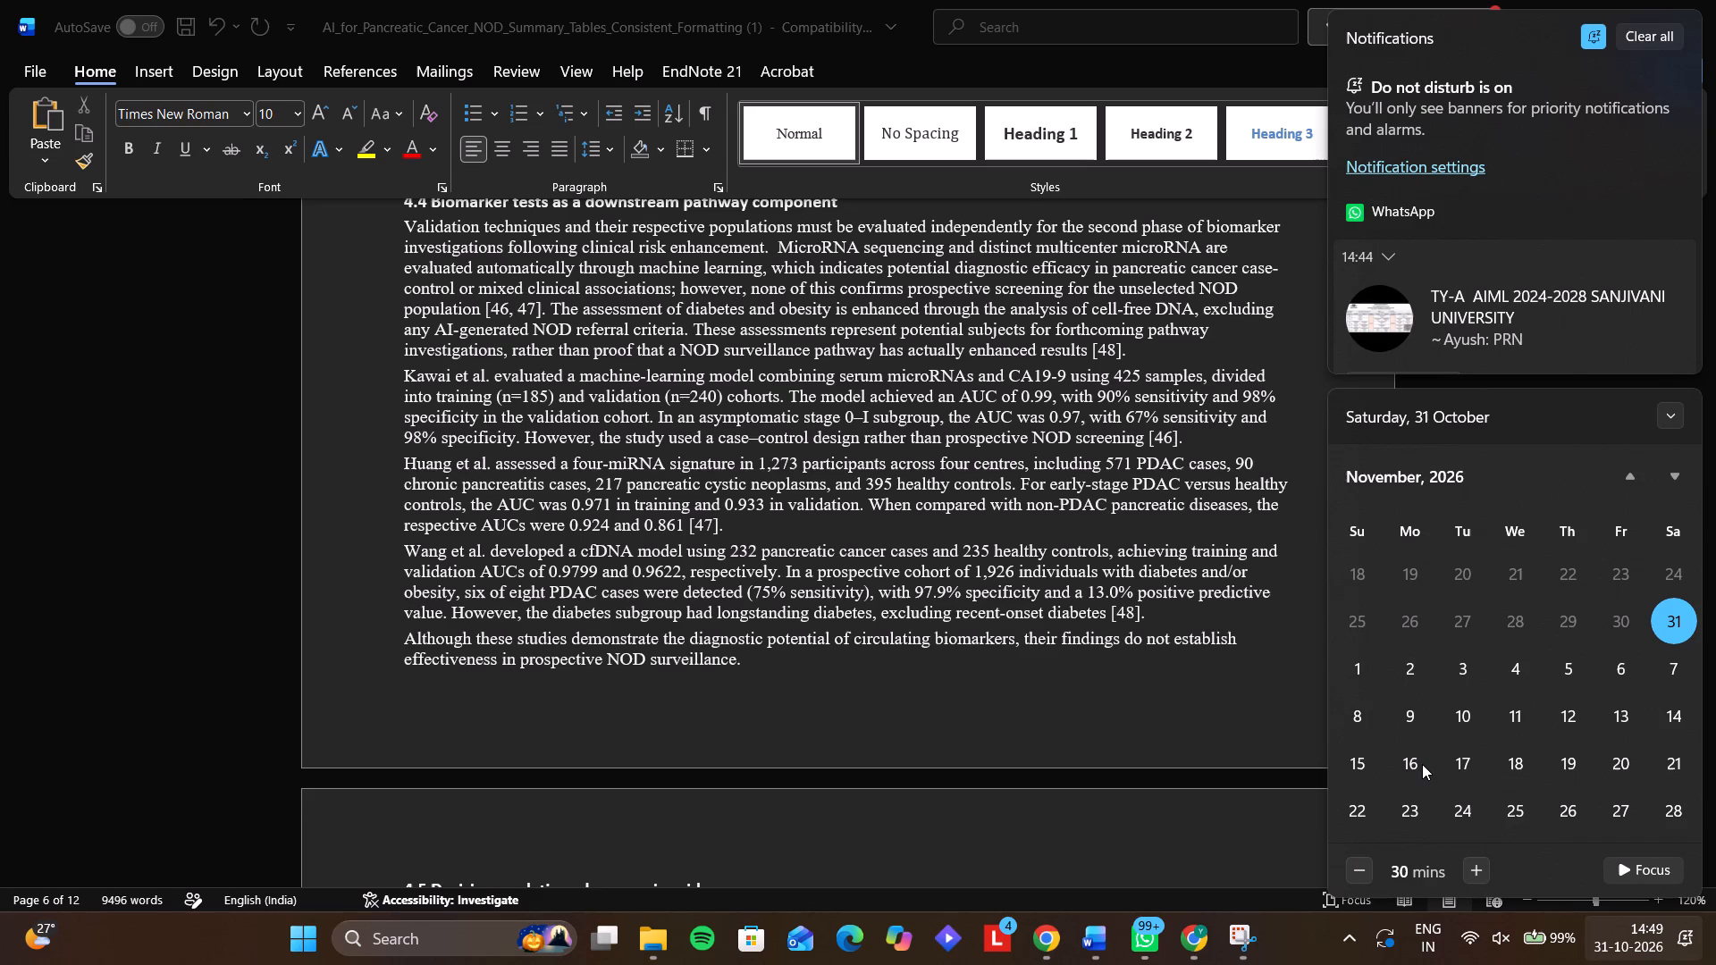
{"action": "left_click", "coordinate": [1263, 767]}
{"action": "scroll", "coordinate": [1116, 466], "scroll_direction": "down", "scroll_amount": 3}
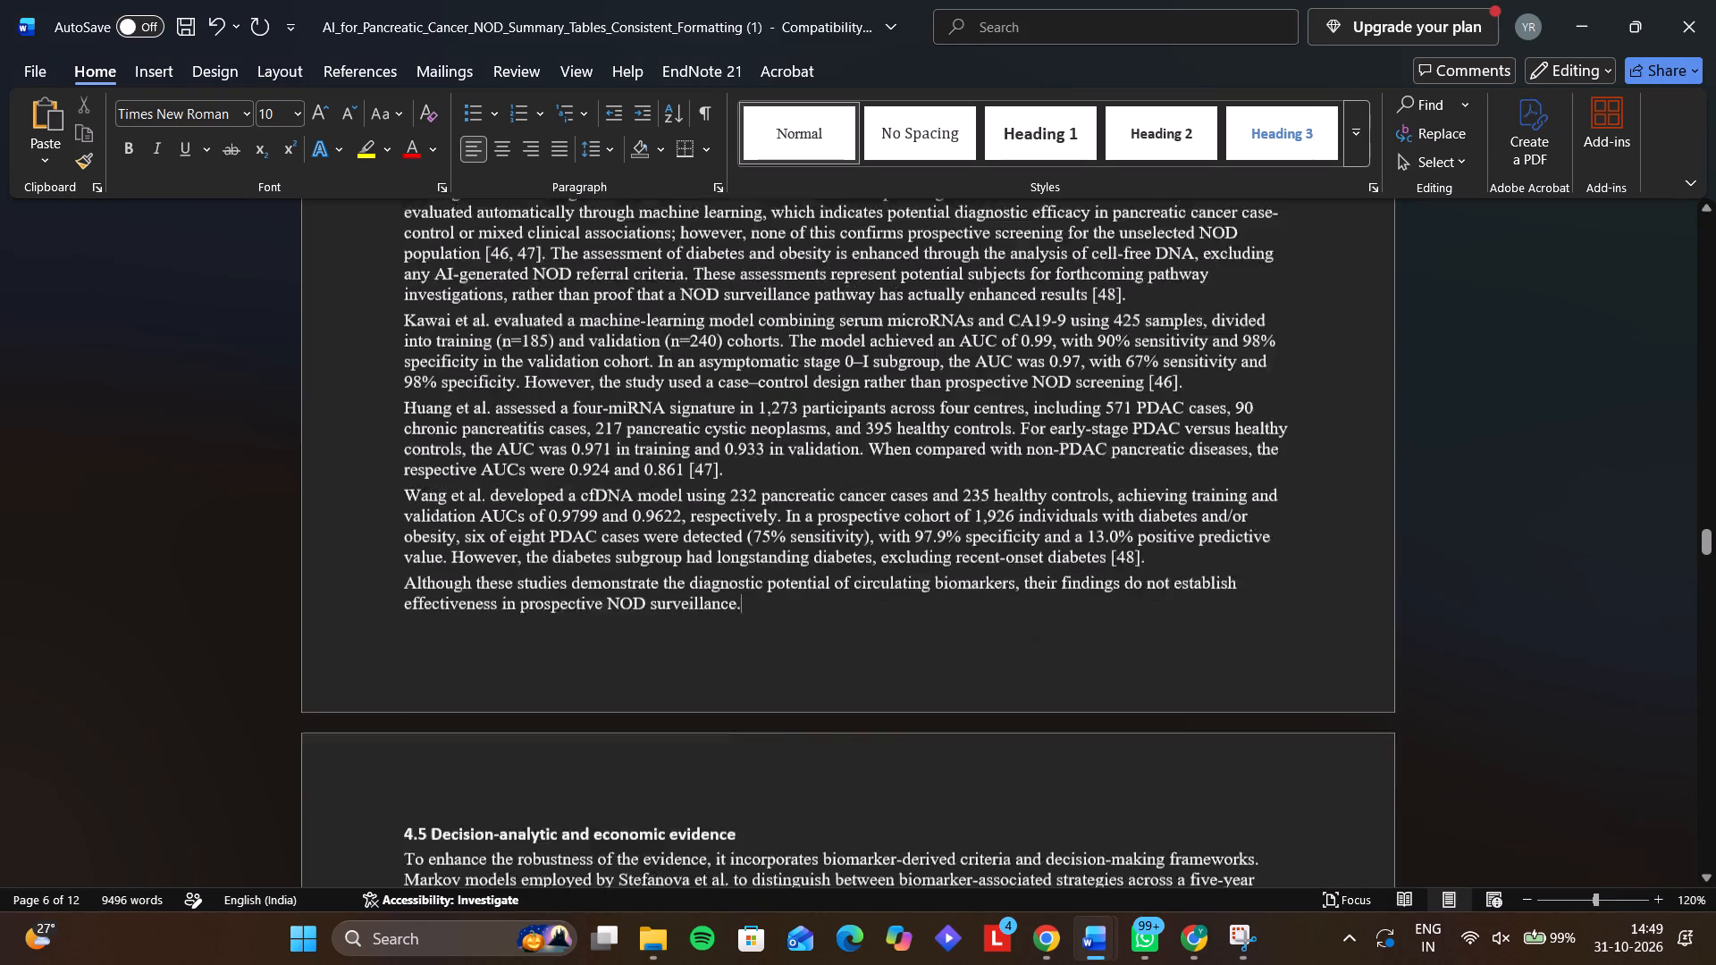
Start a new paragraph beginning "Kawai et al." below the paragraph ending in citation [46] in section 4.4.
{"action": "scroll", "coordinate": [1116, 466], "scroll_direction": "down", "scroll_amount": 19}
{"action": "scroll", "coordinate": [1116, 466], "scroll_direction": "down", "scroll_amount": 2}
{"action": "scroll", "coordinate": [1116, 466], "scroll_direction": "up", "scroll_amount": 5}
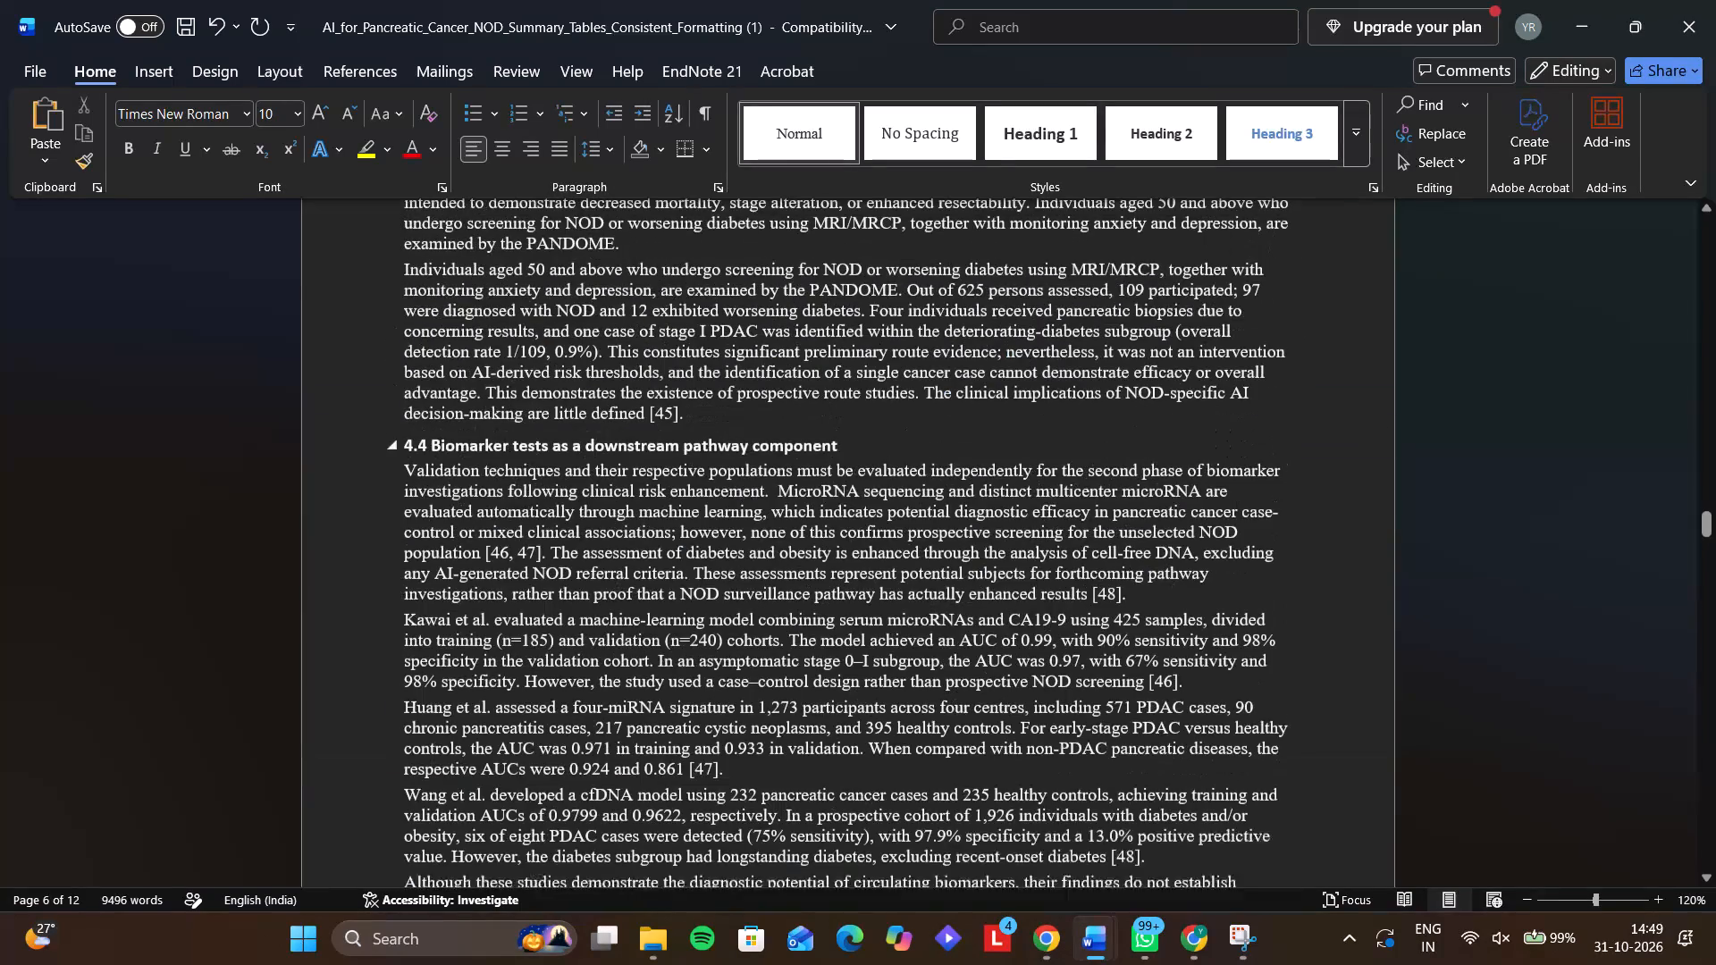
{"action": "scroll", "coordinate": [1116, 466], "scroll_direction": "up", "scroll_amount": 11}
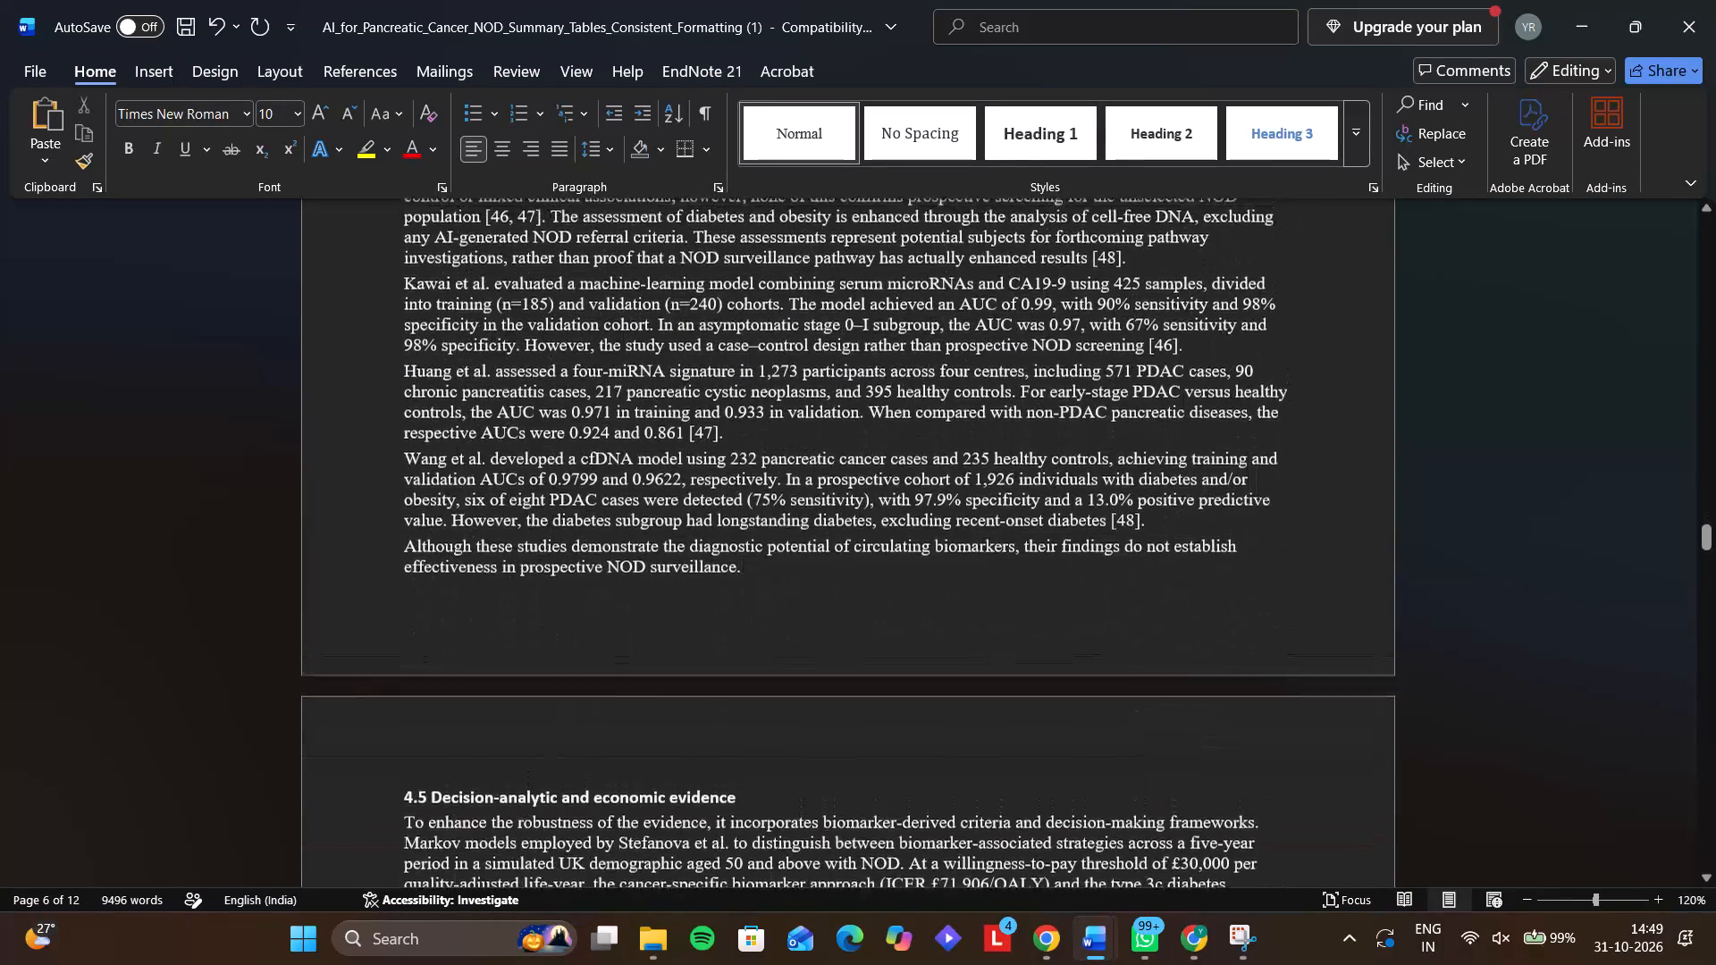
{"action": "scroll", "coordinate": [1116, 466], "scroll_direction": "up", "scroll_amount": 5}
{"action": "left_click", "coordinate": [1195, 637]}
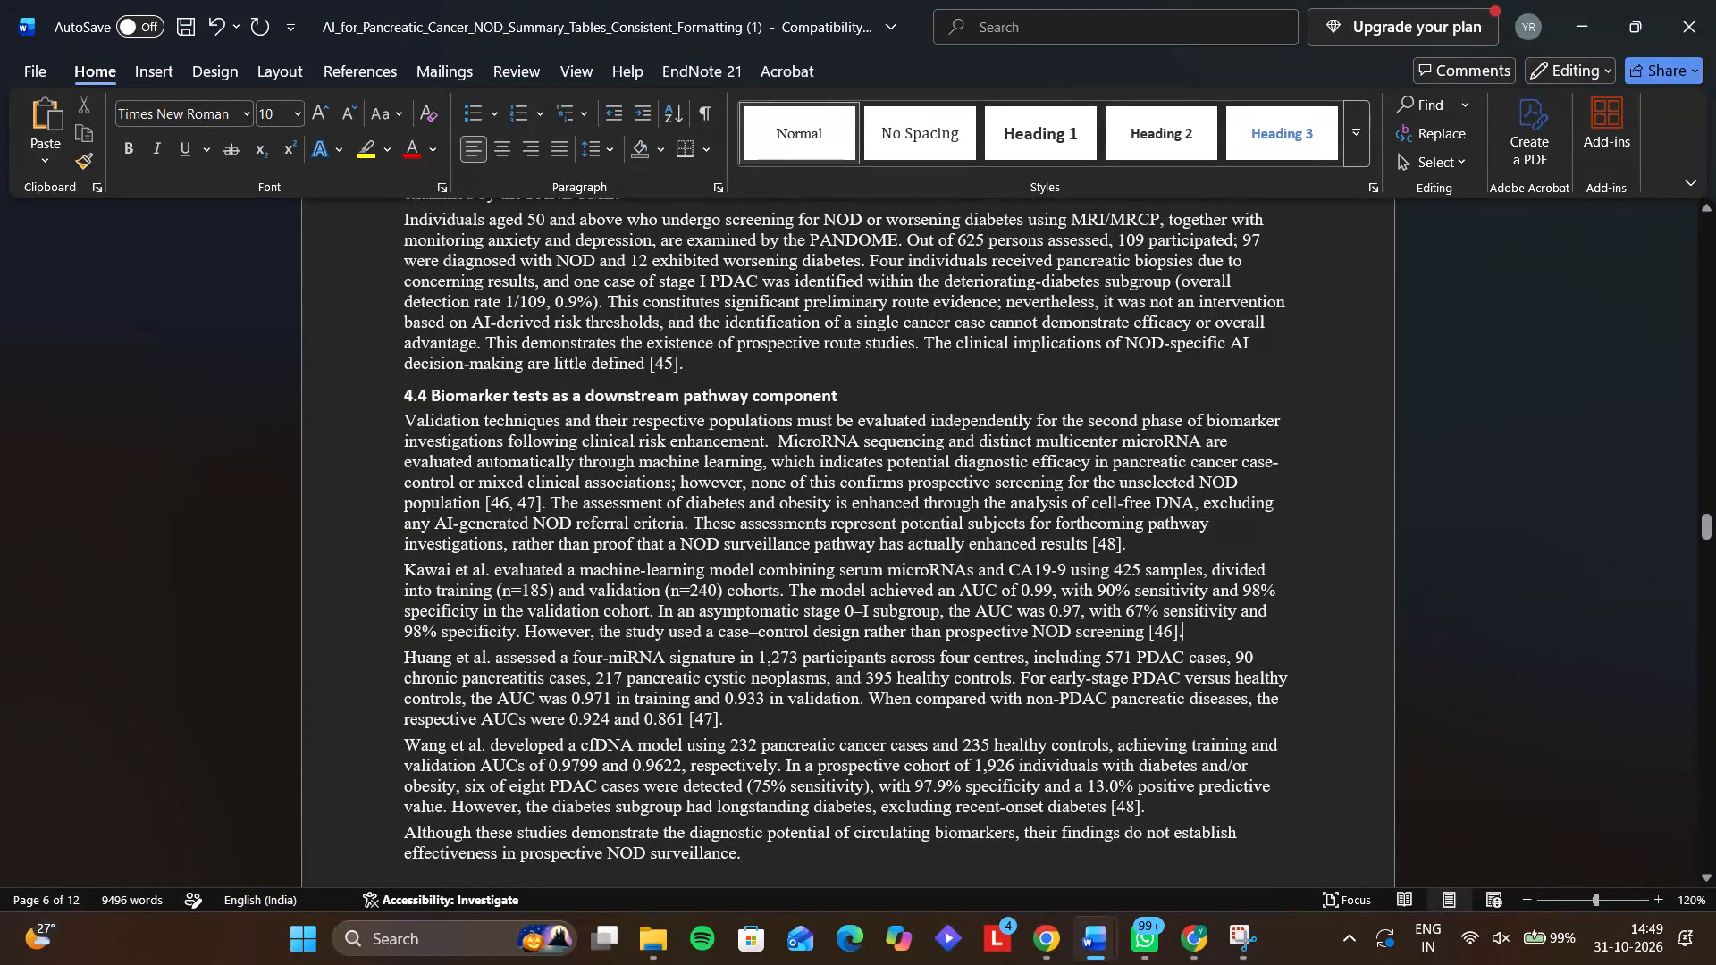
{"action": "key", "text": "Return"}
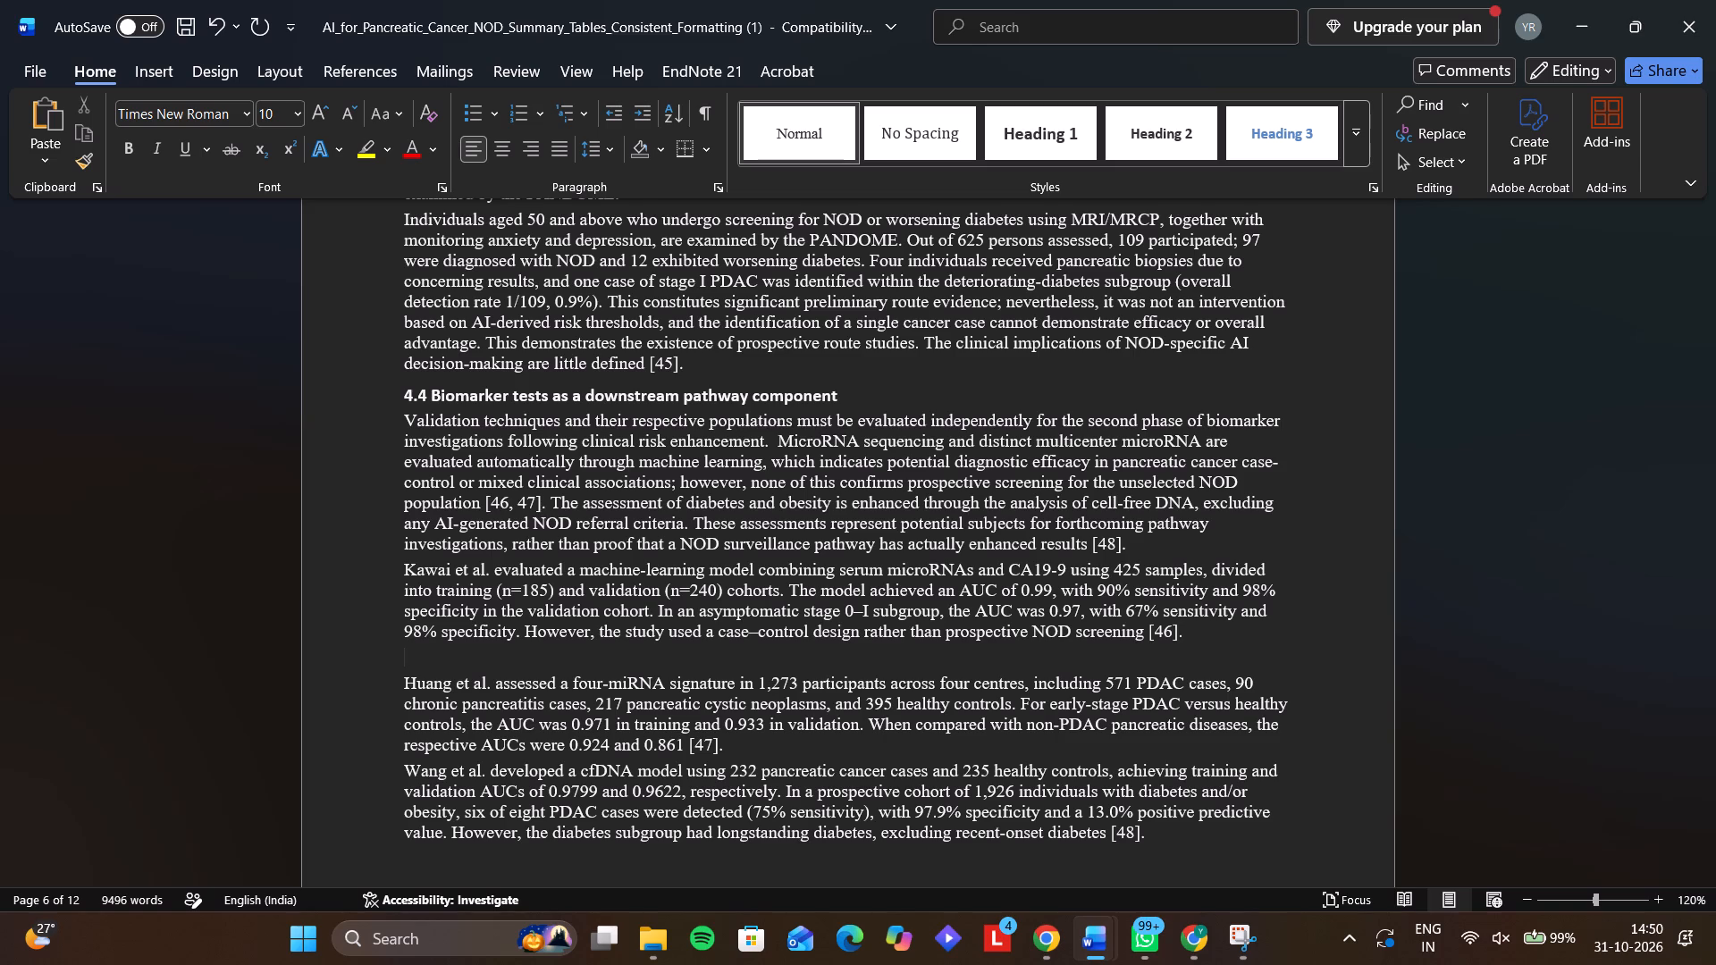
{"action": "type", "text": "Ka"}
{"action": "type", "text": "wai"}
{"action": "key", "text": "space"}
{"action": "type", "text": "et."}
{"action": "key", "text": "space"}
{"action": "type", "text": "A"}
{"action": "key", "text": "BackSpace"}
{"action": "type", "text": "al"}
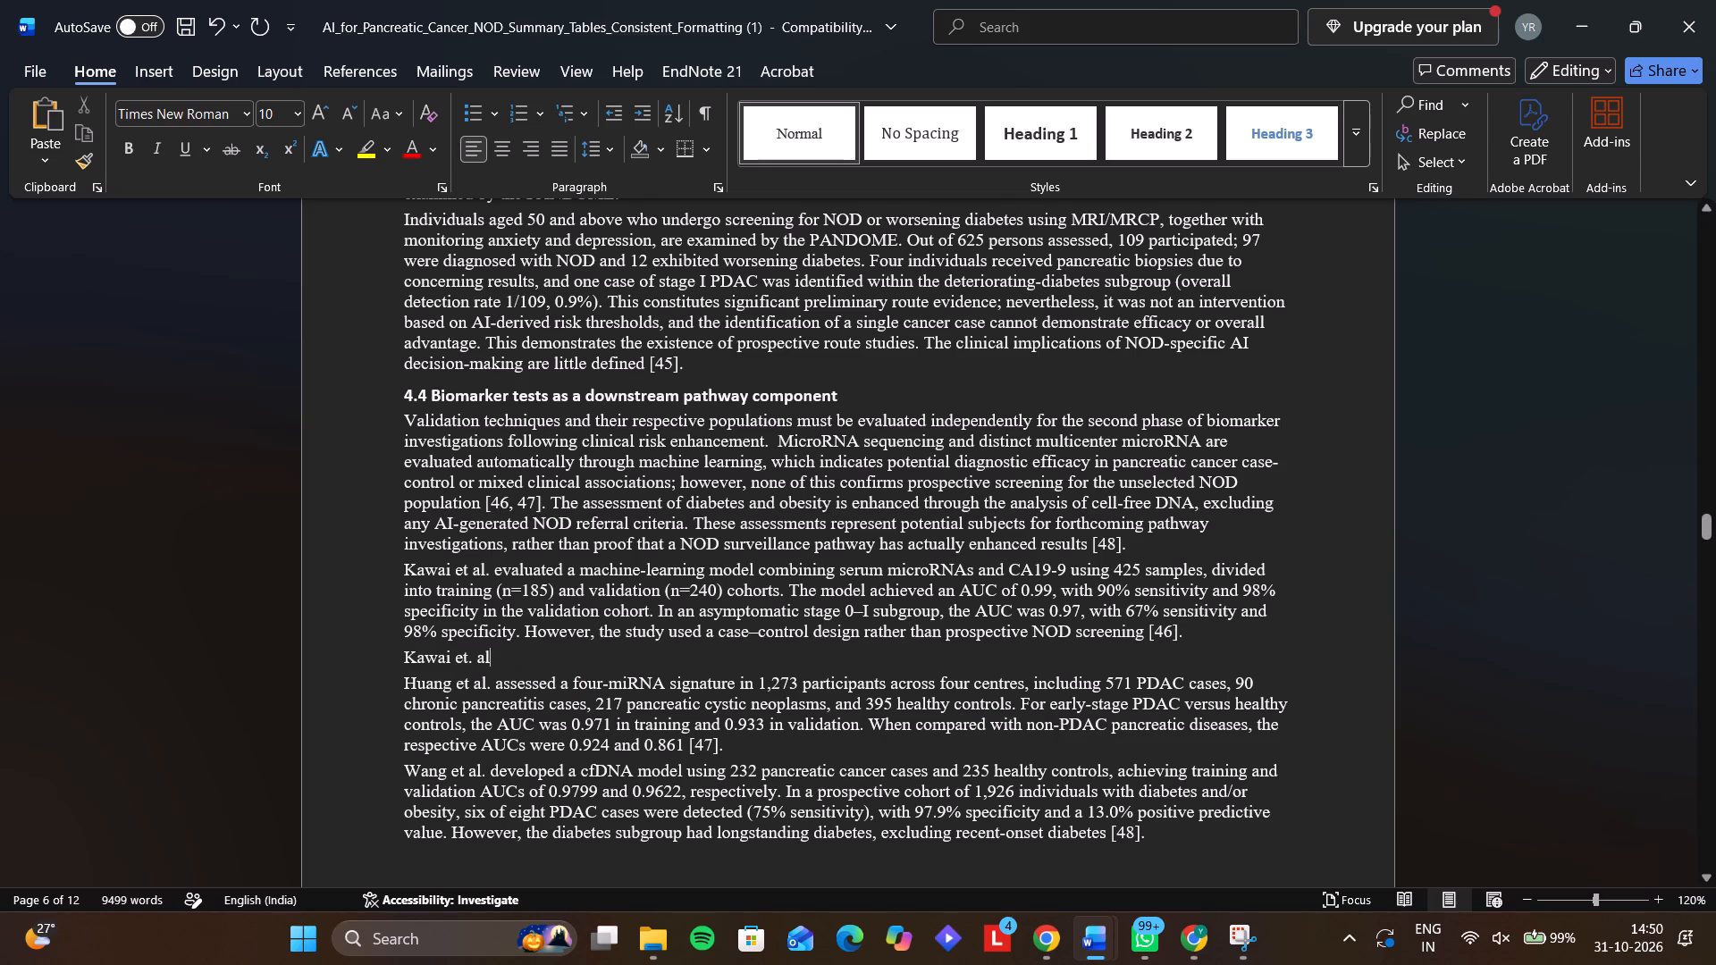
{"action": "left_click", "coordinate": [467, 660]}
{"action": "key", "text": "Delete"}
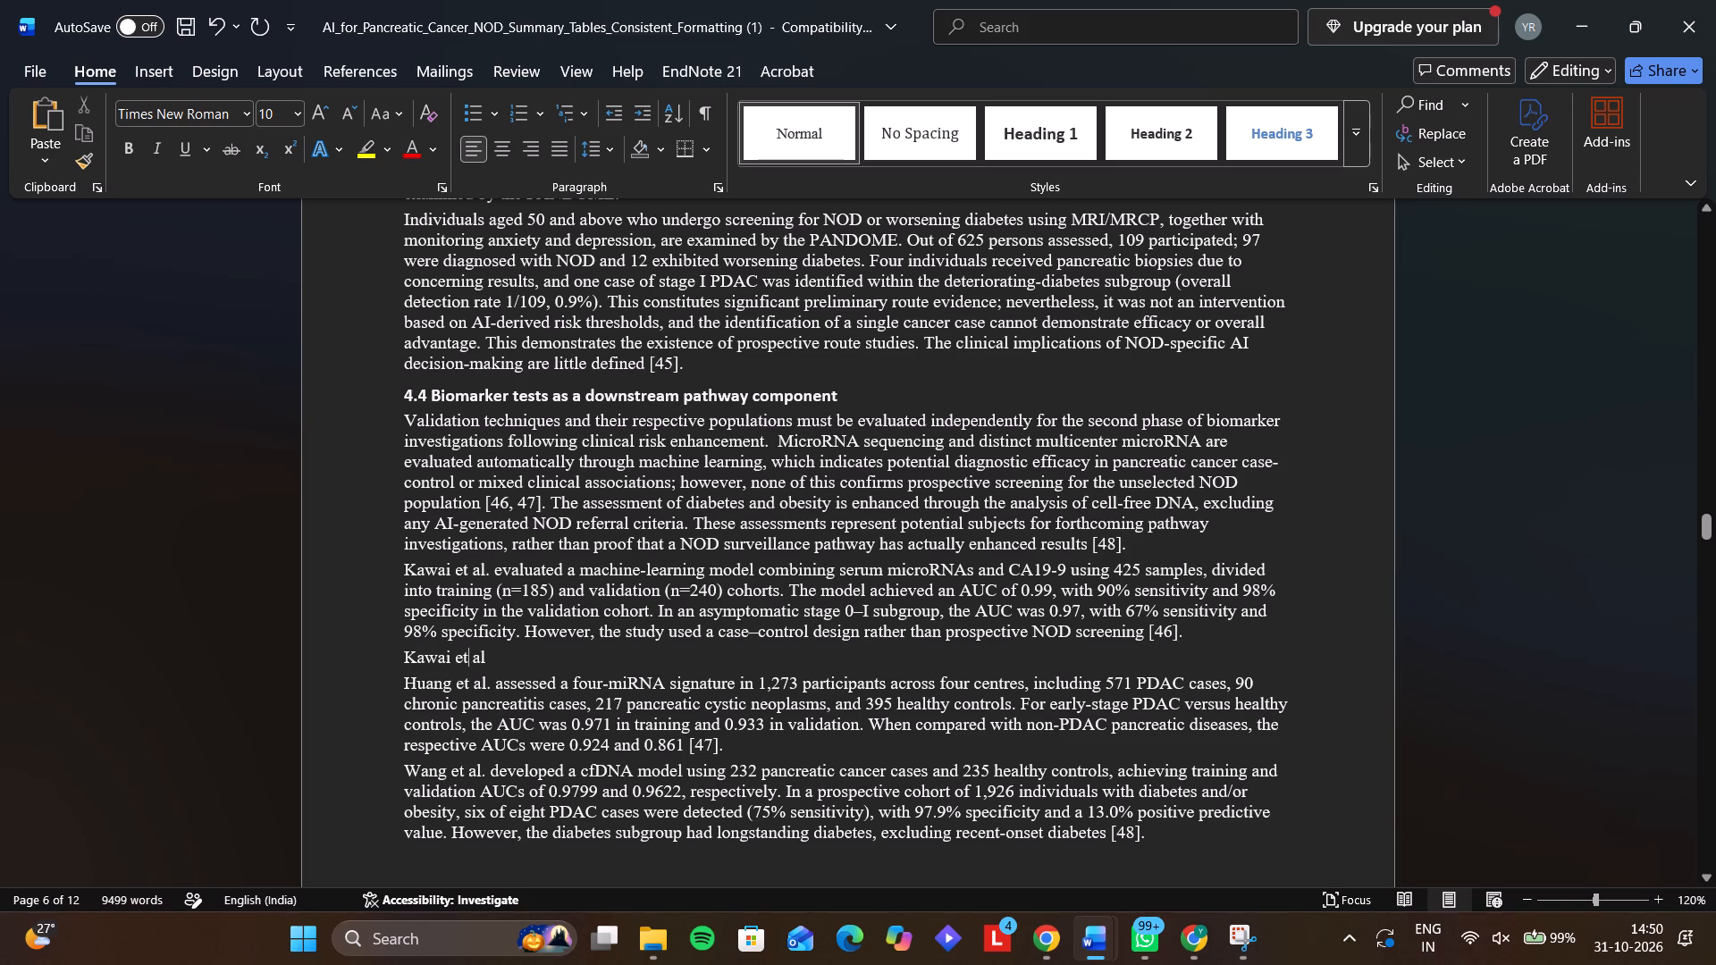
{"action": "left_click", "coordinate": [486, 667]}
{"action": "type", "text": "."}
{"action": "key", "text": "space"}
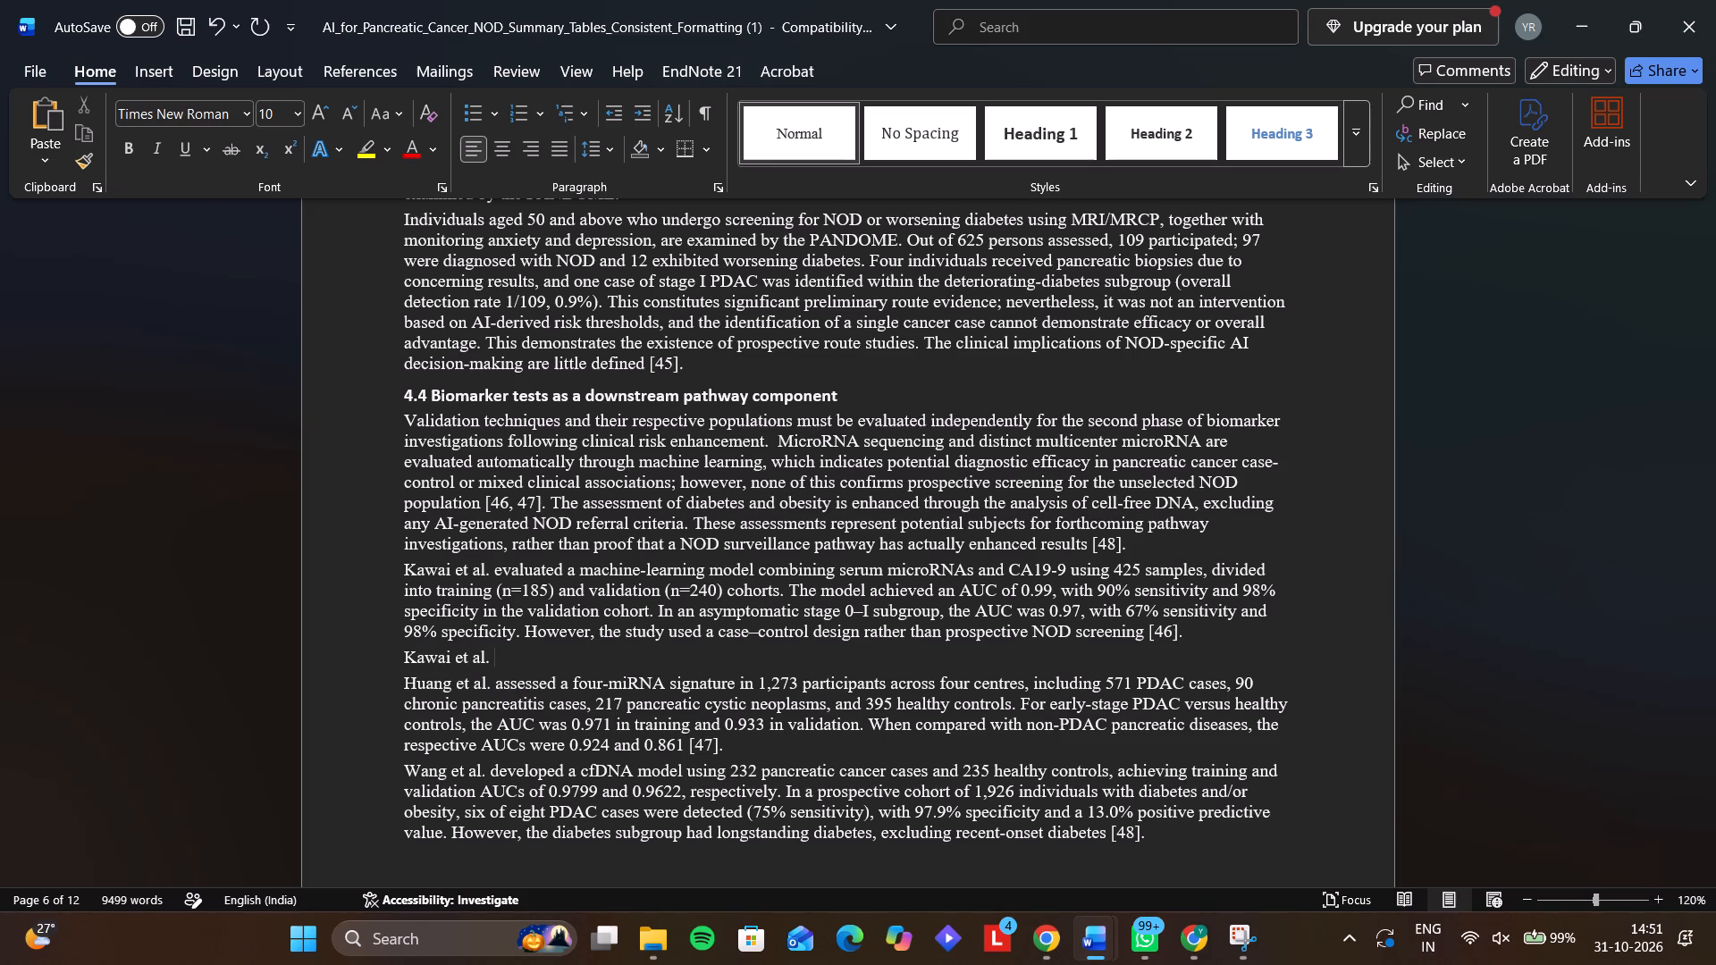
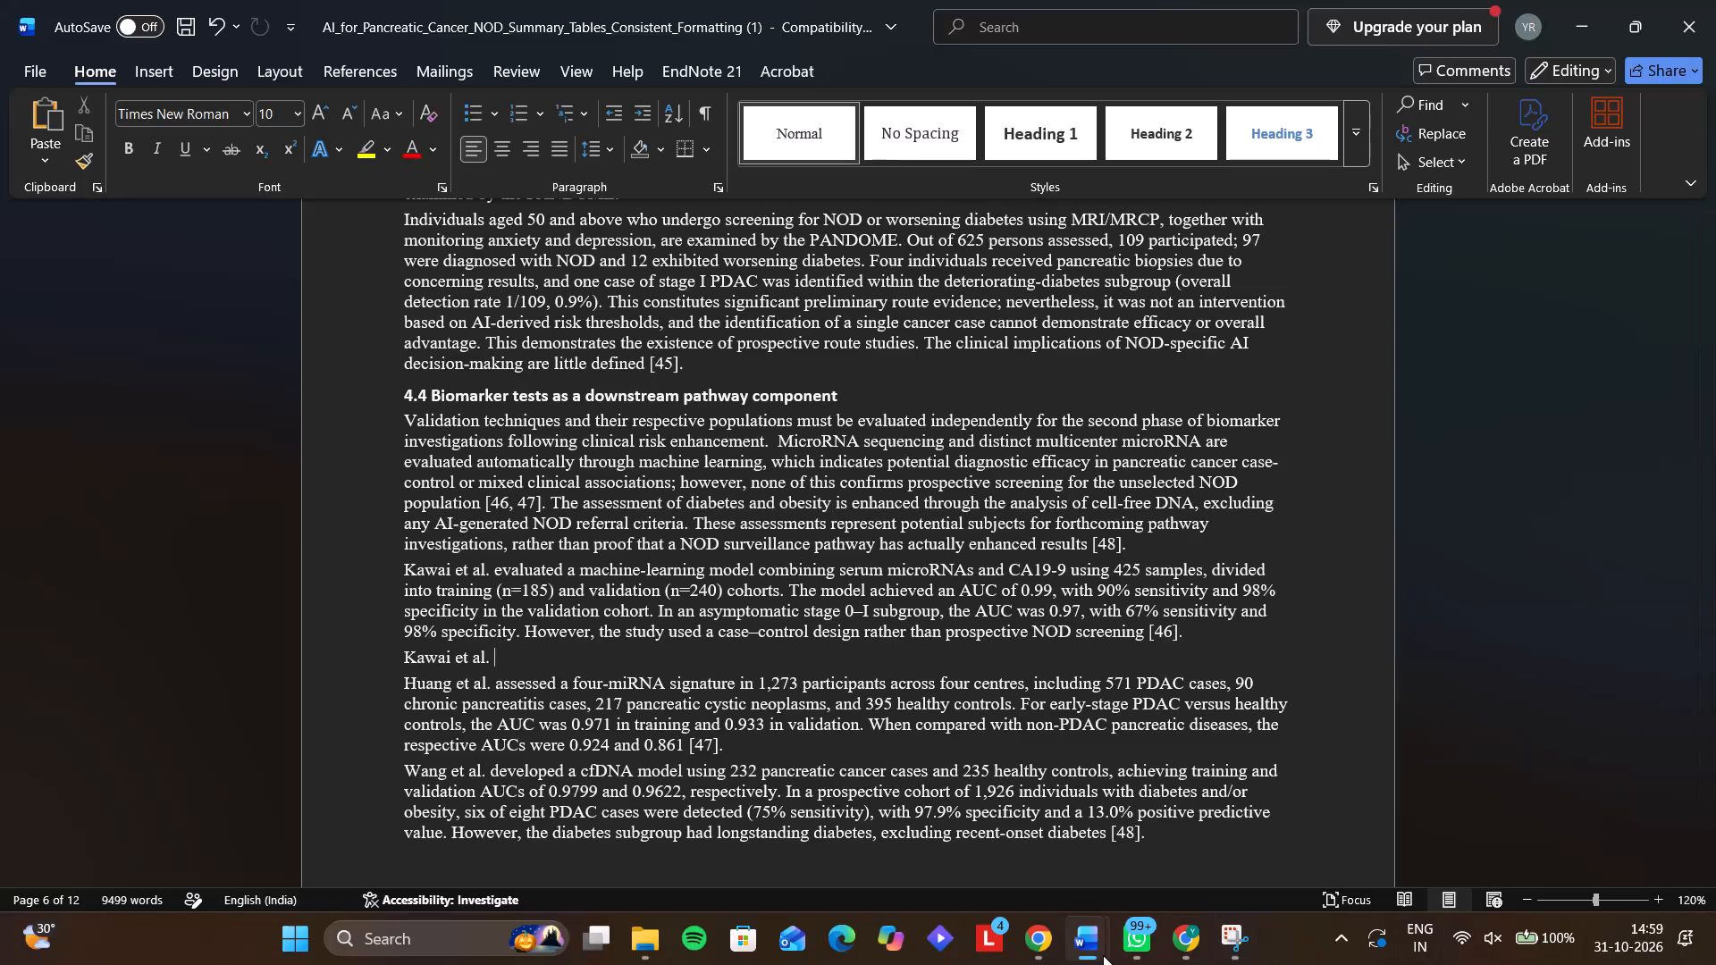
Switch from the manuscript to the open Chrome window.
{"action": "left_click", "coordinate": [1032, 944]}
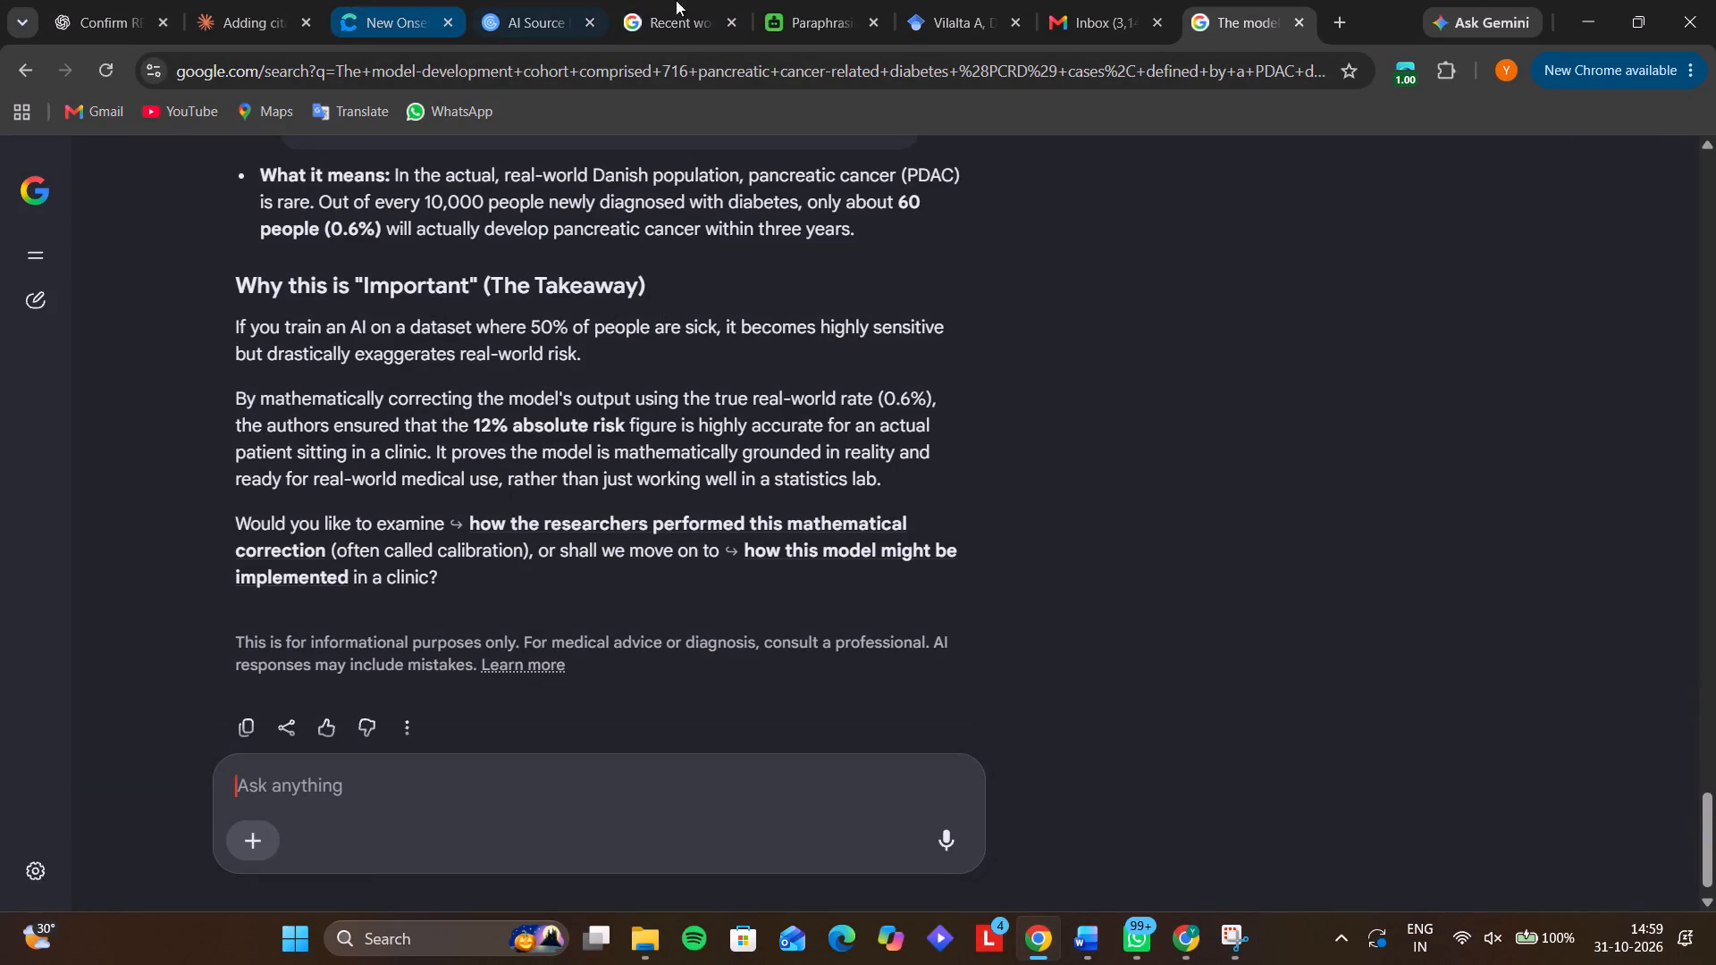
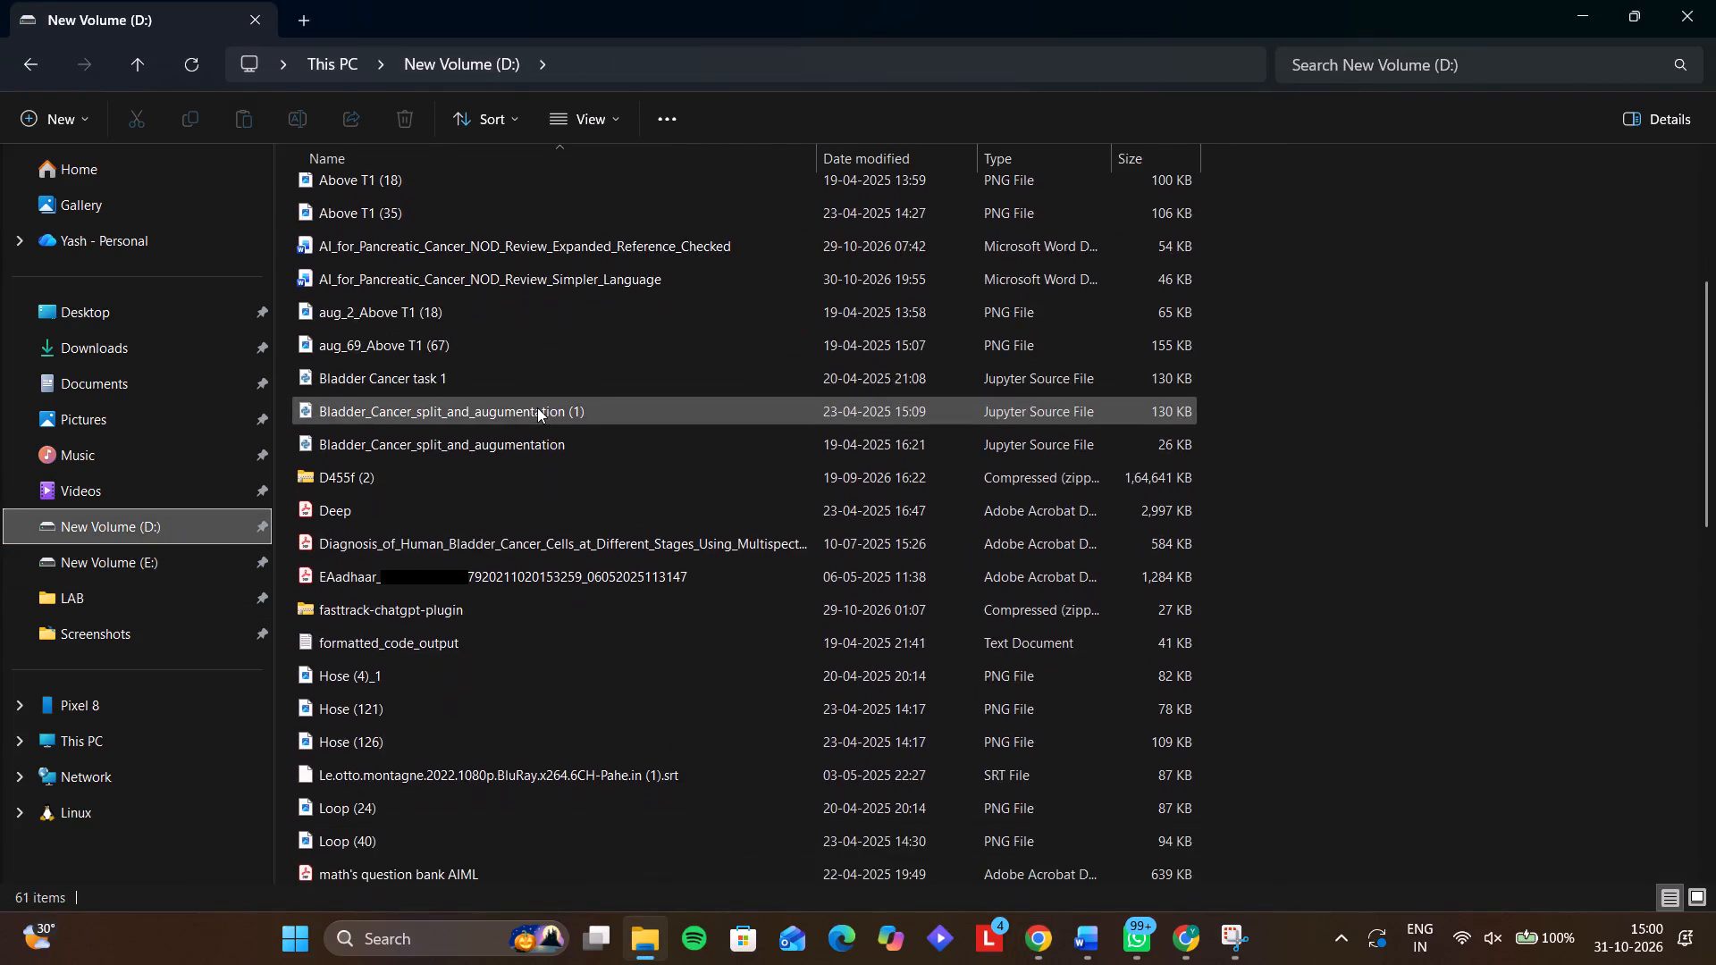
Browse the contents of New Volume (D:) in File Explorer and open its Downloads folder.
{"action": "scroll", "coordinate": [537, 407], "scroll_direction": "up", "scroll_amount": 5}
{"action": "scroll", "coordinate": [373, 422], "scroll_direction": "down", "scroll_amount": 2}
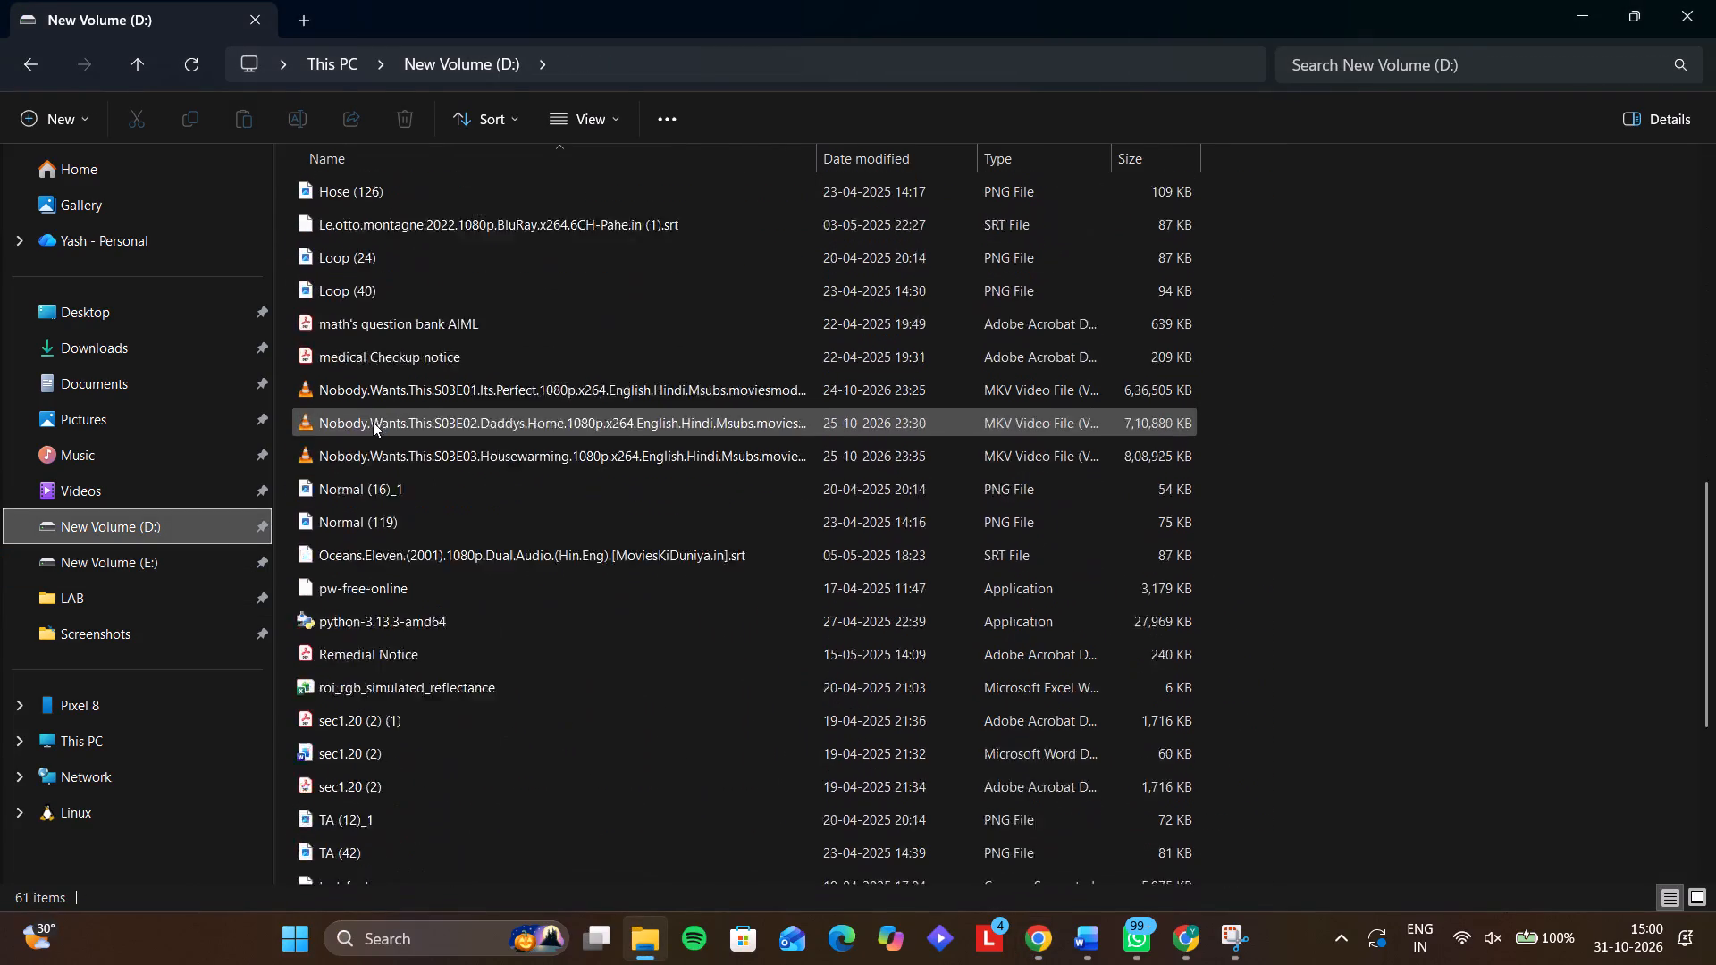
{"action": "scroll", "coordinate": [373, 422], "scroll_direction": "down", "scroll_amount": 11}
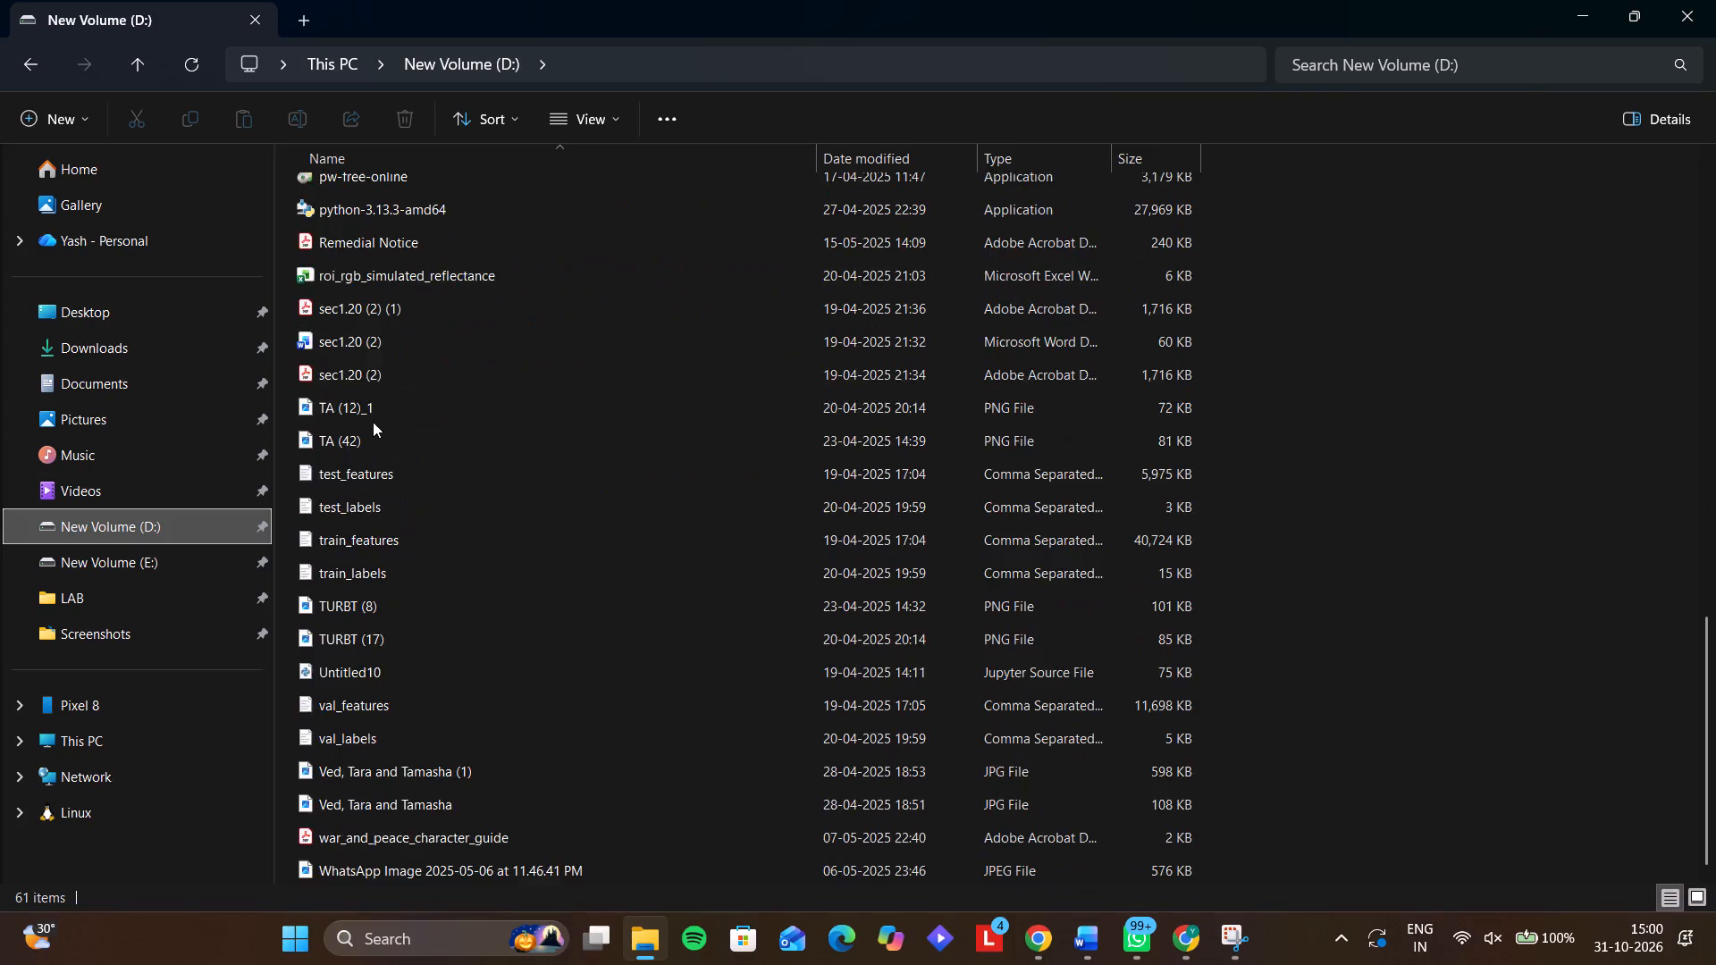
{"action": "scroll", "coordinate": [373, 422], "scroll_direction": "up", "scroll_amount": 9}
{"action": "double_click", "coordinate": [362, 228]}
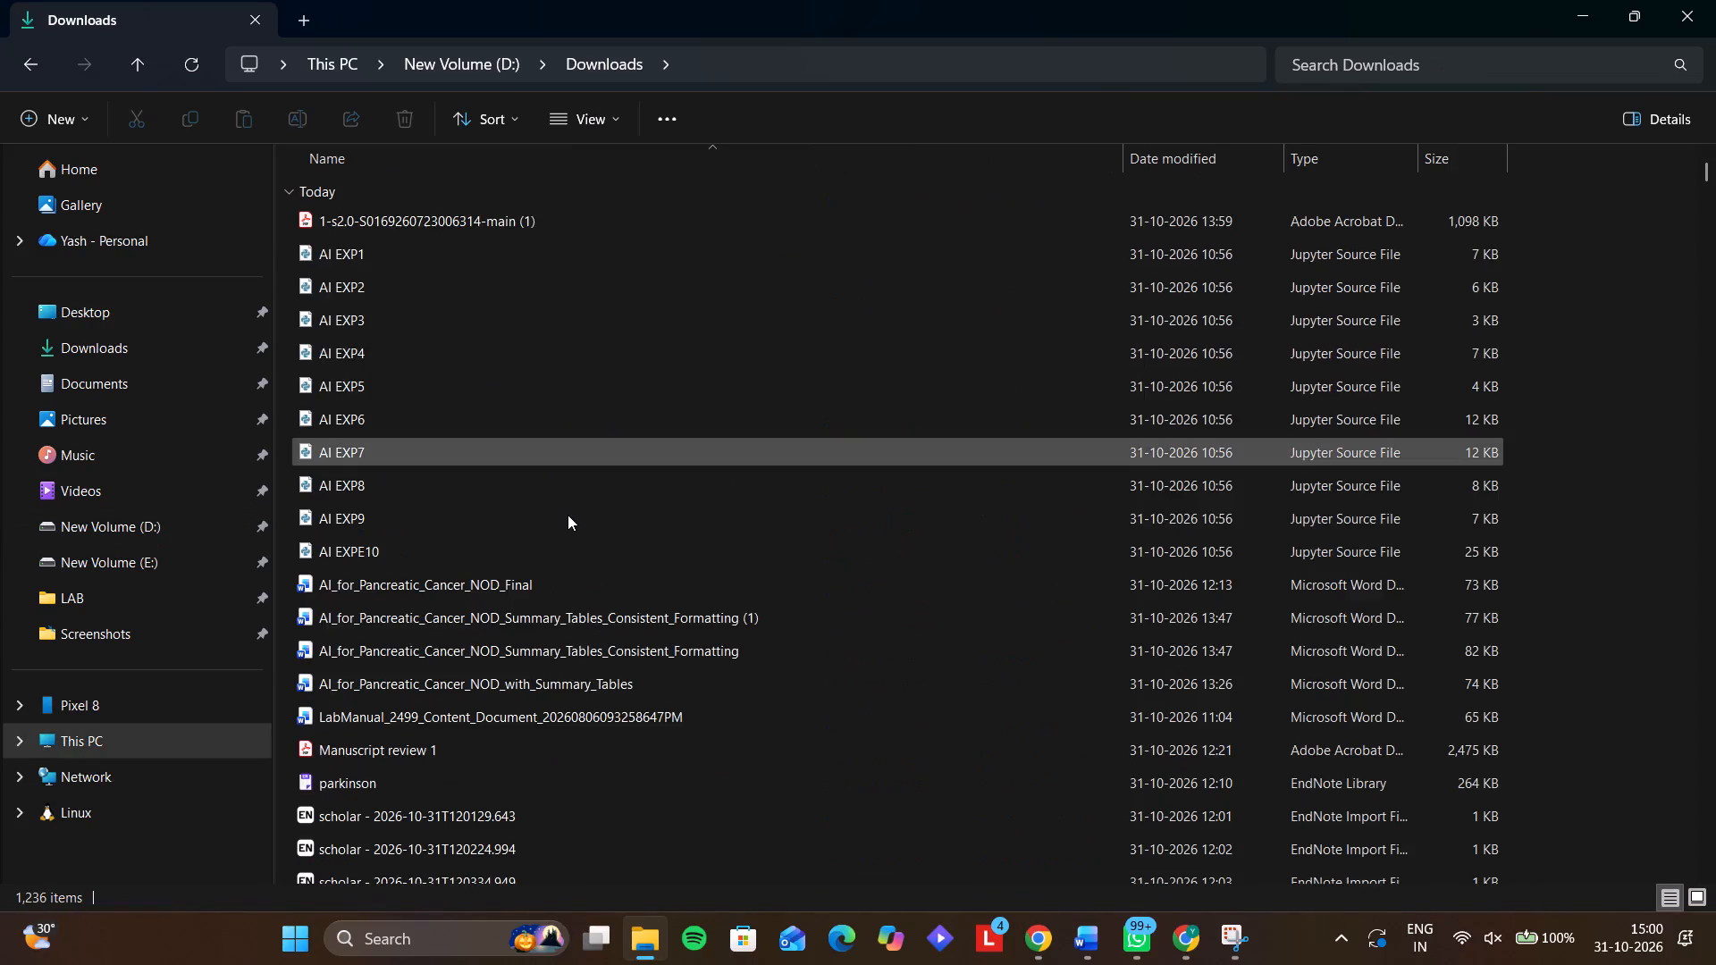
Search the Downloads folder by the CV owner's name and open the matching CV PDF.
{"action": "scroll", "coordinate": [568, 515], "scroll_direction": "down", "scroll_amount": 7}
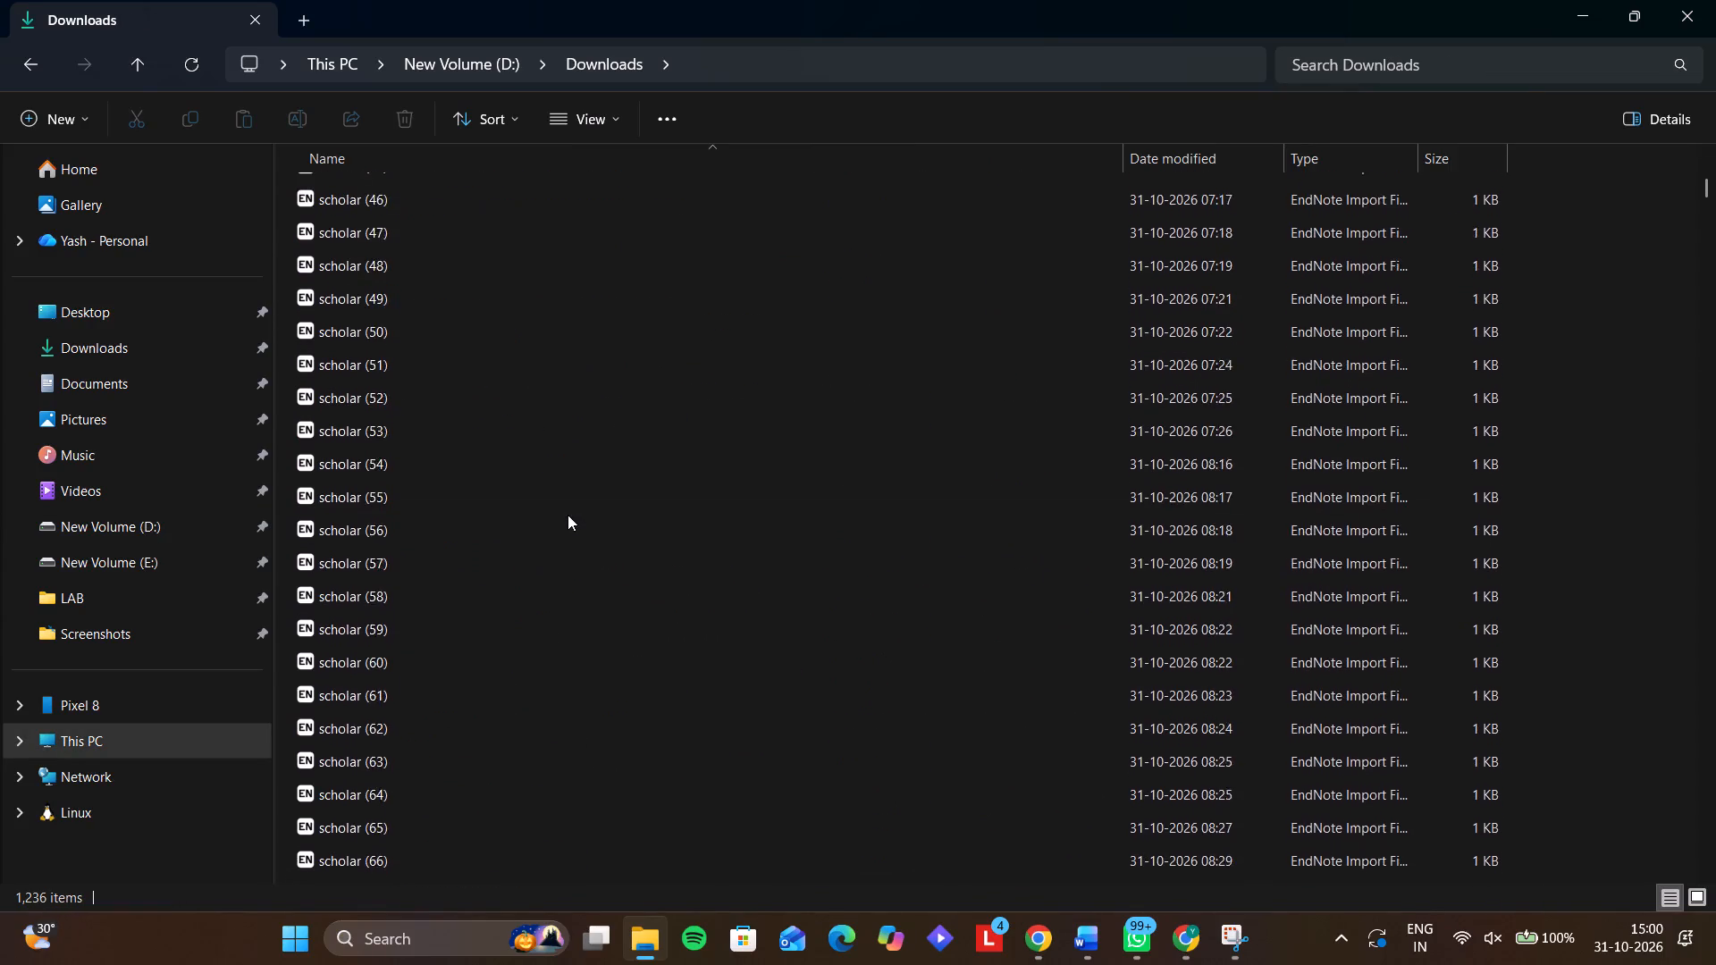
{"action": "scroll", "coordinate": [568, 515], "scroll_direction": "down", "scroll_amount": 3}
{"action": "left_click", "coordinate": [1318, 66]}
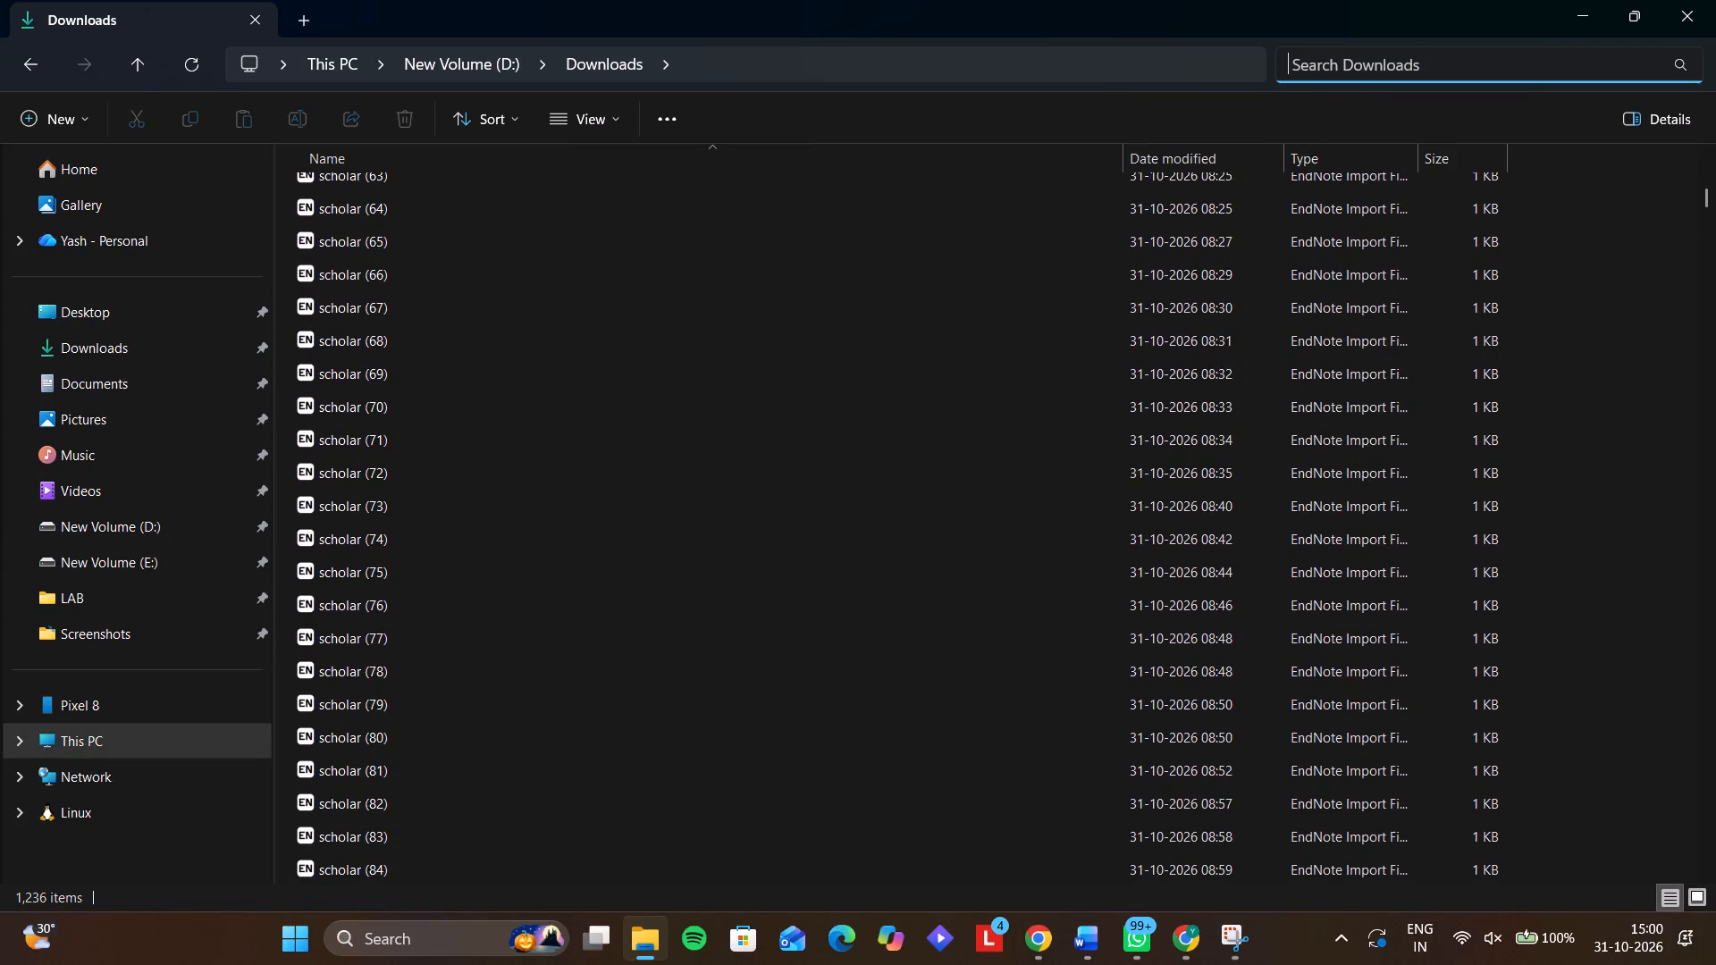
{"action": "key", "text": "u"}
{"action": "key", "text": "BackSpace"}
{"action": "key", "text": "BackSpace"}
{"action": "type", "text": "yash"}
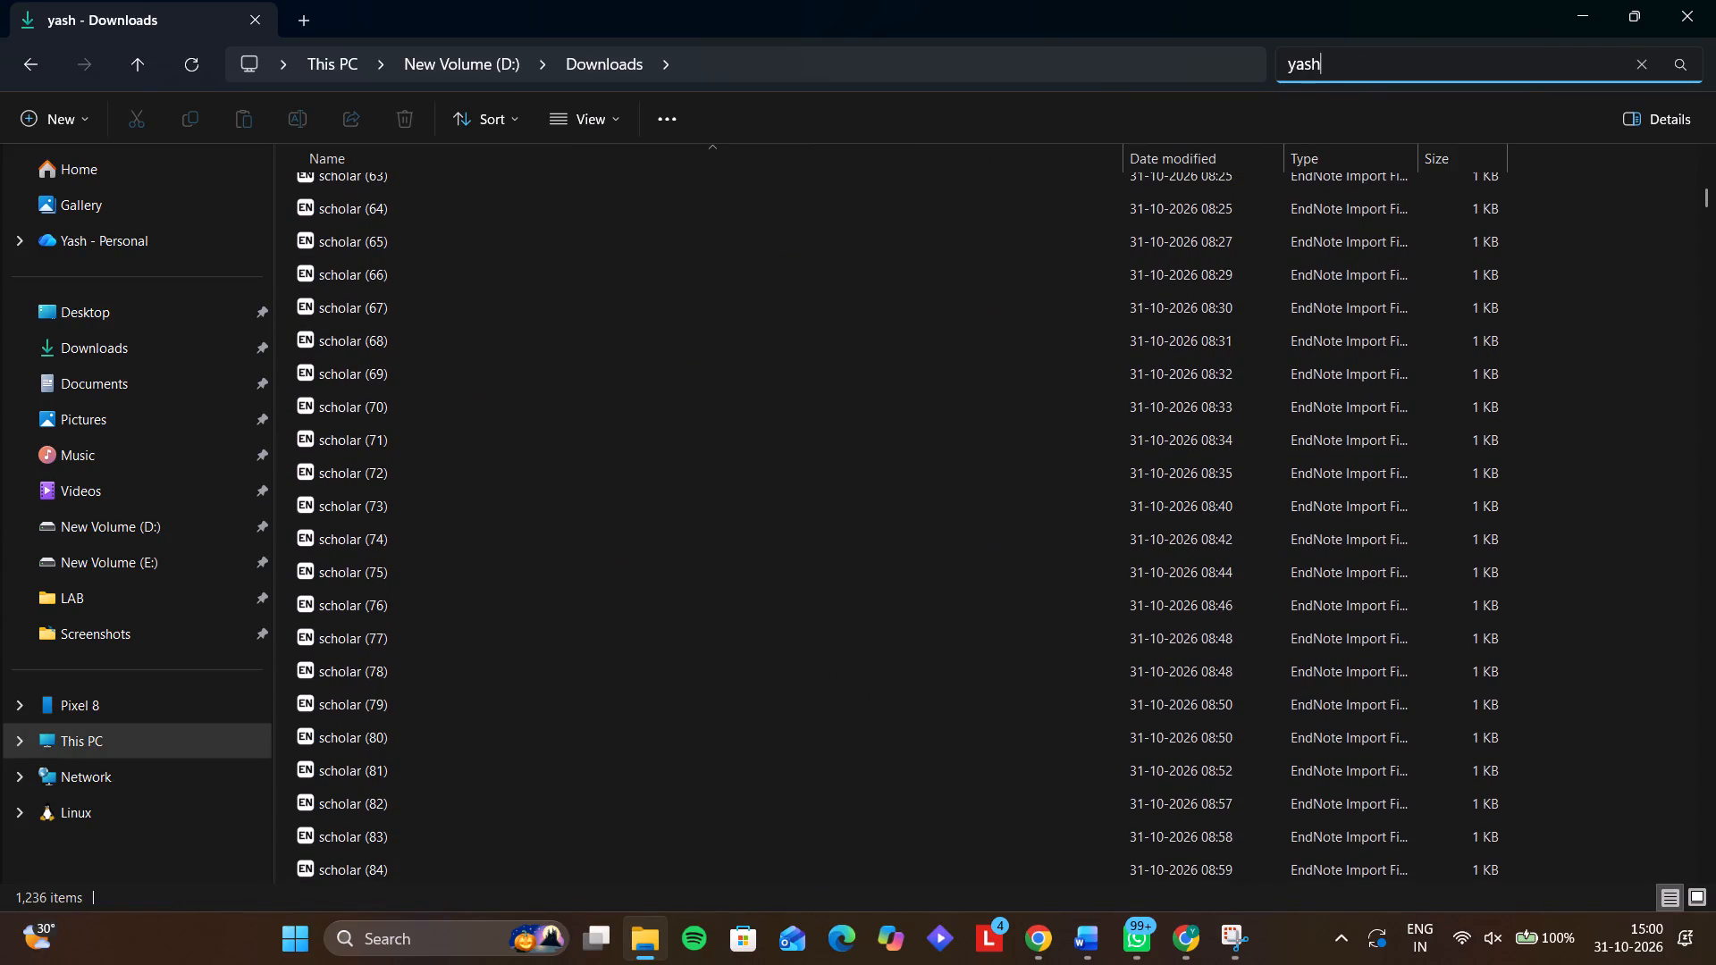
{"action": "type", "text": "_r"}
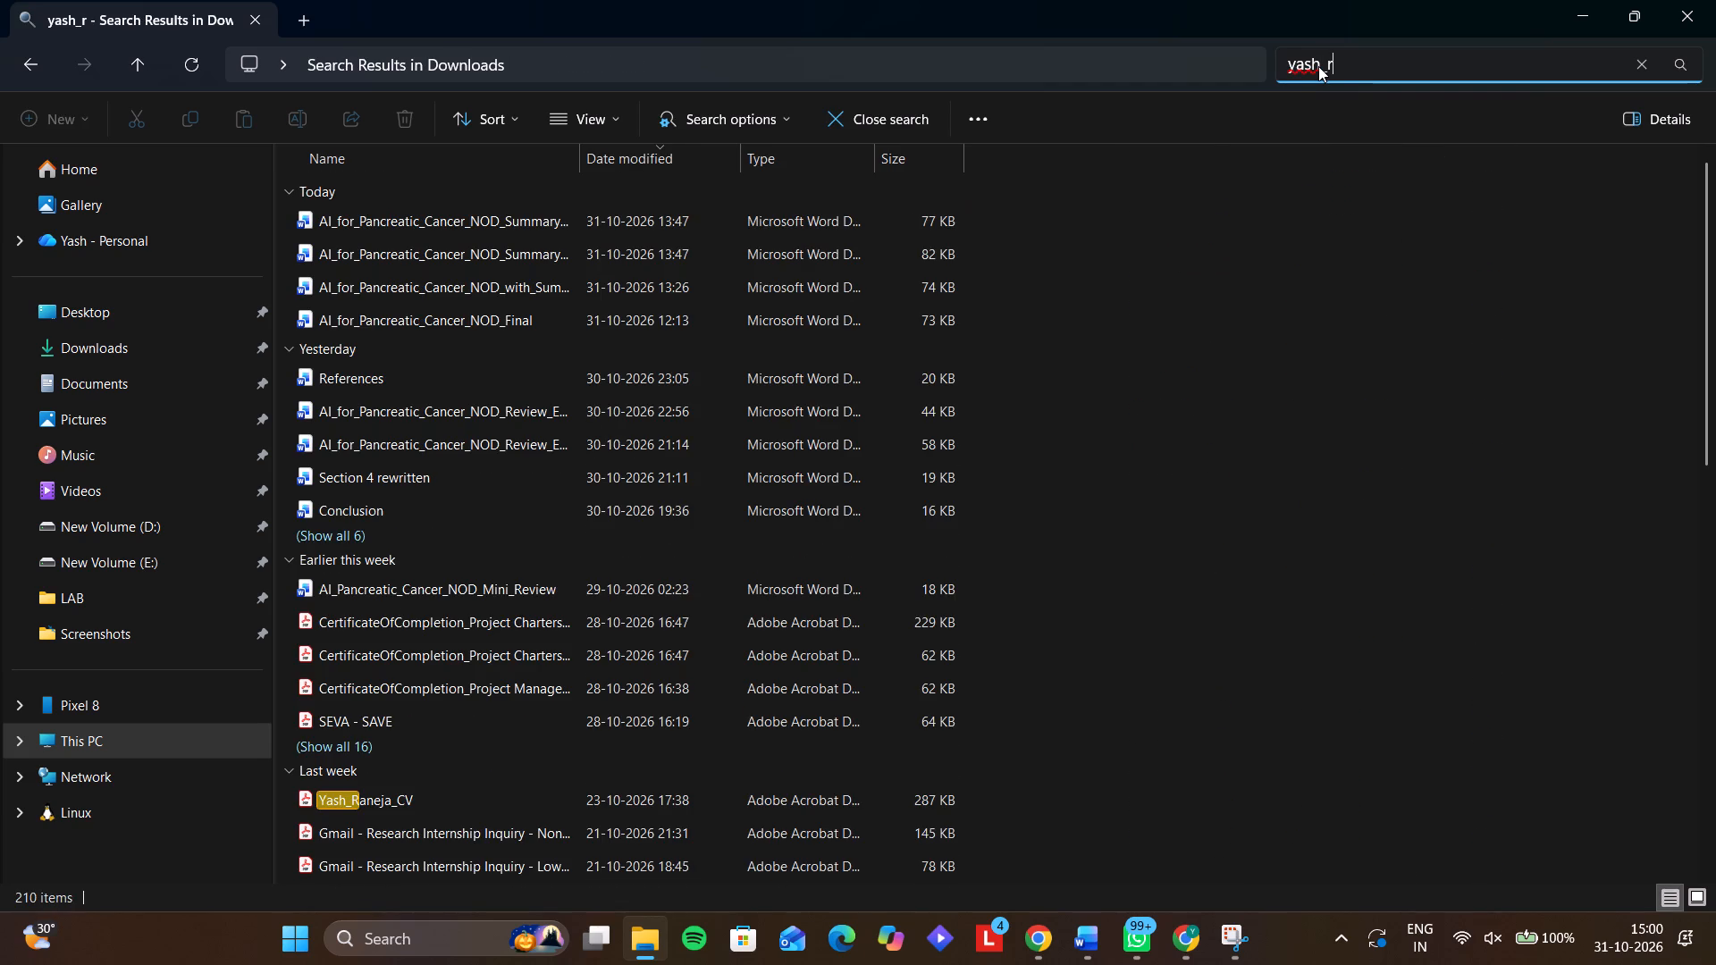
{"action": "double_click", "coordinate": [653, 797]}
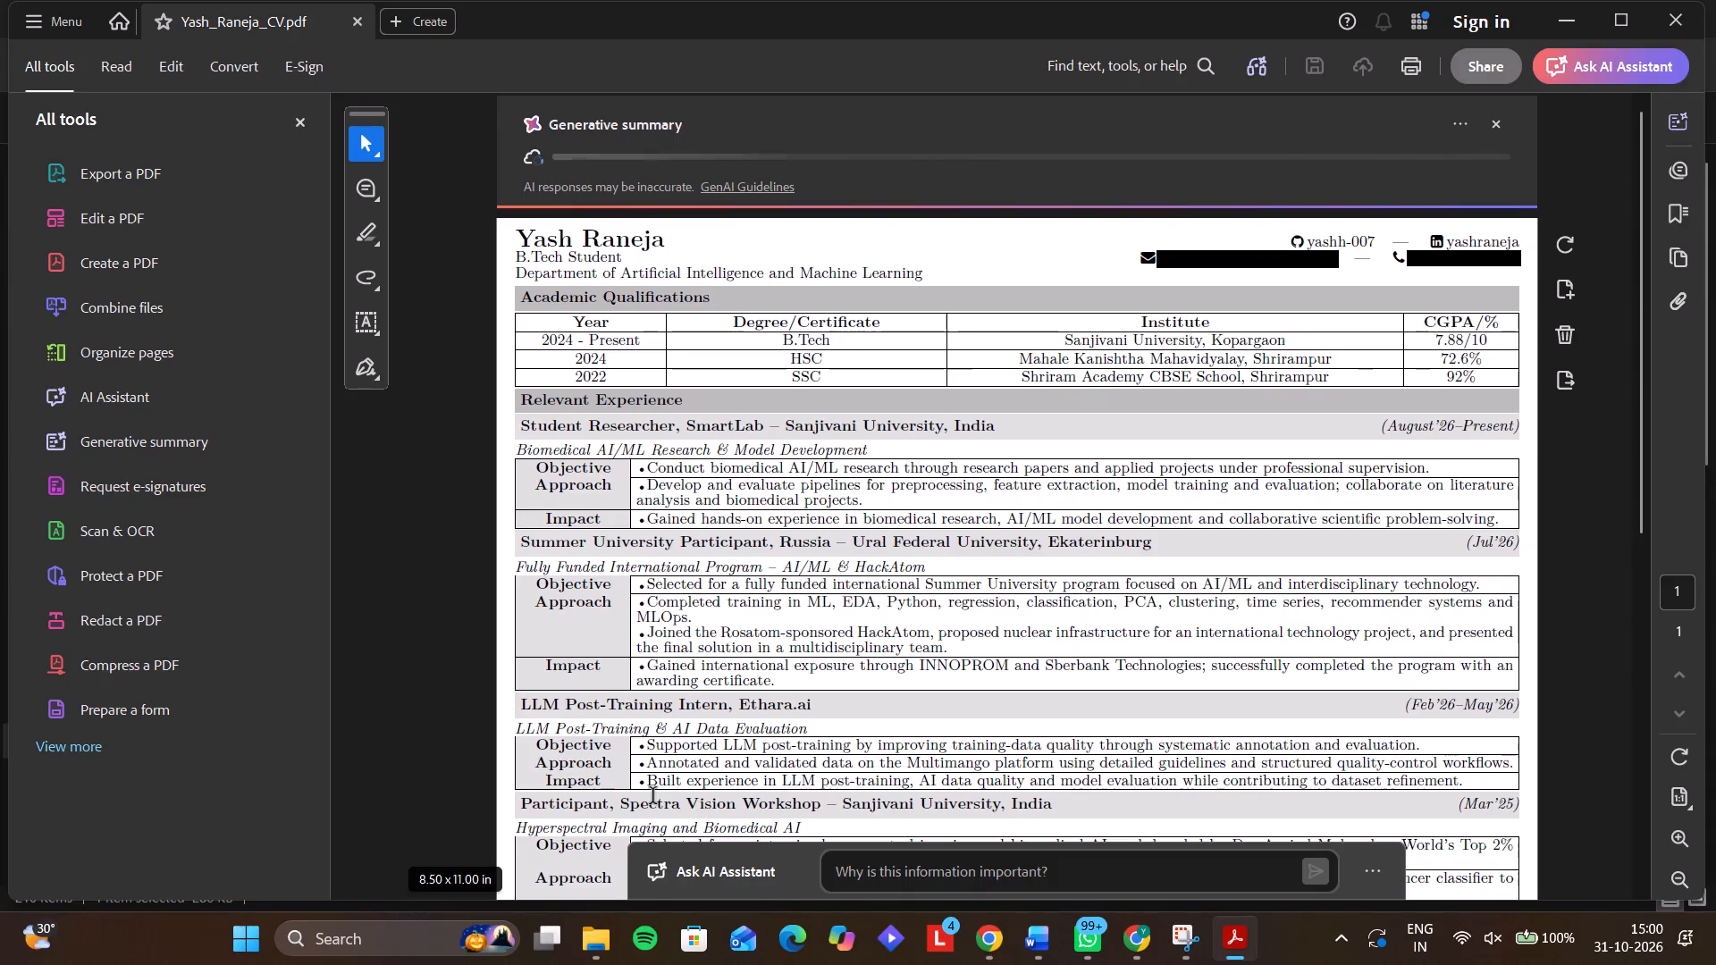
Examine the CV from the experience section through the key projects to the technical and professional skills.
{"action": "scroll", "coordinate": [456, 413], "scroll_direction": "down", "scroll_amount": 3, "text": "ctrl"}
{"action": "scroll", "coordinate": [744, 474], "scroll_direction": "down", "scroll_amount": 6}
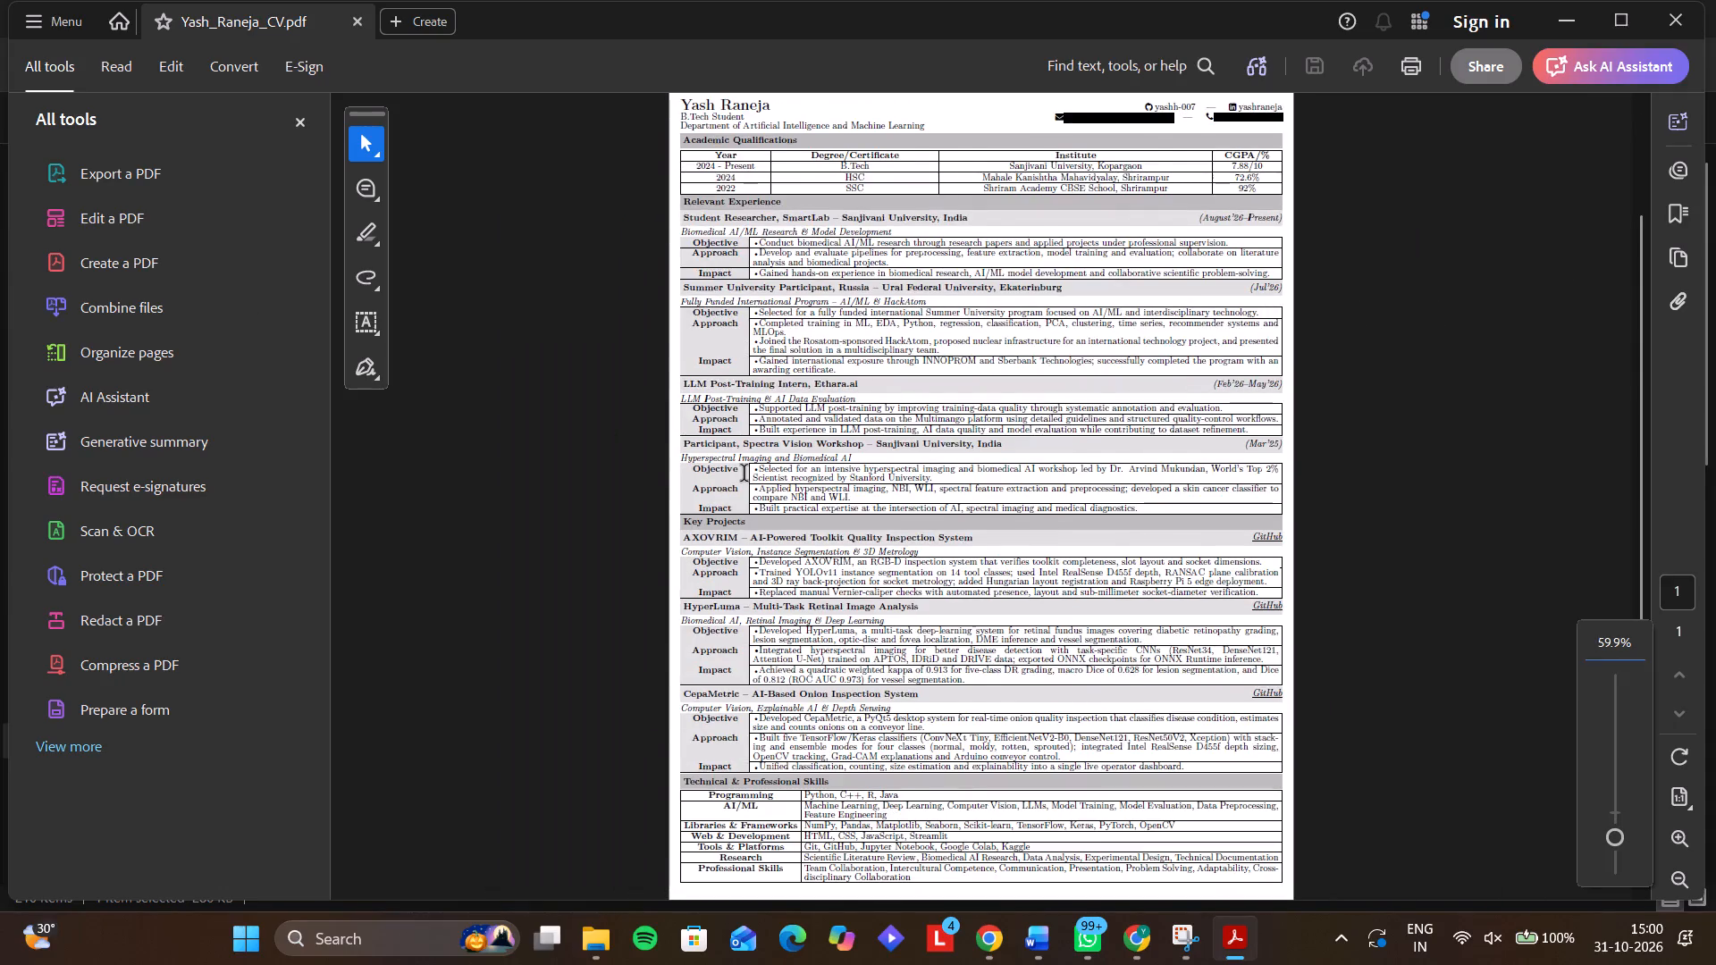
{"action": "scroll", "coordinate": [963, 704], "scroll_direction": "up", "scroll_amount": 3, "text": "ctrl"}
{"action": "scroll", "coordinate": [963, 704], "scroll_direction": "down", "scroll_amount": 1}
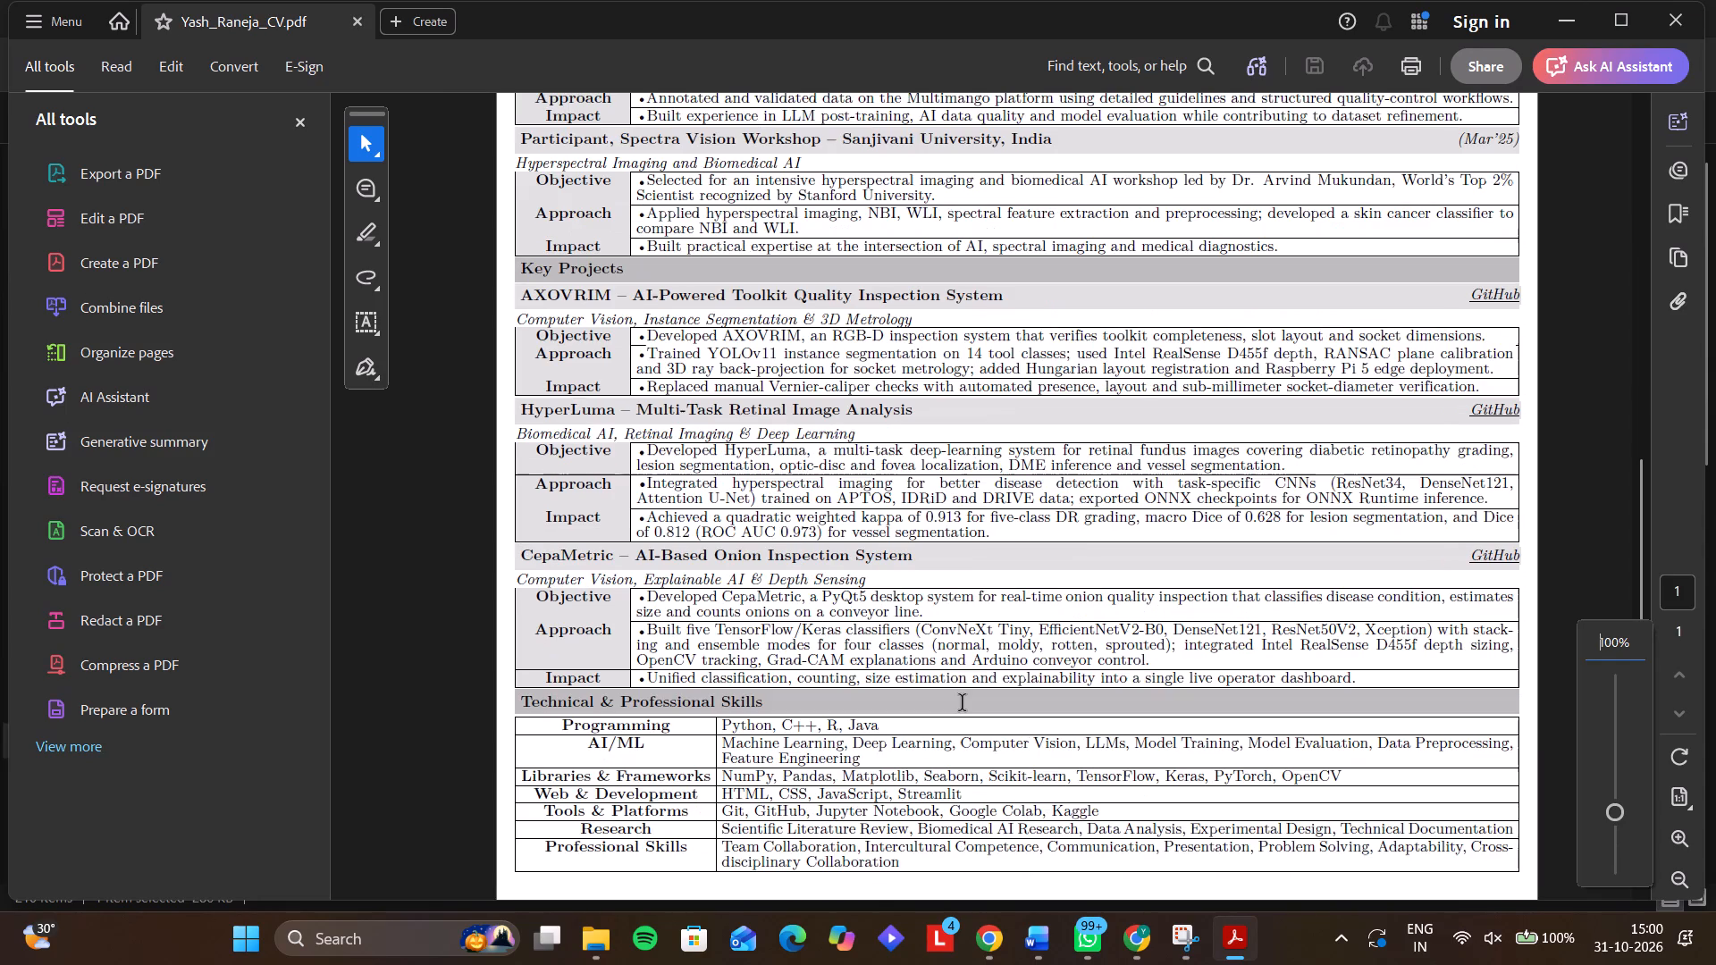
{"action": "scroll", "coordinate": [963, 704], "scroll_direction": "down", "scroll_amount": 4}
{"action": "scroll", "coordinate": [963, 704], "scroll_direction": "up", "scroll_amount": 1, "text": "ctrl"}
{"action": "scroll", "coordinate": [963, 704], "scroll_direction": "down", "scroll_amount": 2}
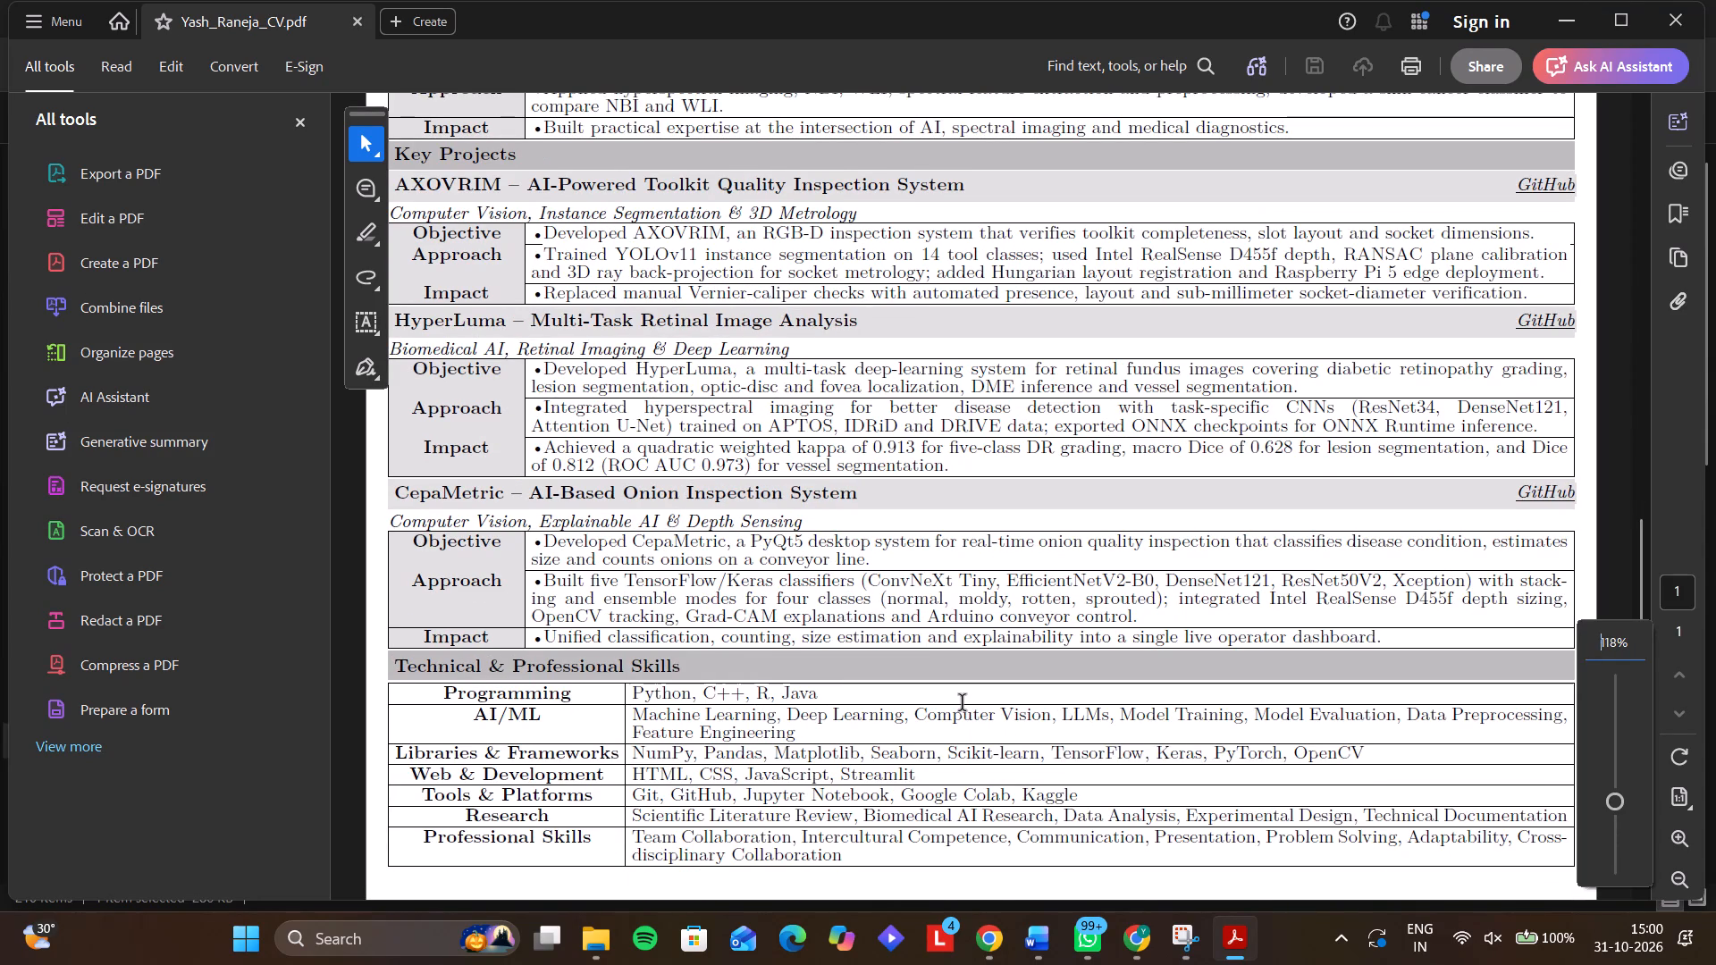
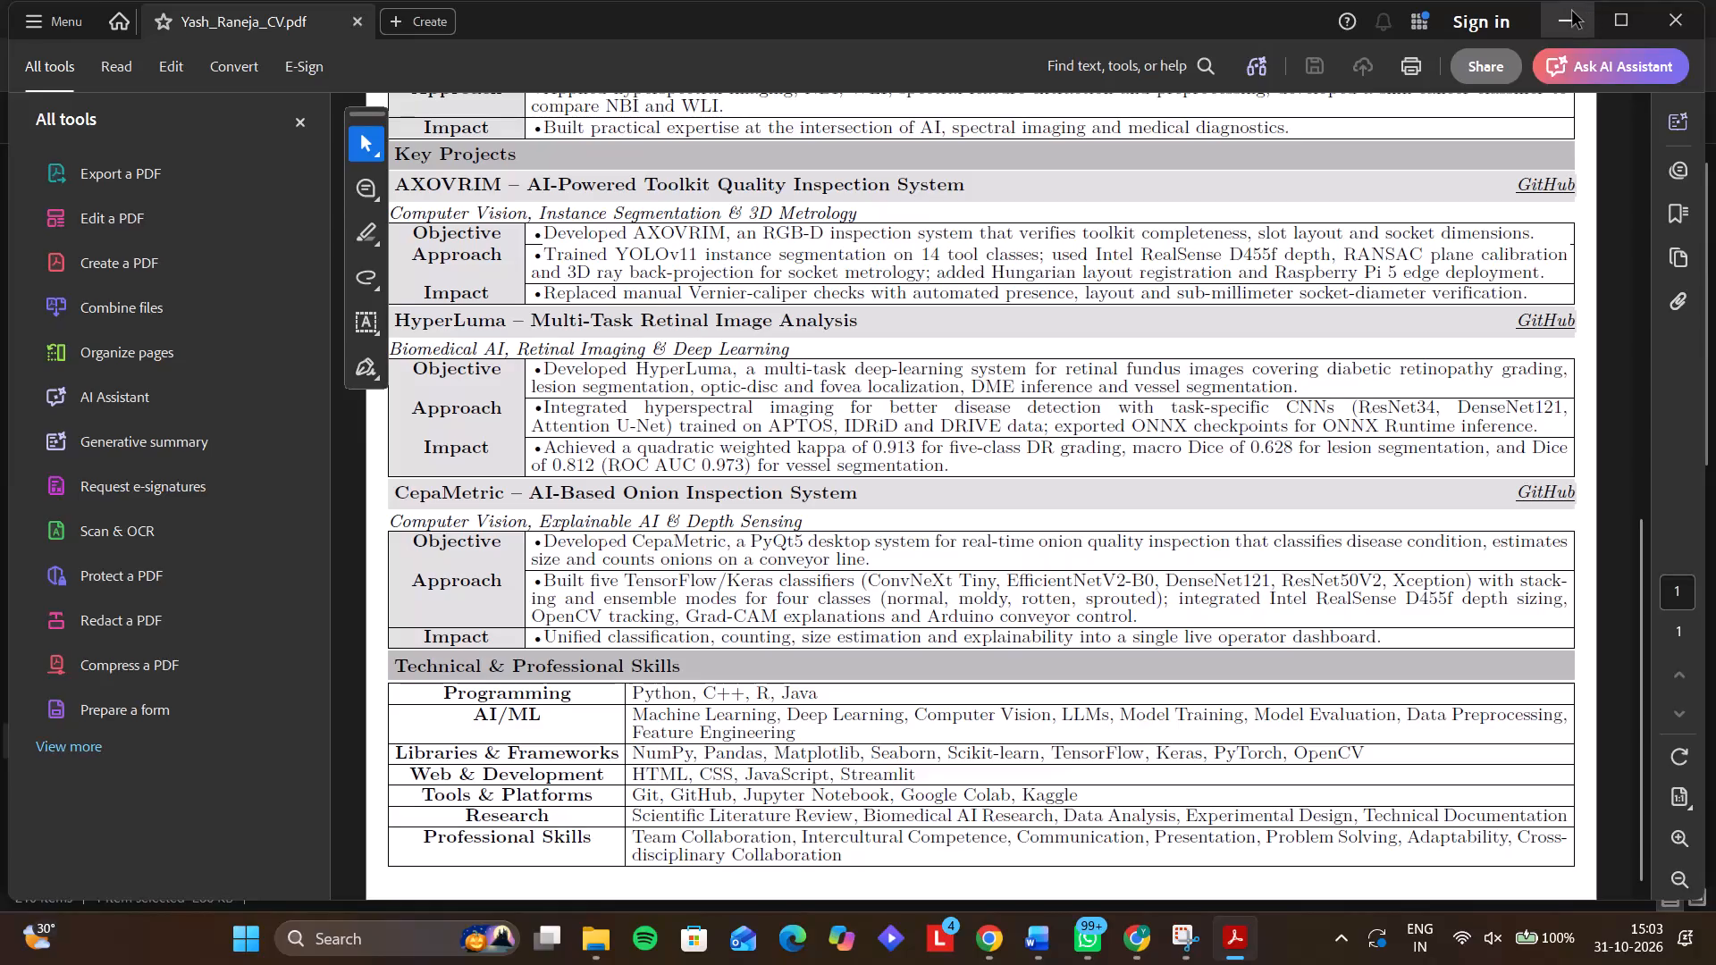
Minimise the CV document window and return to the Downloads search results in File Explorer.
{"action": "left_click", "coordinate": [1572, 12]}
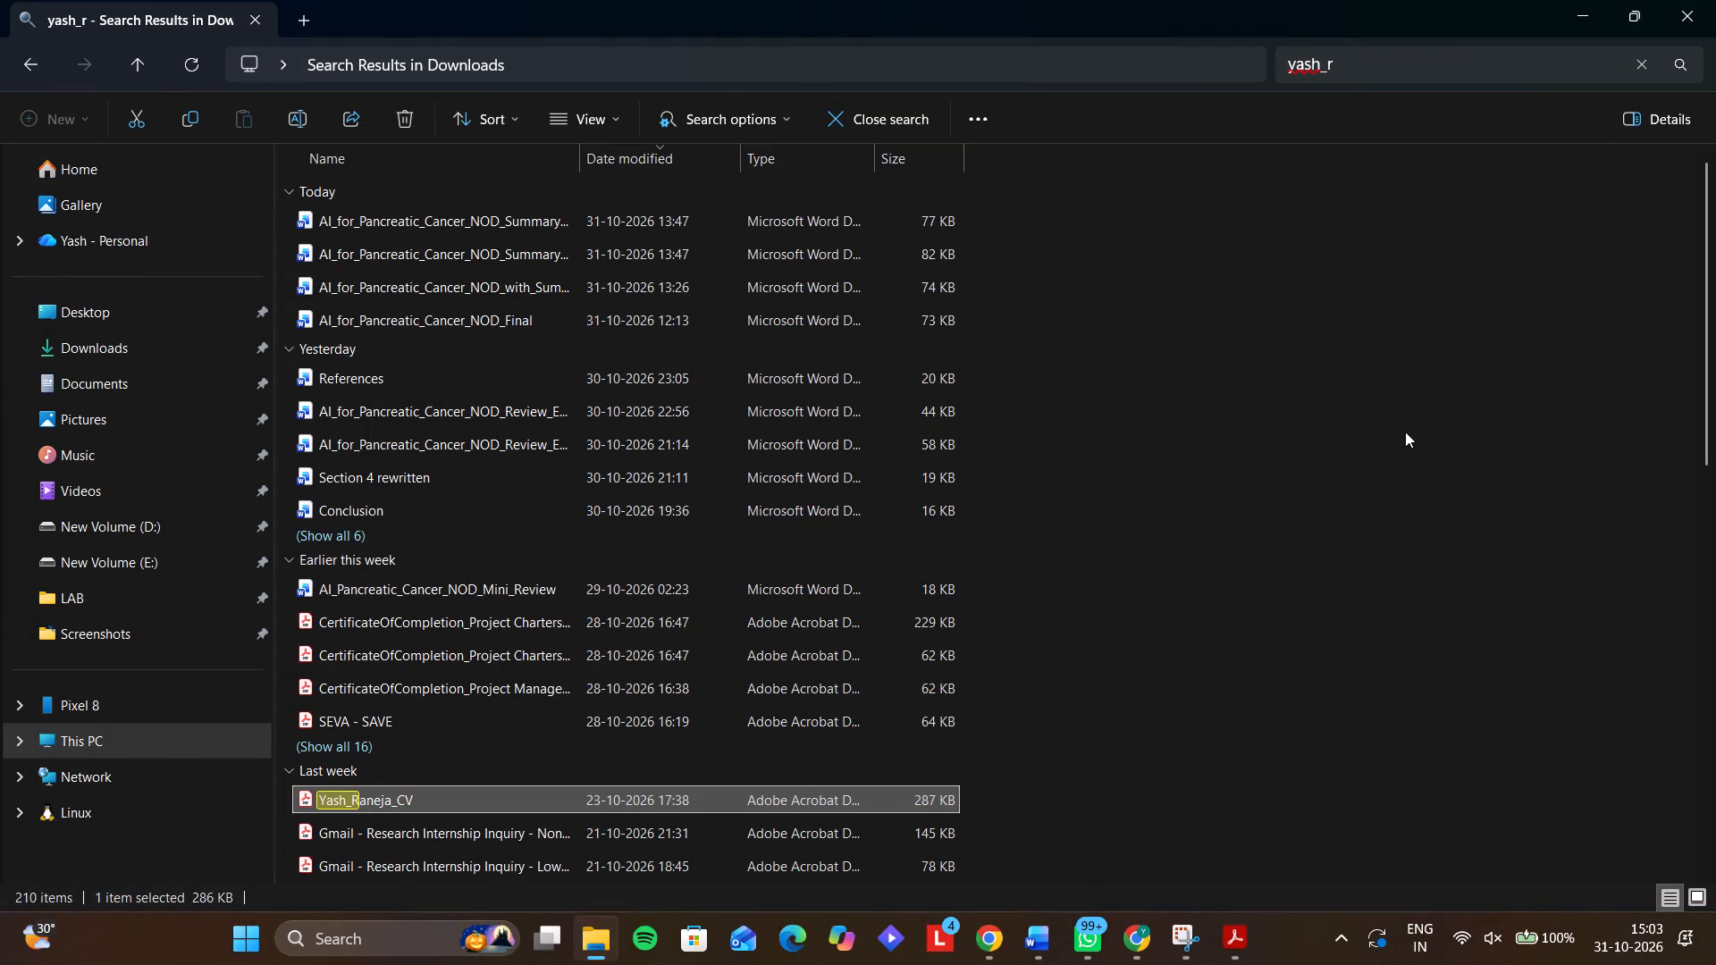
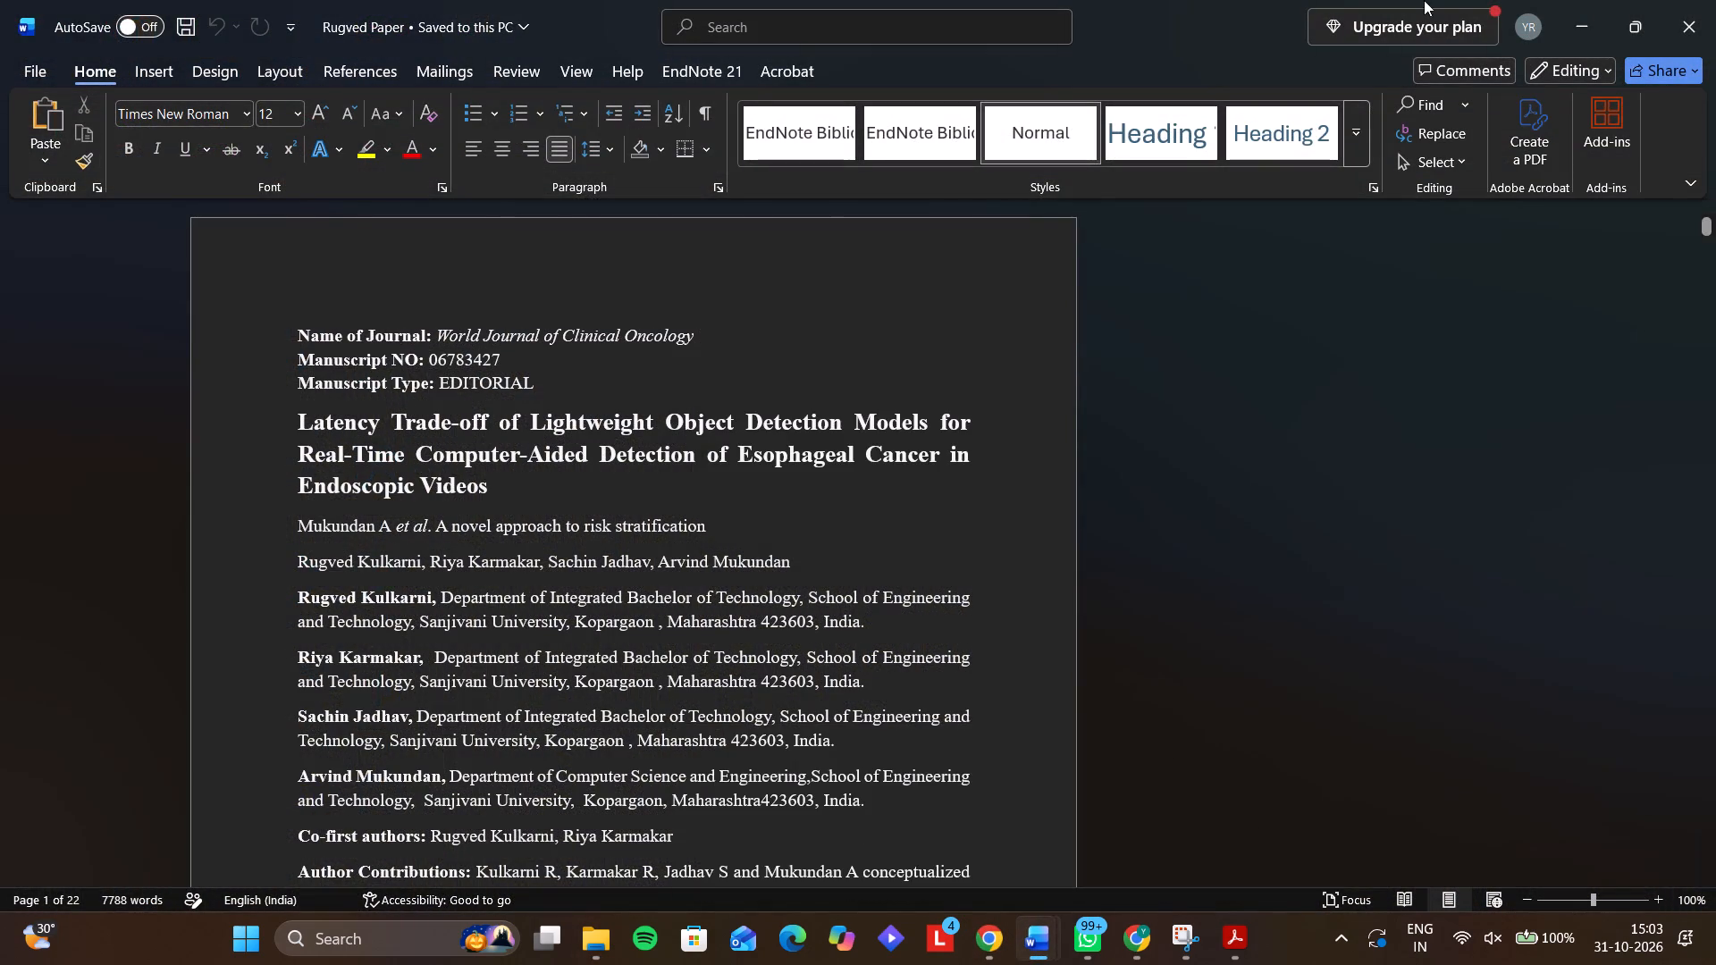
Close the esophageal cancer editorial document and return to the AI for pancreatic cancer manuscript in Word.
{"action": "left_click", "coordinate": [1715, 10]}
{"action": "left_click", "coordinate": [1048, 946]}
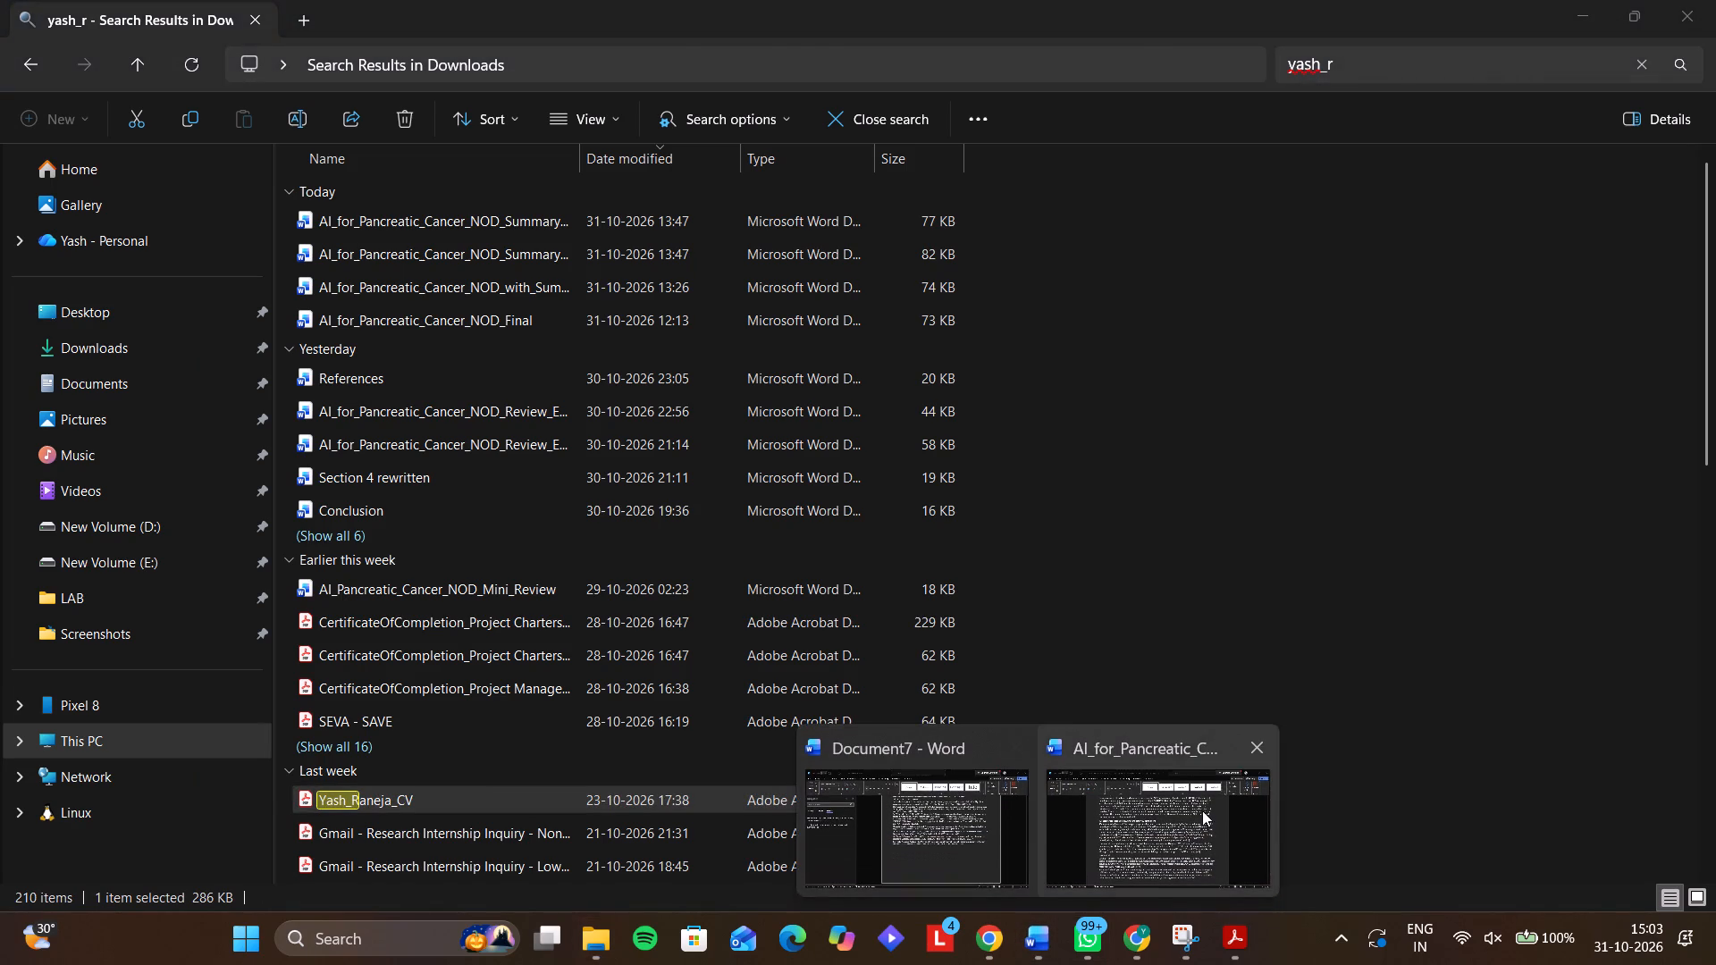
Switch to the open AI_for_Pancreatic_Cancer_NOD_Summary_Tables_Consistent_Formatting document in Word.
{"action": "left_click", "coordinate": [1195, 818]}
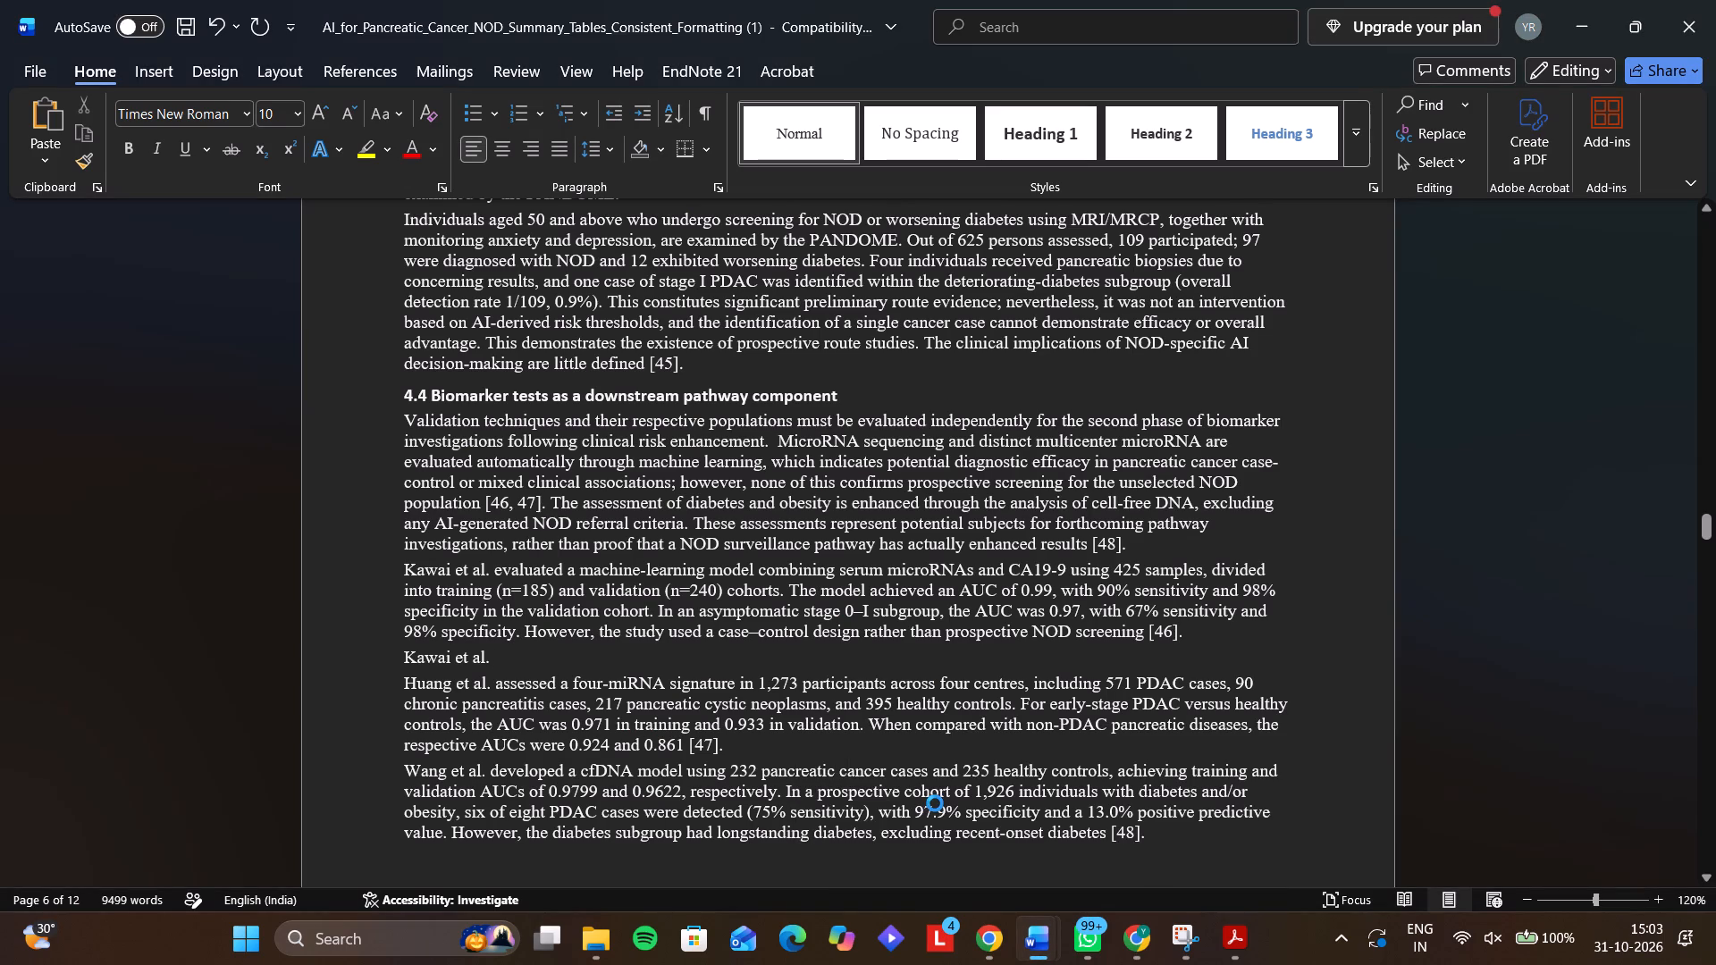
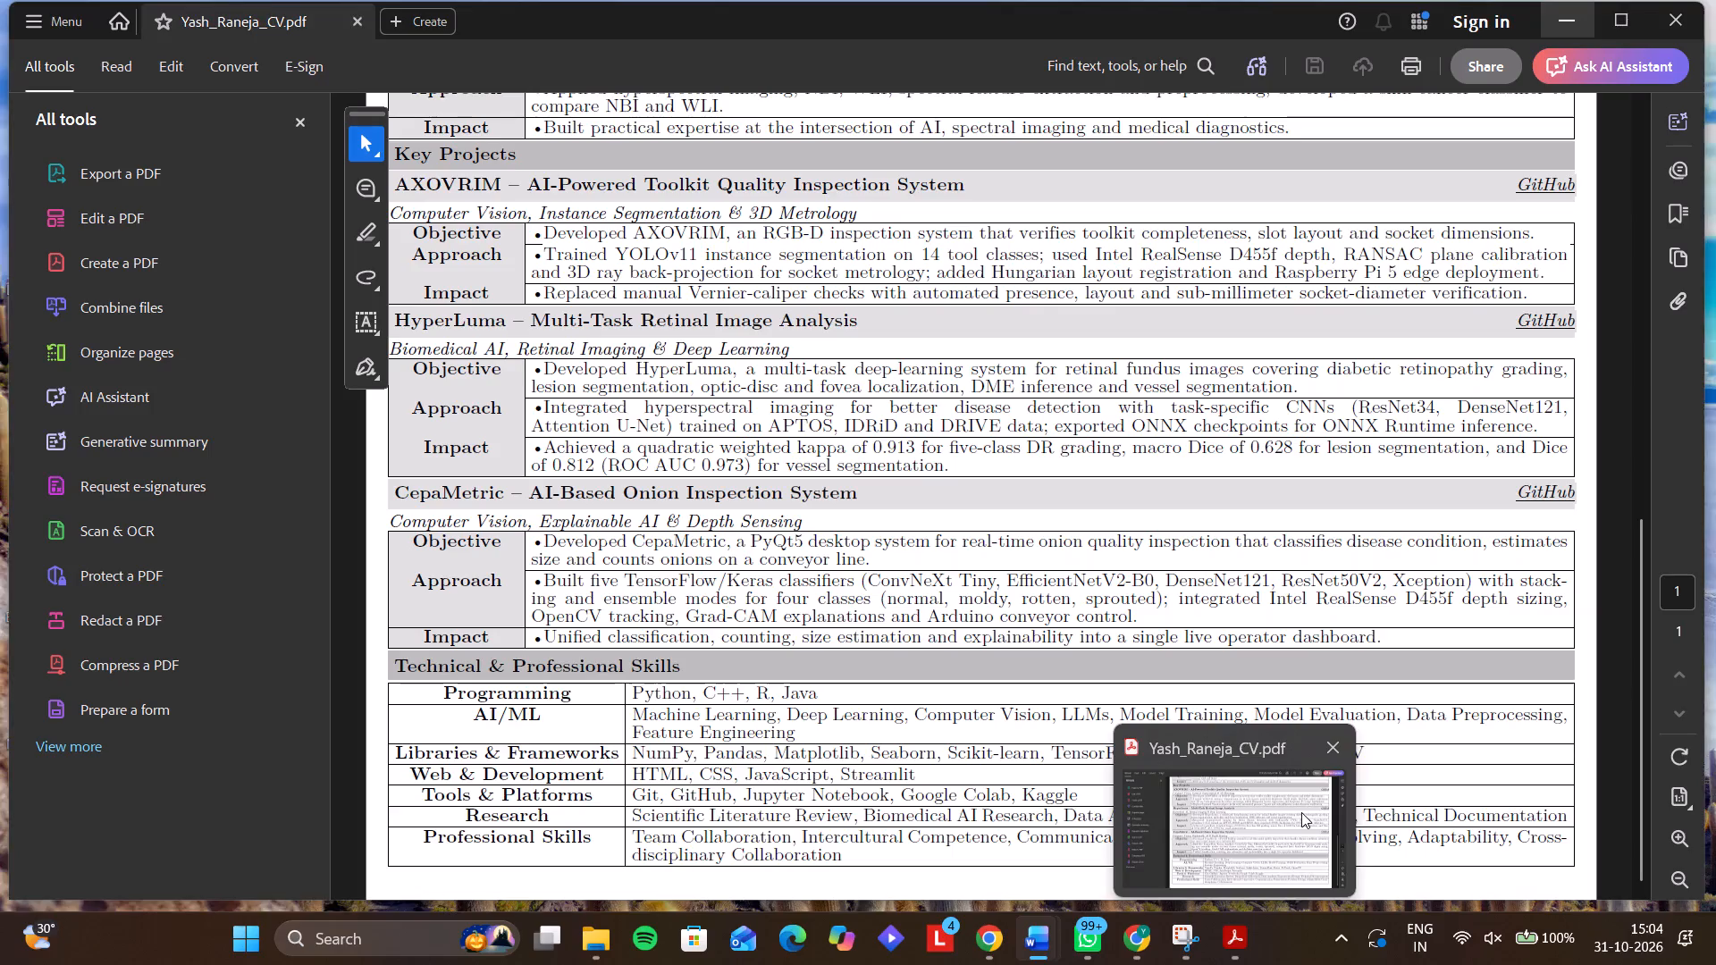
Switch to the open CV PDF in Adobe Acrobat, skim it, and close Acrobat to return to the Word manuscript.
{"action": "left_click", "coordinate": [1301, 812]}
{"action": "scroll", "coordinate": [1260, 733], "scroll_direction": "down", "scroll_amount": 13}
{"action": "scroll", "coordinate": [1260, 733], "scroll_direction": "up", "scroll_amount": 13}
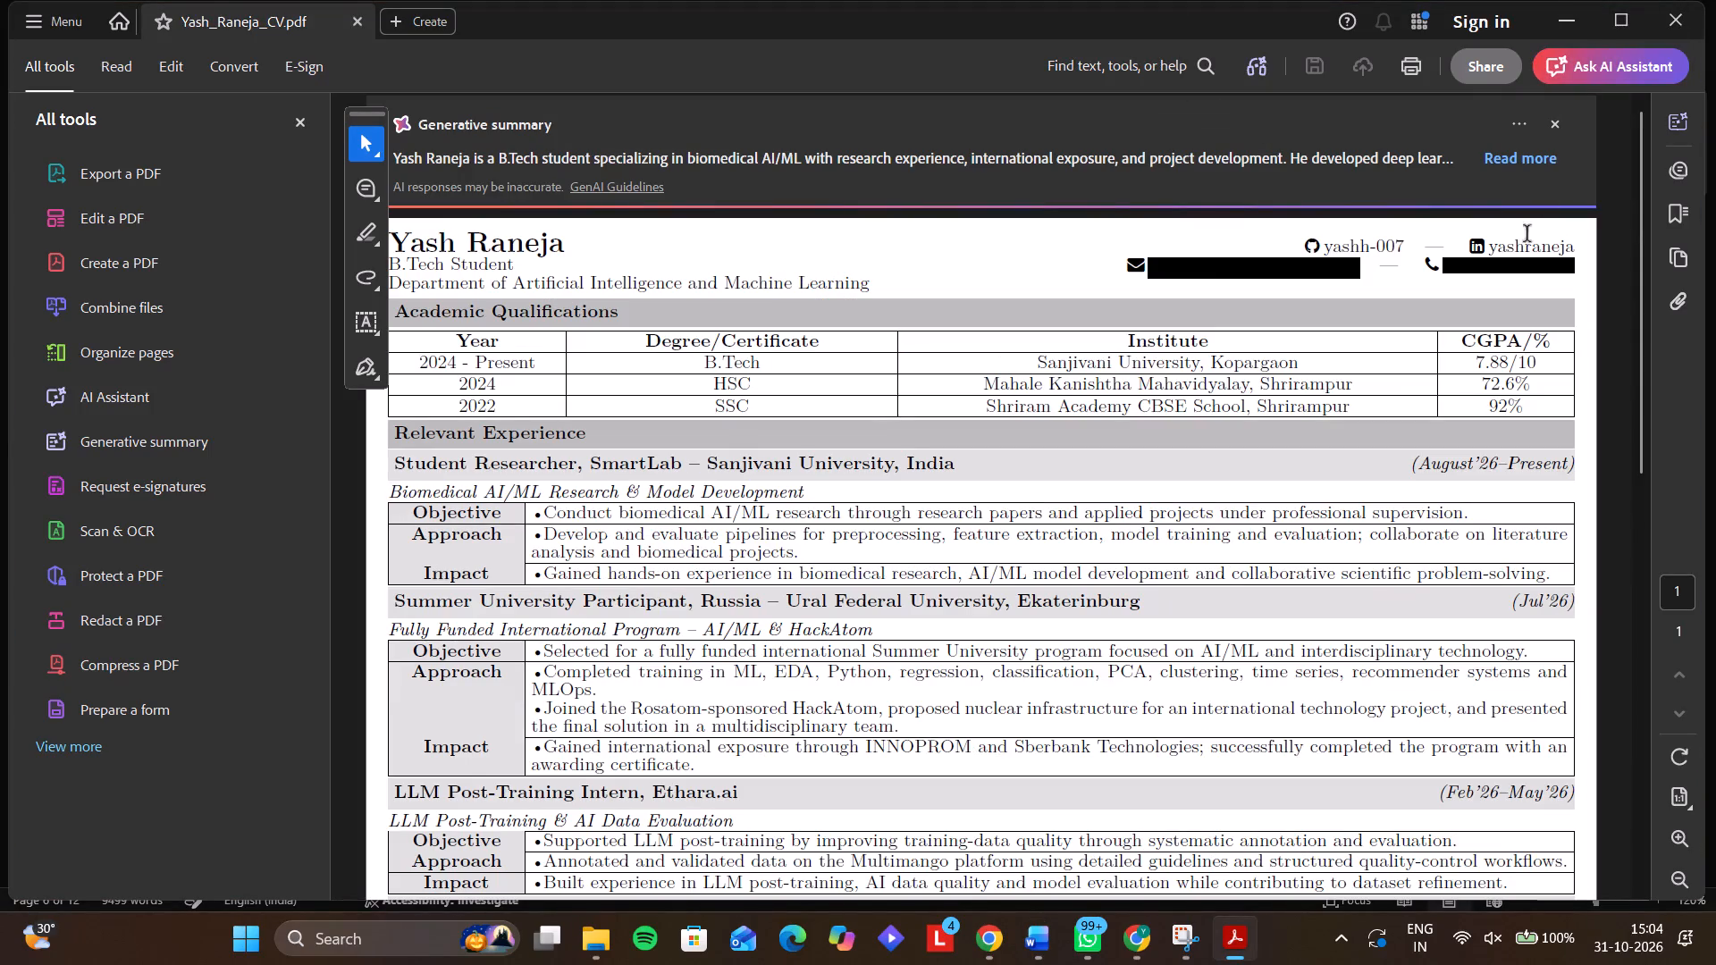
{"action": "left_click", "coordinate": [1685, 32]}
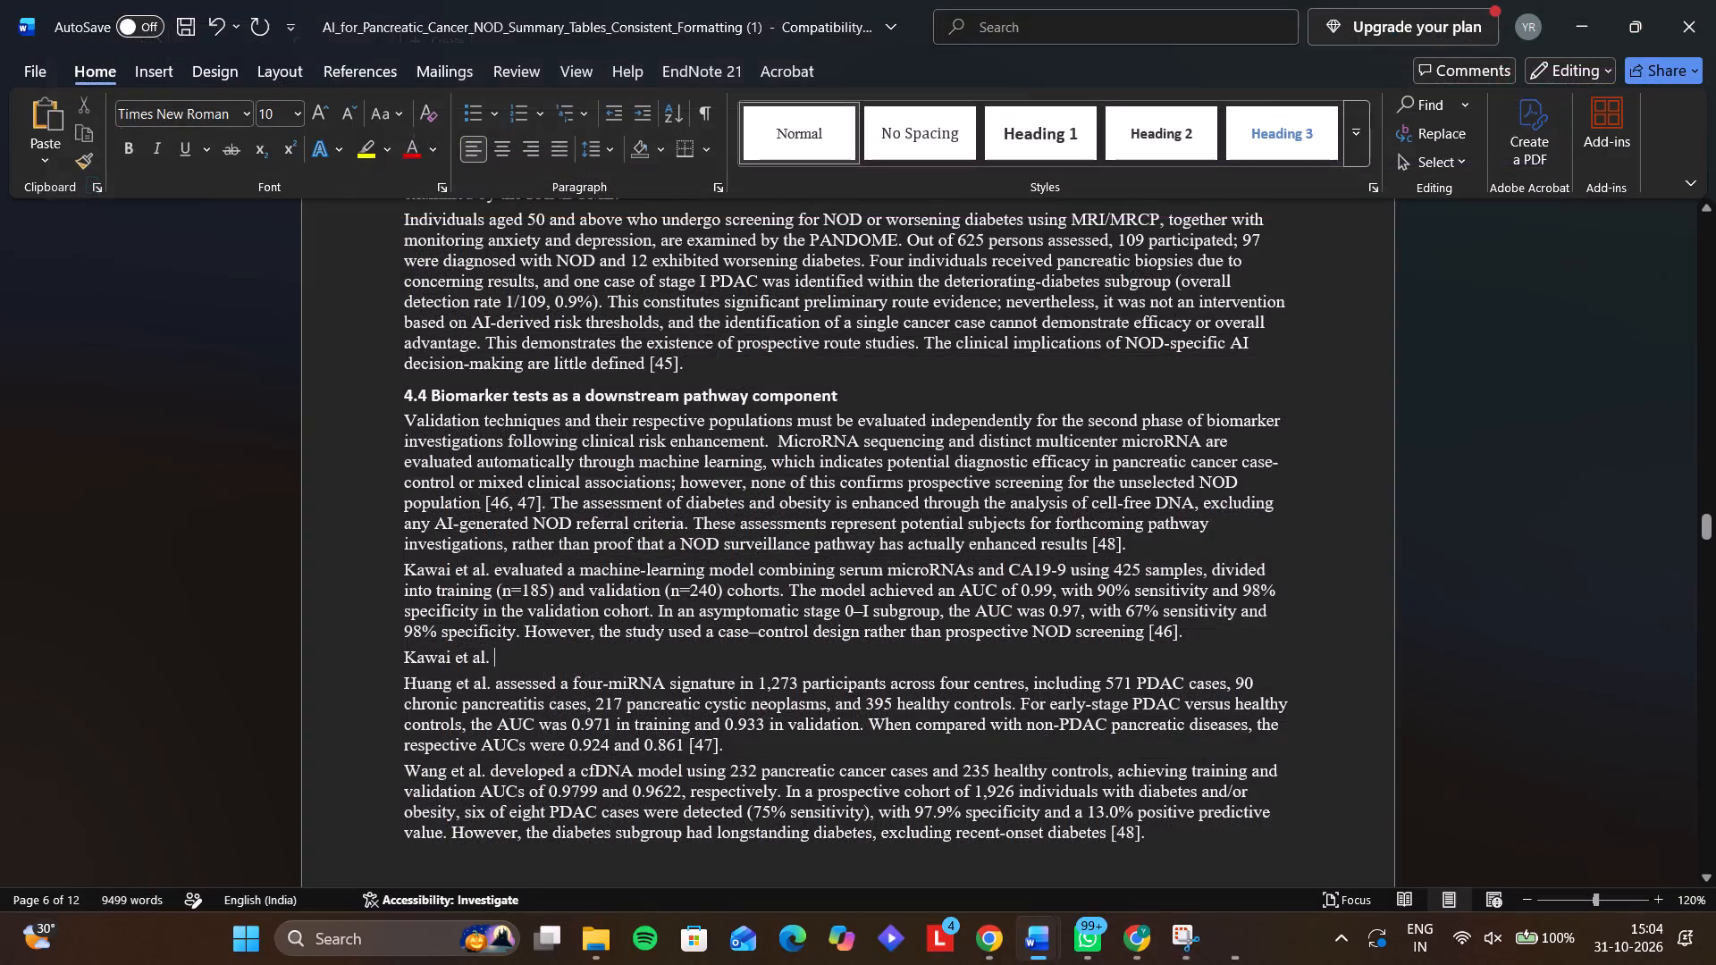
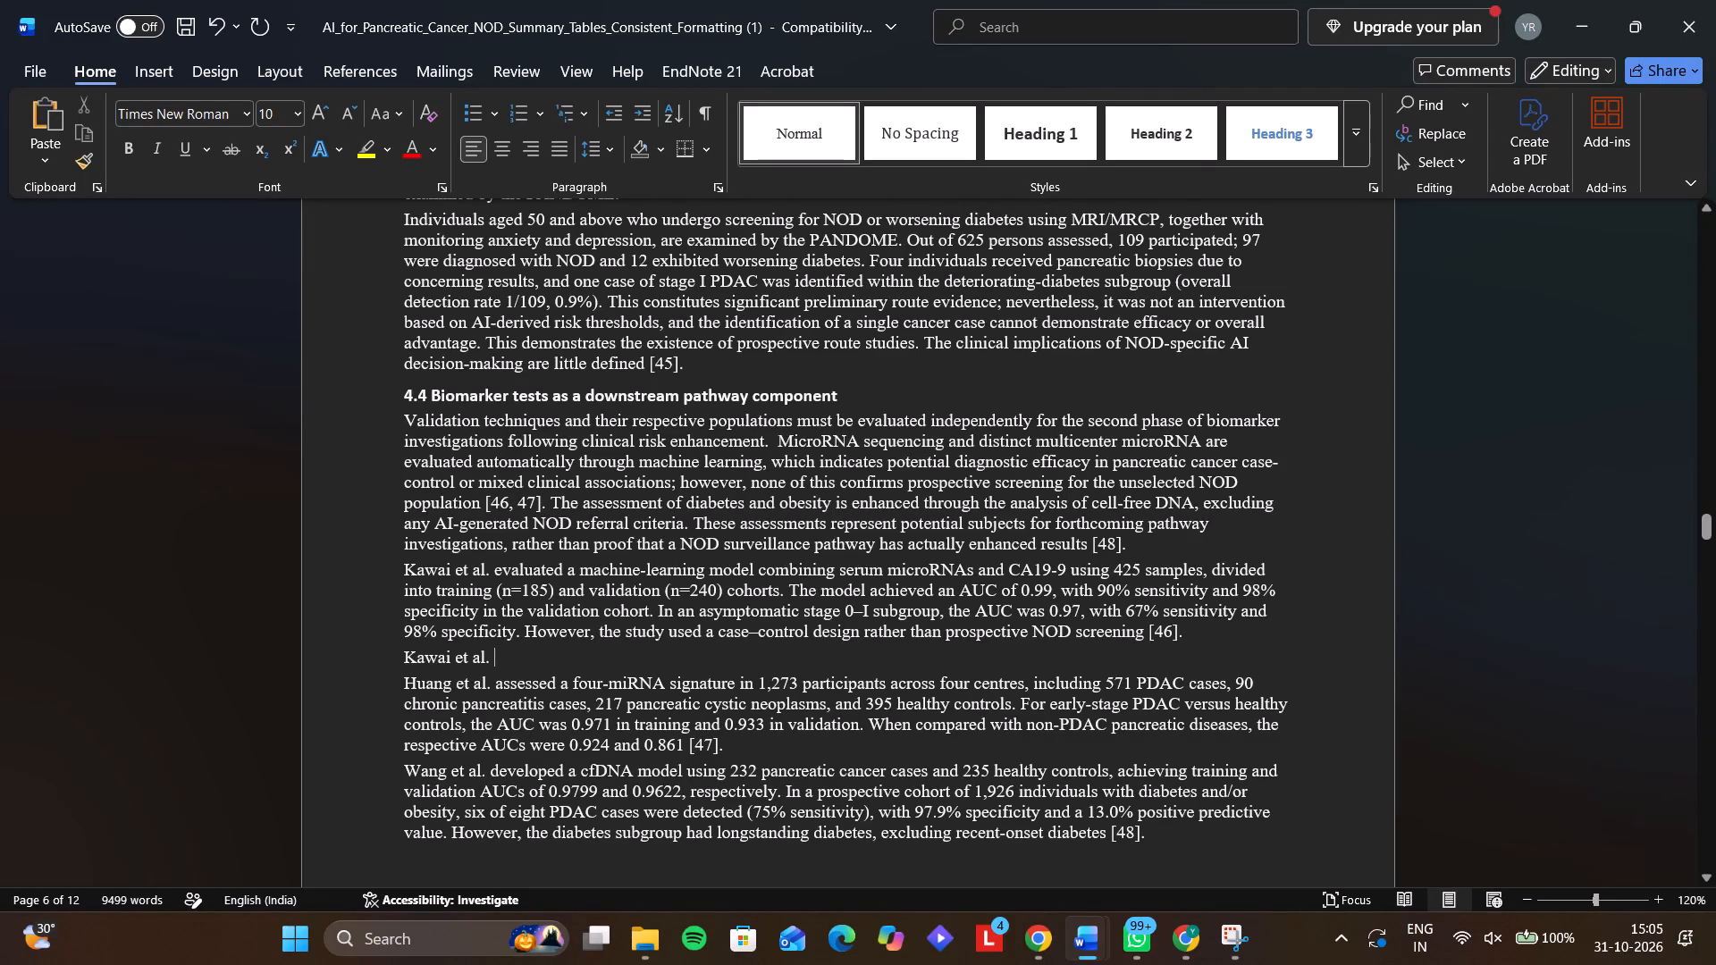
Continue the new "Kawai et al." sentence in section 4.4 with "assessed a machine-learning model".
{"action": "type", "text": "assessed a machine"}
{"action": "key", "text": "space"}
{"action": "key", "text": "BackSpace"}
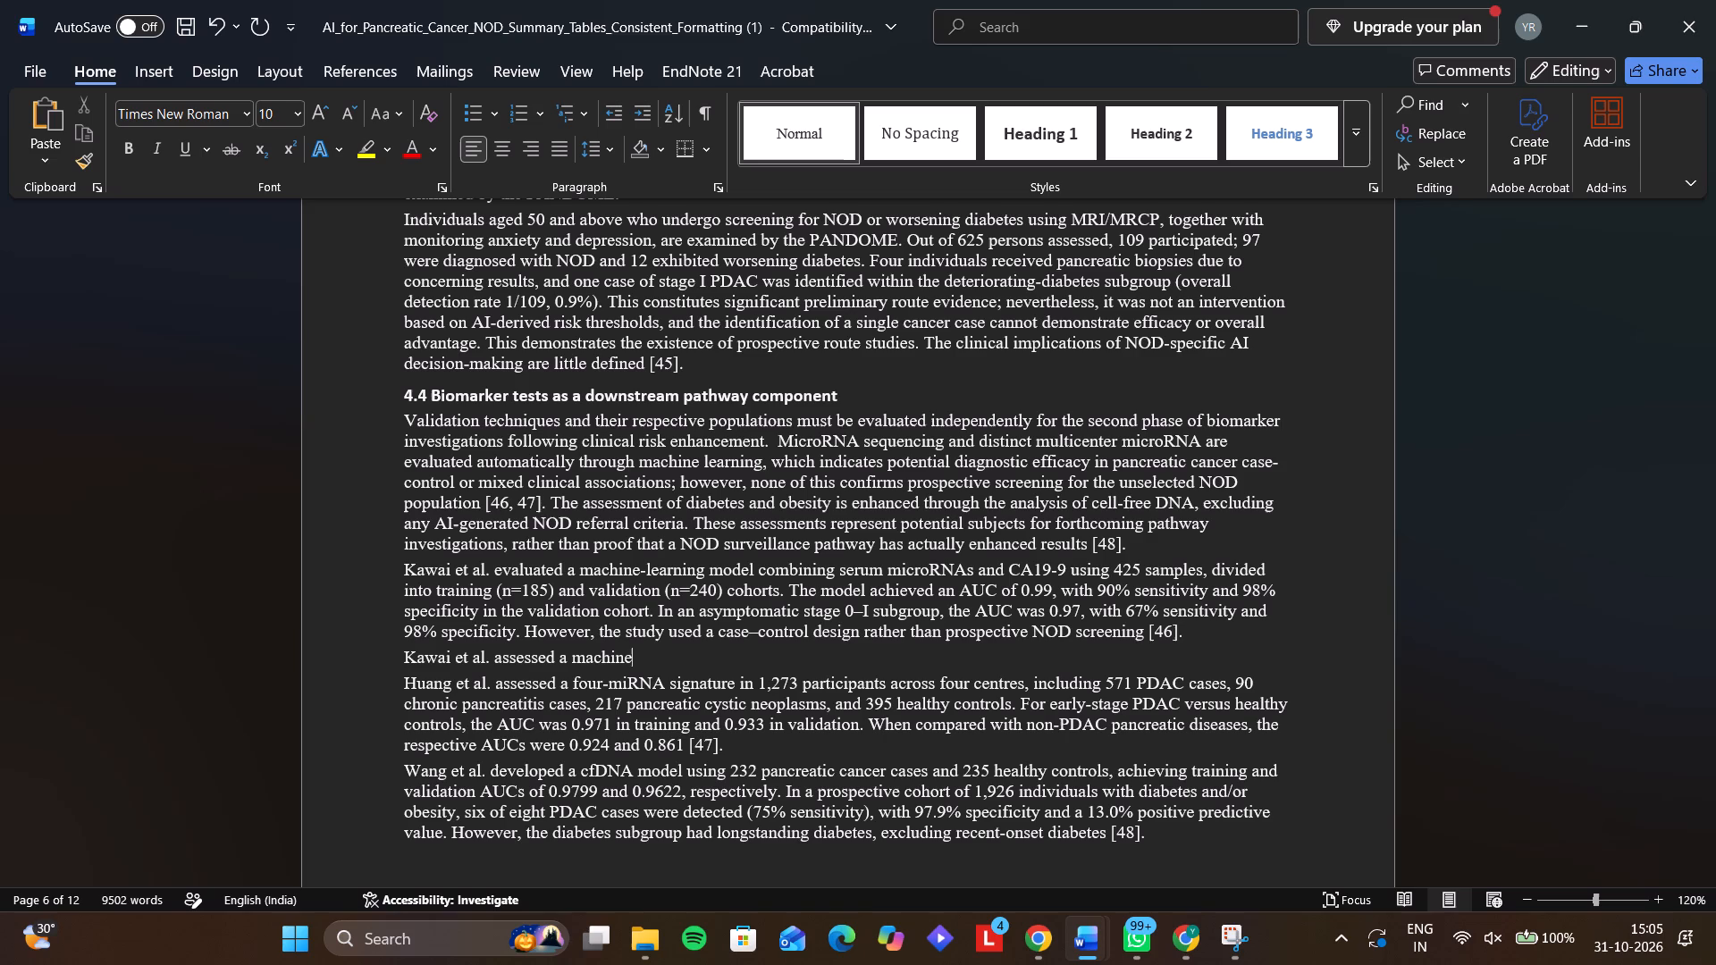
{"action": "type", "text": "-ear"}
{"action": "key", "text": "BackSpace"}
{"action": "key", "text": "BackSpace"}
{"action": "key", "text": "BackSpace"}
{"action": "type", "text": "lear"}
{"action": "key", "text": "BackSpace"}
{"action": "type", "text": "rning modl"}
{"action": "key", "text": "BackSpace"}
{"action": "type", "text": "el"}
{"action": "key", "text": "space"}
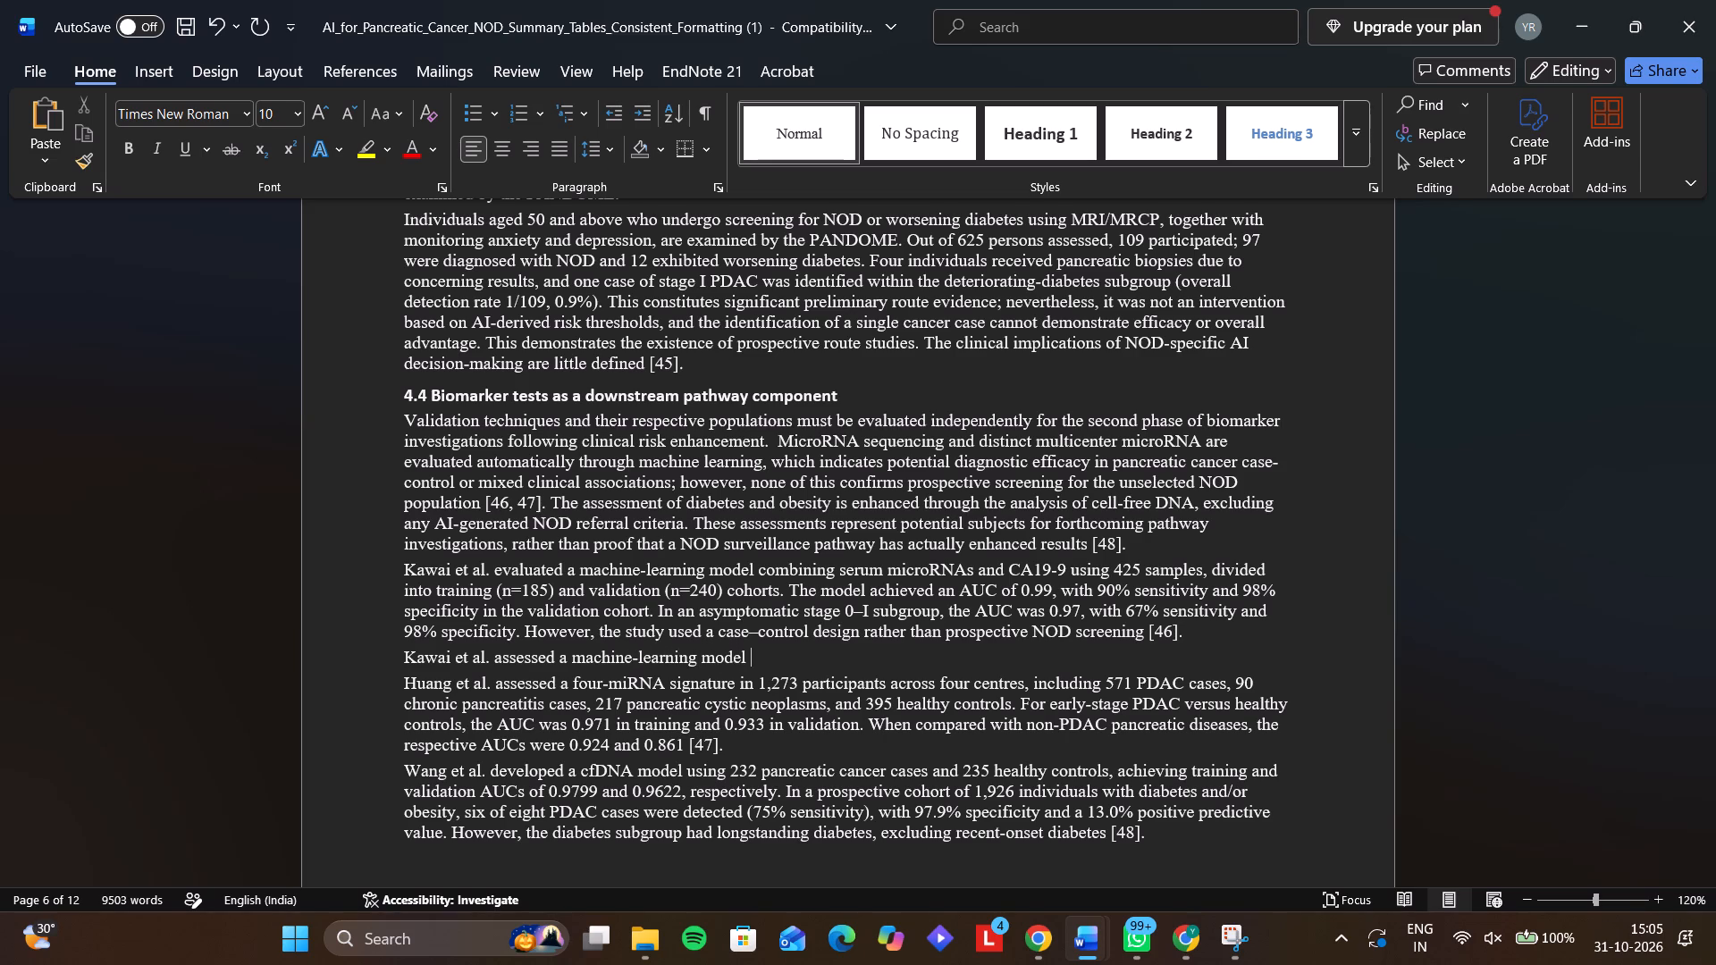
Extend the new Kawai sentence with "that combines serum microRNAs and CA19-9 using".
{"action": "type", "text": "that combines serum M"}
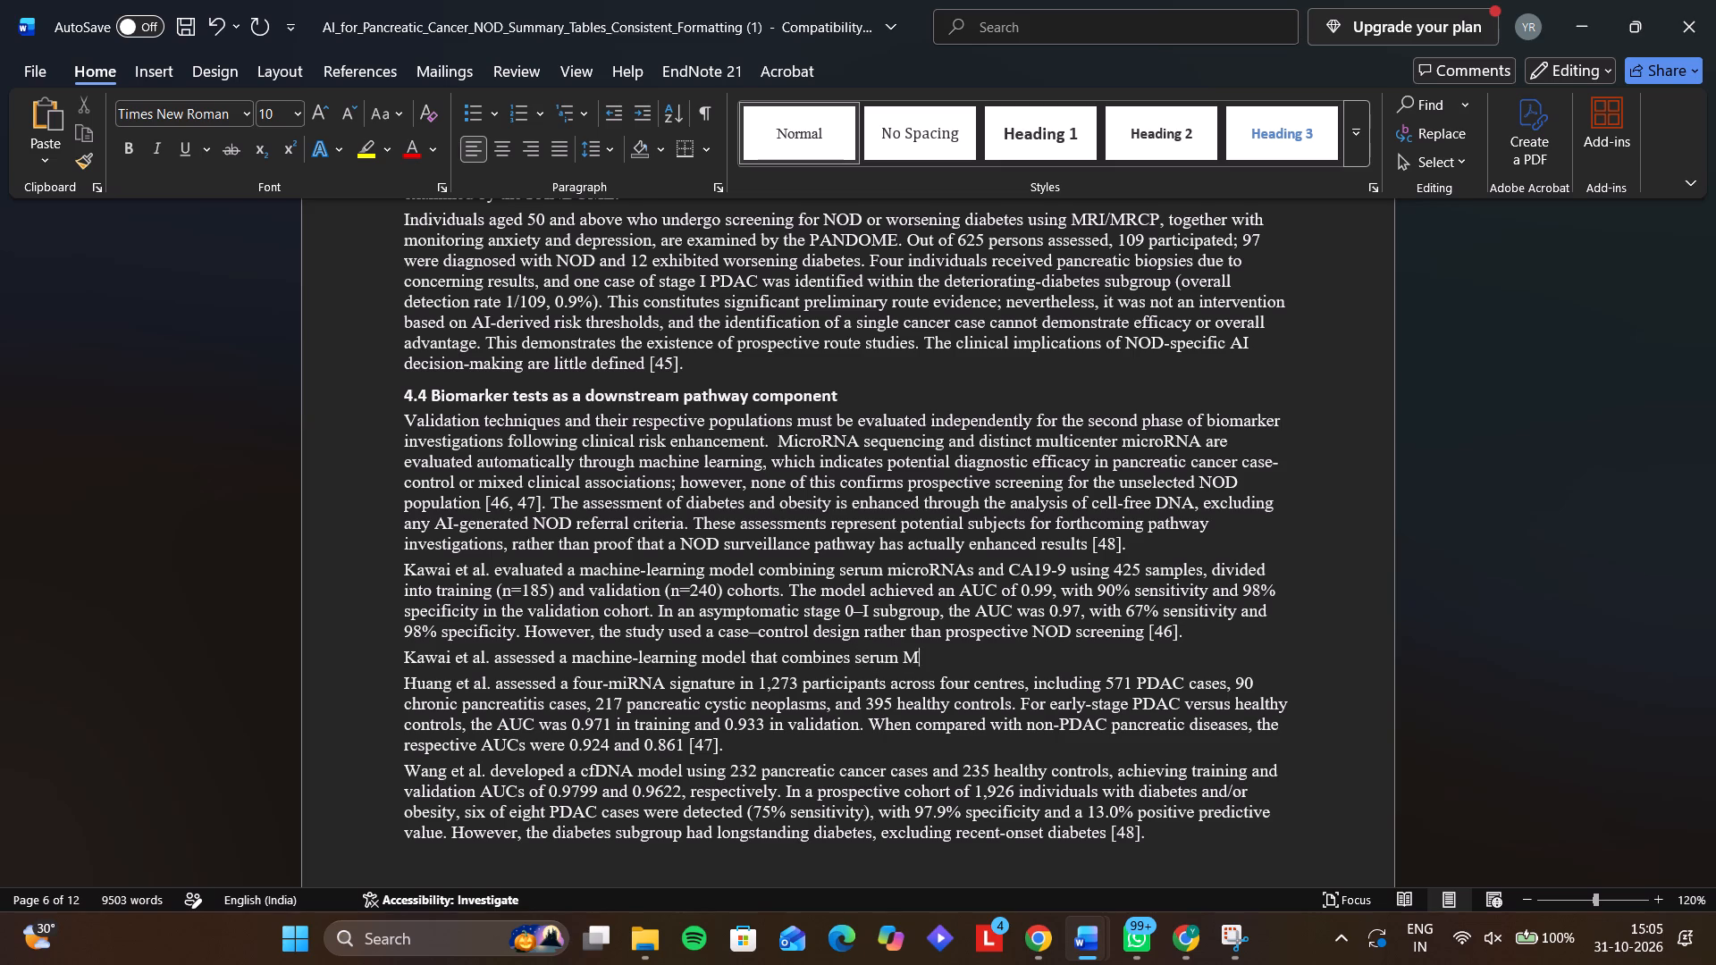
{"action": "key", "text": "BackSpace"}
{"action": "type", "text": "mirc"}
{"action": "key", "text": "BackSpace"}
{"action": "key", "text": "BackSpace"}
{"action": "type", "text": "cro"}
{"action": "type", "text": "RNAs and CA19-"}
{"action": "type", "text": "9 using"}
{"action": "key", "text": "space"}
{"action": "key", "text": "BackSpace"}
{"action": "key", "text": "BackSpace"}
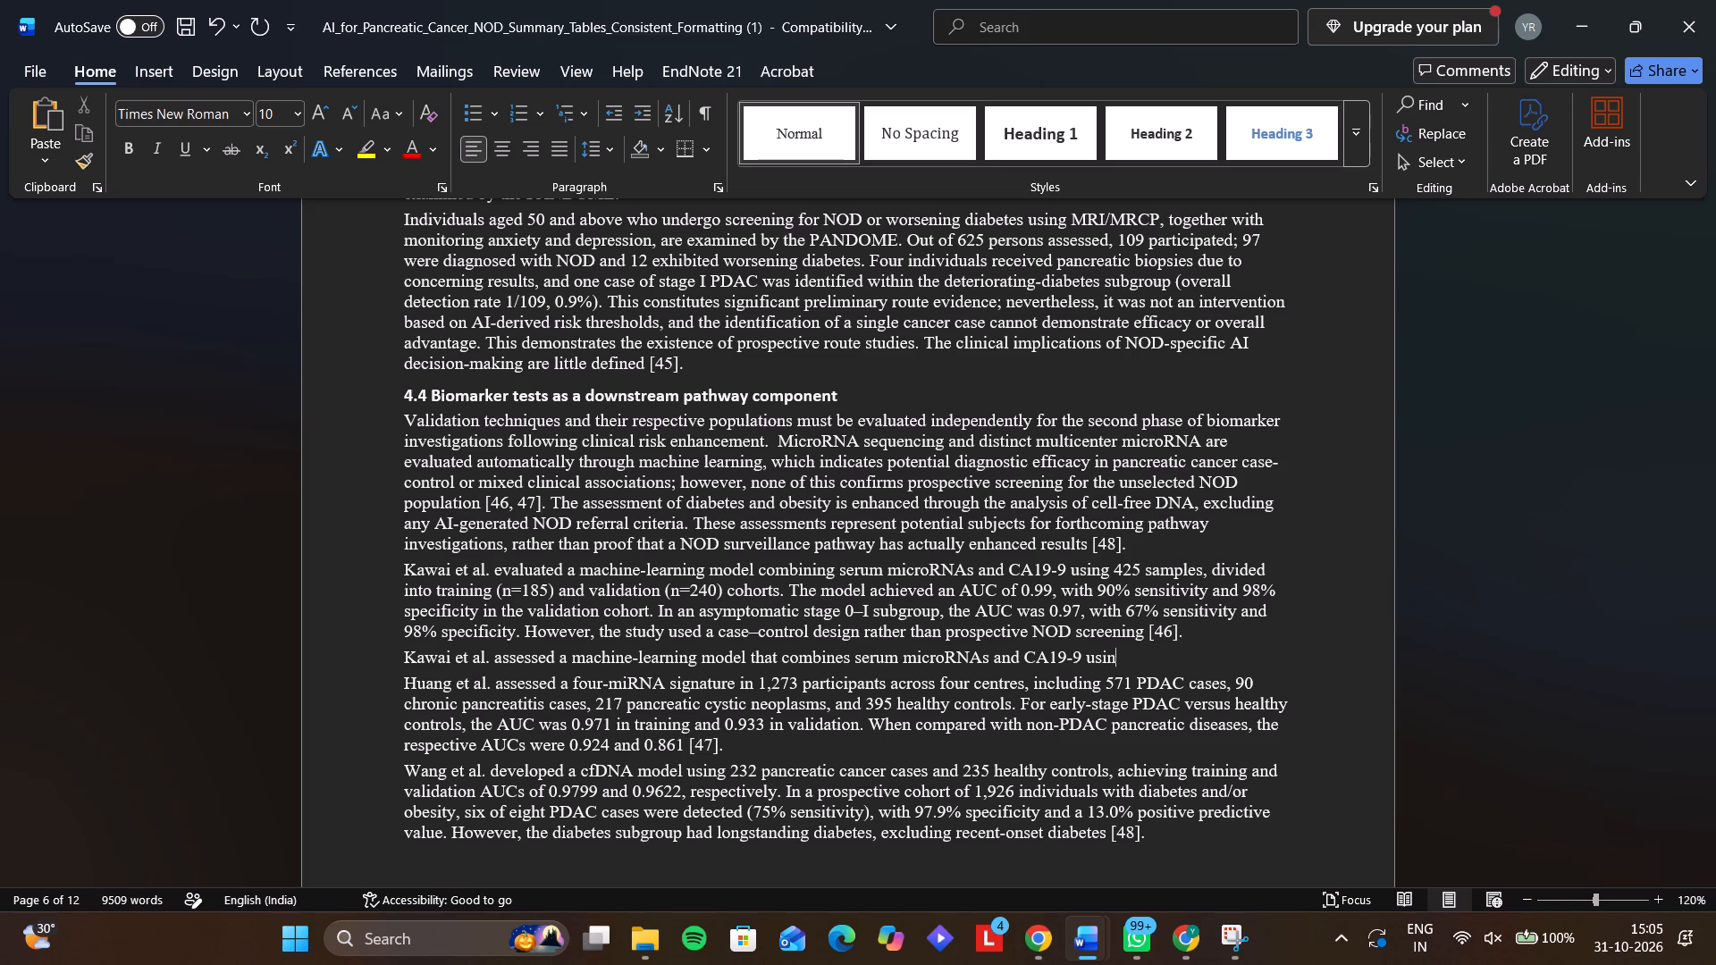
{"action": "key", "text": "BackSpace"}
{"action": "key", "text": "BackSpace"}
{"action": "key", "text": "BackSpace"}
{"action": "key", "text": "BackSpace"}
{"action": "type", "text": "using"}
{"action": "key", "text": "space"}
Add the sample description "425 samples, divided into training" to the new Kawai sentence.
{"action": "key", "text": "4"}
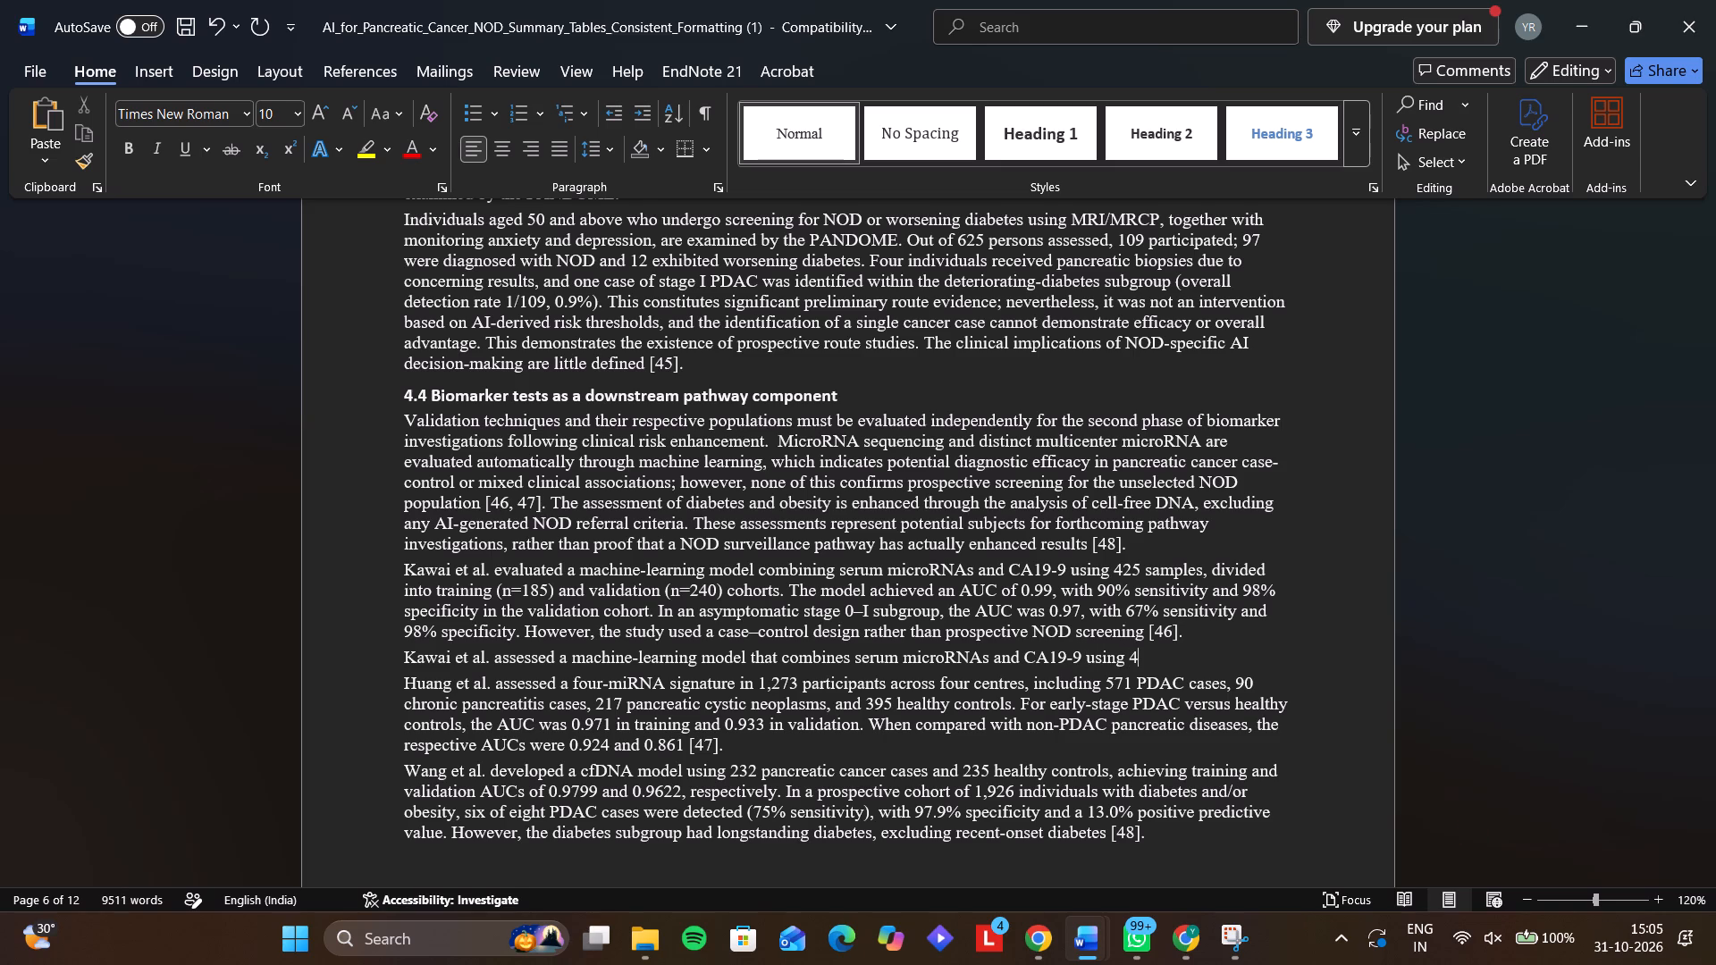
{"action": "type", "text": "25 da"}
{"action": "key", "text": "BackSpace"}
{"action": "key", "text": "BackSpace"}
{"action": "type", "text": "sampls"}
{"action": "key", "text": "BackSpace"}
{"action": "type", "text": "es, fi"}
{"action": "key", "text": "BackSpace"}
{"action": "key", "text": "BackSpace"}
{"action": "type", "text": "divided in"}
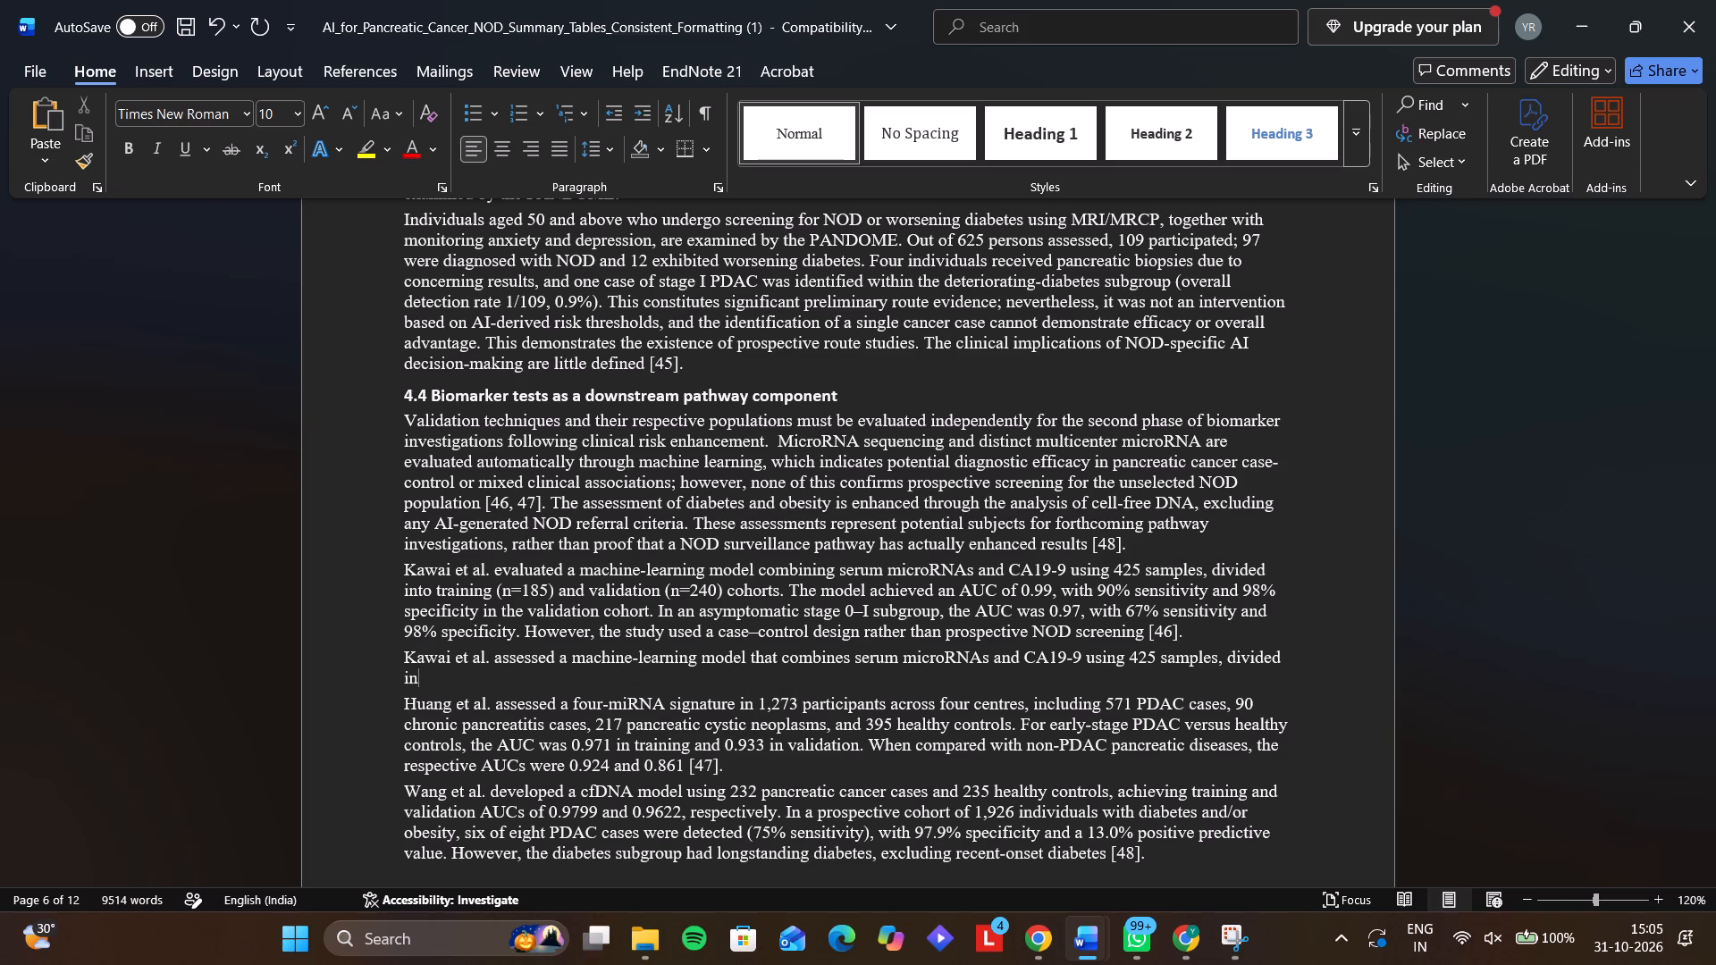
{"action": "type", "text": "to training"}
{"action": "key", "text": "space"}
Finish the new Kawai sentence with the training (n=185) and validation (n=240) cohorts, correcting the opening bracket before n=240.
{"action": "type", "text": "(n"}
{"action": "type", "text": "=1"}
{"action": "type", "text": "85"}
{"action": "type", "text": "0 and validating"}
{"action": "key", "text": "BackSpace"}
{"action": "key", "text": "BackSpace"}
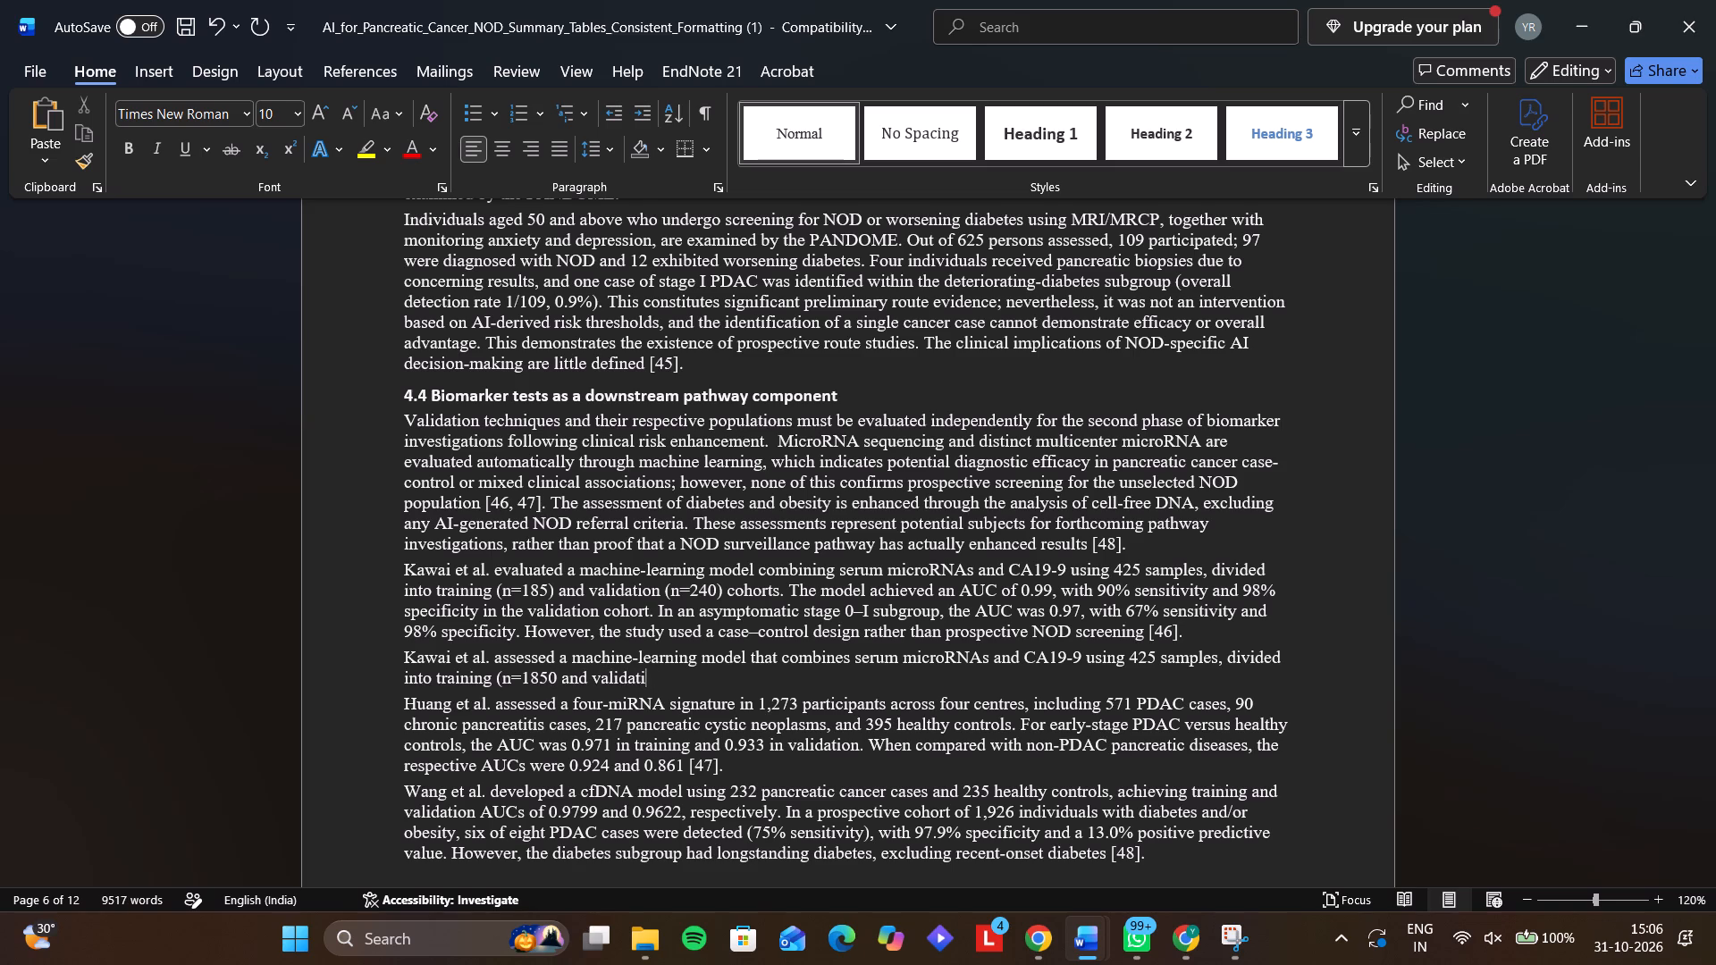
{"action": "key", "text": "n"}
{"action": "key", "text": "BackSpace"}
{"action": "type", "text": "on 9n=24-"}
{"action": "key", "text": "BackSpace"}
{"action": "key", "text": "0"}
{"action": "key", "text": "shift+parenright"}
{"action": "key", "text": "Left"}
{"action": "key", "text": "Left"}
{"action": "key", "text": "Left"}
{"action": "key", "text": "Left"}
{"action": "key", "text": "Left"}
{"action": "key", "text": "Left"}
{"action": "key", "text": "Left"}
{"action": "key", "text": "Right"}
{"action": "key", "text": "BackSpace"}
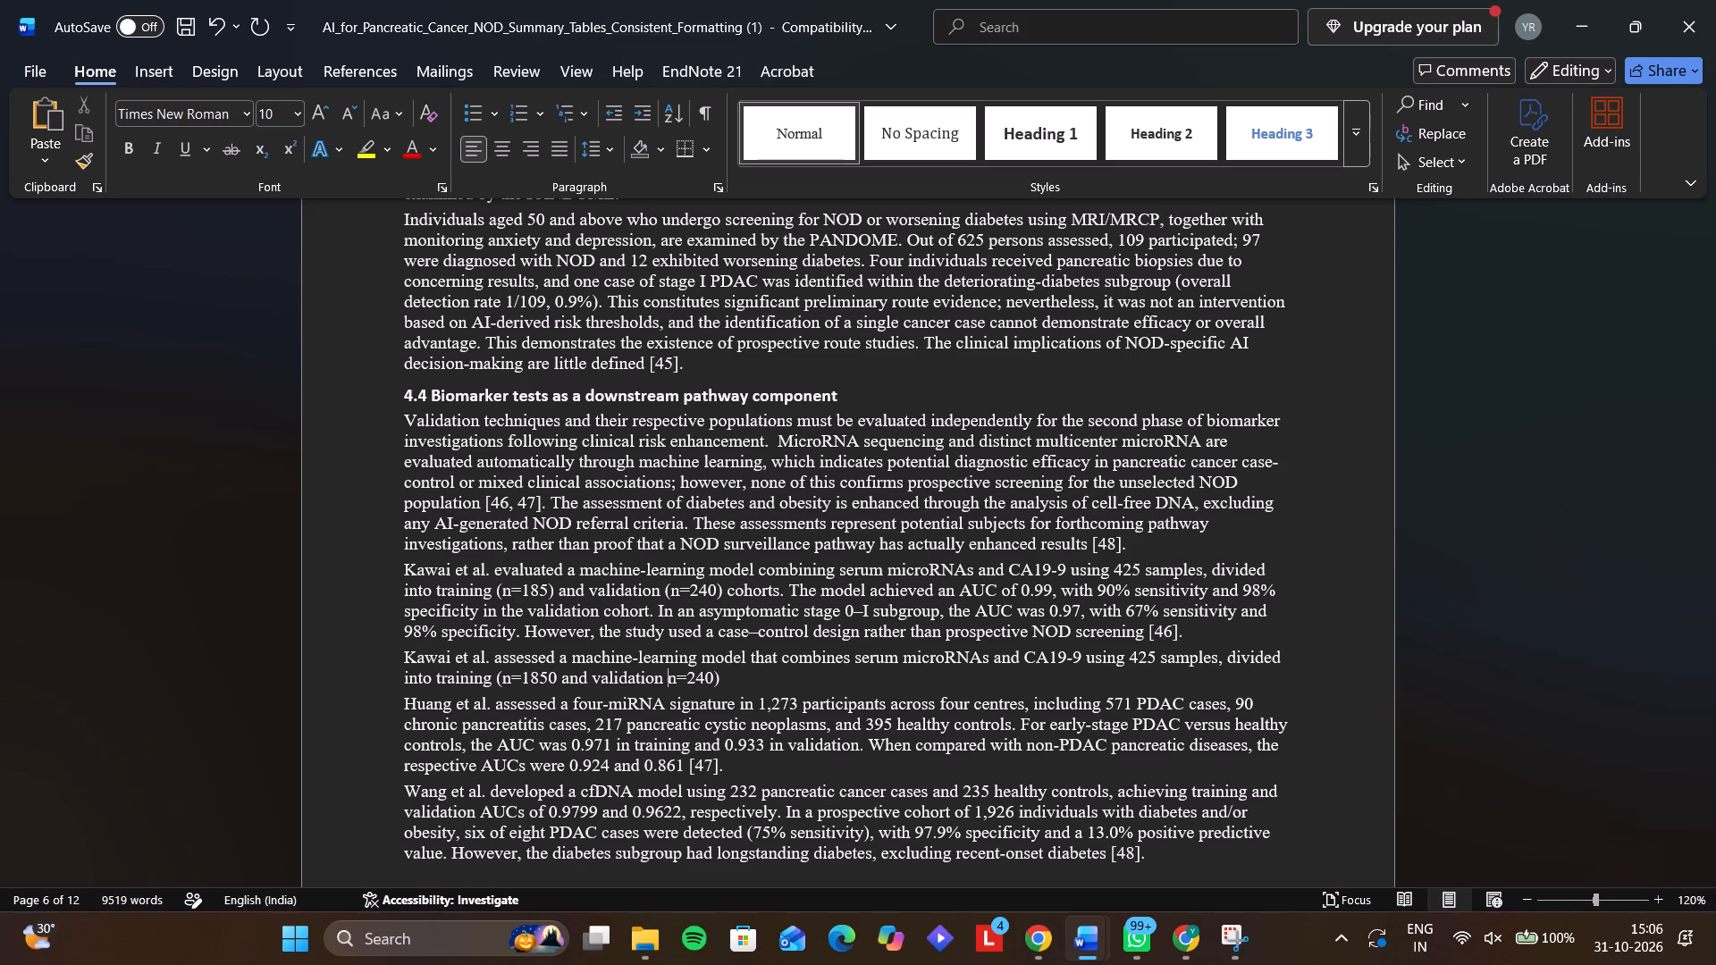
{"action": "key", "text": "shift+parenleft"}
{"action": "left_click", "coordinate": [753, 700]}
{"action": "left_click", "coordinate": [748, 694]}
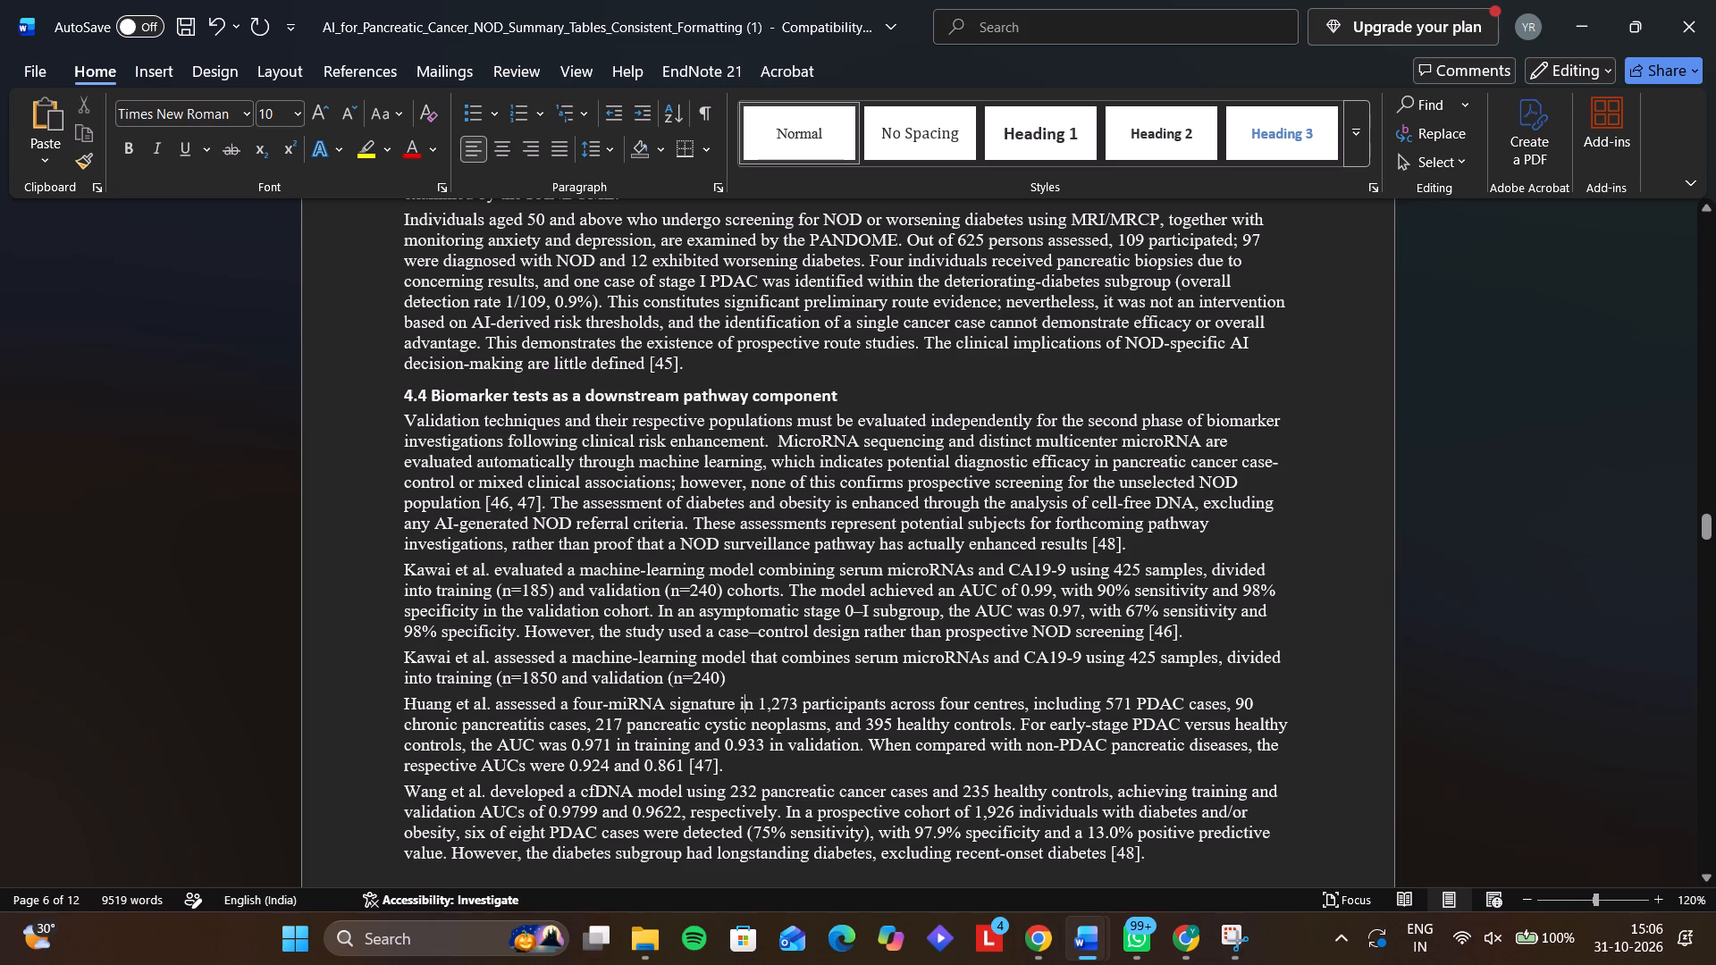
{"action": "left_click", "coordinate": [728, 680]}
{"action": "key", "text": "space"}
{"action": "type", "text": "cohorts."}
{"action": "key", "text": "space"}
Begin the second sentence of the new Kawai paragraph with "The model achieved an AUC of 0.99".
{"action": "type", "text": "The model"}
{"action": "key", "text": "space"}
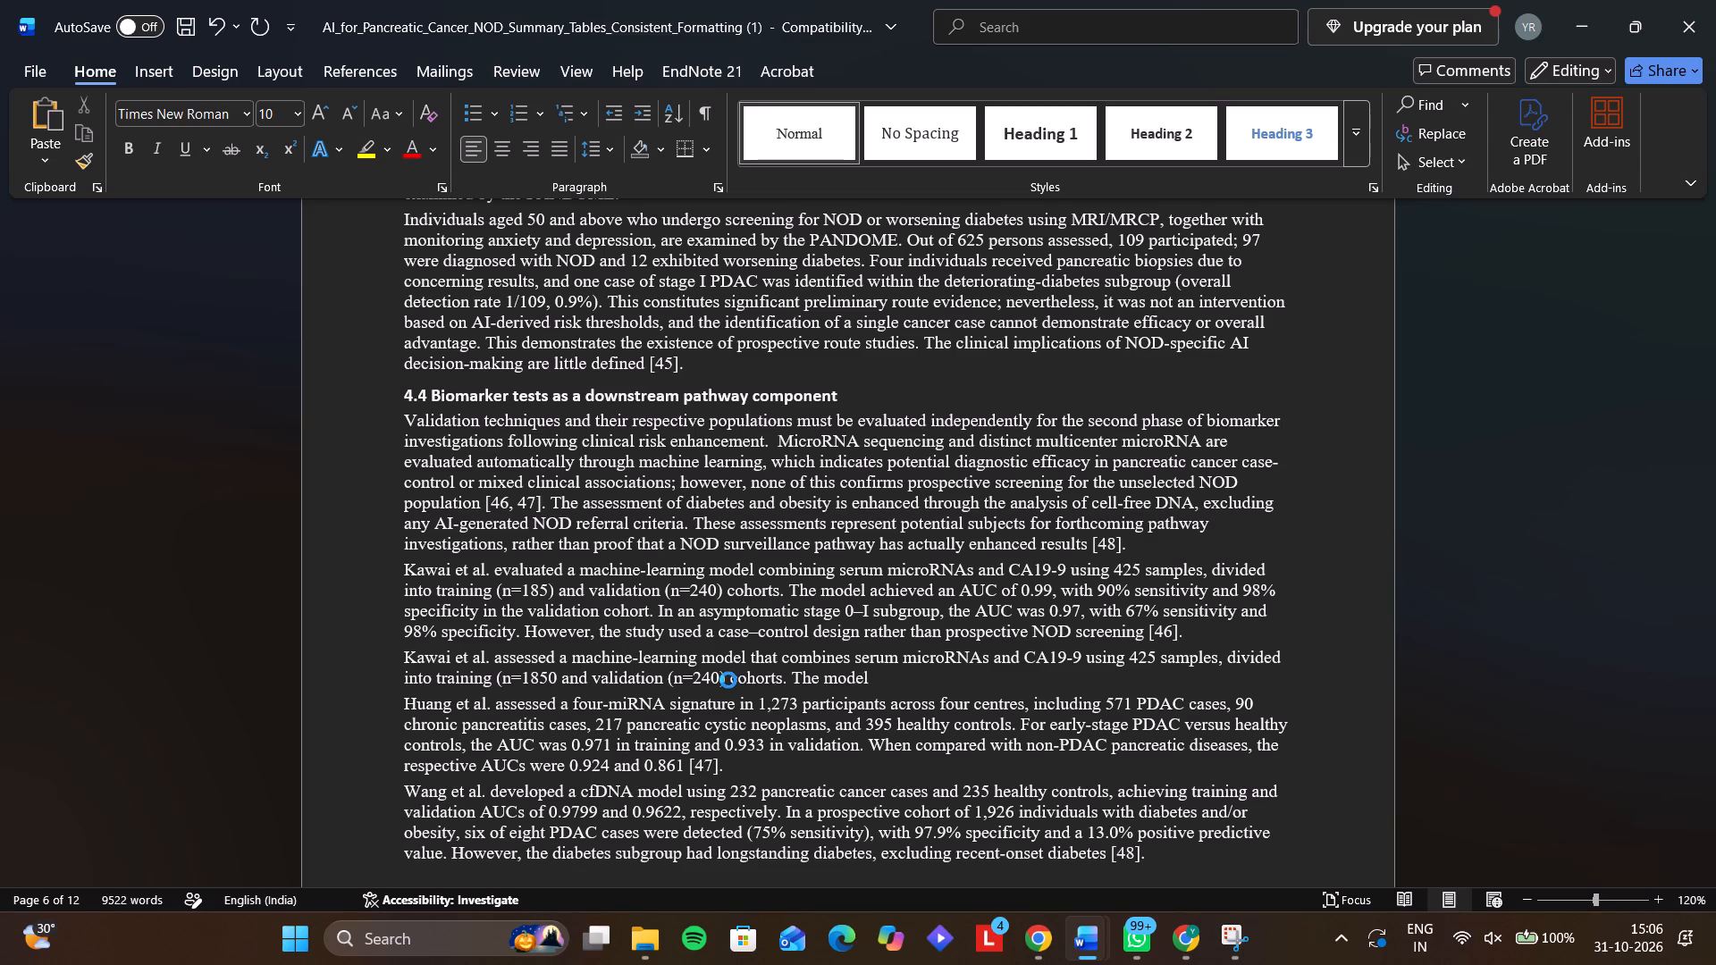
{"action": "type", "text": "arch"}
{"action": "key", "text": "BackSpace"}
{"action": "key", "text": "BackSpace"}
{"action": "key", "text": "c"}
{"action": "key", "text": "BackSpace"}
{"action": "key", "text": "c"}
{"action": "key", "text": "BackSpace"}
{"action": "key", "text": "BackSpace"}
{"action": "type", "text": "chieb"}
{"action": "key", "text": "BackSpace"}
{"action": "type", "text": "ved an AUC o"}
{"action": "key", "text": "space"}
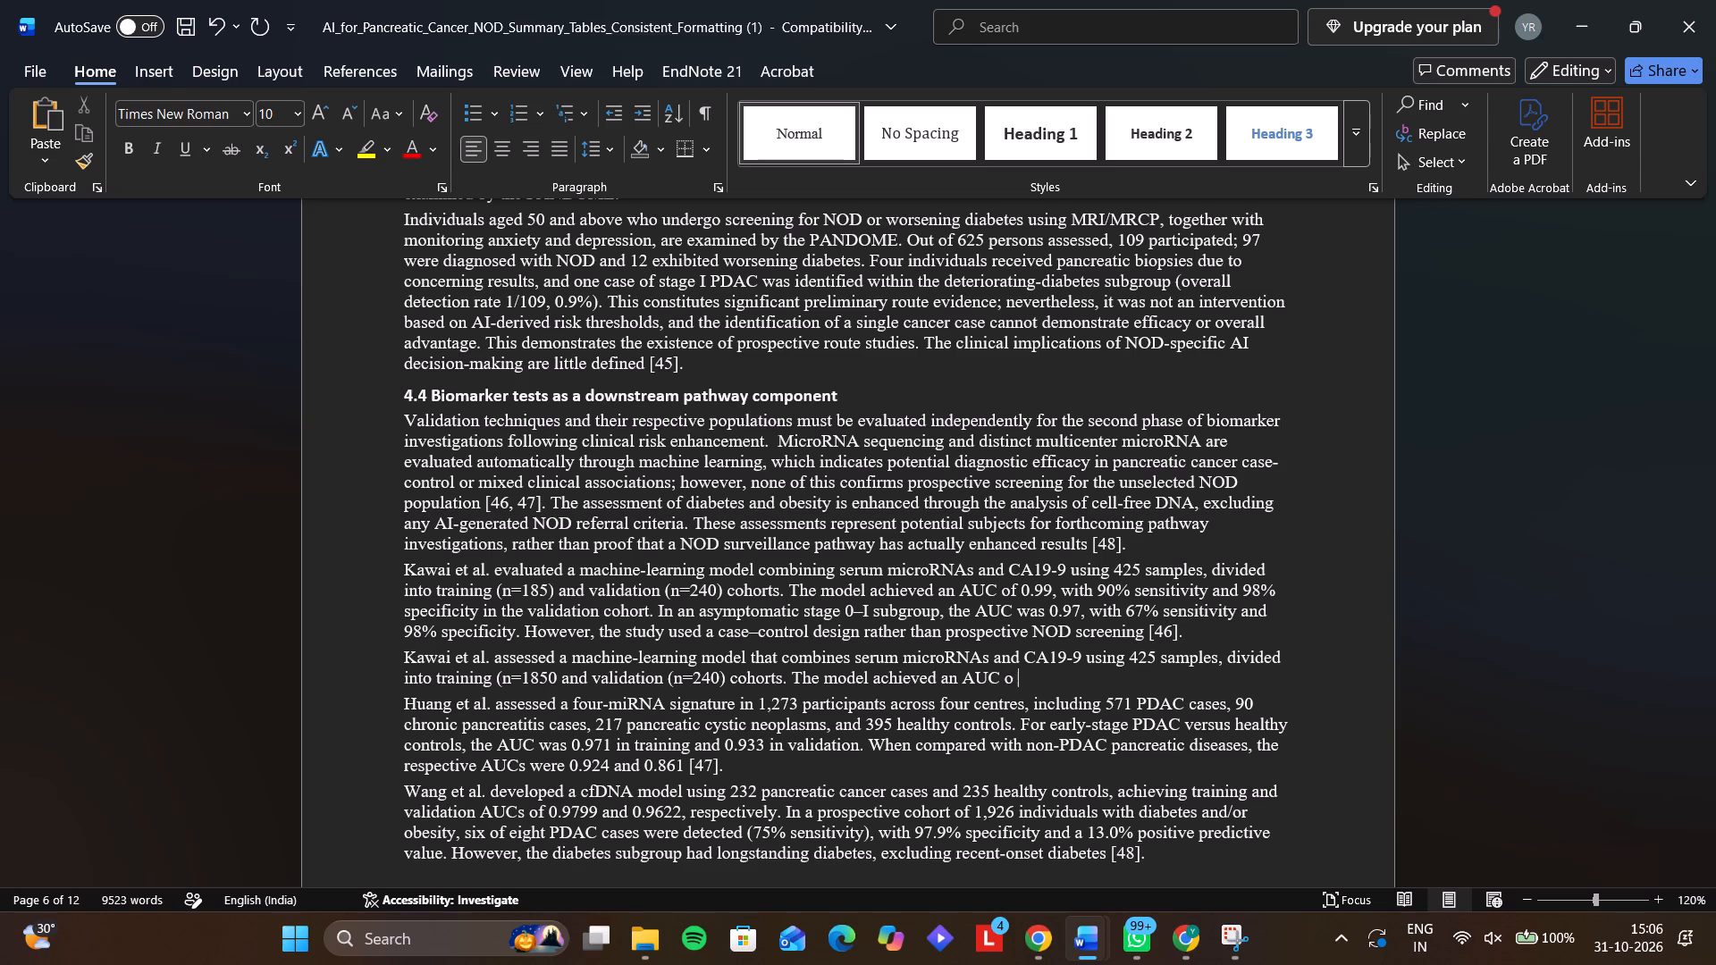
{"action": "key", "text": "BackSpace"}
{"action": "type", "text": "f 0."}
{"action": "type", "text": "99 ith"}
{"action": "key", "text": "BackSpace"}
{"action": "key", "text": "BackSpace"}
{"action": "key", "text": "BackSpace"}
{"action": "key", "text": "BackSpace"}
Complete the model performance sentence with ", 90% sensitivity and 98% specificity.".
{"action": "type", "text": ", with"}
{"action": "key", "text": "BackSpace"}
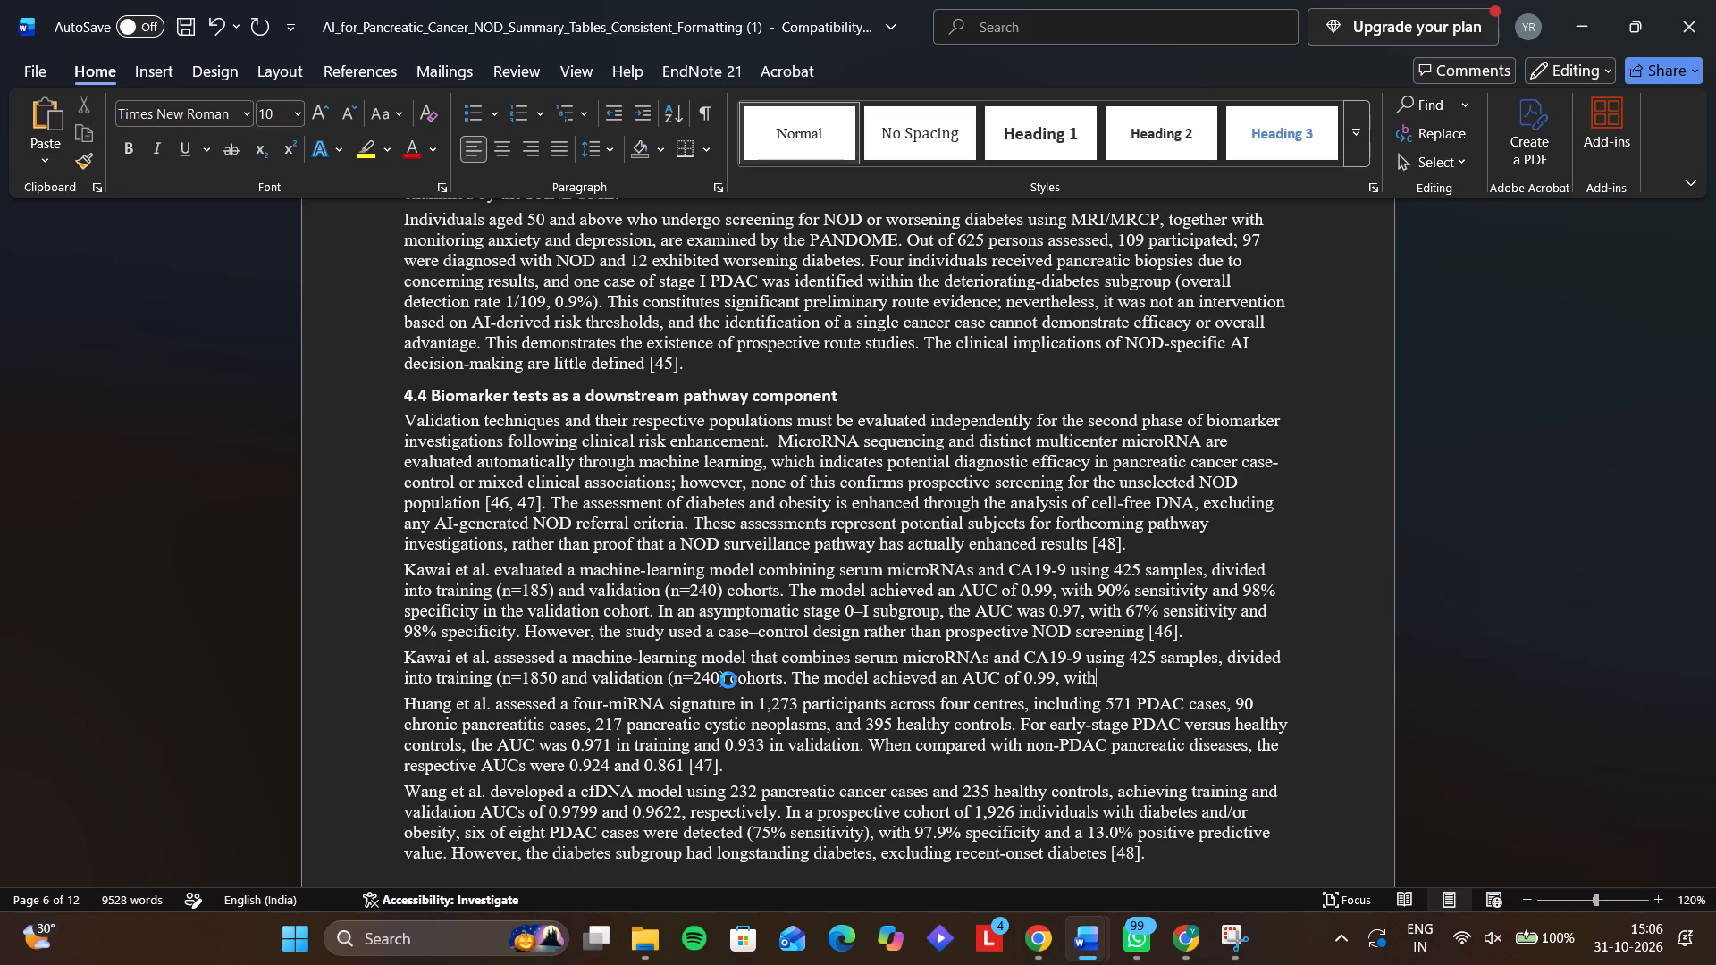
{"action": "key", "text": "BackSpace"}
{"action": "key", "text": "BackSpace"}
{"action": "key", "text": "BackSpace"}
{"action": "type", "text": "with"}
{"action": "key", "text": "BackSpace"}
{"action": "key", "text": "BackSpace"}
{"action": "key", "text": "BackSpace"}
{"action": "key", "text": "BackSpace"}
{"action": "key", "text": "BackSpace"}
{"action": "key", "text": "space"}
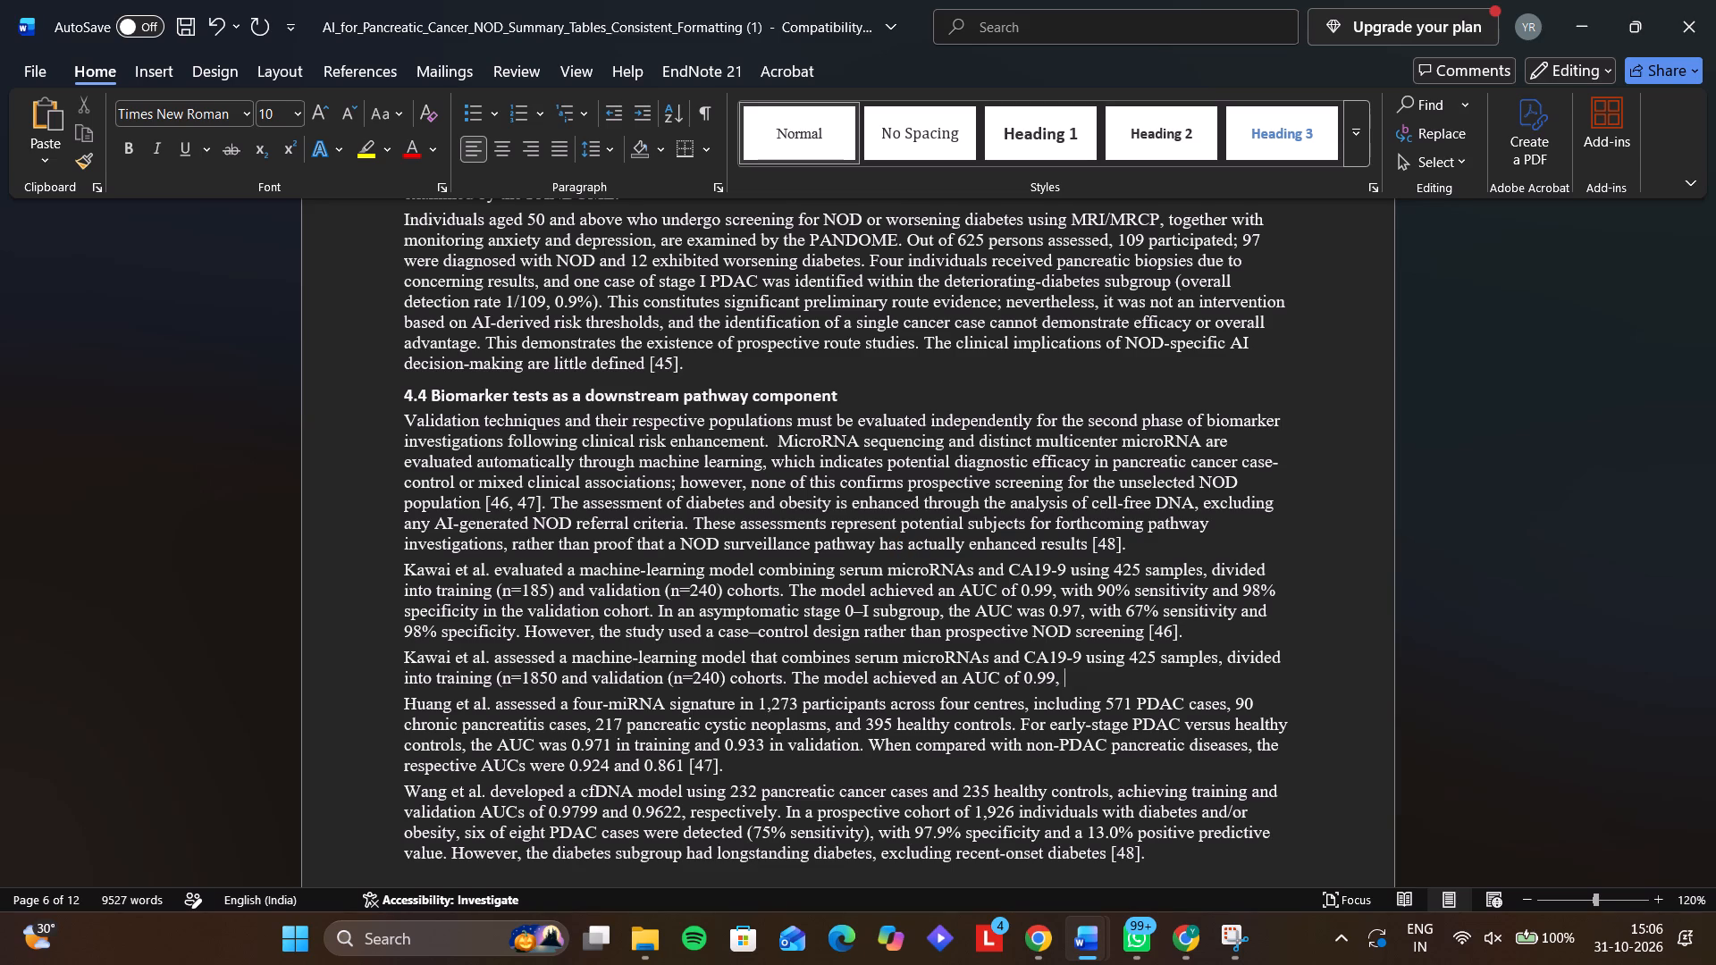
{"action": "type", "text": "90% sensitivuty and 98%"}
{"action": "key", "text": "space"}
{"action": "type", "text": "specifi"}
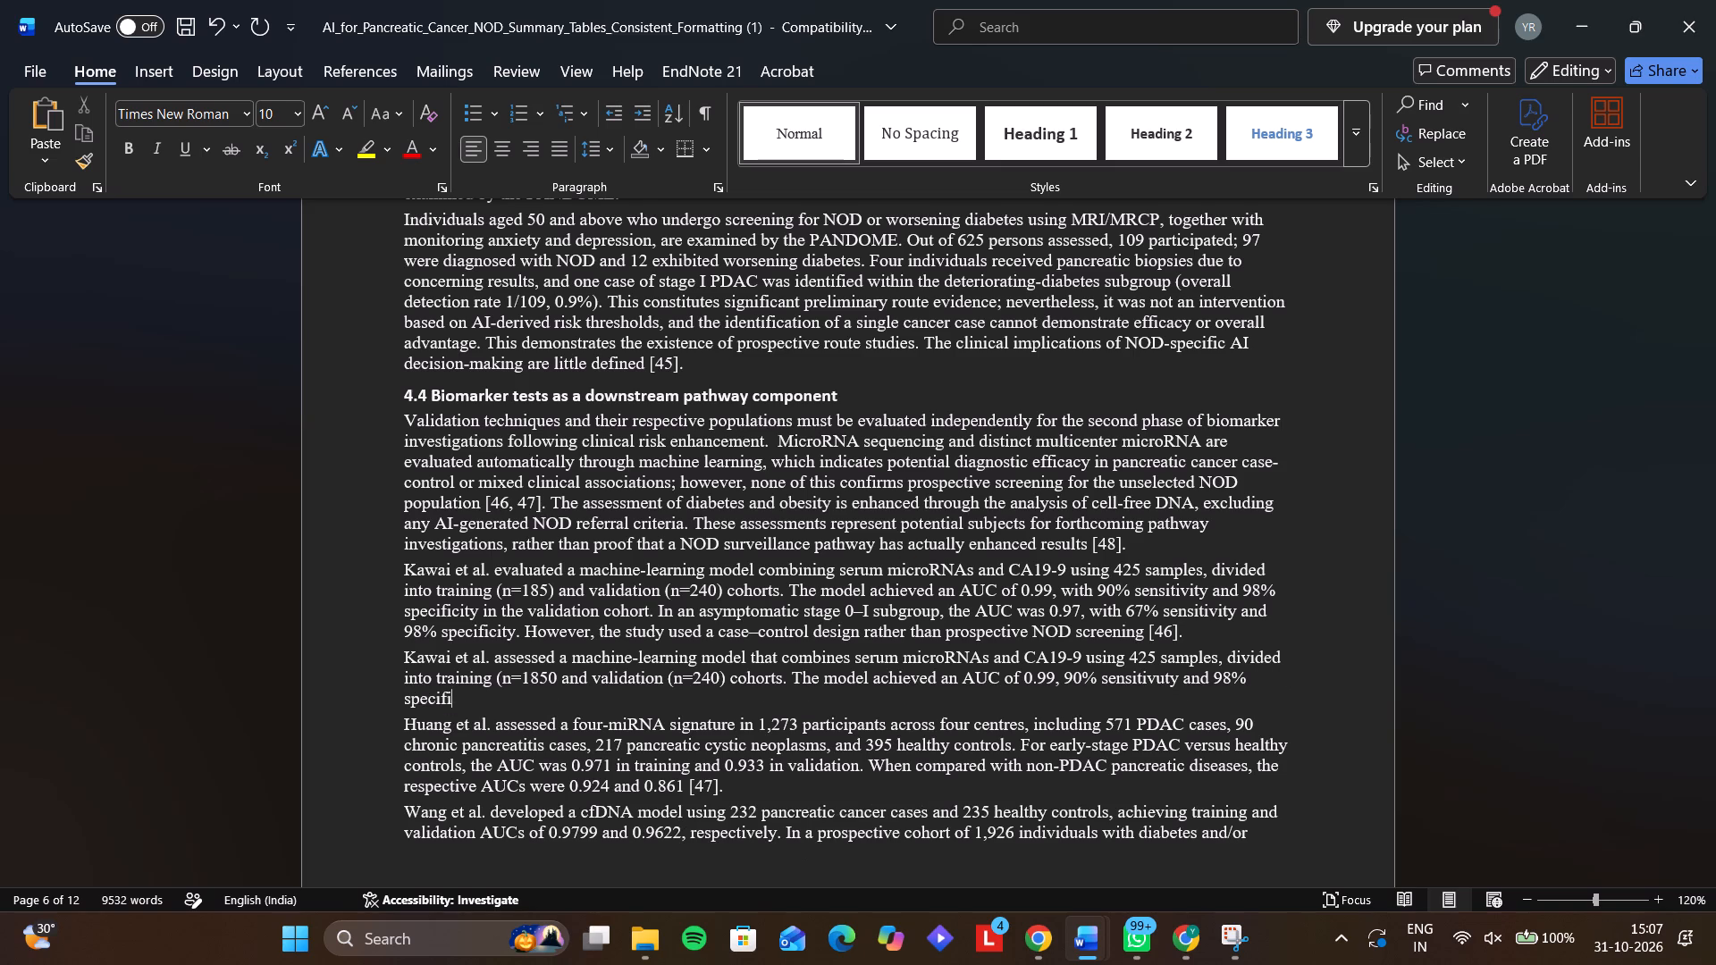
{"action": "type", "text": "city."}
{"action": "key", "text": "space"}
Add the closing sentence "But the study used a case-control design instead of prospective NOD screening." to the new Kawai paragraph.
{"action": "type", "text": "Butt"}
{"action": "key", "text": "BackSpace"}
{"action": "key", "text": "space"}
{"action": "type", "text": "th"}
{"action": "key", "text": "BackSpace"}
{"action": "type", "text": "he study"}
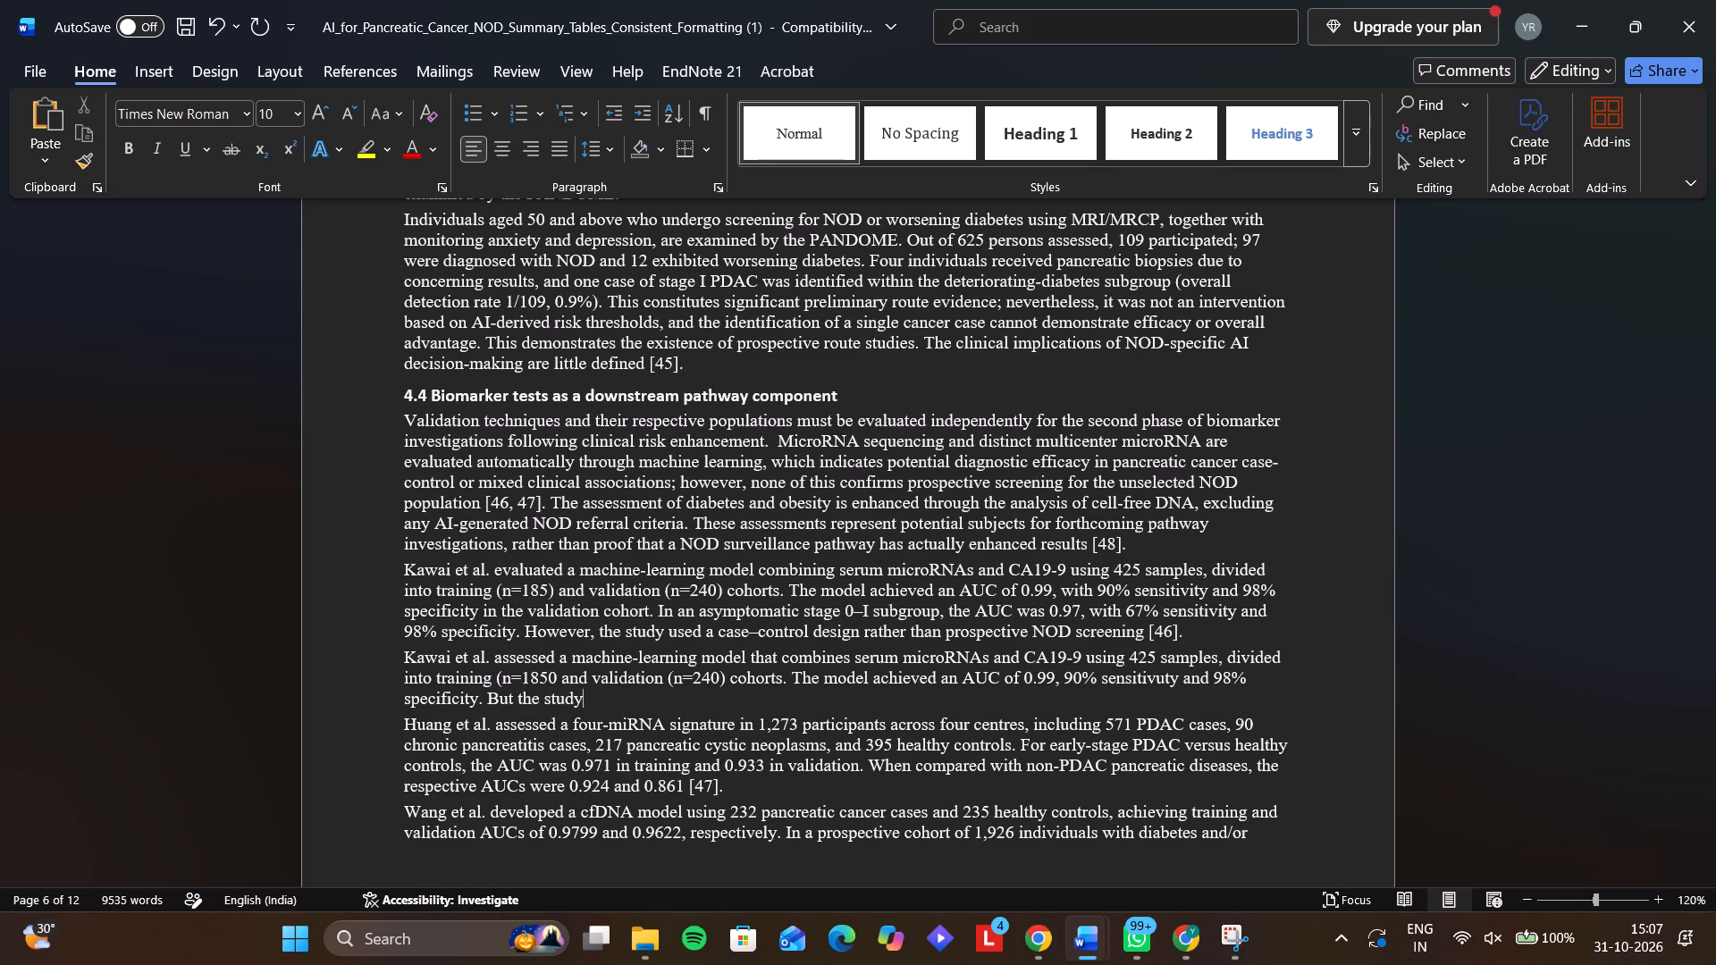
{"action": "key", "text": "space"}
{"action": "key", "text": "BackSpace"}
{"action": "key", "text": "BackSpace"}
{"action": "key", "text": "BackSpace"}
{"action": "type", "text": "dy used a case0"}
{"action": "key", "text": "BackSpace"}
{"action": "type", "text": "-control"}
{"action": "key", "text": "space"}
{"action": "type", "text": "design instead of prospective NOD"}
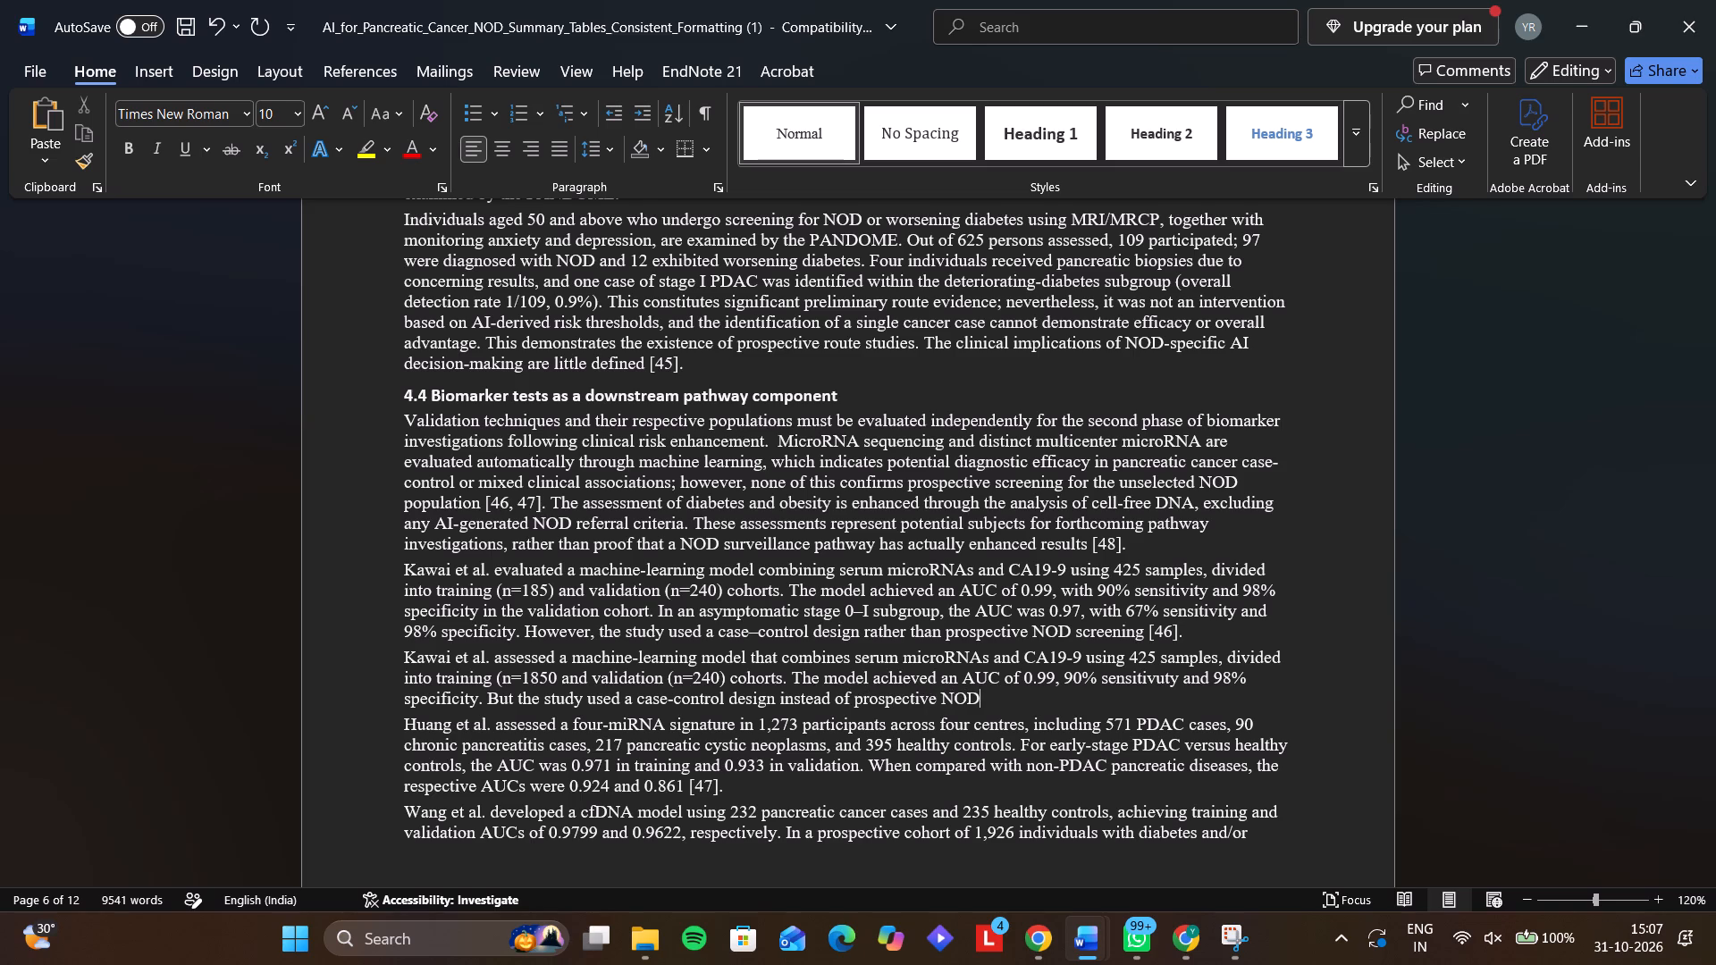
{"action": "key", "text": "space"}
{"action": "type", "text": "screening"}
{"action": "key", "text": "period"}
Insert a space before the final period of the new Kawai paragraph.
{"action": "key", "text": "Left"}
{"action": "key", "text": "space"}
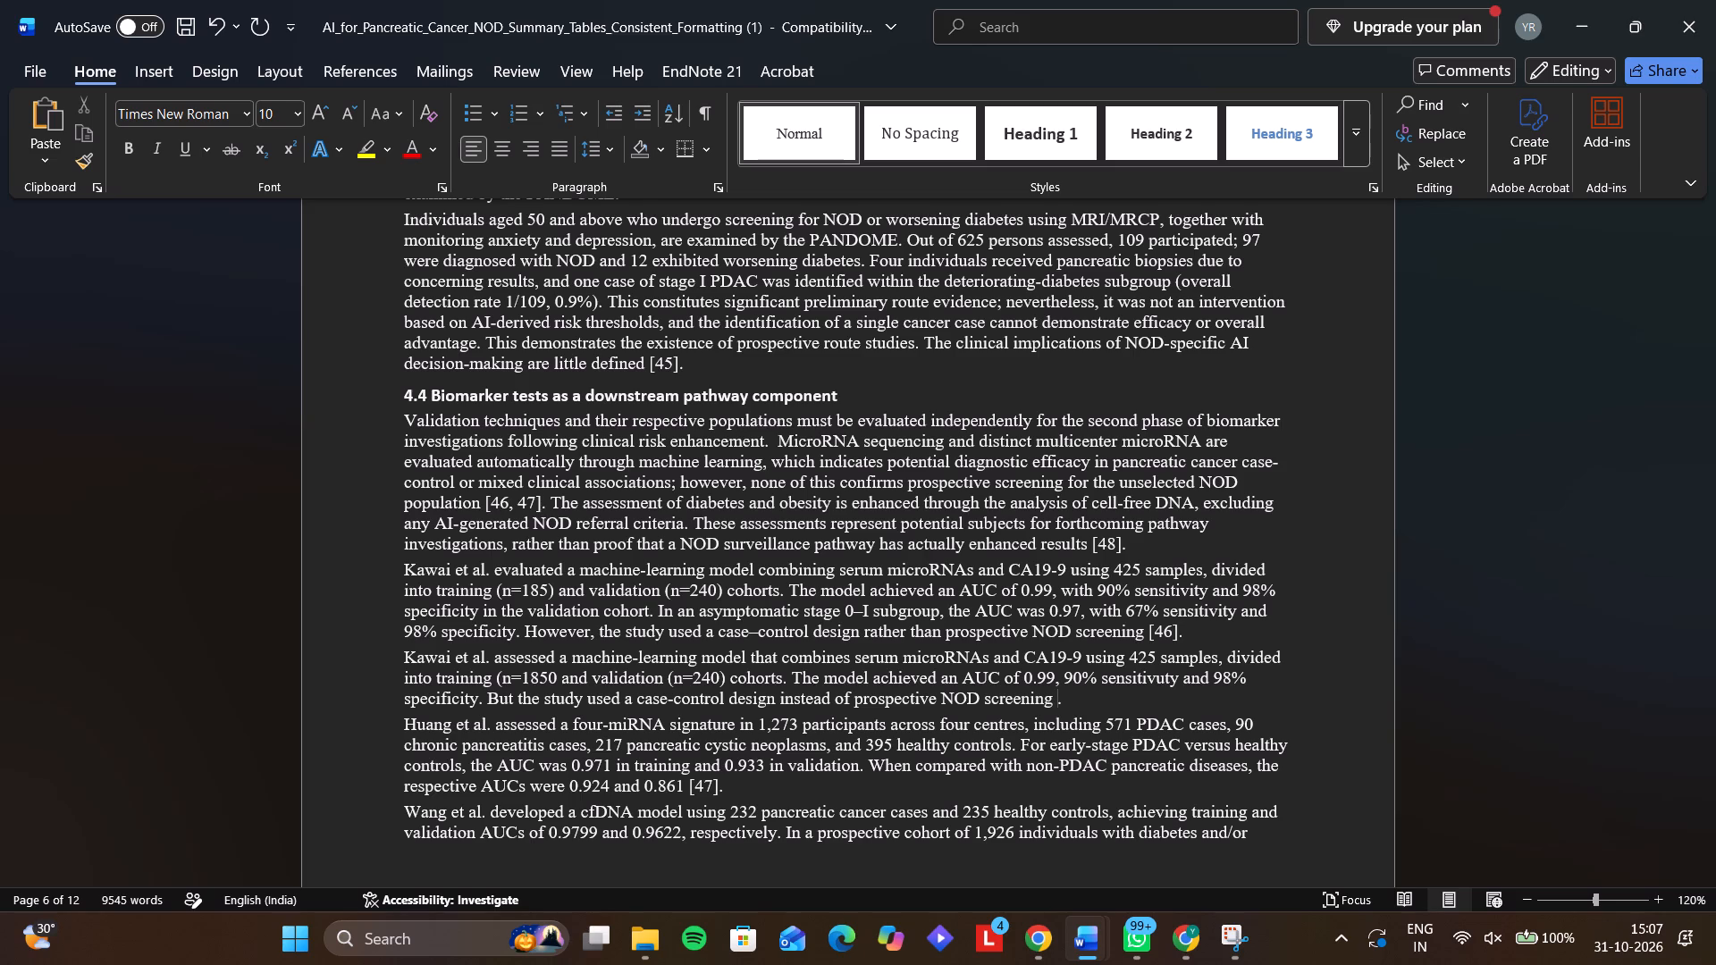
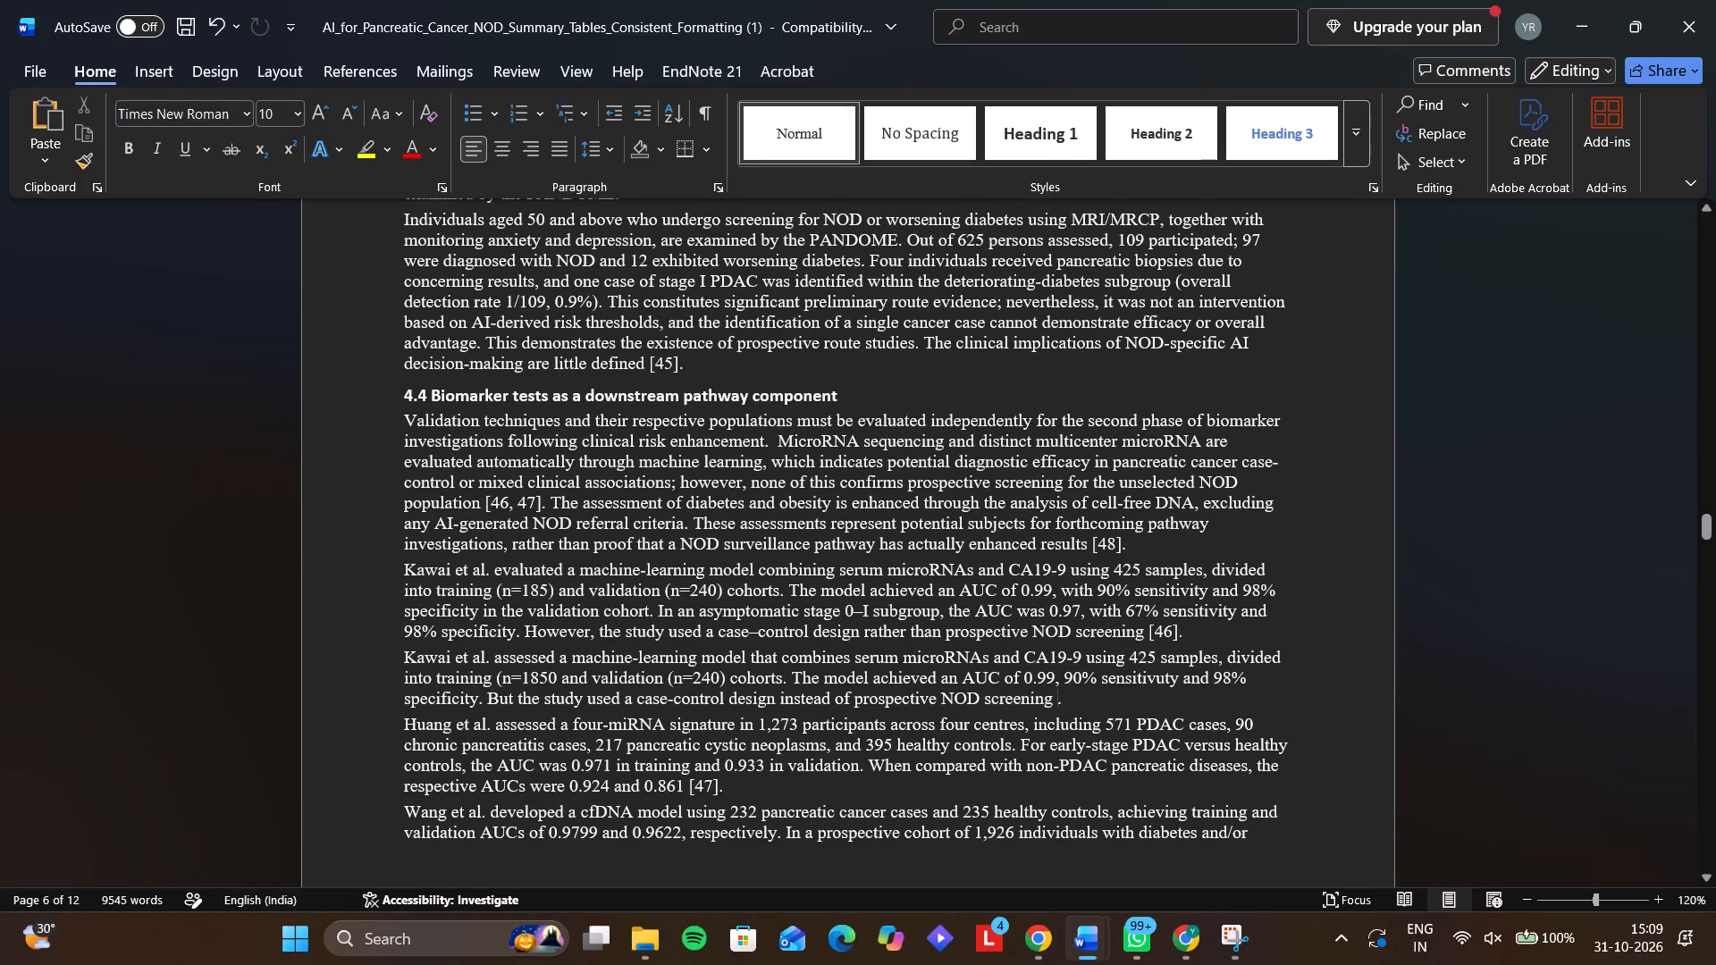
Add "in the validation cohort" after "98% specificity" in the new Kawai paragraph.
{"action": "left_click", "coordinate": [478, 701]}
{"action": "key", "text": "space"}
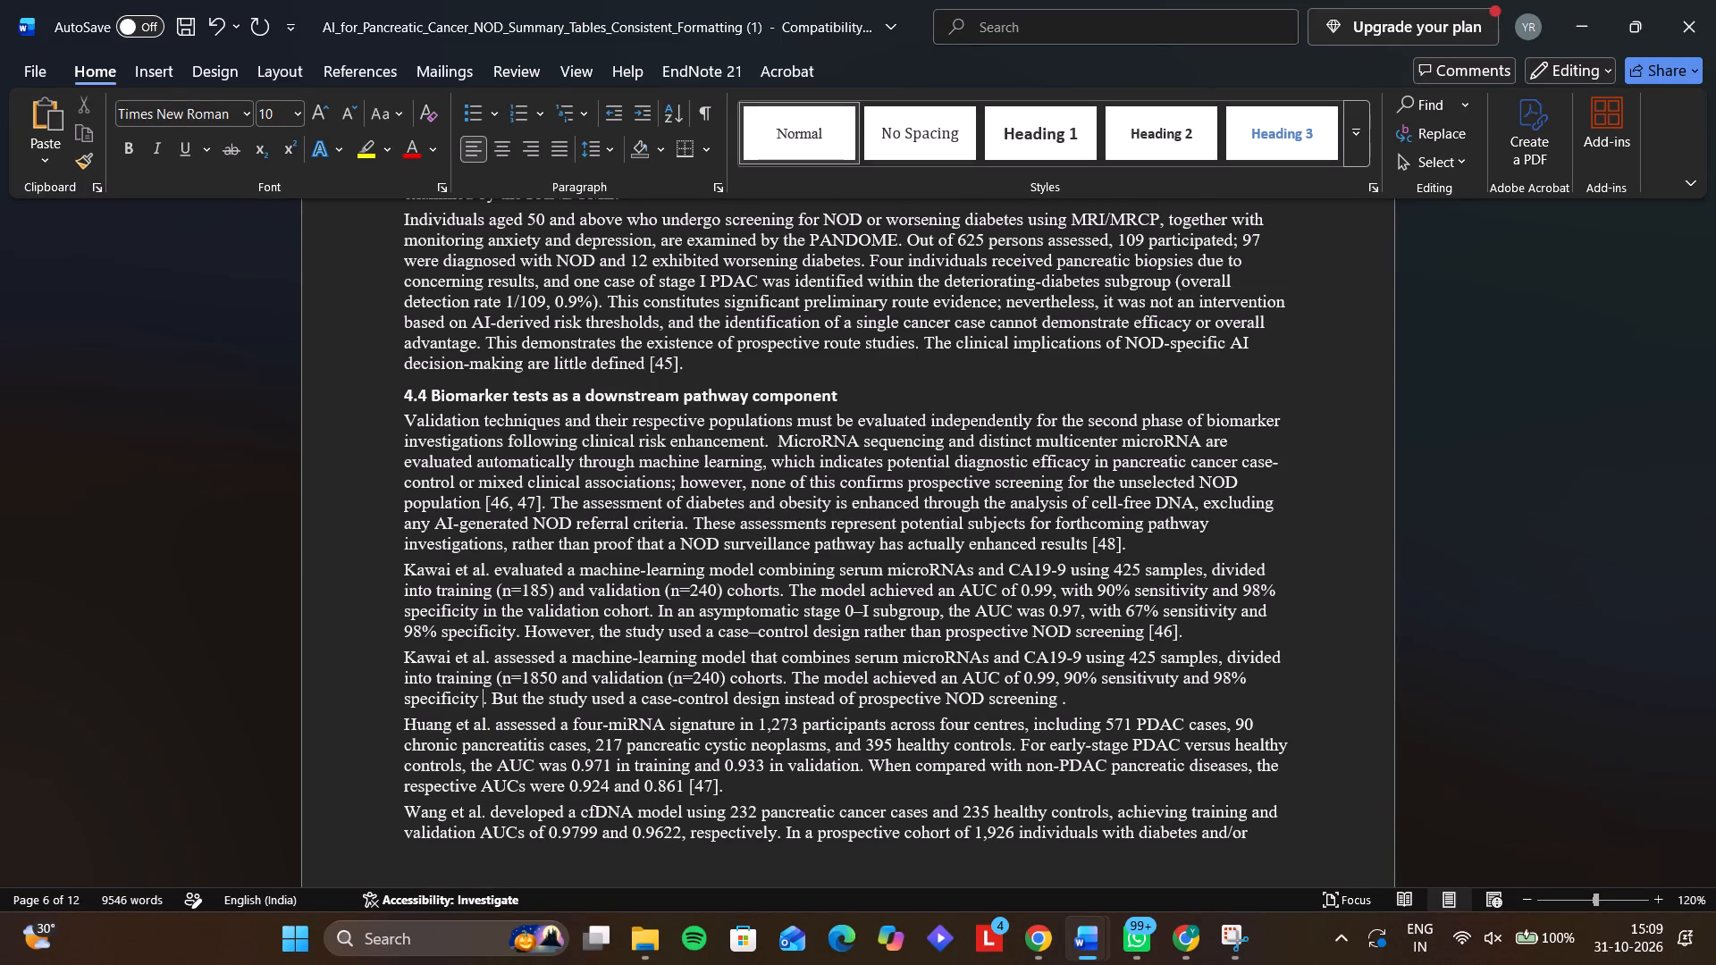
{"action": "type", "text": "in the validation"}
{"action": "key", "text": "space"}
{"action": "type", "text": "coh"}
{"action": "type", "text": "ort"}
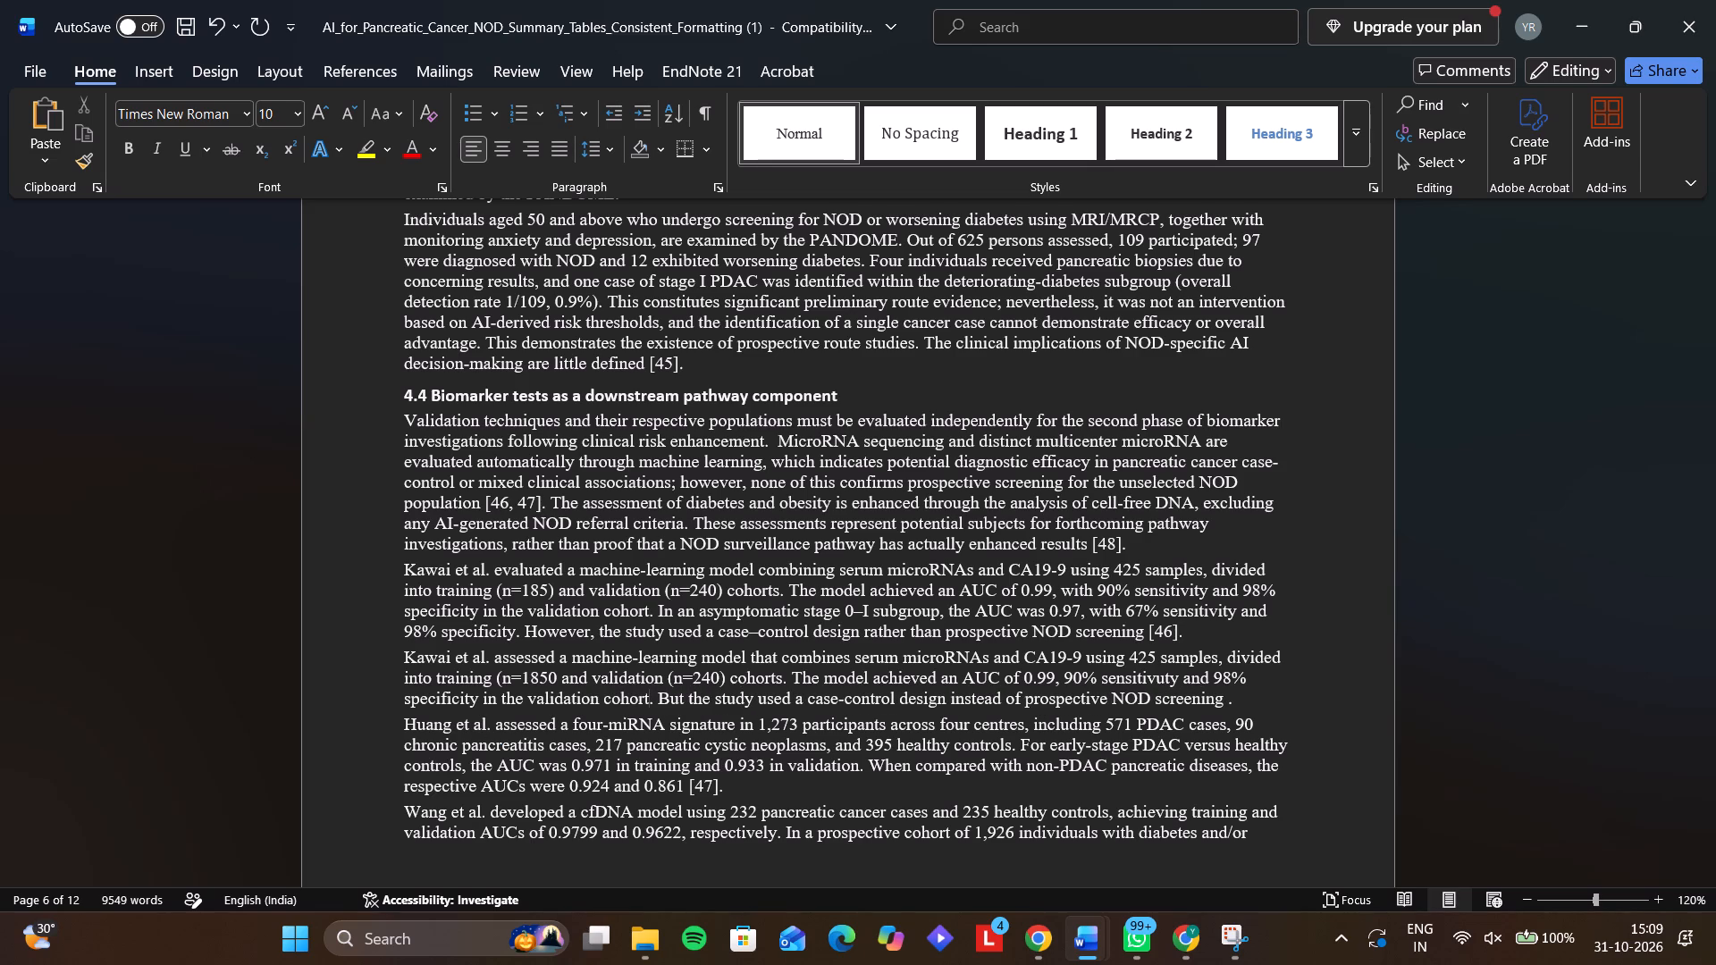
Begin a new sentence with "In an" after the validation cohort sentence in the new Kawai paragraph.
{"action": "key", "text": "Right"}
{"action": "key", "text": "space"}
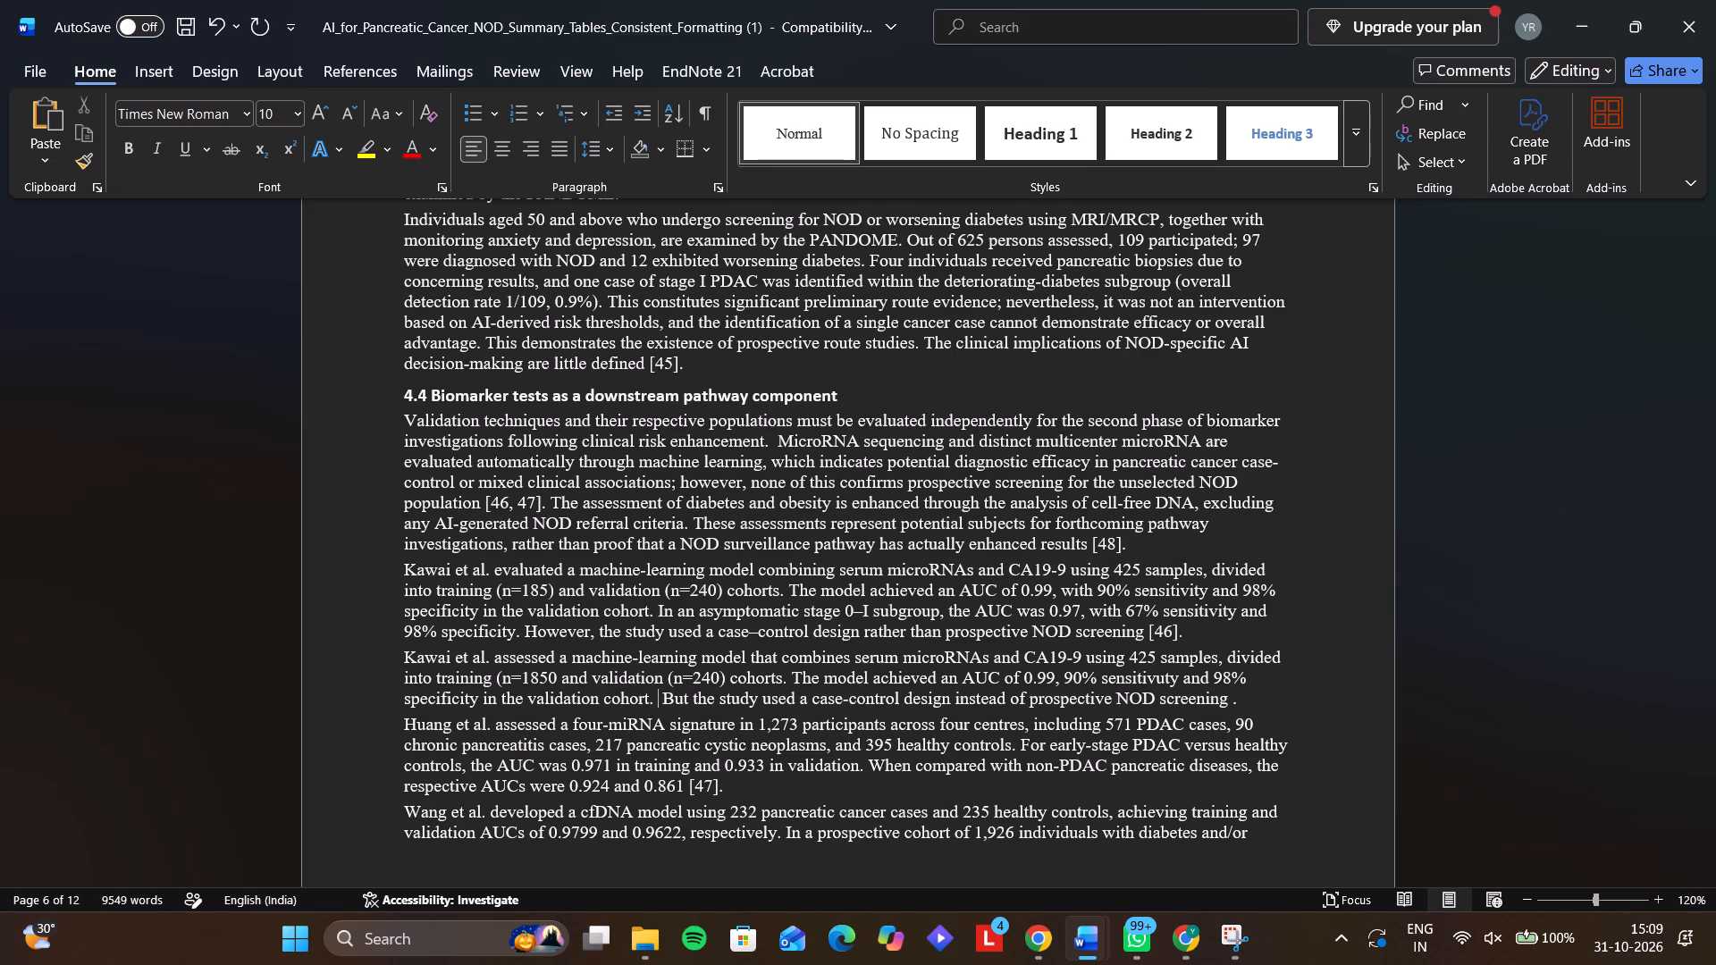
{"action": "type", "text": "In an"}
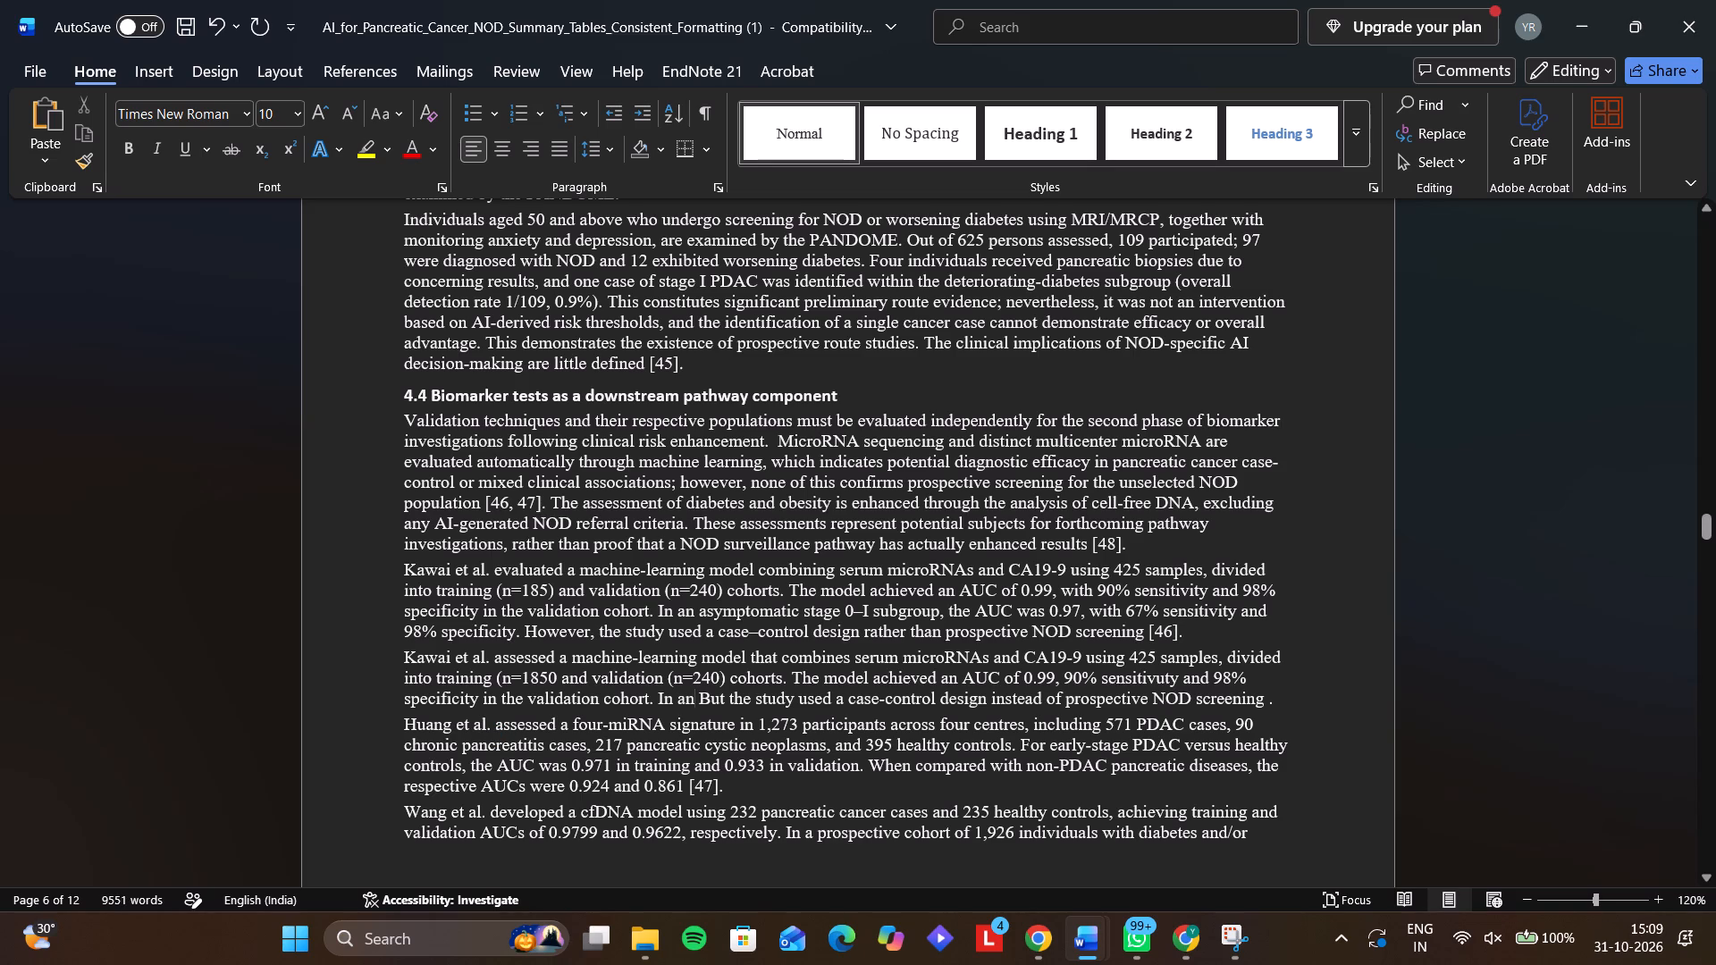
Select the asymptomatic stage 0–I subgroup sentence, up to "98% specificity", in the original Kawai paragraph.
{"action": "left_click_drag", "start_coordinate": [658, 607], "coordinate": [513, 636]}
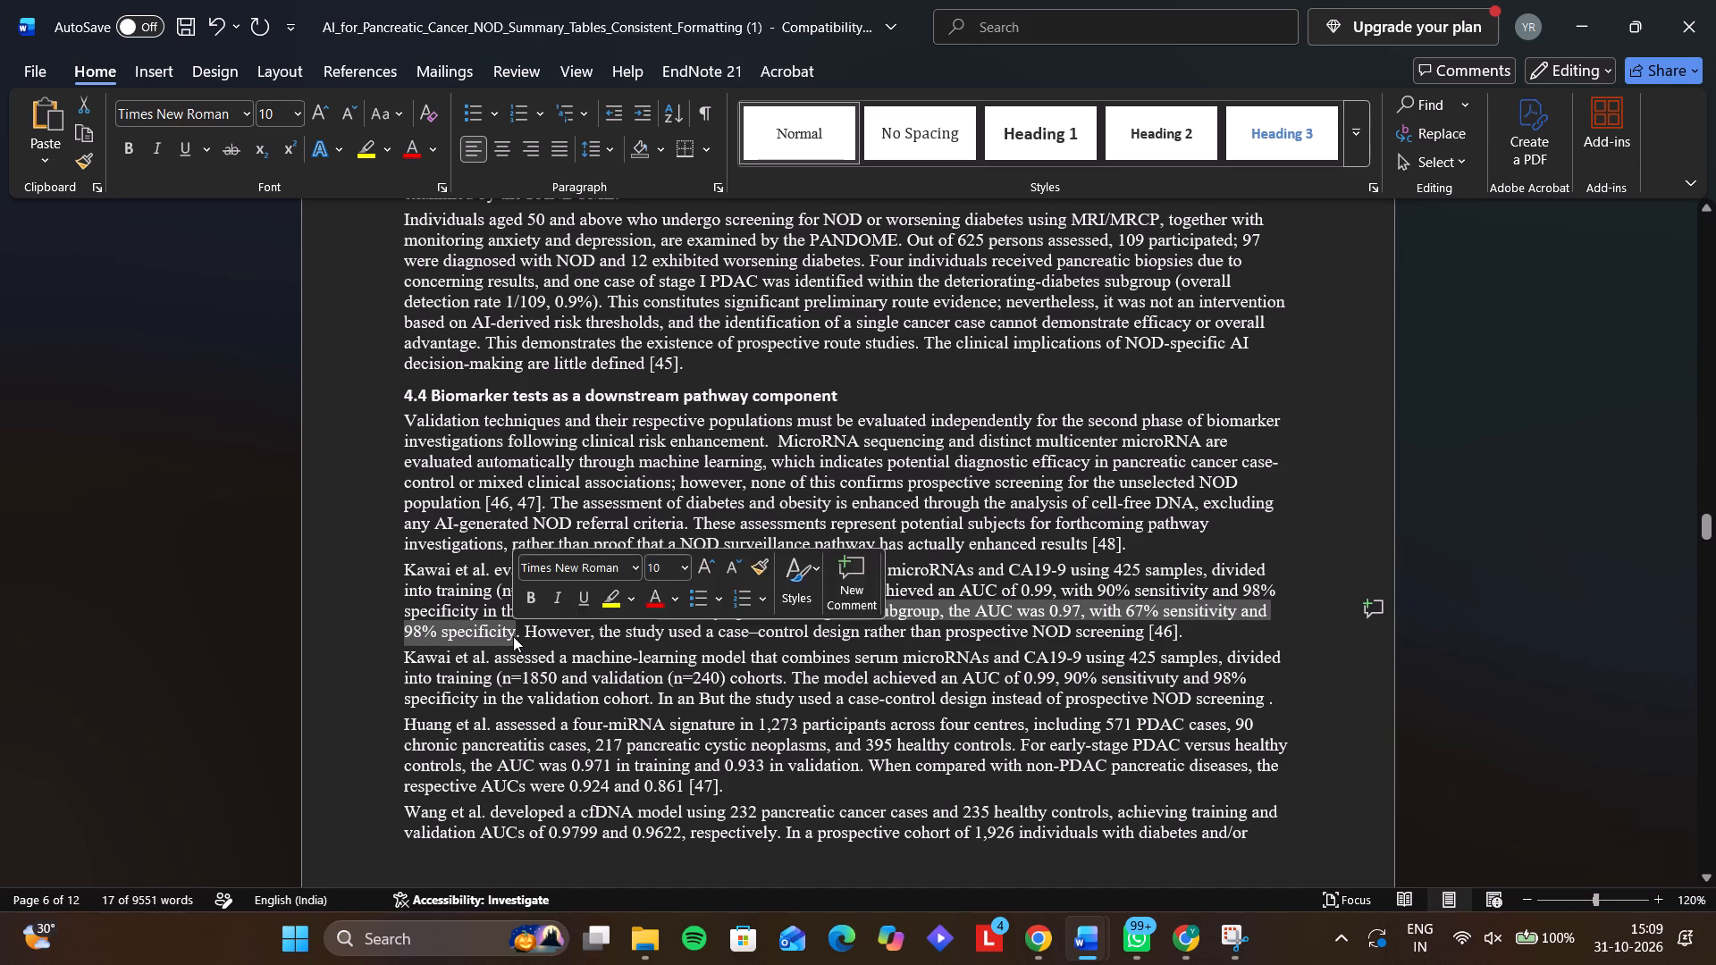
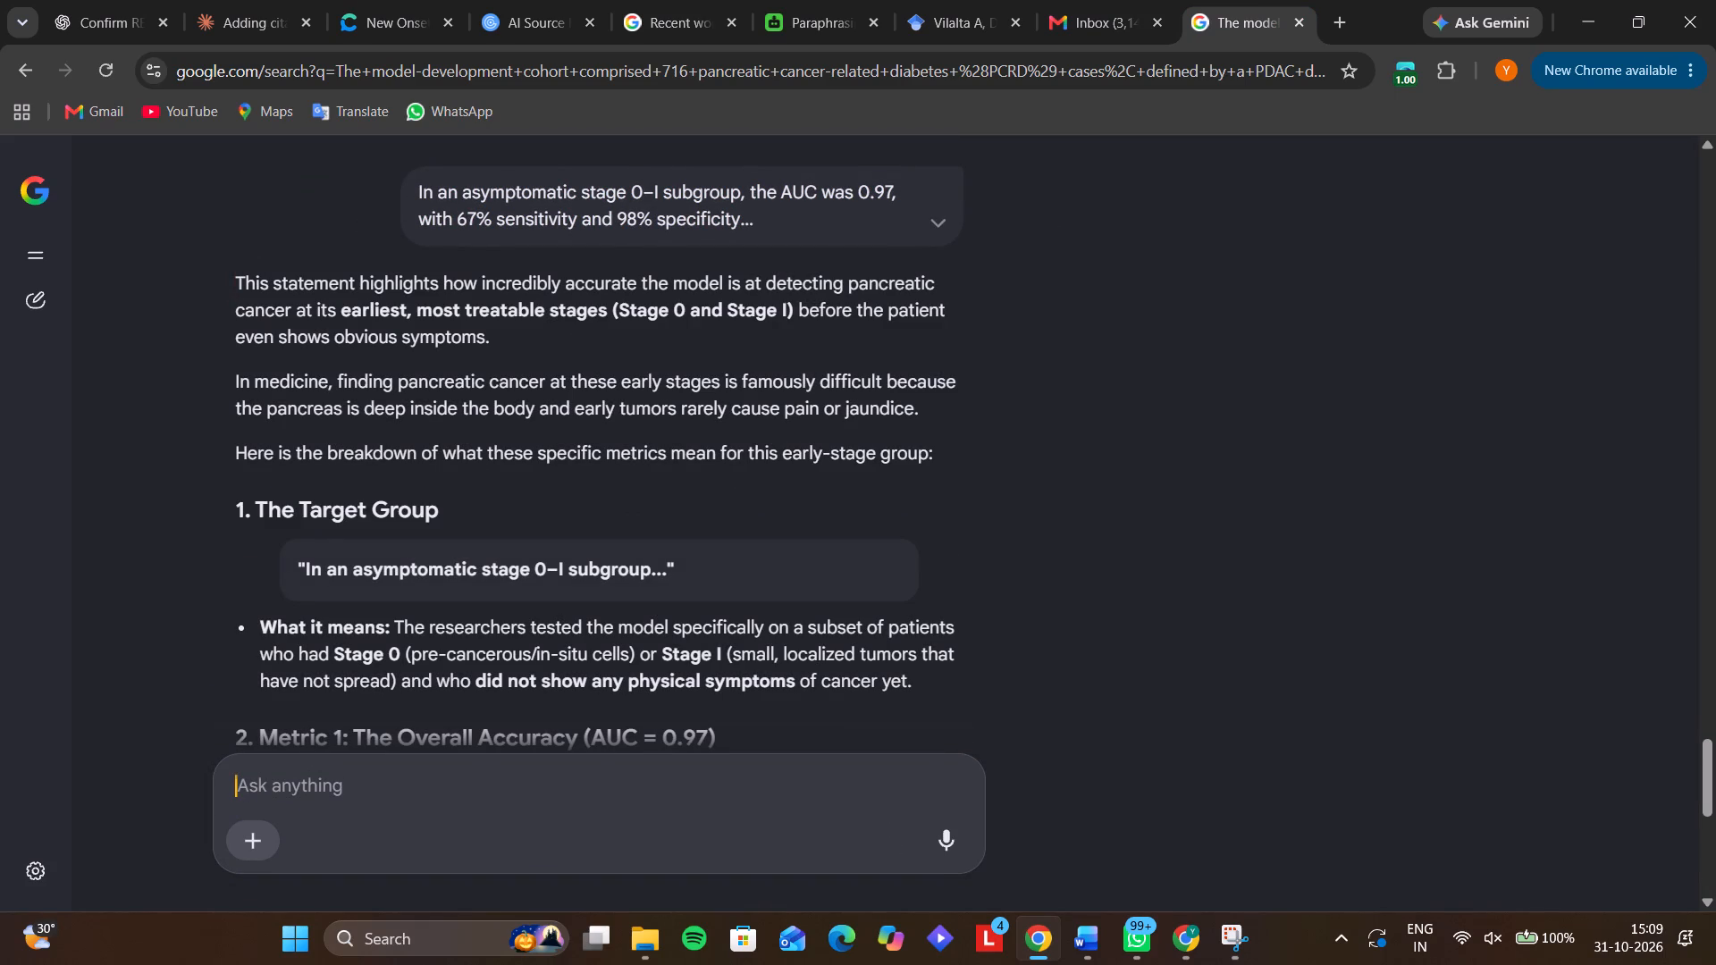
Return to the Word manuscript and add a period after "In an" in the new Kawai paragraph, with a space before it for continuing the sentence.
{"action": "scroll", "coordinate": [600, 566], "scroll_direction": "down", "scroll_amount": 1}
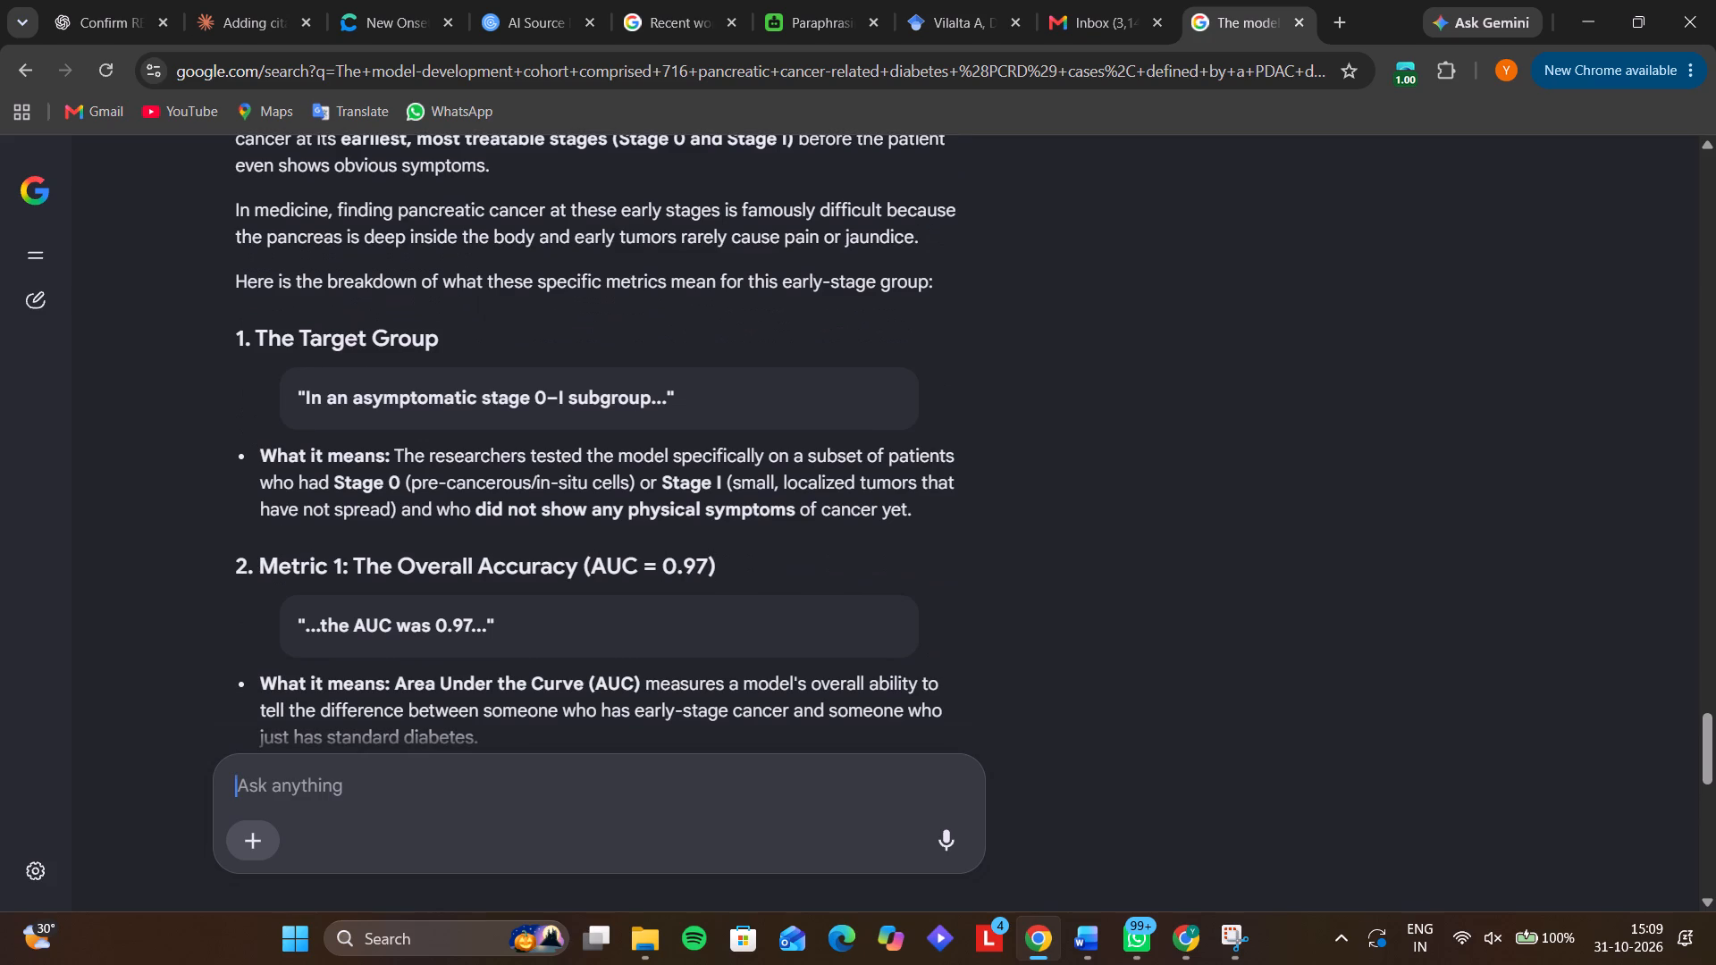
{"action": "scroll", "coordinate": [600, 566], "scroll_direction": "down", "scroll_amount": 1}
{"action": "left_click", "coordinate": [1594, 11]}
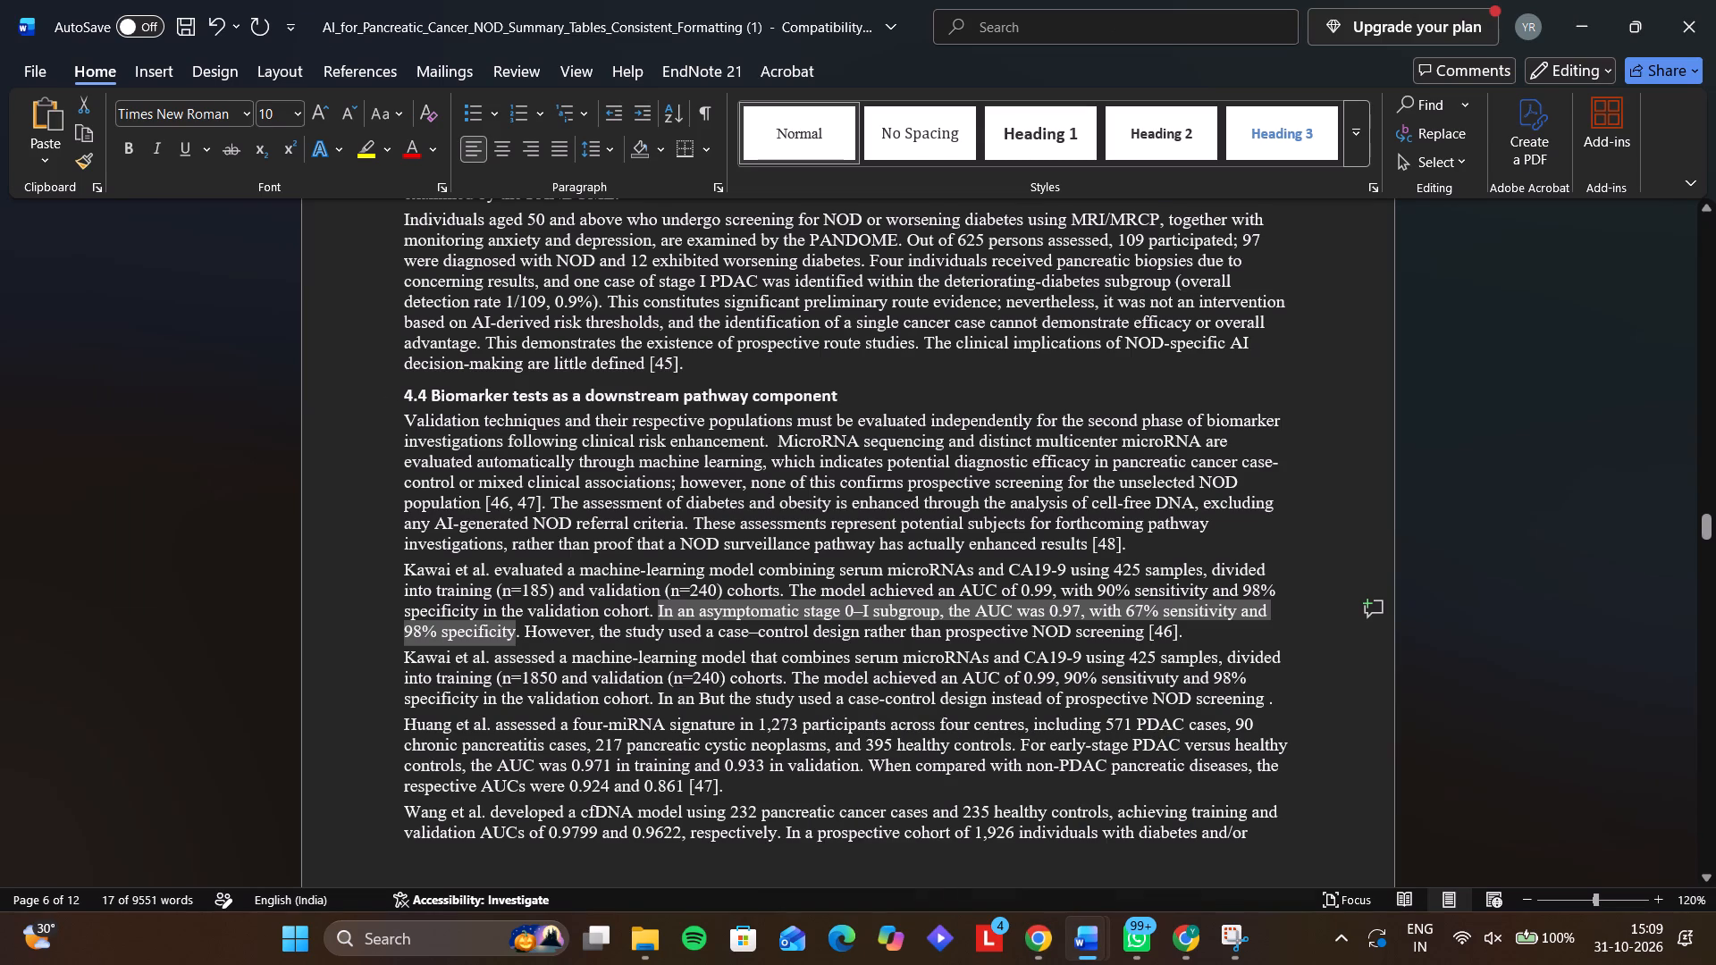
{"action": "left_click", "coordinate": [691, 701]}
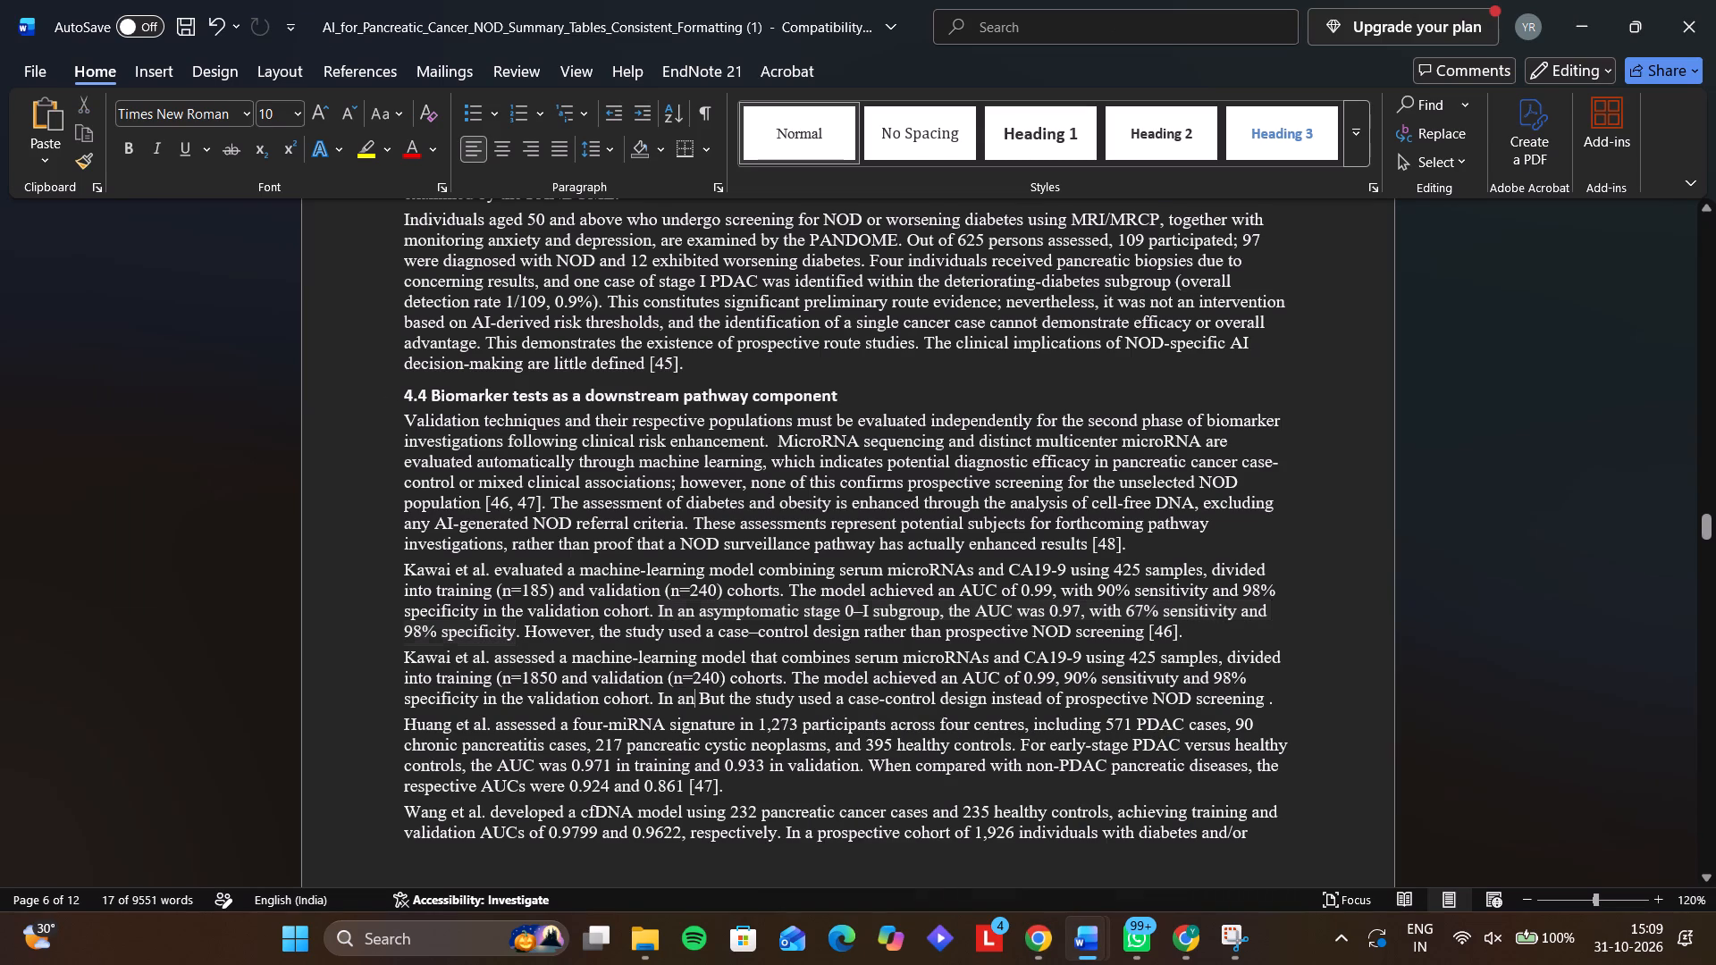
{"action": "key", "text": "Right"}
{"action": "key", "text": "period"}
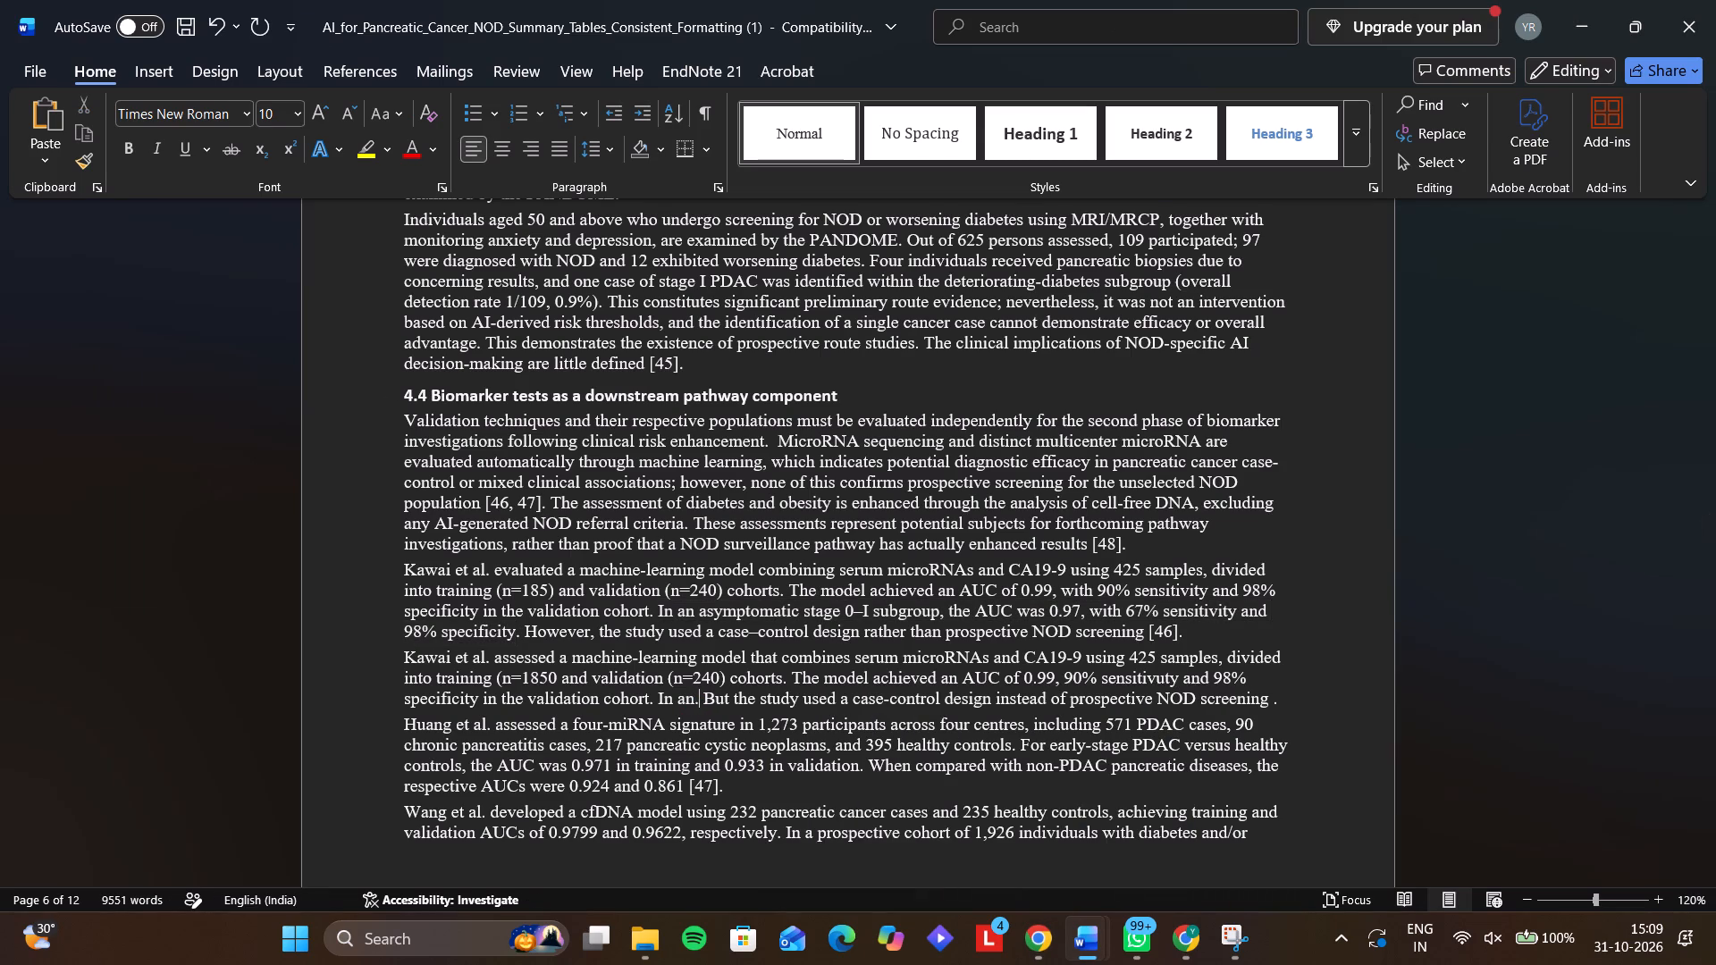
{"action": "key", "text": "BackSpace"}
{"action": "key", "text": "Right"}
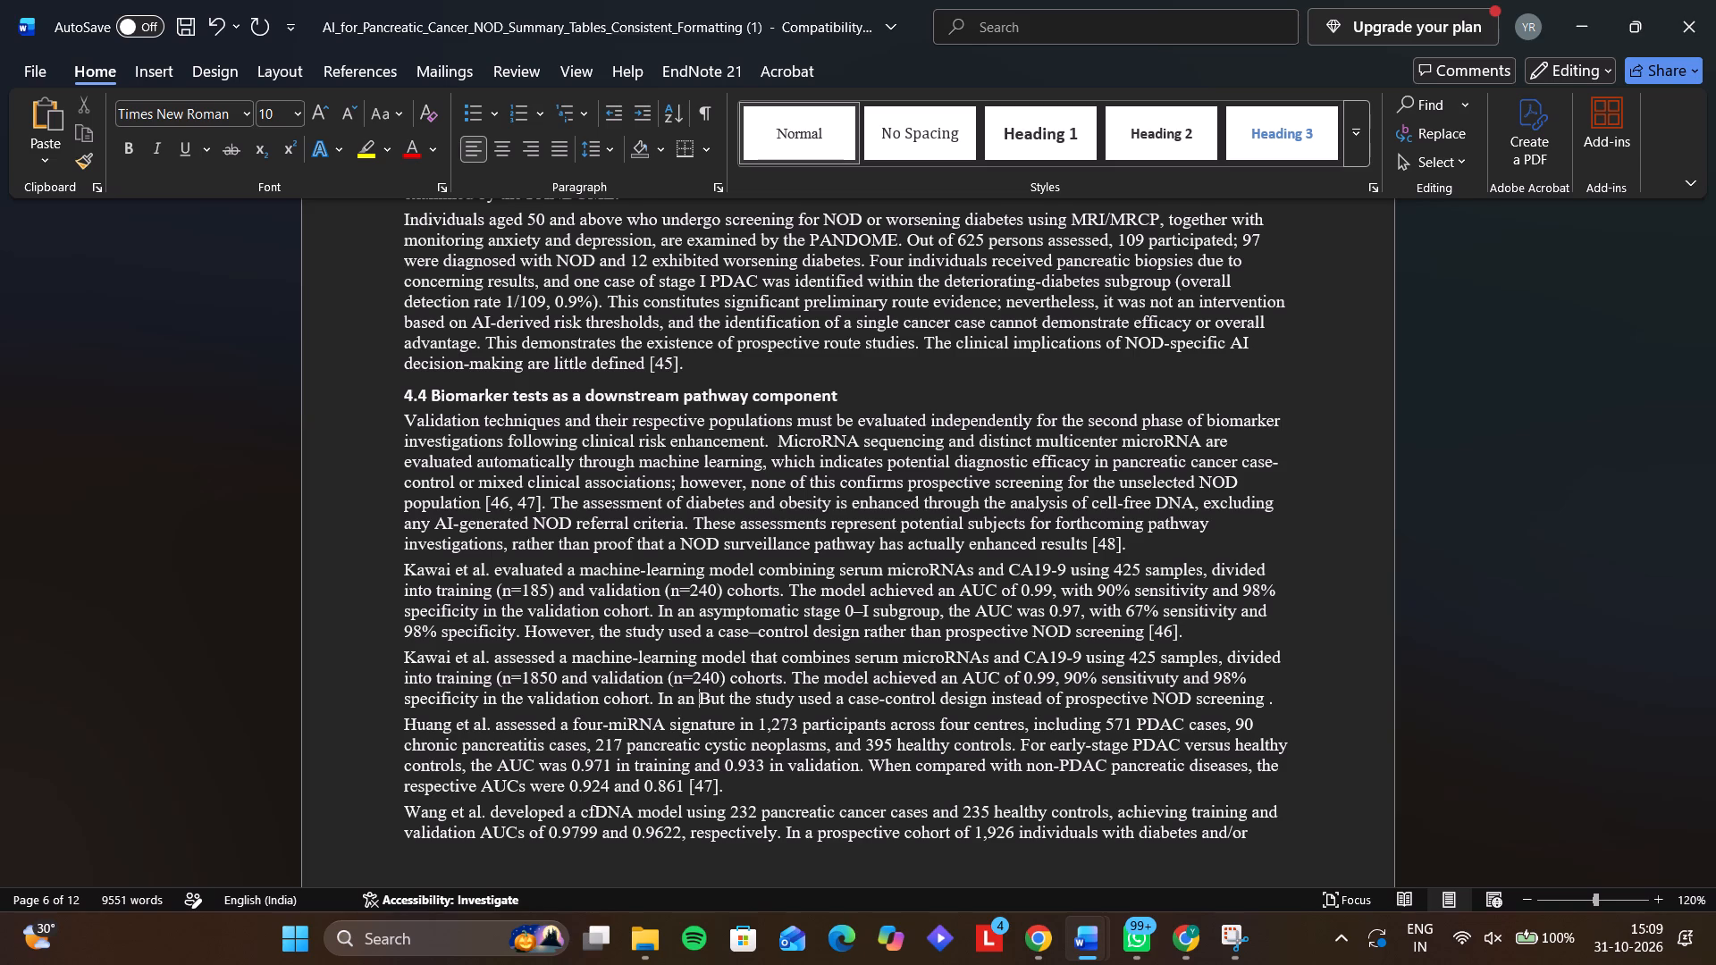
{"action": "key", "text": "Left"}
{"action": "key", "text": "period"}
{"action": "key", "text": "Left"}
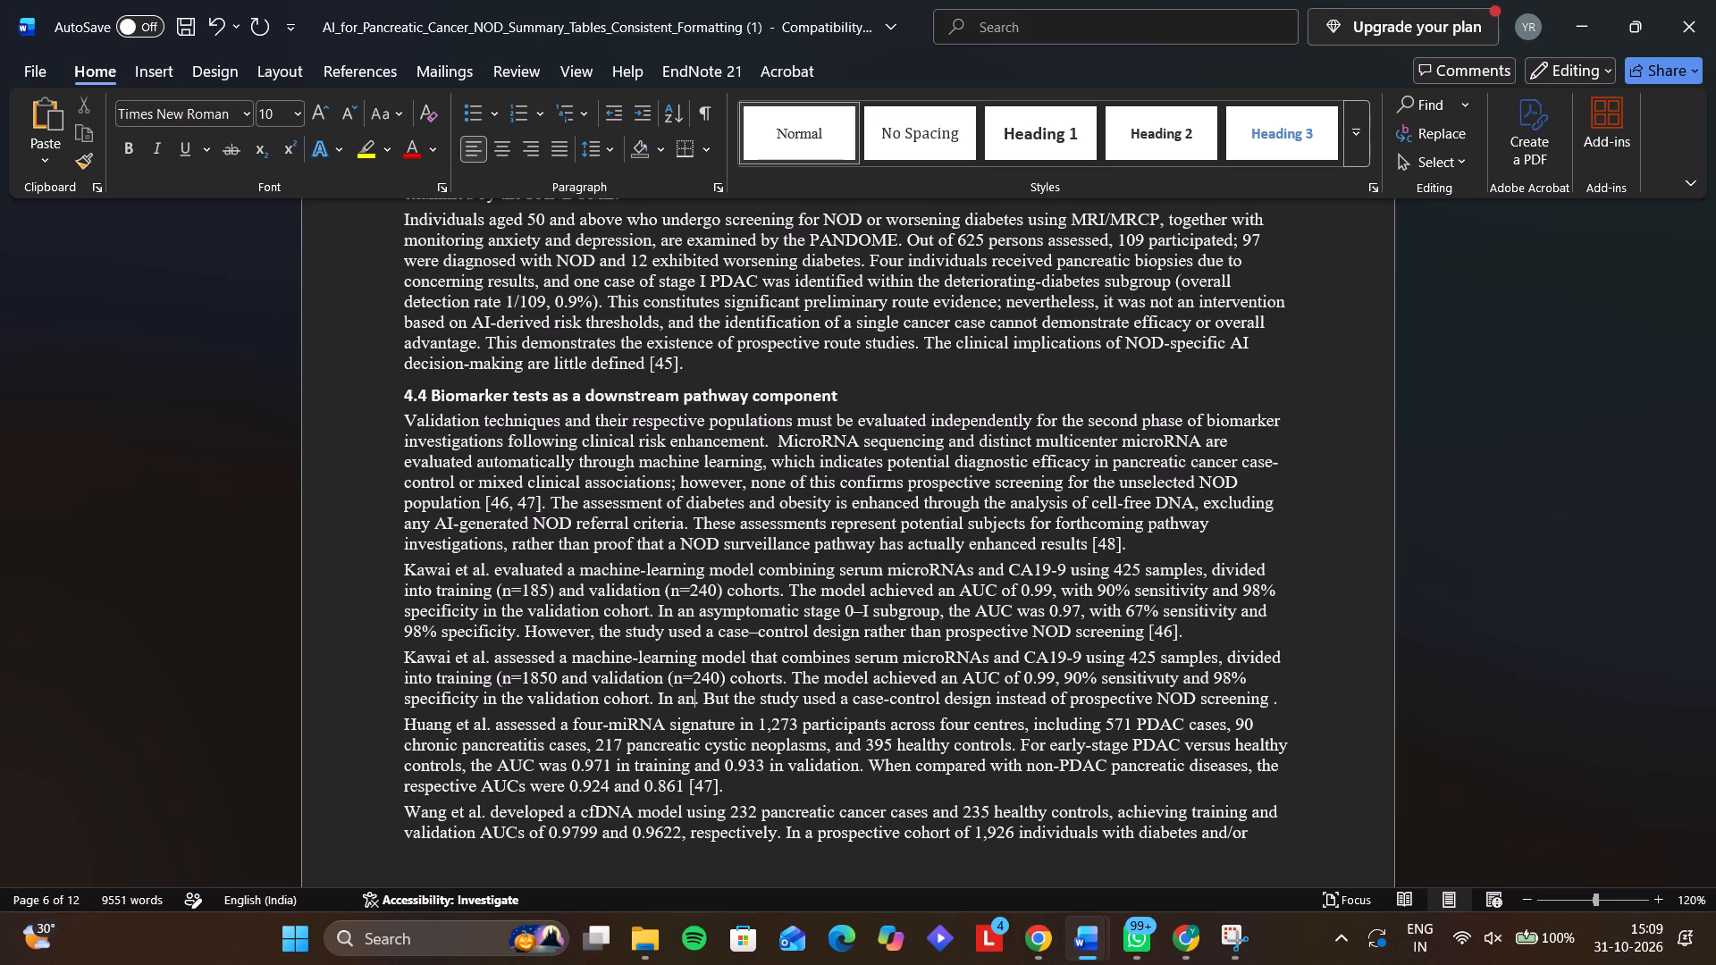
{"action": "key", "text": "space"}
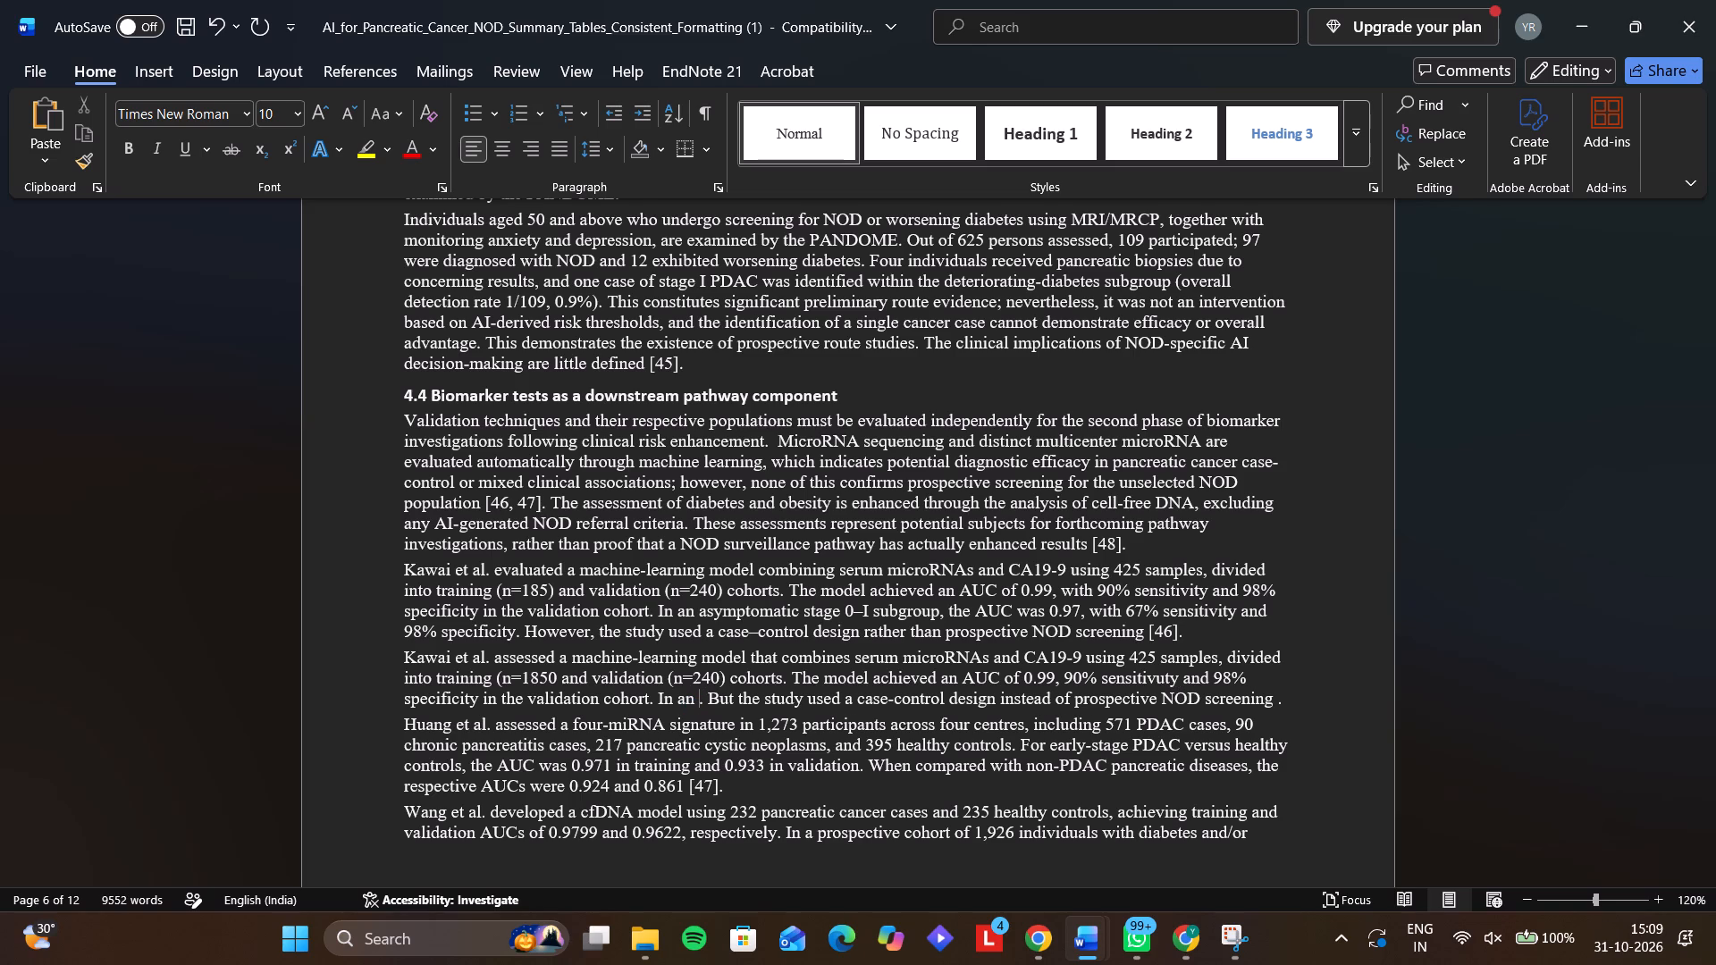
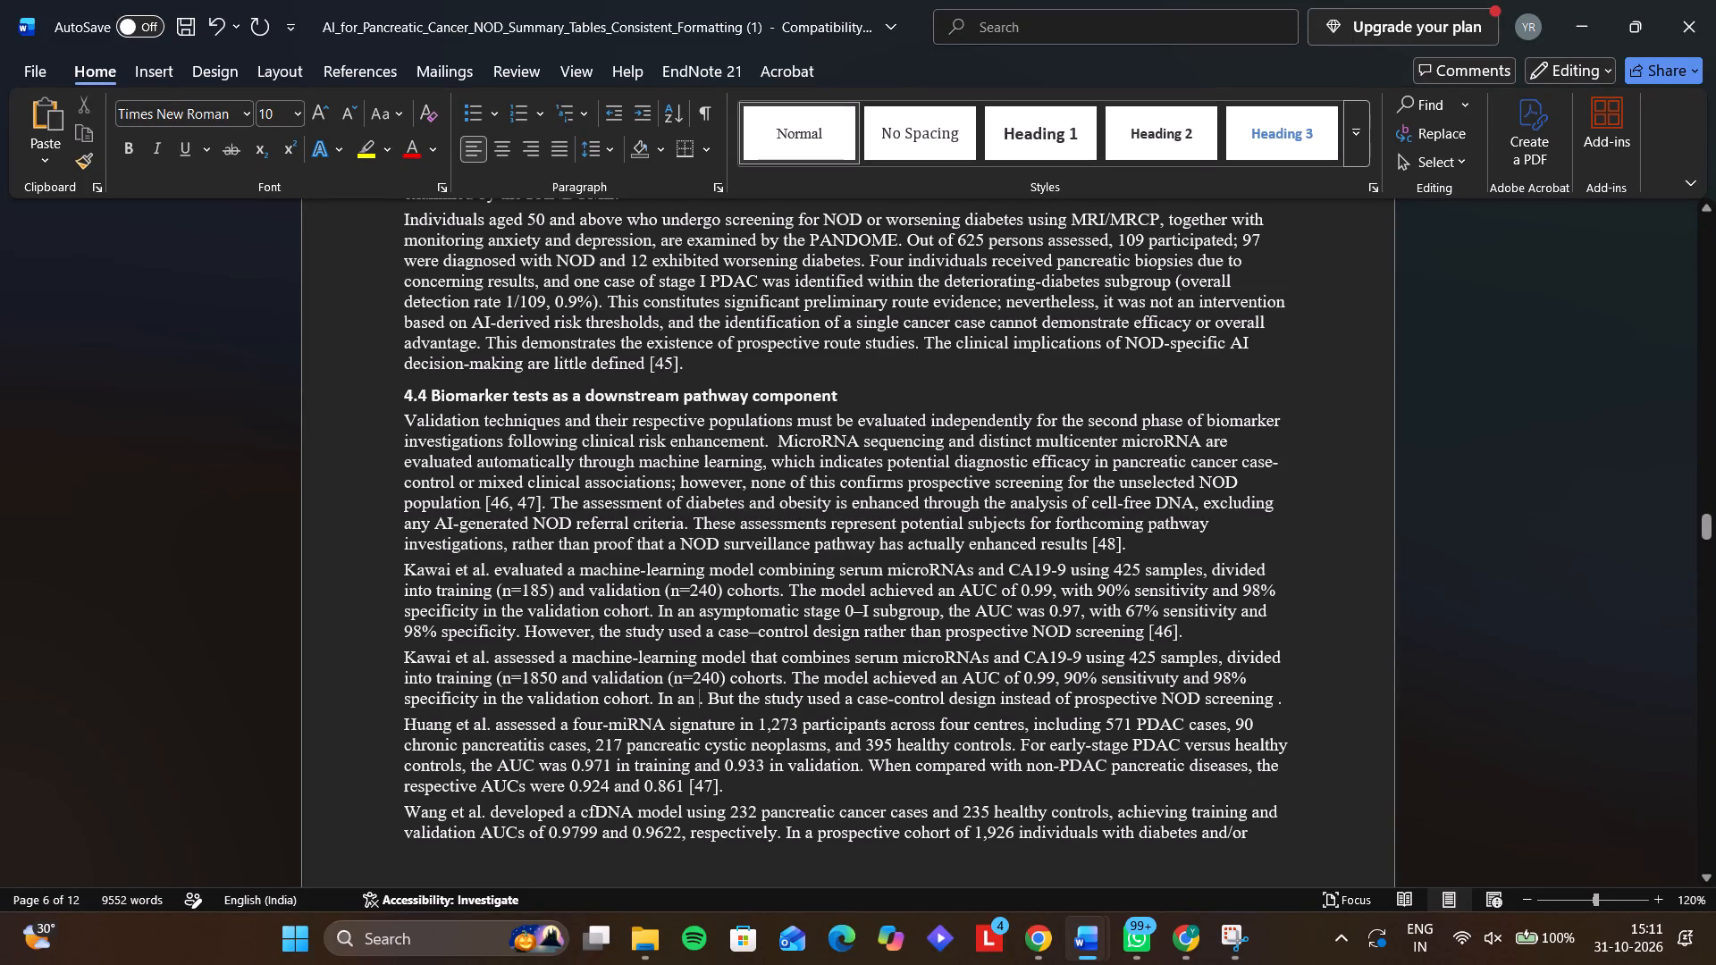
Consult the target-group explanation in Chrome and continue "In an" in Word's new Kawai paragraph with "precancerous stage".
{"action": "left_click", "coordinate": [1053, 946]}
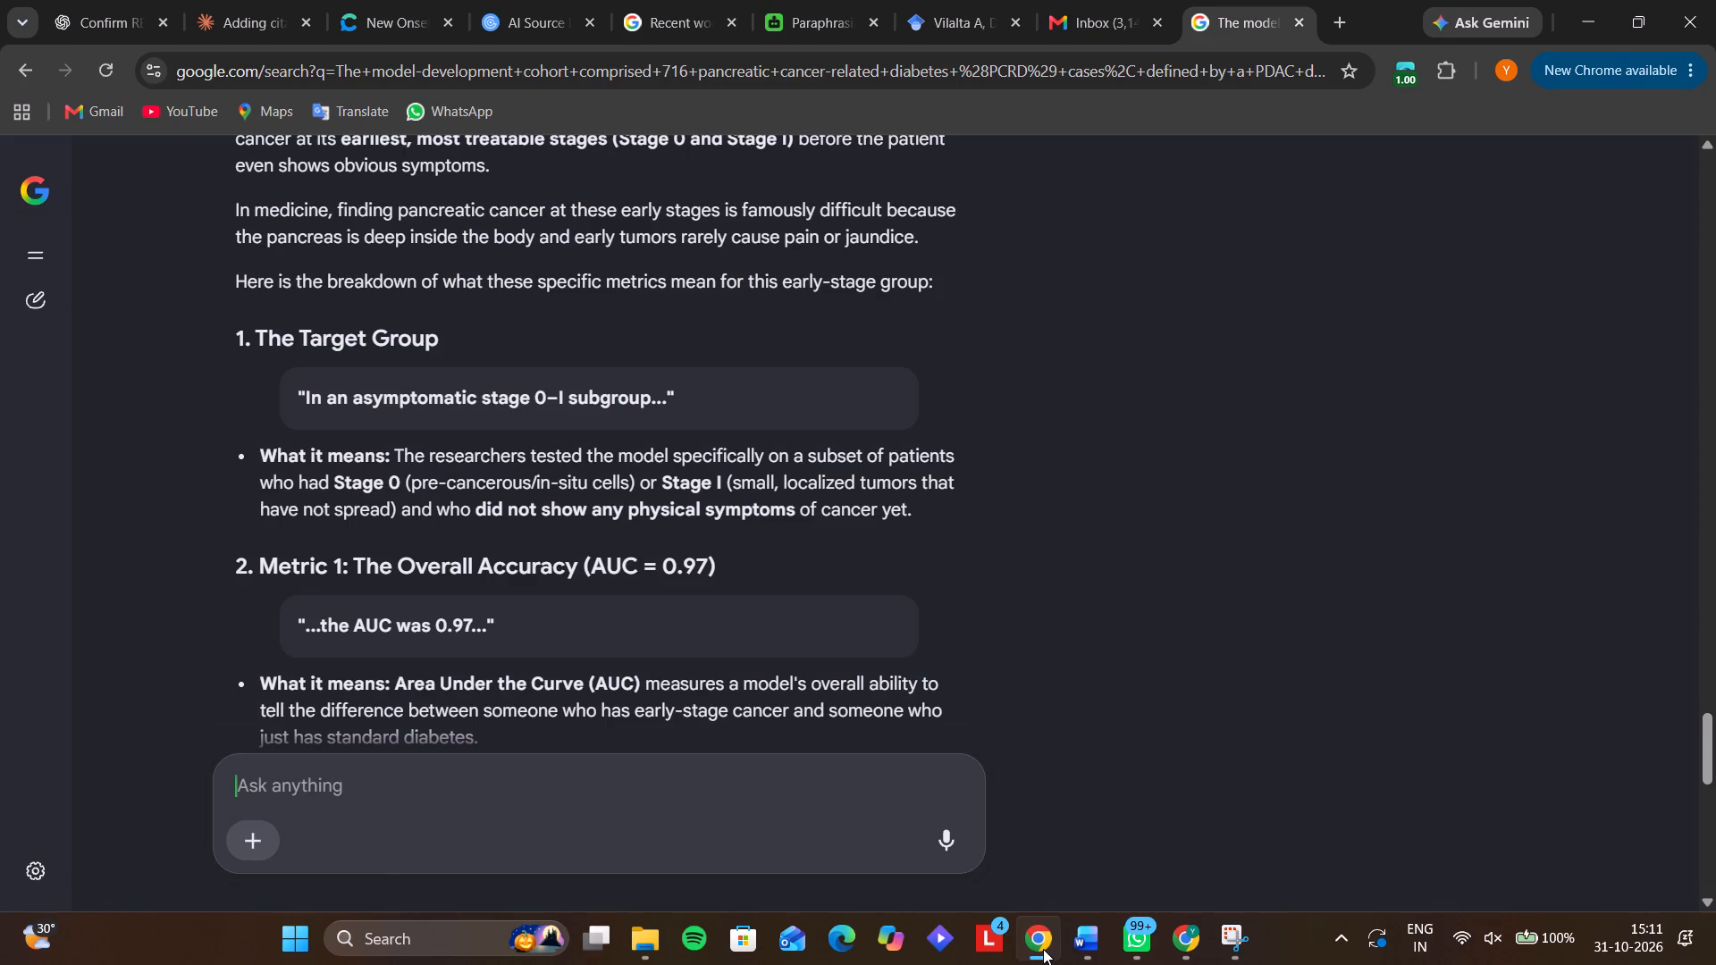
{"action": "left_click", "coordinate": [1043, 949]}
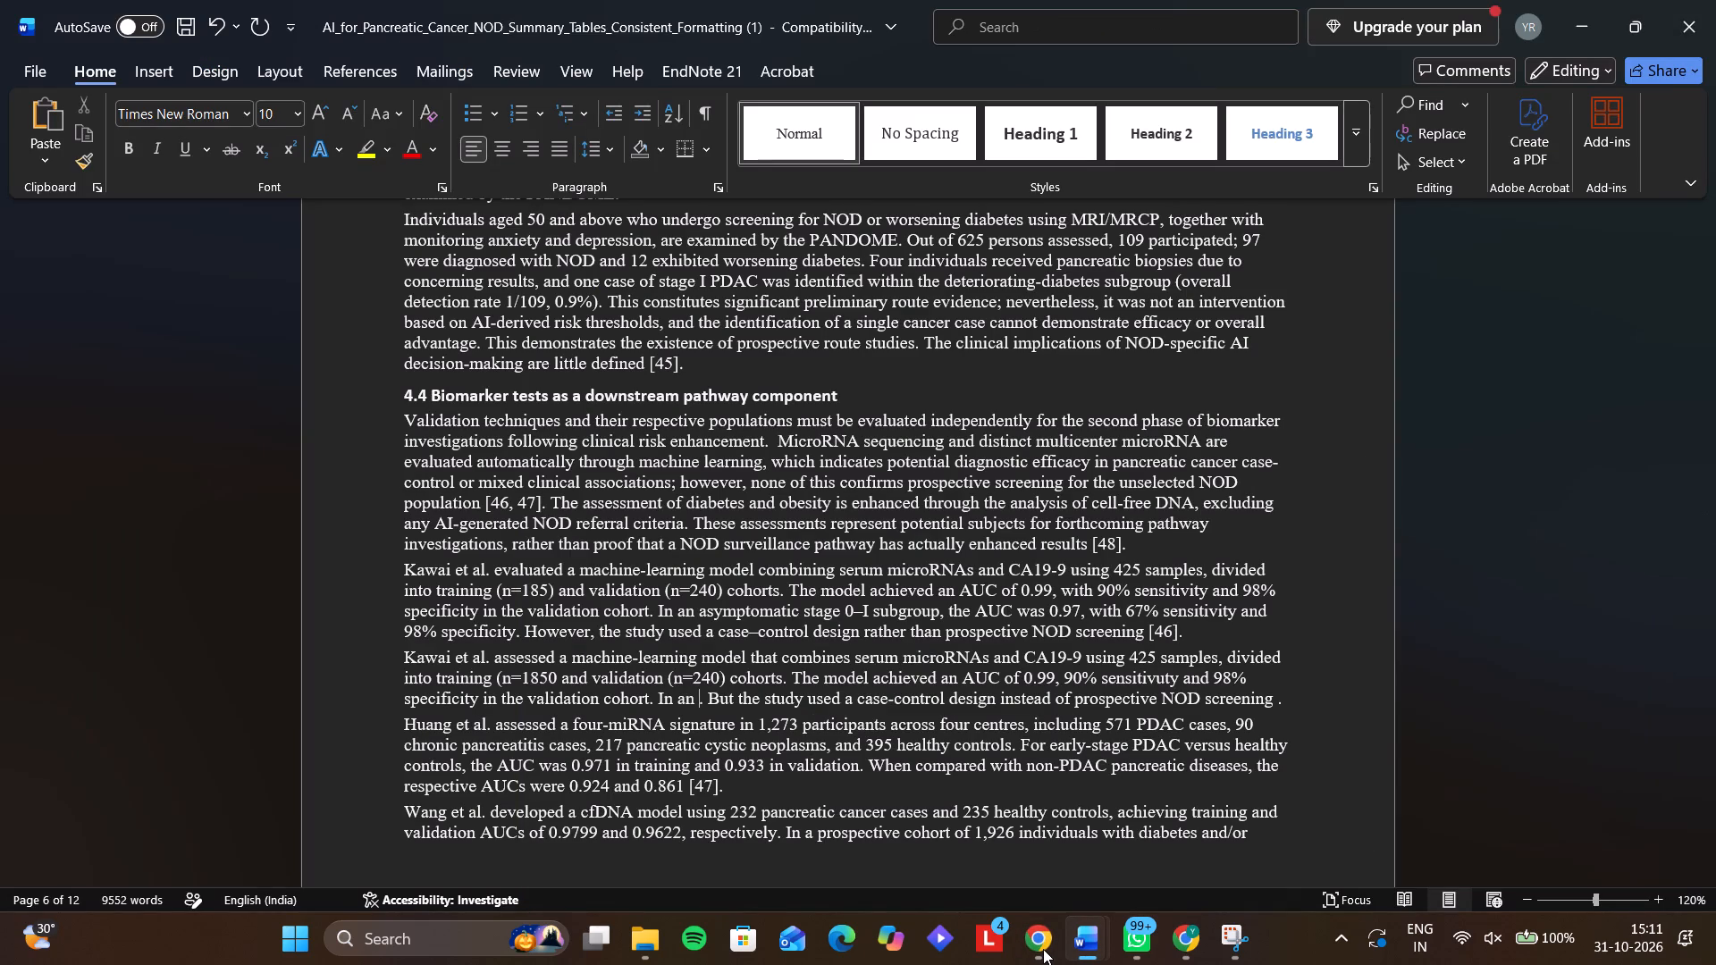
{"action": "type", "text": "precan"}
{"action": "type", "text": "cerous"}
{"action": "key", "text": "space"}
{"action": "left_click", "coordinate": [1049, 964]}
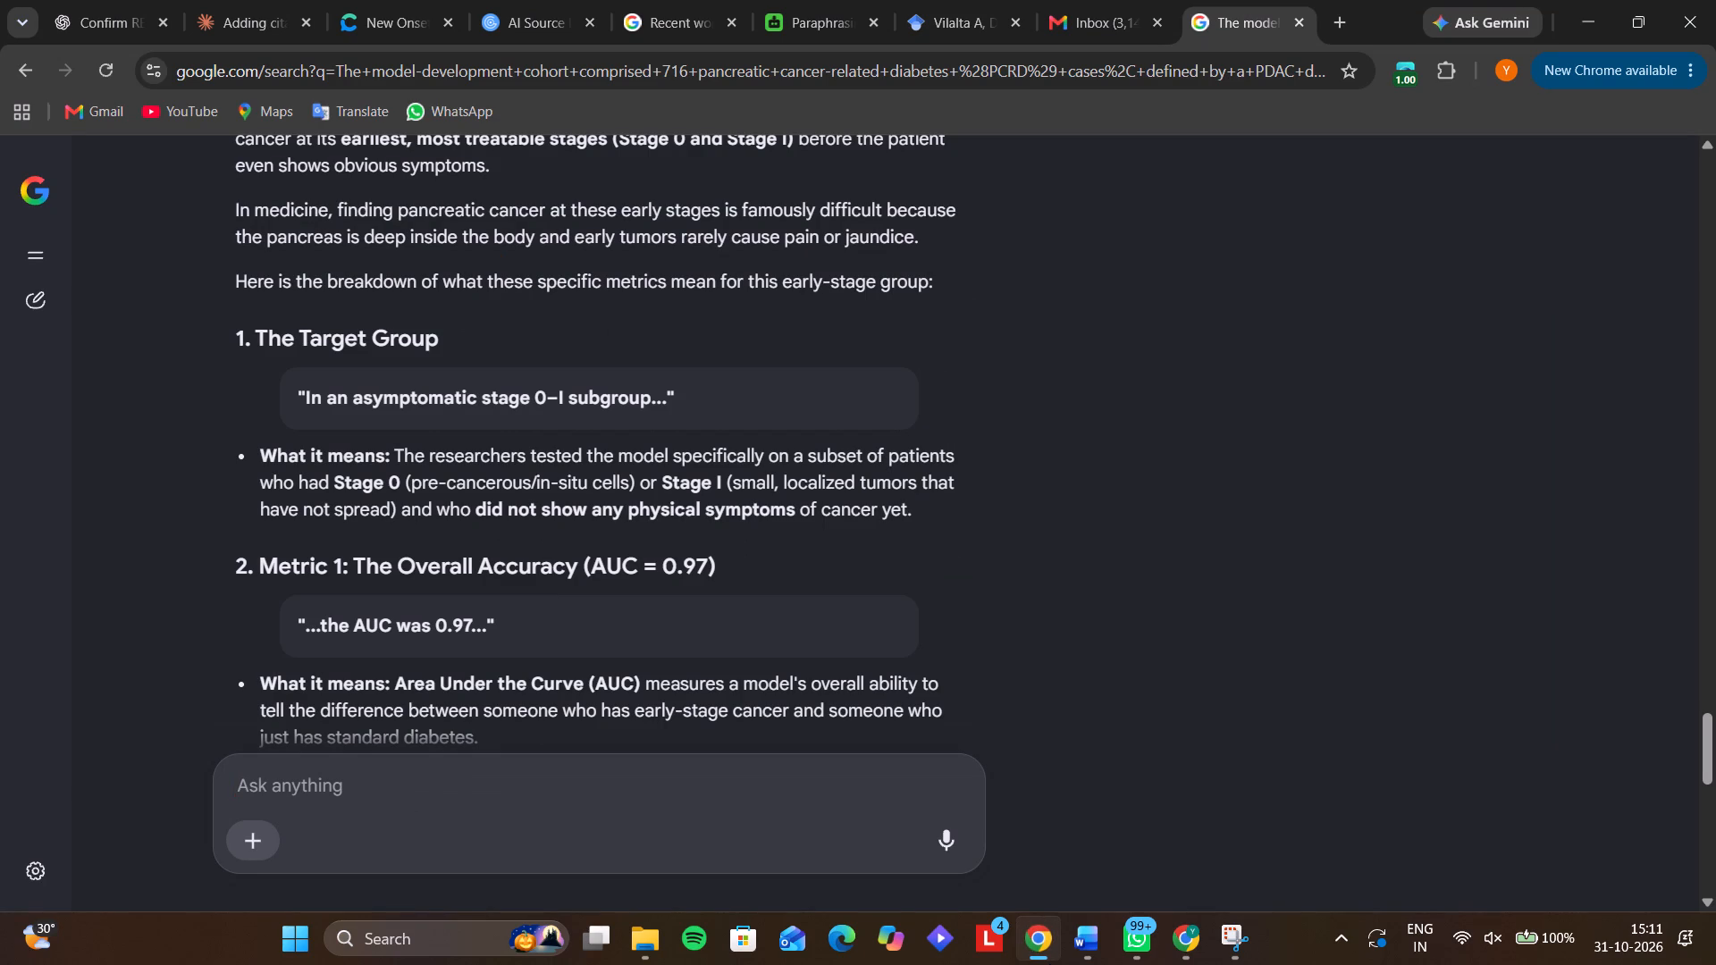
{"action": "left_click", "coordinate": [1049, 964]}
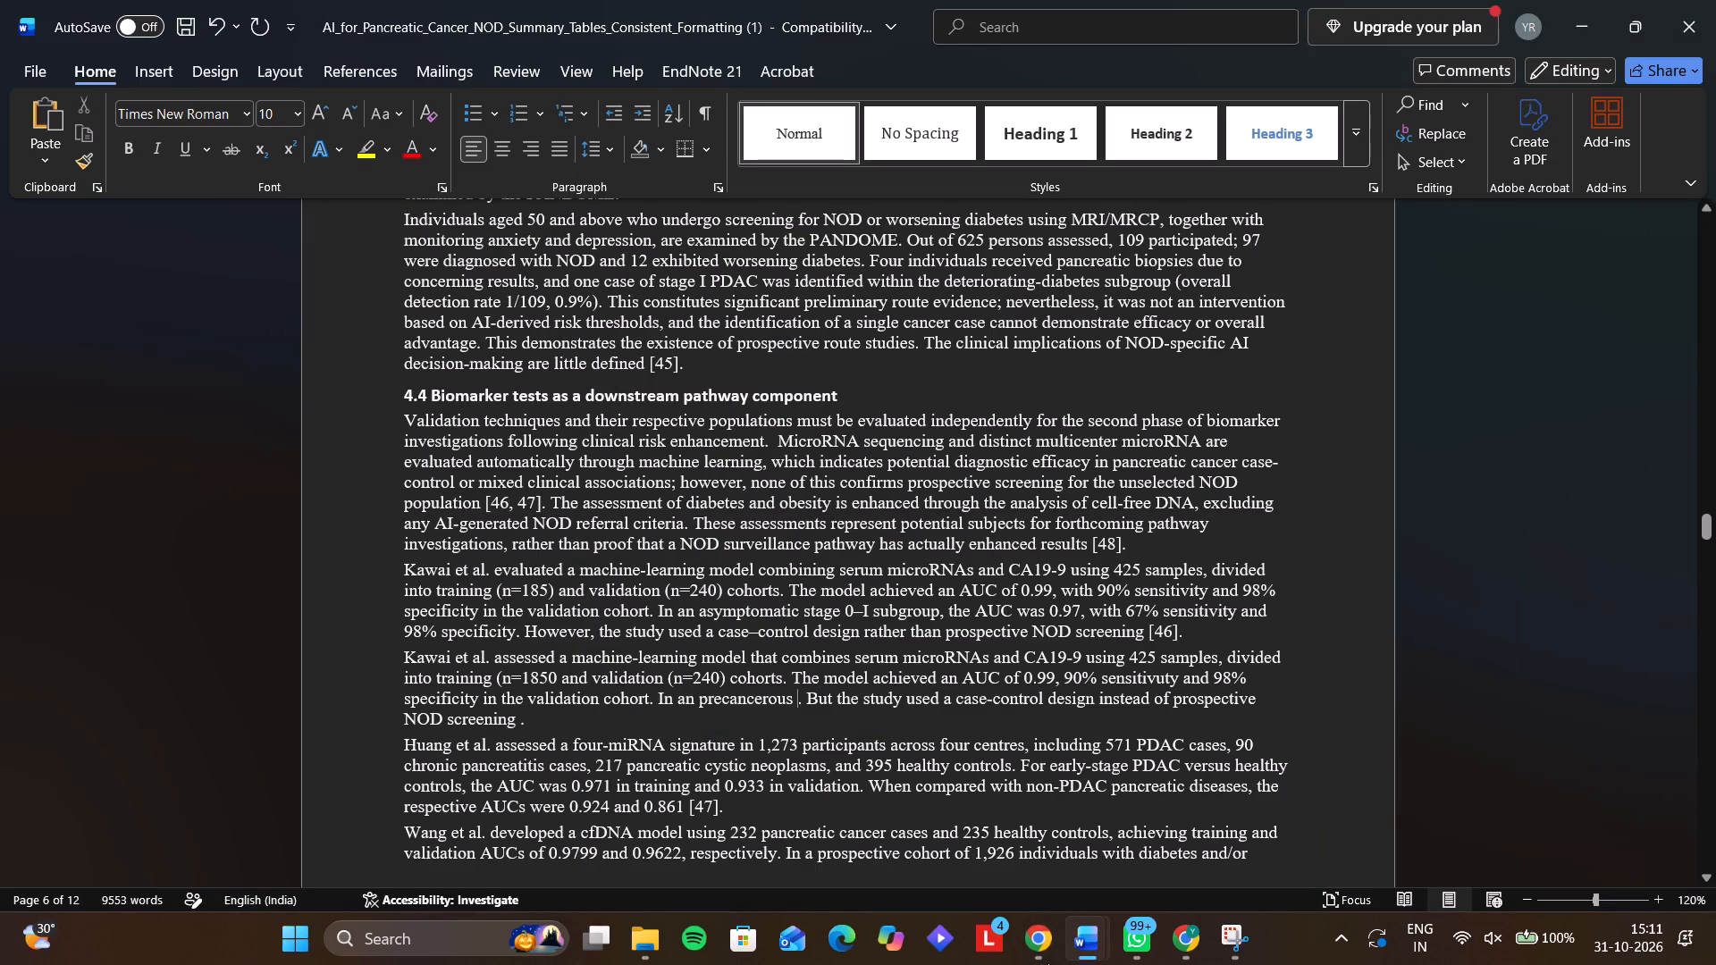
{"action": "type", "text": "stage"}
{"action": "key", "text": "space"}
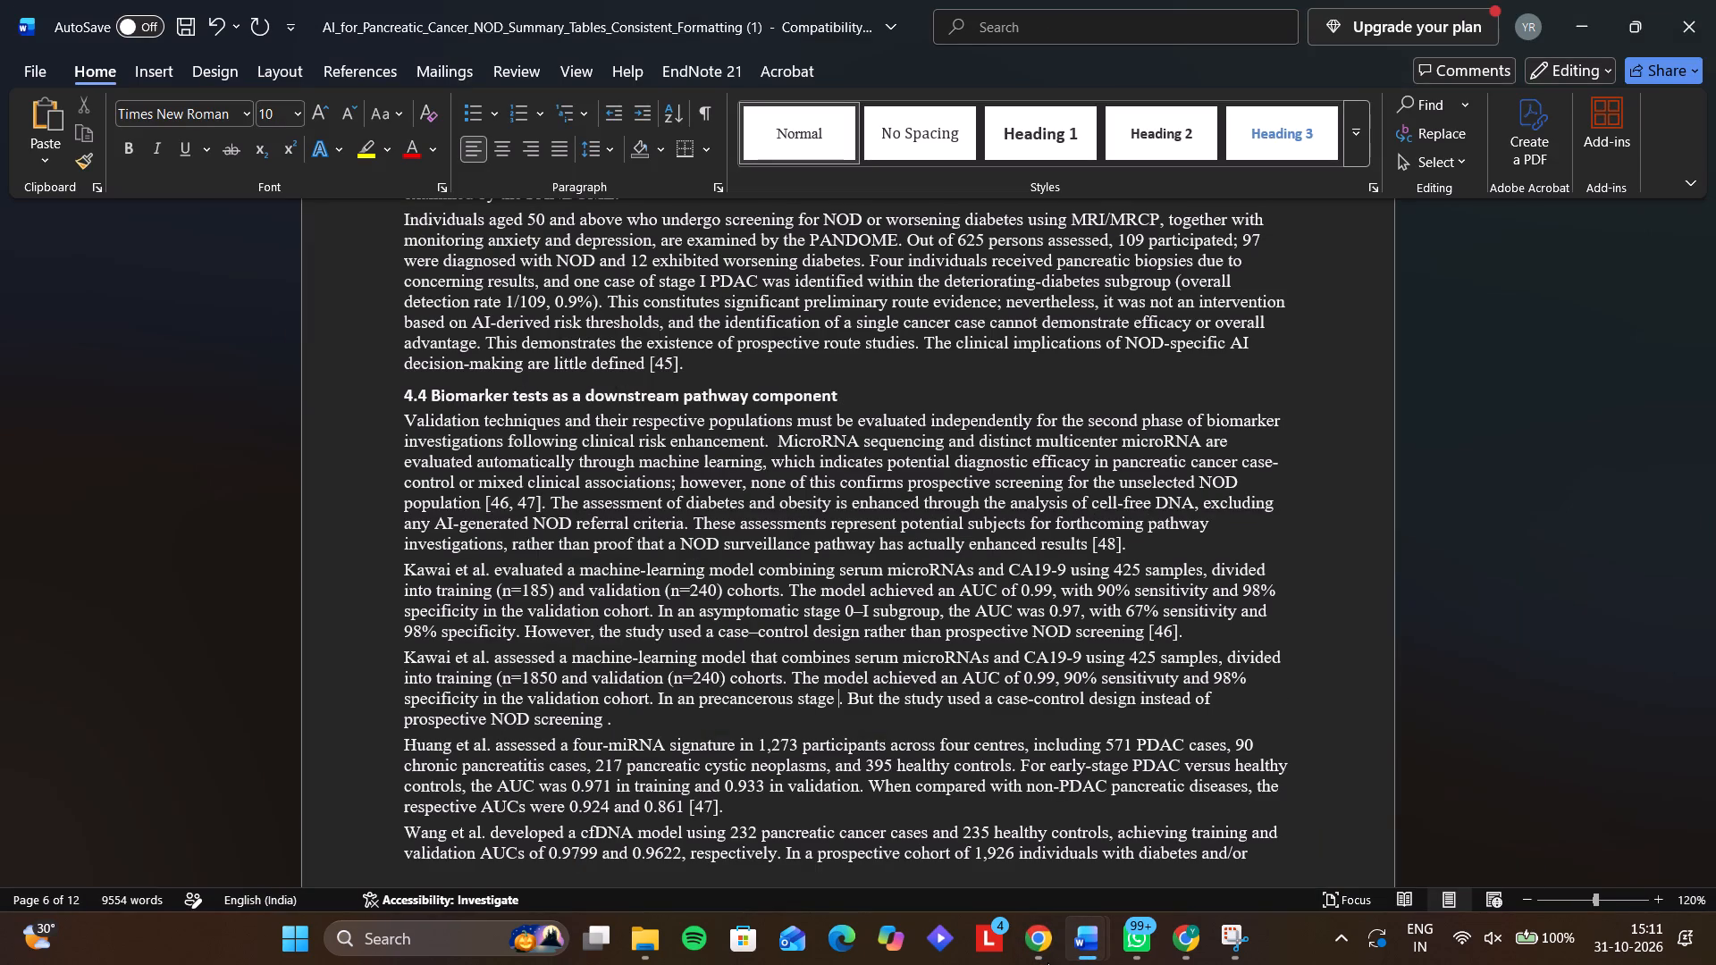
Add "0-I subgroup," after "precancerous stage" in the new Kawai paragraph.
{"action": "key", "text": "0"}
{"action": "key", "text": "minus"}
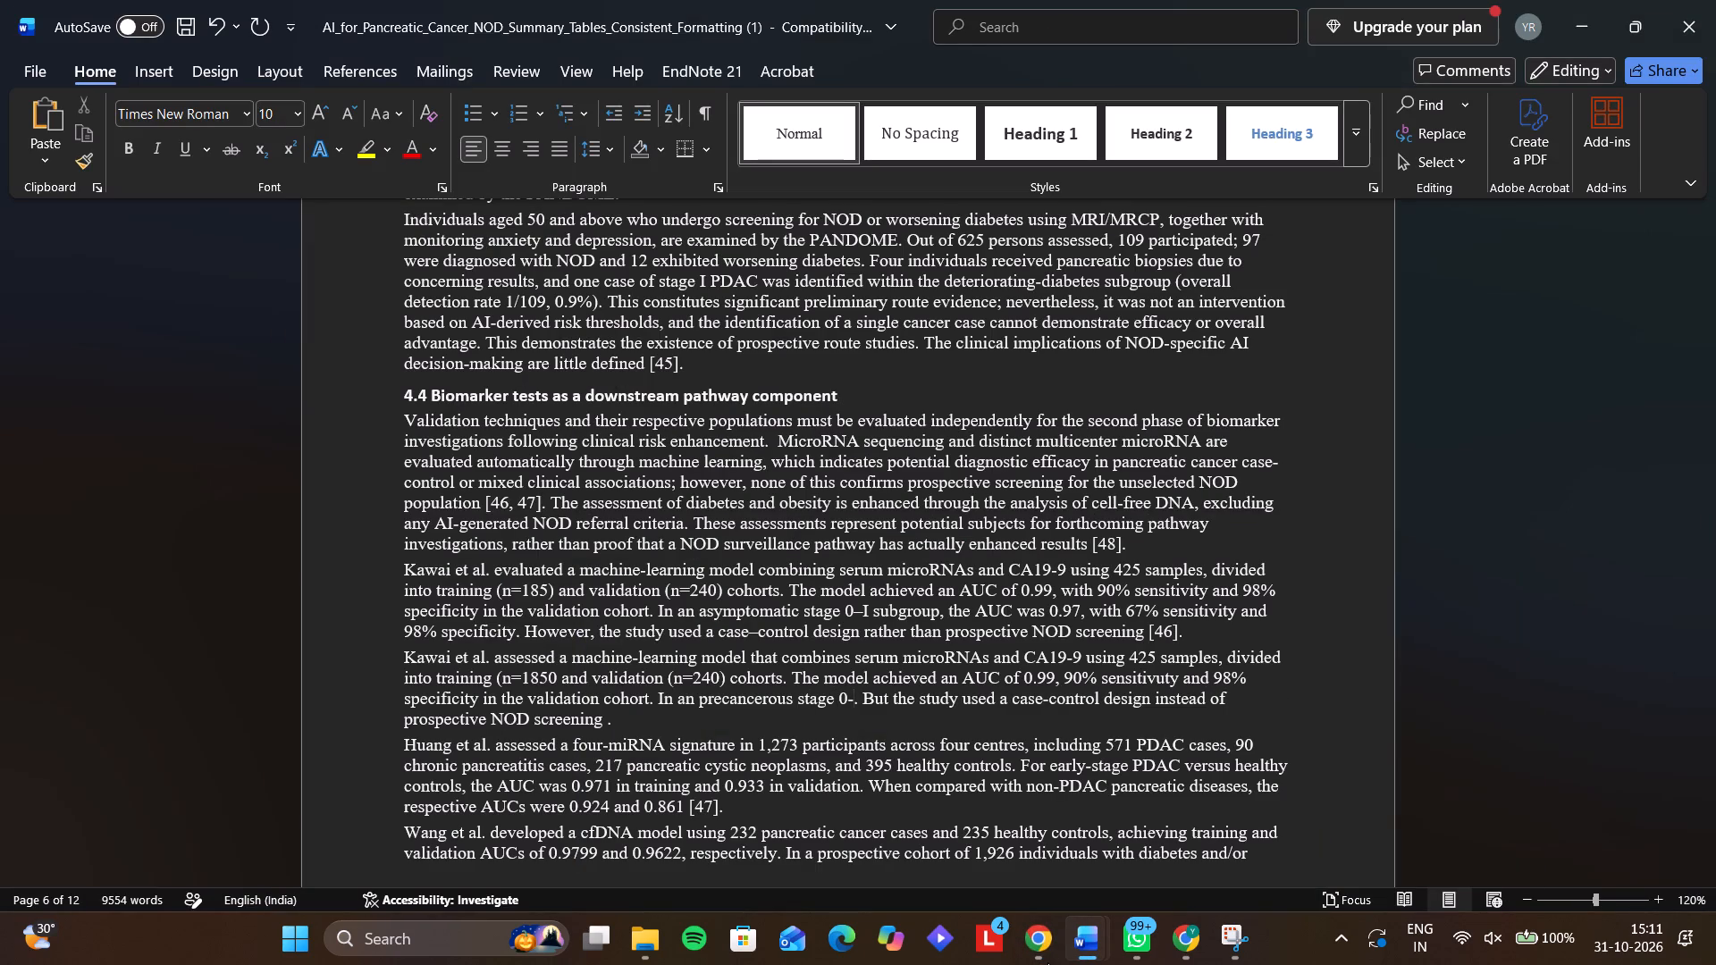
{"action": "key", "text": "1"}
{"action": "key", "text": "space"}
{"action": "key", "text": "BackSpace"}
{"action": "key", "text": "BackSpace"}
{"action": "key", "text": "shift+i"}
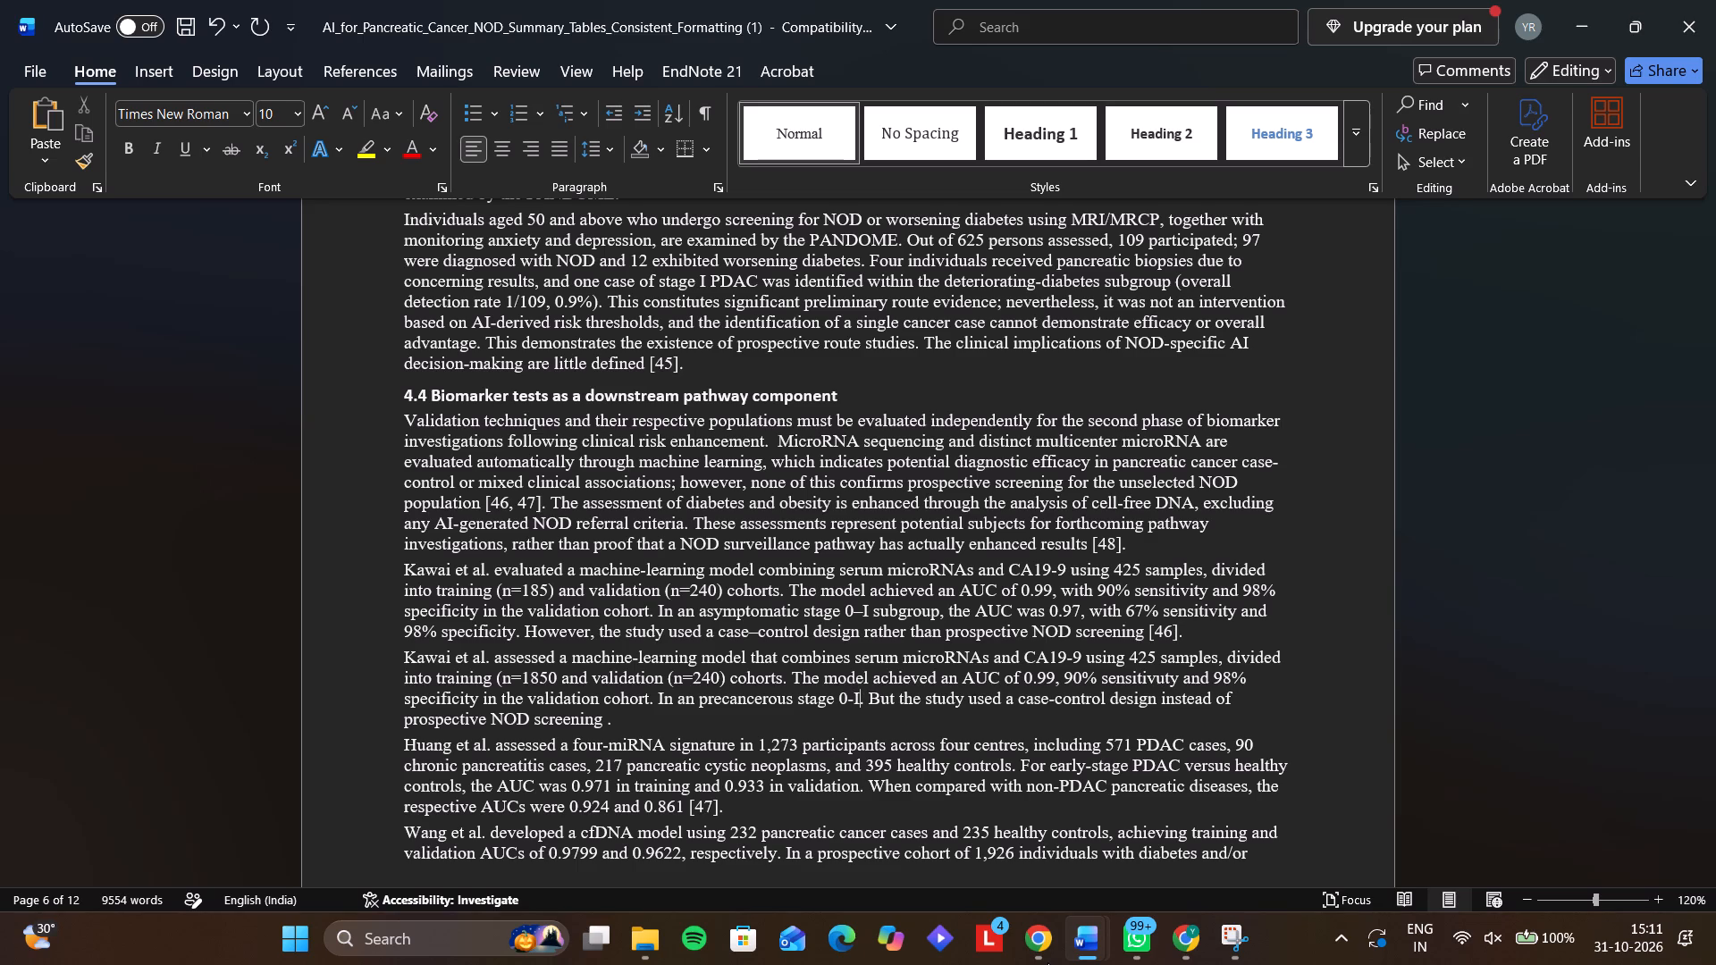
{"action": "key", "text": "space"}
{"action": "type", "text": "subs="}
{"action": "key", "text": "BackSpace"}
{"action": "key", "text": "BackSpace"}
{"action": "type", "text": "group"}
{"action": "type", "text": ","}
{"action": "key", "text": "space"}
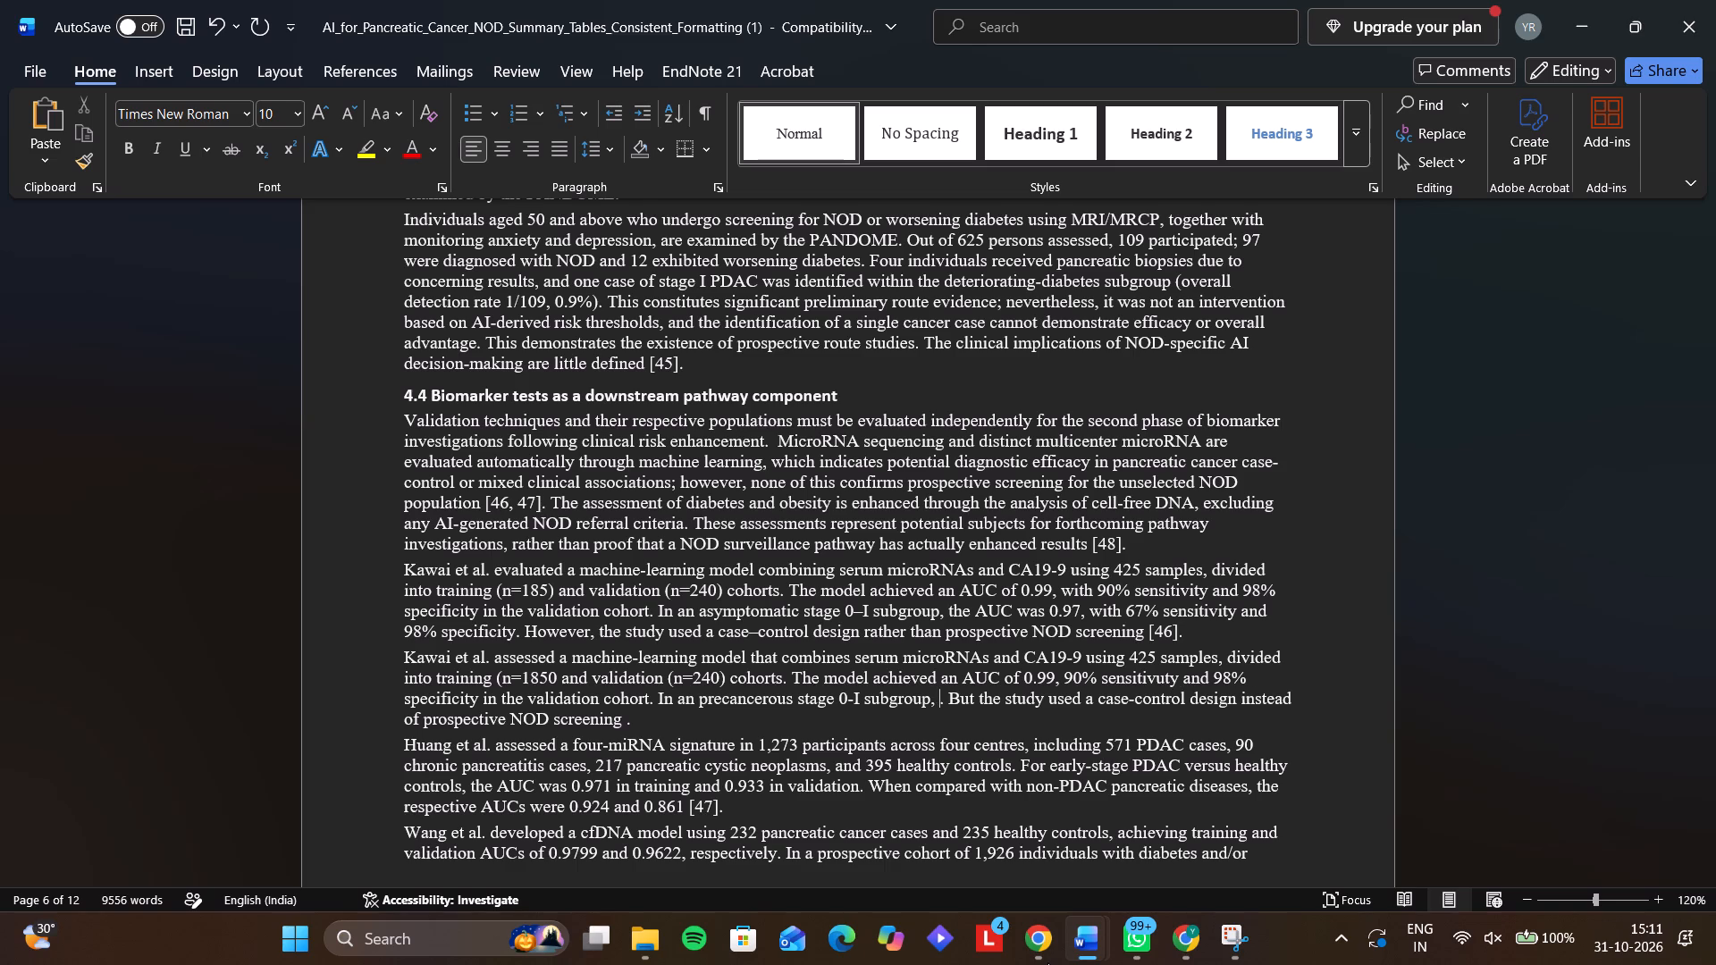
Continue the subgroup sentence in the new Kawai paragraph with "the recorded AUC was".
{"action": "key", "text": "t"}
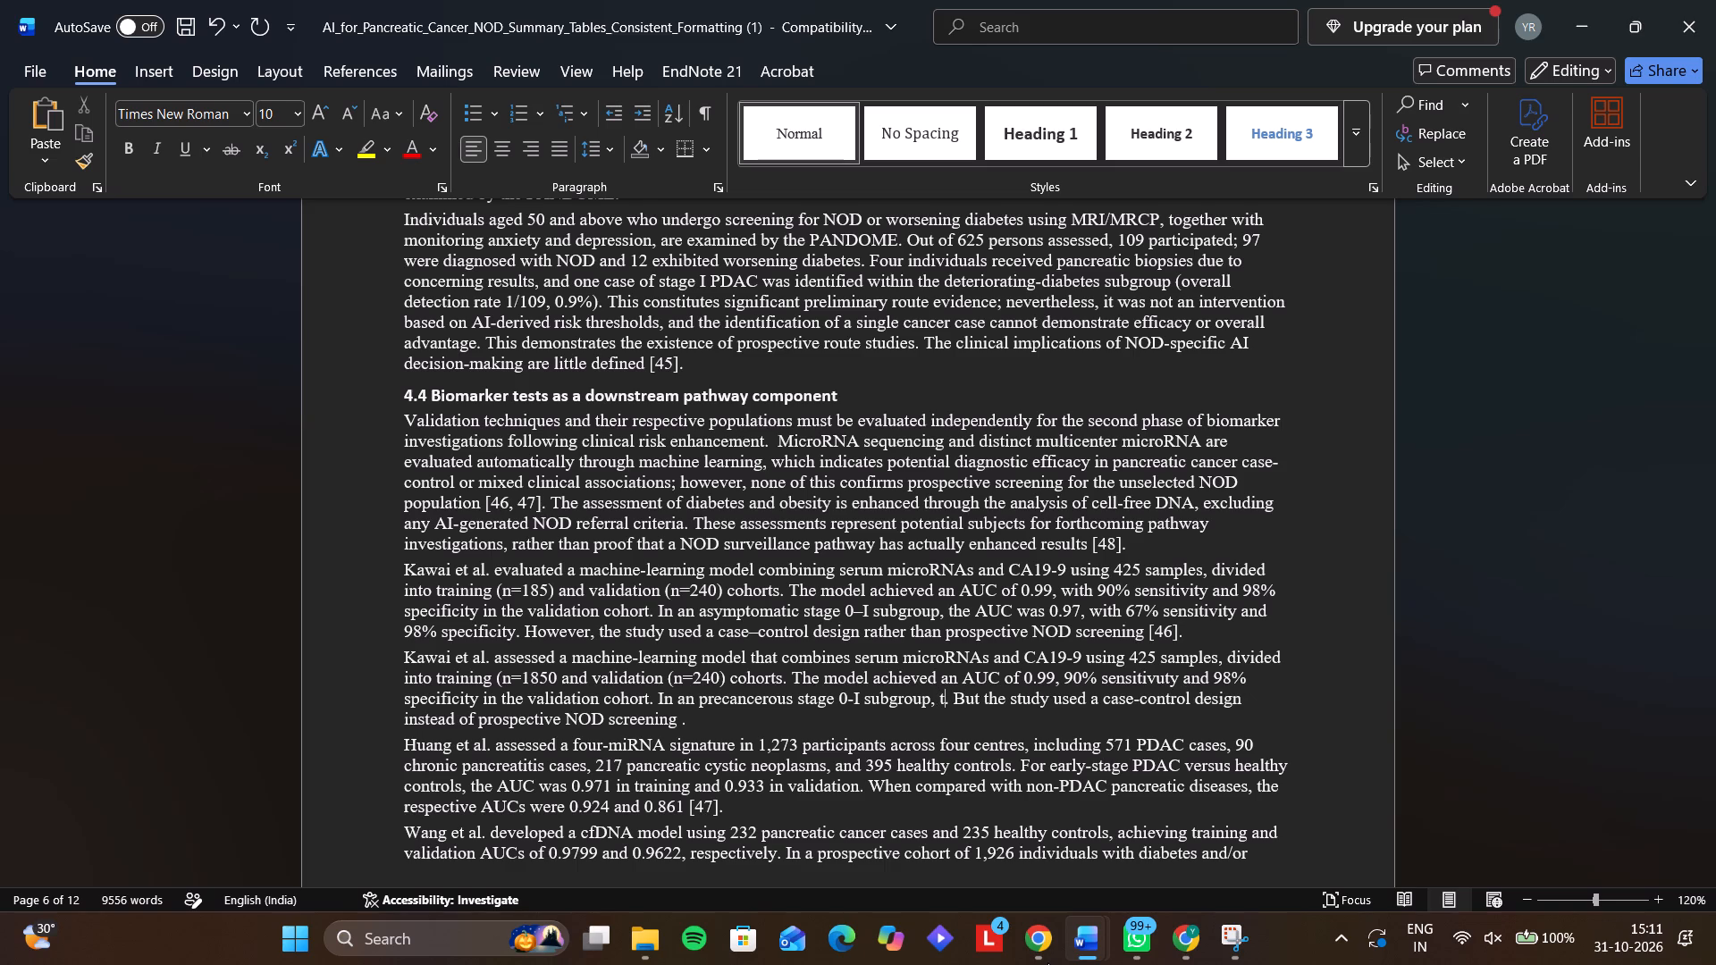
{"action": "key", "text": "BackSpace"}
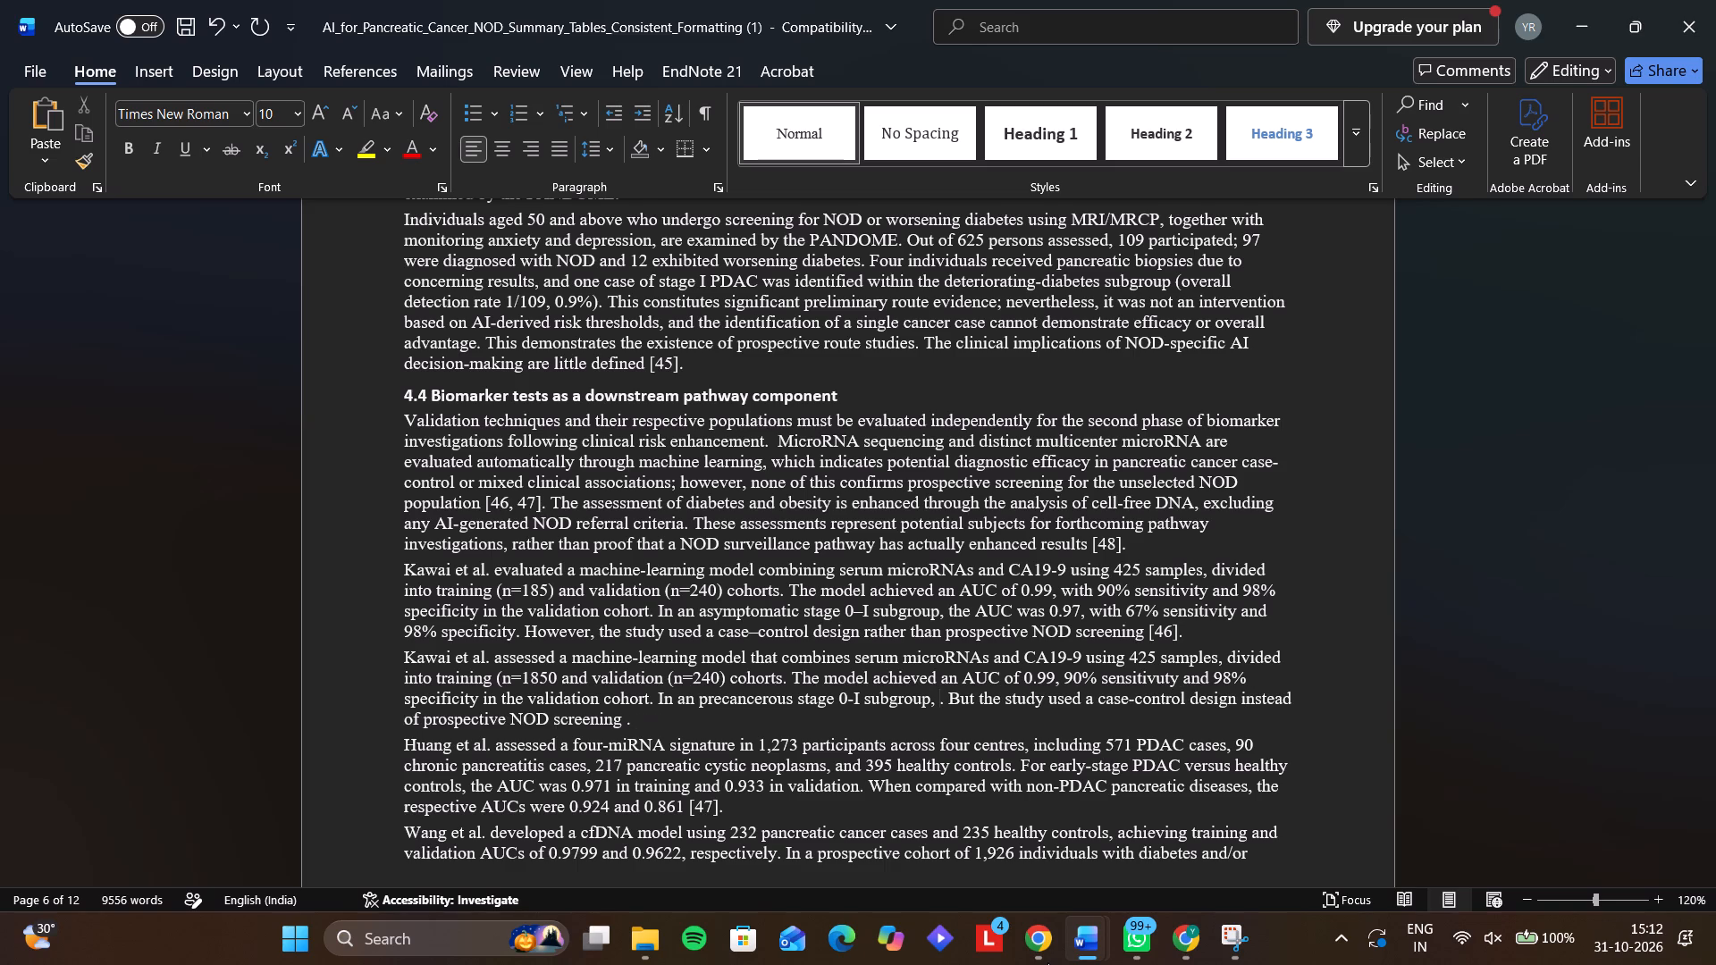
{"action": "type", "text": "the SUC"}
{"action": "key", "text": "BackSpace"}
{"action": "key", "text": "BackSpace"}
{"action": "key", "text": "BackSpace"}
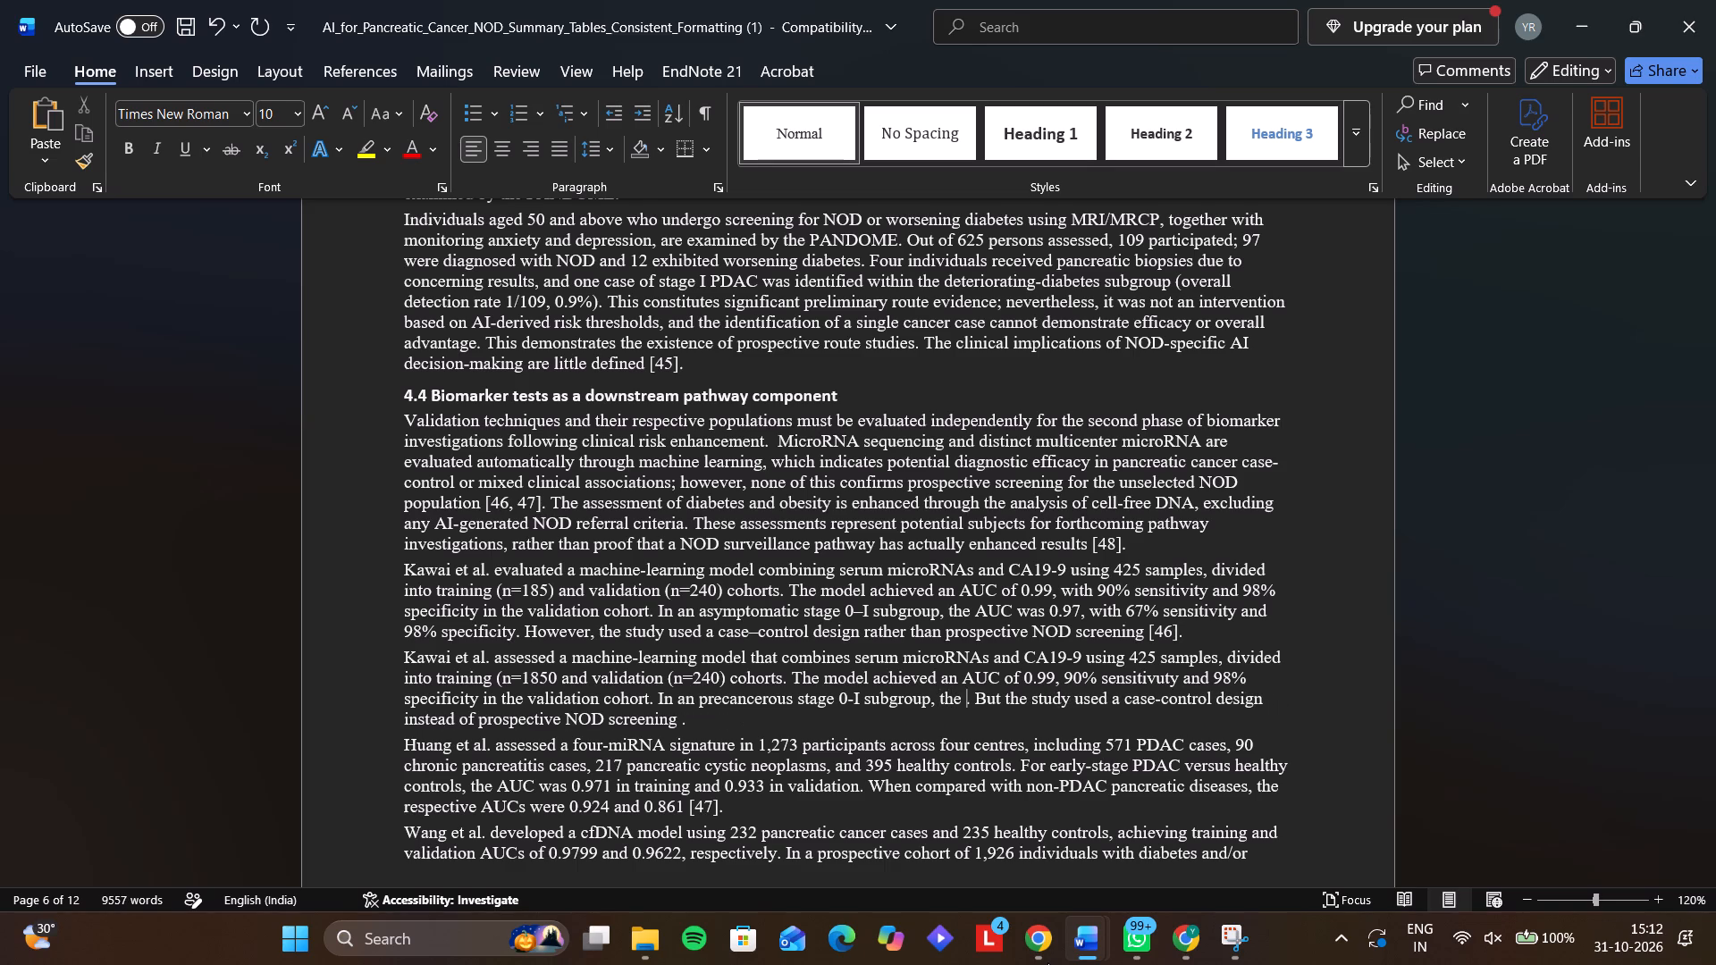
{"action": "key", "text": "BackSpace"}
{"action": "type", "text": "AU"}
{"action": "key", "text": "BackSpace"}
{"action": "key", "text": "BackSpace"}
{"action": "key", "text": "space"}
{"action": "type", "text": "recorded U"}
{"action": "key", "text": "shift+BackSpace"}
{"action": "type", "text": "AUC"}
{"action": "key", "text": "space"}
{"action": "type", "text": "was"}
{"action": "key", "text": "space"}
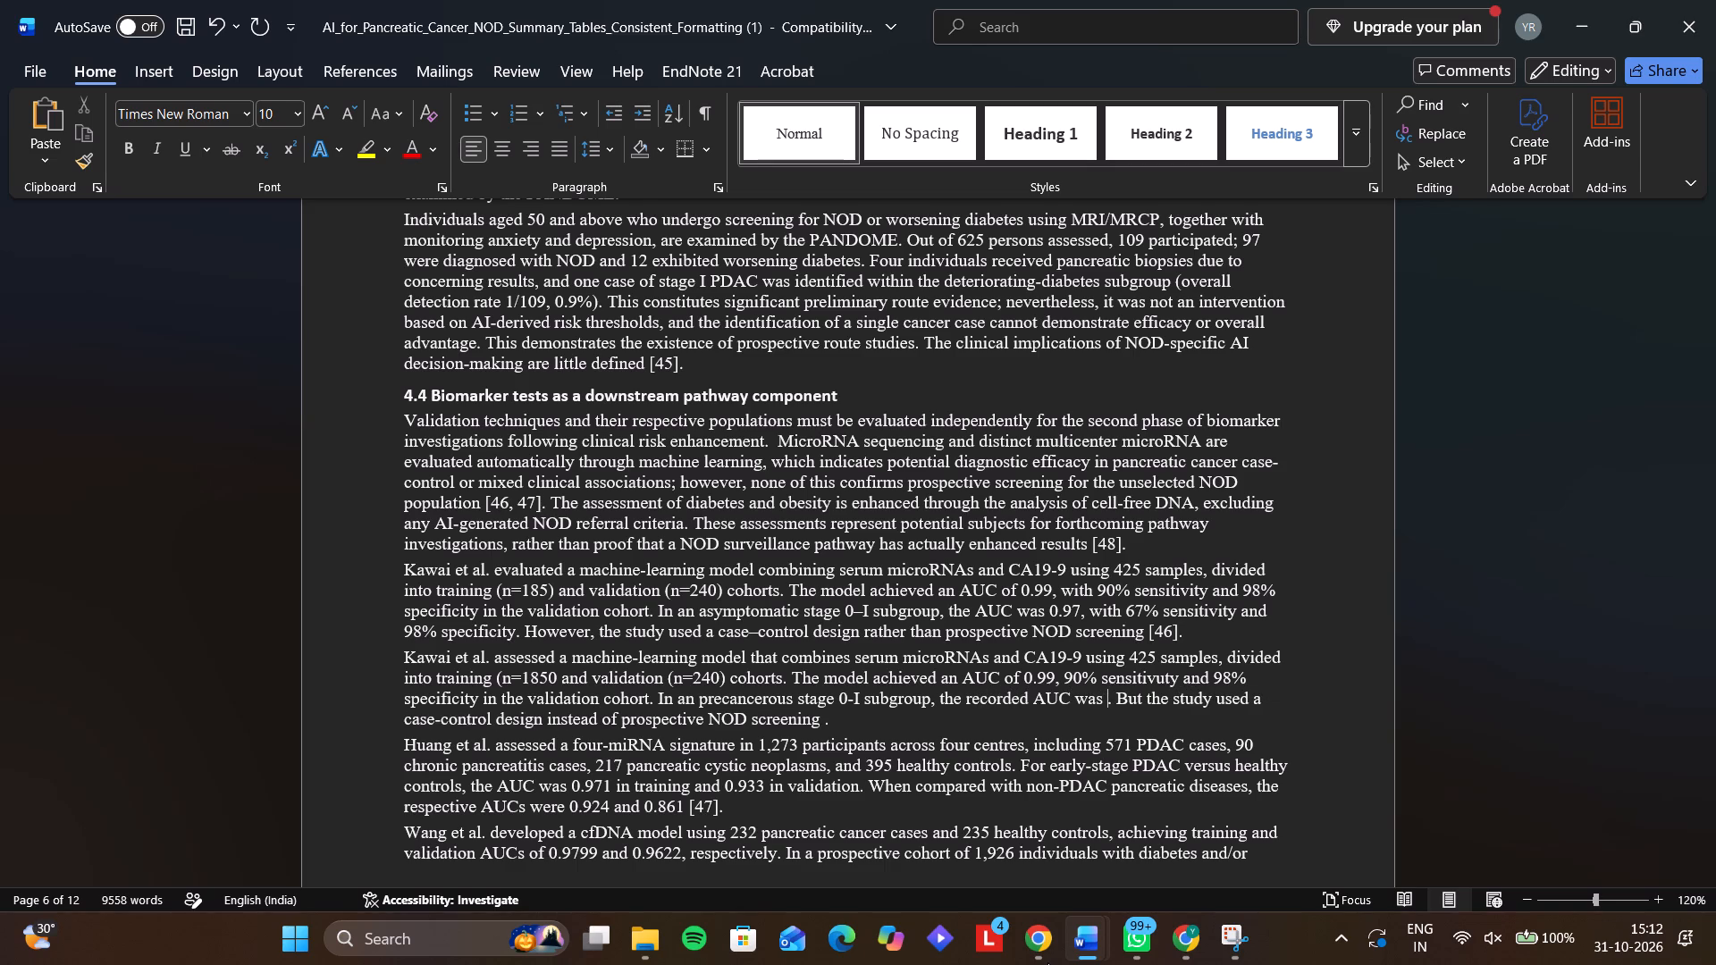
Add the subgroup results "97%, with 67% sensitivity and" after "the recorded AUC was".
{"action": "type", "text": "97"}
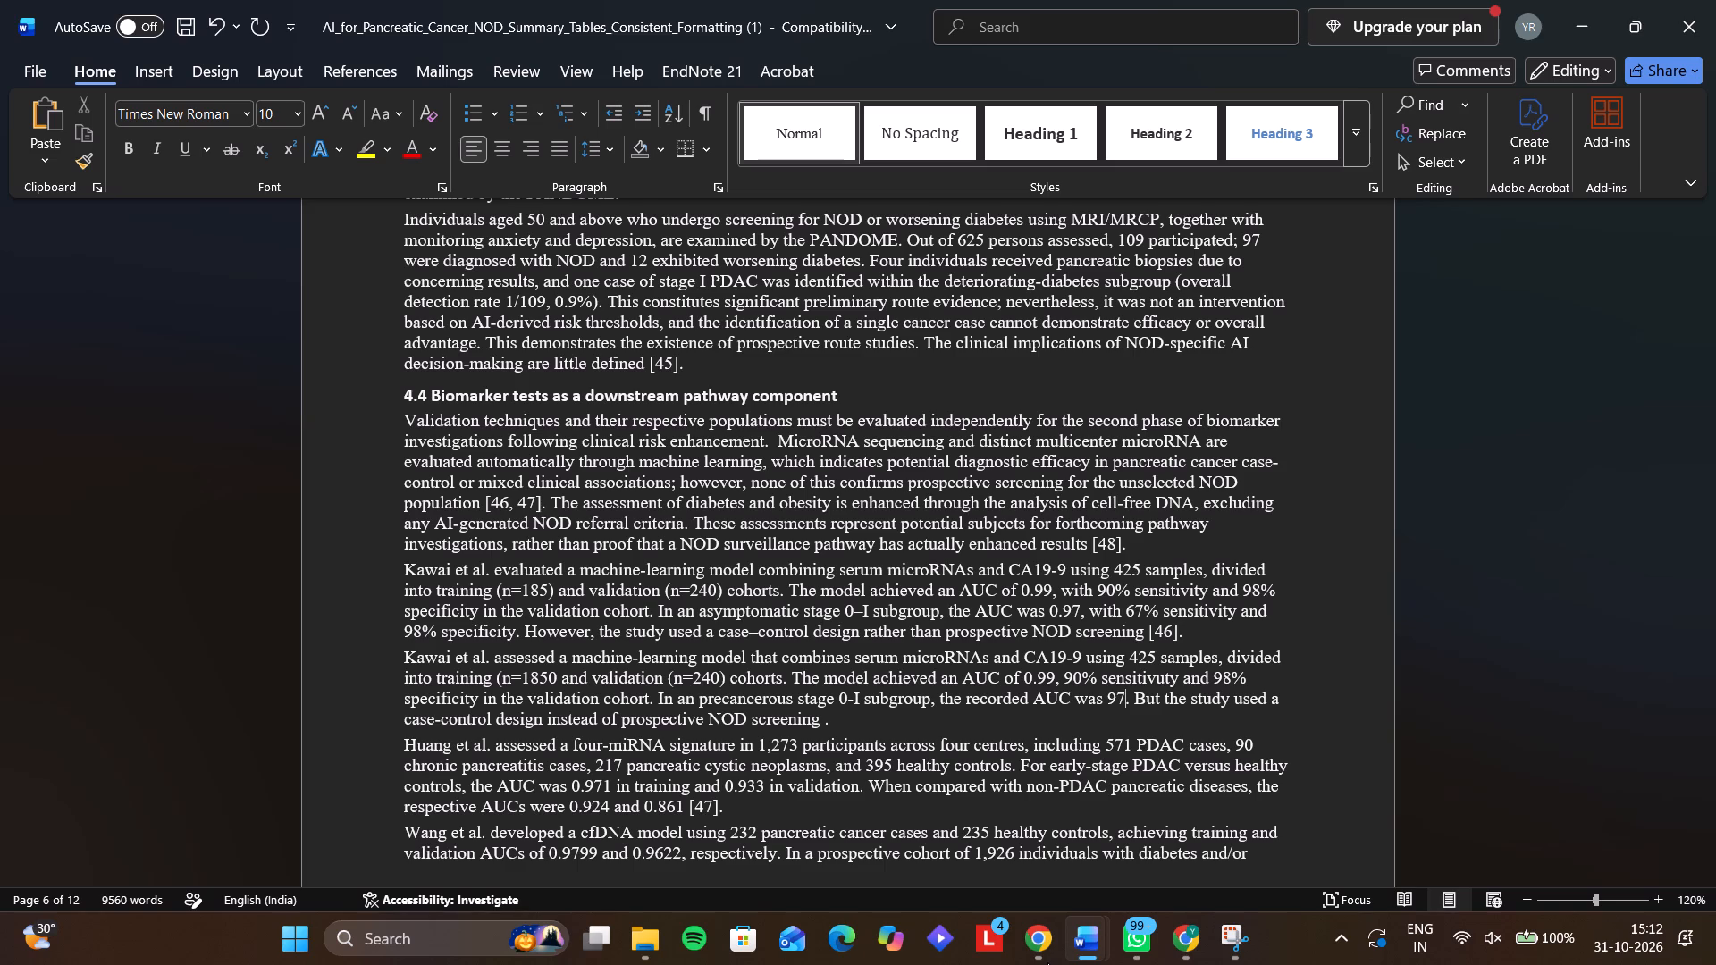
{"action": "type", "text": "% with"}
{"action": "key", "text": "BackSpace"}
{"action": "key", "text": "BackSpace"}
{"action": "key", "text": "BackSpace"}
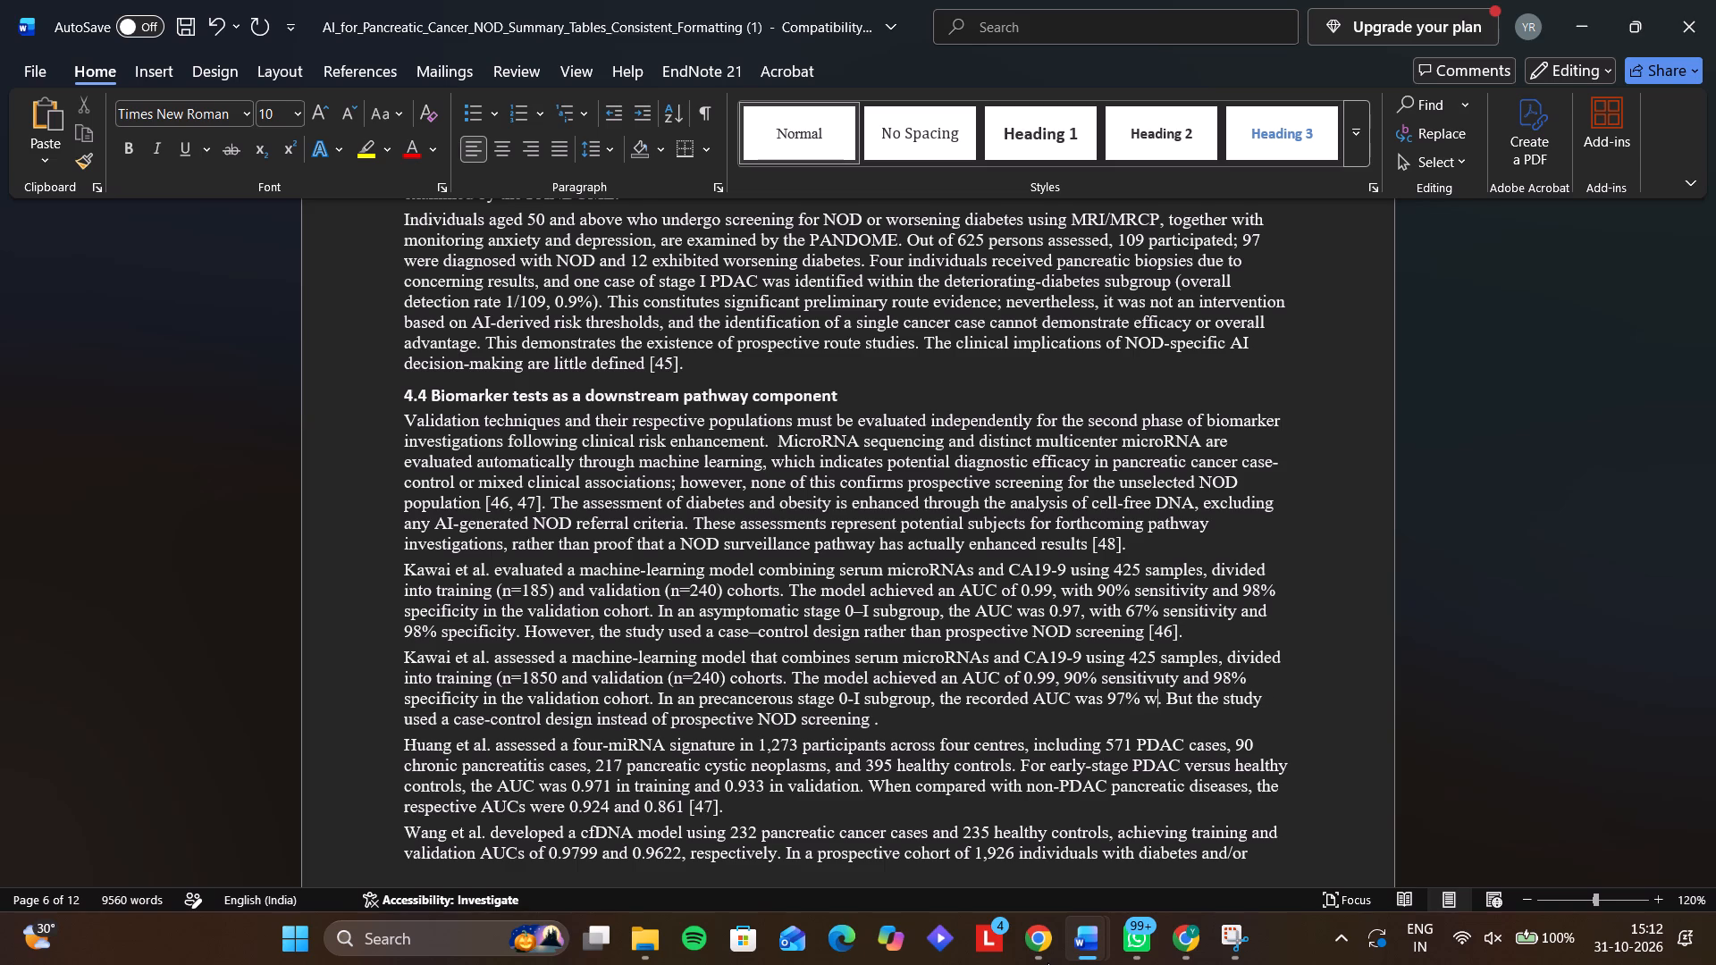
{"action": "key", "text": "BackSpace"}
{"action": "key", "text": "BackSpace"}
{"action": "type", "text": ", with 67"}
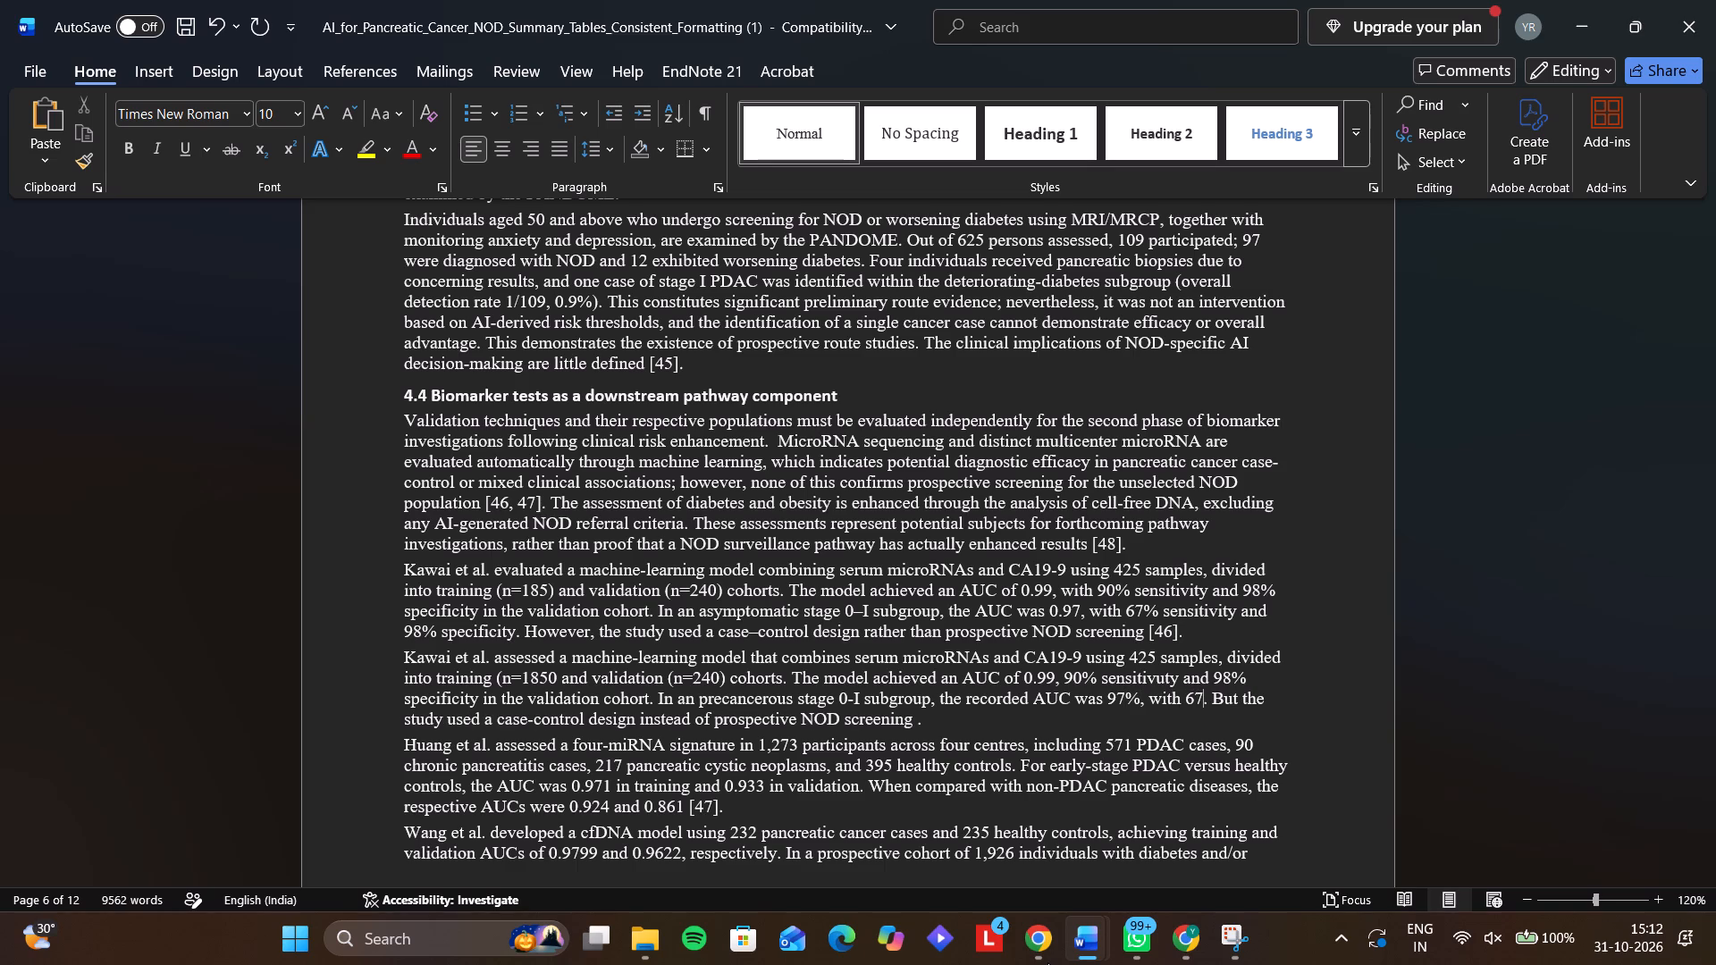
{"action": "type", "text": "% sensitivity and"}
{"action": "key", "text": "space"}
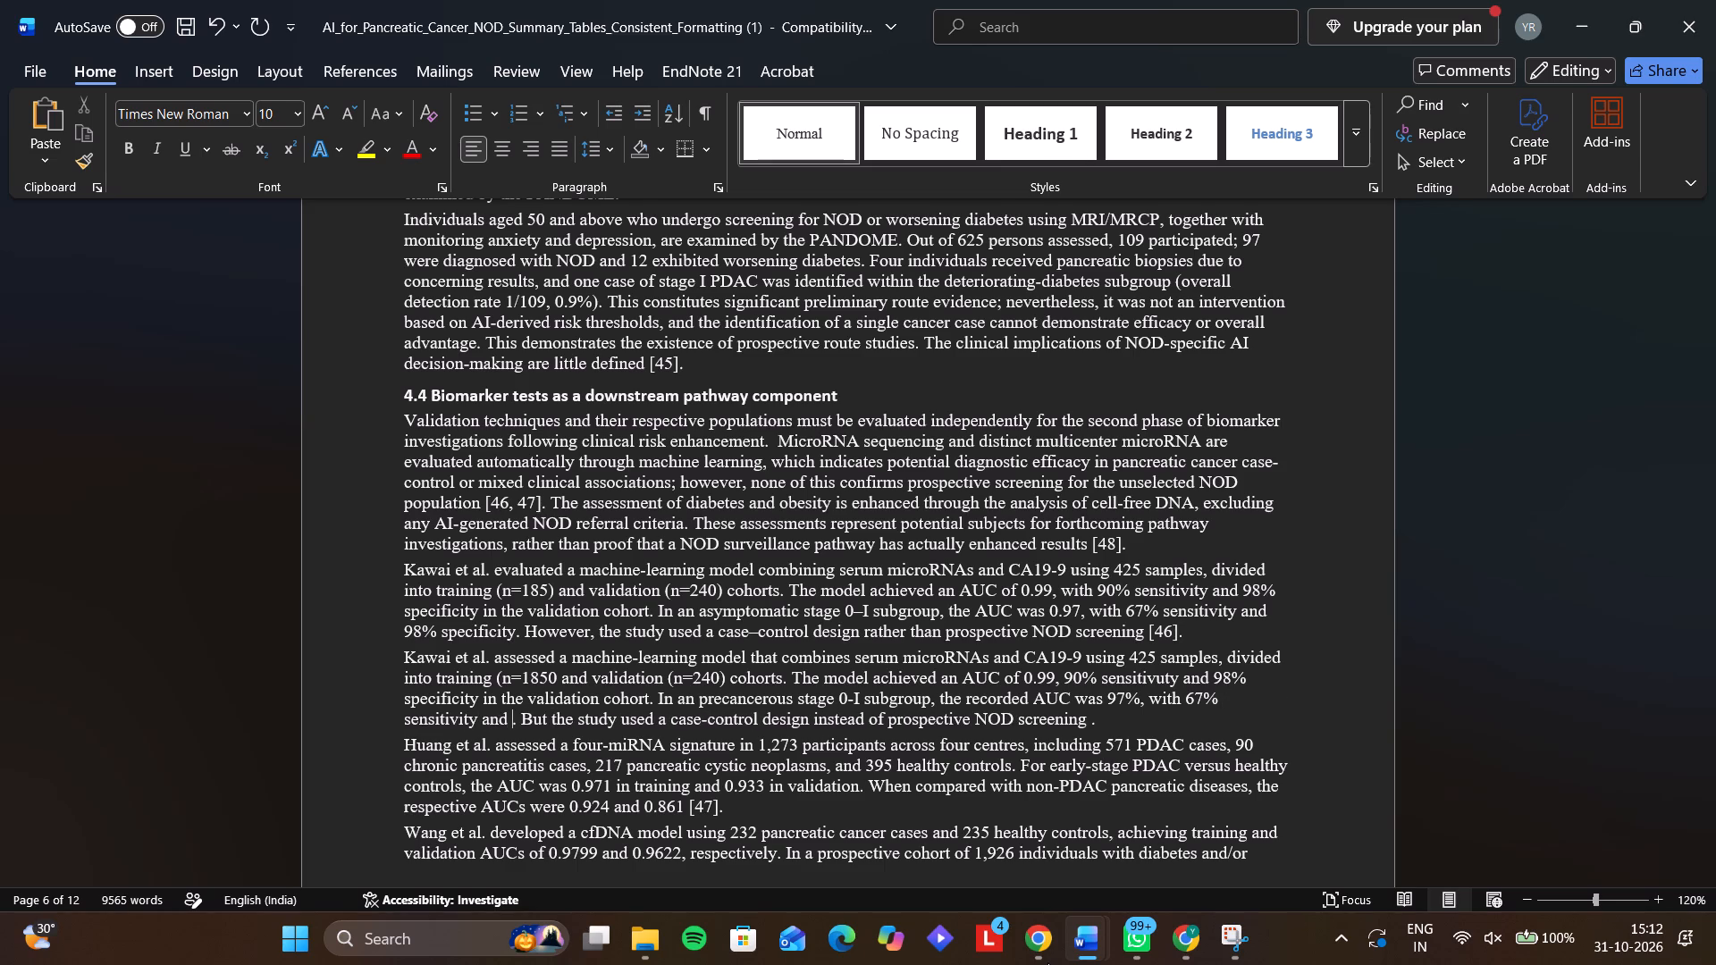
Finish the subgroup sentence with "98% specificity" before its existing period.
{"action": "type", "text": "98&="}
{"action": "key", "text": "BackSpace"}
{"action": "key", "text": "BackSpace"}
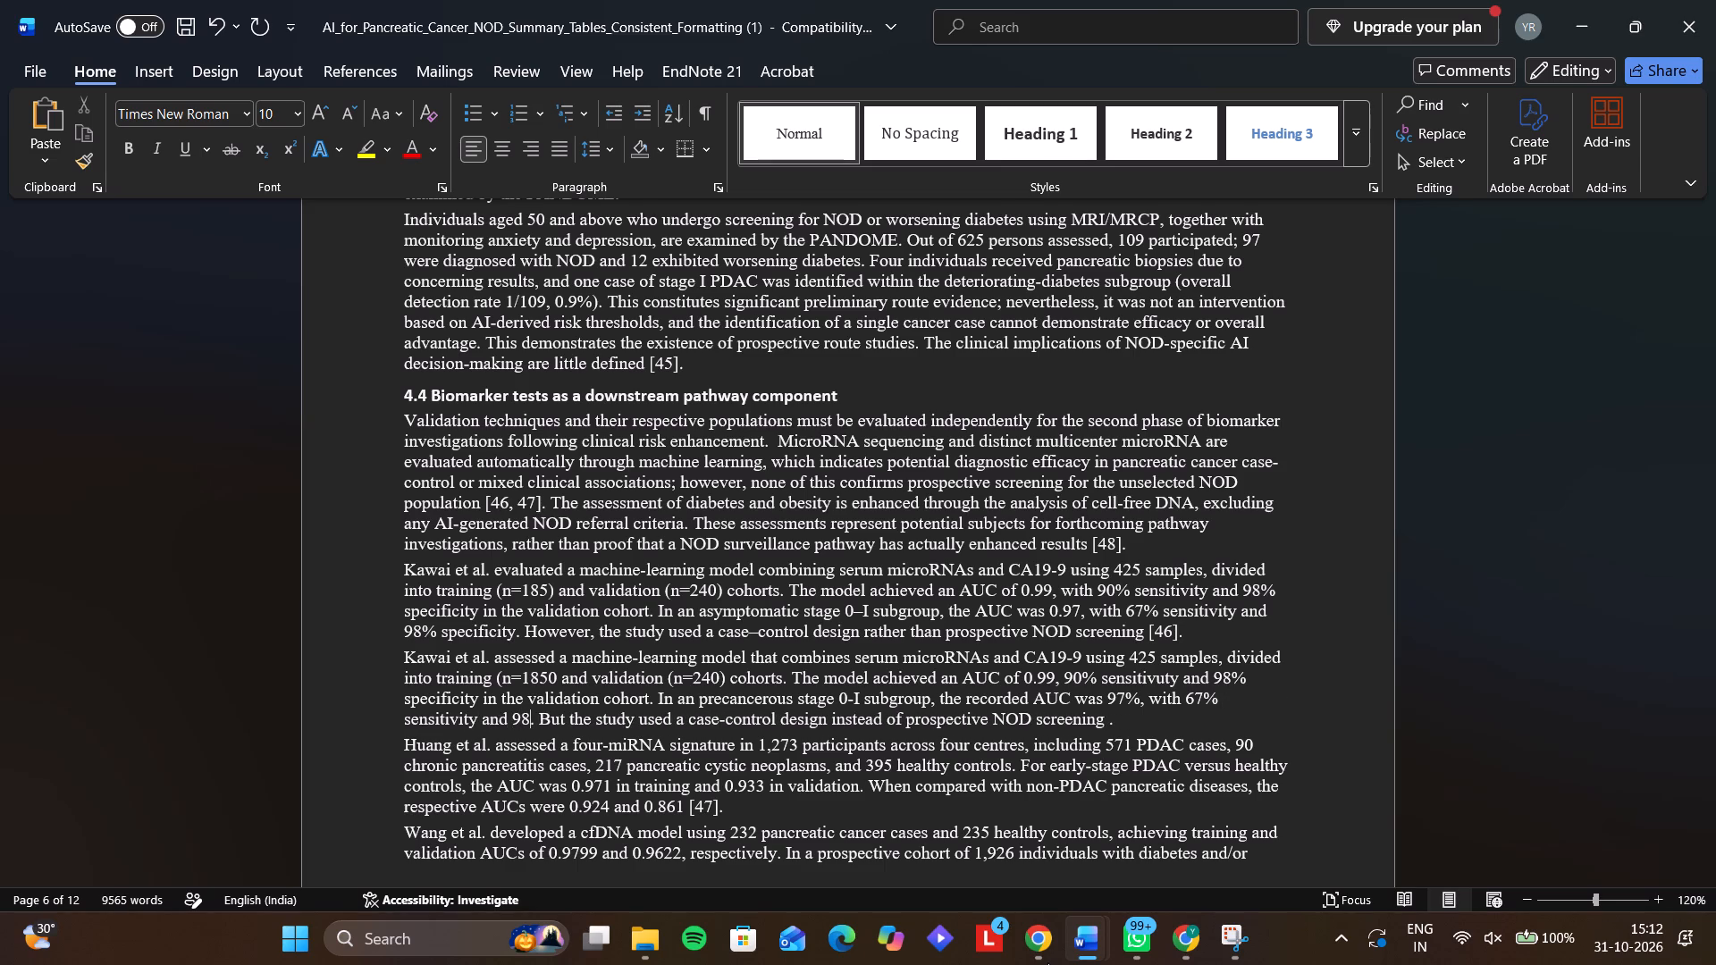
{"action": "key", "text": "shift+percent"}
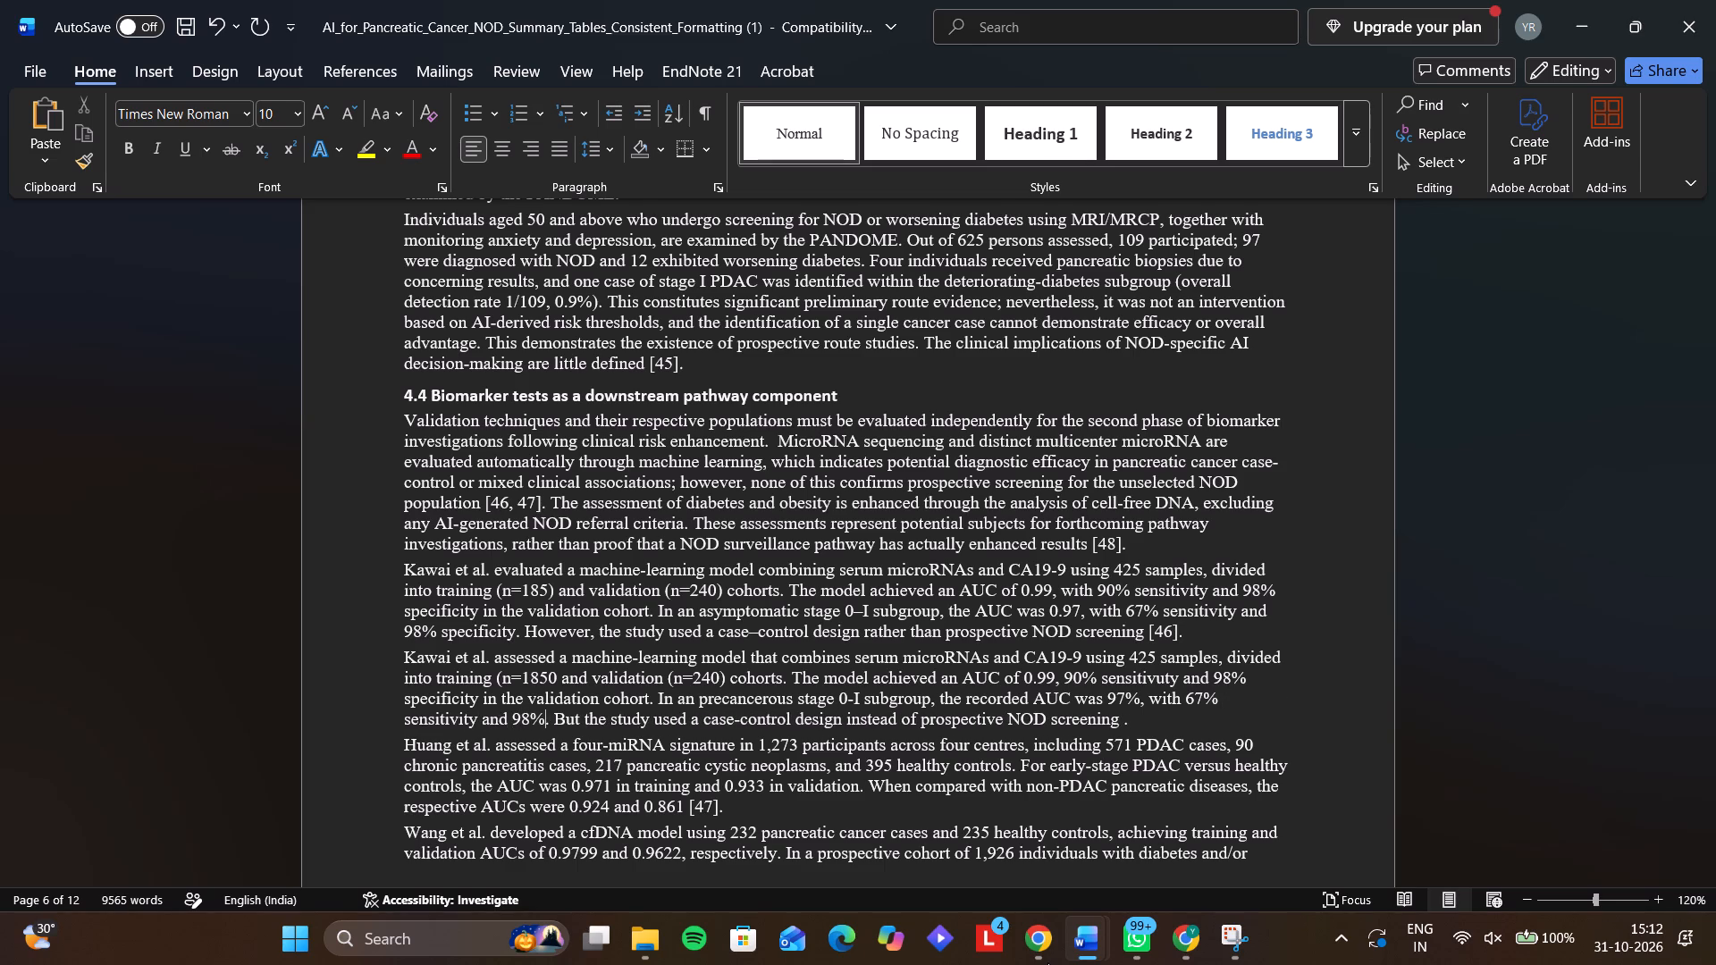
{"action": "key", "text": "space"}
{"action": "type", "text": "spec"}
{"action": "key", "text": "BackSpace"}
{"action": "key", "text": "BackSpace"}
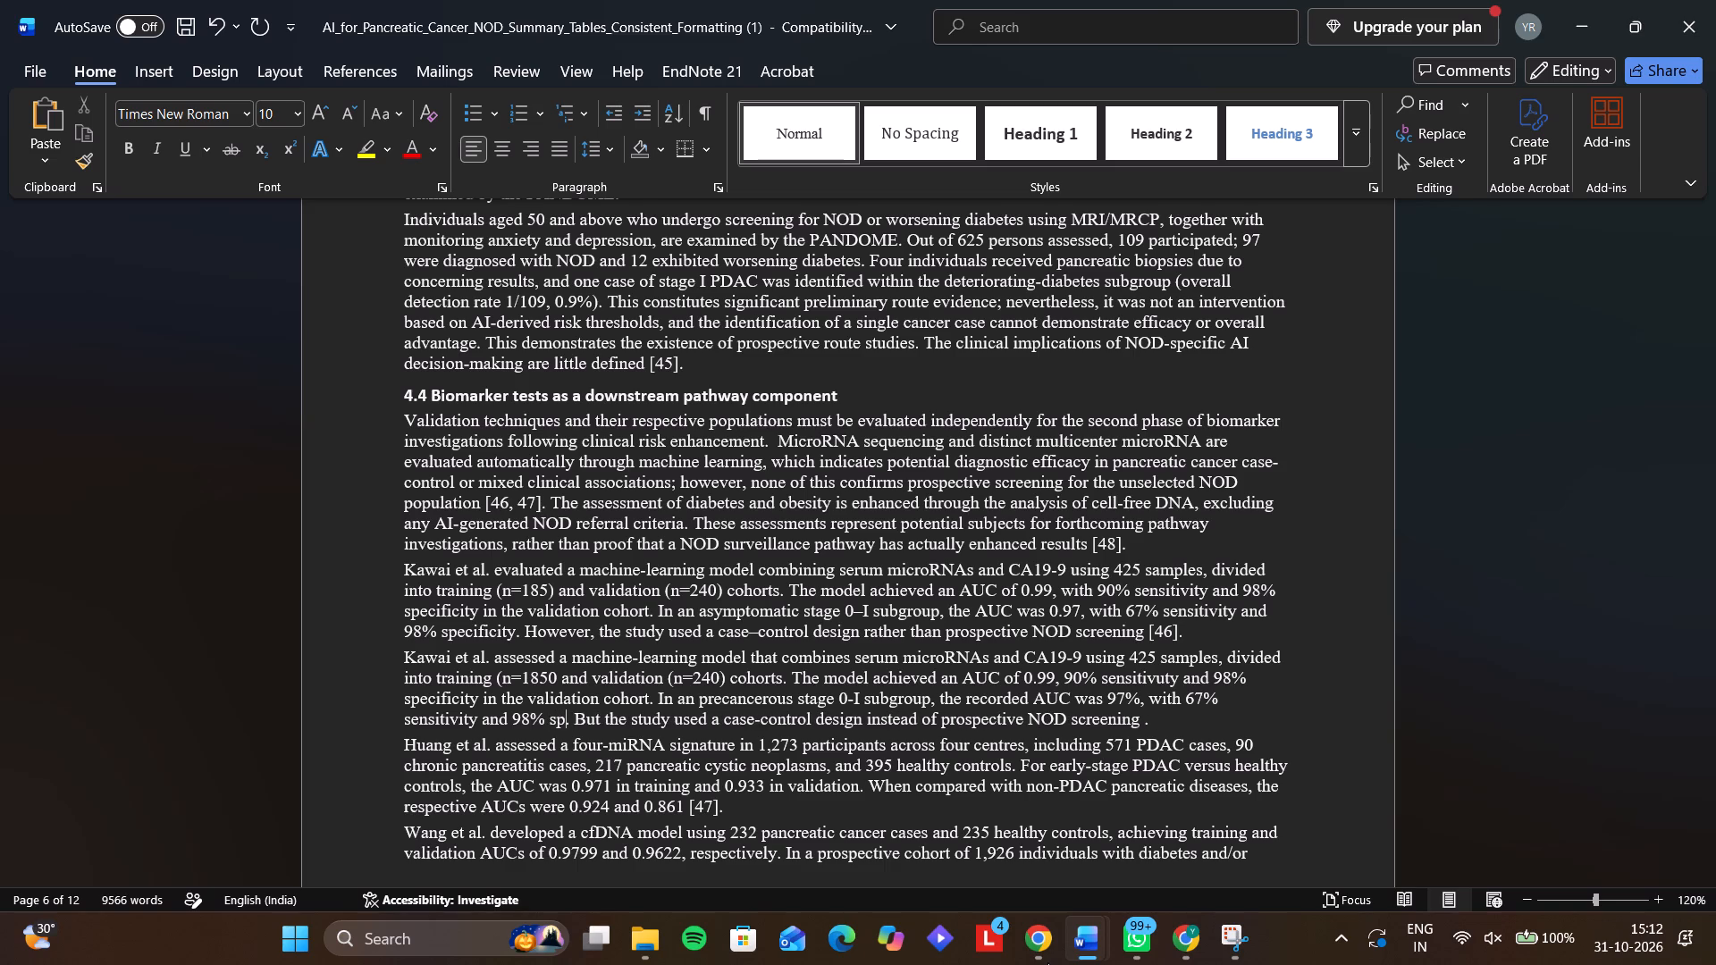
{"action": "type", "text": "ecifi"}
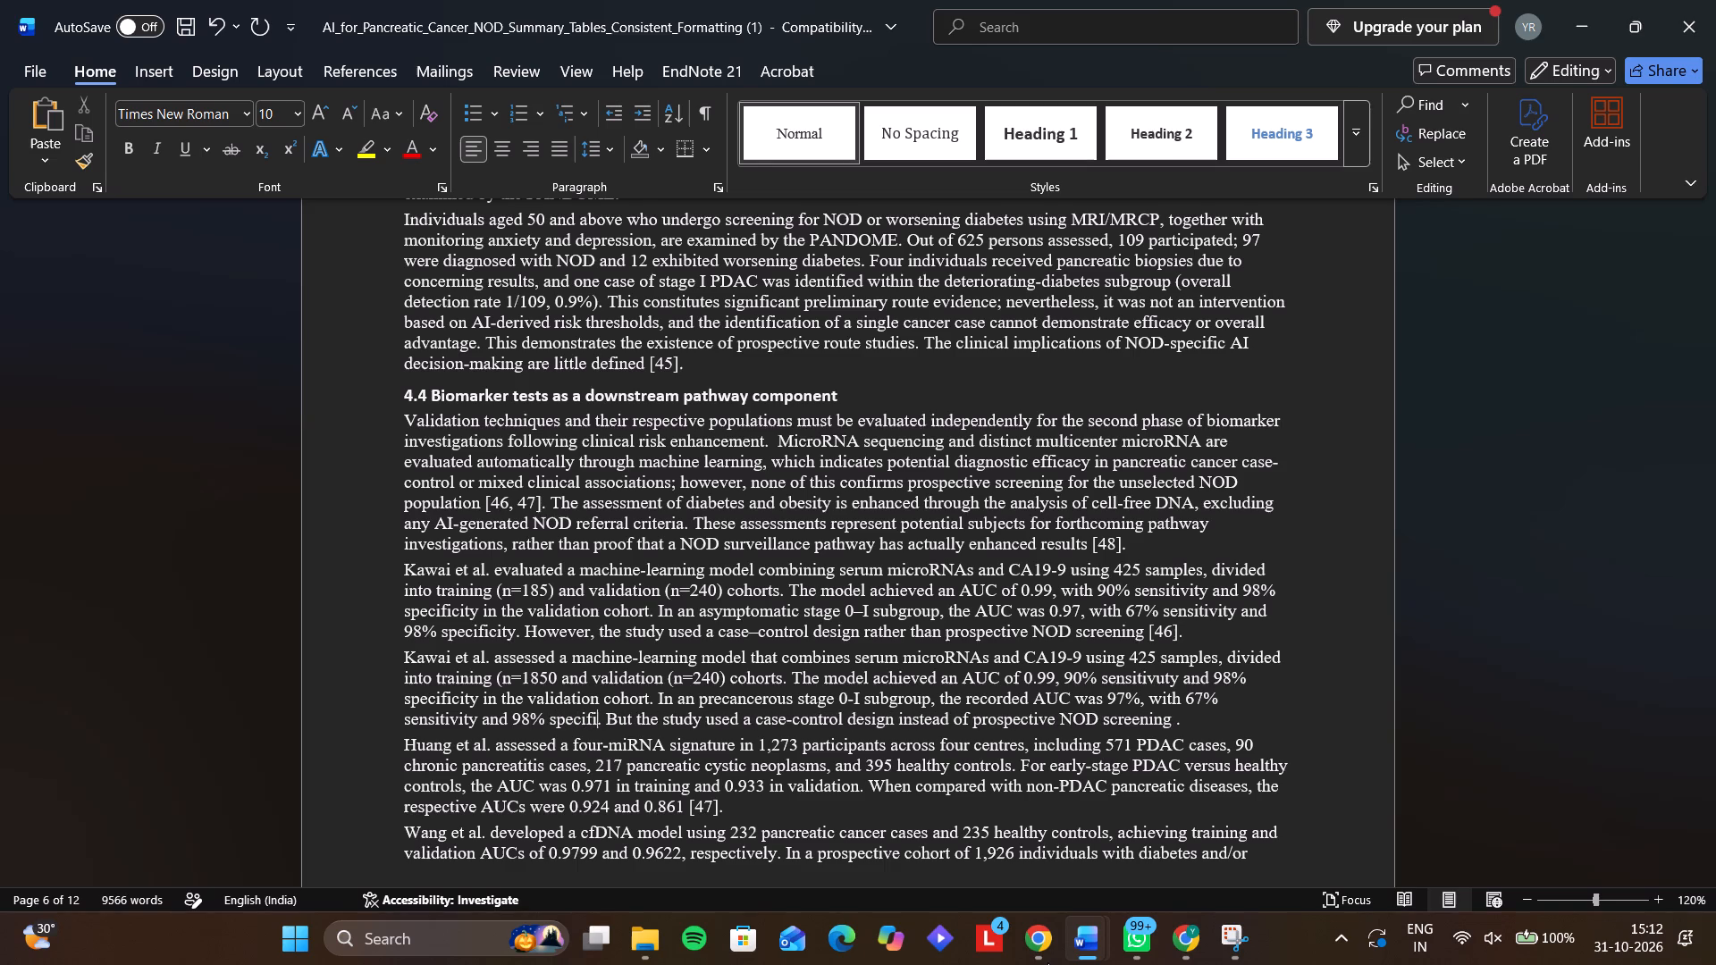
{"action": "type", "text": "city"}
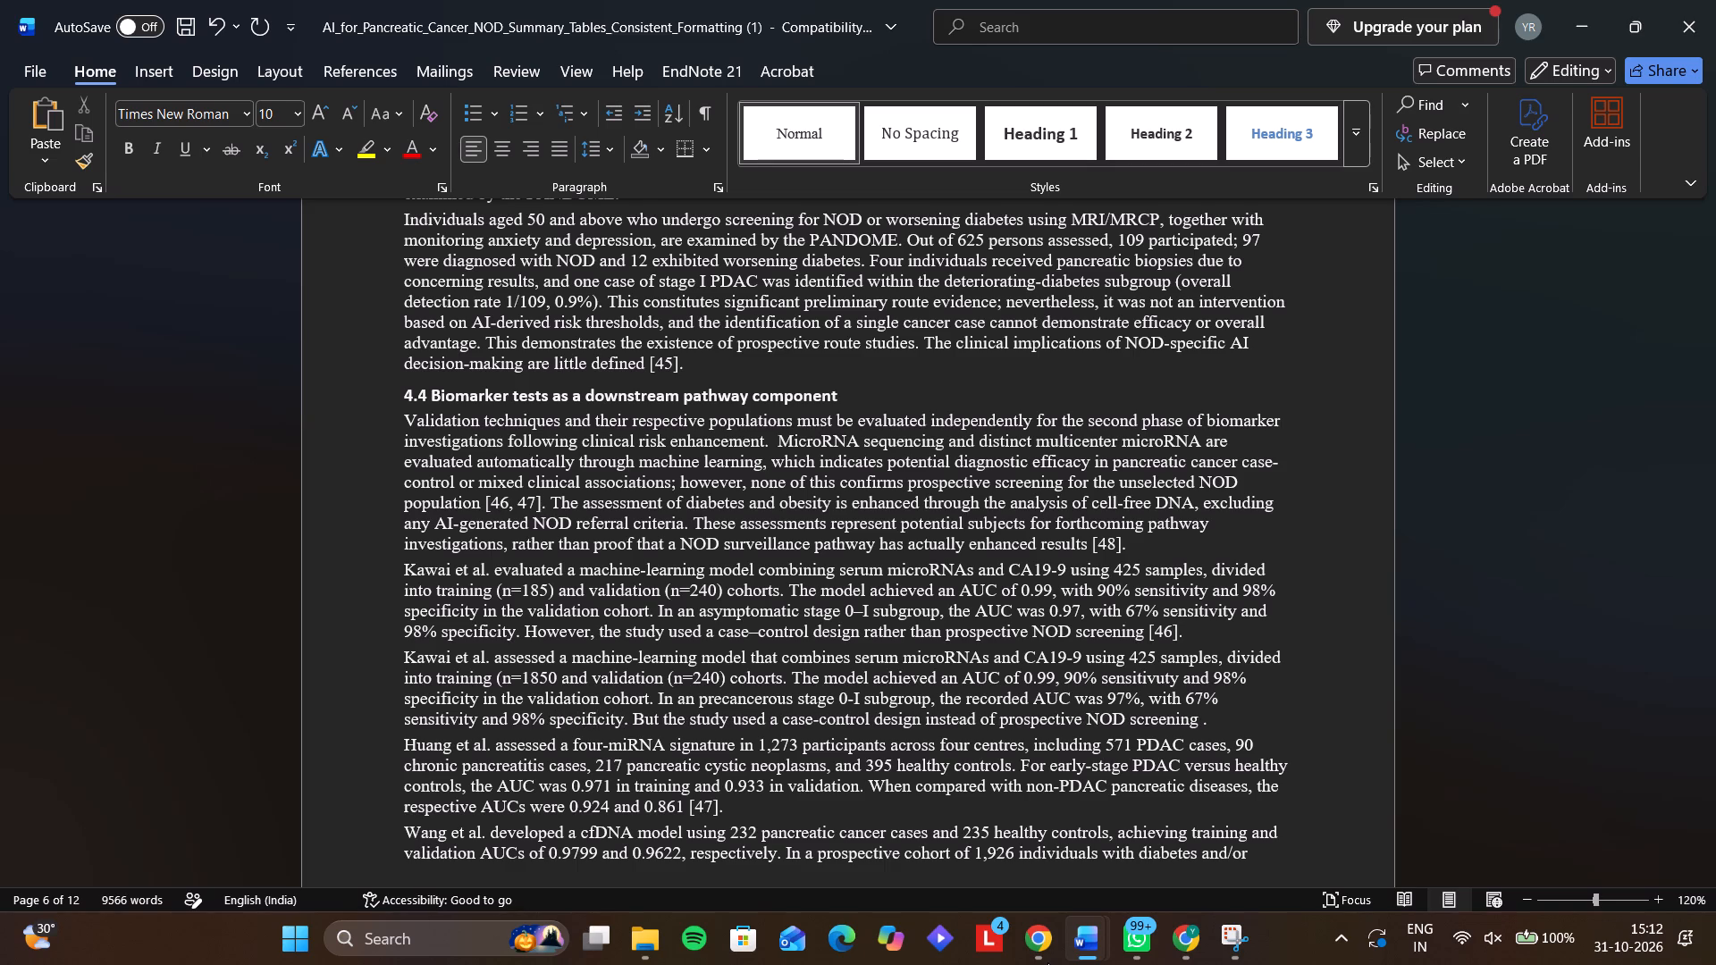
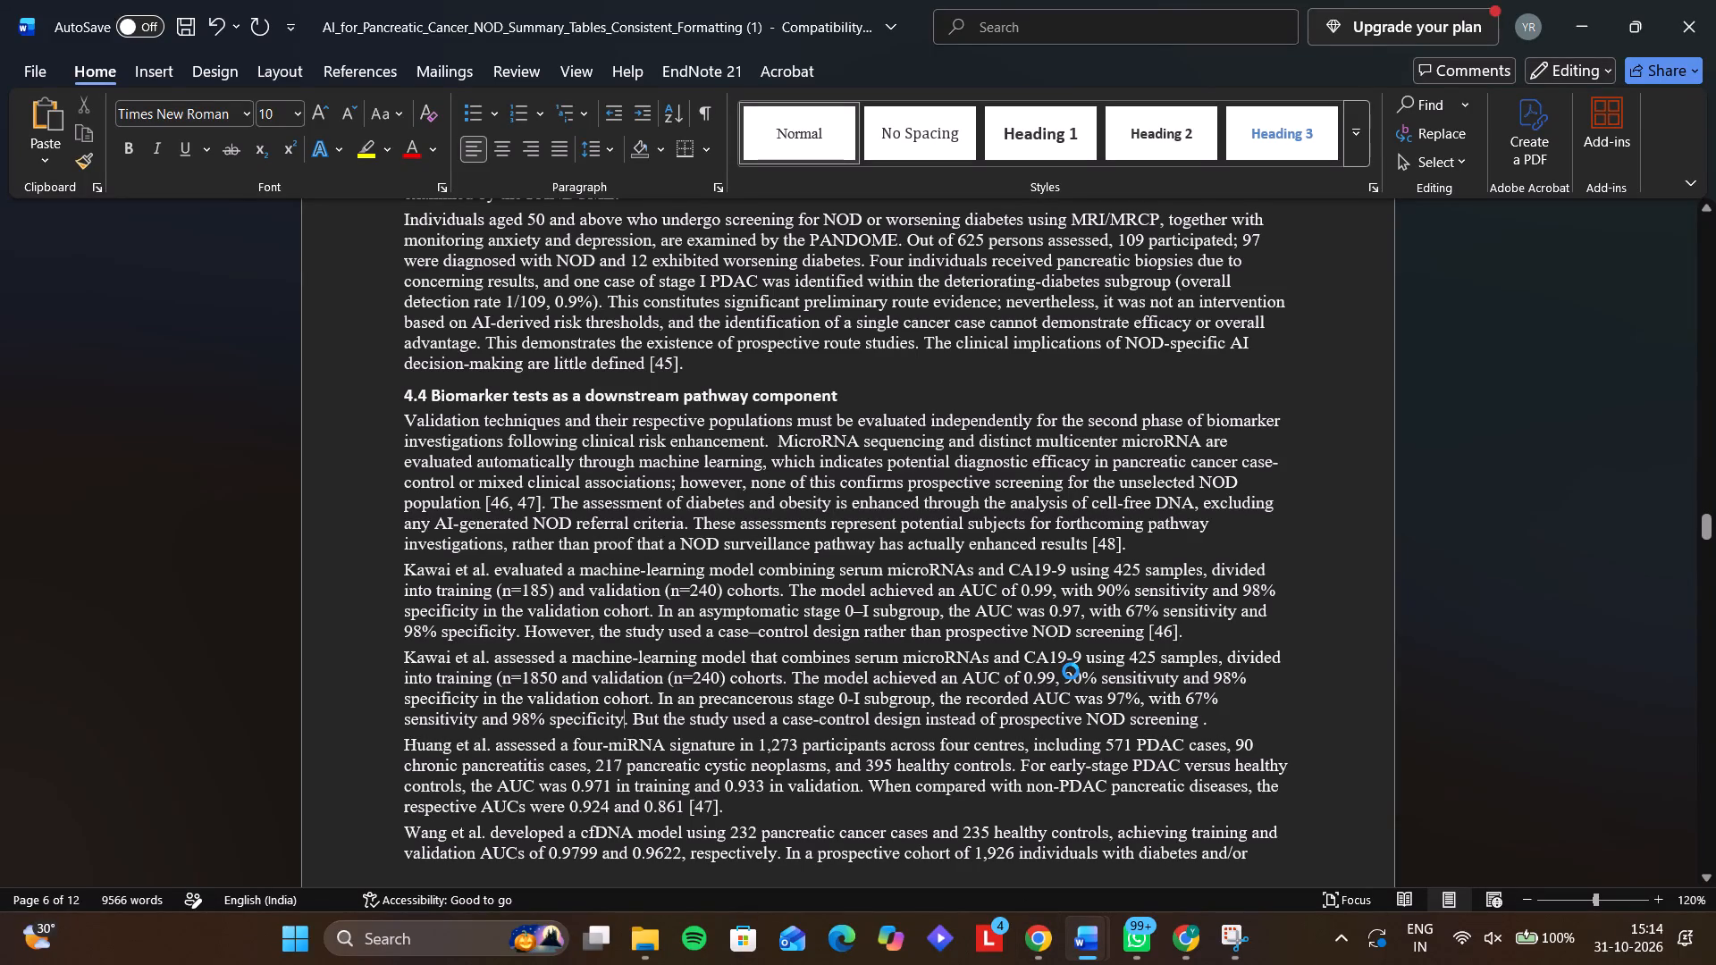
Add the citation "[46]" before the final period of the new Kawai paragraph.
{"action": "left_click", "coordinate": [1203, 724]}
{"action": "key", "text": "bracketleft"}
{"action": "type", "text": "46"}
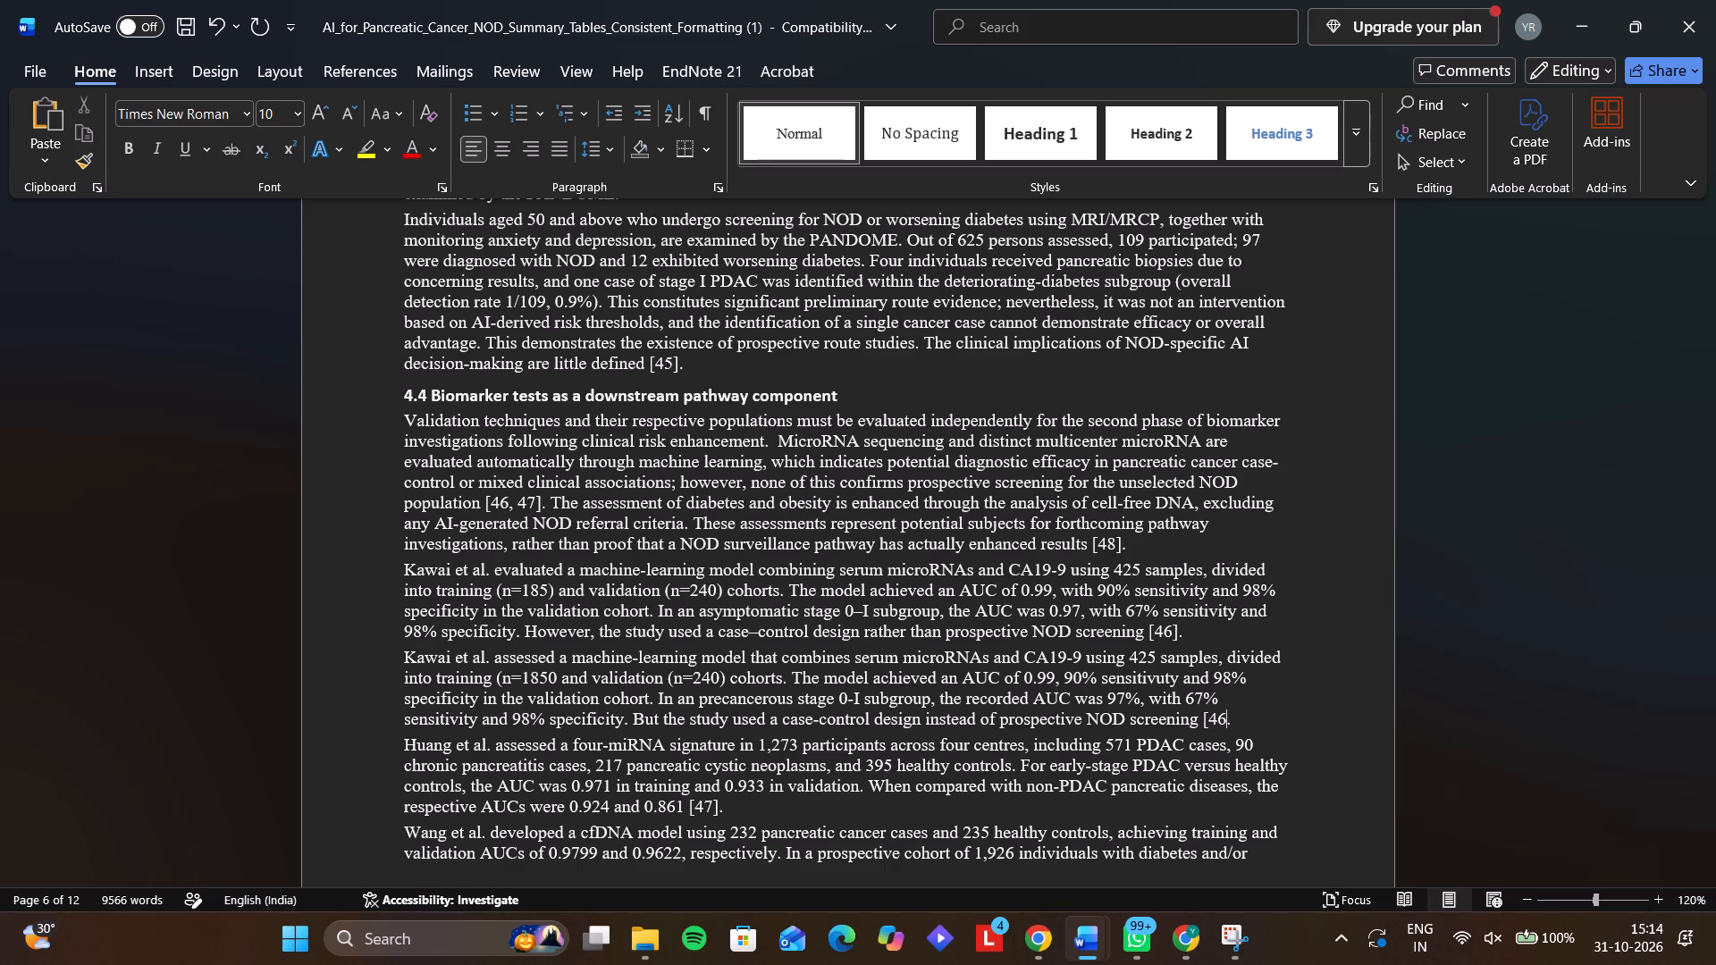
{"action": "key", "text": "bracketright"}
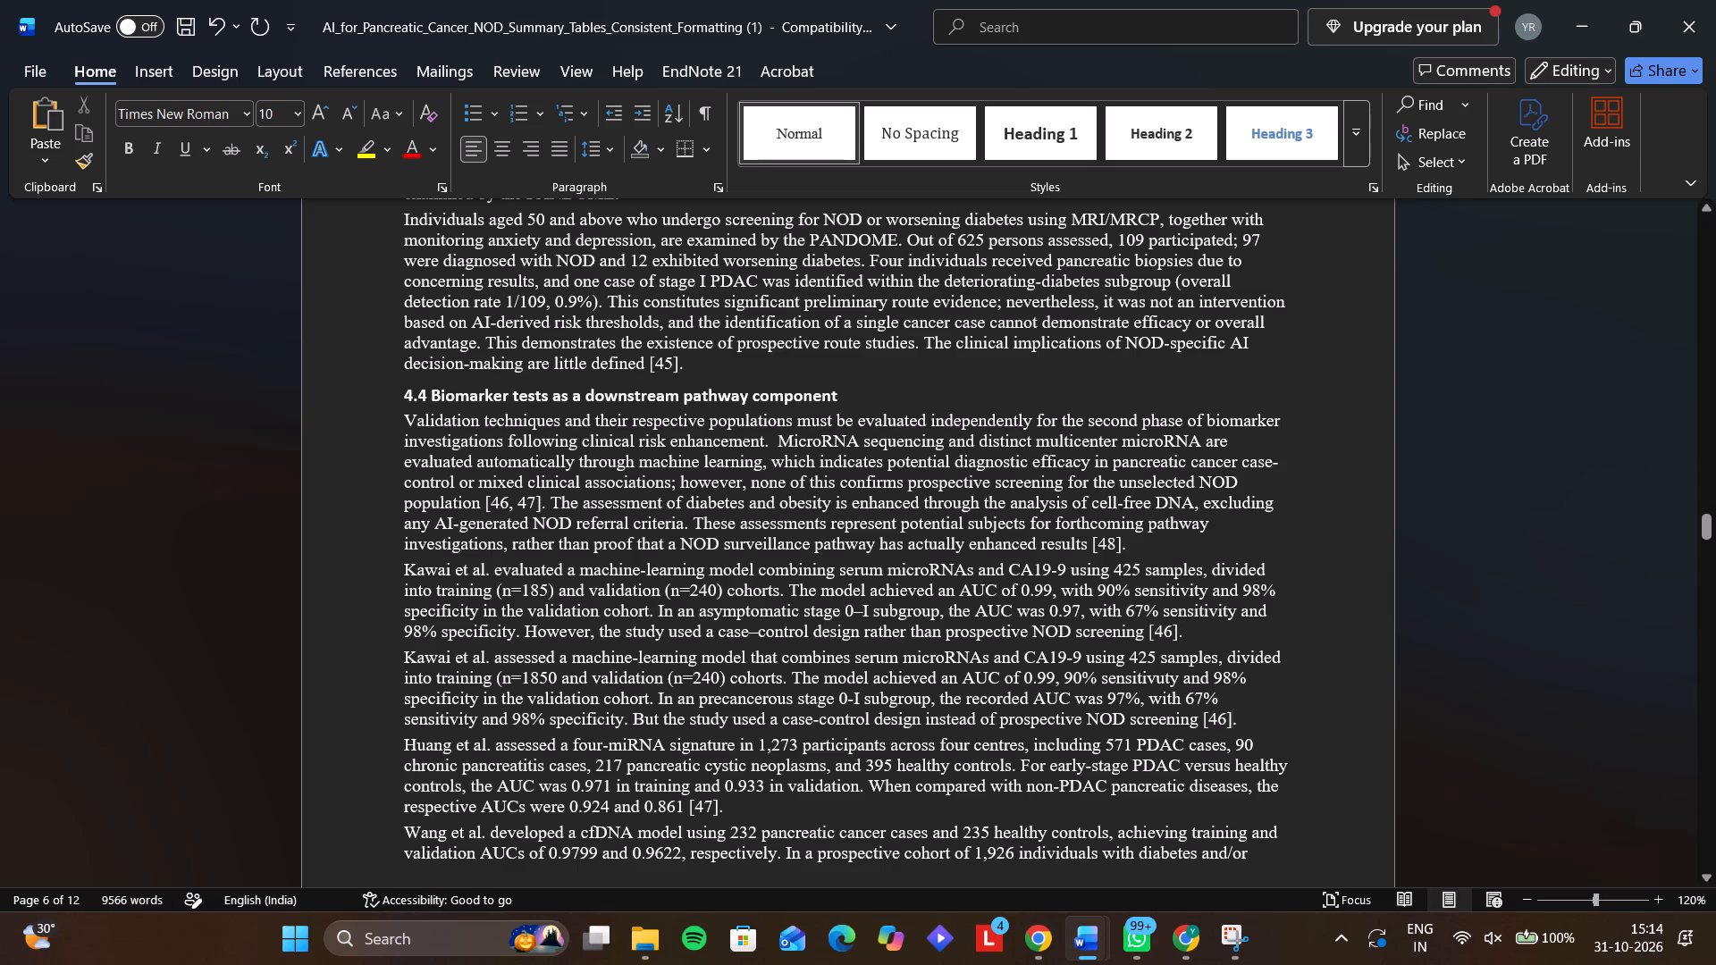
Delete the original Kawai et al. paragraph that begins "Kawai et al. evaluated a machine-learning model".
{"action": "left_click_drag", "start_coordinate": [1179, 630], "coordinate": [304, 575]}
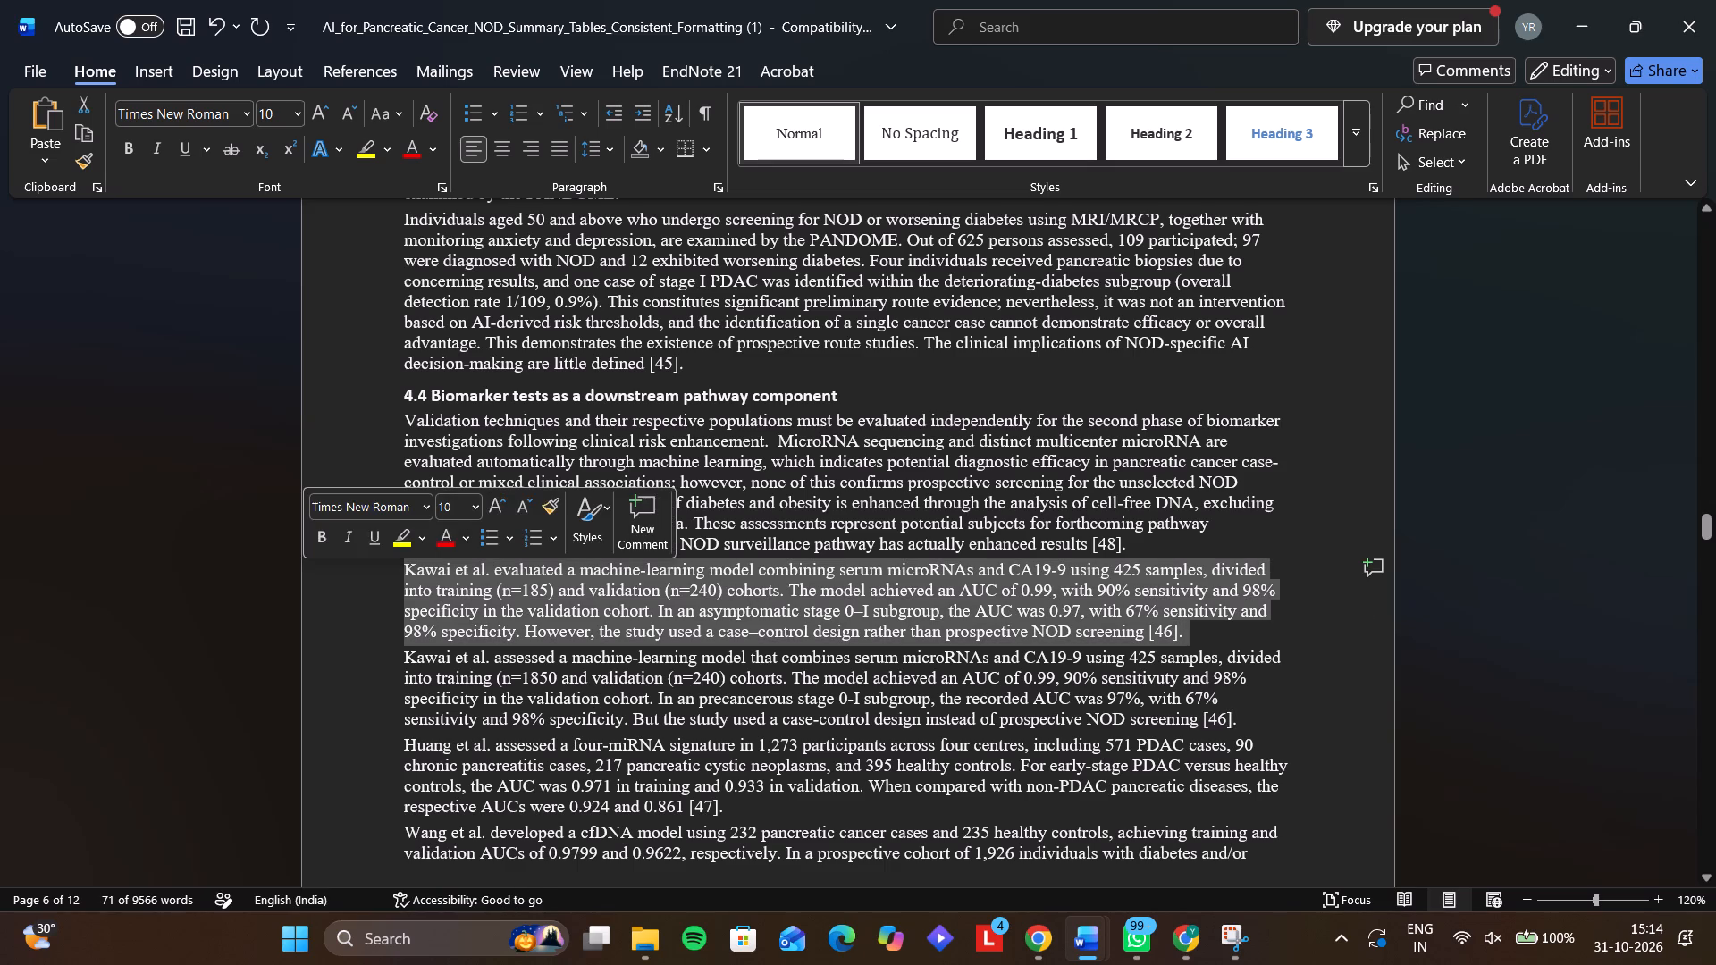
{"action": "key", "text": "BackSpace"}
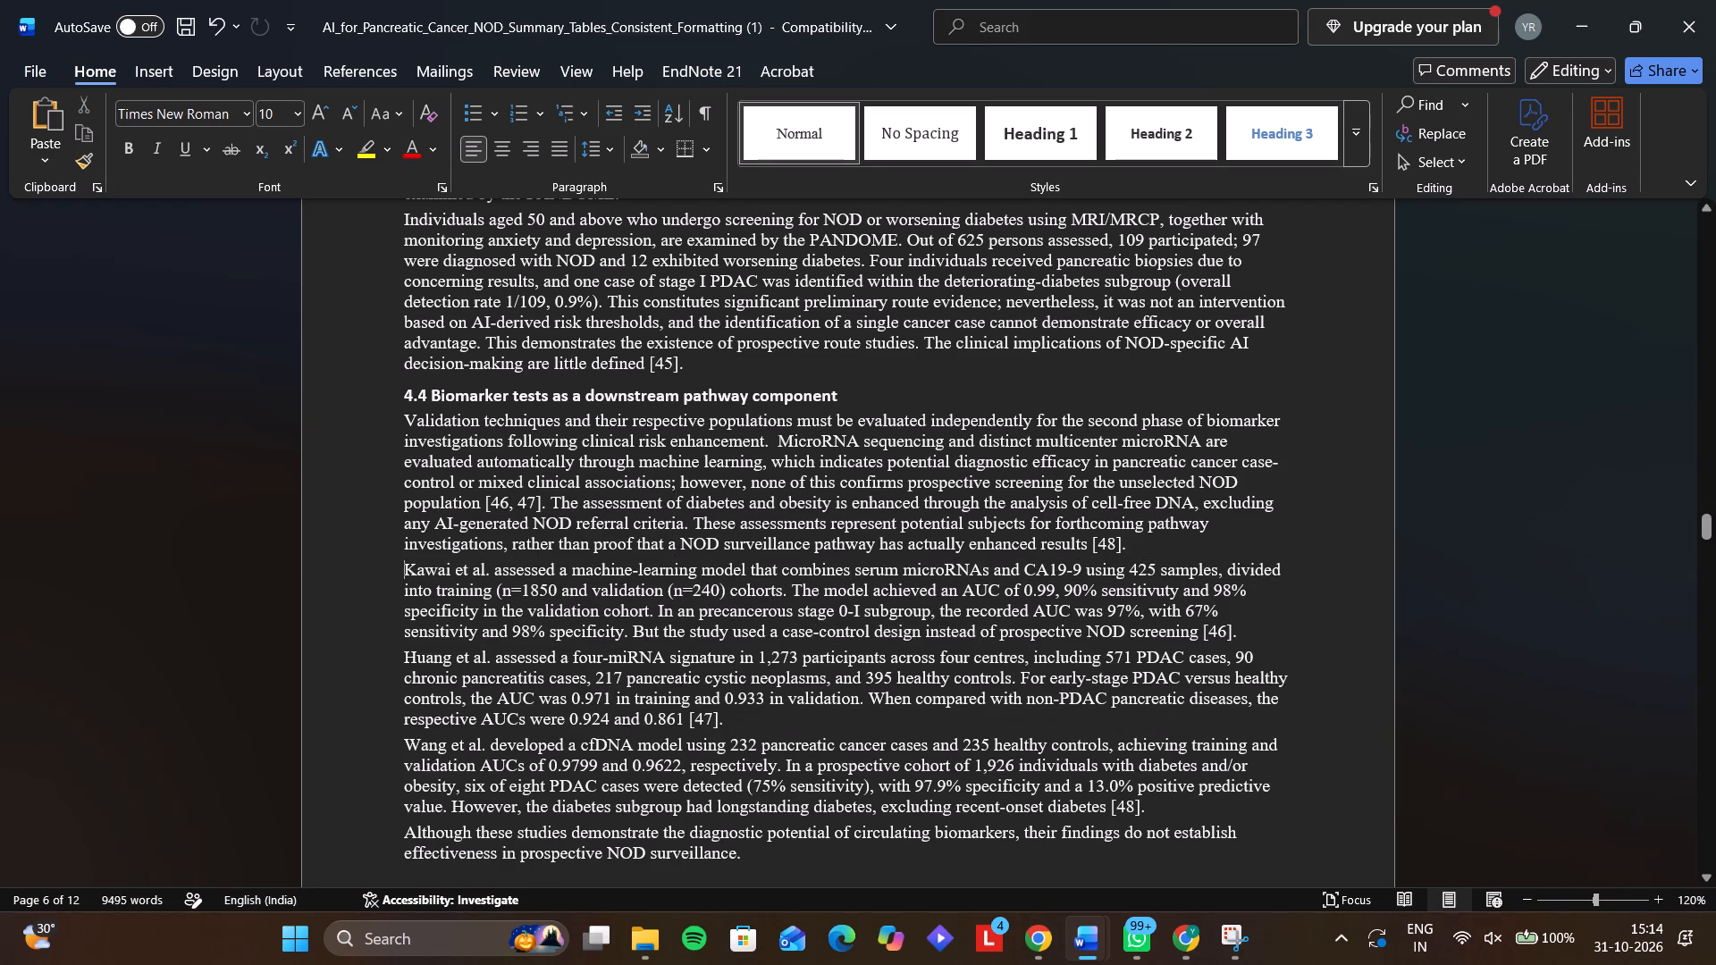
Review the rest of section 4.4, section 4.5 and the biomarker study entries in Table 2.
{"action": "scroll", "coordinate": [733, 714], "scroll_direction": "down", "scroll_amount": 1}
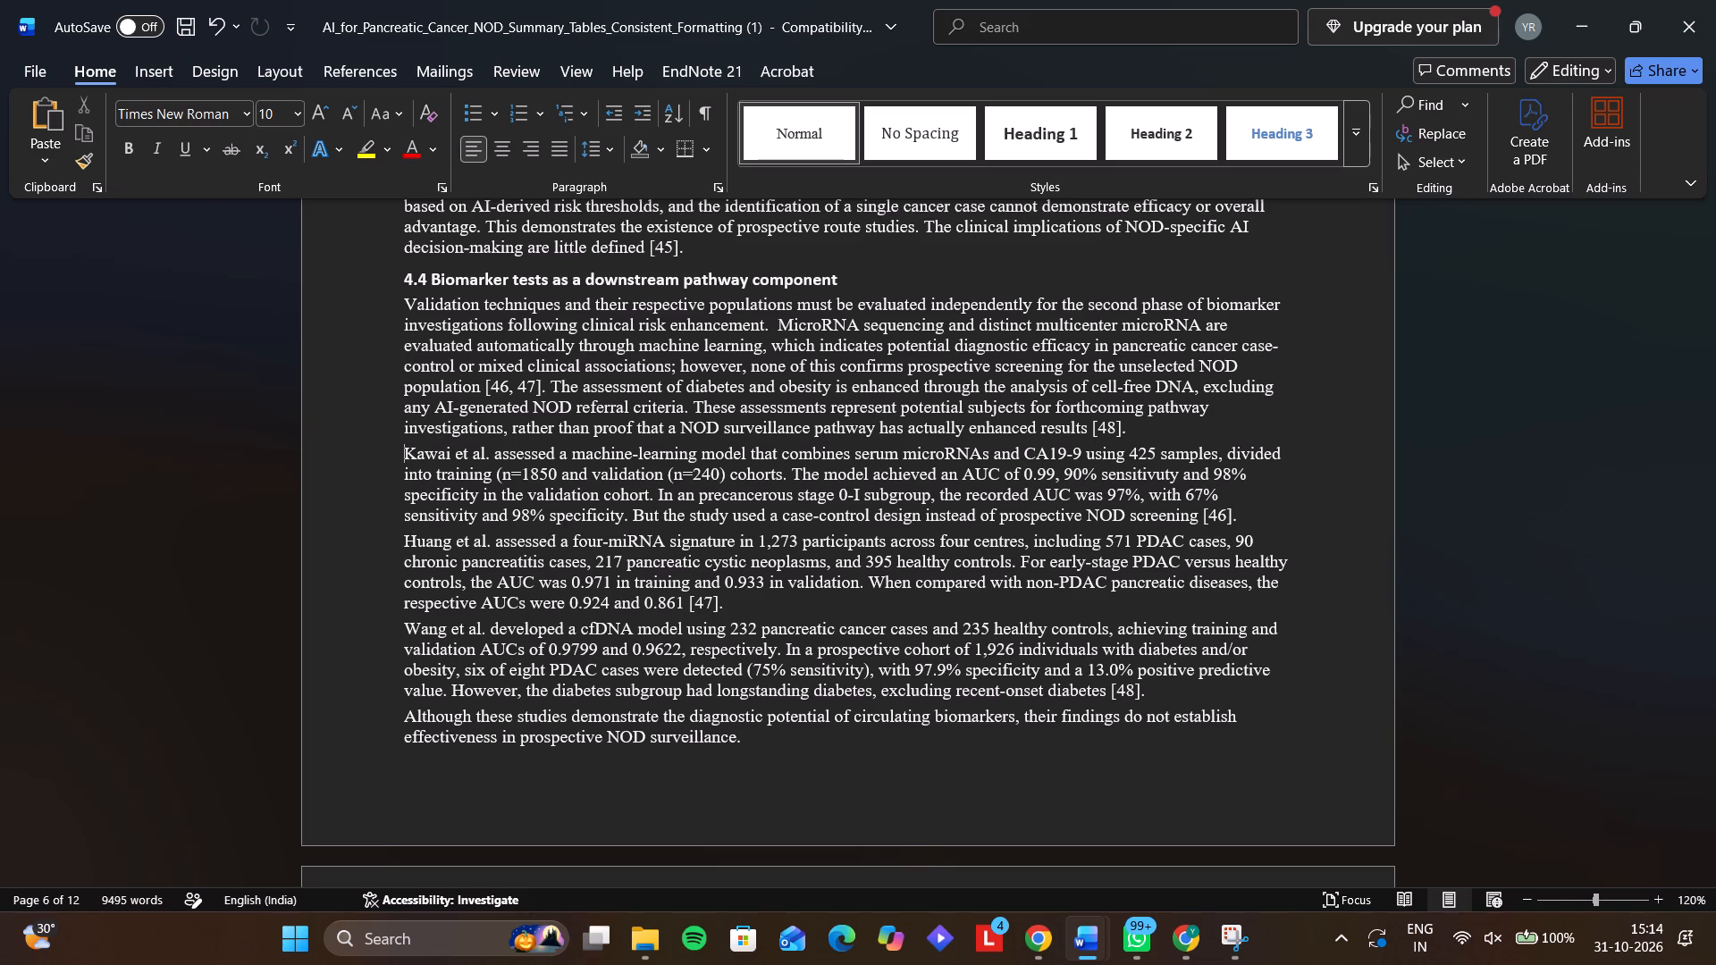
{"action": "scroll", "coordinate": [782, 424], "scroll_direction": "down", "scroll_amount": 1}
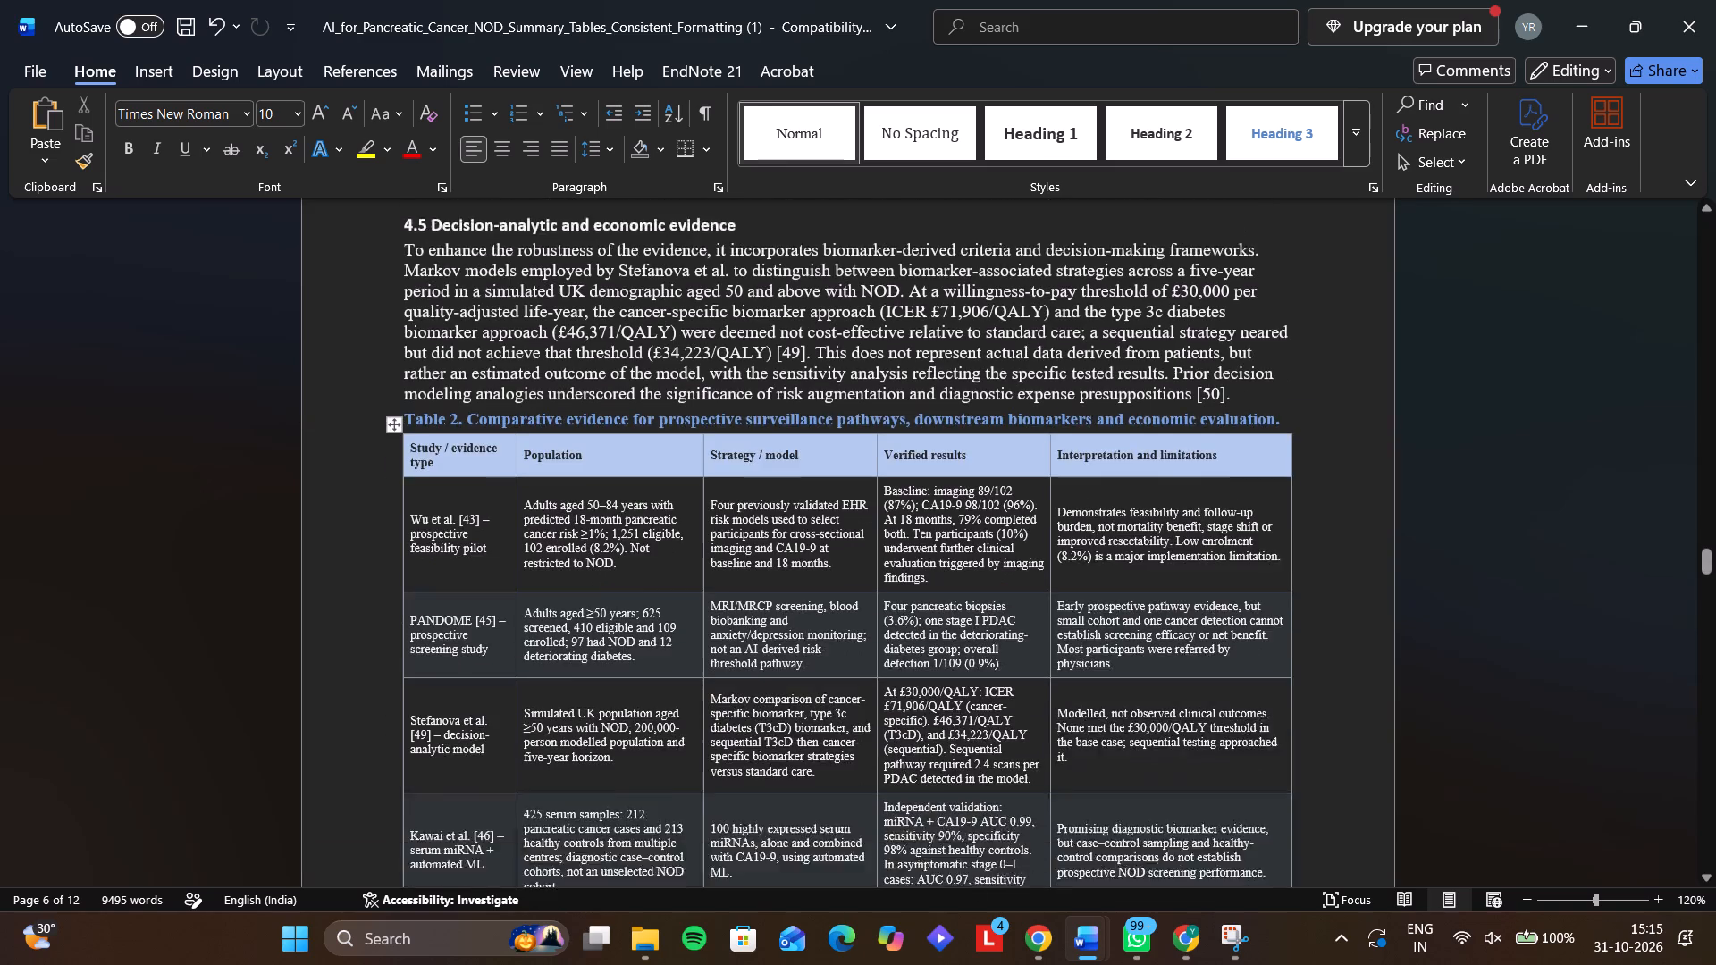
{"action": "scroll", "coordinate": [782, 424], "scroll_direction": "down", "scroll_amount": 2}
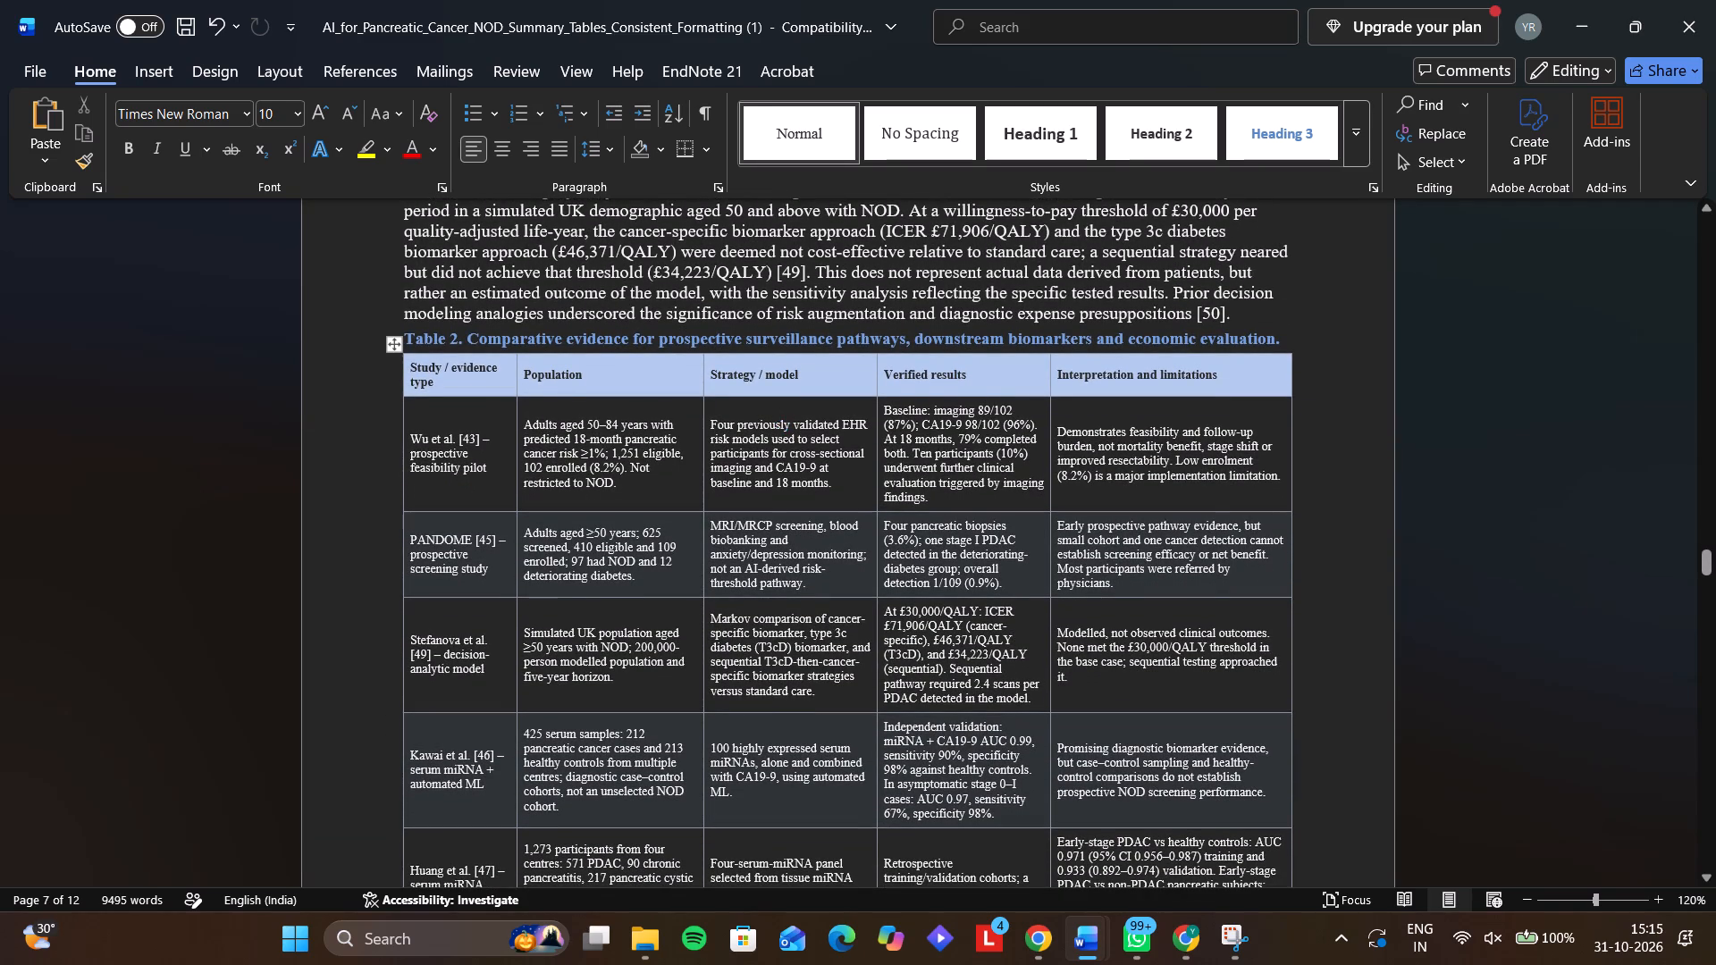
{"action": "scroll", "coordinate": [782, 424], "scroll_direction": "down", "scroll_amount": 1}
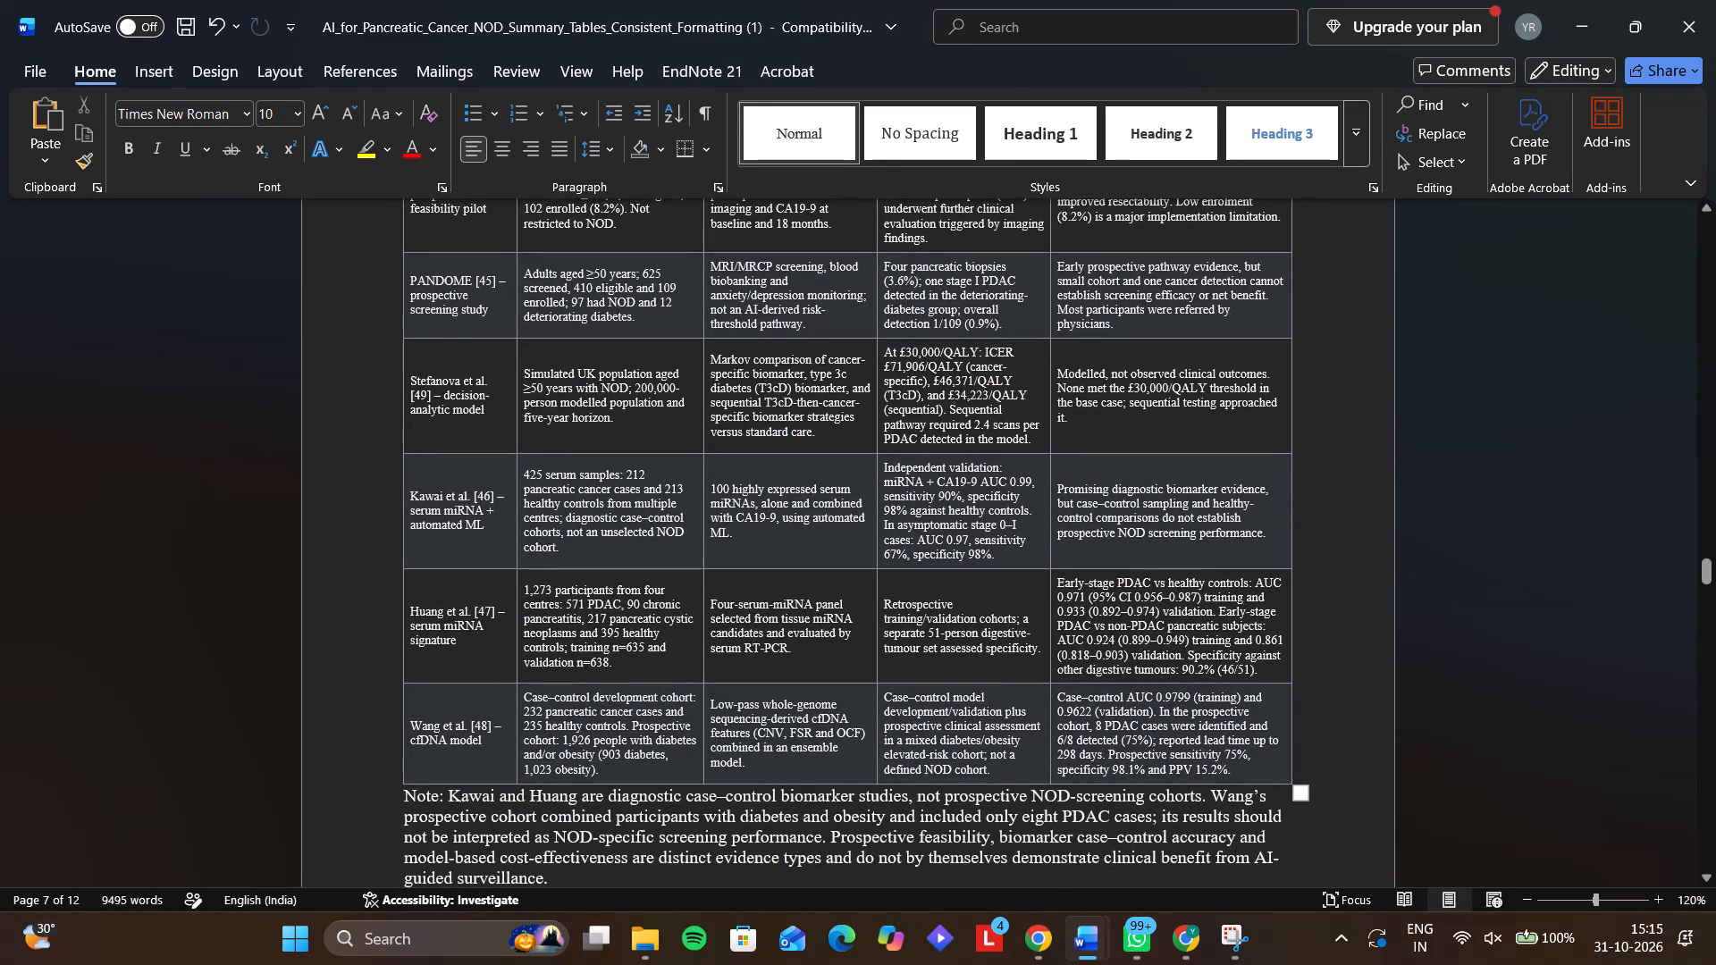
{"action": "scroll", "coordinate": [782, 424], "scroll_direction": "up", "scroll_amount": 1}
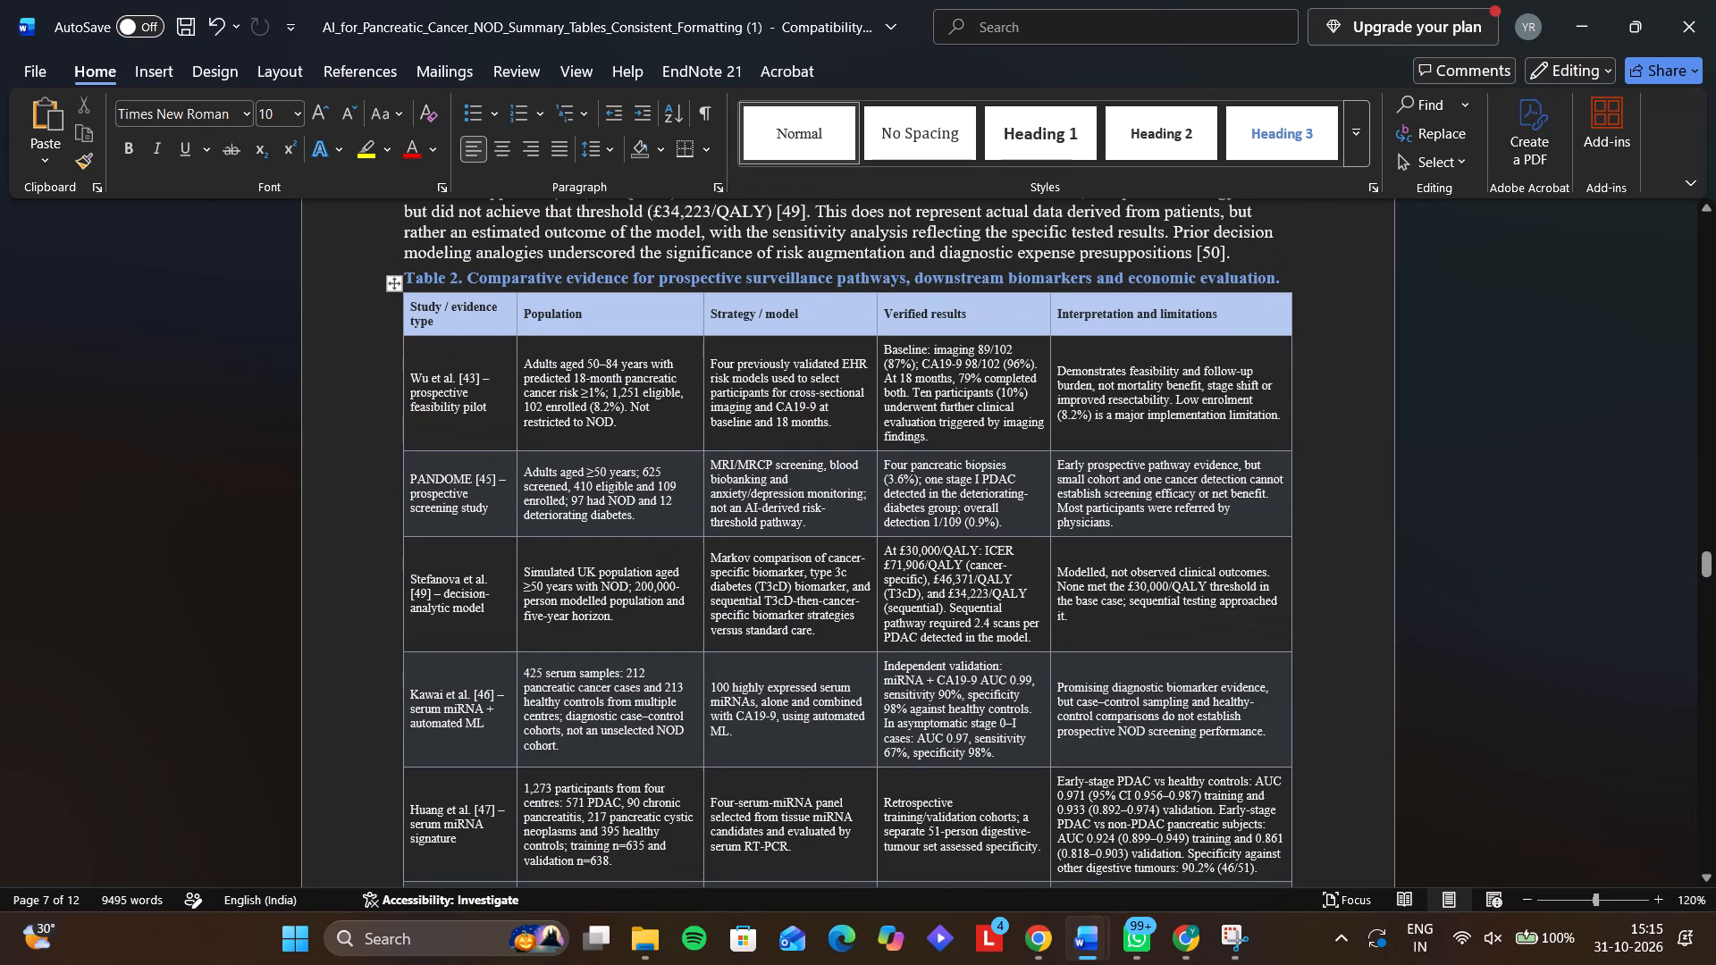
{"action": "scroll", "coordinate": [782, 424], "scroll_direction": "down", "scroll_amount": 1}
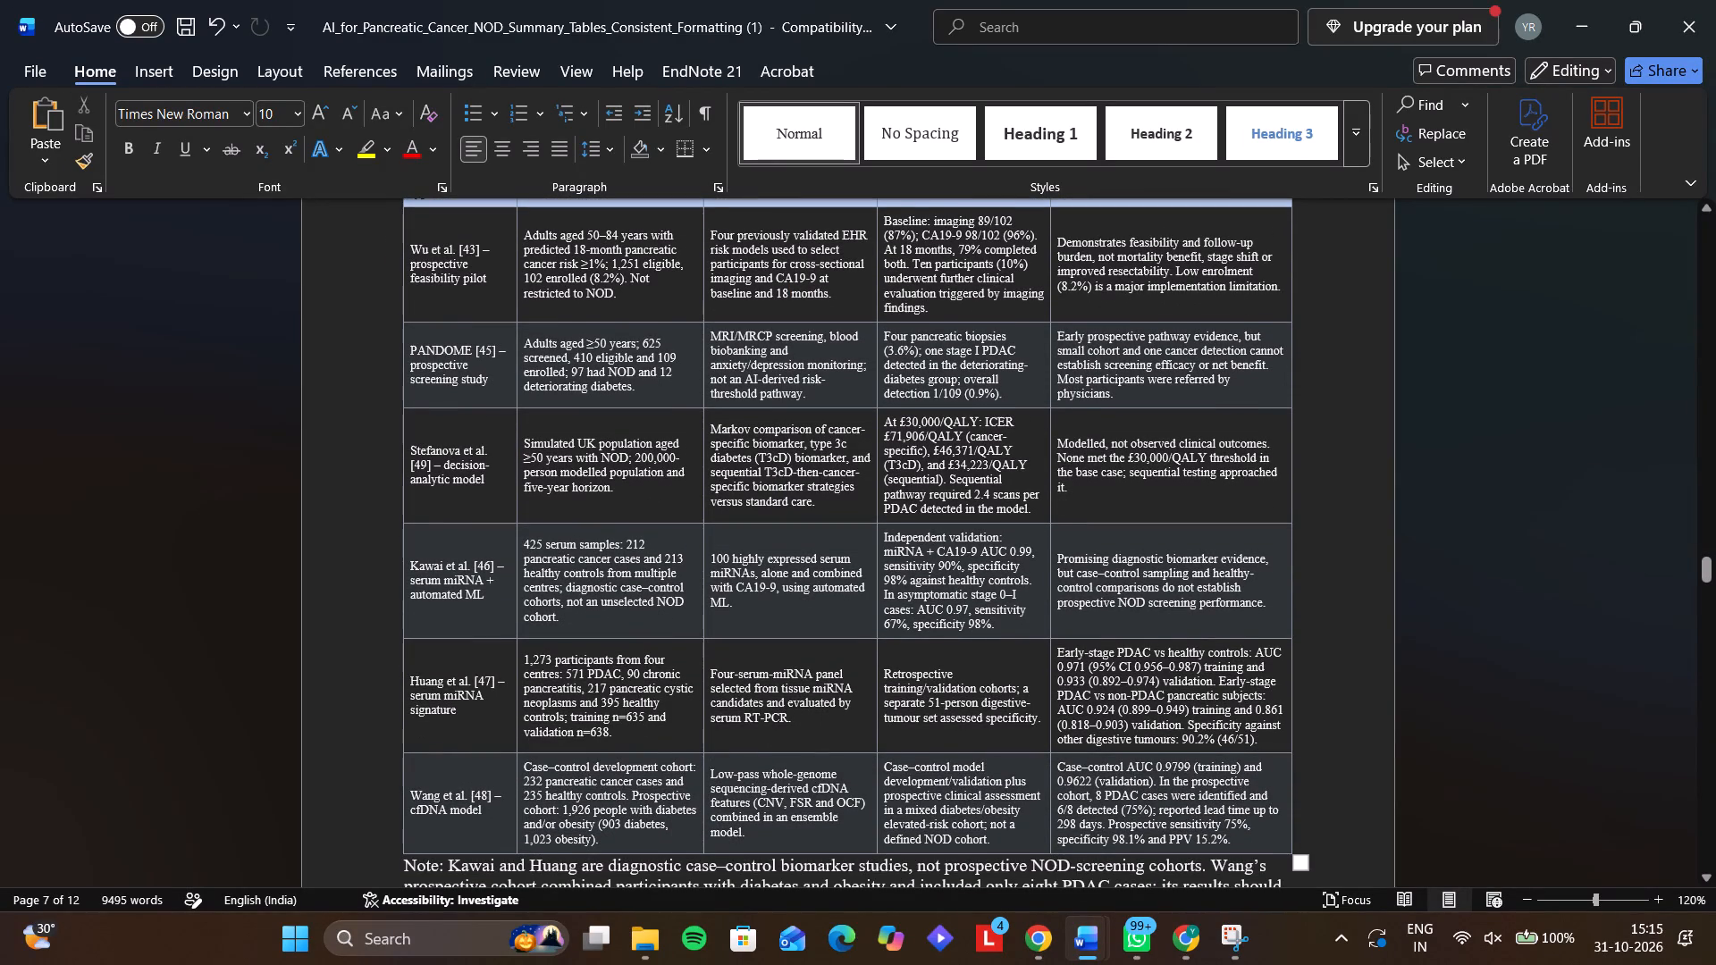
{"action": "scroll", "coordinate": [782, 424], "scroll_direction": "down", "scroll_amount": 1}
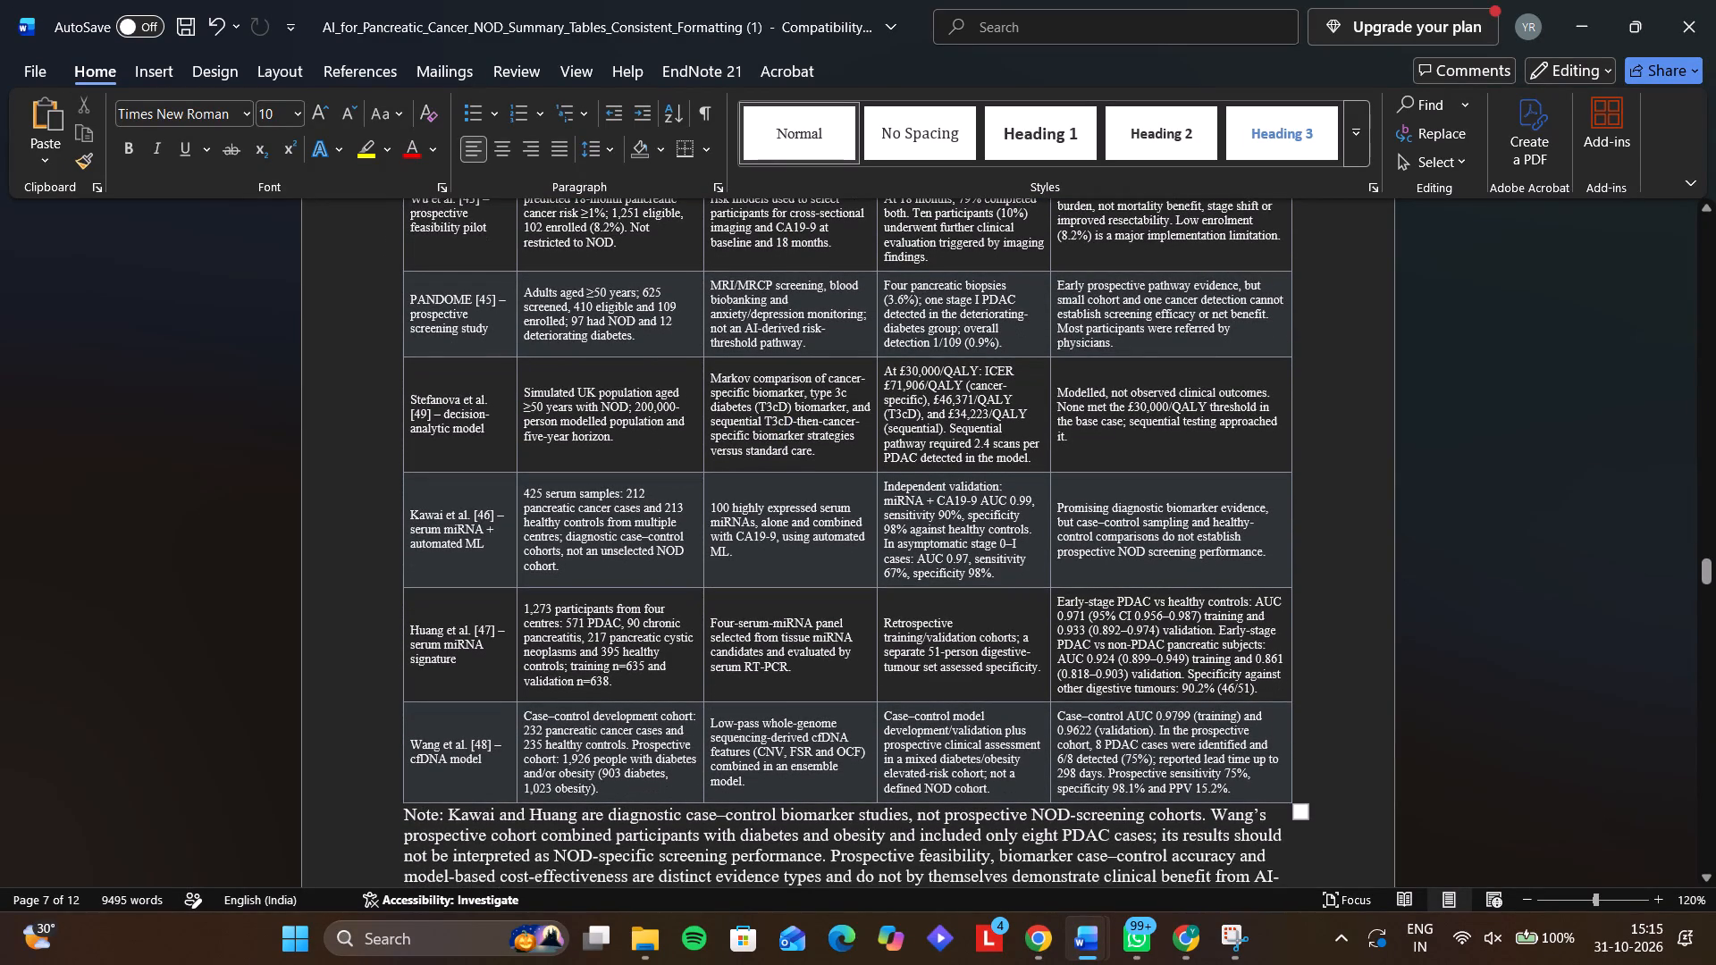
{"action": "scroll", "coordinate": [782, 424], "scroll_direction": "up", "scroll_amount": 1}
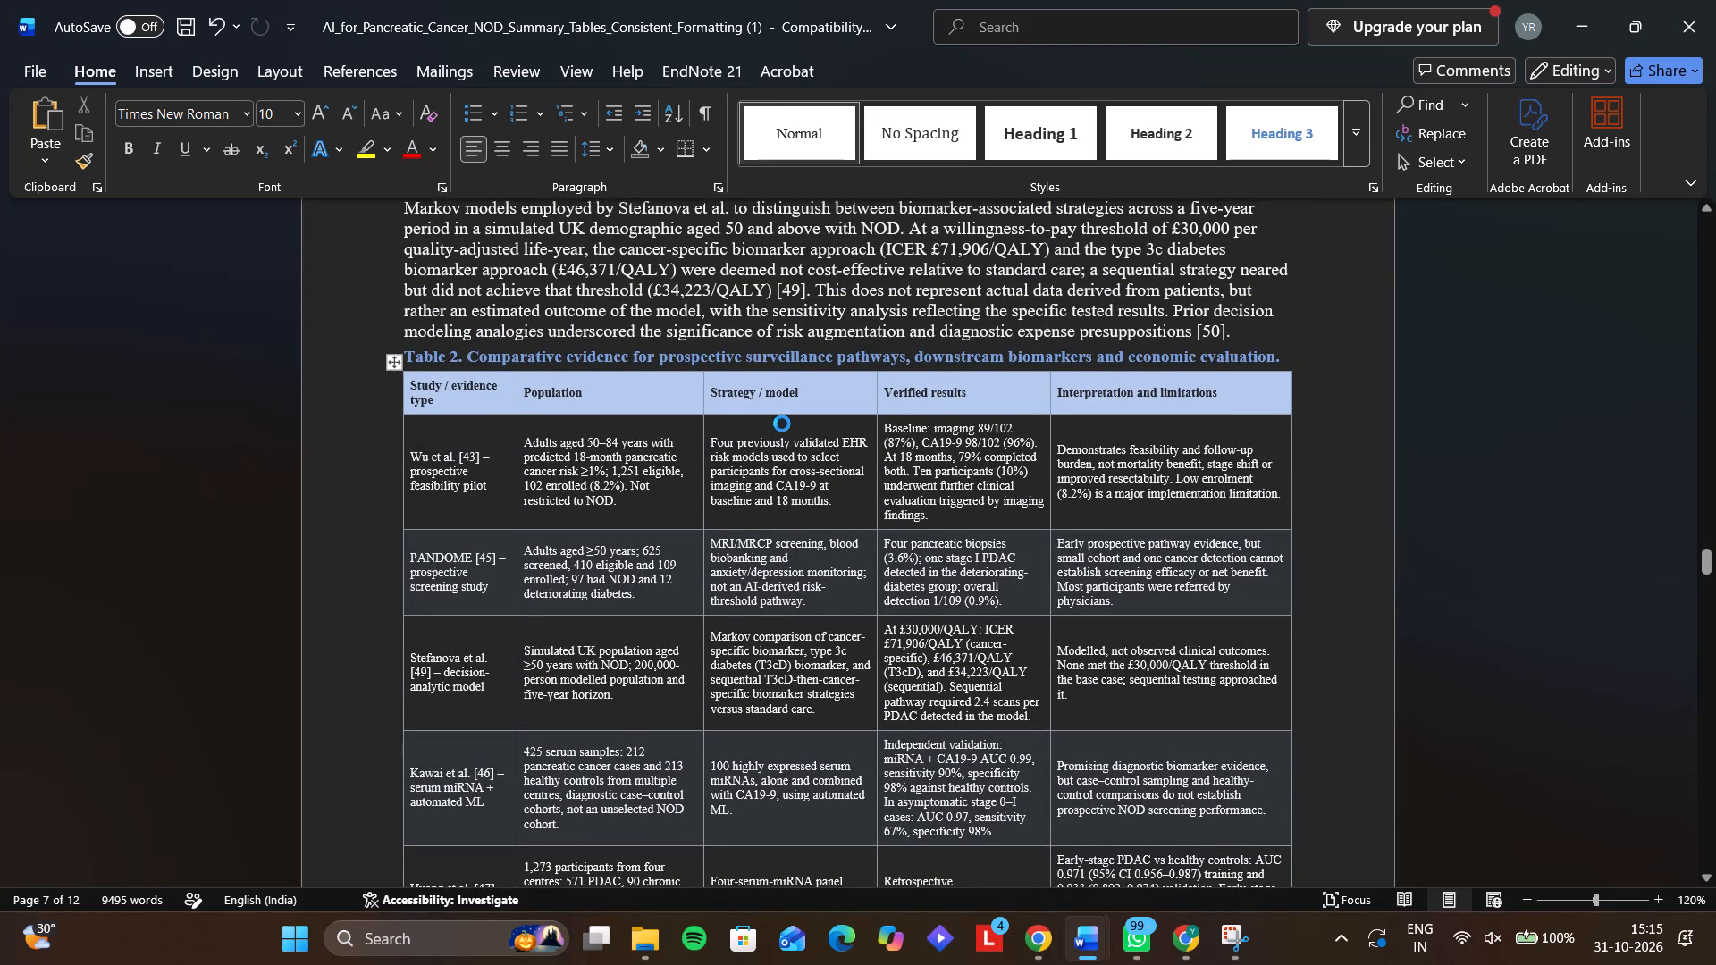
{"action": "scroll", "coordinate": [782, 424], "scroll_direction": "up", "scroll_amount": 1}
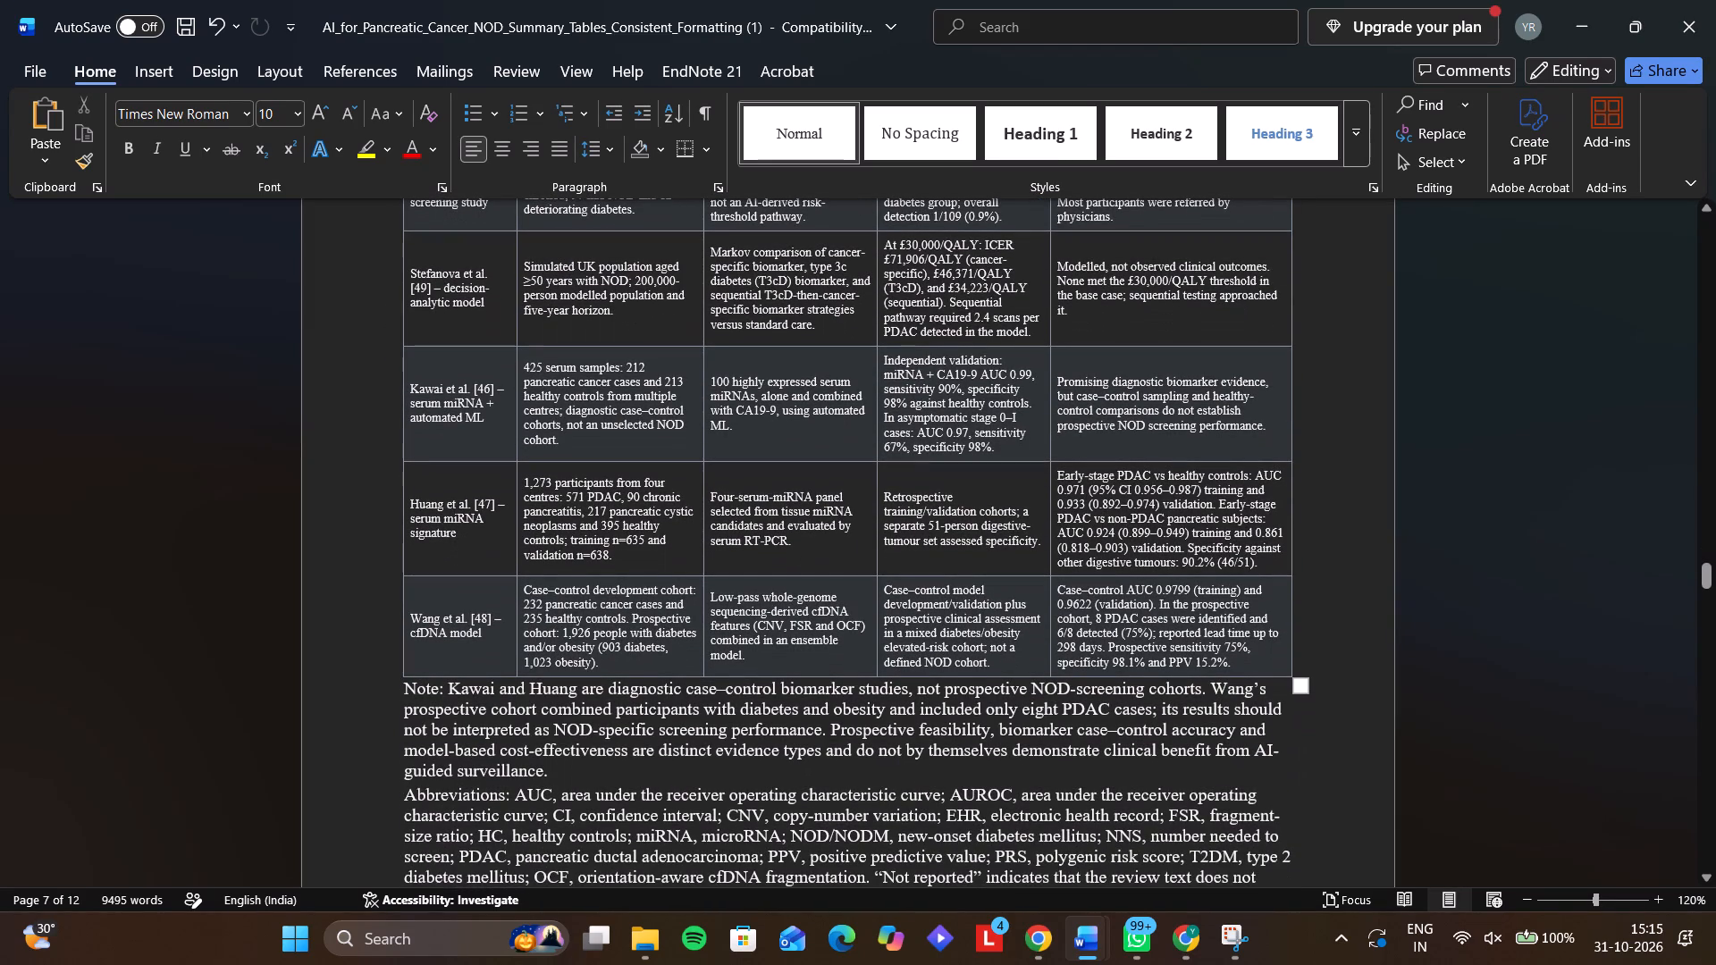
{"action": "scroll", "coordinate": [782, 424], "scroll_direction": "up", "scroll_amount": 2}
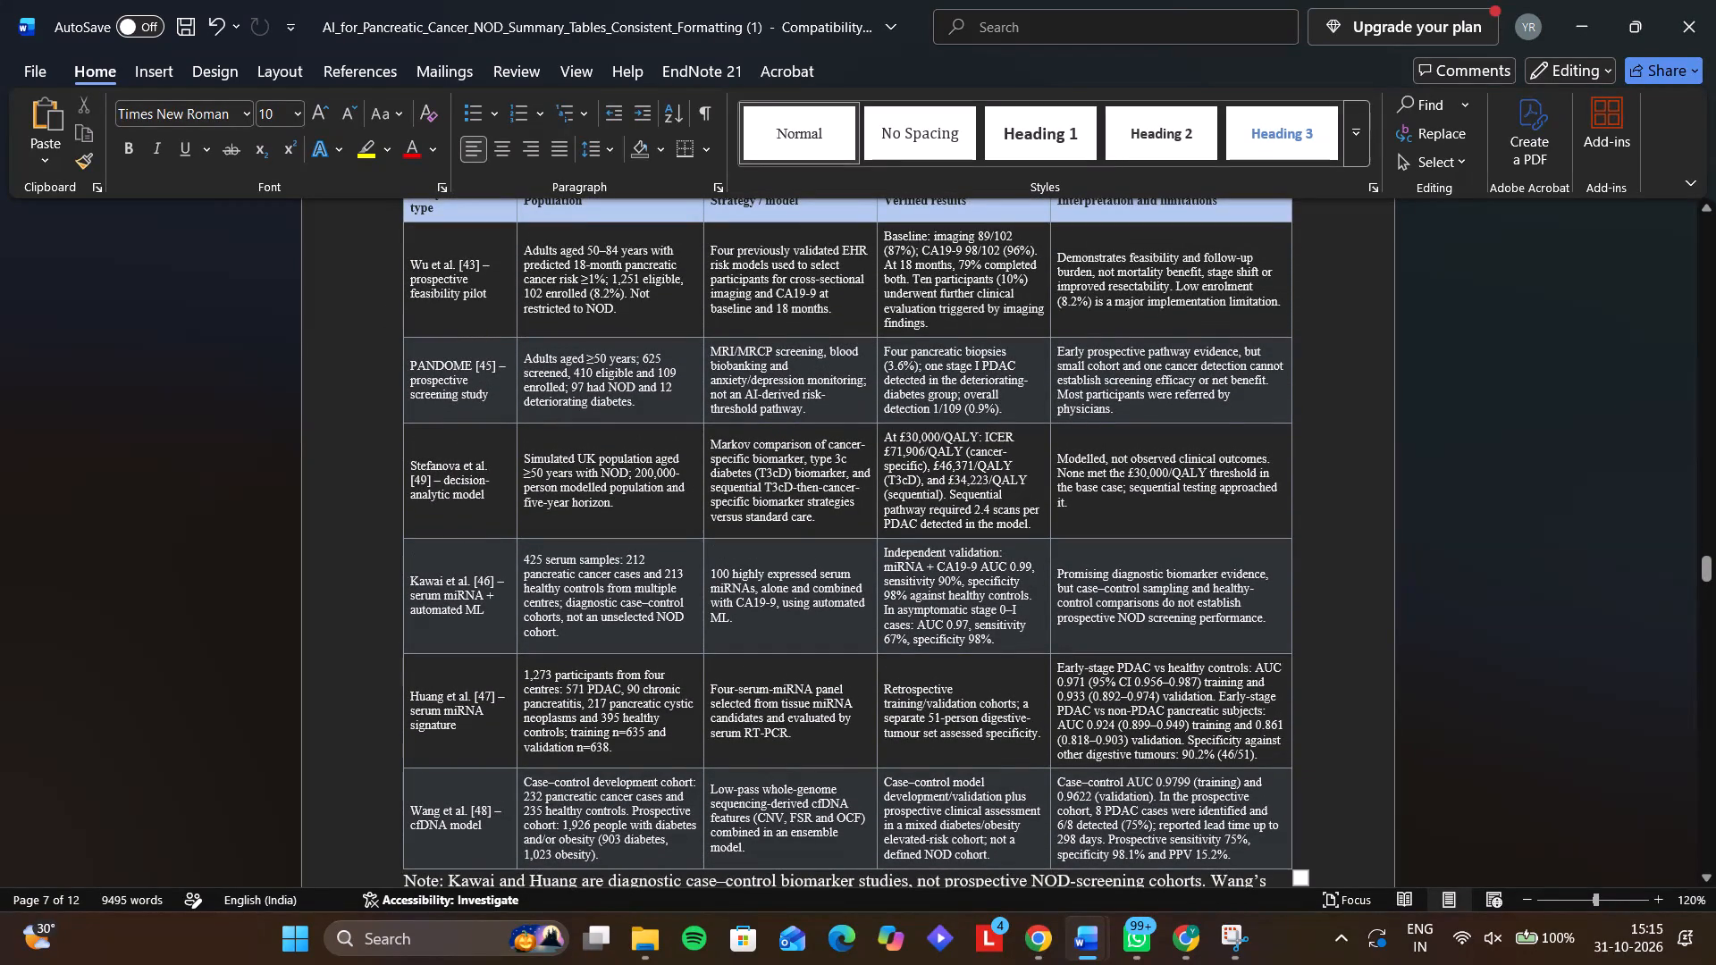
Start a new paragraph below the existing Huang et al. paragraph in section 4.4 with "Huang et al. evaluated a four".
{"action": "scroll", "coordinate": [782, 424], "scroll_direction": "up", "scroll_amount": 3}
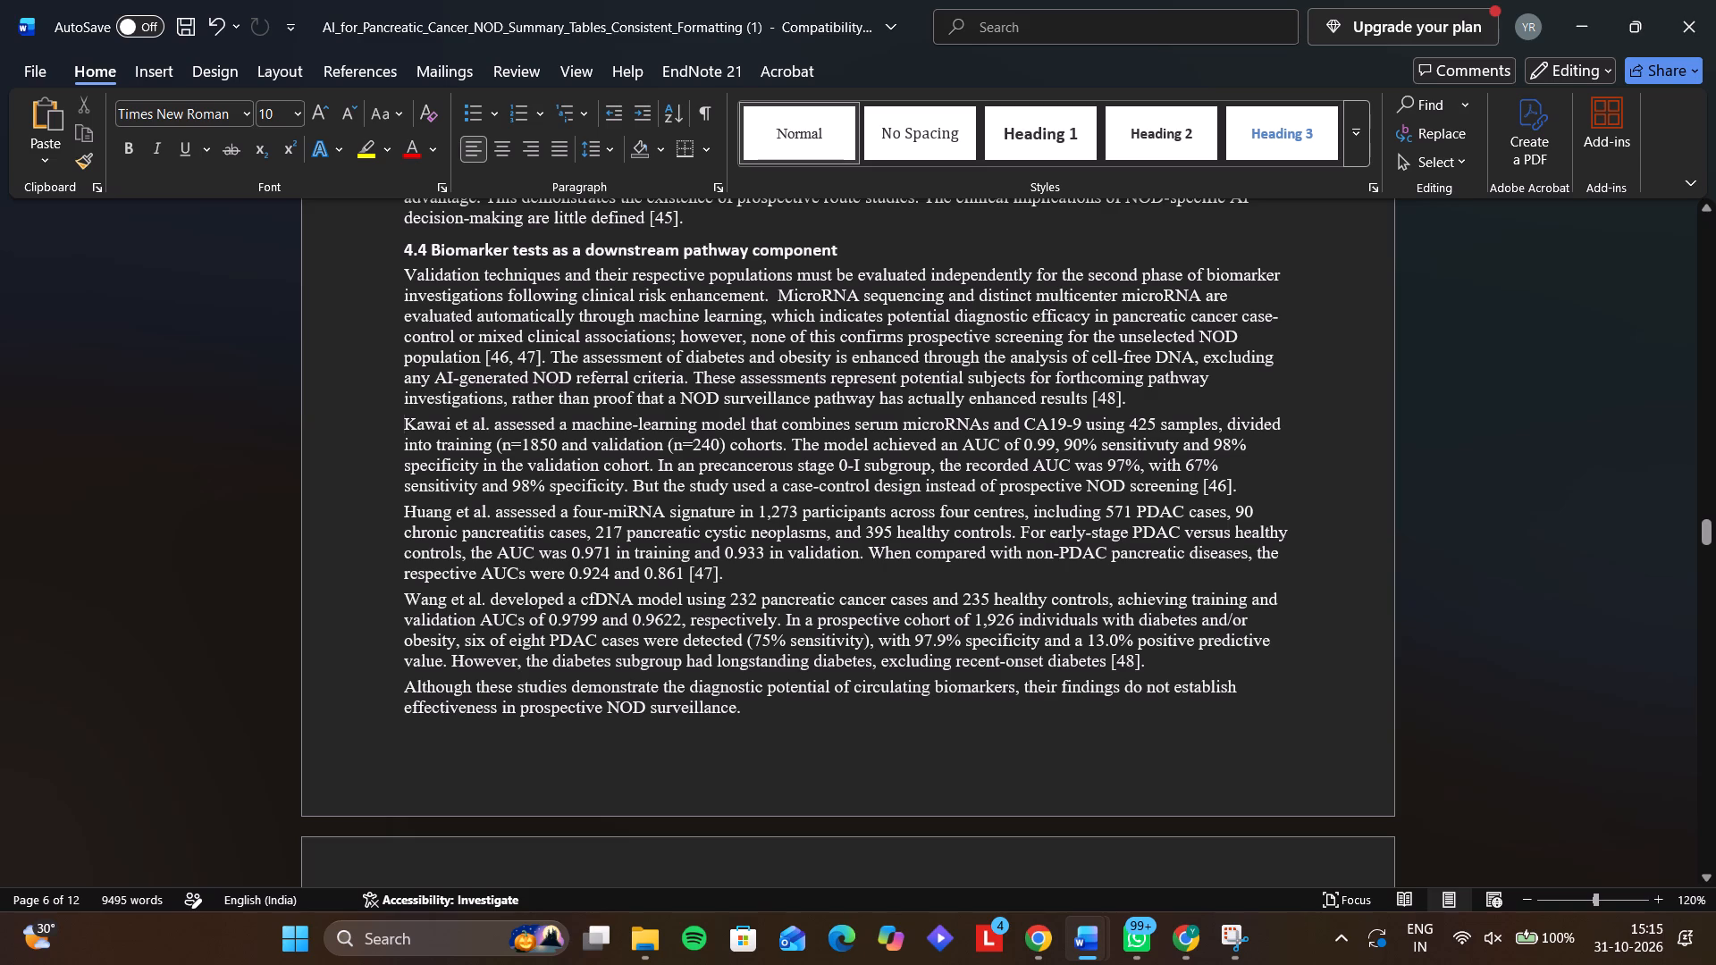
{"action": "left_click", "coordinate": [730, 579]}
{"action": "key", "text": "Return"}
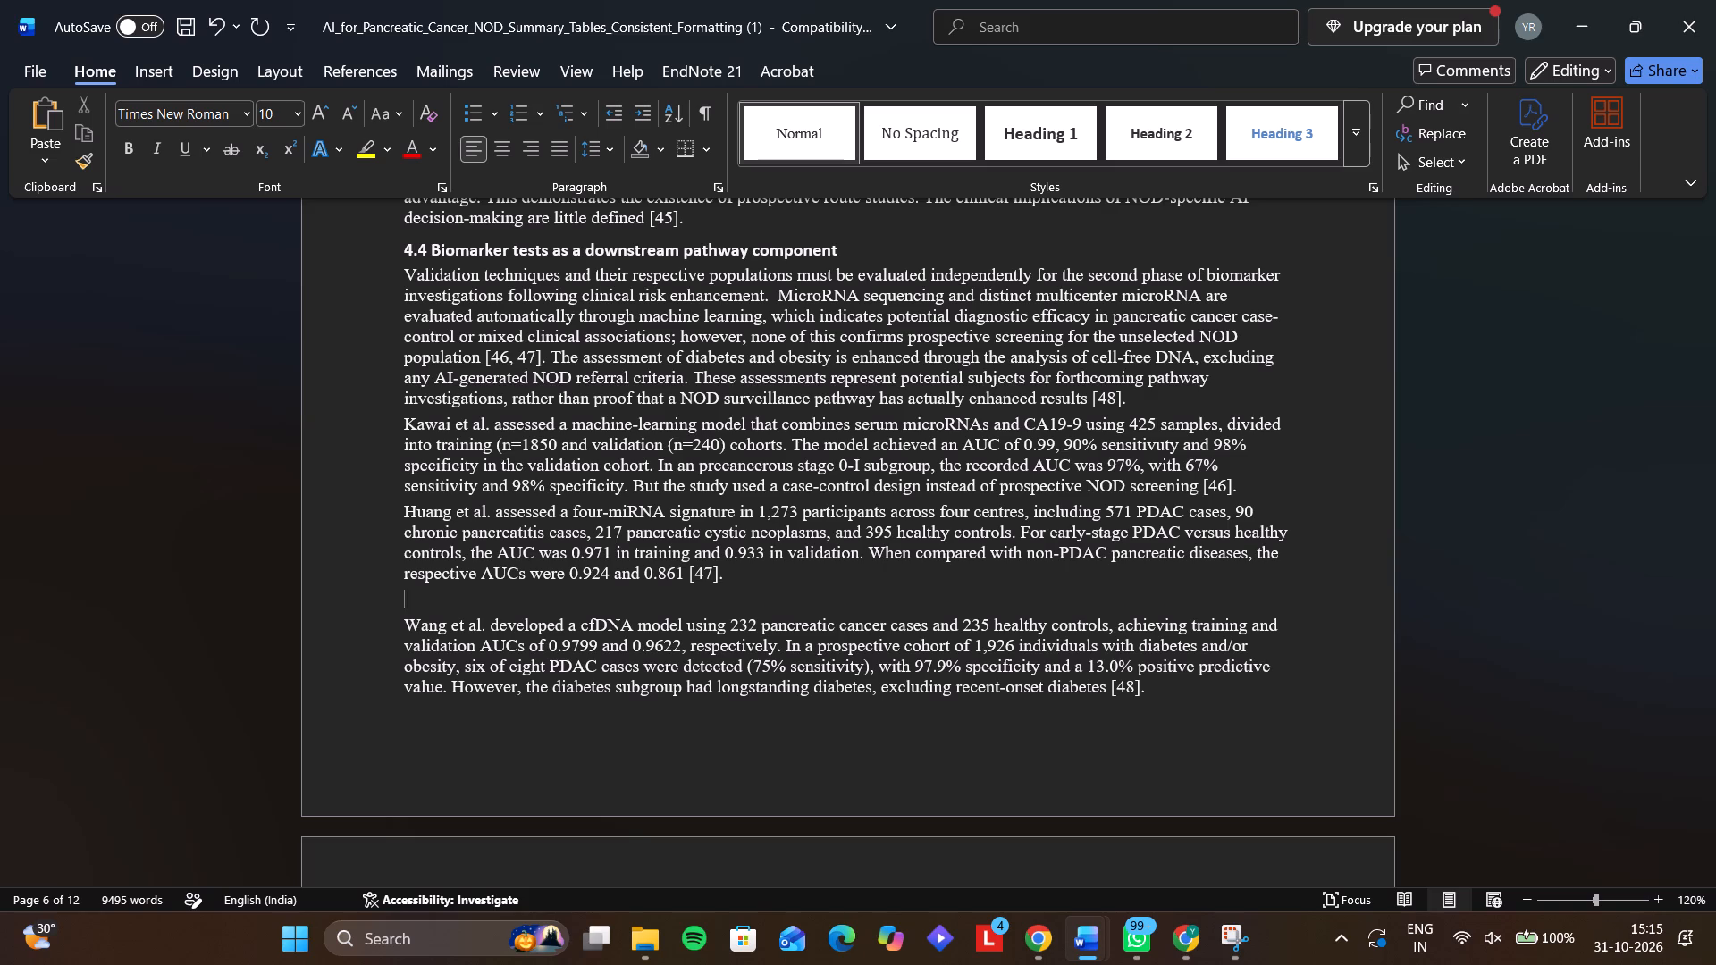
{"action": "type", "text": "Huan"}
{"action": "type", "text": "g et al. assessed"}
{"action": "key", "text": "BackSpace"}
{"action": "key", "text": "BackSpace"}
{"action": "key", "text": "BackSpace"}
{"action": "key", "text": "BackSpace"}
{"action": "key", "text": "BackSpace"}
{"action": "key", "text": "BackSpace"}
{"action": "key", "text": "BackSpace"}
{"action": "key", "text": "BackSpace"}
{"action": "type", "text": "evaluated a four"}
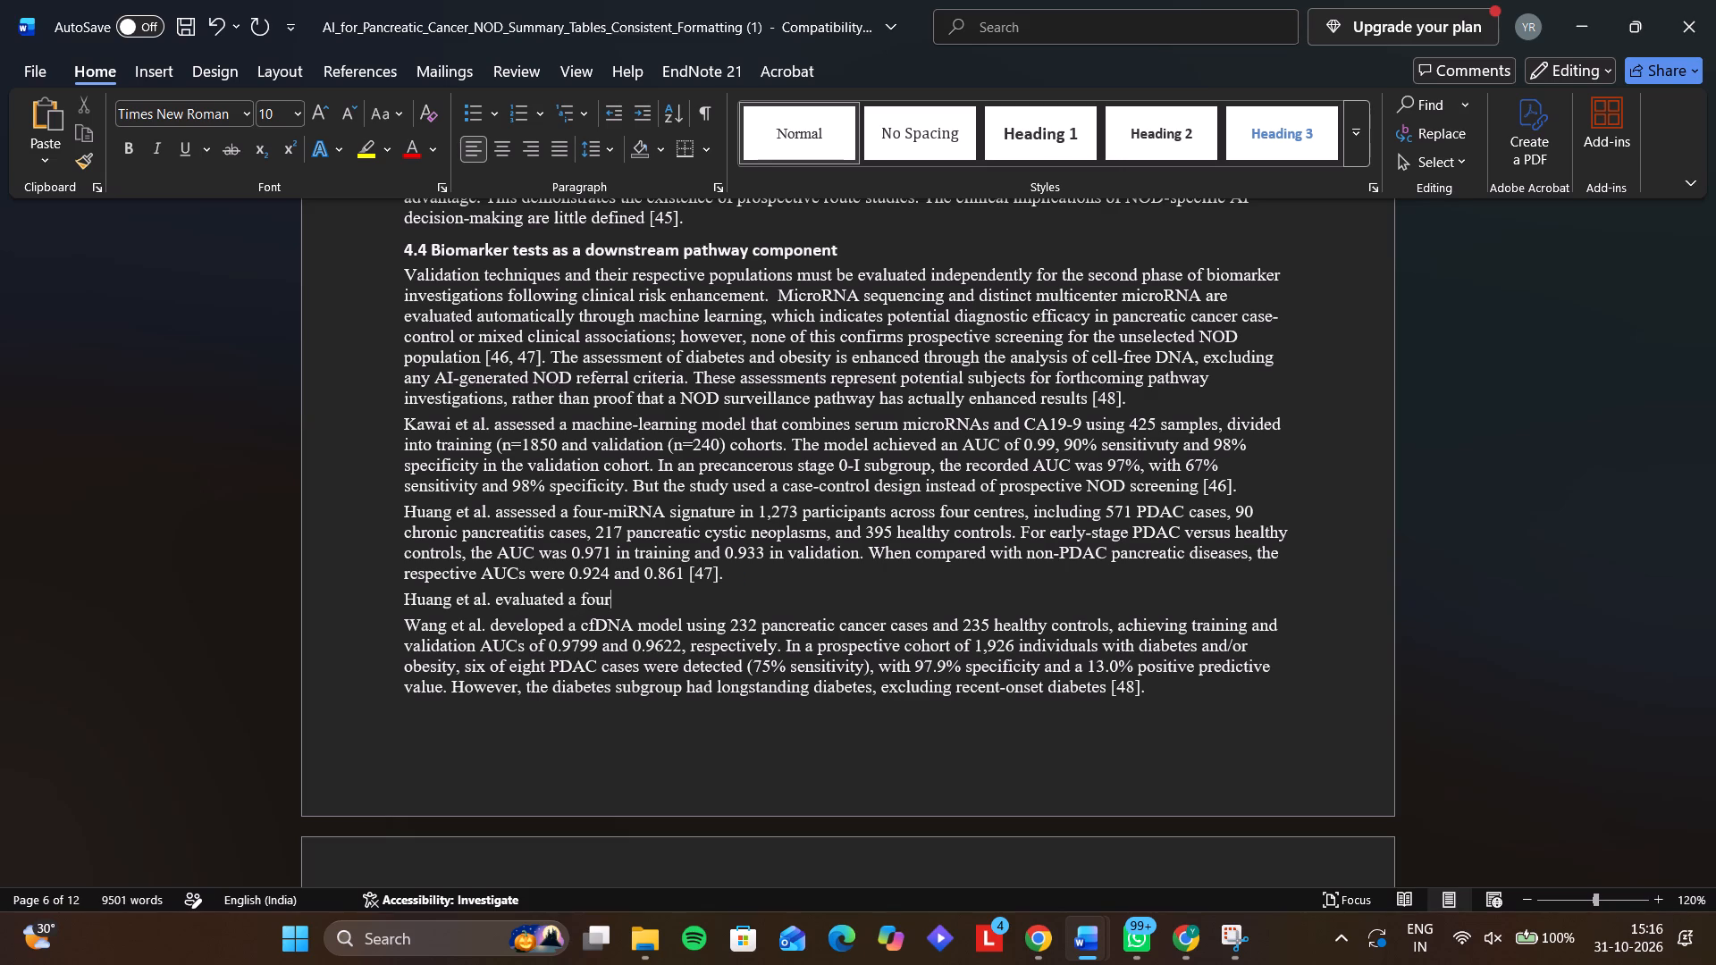
Continue the new Huang sentence with "-miRNA signature in 1,273 patients from four centers".
{"action": "key", "text": "minus"}
{"action": "type", "text": "mi"}
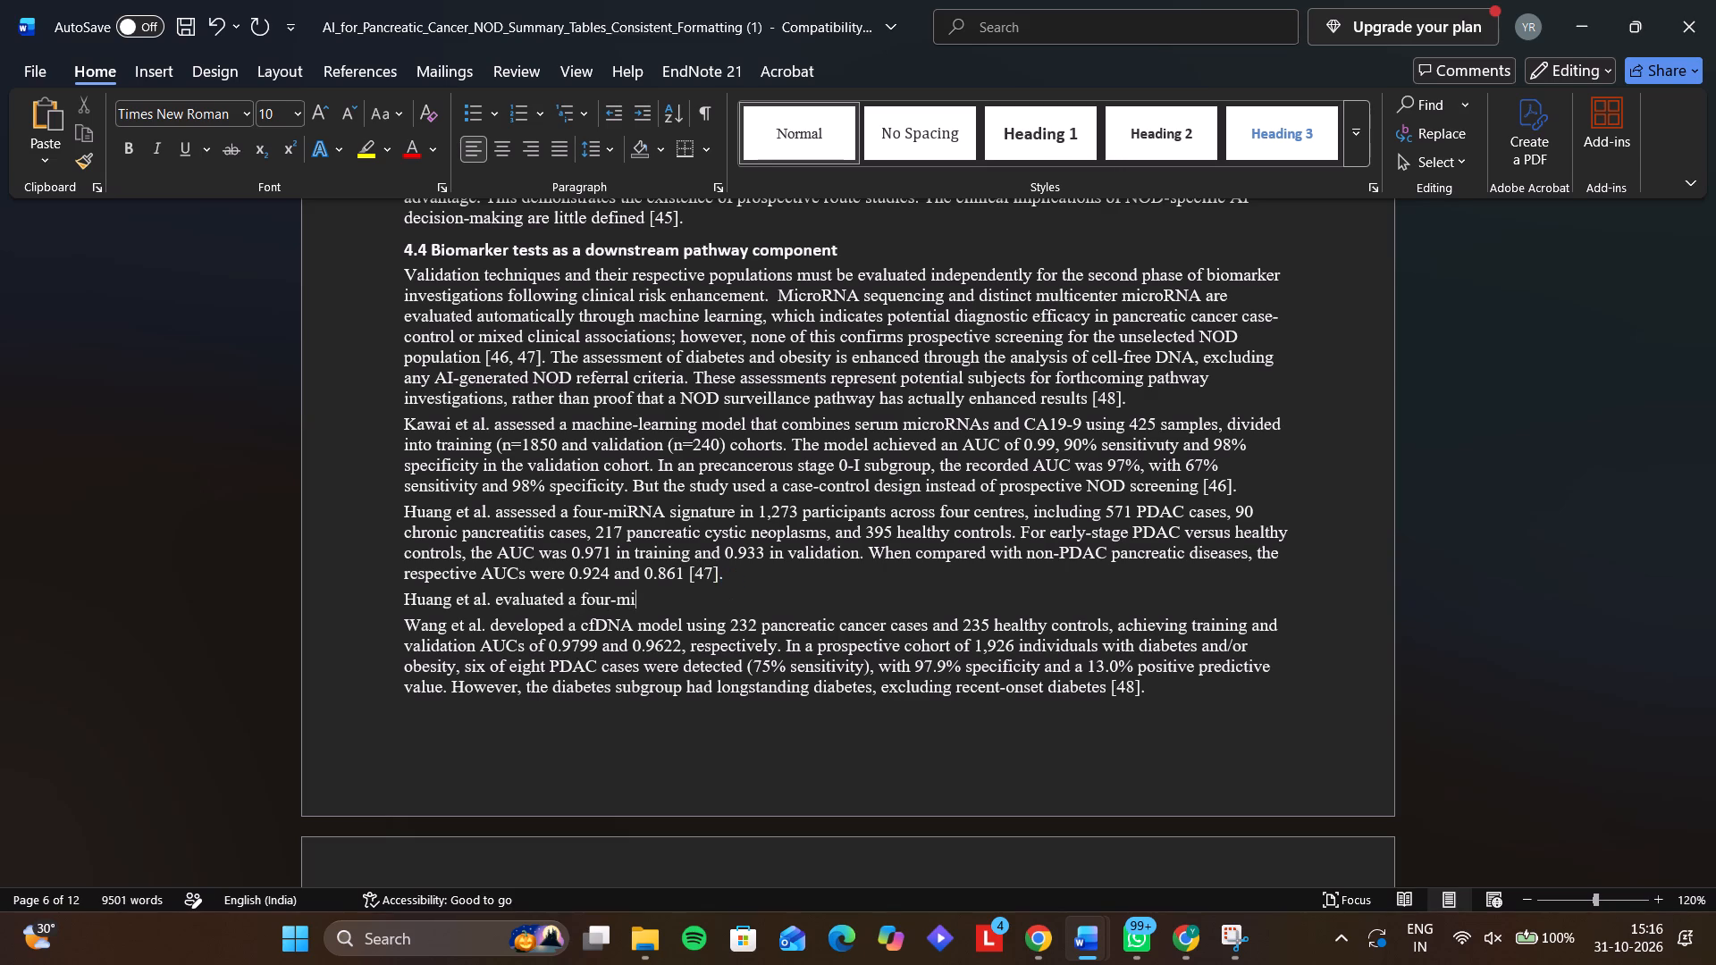
{"action": "type", "text": "RN"}
{"action": "key", "text": "shift+BackSpace"}
{"action": "type", "text": "NA signature in 12"}
{"action": "key", "text": "BackSpace"}
{"action": "type", "text": ",2"}
{"action": "type", "text": "73 pat"}
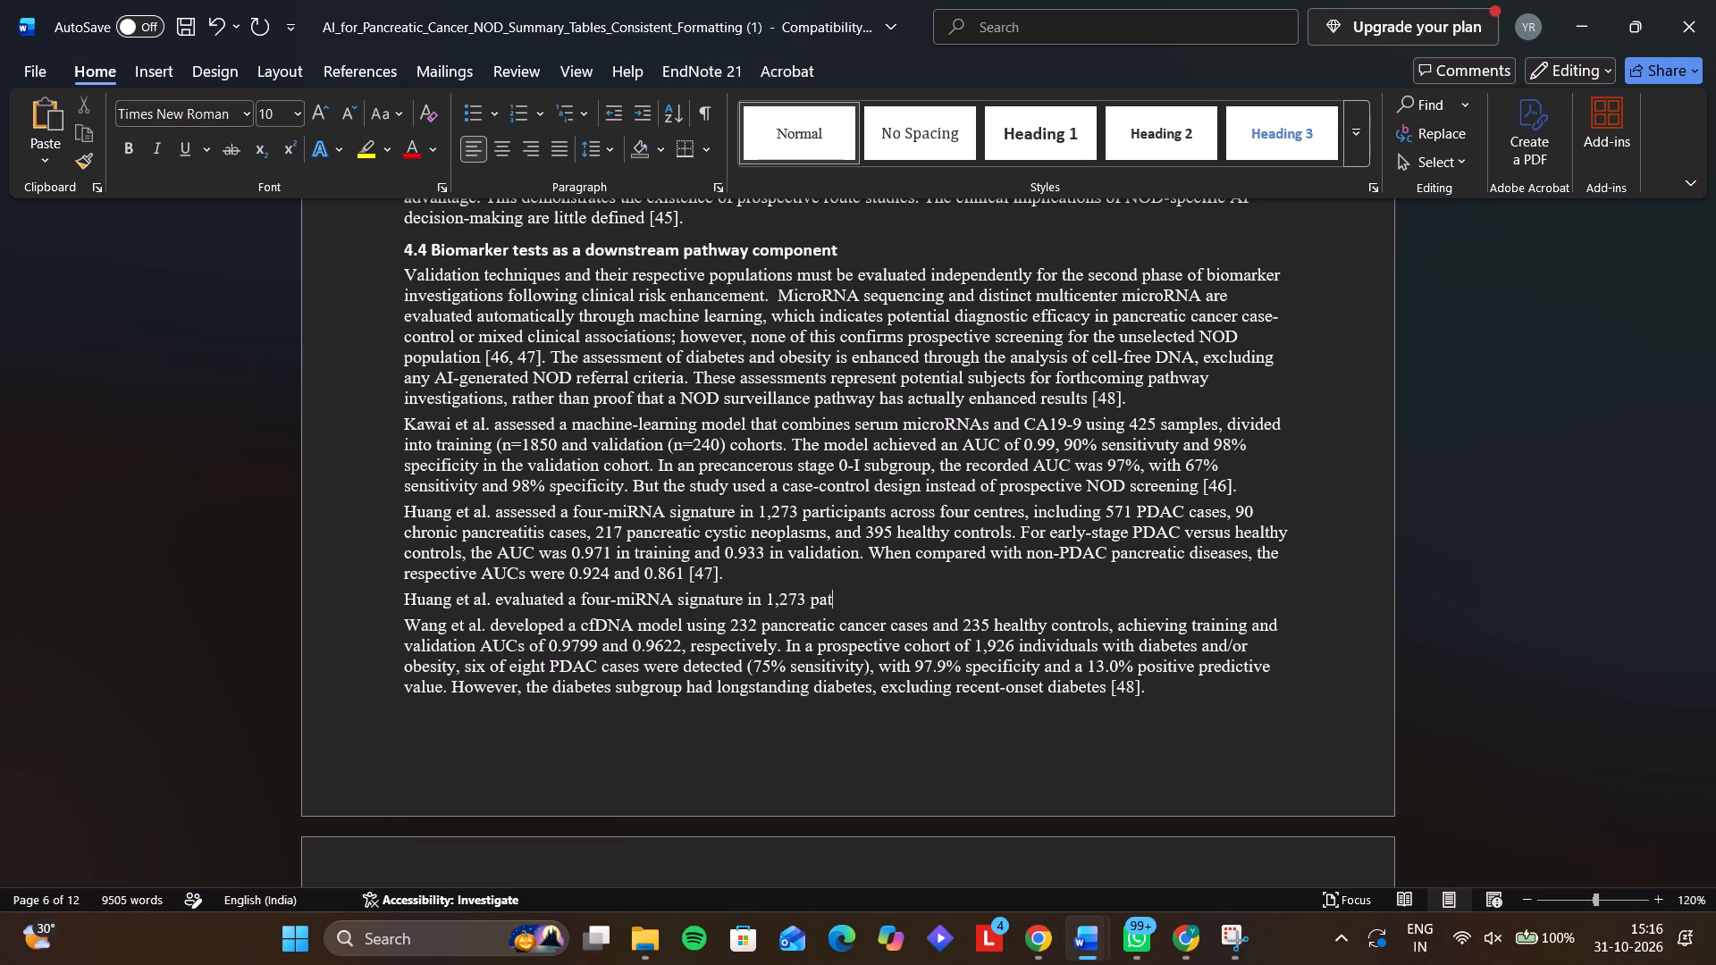
{"action": "type", "text": "ients from"}
{"action": "key", "text": "space"}
{"action": "type", "text": "four centers"}
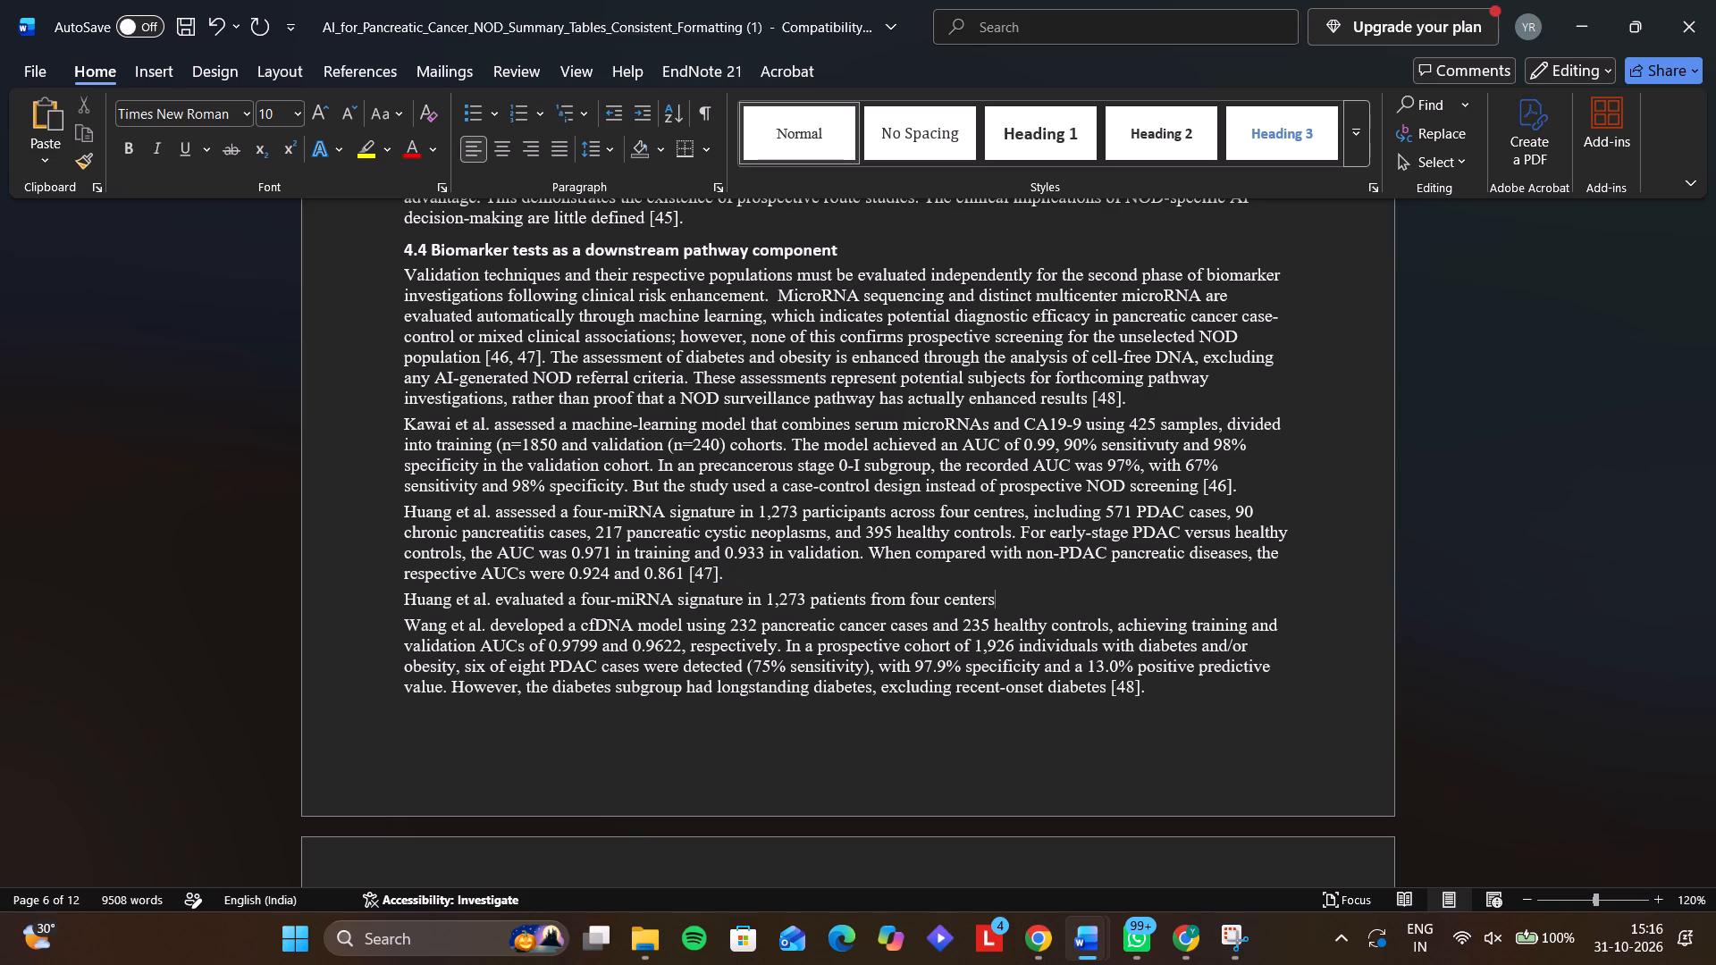
Add ", including 571 PDAC cases," after "four centers" in the new Huang paragraph.
{"action": "type", "text": ", including"}
{"action": "key", "text": "space"}
{"action": "type", "text": "571 PA"}
{"action": "key", "text": "shift+BackSpace"}
{"action": "type", "text": "CD"}
{"action": "key", "text": "shift+BackSpace"}
{"action": "key", "text": "shift+BackSpace"}
{"action": "type", "text": "DA"}
{"action": "key", "text": "shift+BackSpace"}
{"action": "type", "text": "AC cases,"}
{"action": "key", "text": "space"}
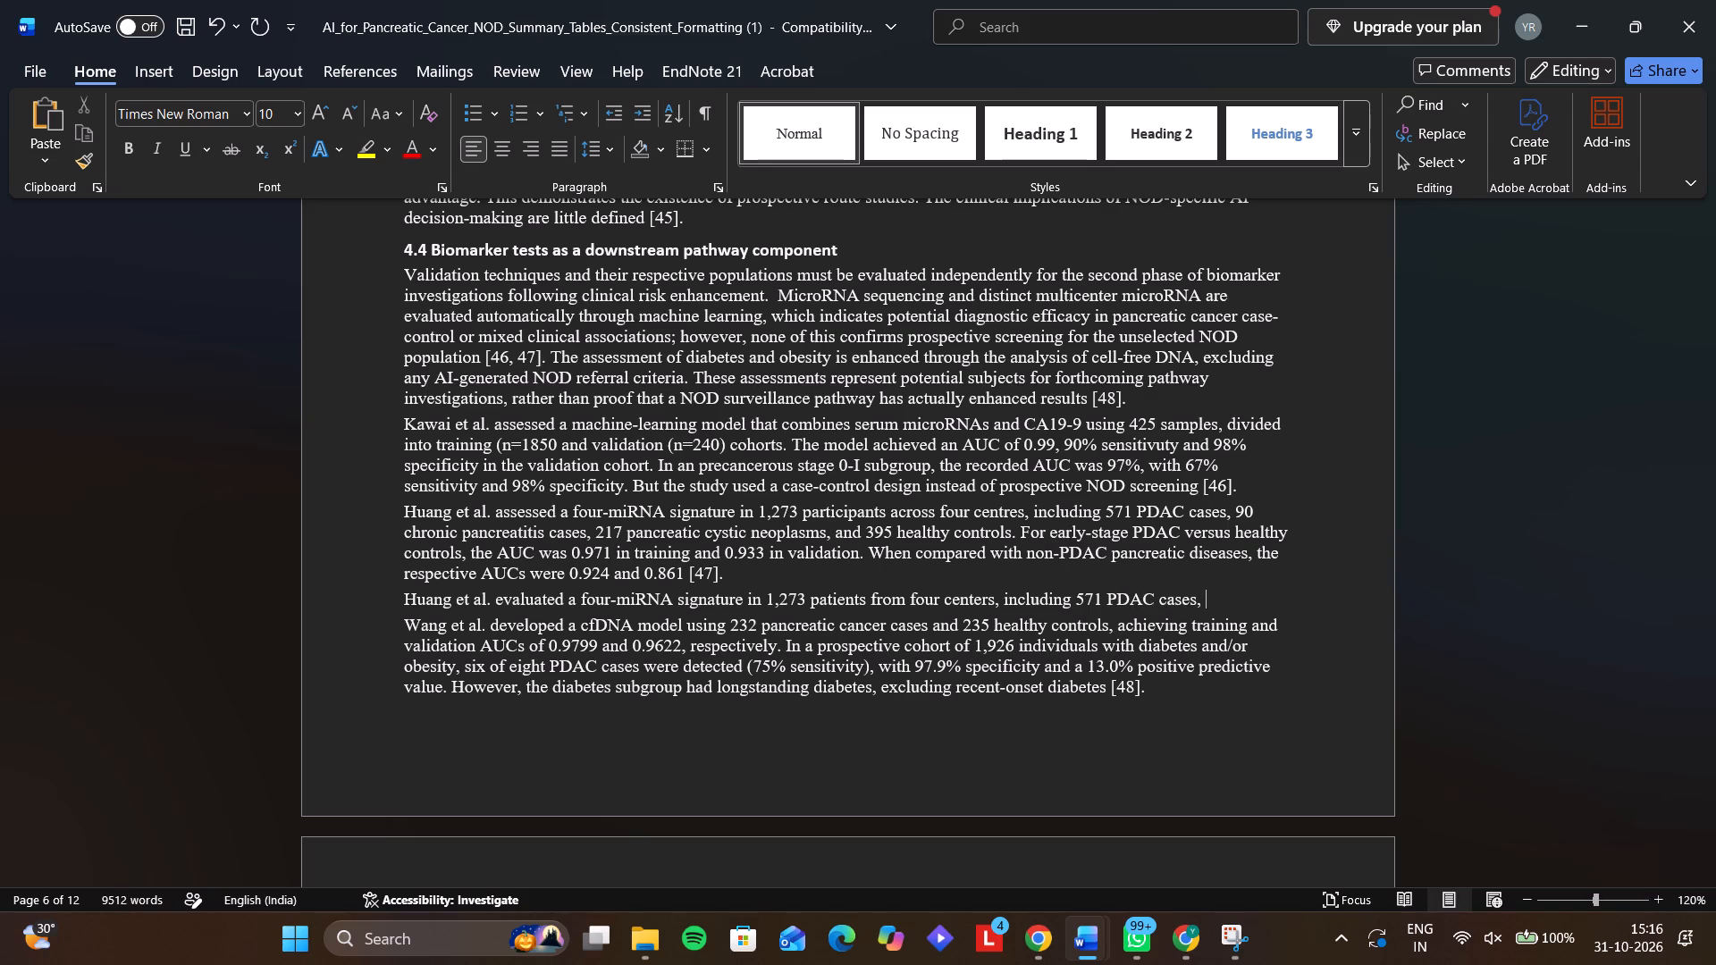
Add "90 chronic pancreatitis cases" after "571 PDAC cases," in the new Huang paragraph.
{"action": "type", "text": "90"}
{"action": "key", "text": "space"}
{"action": "type", "text": "chronic"}
{"action": "key", "text": "space"}
{"action": "type", "text": "[a"}
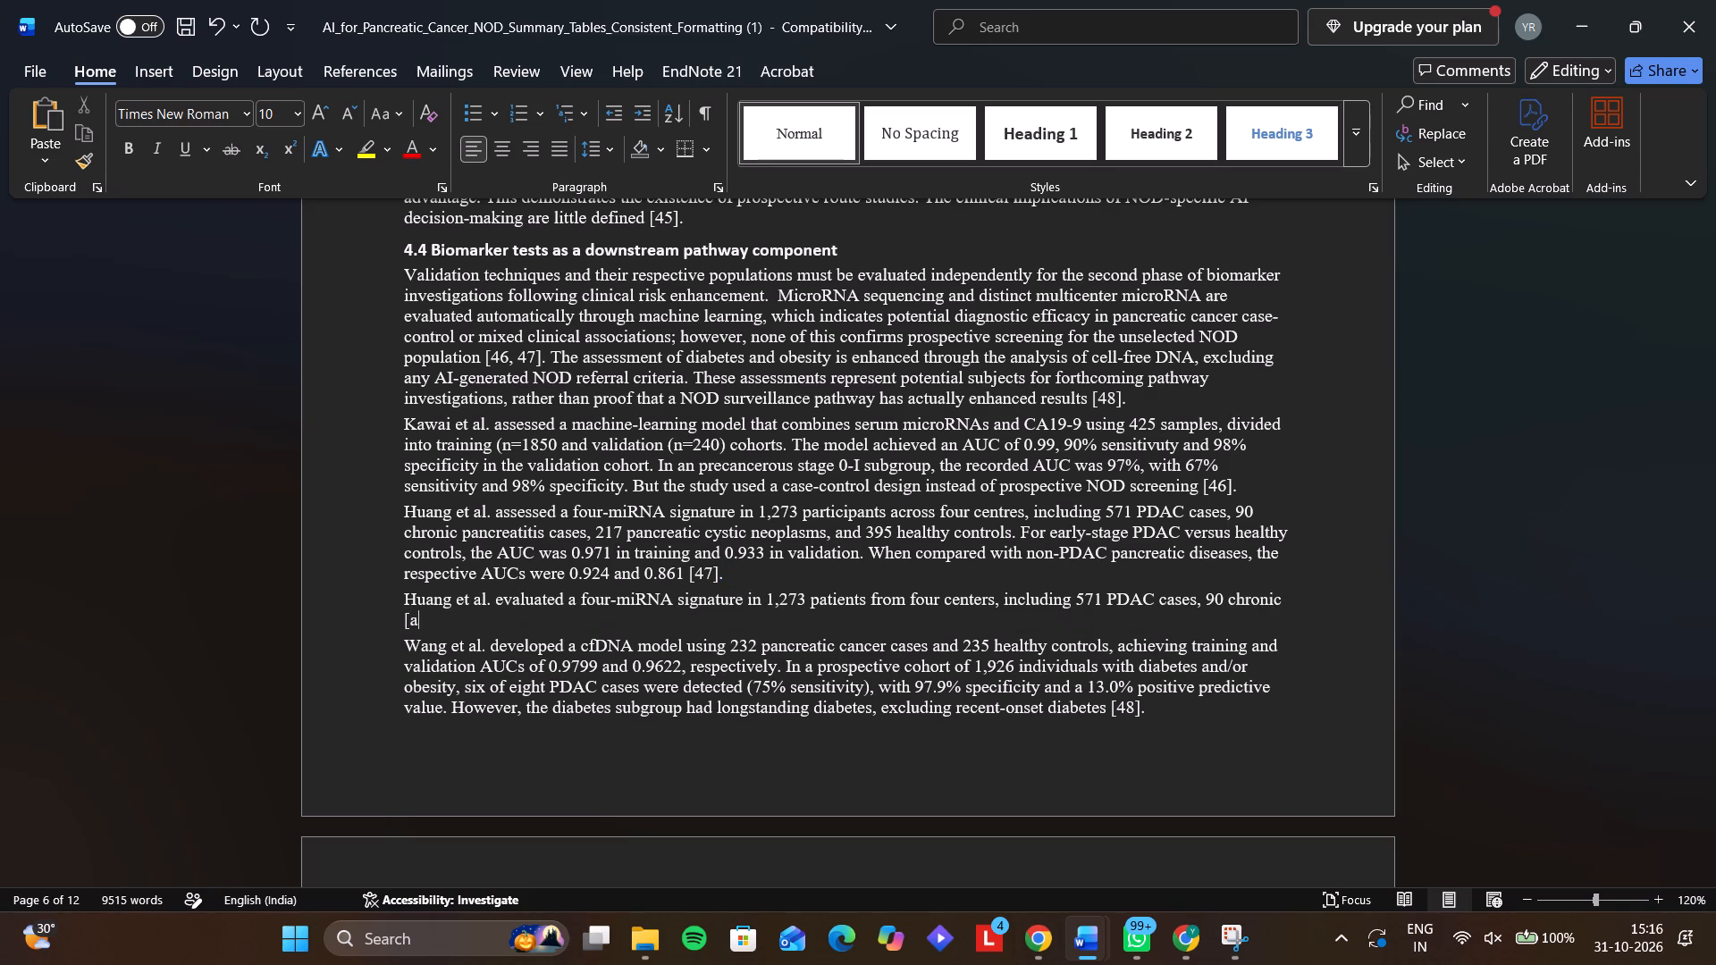
{"action": "key", "text": "BackSpace"}
{"action": "key", "text": "BackSpace"}
{"action": "type", "text": "pancrea"}
{"action": "type", "text": "titis a"}
{"action": "key", "text": "BackSpace"}
{"action": "type", "text": "cases"}
Add ", 217 pancreatic cystic neoplasms" after "90 chronic pancreatitis cases" in the new Huang paragraph.
{"action": "type", "text": ", 21"}
{"action": "type", "text": "7 pancreatic cystic nea"}
{"action": "key", "text": "BackSpace"}
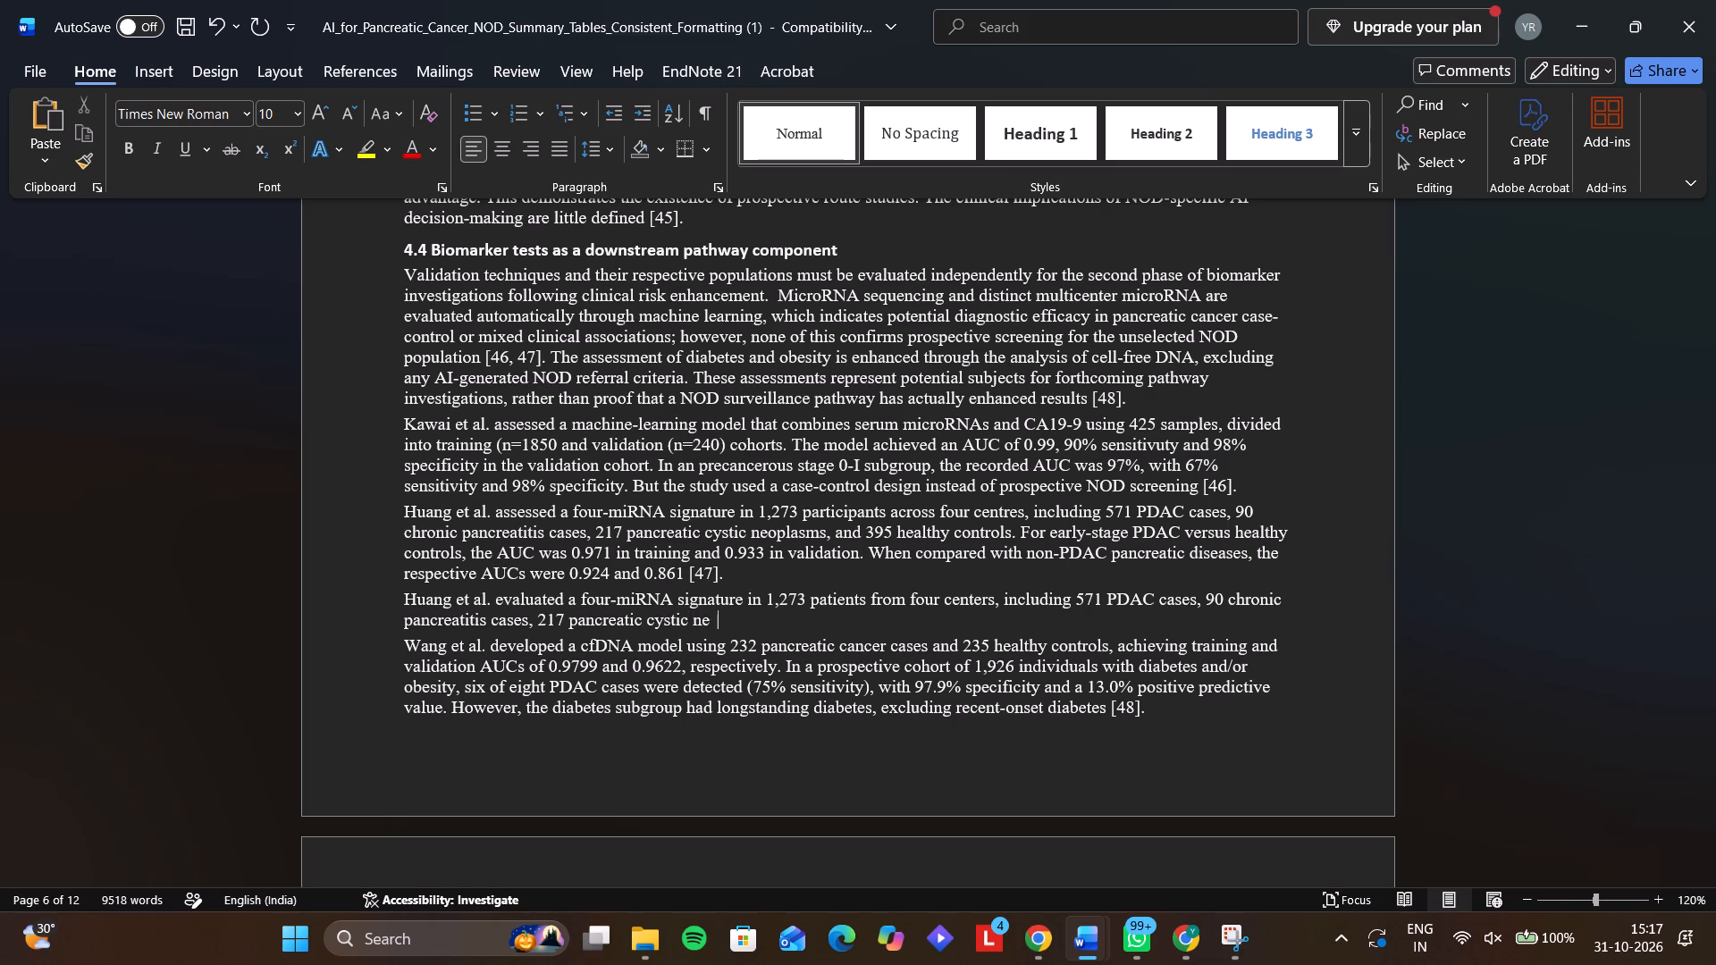
{"action": "type", "text": "oplasms,"}
{"action": "key", "text": "space"}
{"action": "key", "text": "BackSpace"}
{"action": "key", "text": "BackSpace"}
{"action": "key", "text": "space"}
Complete the new Huang paragraph's cohort list with "and 395 healthy controls".
{"action": "type", "text": "and"}
{"action": "key", "text": "space"}
{"action": "key", "text": "2"}
{"action": "key", "text": "BackSpace"}
{"action": "key", "text": "3"}
{"action": "type", "text": "95"}
{"action": "key", "text": "space"}
{"action": "type", "text": "healthy controls"}
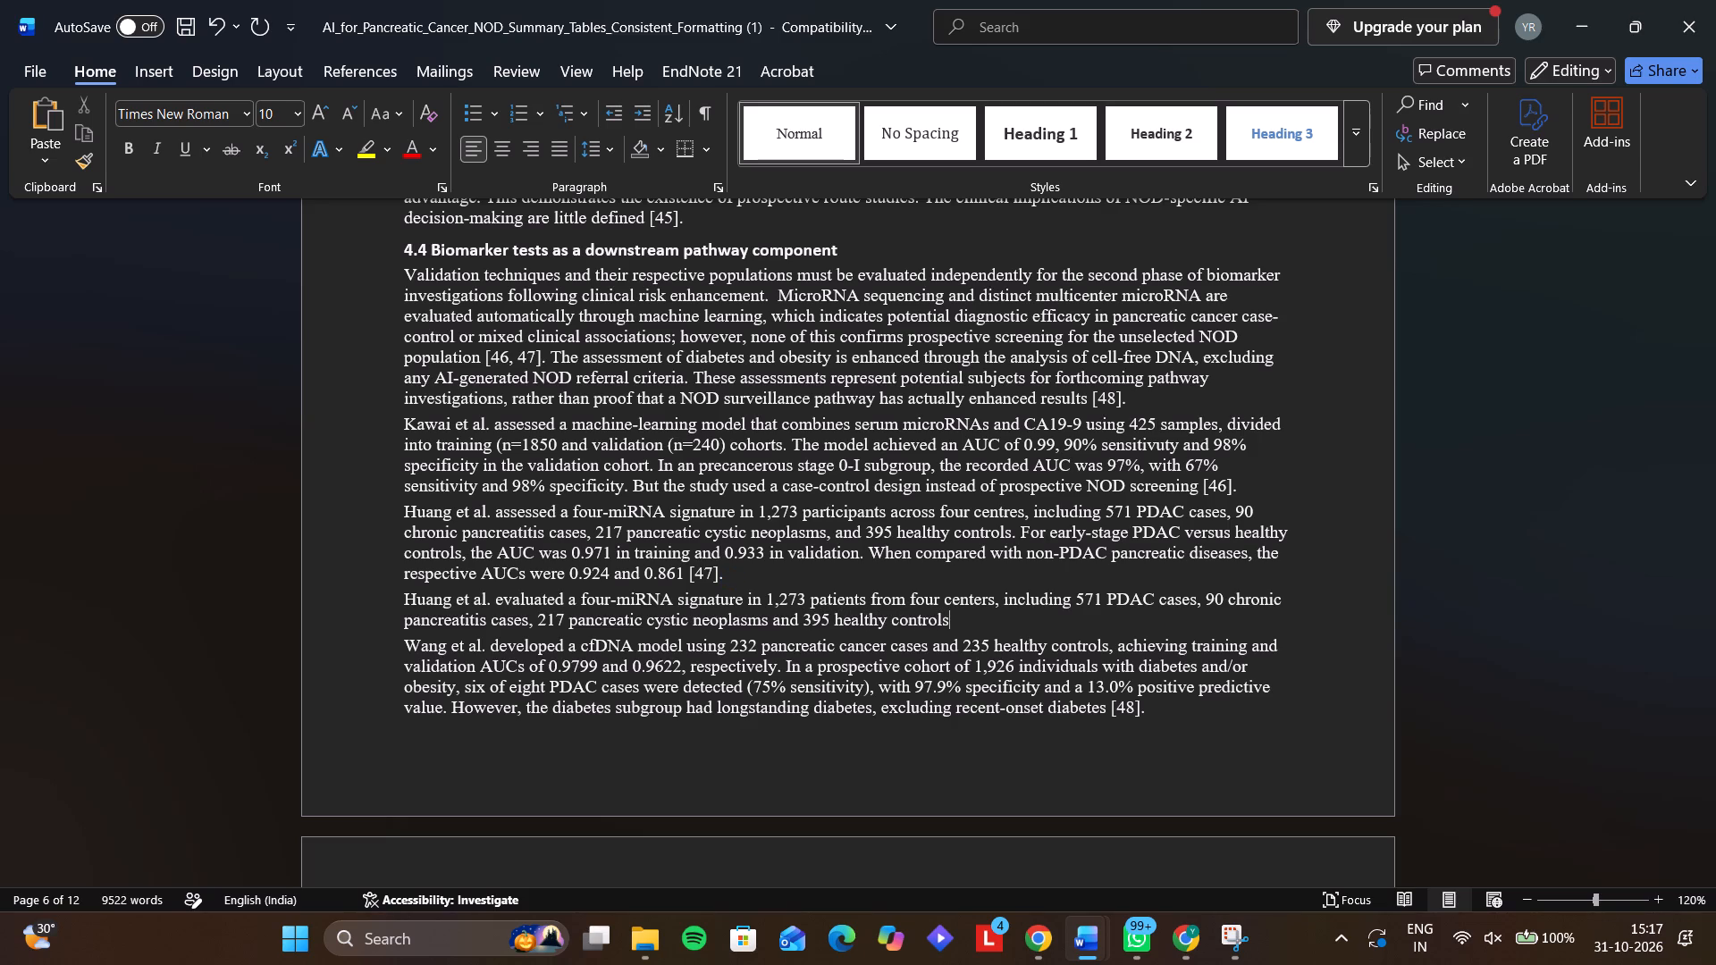
End the cohort sentence with a full stop and start a new sentence with "For early-stage PDAC".
{"action": "type", "text": ". For"}
{"action": "key", "text": "space"}
{"action": "type", "text": "Ear"}
{"action": "key", "text": "BackSpace"}
{"action": "key", "text": "BackSpace"}
{"action": "key", "text": "BackSpace"}
{"action": "type", "text": "ealr"}
{"action": "key", "text": "BackSpace"}
{"action": "key", "text": "BackSpace"}
{"action": "type", "text": "rly"}
{"action": "type", "text": "- Sta"}
{"action": "key", "text": "BackSpace"}
{"action": "key", "text": "BackSpace"}
{"action": "key", "text": "BackSpace"}
{"action": "key", "text": "BackSpace"}
{"action": "type", "text": "stage PS"}
{"action": "key", "text": "shift+BackSpace"}
{"action": "type", "text": "DAC"}
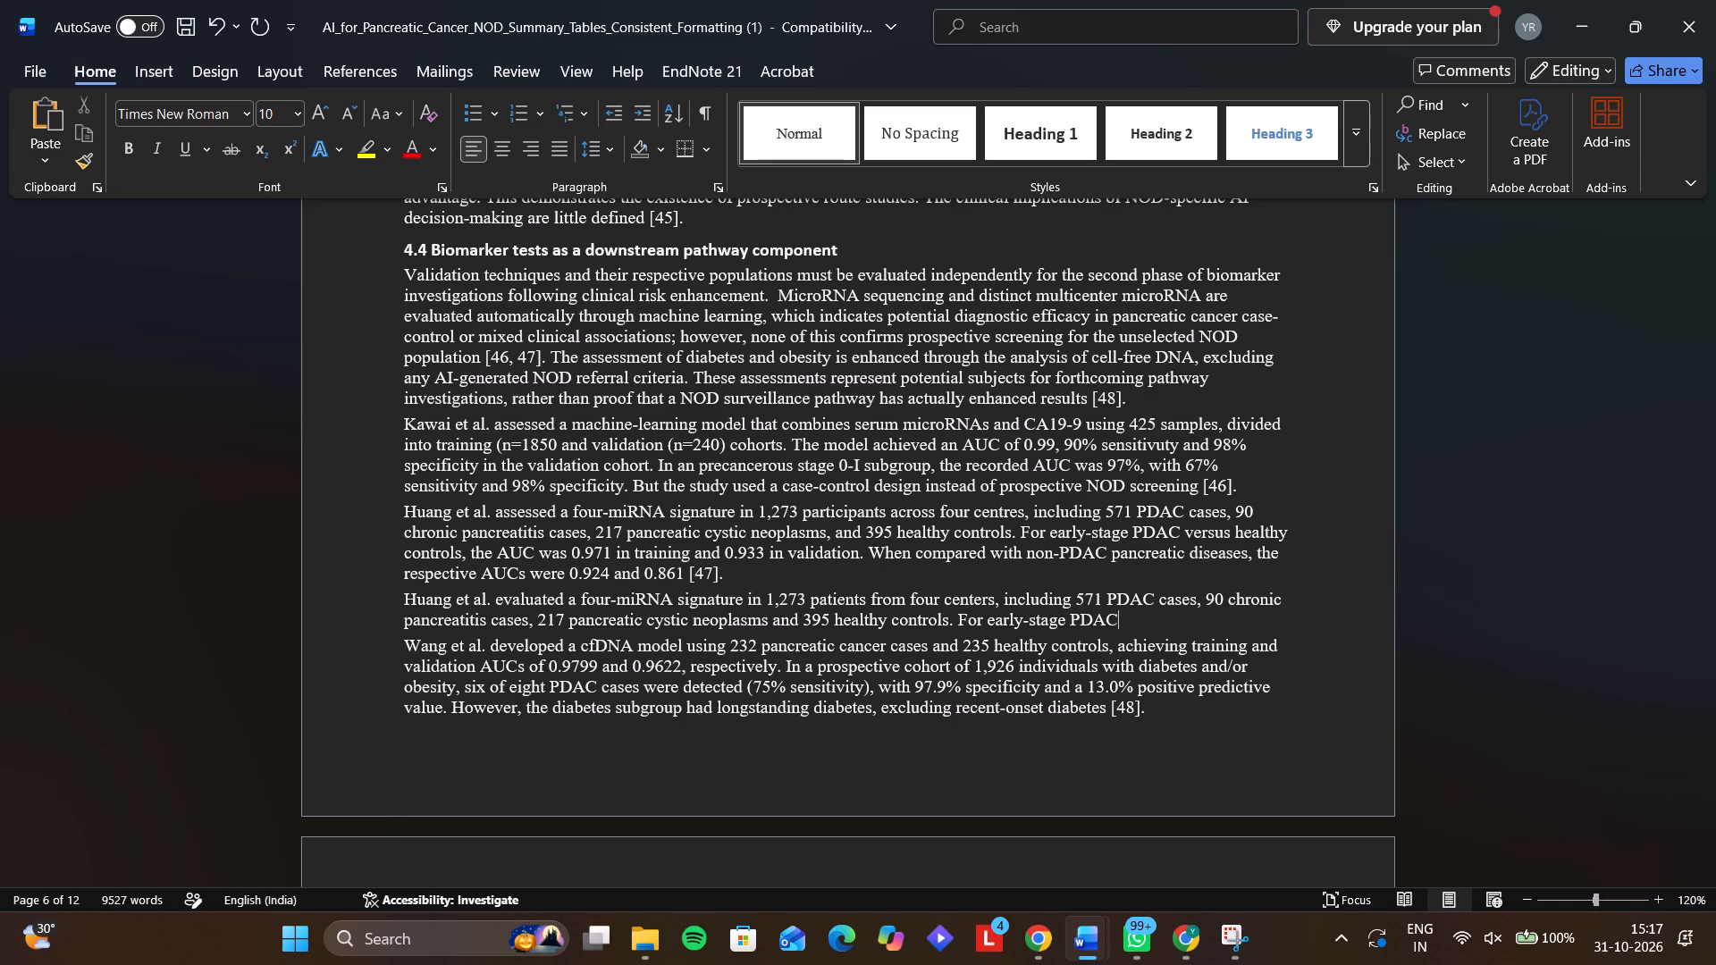
Continue the new sentence with "versus healthy controls" after "For early-stage PDAC".
{"action": "key", "text": "space"}
{"action": "type", "text": "versus"}
{"action": "key", "text": "space"}
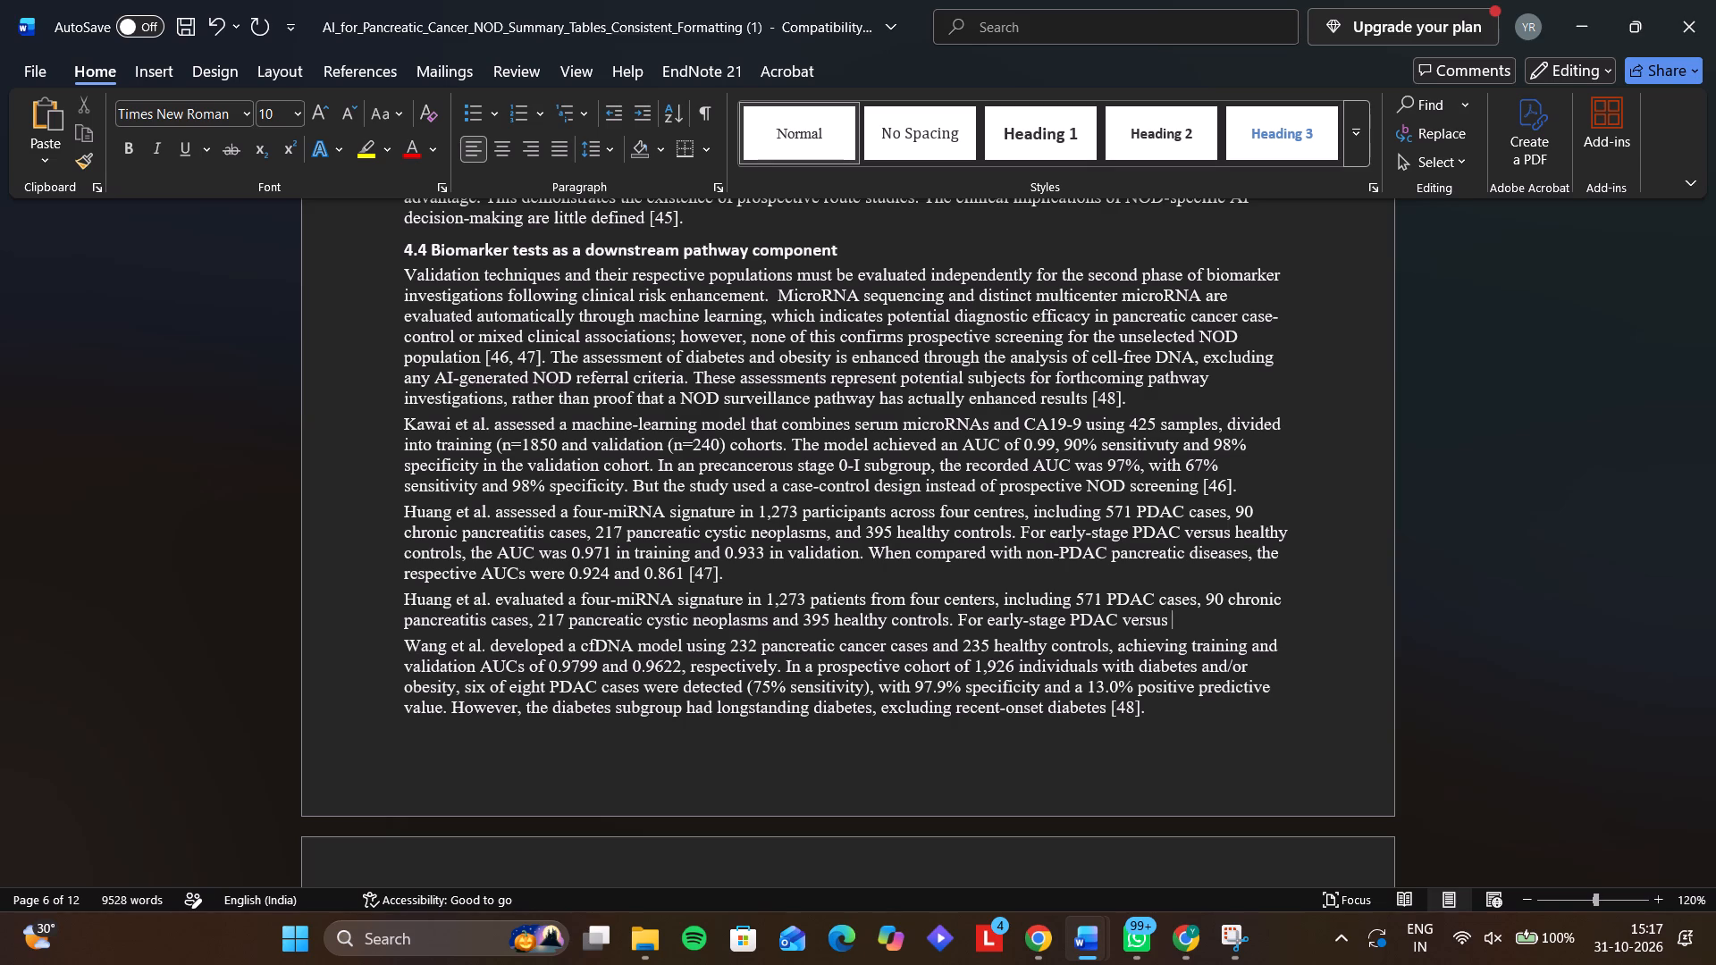
{"action": "type", "text": "healthy"}
{"action": "key", "text": "space"}
{"action": "type", "text": "o"}
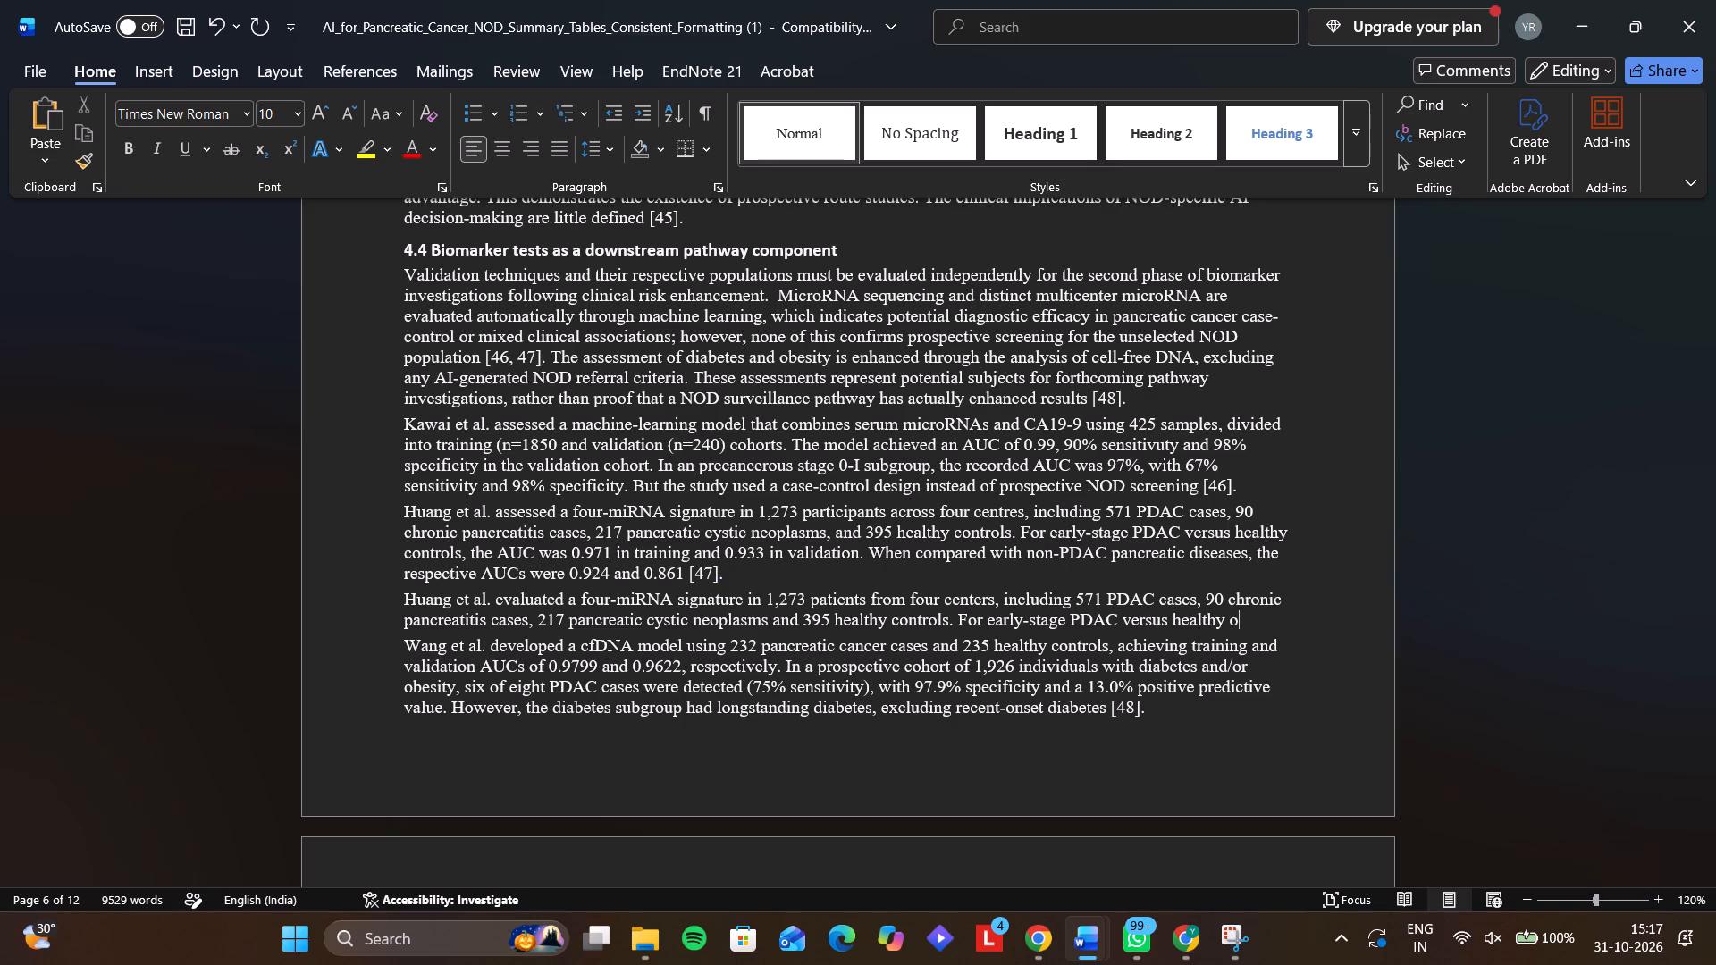
{"action": "key", "text": "BackSpace"}
{"action": "type", "text": "controls"}
Copy the early-stage PDAC AUC sentence from the original Huang paragraph and submit it to the Google AI chat in Chrome.
{"action": "left_click_drag", "start_coordinate": [1025, 532], "coordinate": [1029, 534]}
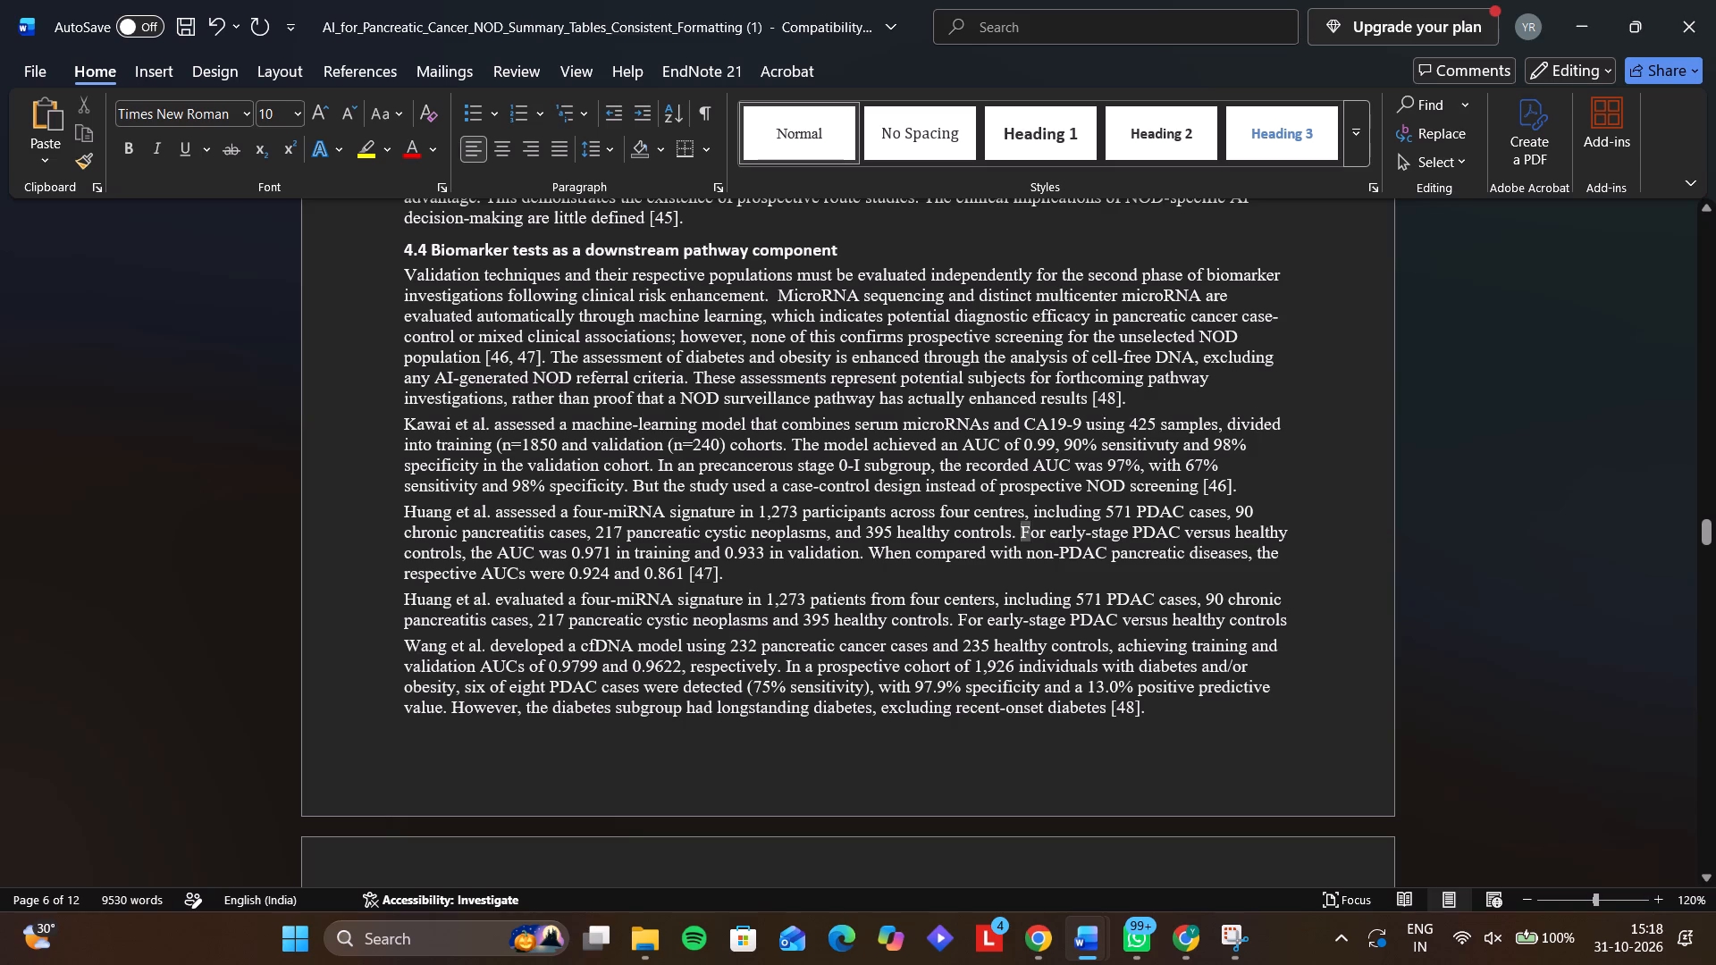
{"action": "left_click_drag", "start_coordinate": [1029, 534], "coordinate": [1065, 594]}
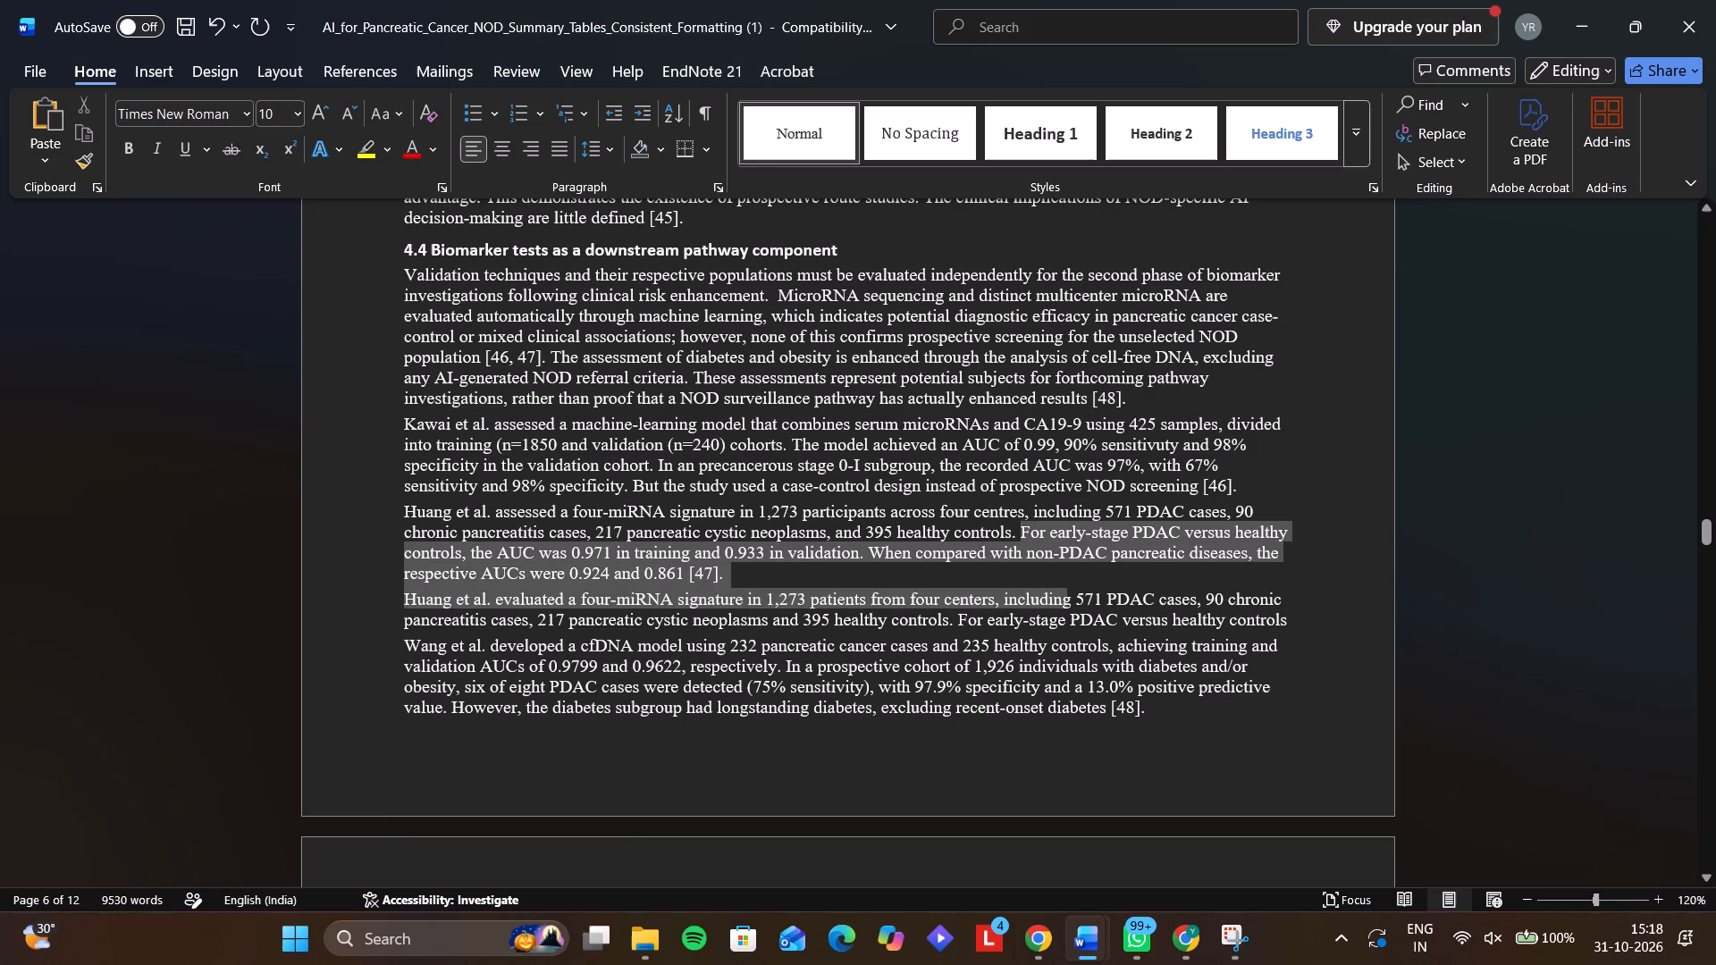
{"action": "left_click_drag", "start_coordinate": [1065, 594], "coordinate": [859, 554]}
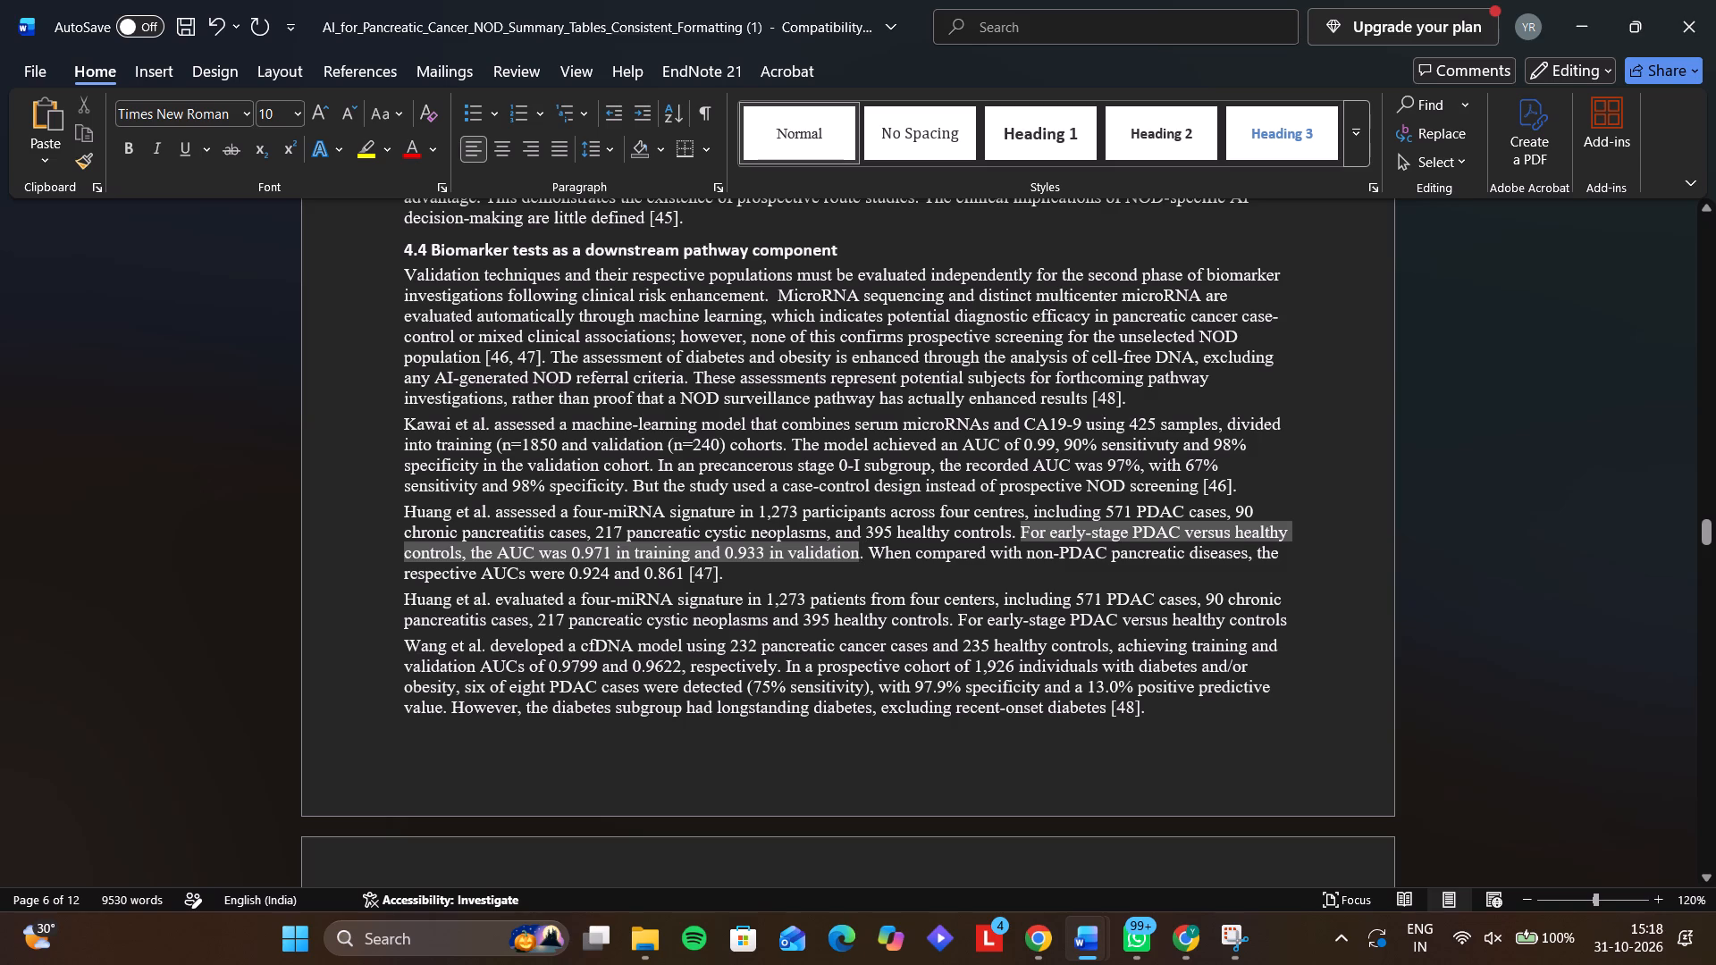
{"action": "left_click_drag", "start_coordinate": [859, 554], "coordinate": [859, 553]}
{"action": "key", "text": "ctrl+c"}
{"action": "key", "text": "ctrl+c"}
{"action": "left_click", "coordinate": [1029, 964]}
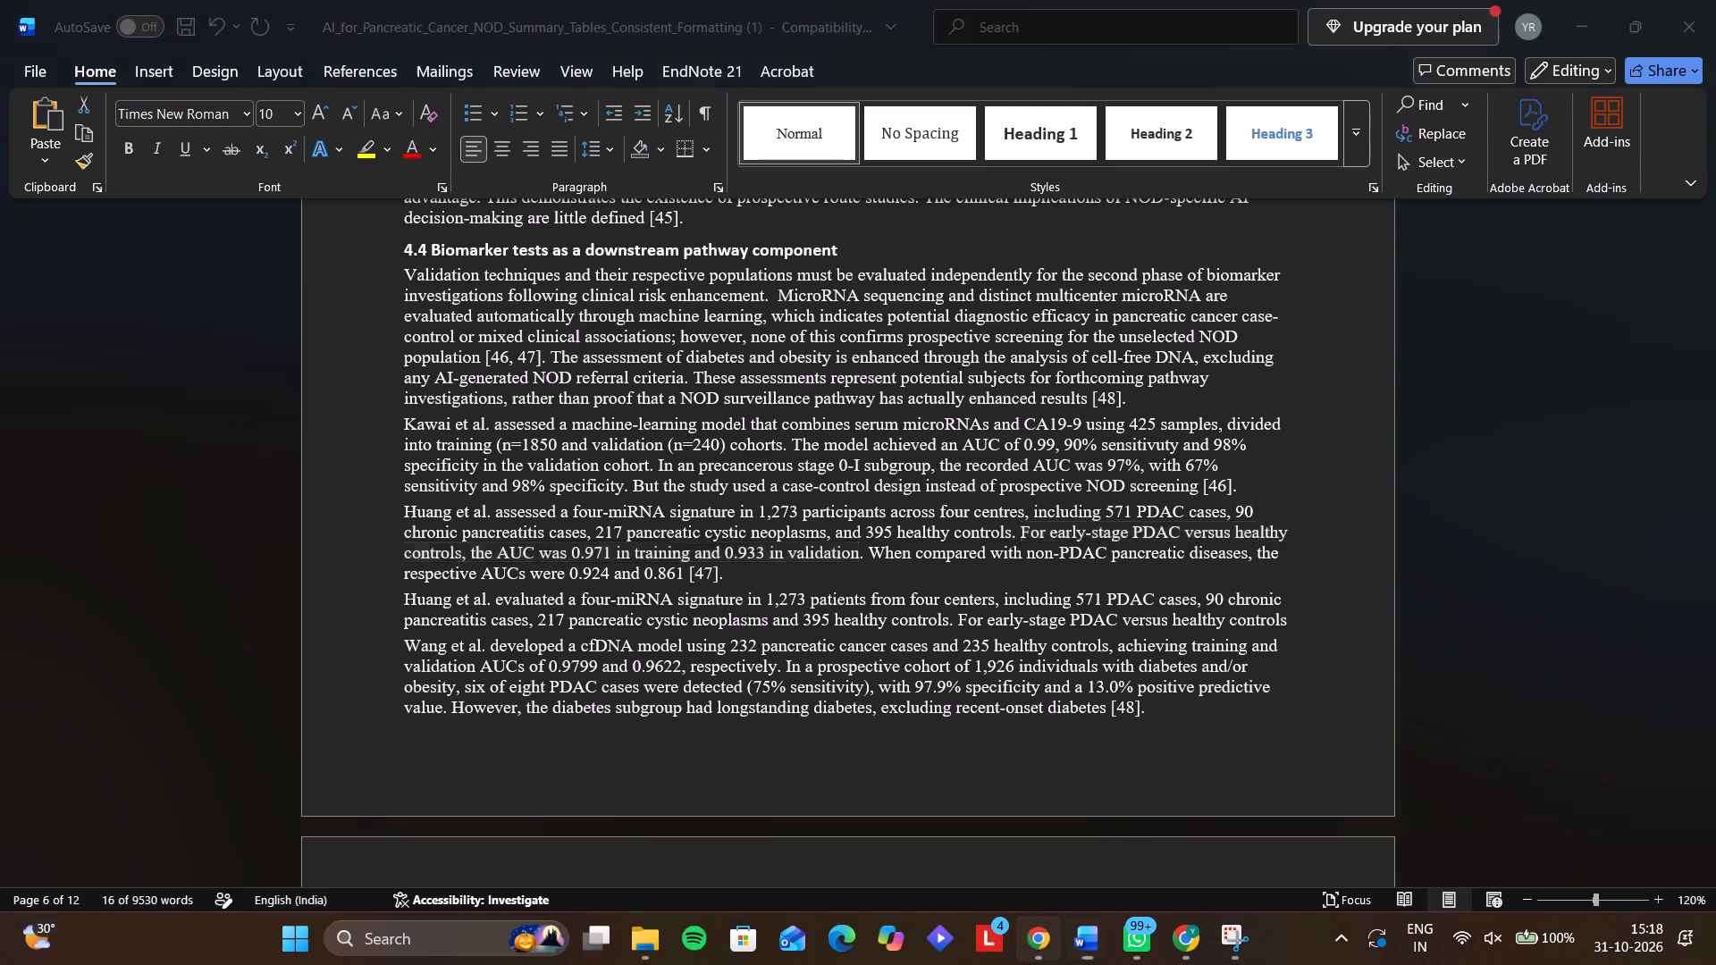
{"action": "left_click", "coordinate": [638, 790]}
{"action": "key", "text": "ctrl+v"}
{"action": "key", "text": "Return"}
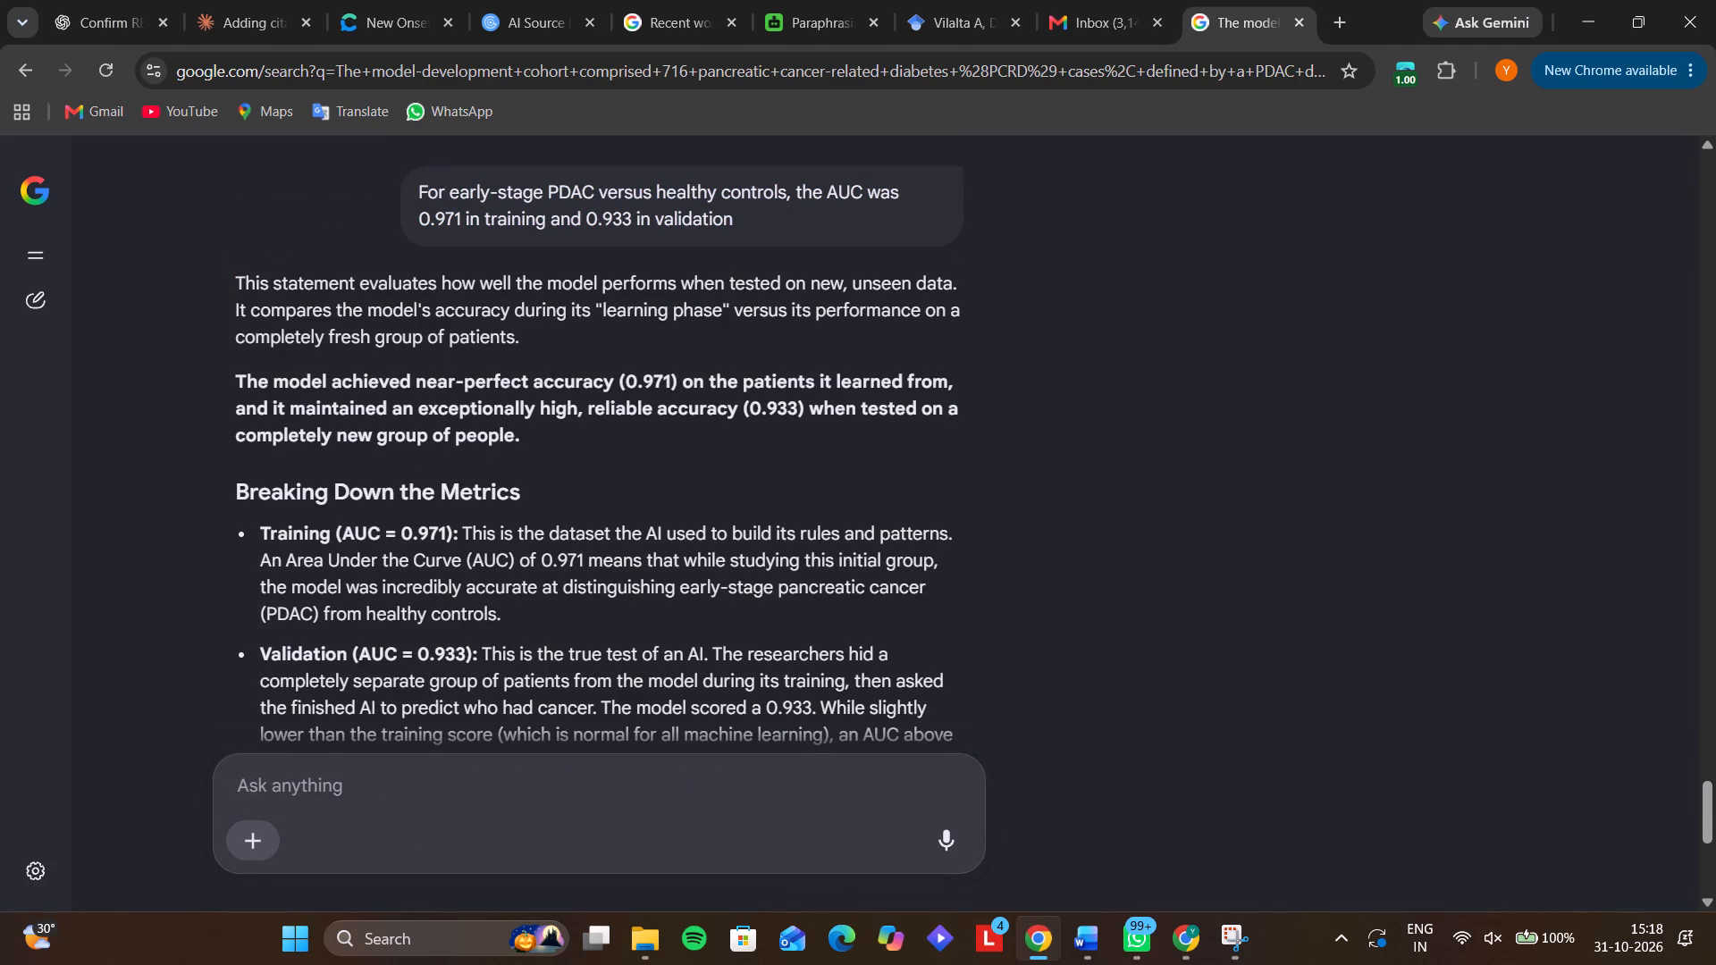
Read the AI explanation of the training and validation AUC values, and return to the Word manuscript.
{"action": "scroll", "coordinate": [638, 790], "scroll_direction": "down", "scroll_amount": 2}
{"action": "scroll", "coordinate": [638, 790], "scroll_direction": "up", "scroll_amount": 1}
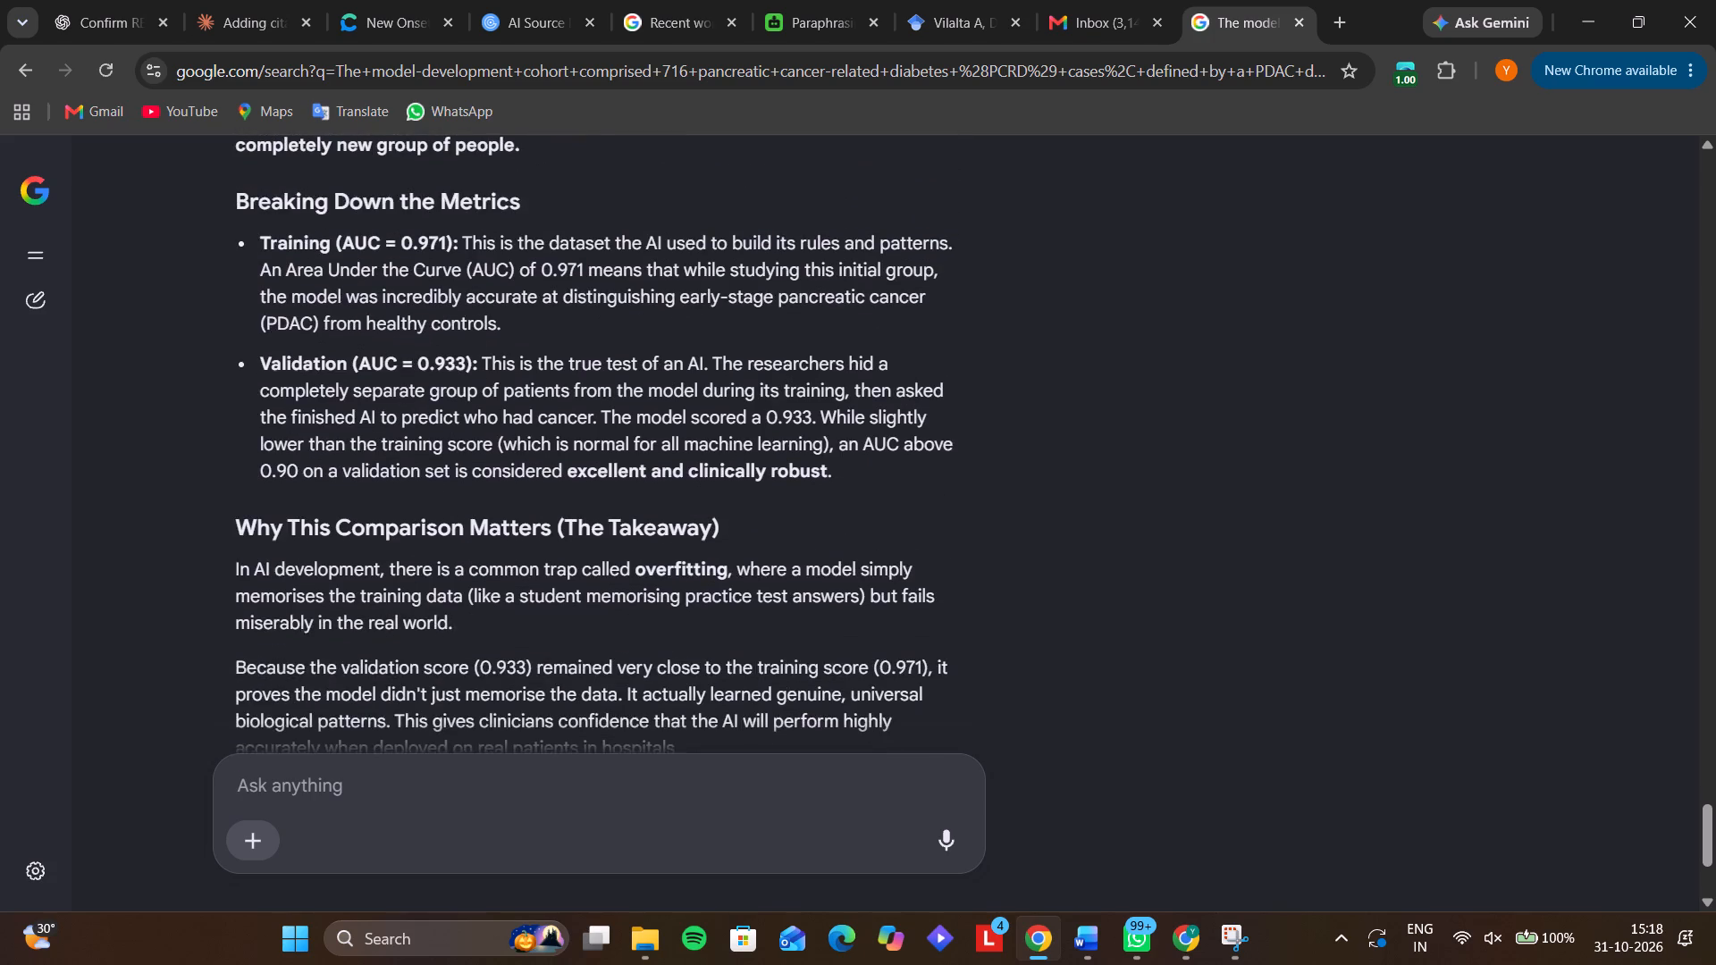
{"action": "scroll", "coordinate": [638, 790], "scroll_direction": "up", "scroll_amount": 1}
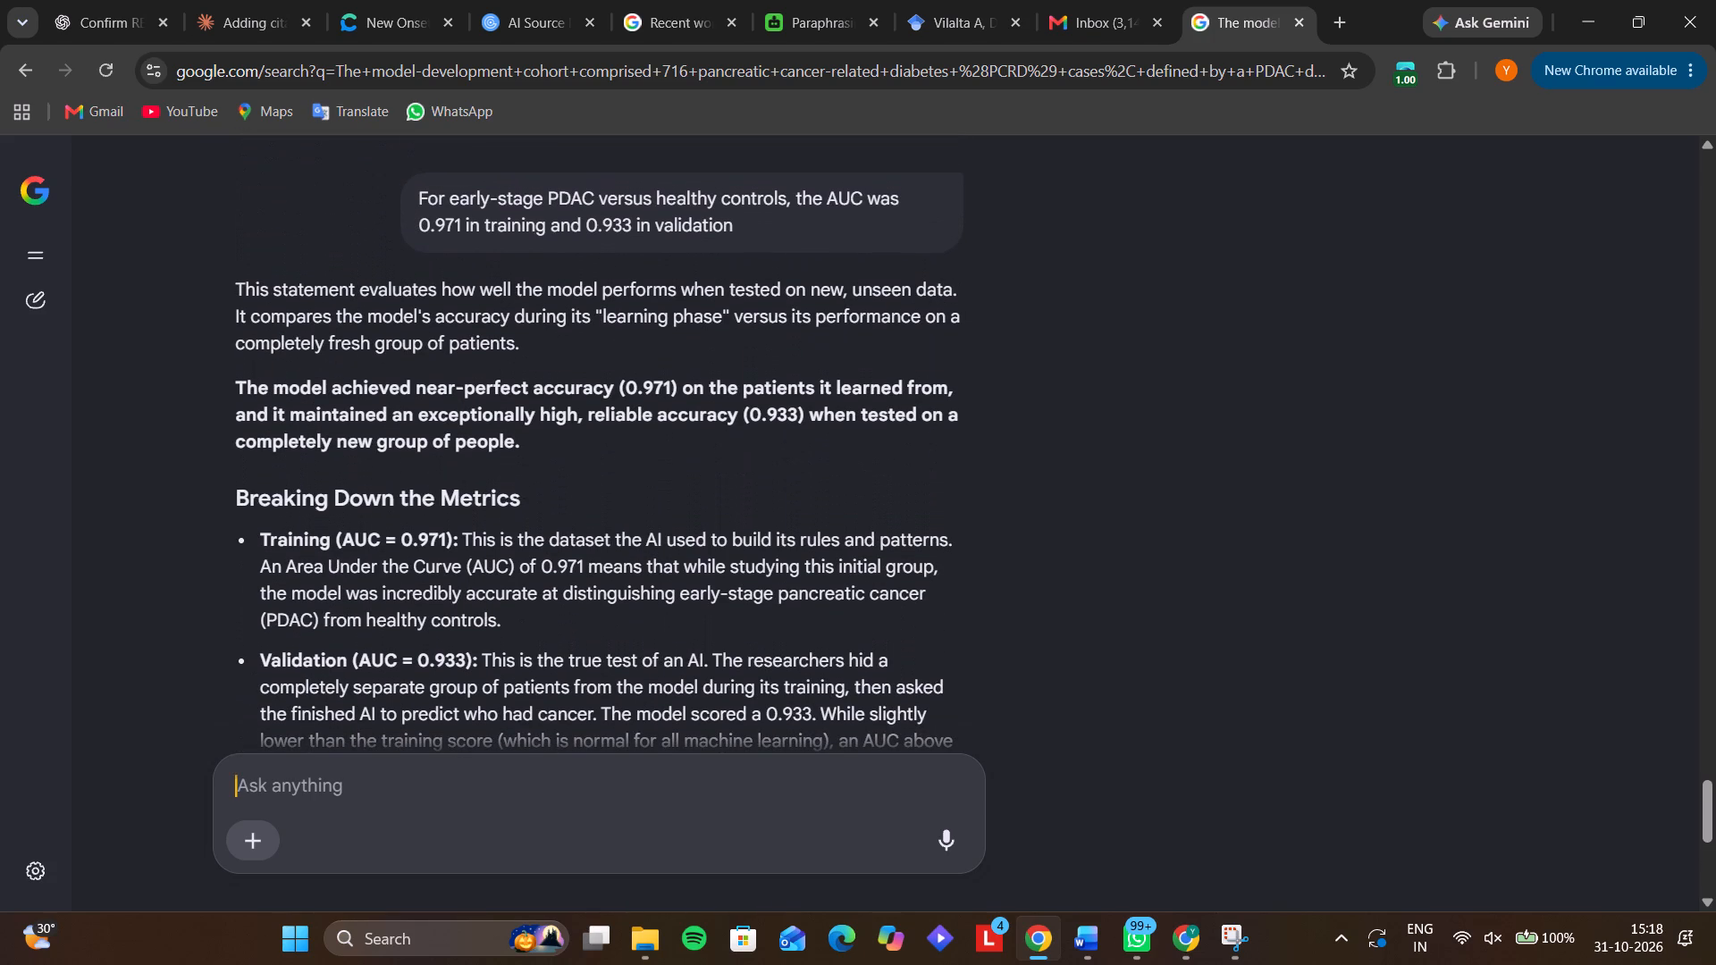
{"action": "scroll", "coordinate": [638, 790], "scroll_direction": "down", "scroll_amount": 1}
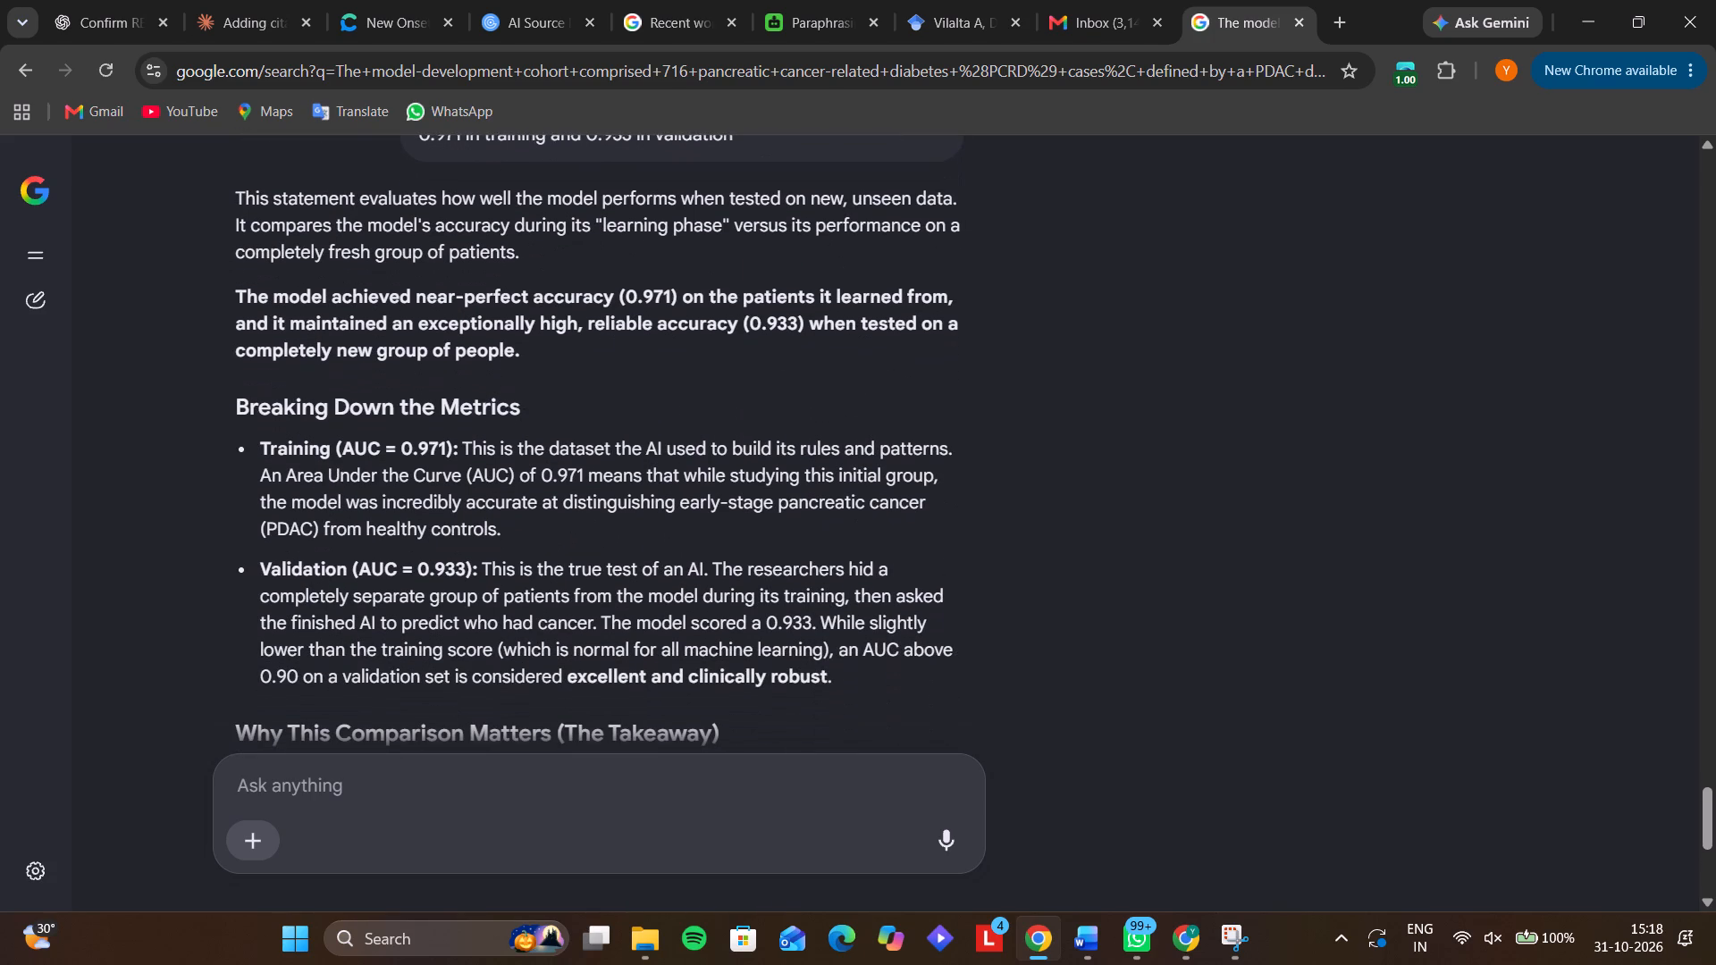
{"action": "scroll", "coordinate": [638, 790], "scroll_direction": "down", "scroll_amount": 2}
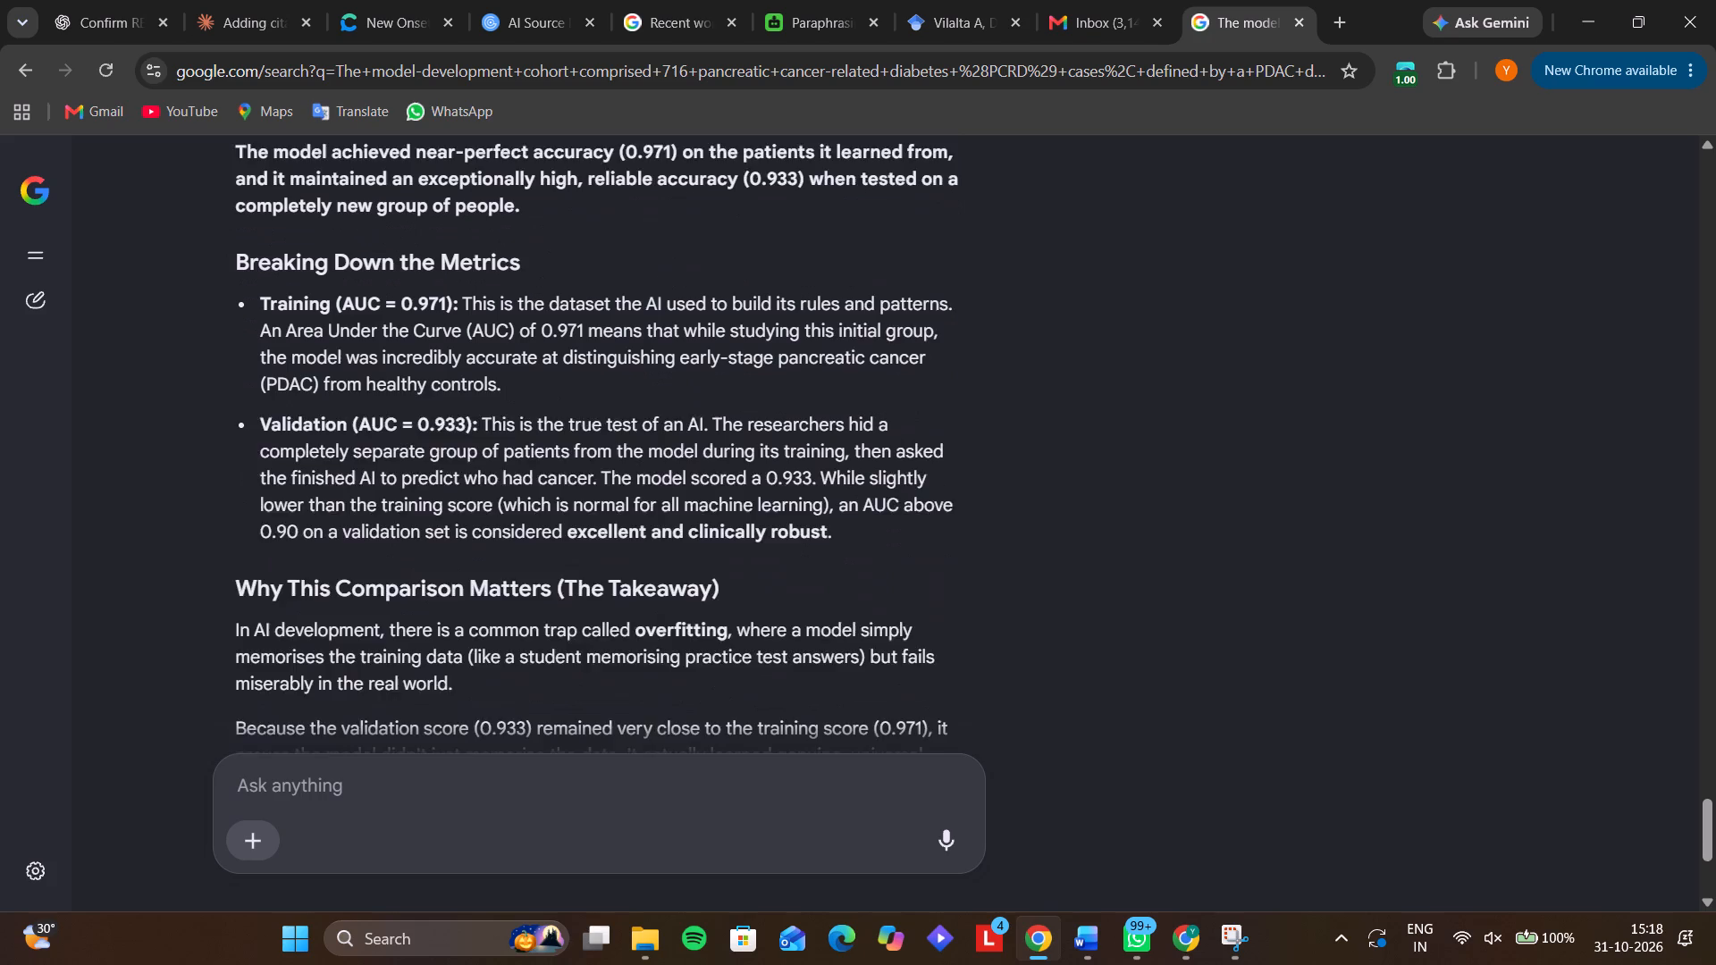
{"action": "scroll", "coordinate": [638, 790], "scroll_direction": "down", "scroll_amount": 1}
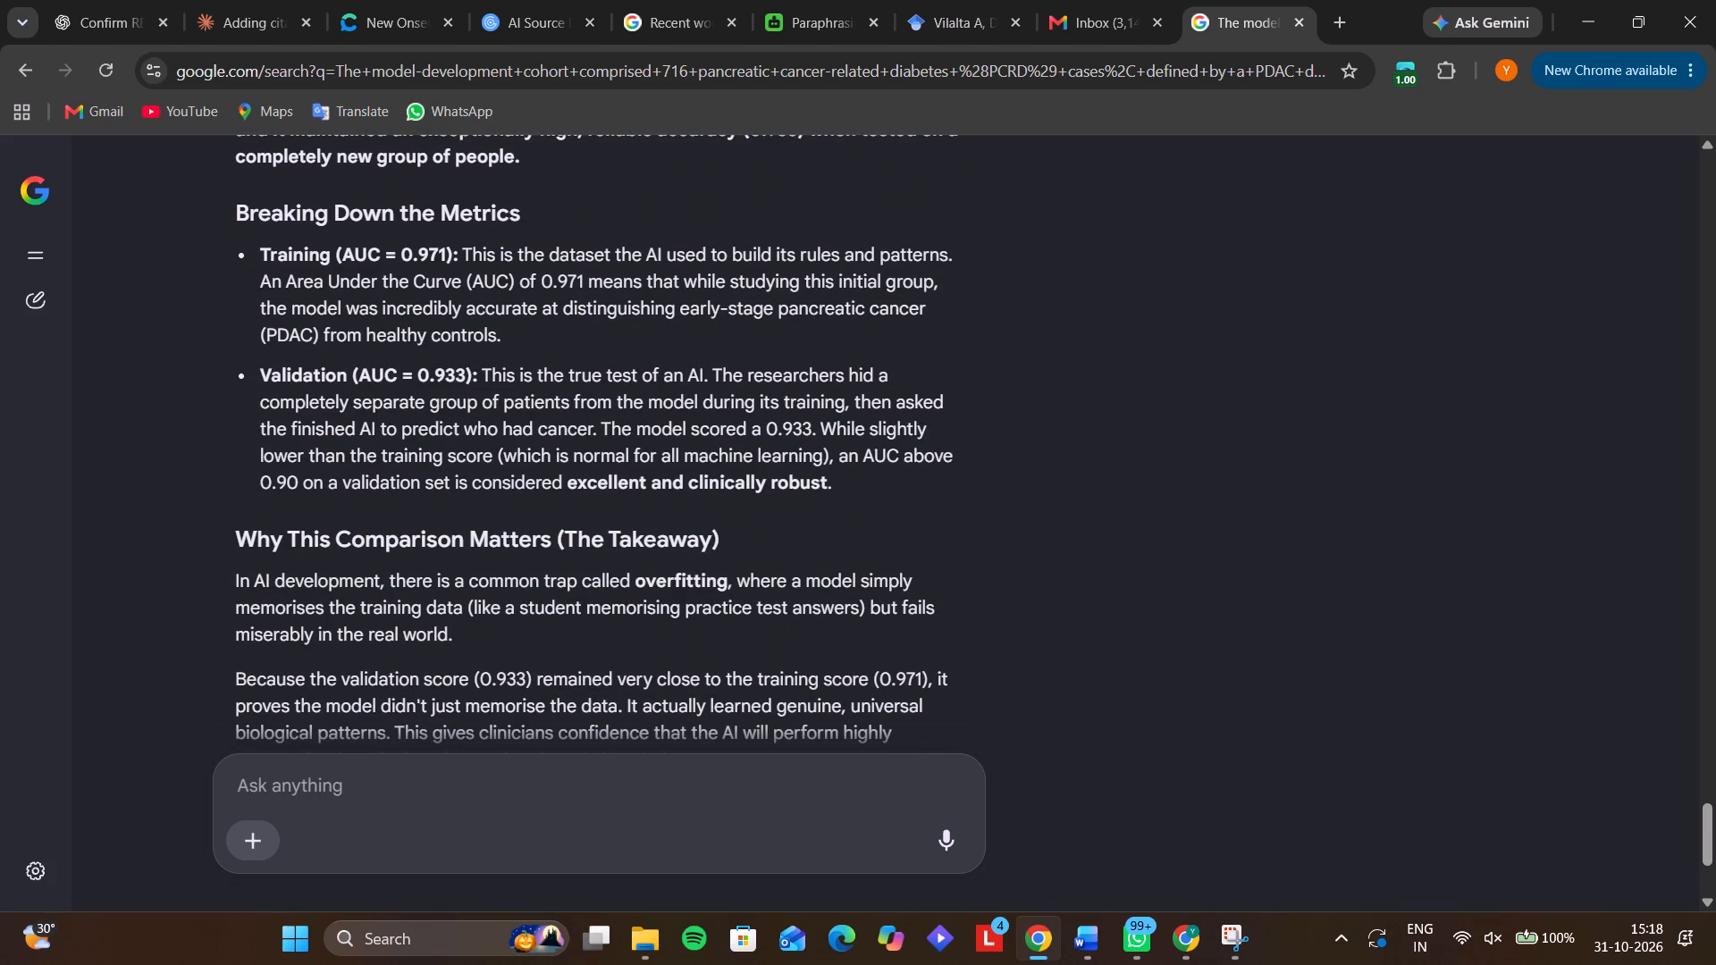
{"action": "scroll", "coordinate": [785, 673], "scroll_direction": "down", "scroll_amount": 2}
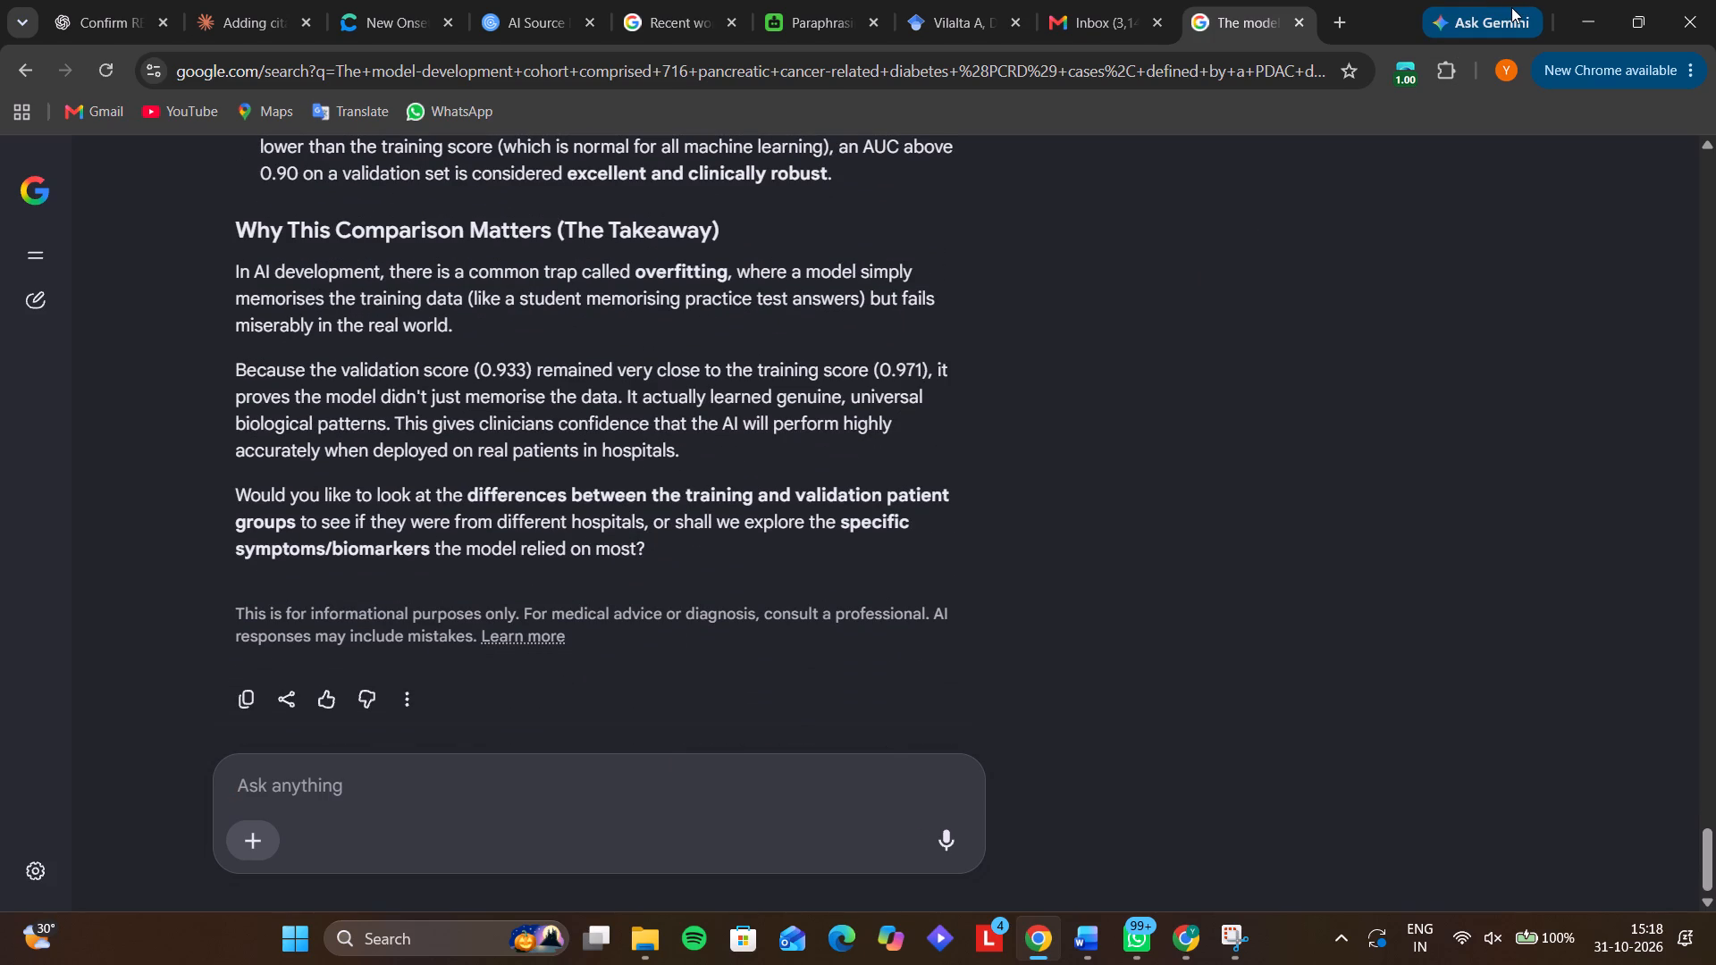
{"action": "left_click", "coordinate": [1609, 0]}
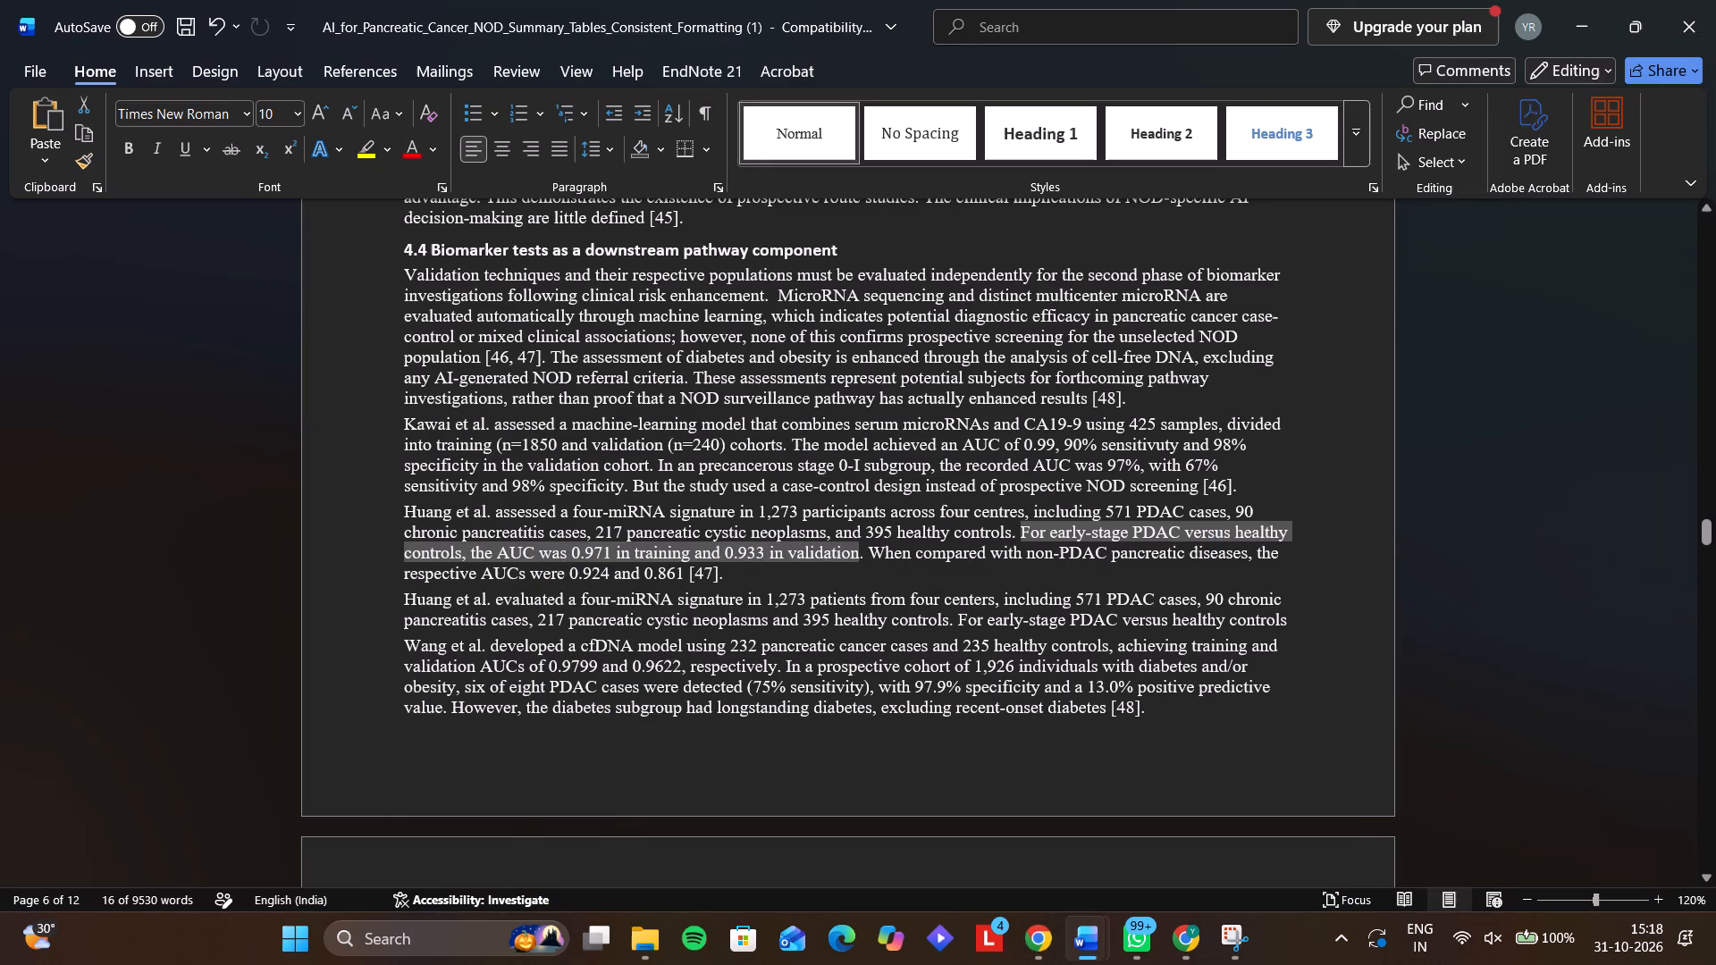
Add ", the recorded AUC was 0.971" after "healthy controls" at the end of the new Huang paragraph.
{"action": "left_click", "coordinate": [1305, 618]}
{"action": "key", "text": "period"}
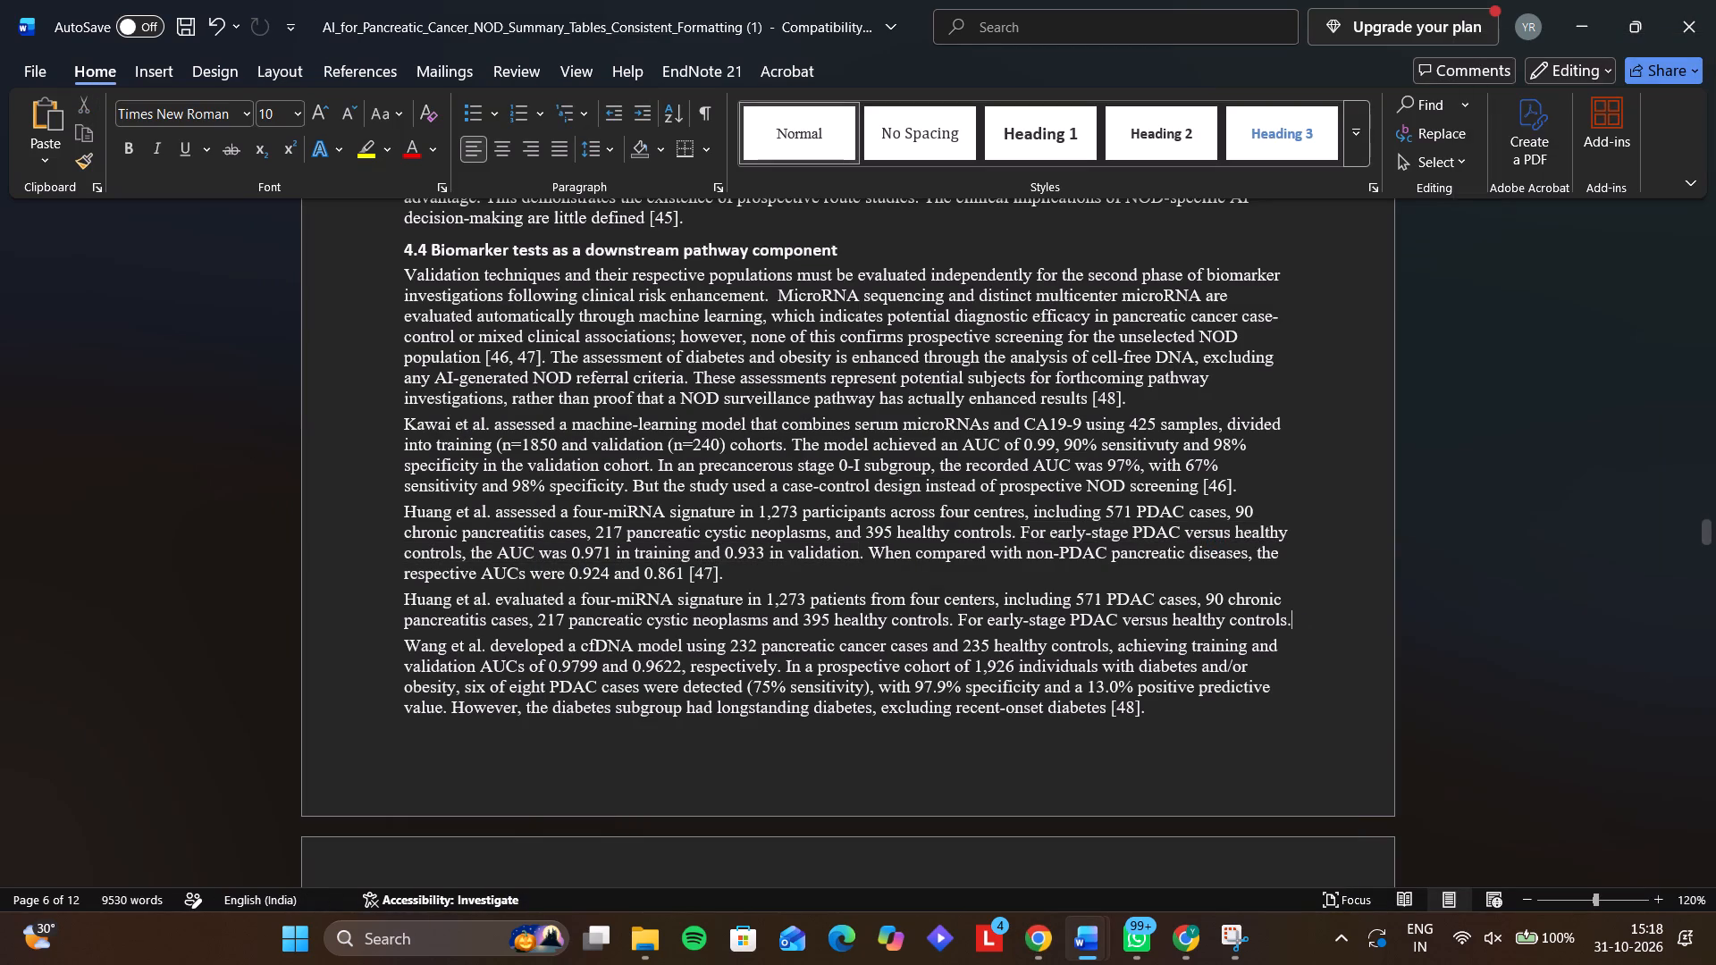
{"action": "key", "text": "BackSpace"}
{"action": "type", "text": ","}
{"action": "key", "text": "space"}
{"action": "type", "text": "the er"}
{"action": "key", "text": "BackSpace"}
{"action": "key", "text": "BackSpace"}
{"action": "type", "text": "rer"}
{"action": "key", "text": "BackSpace"}
{"action": "type", "text": "corded AUC was 0.971"}
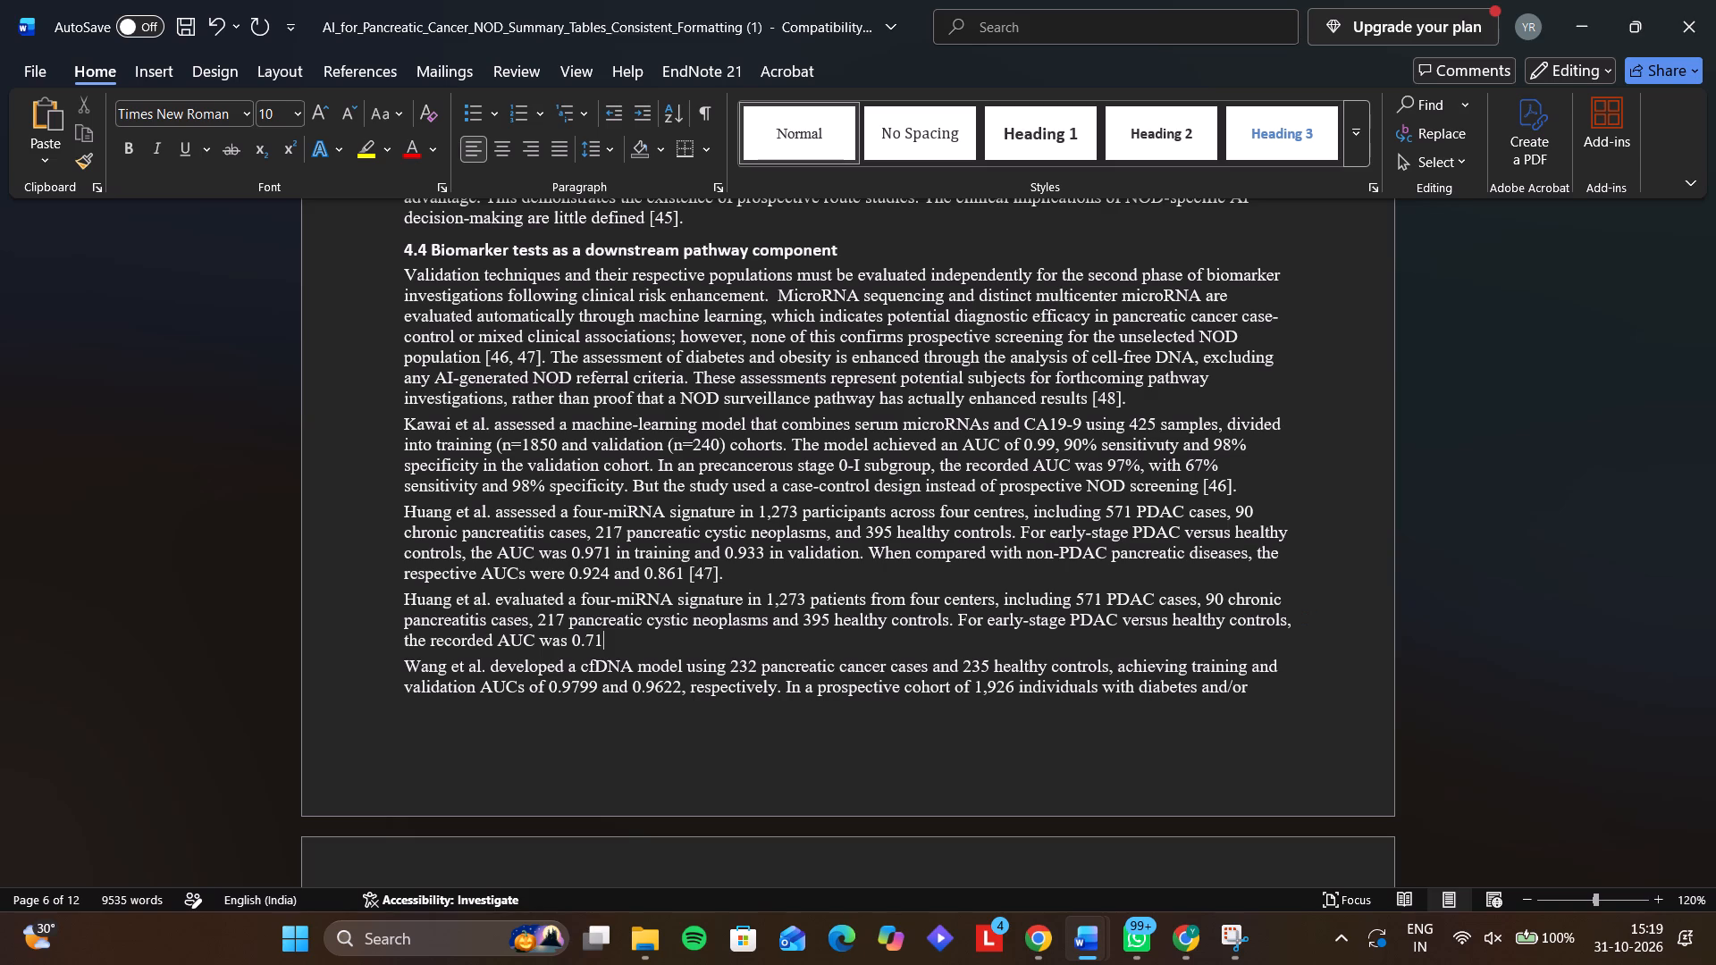
{"action": "key", "text": "BackSpace"}
{"action": "key", "text": "BackSpace"}
{"action": "type", "text": "971"}
{"action": "key", "text": "space"}
Continue the AUC sentence with "in training and 0.933 in validation." and begin the following sentence with "When".
{"action": "type", "text": "in"}
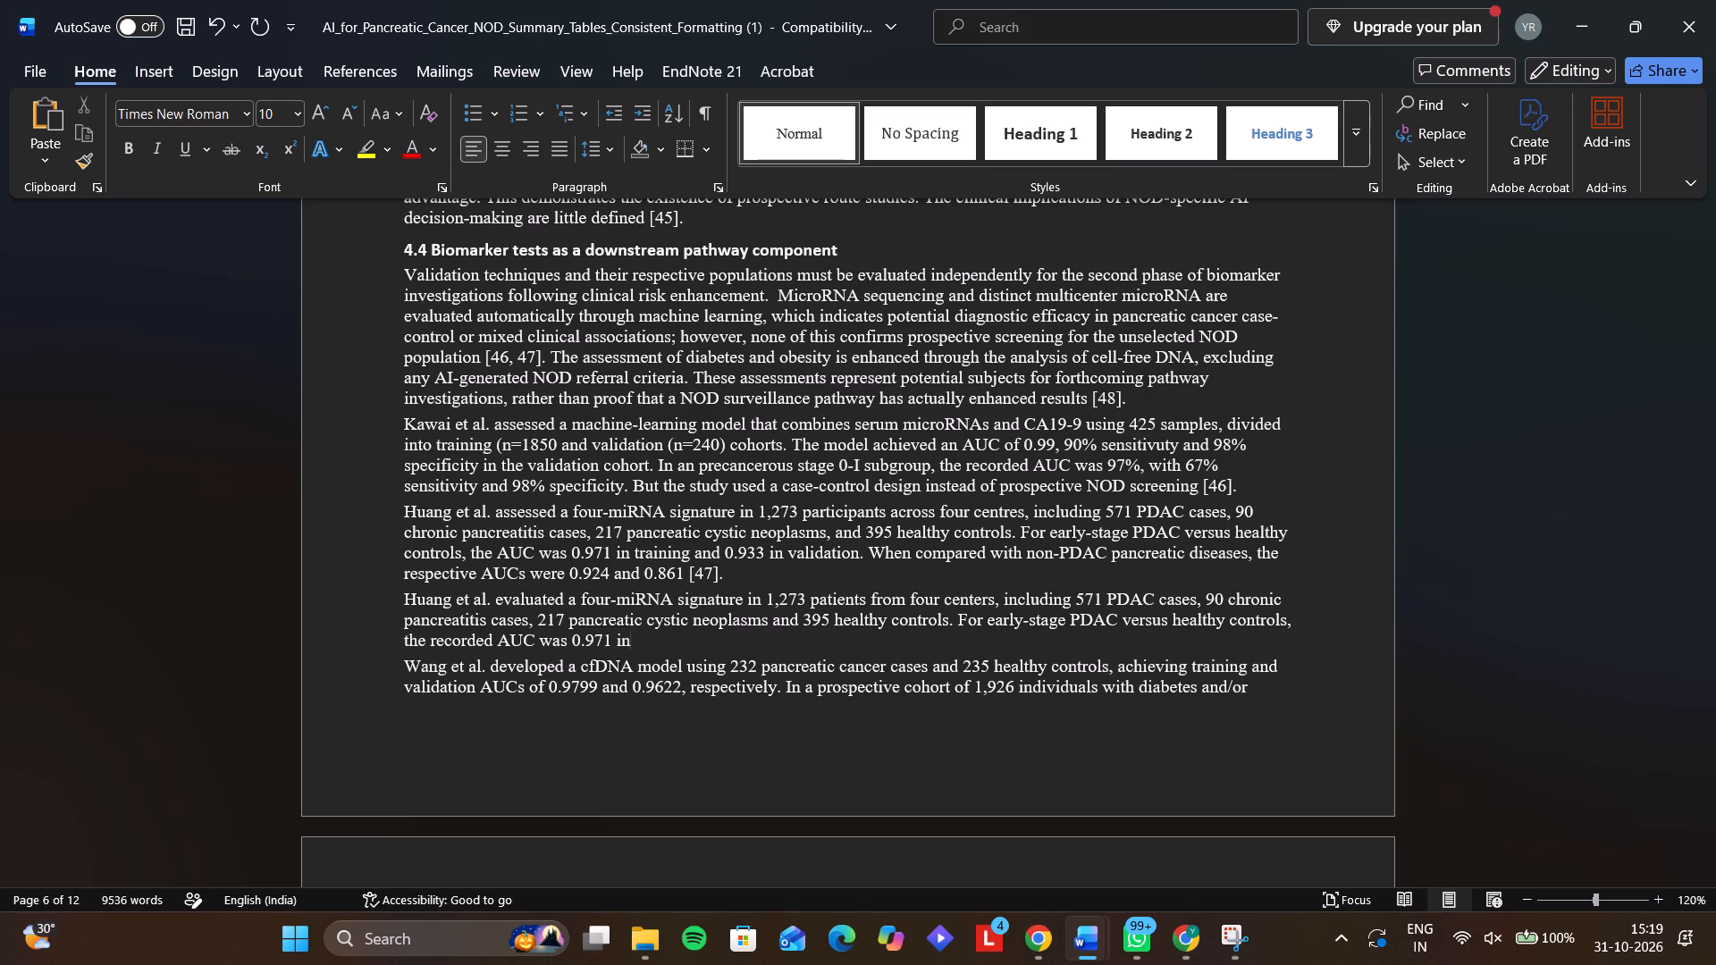
{"action": "key", "text": "space"}
{"action": "type", "text": "training"}
{"action": "key", "text": "space"}
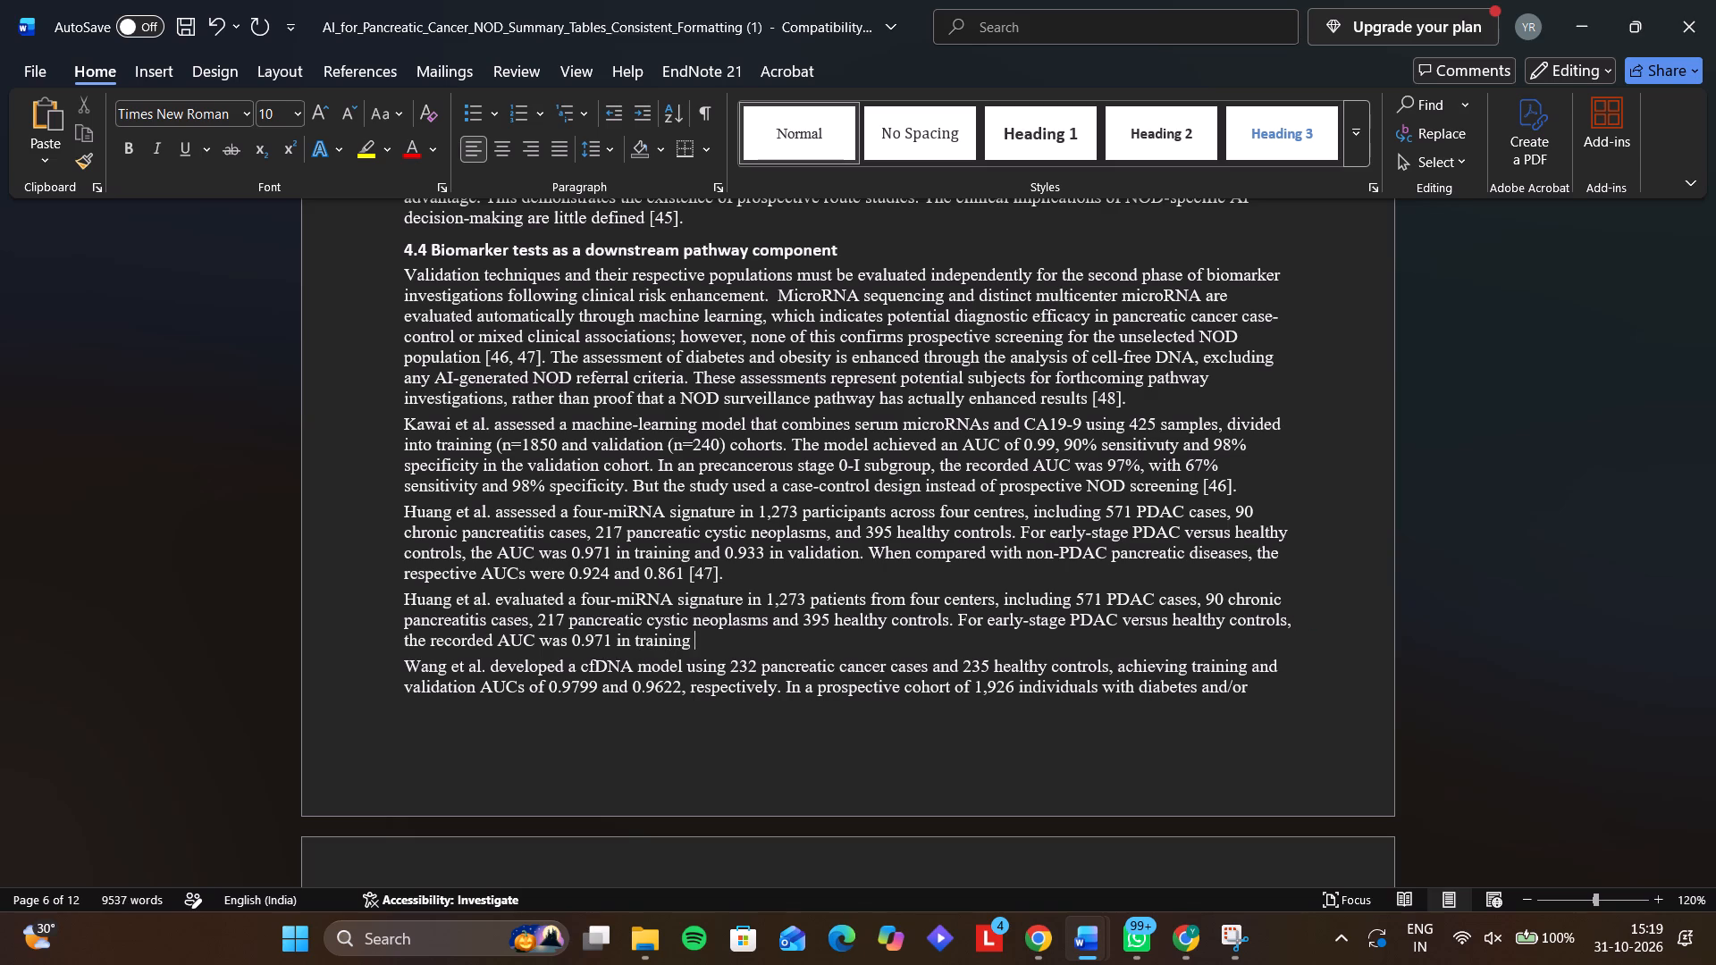
{"action": "type", "text": "nad"}
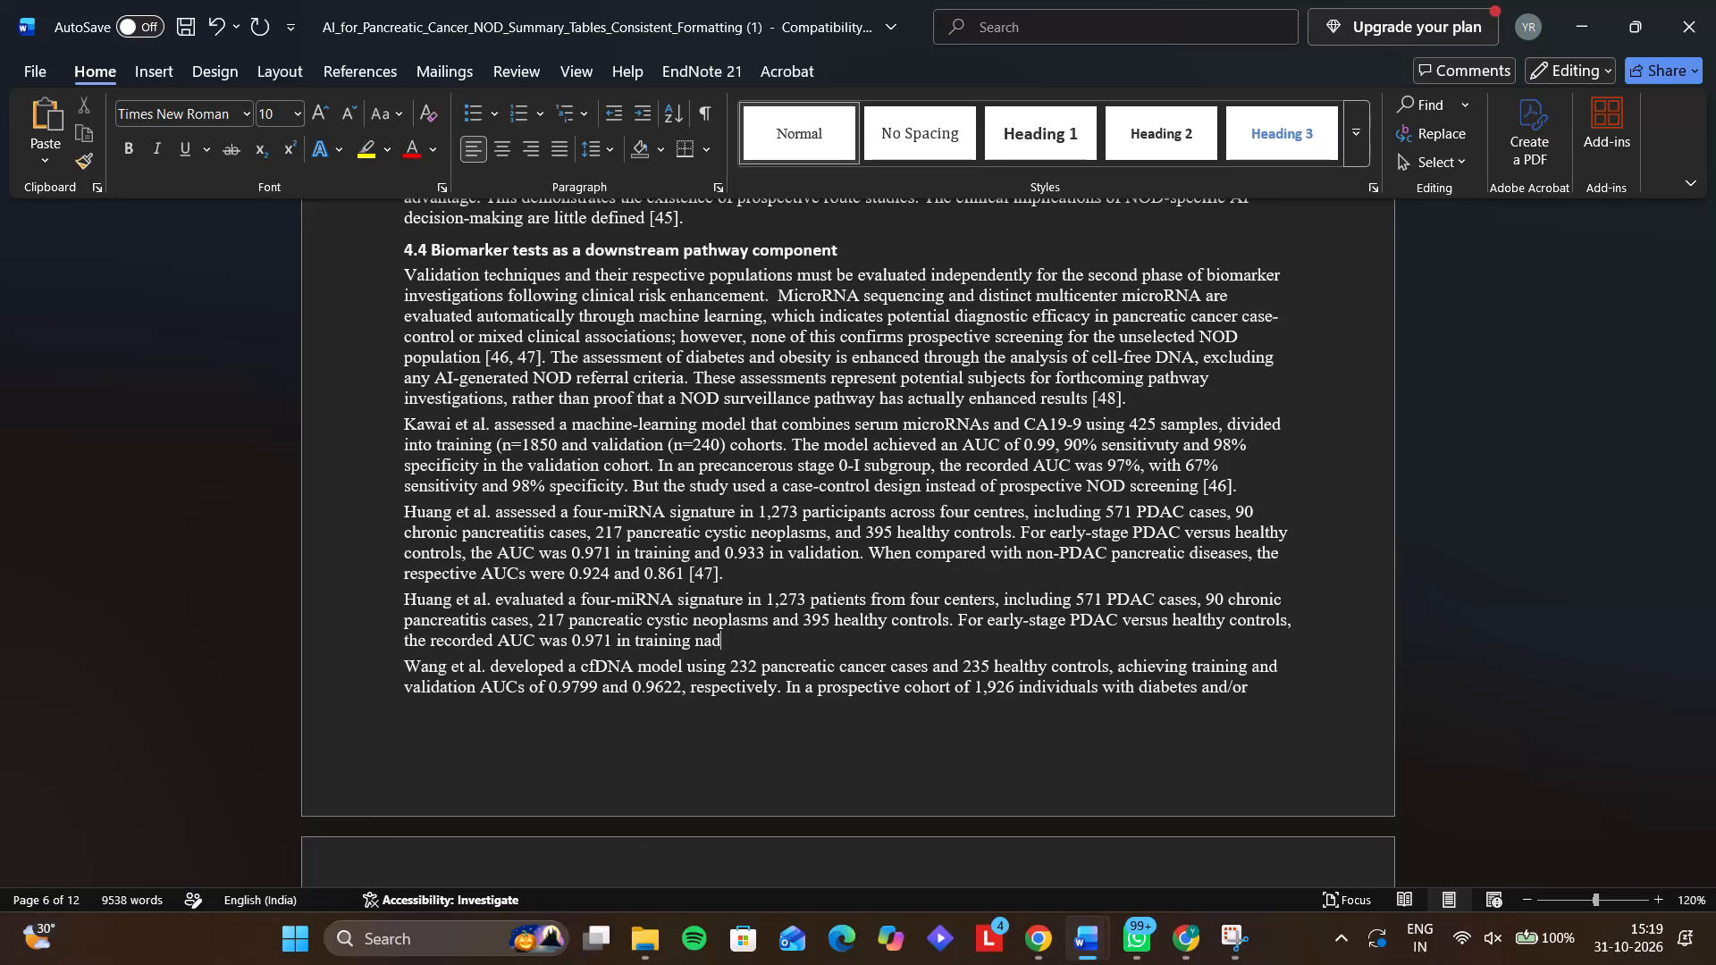
{"action": "key", "text": "BackSpace"}
{"action": "key", "text": "BackSpace"}
{"action": "key", "text": "BackSpace"}
{"action": "type", "text": "and 0."}
{"action": "type", "text": "933"}
{"action": "key", "text": "space"}
{"action": "type", "text": "in validato"}
{"action": "key", "text": "BackSpace"}
{"action": "type", "text": "ion. When"}
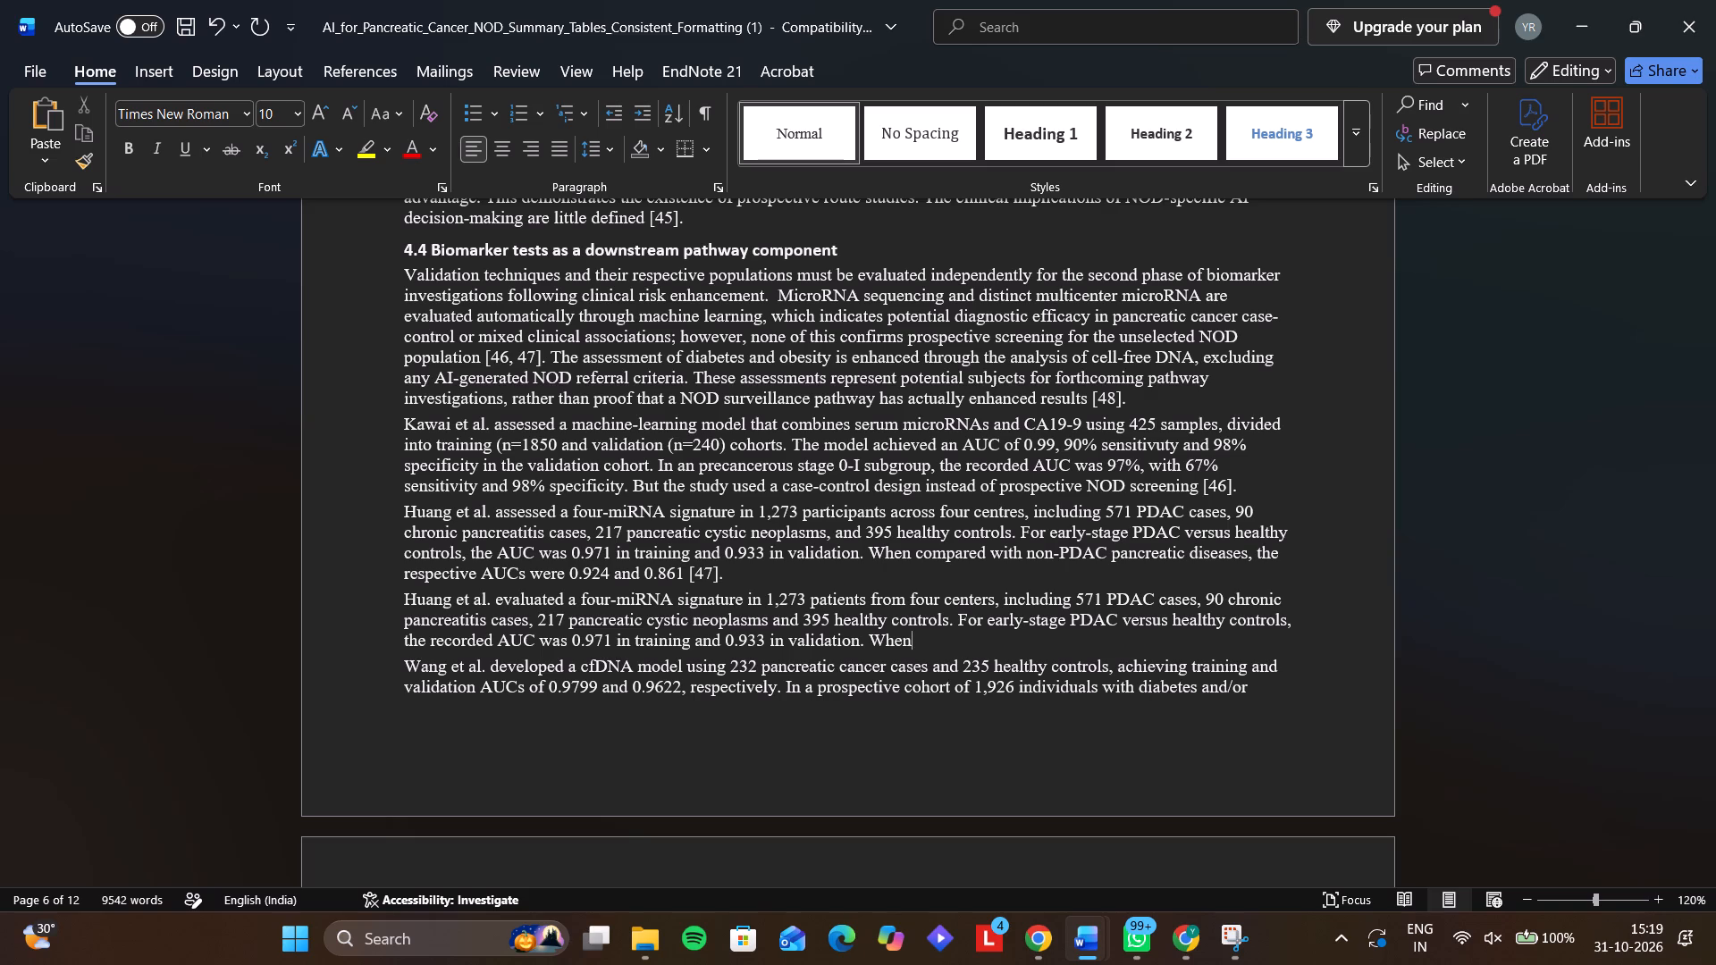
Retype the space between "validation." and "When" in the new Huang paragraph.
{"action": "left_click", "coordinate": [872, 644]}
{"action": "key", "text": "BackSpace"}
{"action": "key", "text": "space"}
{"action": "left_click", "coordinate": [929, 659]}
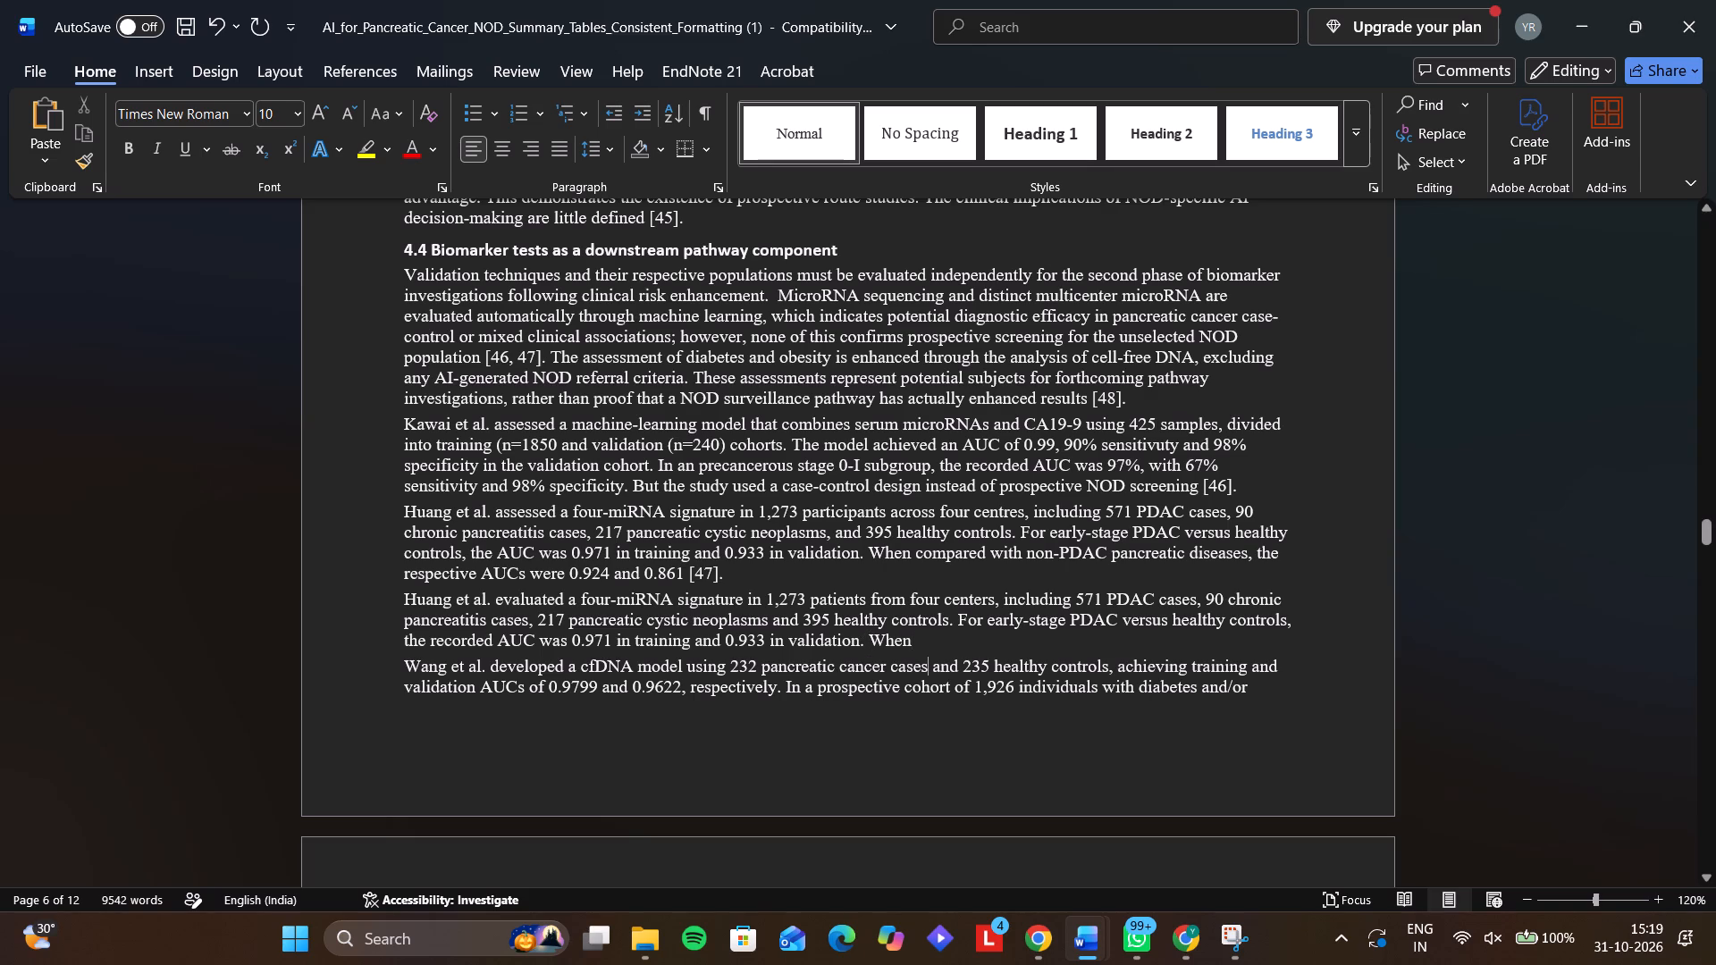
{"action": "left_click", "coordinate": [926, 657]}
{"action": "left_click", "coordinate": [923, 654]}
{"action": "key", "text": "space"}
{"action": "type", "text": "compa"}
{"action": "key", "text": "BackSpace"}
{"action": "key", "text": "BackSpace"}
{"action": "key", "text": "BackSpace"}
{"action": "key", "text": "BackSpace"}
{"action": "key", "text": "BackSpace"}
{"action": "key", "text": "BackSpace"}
Replace "When" at the end of the new Huang paragraph with "The respective AUCs were".
{"action": "key", "text": "BackSpace"}
{"action": "key", "text": "BackSpace"}
{"action": "key", "text": "BackSpace"}
{"action": "key", "text": "BackSpace"}
{"action": "type", "text": "The respoet"}
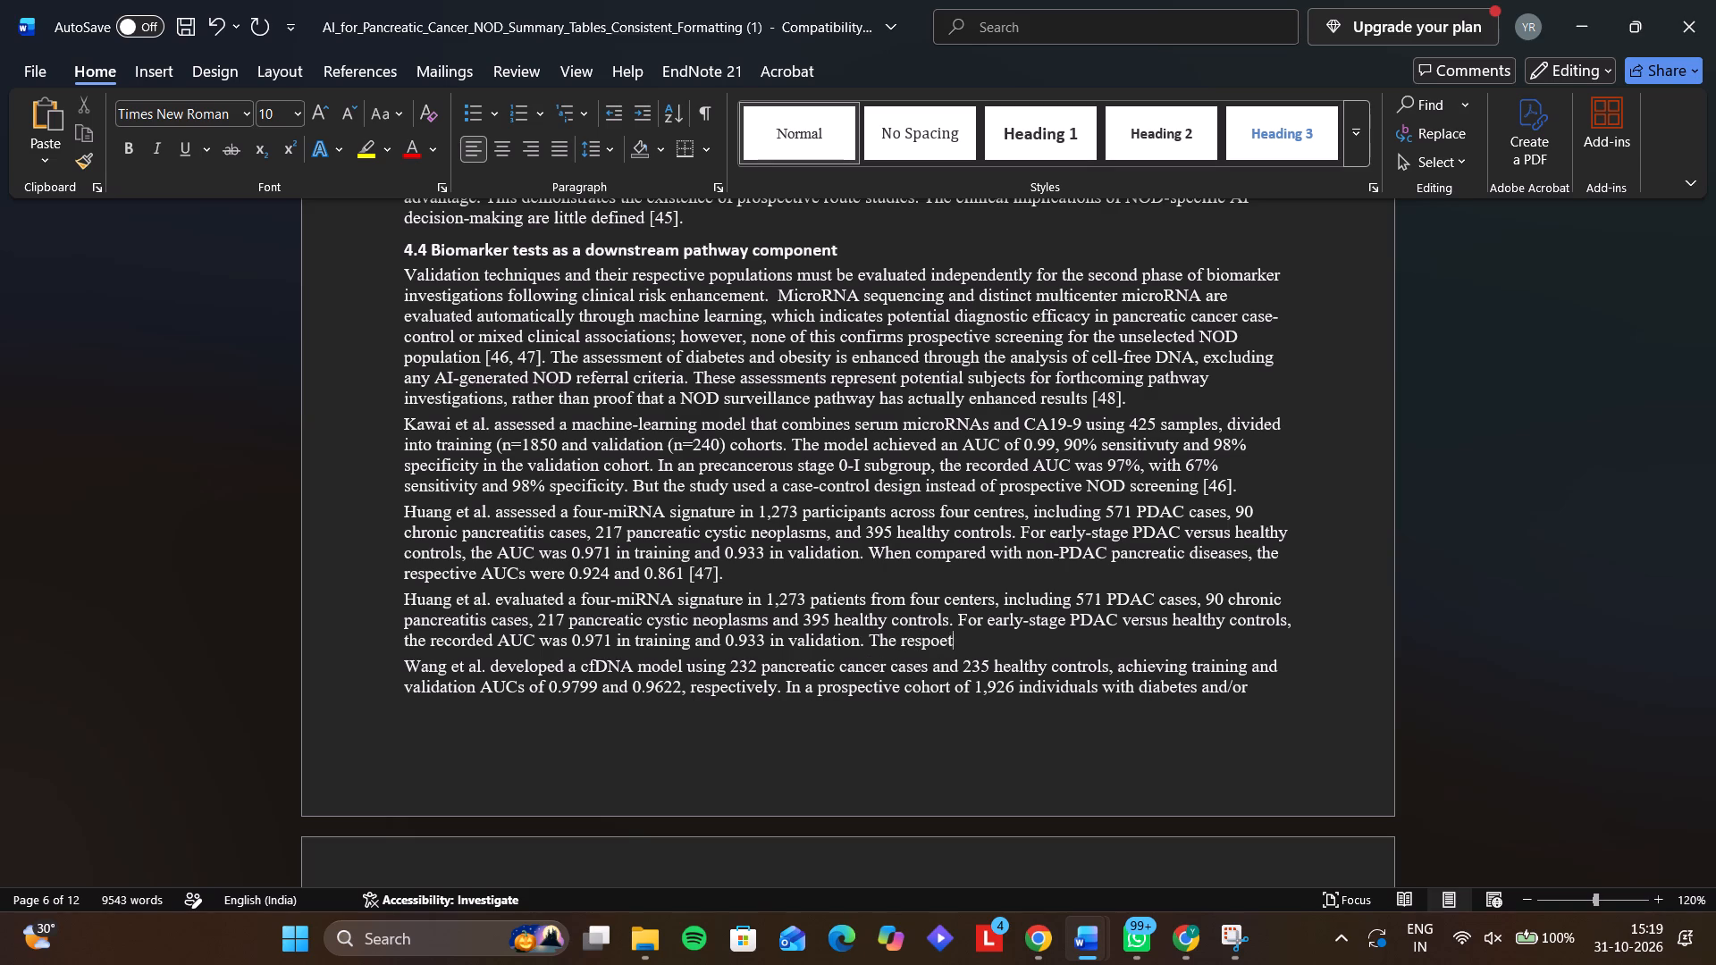
{"action": "key", "text": "BackSpace"}
{"action": "key", "text": "BackSpace"}
{"action": "key", "text": "BackSpace"}
{"action": "type", "text": "ective AUCs e"}
{"action": "key", "text": "BackSpace"}
{"action": "type", "text": "were"}
Reword the new Huang paragraph's last sentence after "The" as "AUCs were 0.924 and 0.861".
{"action": "key", "text": "BackSpace"}
{"action": "key", "text": "BackSpace"}
{"action": "key", "text": "BackSpace"}
{"action": "key", "text": "BackSpace"}
{"action": "key", "text": "BackSpace"}
{"action": "key", "text": "BackSpace"}
{"action": "key", "text": "BackSpace"}
{"action": "key", "text": "BackSpace"}
{"action": "key", "text": "BackSpace"}
{"action": "key", "text": "BackSpace"}
{"action": "key", "text": "BackSpace"}
{"action": "key", "text": "BackSpace"}
{"action": "key", "text": "BackSpace"}
{"action": "key", "text": "BackSpace"}
{"action": "key", "text": "BackSpace"}
{"action": "key", "text": "BackSpace"}
{"action": "key", "text": "BackSpace"}
{"action": "key", "text": "BackSpace"}
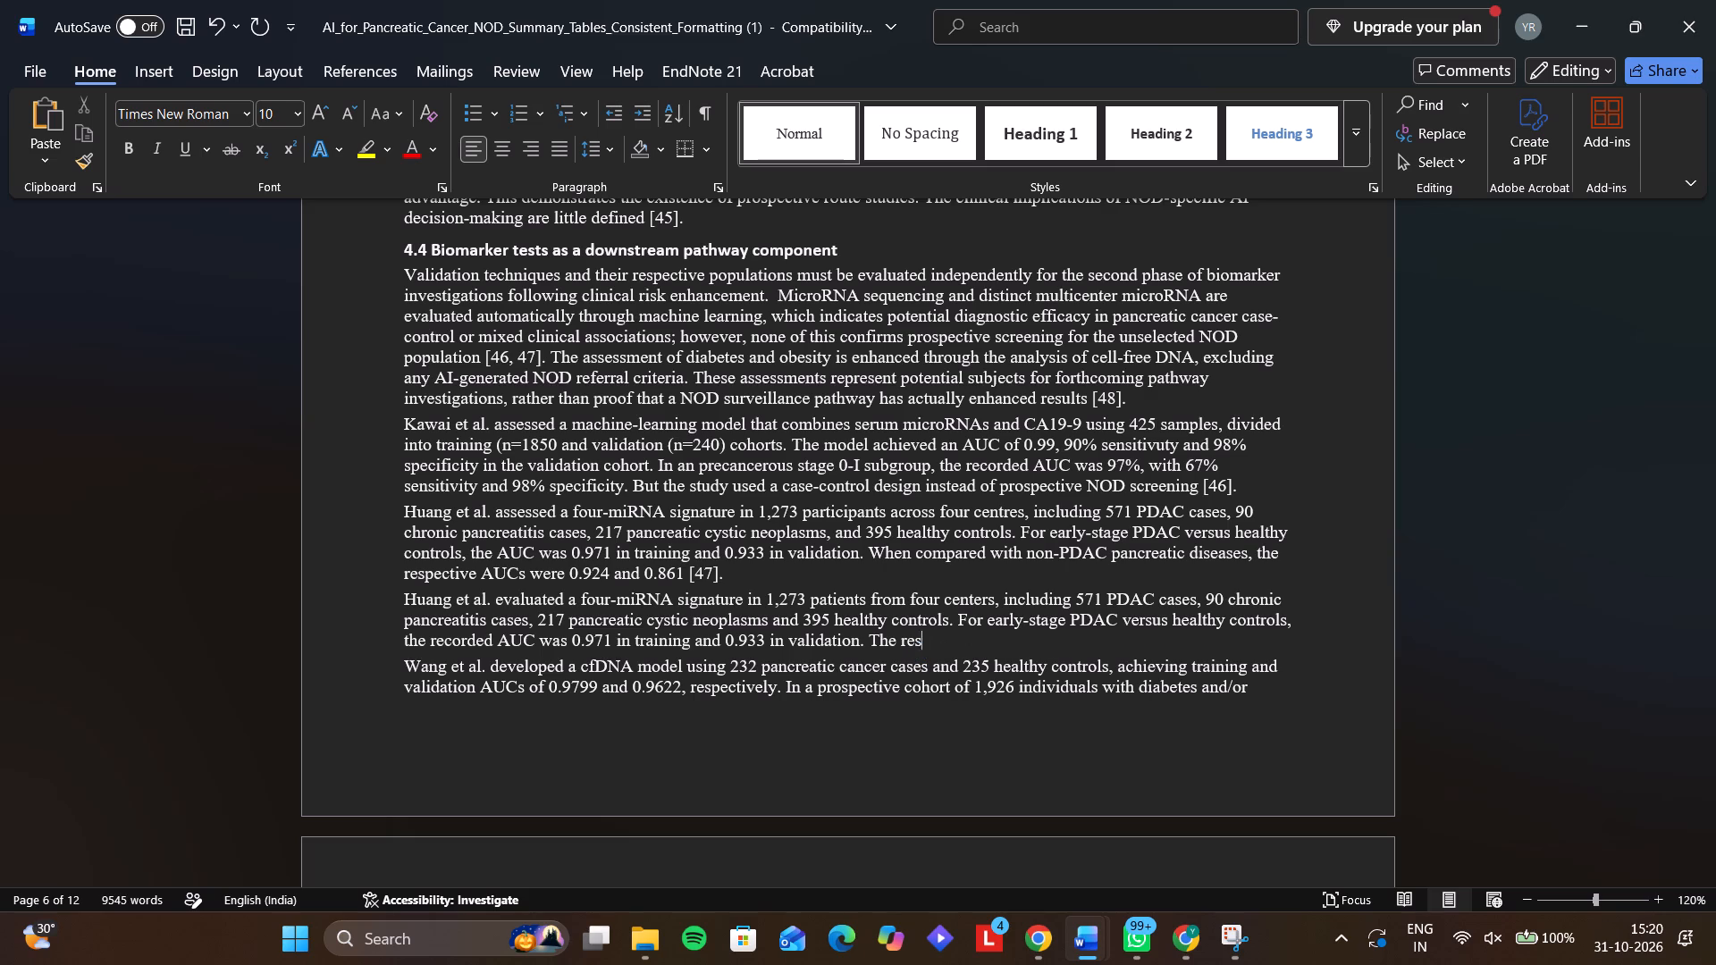
{"action": "key", "text": "BackSpace"}
{"action": "key", "text": "BackSpace"}
{"action": "type", "text": "AUC"}
{"action": "type", "text": "s were 0.92"}
{"action": "type", "text": "4 and 0.8"}
{"action": "type", "text": "61"}
{"action": "key", "text": "space"}
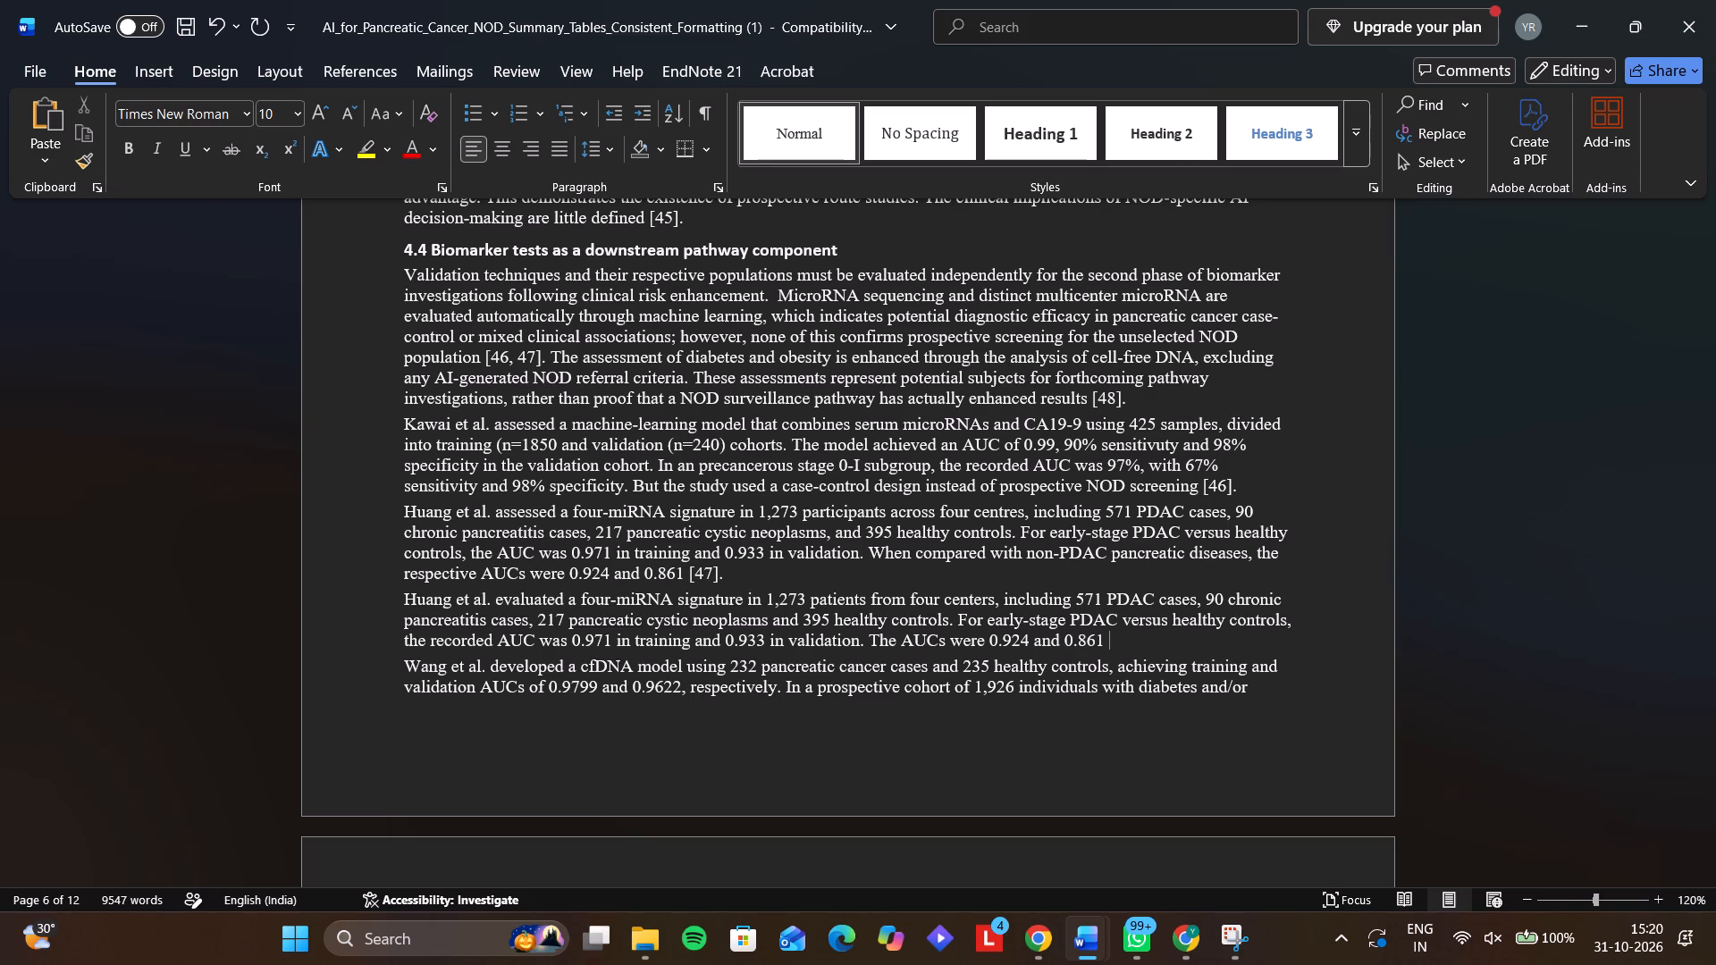
Finish the AUC sentence with "when compared with non-PDAC pancreatic diseases respectively.".
{"action": "type", "text": "when compare"}
{"action": "type", "text": "d with non-PA"}
{"action": "key", "text": "shift+BackSpace"}
{"action": "type", "text": "DAC pancreatic dies"}
{"action": "key", "text": "BackSpace"}
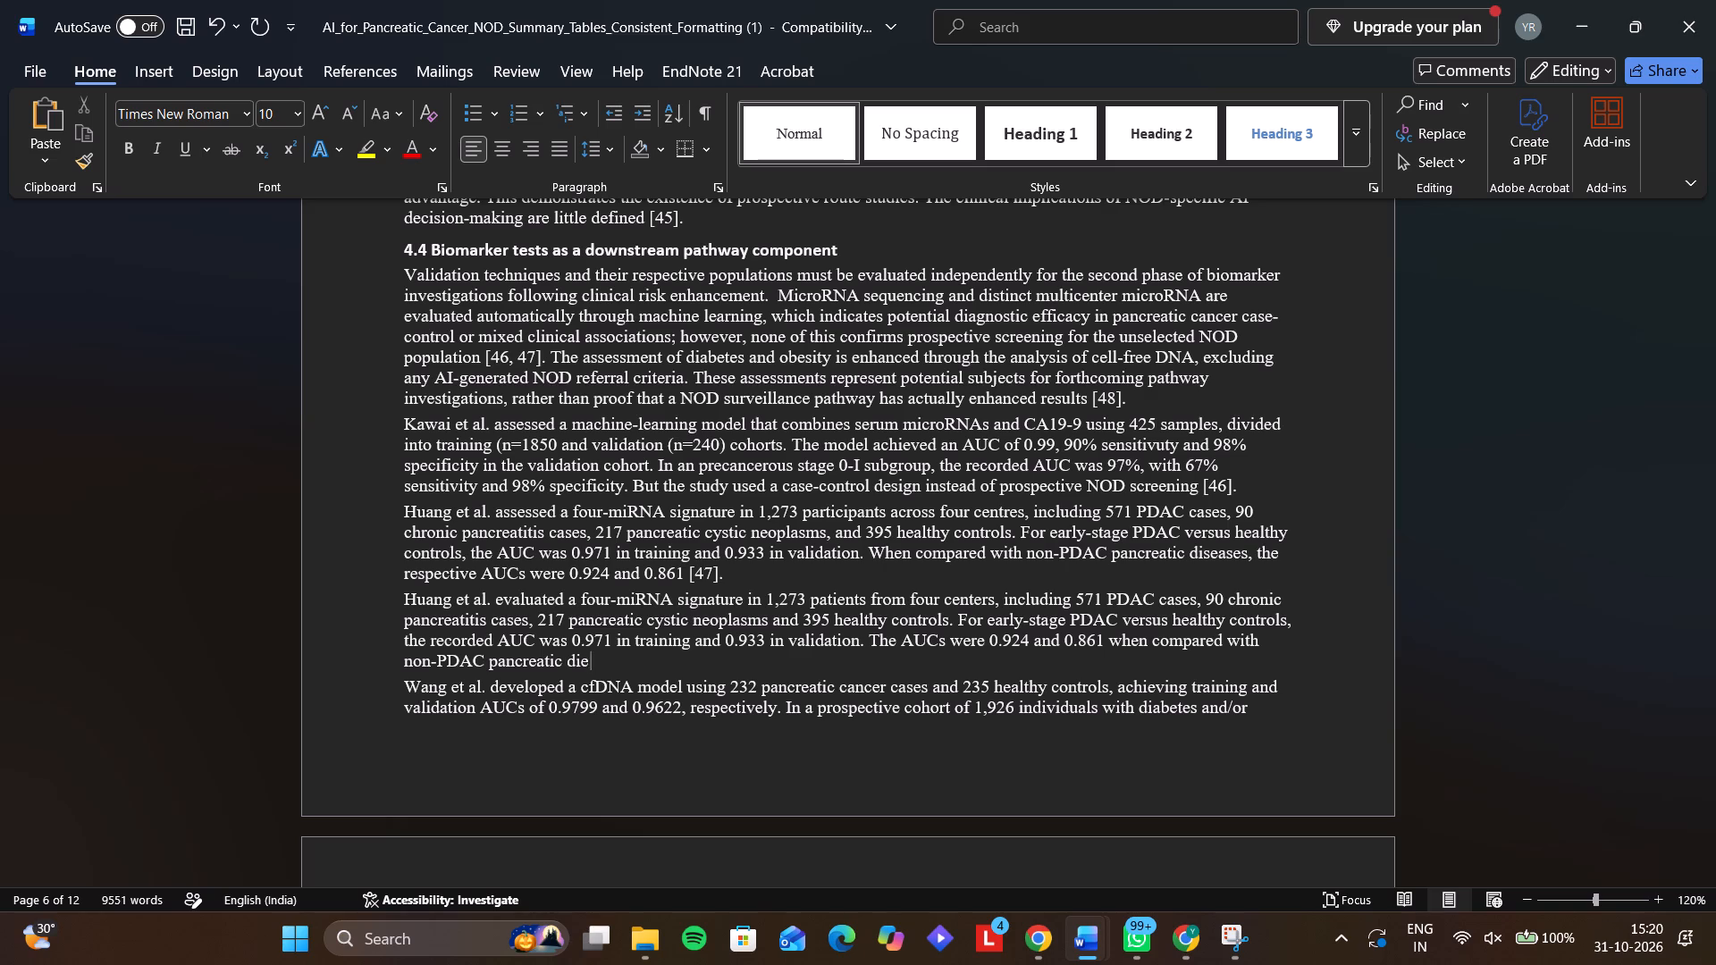
{"action": "key", "text": "BackSpace"}
{"action": "type", "text": "seases"}
{"action": "key", "text": "space"}
{"action": "type", "text": "respectively"}
{"action": "key", "text": "period"}
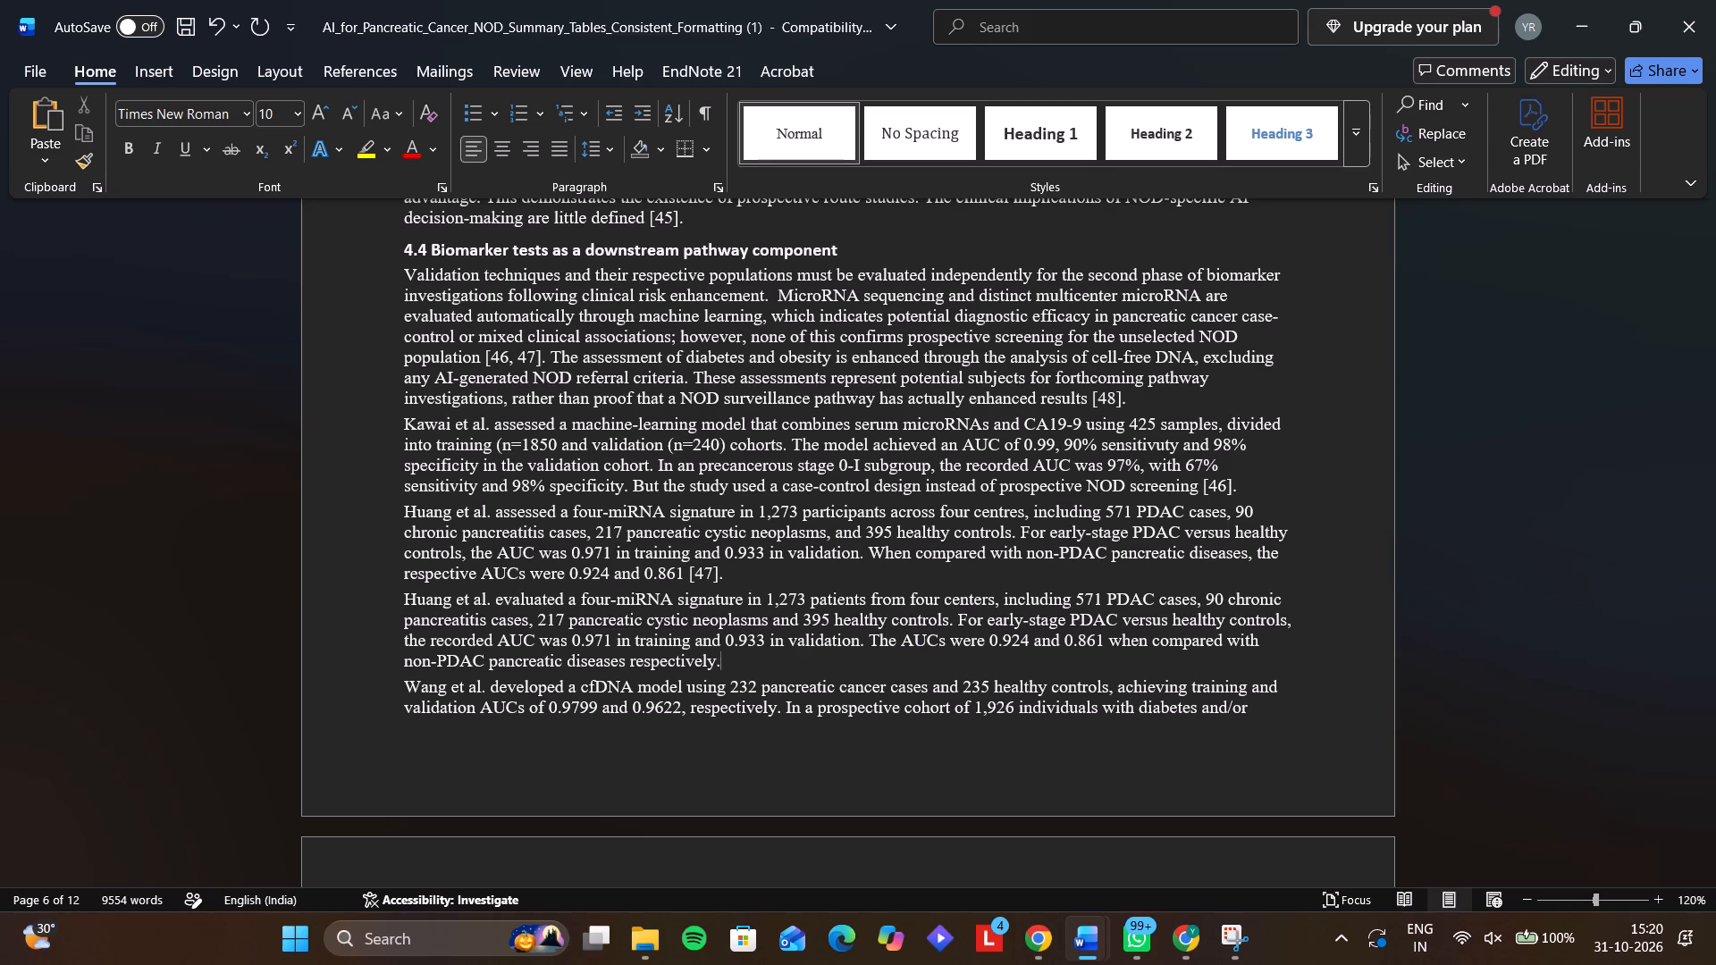
Insert a comma between "diseases" and "respectively" in the new Huang paragraph.
{"action": "left_click", "coordinate": [624, 659]}
{"action": "key", "text": "comma"}
{"action": "left_click", "coordinate": [734, 663]}
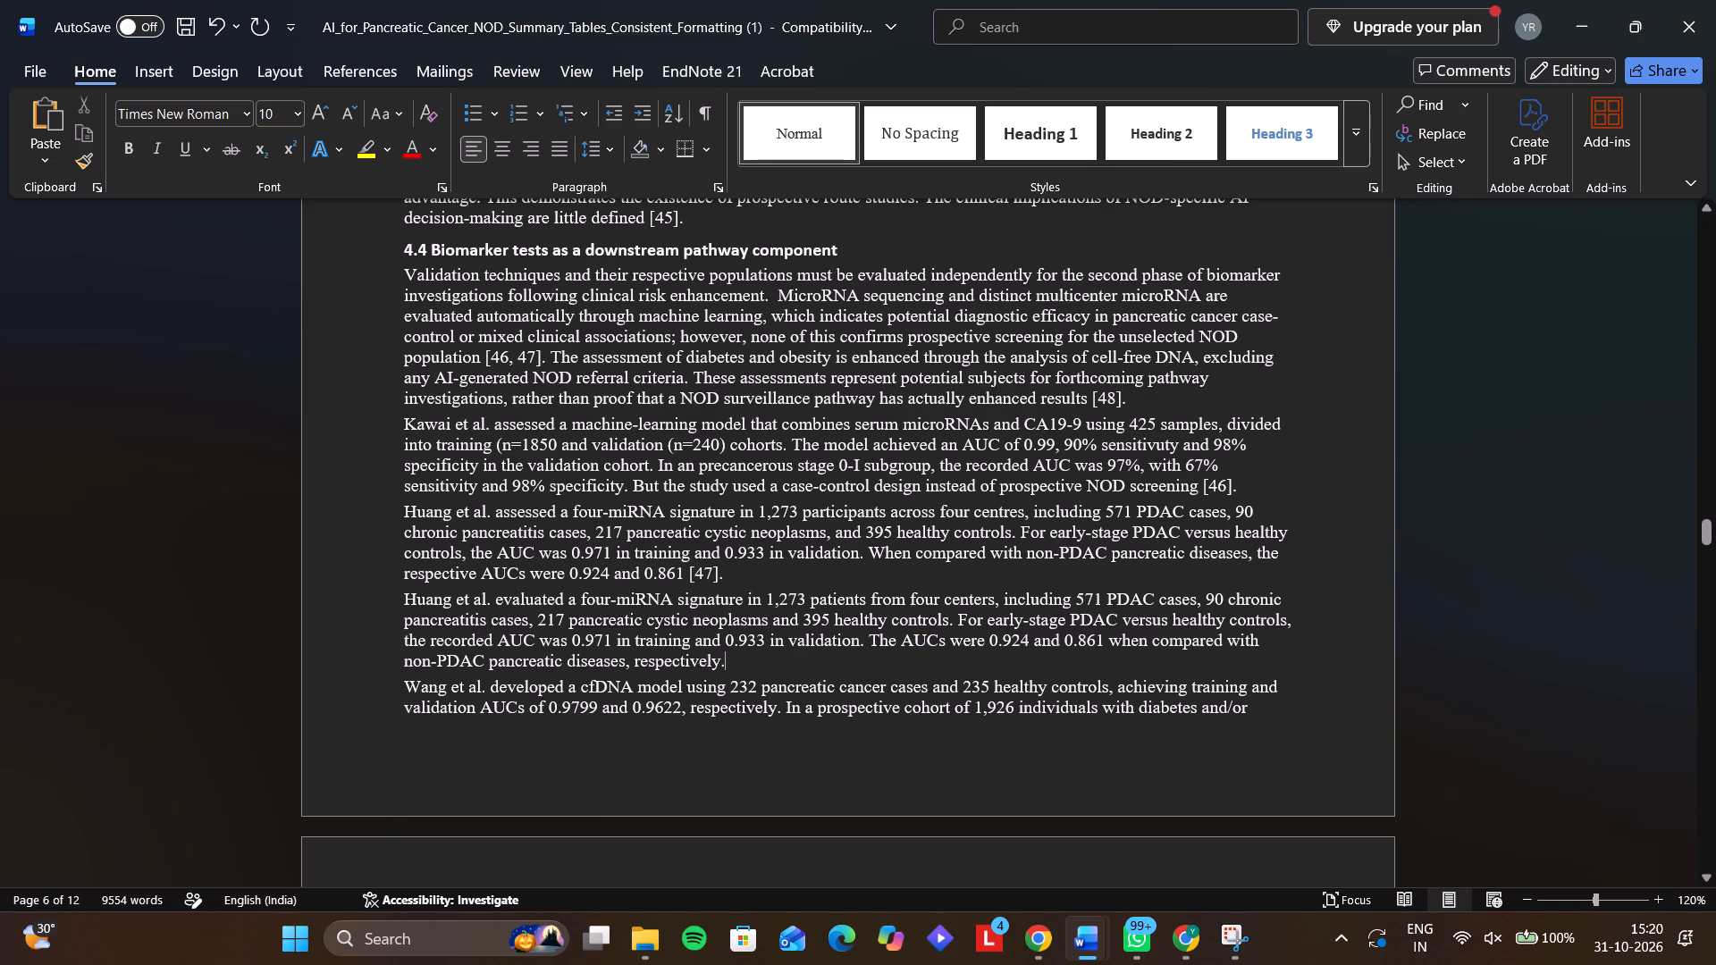
Start a new paragraph after the existing Wang paragraph ending in citation [48], opening with "Wang et al.".
{"action": "scroll", "coordinate": [734, 663], "scroll_direction": "down", "scroll_amount": 1}
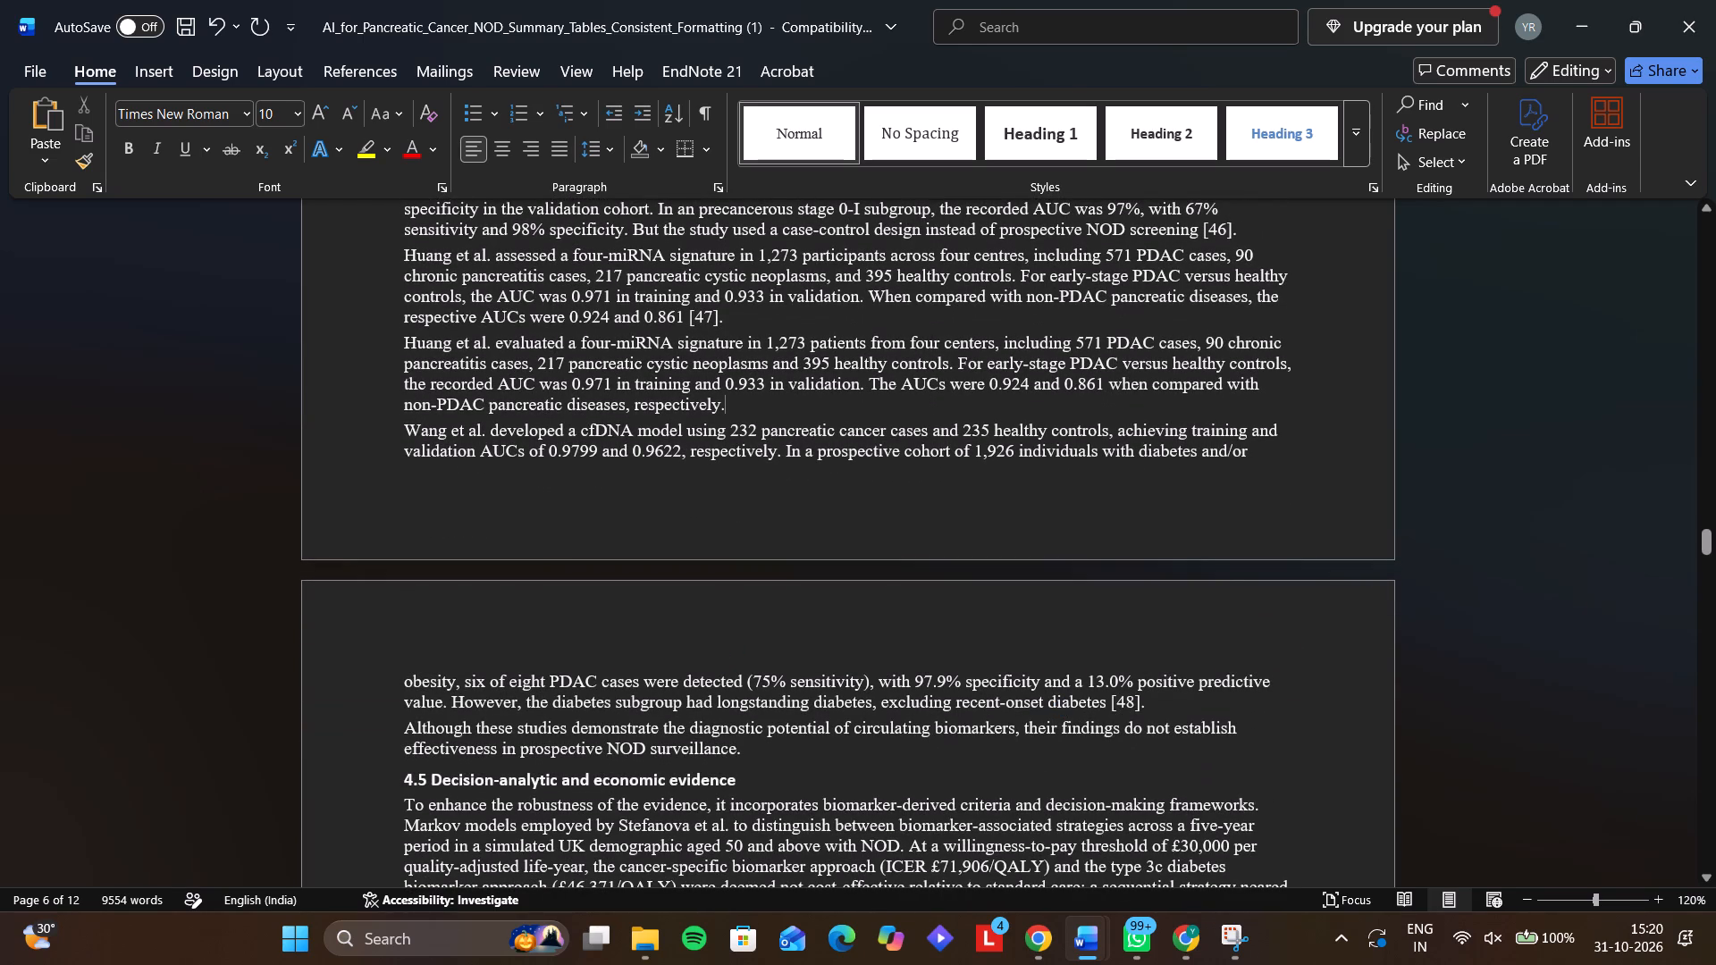
{"action": "left_click", "coordinate": [1165, 696]}
{"action": "key", "text": "Return"}
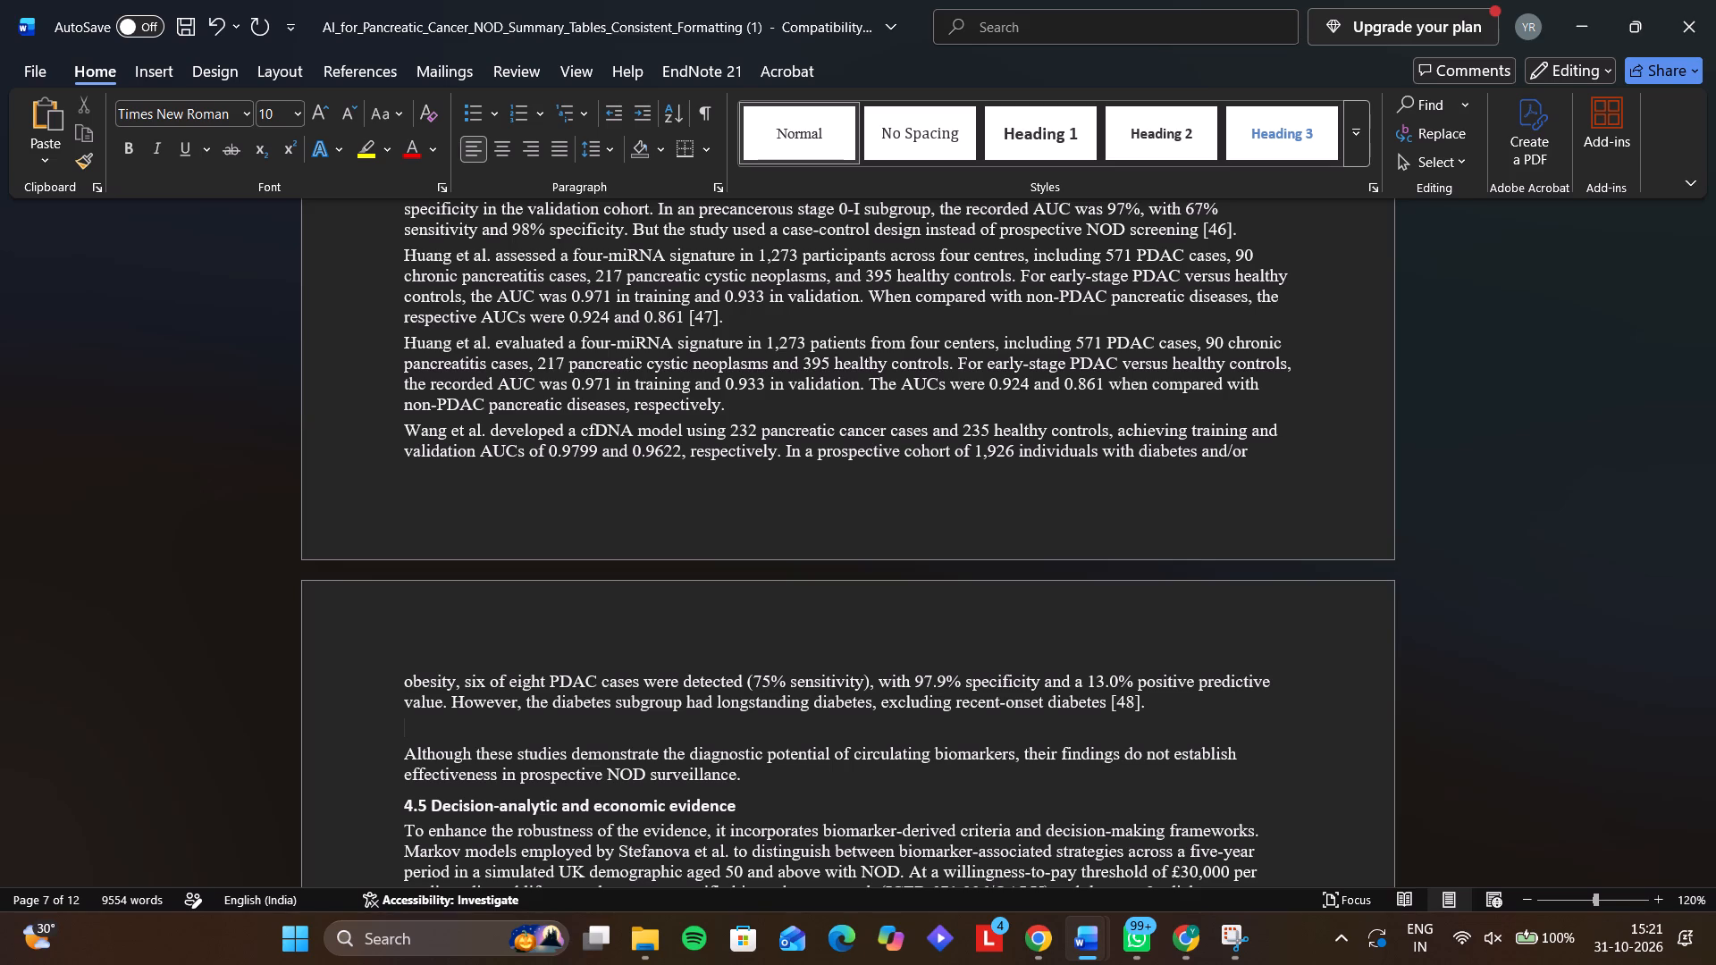
{"action": "type", "text": "Wang et al"}
{"action": "type", "text": "."}
{"action": "key", "text": "space"}
Continue the new Wang paragraph with "developed a cfDNA model using 232 pancreatic cancer cases and 235 healthy cases".
{"action": "type", "text": "developed a c"}
{"action": "type", "text": "fDNA model using 232 pant"}
{"action": "key", "text": "BackSpace"}
{"action": "type", "text": "creatic cancer cases"}
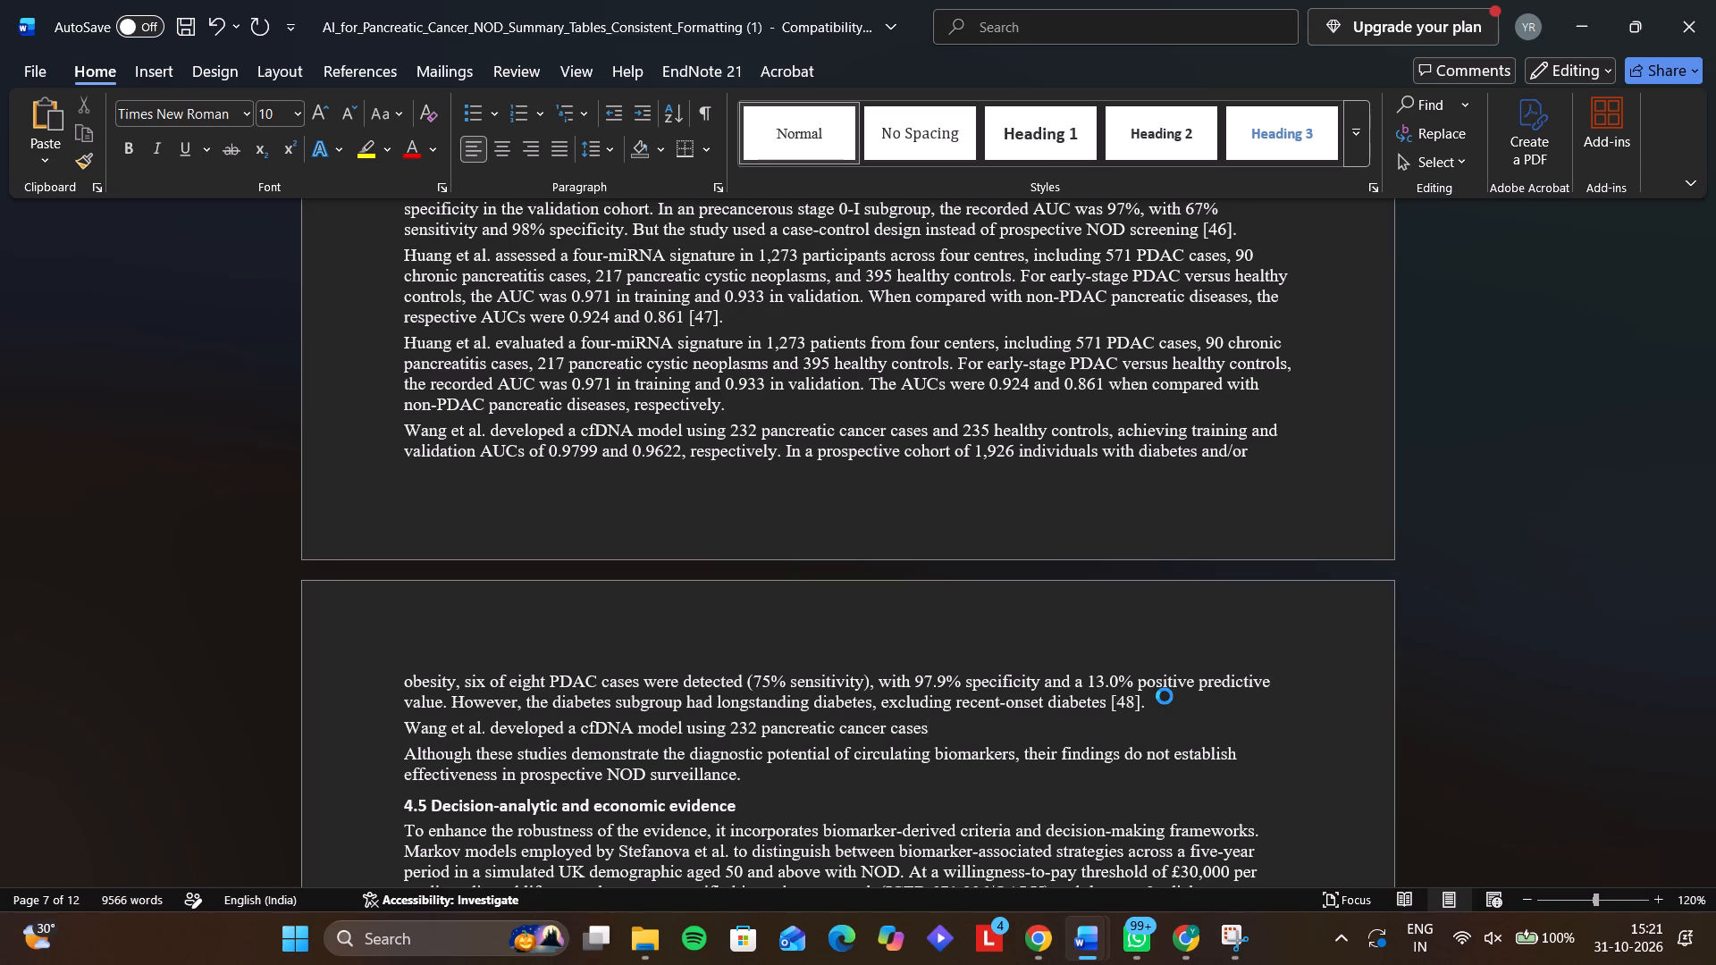
{"action": "key", "text": "space"}
{"action": "type", "text": "an"}
{"action": "key", "text": "space"}
{"action": "key", "text": "BackSpace"}
{"action": "type", "text": "d 235 healthy"}
{"action": "key", "text": "space"}
{"action": "type", "text": "cases"}
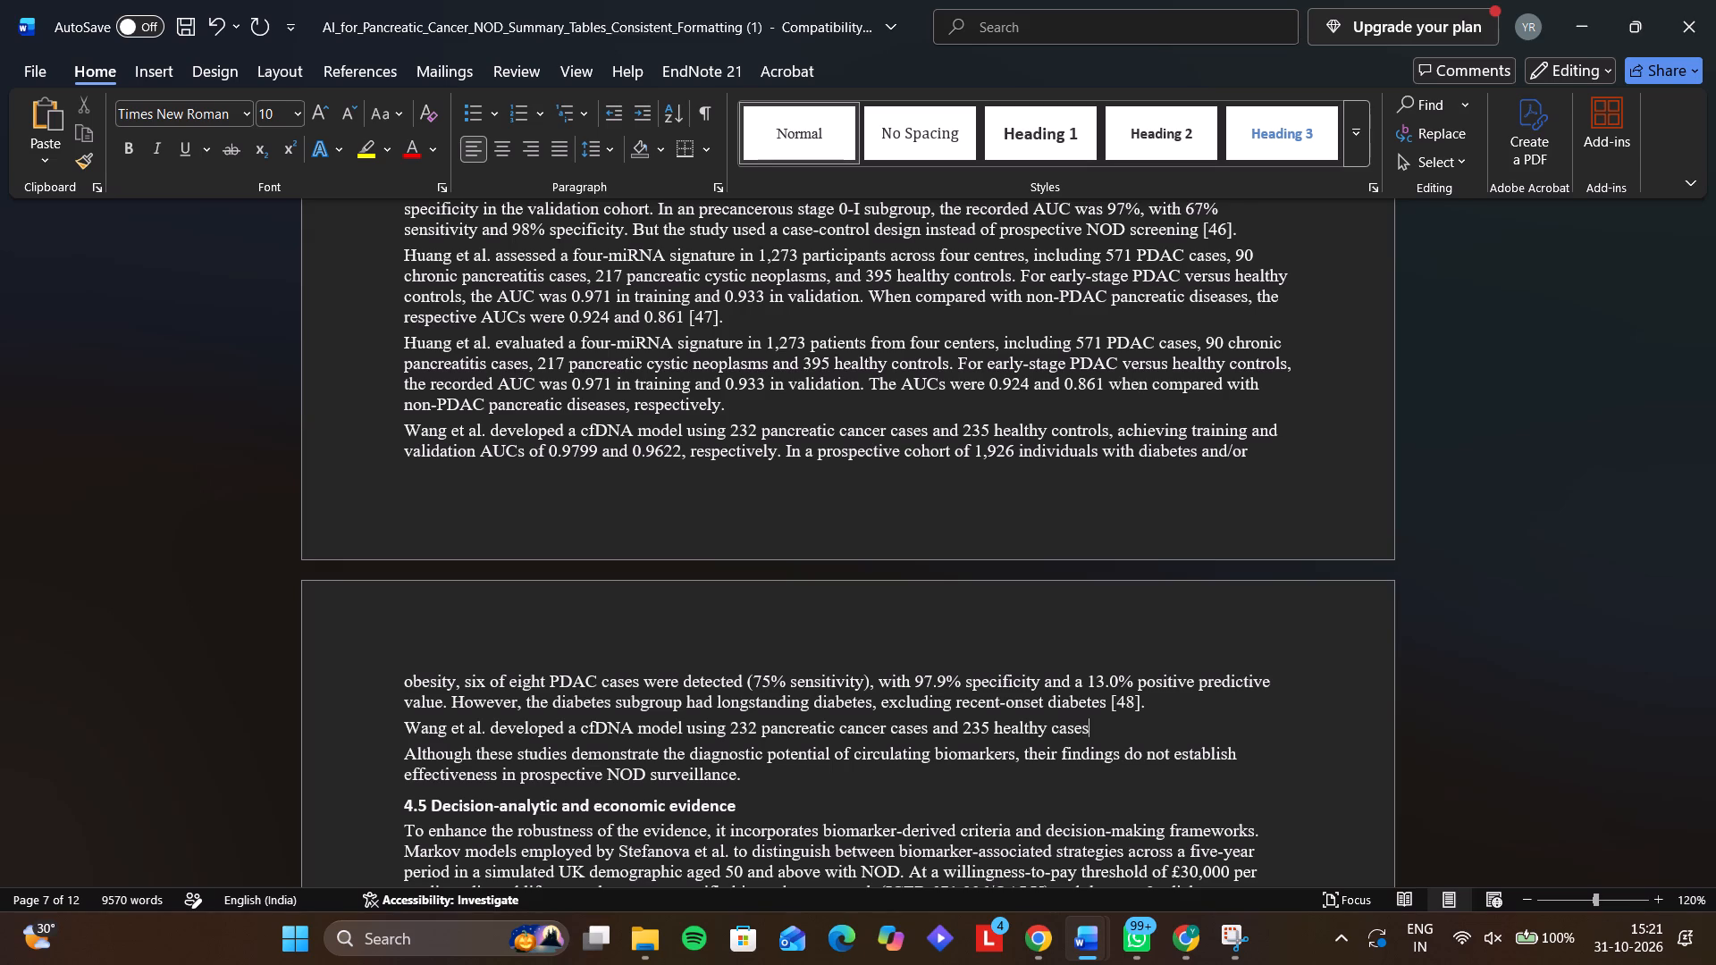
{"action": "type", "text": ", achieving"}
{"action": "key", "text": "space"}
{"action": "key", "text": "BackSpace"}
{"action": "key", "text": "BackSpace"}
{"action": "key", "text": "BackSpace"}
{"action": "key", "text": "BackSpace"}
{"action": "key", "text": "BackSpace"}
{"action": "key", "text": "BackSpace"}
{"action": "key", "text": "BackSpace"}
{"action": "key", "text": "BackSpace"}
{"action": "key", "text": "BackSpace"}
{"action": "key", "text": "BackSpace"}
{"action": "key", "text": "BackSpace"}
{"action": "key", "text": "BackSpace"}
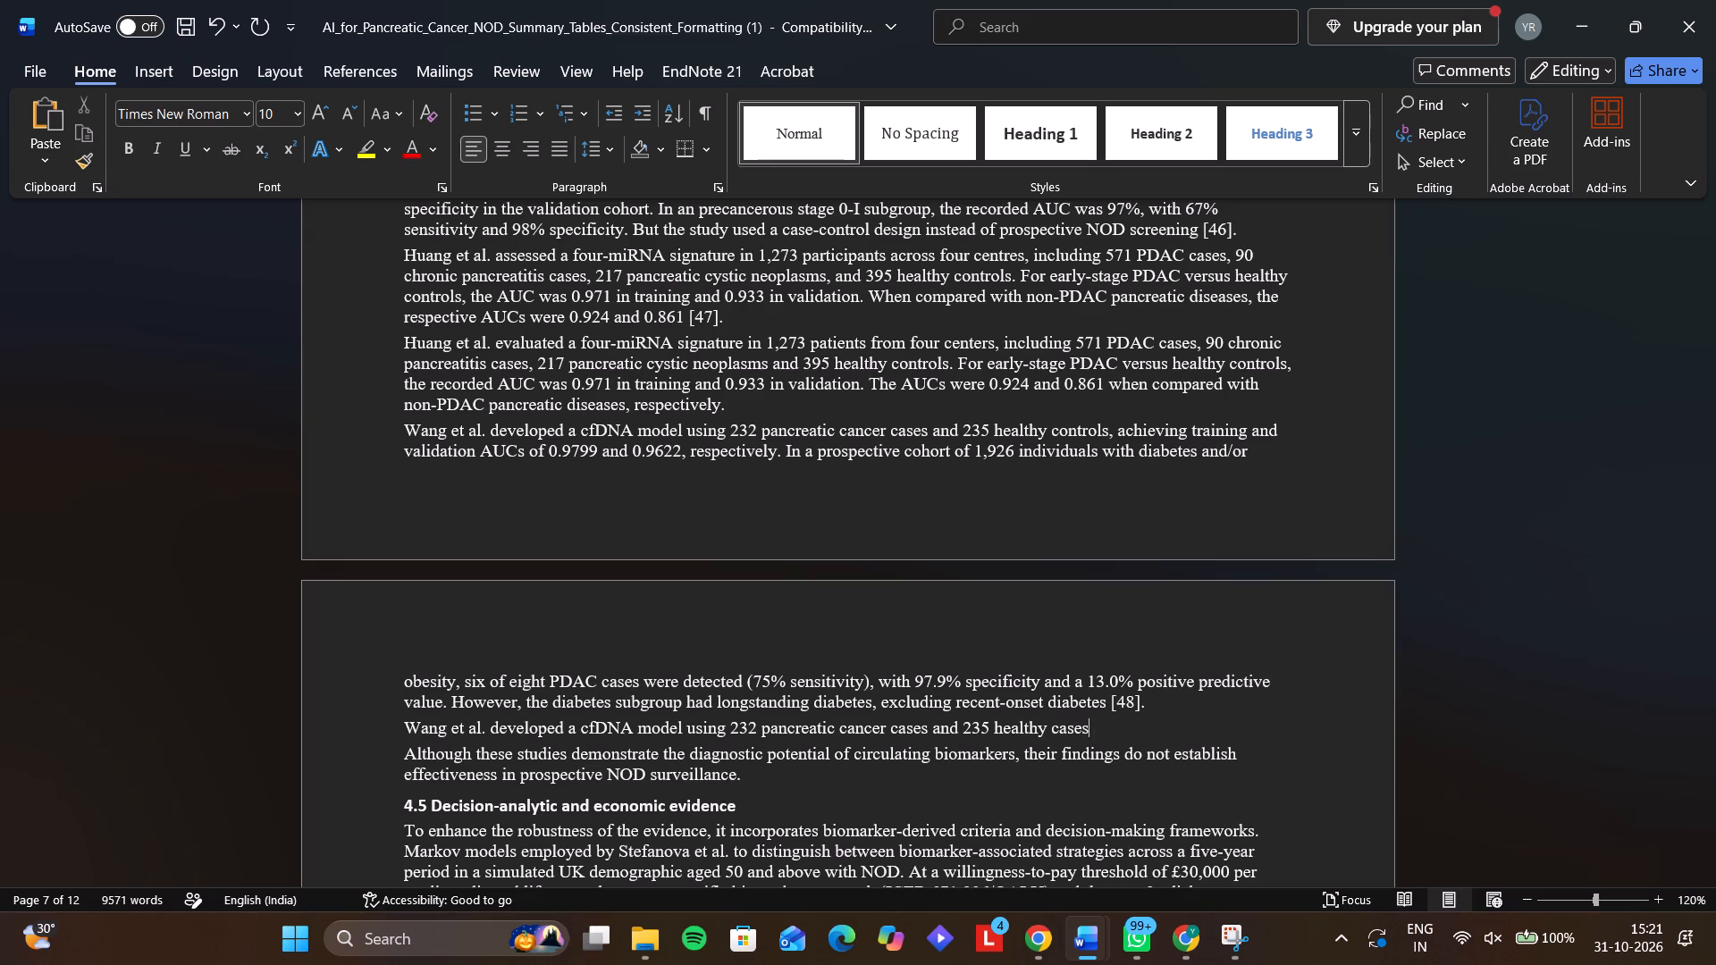
End the sentence after "healthy cases" with a full stop and begin another with "They achieved".
{"action": "type", "text": ". They a"}
{"action": "type", "text": "chie"}
{"action": "type", "text": "ved"}
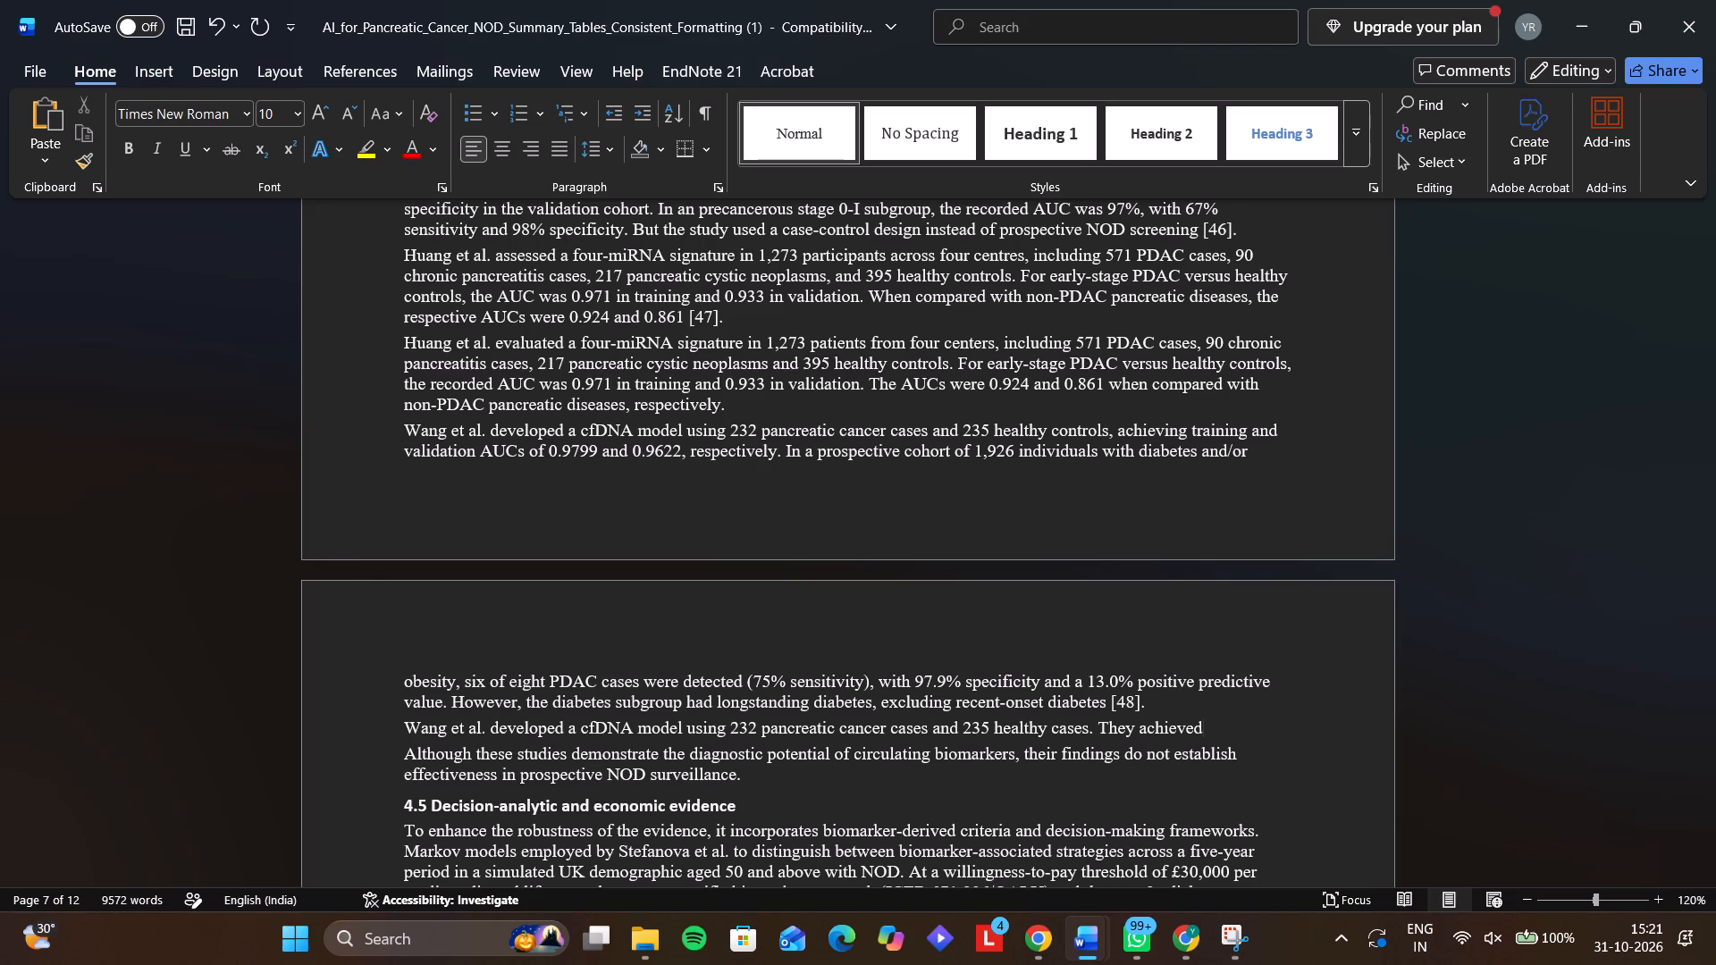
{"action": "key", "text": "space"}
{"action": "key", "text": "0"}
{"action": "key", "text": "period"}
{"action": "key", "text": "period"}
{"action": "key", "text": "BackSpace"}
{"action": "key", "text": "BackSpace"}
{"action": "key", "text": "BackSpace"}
Complete the sentence after "They achieved" with "training AUC of 0.9799 and validation AUC of 0.9622.".
{"action": "key", "text": "space"}
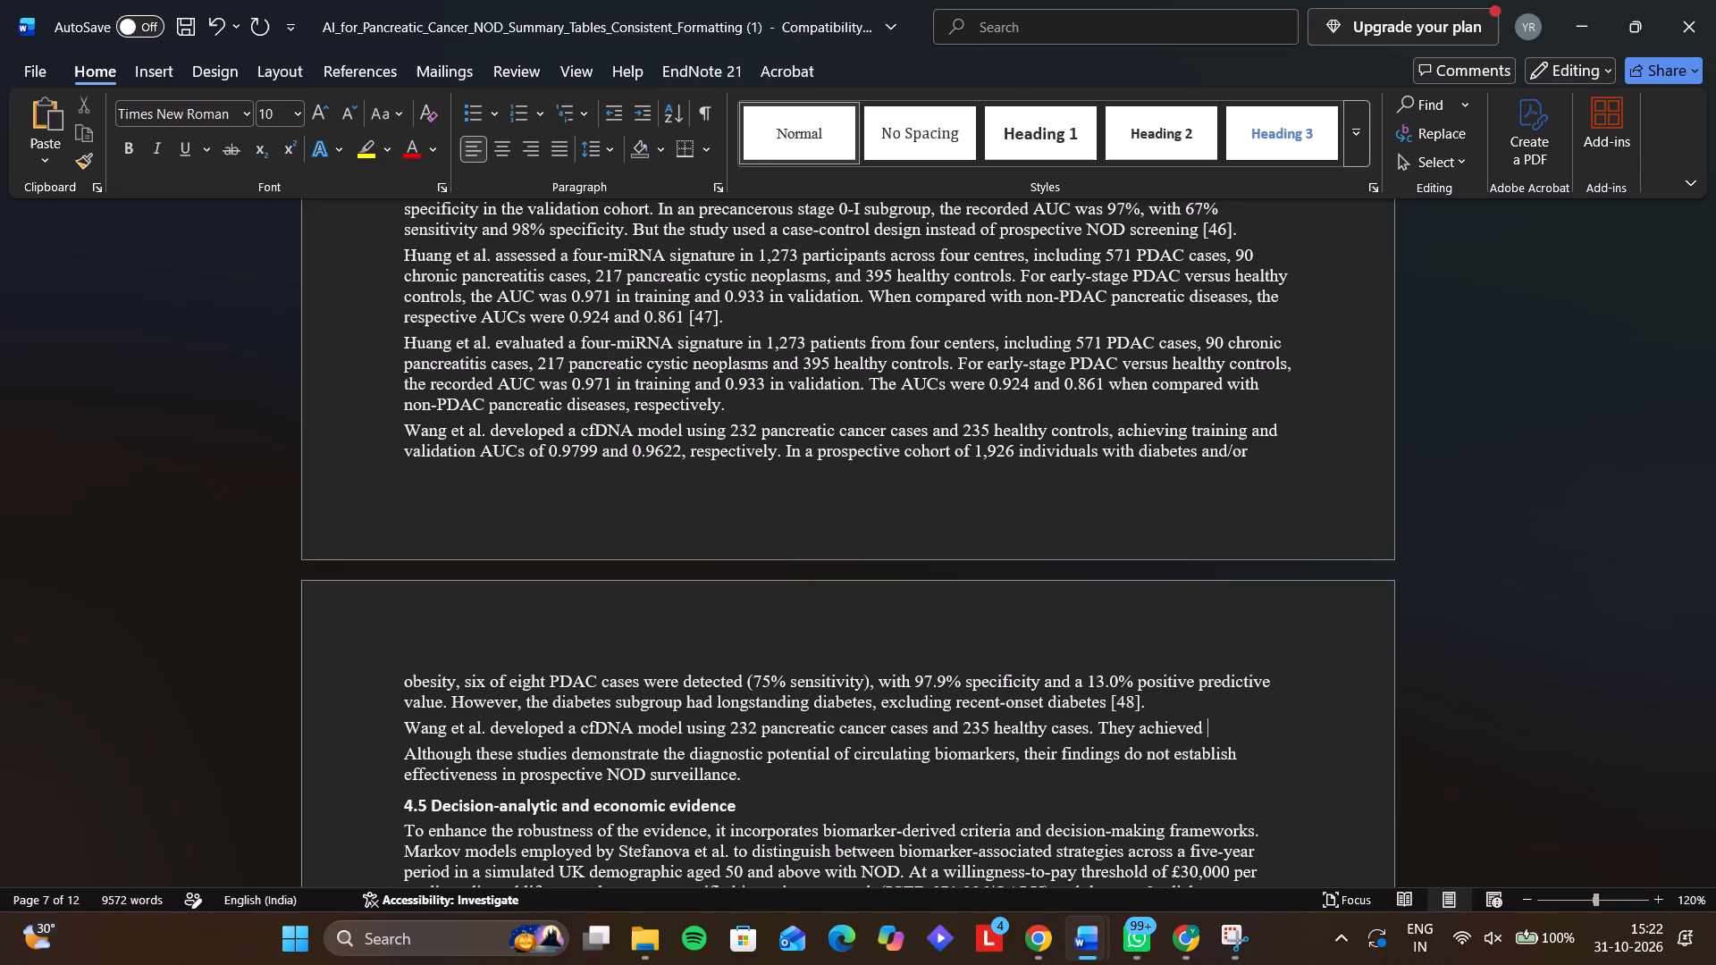
{"action": "type", "text": "training AUC of 0.9"}
{"action": "key", "text": "7"}
{"action": "type", "text": "99 and"}
{"action": "key", "text": "space"}
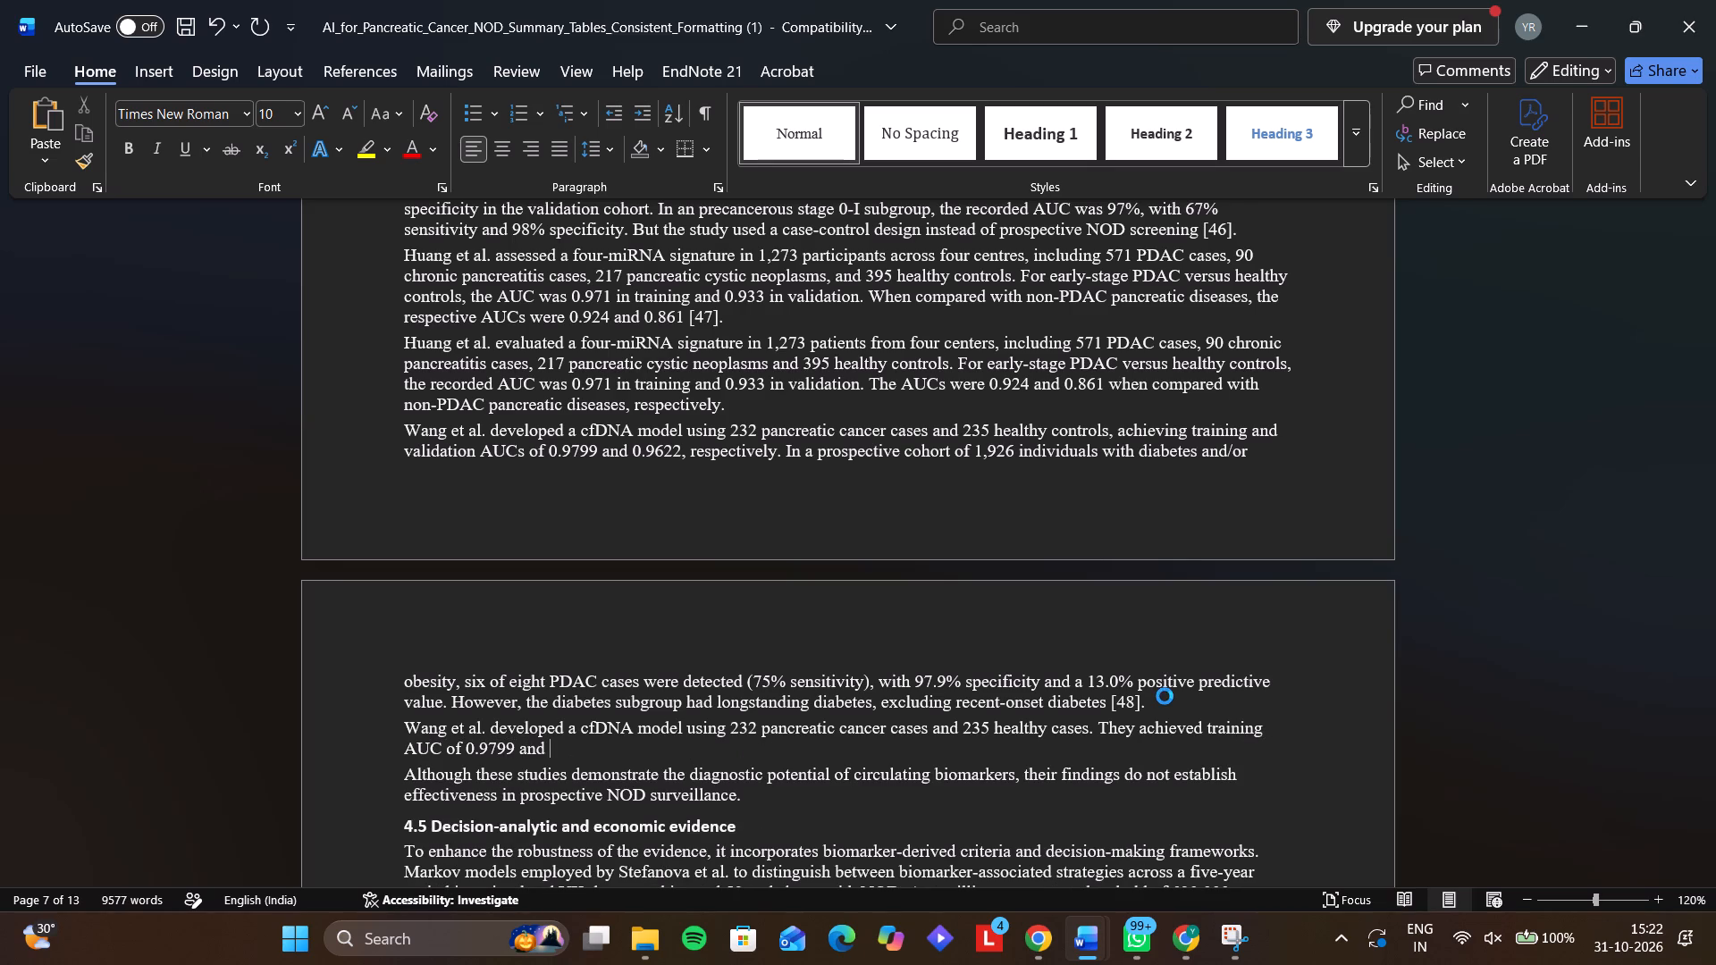
{"action": "type", "text": "validation AUC of 0.9"}
{"action": "key", "text": "6"}
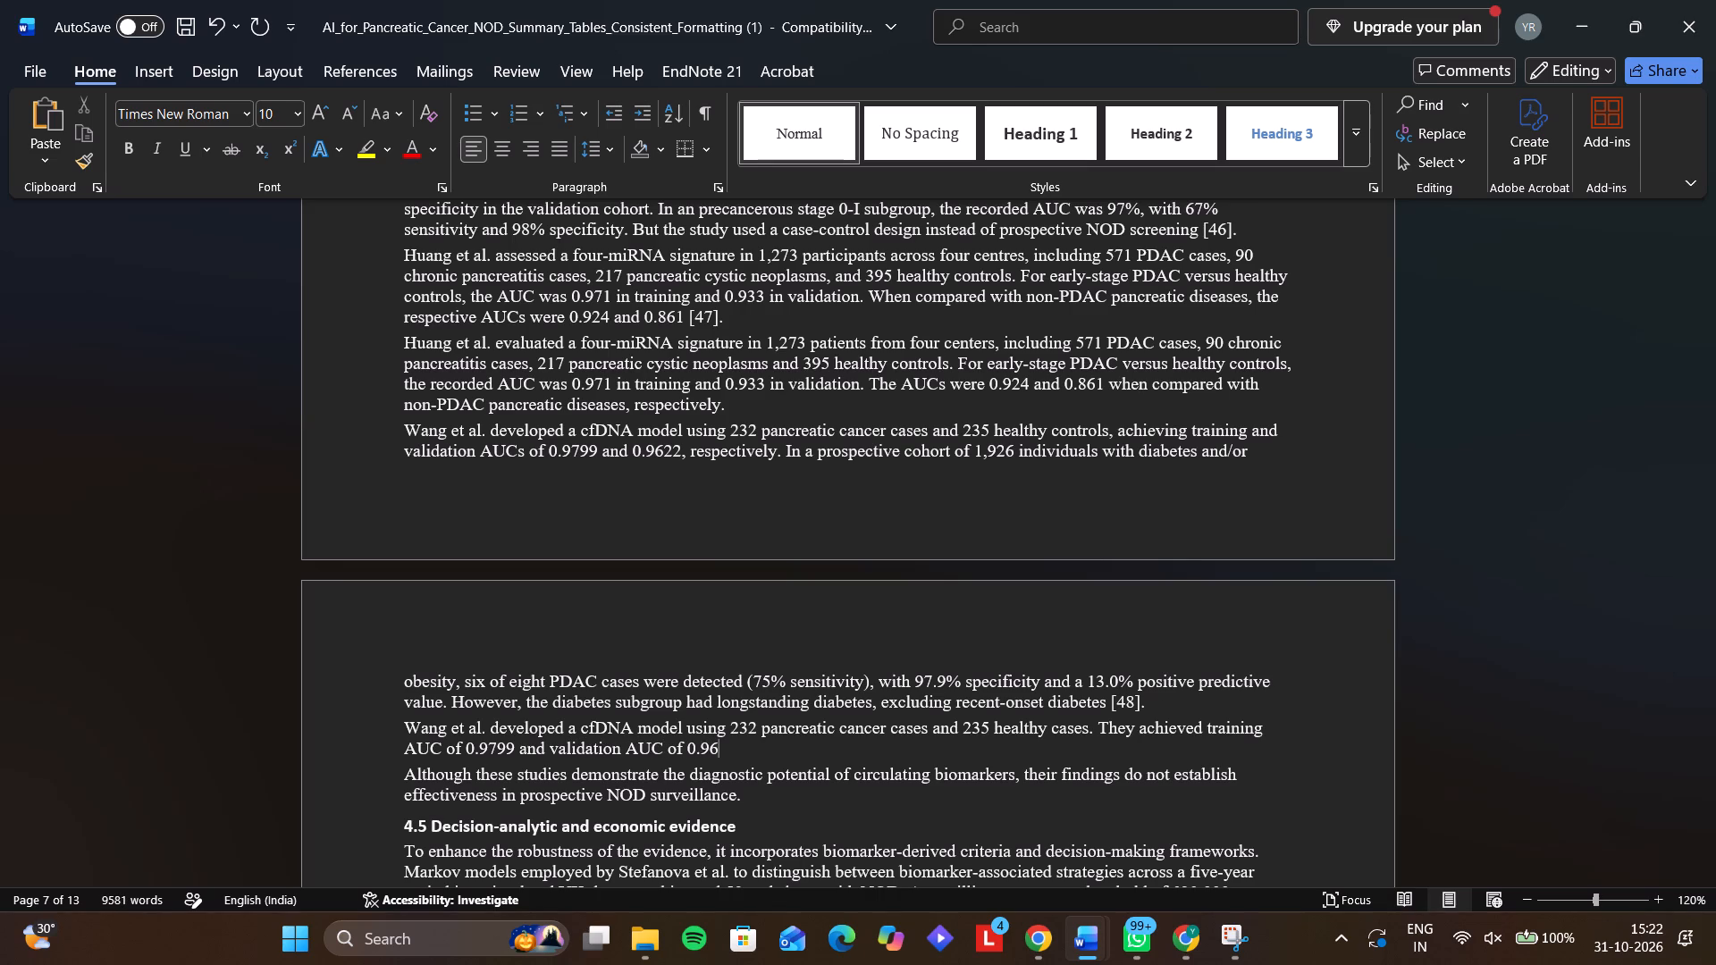
{"action": "type", "text": "22"}
{"action": "key", "text": "period"}
Begin another sentence in the new Wang paragraph with "In a prospective cohort".
{"action": "key", "text": "space"}
{"action": "type", "text": "In a"}
{"action": "key", "text": "space"}
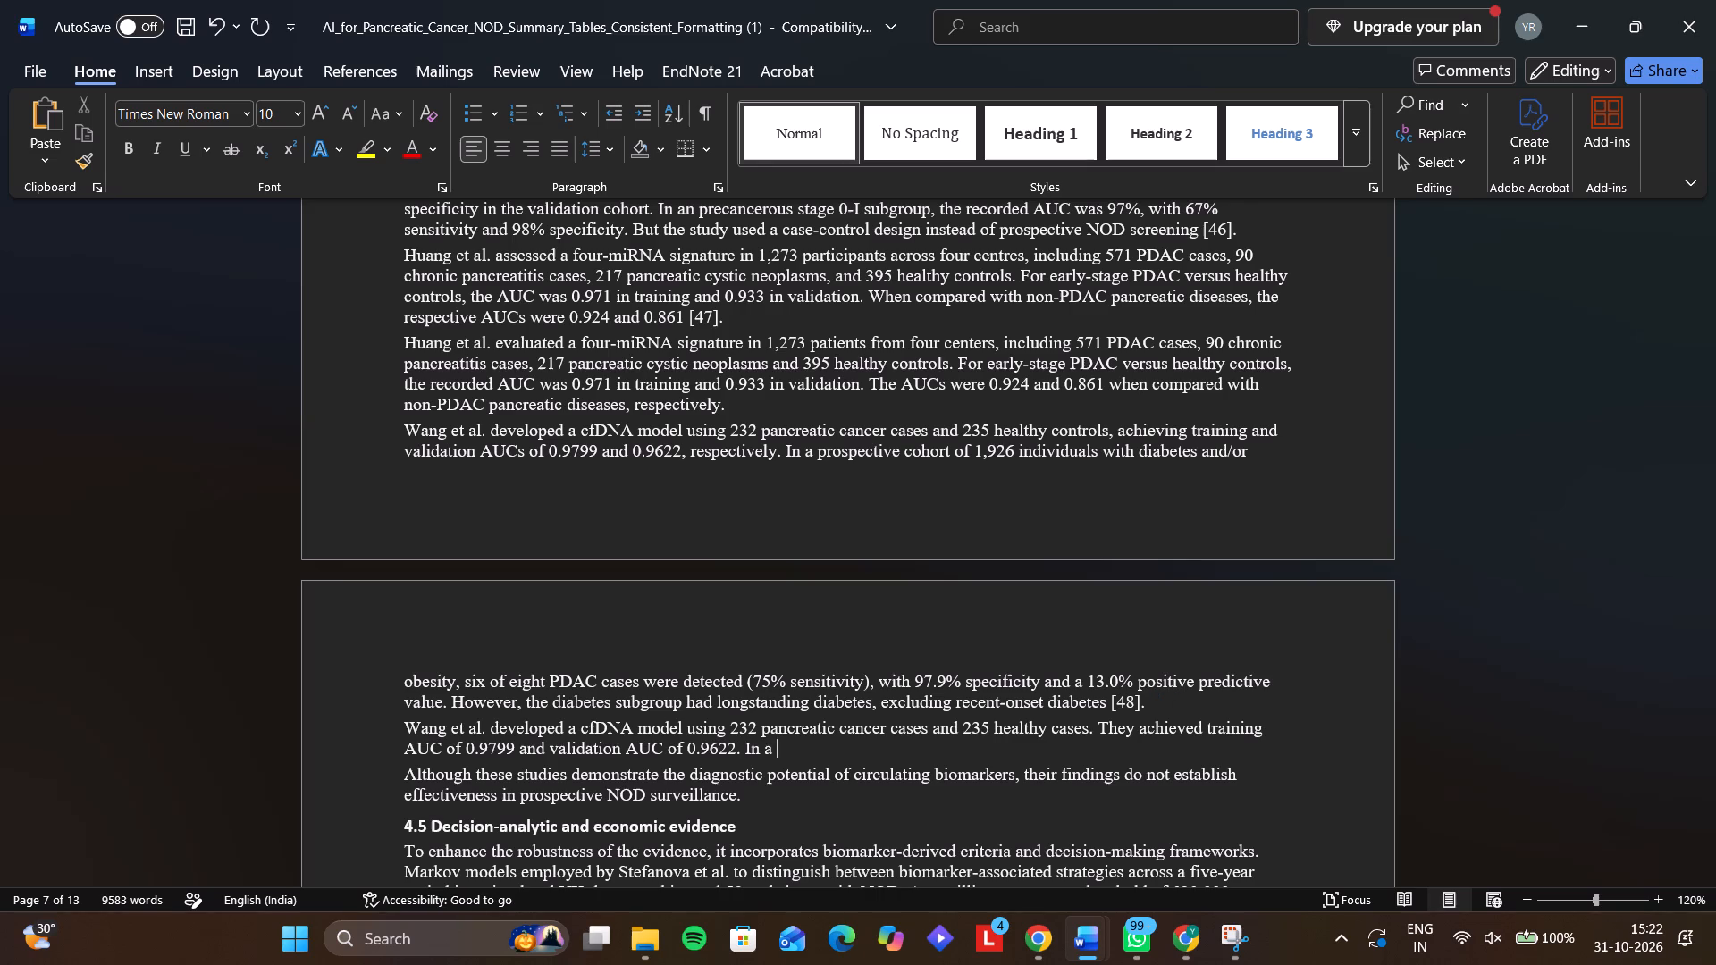
{"action": "type", "text": "prospective cohir"}
{"action": "key", "text": "BackSpace"}
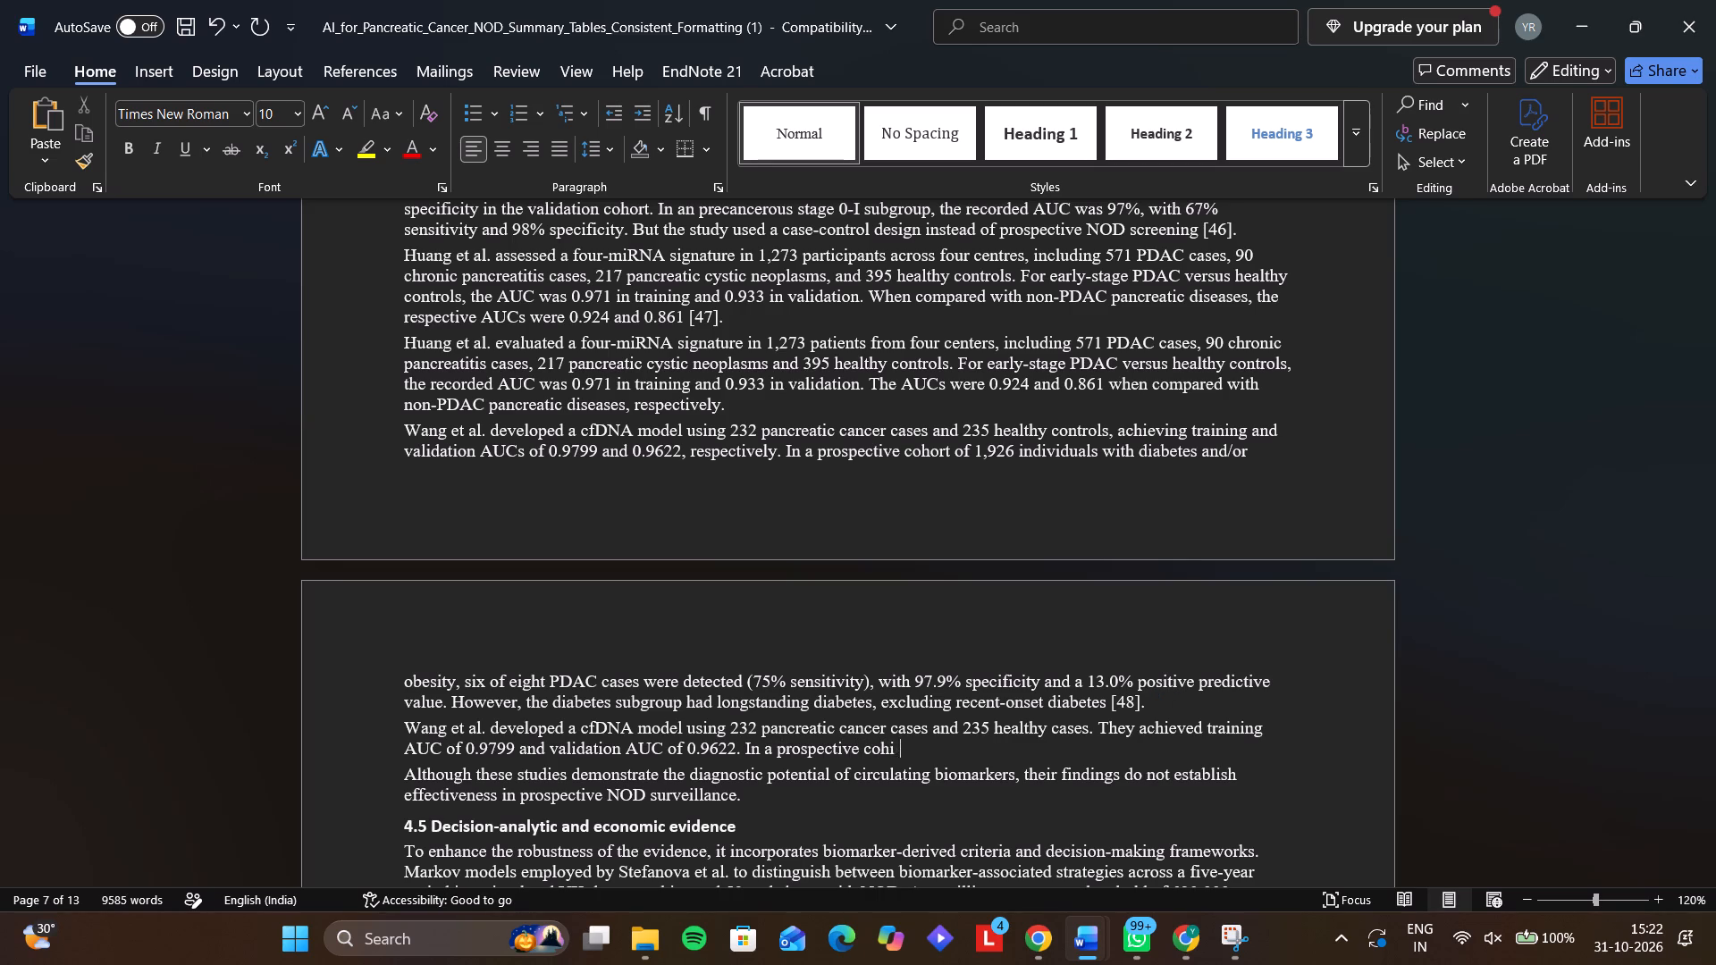
{"action": "key", "text": "BackSpace"}
{"action": "type", "text": "ort"}
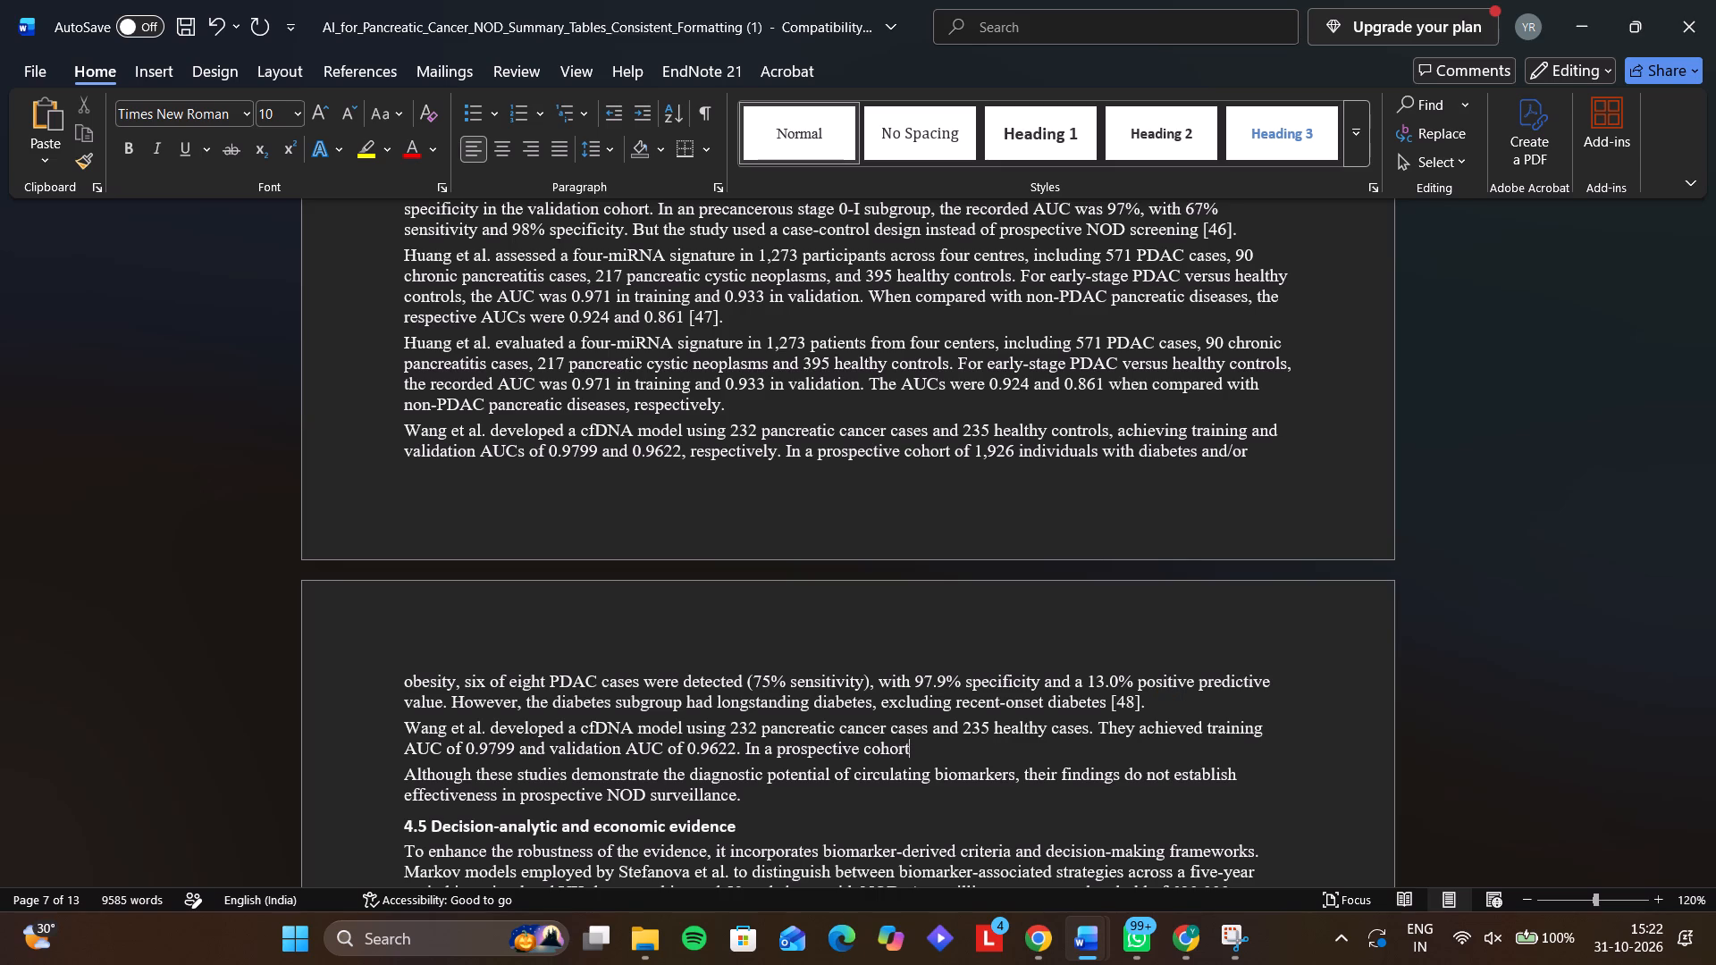
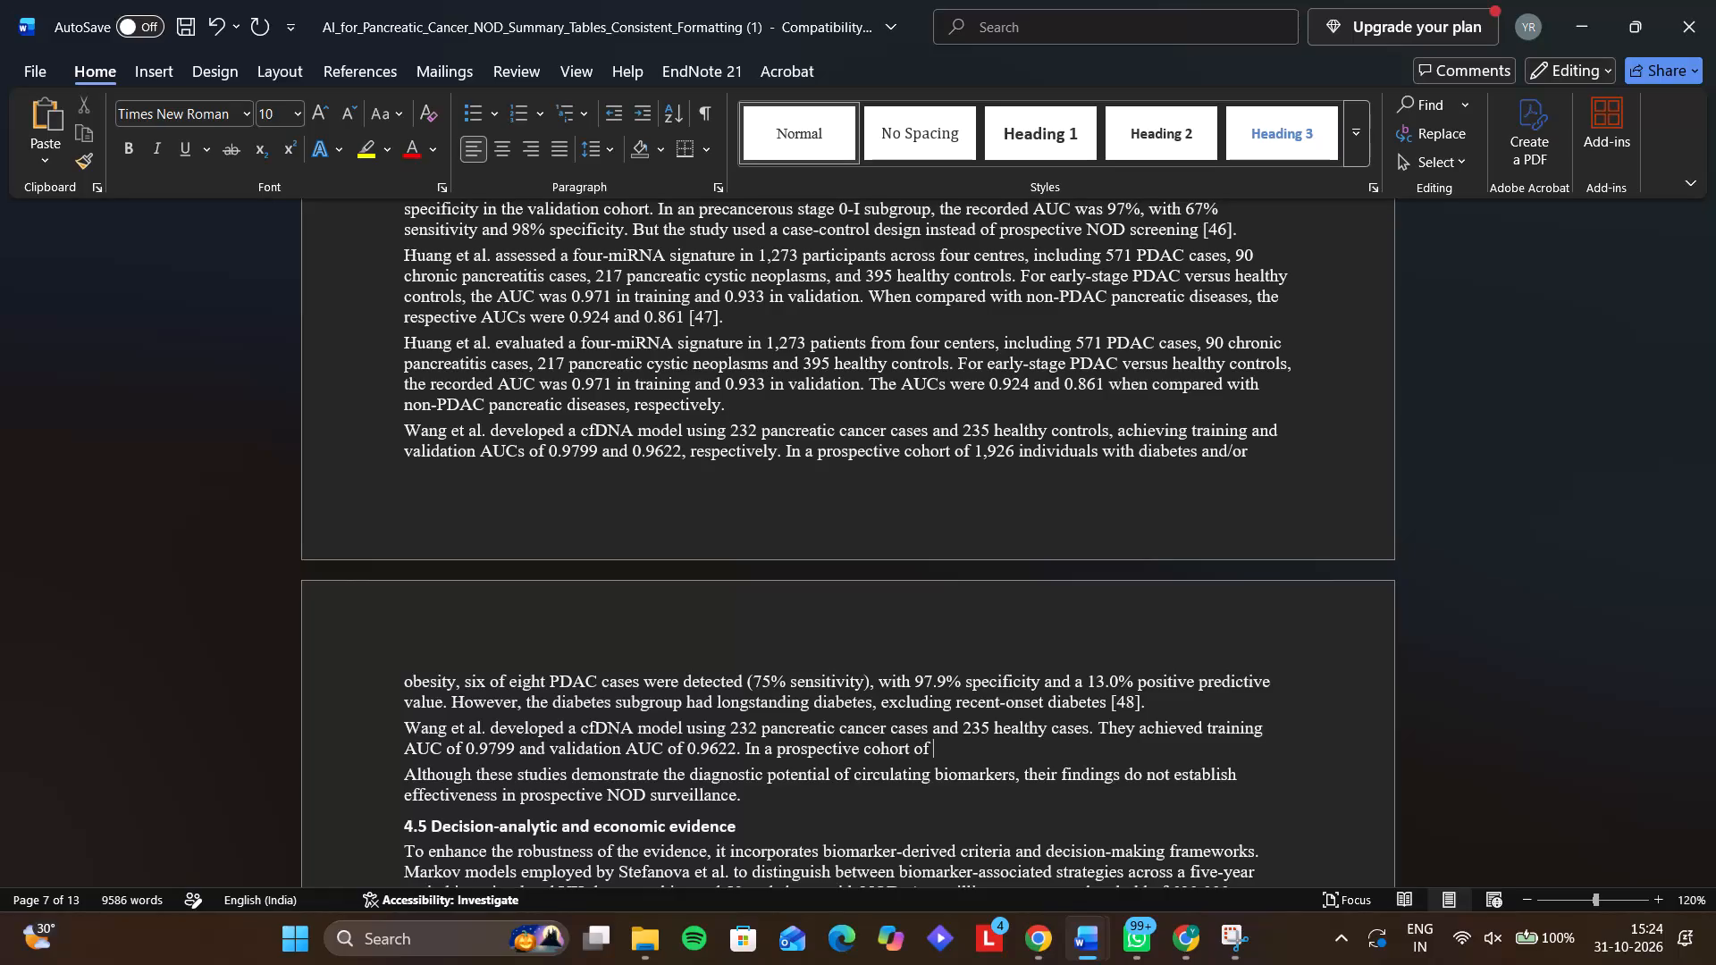
Continue the prospective cohort sentence in the new Wang paragraph with "1,926 individuals with diabetes and/or obesity".
{"action": "type", "text": "1,"}
{"action": "key", "text": "9"}
{"action": "type", "text": "26"}
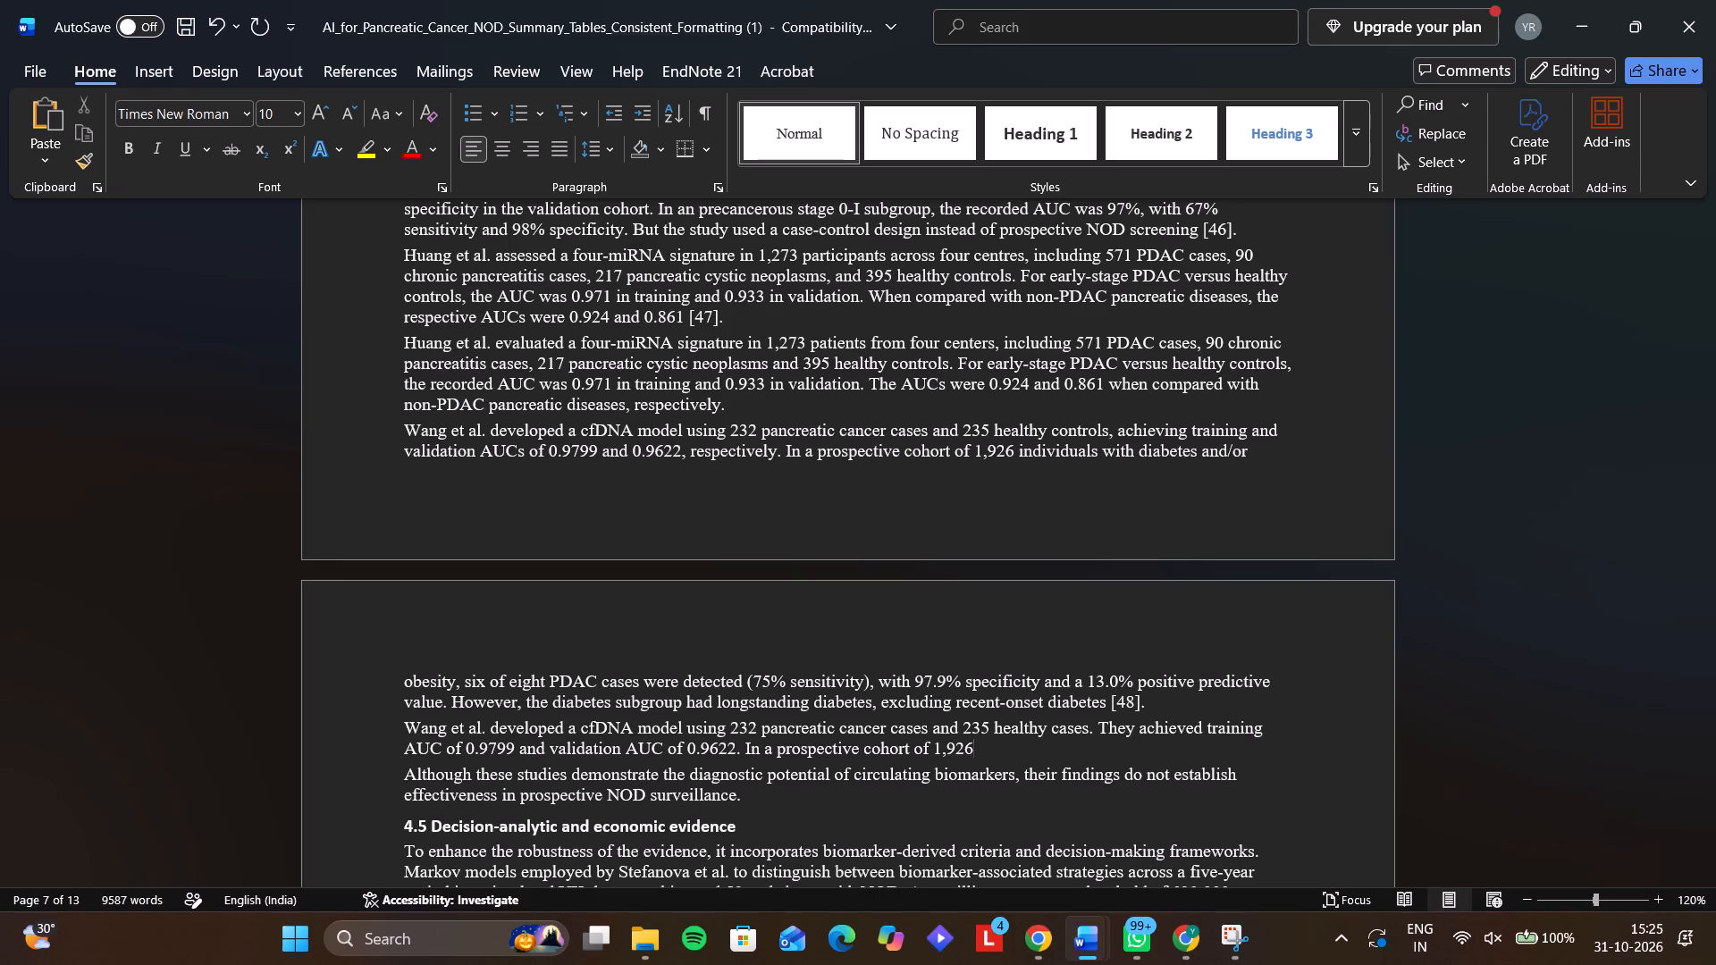
{"action": "key", "text": "space"}
{"action": "type", "text": "individuals"}
{"action": "key", "text": "space"}
{"action": "type", "text": "w"}
{"action": "type", "text": "ith"}
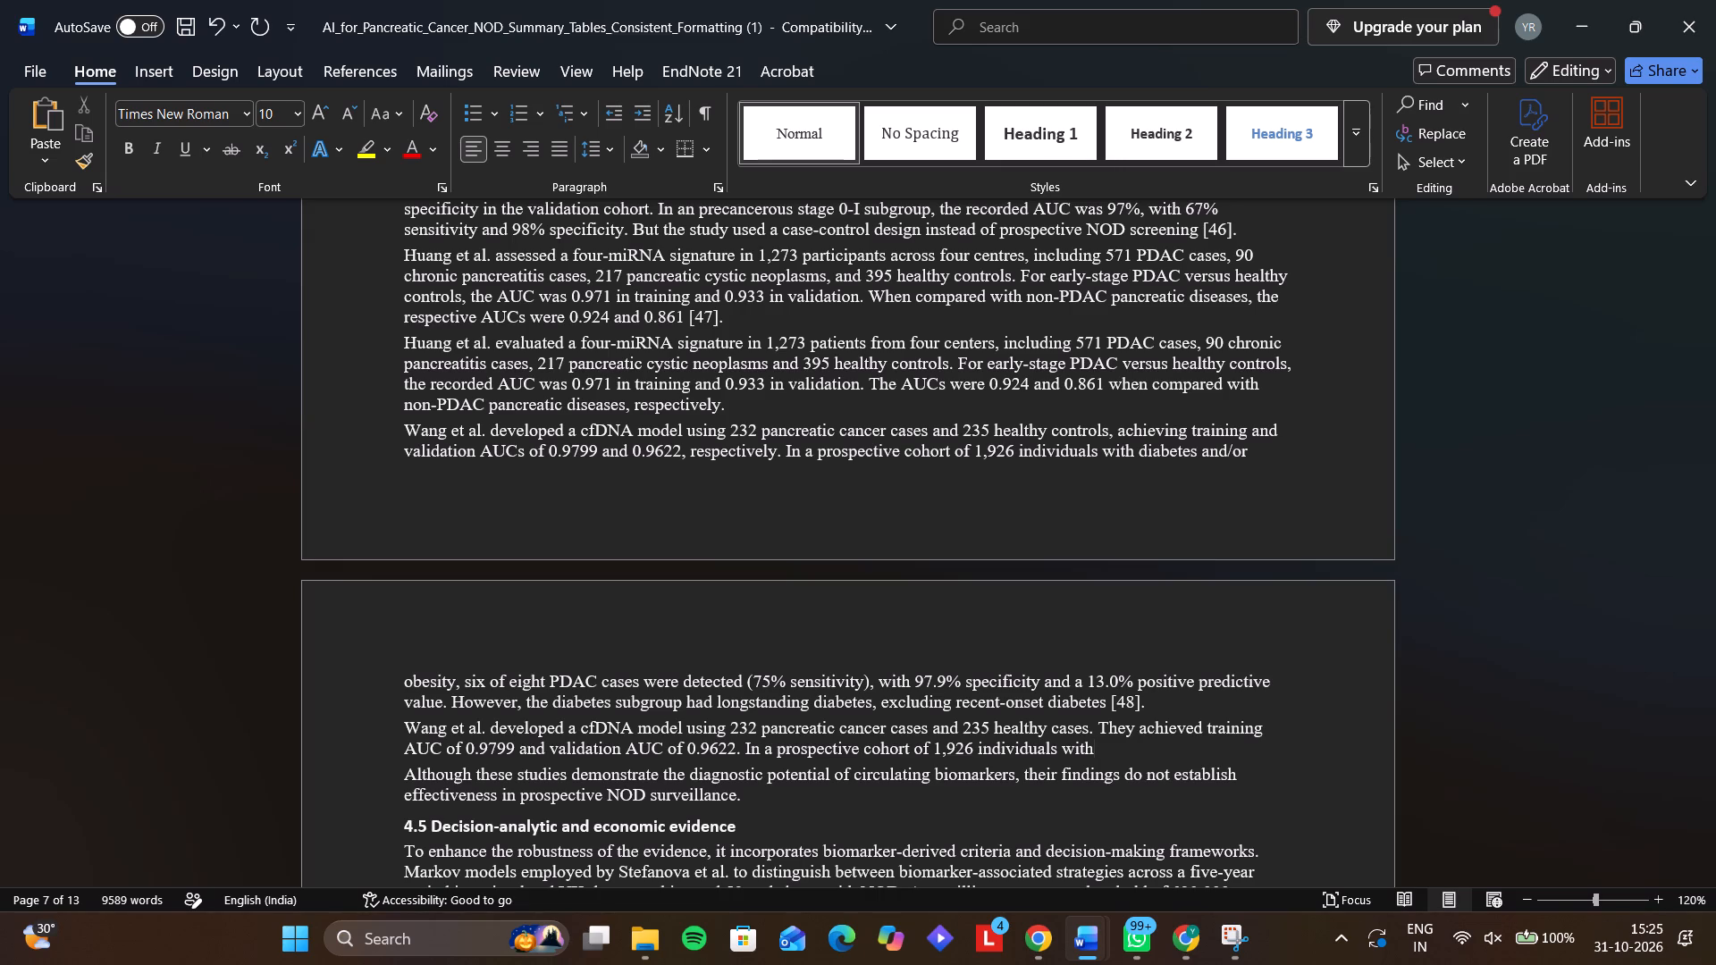
{"action": "key", "text": "space"}
{"action": "type", "text": "diabetes"}
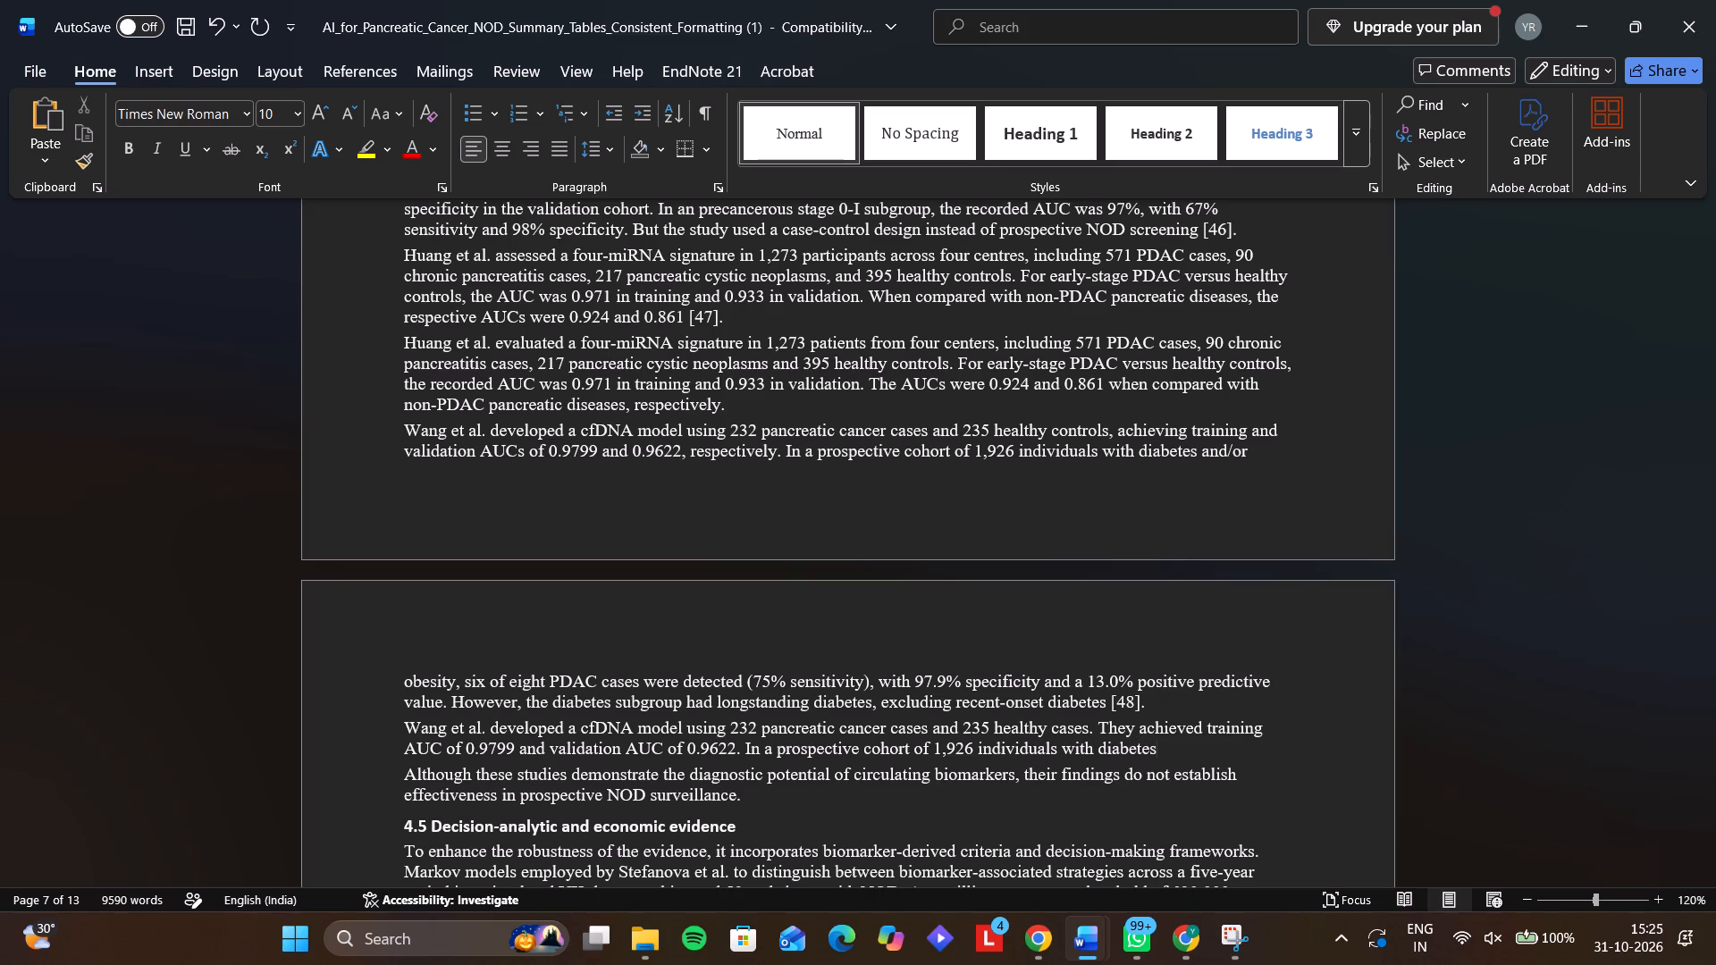
{"action": "key", "text": "space"}
{"action": "type", "text": "ad"}
{"action": "key", "text": "BackSpace"}
{"action": "type", "text": "nd/or"}
{"action": "key", "text": "space"}
{"action": "type", "text": "obesity"}
Add a comma after "obesity" and continue the sentence with "six out of".
{"action": "type", "text": ", six of eith"}
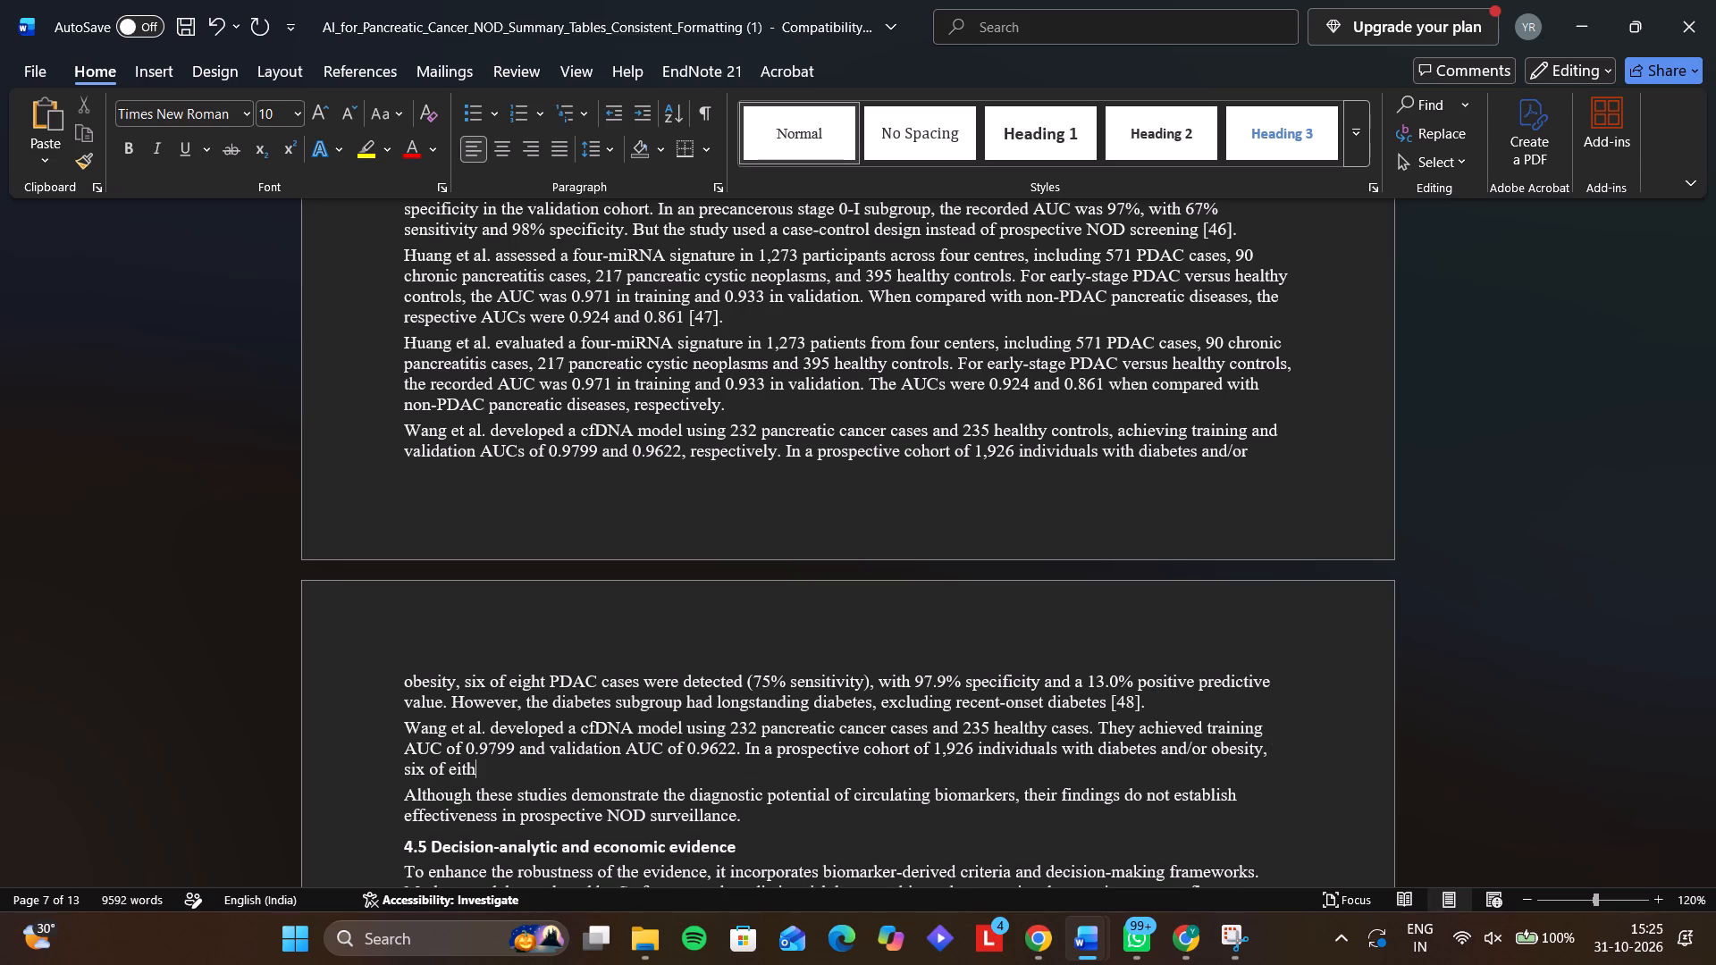
{"action": "key", "text": "BackSpace"}
{"action": "key", "text": "BackSpace"}
{"action": "type", "text": "gh"}
{"action": "key", "text": "BackSpace"}
{"action": "key", "text": "BackSpace"}
{"action": "key", "text": "BackSpace"}
{"action": "key", "text": "i"}
{"action": "key", "text": "BackSpace"}
{"action": "key", "text": "BackSpace"}
{"action": "key", "text": "BackSpace"}
{"action": "key", "text": "BackSpace"}
{"action": "key", "text": "BackSpace"}
{"action": "type", "text": "out of"}
{"action": "key", "text": "space"}
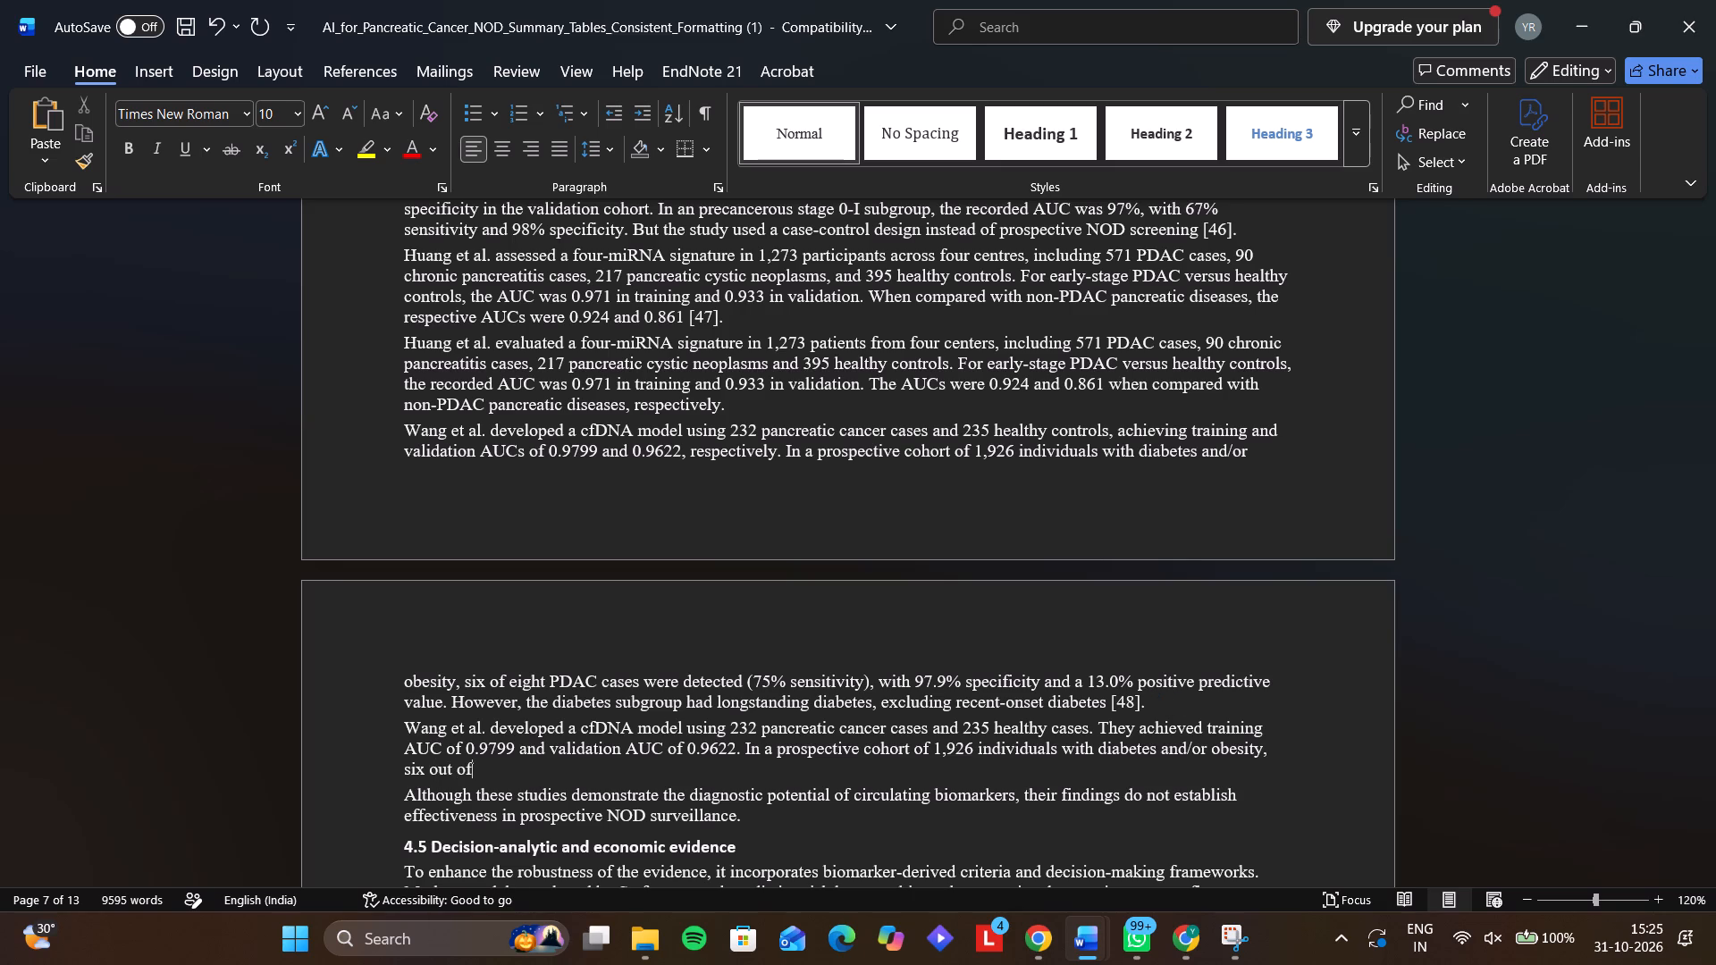
Continue the sentence after "six out of" with "eight cased of PDAC were detected".
{"action": "type", "text": "e"}
{"action": "type", "text": "ight cased of p"}
{"action": "key", "text": "BackSpace"}
{"action": "type", "text": "PDAC"}
{"action": "key", "text": "space"}
{"action": "type", "text": "ere"}
{"action": "key", "text": "space"}
{"action": "key", "text": "BackSpace"}
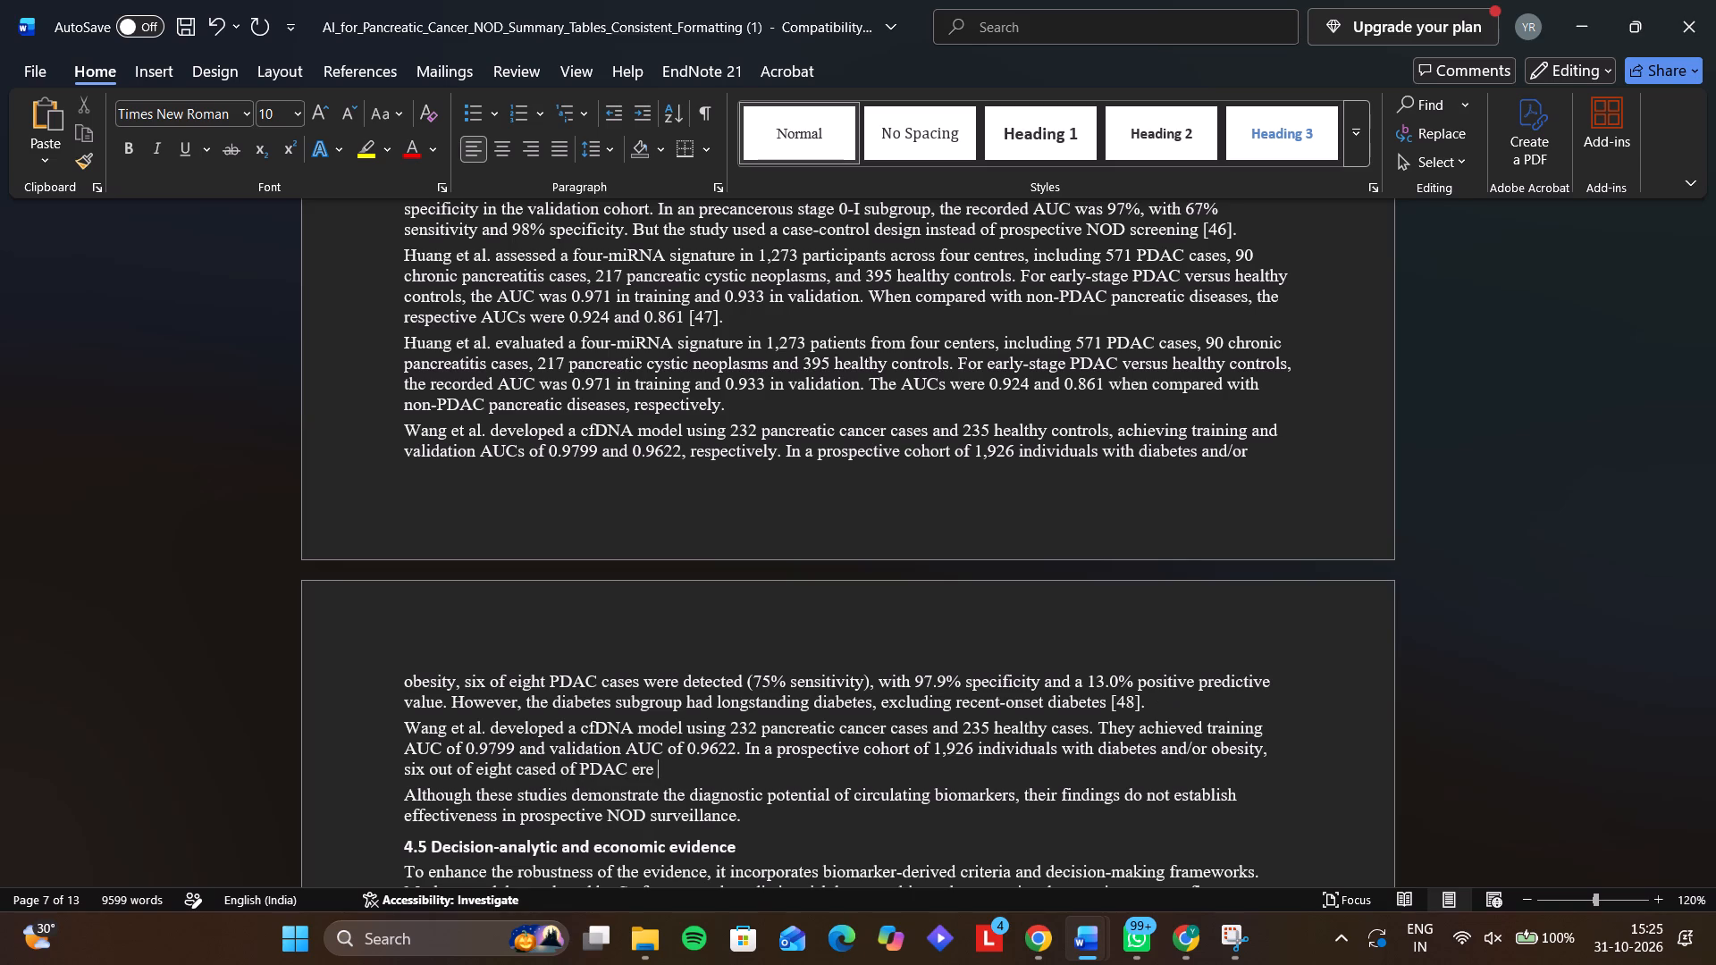
{"action": "key", "text": "BackSpace"}
{"action": "key", "text": "BackSpace"}
{"action": "key", "text": "BackSpace"}
{"action": "type", "text": "were detected"}
{"action": "key", "text": "space"}
Add "(75% sensitivity), with 97.9% specificity" after "were detected" in the new Wang paragraph.
{"action": "type", "text": "("}
{"action": "type", "text": "75% sensitivity"}
{"action": "type", "text": ") wit"}
{"action": "key", "text": "BackSpace"}
{"action": "key", "text": "BackSpace"}
{"action": "key", "text": "BackSpace"}
{"action": "key", "text": "BackSpace"}
{"action": "type", "text": ", with 97"}
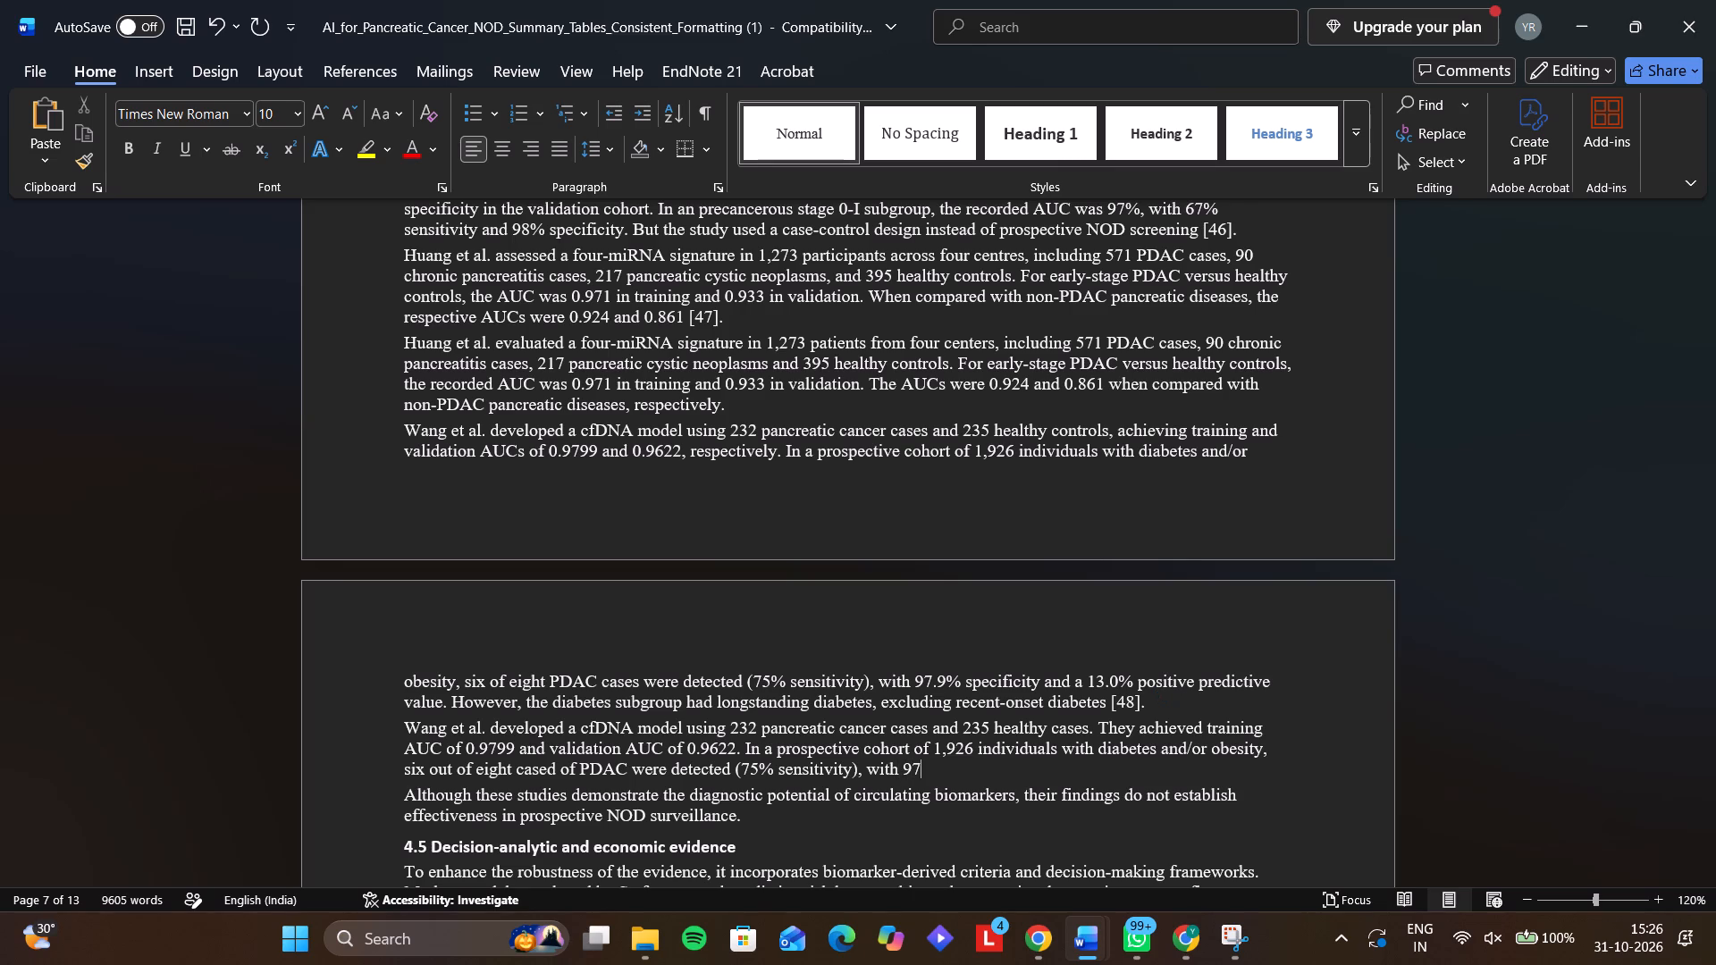
{"action": "key", "text": "period"}
{"action": "key", "text": "9"}
{"action": "key", "text": "shift+percent"}
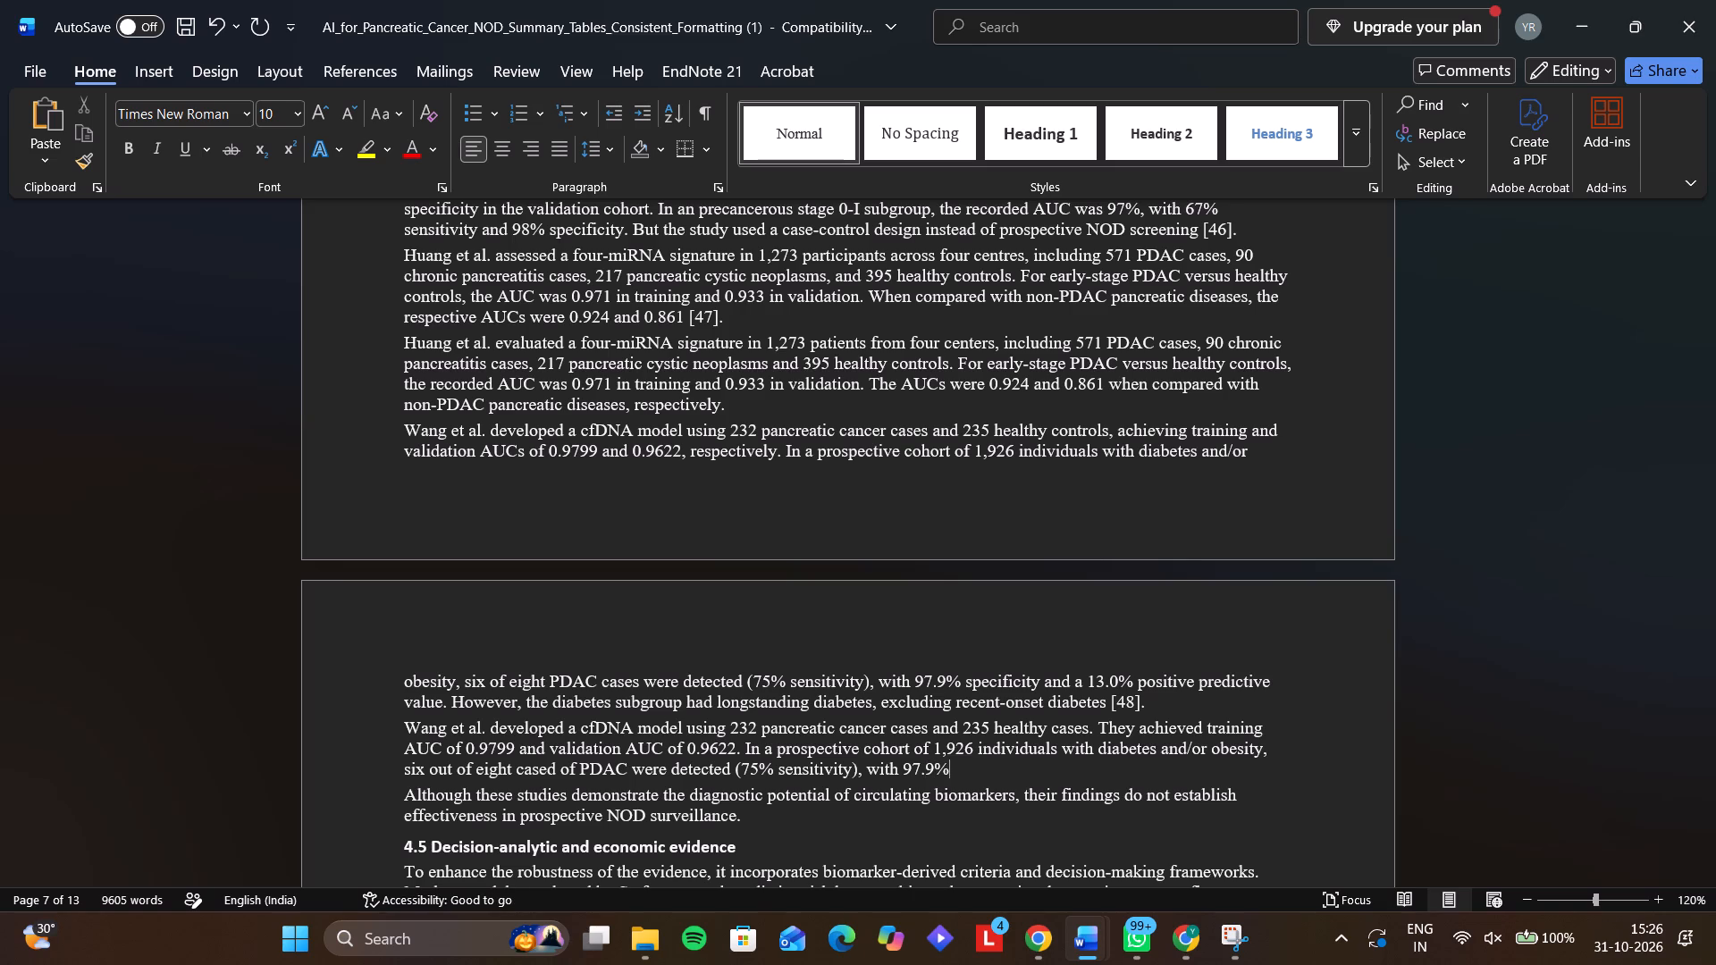
{"action": "key", "text": "space"}
{"action": "type", "text": "specificity"}
Continue the sentence after "specificity" with "and a 13.0% positive predictive".
{"action": "key", "text": "space"}
{"action": "type", "text": "and a 12"}
{"action": "key", "text": "BackSpace"}
{"action": "type", "text": "3."}
{"action": "key", "text": "0"}
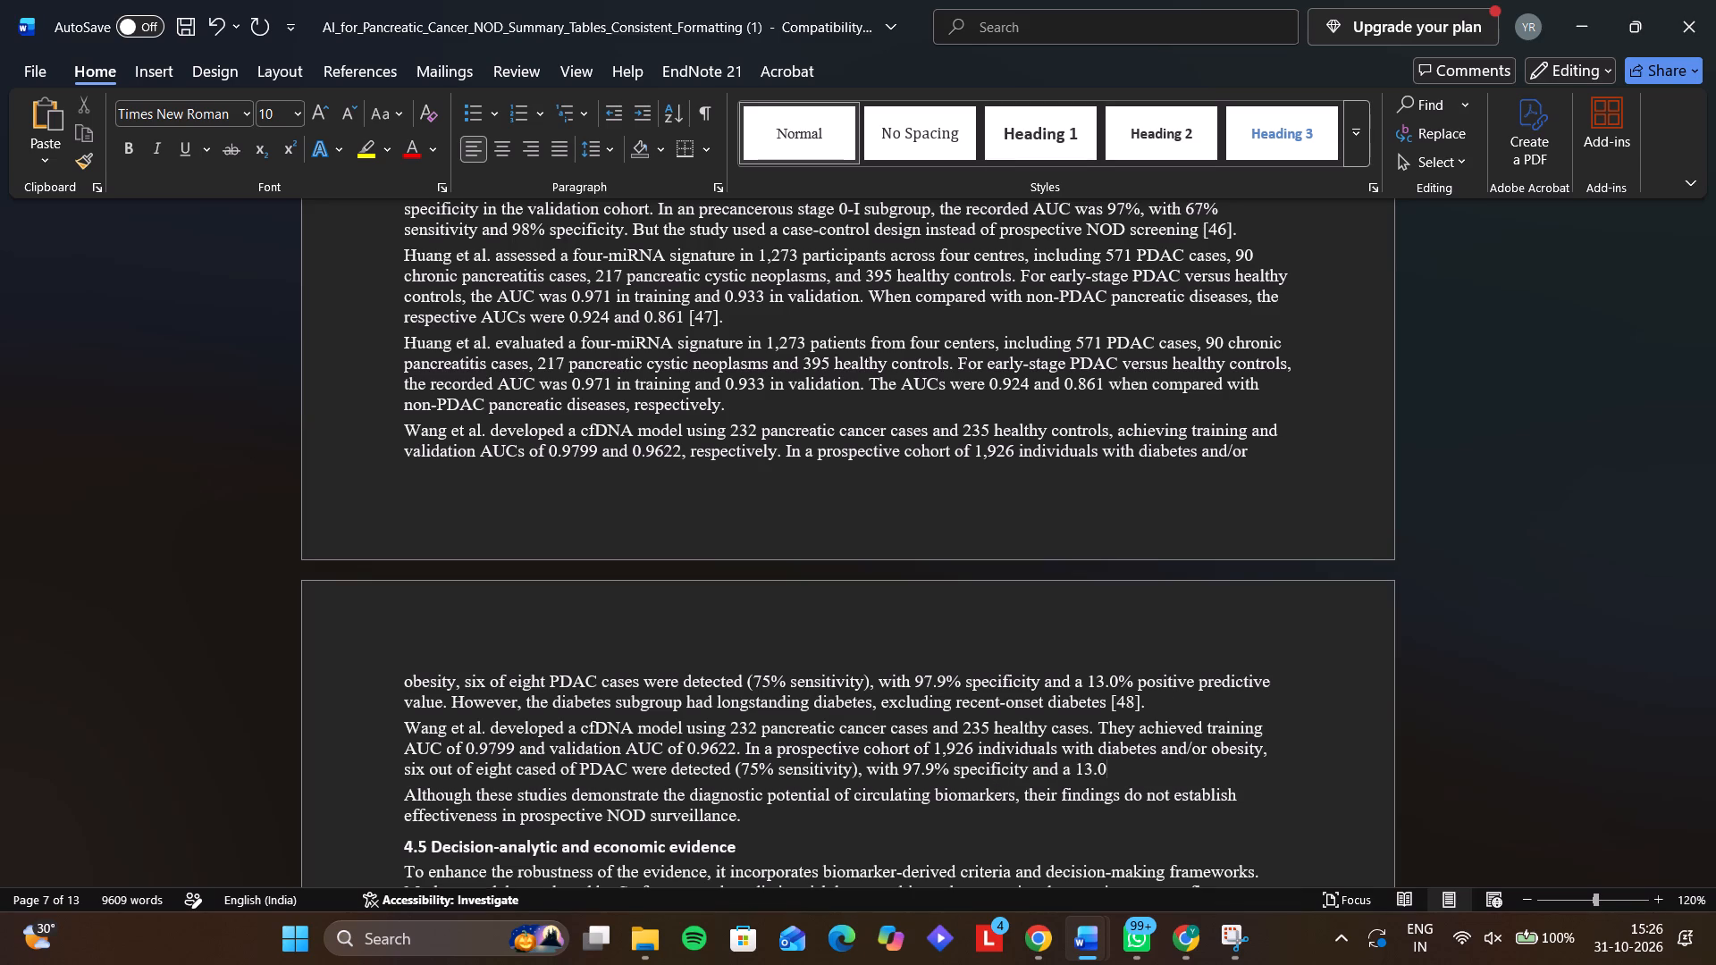
{"action": "key", "text": "shift+percent"}
{"action": "key", "text": "space"}
{"action": "type", "text": "positive predictive"}
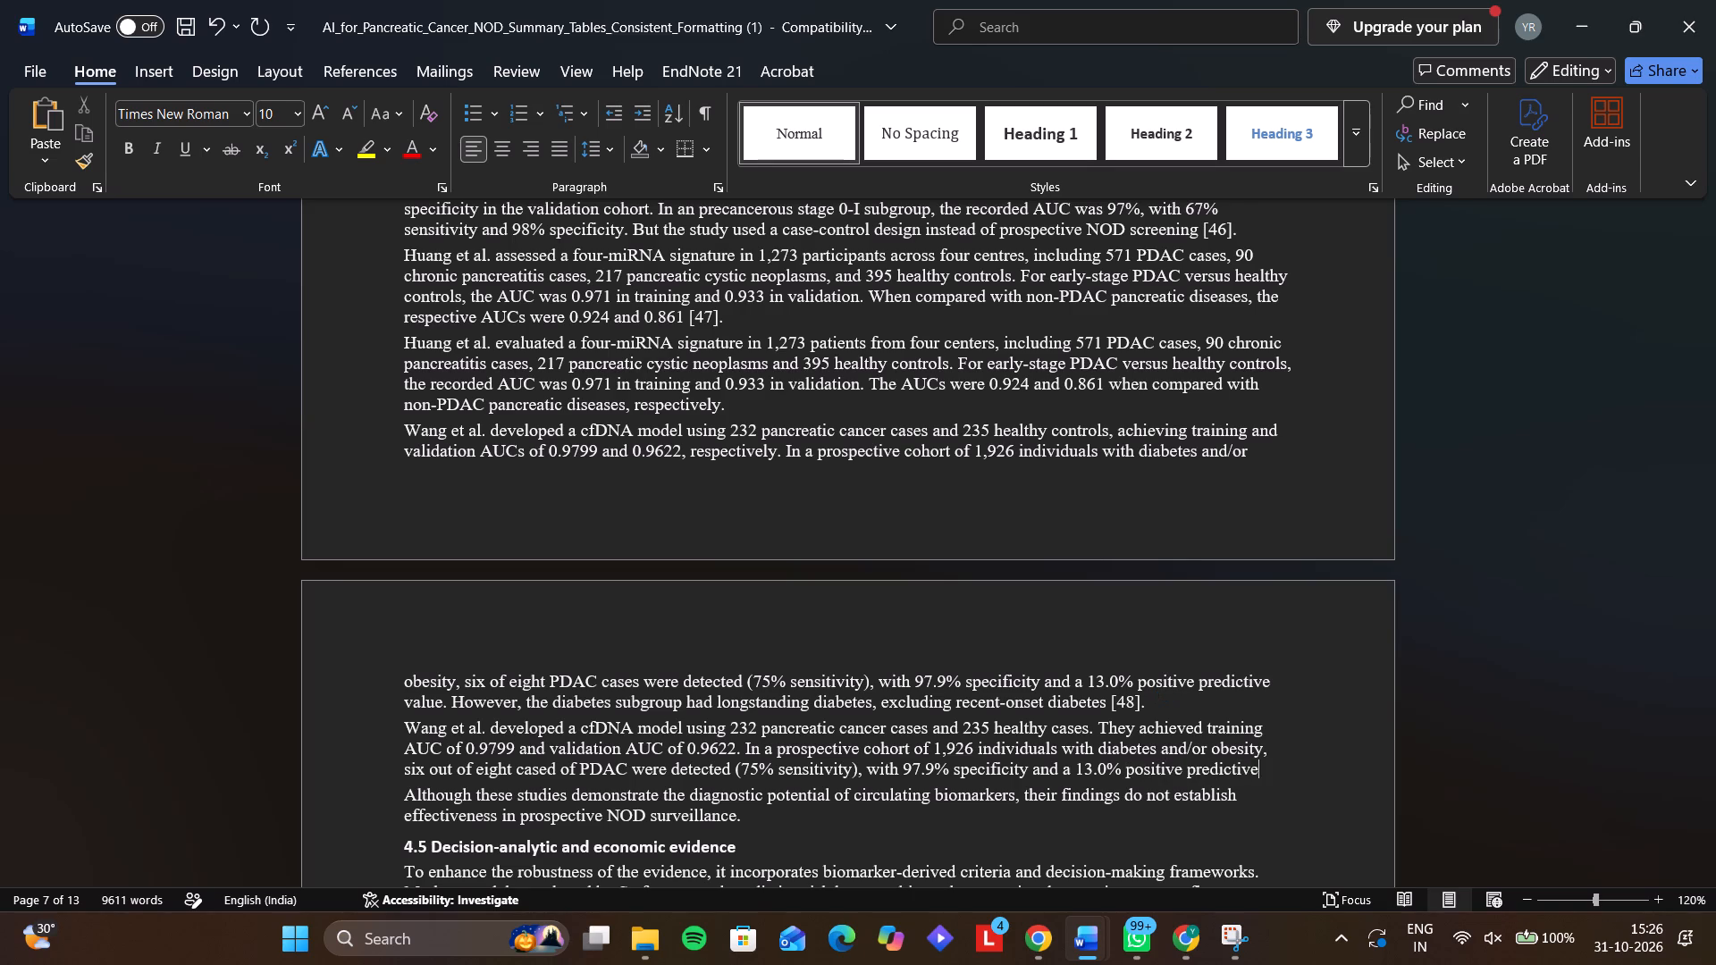
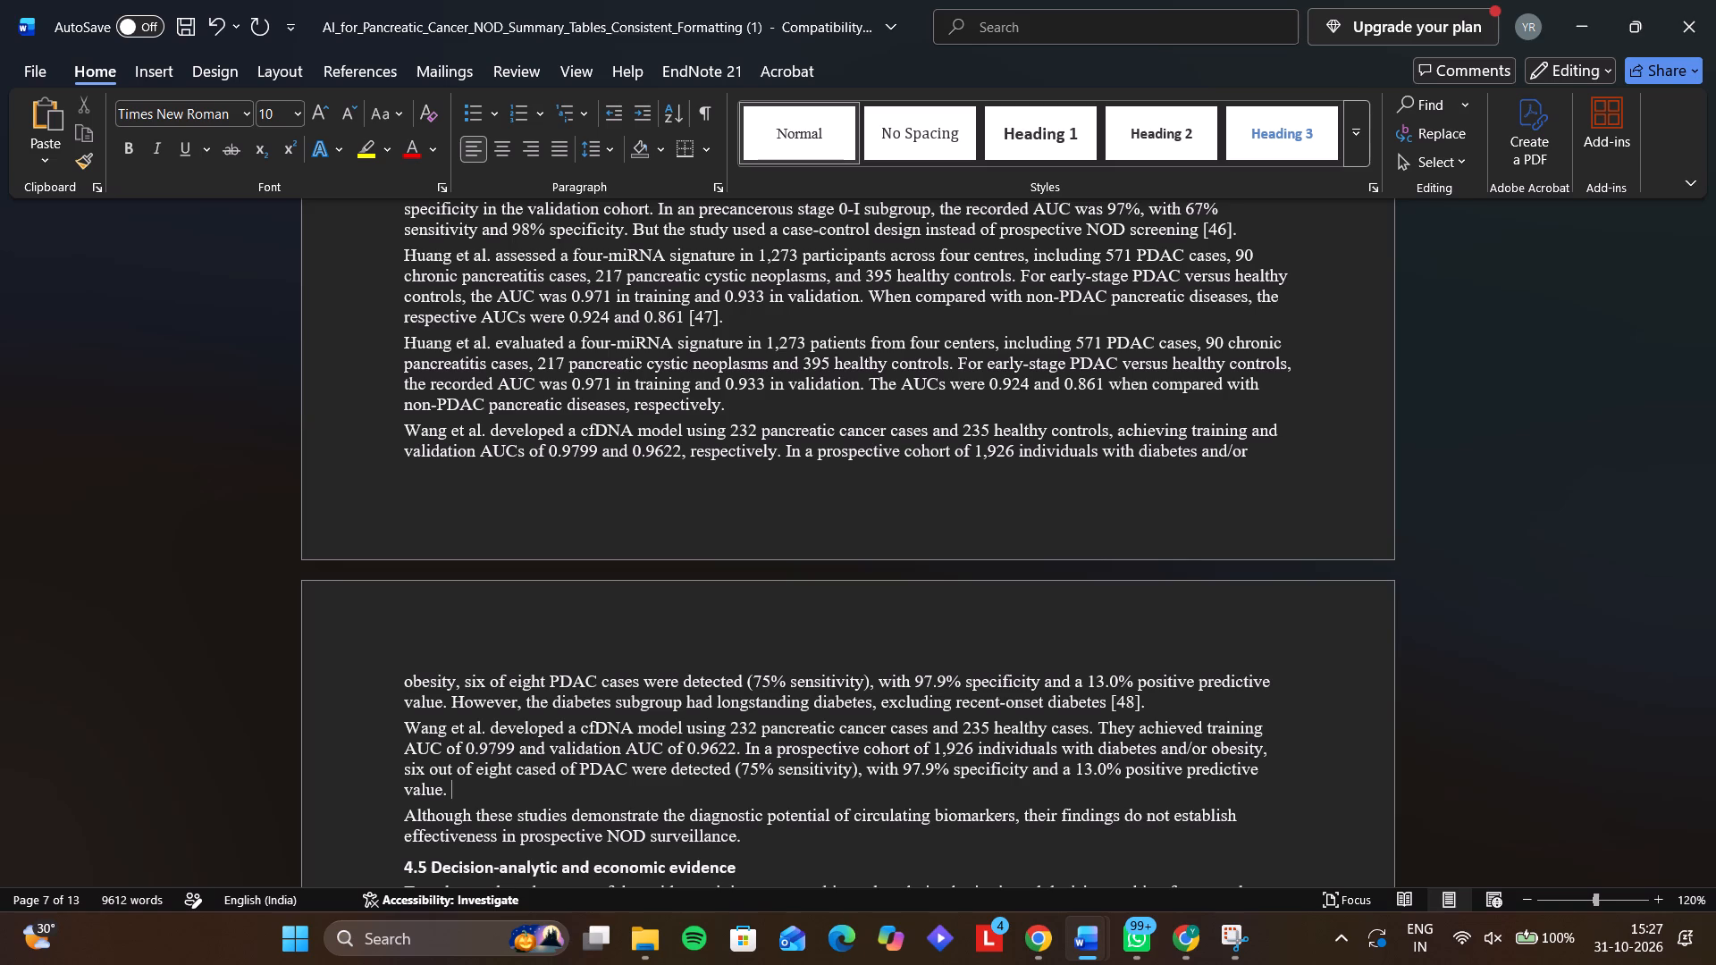
Add "But the diabetes subgroup had a longstanding diabetes, excluding ROD" after "value." in the new Wang paragraph.
{"action": "type", "text": "But"}
{"action": "key", "text": "space"}
{"action": "type", "text": "the diabetes subgrou"}
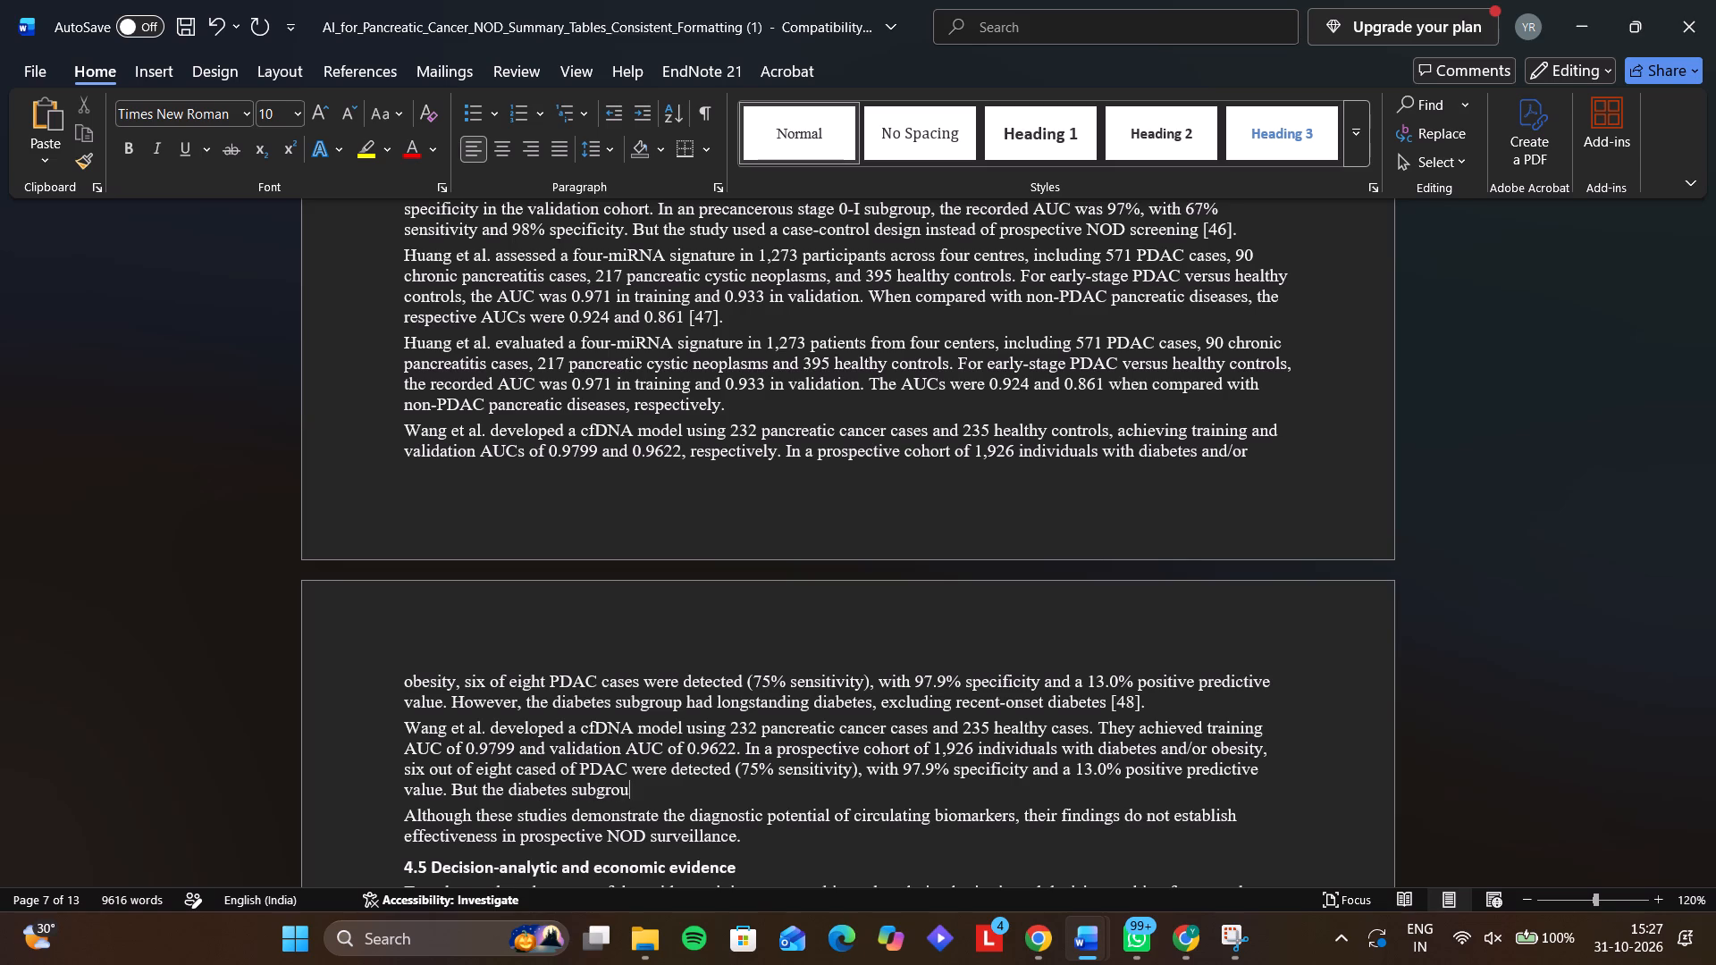
{"action": "type", "text": "p had a longstandin"}
{"action": "key", "text": "space"}
{"action": "key", "text": "BackSpace"}
{"action": "type", "text": "g diane"}
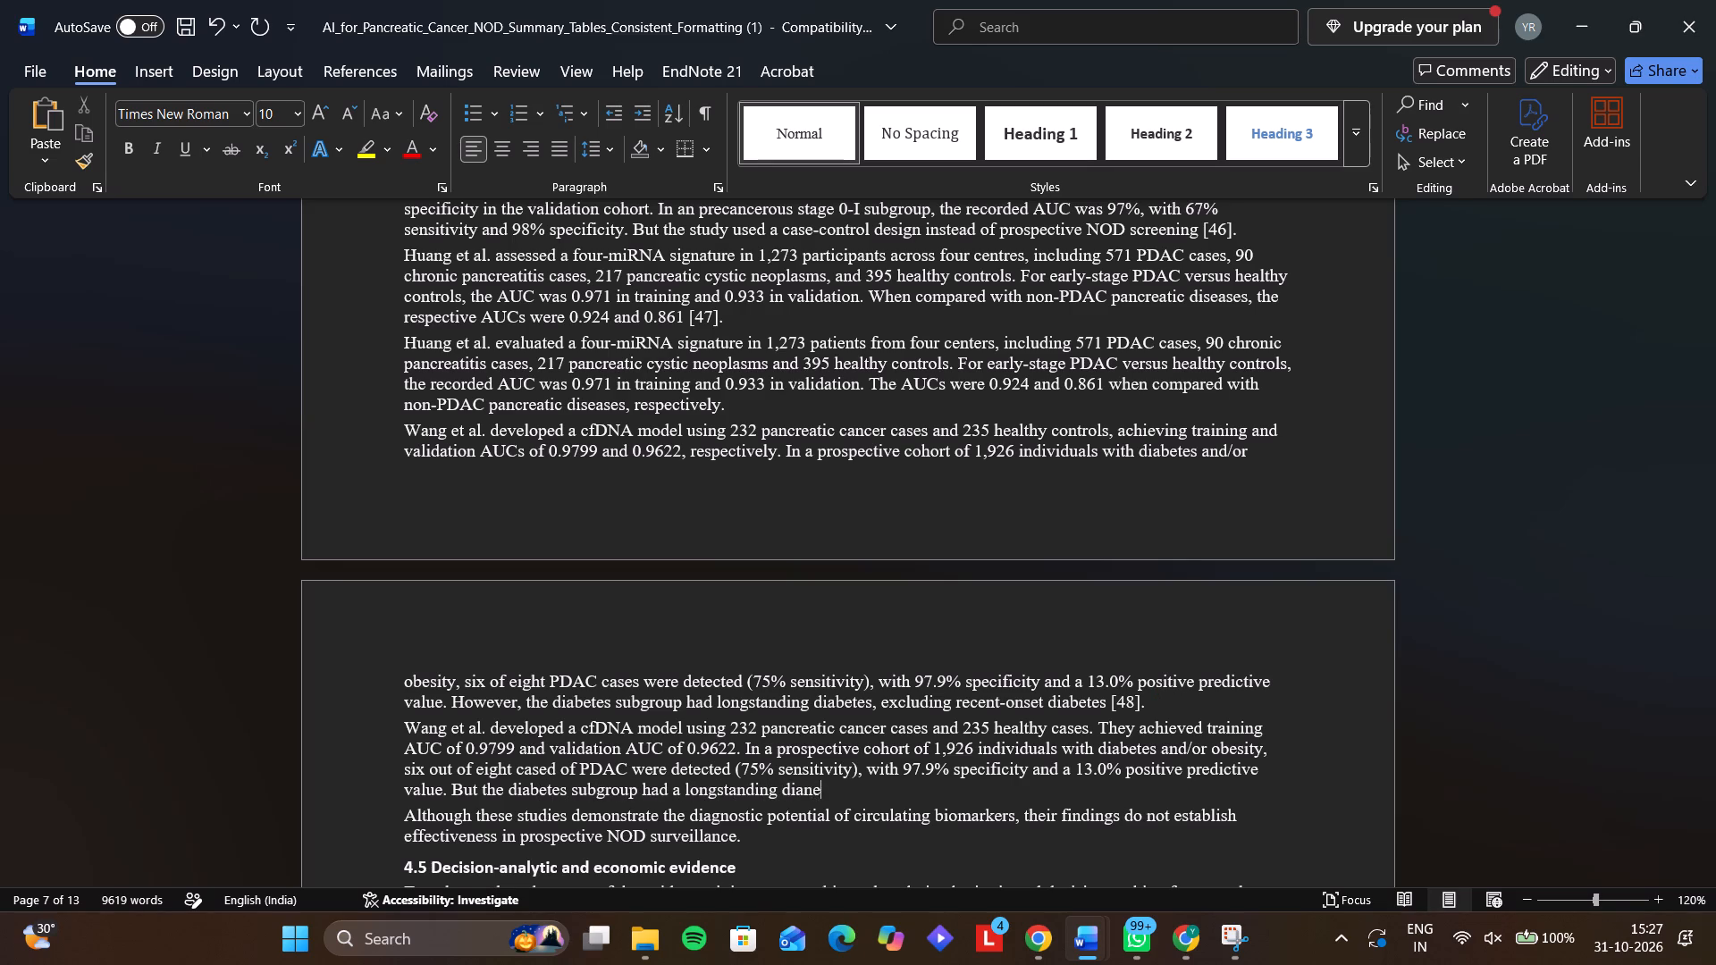
{"action": "key", "text": "BackSpace"}
{"action": "key", "text": "BackSpace"}
{"action": "type", "text": "betes, exl"}
{"action": "key", "text": "BackSpace"}
{"action": "type", "text": "cluding re"}
{"action": "key", "text": "BackSpace"}
{"action": "key", "text": "BackSpace"}
{"action": "type", "text": "RO"}
{"action": "key", "text": "shift+d"}
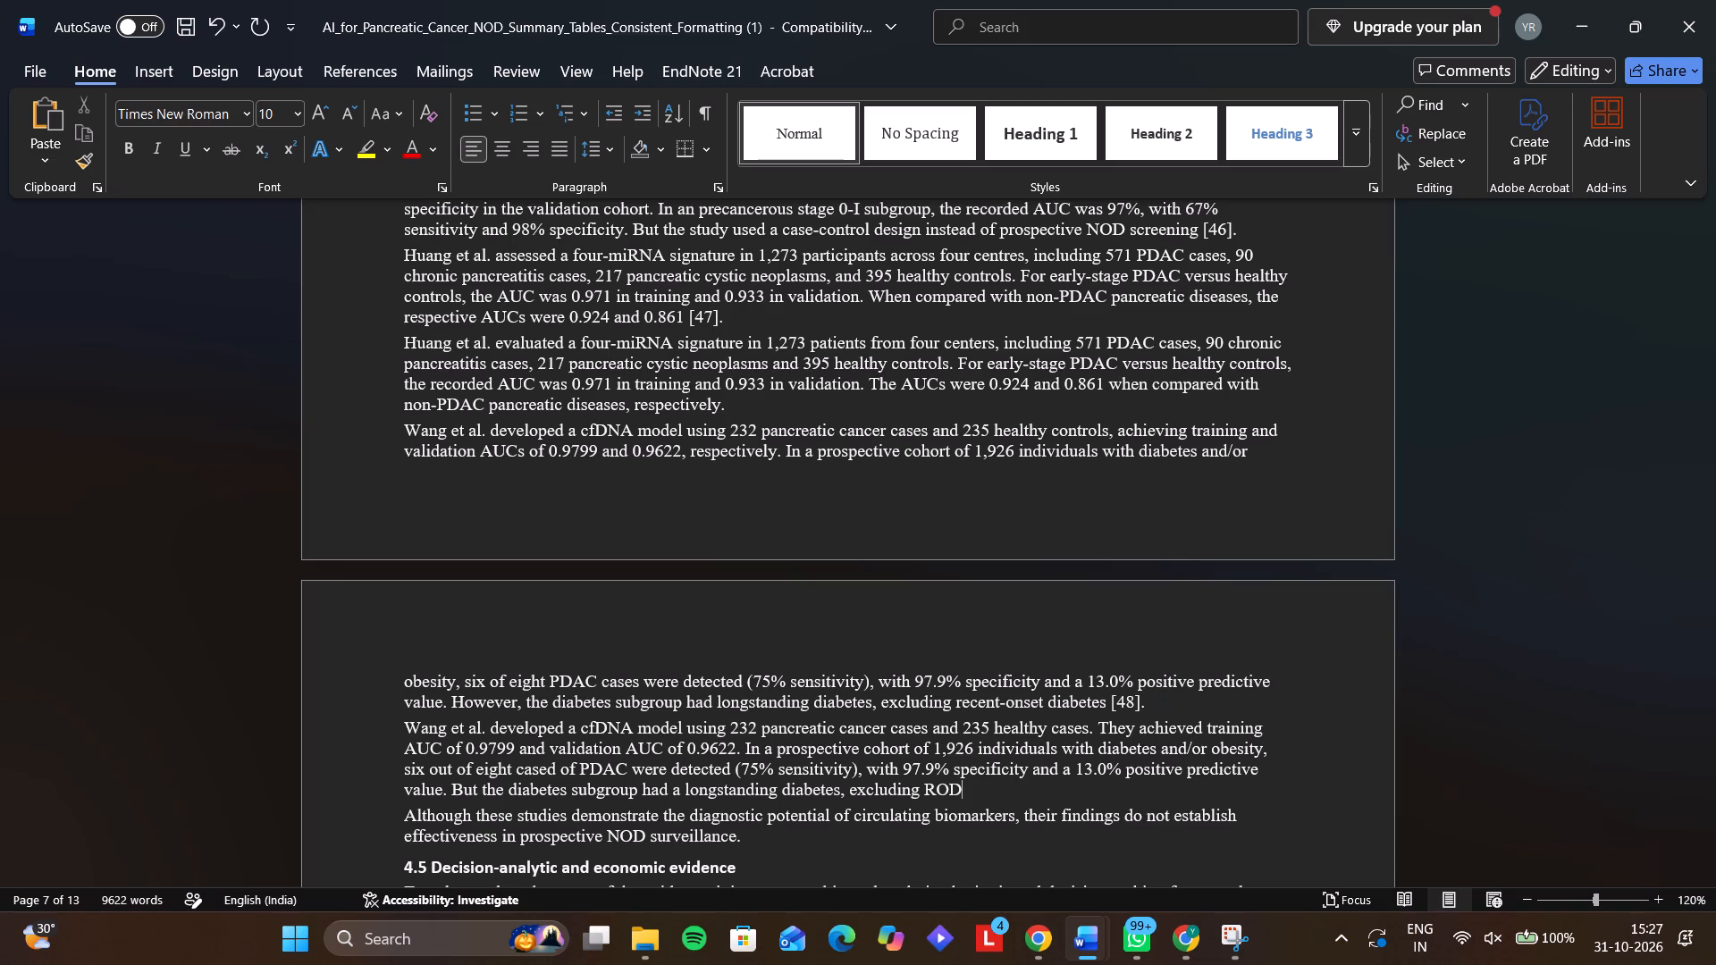
Change the abbreviation "ROD" to "NOD" at the end of the new Wang paragraph.
{"action": "scroll", "coordinate": [1165, 696], "scroll_direction": "up", "scroll_amount": 1}
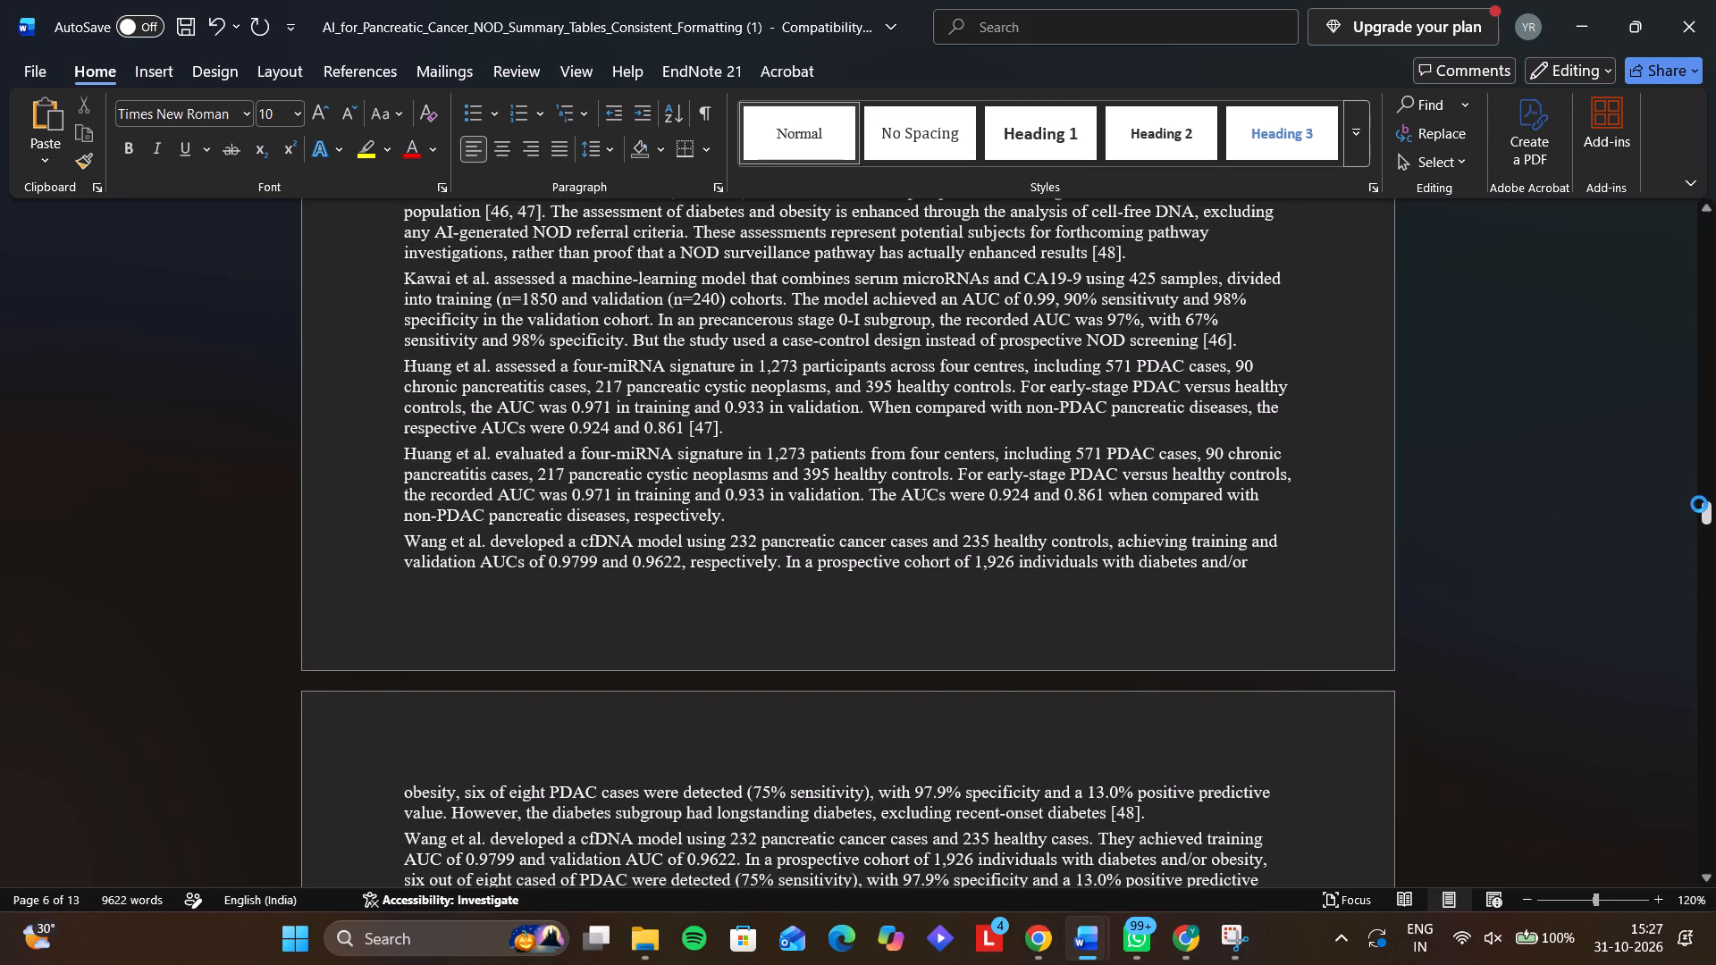
{"action": "scroll", "coordinate": [1439, 709], "scroll_direction": "down", "scroll_amount": 1}
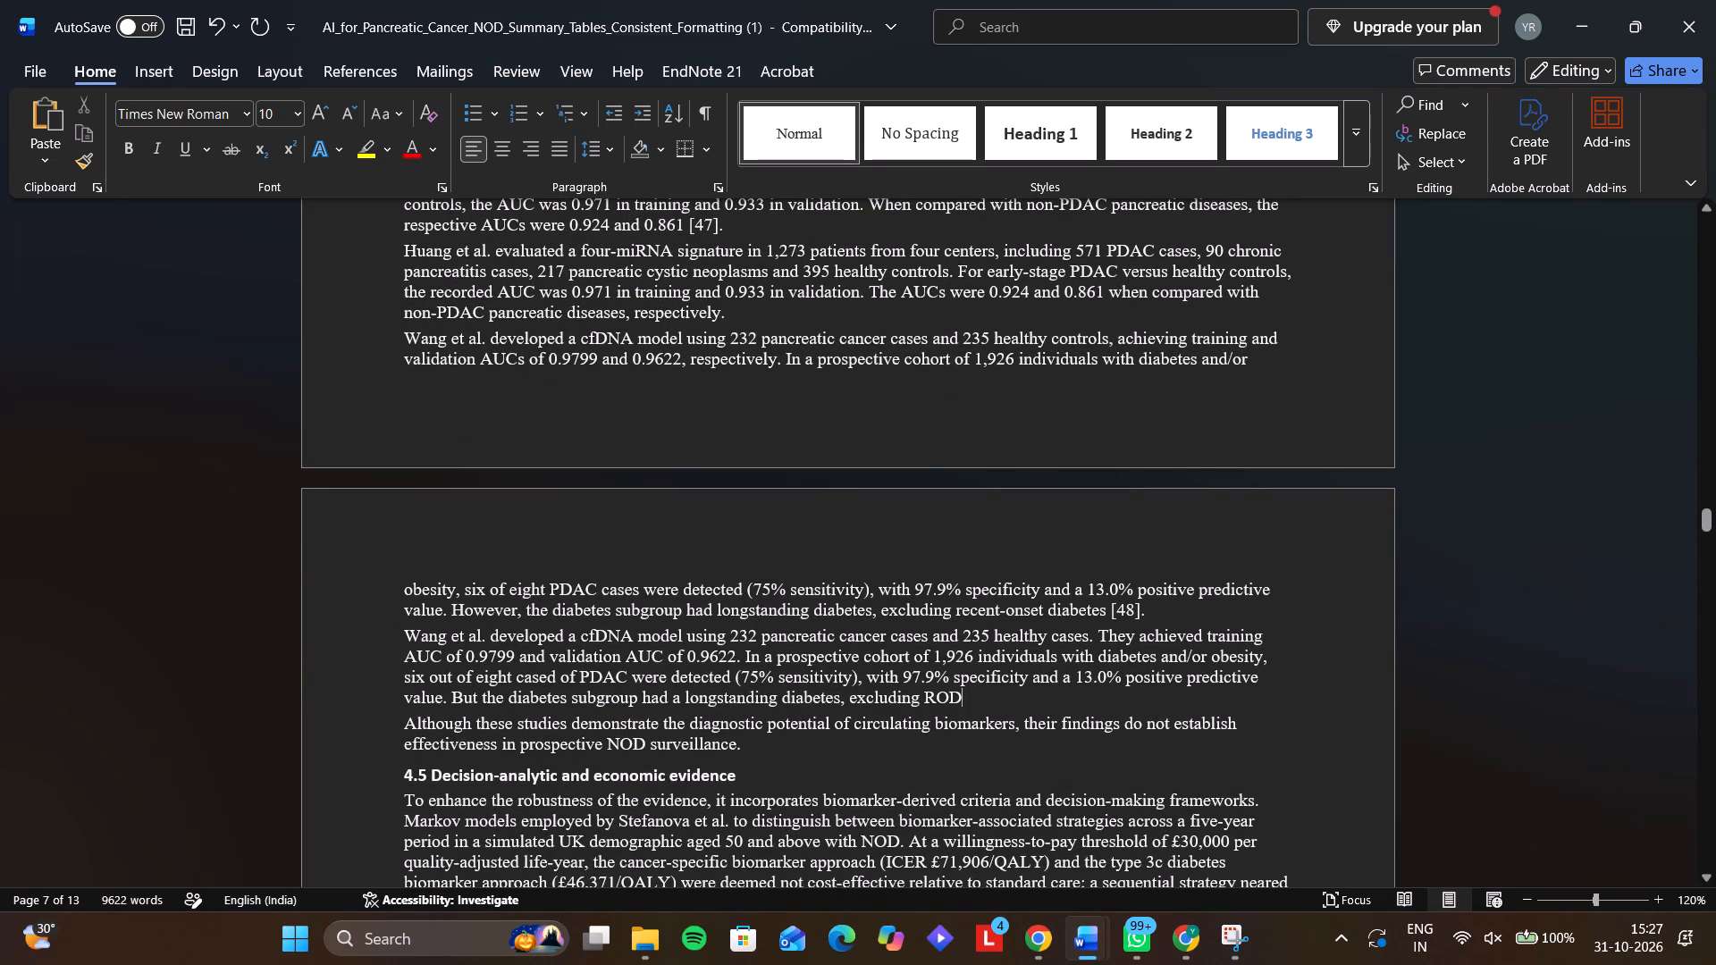
{"action": "left_click", "coordinate": [942, 699]}
{"action": "key", "text": "shift+bar"}
{"action": "key", "text": "BackSpace"}
{"action": "key", "text": "BackSpace"}
{"action": "key", "text": "BackSpace"}
{"action": "key", "text": "space"}
{"action": "type", "text": "N"}
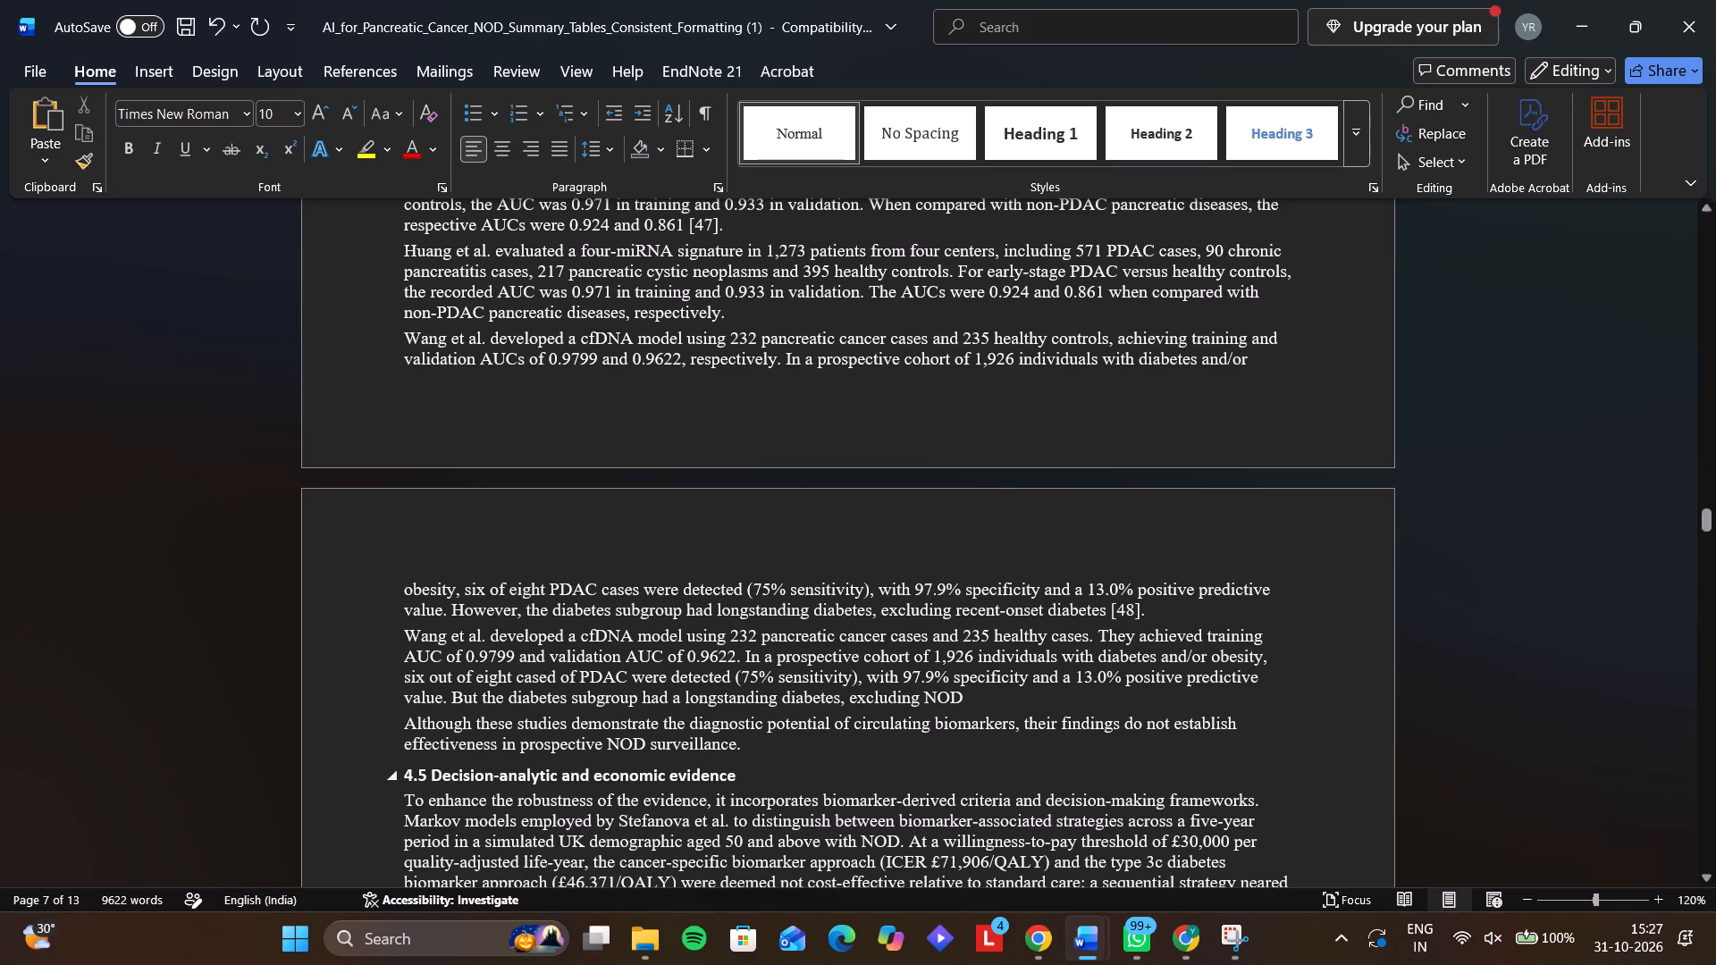
Switch to Chrome and search Google for "is new onset diabetes and recent onset diabetes the same", closing the search tab after checking.
{"action": "left_click", "coordinate": [1027, 960]}
{"action": "left_click", "coordinate": [1342, 19]}
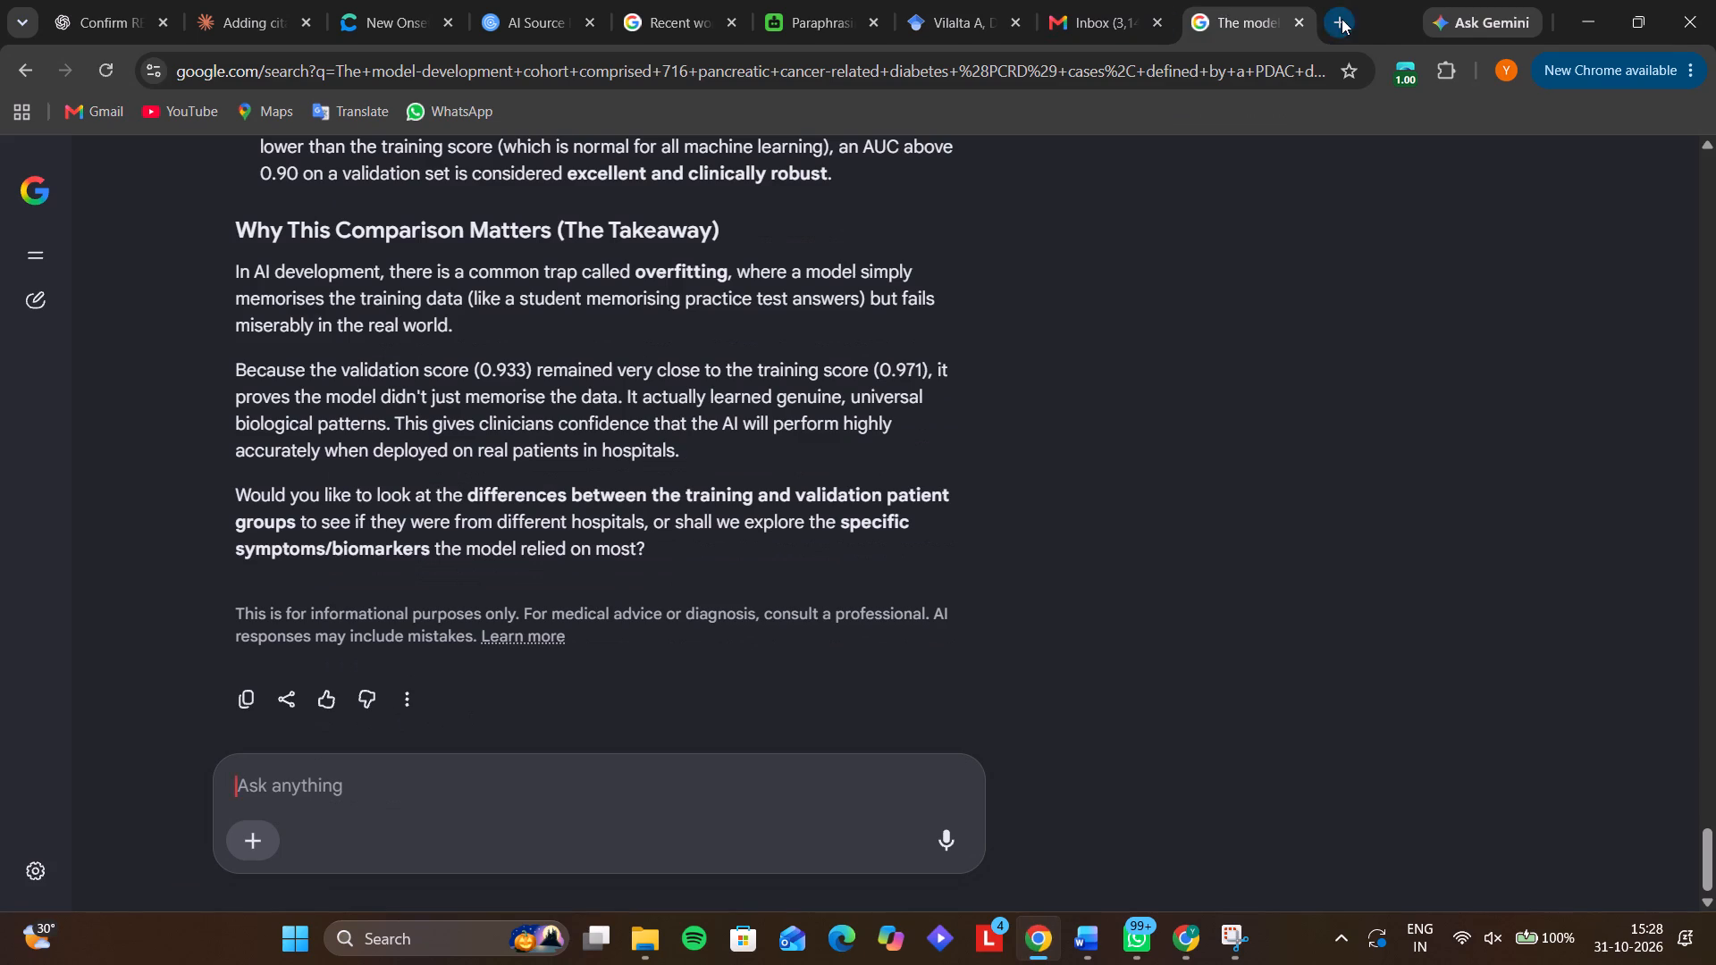
{"action": "left_click", "coordinate": [889, 429]}
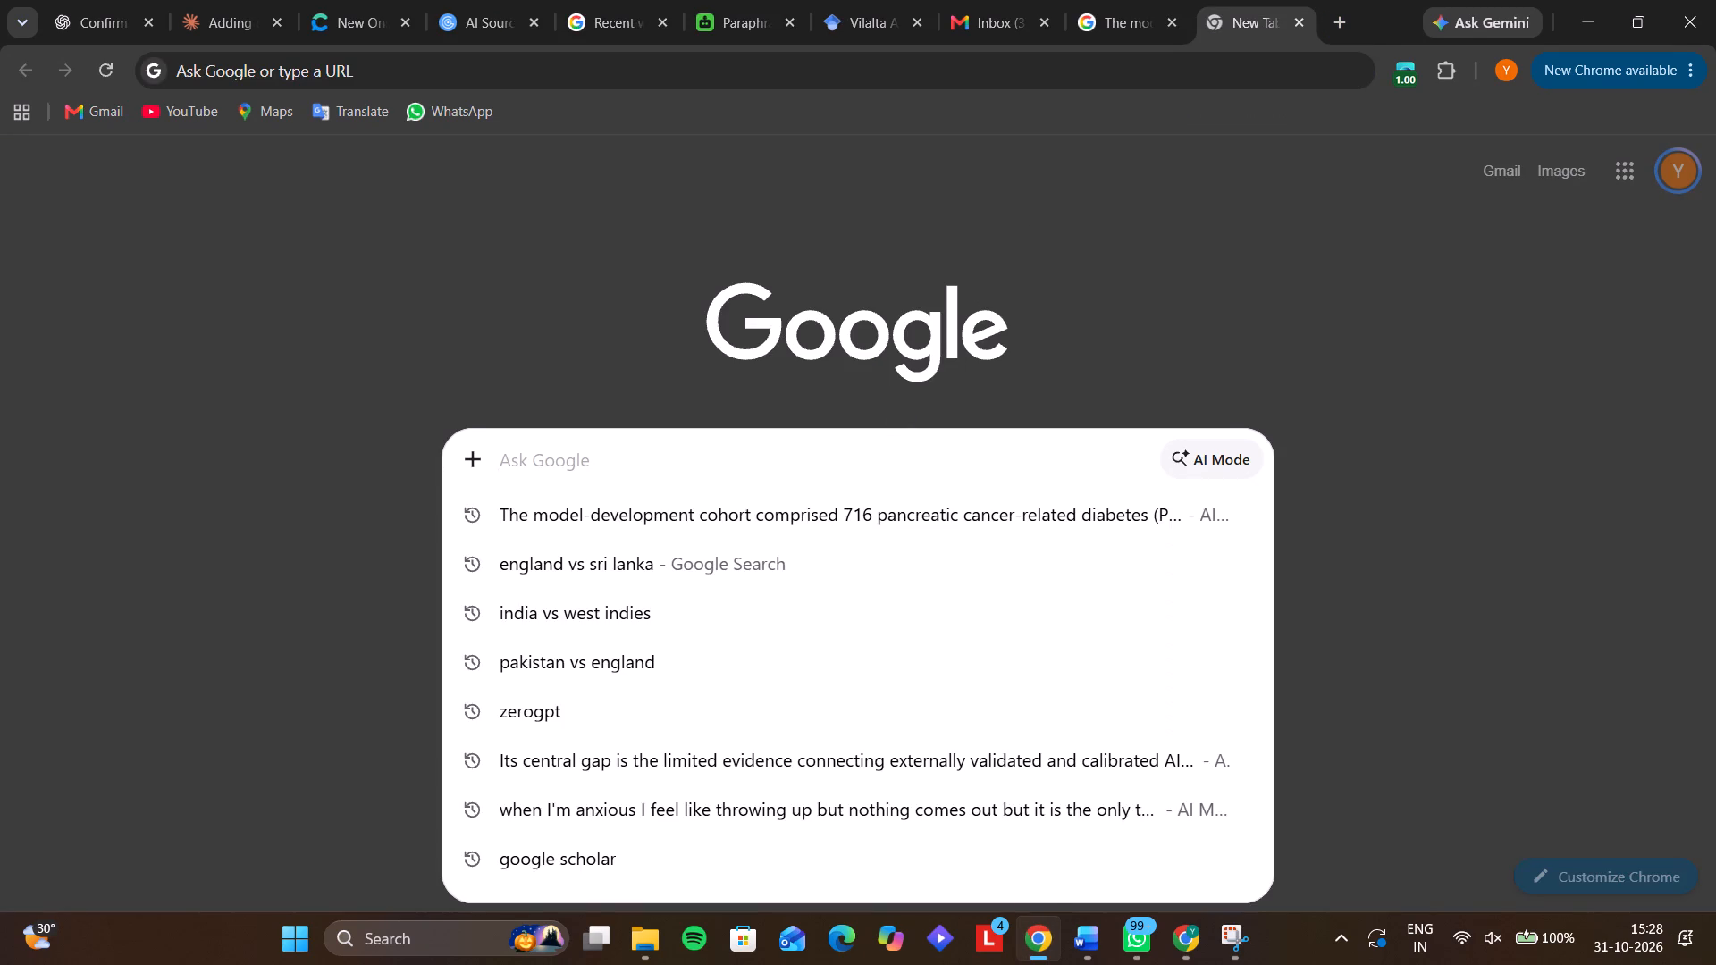
{"action": "type", "text": "us"}
{"action": "key", "text": "BackSpace"}
{"action": "key", "text": "BackSpace"}
{"action": "type", "text": "is new n"}
{"action": "key", "text": "BackSpace"}
{"action": "type", "text": "onset diabetes and"}
{"action": "key", "text": "space"}
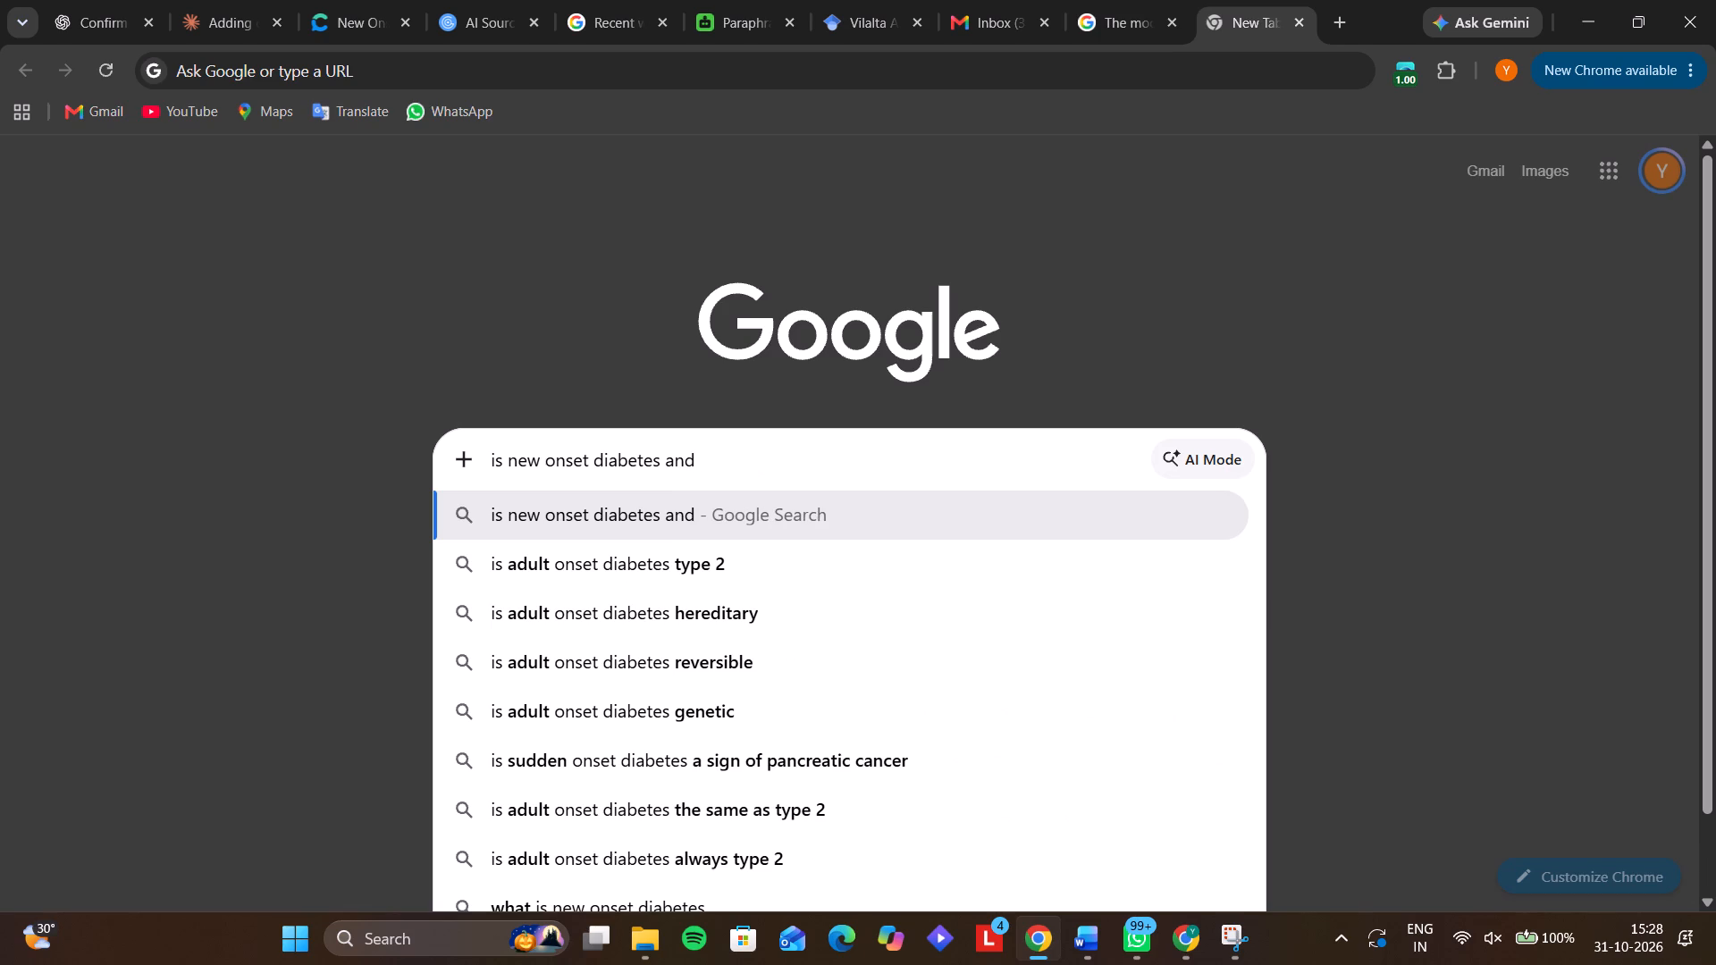
{"action": "type", "text": "recent"}
{"action": "key", "text": "space"}
{"action": "type", "text": "oncet"}
{"action": "key", "text": "BackSpace"}
{"action": "key", "text": "BackSpace"}
{"action": "key", "text": "BackSpace"}
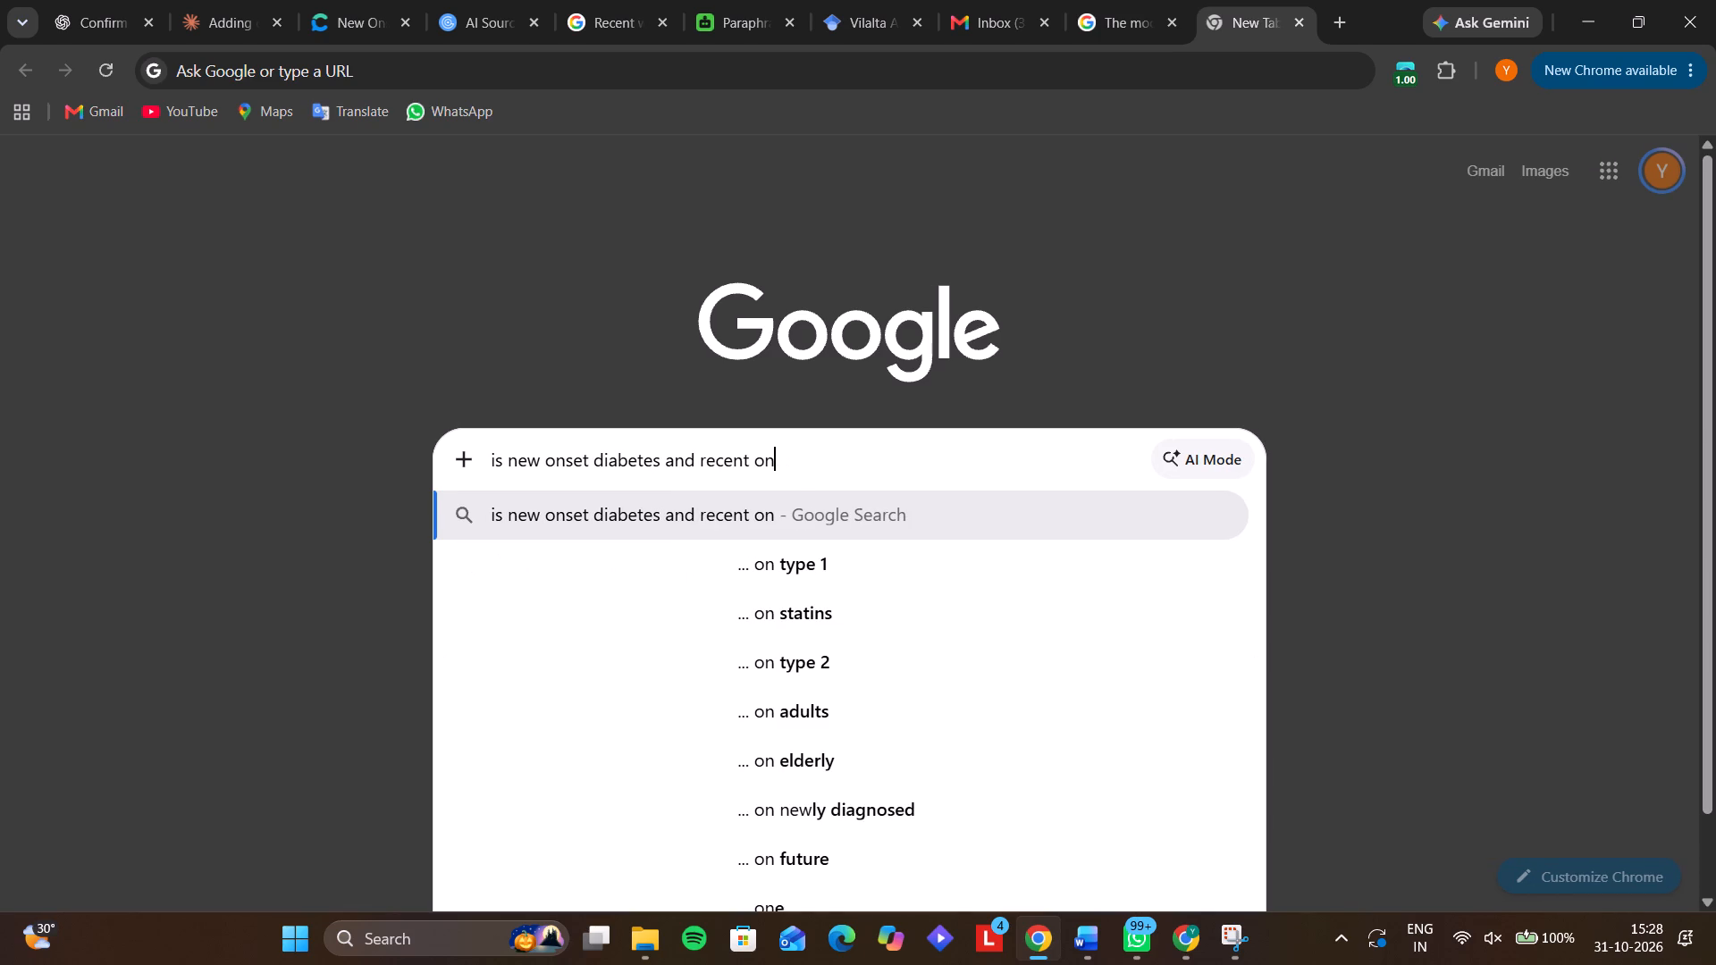
{"action": "key", "text": "c"}
{"action": "key", "text": "BackSpace"}
{"action": "type", "text": "set diabetes te"}
{"action": "key", "text": "BackSpace"}
{"action": "type", "text": "he same"}
{"action": "key", "text": "Return"}
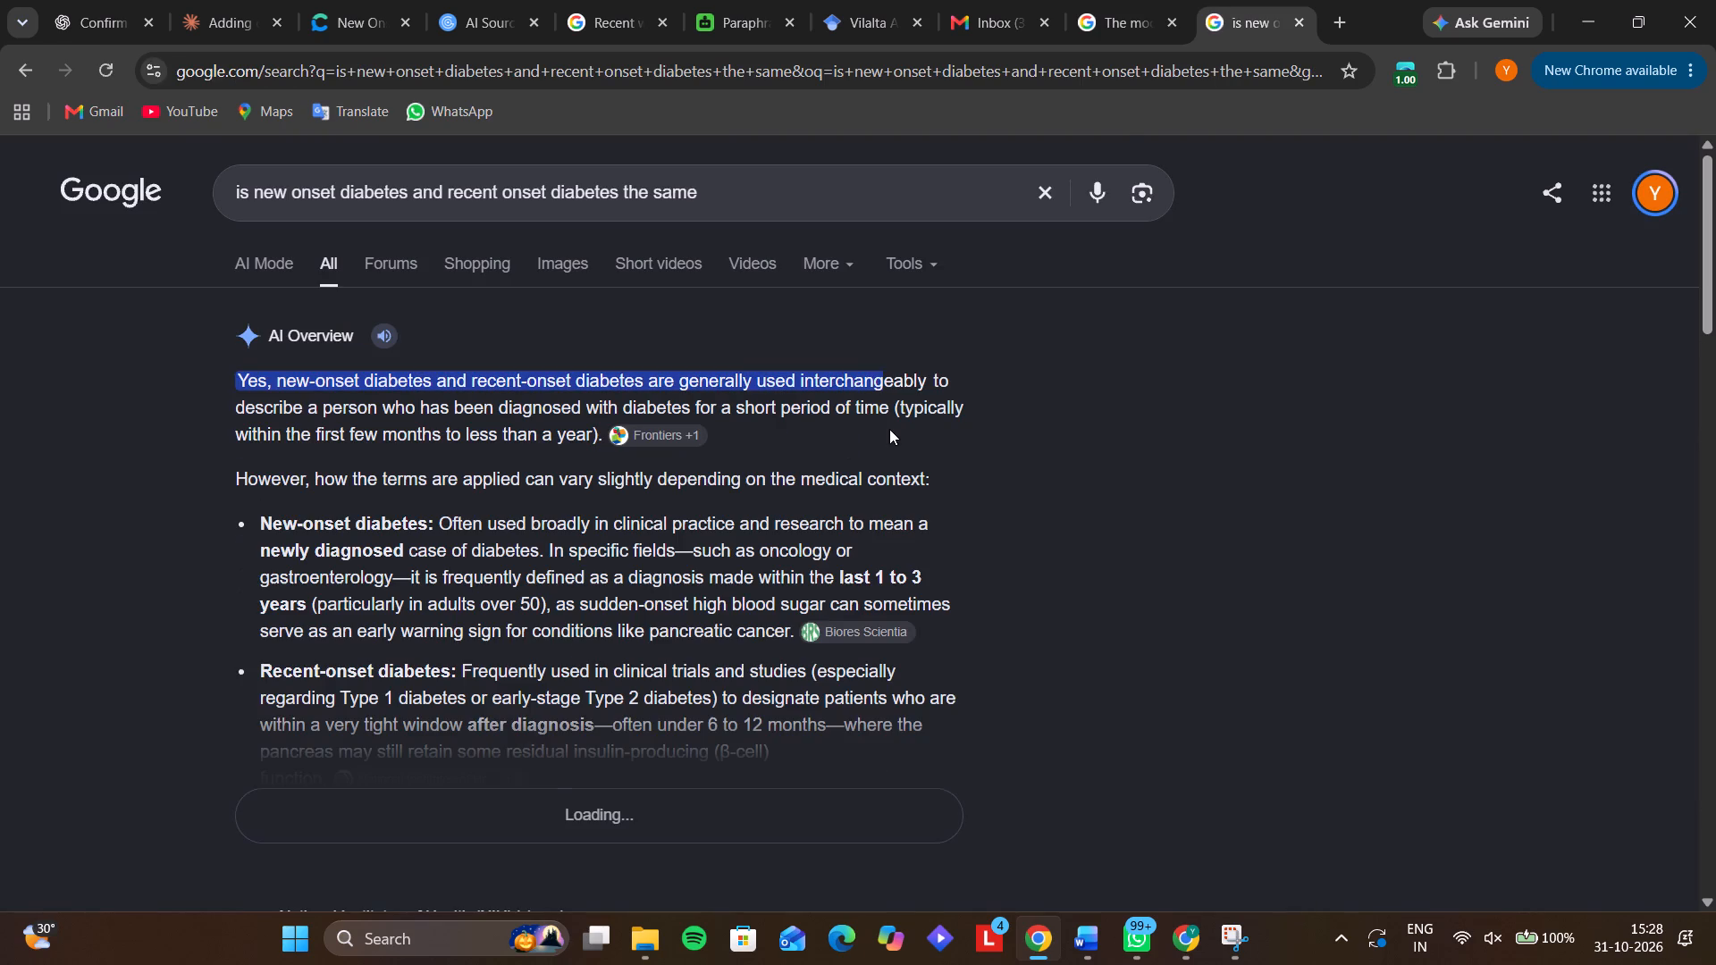
{"action": "left_click", "coordinate": [1305, 25]}
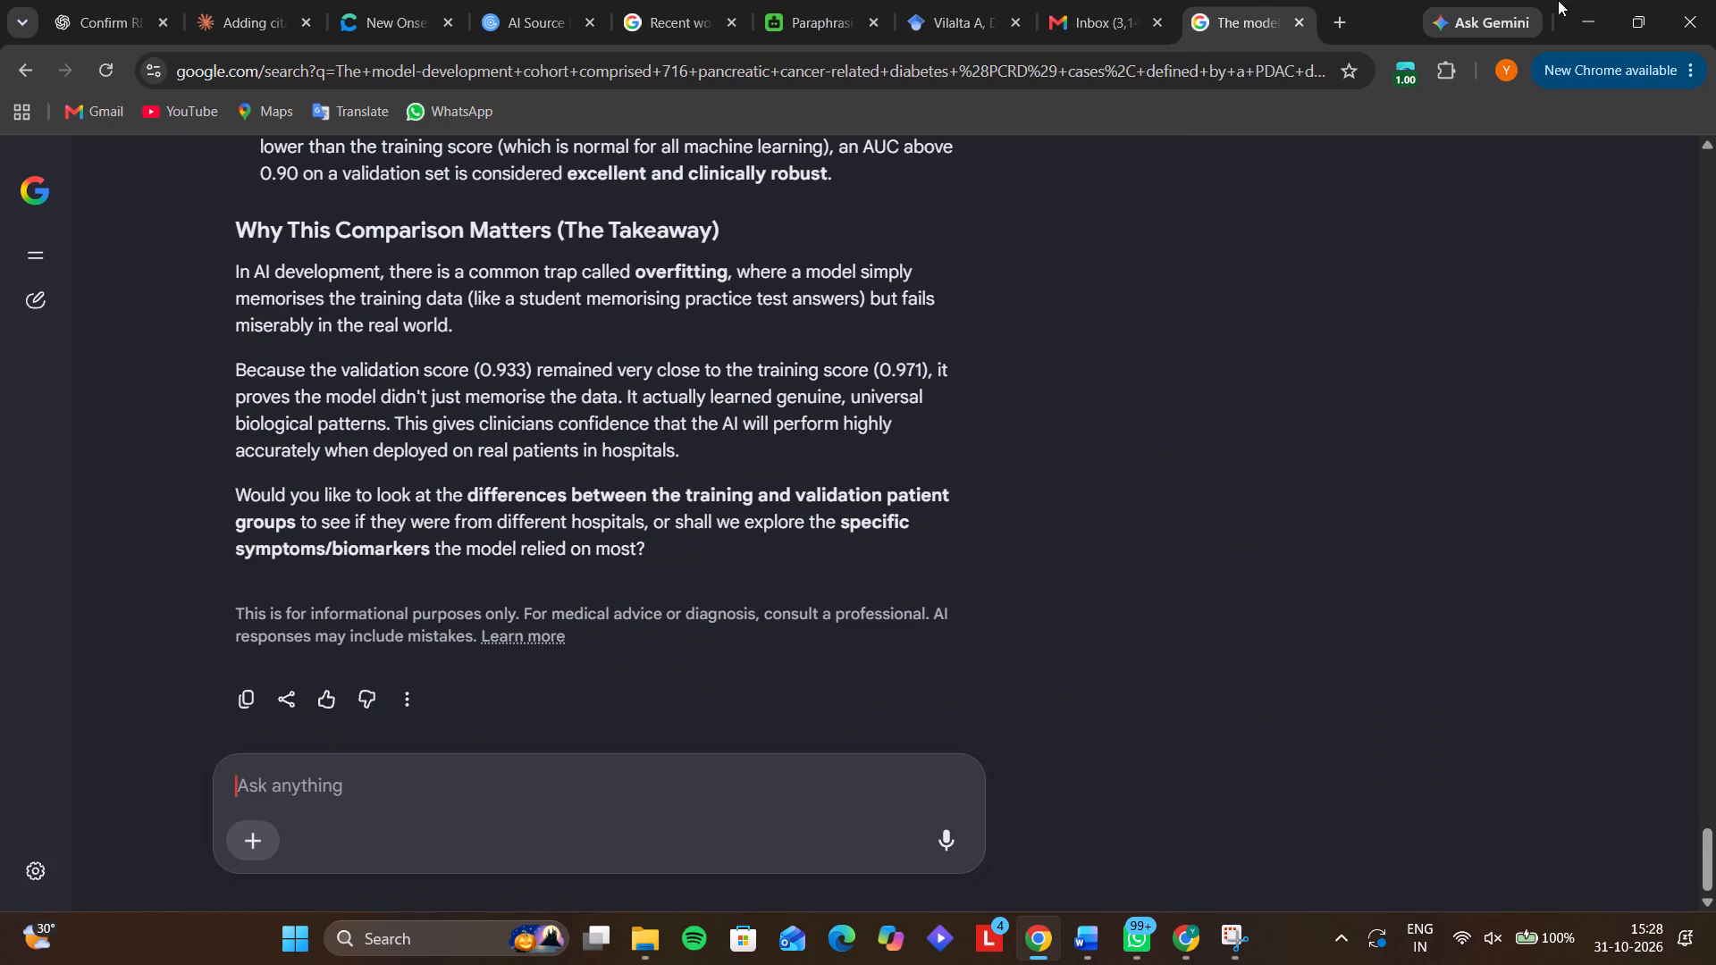
Return to the Word manuscript and end the new Wang paragraph with a period after "NOD".
{"action": "left_click", "coordinate": [1565, 6]}
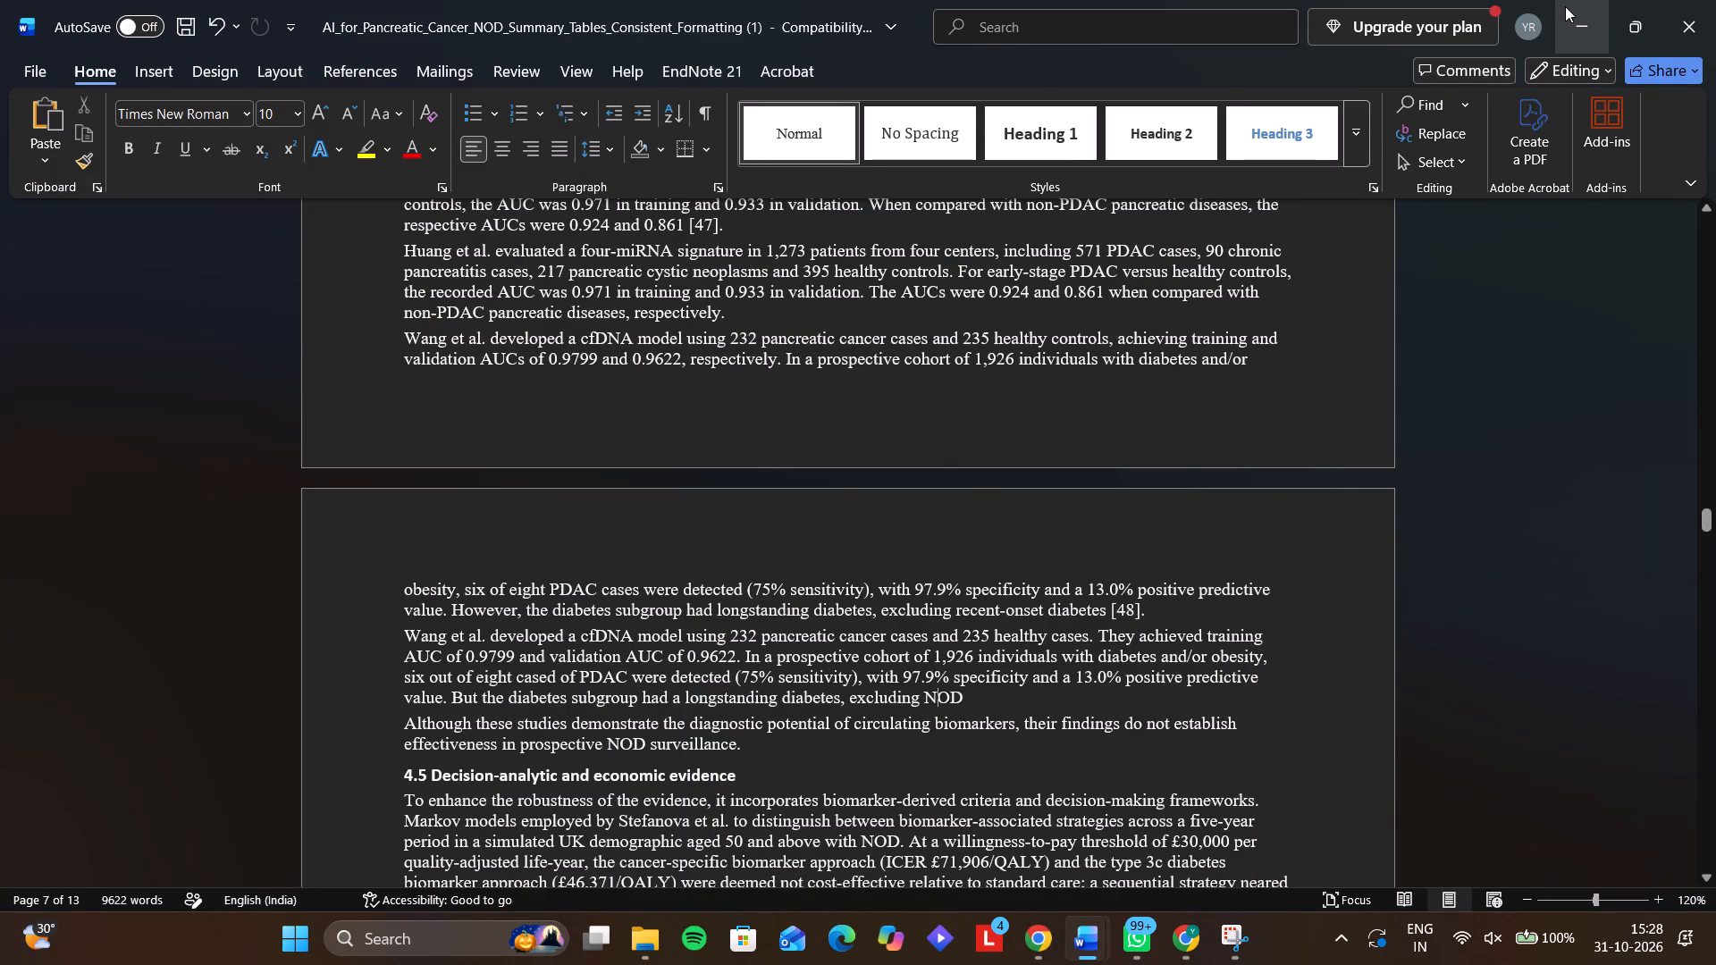
{"action": "left_click", "coordinate": [998, 692]}
{"action": "key", "text": "period"}
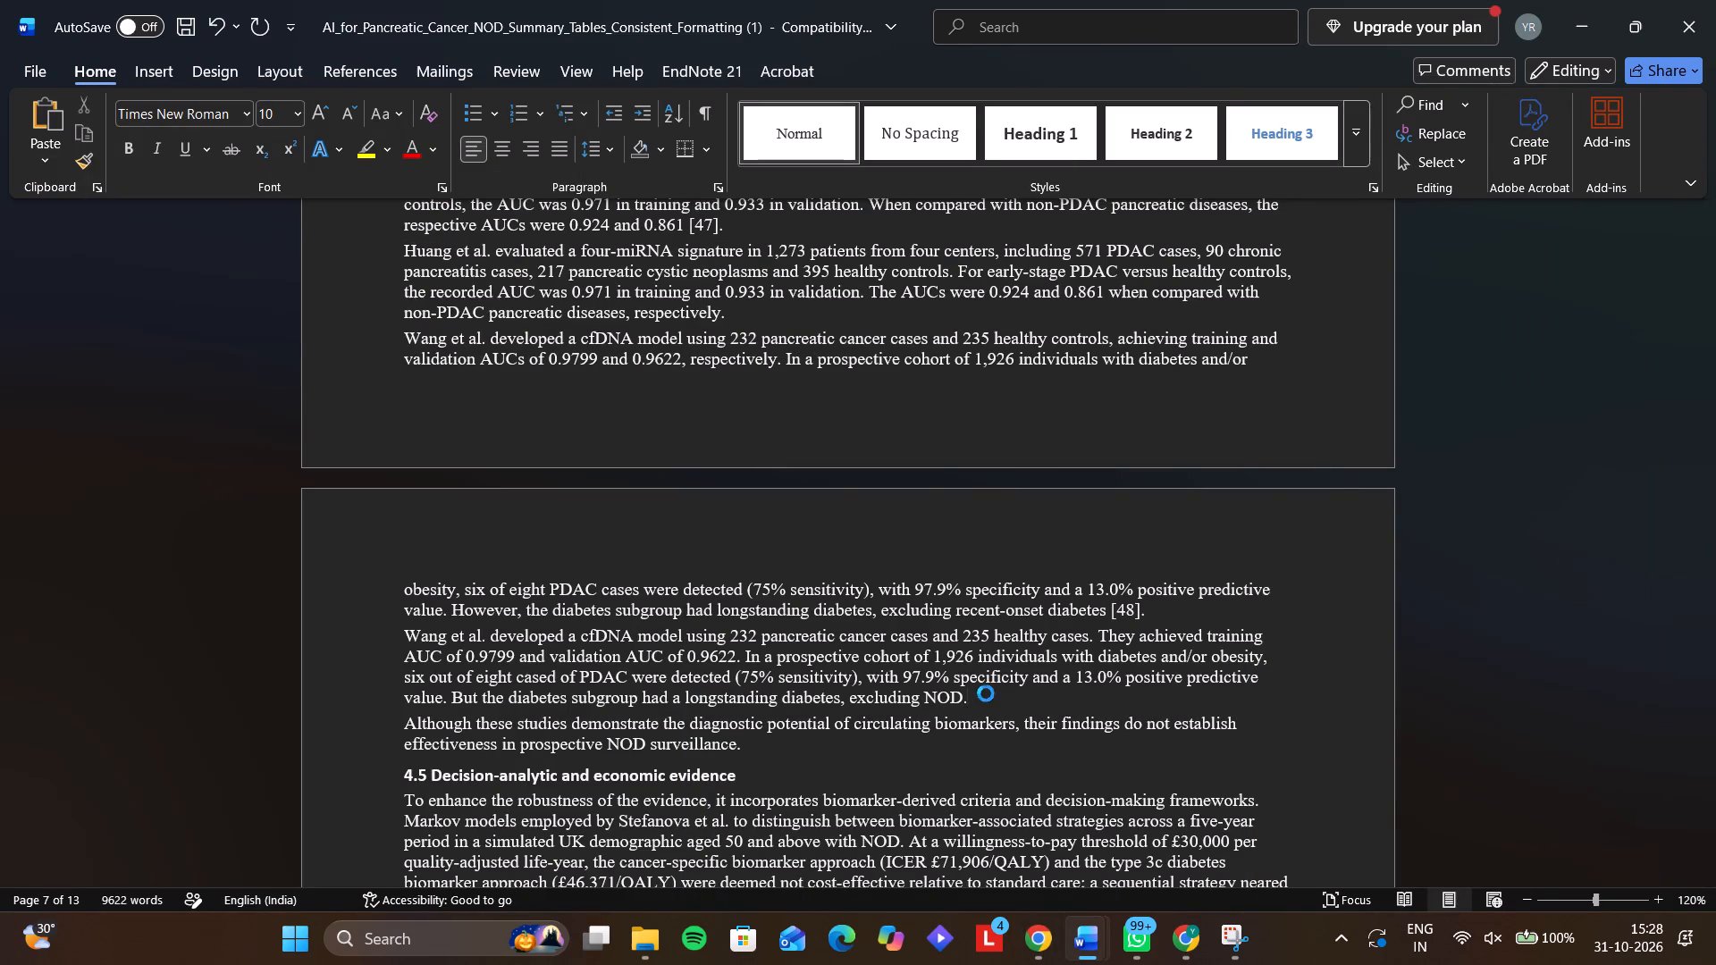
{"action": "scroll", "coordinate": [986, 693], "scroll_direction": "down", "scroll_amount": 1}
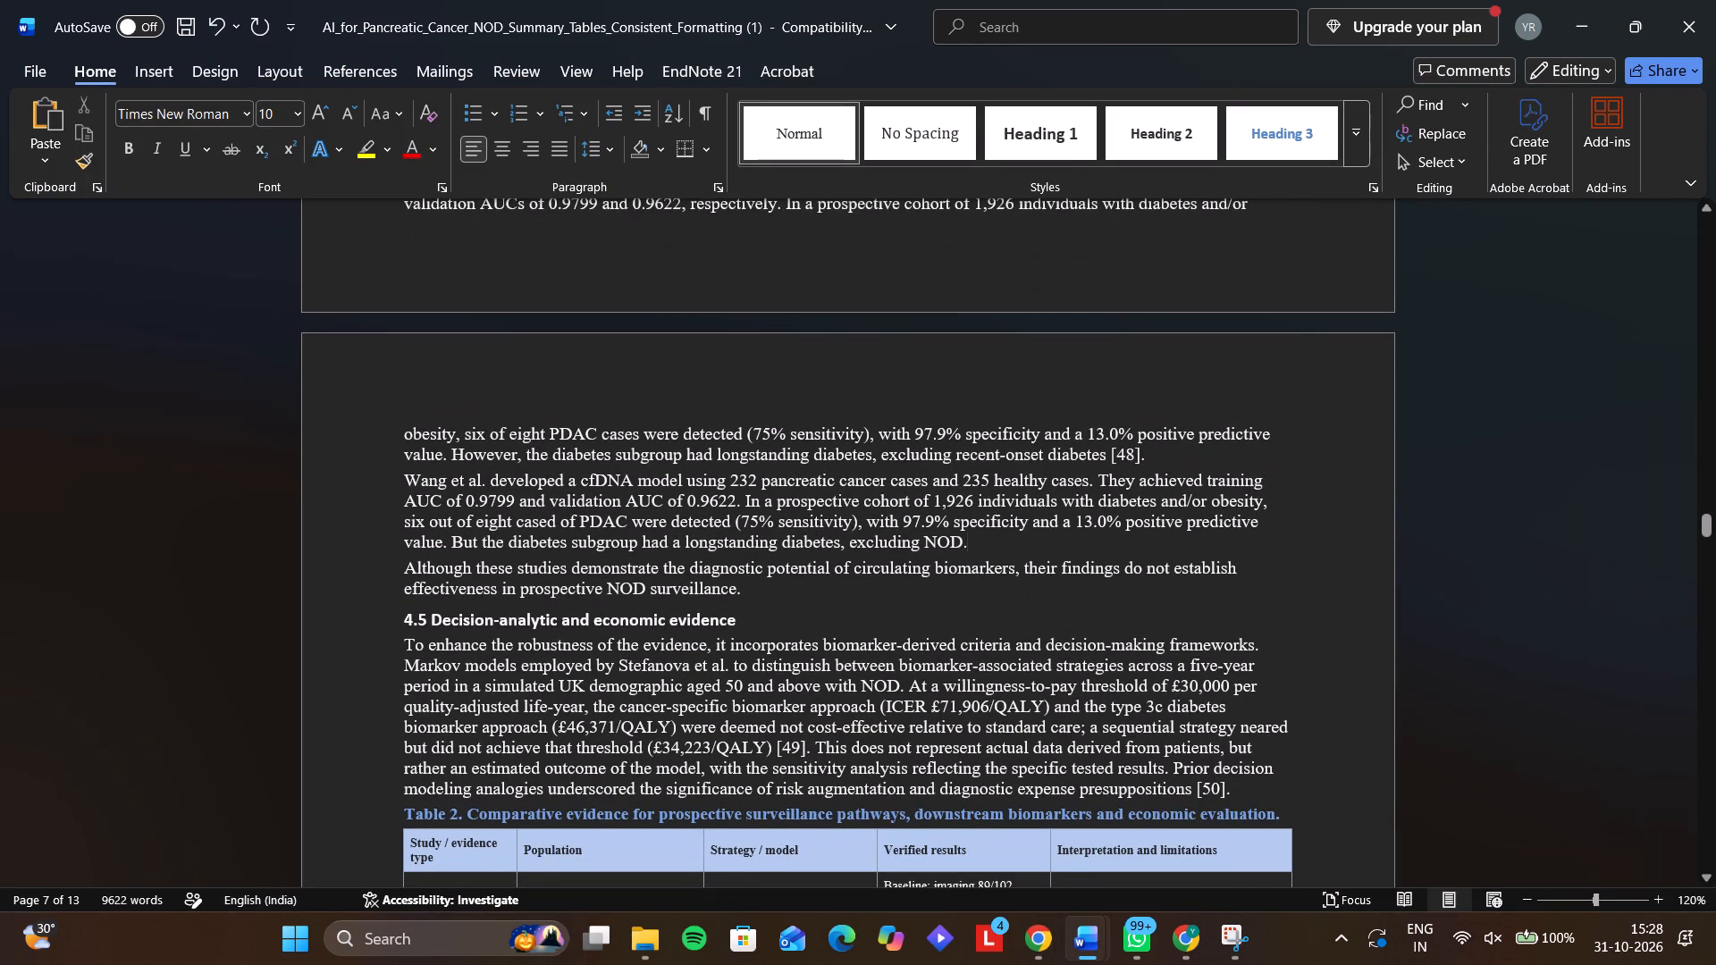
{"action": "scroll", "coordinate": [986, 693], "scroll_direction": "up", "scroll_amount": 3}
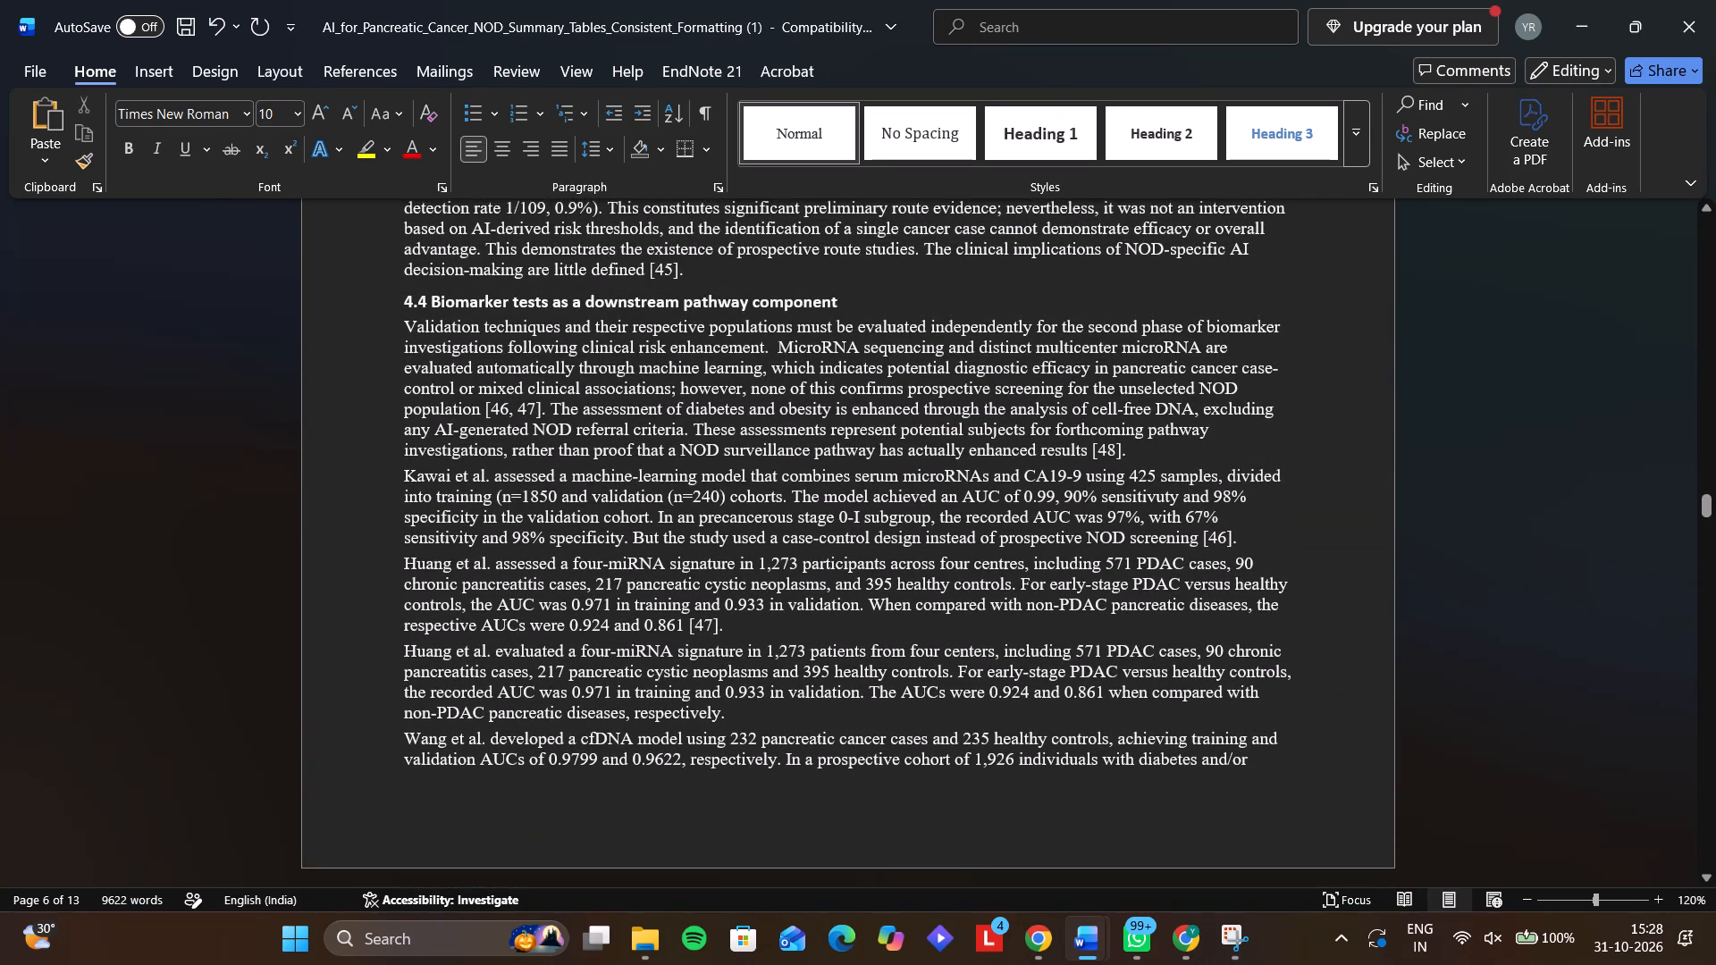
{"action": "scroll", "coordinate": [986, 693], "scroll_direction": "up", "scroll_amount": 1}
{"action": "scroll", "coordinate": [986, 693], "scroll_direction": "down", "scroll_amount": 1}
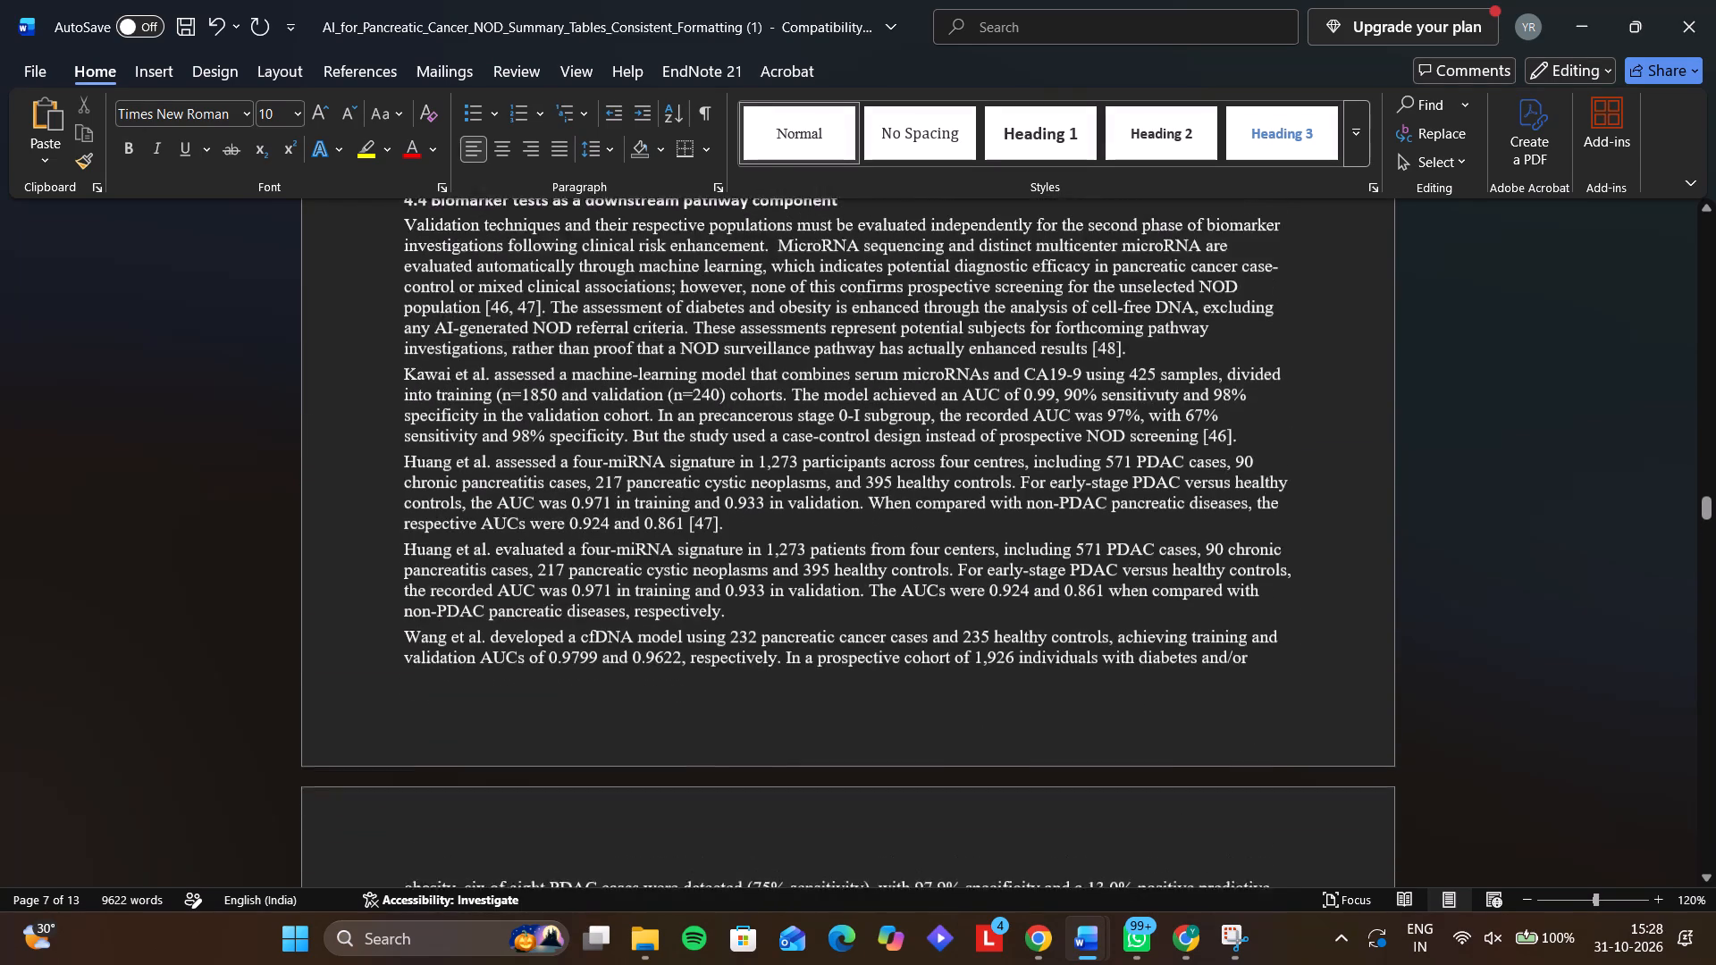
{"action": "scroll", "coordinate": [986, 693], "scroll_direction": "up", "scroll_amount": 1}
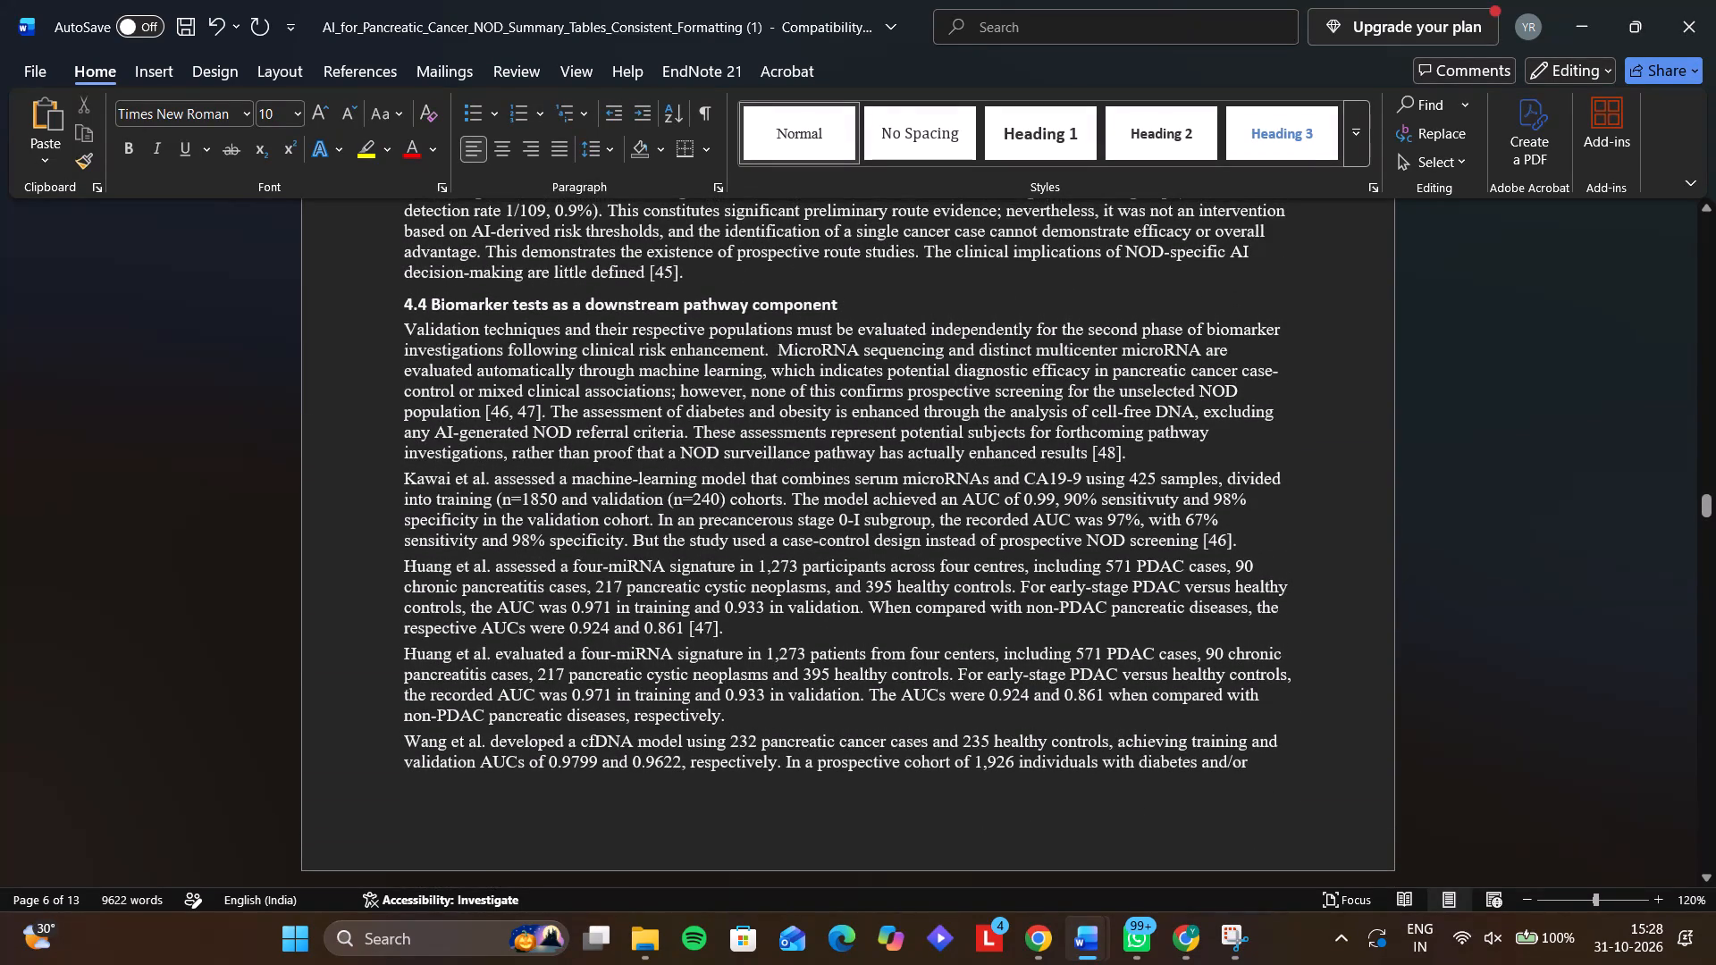
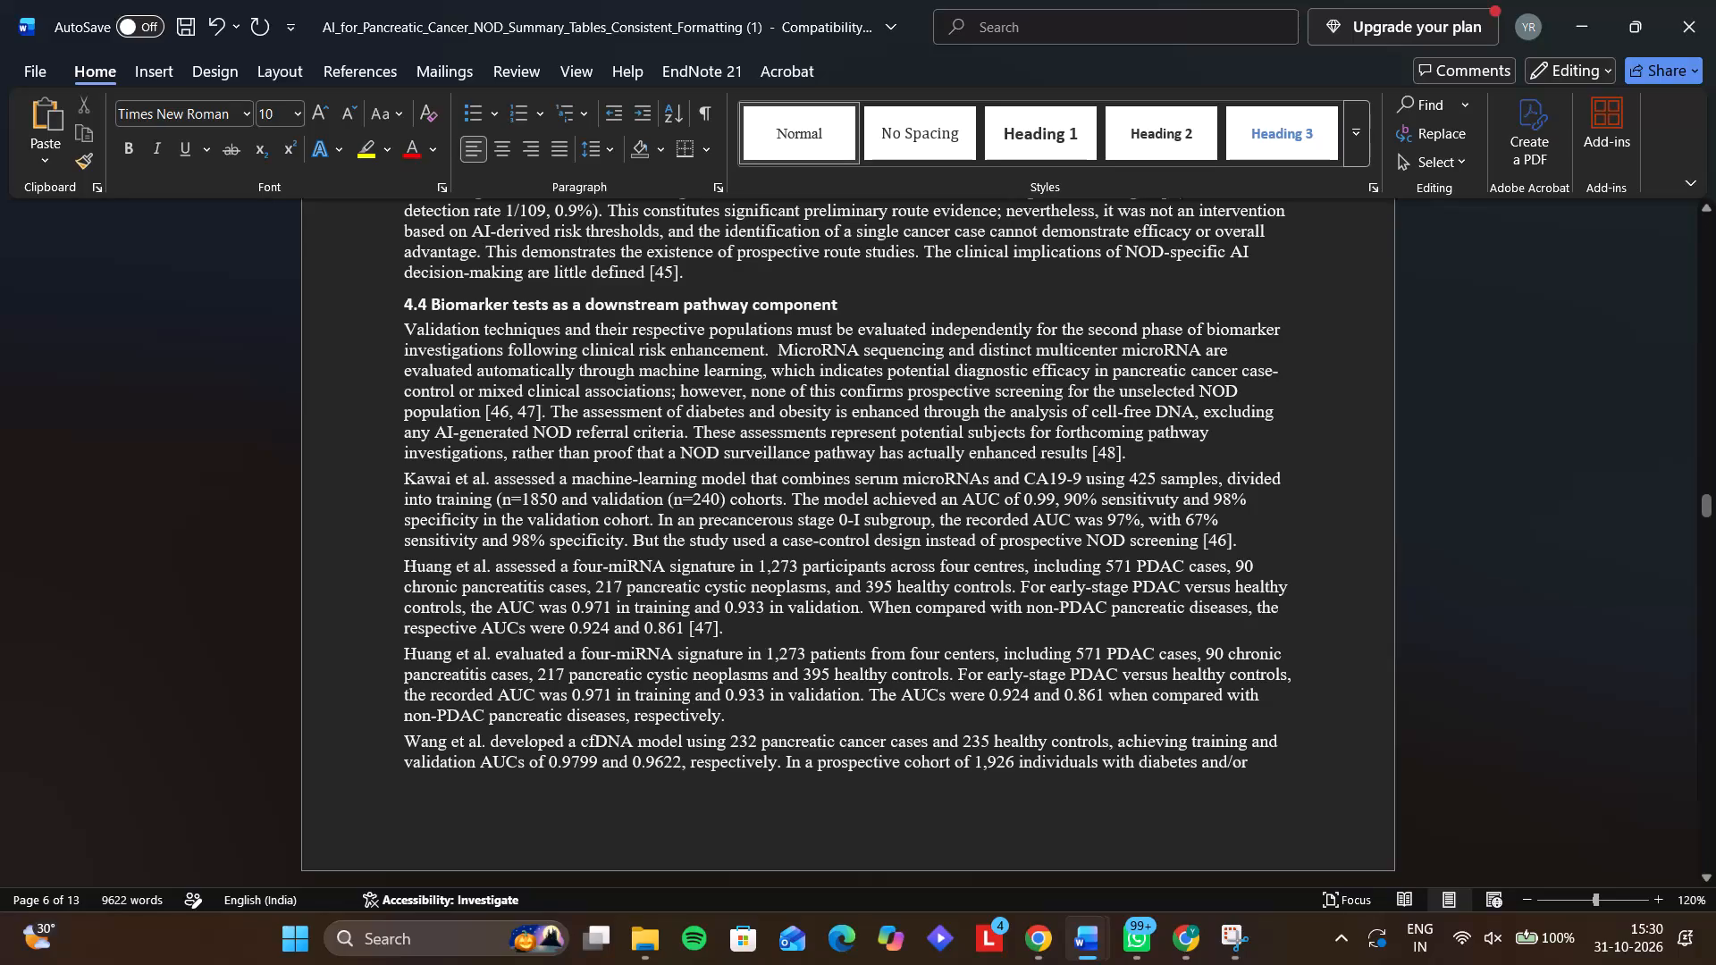
Add a space between "respectively" and the final period of the second Huang et al. paragraph in section 4.4.
{"action": "left_click", "coordinate": [718, 718]}
{"action": "key", "text": "space"}
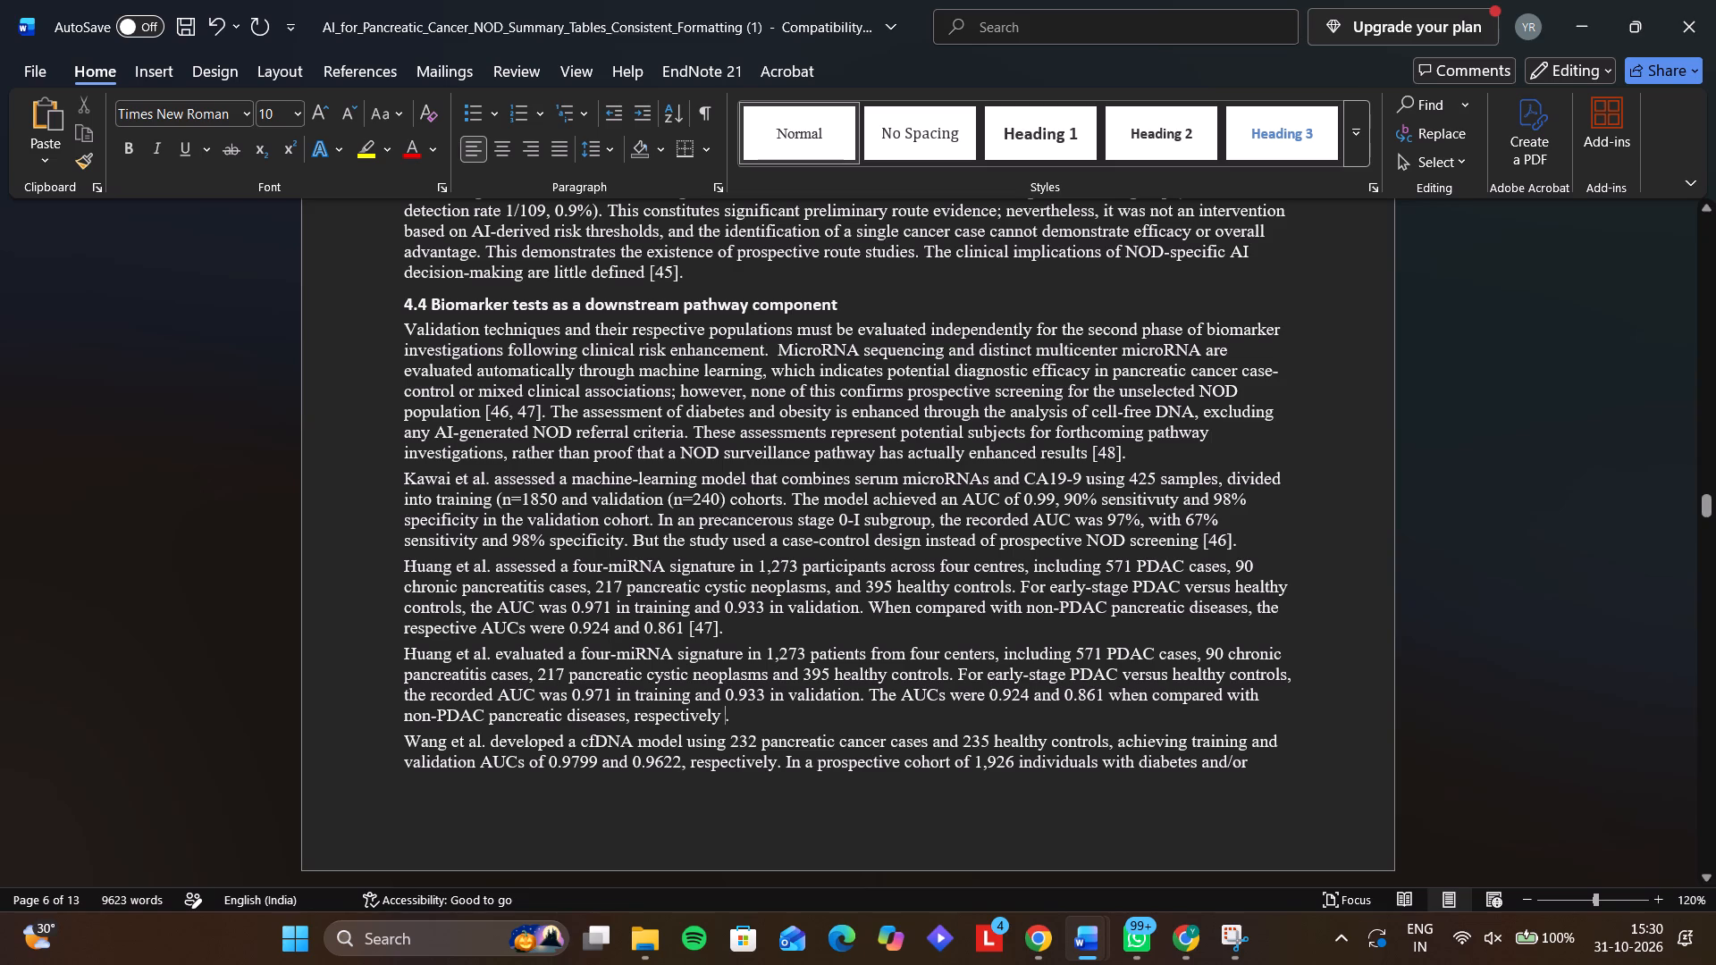
Switch to the reference list in Document7 and copy the title and journal name of the Kawai reference, number 46.
{"action": "left_click", "coordinate": [1036, 939]}
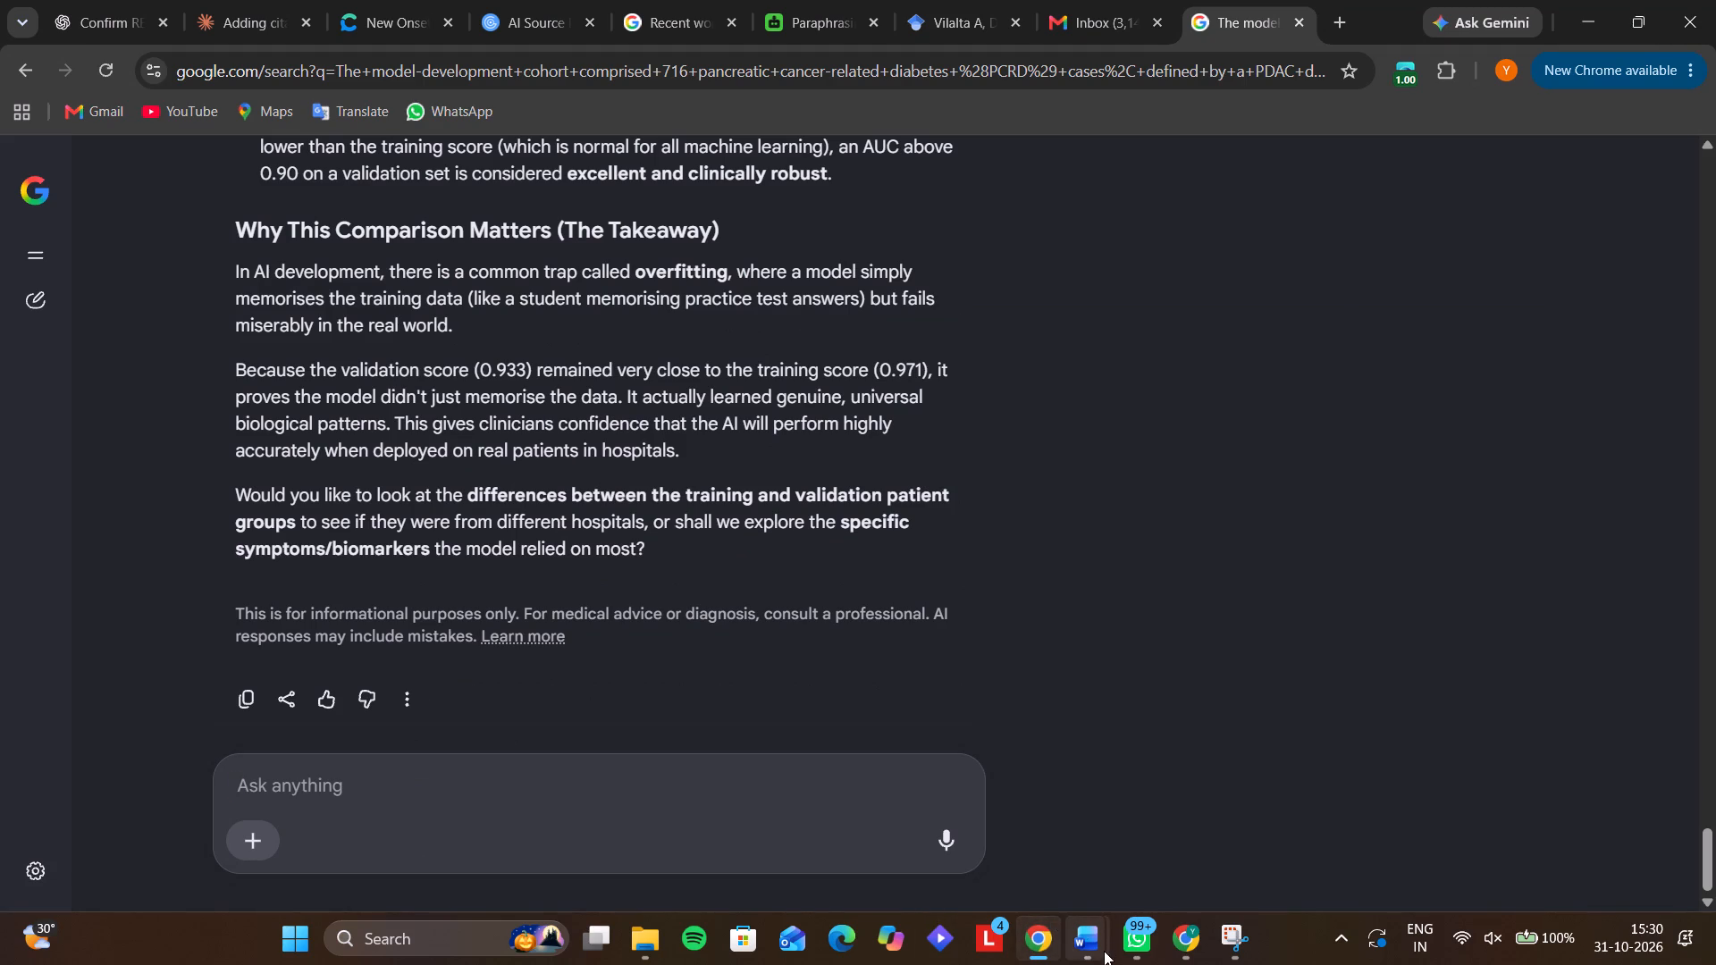
{"action": "left_click", "coordinate": [1044, 955]}
{"action": "left_click", "coordinate": [913, 824]}
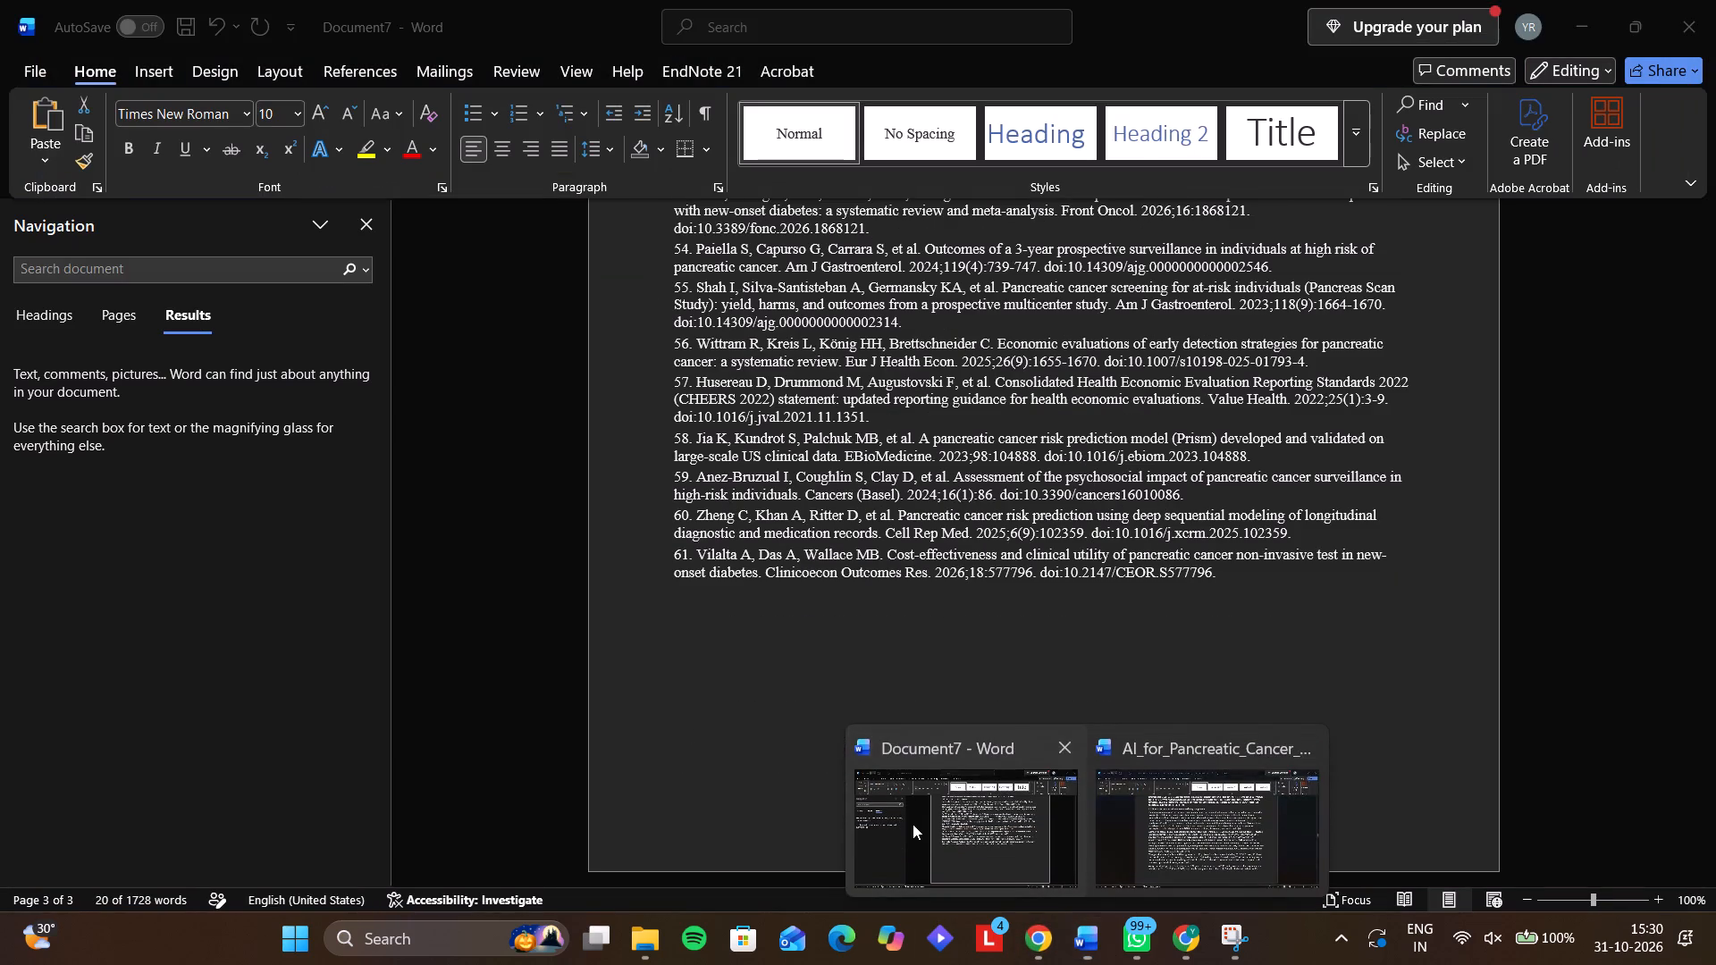
{"action": "left_click", "coordinate": [370, 219]}
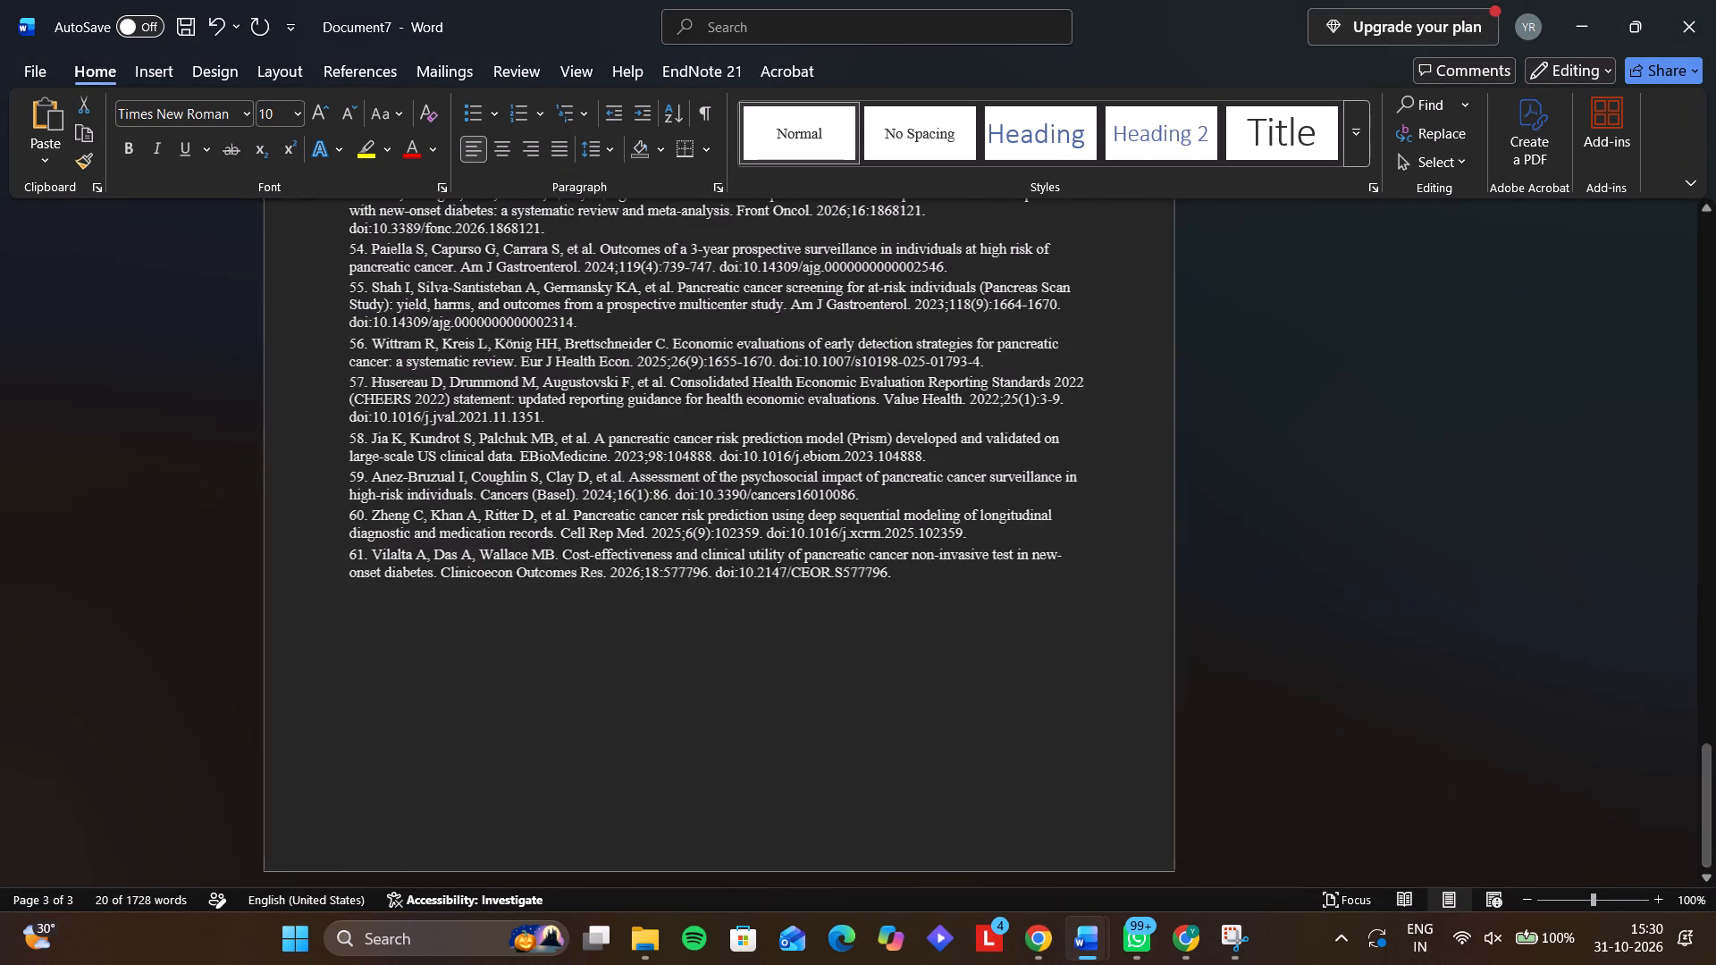
{"action": "scroll", "coordinate": [565, 420], "scroll_direction": "up", "scroll_amount": 2}
{"action": "scroll", "coordinate": [520, 272], "scroll_direction": "up", "scroll_amount": 1}
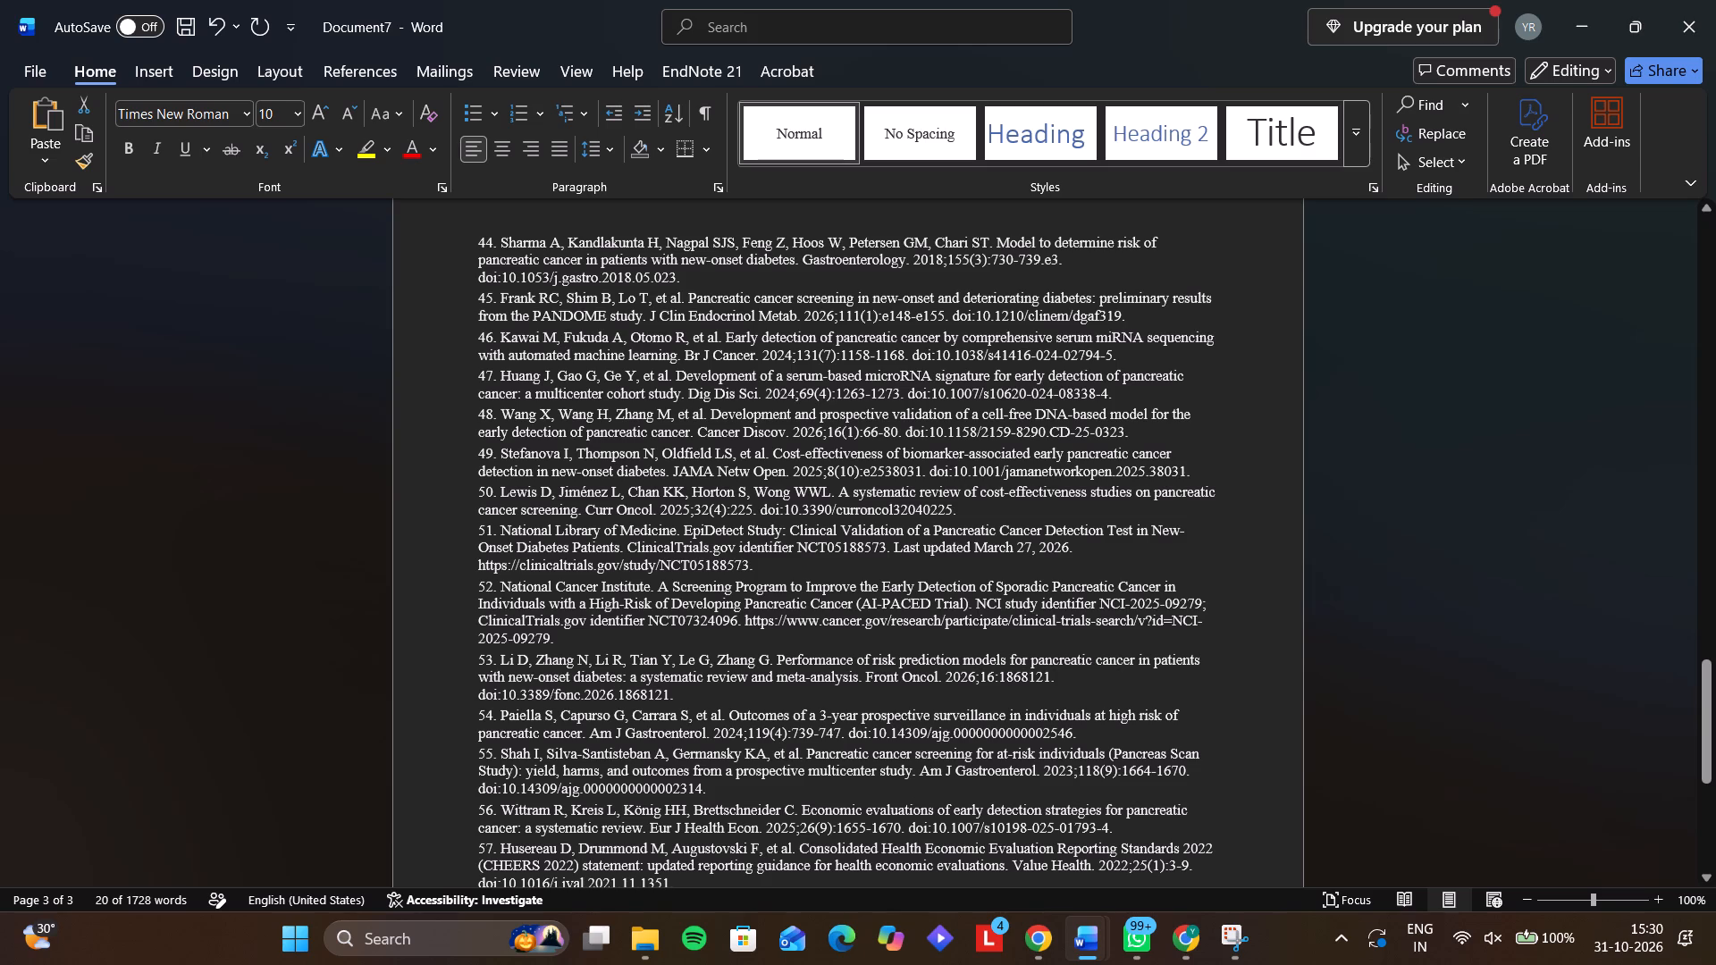
{"action": "left_click_drag", "start_coordinate": [722, 334], "coordinate": [909, 385]}
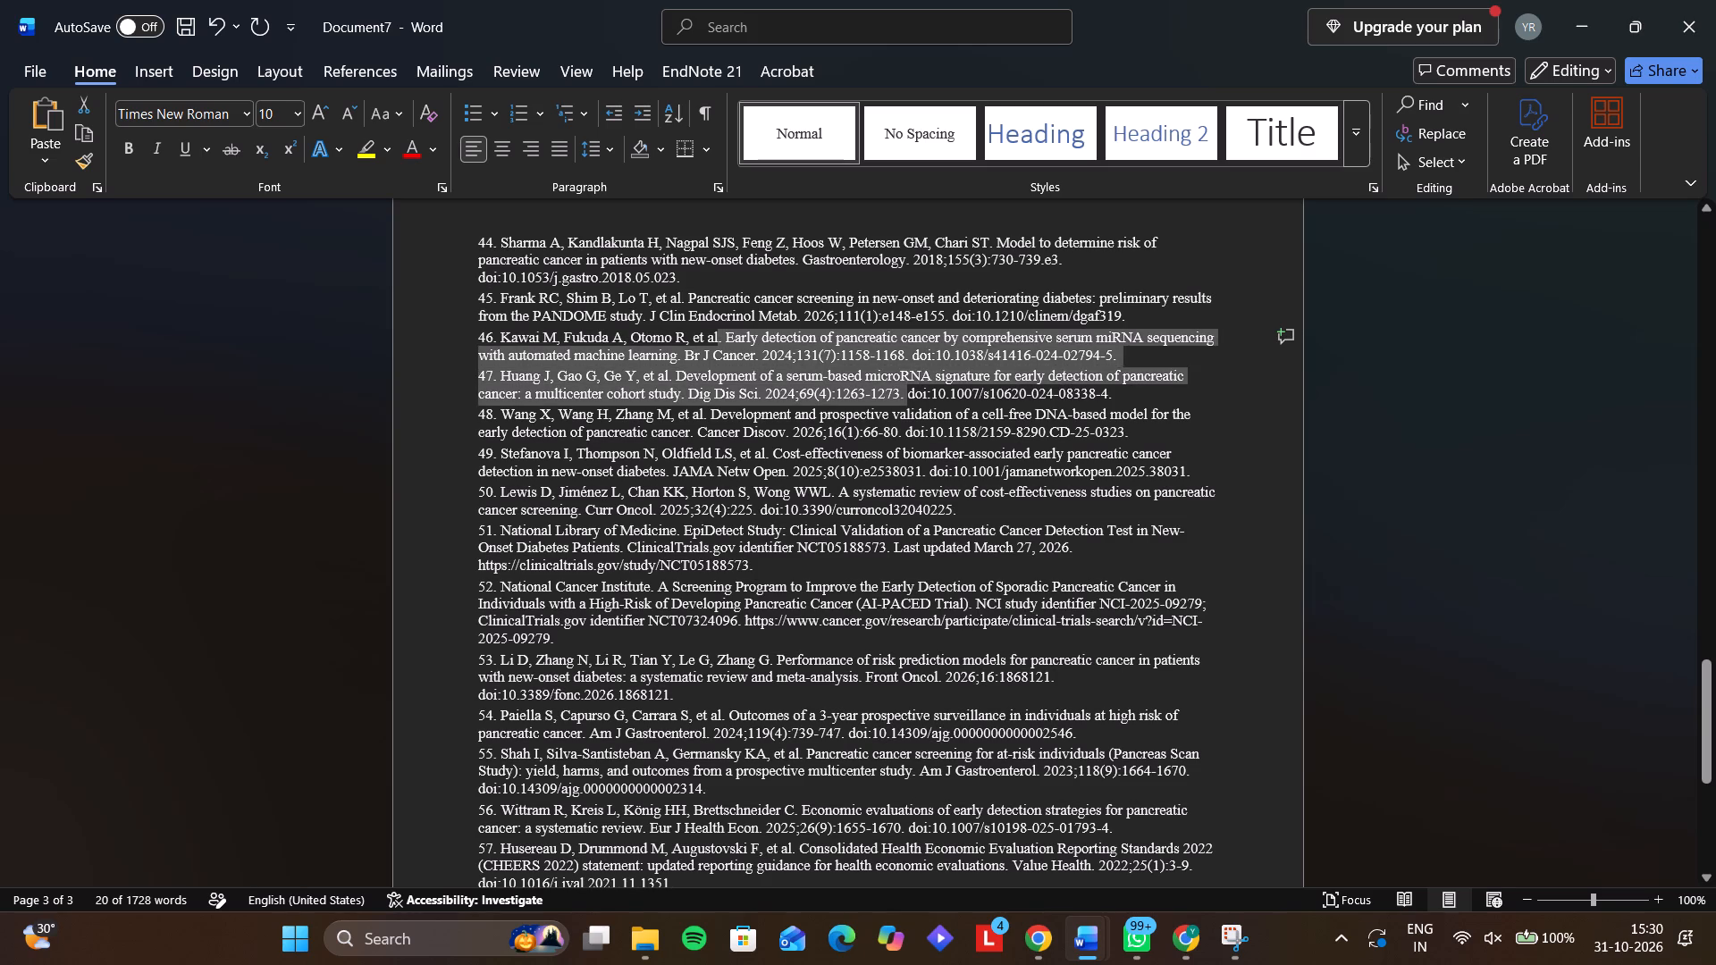
{"action": "left_click_drag", "start_coordinate": [909, 385], "coordinate": [756, 352]}
{"action": "key", "text": "ctrl+c"}
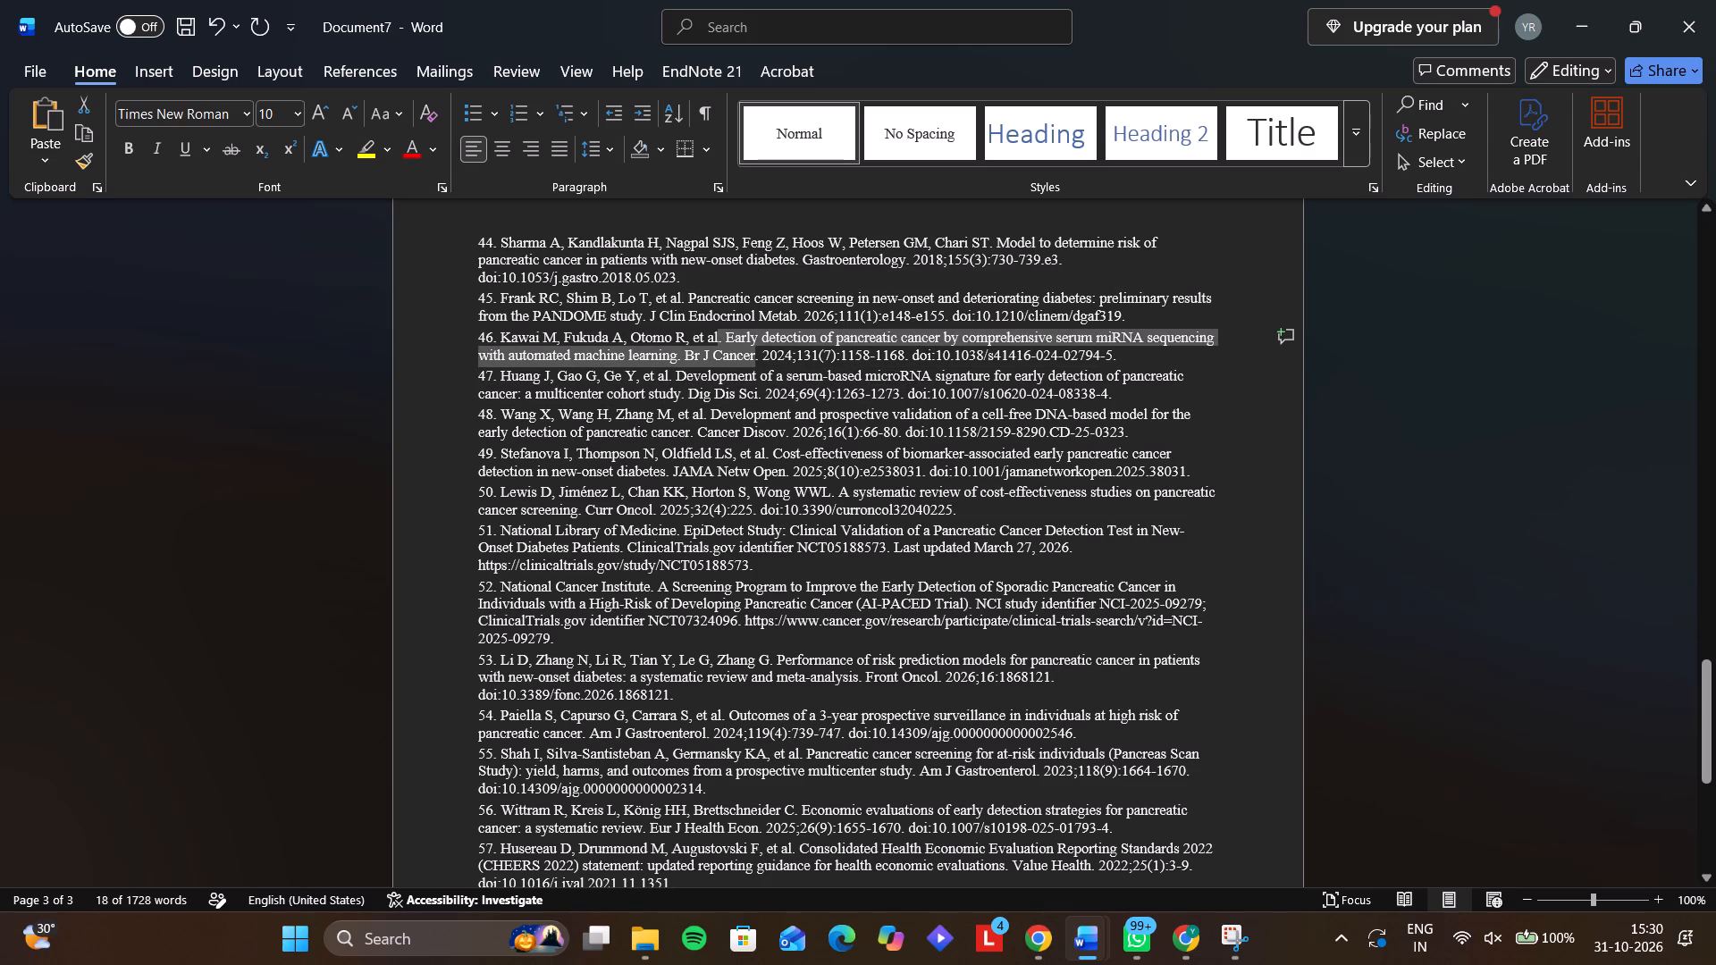
{"action": "key", "text": "ctrl+c"}
Switch to Google Scholar in Chrome and search for the copied Kawai title, "Early detection of pancreatic cancer by comprehensive serum miRNA sequencing with automated machine learning".
{"action": "left_click", "coordinate": [1037, 964]}
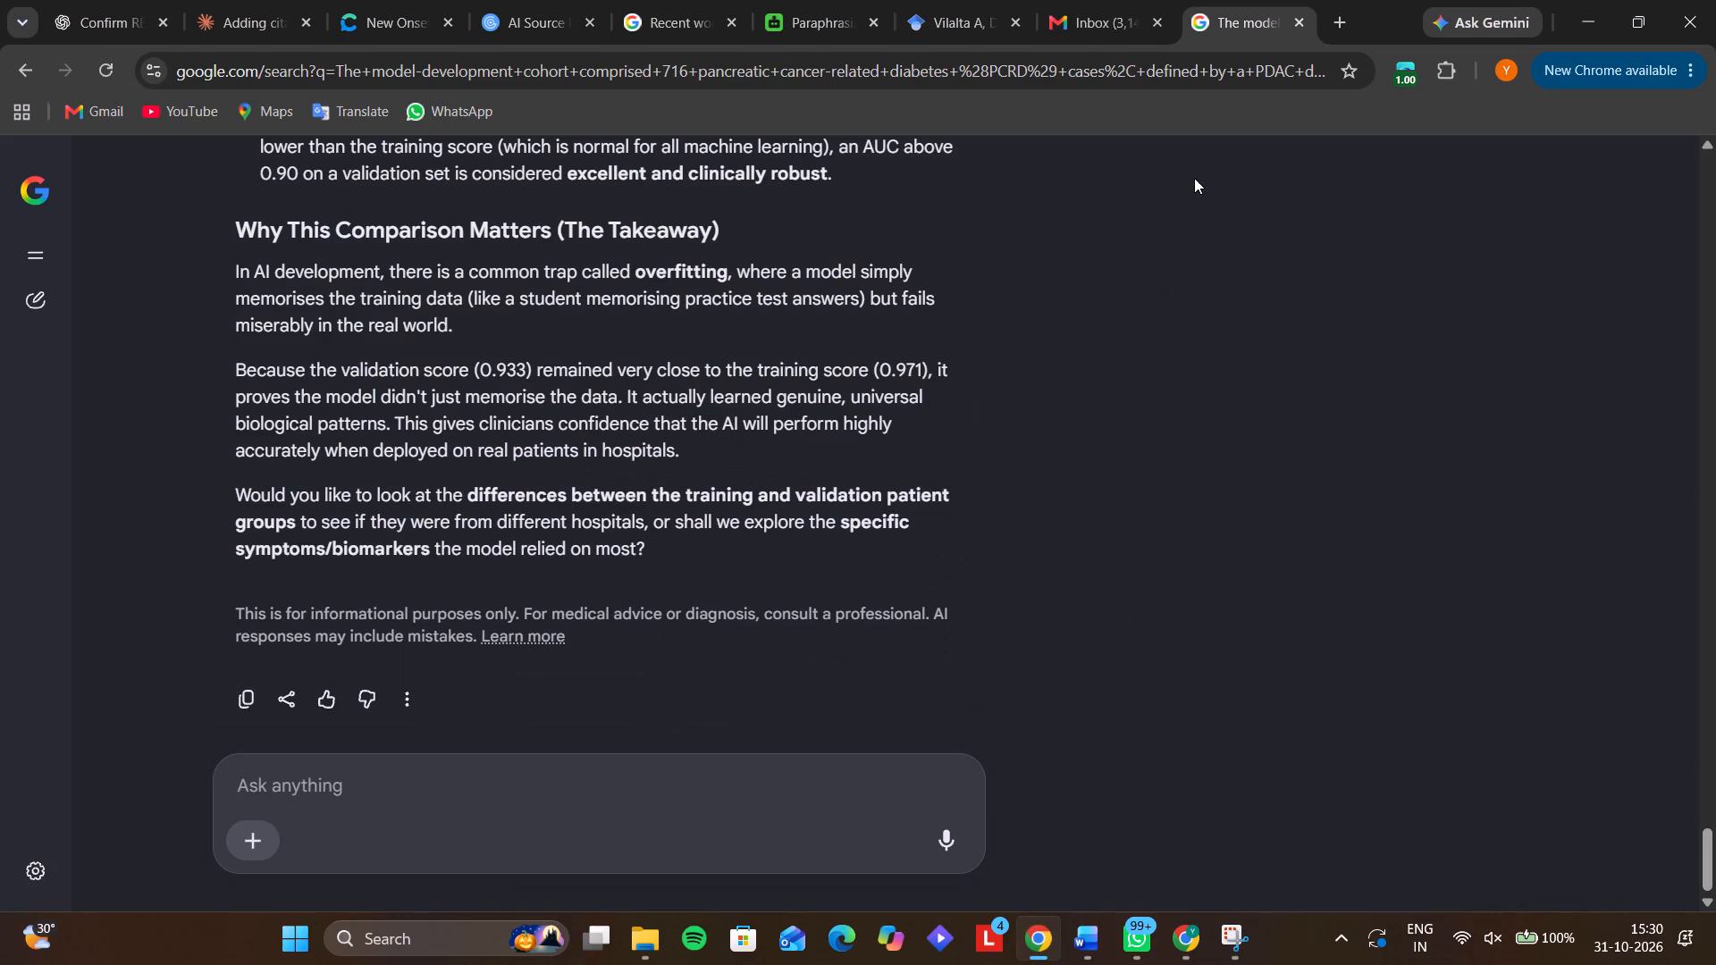
{"action": "left_click", "coordinate": [962, 0]}
{"action": "left_click", "coordinate": [1021, 0]}
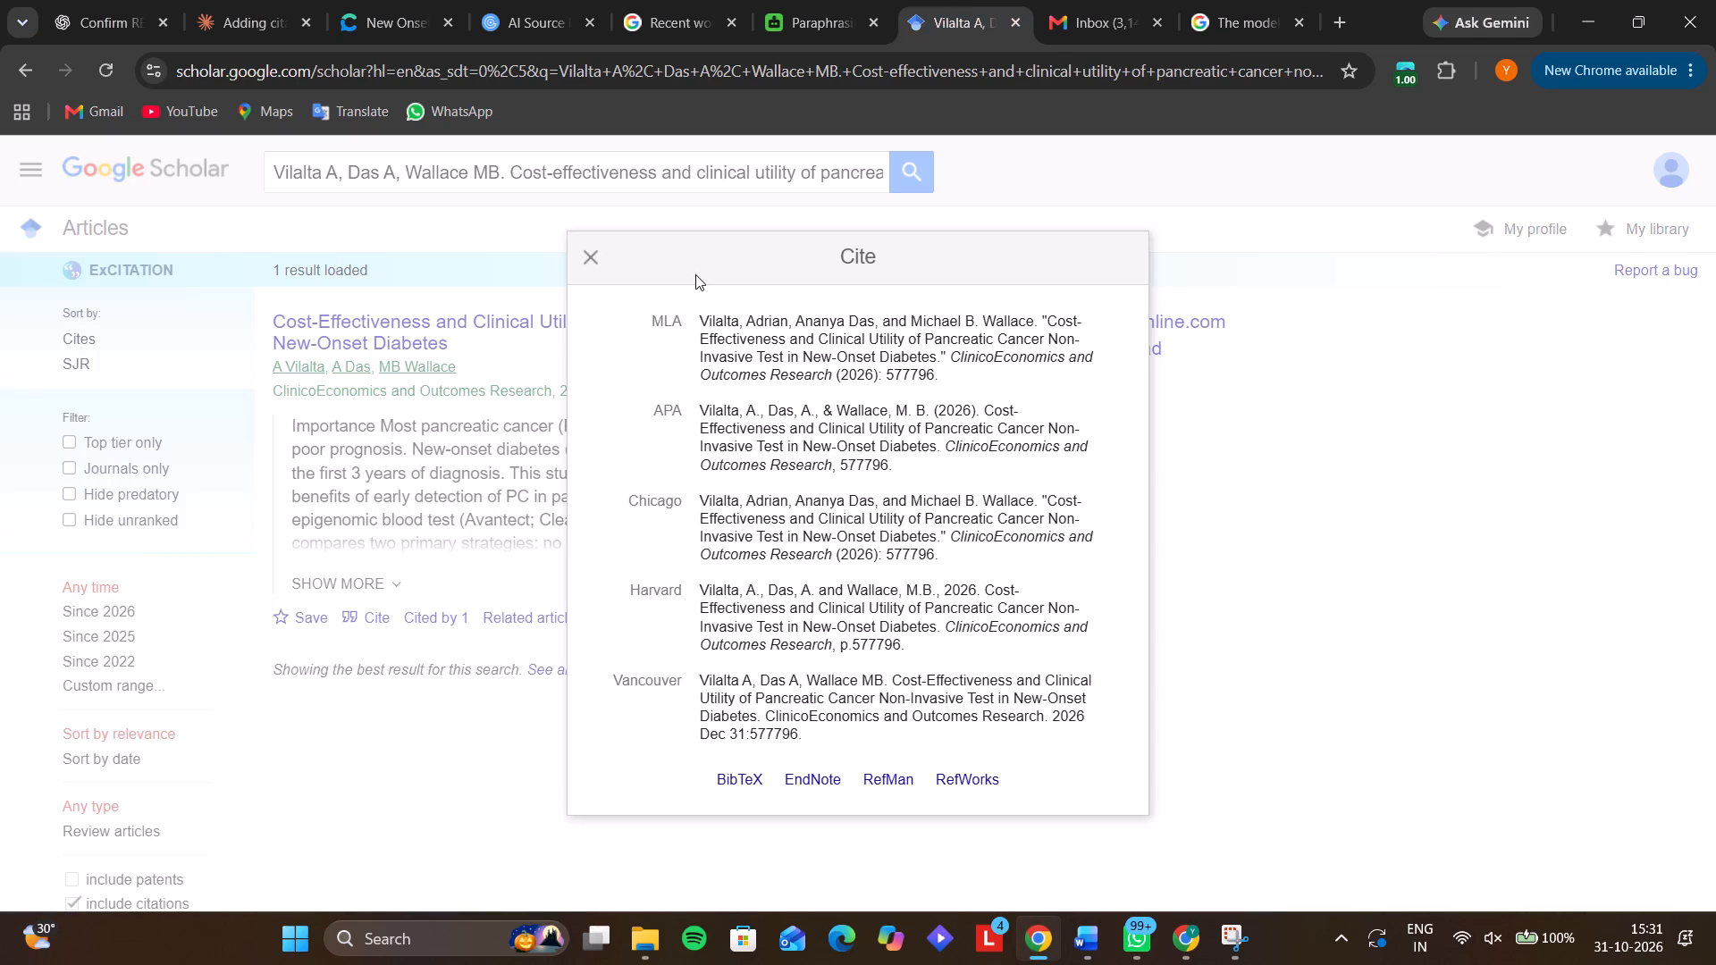
{"action": "left_click", "coordinate": [585, 248]}
{"action": "left_click", "coordinate": [561, 176]}
{"action": "key", "text": "ctrl+a"}
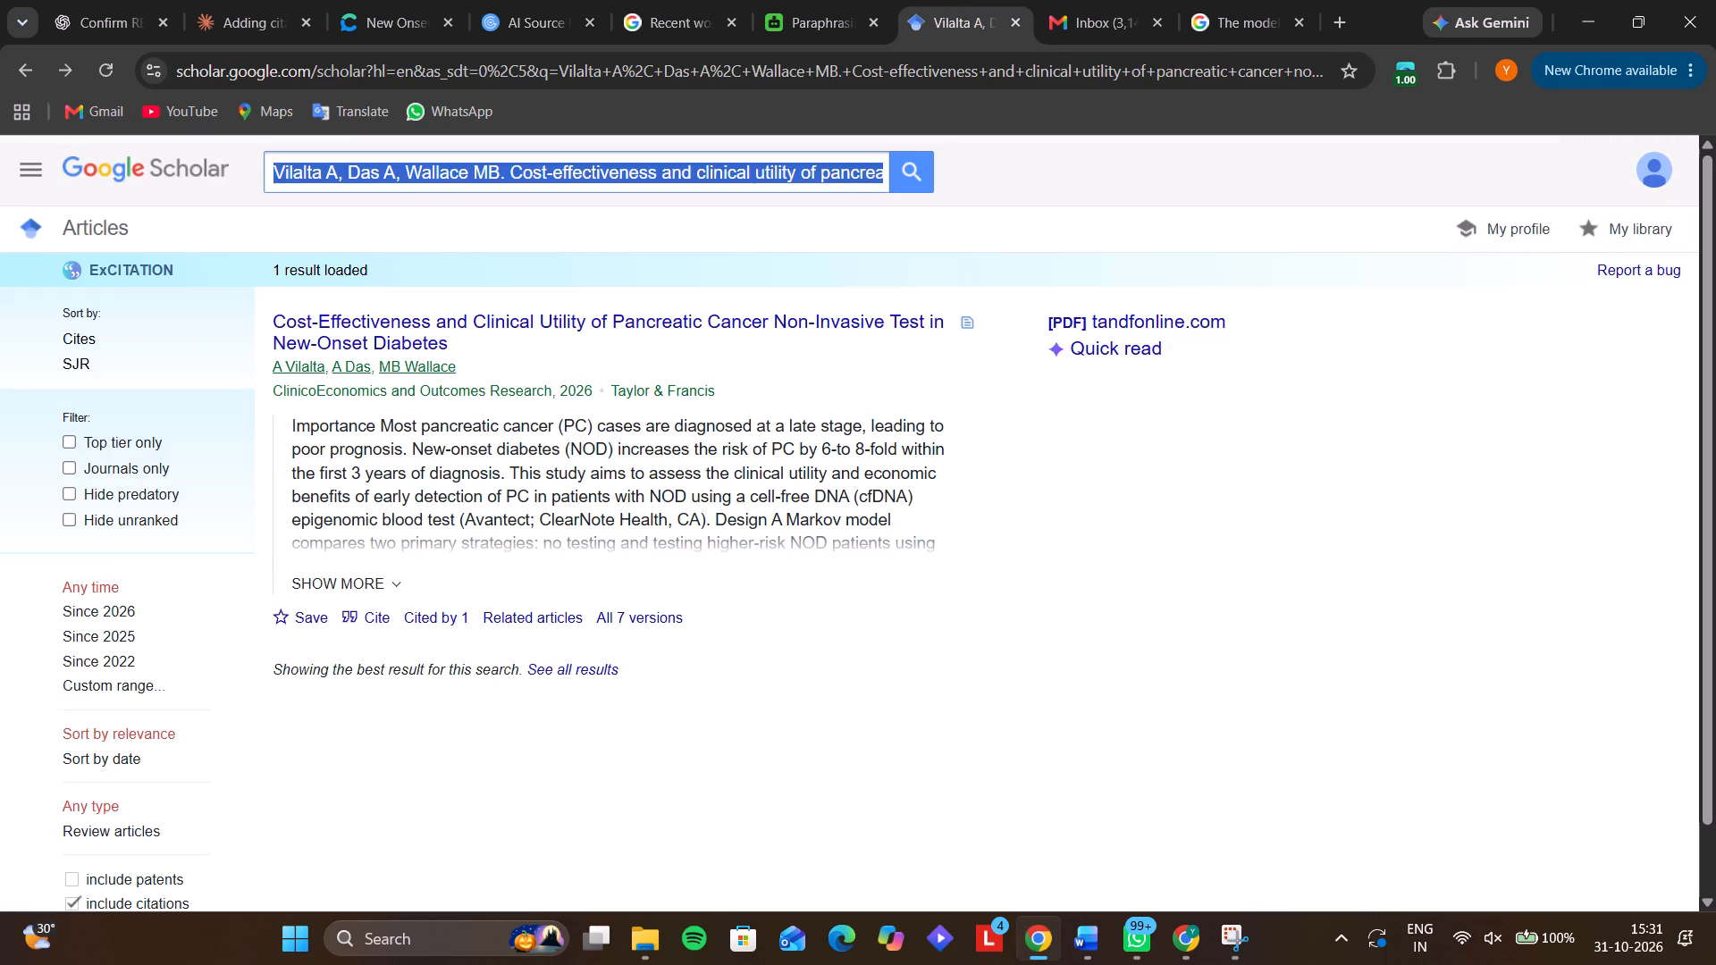
{"action": "key", "text": "ctrl+v"}
{"action": "key", "text": "Return"}
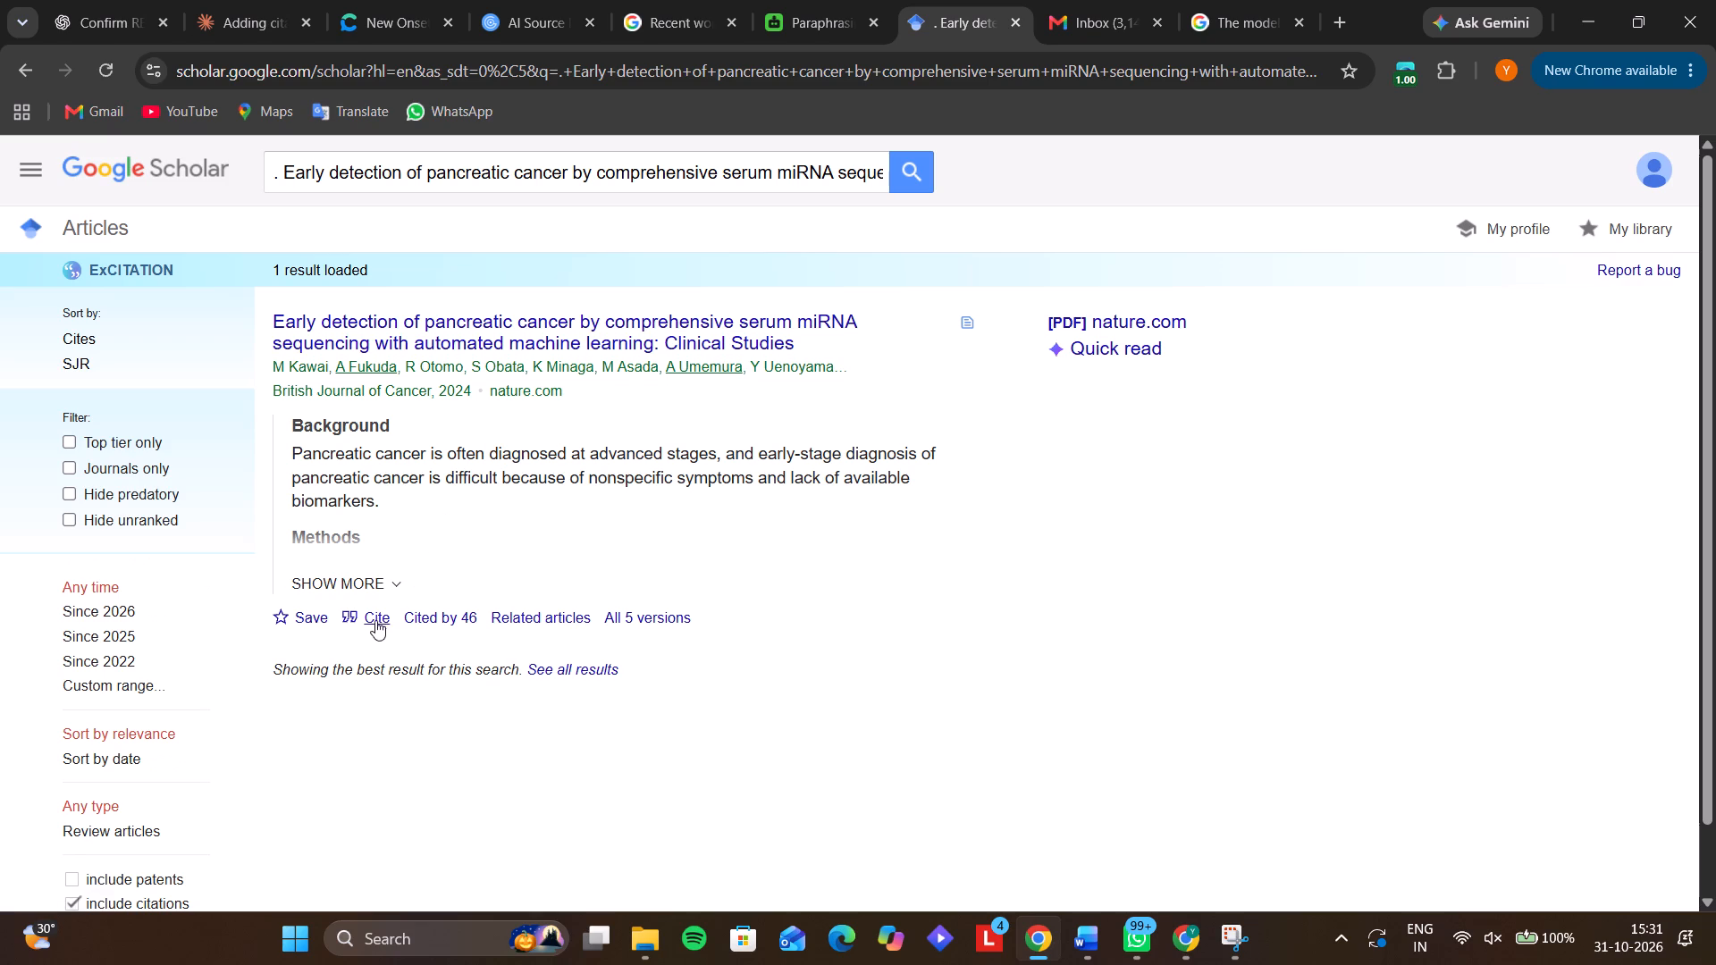
Download the Kawai article's citation in EndNote format and open the file to import it into the EndNote library.
{"action": "left_click", "coordinate": [375, 623]}
{"action": "left_click", "coordinate": [814, 835]}
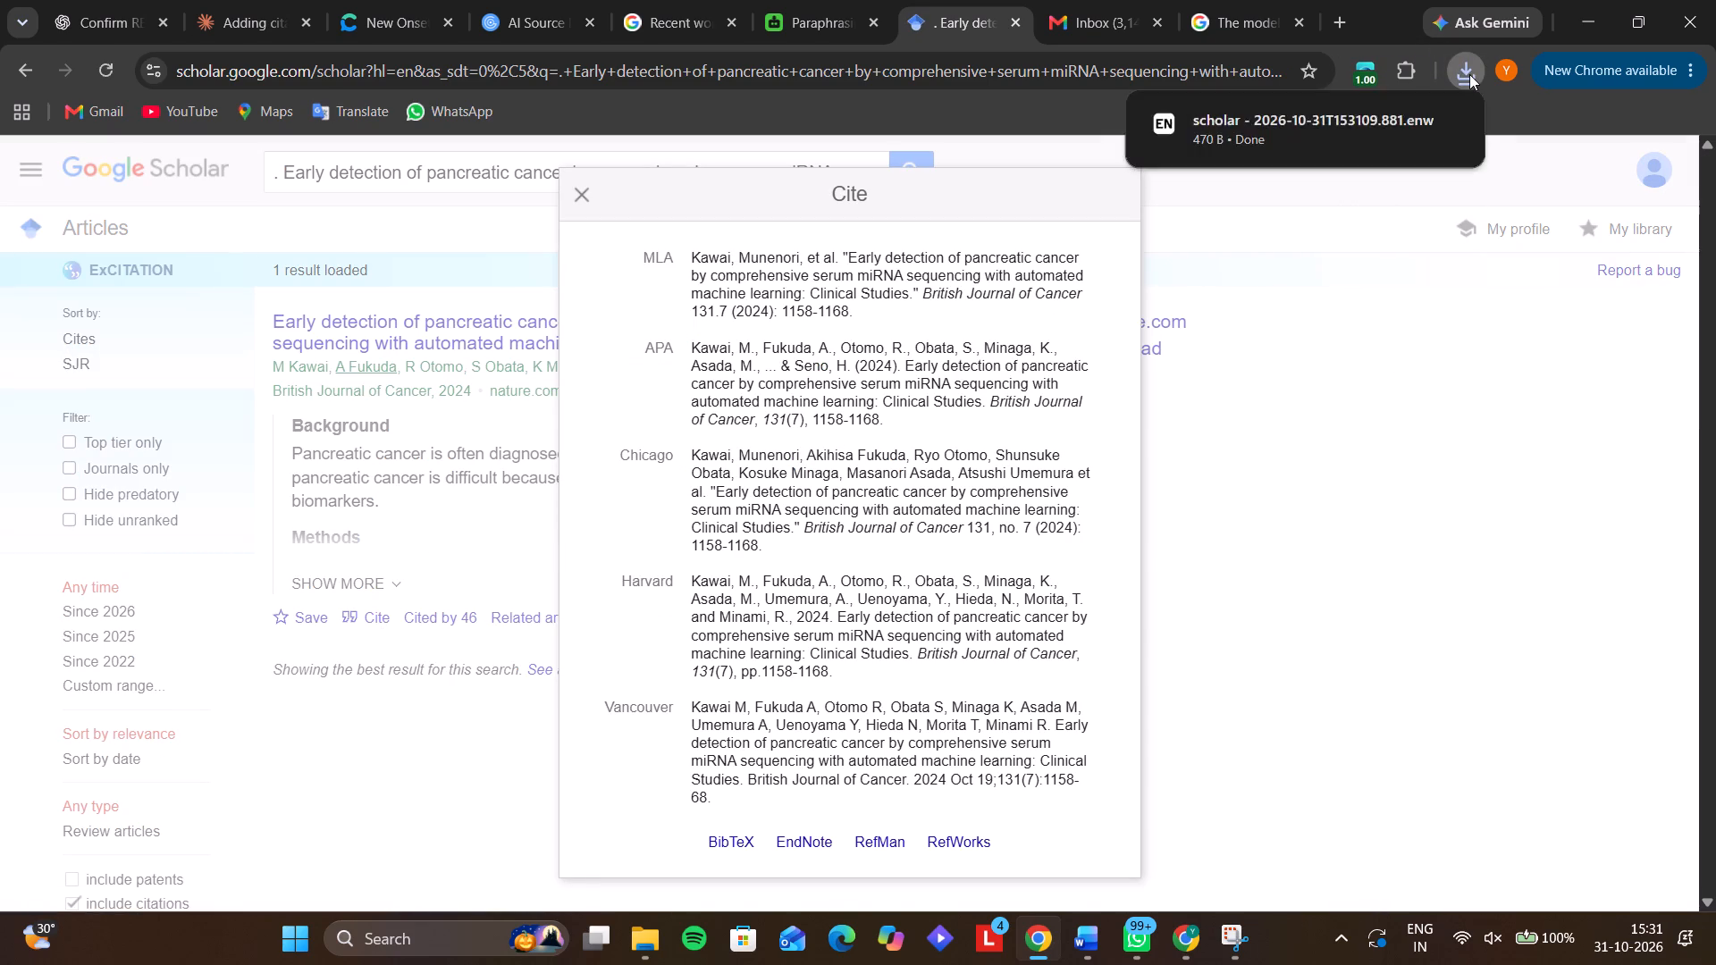
{"action": "left_click", "coordinate": [1468, 79]}
{"action": "left_click", "coordinate": [1468, 79]}
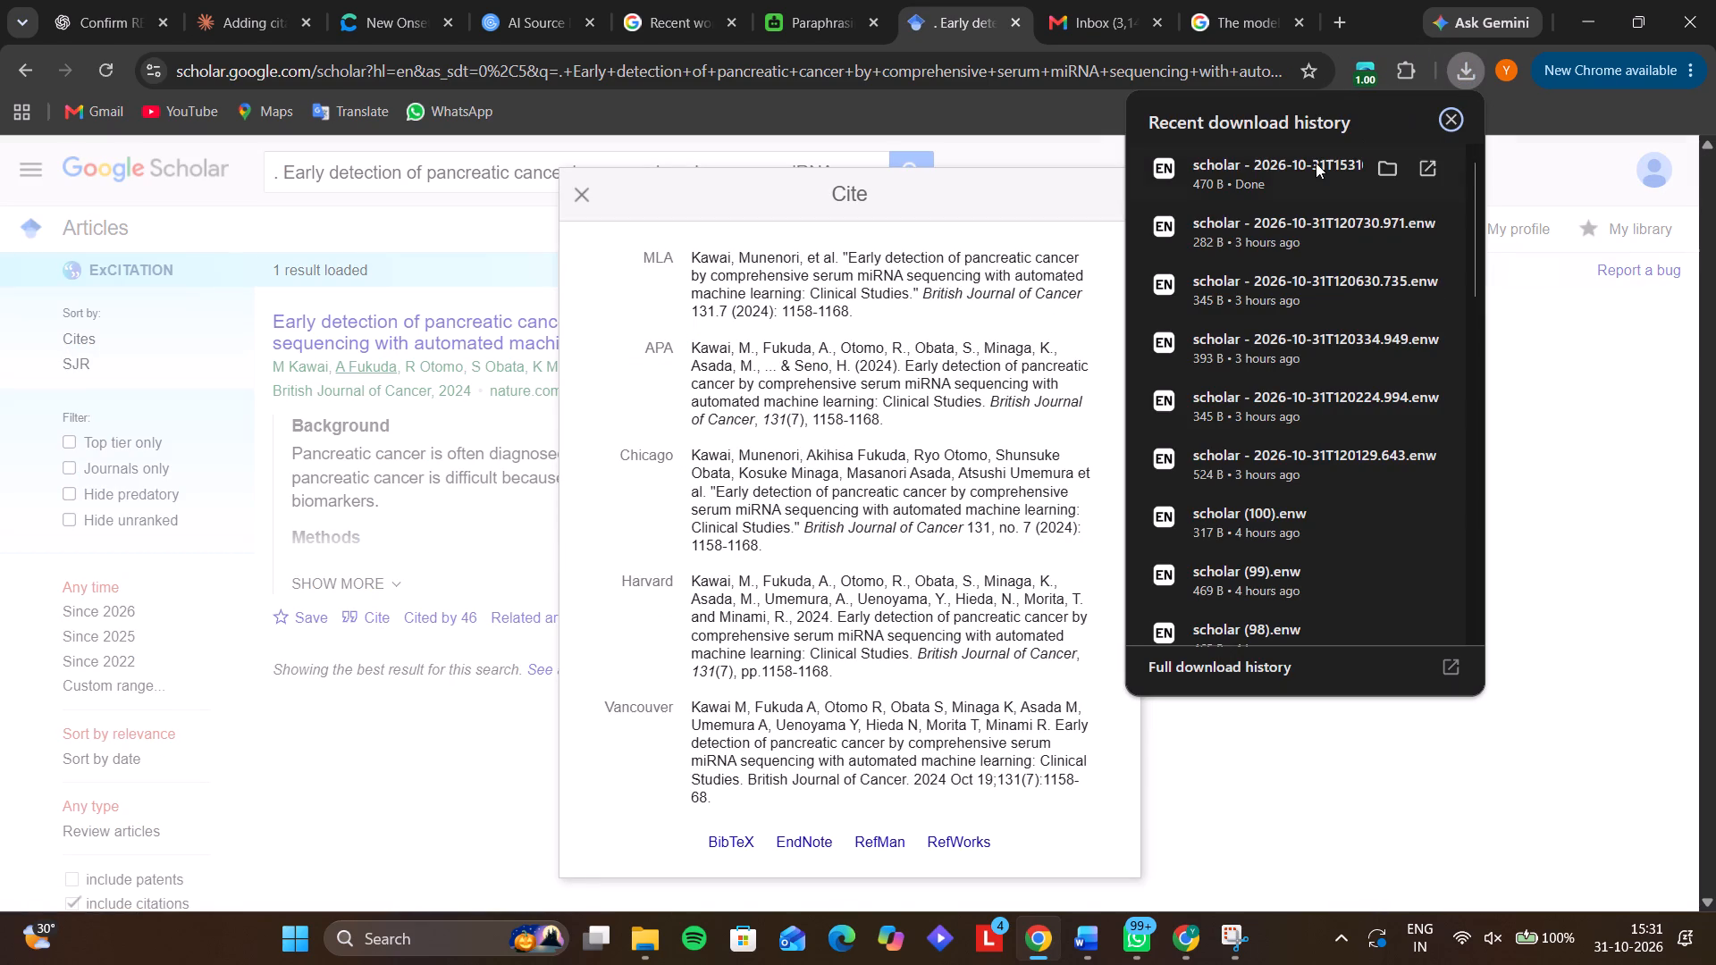
{"action": "left_click", "coordinate": [1311, 171]}
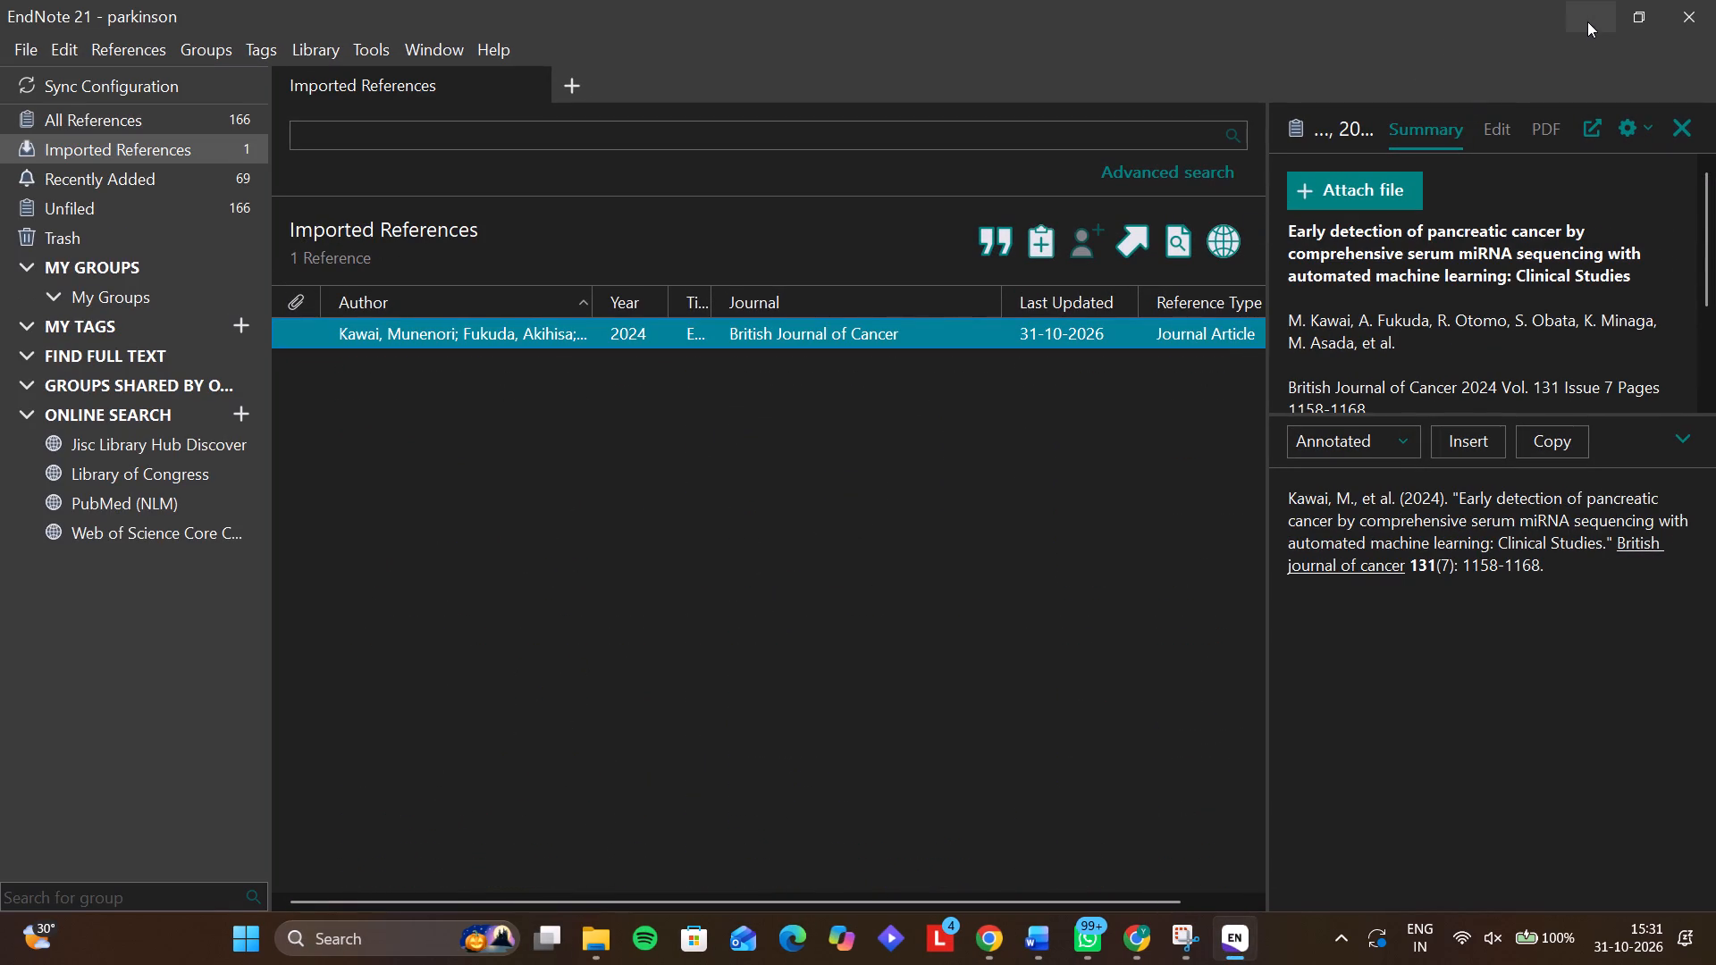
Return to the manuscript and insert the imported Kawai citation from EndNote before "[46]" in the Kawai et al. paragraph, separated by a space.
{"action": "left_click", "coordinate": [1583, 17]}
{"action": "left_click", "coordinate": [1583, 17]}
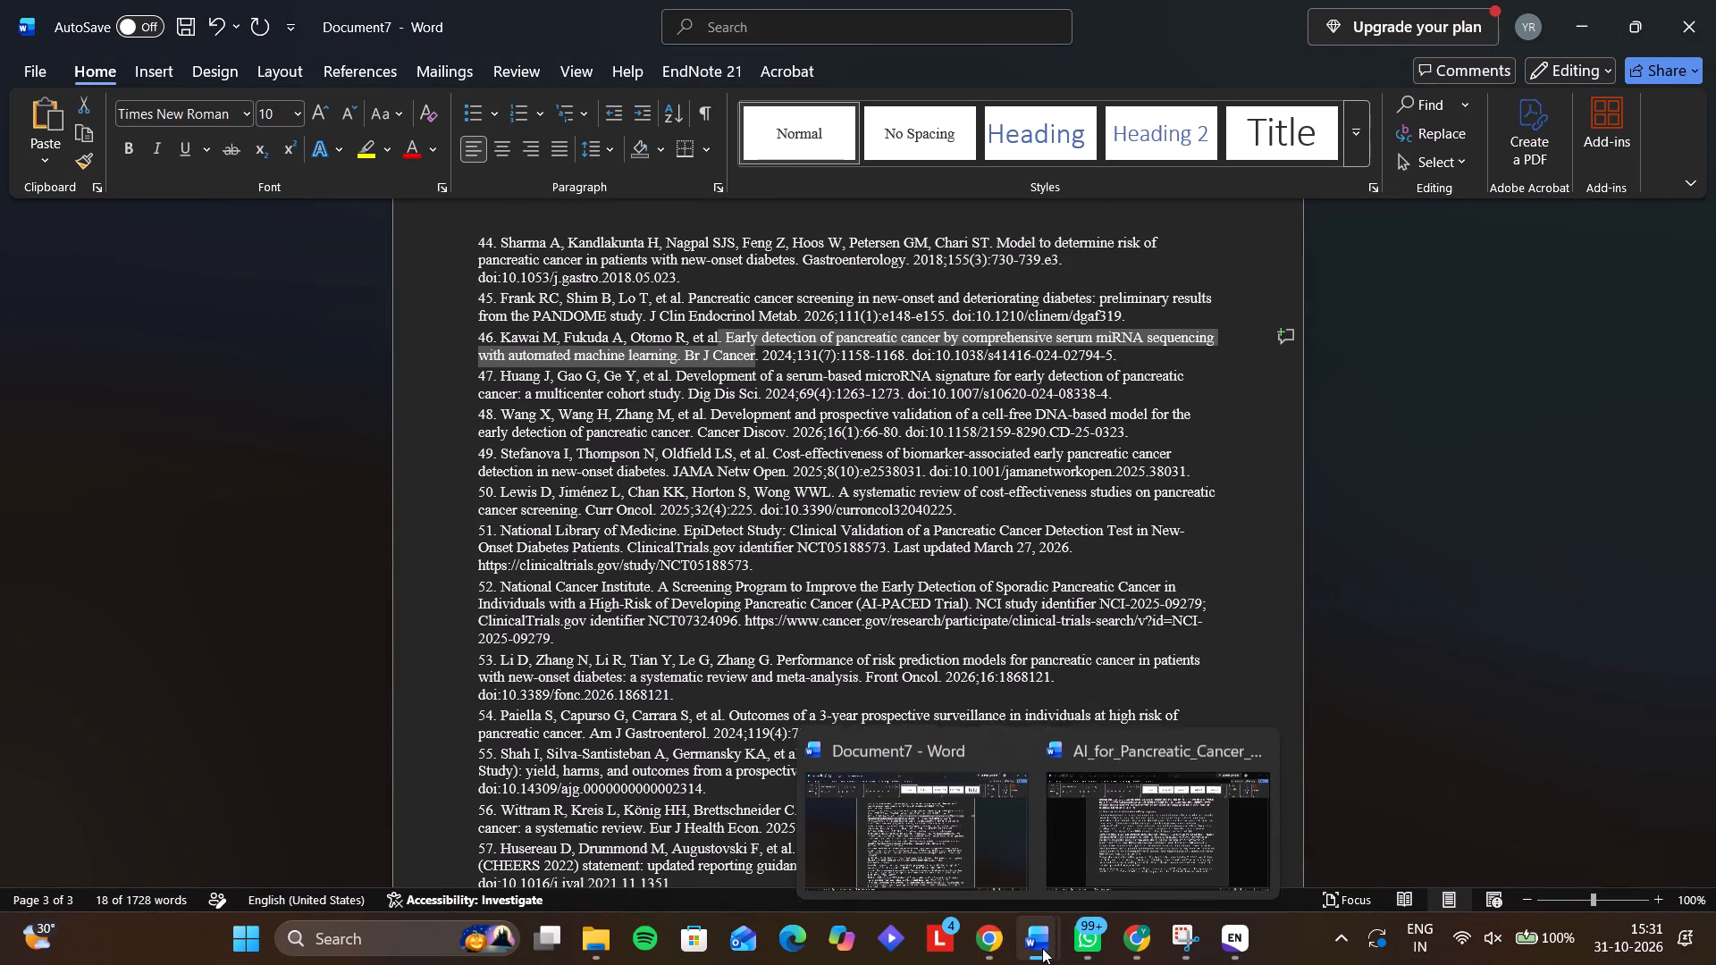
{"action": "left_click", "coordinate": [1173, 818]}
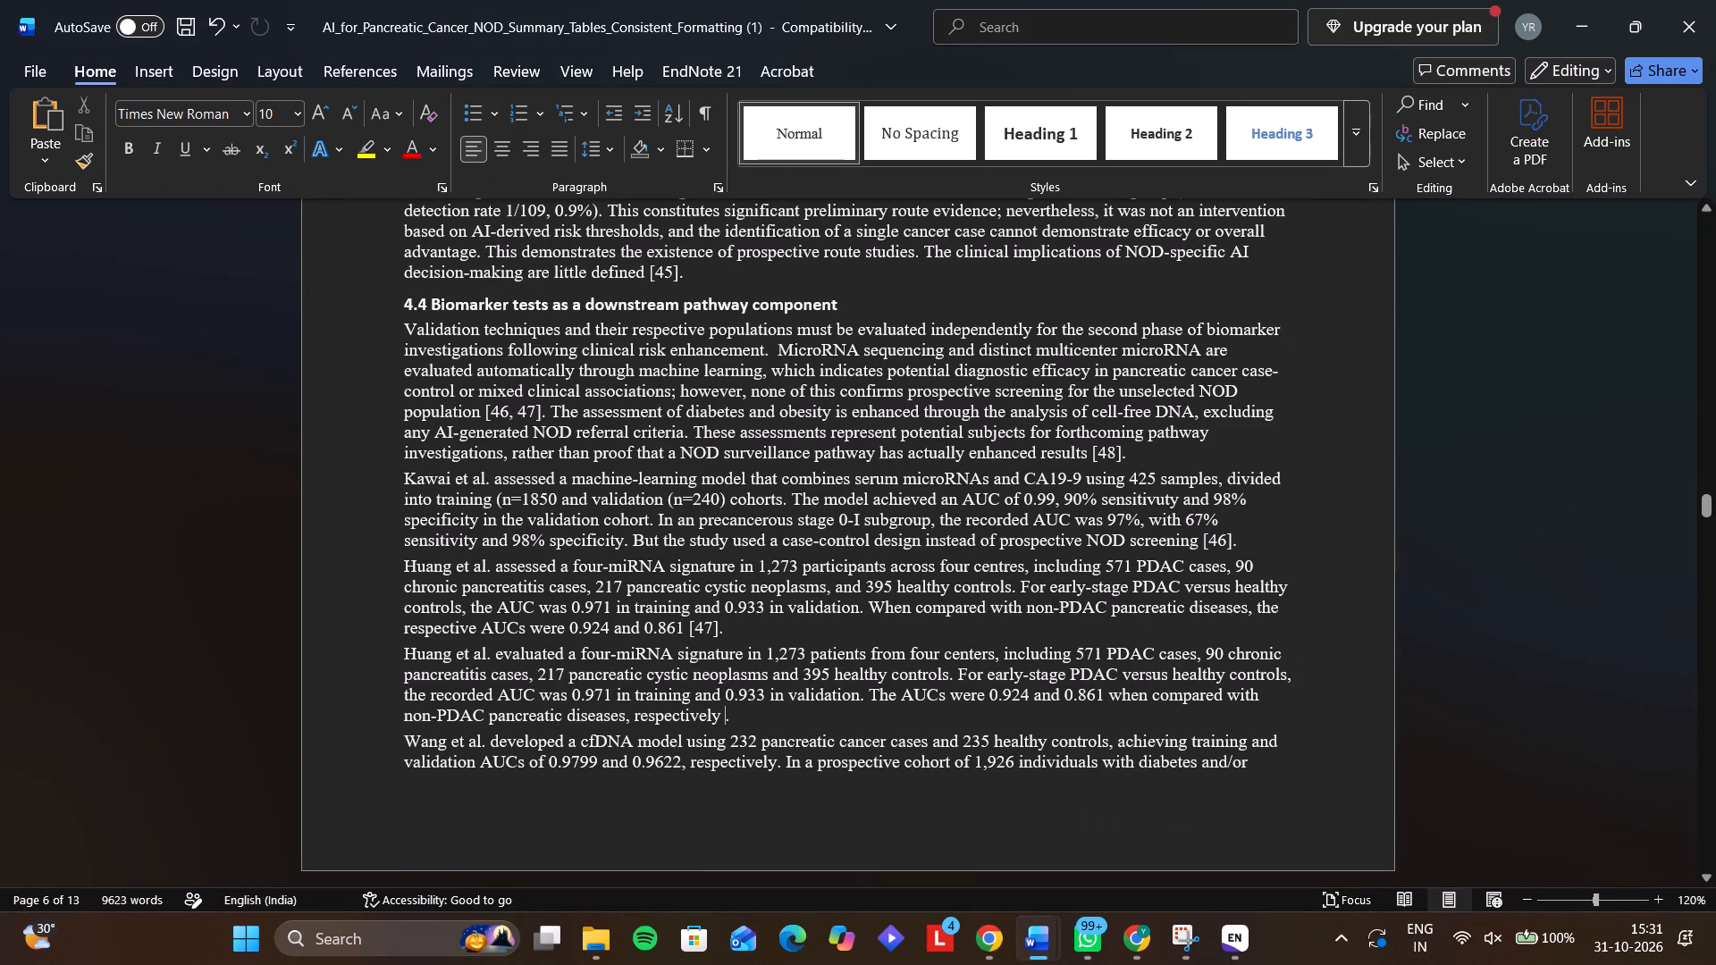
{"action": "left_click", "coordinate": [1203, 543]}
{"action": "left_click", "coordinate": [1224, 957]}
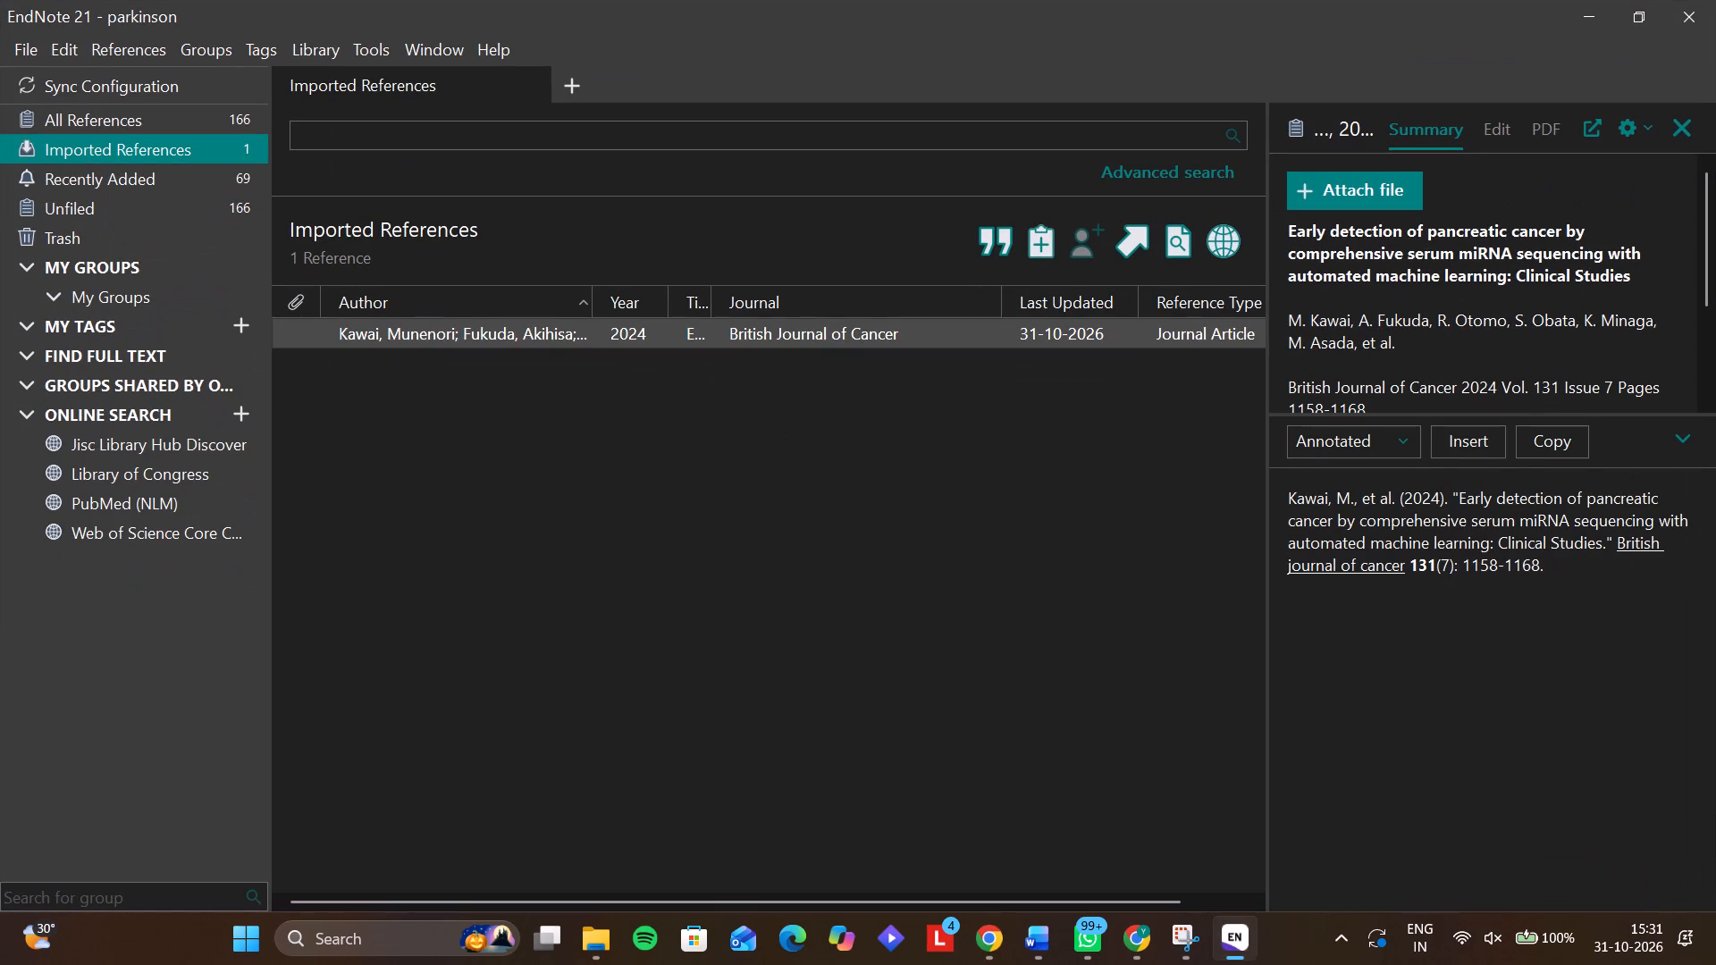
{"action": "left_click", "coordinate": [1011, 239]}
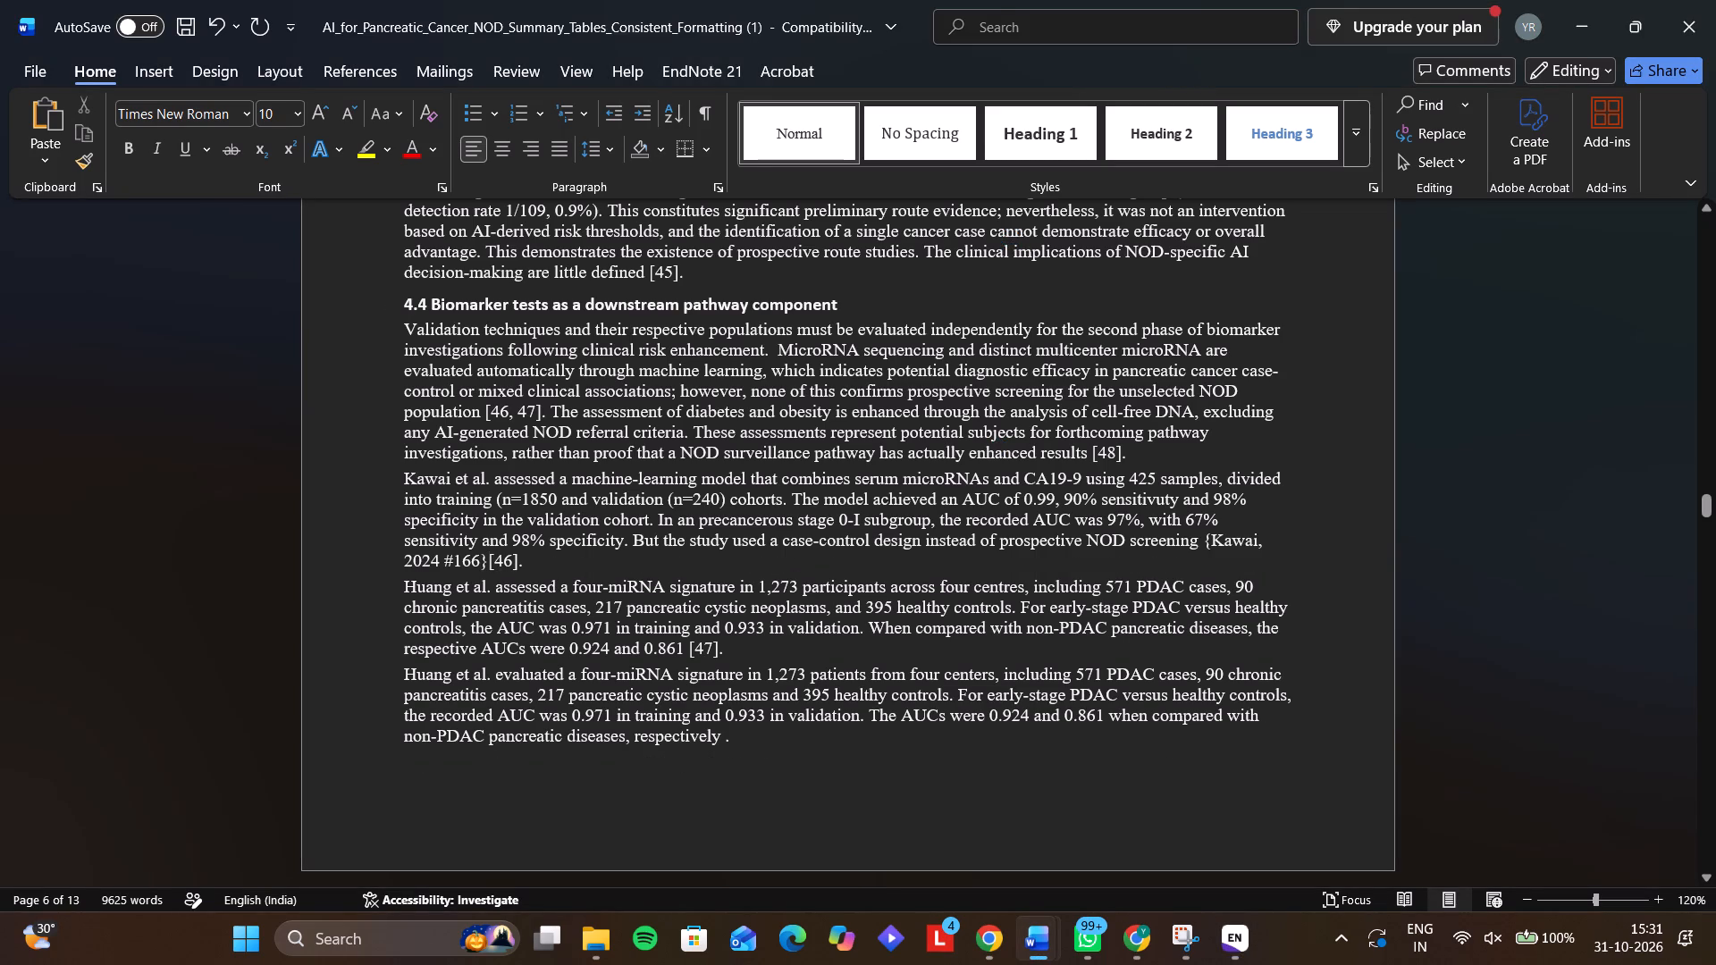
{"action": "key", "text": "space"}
Delete the typed "[46]" and the Kawai citation beside it, leaving "screening" followed by a space and the period.
{"action": "left_click", "coordinate": [523, 565]}
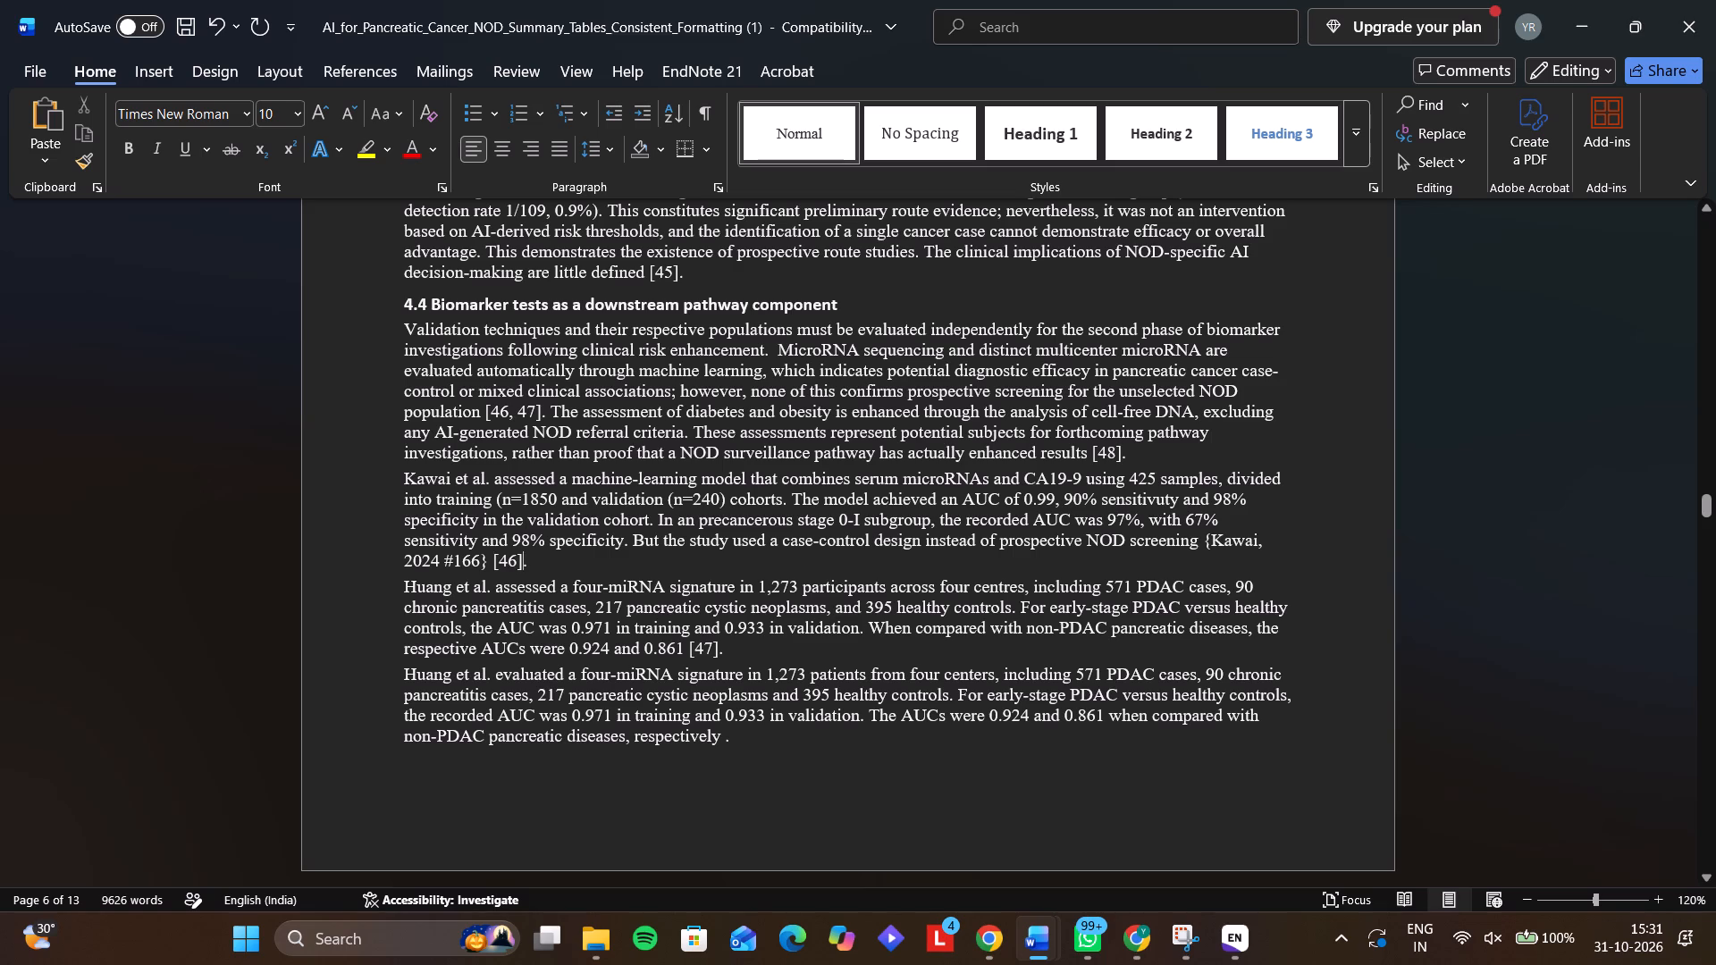
{"action": "key", "text": "BackSpace"}
{"action": "key", "text": "BackSpace"}
{"action": "key", "text": "BackSpace"}
{"action": "key", "text": "BackSpace"}
{"action": "key", "text": "BackSpace"}
{"action": "key", "text": "BackSpace"}
{"action": "key", "text": "BackSpace"}
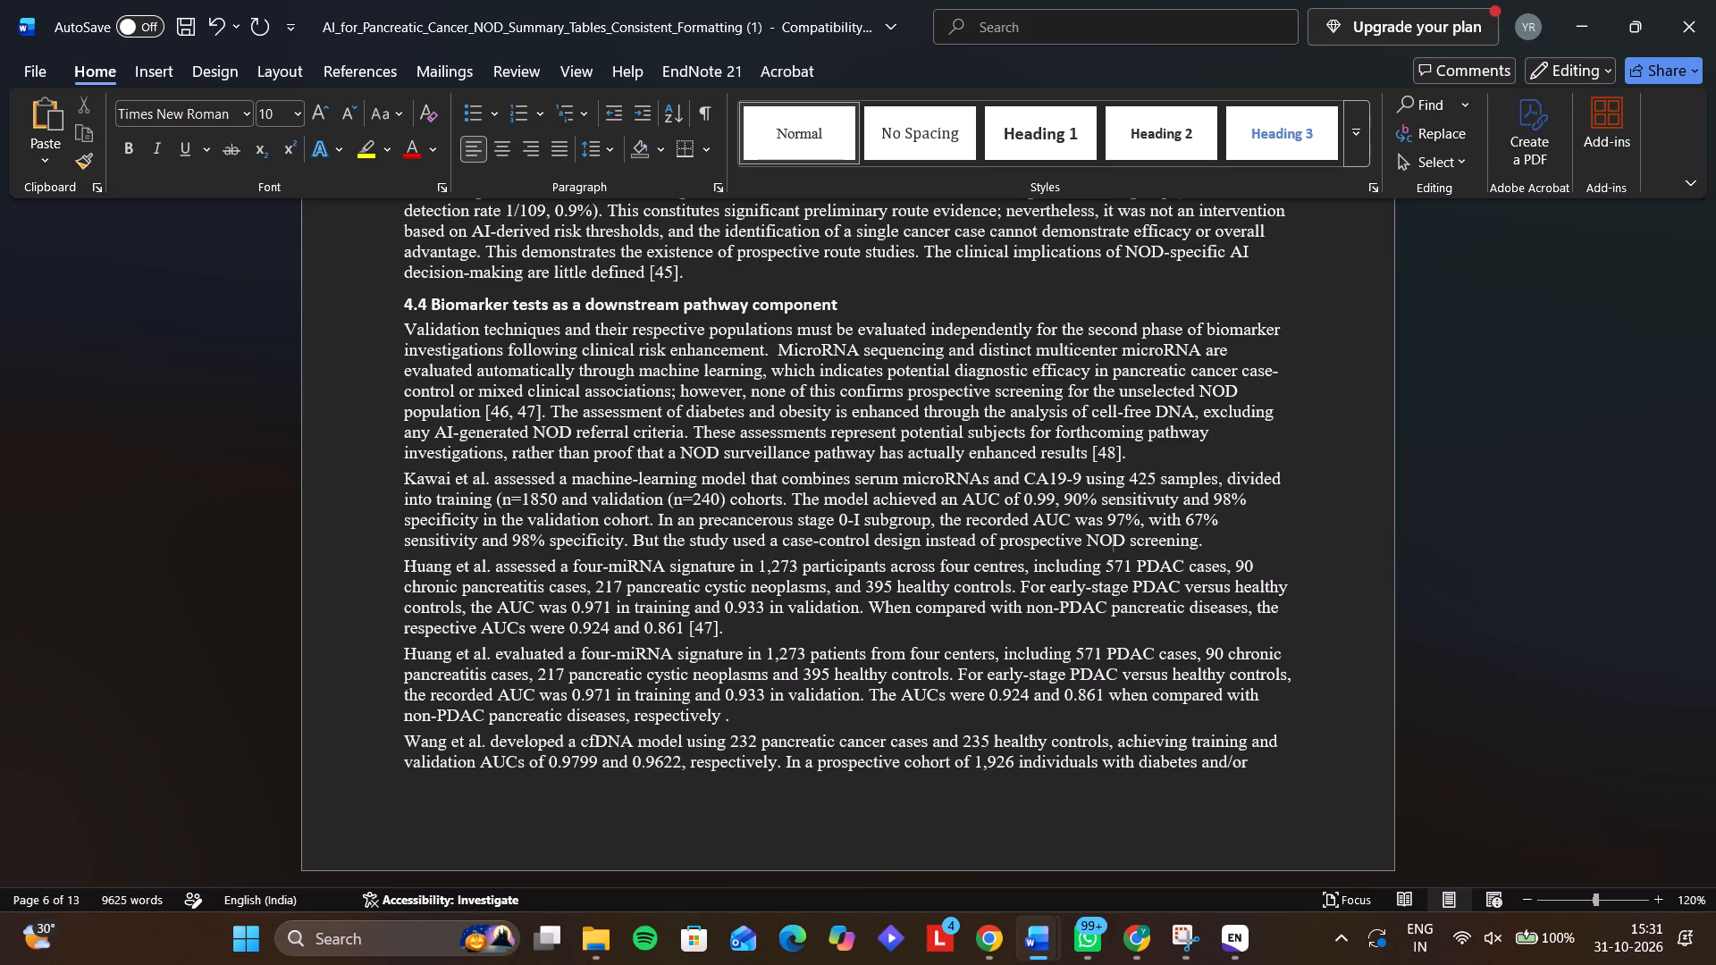
{"action": "key", "text": "BackSpace"}
{"action": "type", "text": "g"}
{"action": "key", "text": "space"}
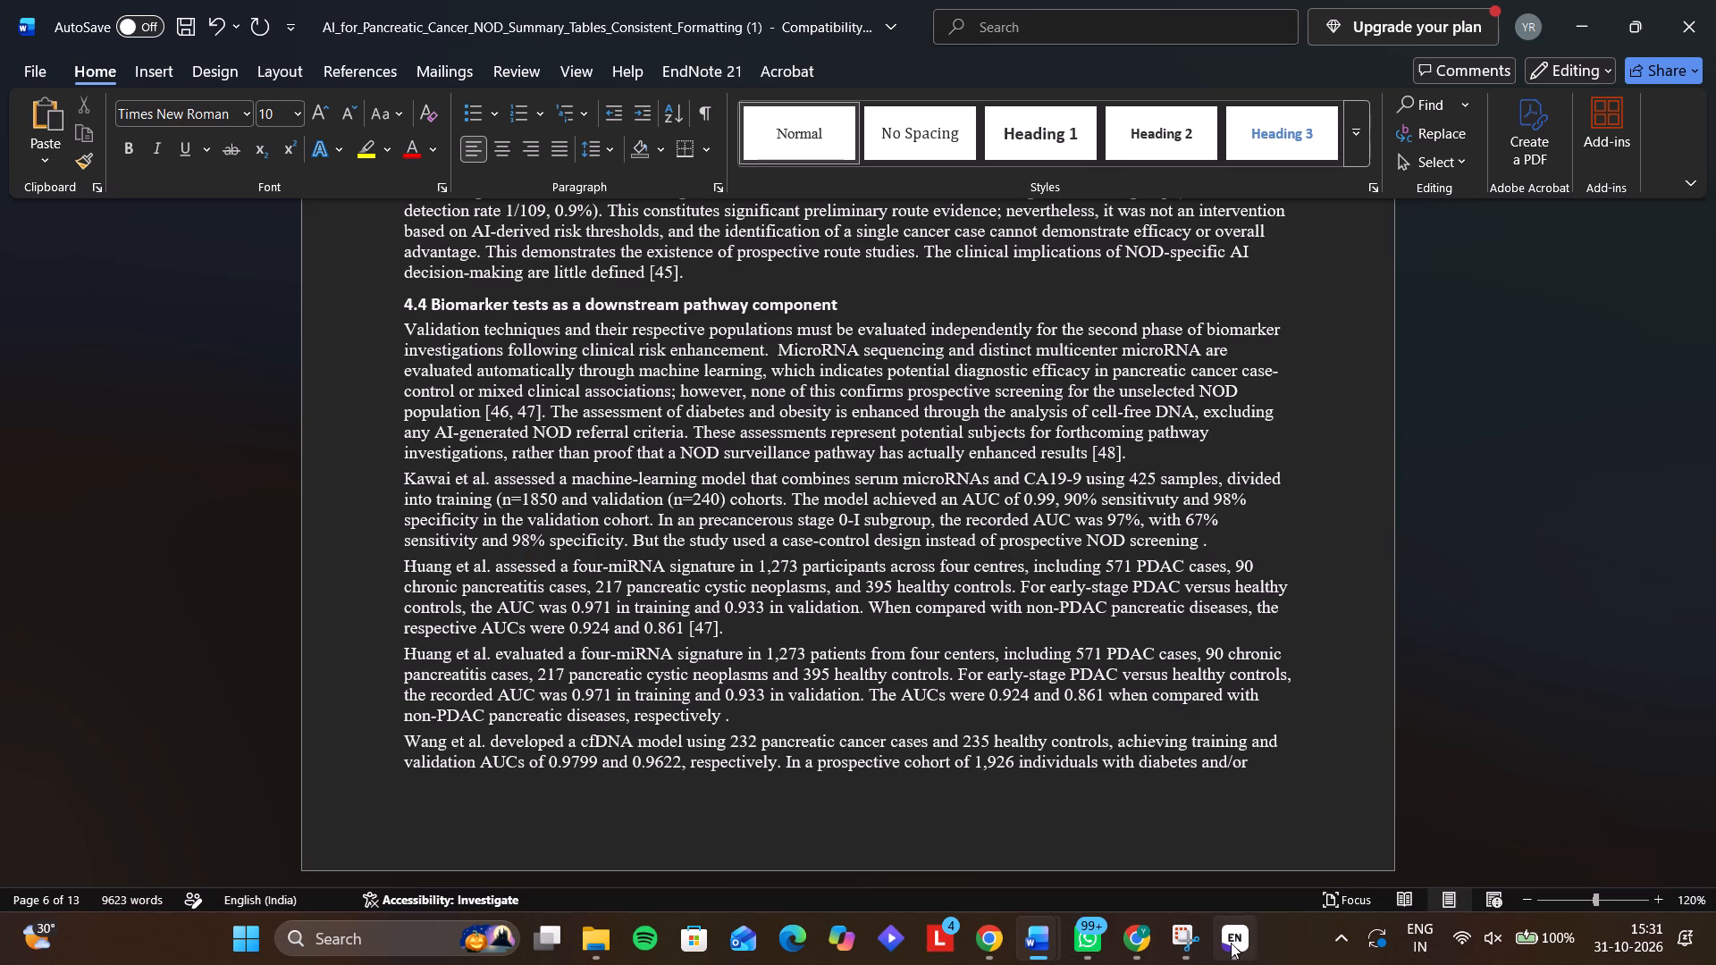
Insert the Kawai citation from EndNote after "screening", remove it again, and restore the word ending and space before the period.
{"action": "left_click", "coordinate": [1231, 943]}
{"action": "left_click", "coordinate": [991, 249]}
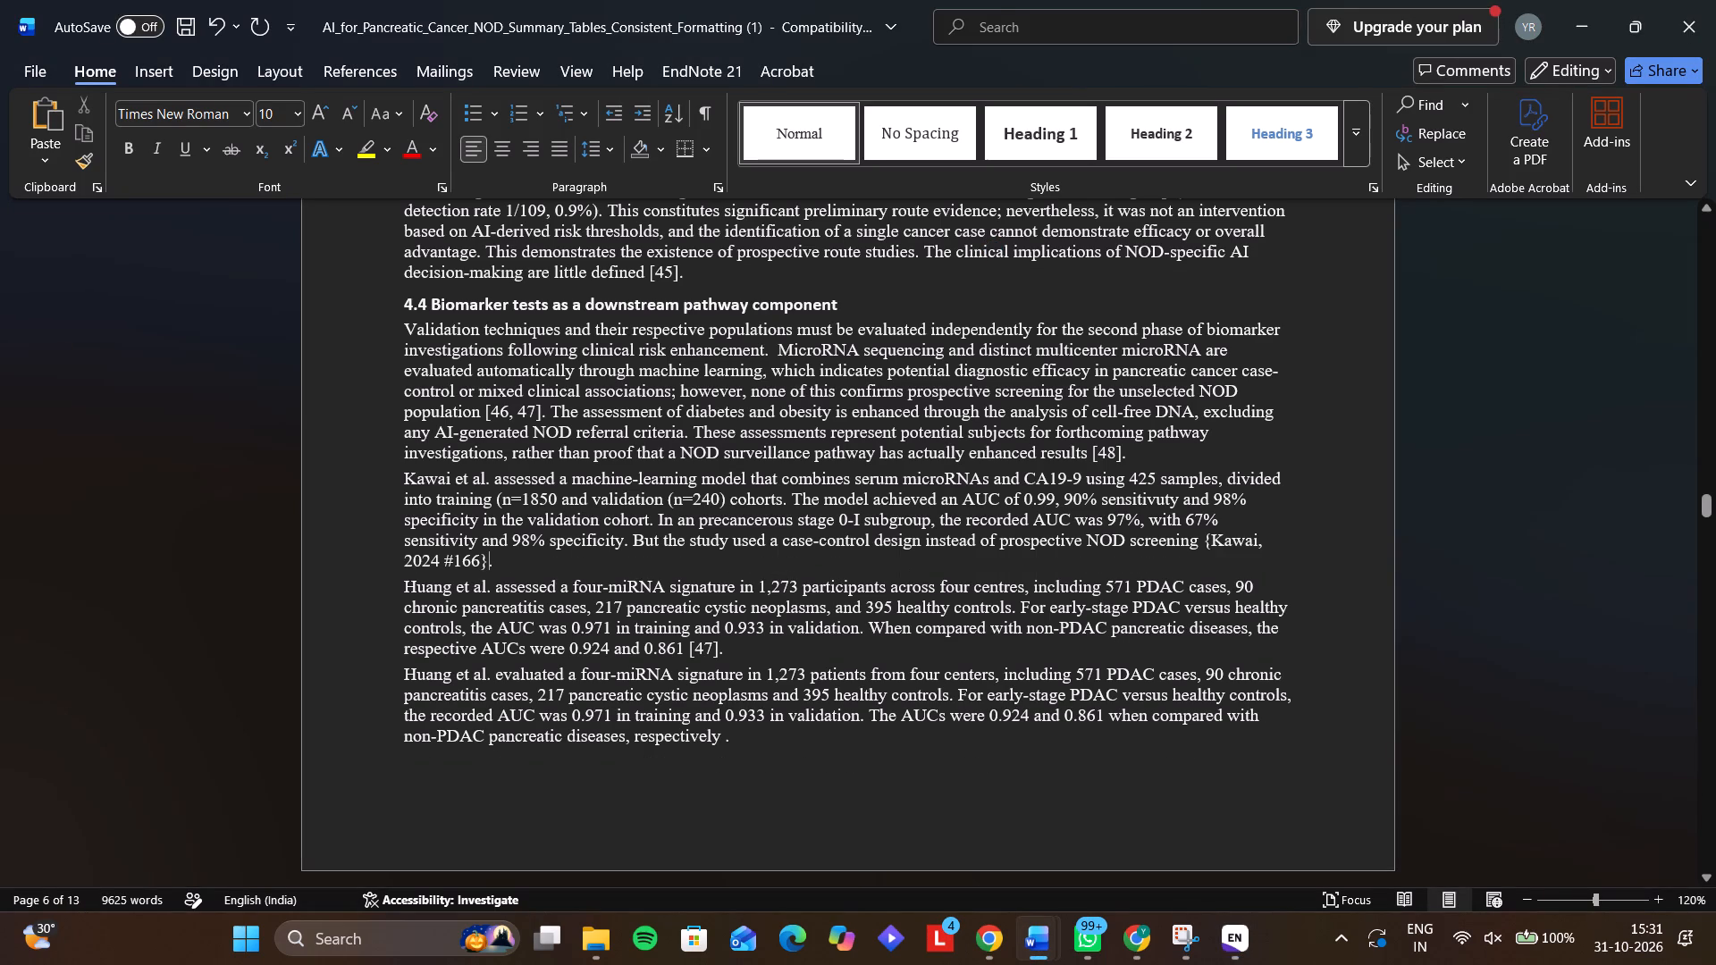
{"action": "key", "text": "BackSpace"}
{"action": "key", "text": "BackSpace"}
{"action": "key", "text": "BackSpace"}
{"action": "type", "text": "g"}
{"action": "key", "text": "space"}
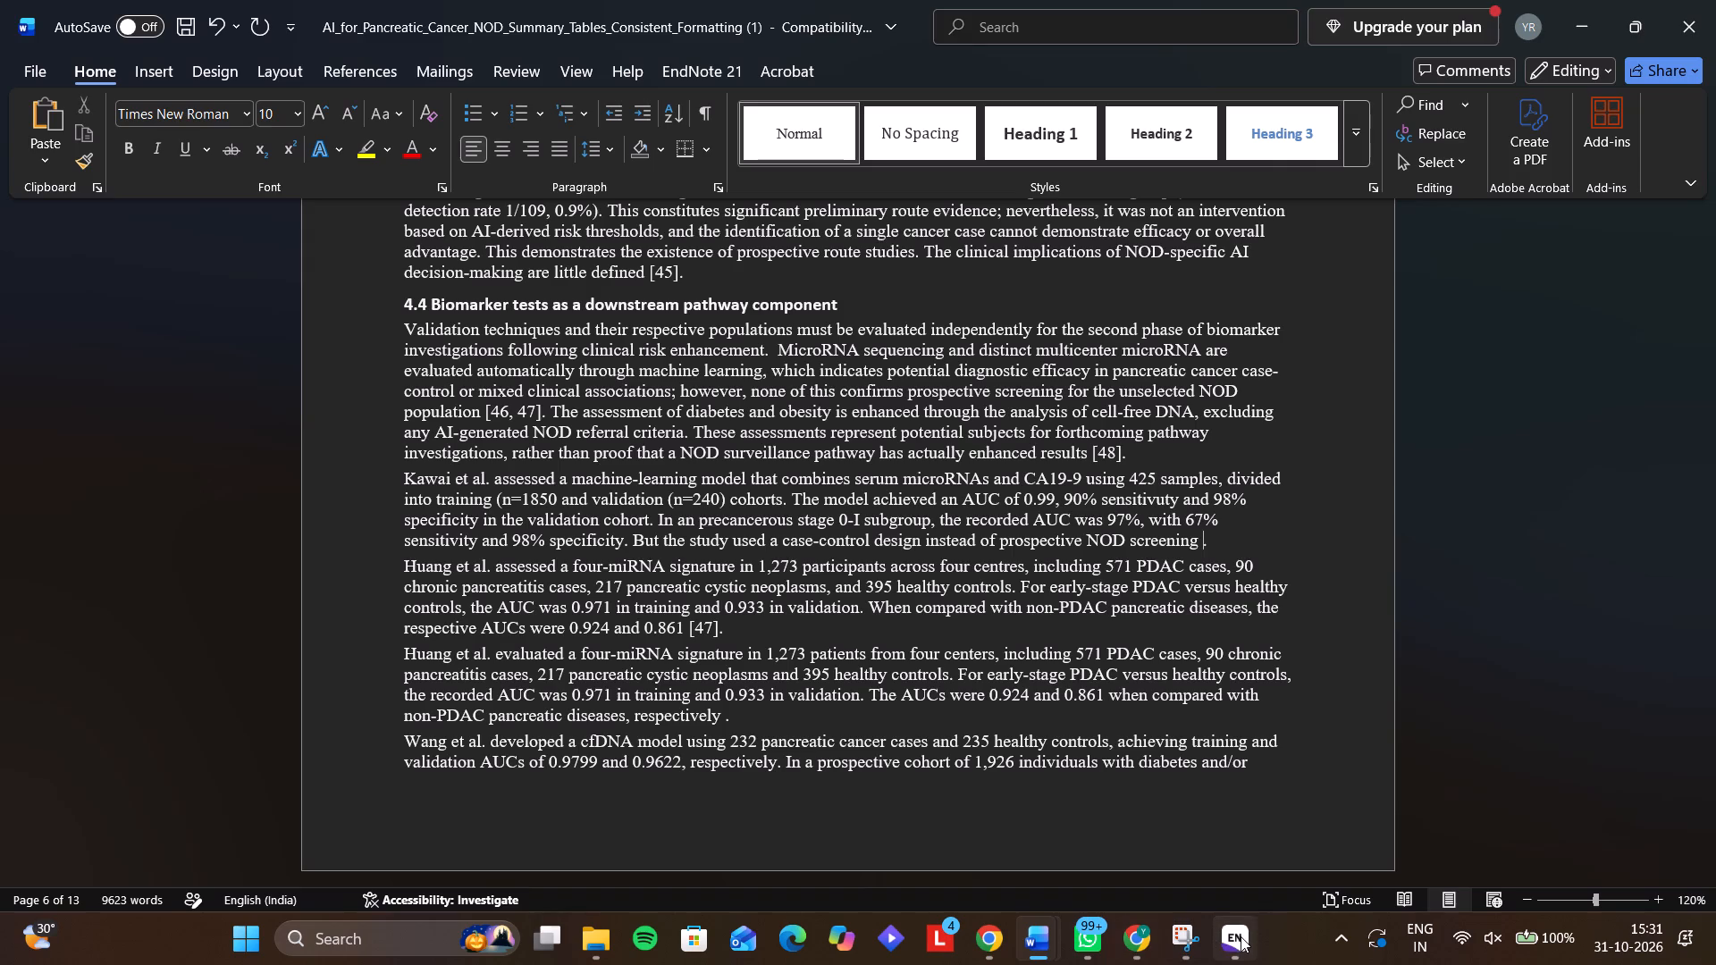
Insert the Kawai citation from EndNote after "screening" at the end of the Kawai et al. paragraph.
{"action": "left_click", "coordinate": [1241, 936]}
{"action": "left_click", "coordinate": [1001, 244]}
Set the manuscript's EndNote citation output style to Numbered.
{"action": "left_click", "coordinate": [710, 76]}
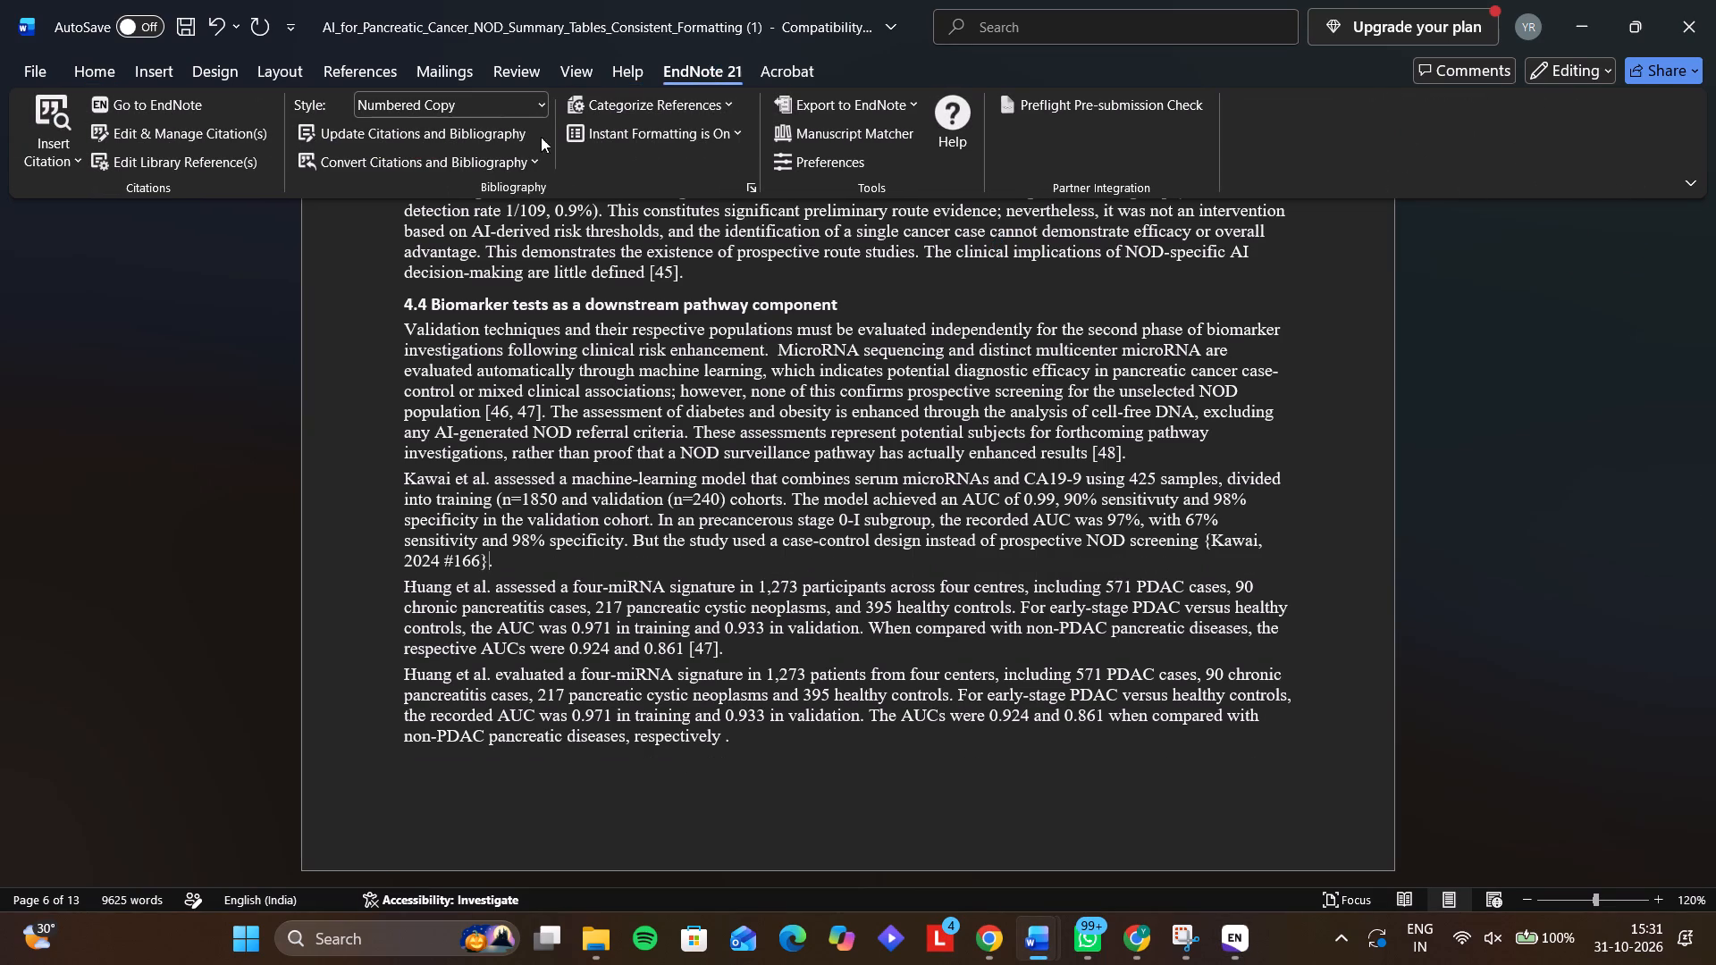
{"action": "left_click", "coordinate": [517, 105]}
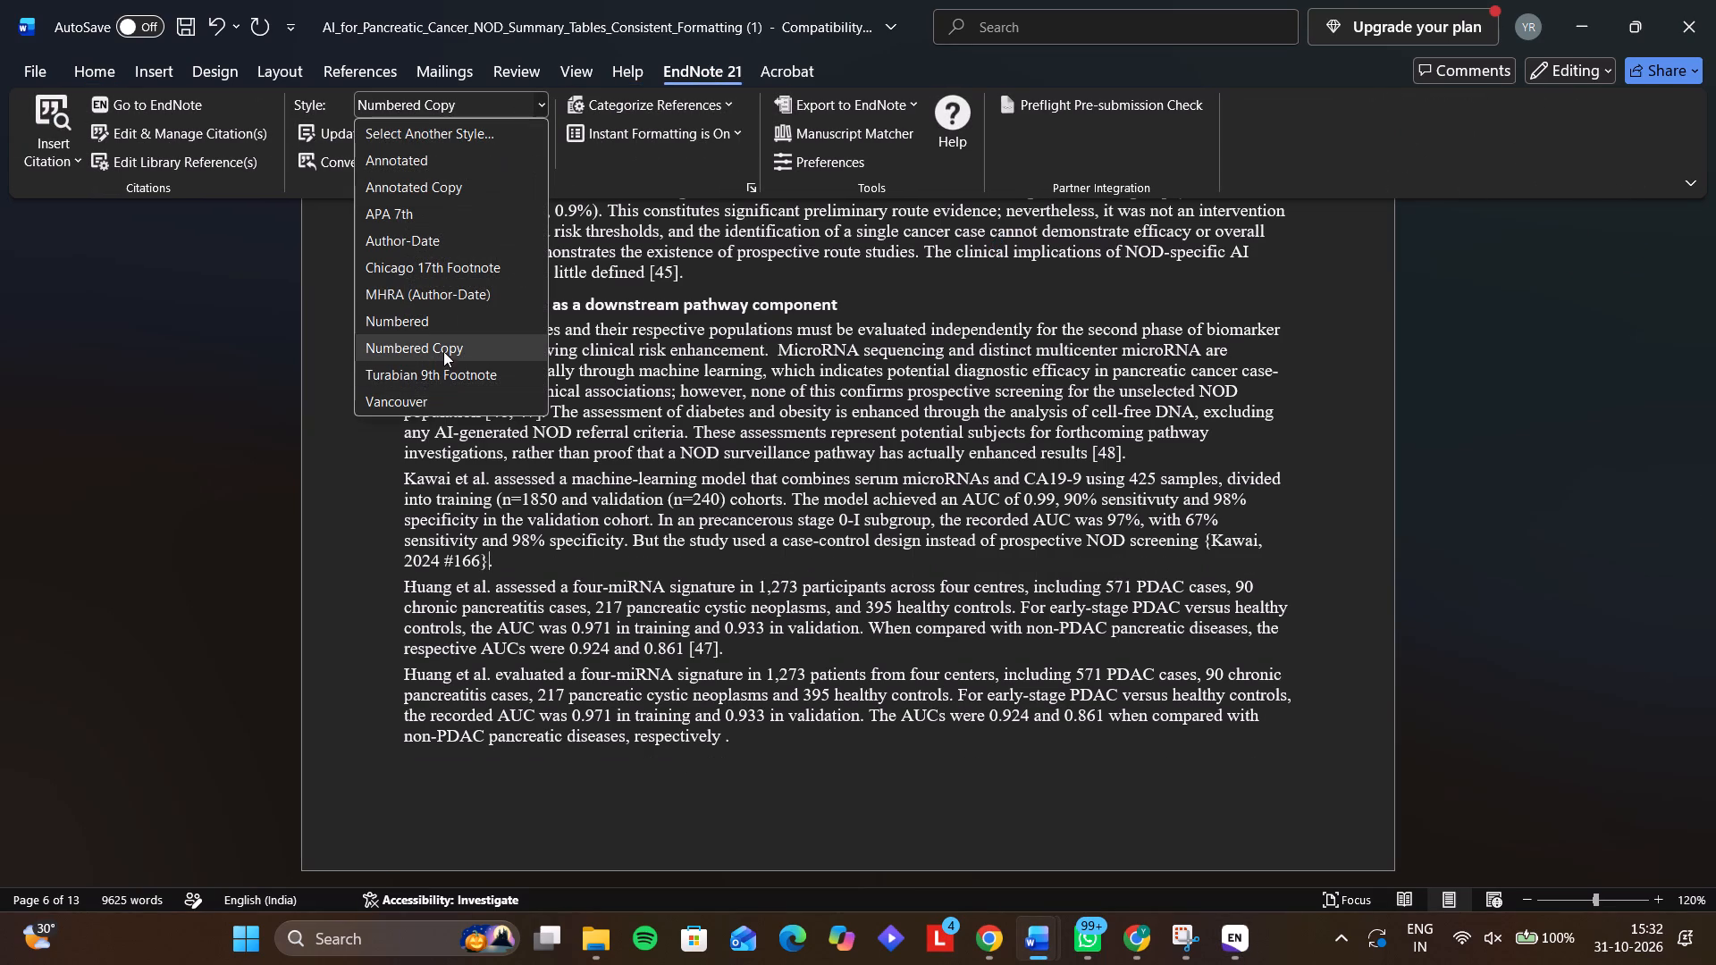
{"action": "left_click", "coordinate": [427, 328]}
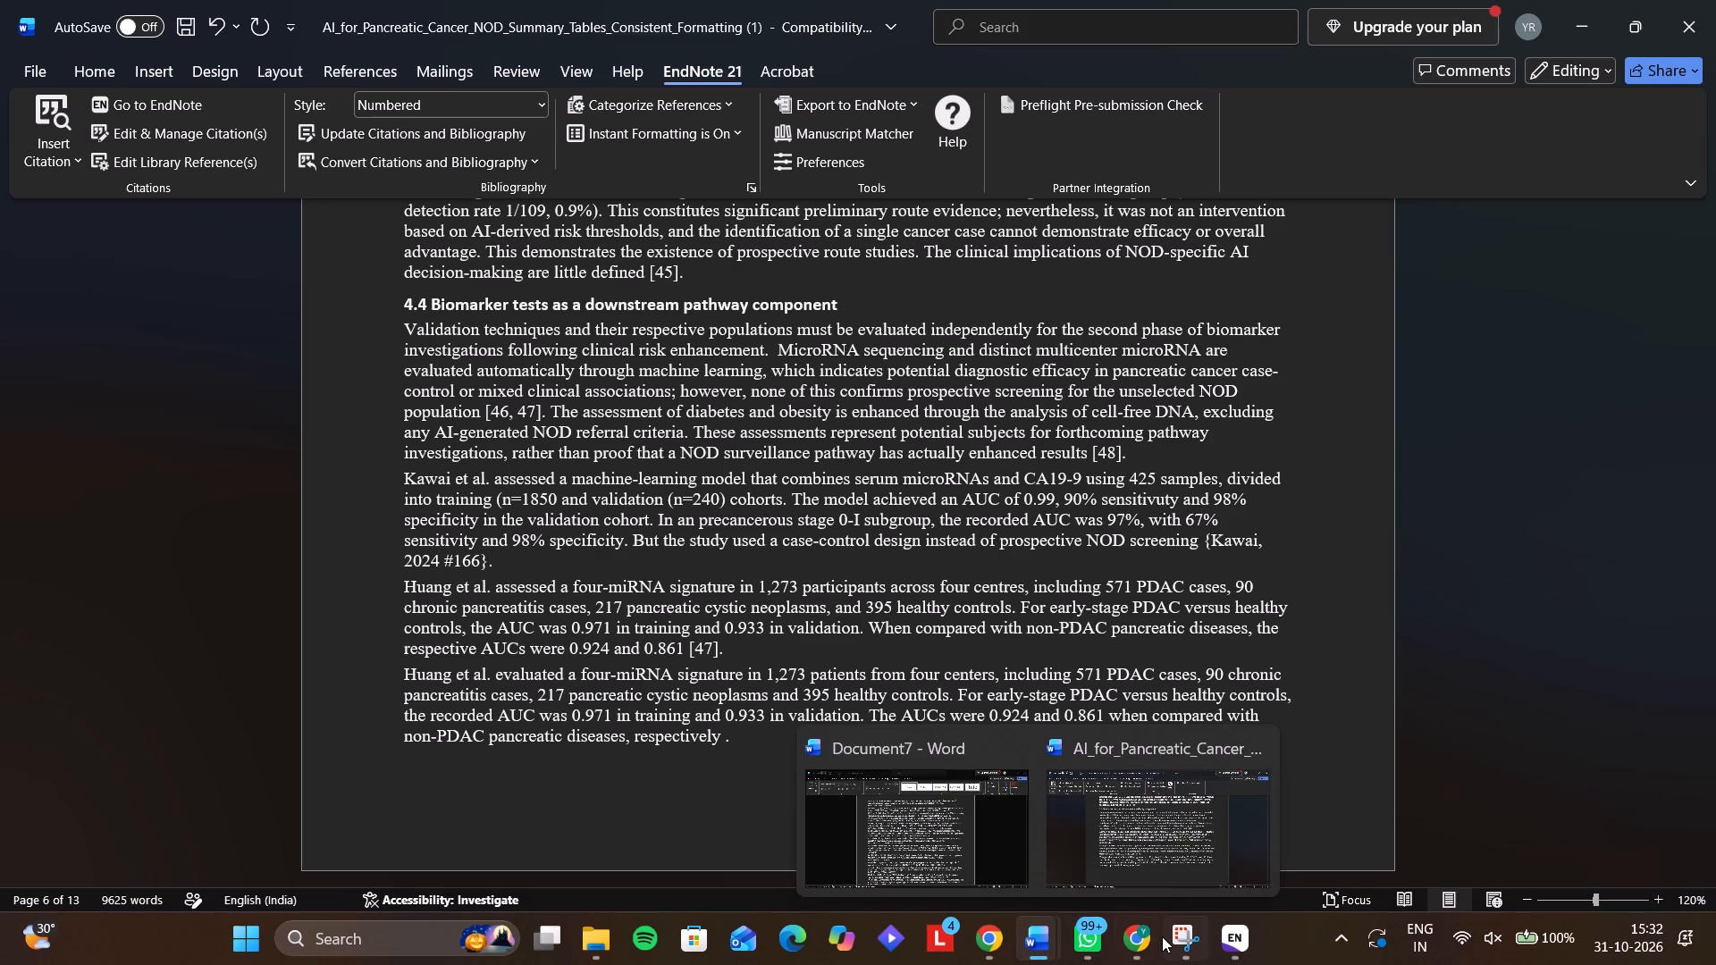
Insert the selected Kawai reference from EndNote once more, directly after the existing Kawai citation in the manuscript.
{"action": "left_click", "coordinate": [1235, 949]}
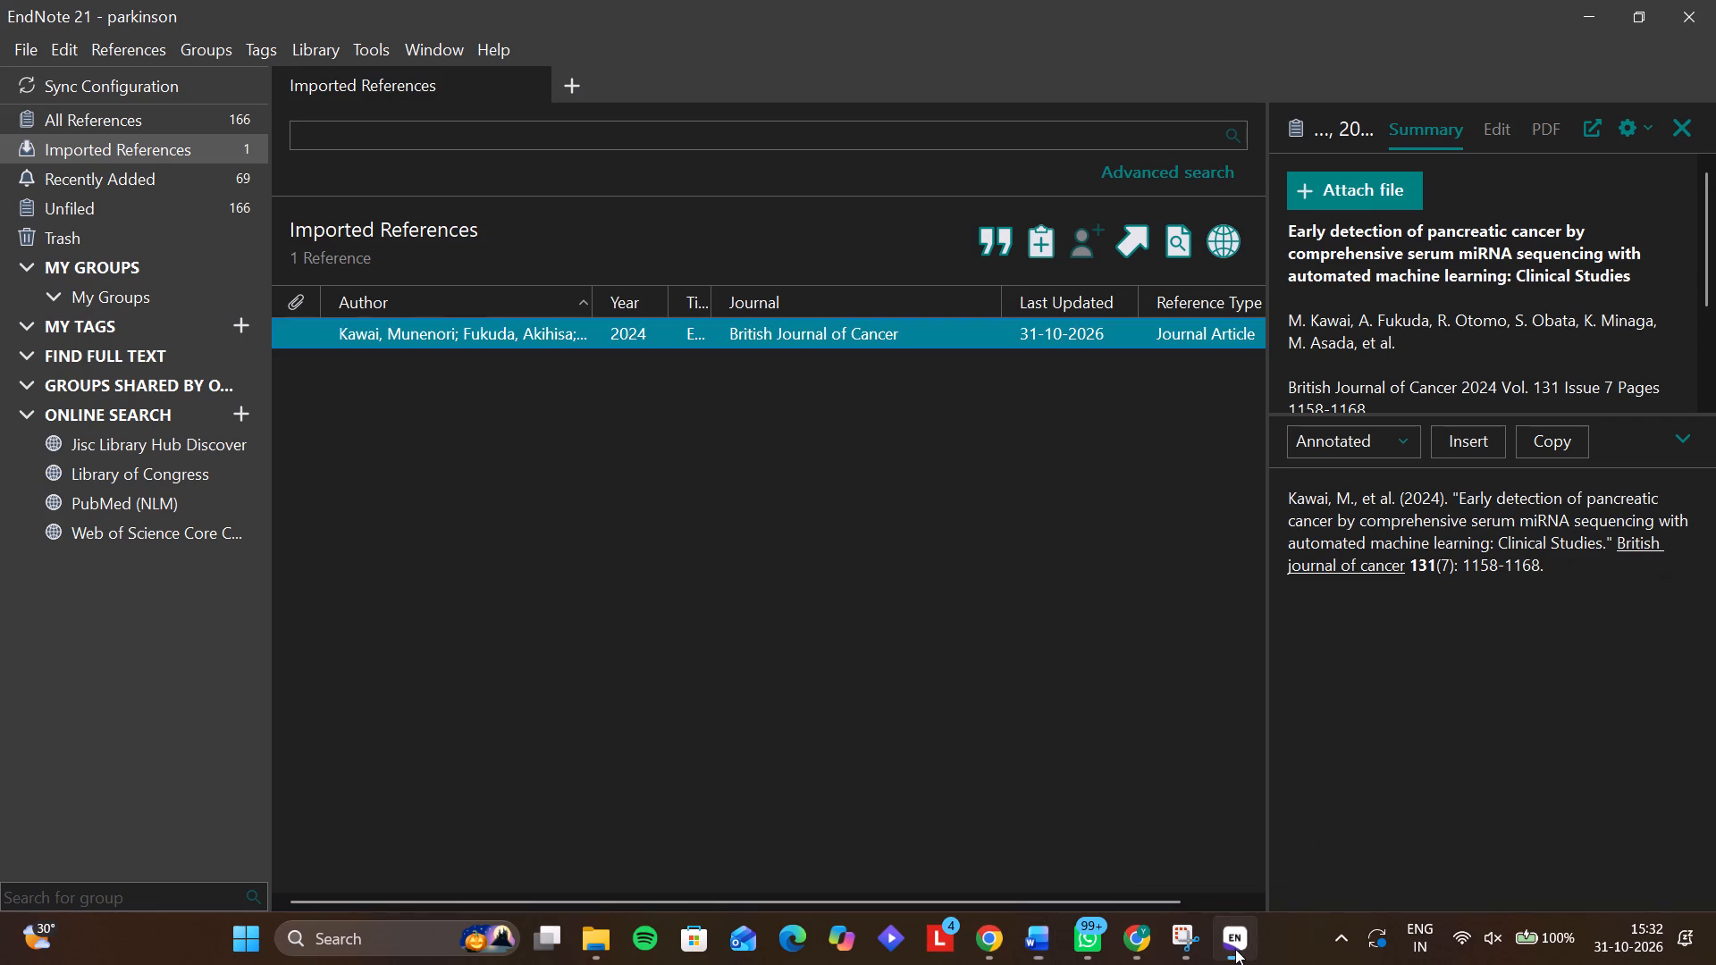
{"action": "left_click", "coordinate": [981, 245]}
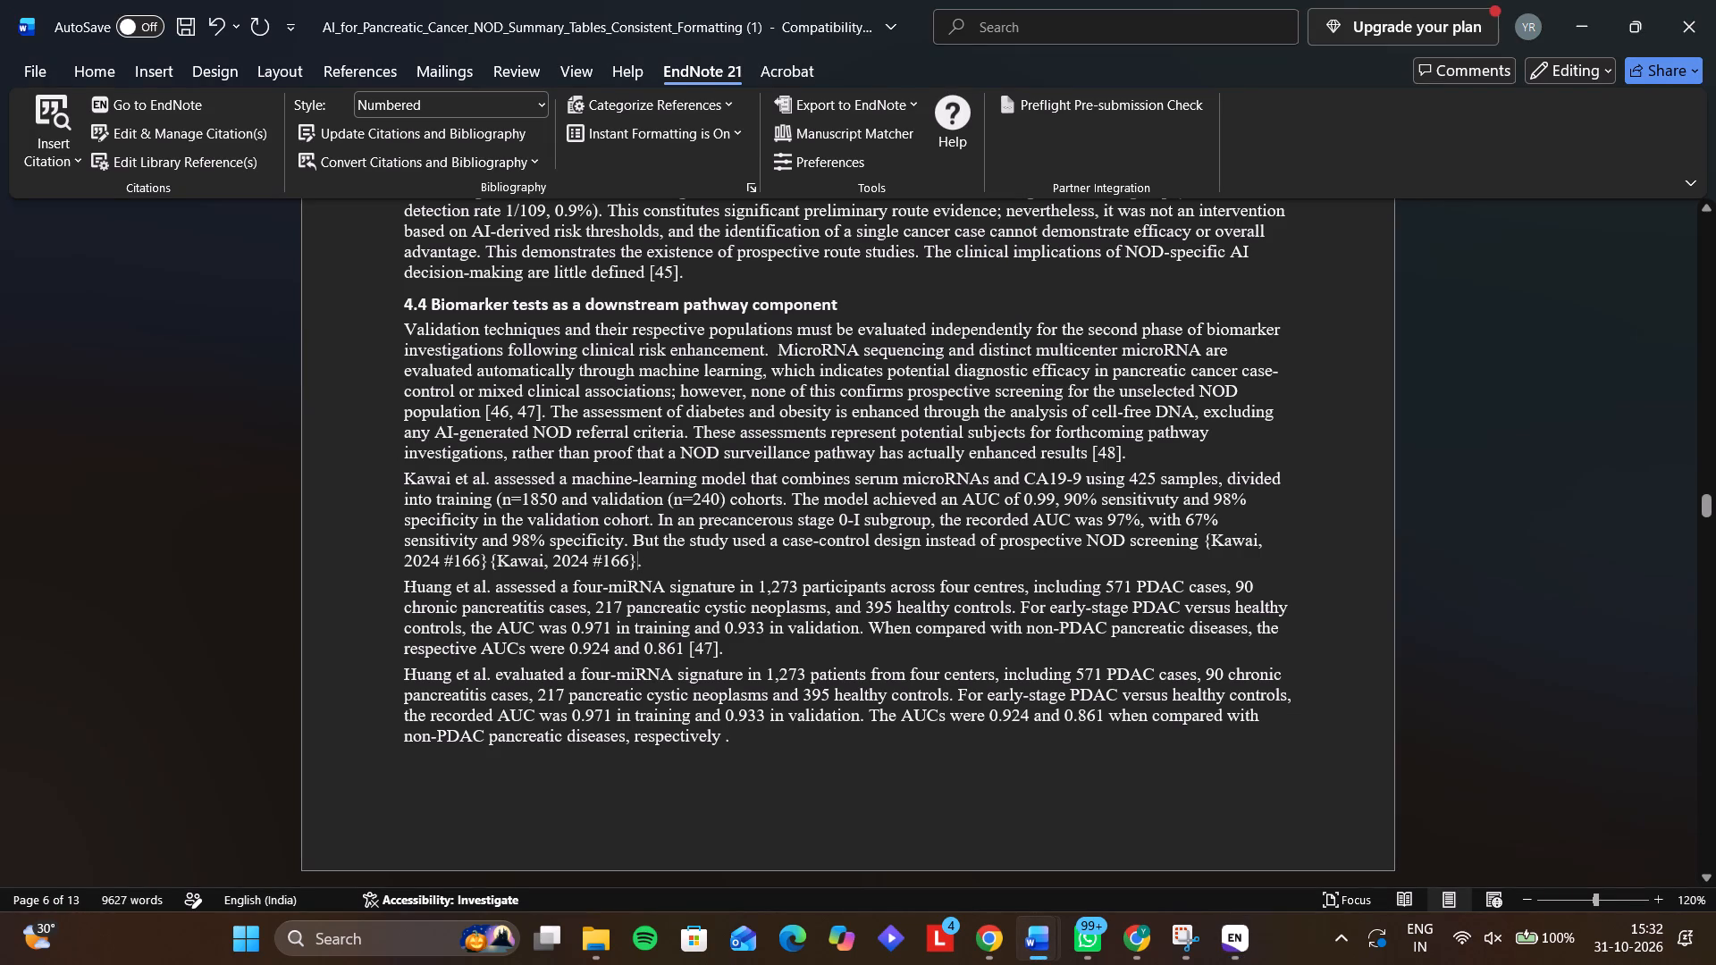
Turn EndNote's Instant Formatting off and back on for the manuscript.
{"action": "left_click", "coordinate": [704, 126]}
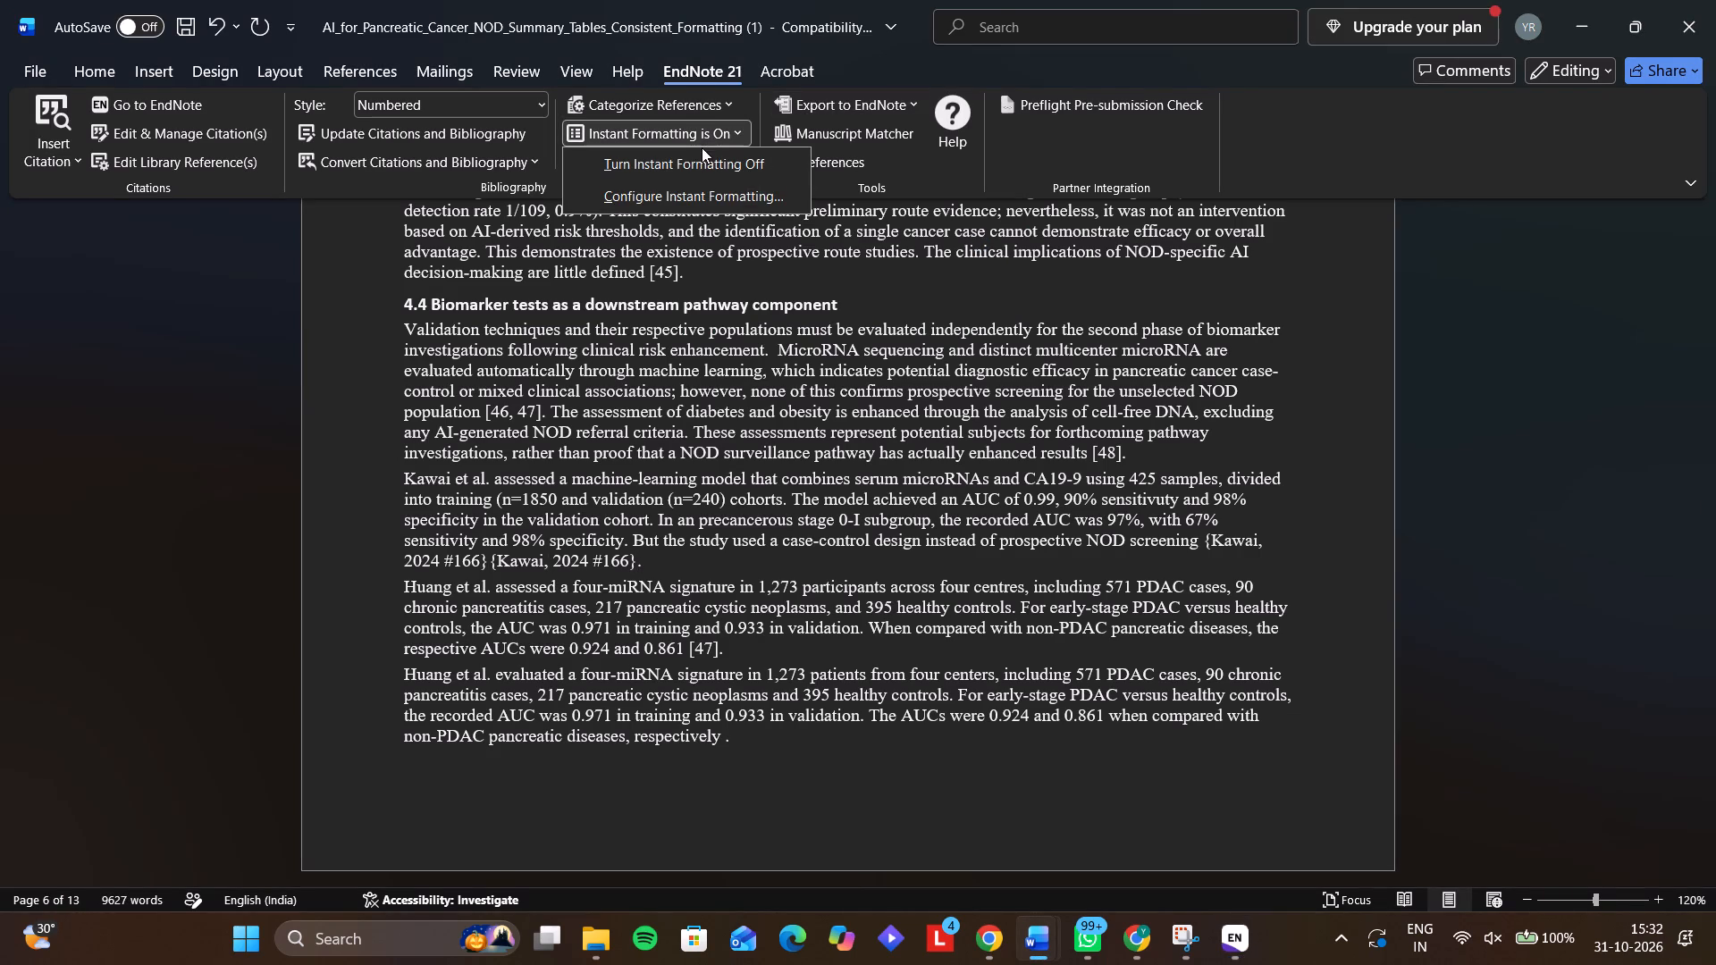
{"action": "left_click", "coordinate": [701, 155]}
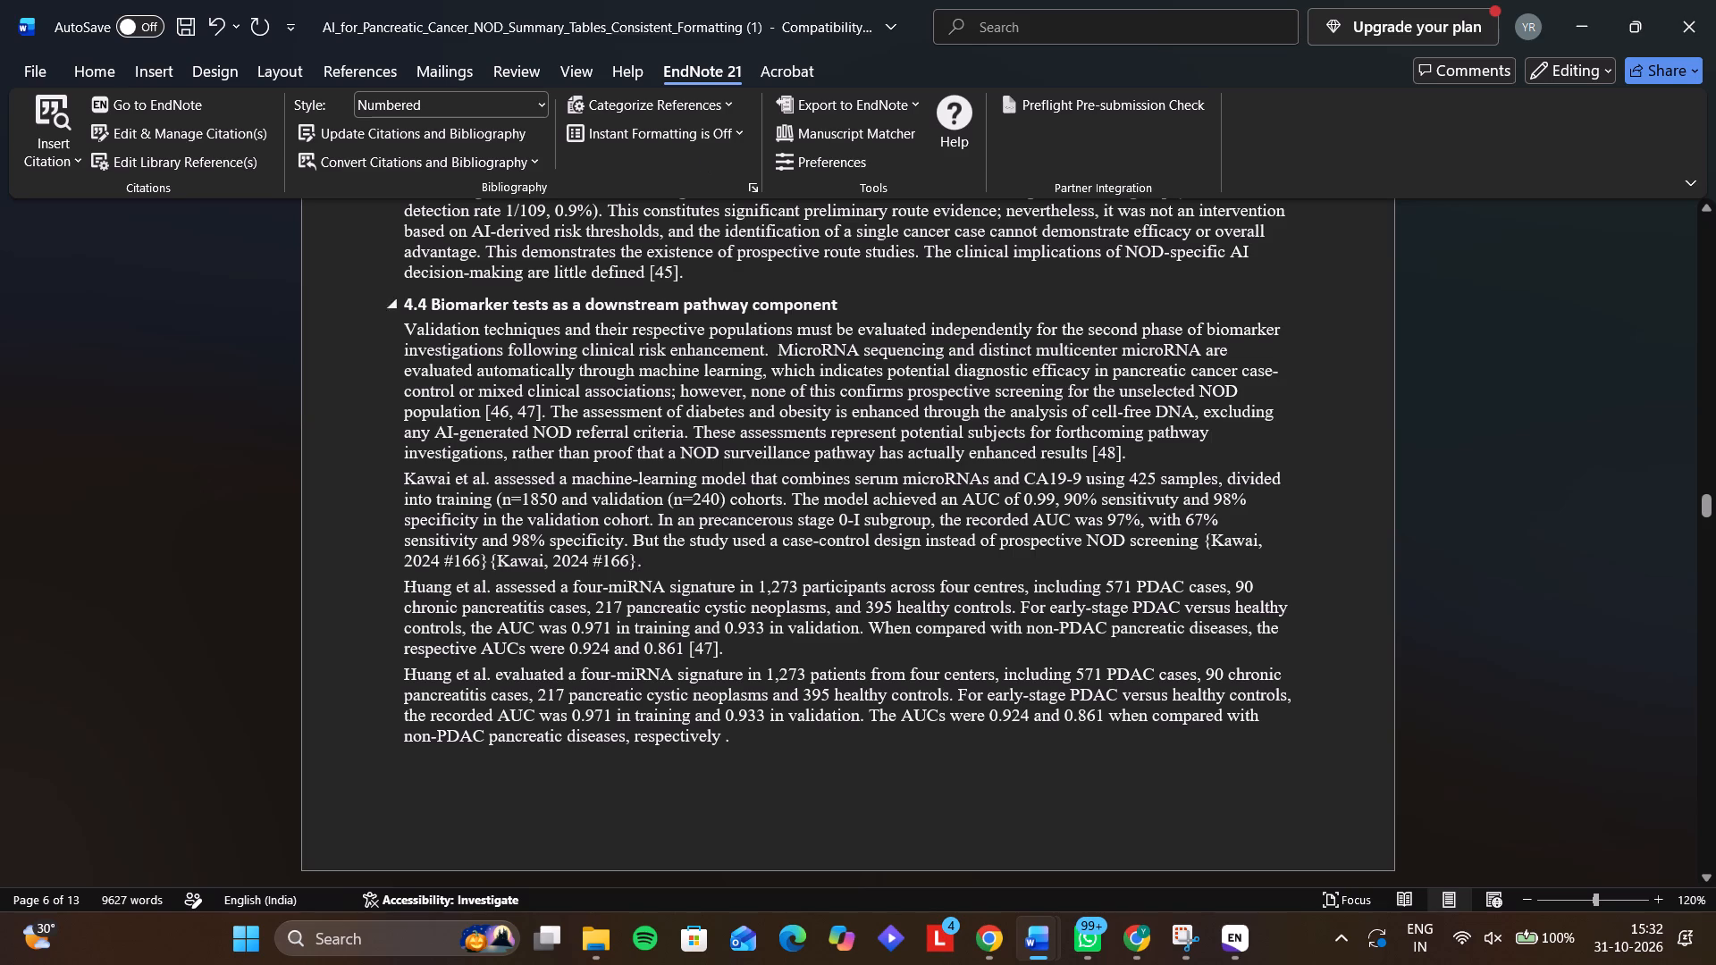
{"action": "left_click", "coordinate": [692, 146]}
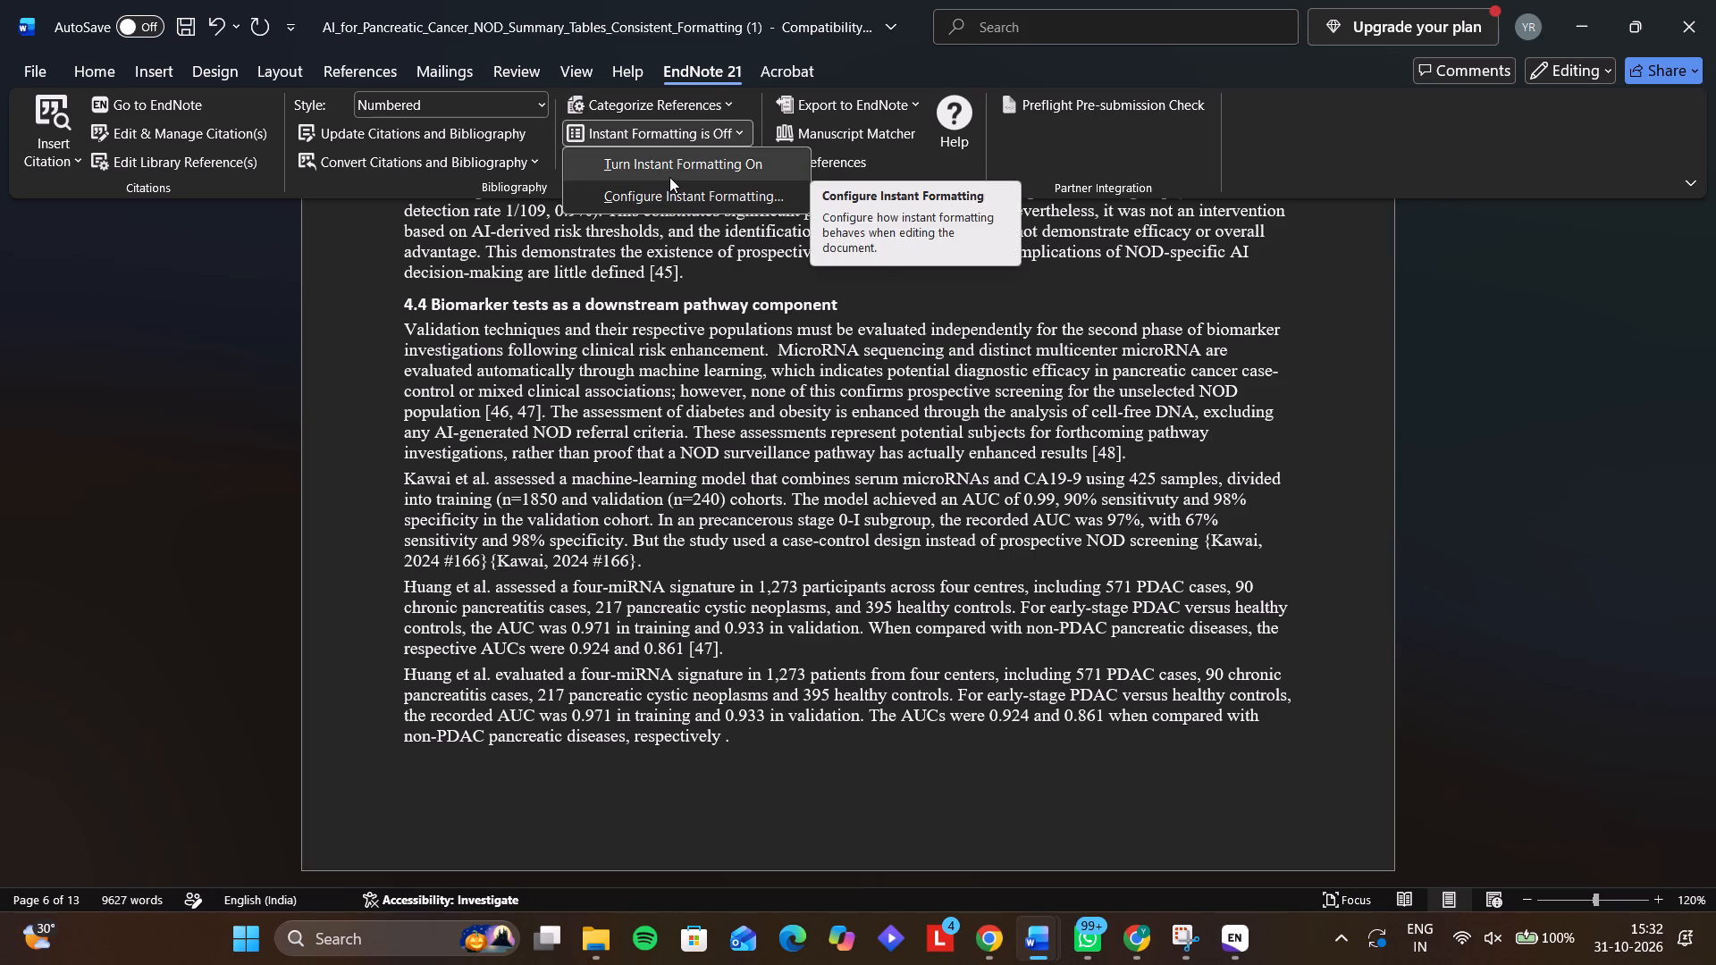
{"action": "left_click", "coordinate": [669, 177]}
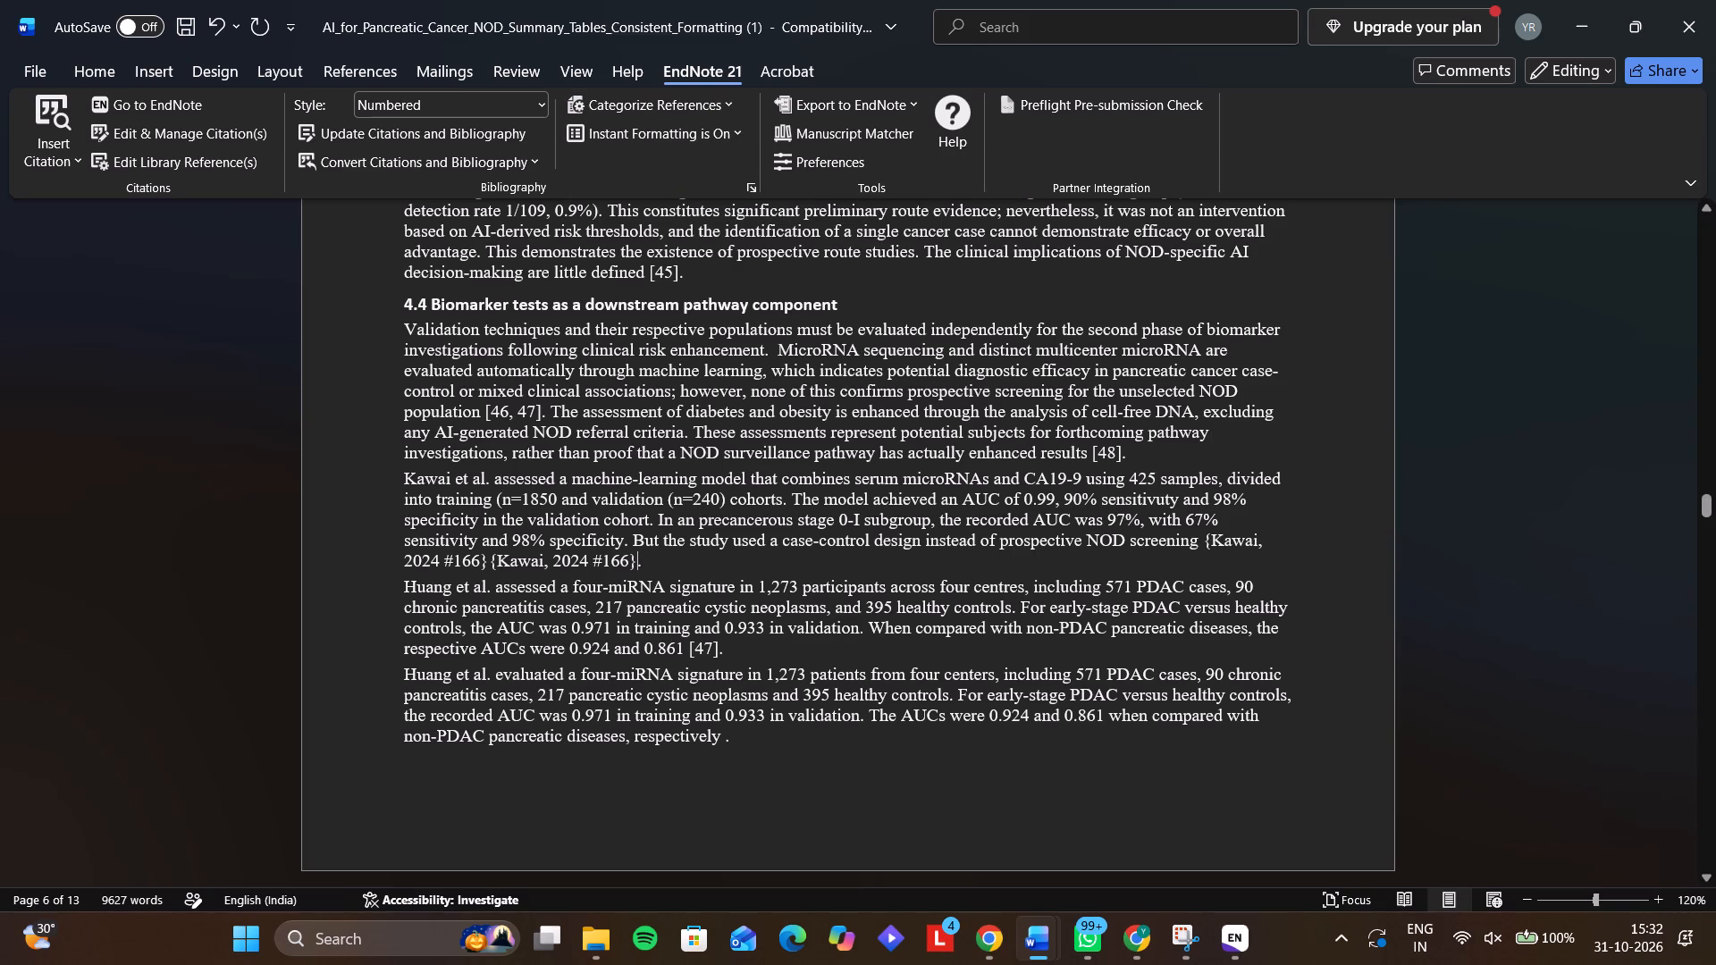
Delete both unformatted Kawai citations after "screening" at the end of the Kawai et al. paragraph.
{"action": "left_click_drag", "start_coordinate": [634, 562], "coordinate": [993, 522]}
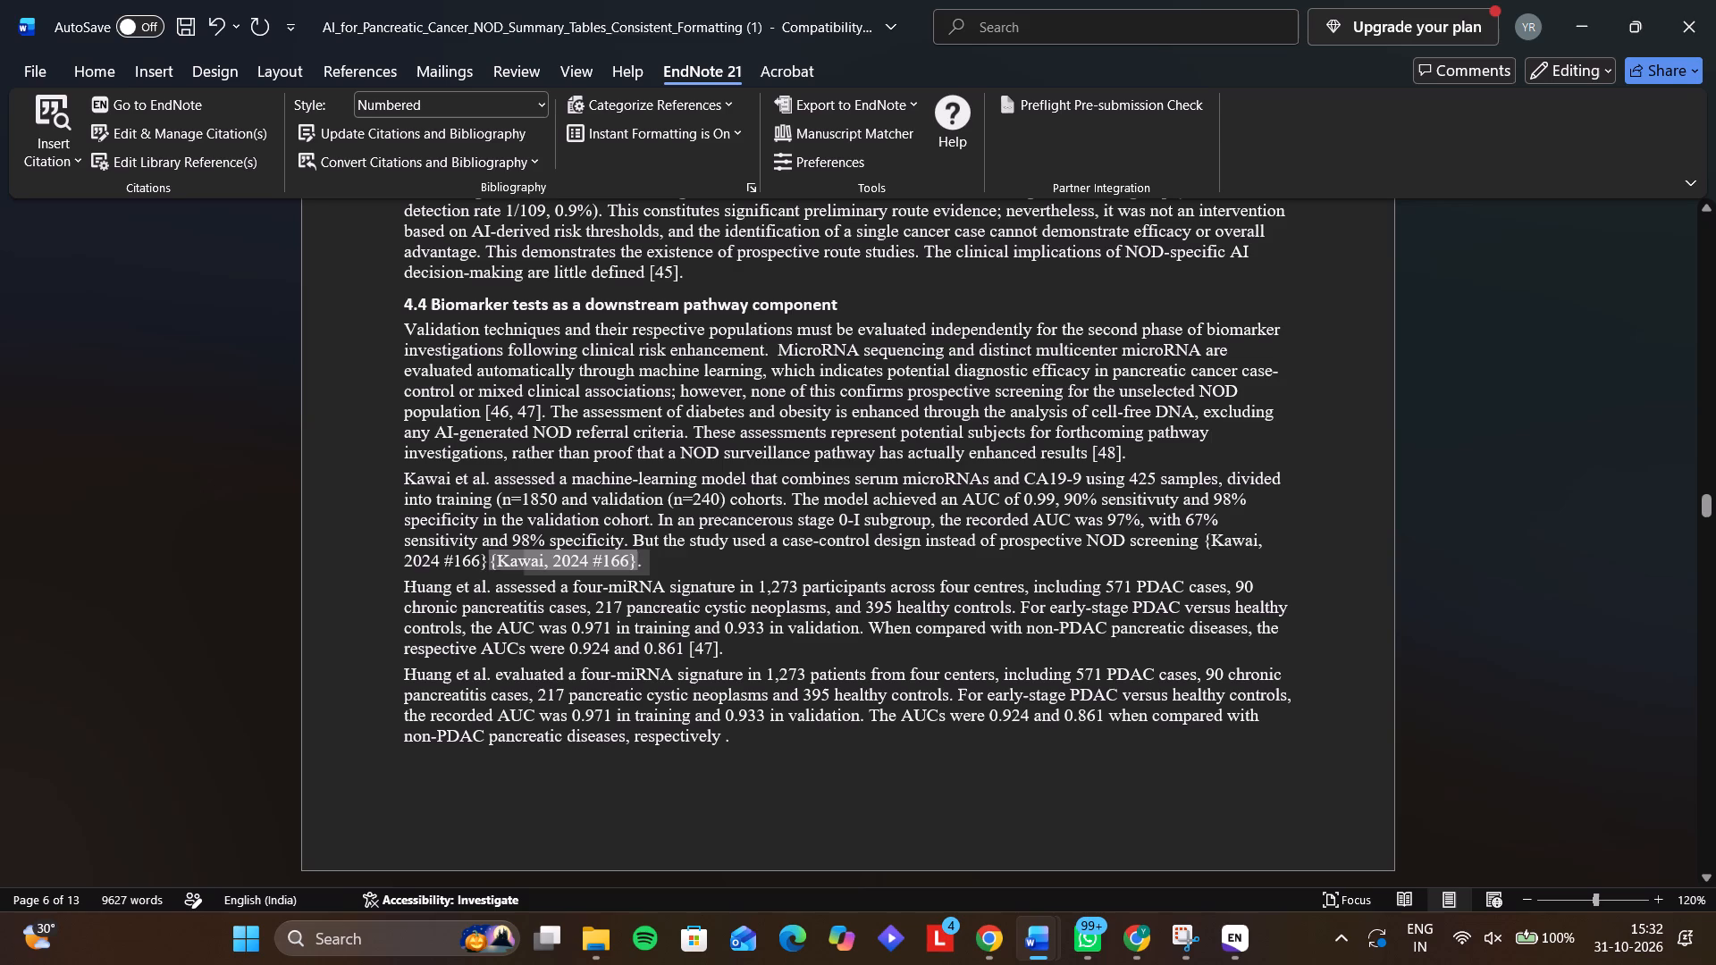
{"action": "left_click_drag", "start_coordinate": [993, 522], "coordinate": [1200, 541]}
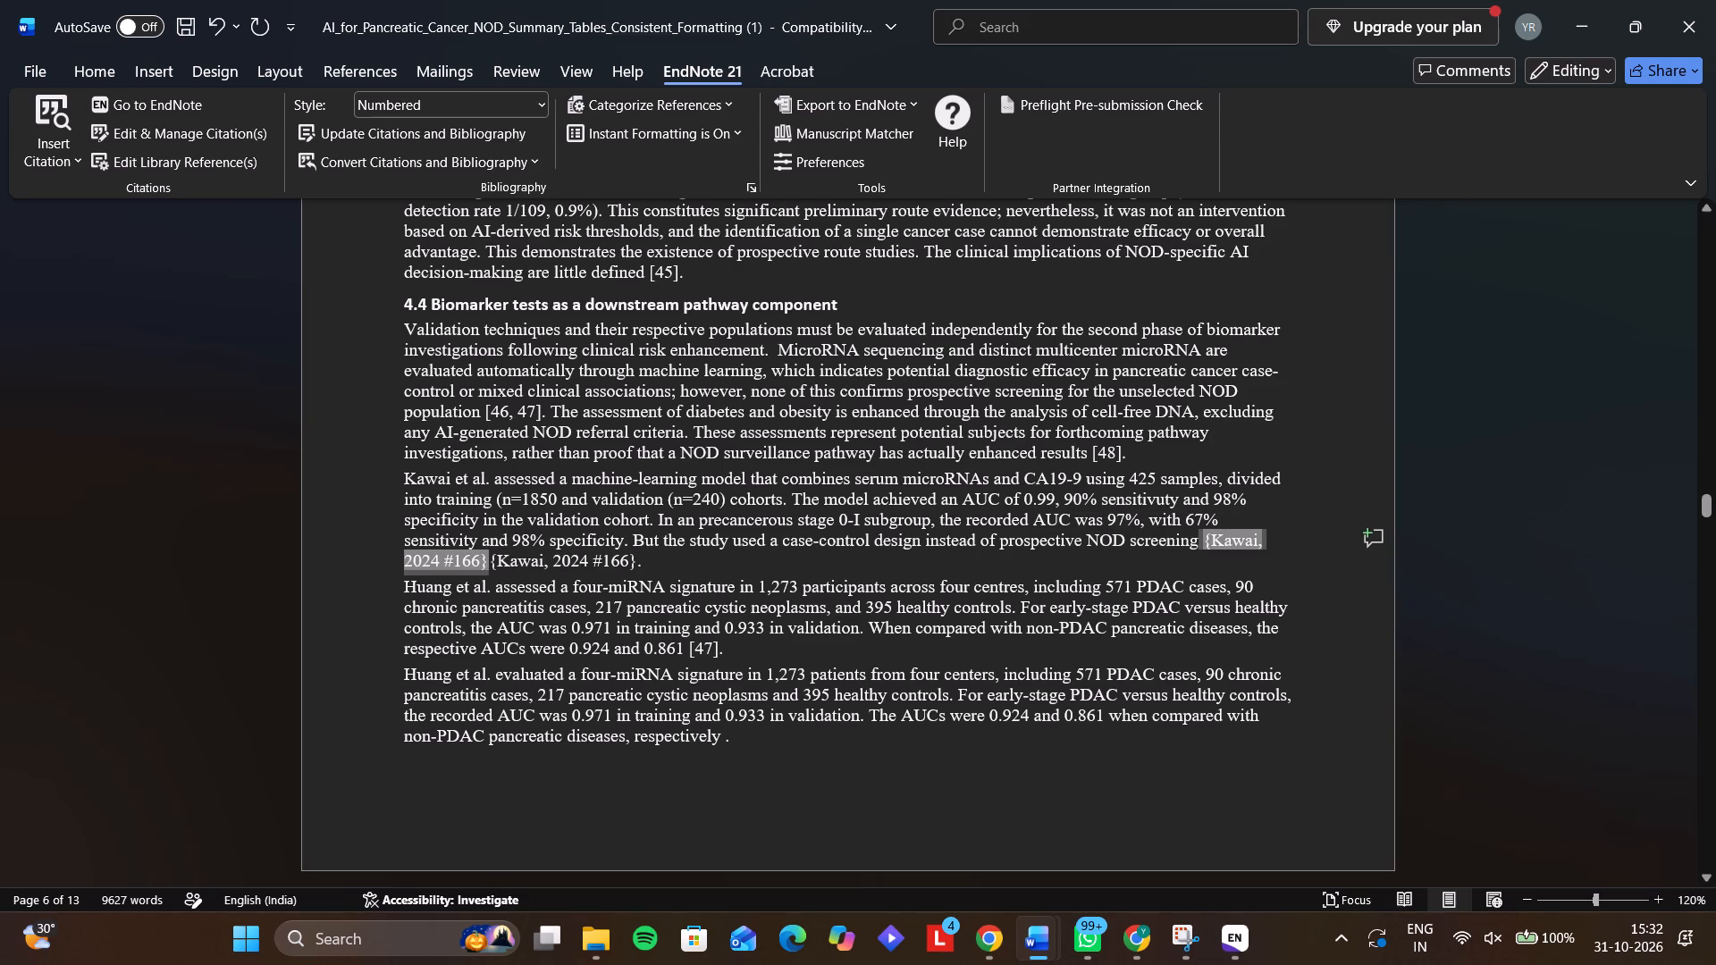
{"action": "left_click_drag", "start_coordinate": [1200, 541], "coordinate": [1208, 544]}
{"action": "key", "text": "BackSpace"}
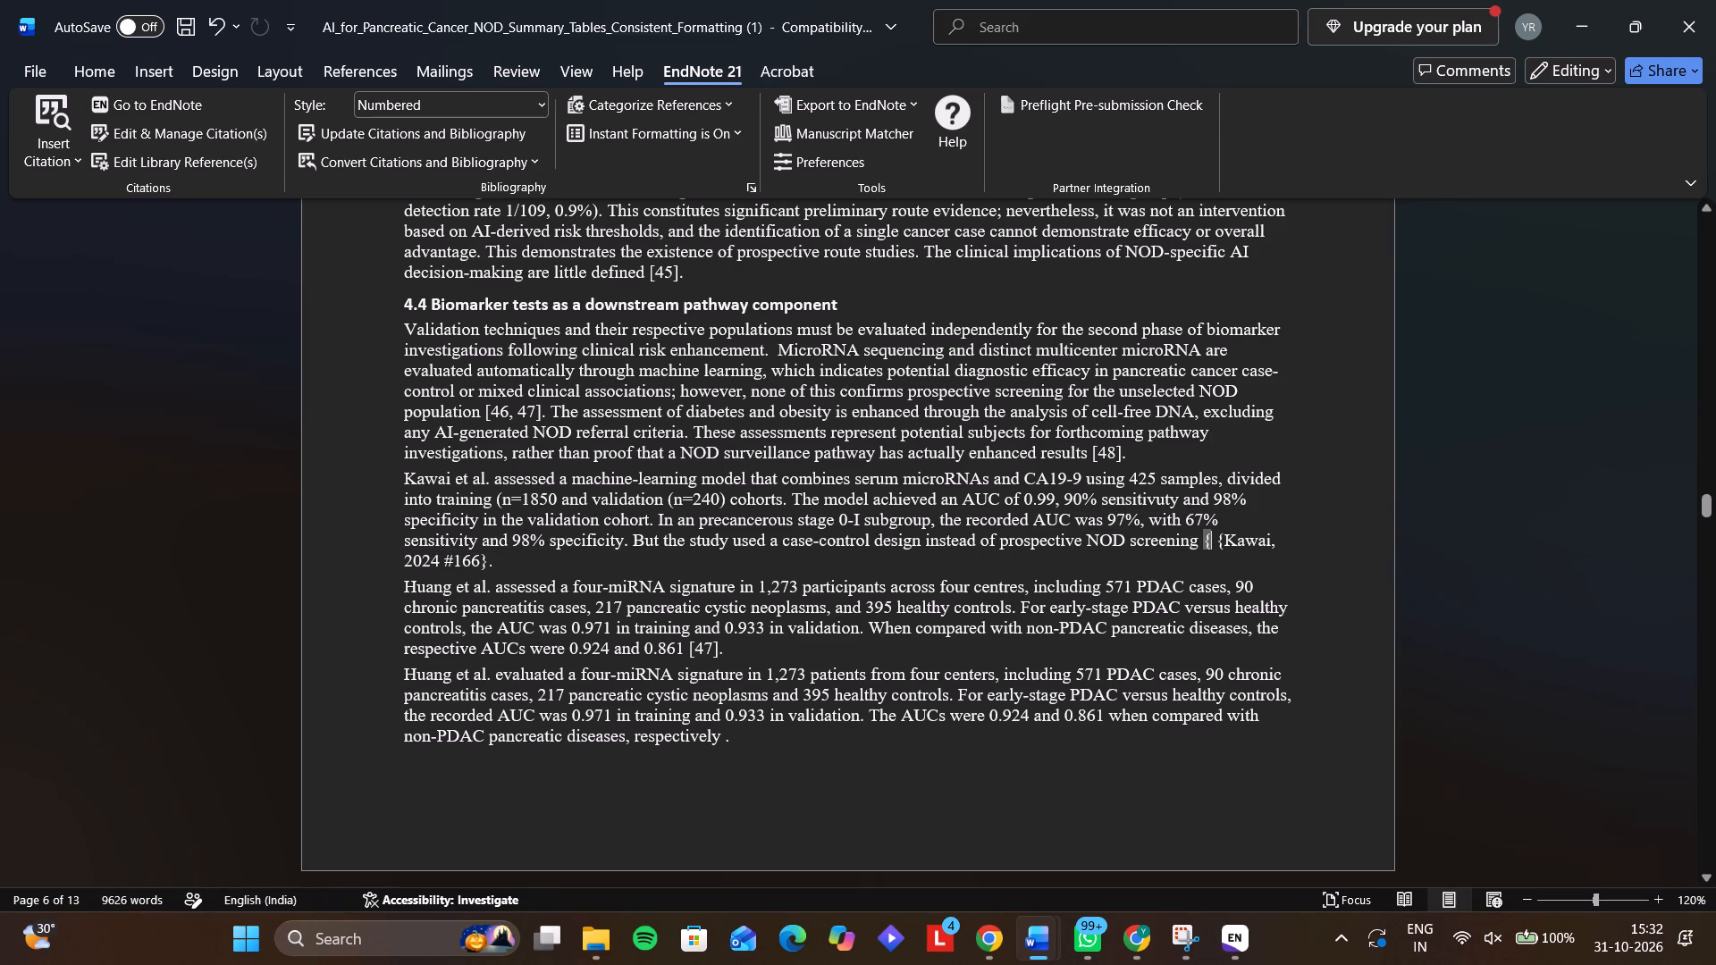
{"action": "key", "text": "BackSpace"}
{"action": "key", "text": "Delete"}
{"action": "key", "text": "Delete"}
{"action": "key", "text": "Delete"}
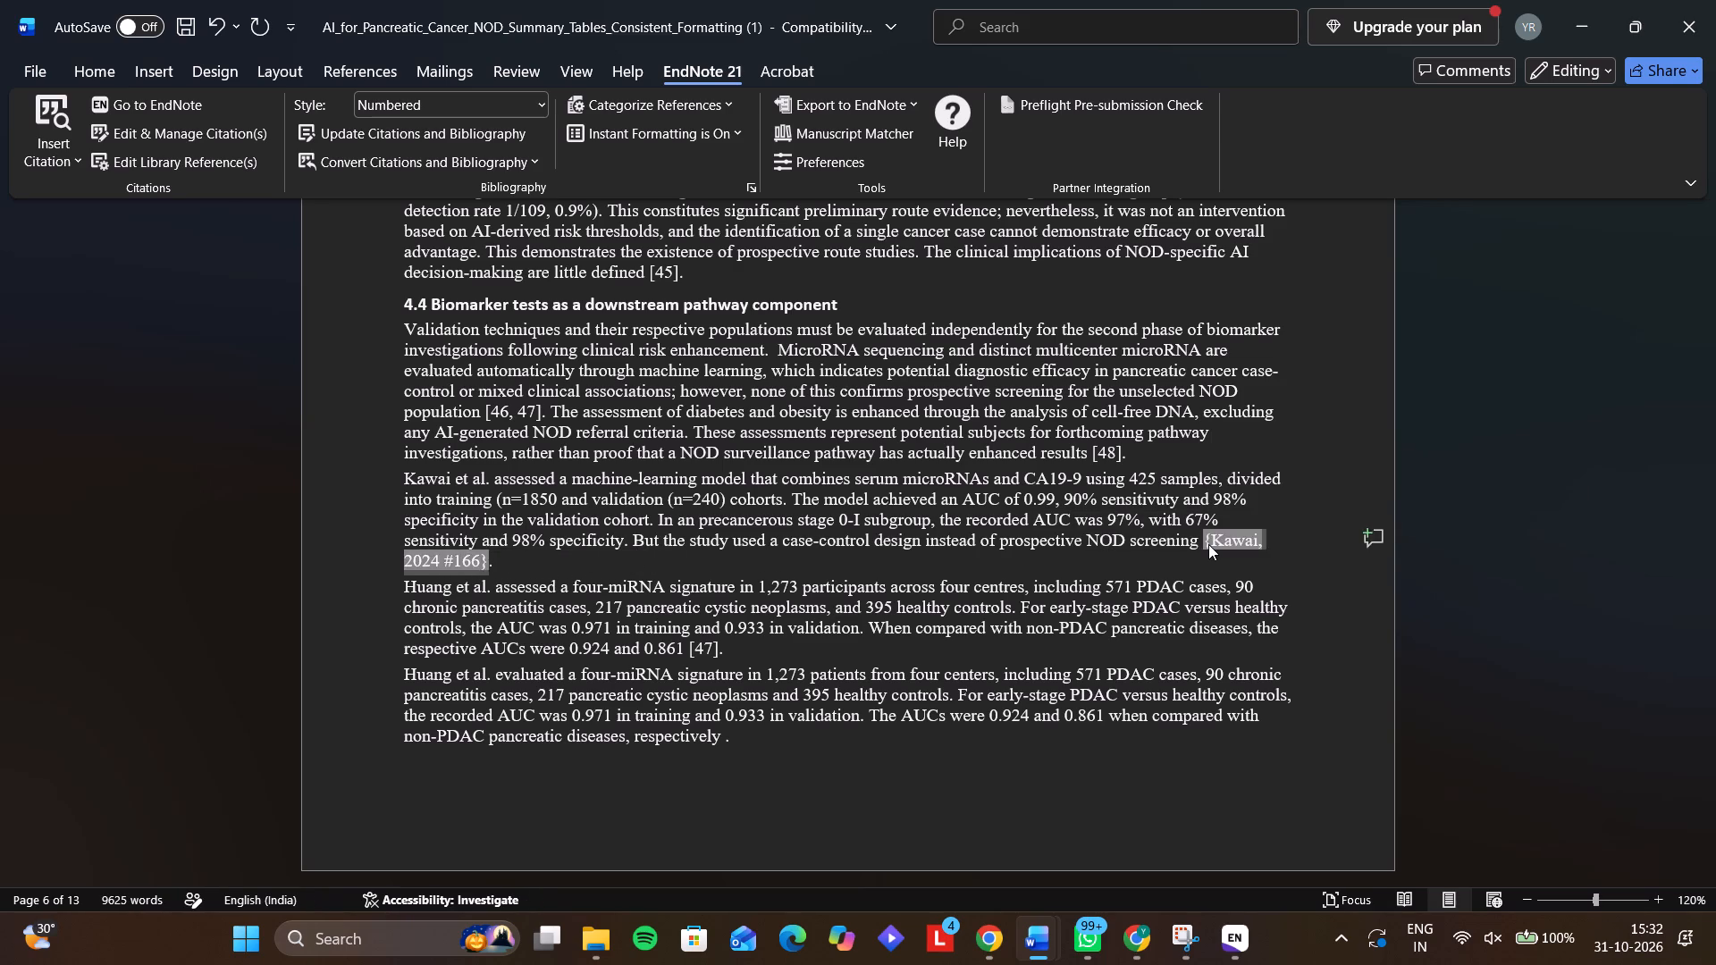
{"action": "key", "text": "Delete"}
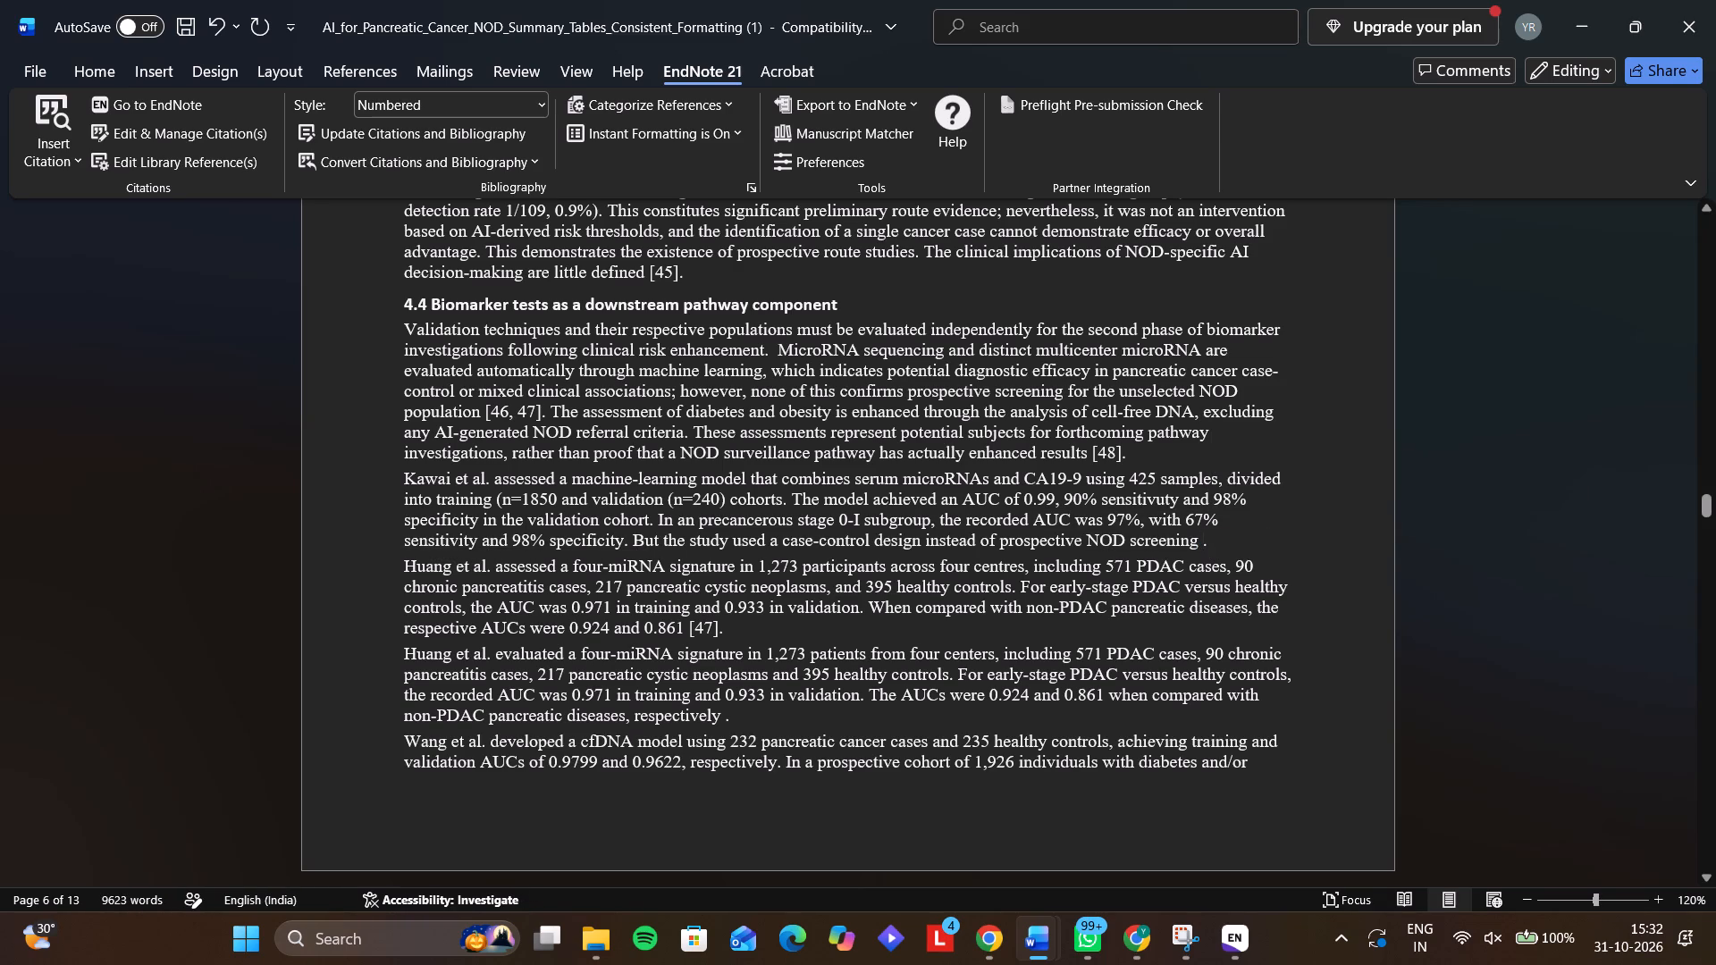
Inspect the [46, 47] citation in the opening paragraph of section 4.4.
{"action": "left_click", "coordinate": [509, 426]}
{"action": "left_click", "coordinate": [509, 424]}
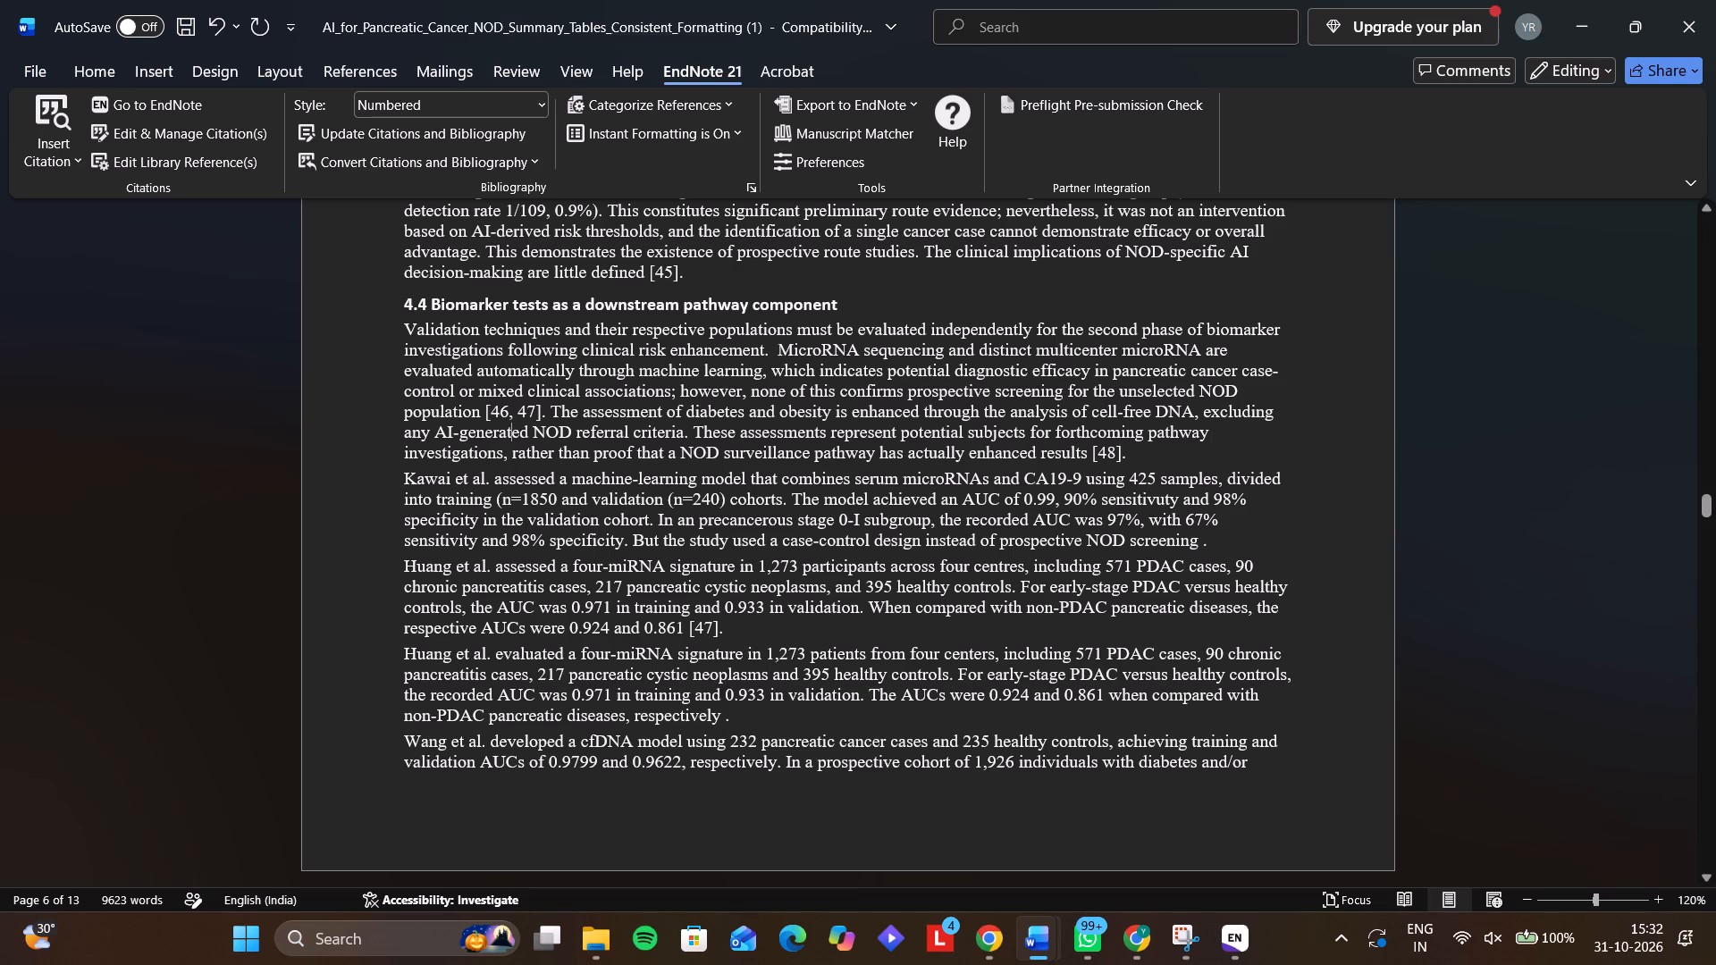
{"action": "left_click_drag", "start_coordinate": [485, 409], "coordinate": [535, 417]}
{"action": "left_click", "coordinate": [516, 410]}
{"action": "left_click", "coordinate": [516, 410]}
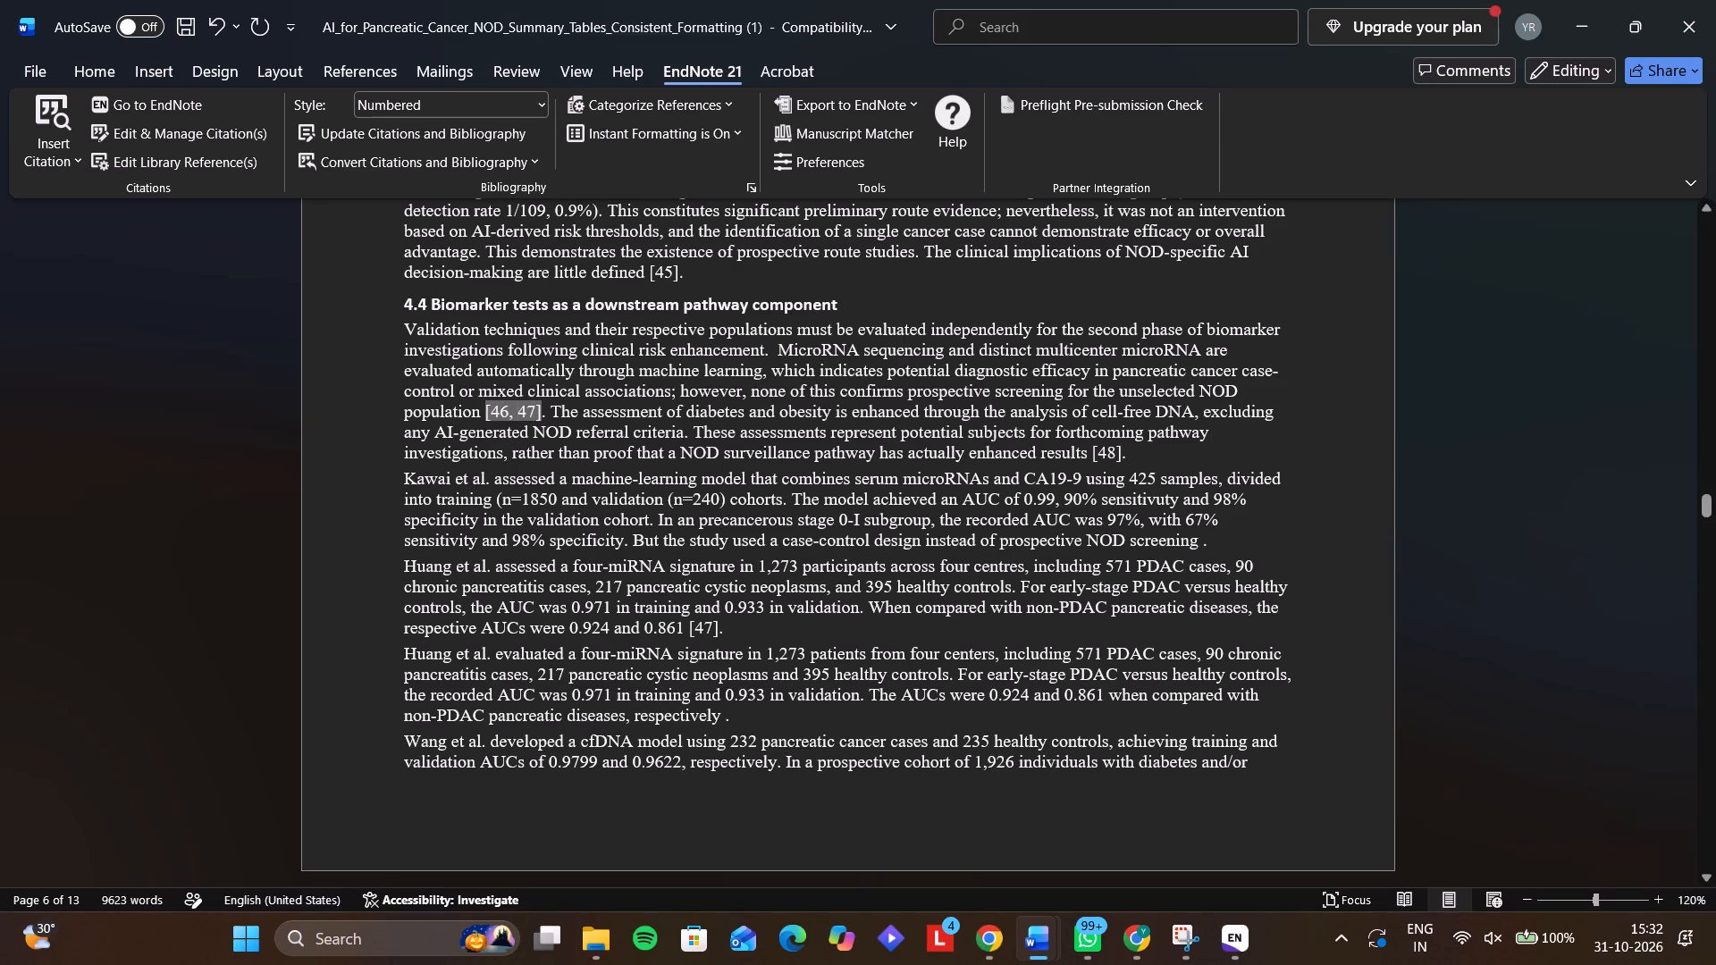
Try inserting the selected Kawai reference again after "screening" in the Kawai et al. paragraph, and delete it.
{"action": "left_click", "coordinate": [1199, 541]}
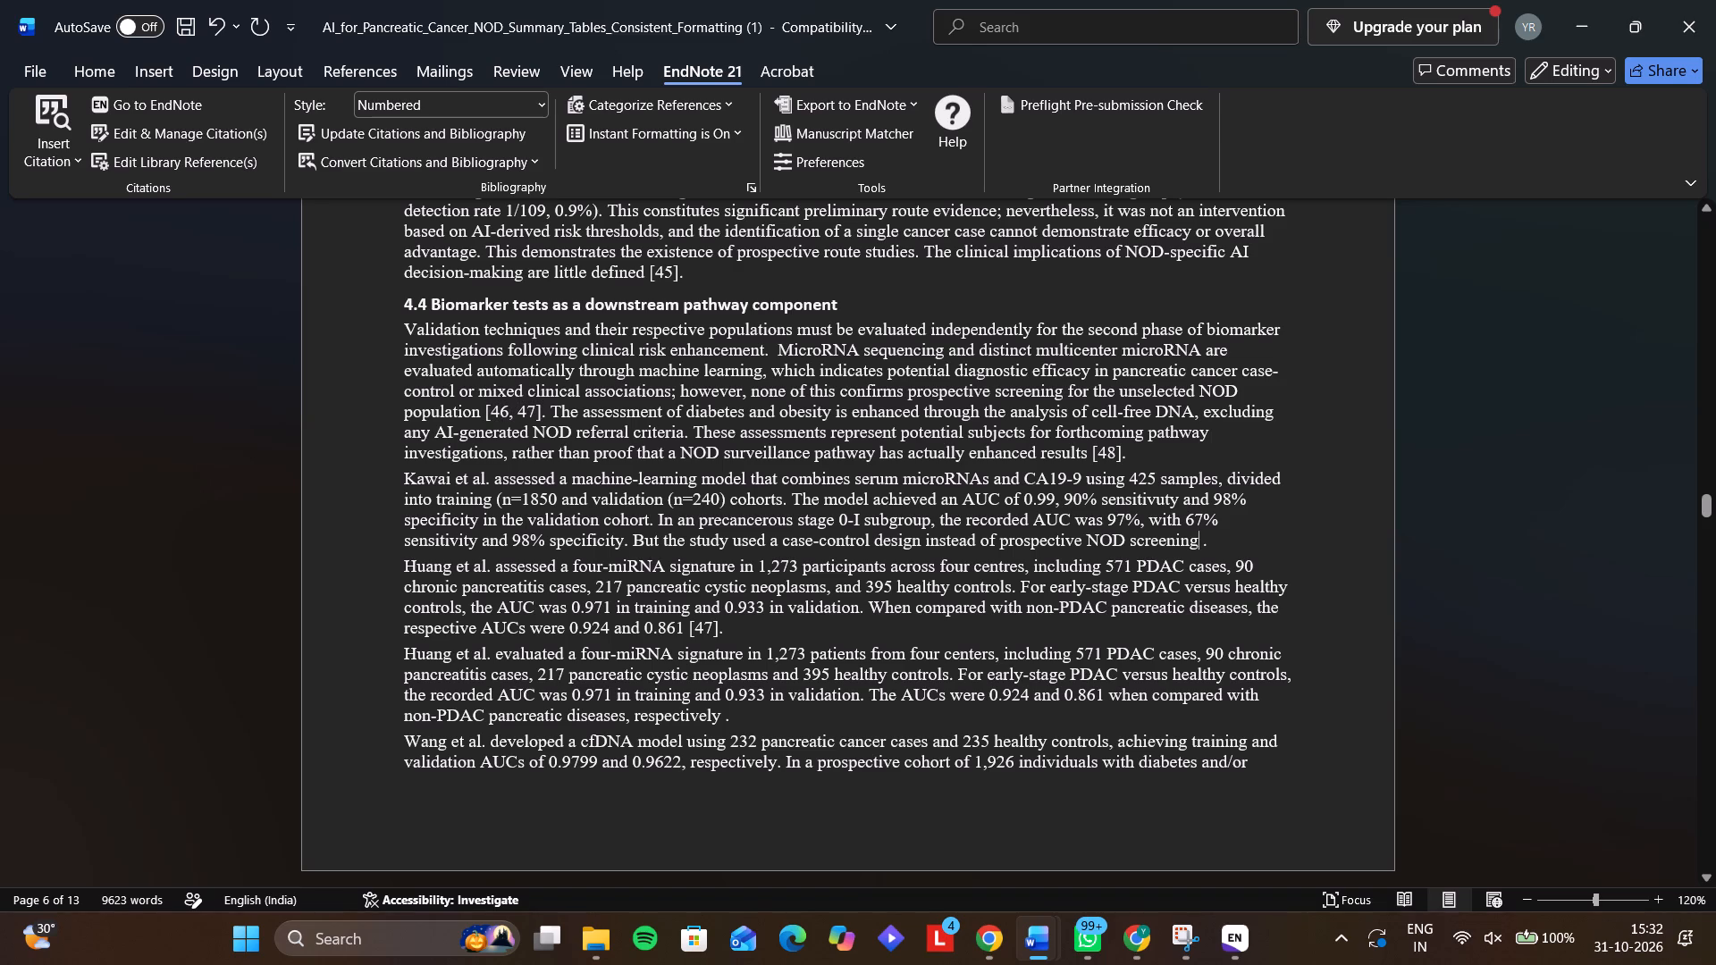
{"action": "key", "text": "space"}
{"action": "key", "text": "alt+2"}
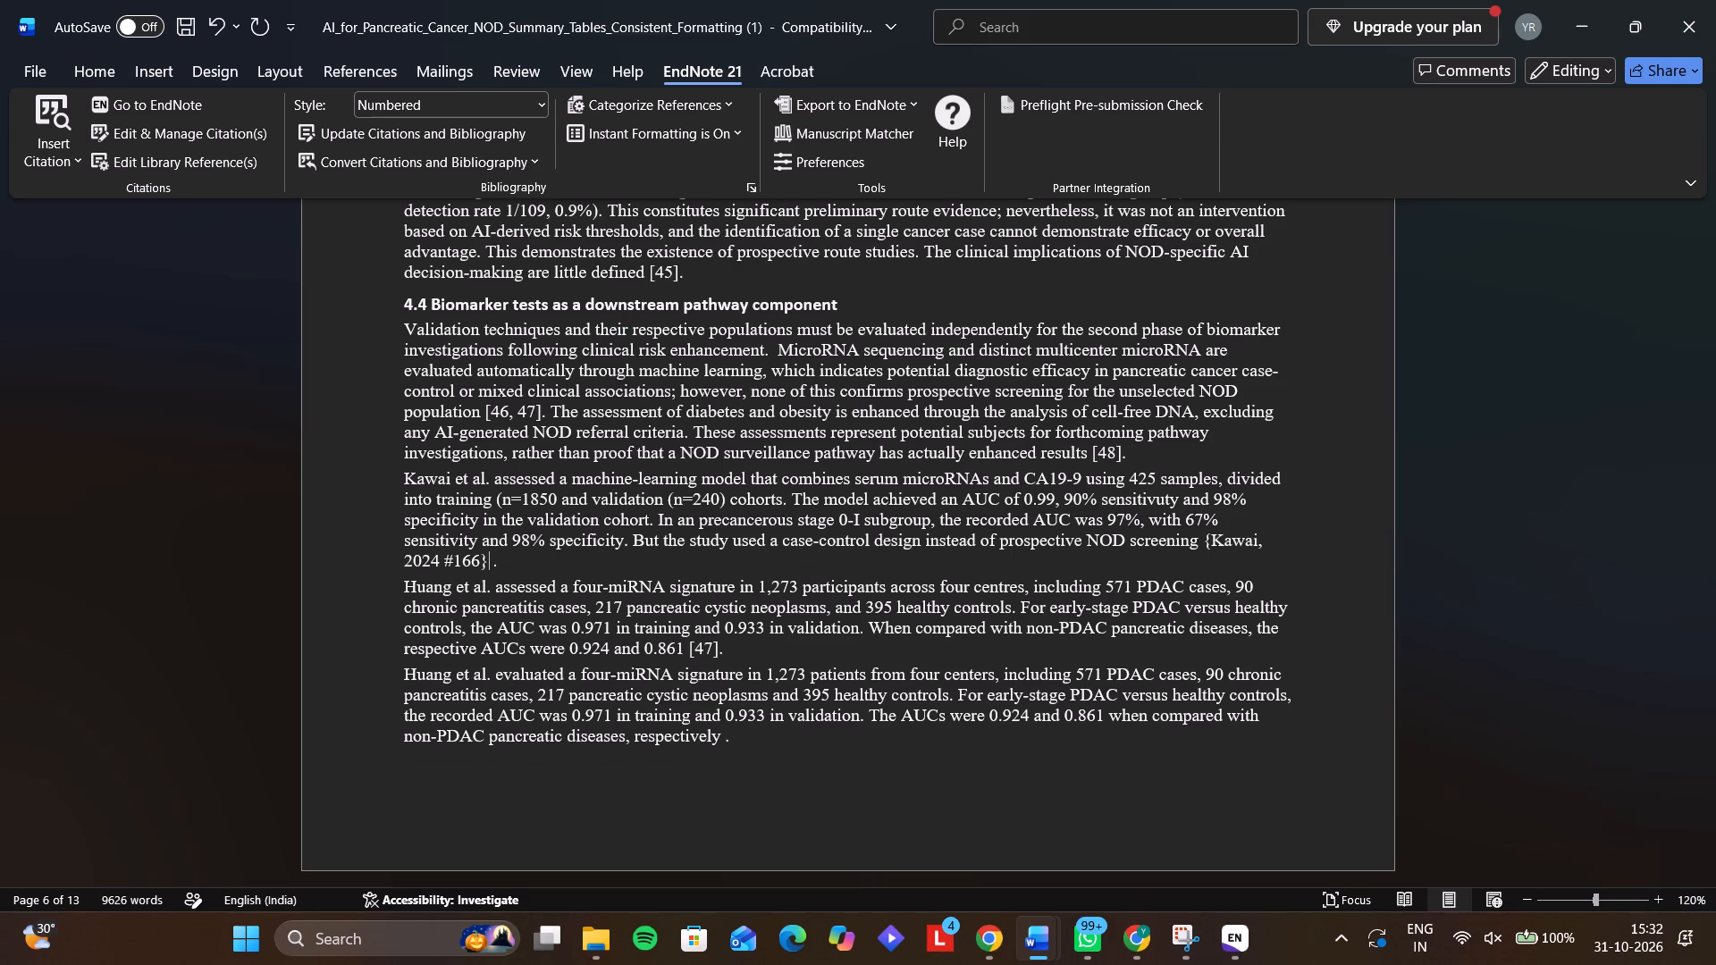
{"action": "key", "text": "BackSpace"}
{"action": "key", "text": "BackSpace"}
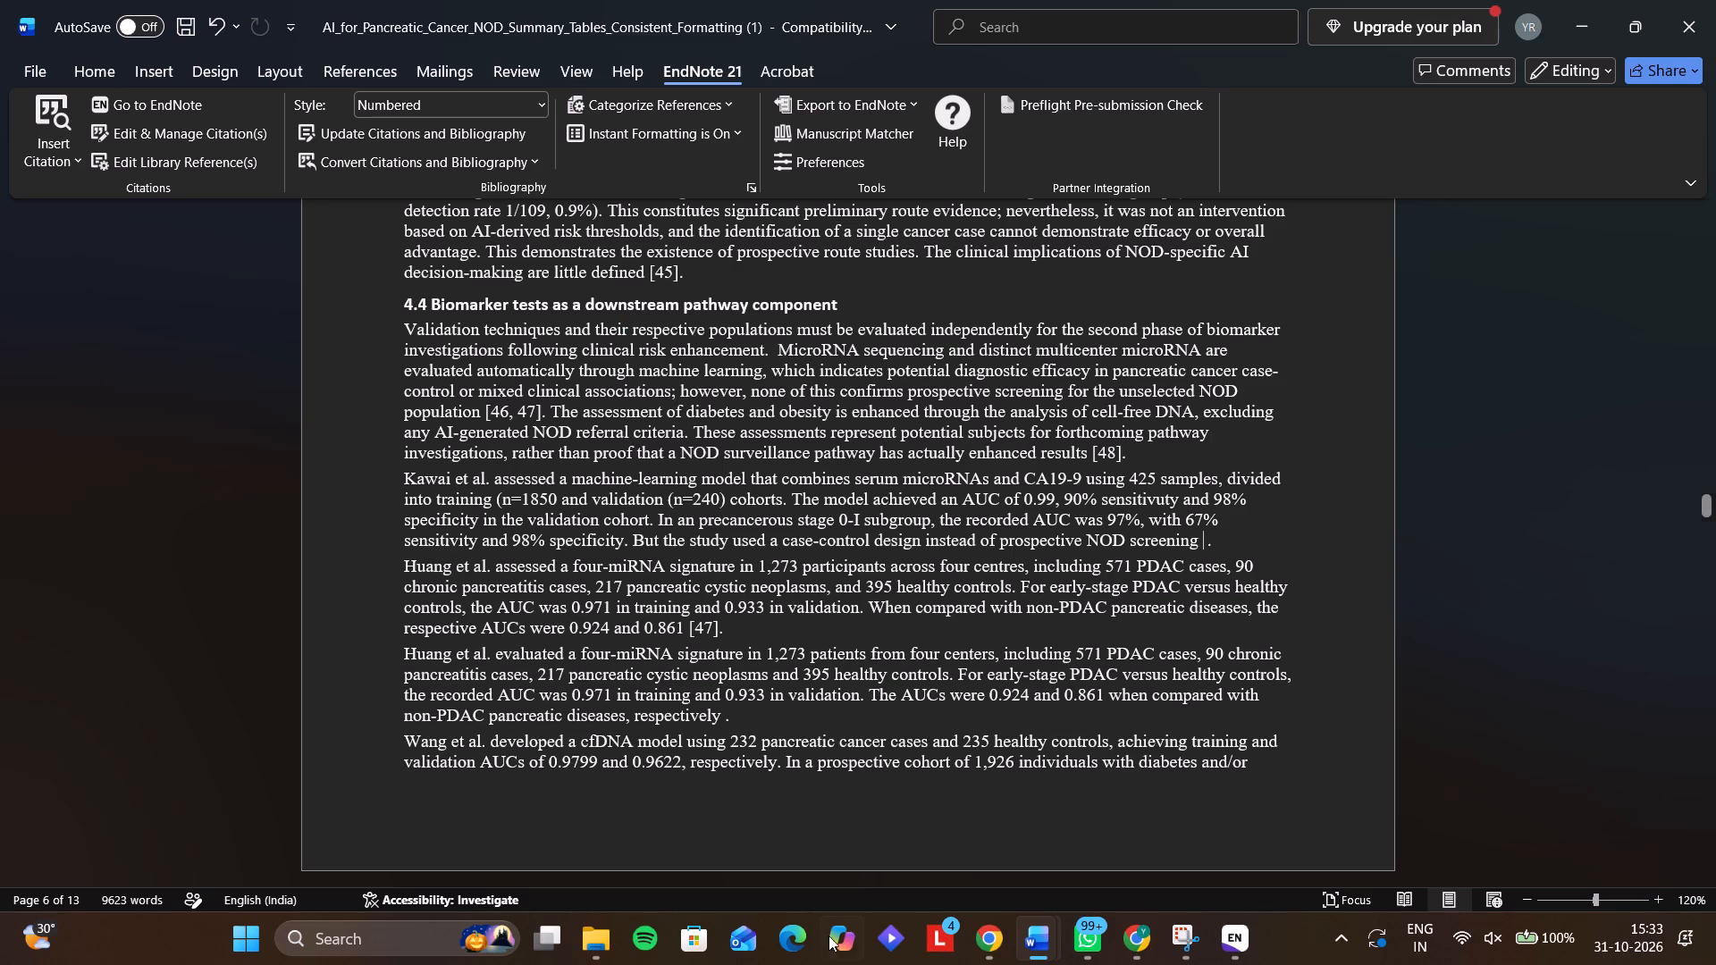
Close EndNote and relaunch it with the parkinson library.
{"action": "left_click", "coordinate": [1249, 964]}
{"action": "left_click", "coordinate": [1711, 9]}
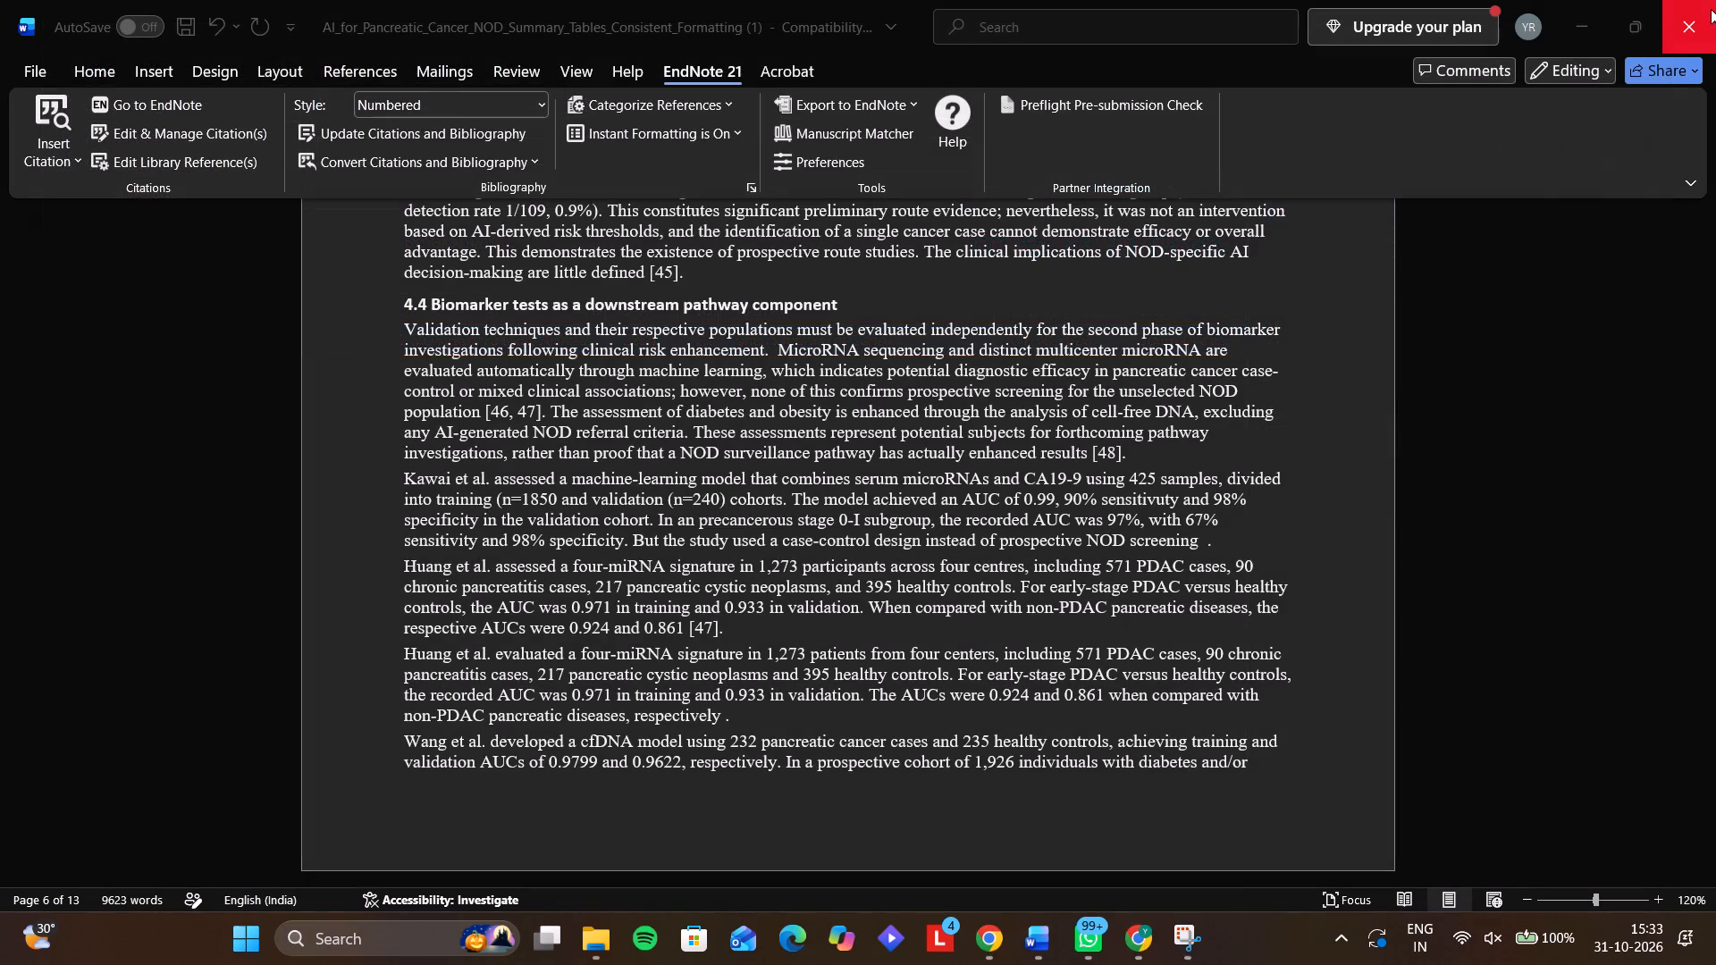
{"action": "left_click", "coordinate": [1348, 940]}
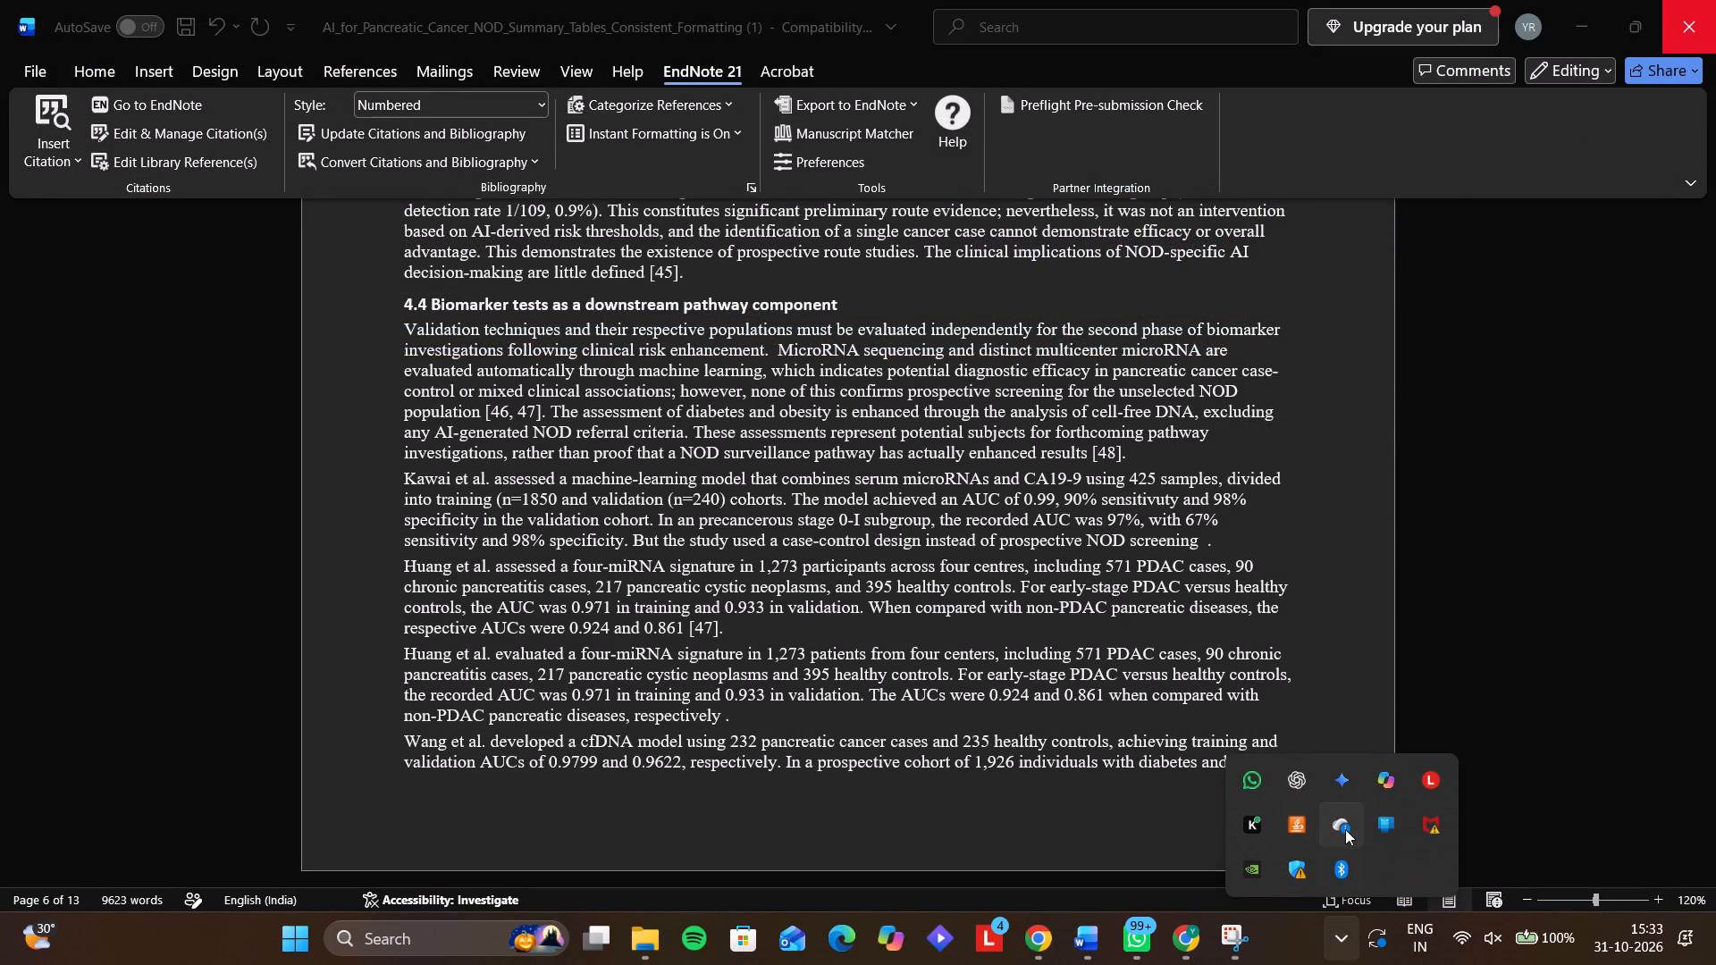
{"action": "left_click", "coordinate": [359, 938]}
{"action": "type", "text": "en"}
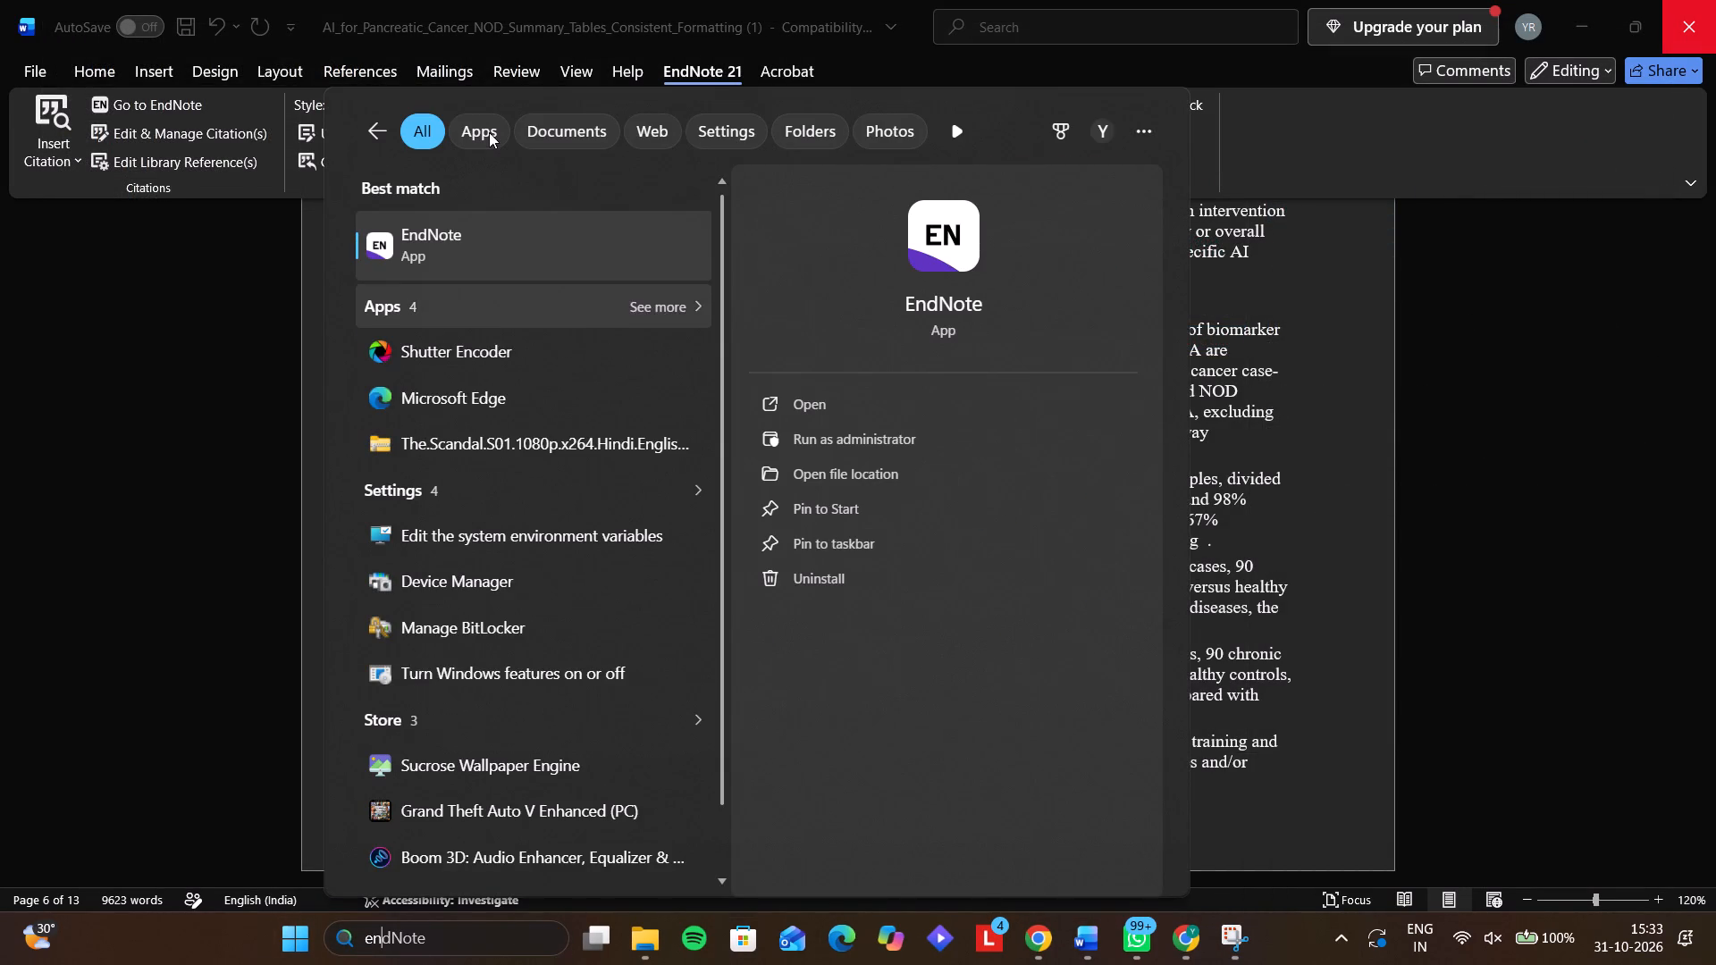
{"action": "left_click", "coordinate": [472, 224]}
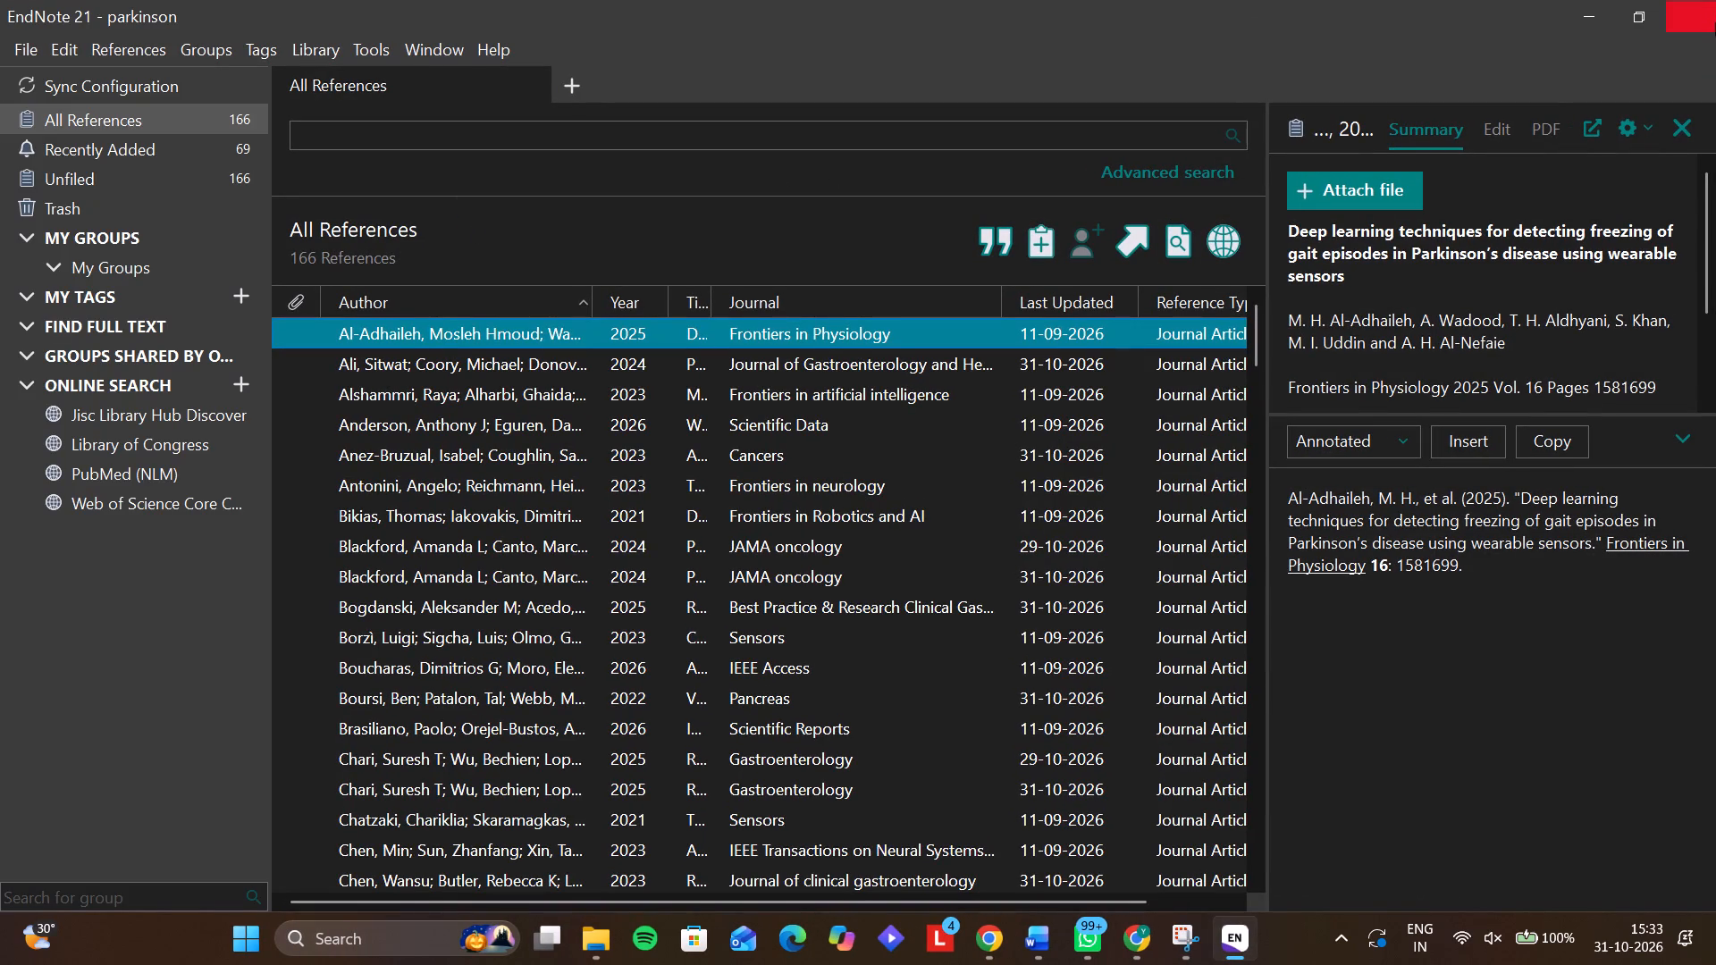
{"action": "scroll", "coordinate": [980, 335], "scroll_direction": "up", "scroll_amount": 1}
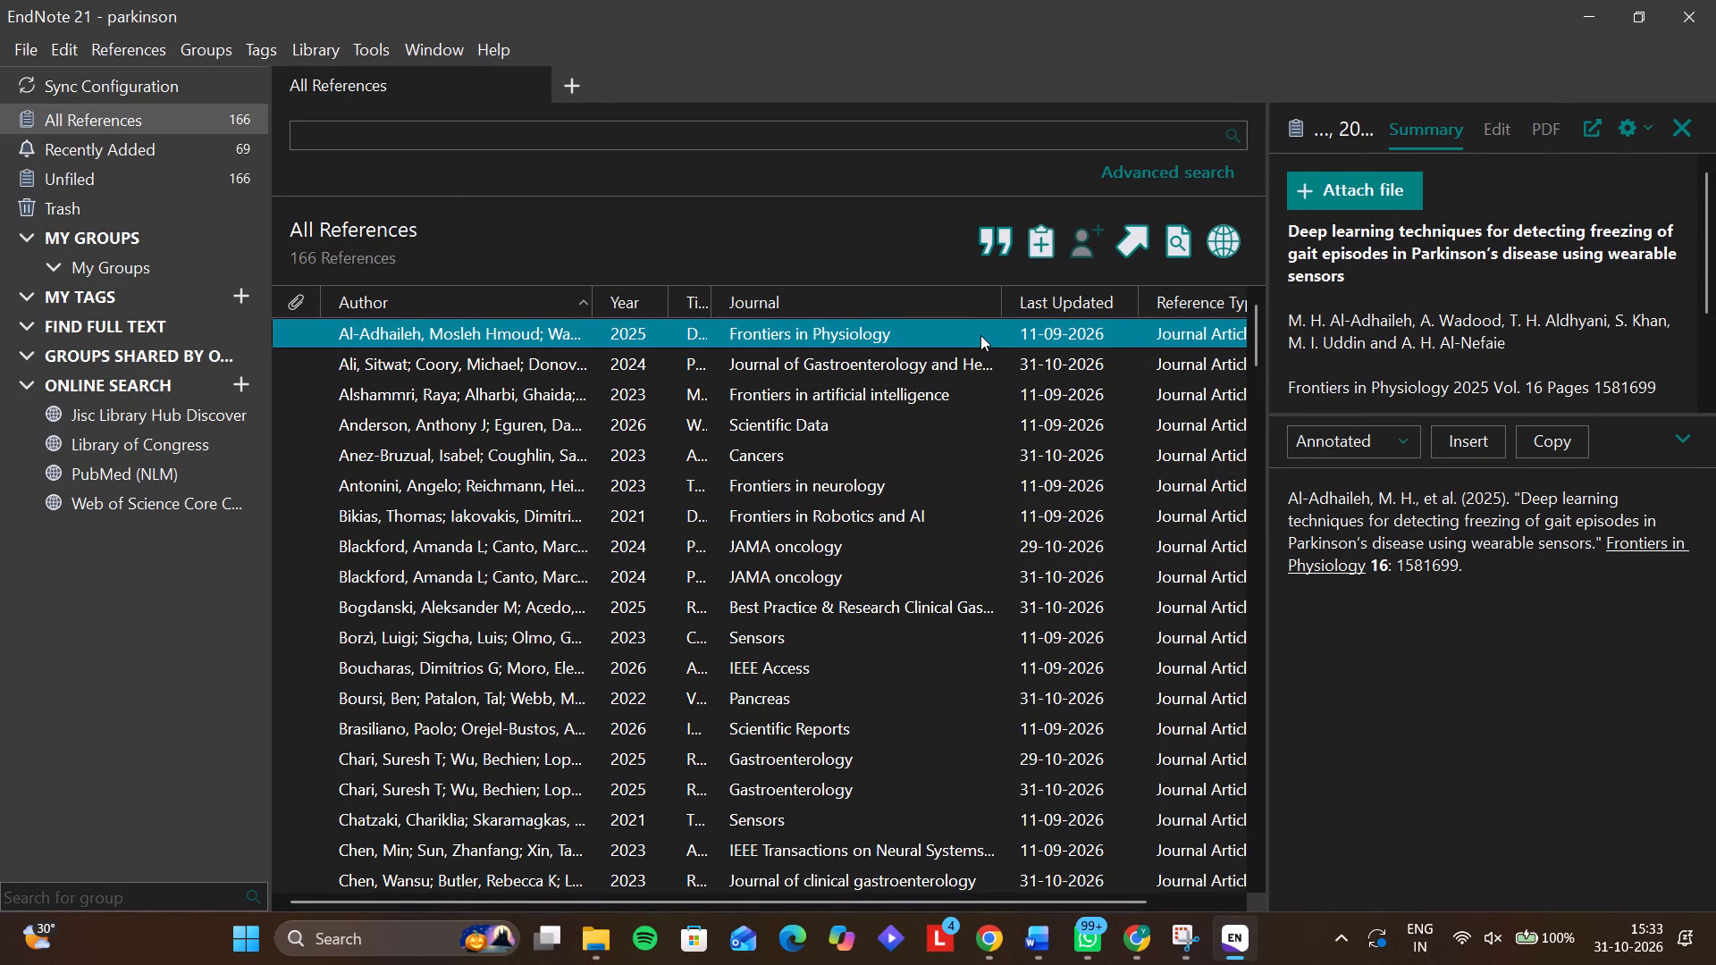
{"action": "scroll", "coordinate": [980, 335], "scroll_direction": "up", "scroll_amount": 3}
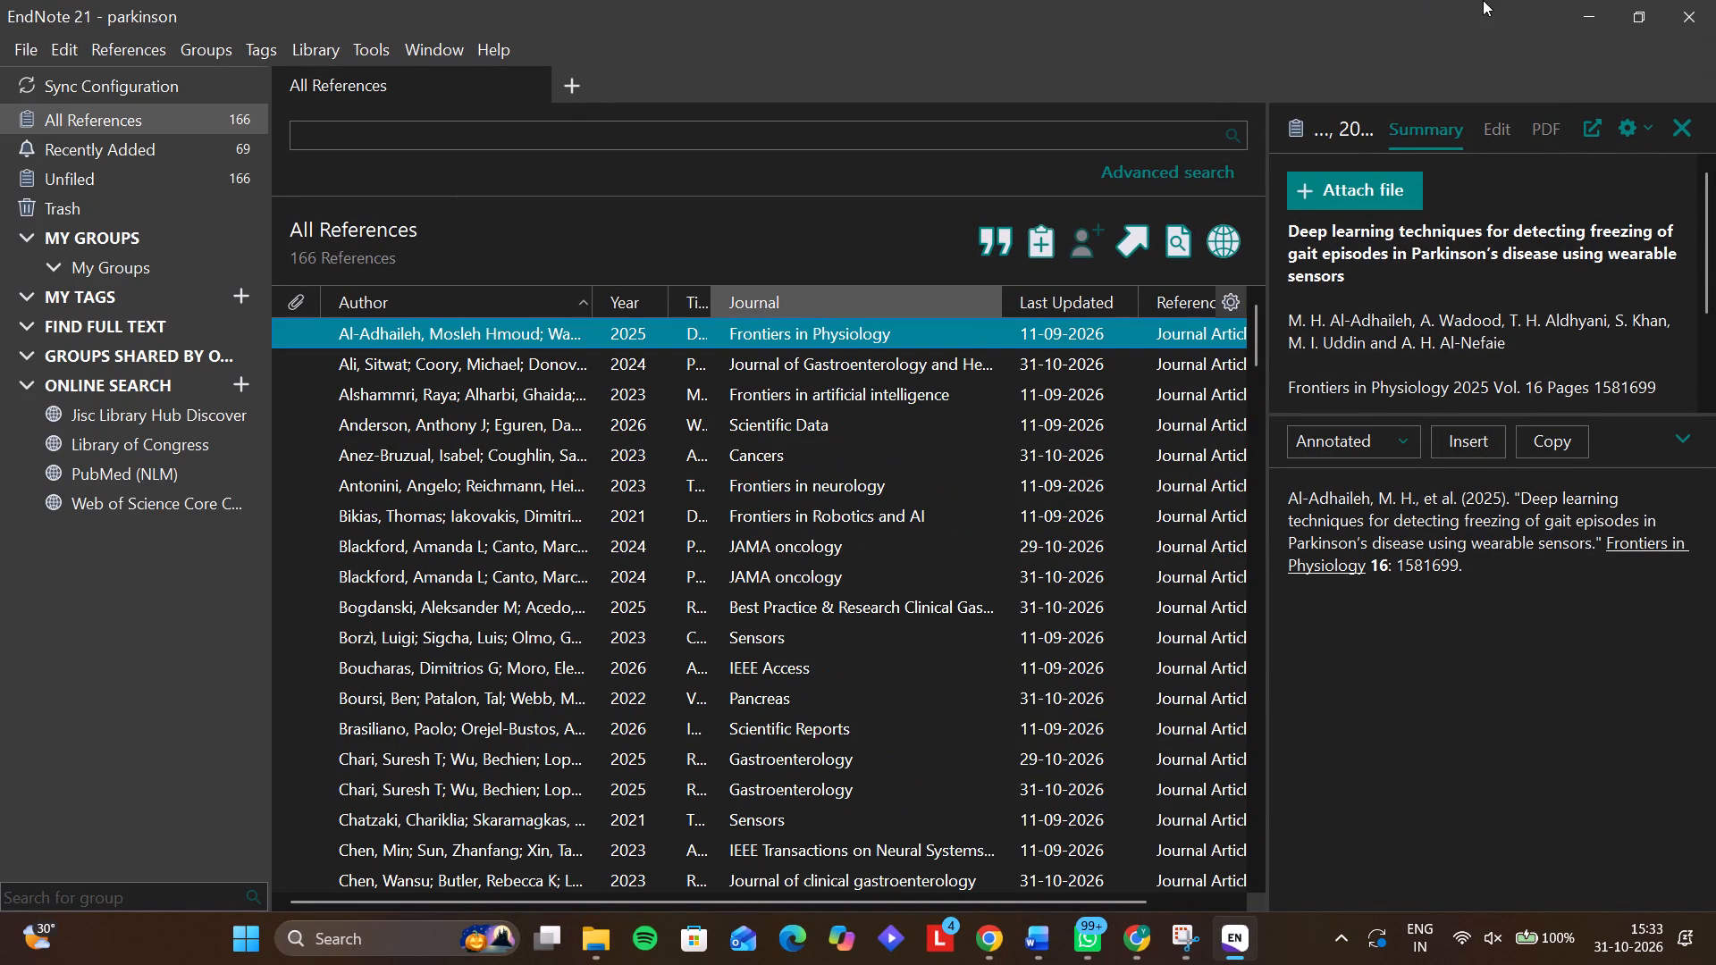
Restart EndNote once more with the parkinson library.
{"action": "left_click", "coordinate": [1594, 3]}
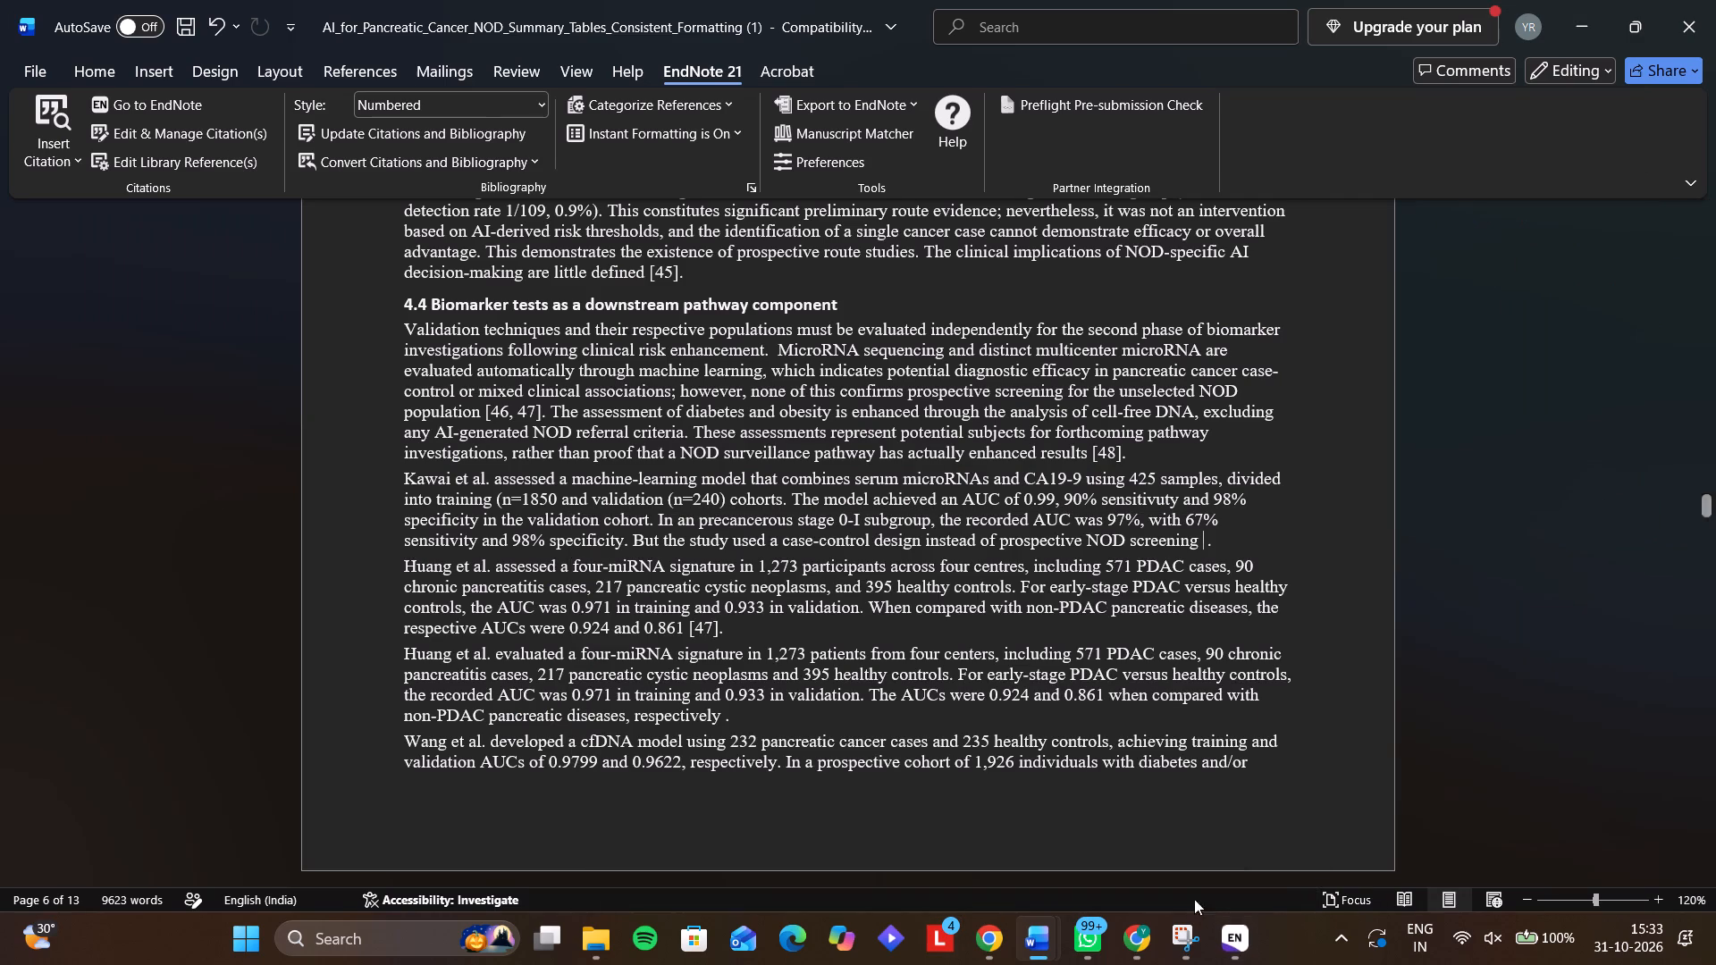
{"action": "left_click", "coordinate": [1328, 744]}
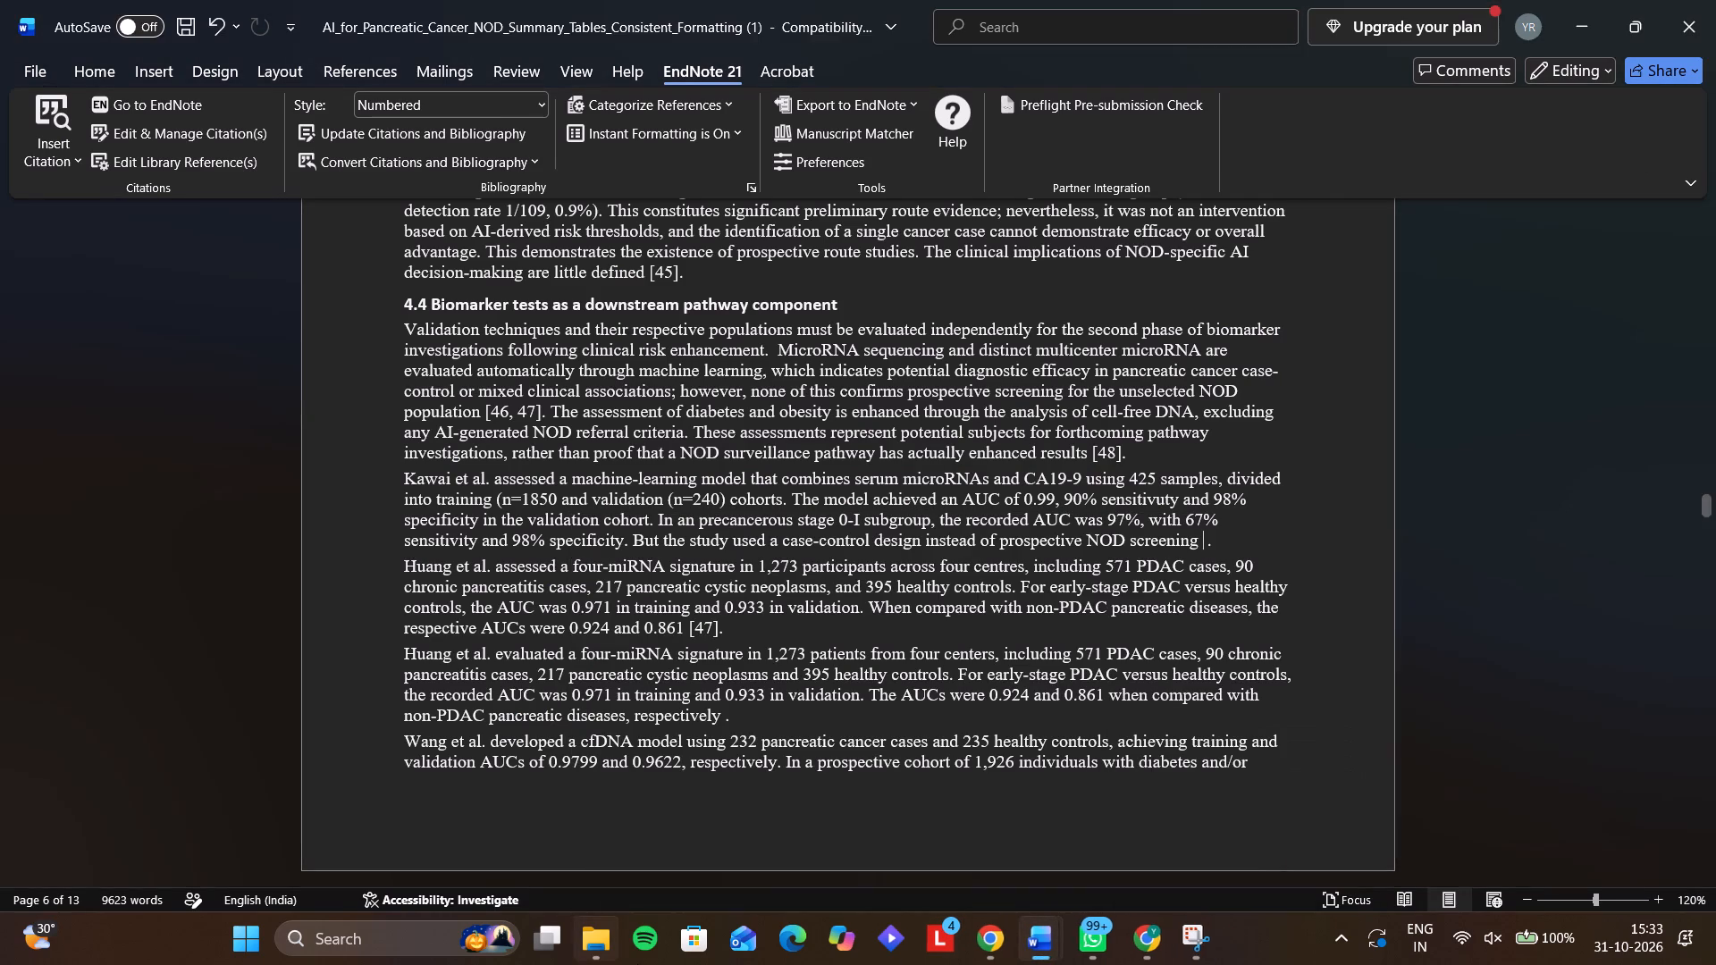
{"action": "left_click", "coordinate": [383, 955]}
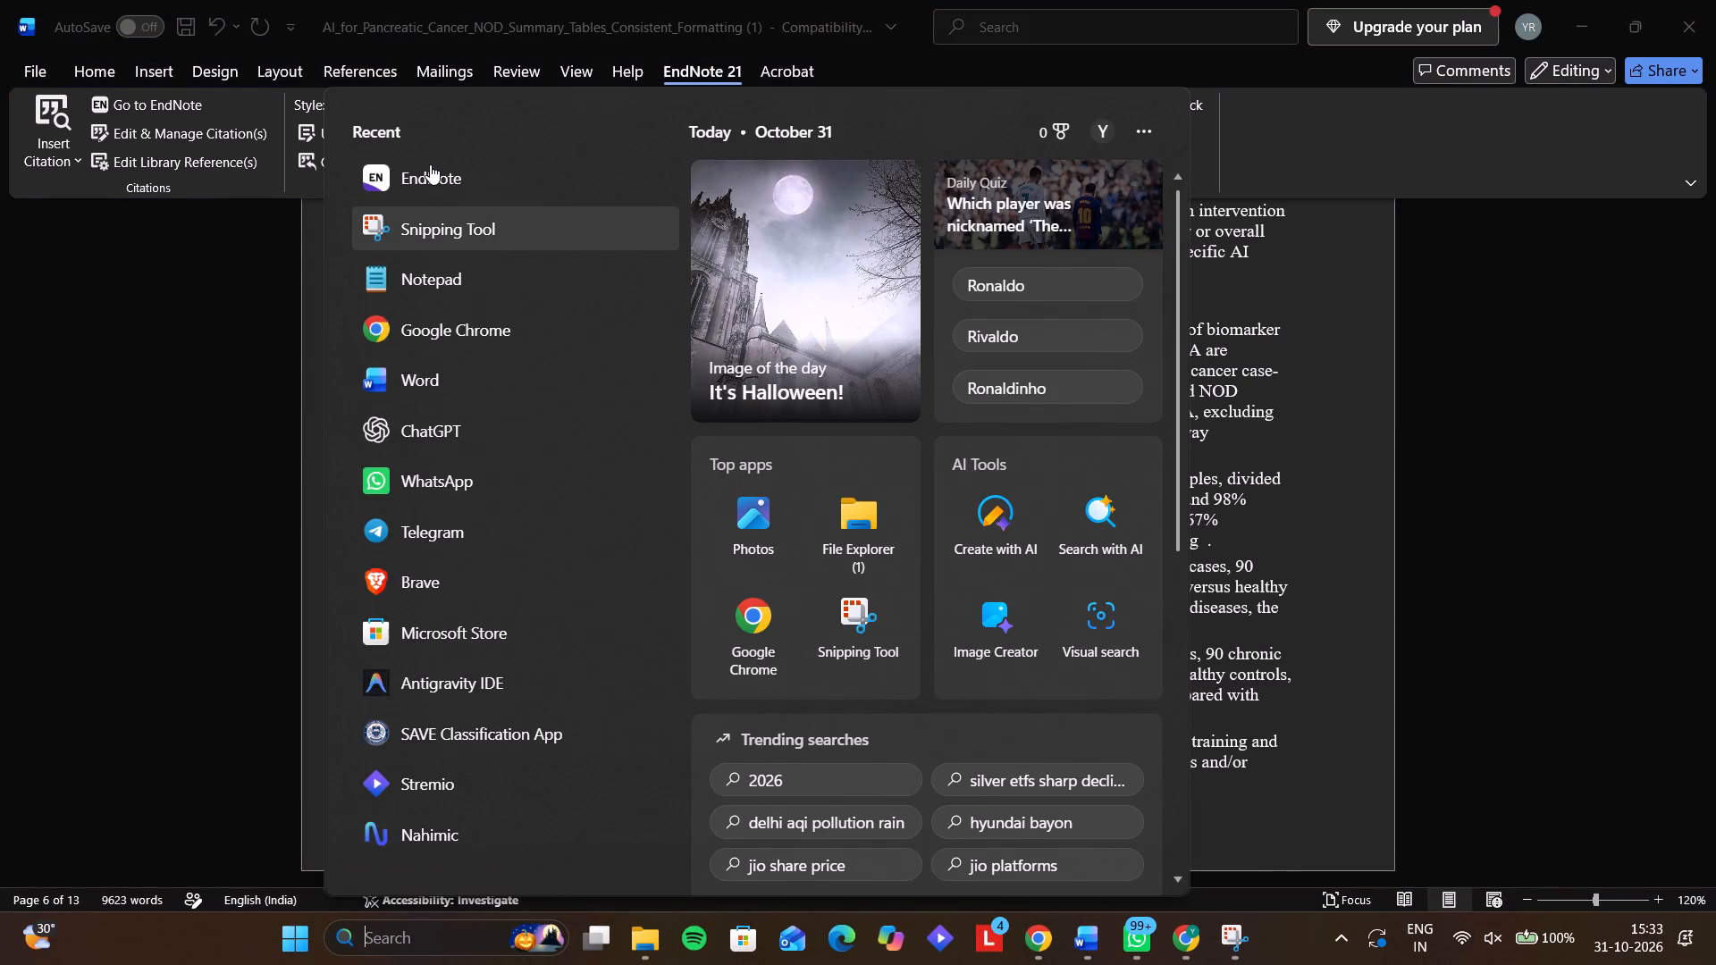
{"action": "left_click", "coordinate": [430, 164]}
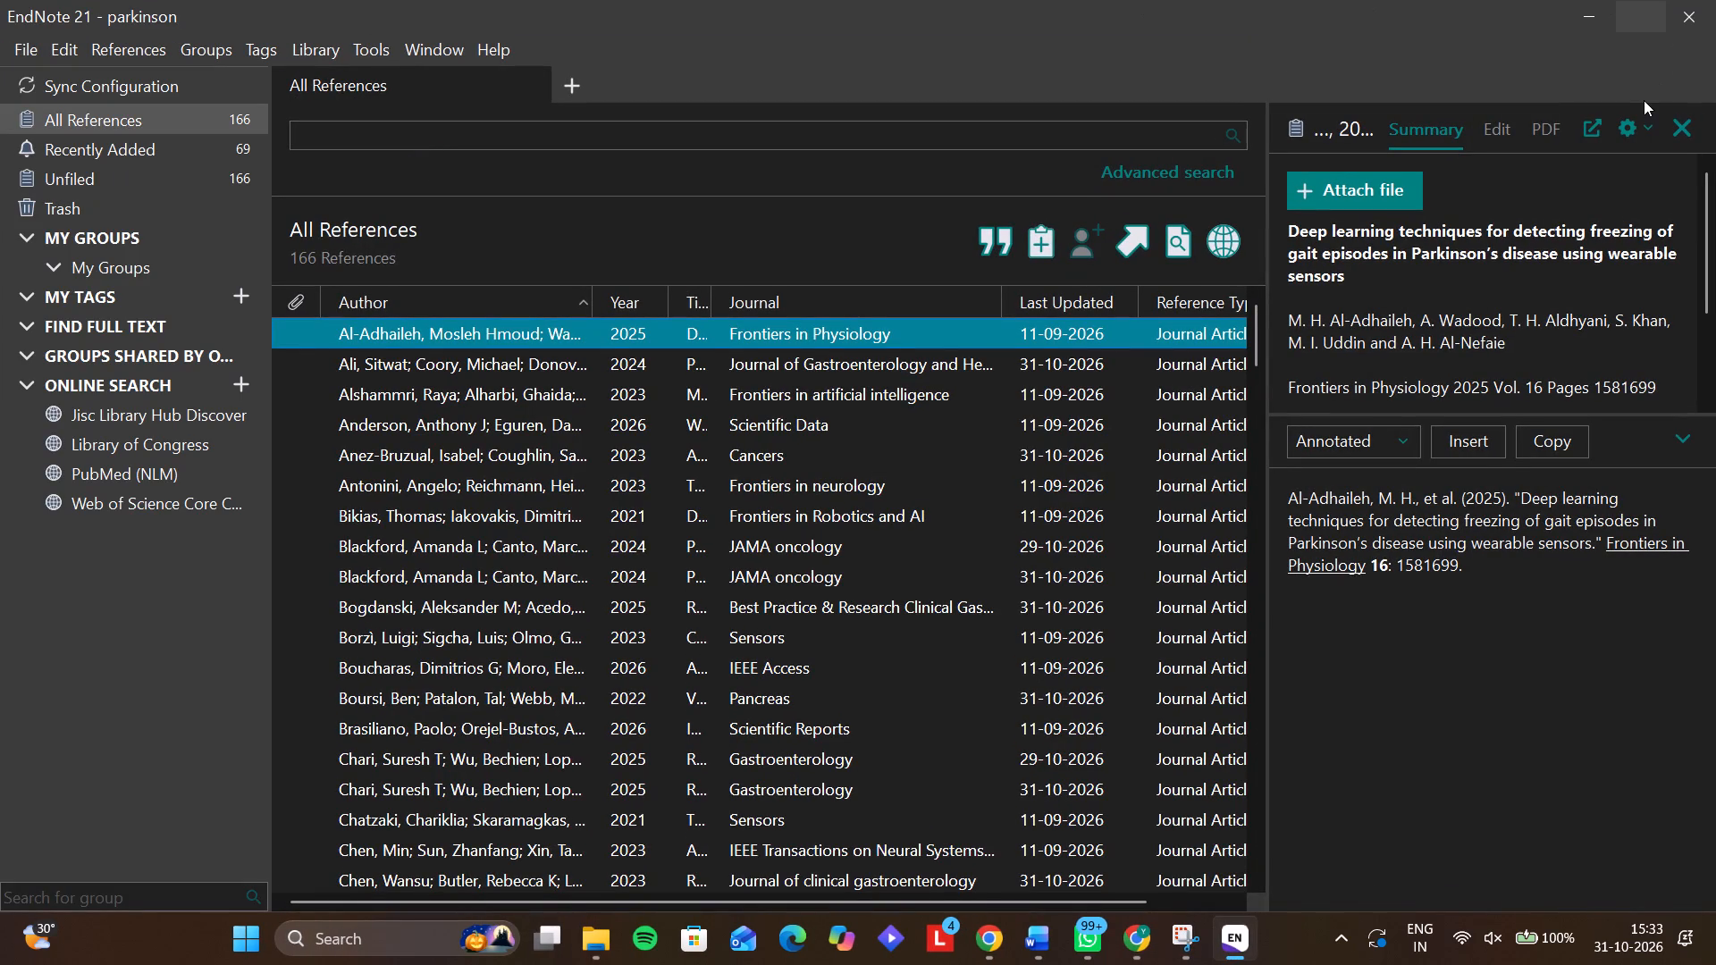
Switch to Chrome, download the Kawai article's EndNote citation from Google Scholar and import it into the EndNote library.
{"action": "left_click", "coordinate": [1159, 945]}
{"action": "left_click", "coordinate": [1136, 953]}
{"action": "left_click", "coordinate": [1005, 954]}
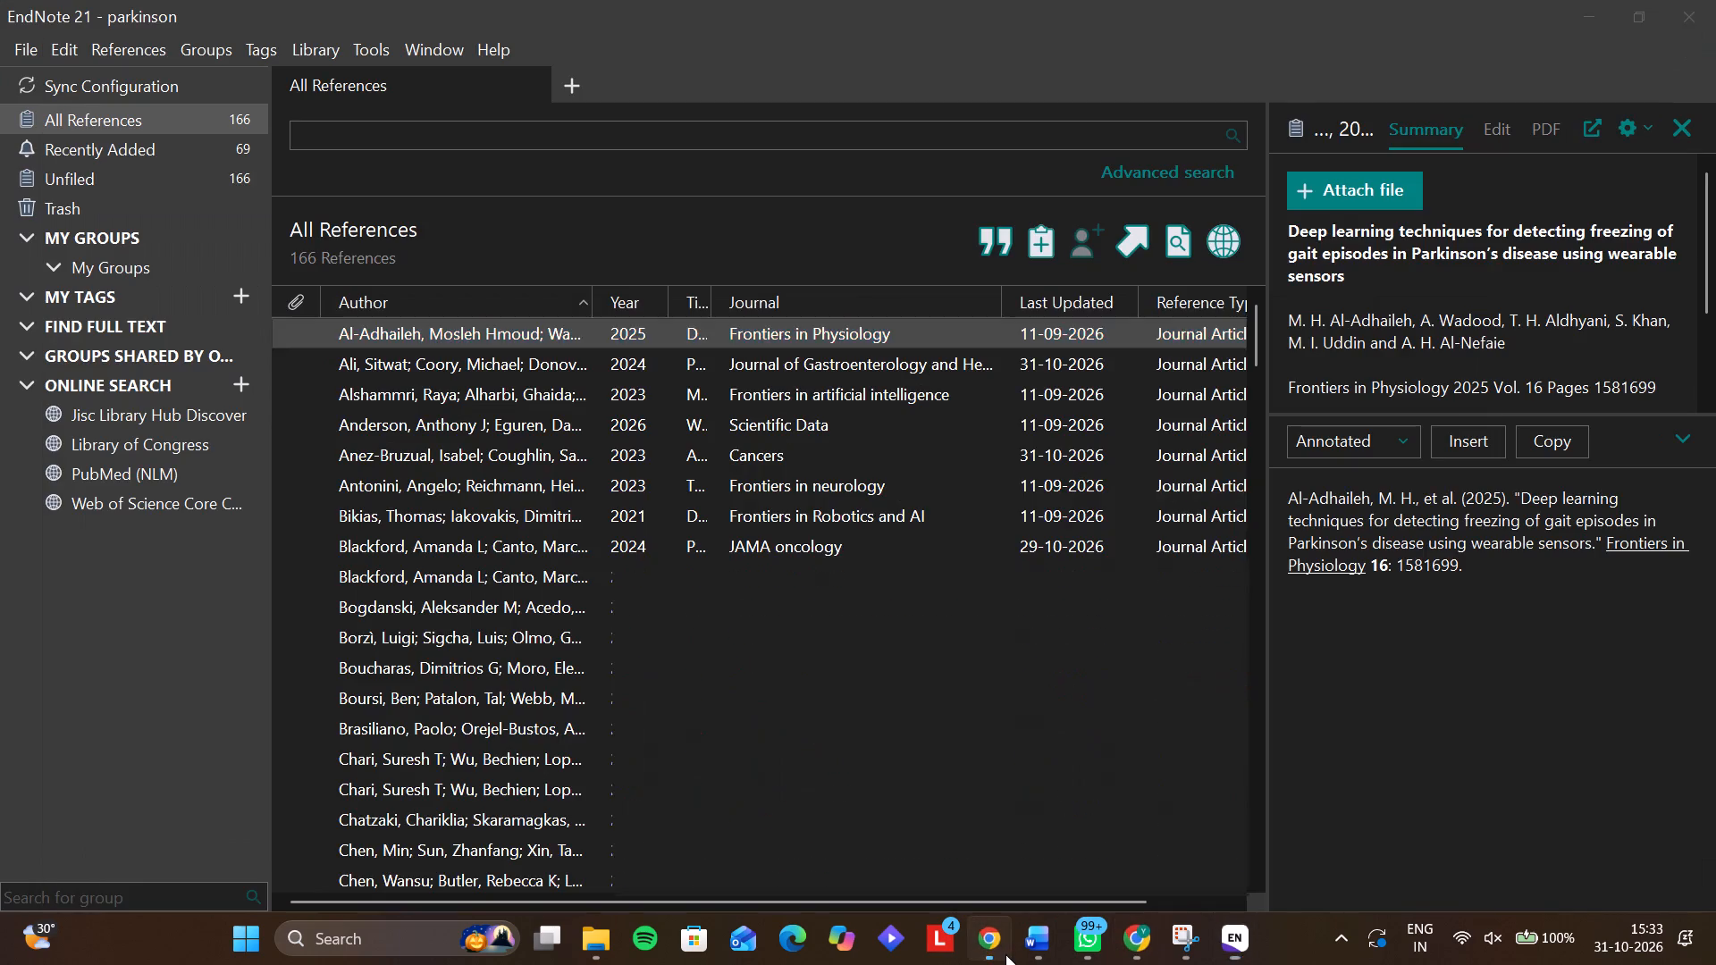
{"action": "left_click", "coordinate": [809, 852]}
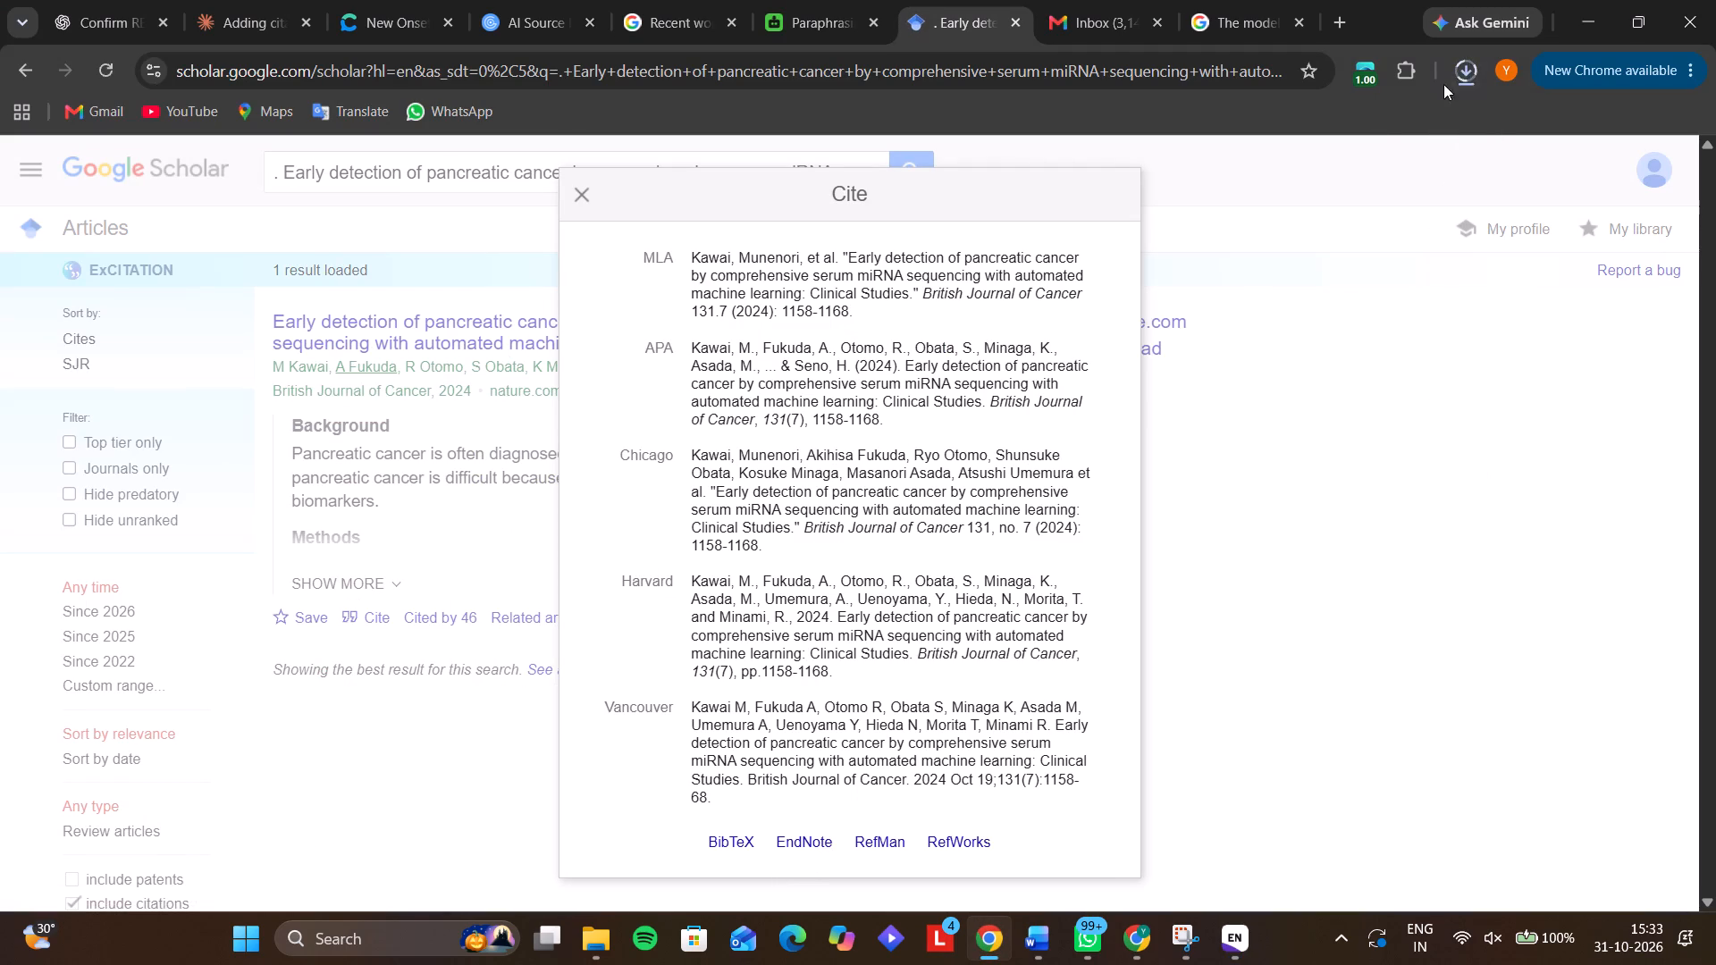
{"action": "left_click", "coordinate": [1471, 71]}
{"action": "left_click", "coordinate": [1471, 71]}
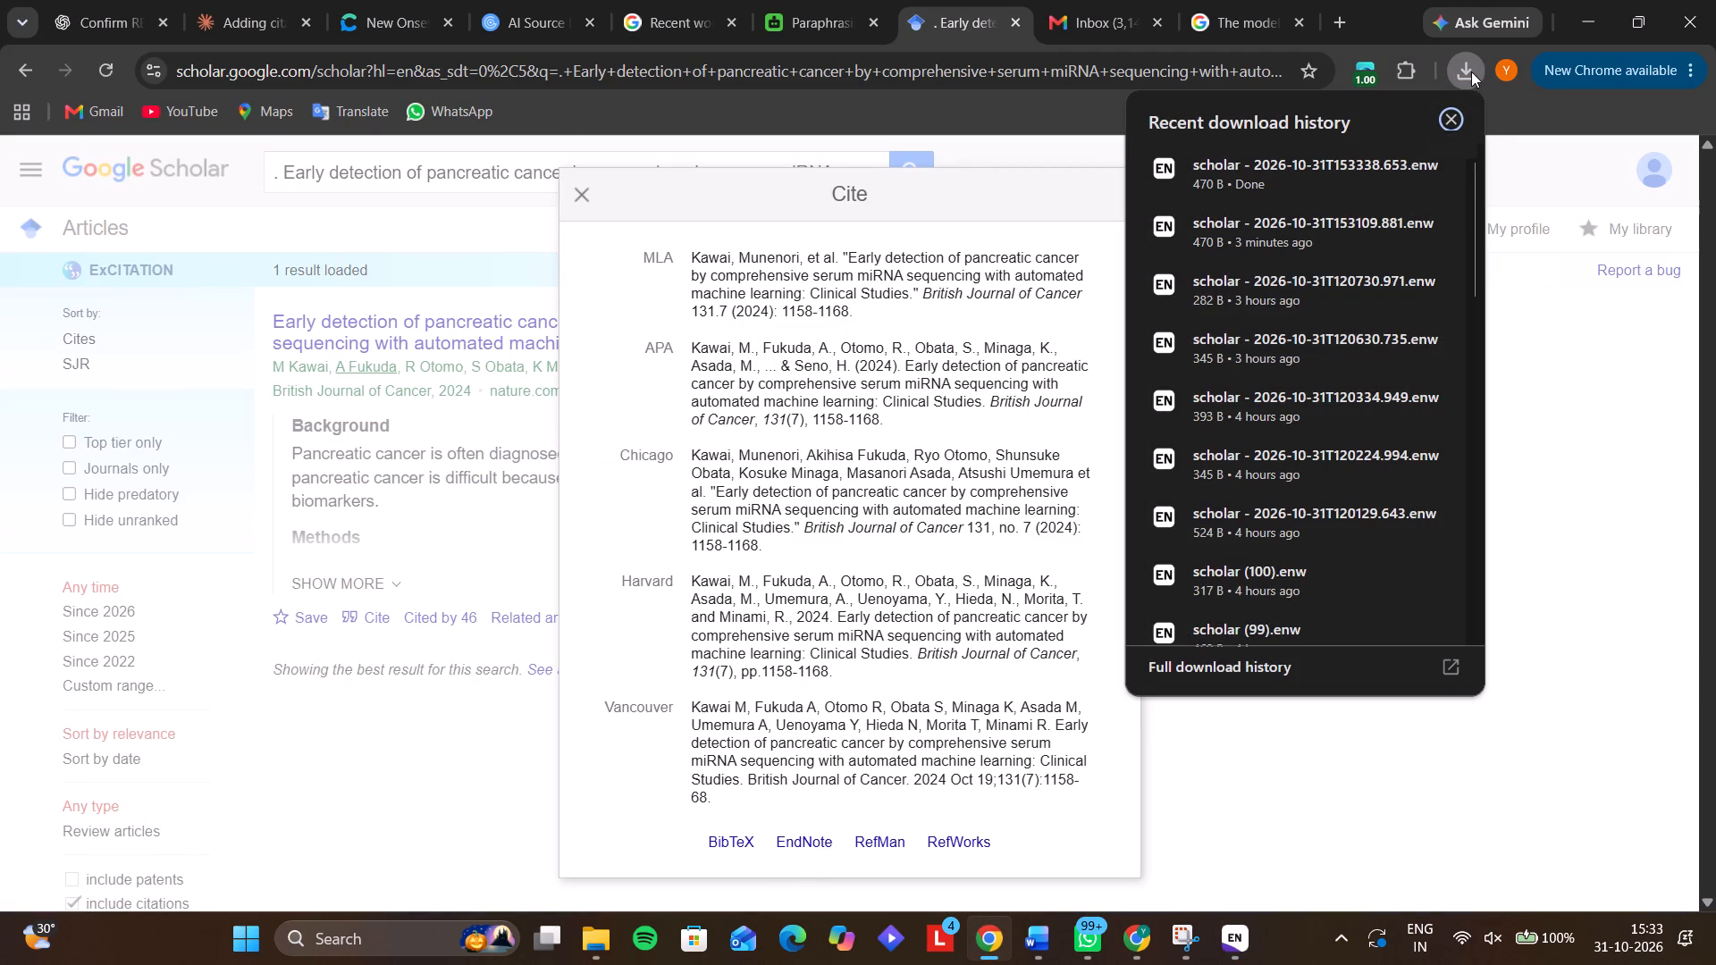
{"action": "left_click", "coordinate": [1274, 169]}
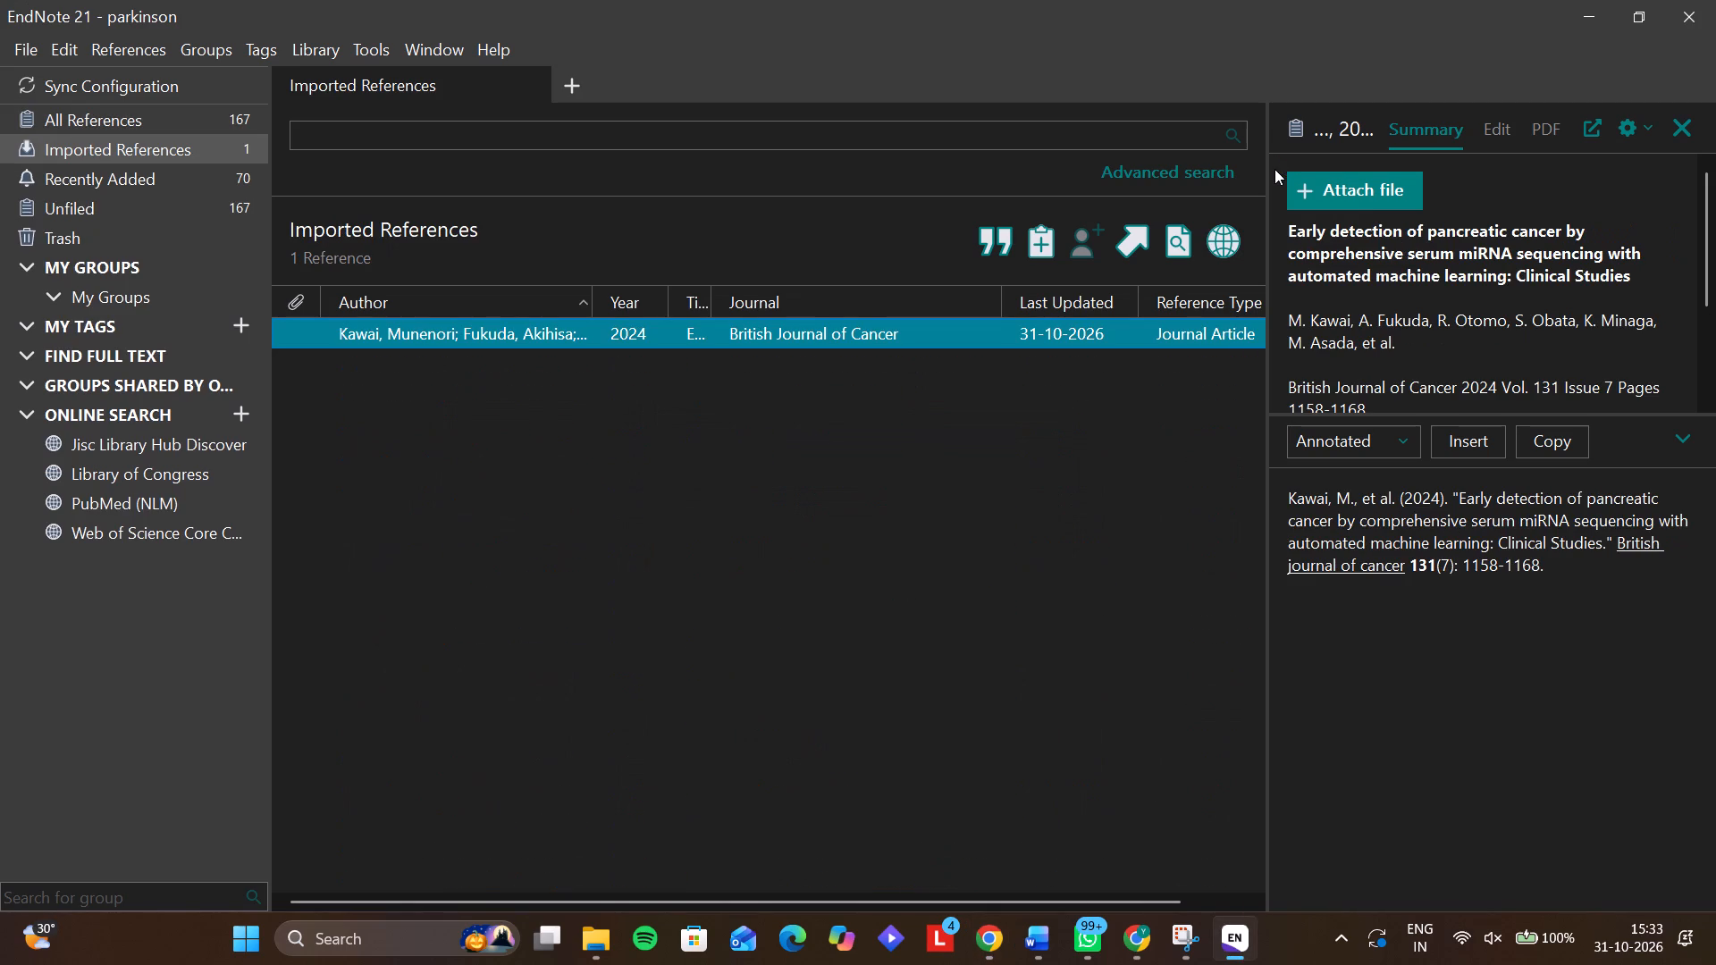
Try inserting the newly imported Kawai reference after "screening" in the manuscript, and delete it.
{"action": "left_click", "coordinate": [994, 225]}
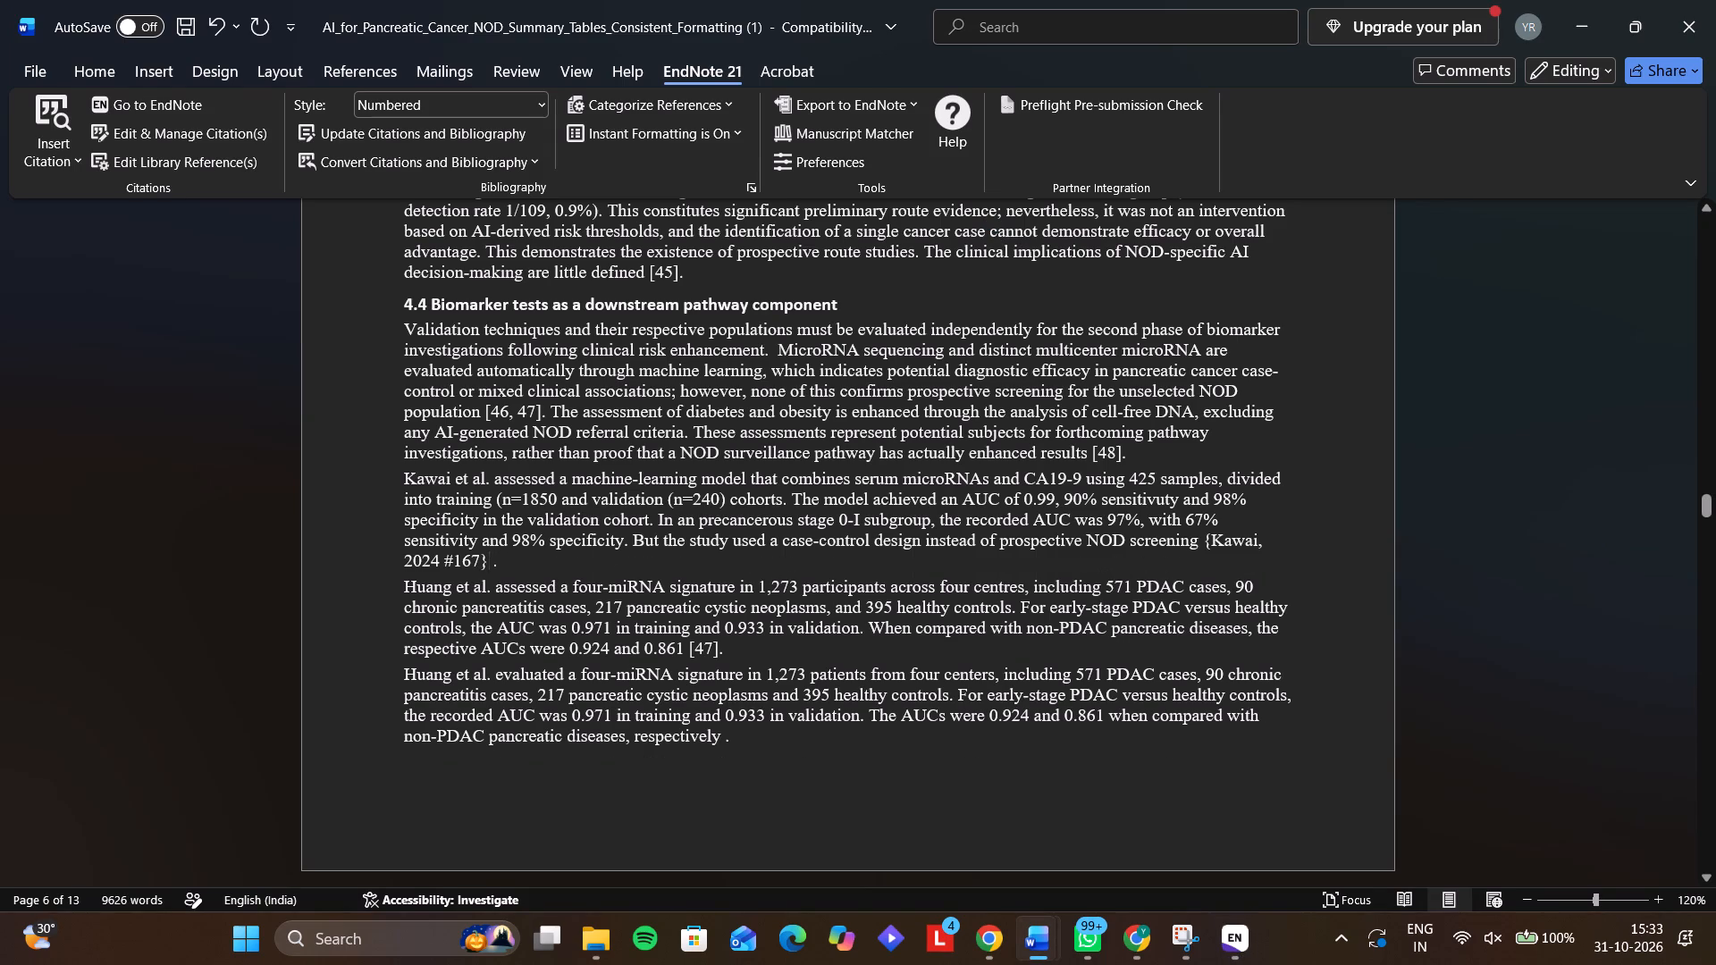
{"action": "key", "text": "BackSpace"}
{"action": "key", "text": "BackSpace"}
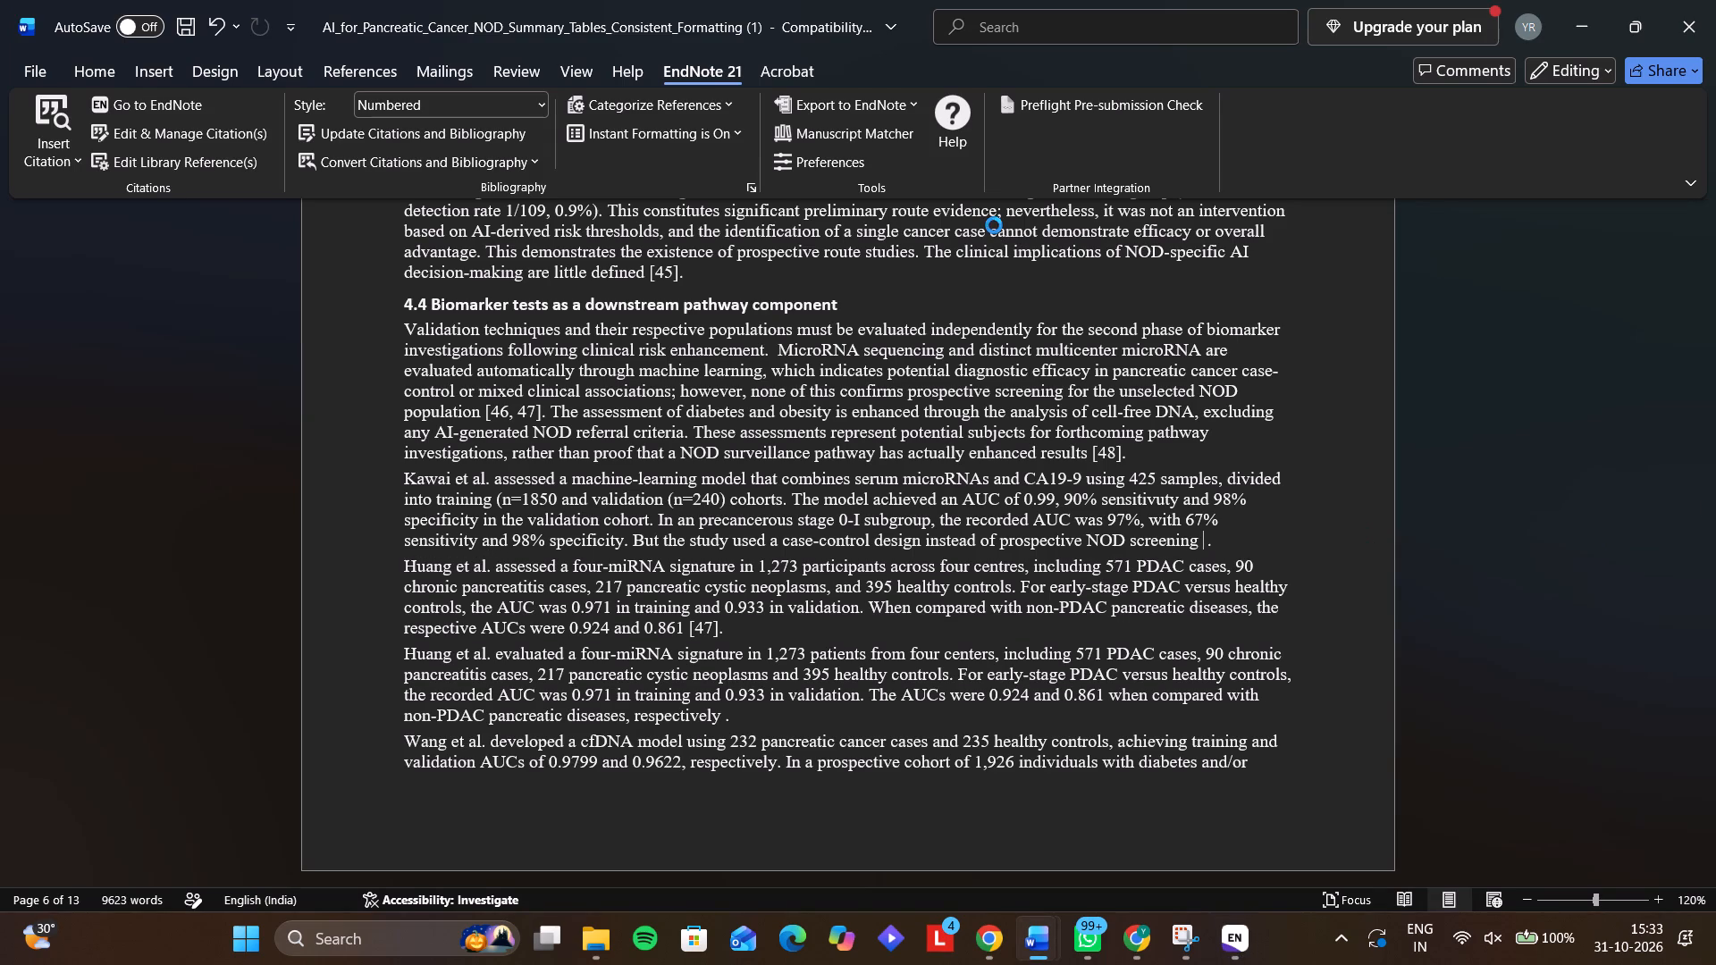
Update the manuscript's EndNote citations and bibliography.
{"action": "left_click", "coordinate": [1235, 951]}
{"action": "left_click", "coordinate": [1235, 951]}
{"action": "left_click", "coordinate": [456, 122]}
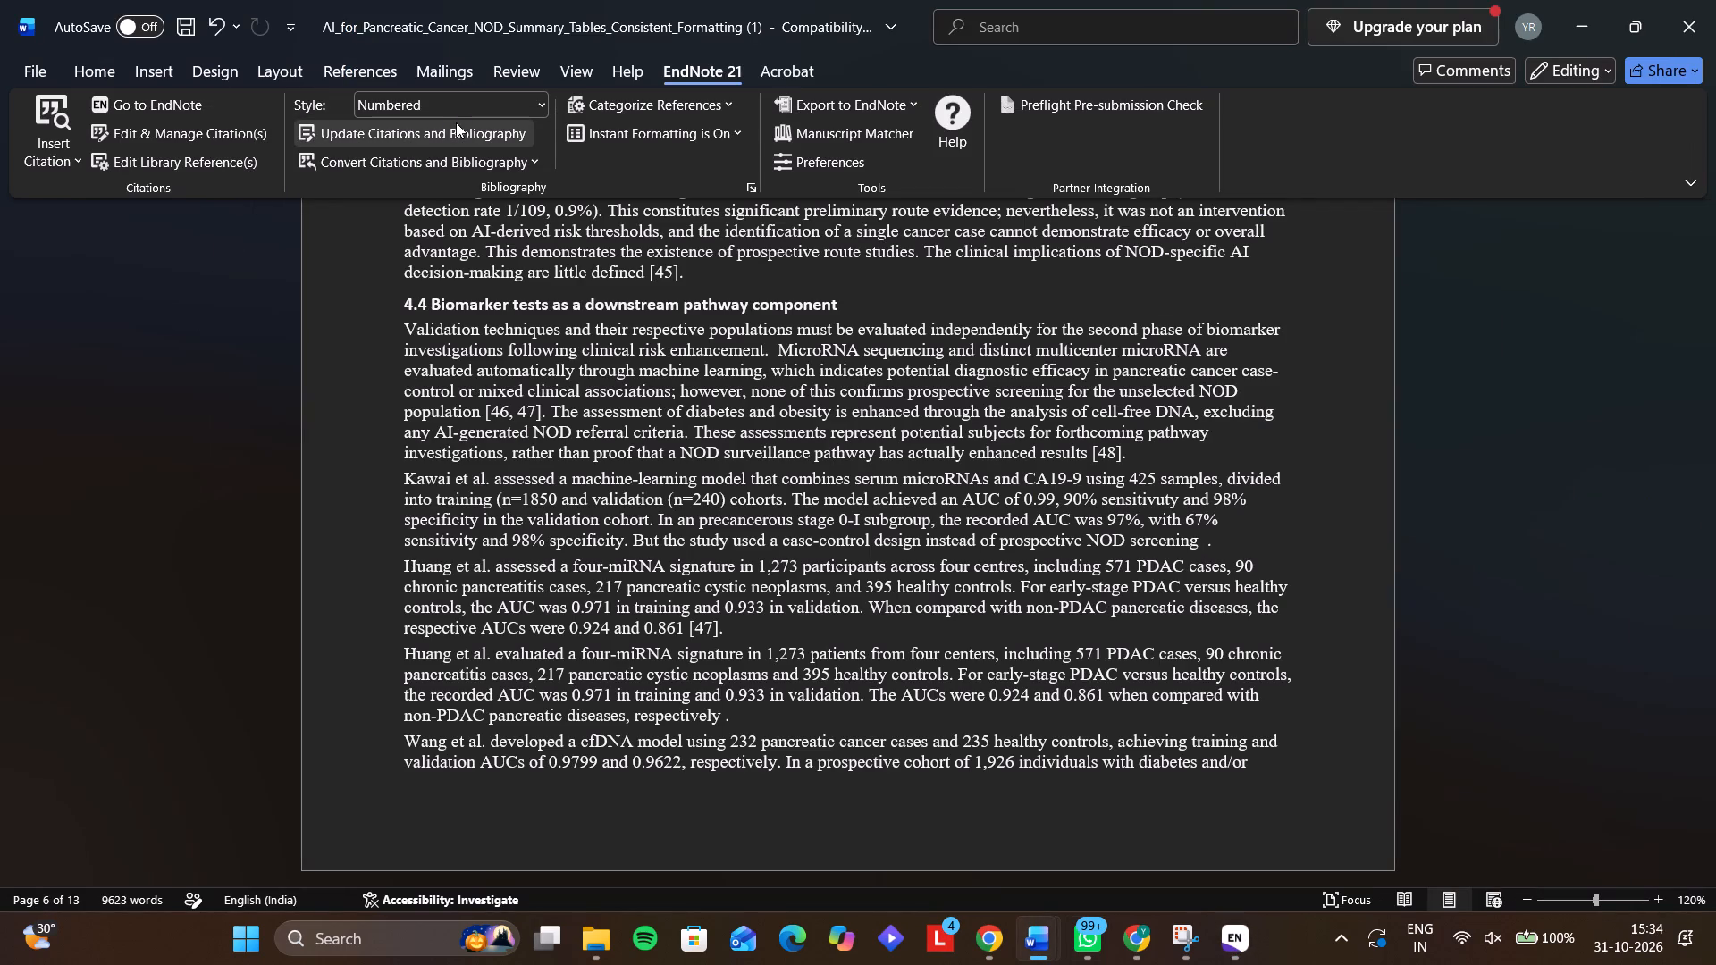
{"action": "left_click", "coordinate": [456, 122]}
Insert the imported Kawai reference from EndNote after "screening" in the Kawai et al. paragraph and update the citations and bibliography.
{"action": "left_click", "coordinate": [1218, 941]}
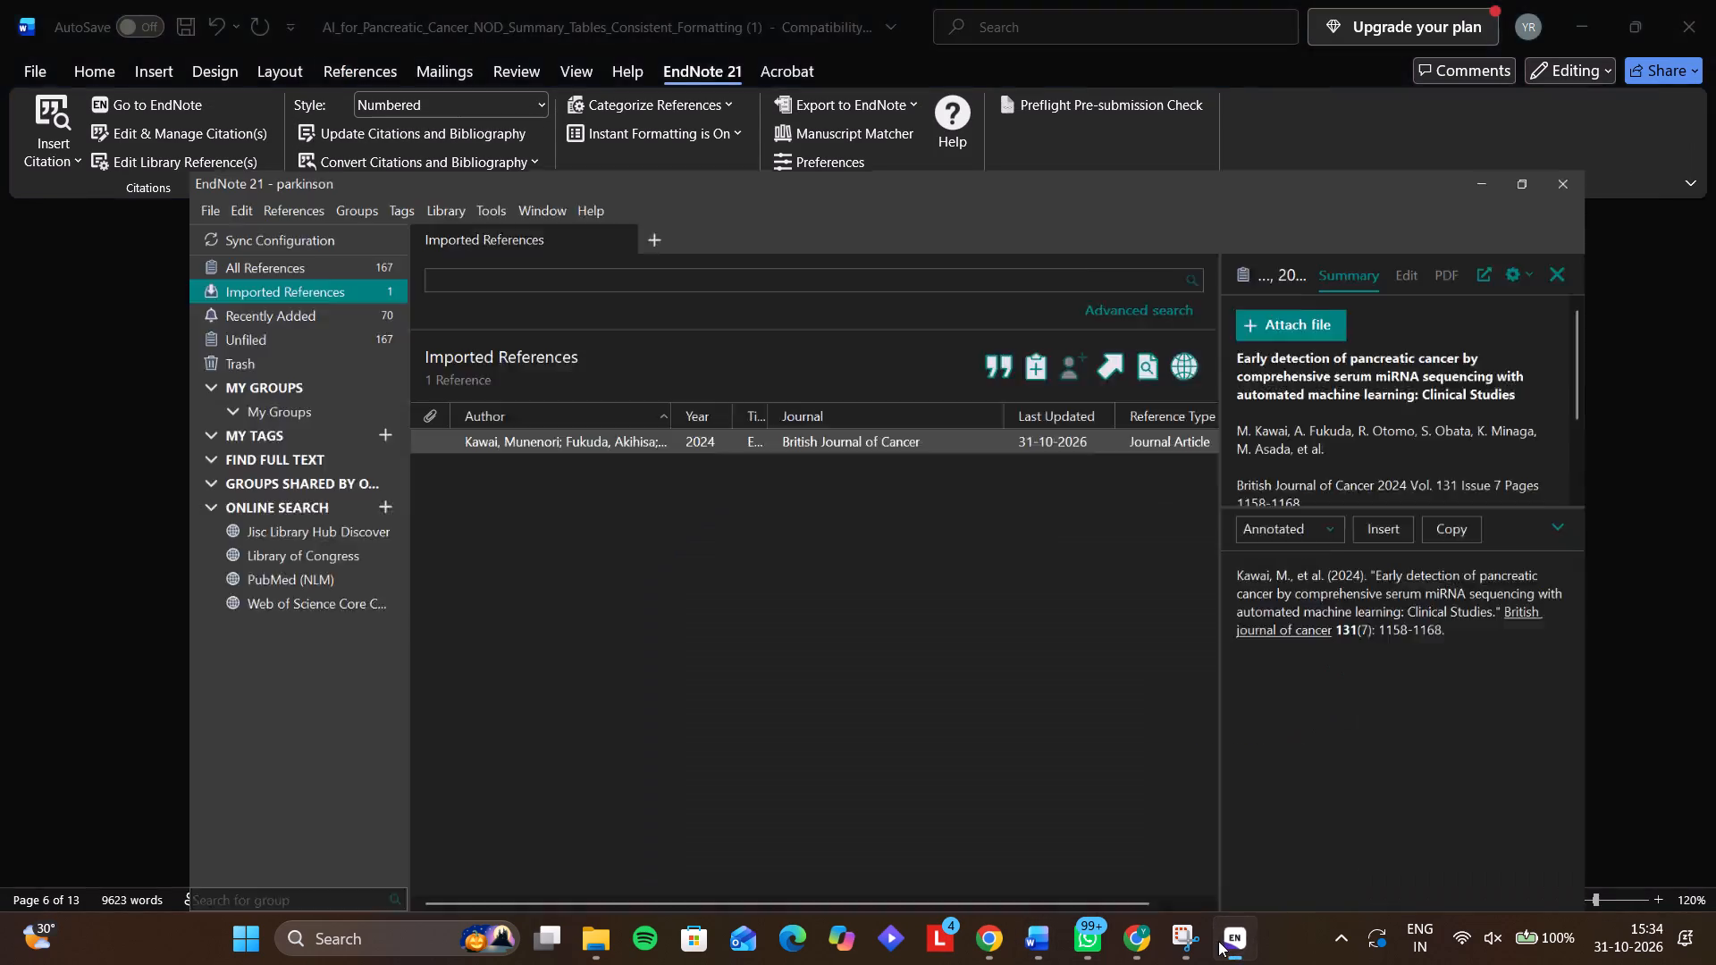
{"action": "left_click", "coordinate": [1011, 242]}
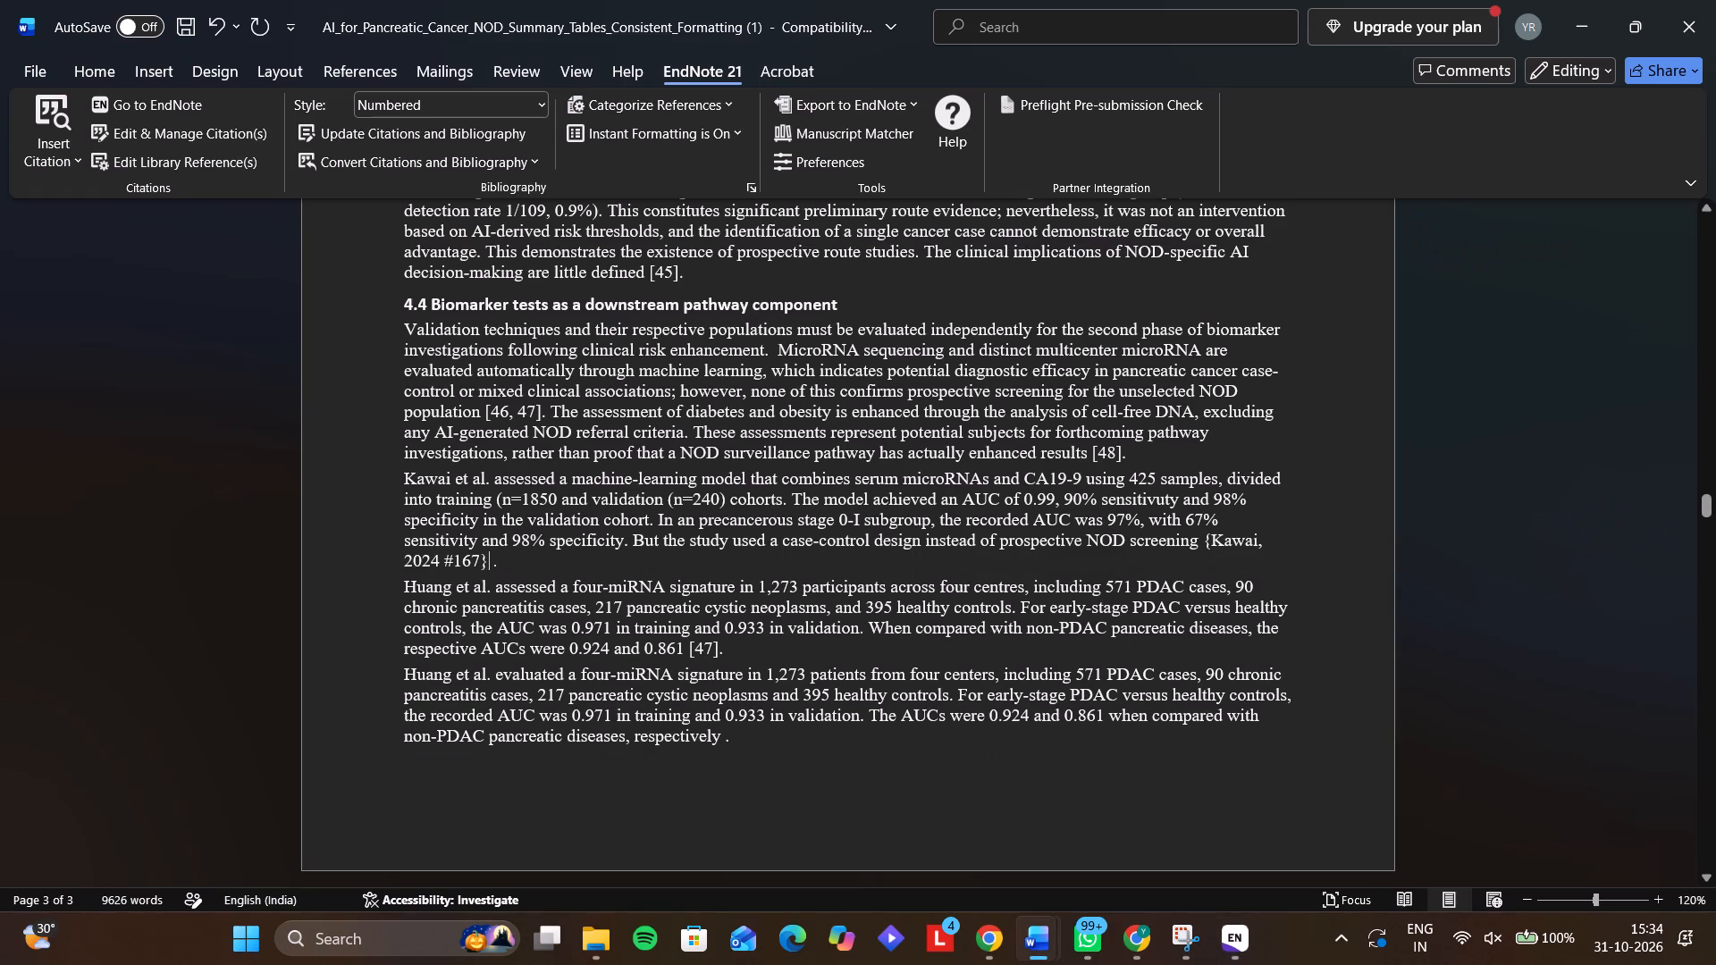
{"action": "left_click", "coordinate": [479, 139]}
{"action": "left_click", "coordinate": [479, 139]}
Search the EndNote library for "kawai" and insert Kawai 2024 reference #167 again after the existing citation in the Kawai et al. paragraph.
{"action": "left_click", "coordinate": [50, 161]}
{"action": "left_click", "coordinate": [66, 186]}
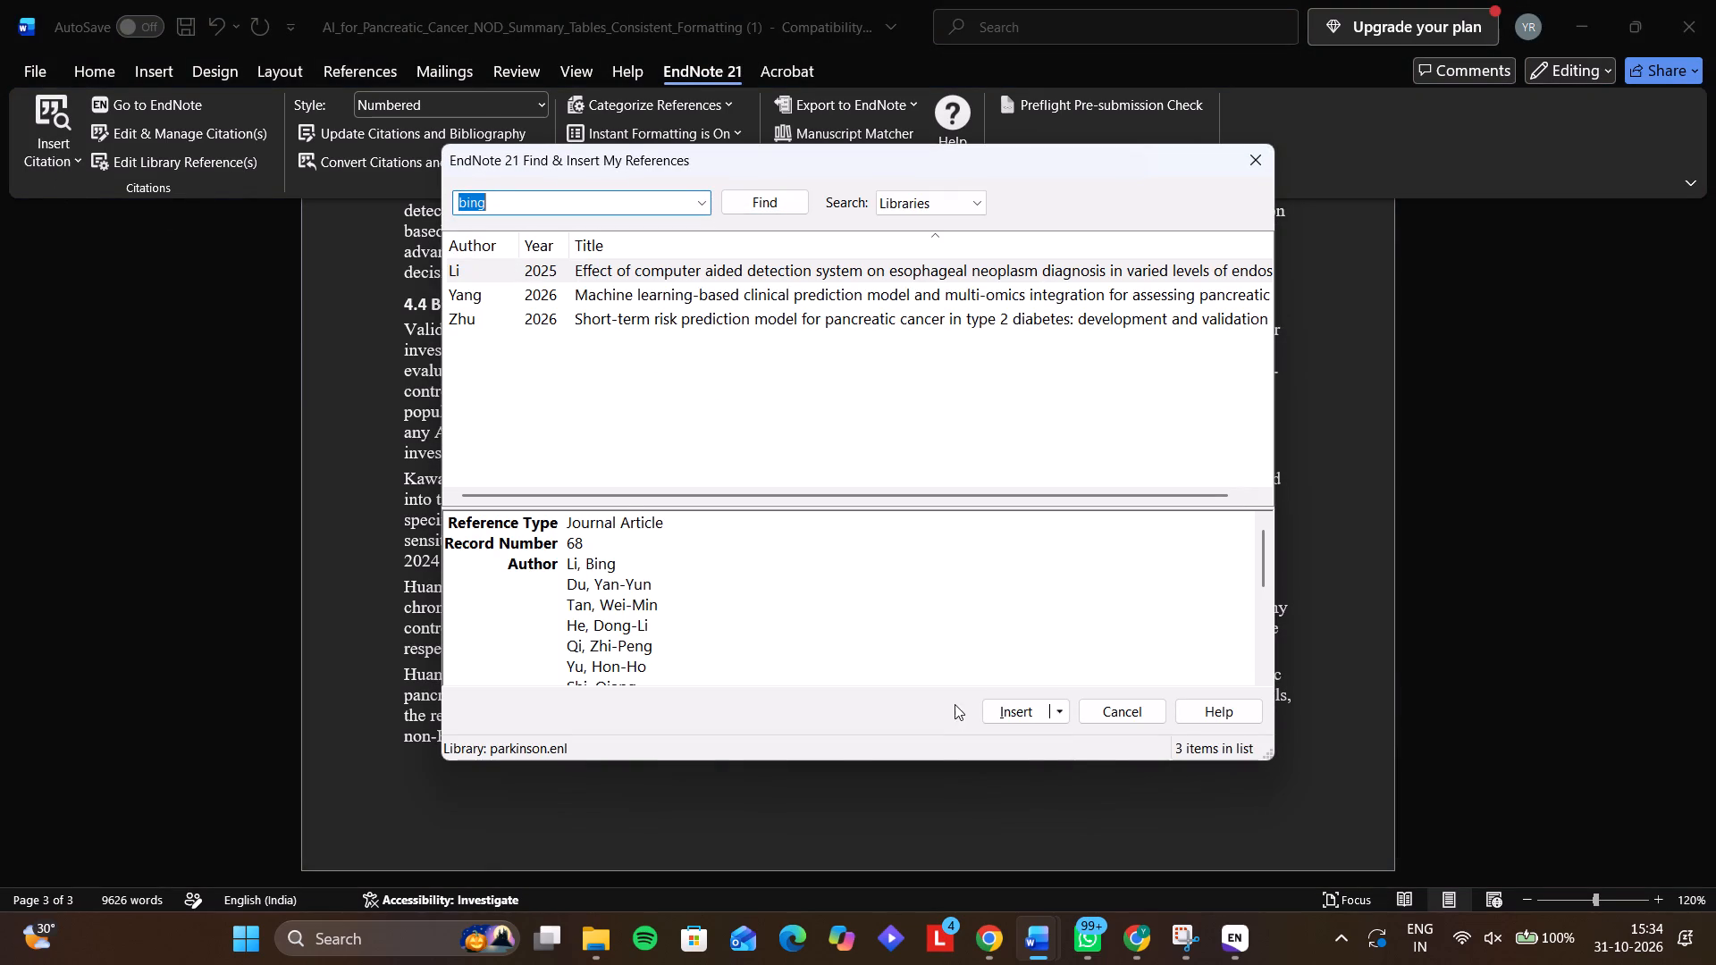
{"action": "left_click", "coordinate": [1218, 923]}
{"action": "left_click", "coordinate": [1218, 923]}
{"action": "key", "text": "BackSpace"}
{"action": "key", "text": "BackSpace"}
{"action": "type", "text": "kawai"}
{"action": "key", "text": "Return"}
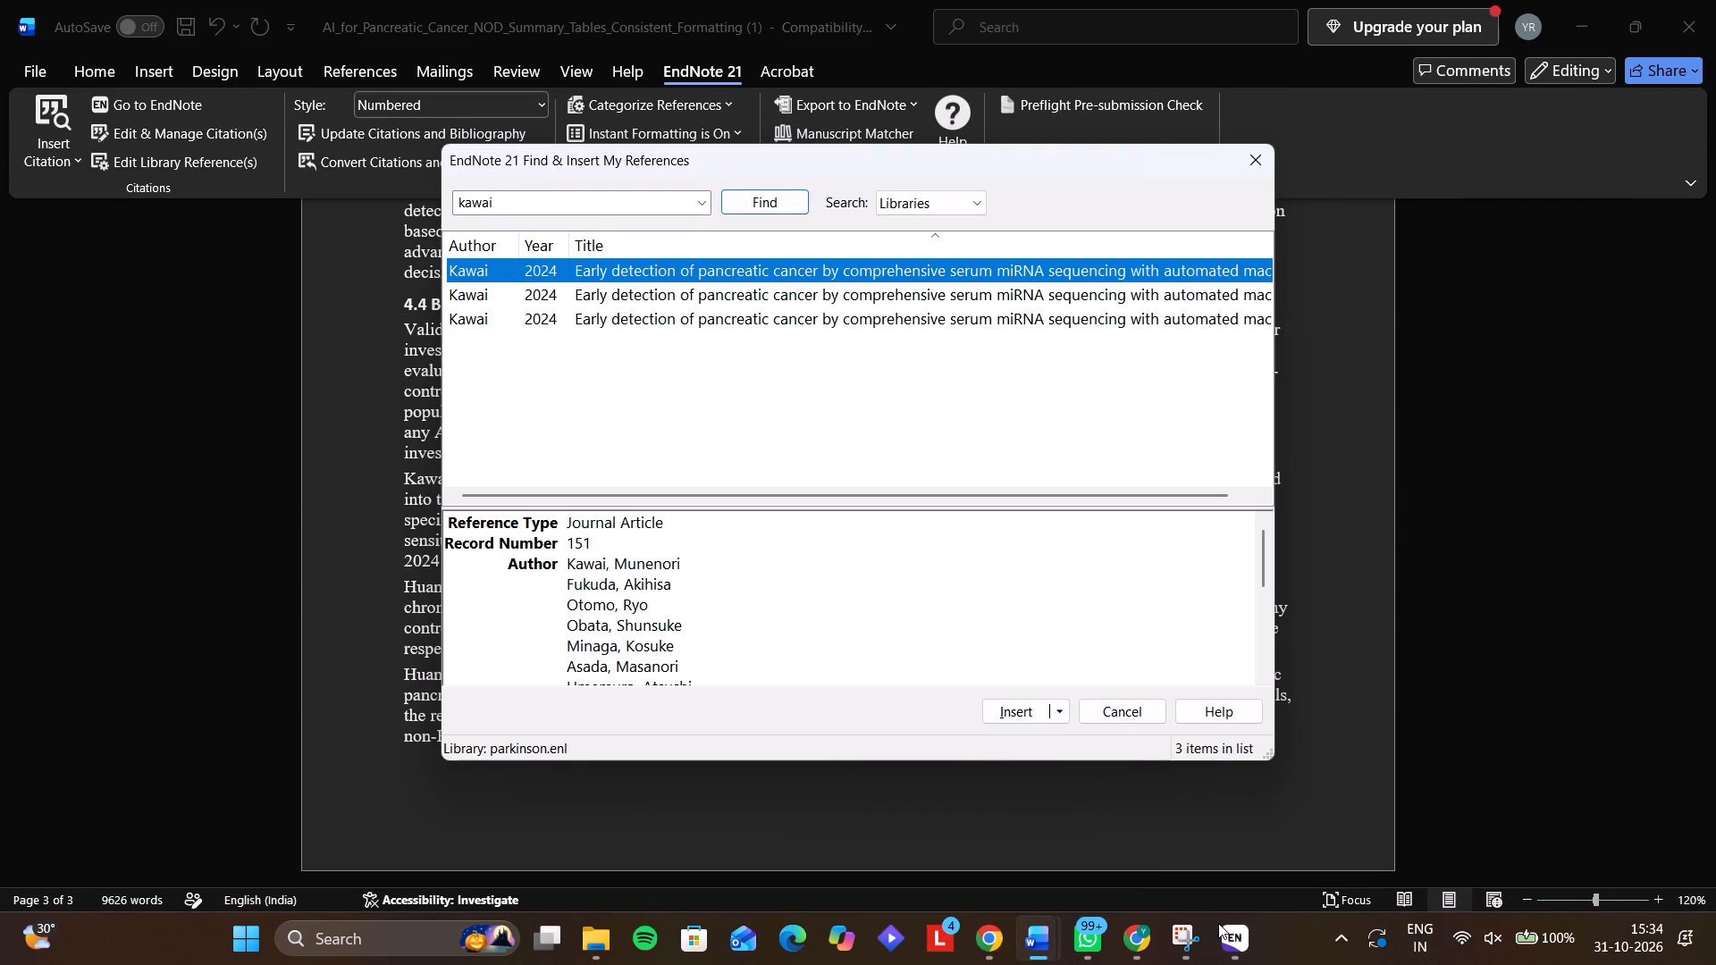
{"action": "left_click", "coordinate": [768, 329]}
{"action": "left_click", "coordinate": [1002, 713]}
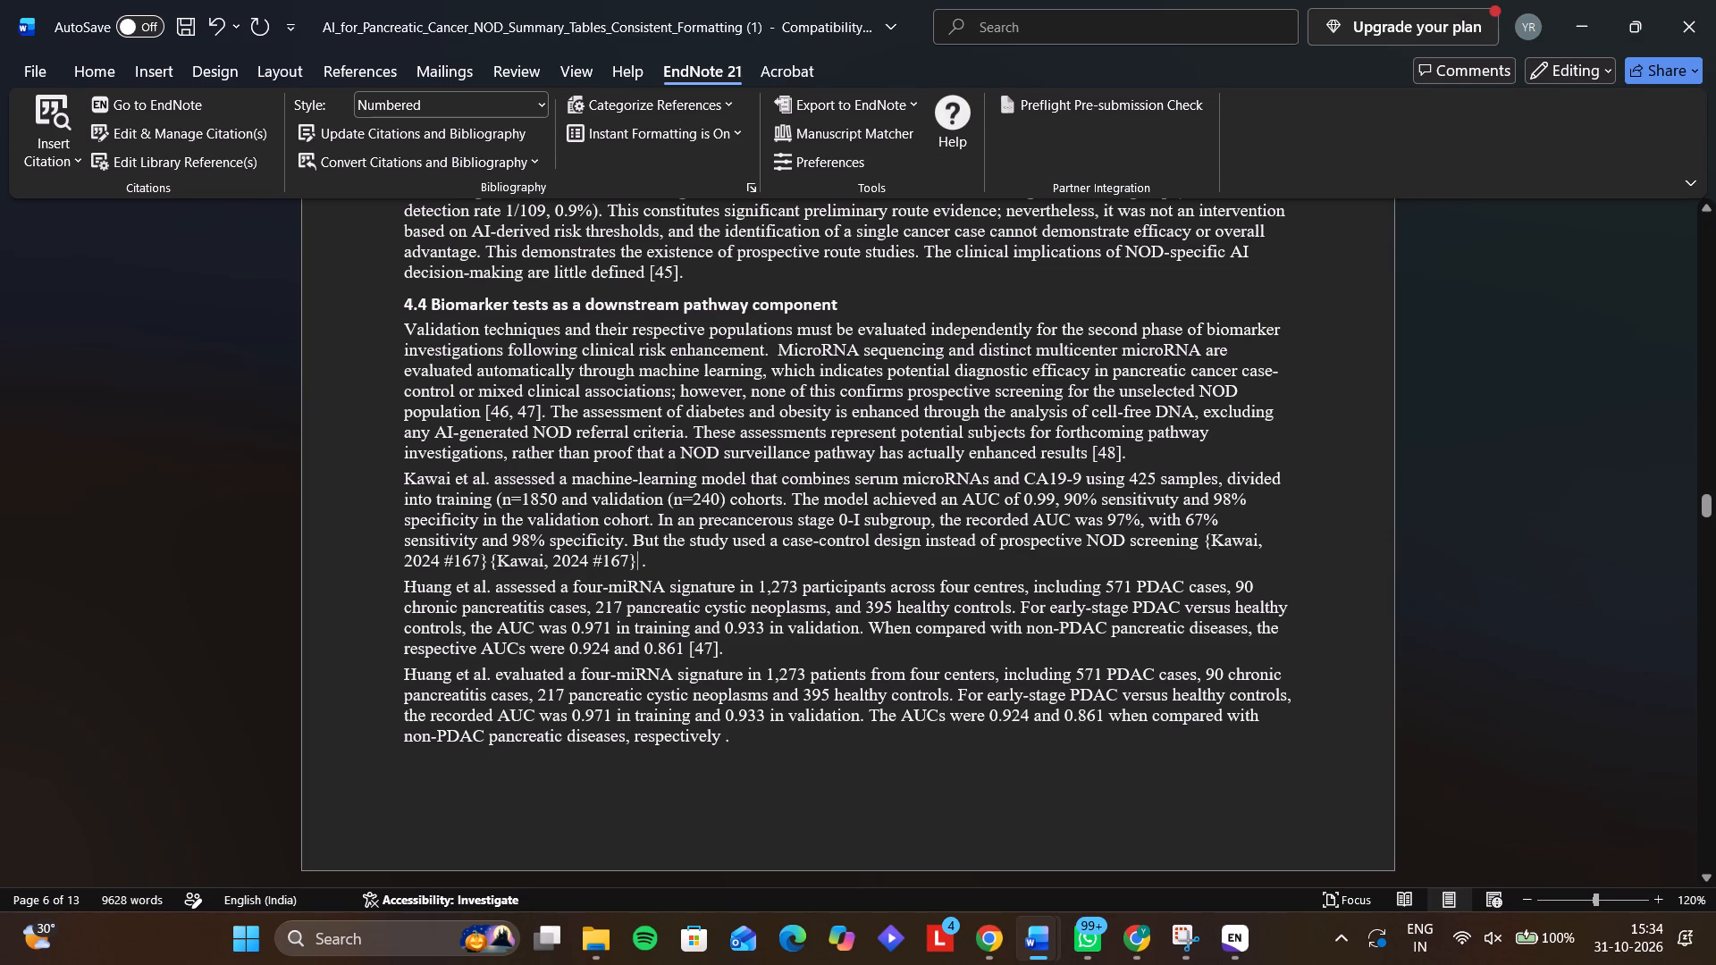
Change the manuscript's EndNote output style to Numbered Copy.
{"action": "left_click", "coordinate": [474, 94]}
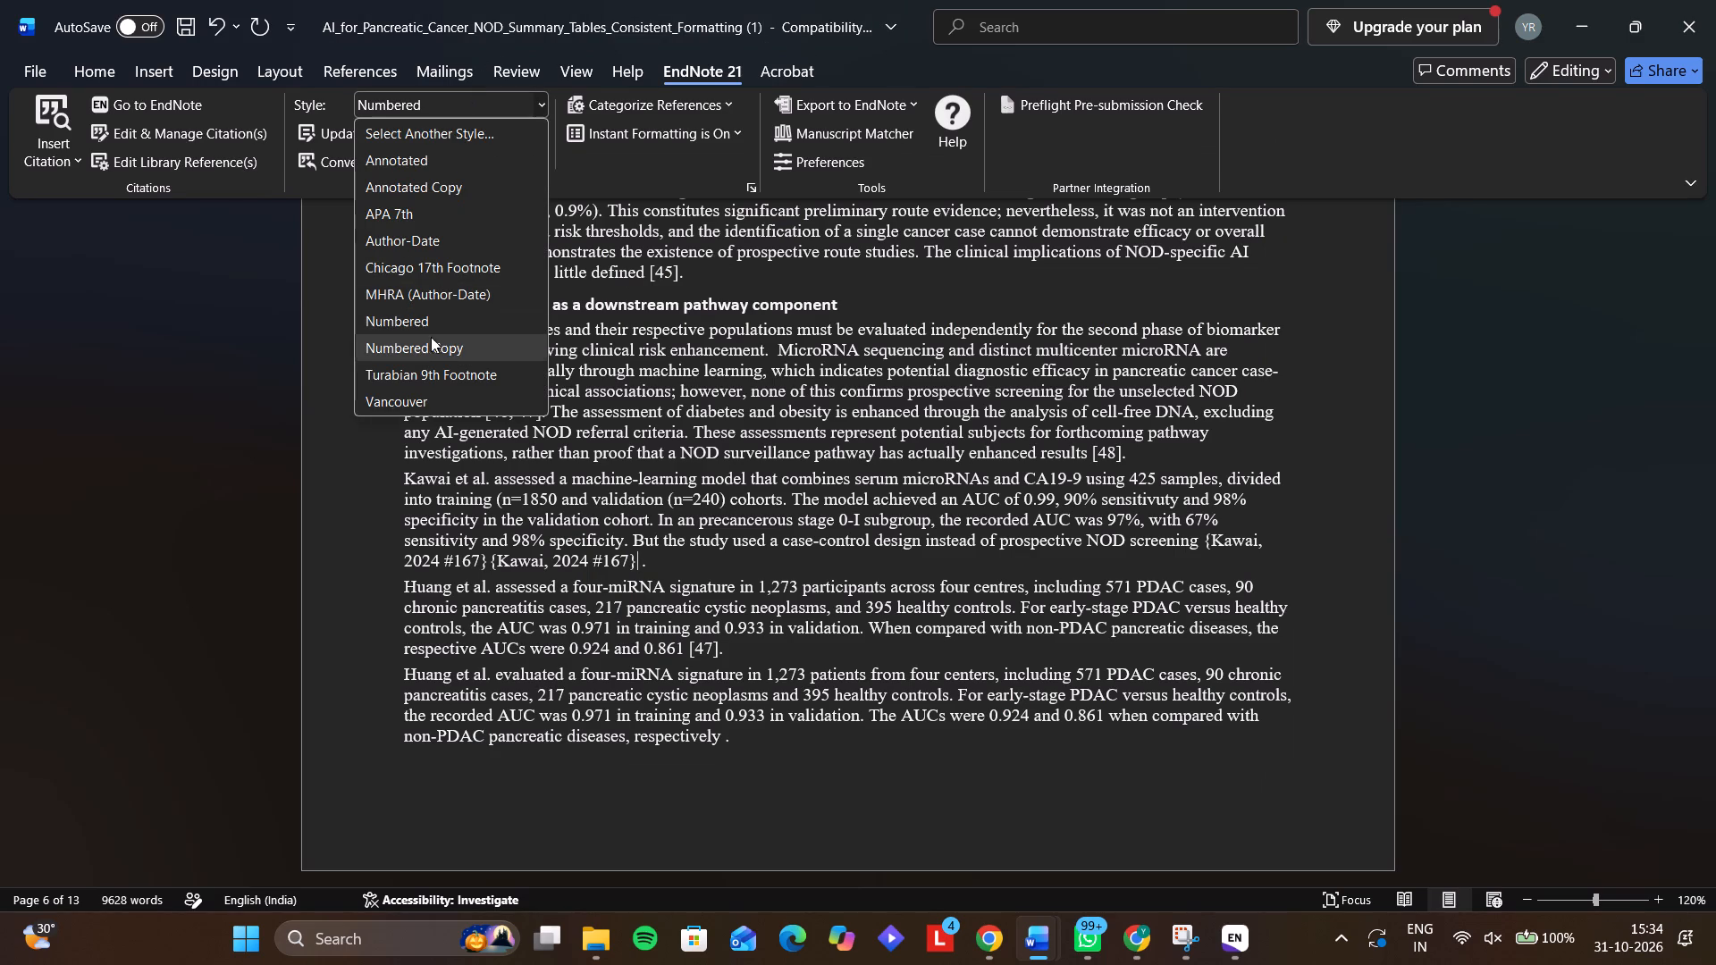
{"action": "left_click", "coordinate": [430, 342]}
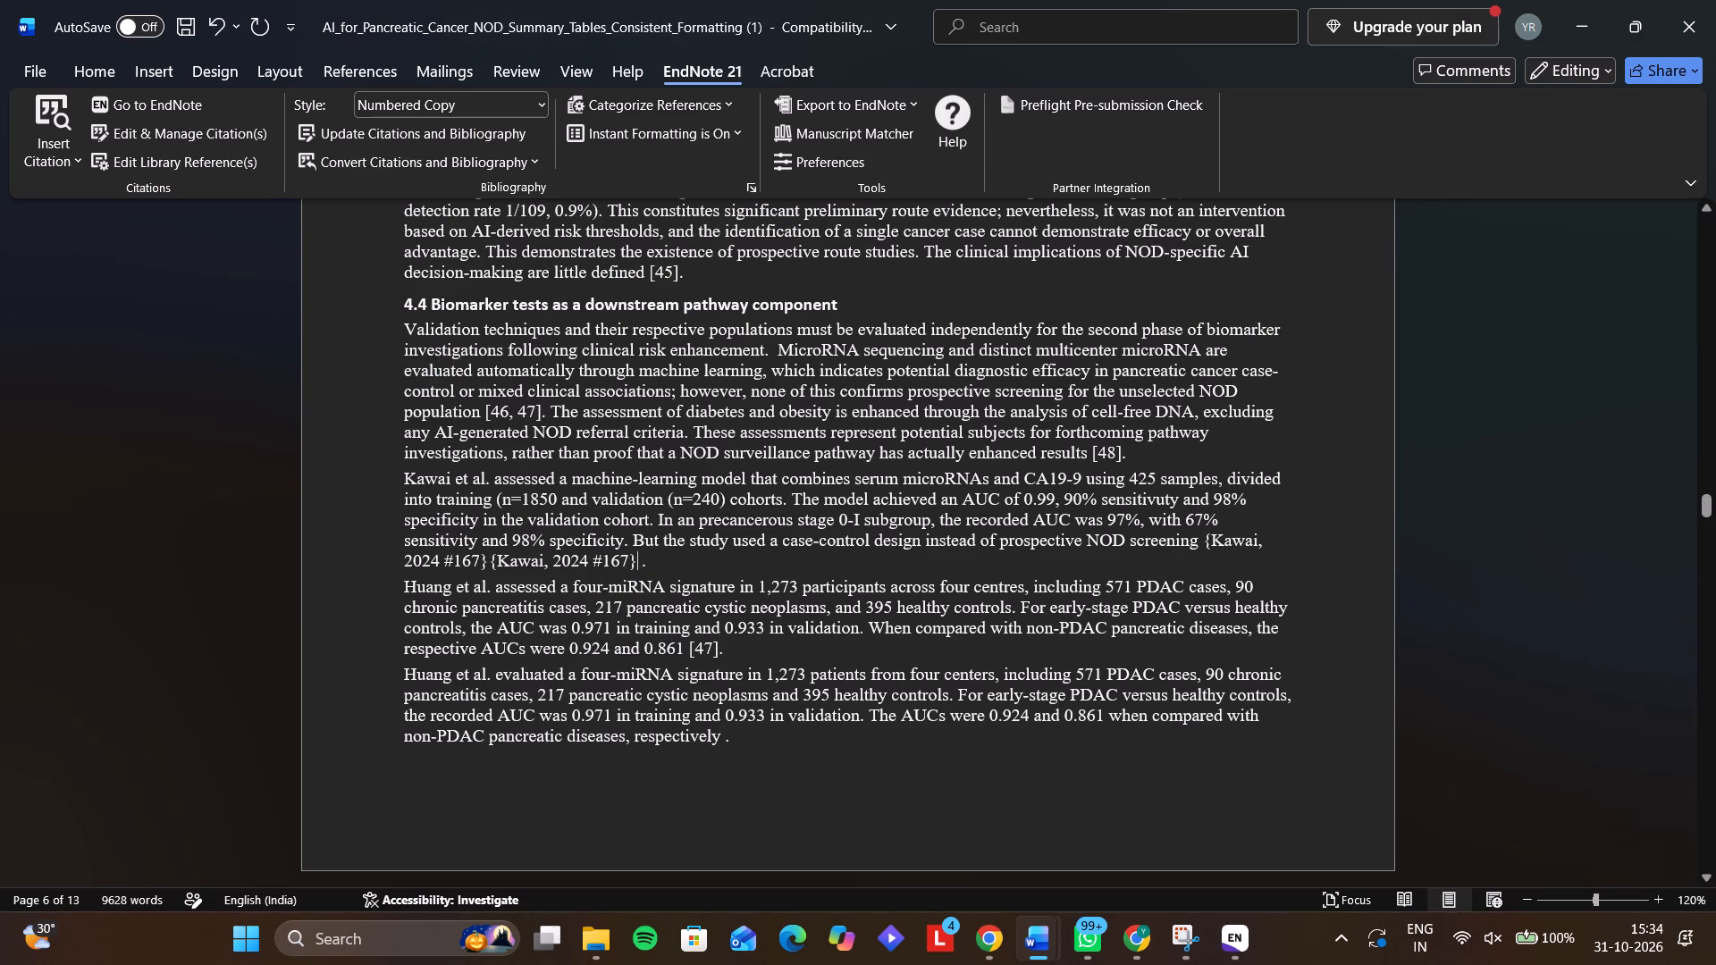
Delete both unformatted Kawai 2024 #167 citations after "screening" in the Kawai et al. paragraph.
{"action": "left_click_drag", "start_coordinate": [633, 557], "coordinate": [1278, 543]}
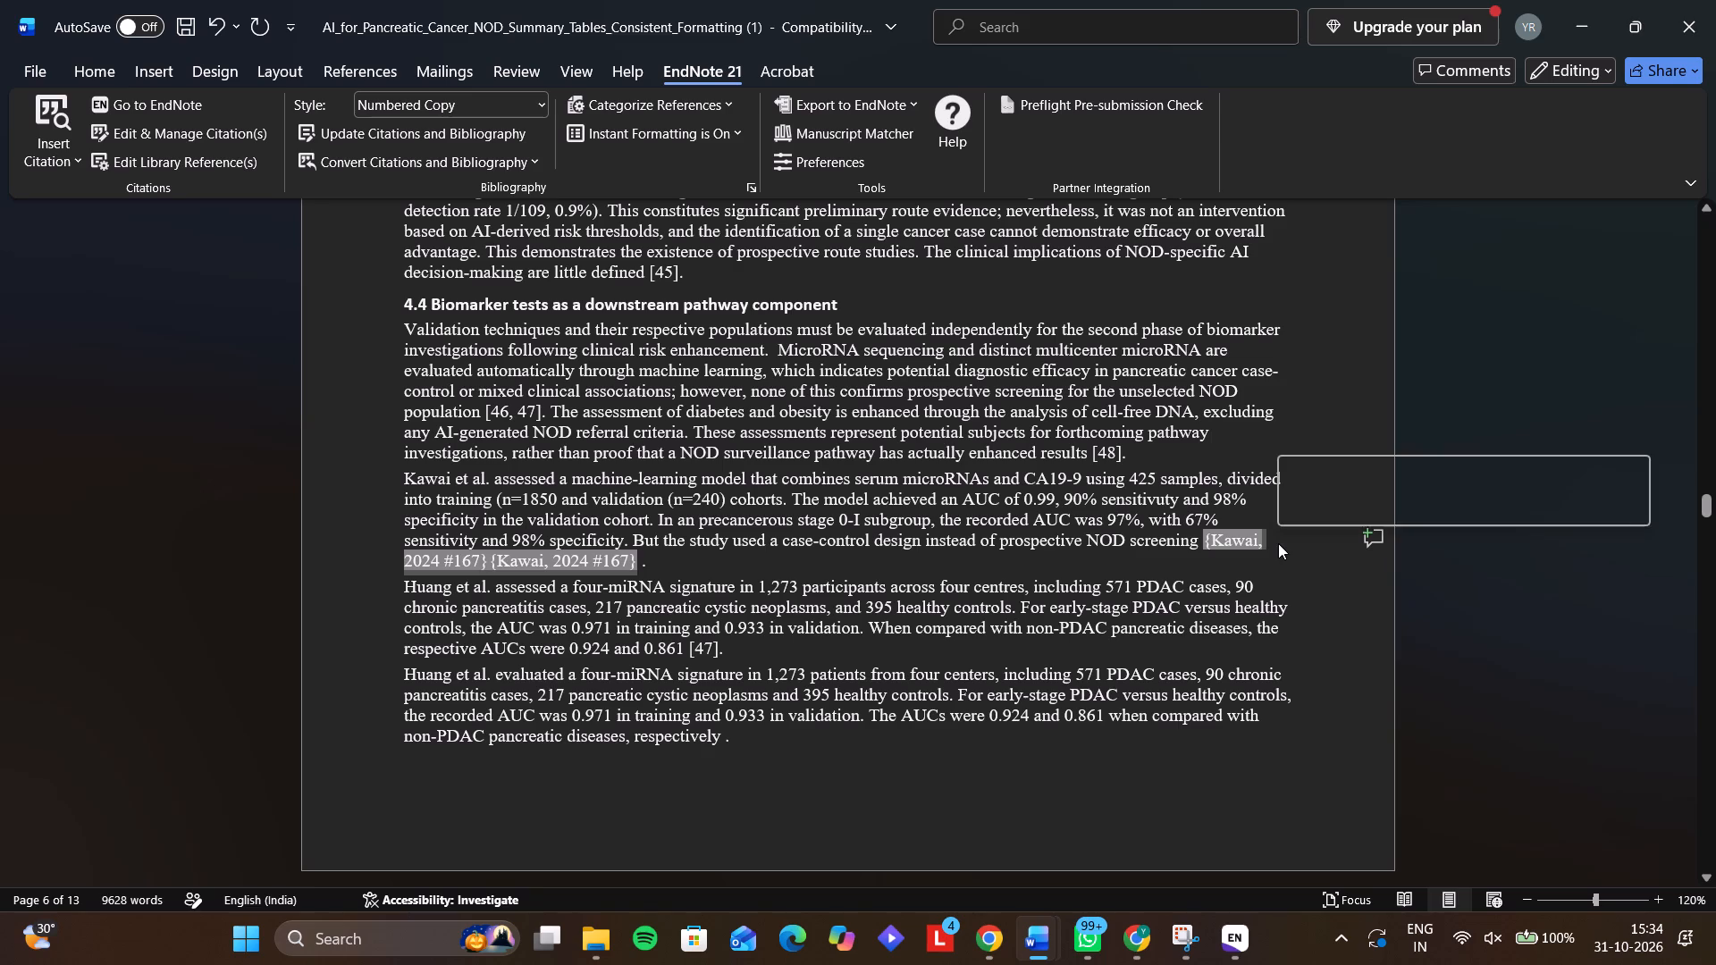
{"action": "key", "text": "BackSpace"}
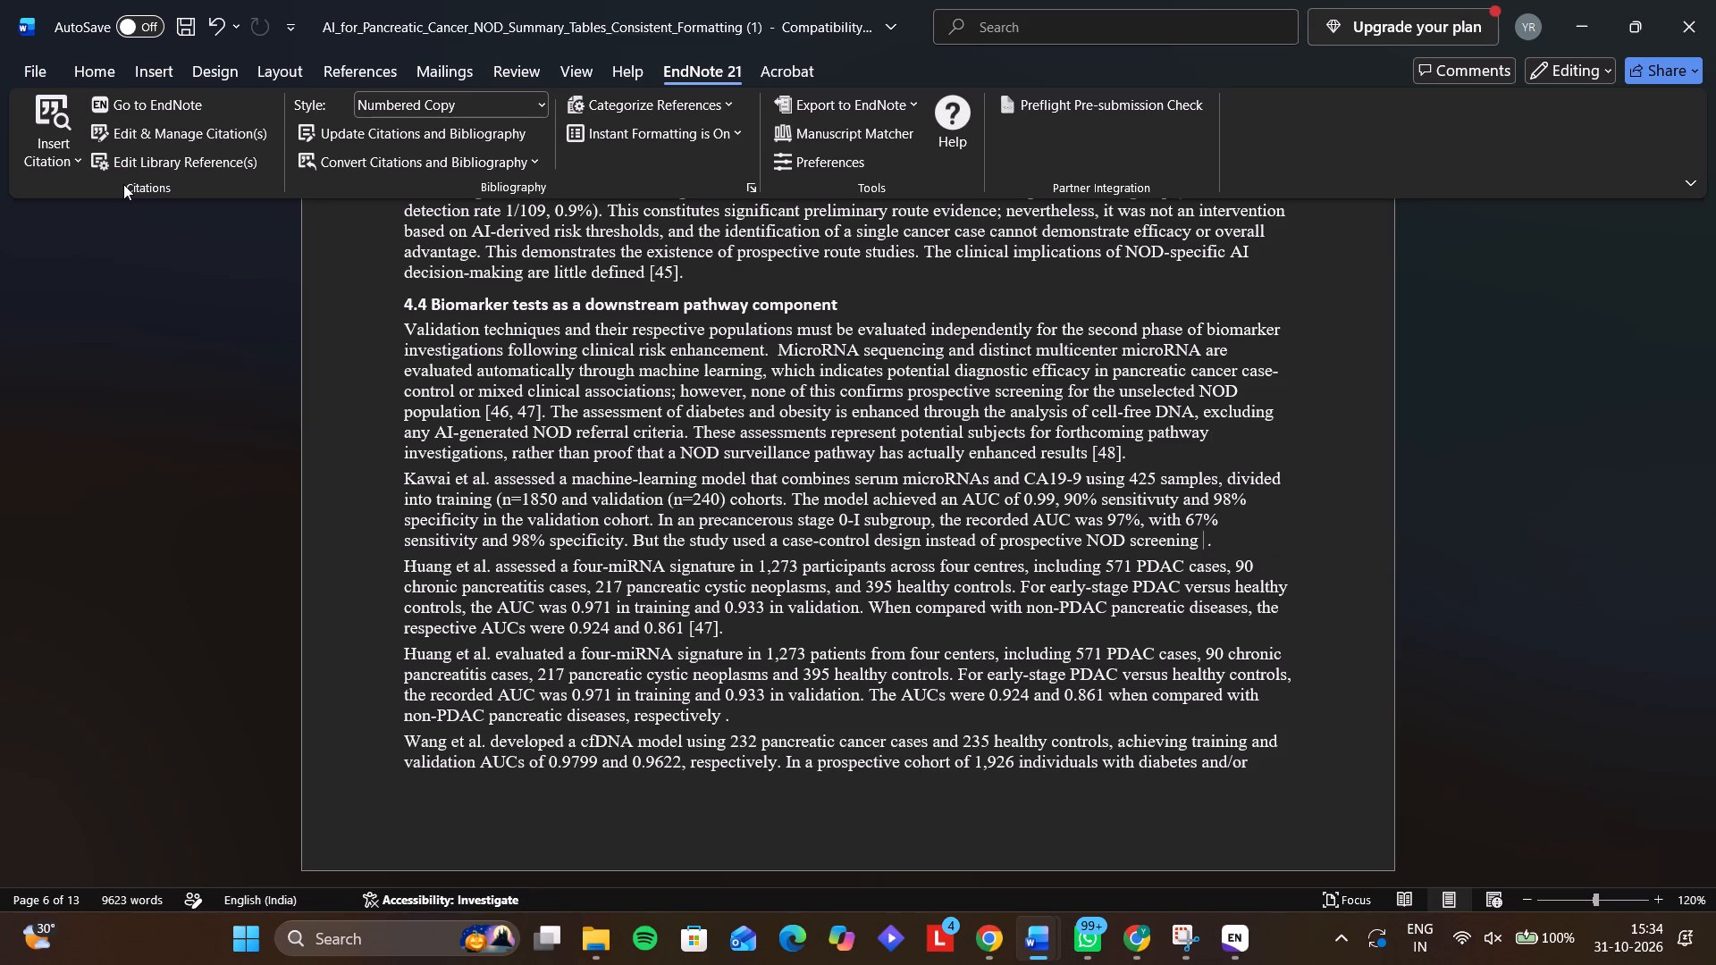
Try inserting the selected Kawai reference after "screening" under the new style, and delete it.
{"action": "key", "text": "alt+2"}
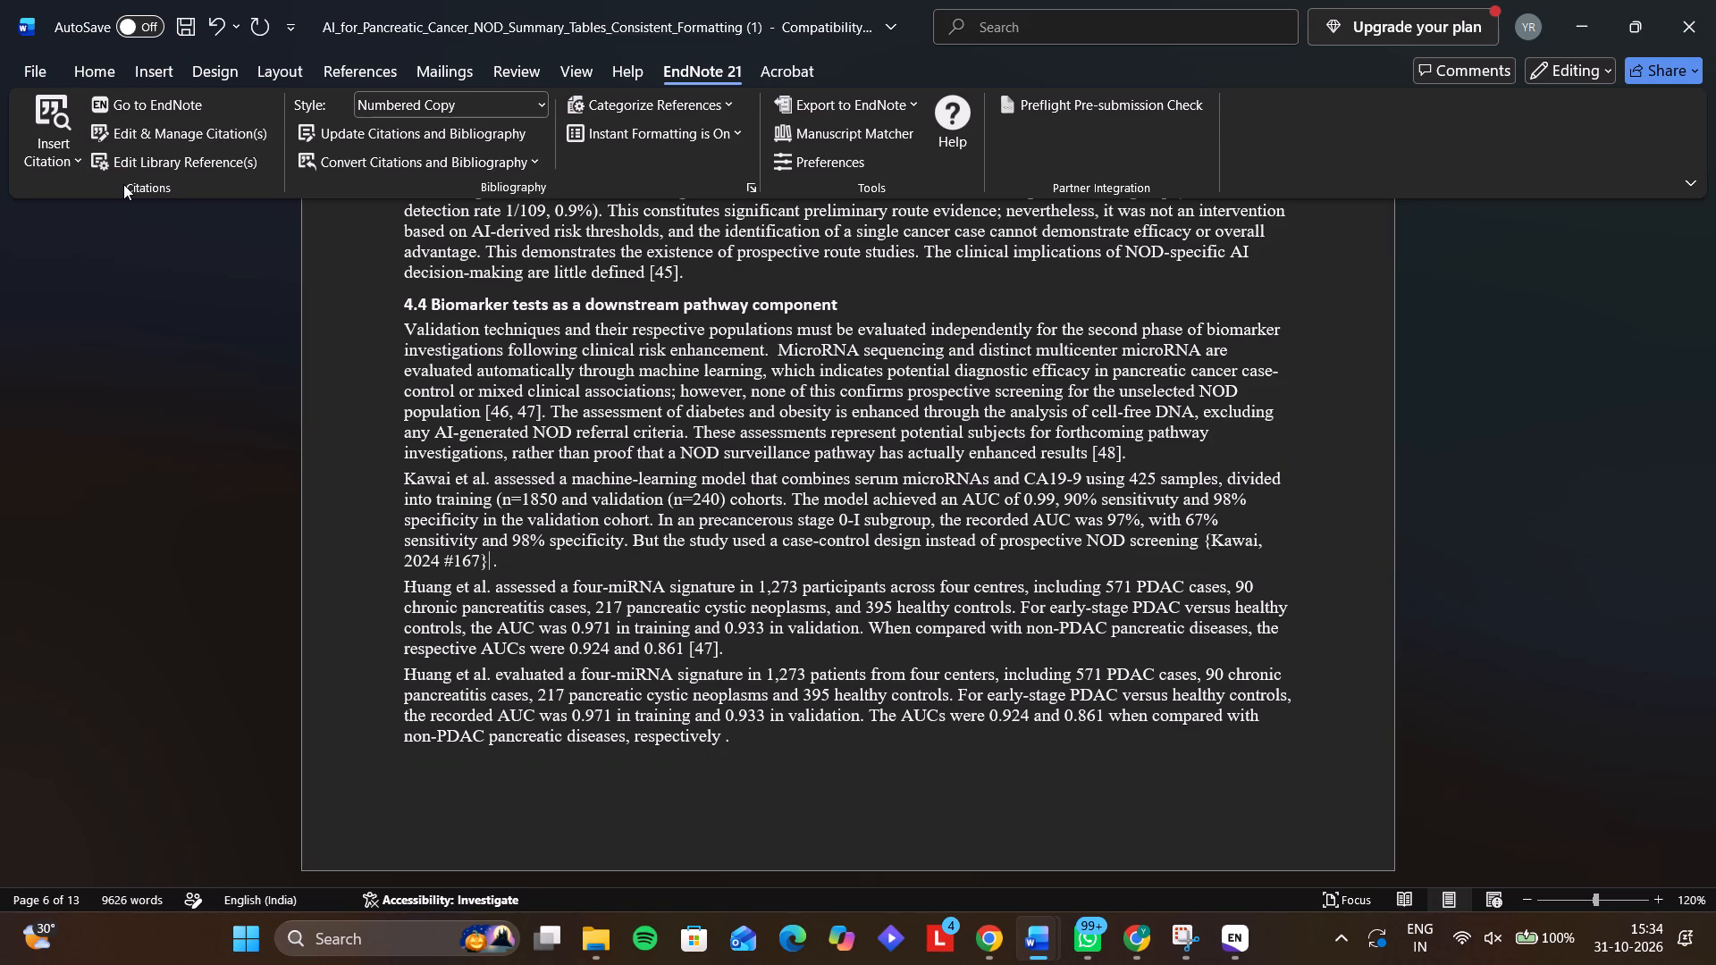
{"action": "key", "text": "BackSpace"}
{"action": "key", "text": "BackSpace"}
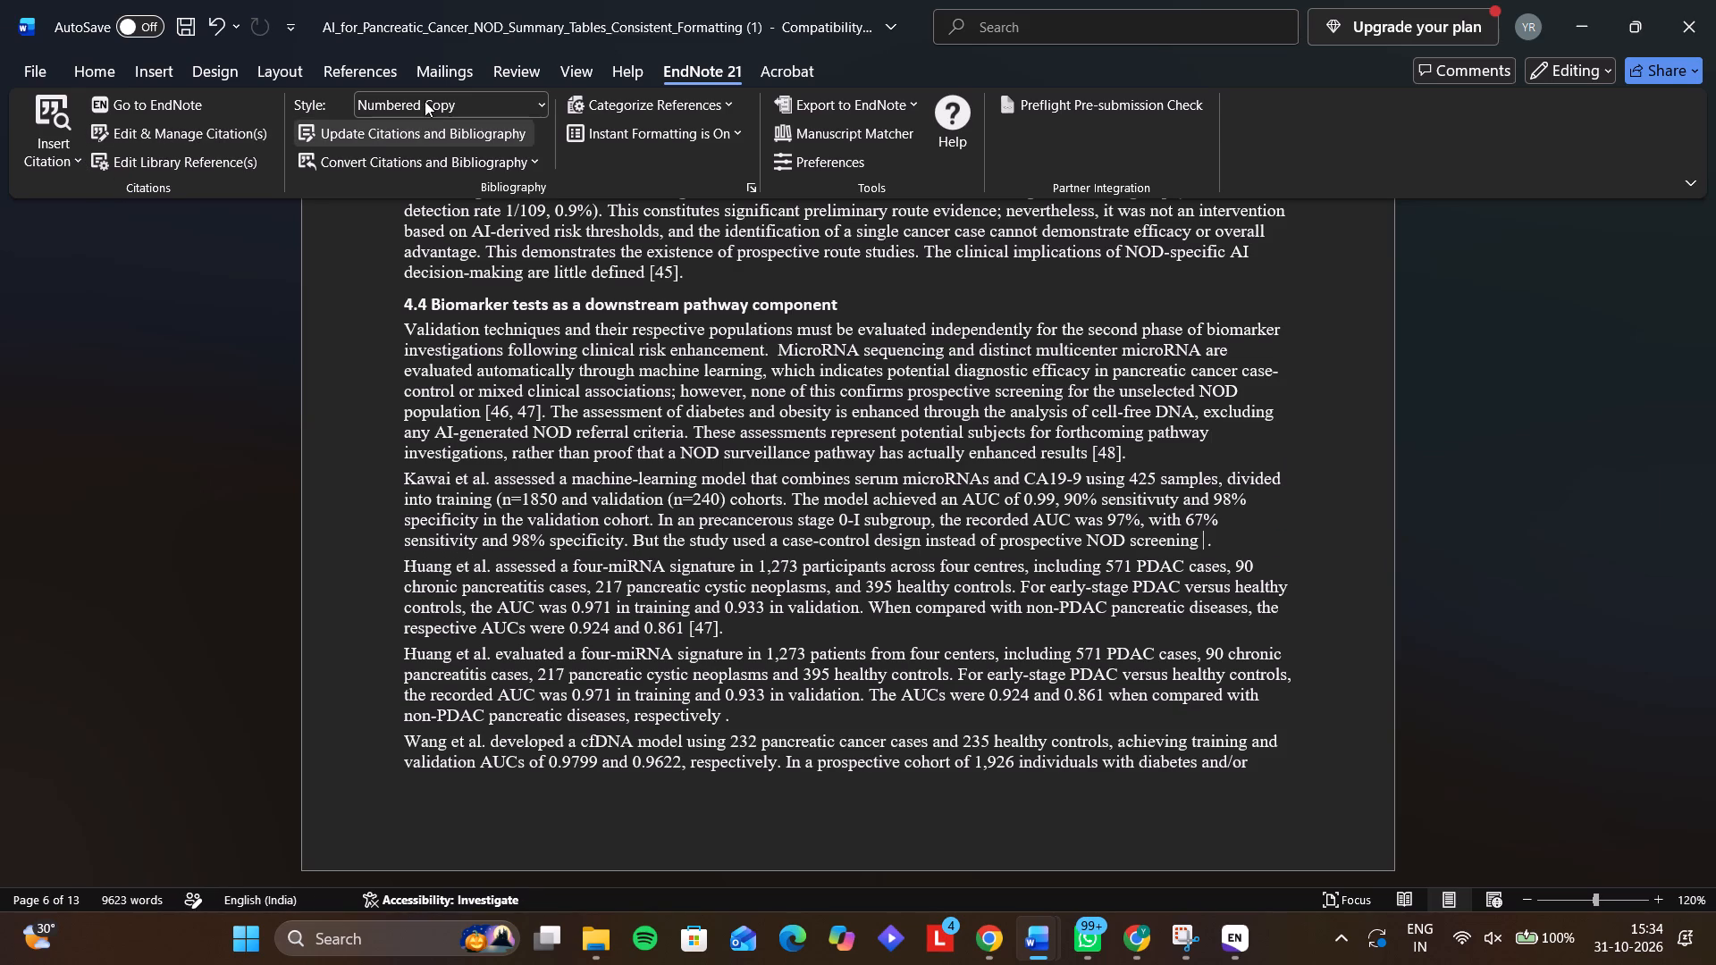
Check EndNote's instant formatting options and scan configuration without changing them.
{"action": "left_click", "coordinate": [703, 125]}
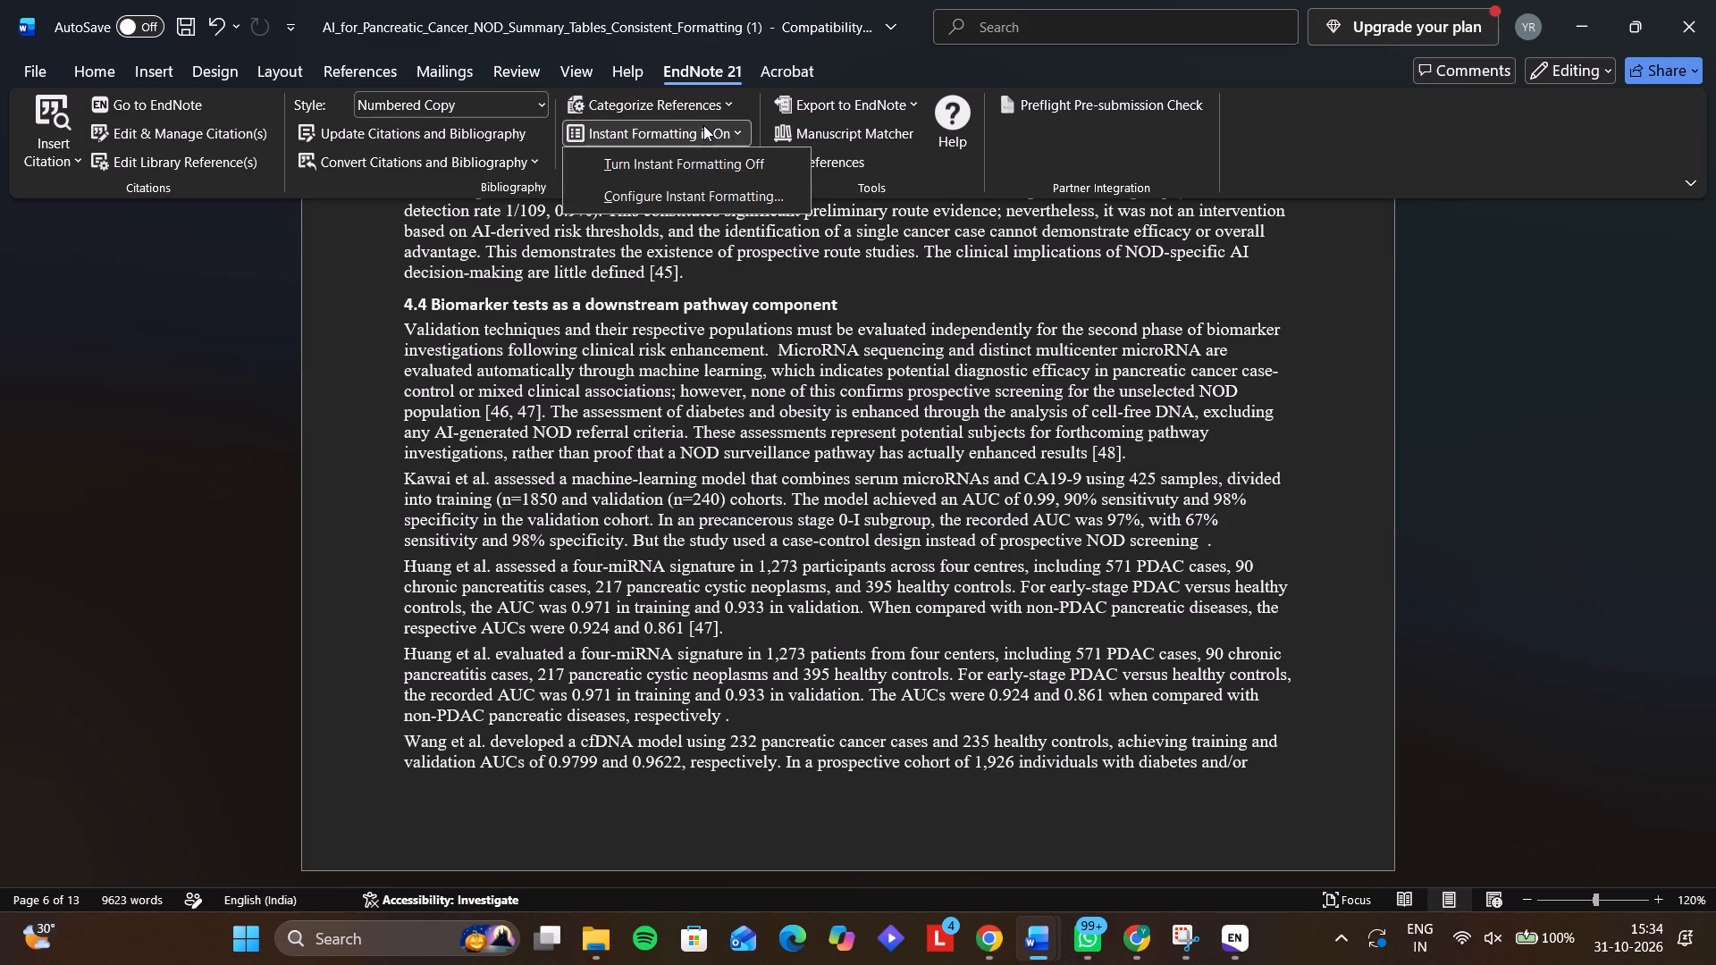
{"action": "left_click", "coordinate": [741, 131]}
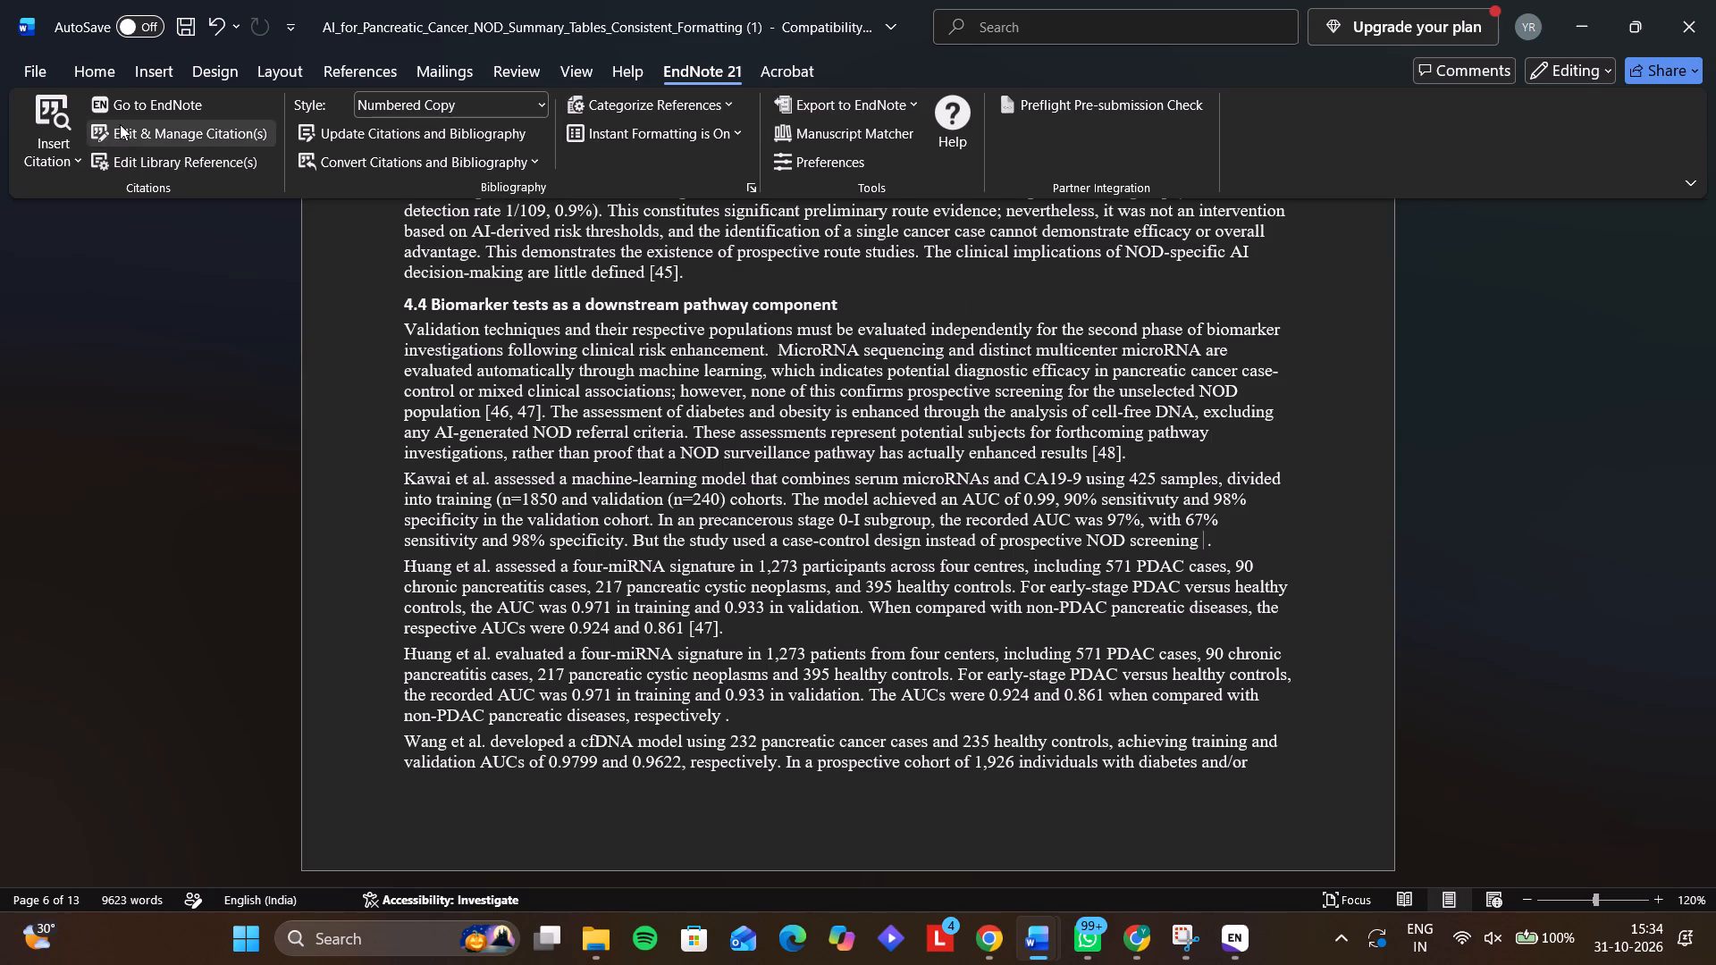
{"action": "left_click", "coordinate": [646, 130]}
{"action": "left_click", "coordinate": [656, 201]}
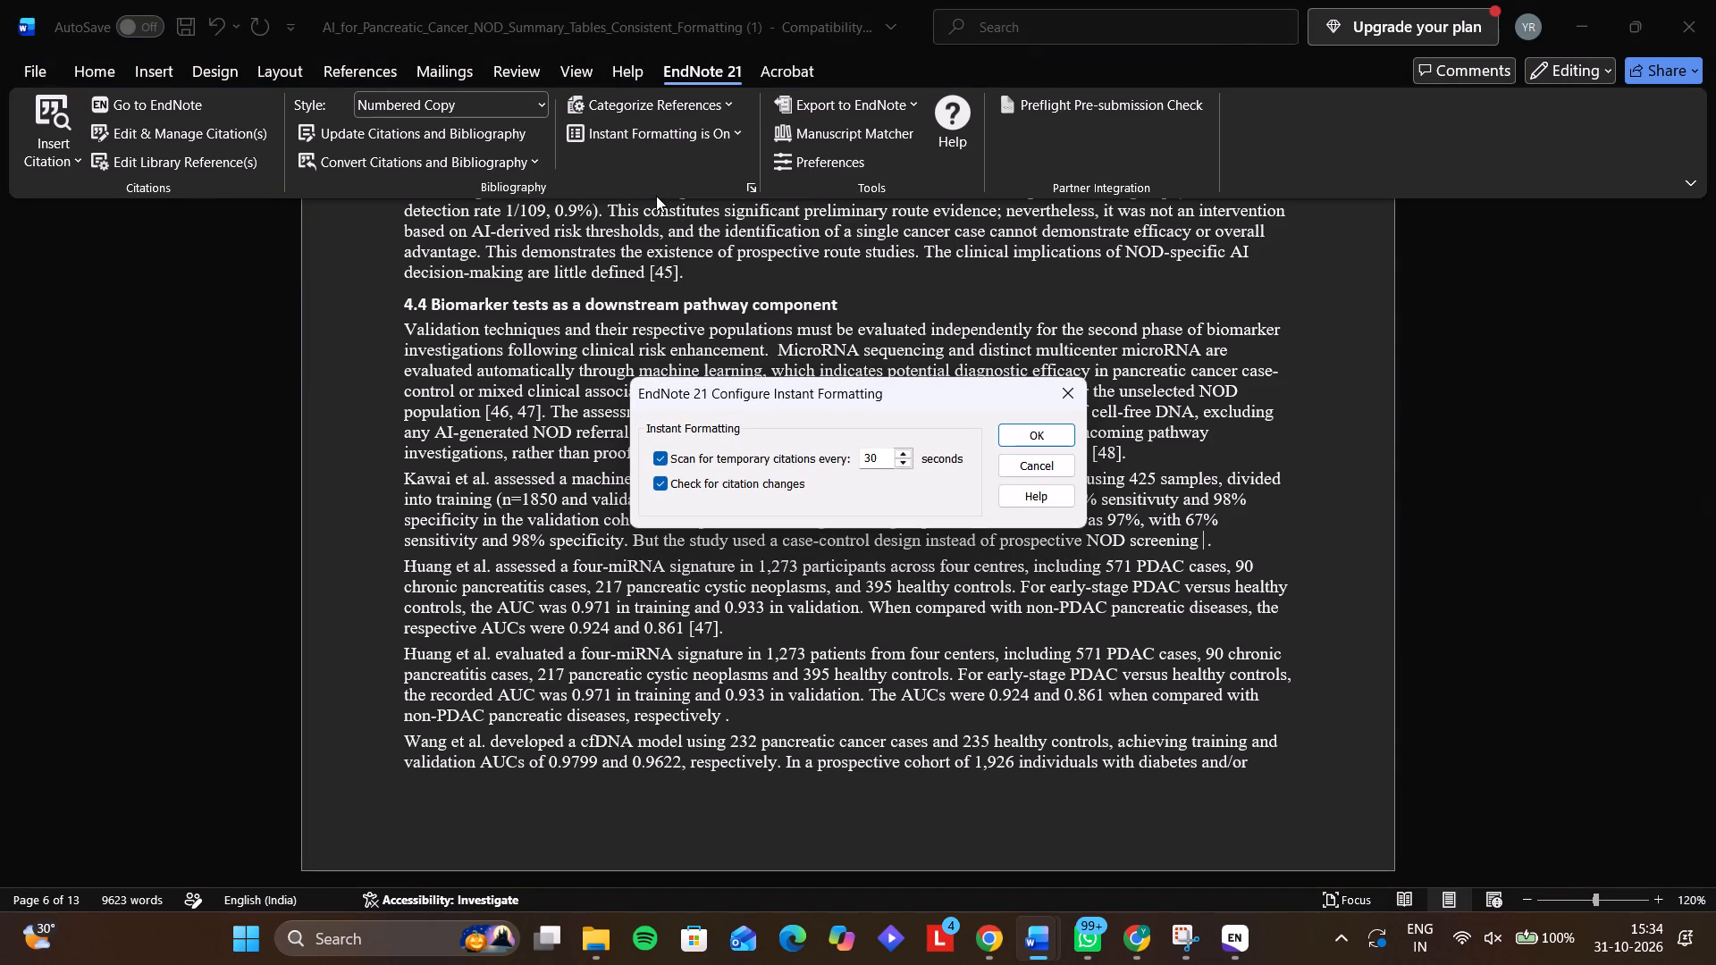
{"action": "left_click", "coordinate": [1063, 399]}
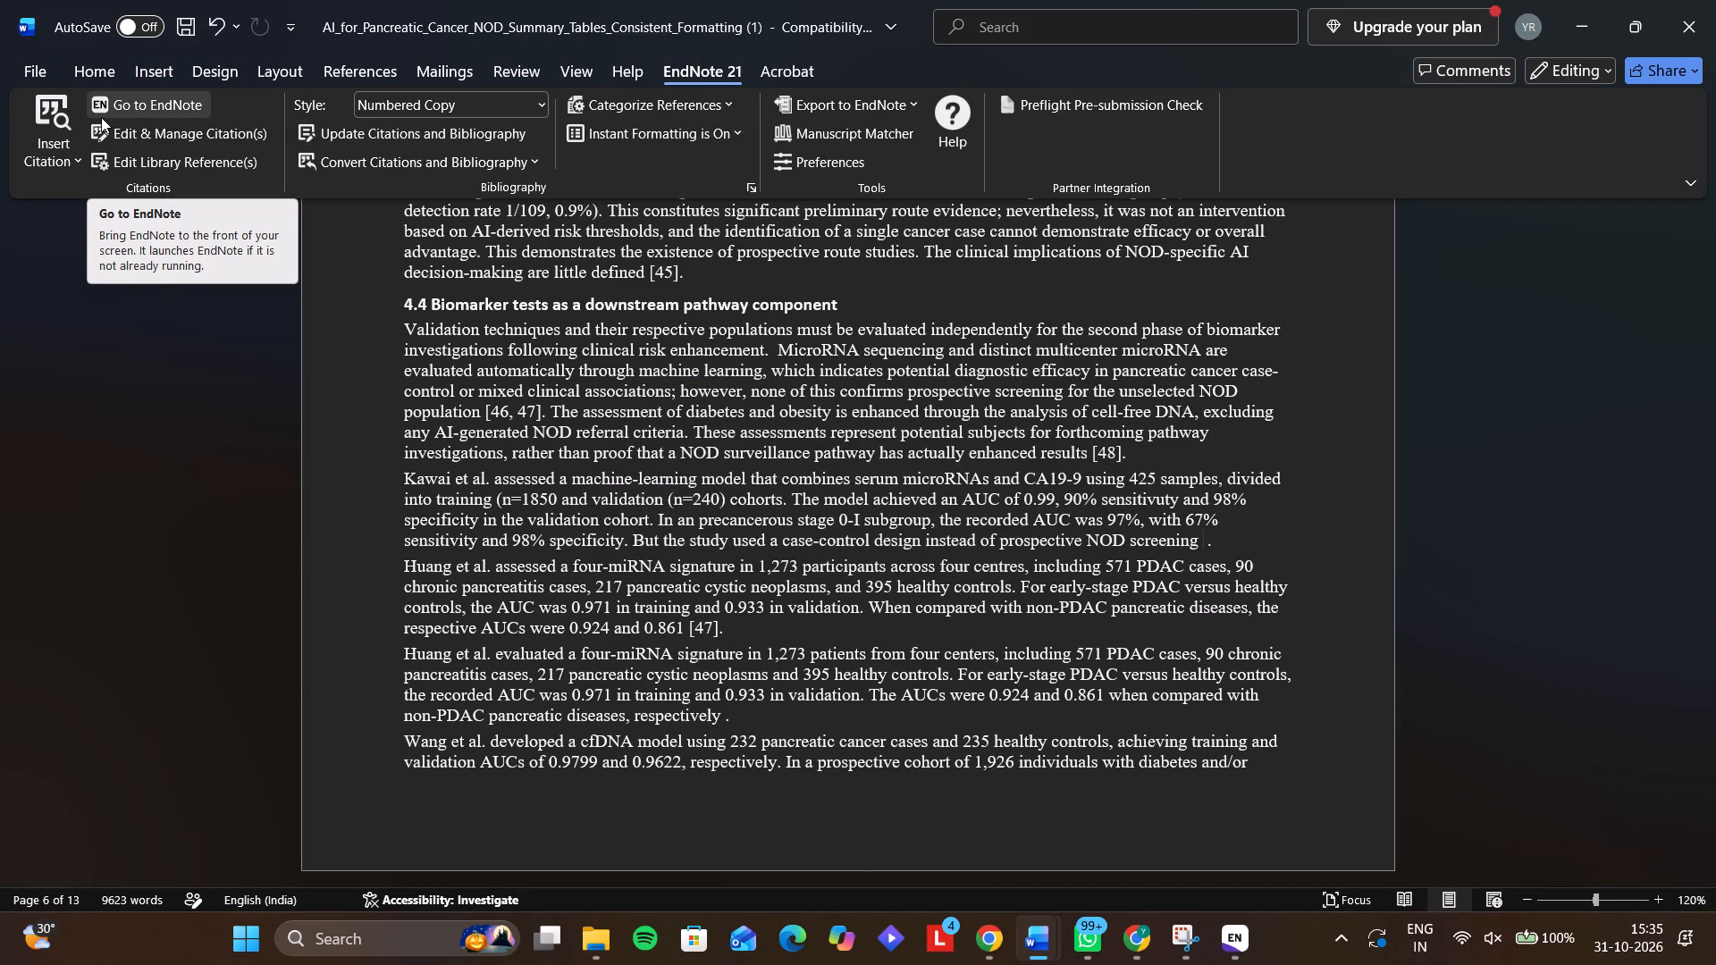
Insert the Kawai 2024 reference with record number 166 after "screening" in the Kawai et al. paragraph.
{"action": "left_click", "coordinate": [80, 162]}
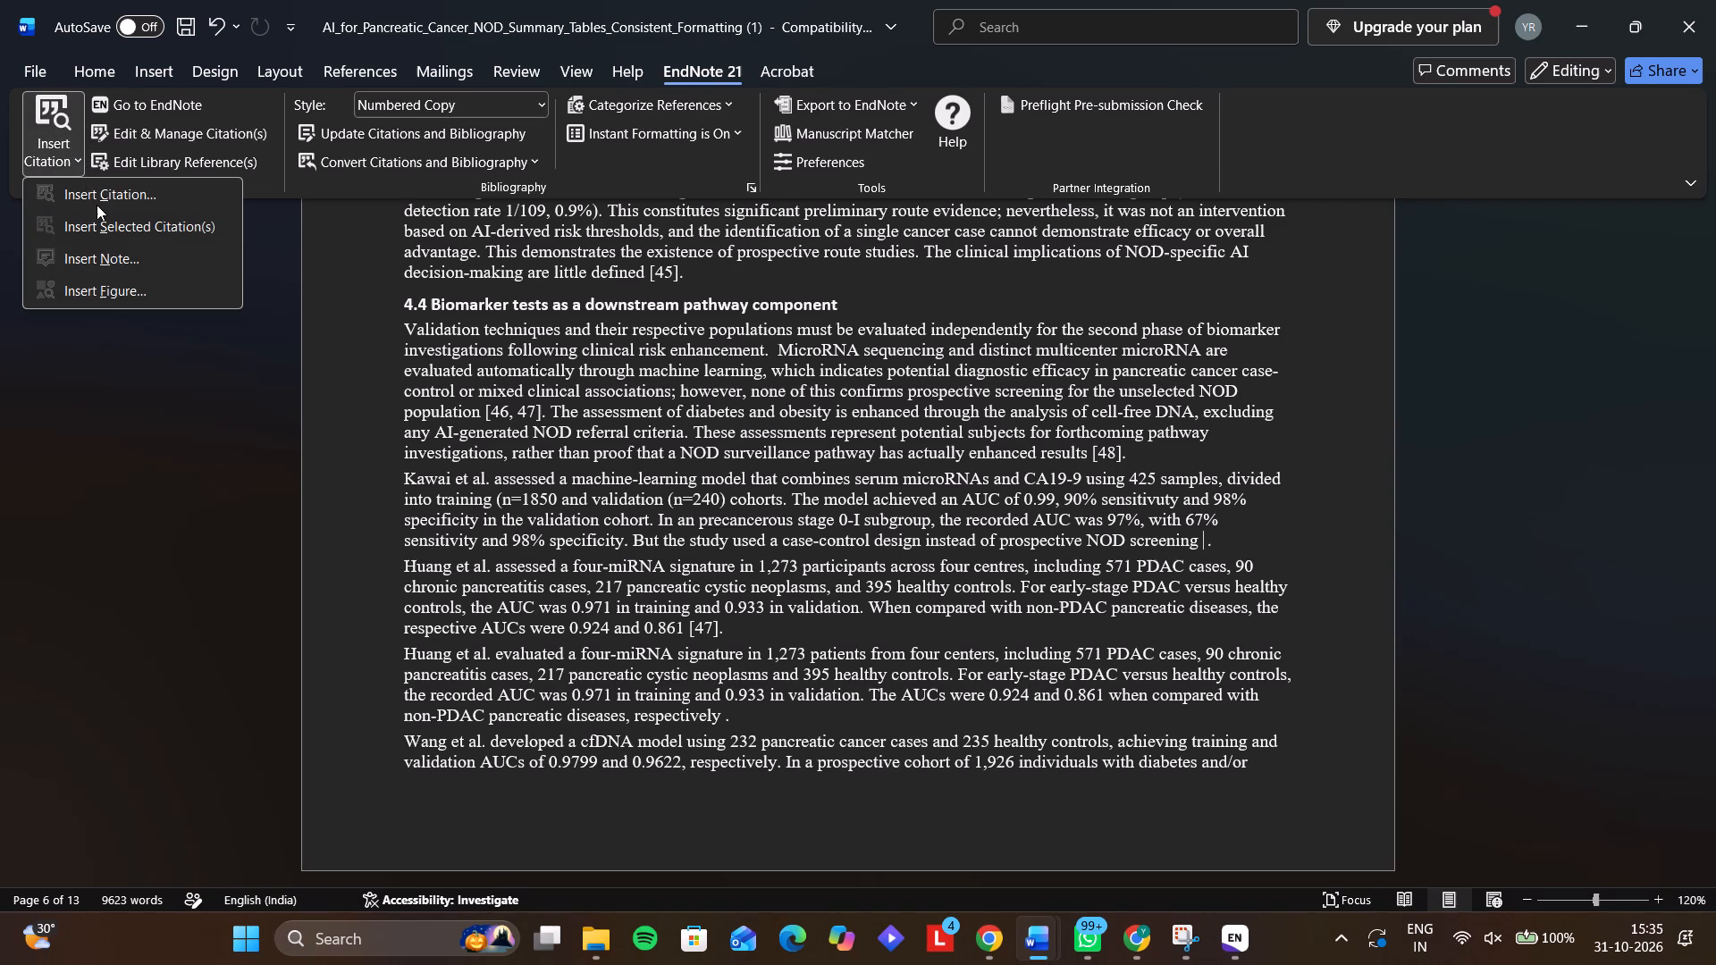
{"action": "left_click", "coordinate": [97, 205]}
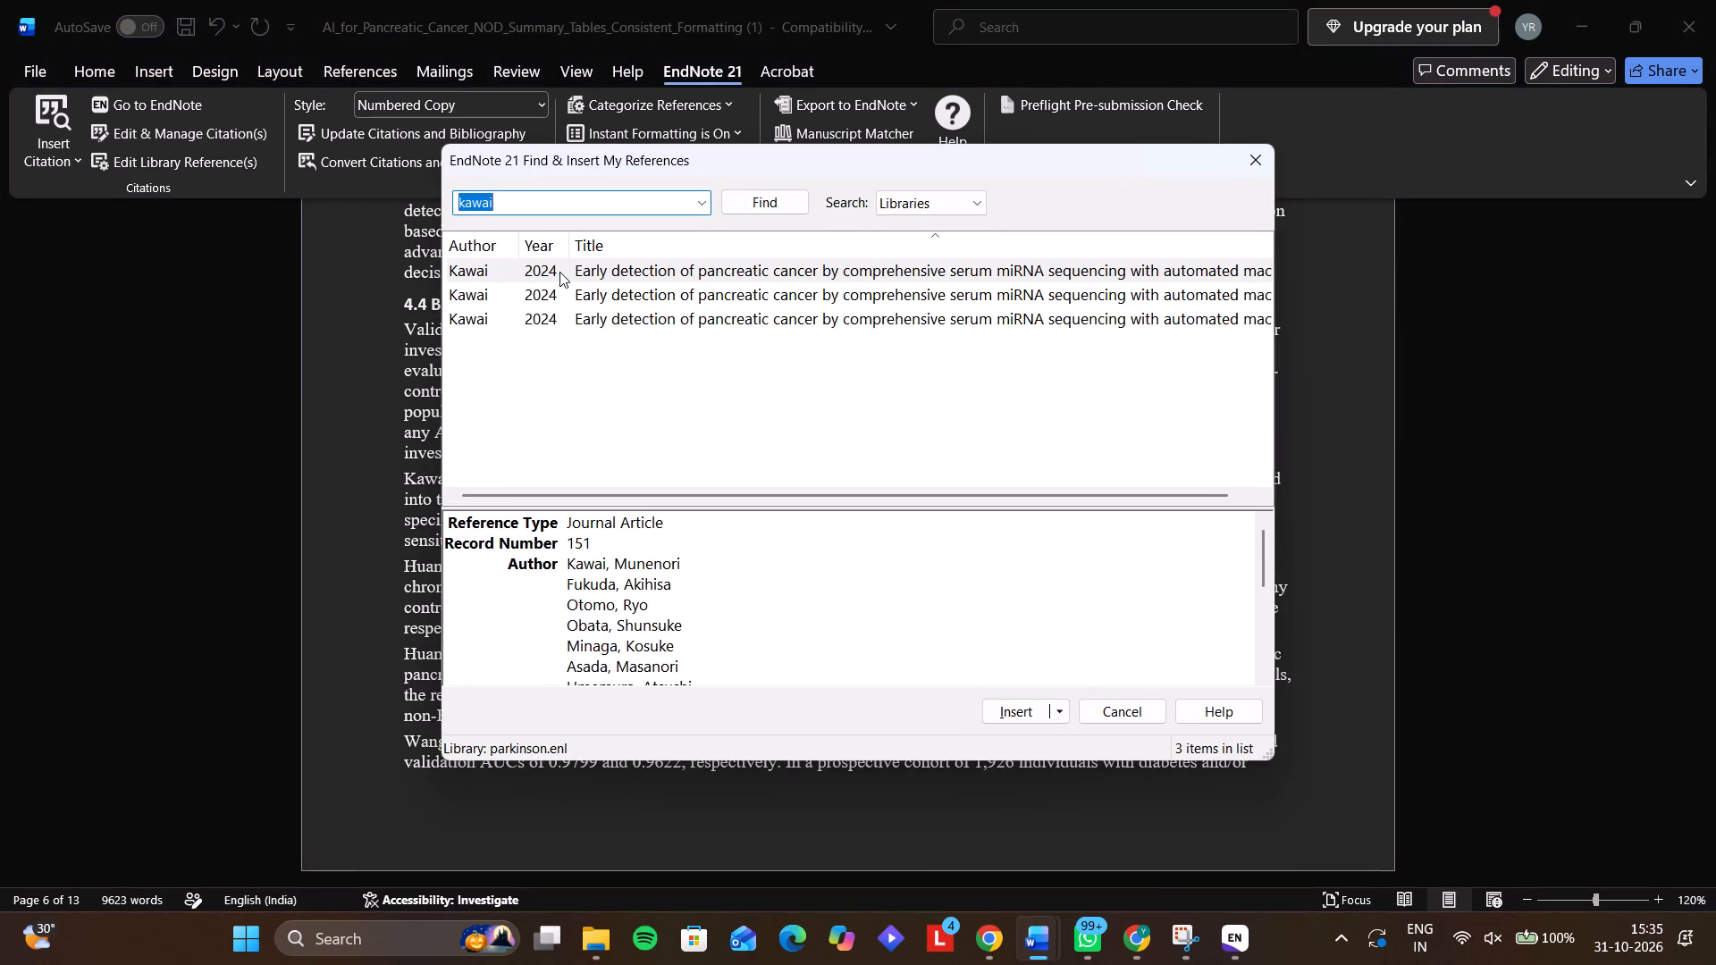
{"action": "left_click", "coordinate": [560, 290]}
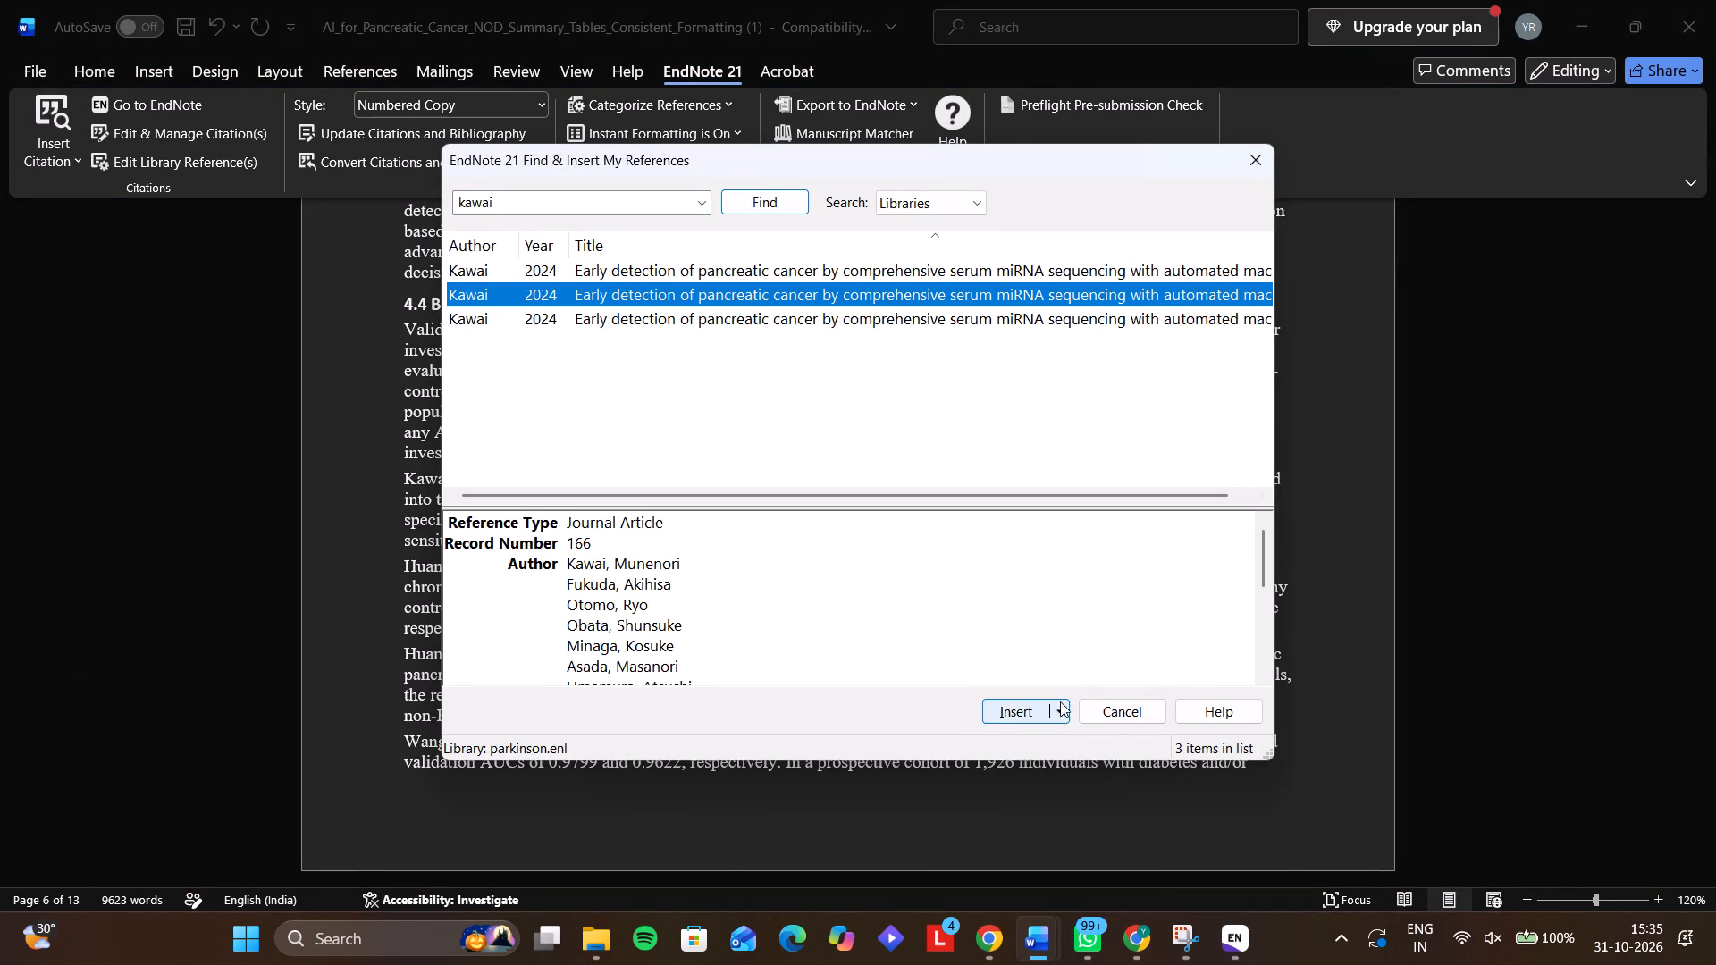
{"action": "left_click", "coordinate": [1058, 713]}
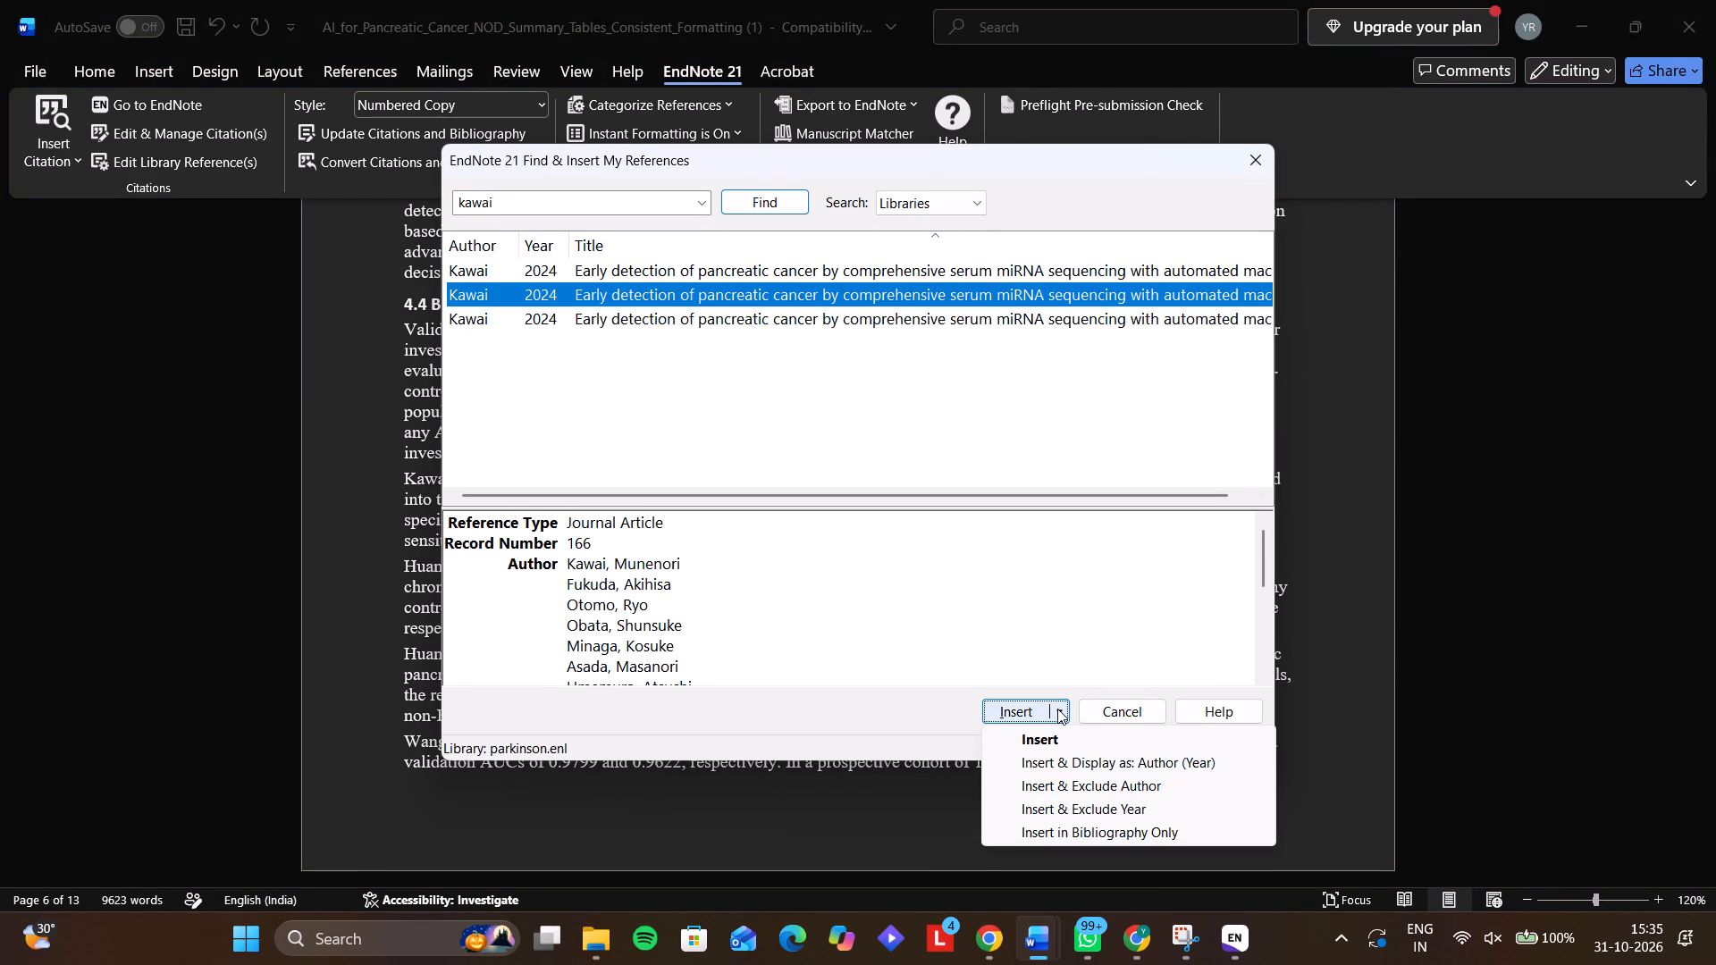
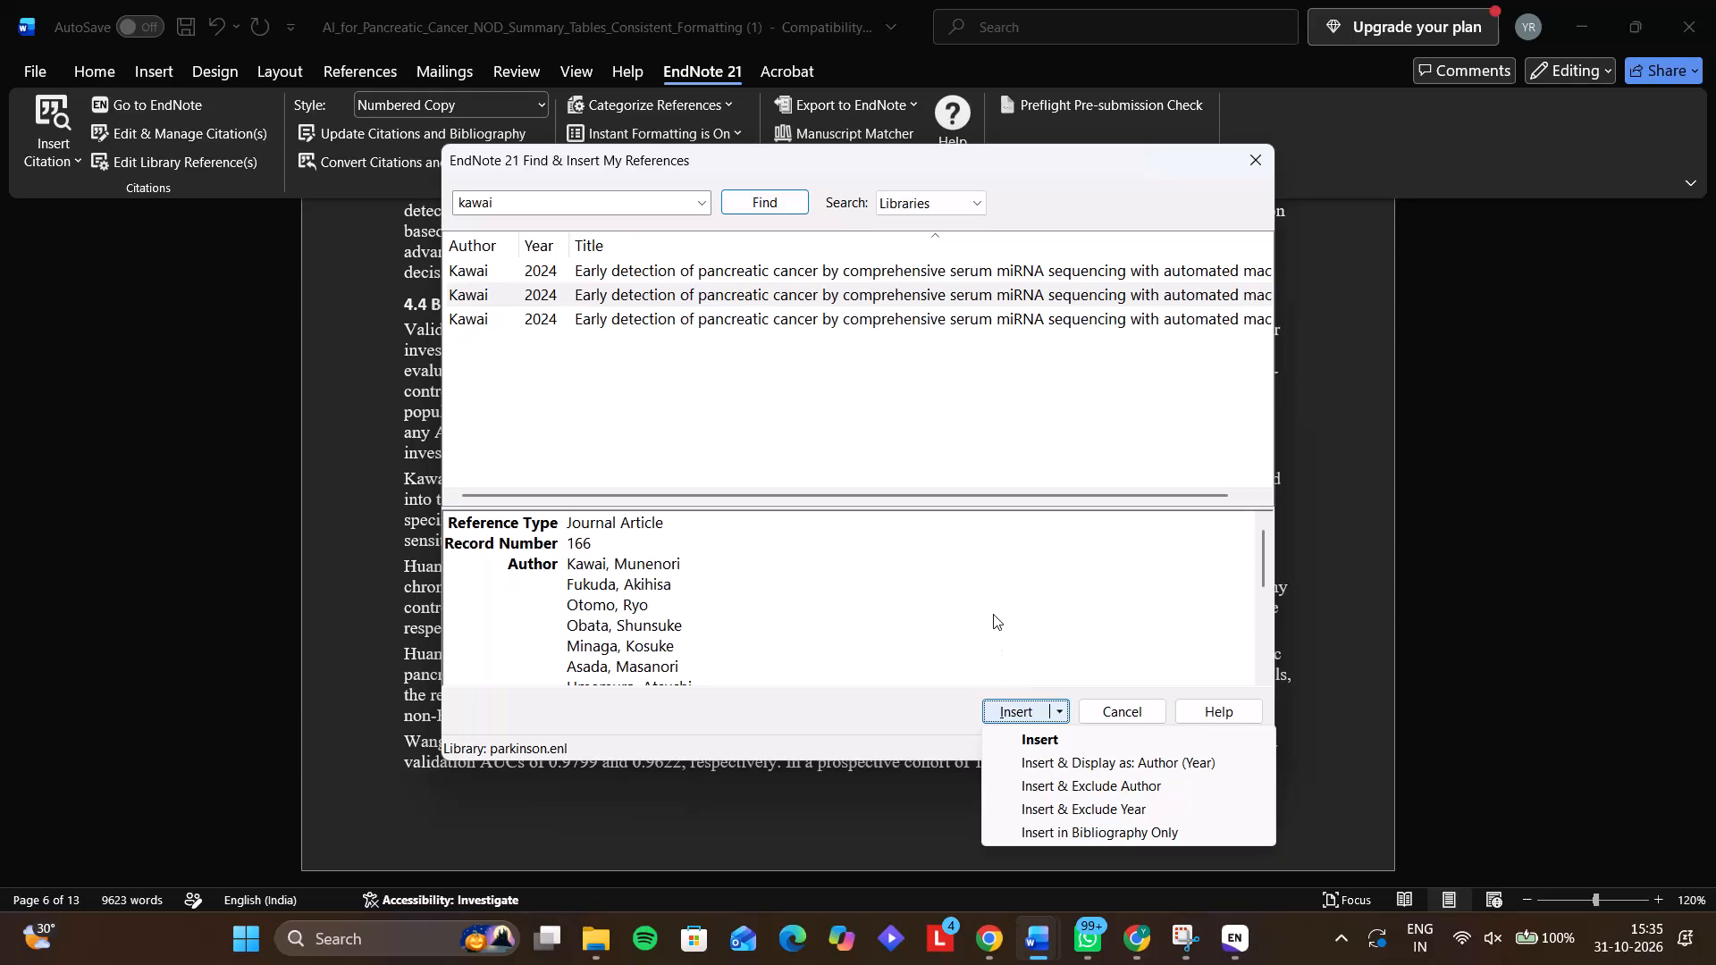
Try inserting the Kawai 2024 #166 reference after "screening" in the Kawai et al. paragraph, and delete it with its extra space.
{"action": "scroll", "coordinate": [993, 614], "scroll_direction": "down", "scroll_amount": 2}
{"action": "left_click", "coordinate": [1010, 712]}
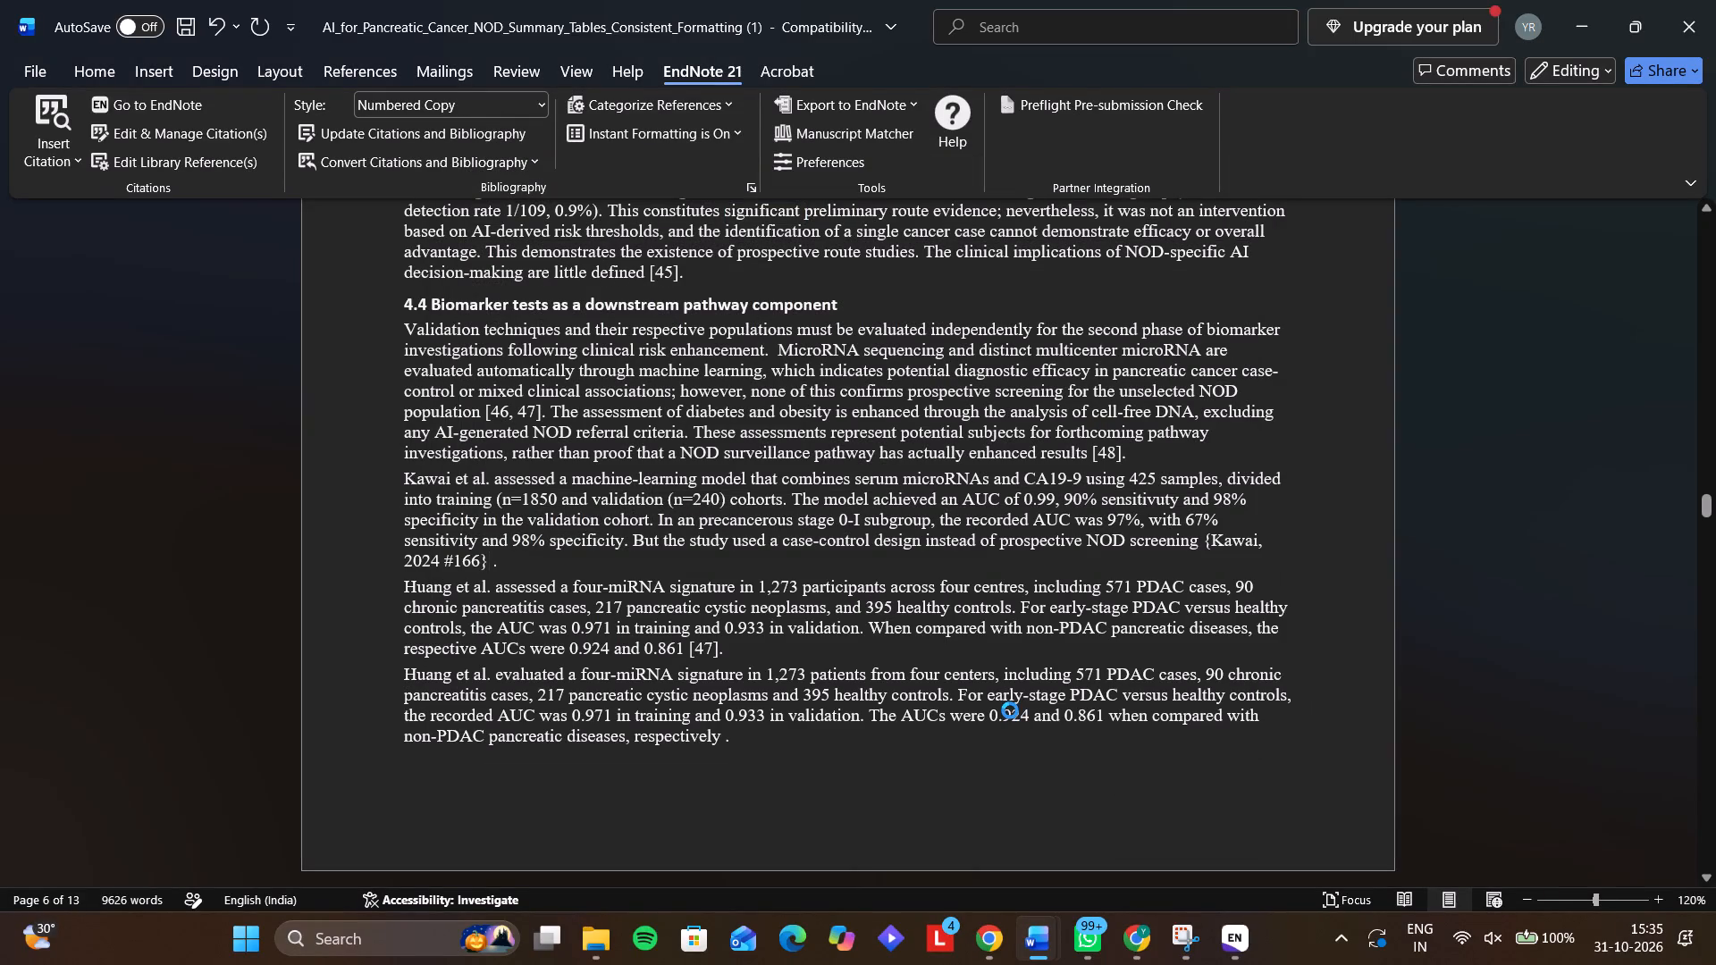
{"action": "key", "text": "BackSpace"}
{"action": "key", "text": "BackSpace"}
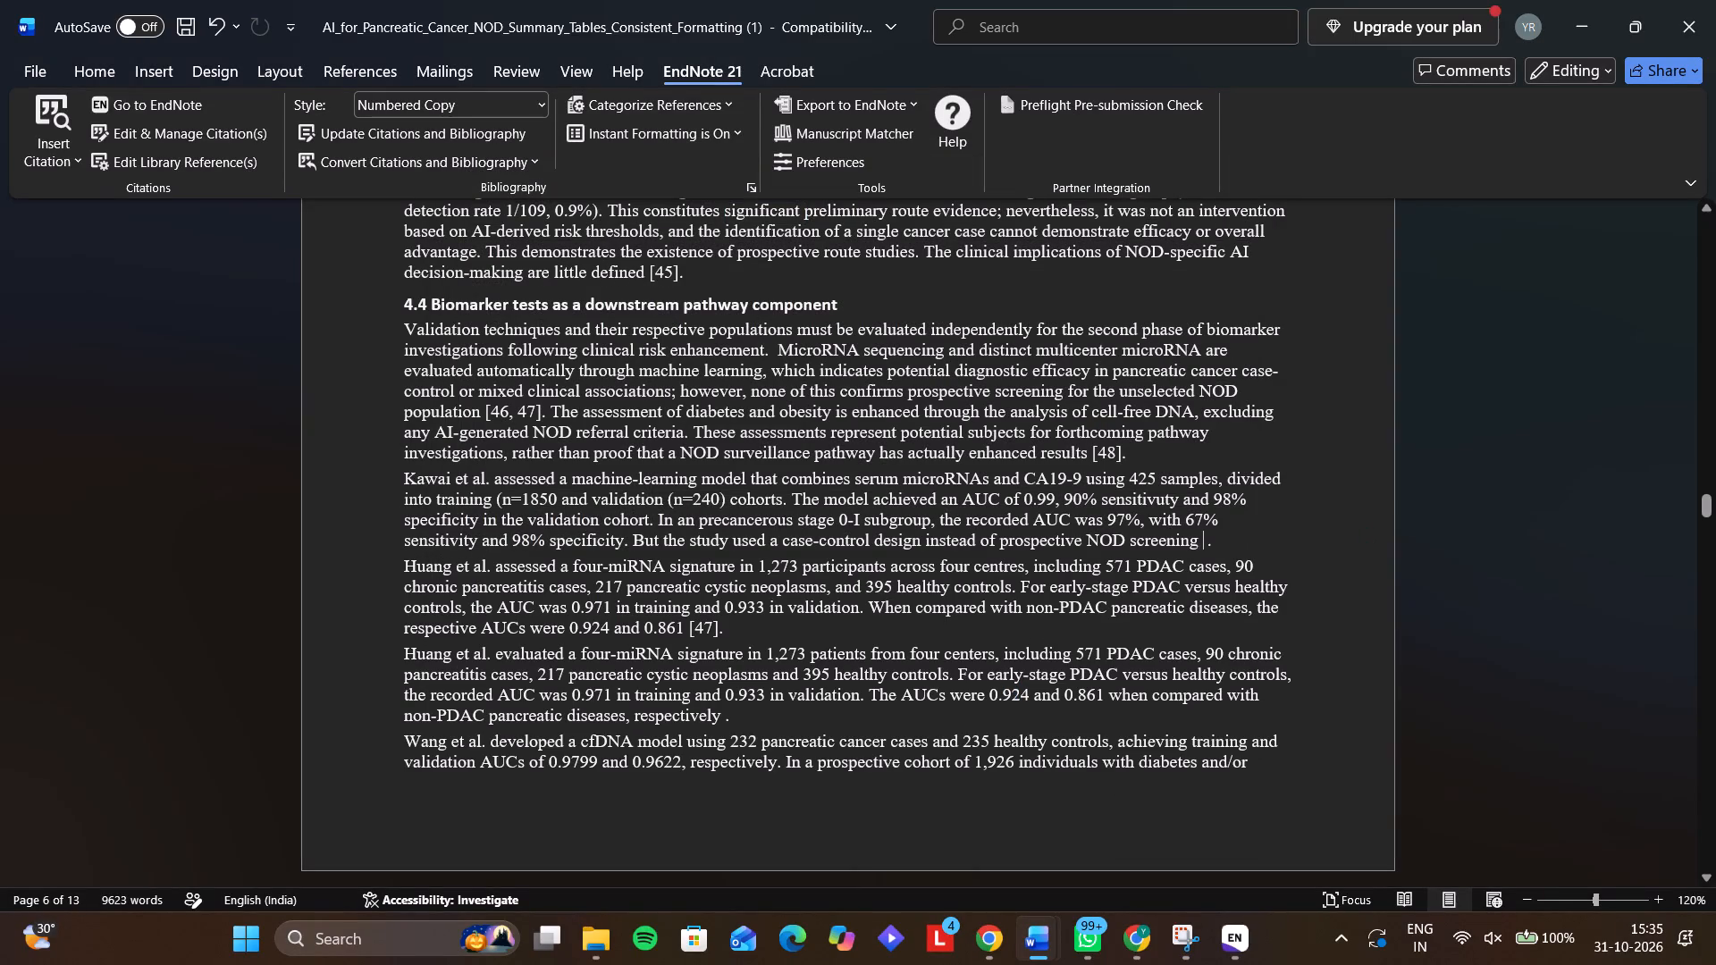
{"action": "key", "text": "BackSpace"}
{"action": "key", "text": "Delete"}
Delete the [46, 47] citation after "population" in the first paragraph of section 4.4.
{"action": "left_click", "coordinate": [543, 408]}
{"action": "key", "text": "BackSpace"}
{"action": "key", "text": "BackSpace"}
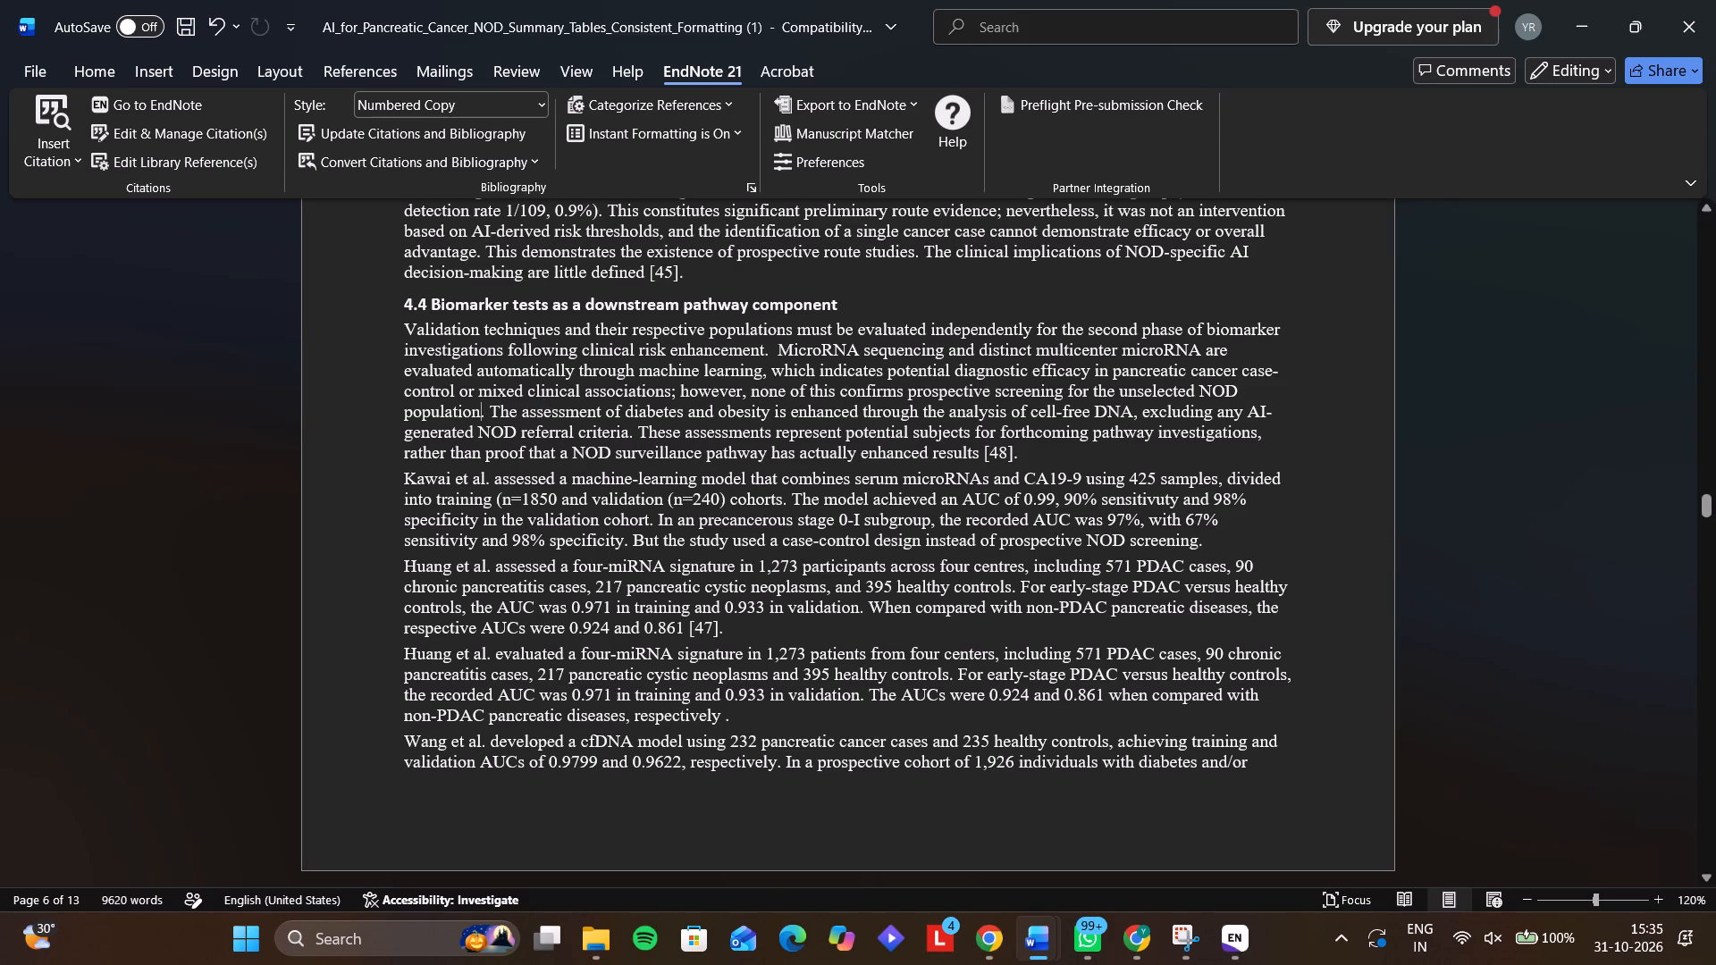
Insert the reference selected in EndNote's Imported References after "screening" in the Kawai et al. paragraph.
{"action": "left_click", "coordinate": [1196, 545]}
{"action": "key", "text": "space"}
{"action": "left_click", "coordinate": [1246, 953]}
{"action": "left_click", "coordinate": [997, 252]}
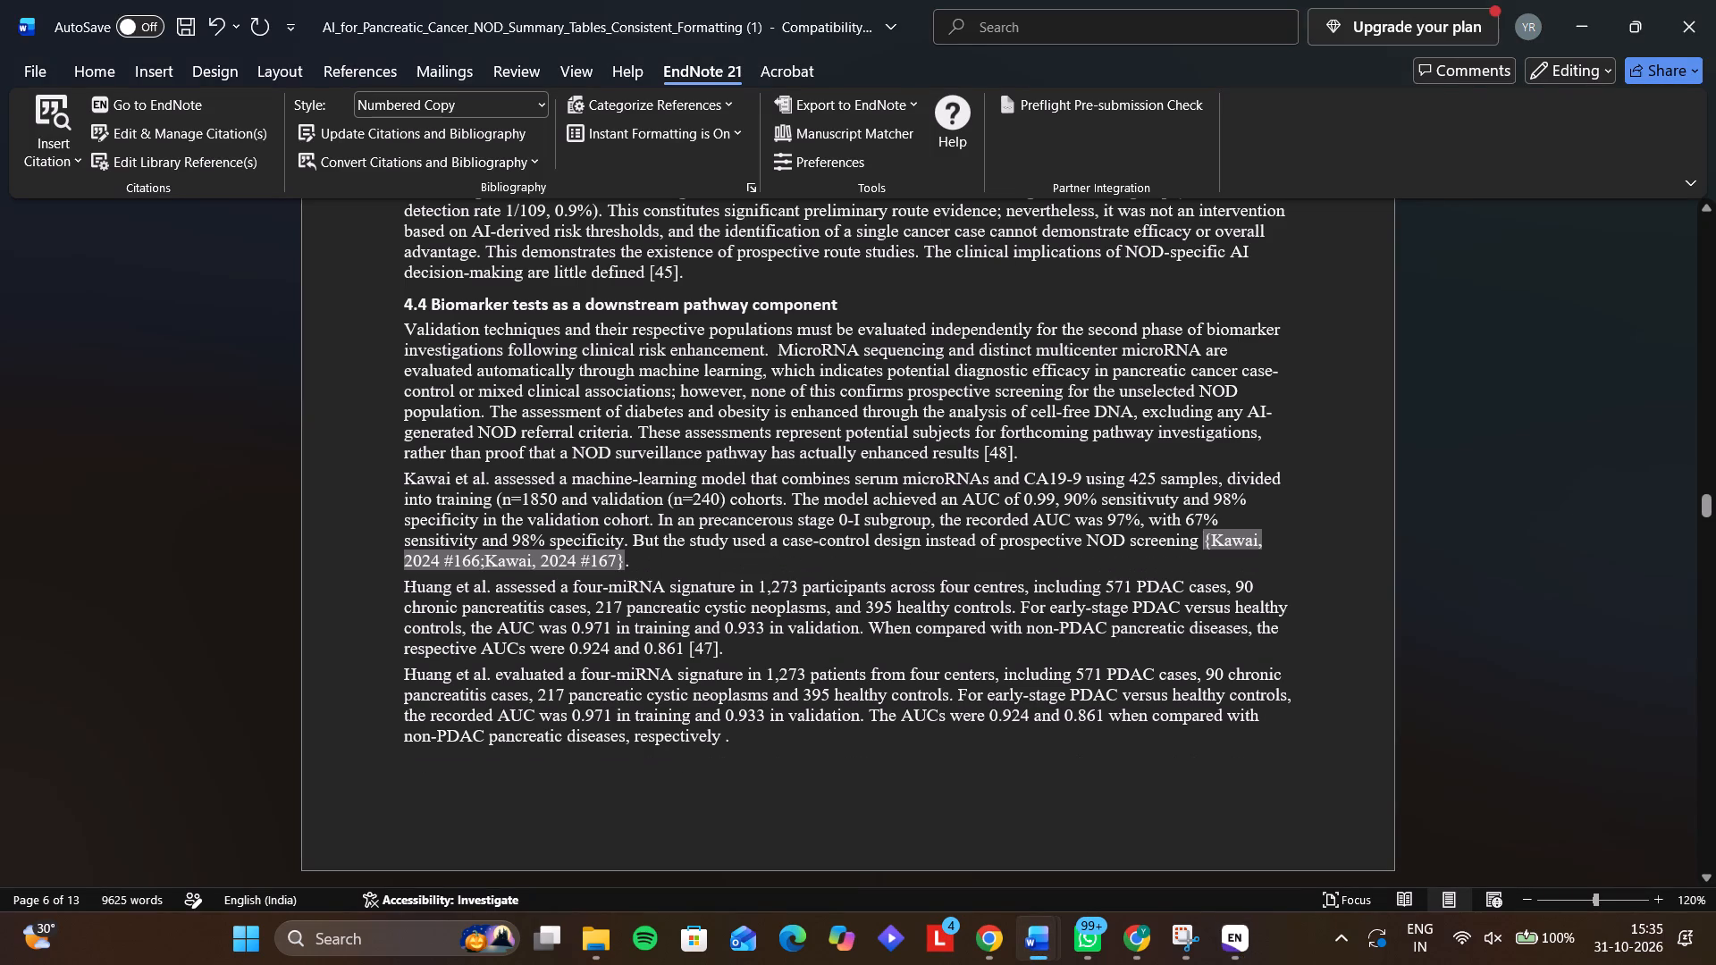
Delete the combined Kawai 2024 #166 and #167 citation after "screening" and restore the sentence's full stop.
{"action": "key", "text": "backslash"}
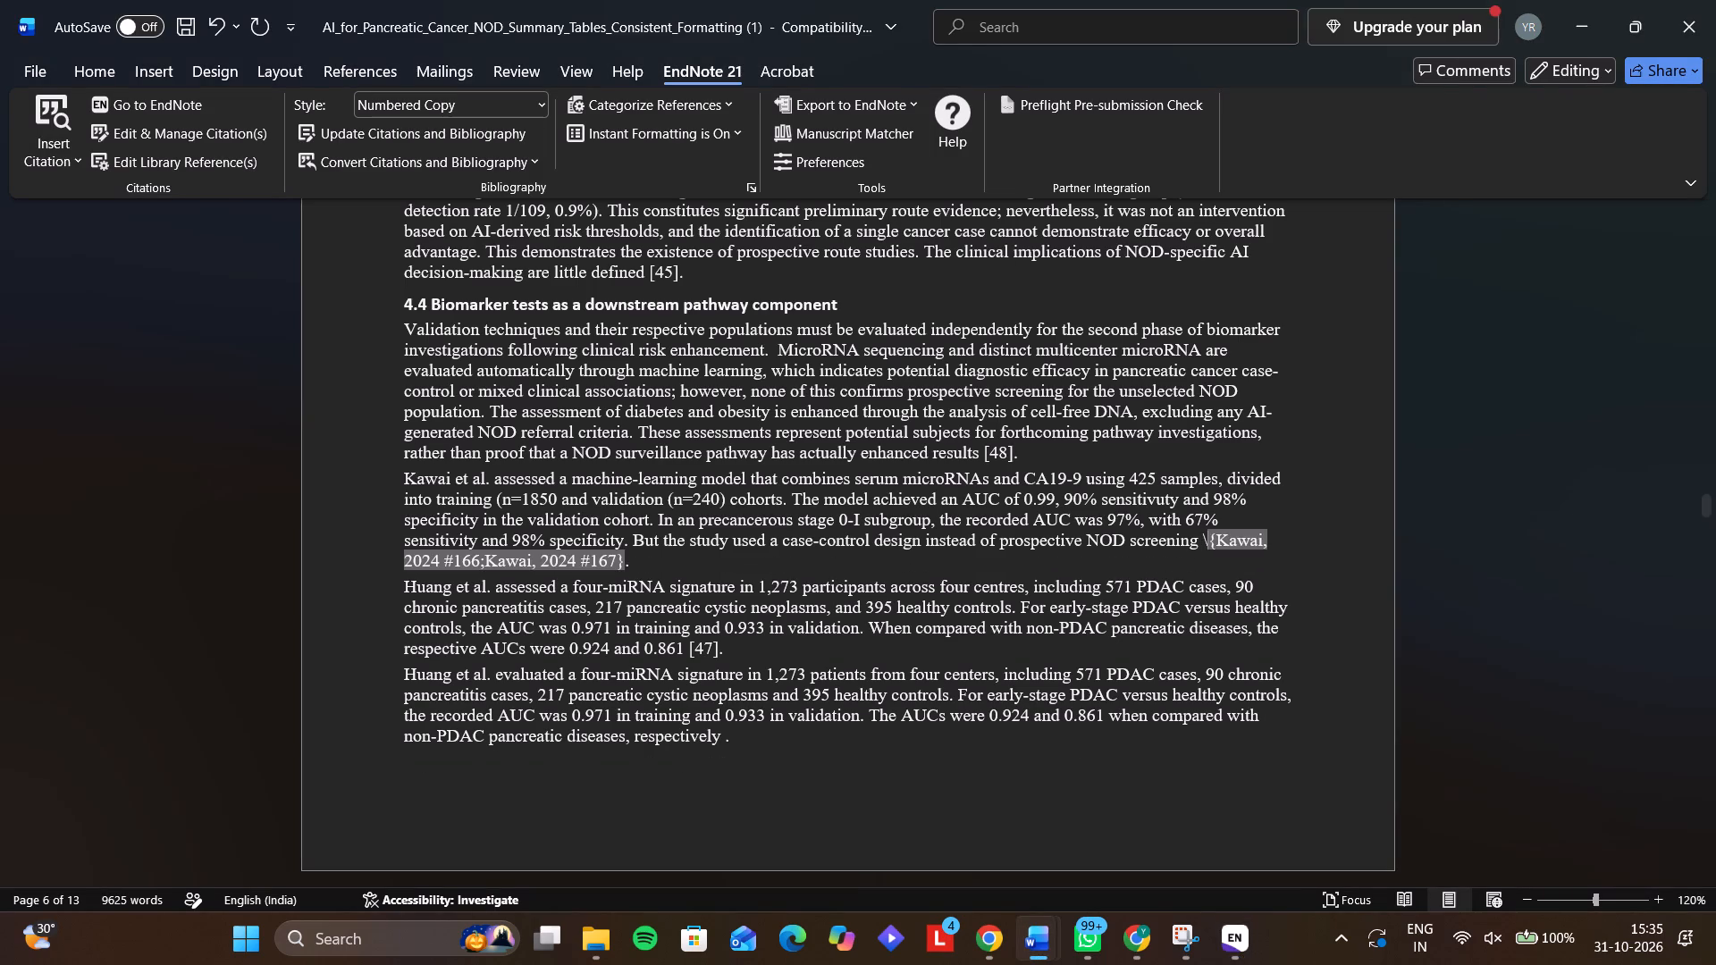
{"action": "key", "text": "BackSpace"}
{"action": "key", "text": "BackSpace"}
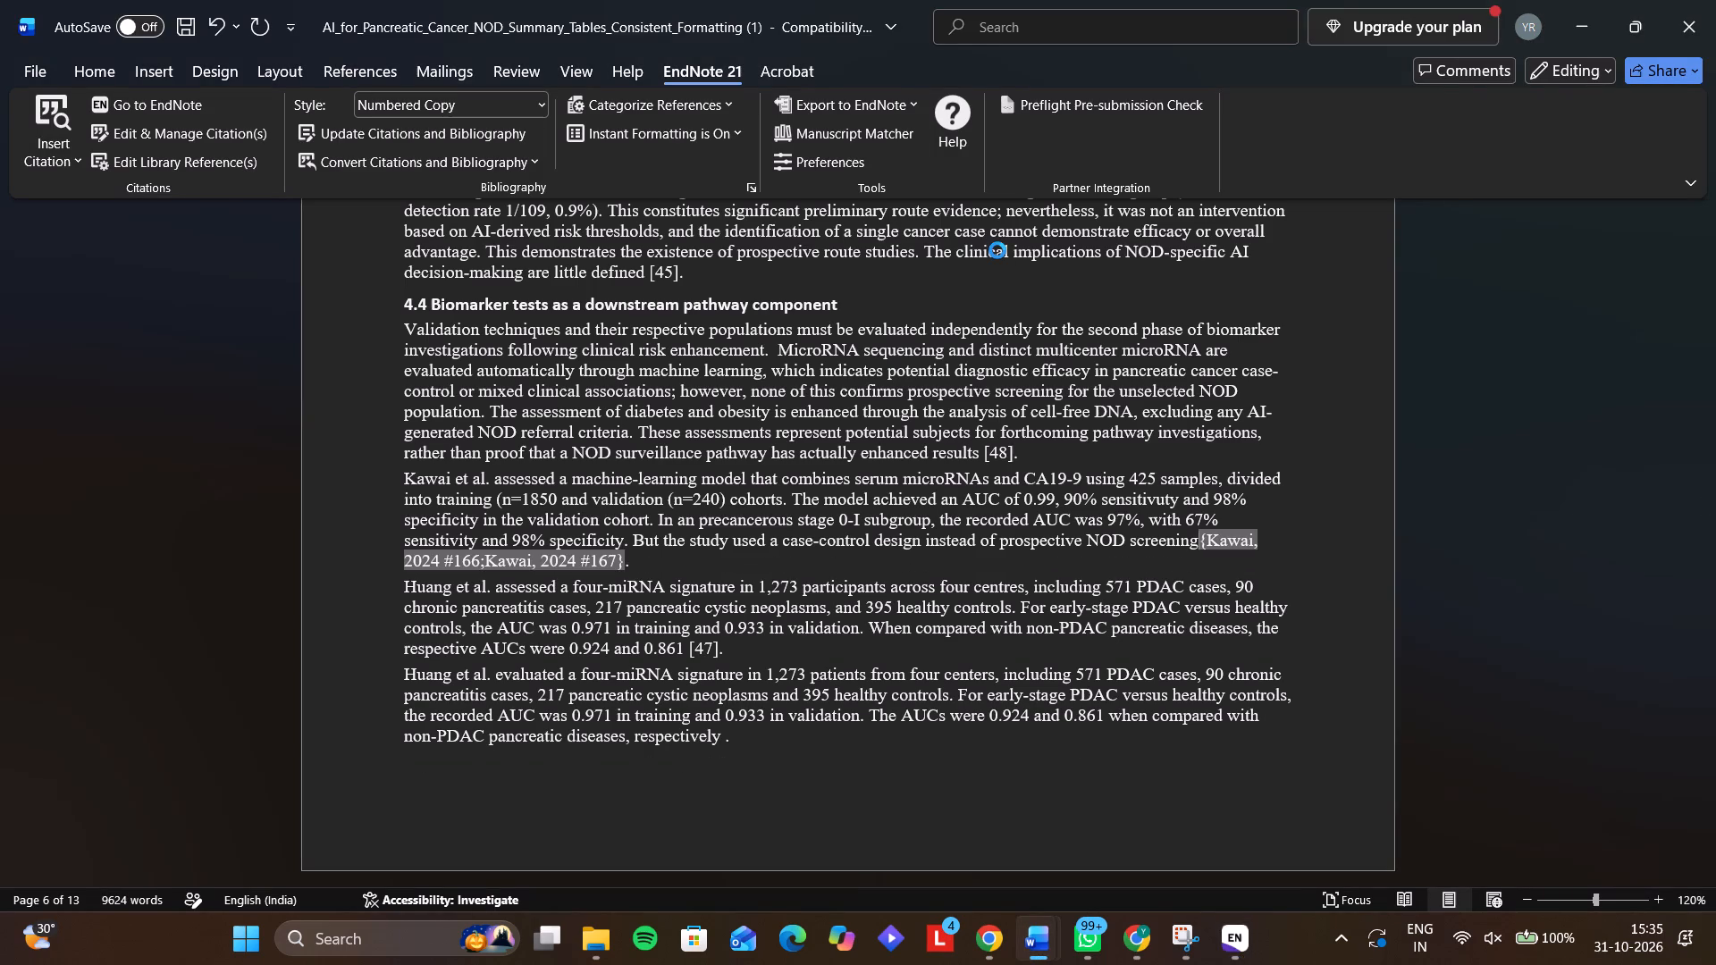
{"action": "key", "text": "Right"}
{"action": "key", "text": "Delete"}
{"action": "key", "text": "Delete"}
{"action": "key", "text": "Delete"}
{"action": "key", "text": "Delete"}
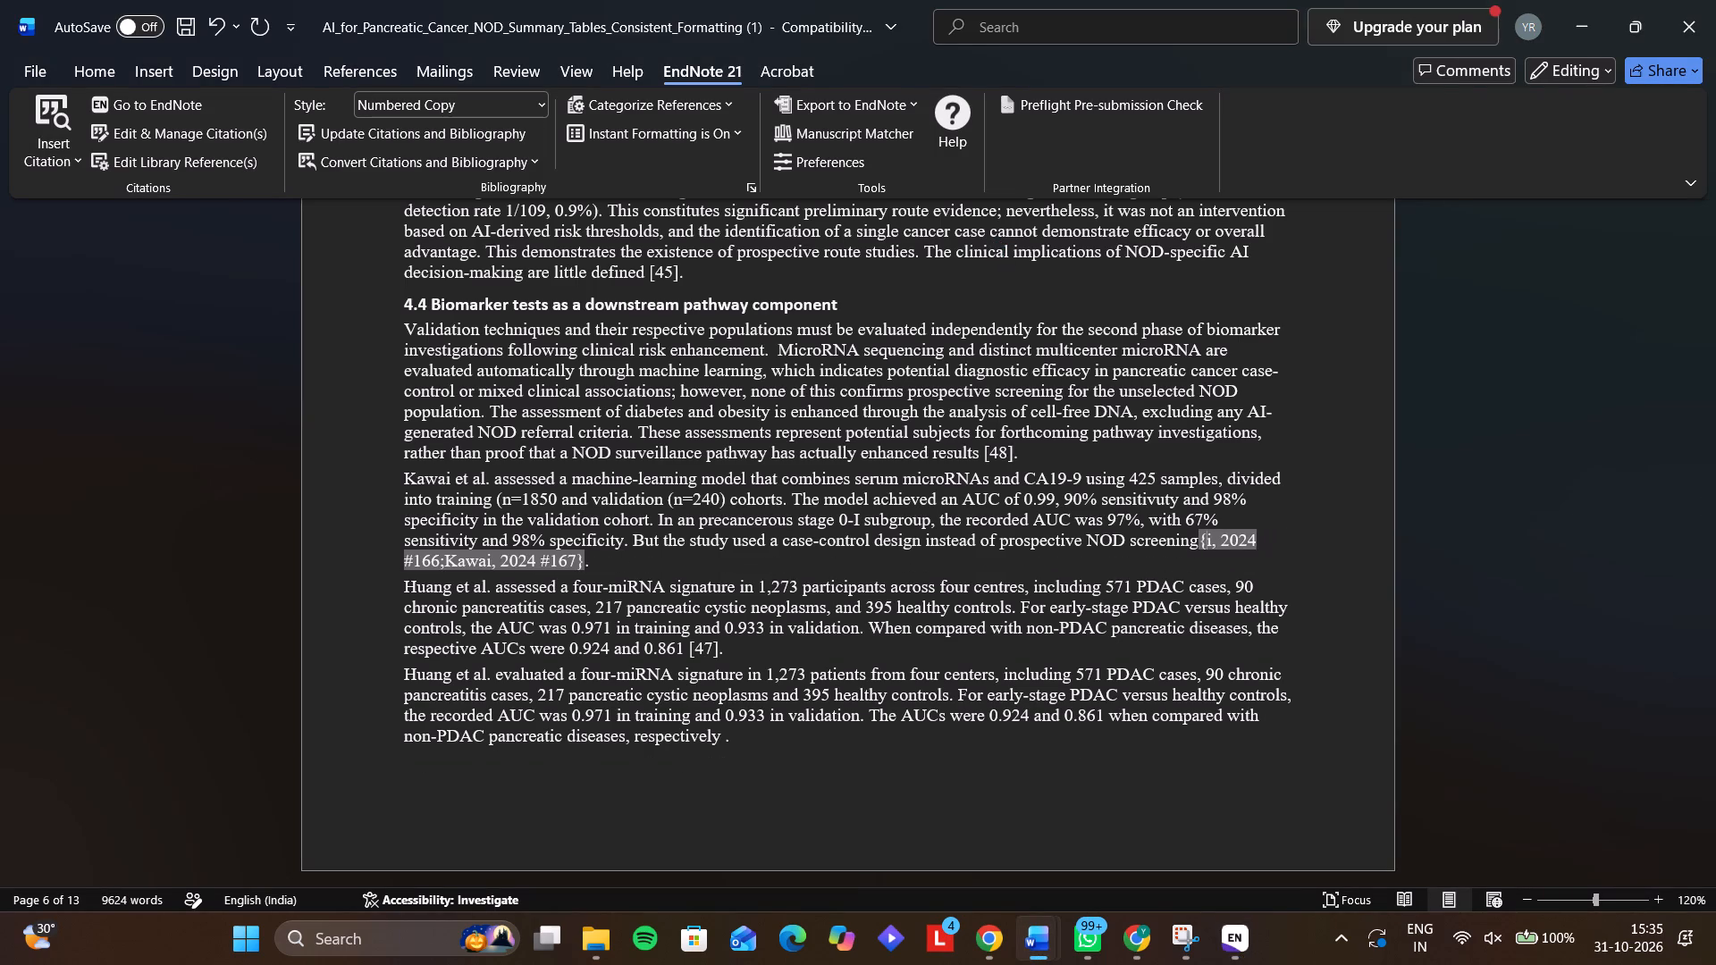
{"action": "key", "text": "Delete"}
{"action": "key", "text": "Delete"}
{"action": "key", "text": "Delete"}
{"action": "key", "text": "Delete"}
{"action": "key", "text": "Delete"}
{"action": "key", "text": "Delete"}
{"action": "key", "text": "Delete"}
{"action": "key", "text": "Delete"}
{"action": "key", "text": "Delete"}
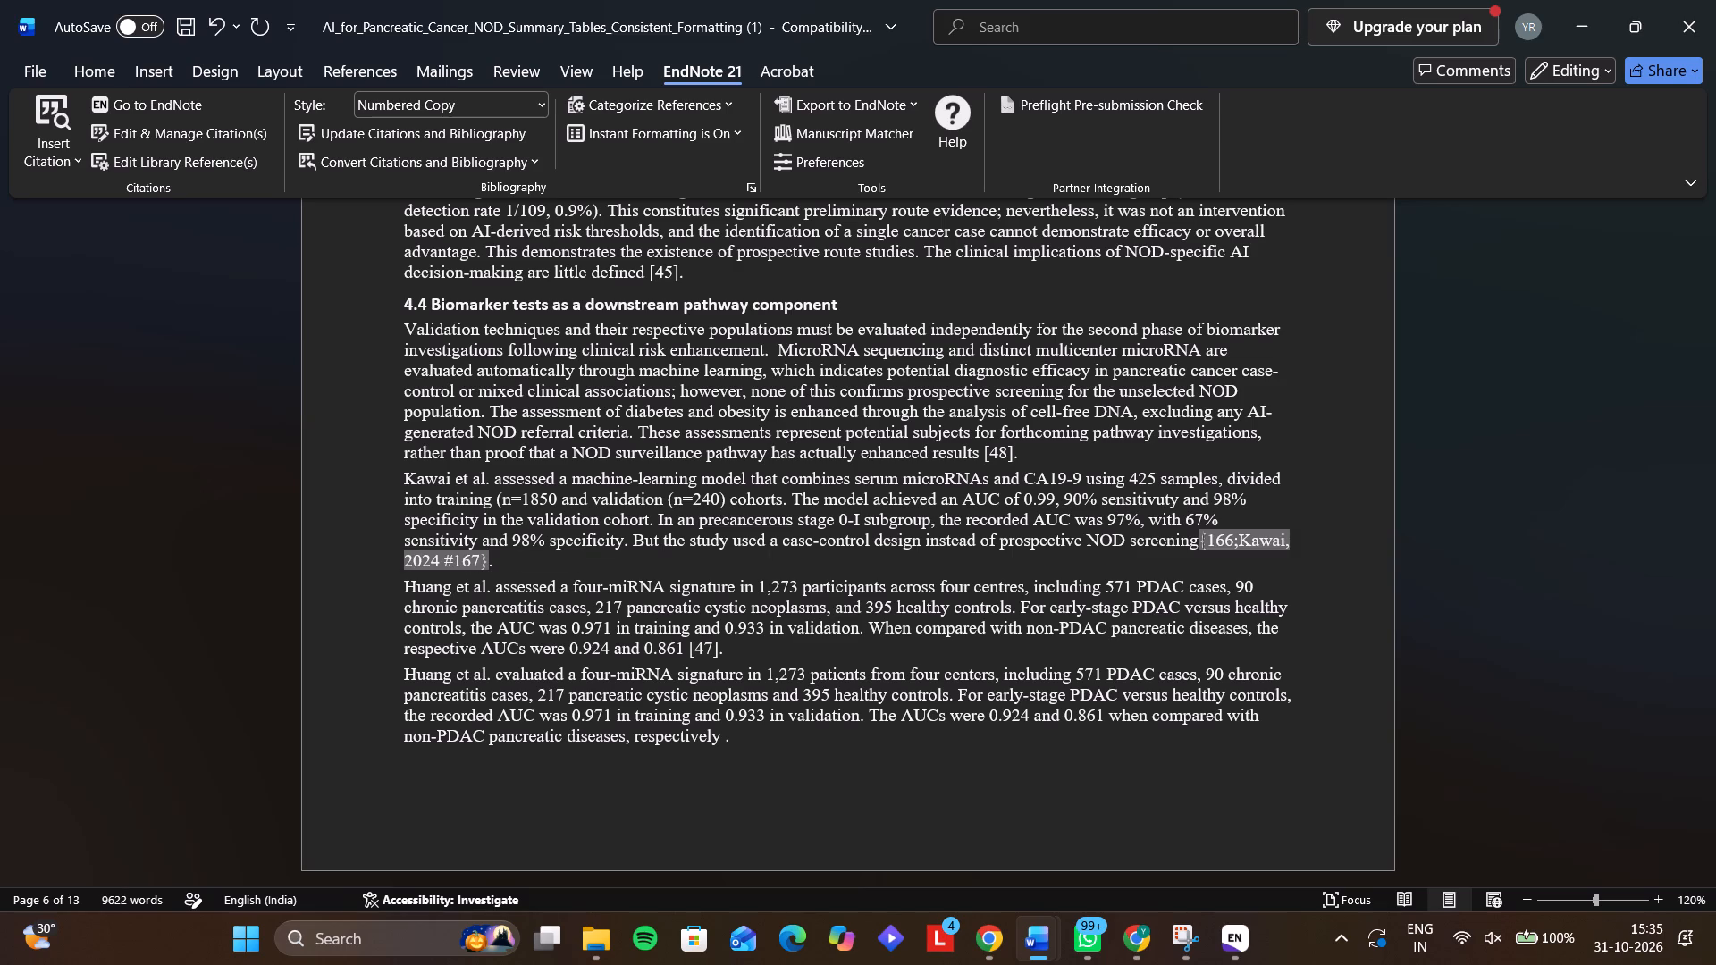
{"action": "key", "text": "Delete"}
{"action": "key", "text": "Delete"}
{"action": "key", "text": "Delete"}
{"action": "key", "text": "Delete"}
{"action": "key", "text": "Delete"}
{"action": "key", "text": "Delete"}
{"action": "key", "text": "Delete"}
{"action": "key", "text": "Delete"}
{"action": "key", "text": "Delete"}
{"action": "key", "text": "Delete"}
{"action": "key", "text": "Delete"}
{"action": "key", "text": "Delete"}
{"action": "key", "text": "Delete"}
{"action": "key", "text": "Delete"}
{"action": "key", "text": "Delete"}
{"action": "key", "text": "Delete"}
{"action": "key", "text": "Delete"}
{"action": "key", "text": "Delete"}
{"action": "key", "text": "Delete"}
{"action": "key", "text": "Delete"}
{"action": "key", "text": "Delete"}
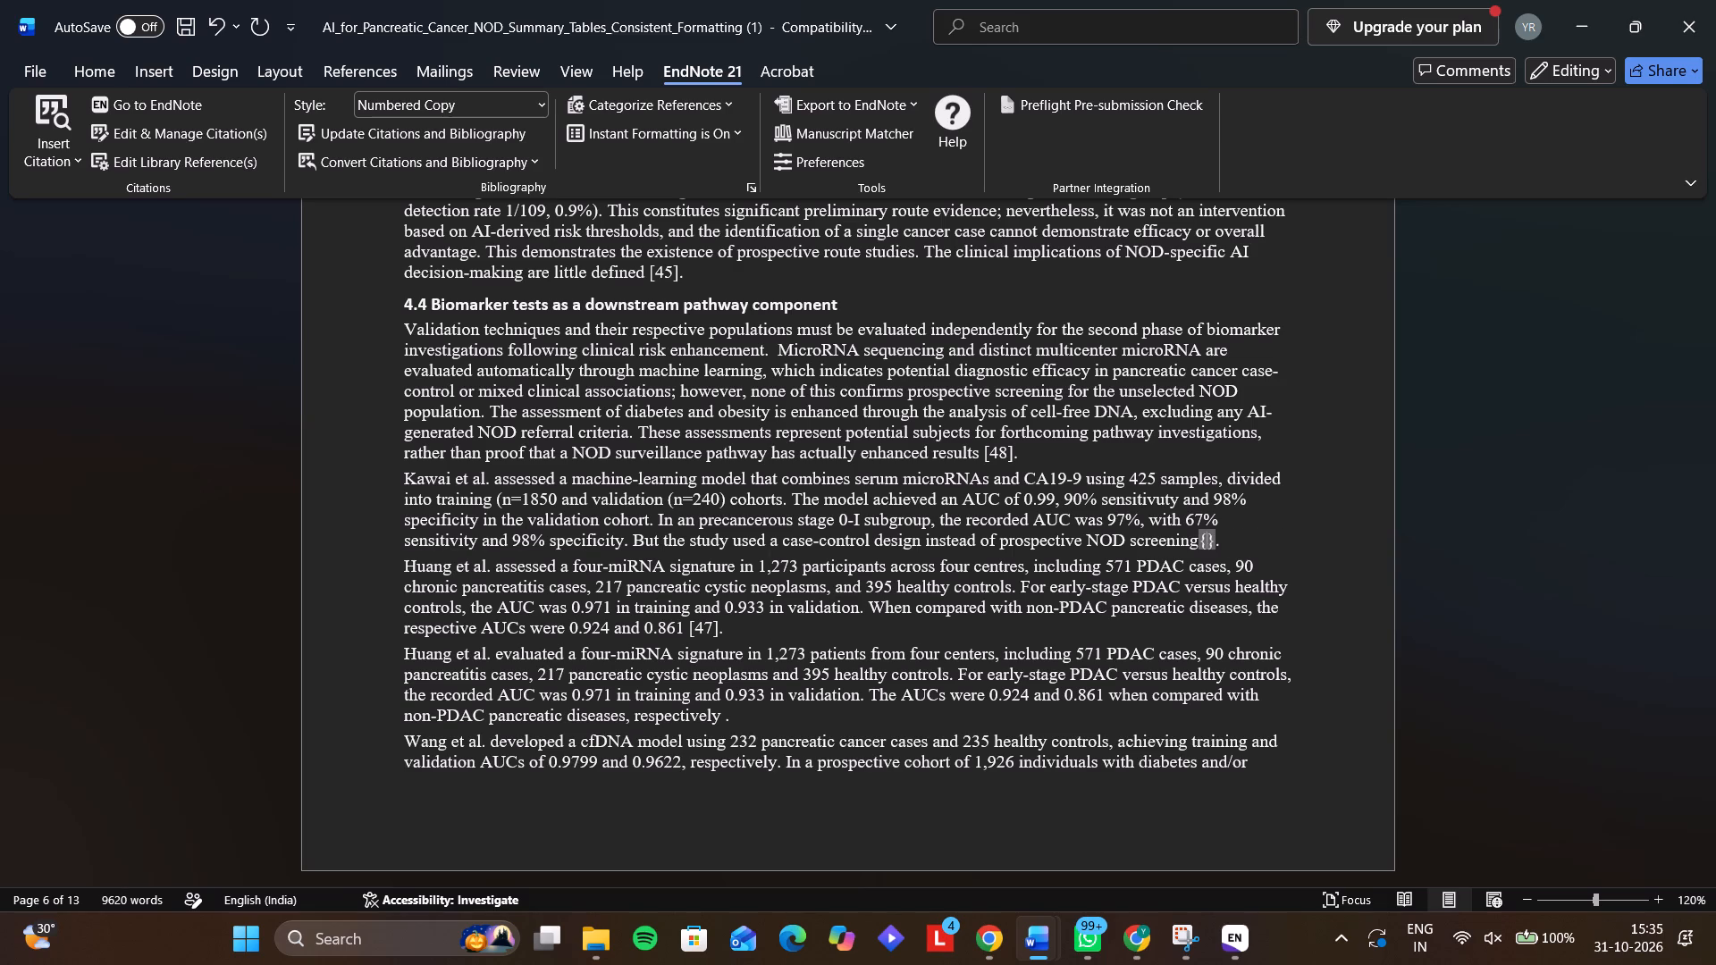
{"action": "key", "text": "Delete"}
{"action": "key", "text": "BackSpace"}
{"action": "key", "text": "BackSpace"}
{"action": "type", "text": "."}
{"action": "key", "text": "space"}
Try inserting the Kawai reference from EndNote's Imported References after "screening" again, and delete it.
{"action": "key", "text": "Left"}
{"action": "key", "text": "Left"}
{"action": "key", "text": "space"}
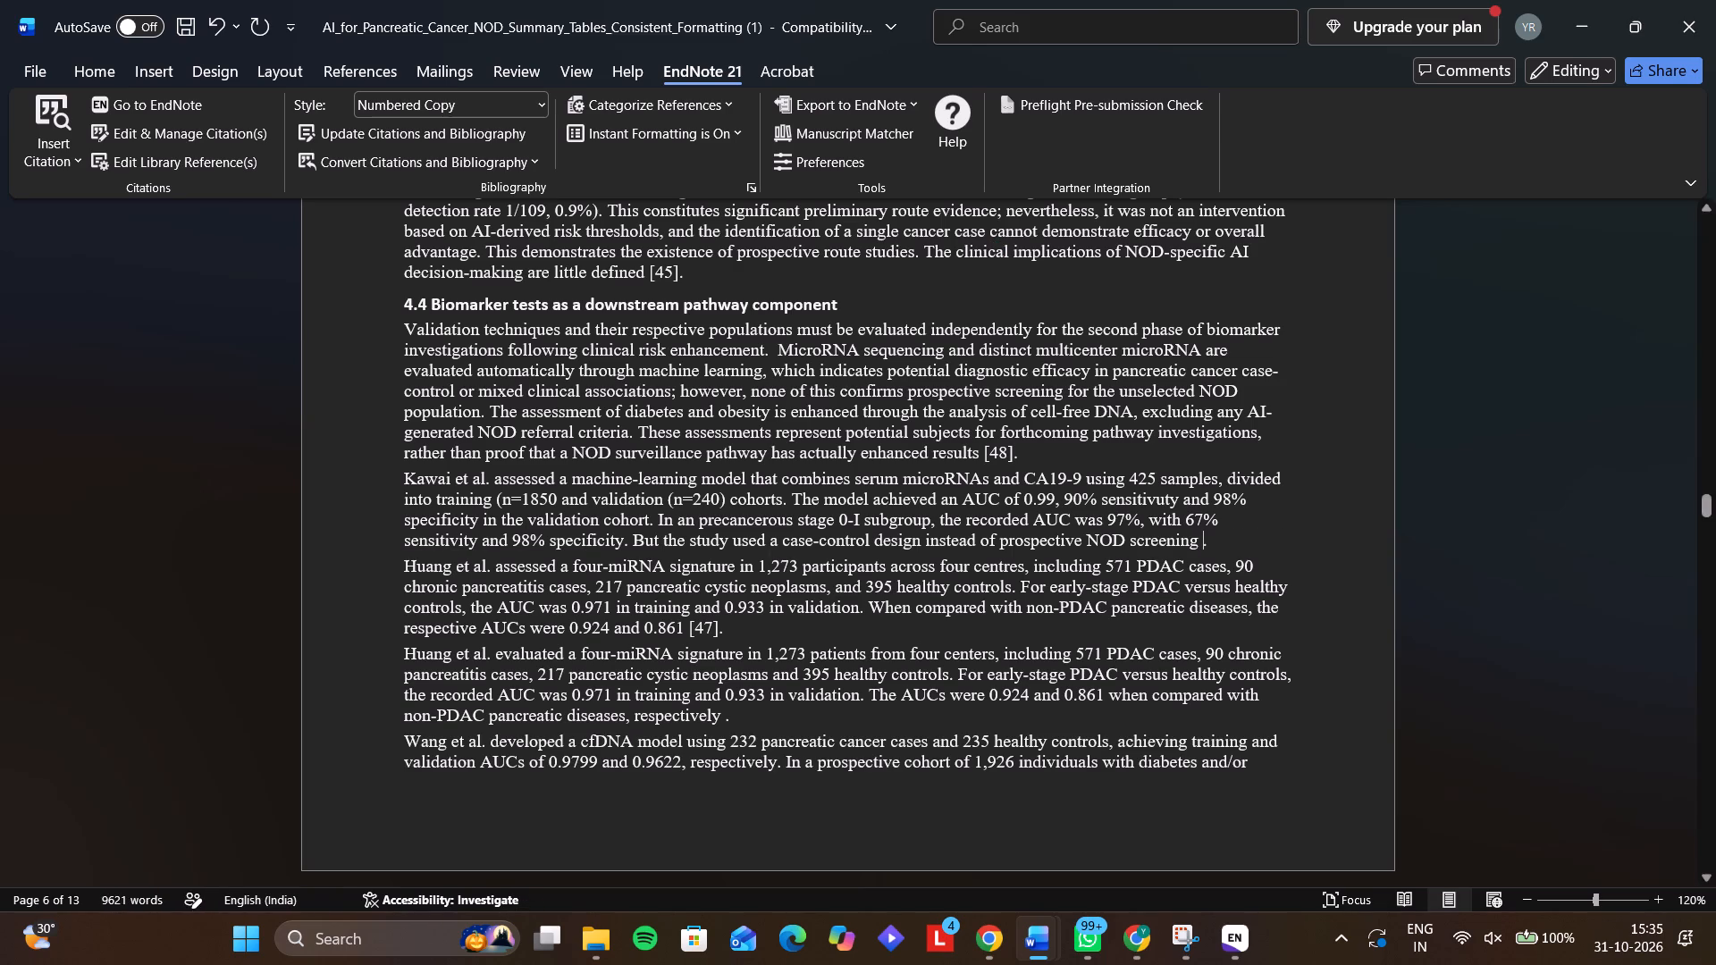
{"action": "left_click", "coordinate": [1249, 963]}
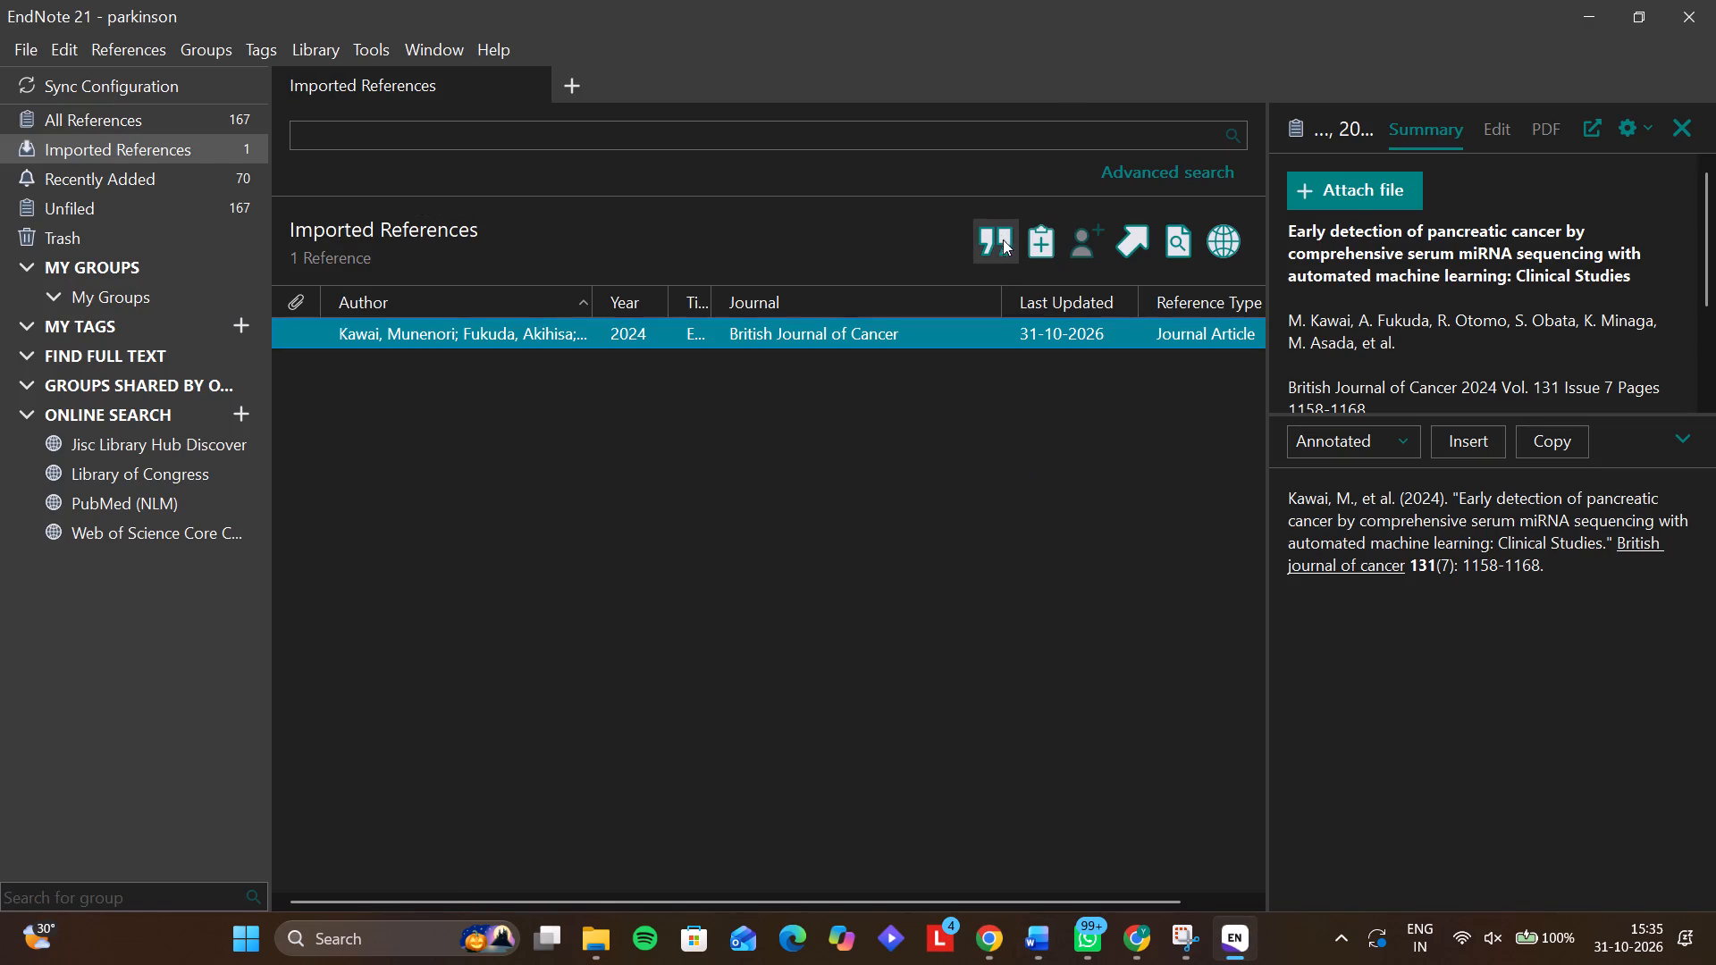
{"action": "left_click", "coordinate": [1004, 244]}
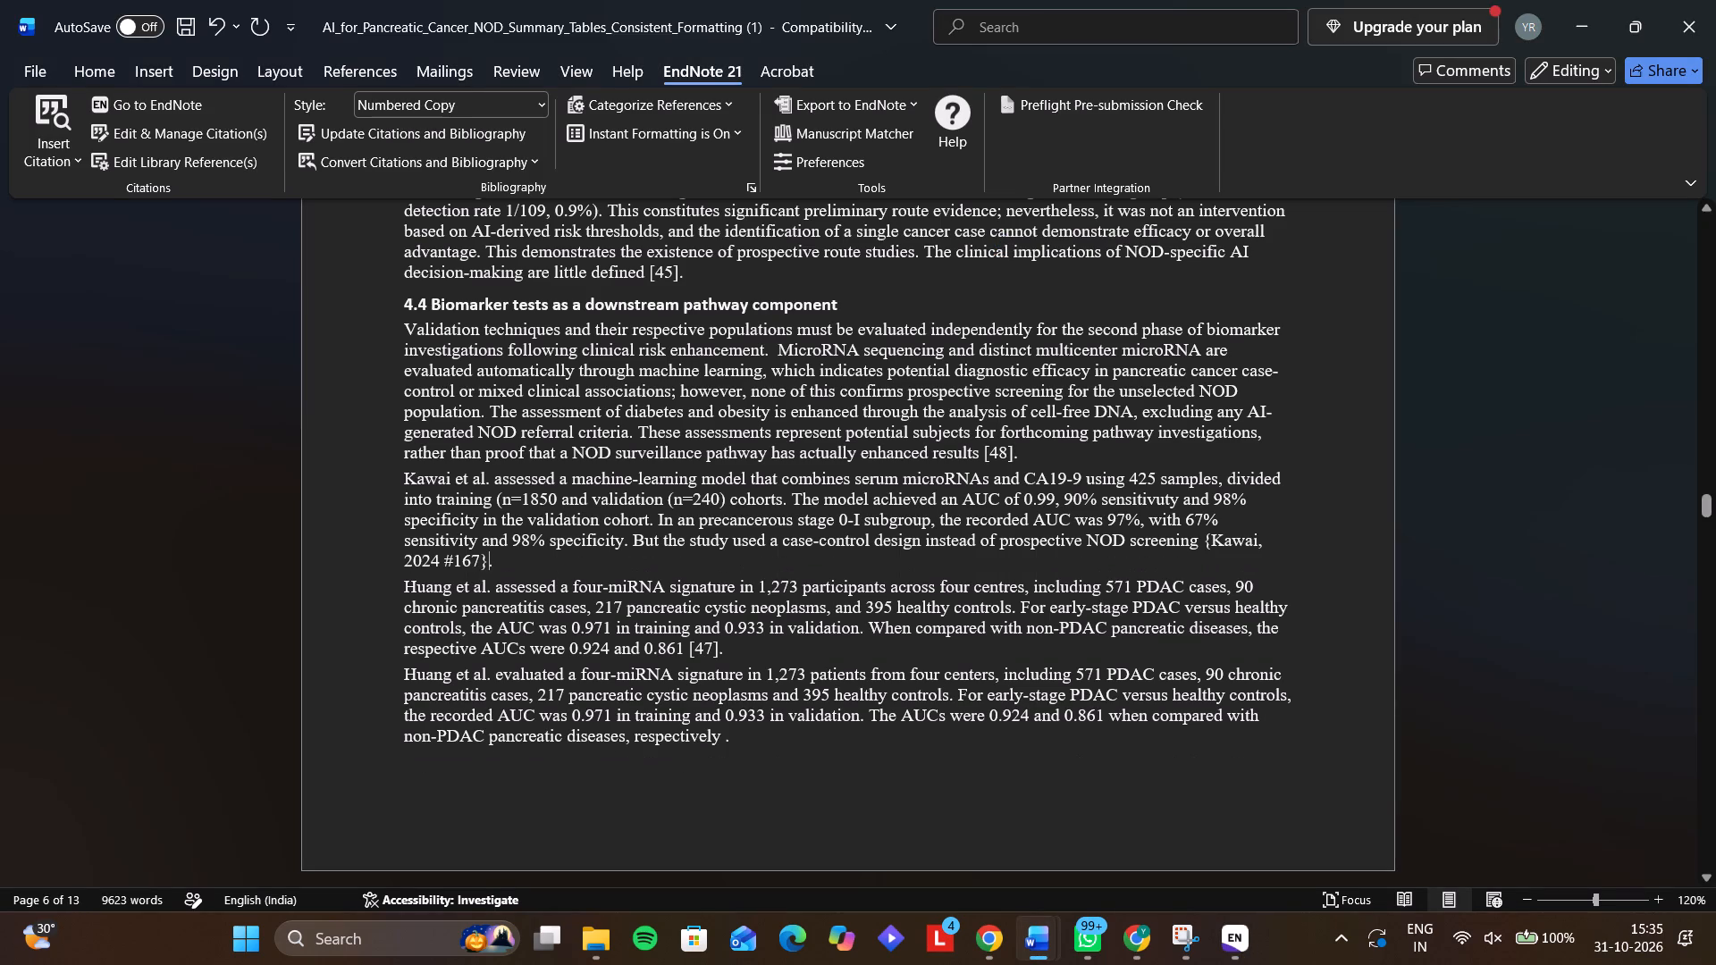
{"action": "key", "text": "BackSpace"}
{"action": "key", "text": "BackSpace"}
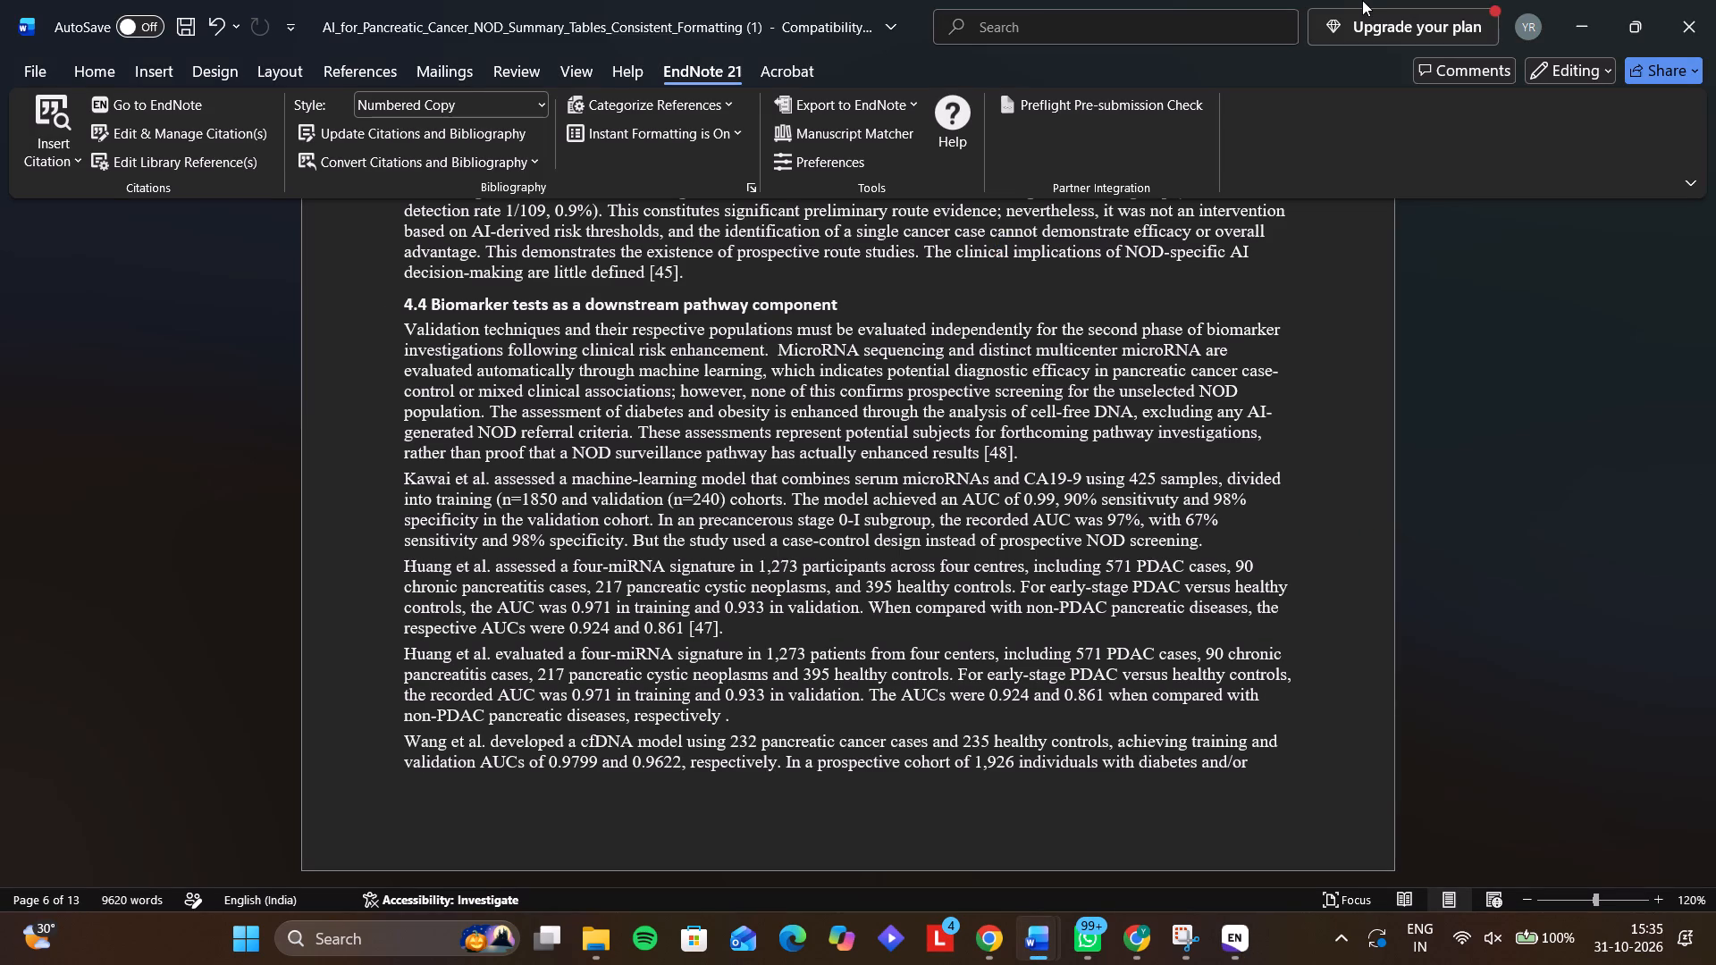
Save the pancreatic cancer NOD manuscript and close it.
{"action": "key", "text": "ctrl+s"}
{"action": "key", "text": "ctrl+s"}
{"action": "left_click", "coordinate": [1715, 0]}
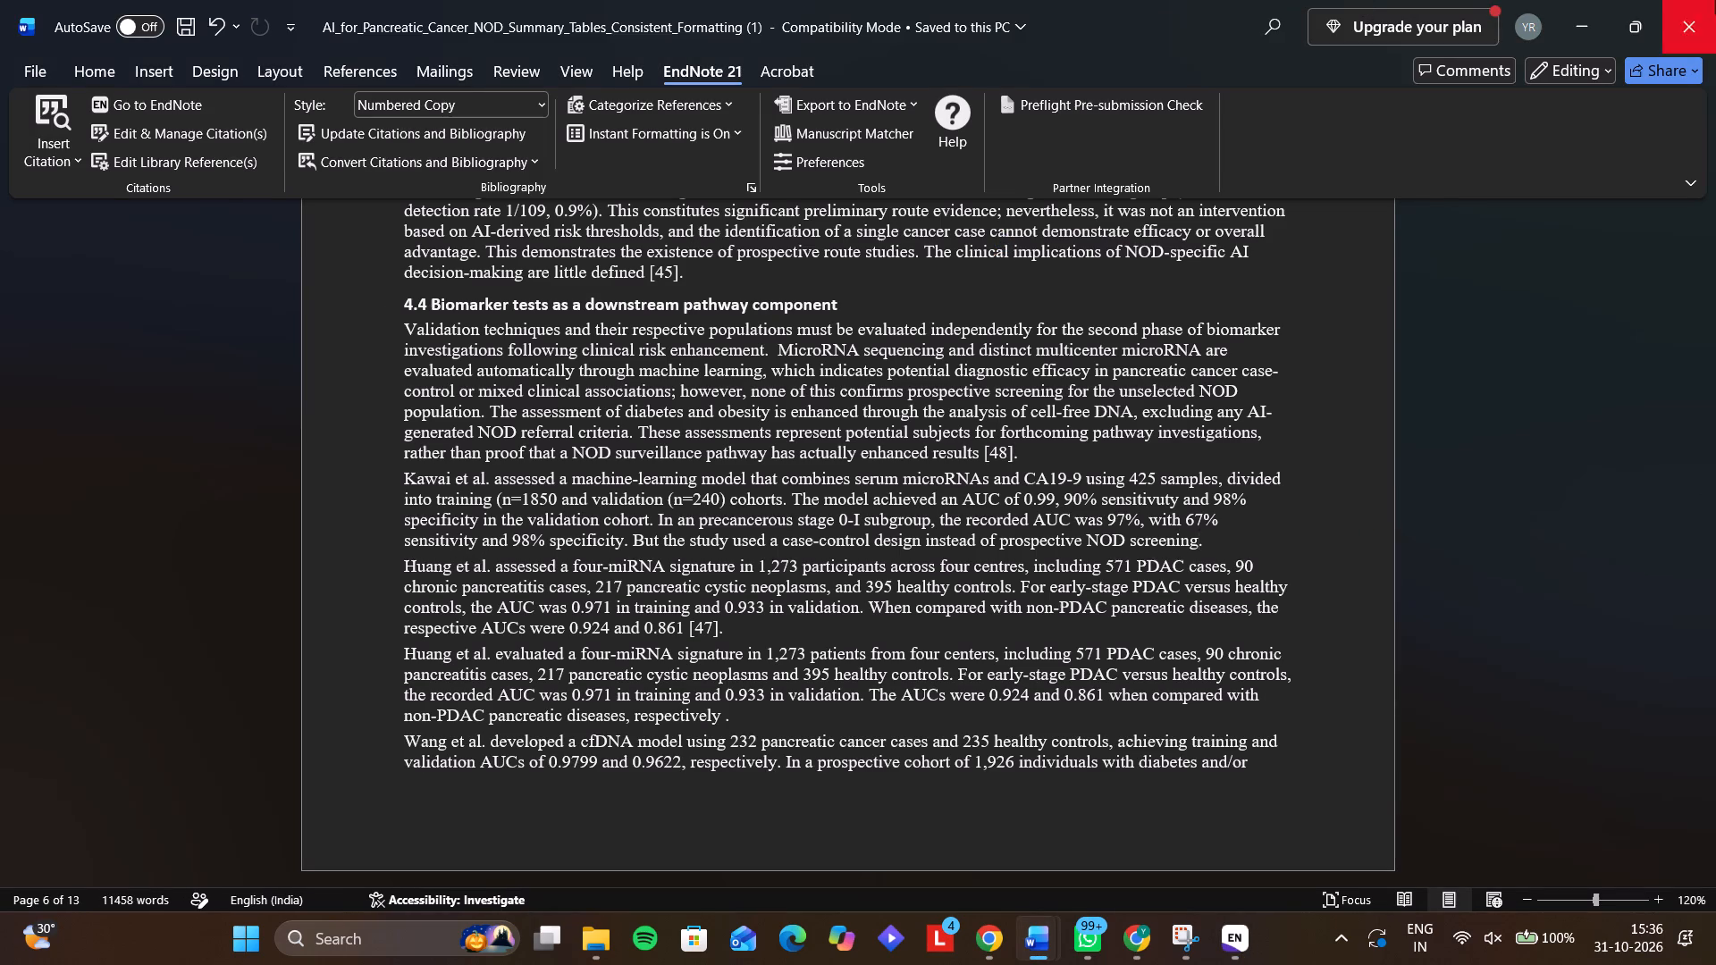
Search Google Scholar for reference 46 by Kawai et al., copied from Document7 from the authors through "Br J Cancer".
{"action": "left_click", "coordinate": [1056, 956]}
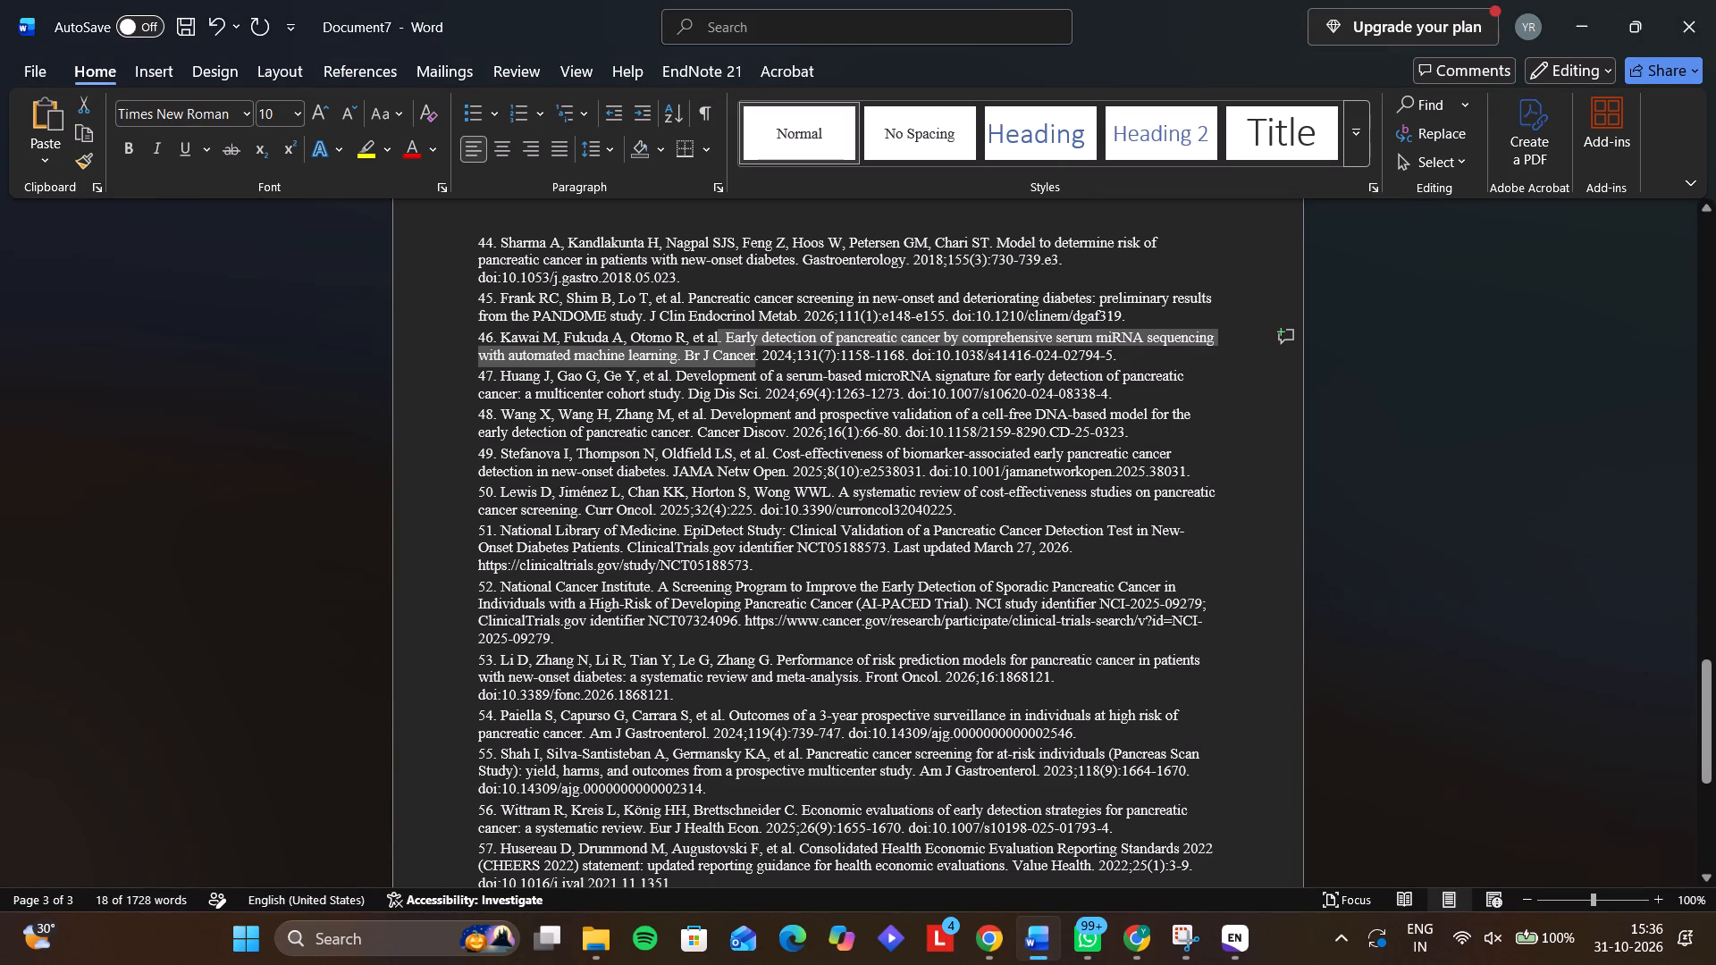
{"action": "left_click_drag", "start_coordinate": [502, 334], "coordinate": [754, 349]}
{"action": "key", "text": "ctrl+c"}
{"action": "key", "text": "ctrl+c"}
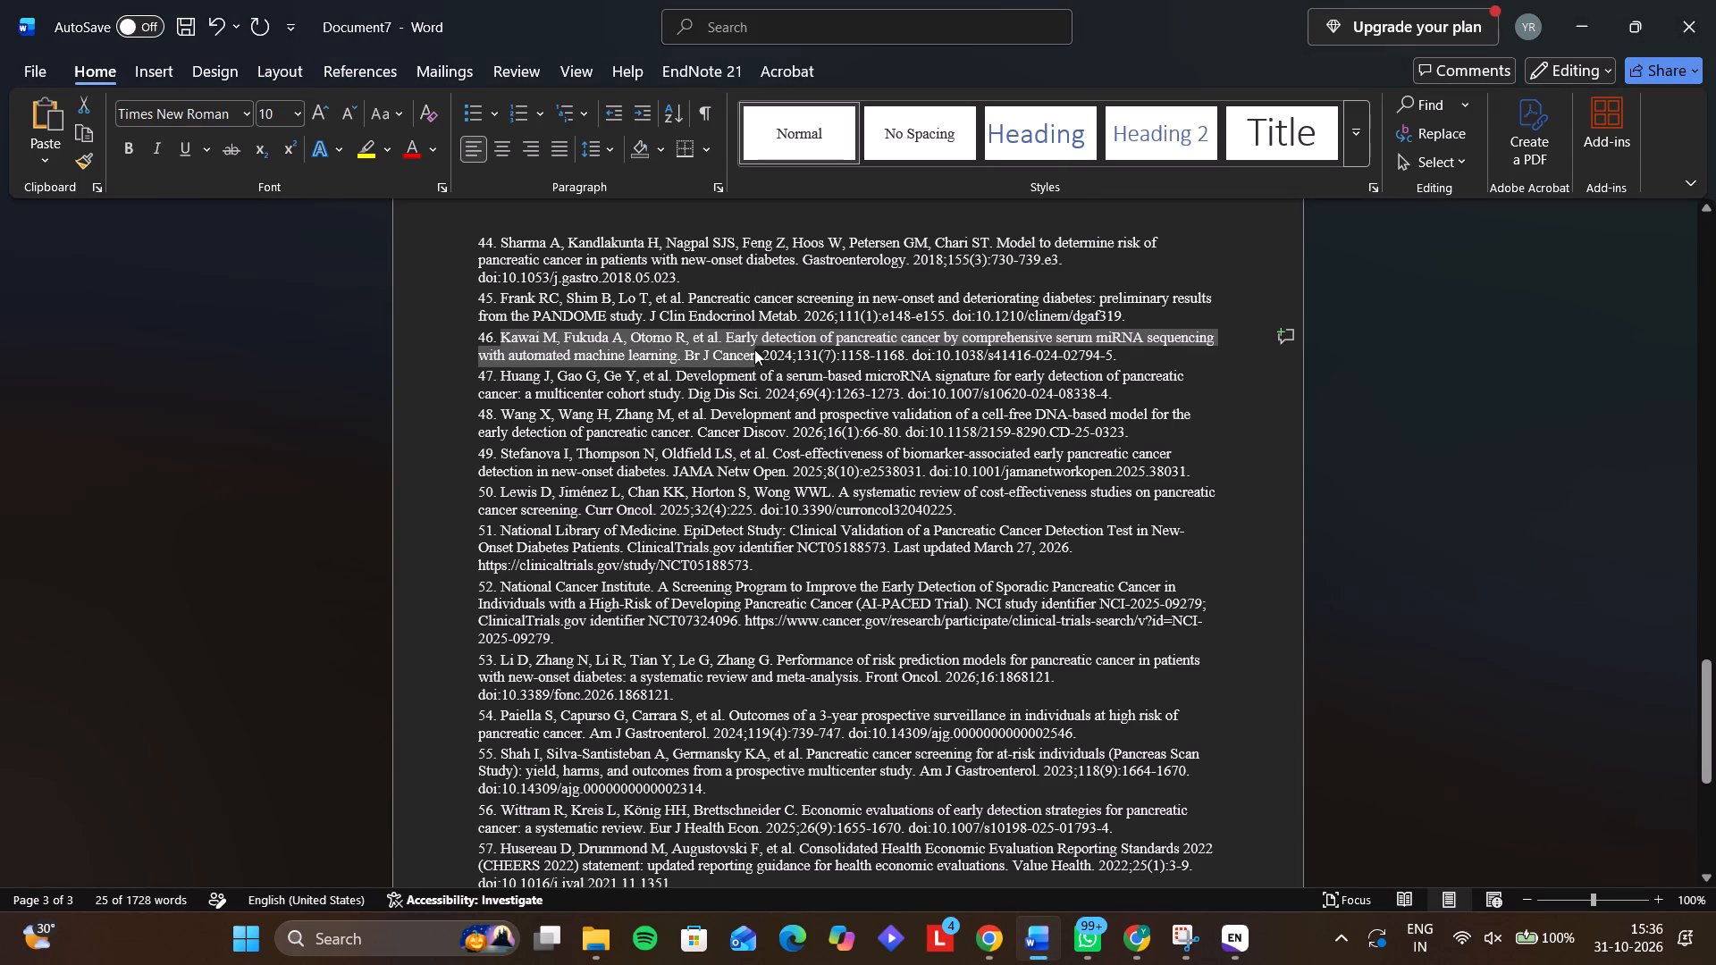
{"action": "left_click", "coordinate": [988, 952]}
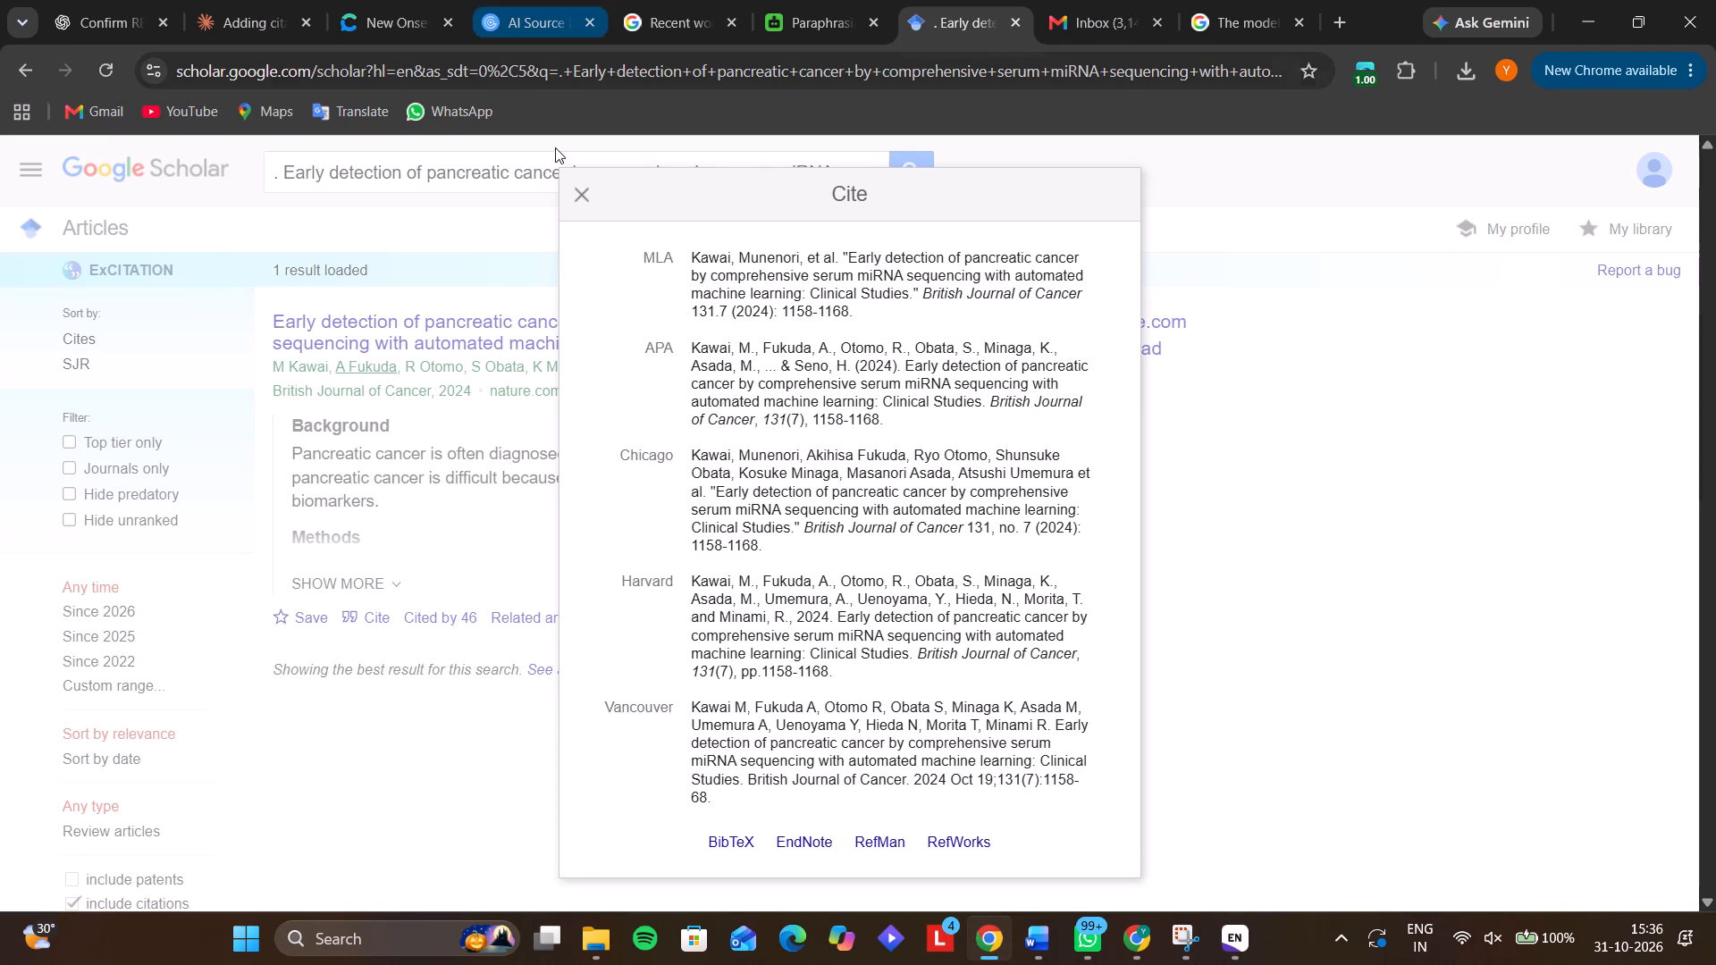
{"action": "left_click", "coordinate": [582, 206]}
{"action": "left_click", "coordinate": [548, 179]}
{"action": "key", "text": "ctrl+a"}
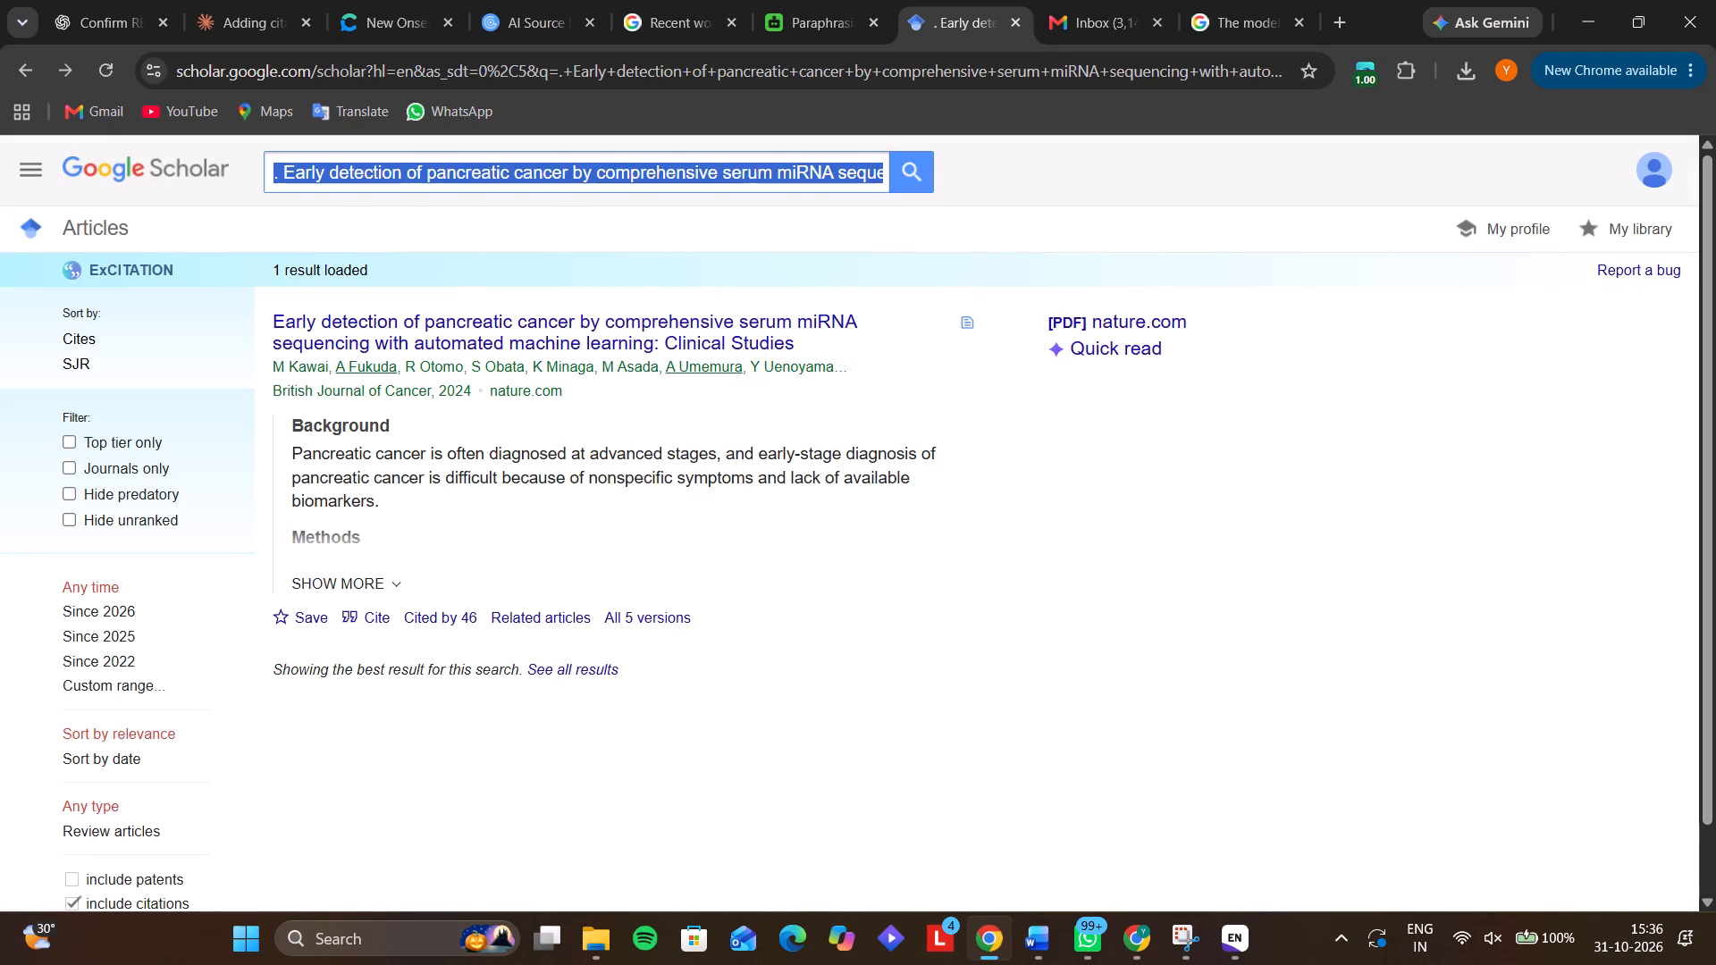
{"action": "key", "text": "ctrl+v"}
{"action": "key", "text": "Return"}
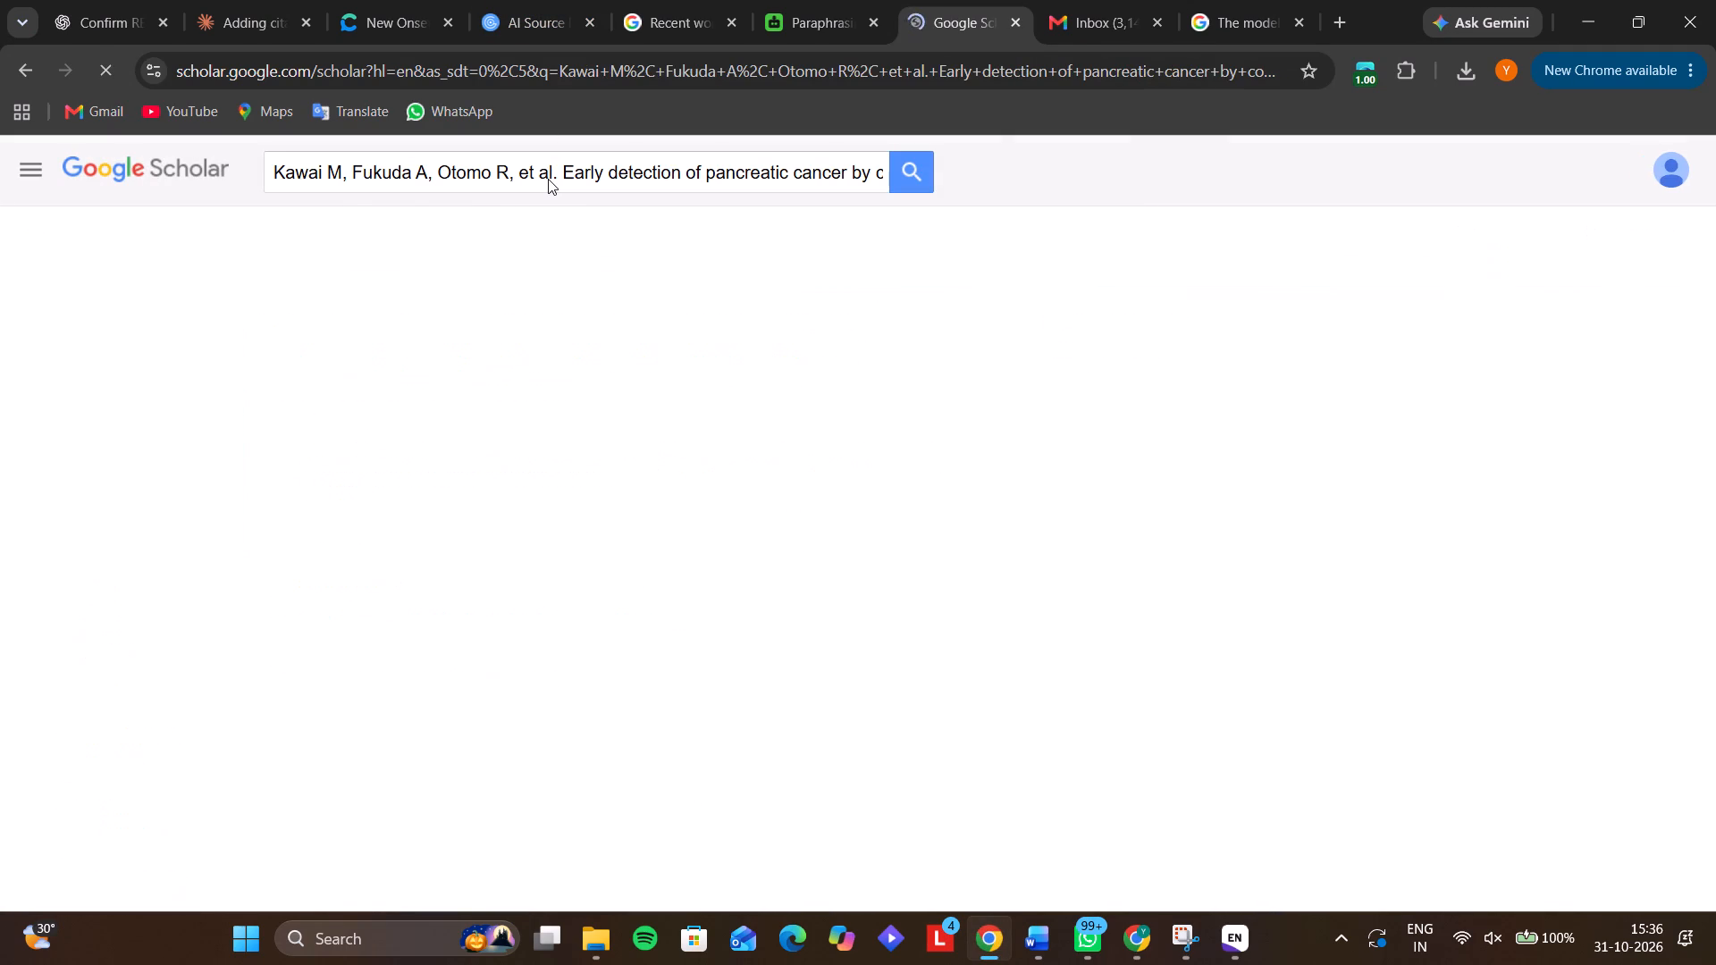
Complete Google Scholar's human verification by selecting the images with bicycles.
{"action": "left_click", "coordinate": [315, 398]}
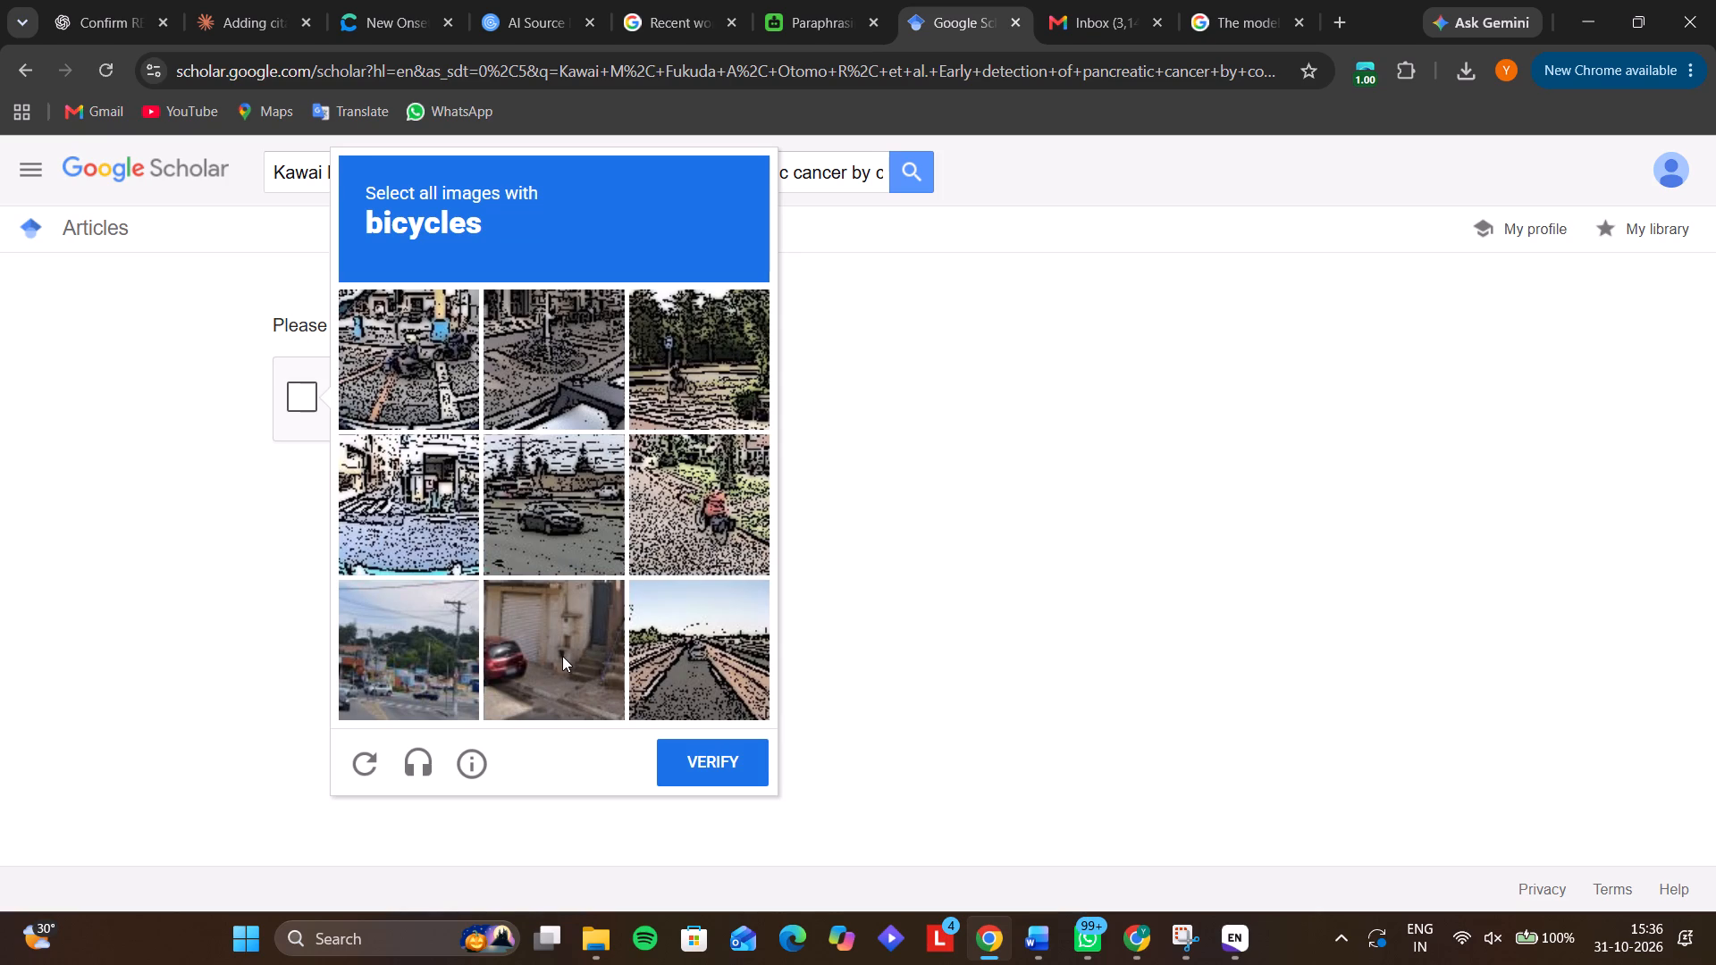
{"action": "left_click", "coordinate": [728, 487]}
{"action": "left_click", "coordinate": [699, 346]}
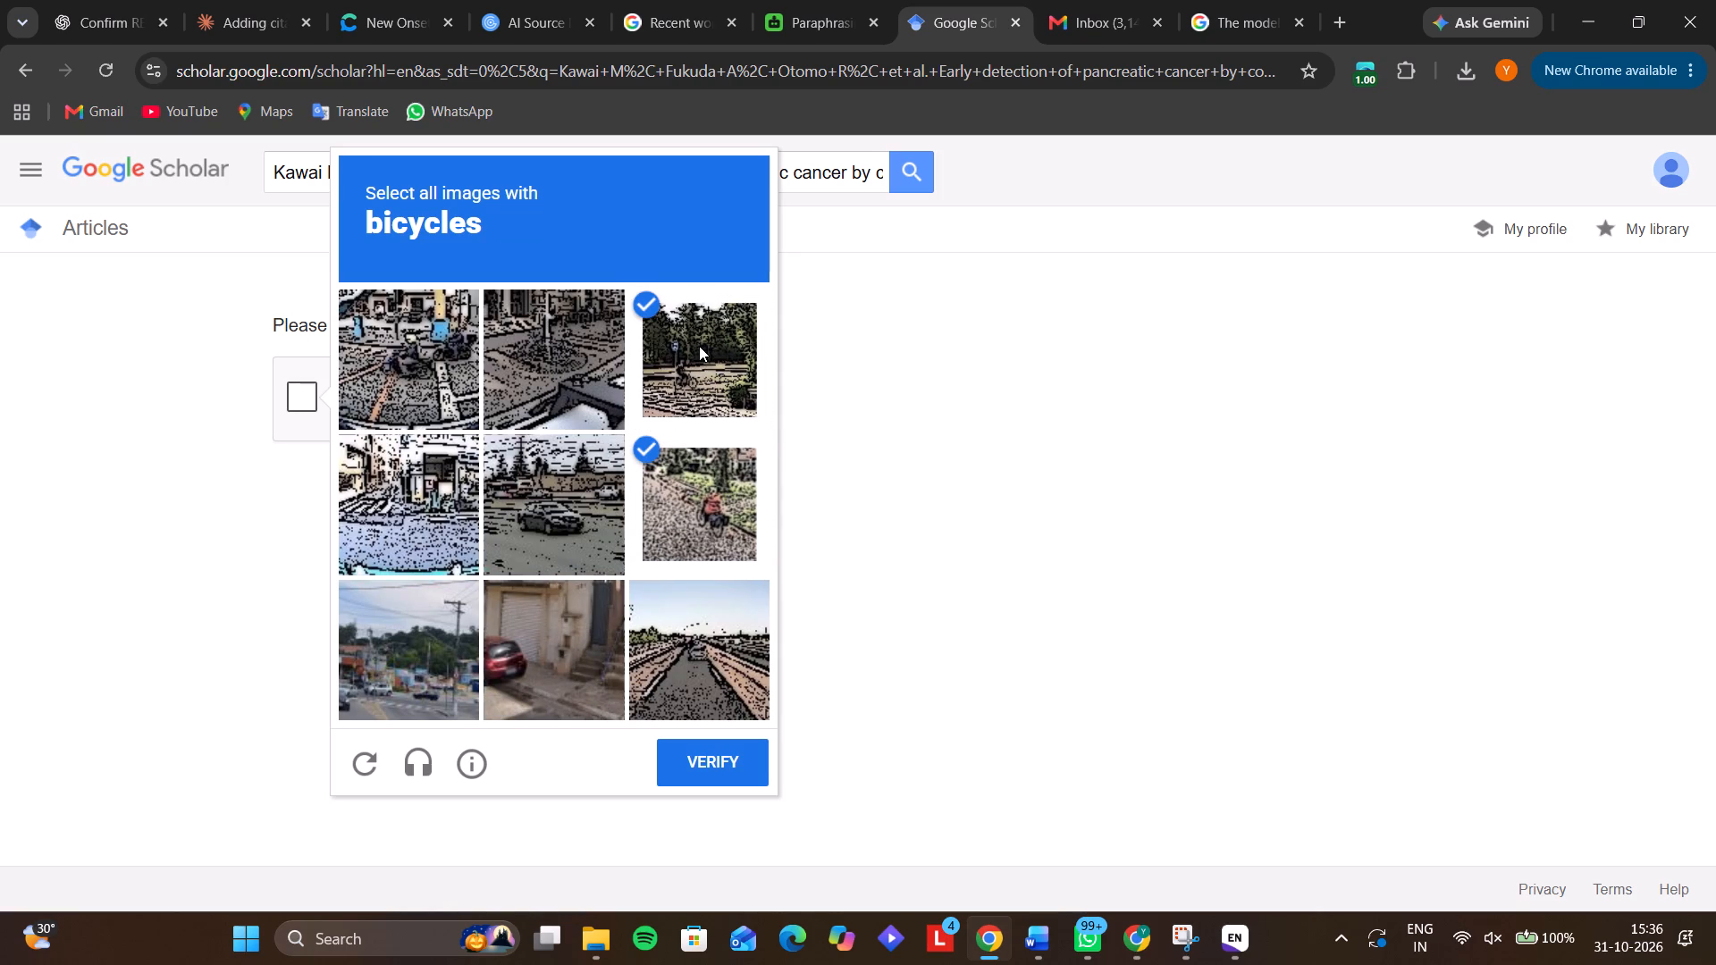
{"action": "left_click", "coordinate": [550, 394]}
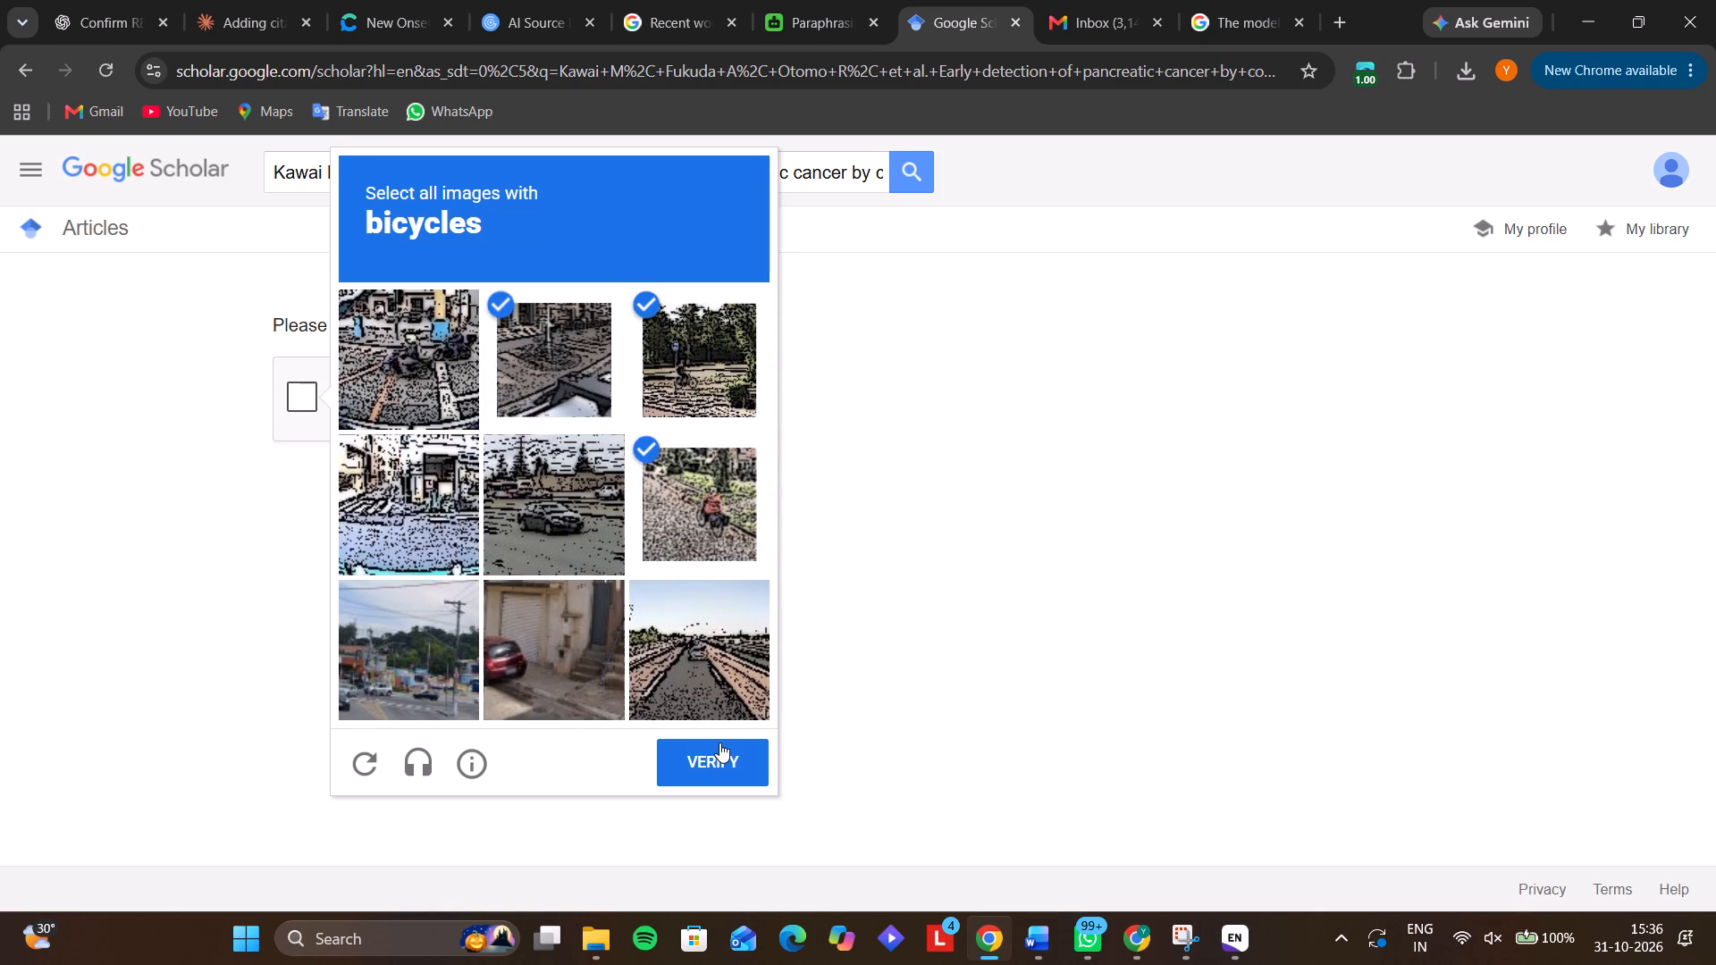
{"action": "left_click", "coordinate": [719, 743]}
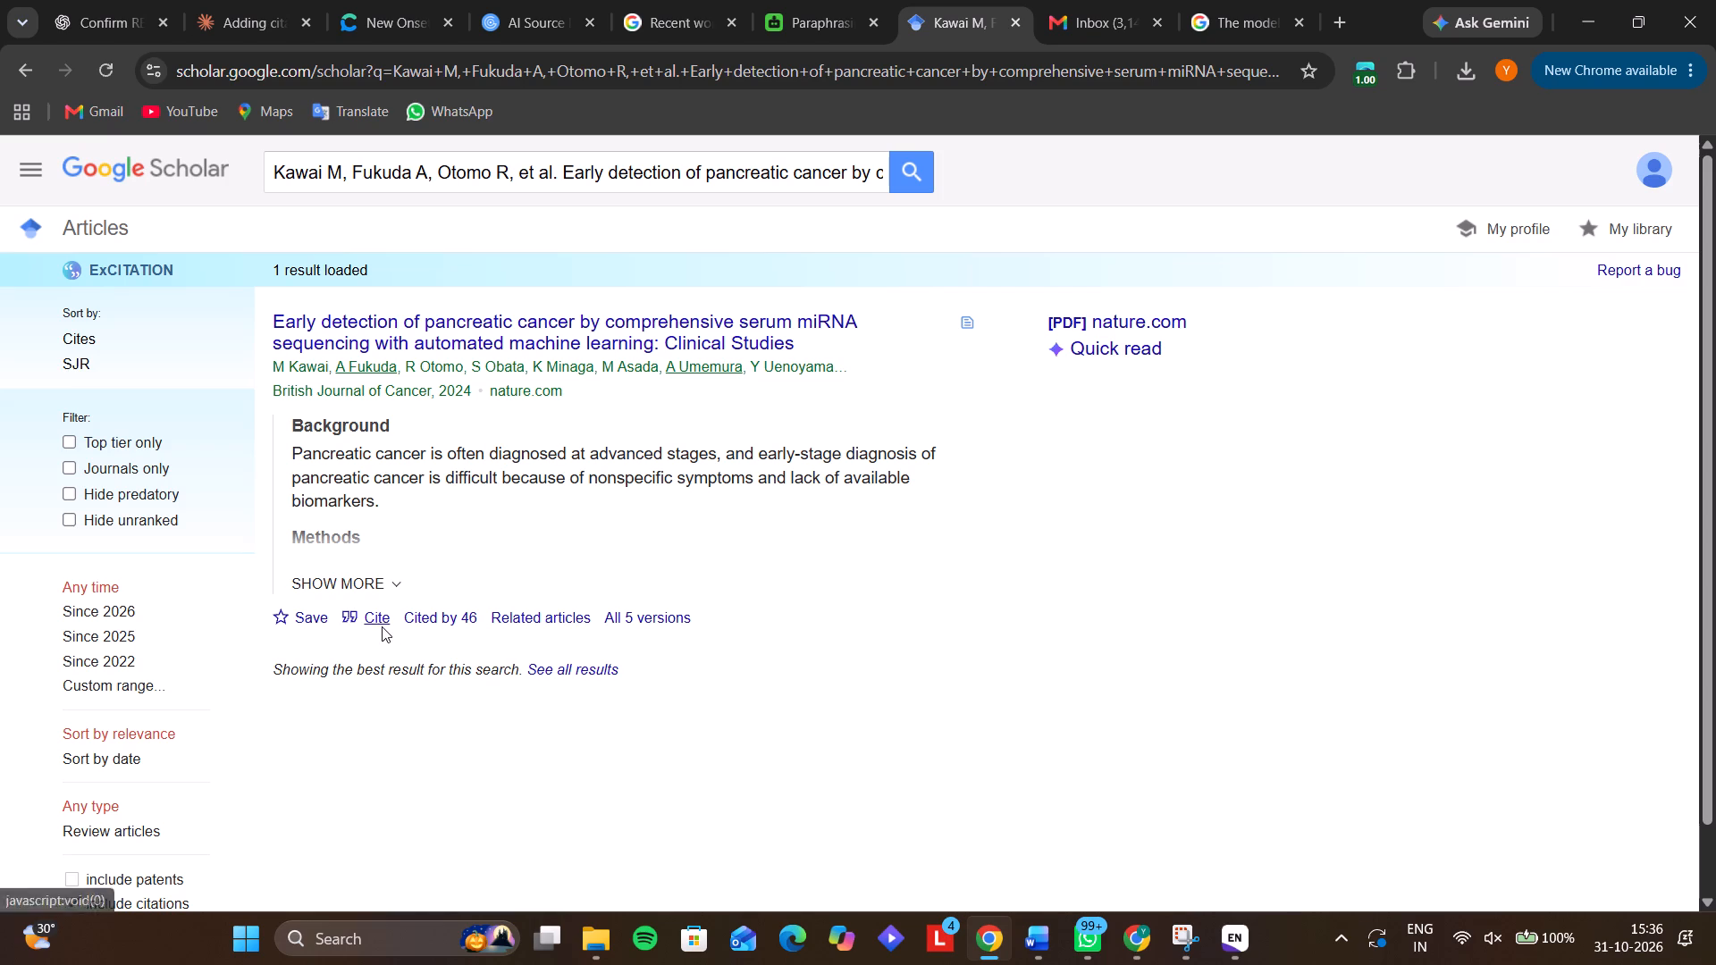
Export the Kawai et al. serum miRNA article's citation in EndNote format and import the downloaded file into the parkinson library.
{"action": "left_click", "coordinate": [382, 626]}
{"action": "left_click", "coordinate": [377, 618]}
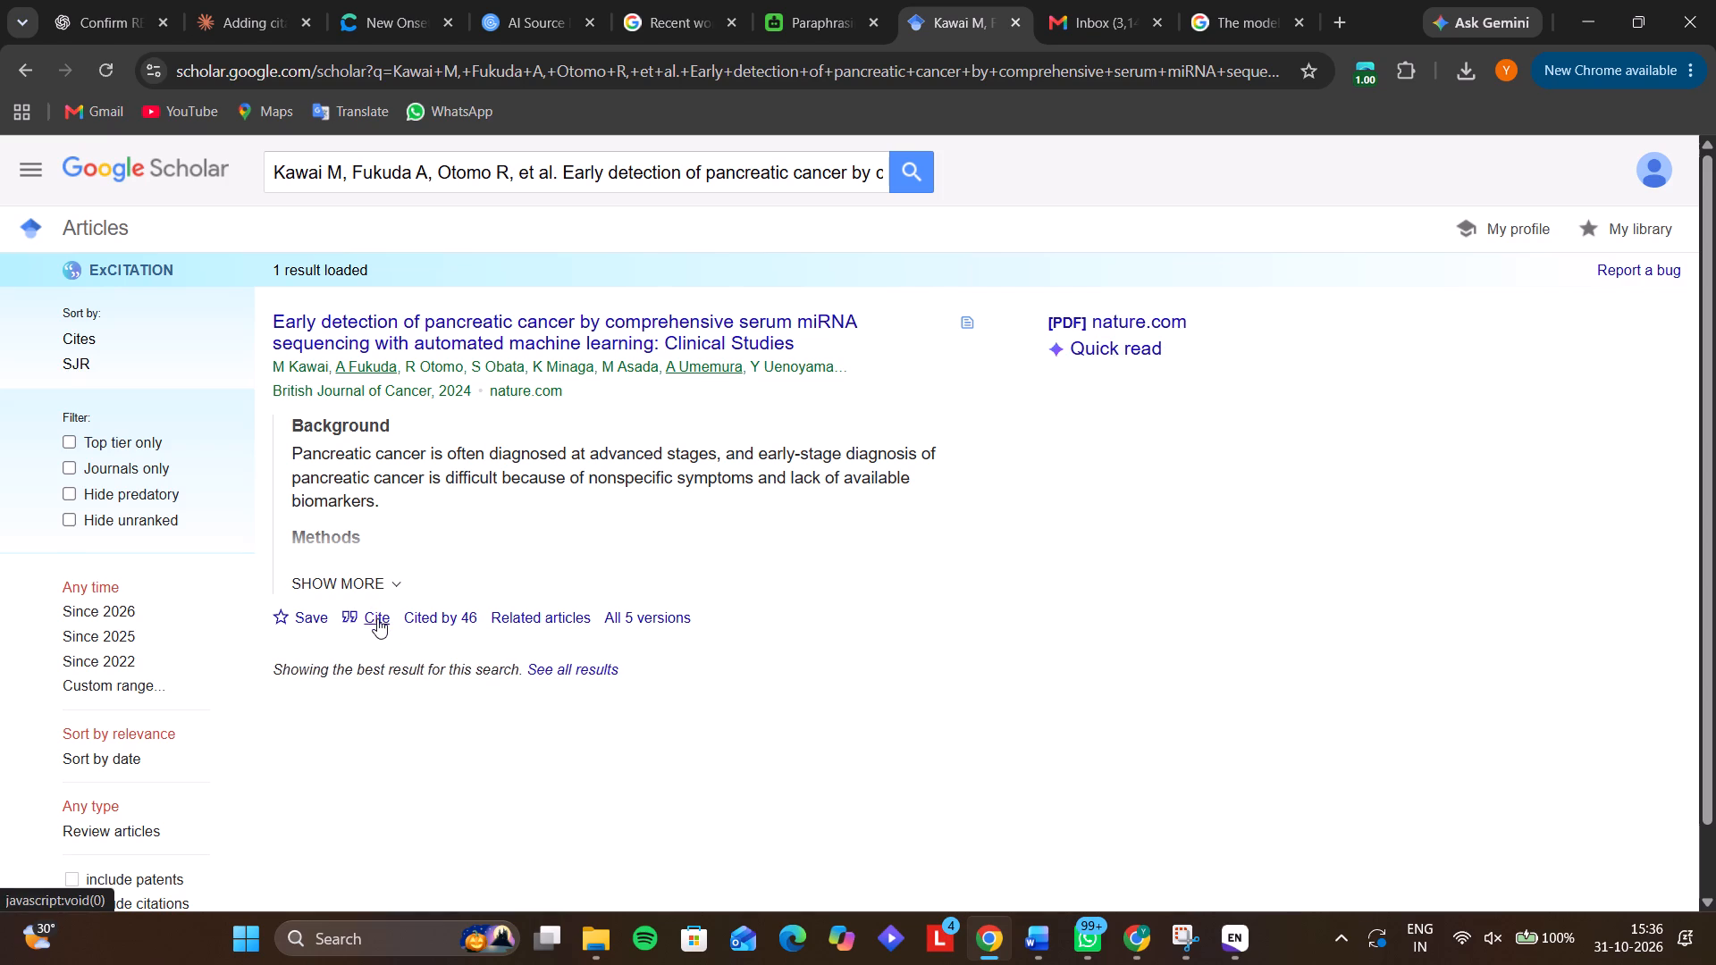
{"action": "left_click", "coordinate": [799, 836]}
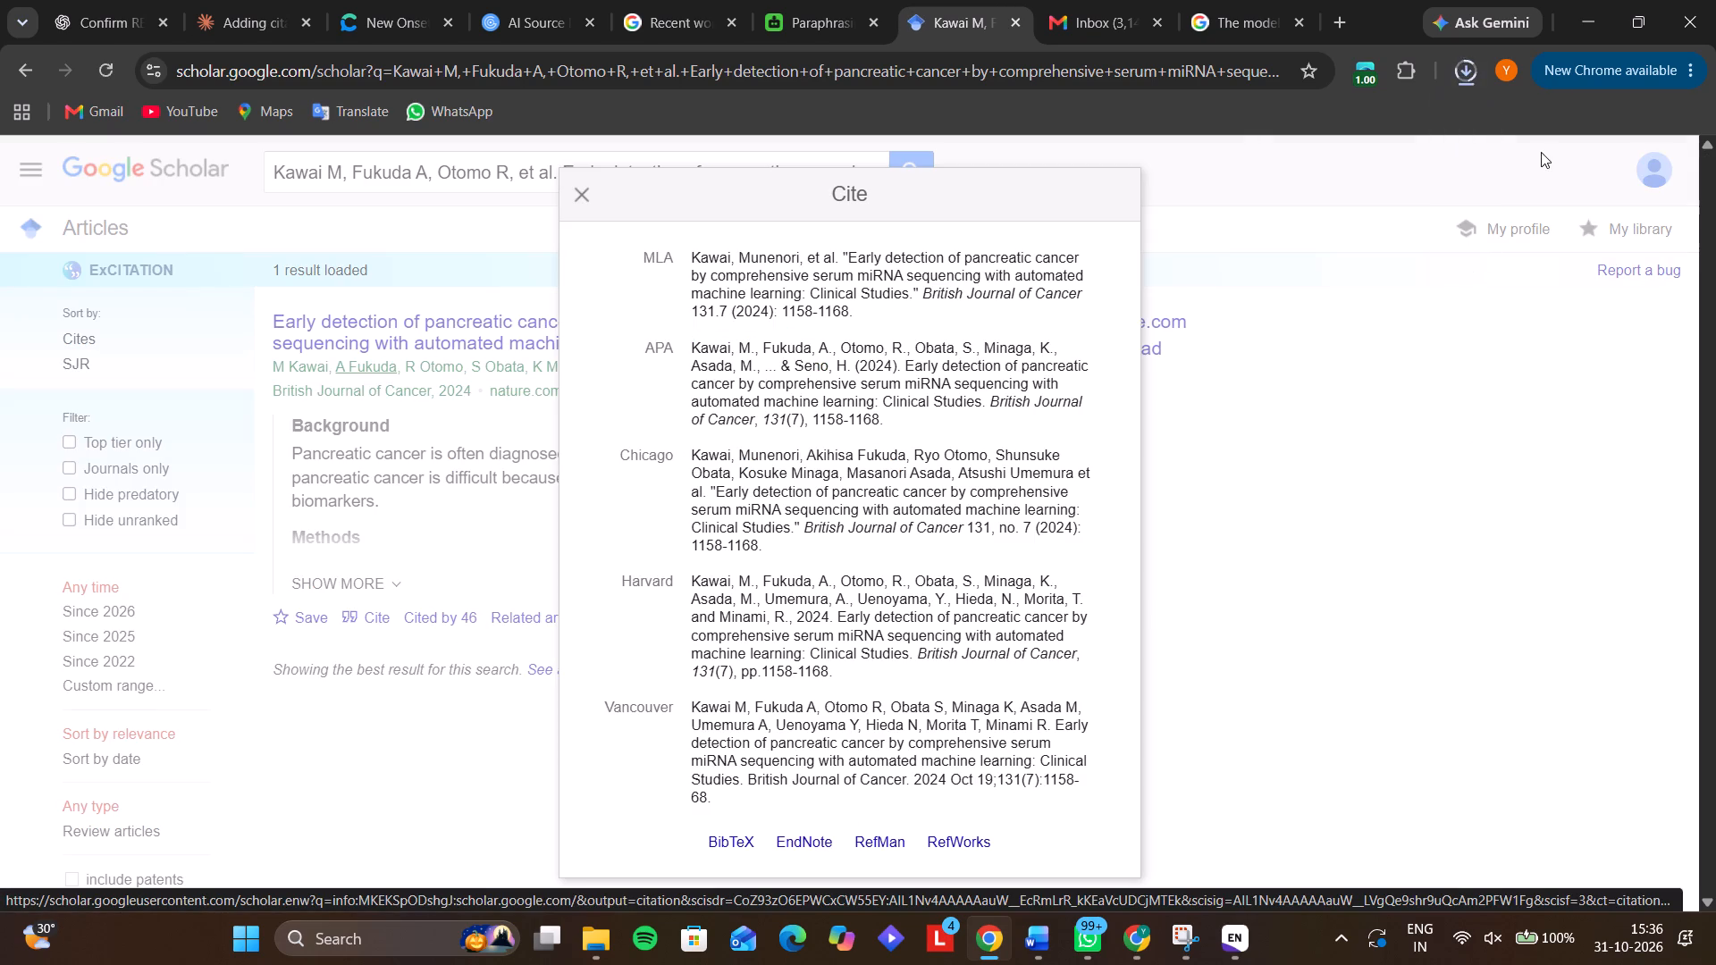
{"action": "left_click", "coordinate": [1458, 80]}
{"action": "left_click", "coordinate": [1458, 80]}
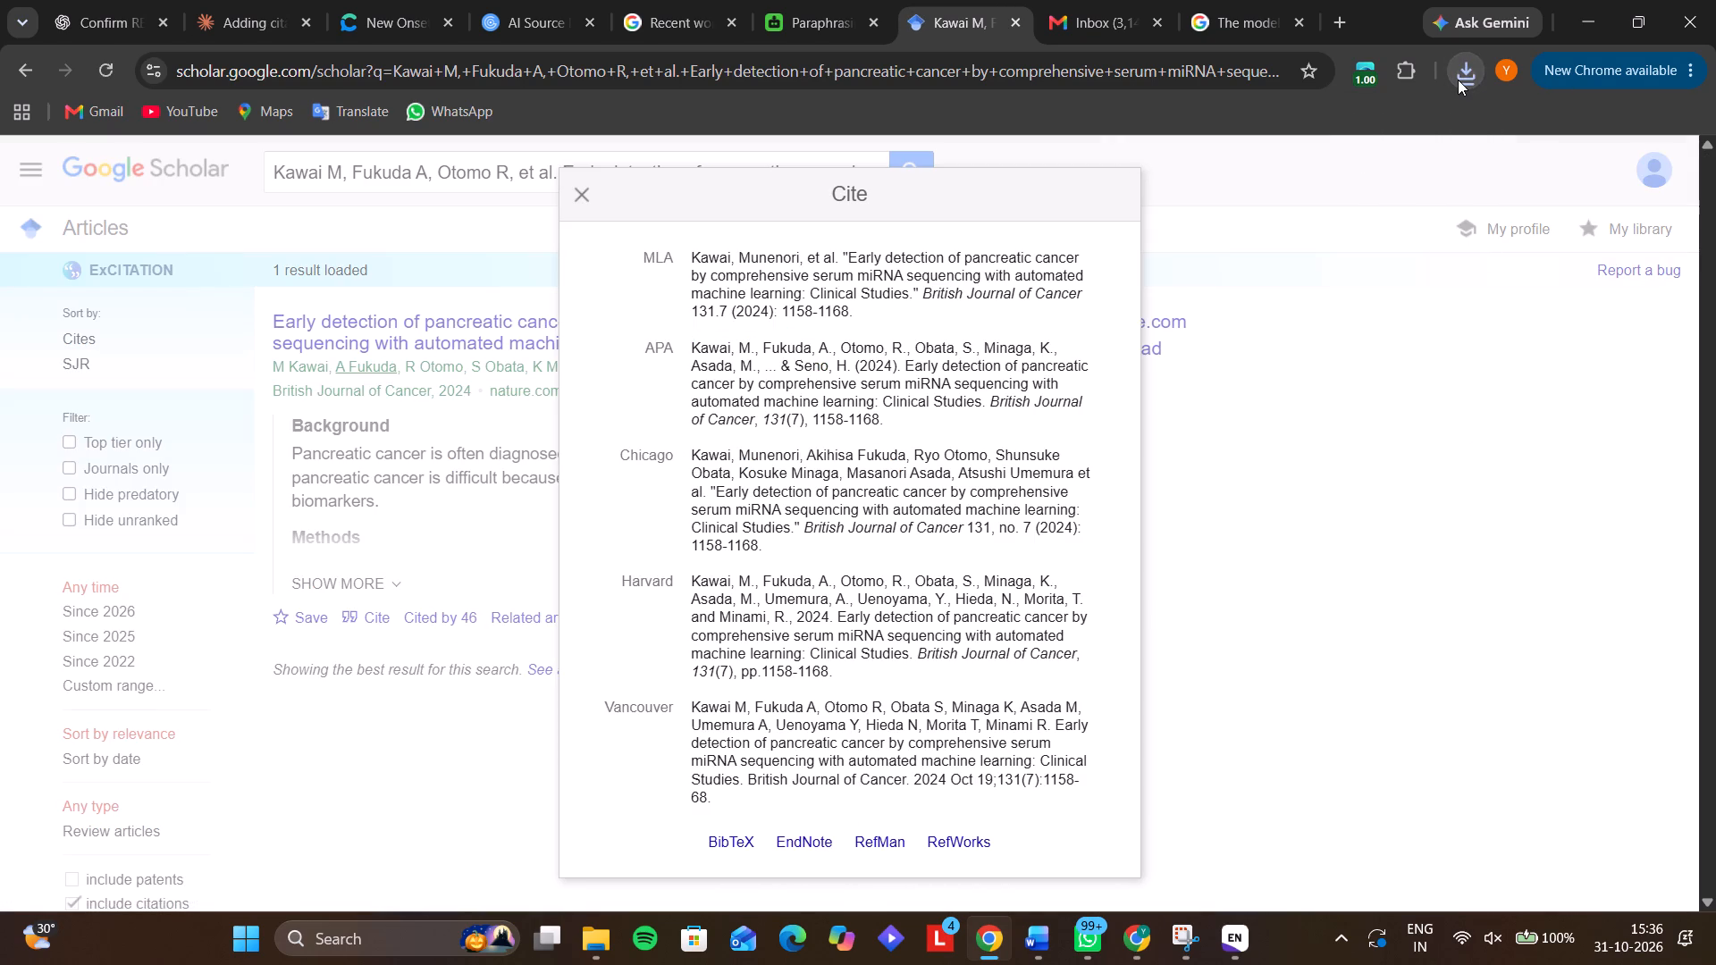
{"action": "left_click", "coordinate": [1331, 177]}
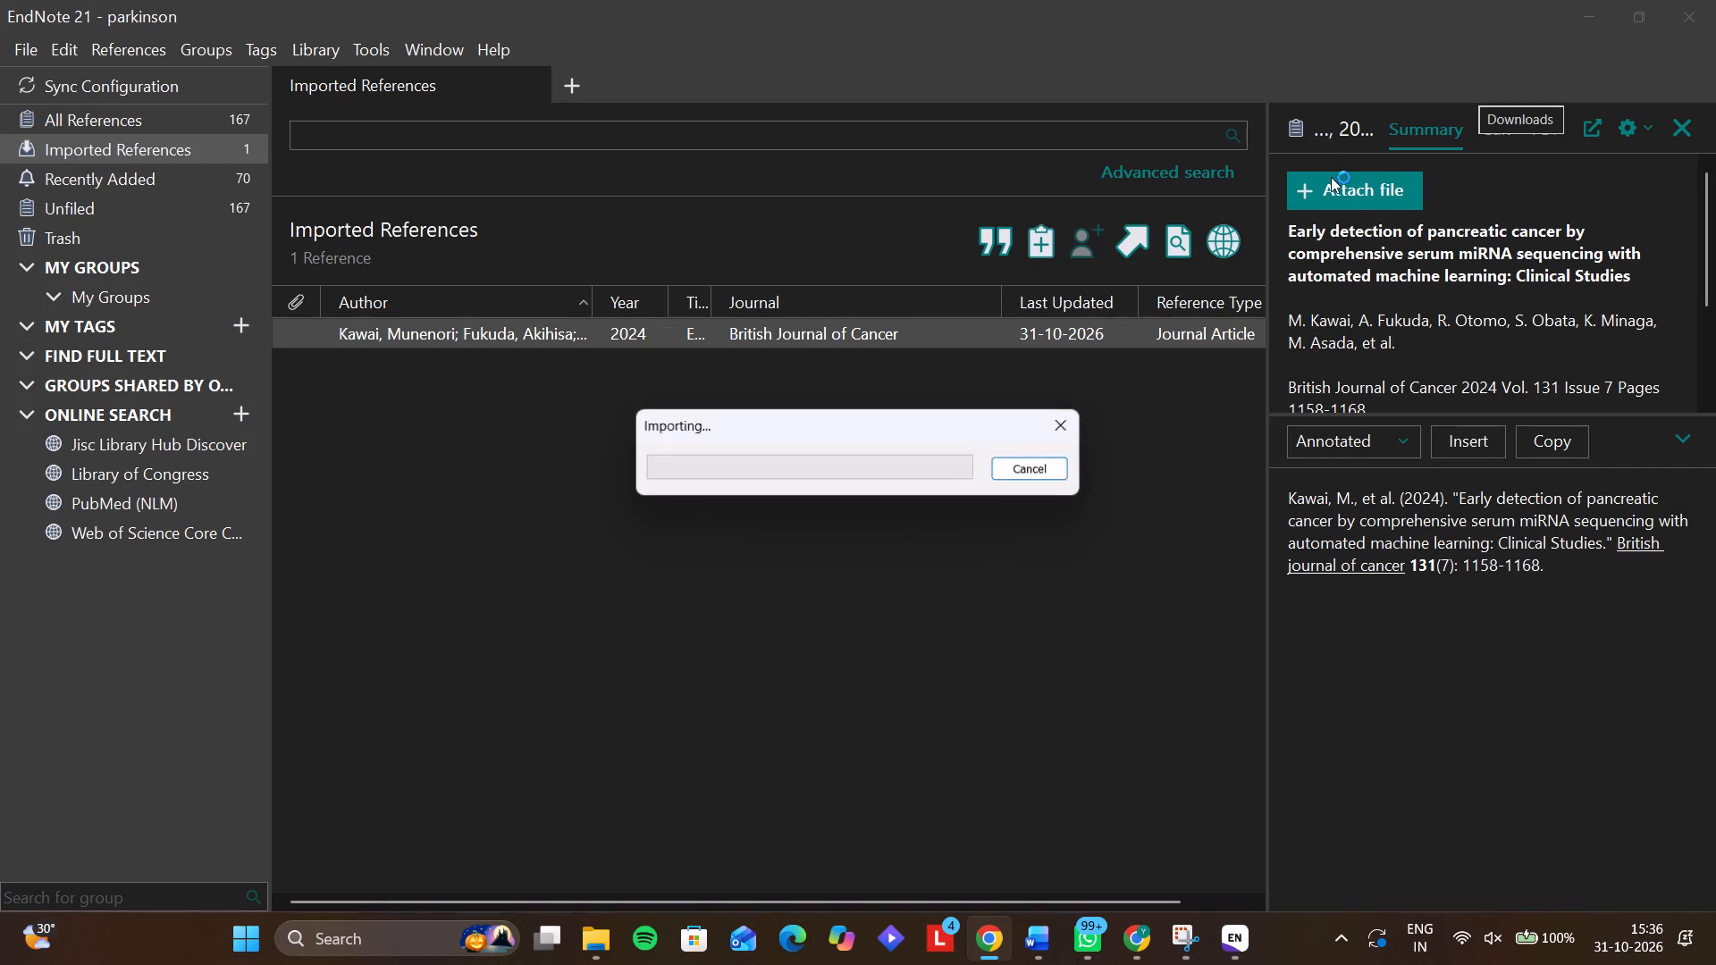
Reopen the manuscript AI_for_Pancreatic_Cancer_NOD_Summary_Tables_Consistent_Formatting (1) from the Downloads results in File Explorer.
{"action": "left_click", "coordinate": [1056, 929]}
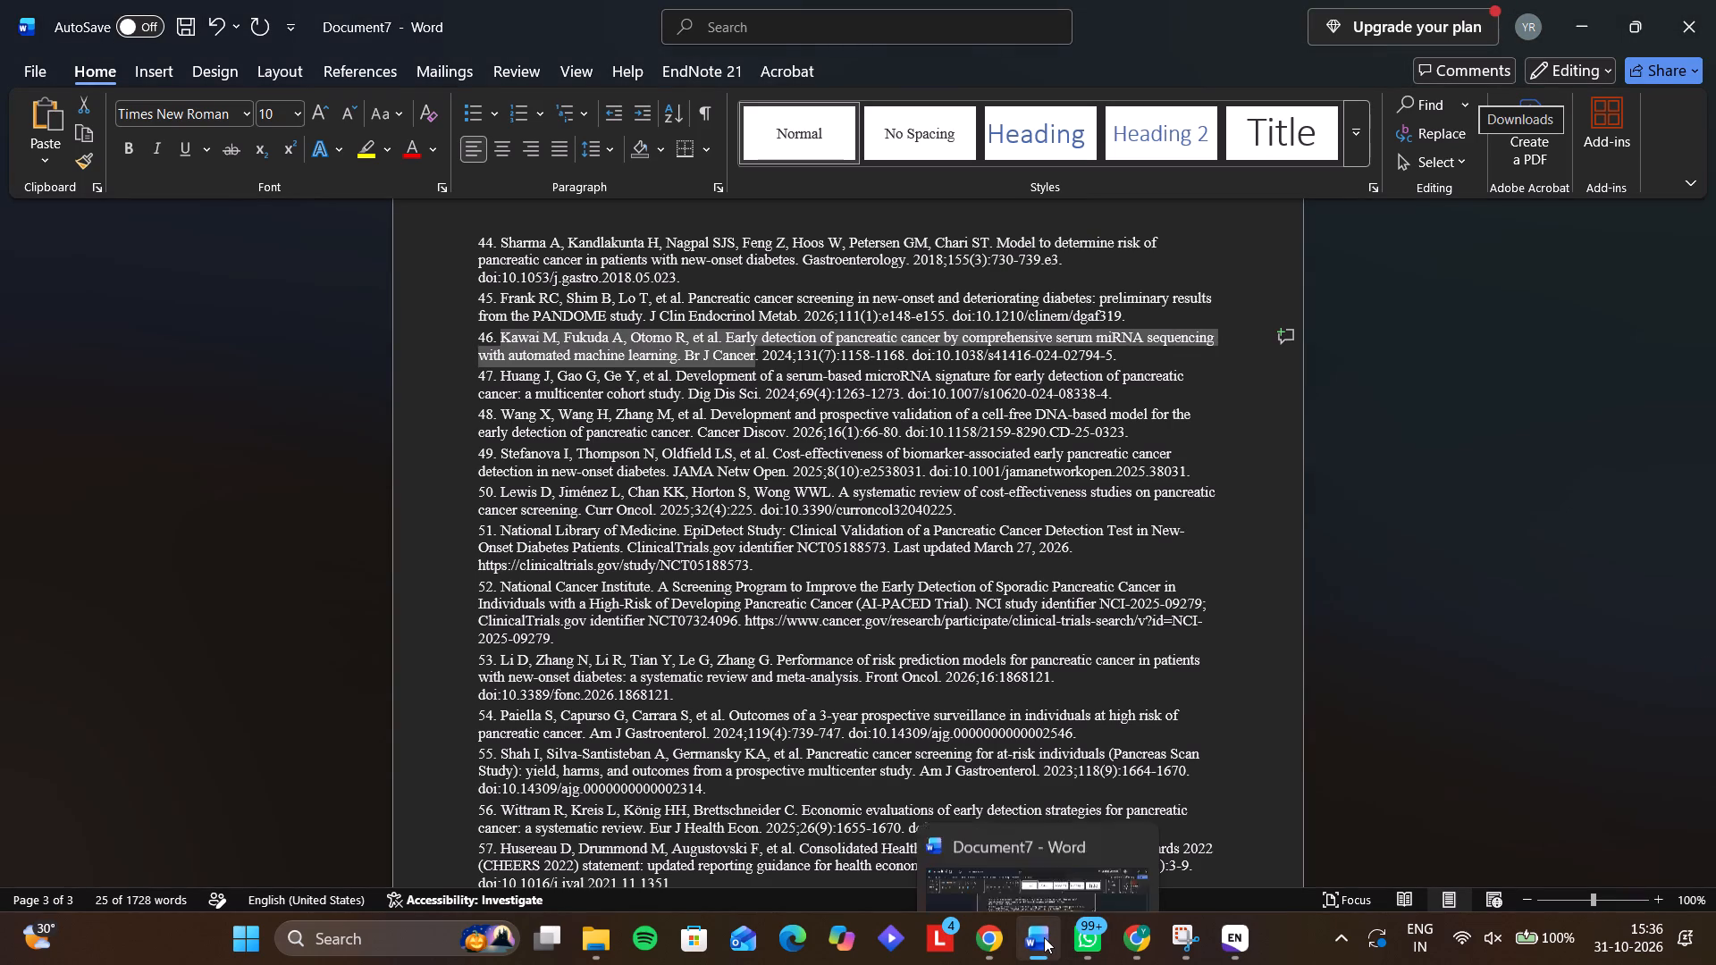
{"action": "left_click", "coordinate": [618, 944]}
{"action": "scroll", "coordinate": [479, 516], "scroll_direction": "up", "scroll_amount": 4}
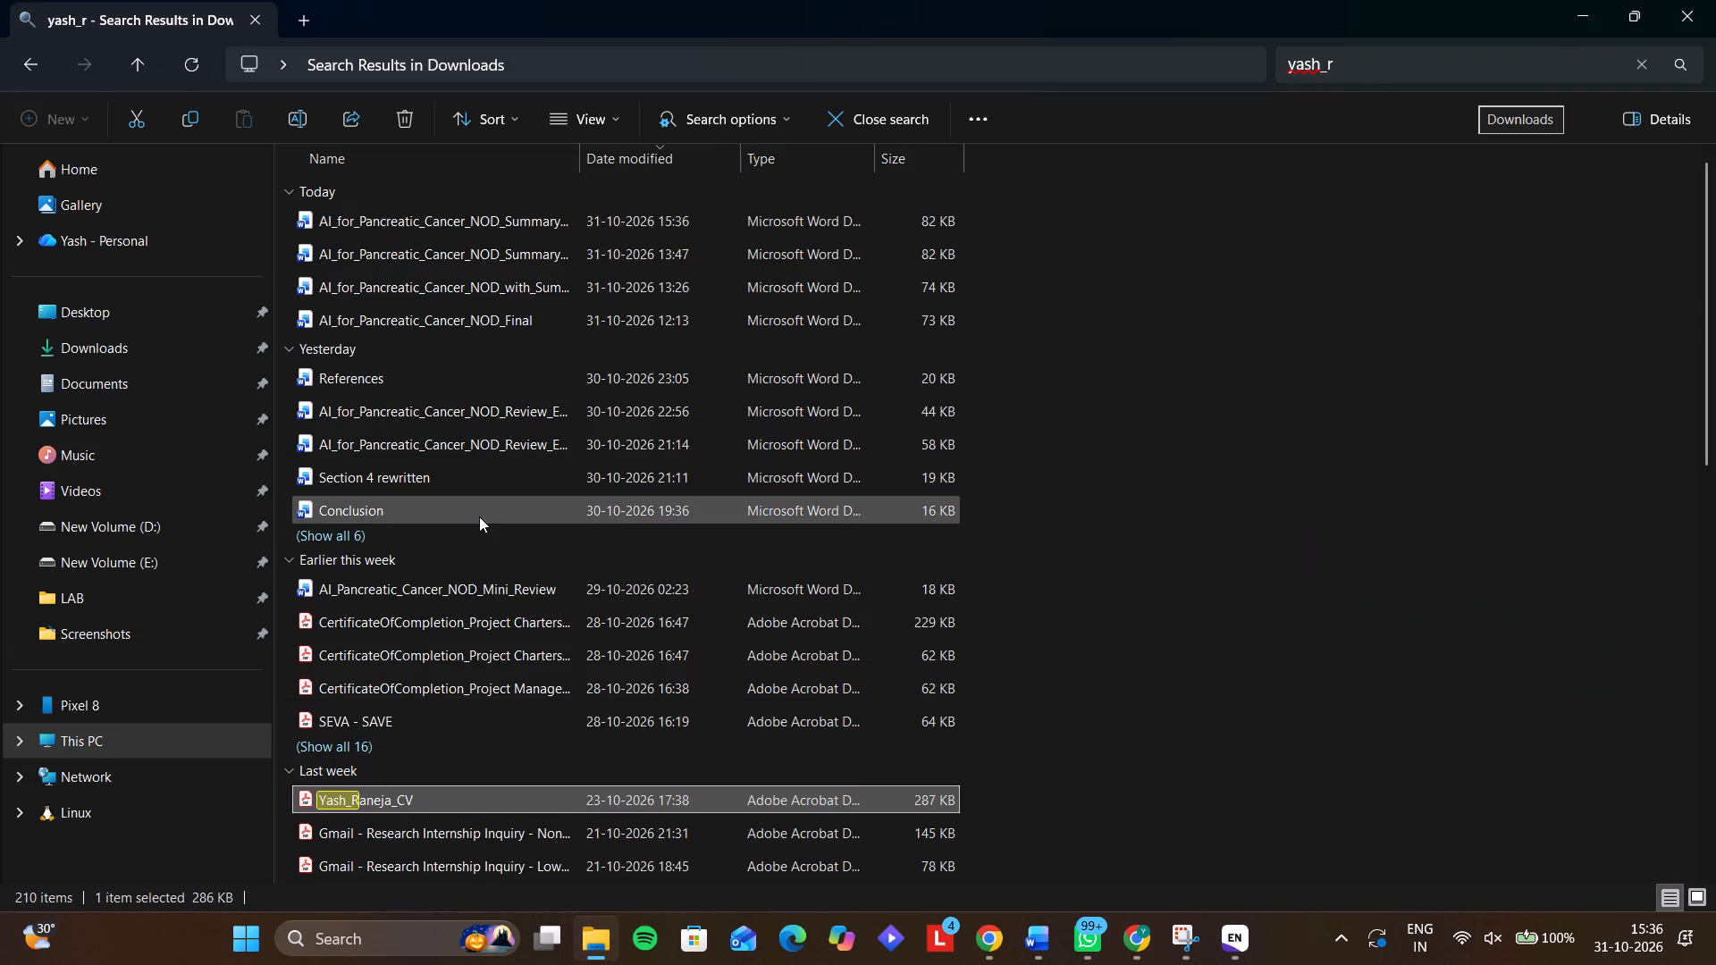
{"action": "left_click_drag", "start_coordinate": [580, 152], "coordinate": [820, 189]}
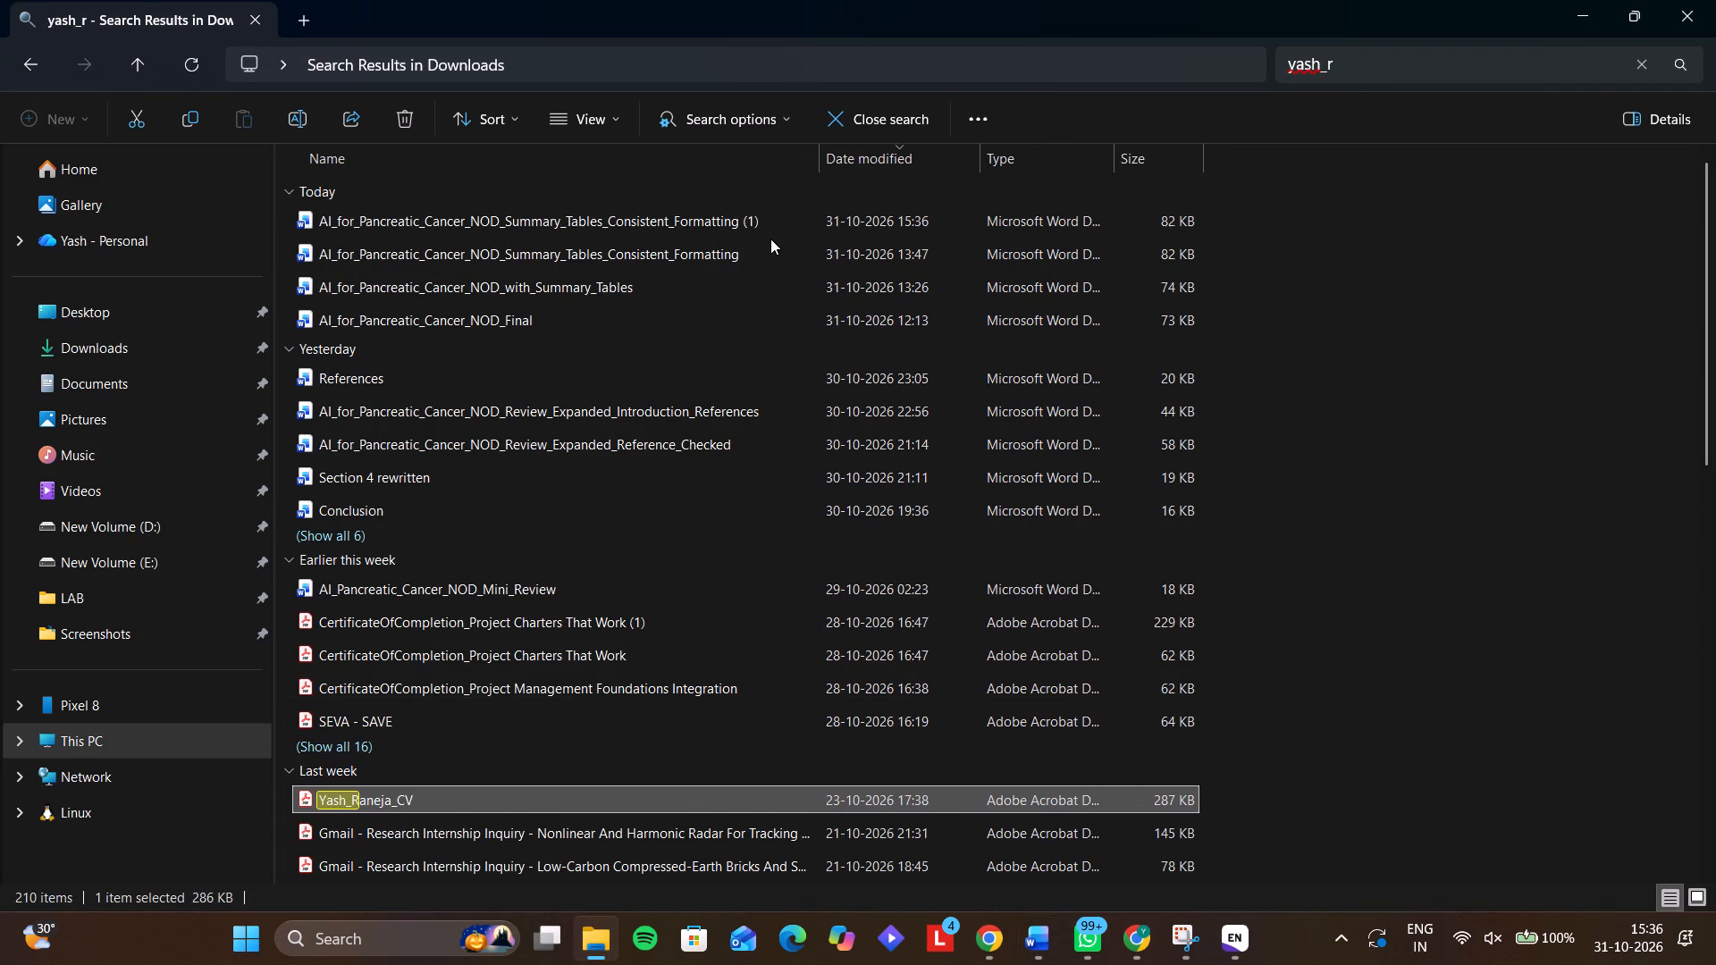
{"action": "left_click", "coordinate": [758, 232]}
{"action": "double_click", "coordinate": [761, 224]}
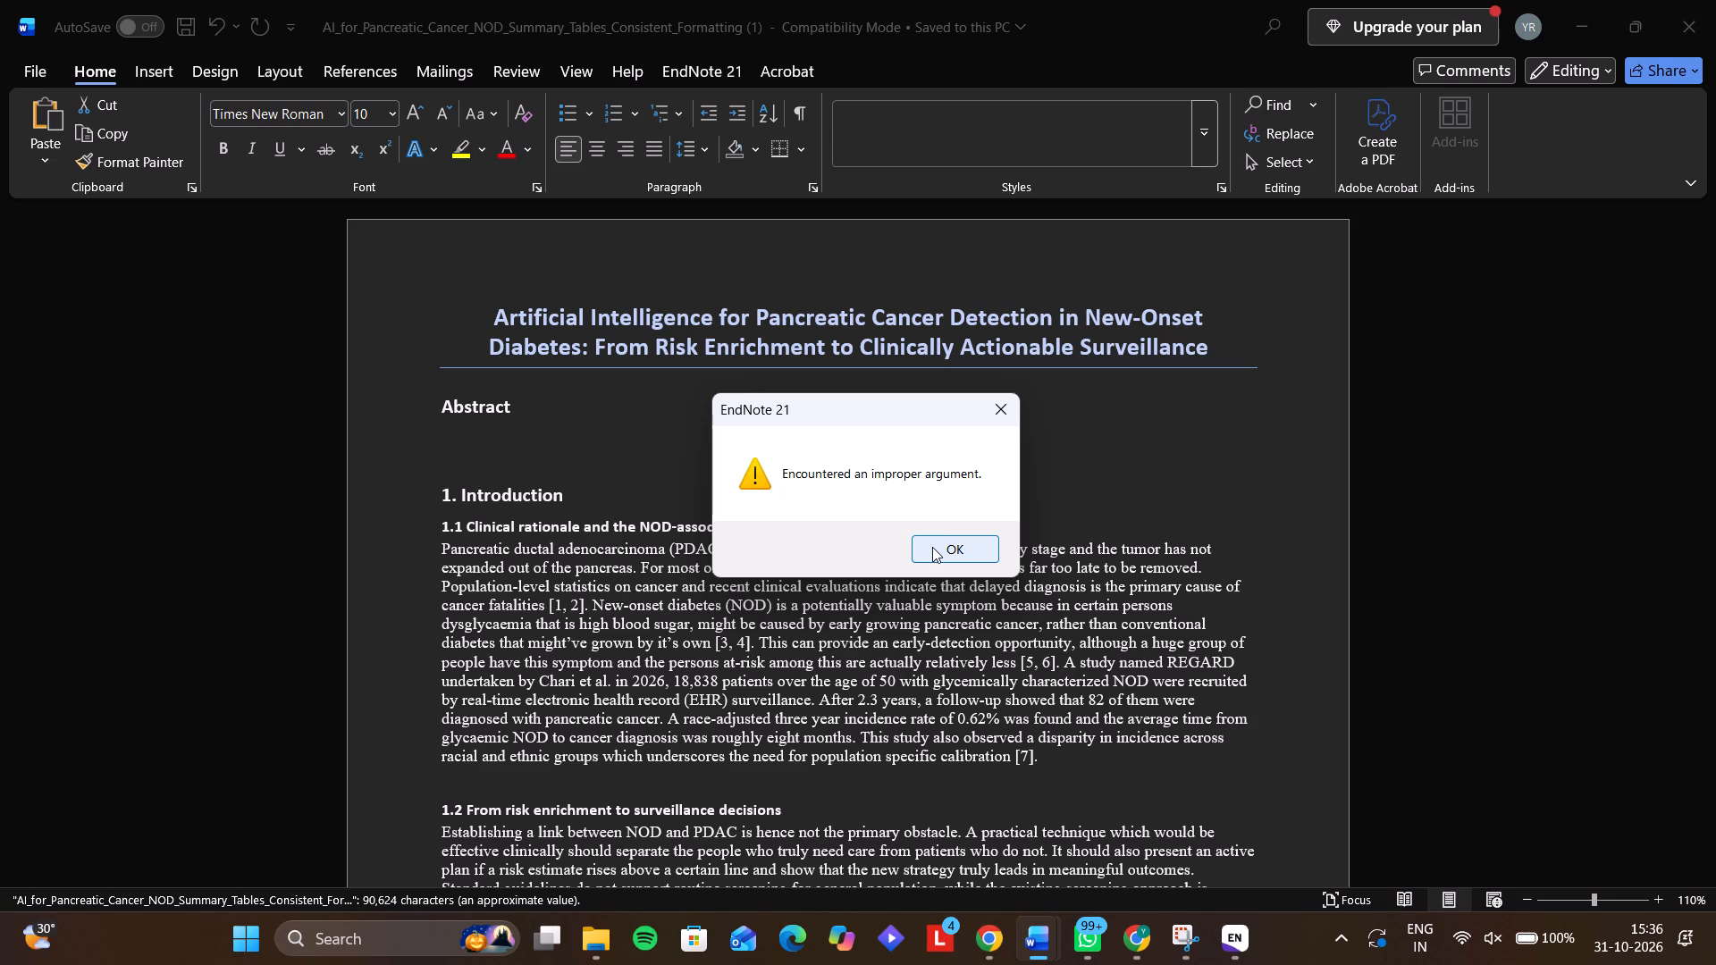
Examine the manuscript's reference list and section 4.4 to check how the Kawai et al. study is cited.
{"action": "left_click", "coordinate": [932, 547]}
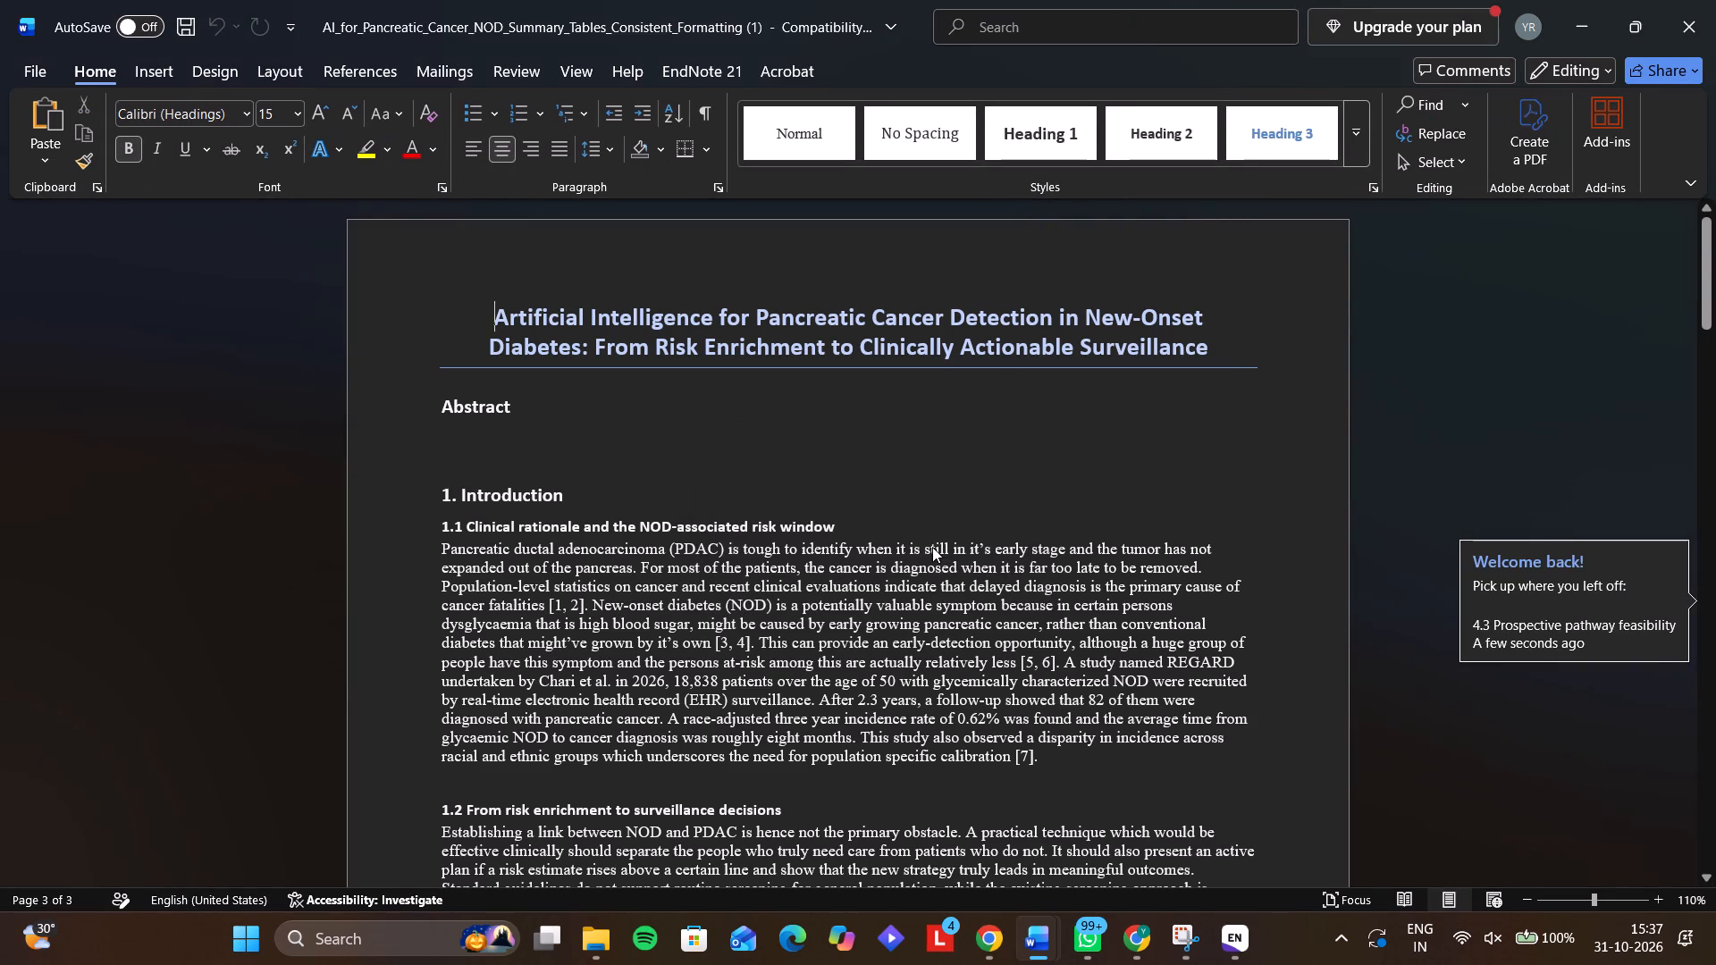
{"action": "scroll", "coordinate": [932, 547], "scroll_direction": "down", "scroll_amount": 20}
{"action": "scroll", "coordinate": [932, 547], "scroll_direction": "down", "scroll_amount": 10}
{"action": "scroll", "coordinate": [932, 547], "scroll_direction": "up", "scroll_amount": 3}
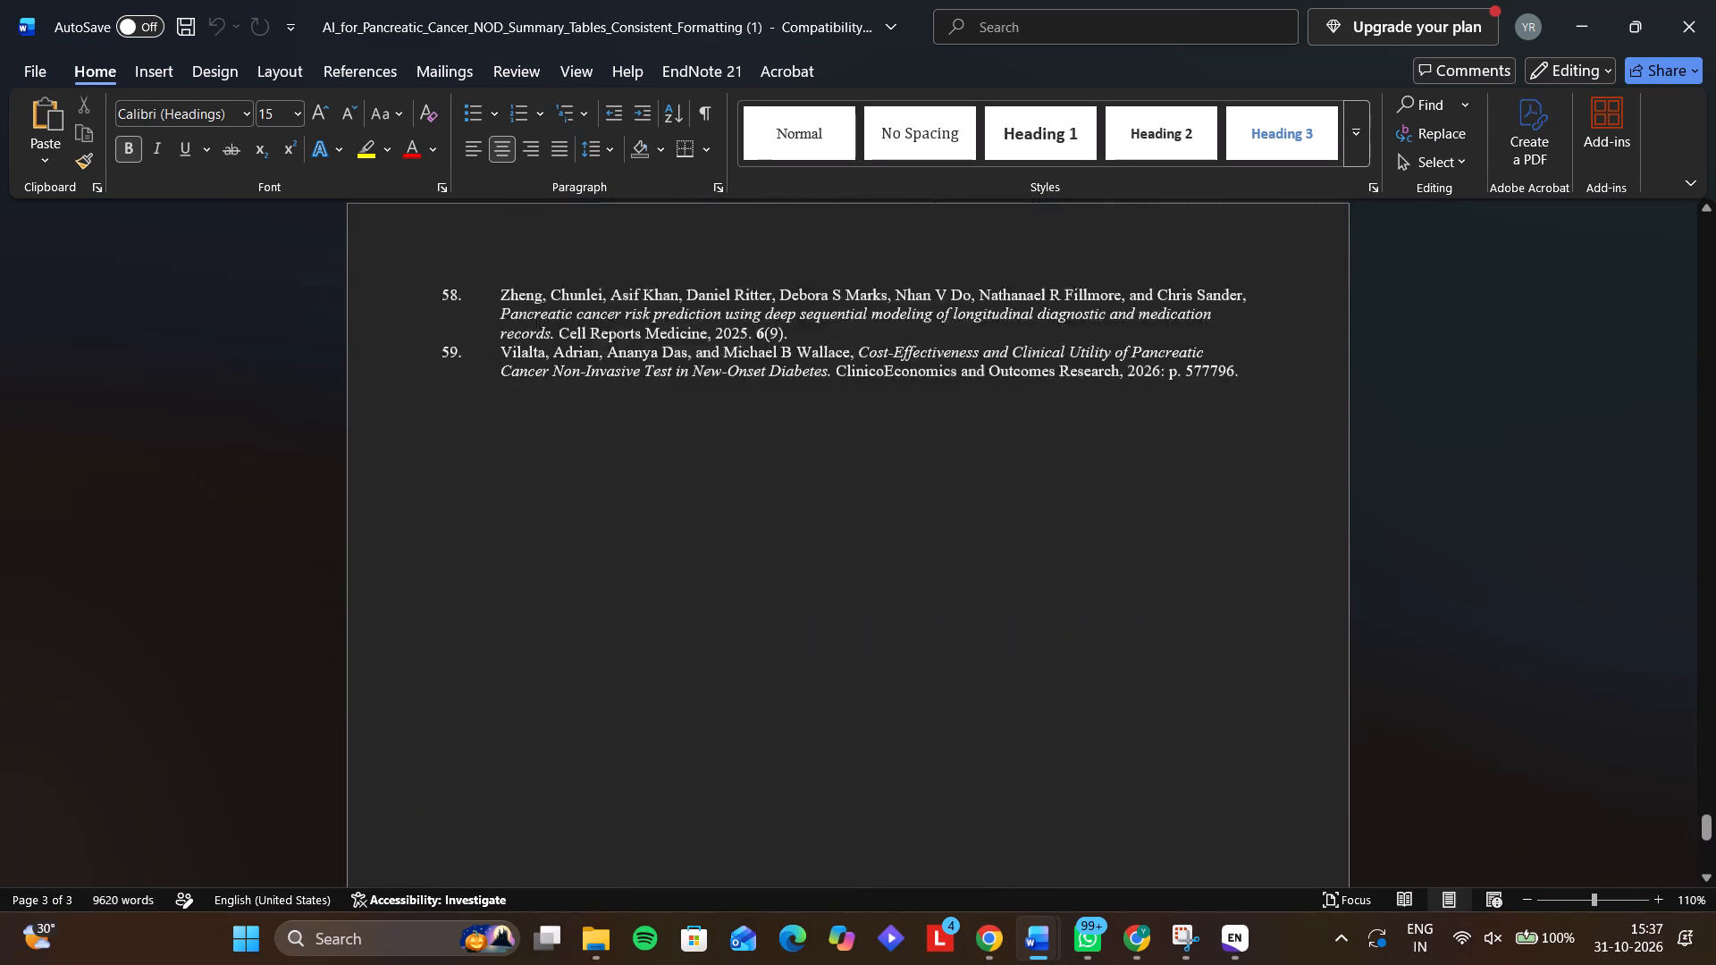
{"action": "scroll", "coordinate": [932, 547], "scroll_direction": "up", "scroll_amount": 2}
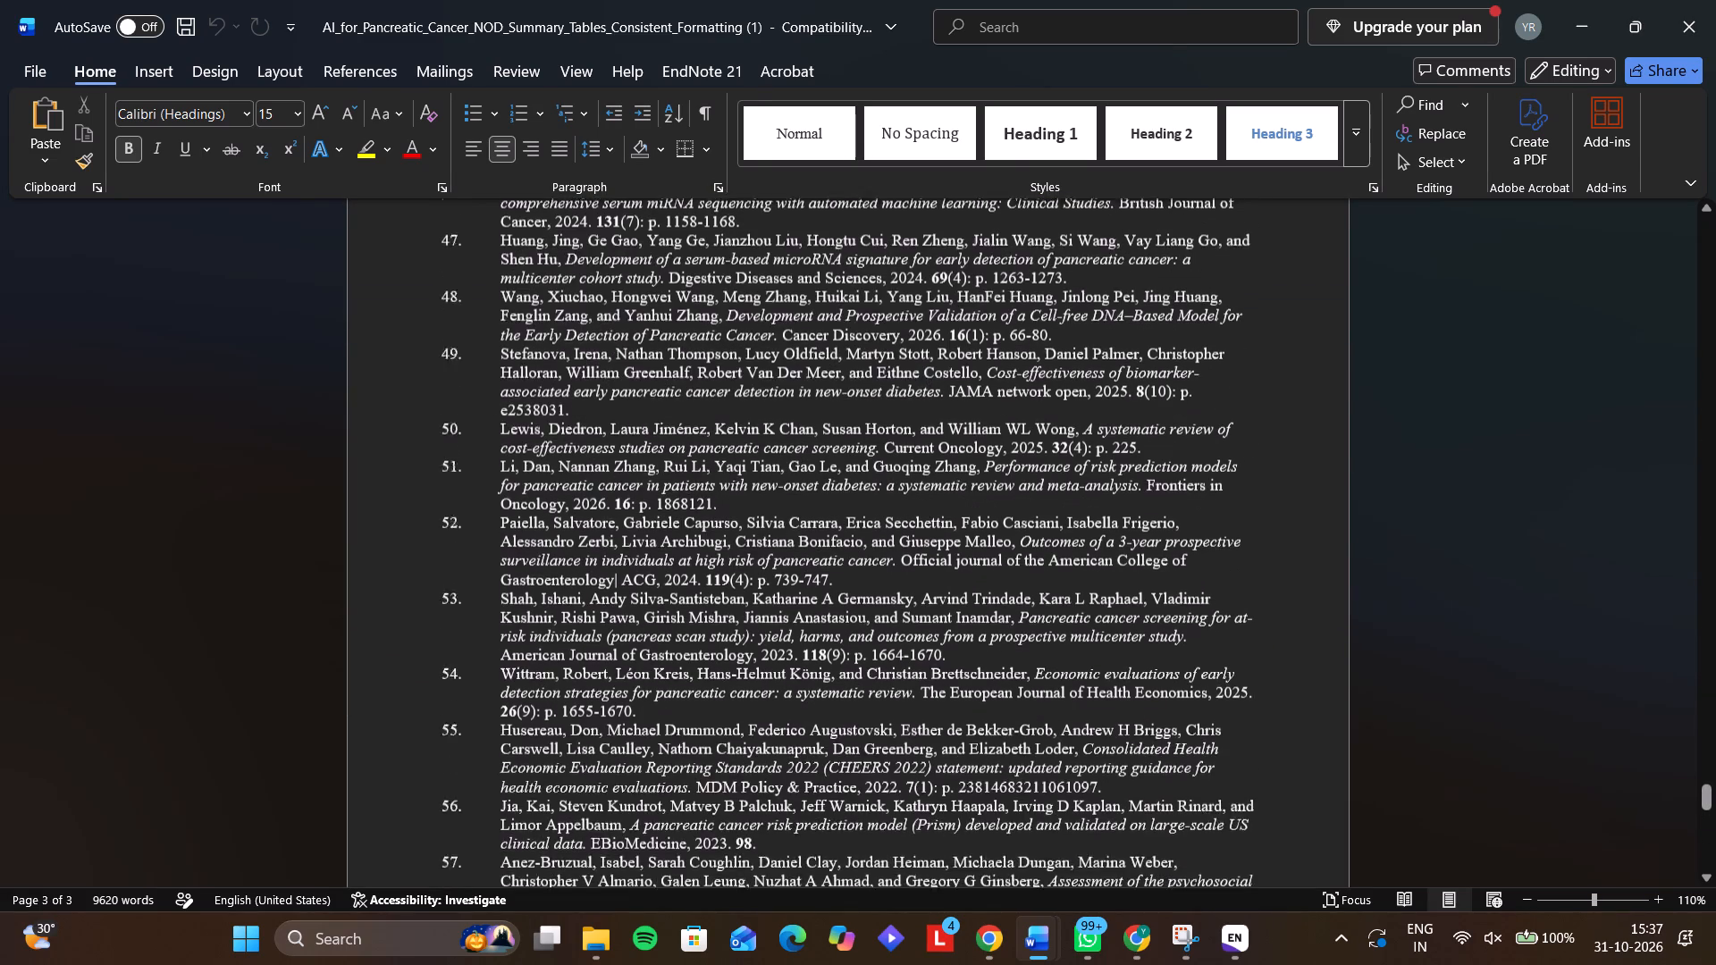
{"action": "scroll", "coordinate": [932, 547], "scroll_direction": "up", "scroll_amount": 2}
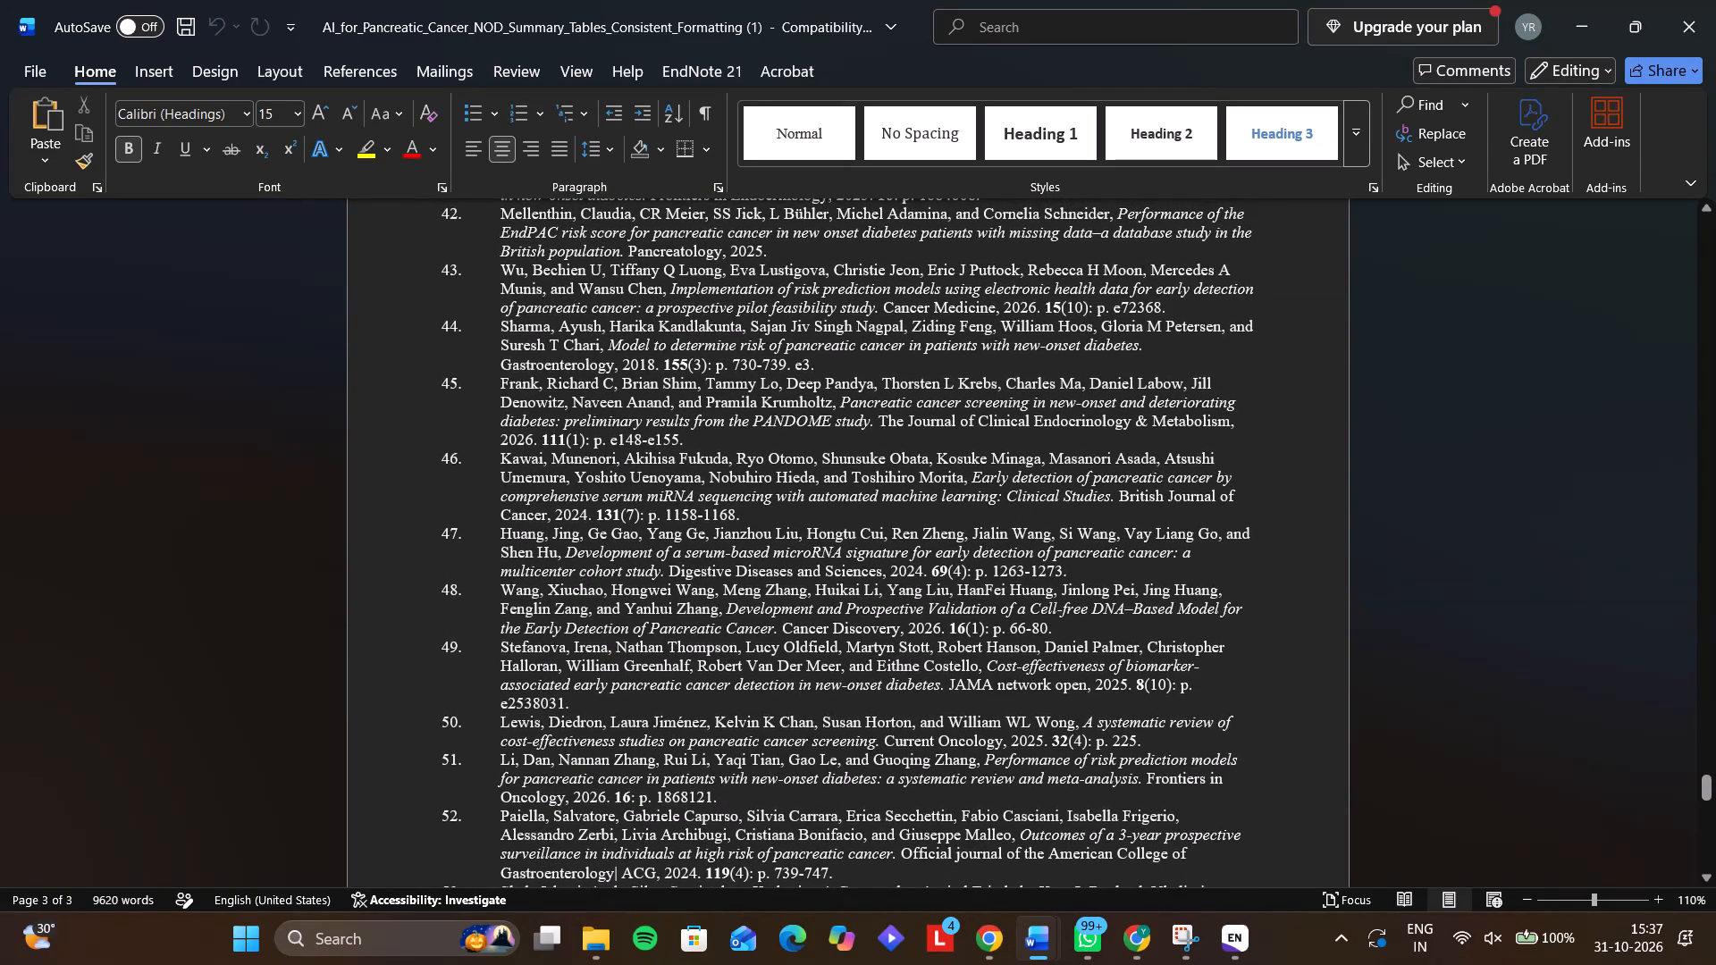
{"action": "scroll", "coordinate": [605, 479], "scroll_direction": "up", "scroll_amount": 7}
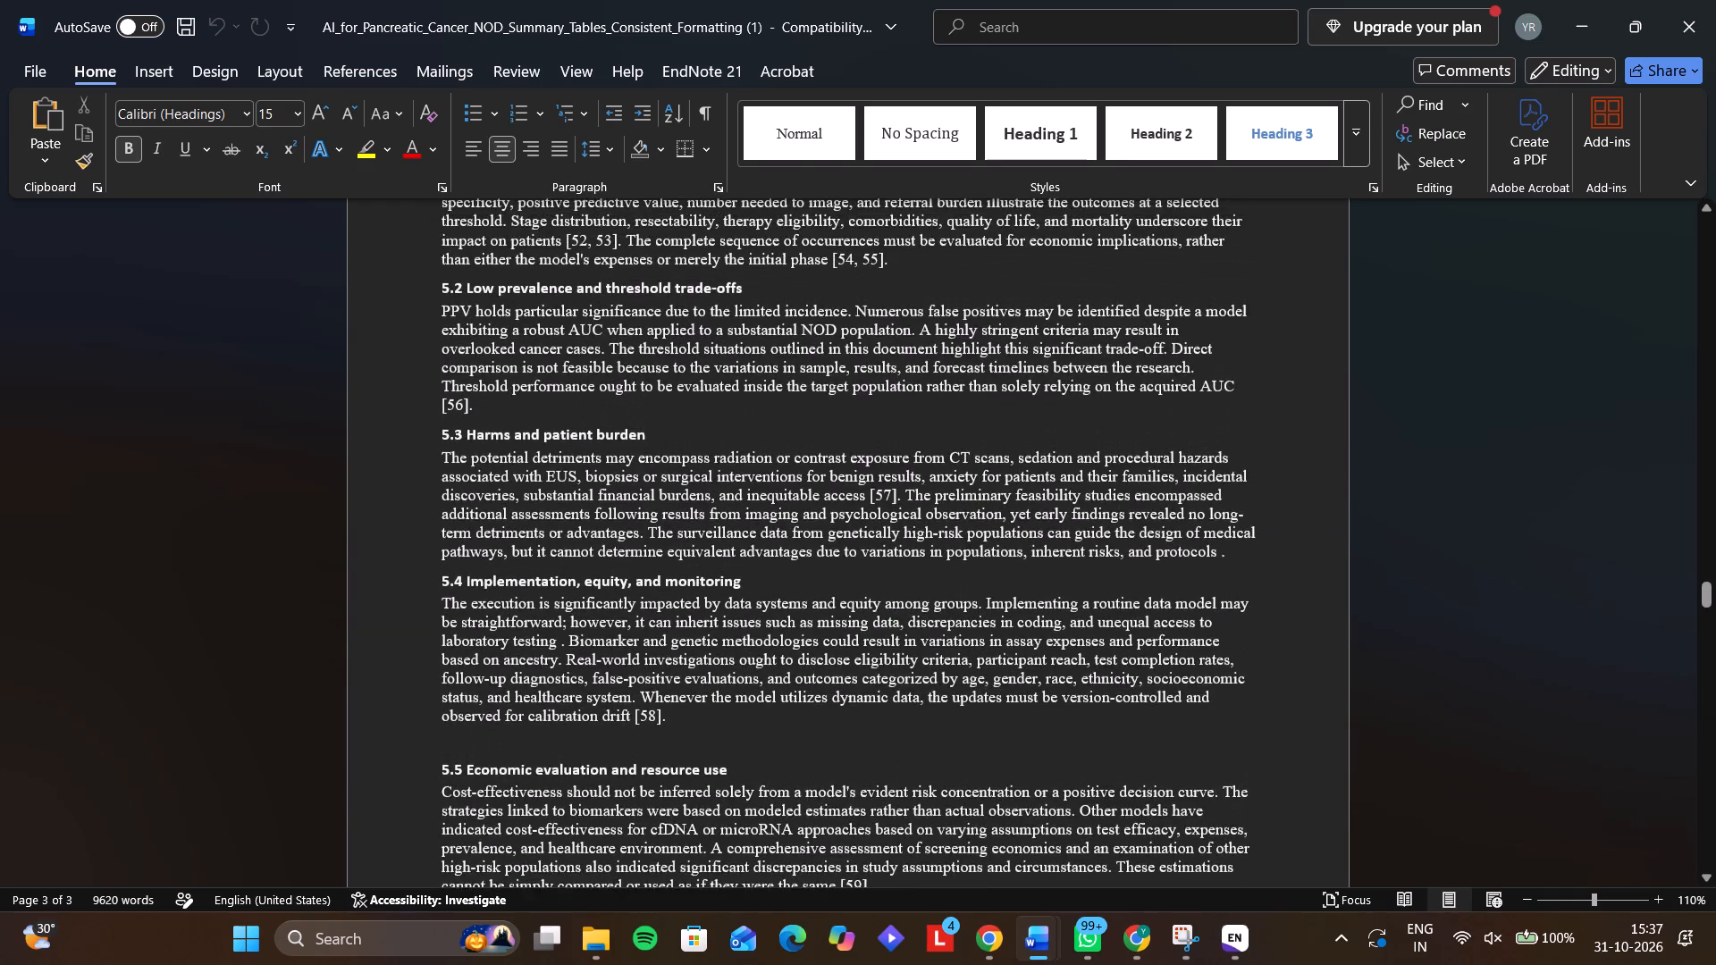
{"action": "scroll", "coordinate": [605, 479], "scroll_direction": "up", "scroll_amount": 8}
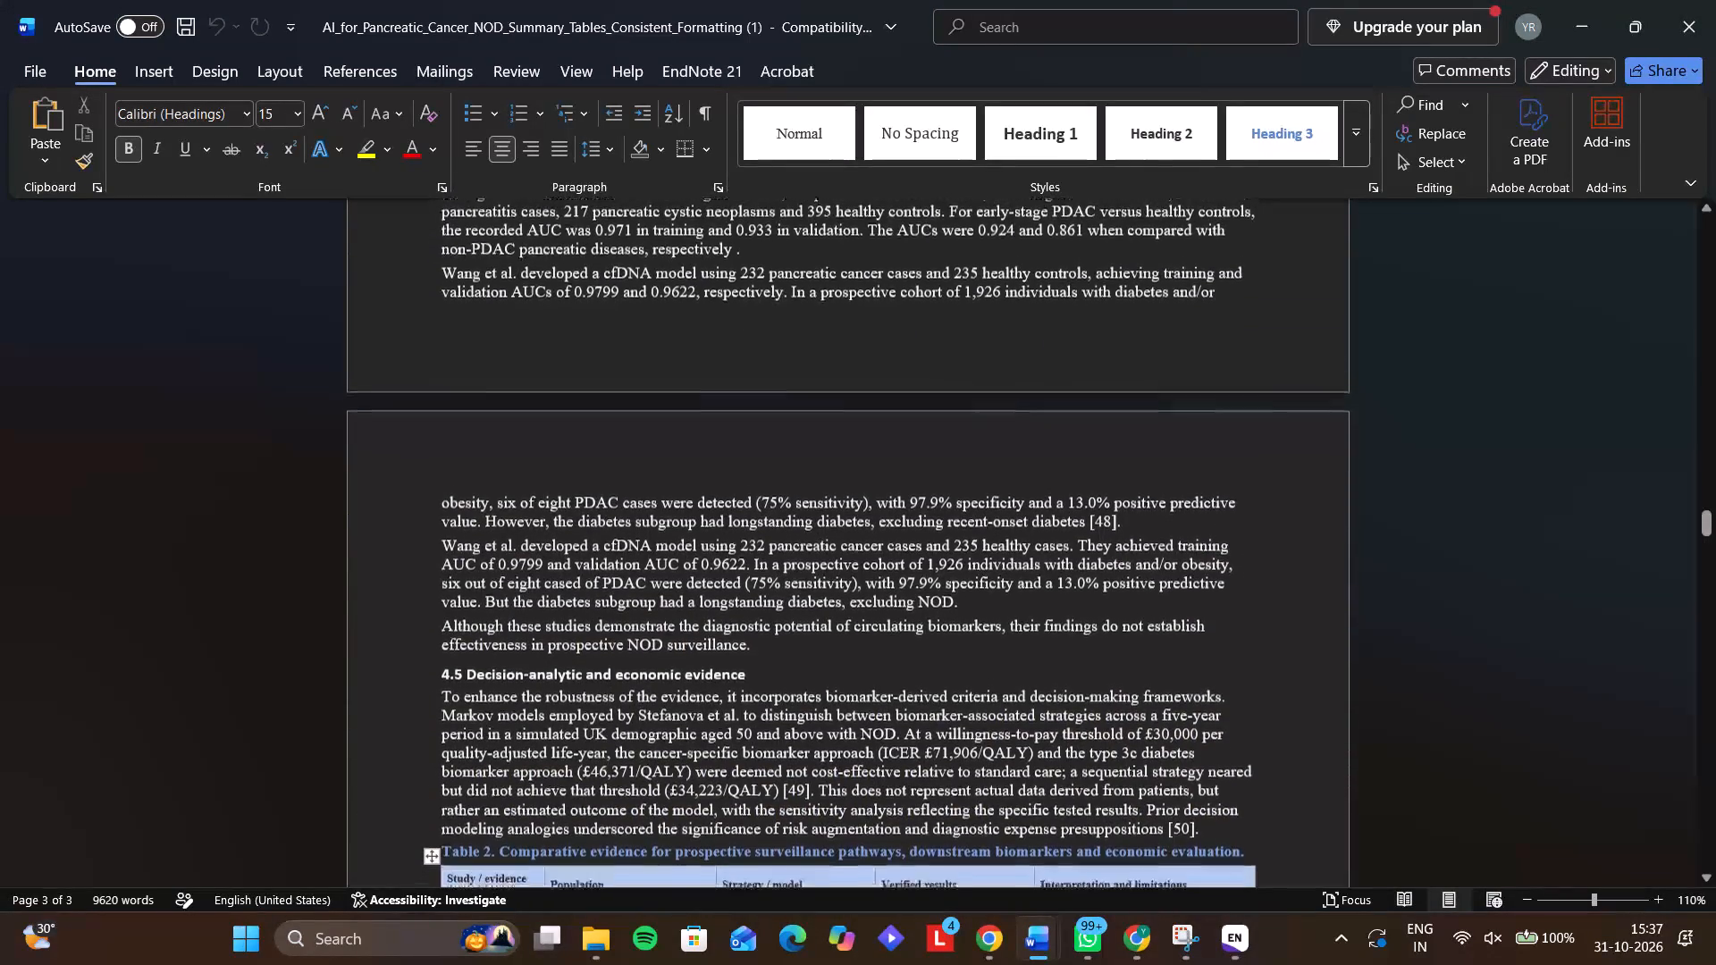
{"action": "scroll", "coordinate": [605, 479], "scroll_direction": "up", "scroll_amount": 1}
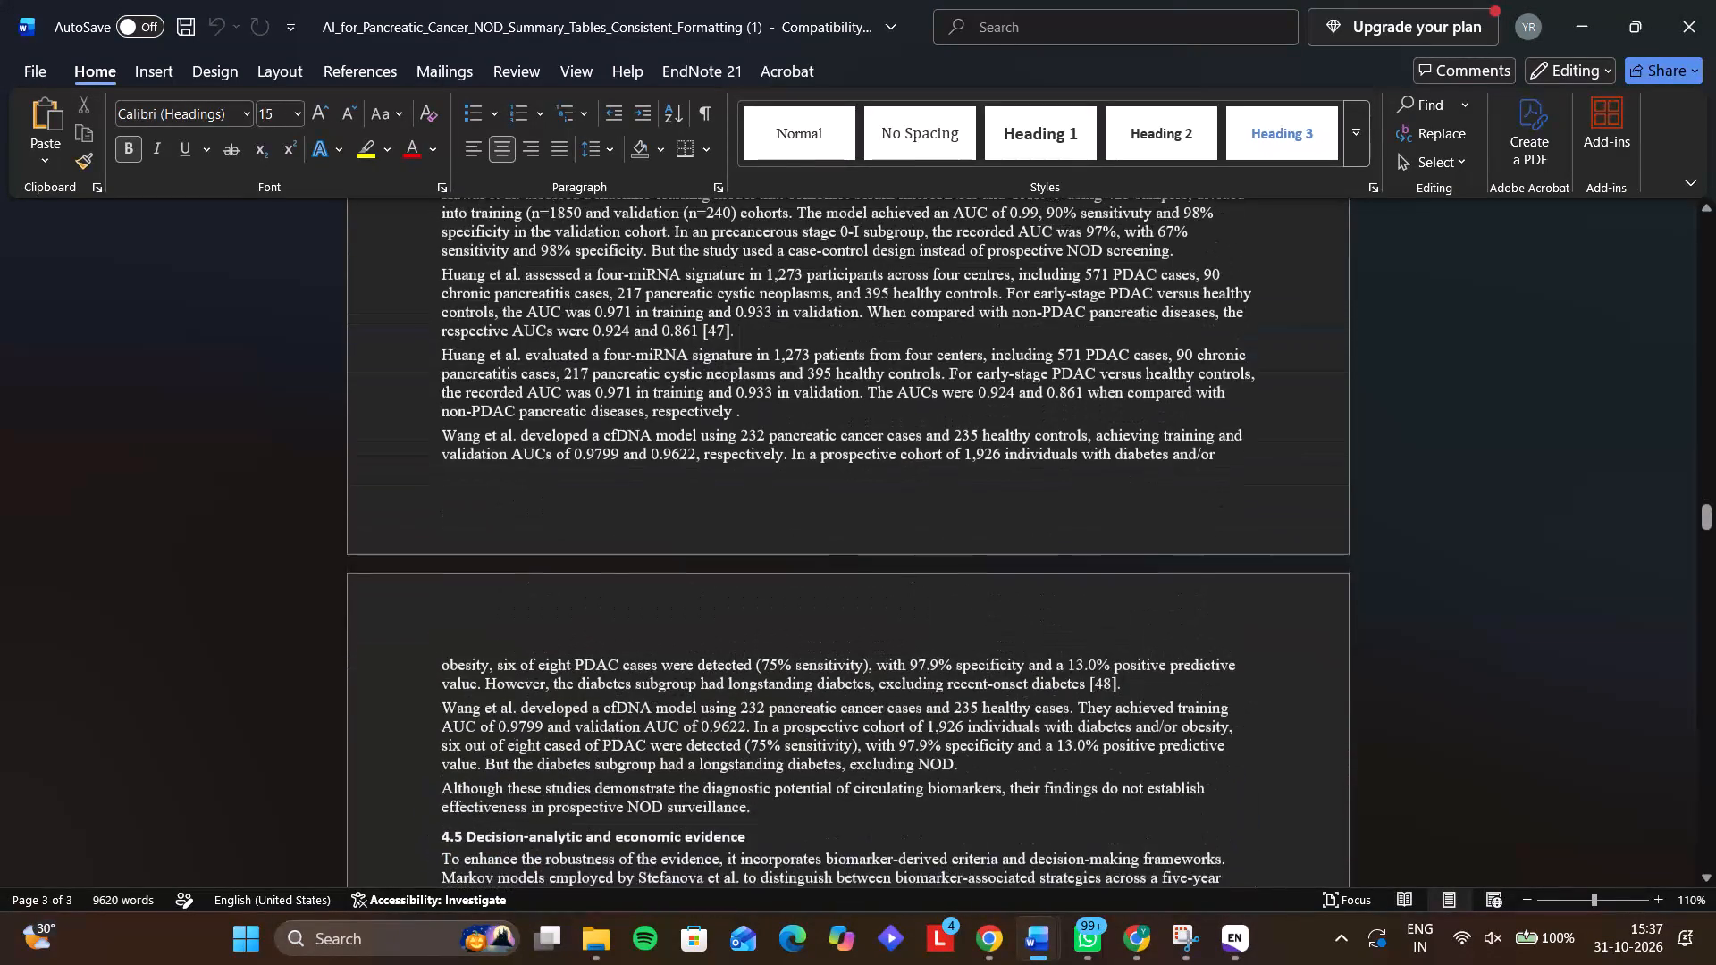
{"action": "scroll", "coordinate": [605, 479], "scroll_direction": "up", "scroll_amount": 1}
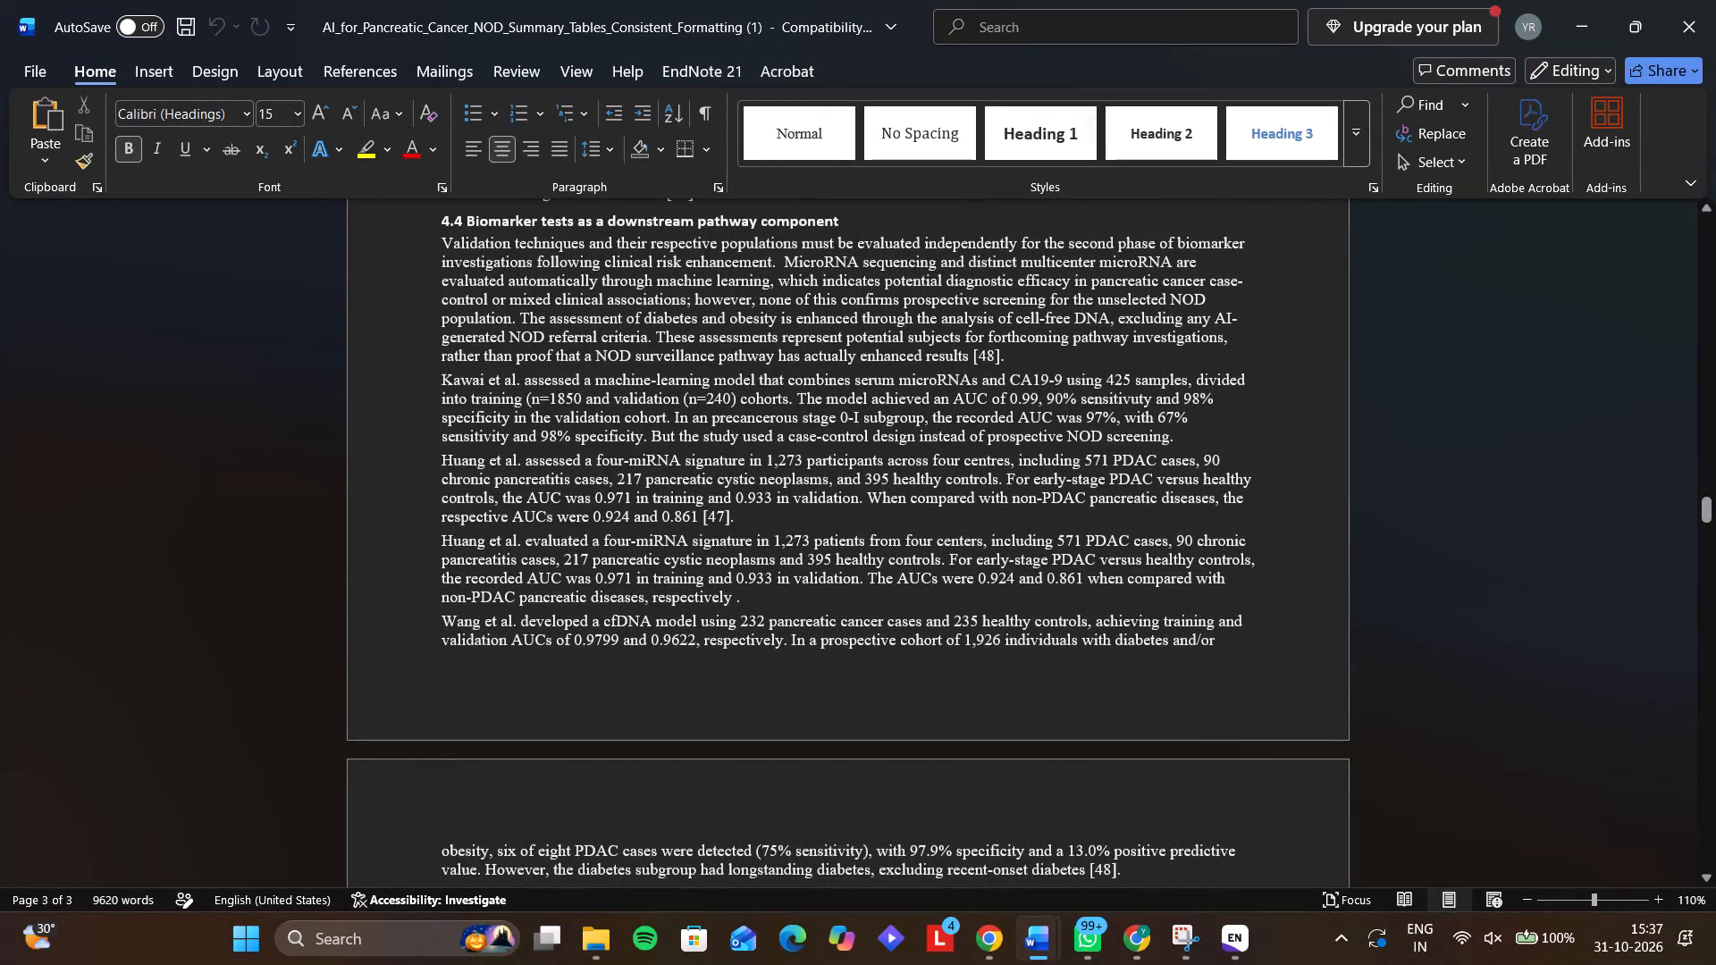
{"action": "left_click", "coordinate": [511, 313]}
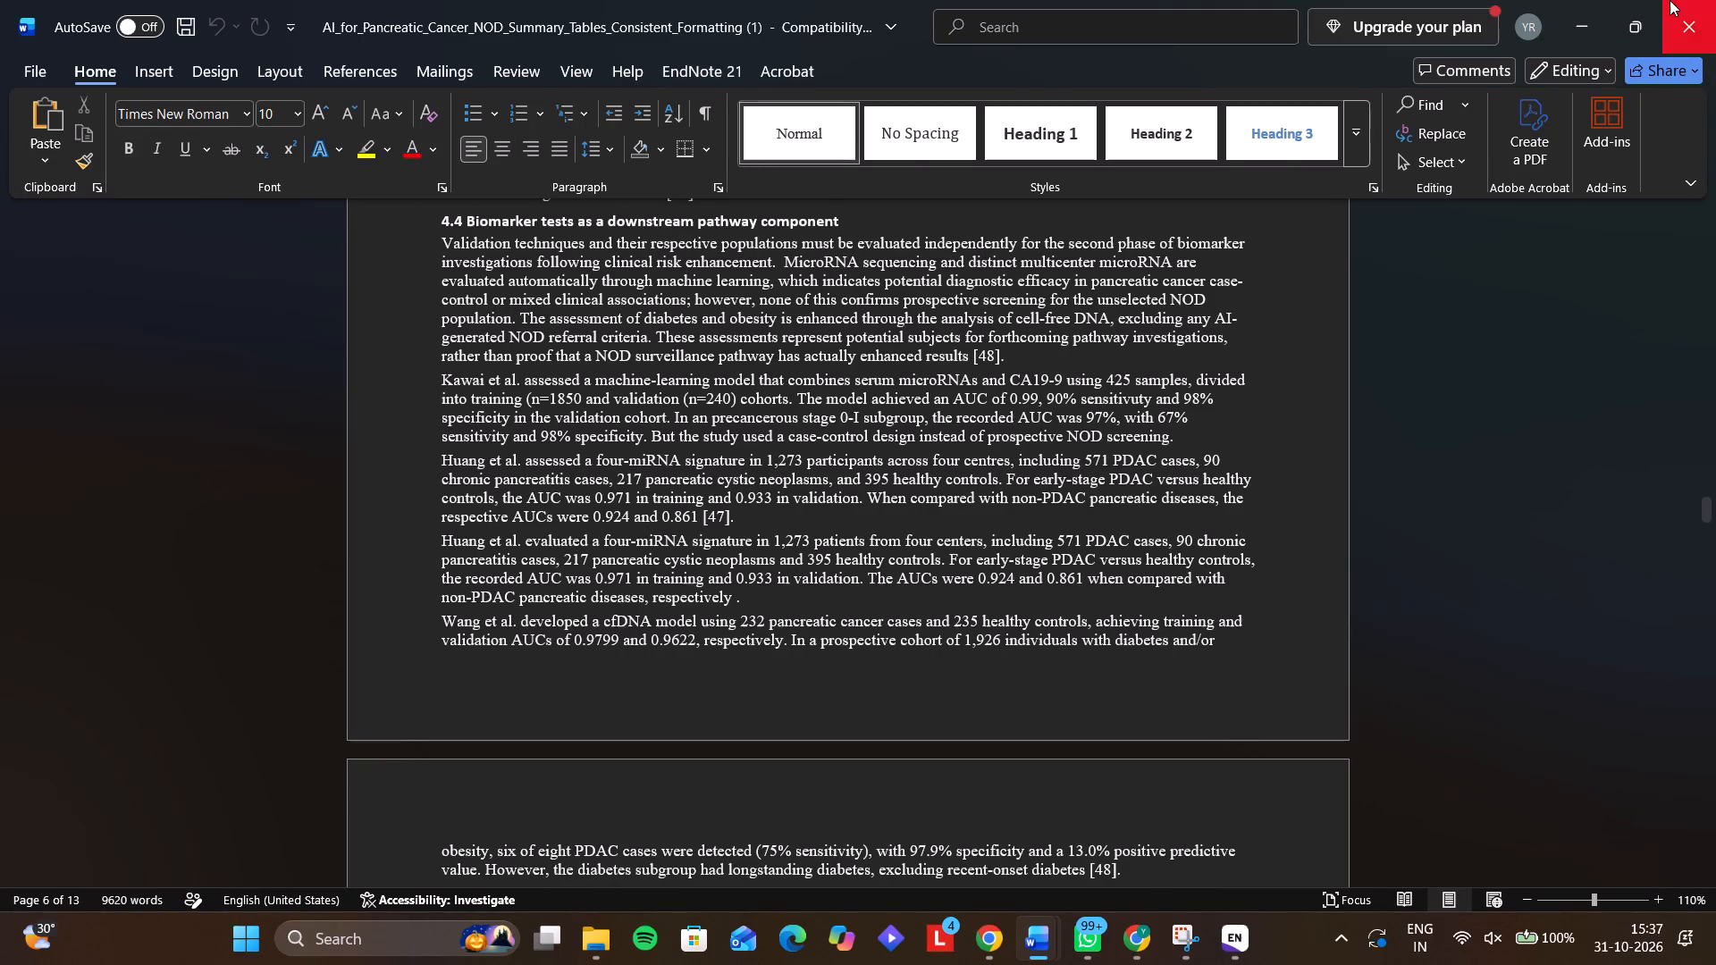
Close the manuscript, saving its changes to the Downloads folder.
{"action": "left_click", "coordinate": [1715, 1]}
{"action": "left_click", "coordinate": [860, 642]}
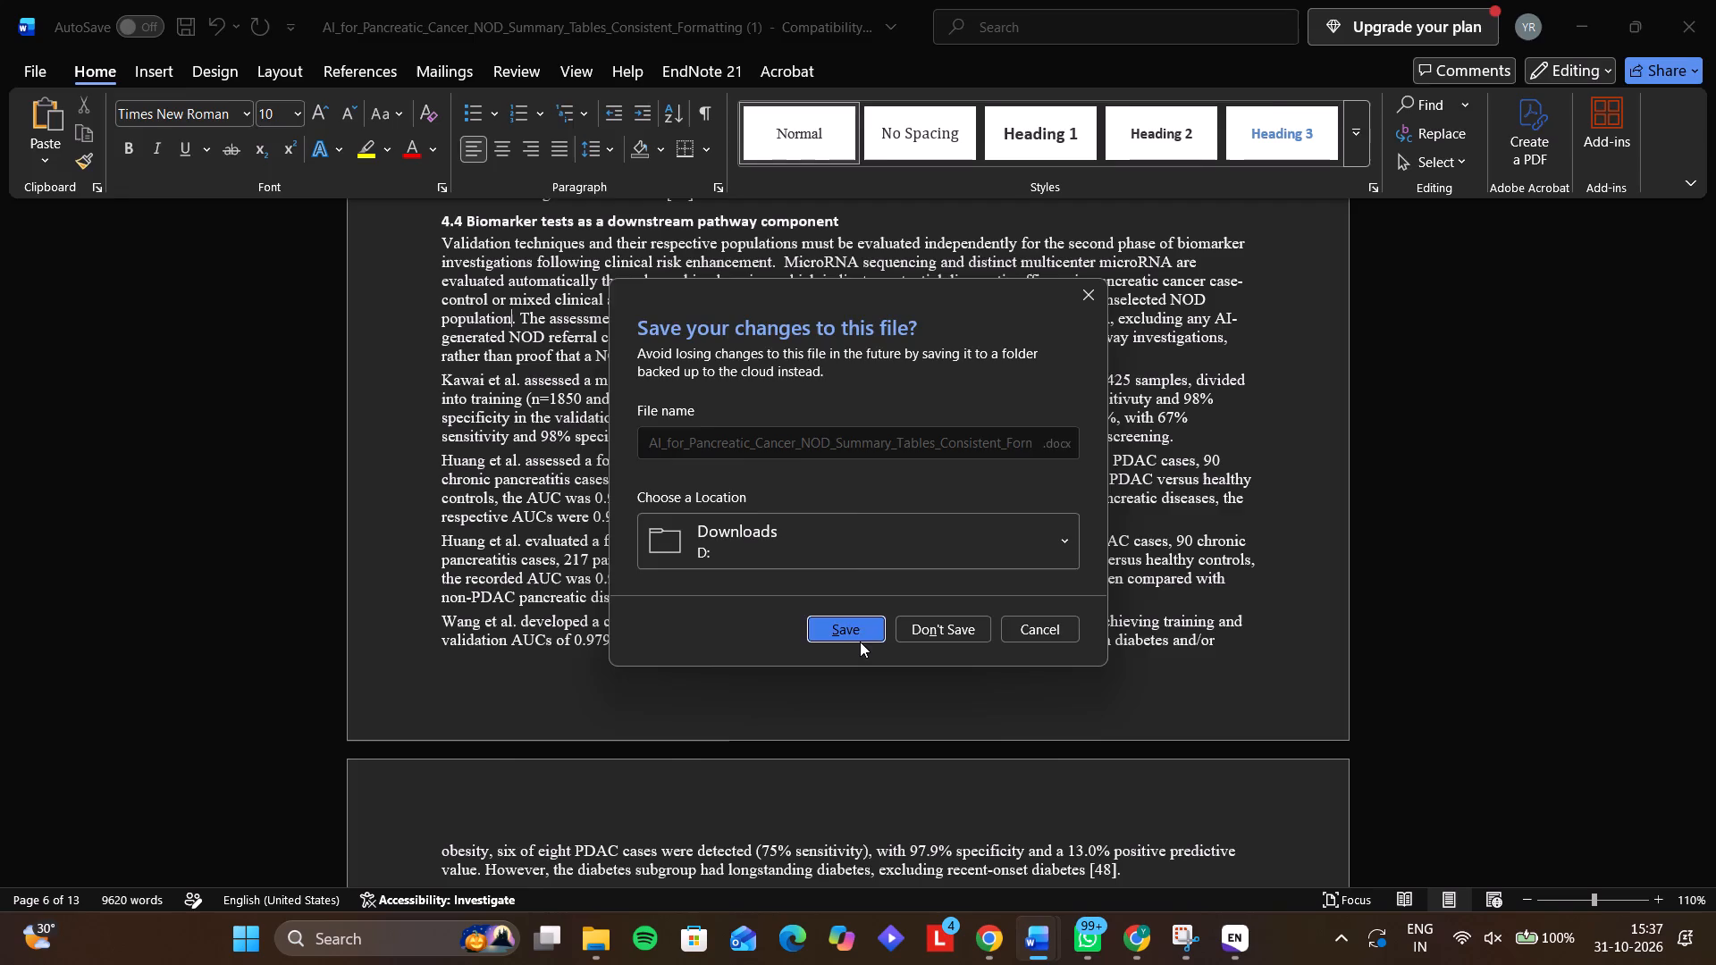
Open the AI_for_Pancreatic_Cancer_NOD_Summary_Tables_Consistent_Formatting version without (1) from the Downloads results, look through its references and sections 4 to 6, and close it.
{"action": "left_click", "coordinate": [600, 948]}
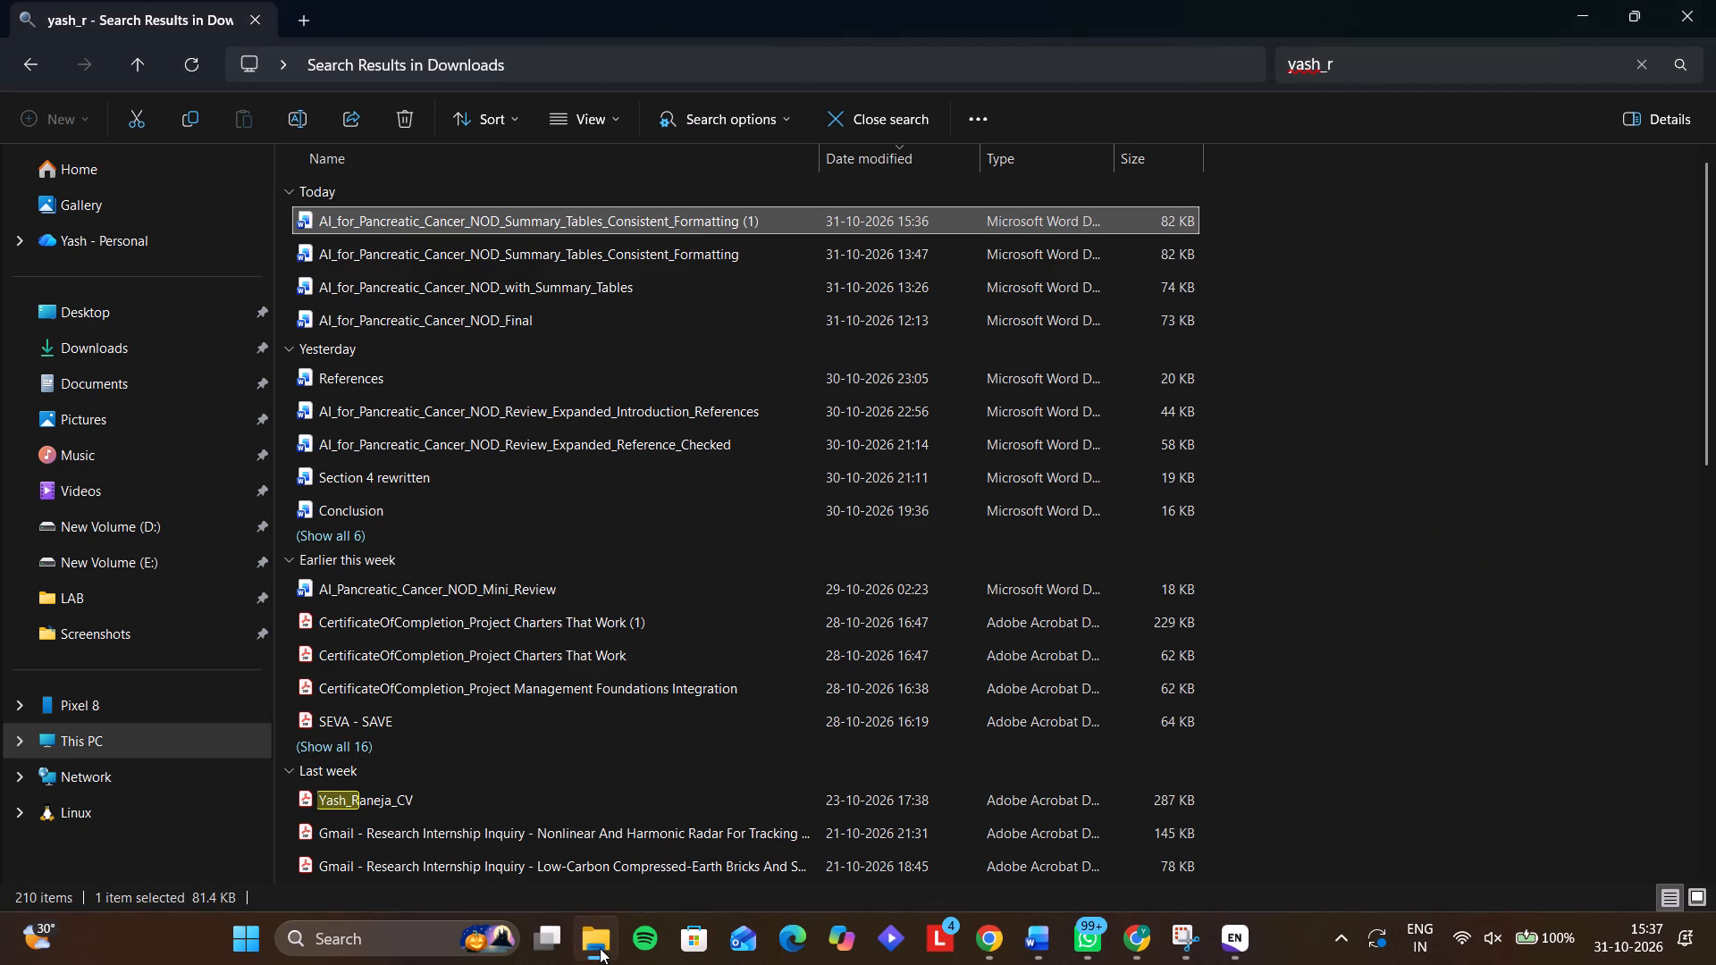
{"action": "double_click", "coordinate": [620, 249]}
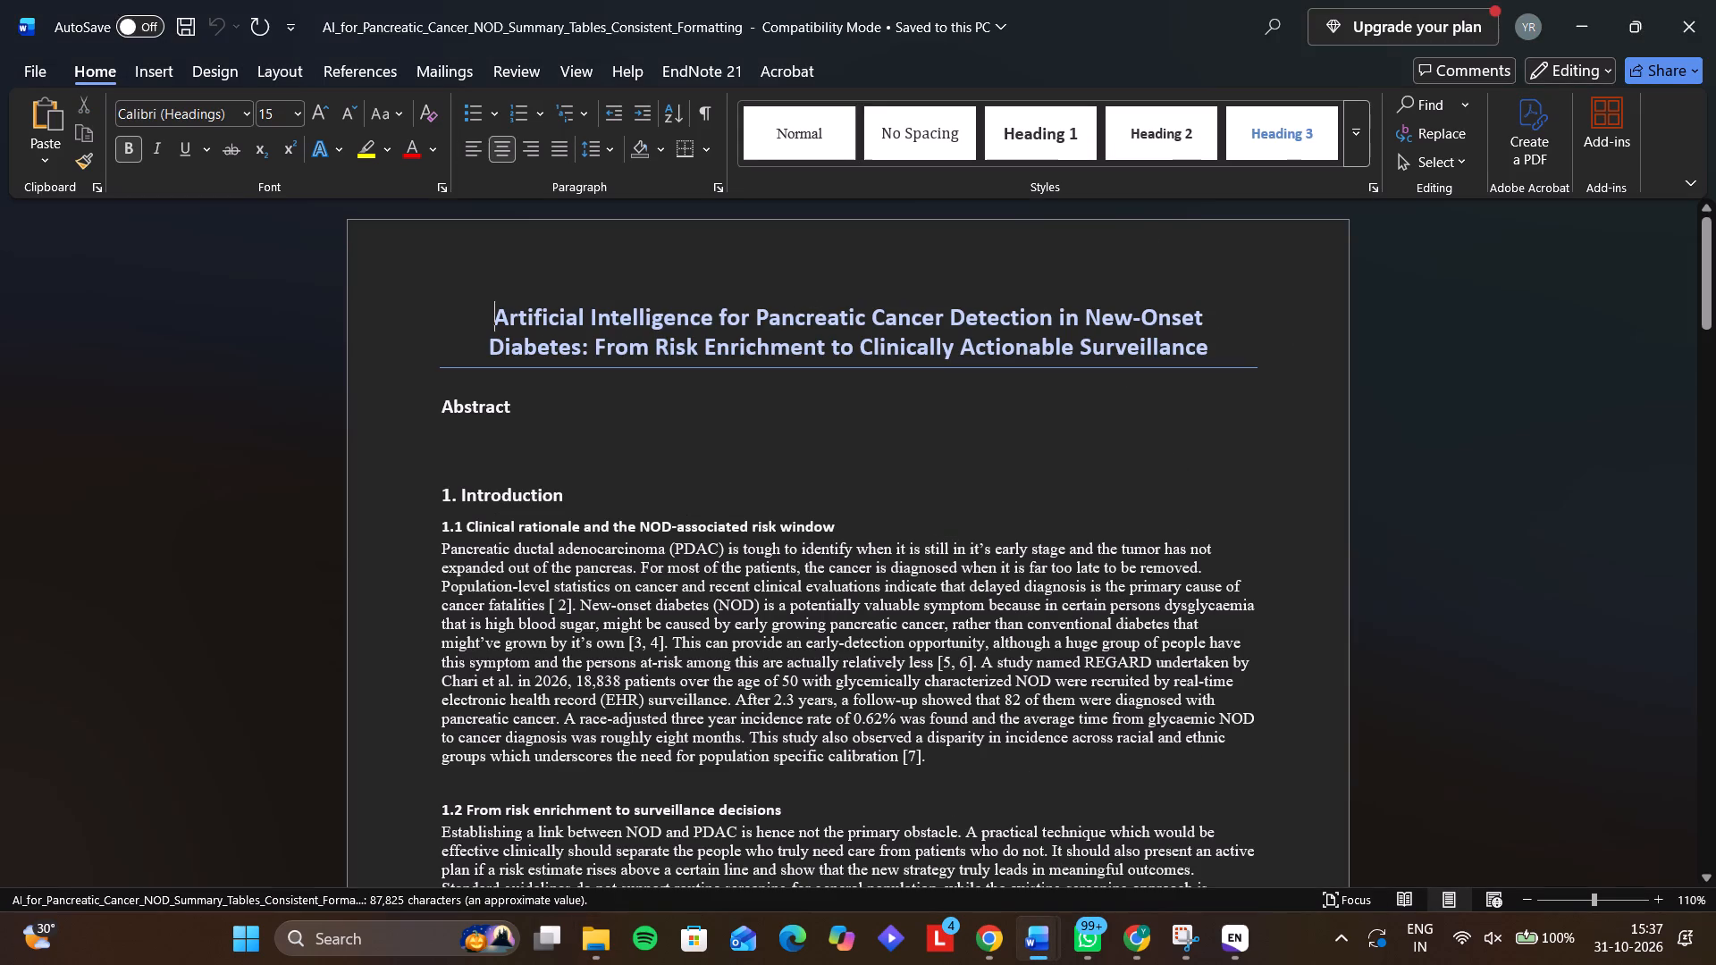
{"action": "scroll", "coordinate": [585, 488], "scroll_direction": "down", "scroll_amount": 19}
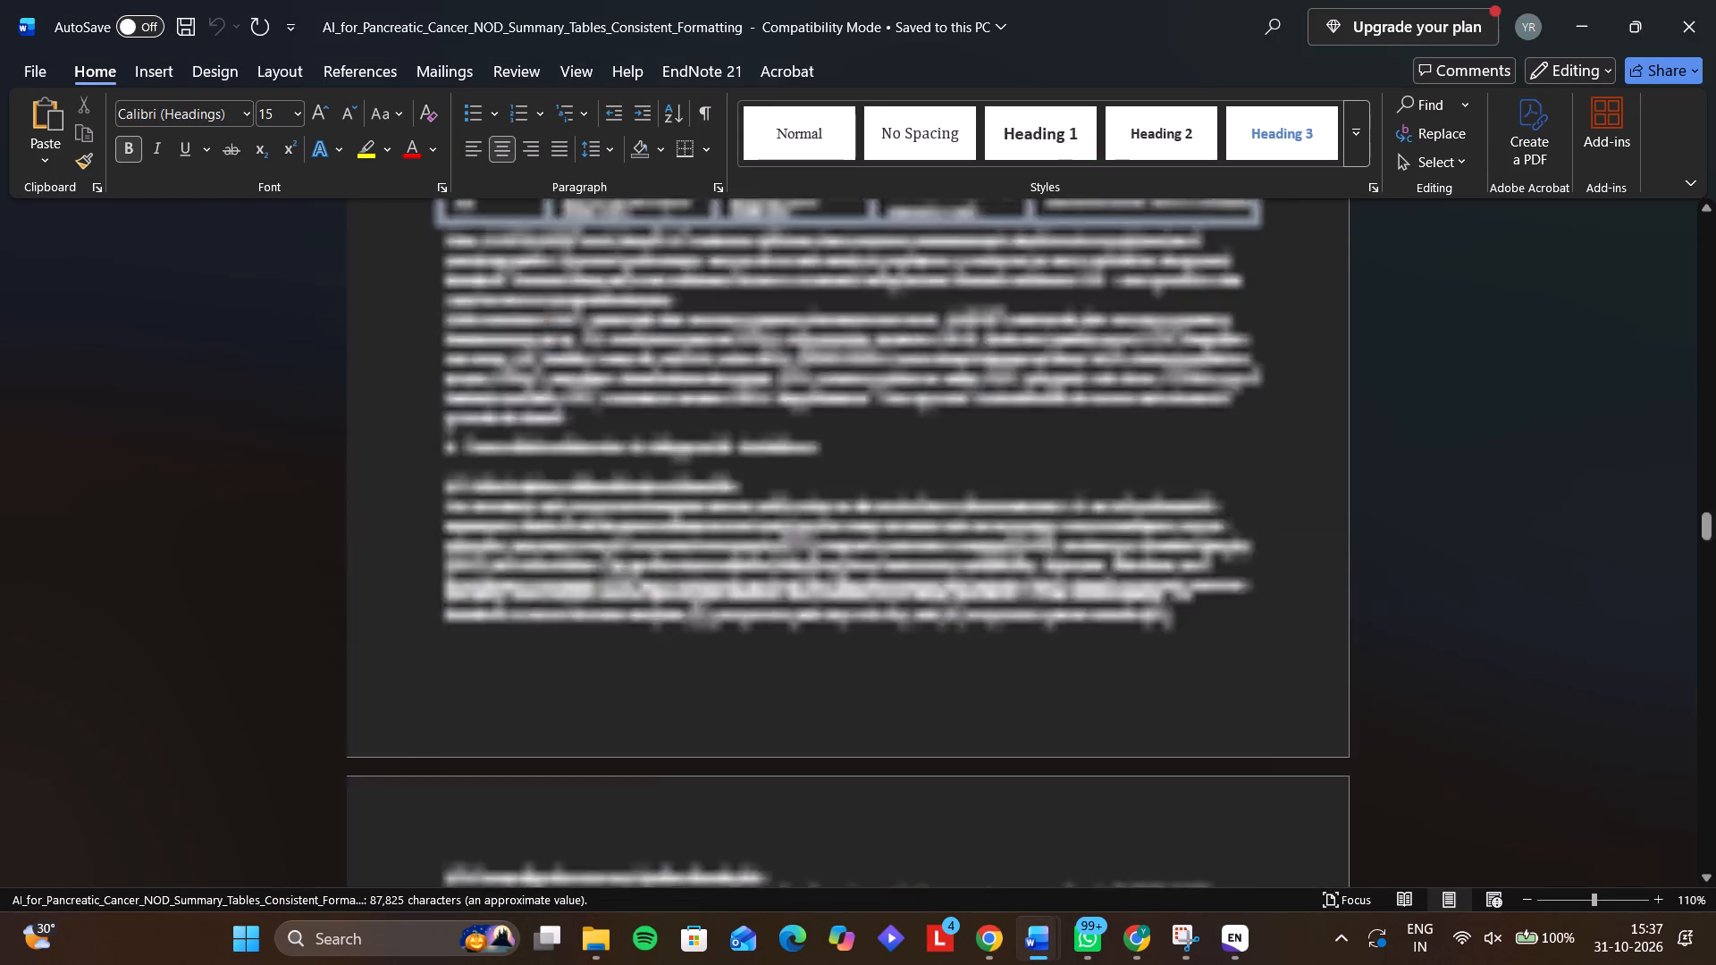
{"action": "scroll", "coordinate": [585, 488], "scroll_direction": "down", "scroll_amount": 14}
{"action": "scroll", "coordinate": [585, 488], "scroll_direction": "up", "scroll_amount": 7}
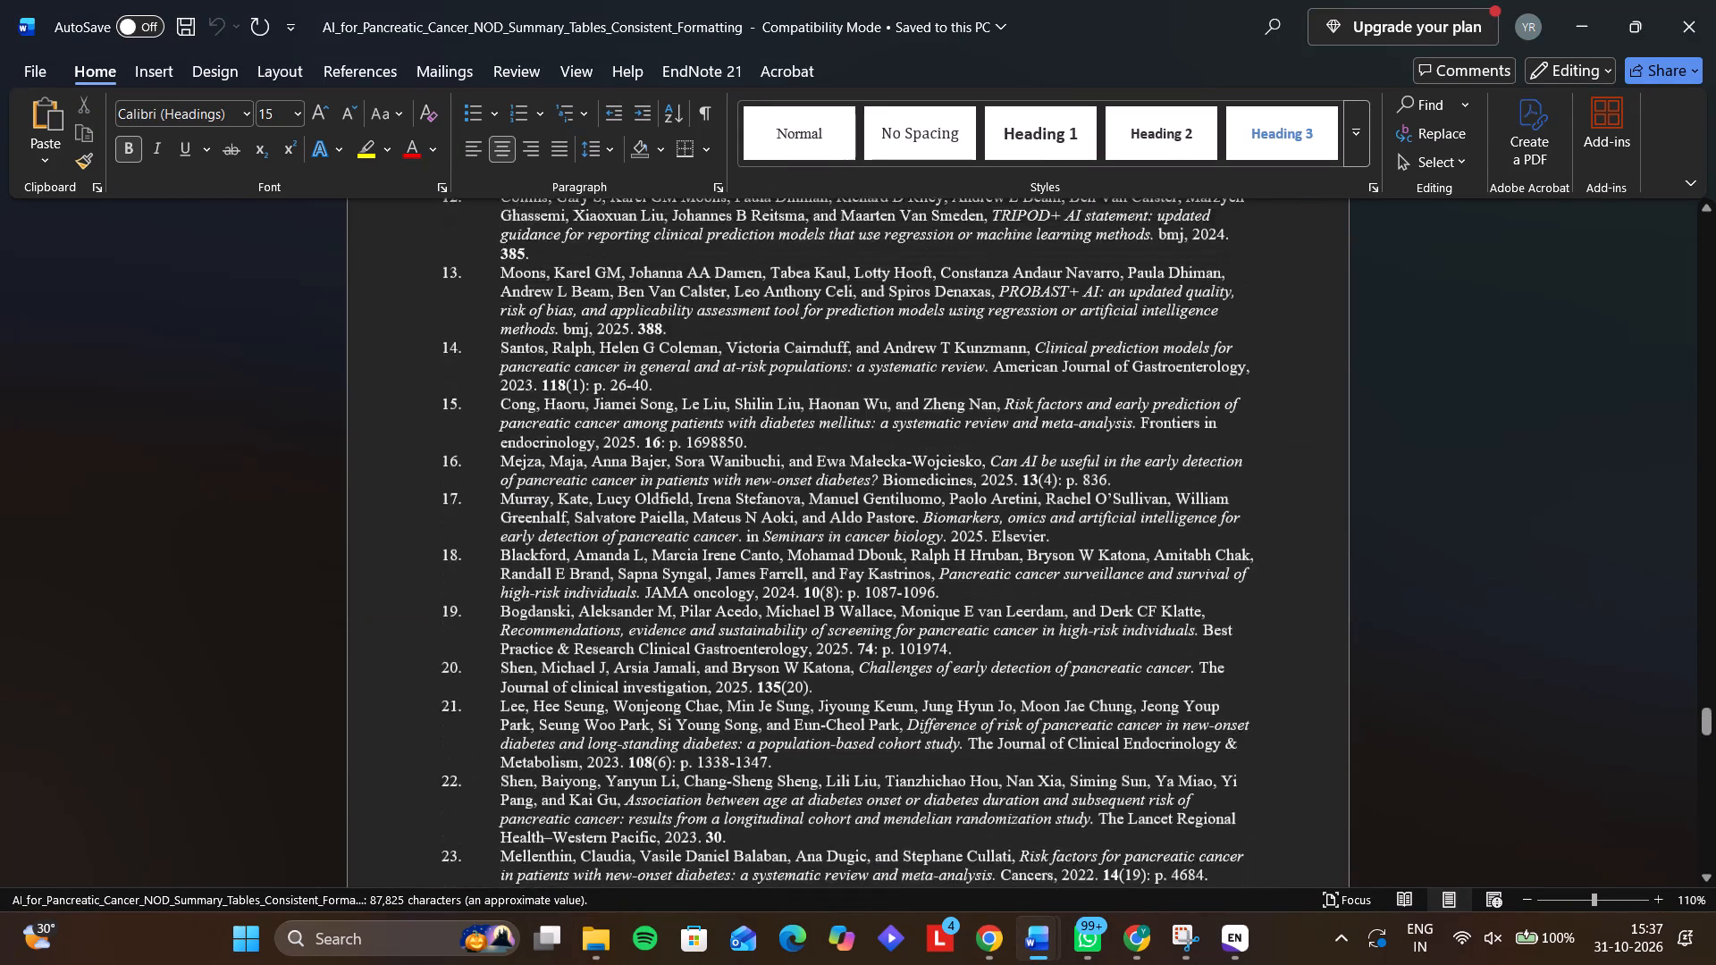
{"action": "scroll", "coordinate": [585, 488], "scroll_direction": "up", "scroll_amount": 2}
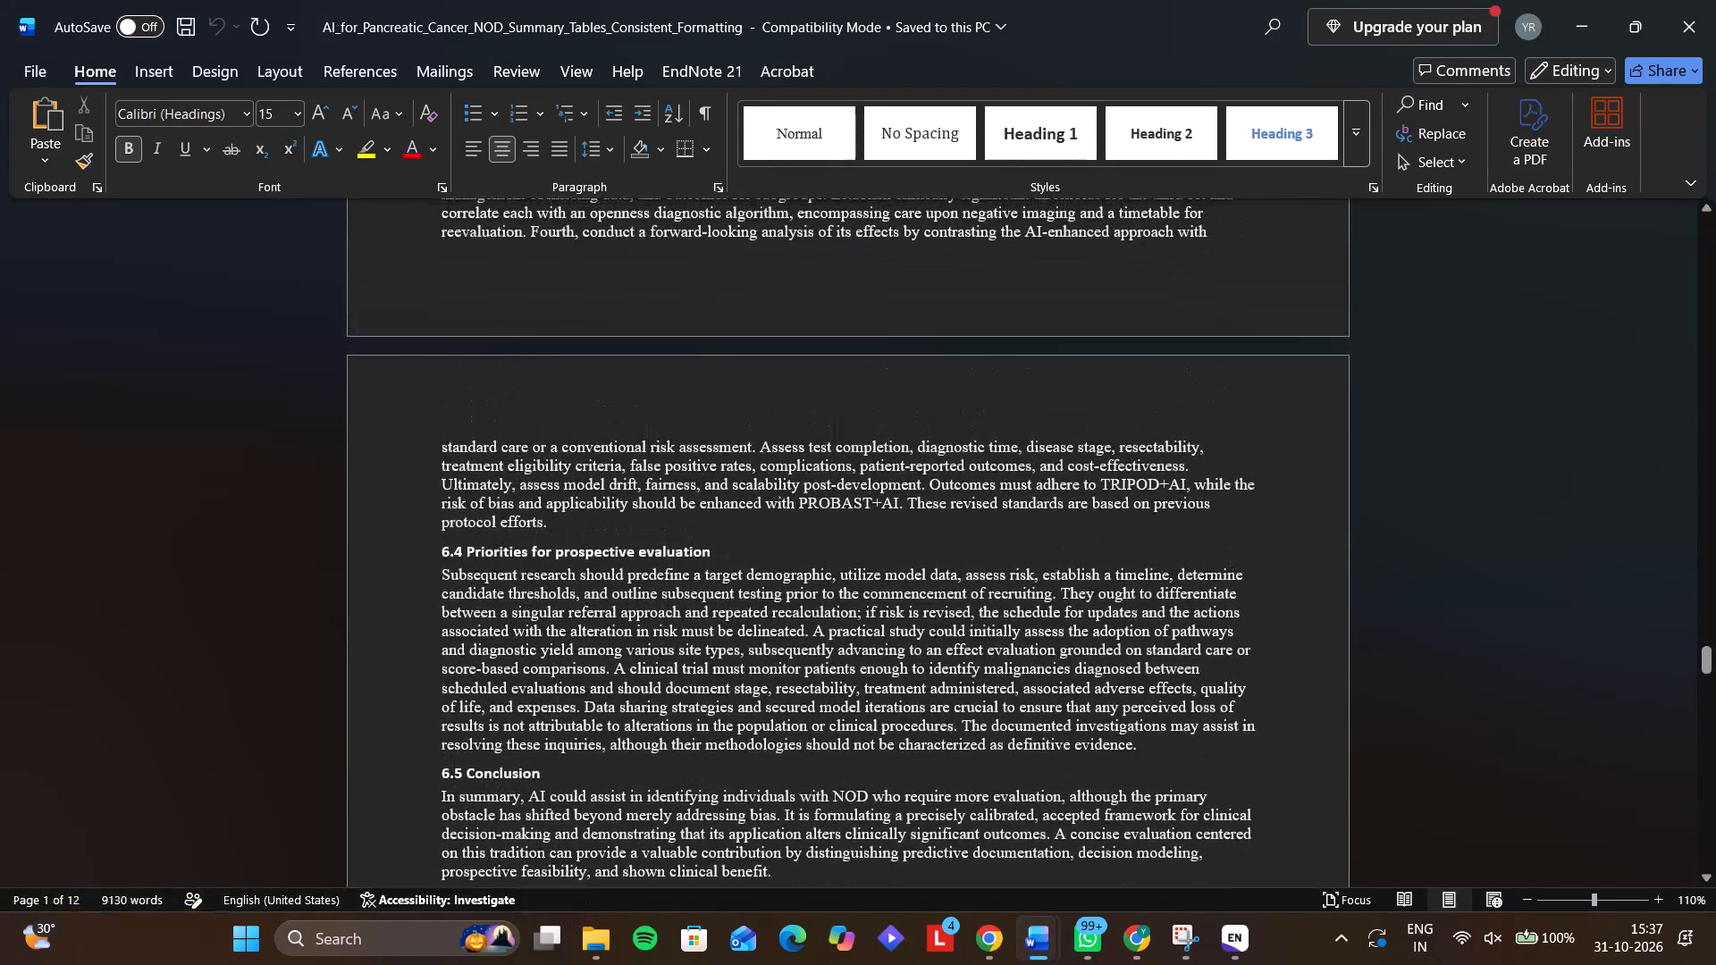
{"action": "scroll", "coordinate": [585, 488], "scroll_direction": "up", "scroll_amount": 2}
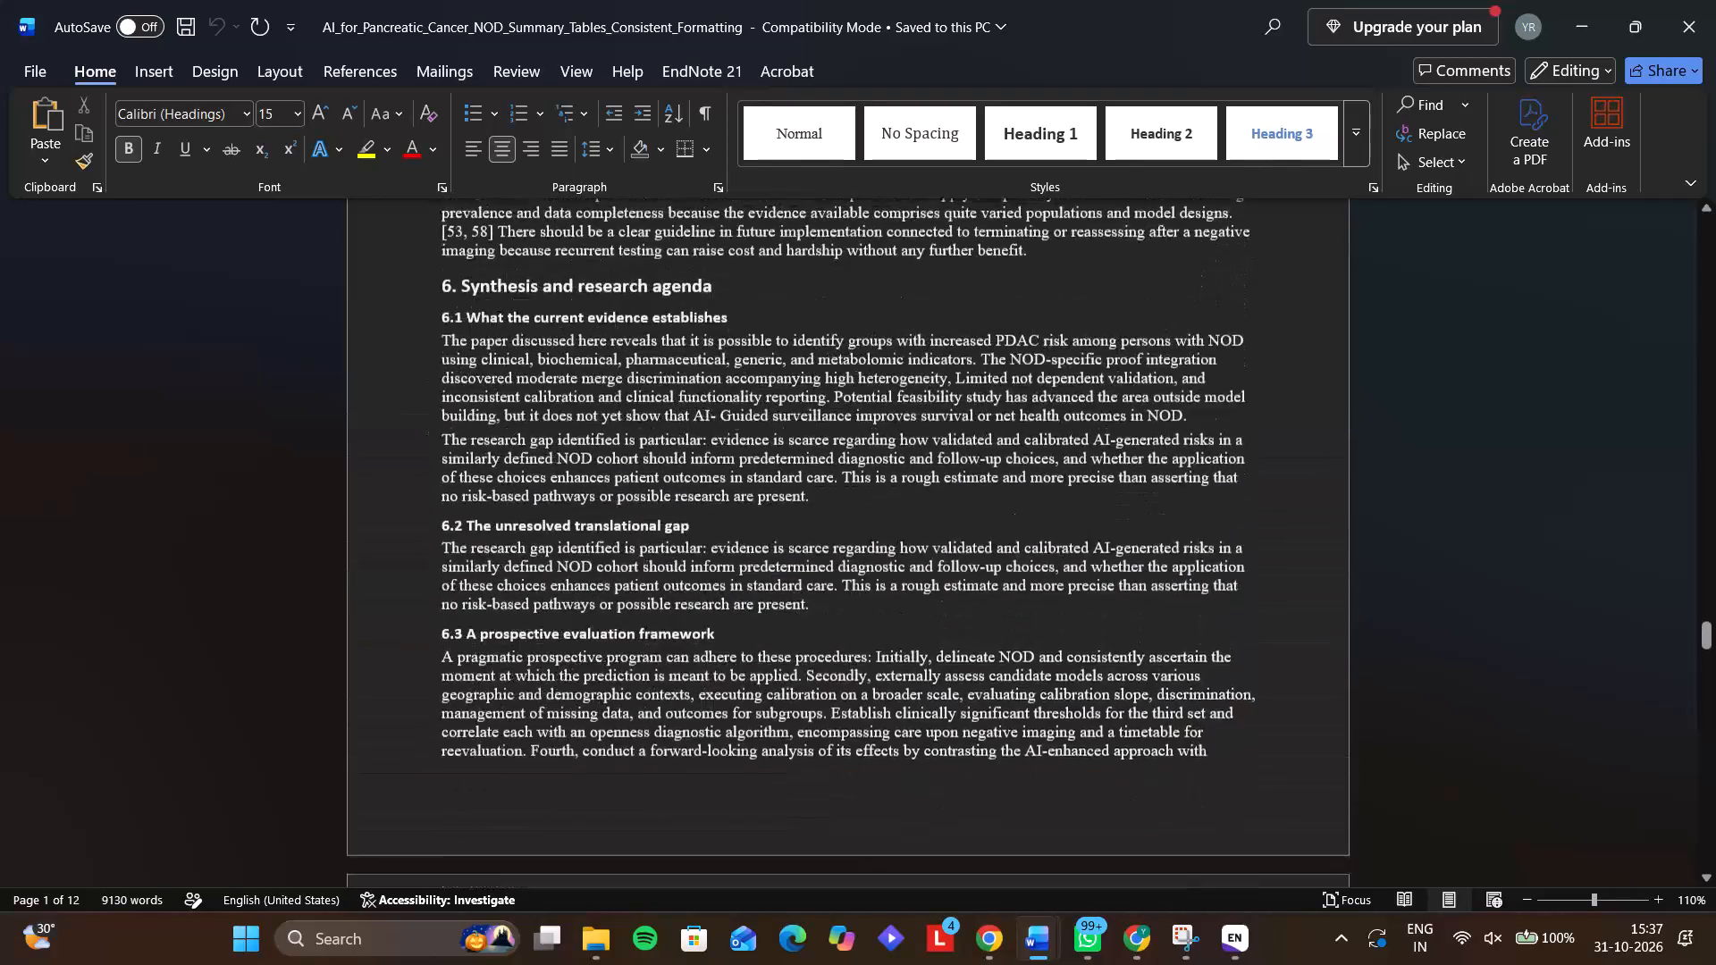
{"action": "scroll", "coordinate": [585, 488], "scroll_direction": "up", "scroll_amount": 1}
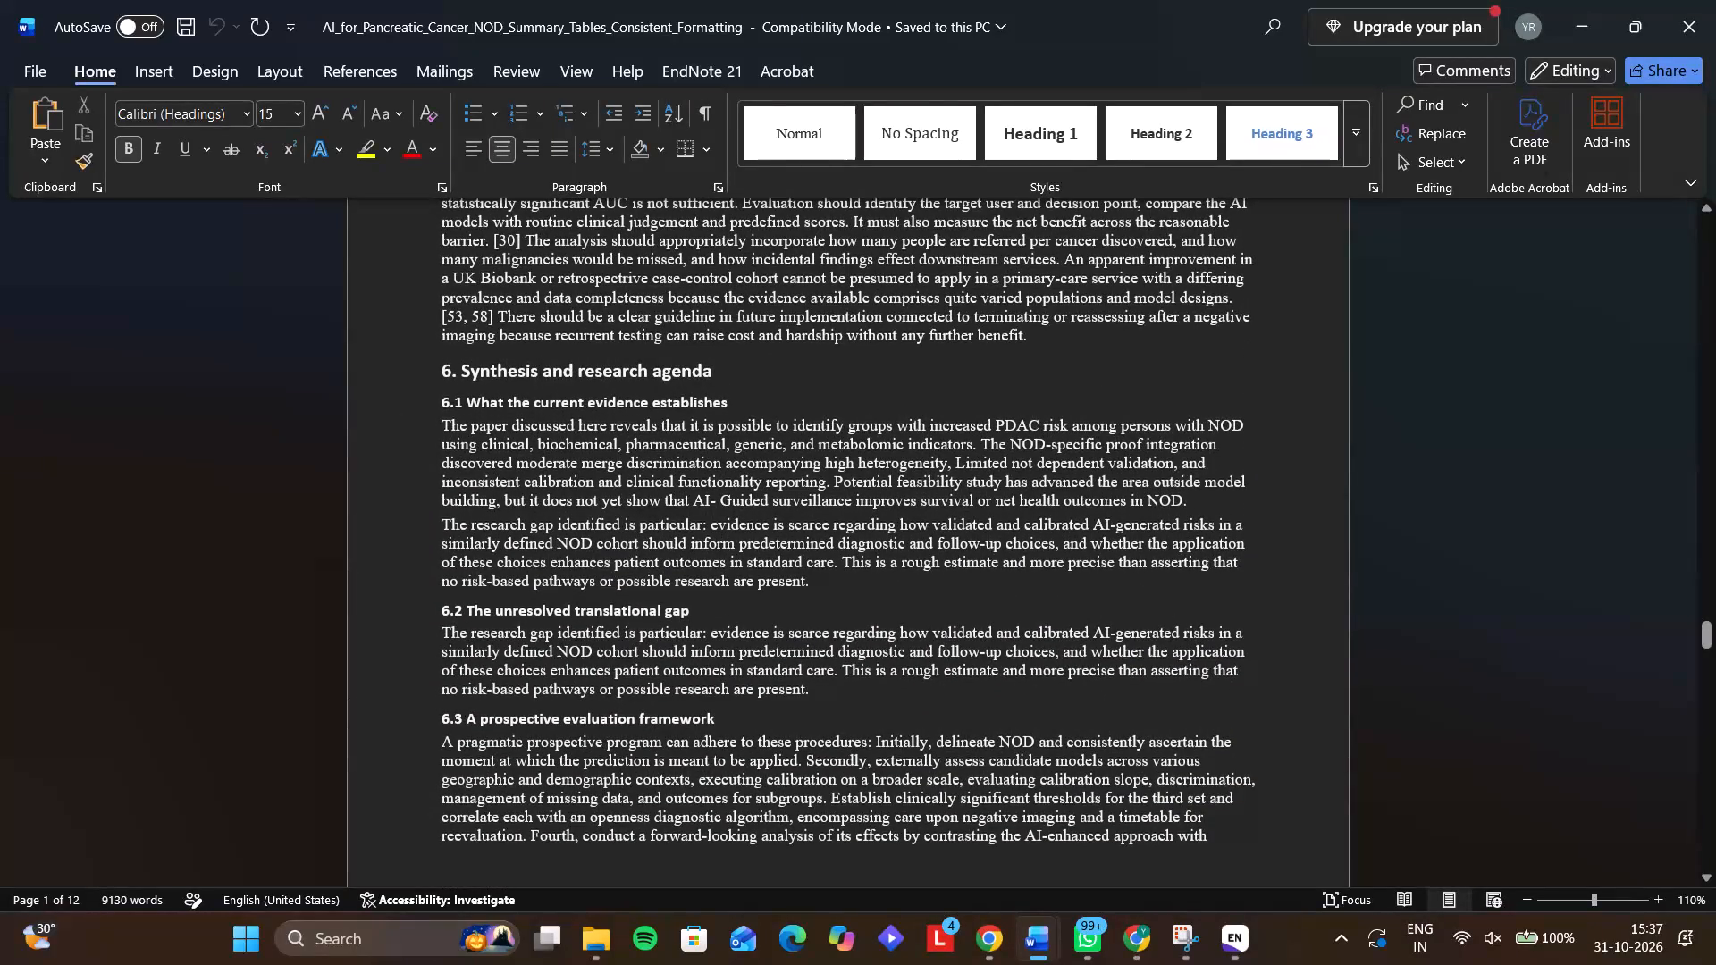
{"action": "scroll", "coordinate": [585, 488], "scroll_direction": "up", "scroll_amount": 9}
{"action": "scroll", "coordinate": [585, 488], "scroll_direction": "down", "scroll_amount": 2}
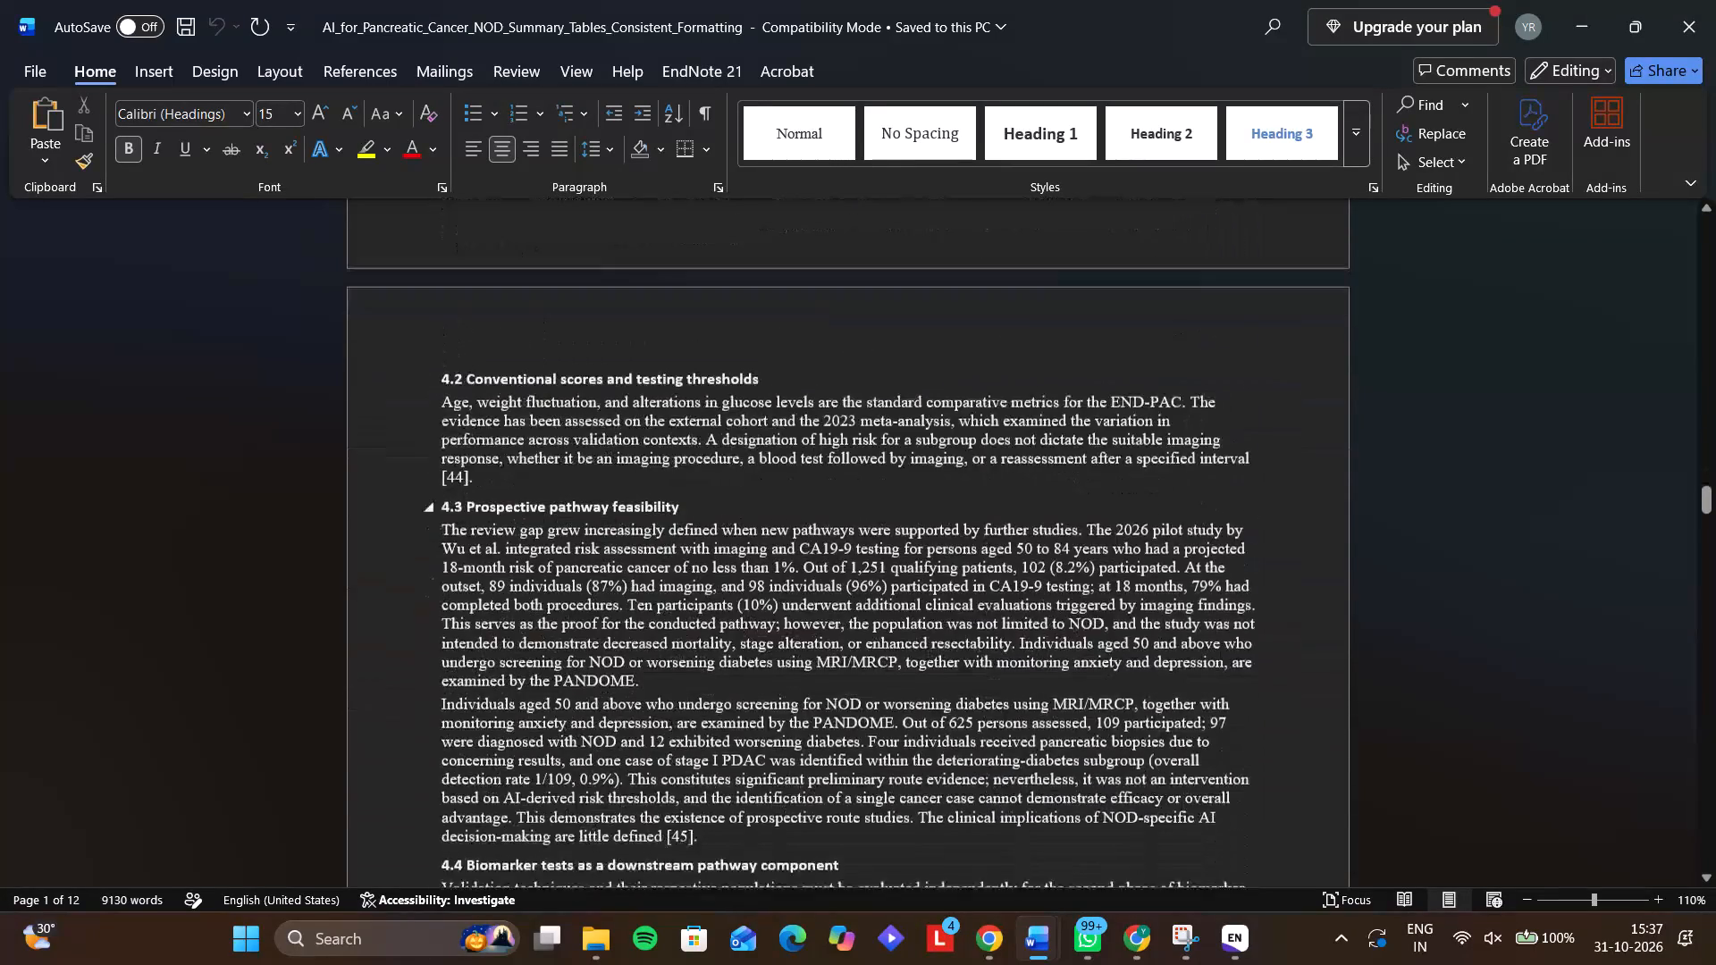
{"action": "scroll", "coordinate": [585, 488], "scroll_direction": "down", "scroll_amount": 2}
{"action": "left_click", "coordinate": [1715, 0]}
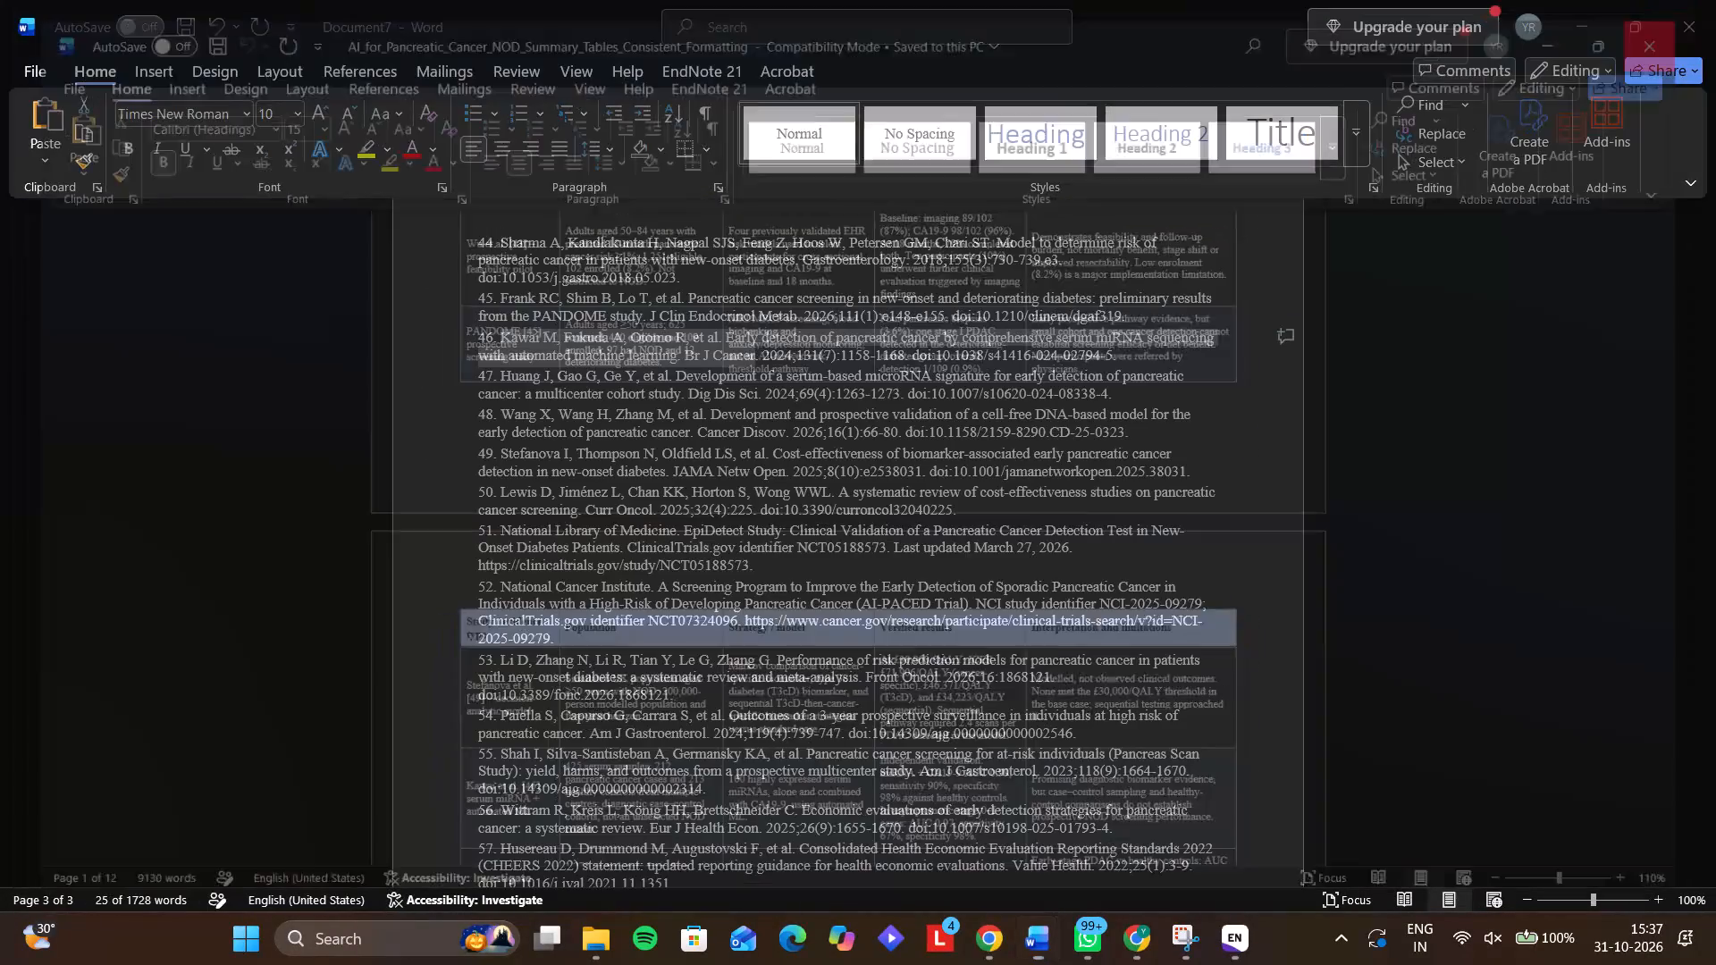
Reopen the manuscript AI_for_Pancreatic_Cancer_NOD_Summary_Tables_Consistent_Formatting (1) from the Downloads results in File Explorer.
{"action": "left_click", "coordinate": [610, 953]}
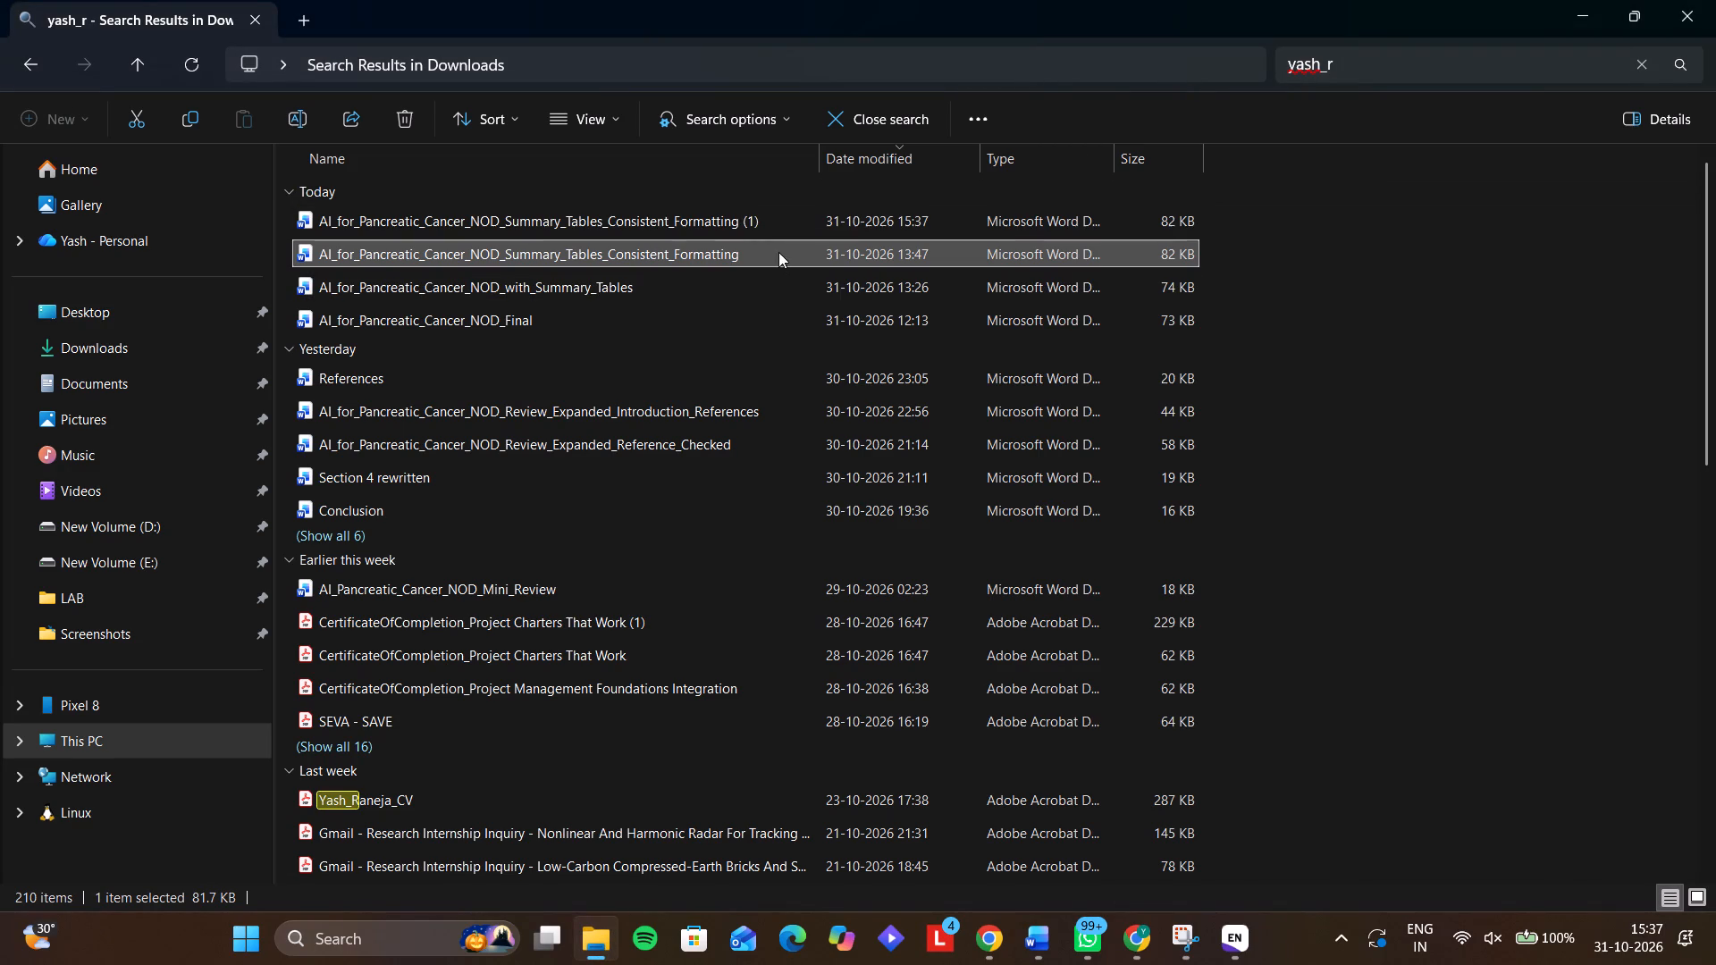
{"action": "double_click", "coordinate": [773, 226]}
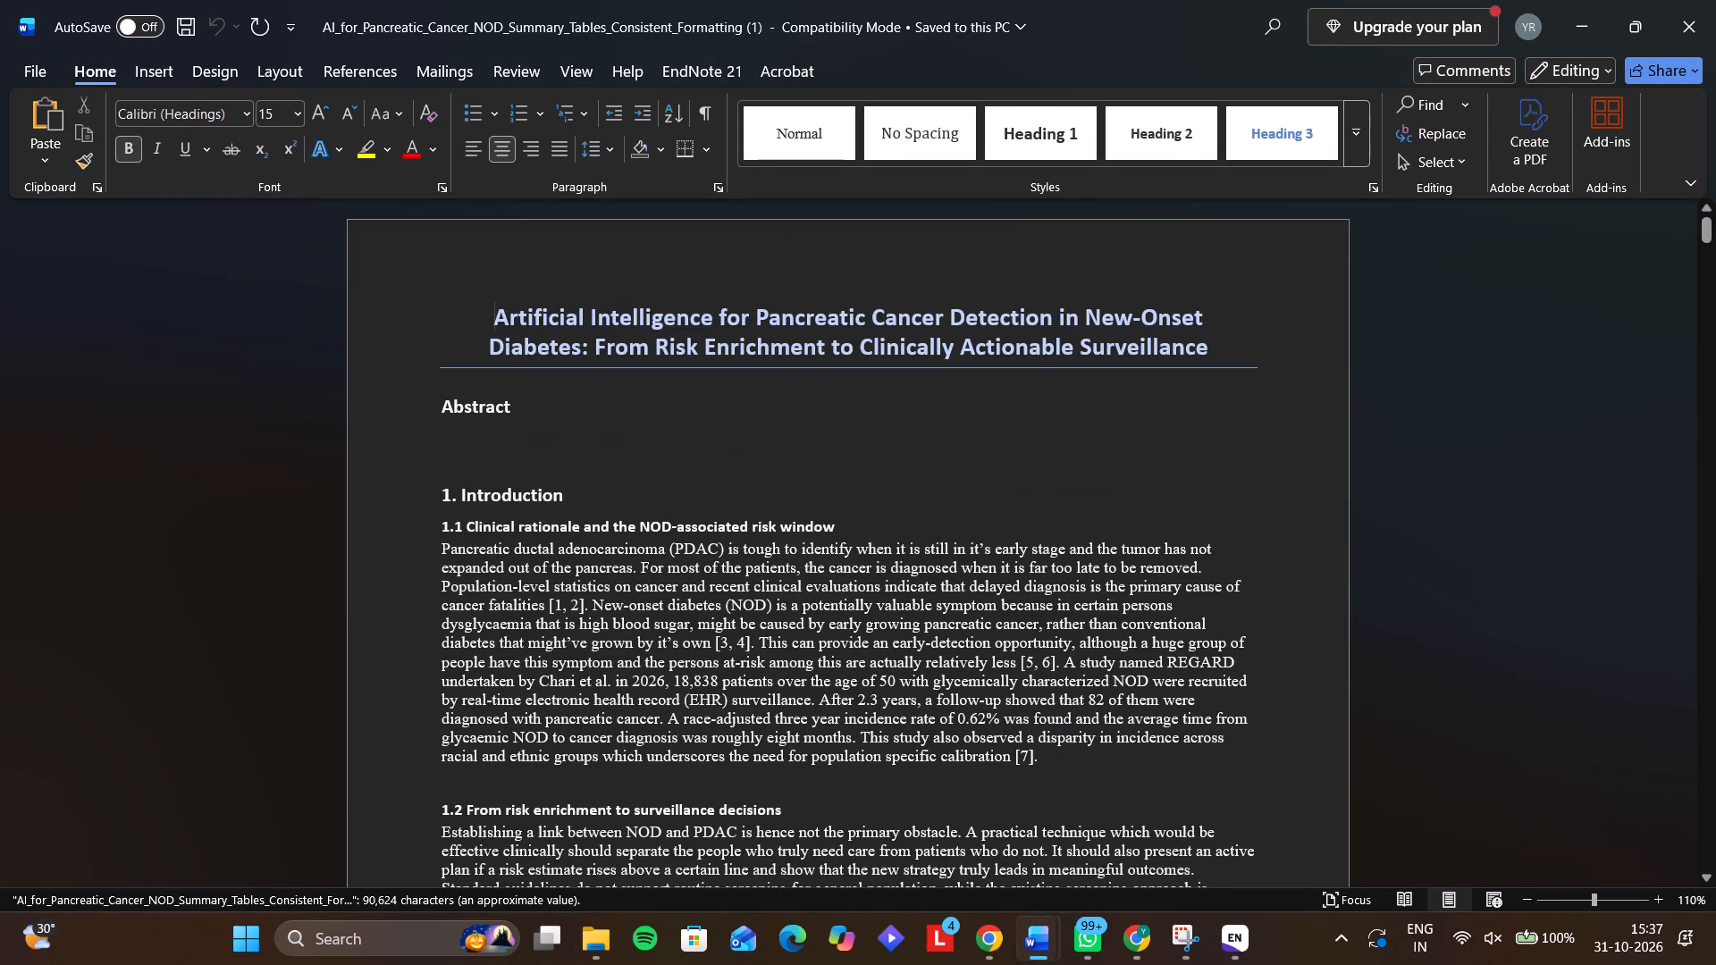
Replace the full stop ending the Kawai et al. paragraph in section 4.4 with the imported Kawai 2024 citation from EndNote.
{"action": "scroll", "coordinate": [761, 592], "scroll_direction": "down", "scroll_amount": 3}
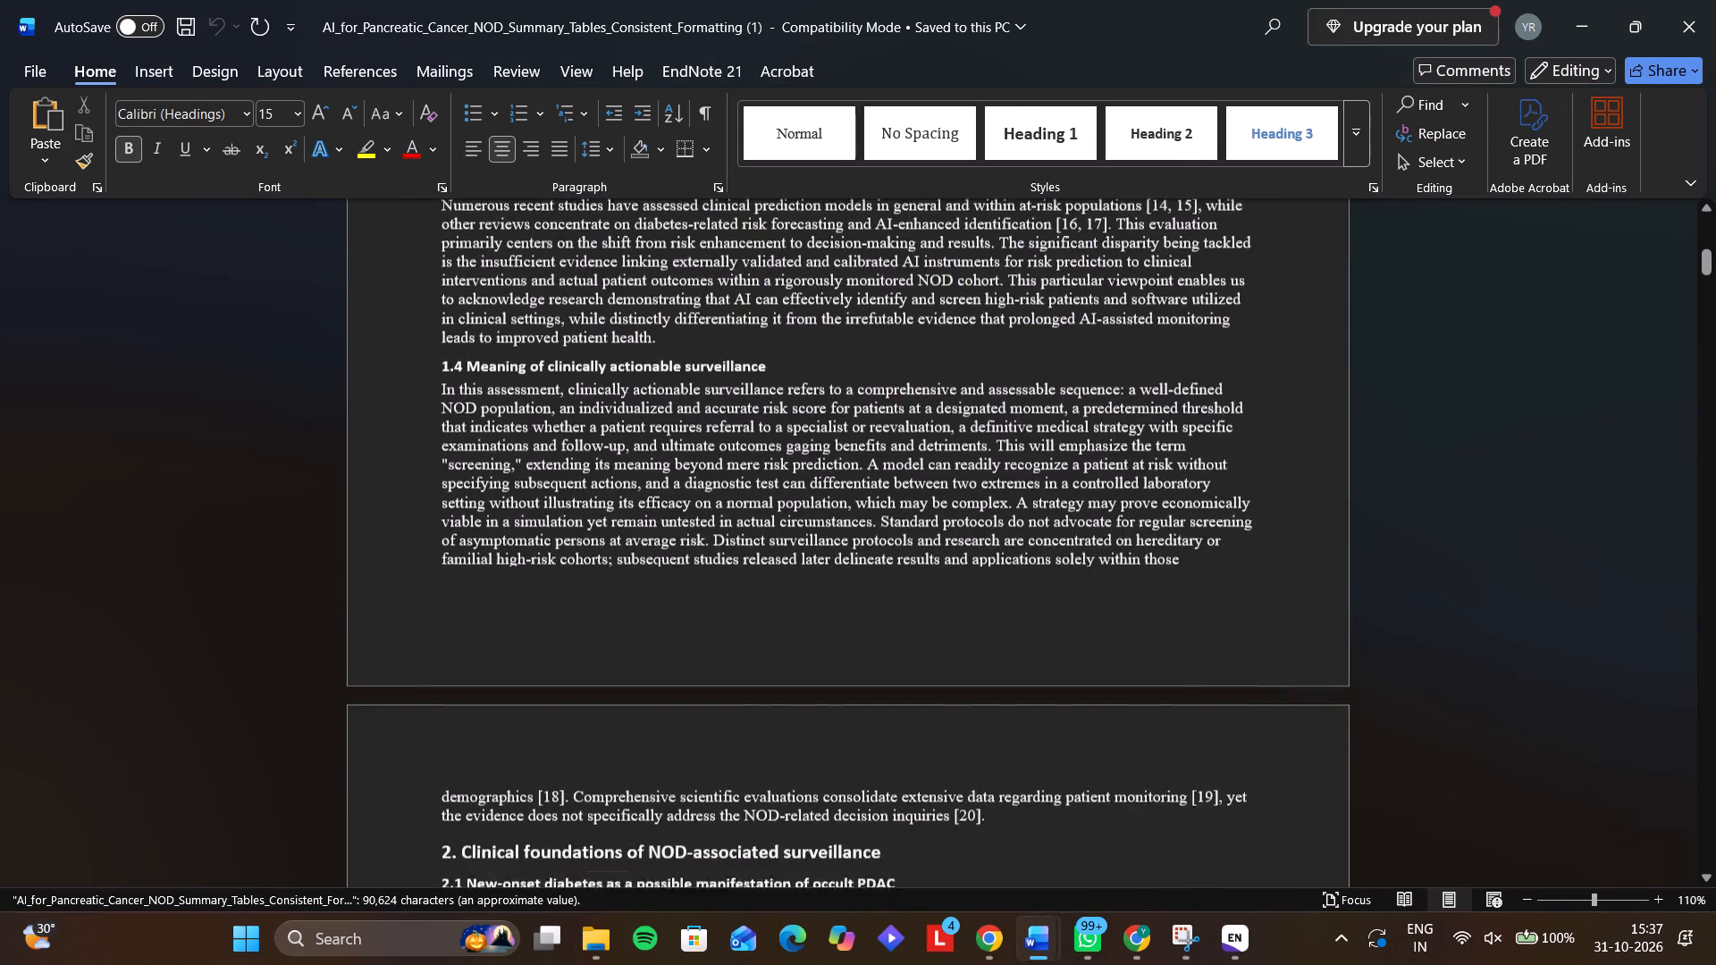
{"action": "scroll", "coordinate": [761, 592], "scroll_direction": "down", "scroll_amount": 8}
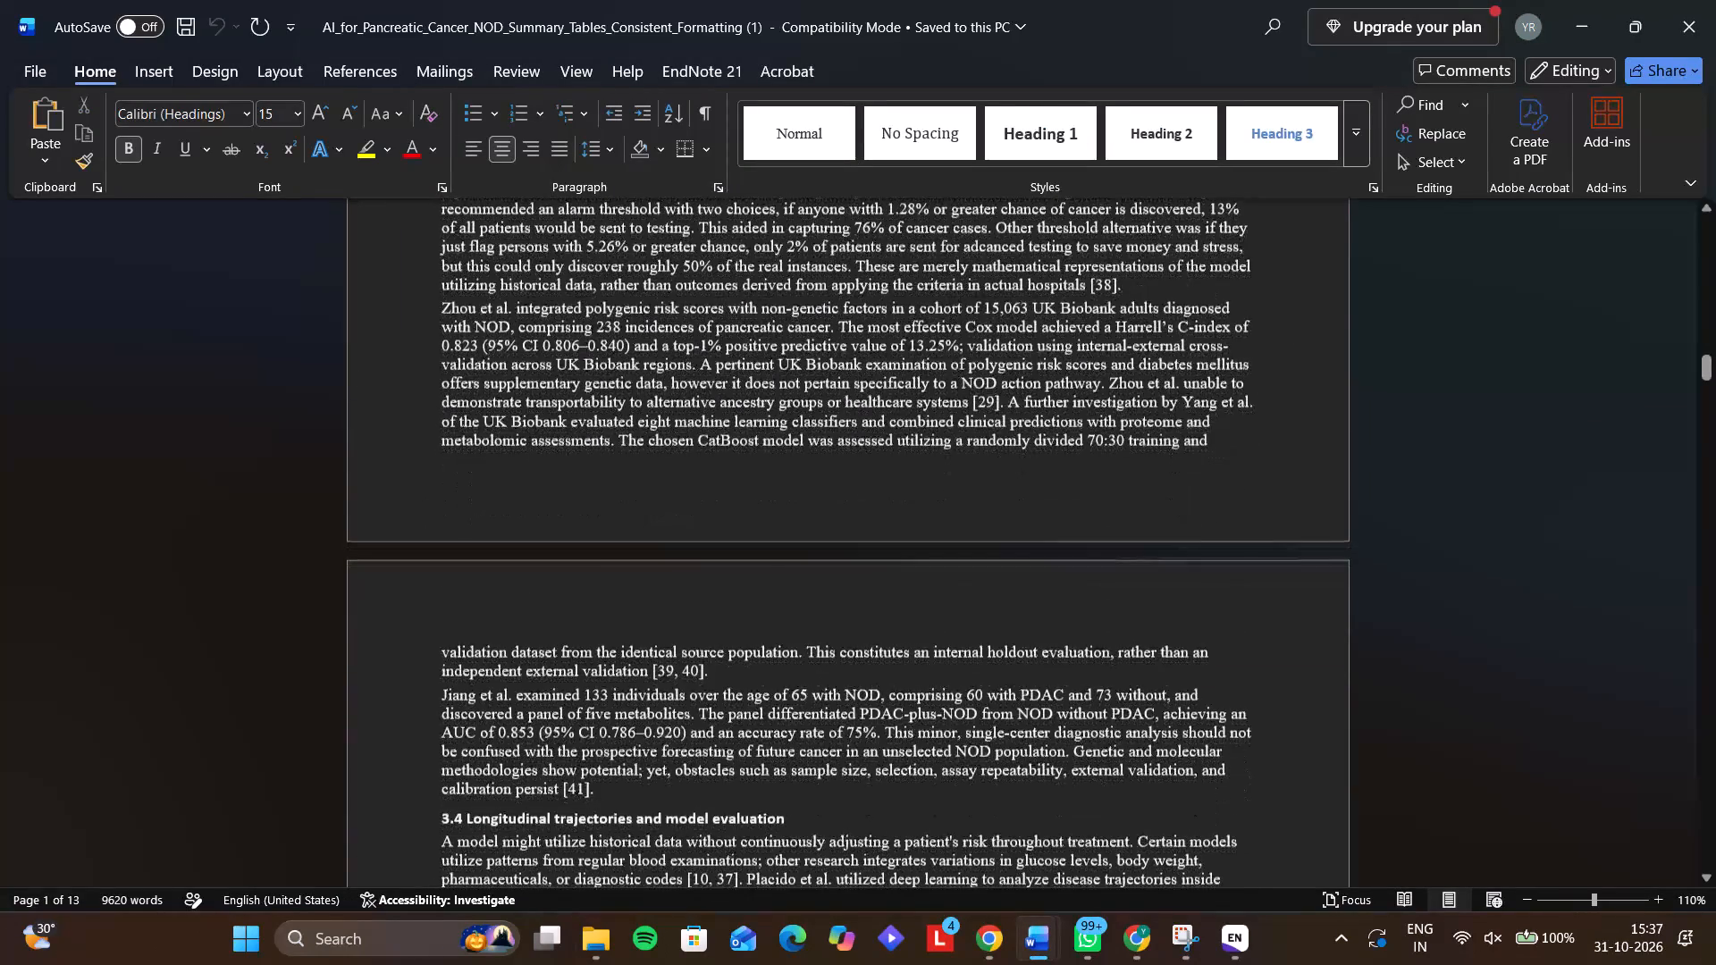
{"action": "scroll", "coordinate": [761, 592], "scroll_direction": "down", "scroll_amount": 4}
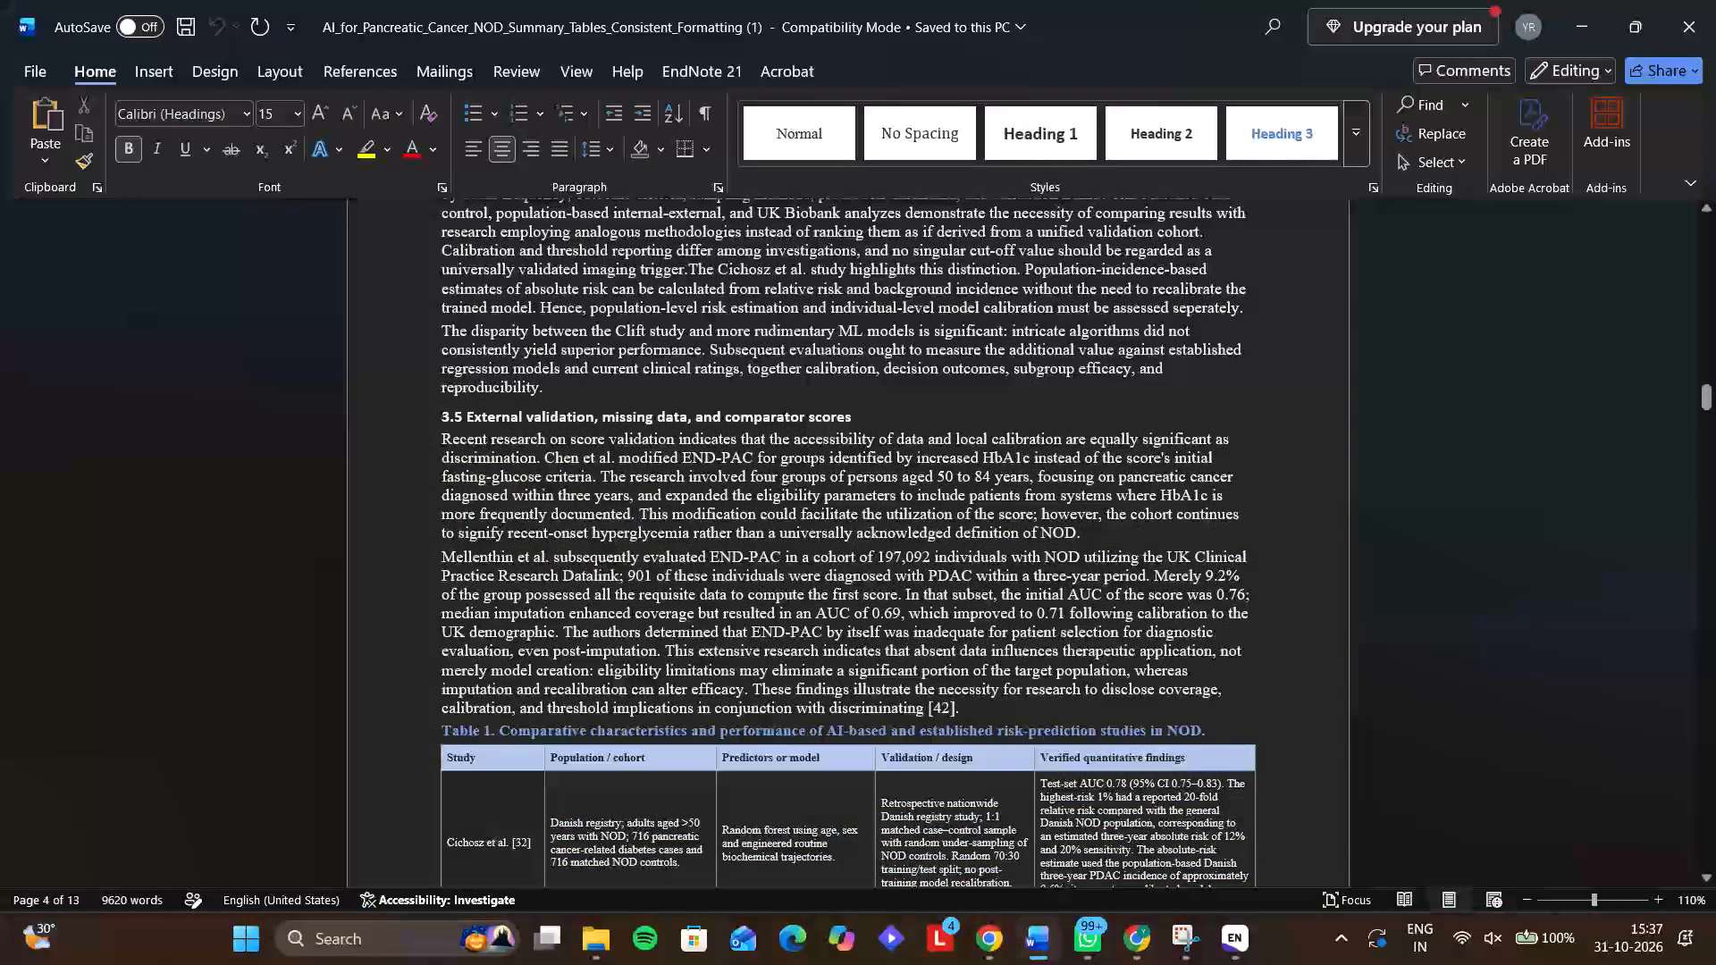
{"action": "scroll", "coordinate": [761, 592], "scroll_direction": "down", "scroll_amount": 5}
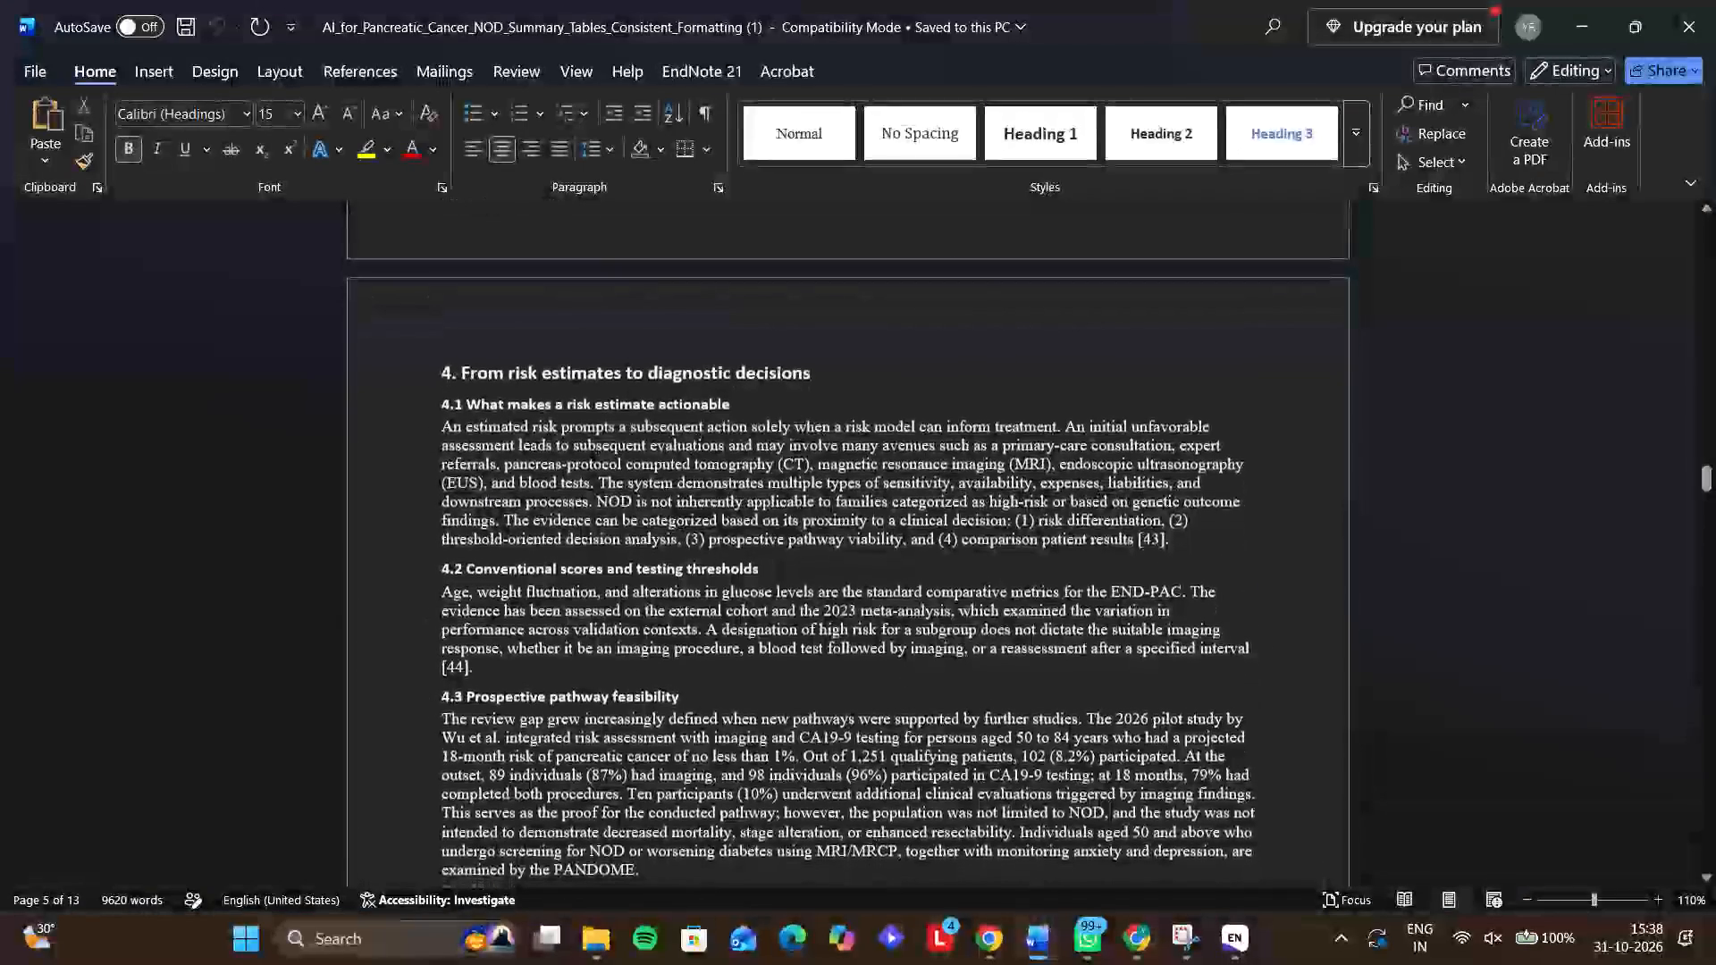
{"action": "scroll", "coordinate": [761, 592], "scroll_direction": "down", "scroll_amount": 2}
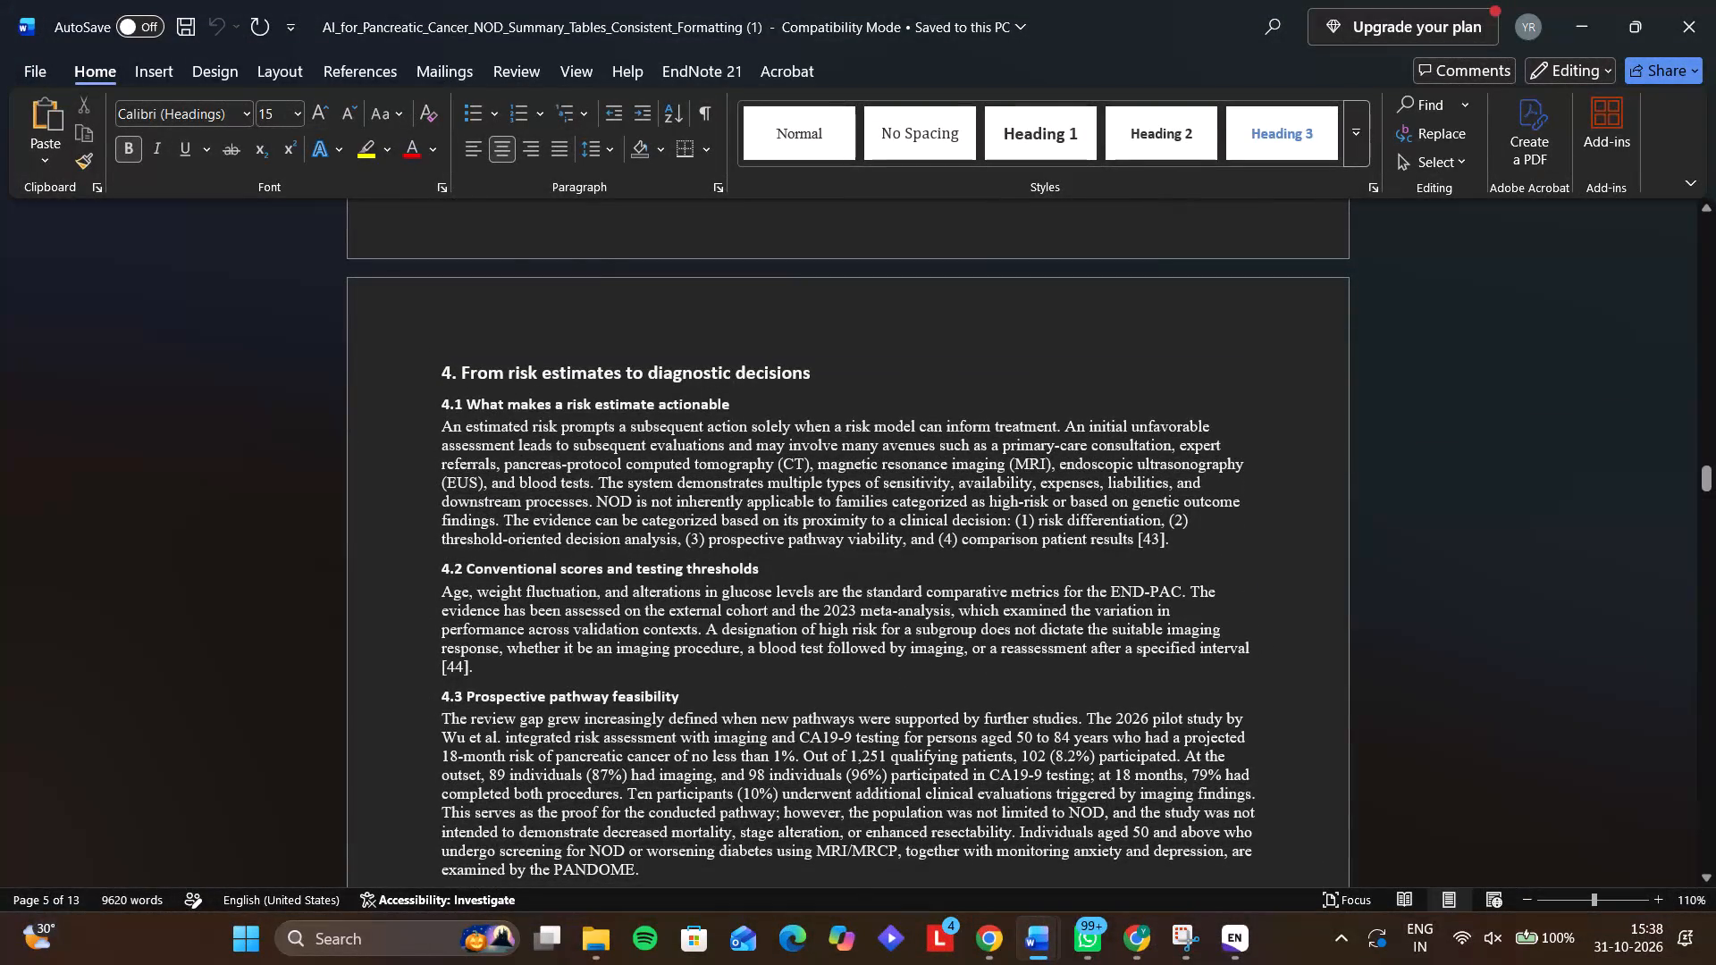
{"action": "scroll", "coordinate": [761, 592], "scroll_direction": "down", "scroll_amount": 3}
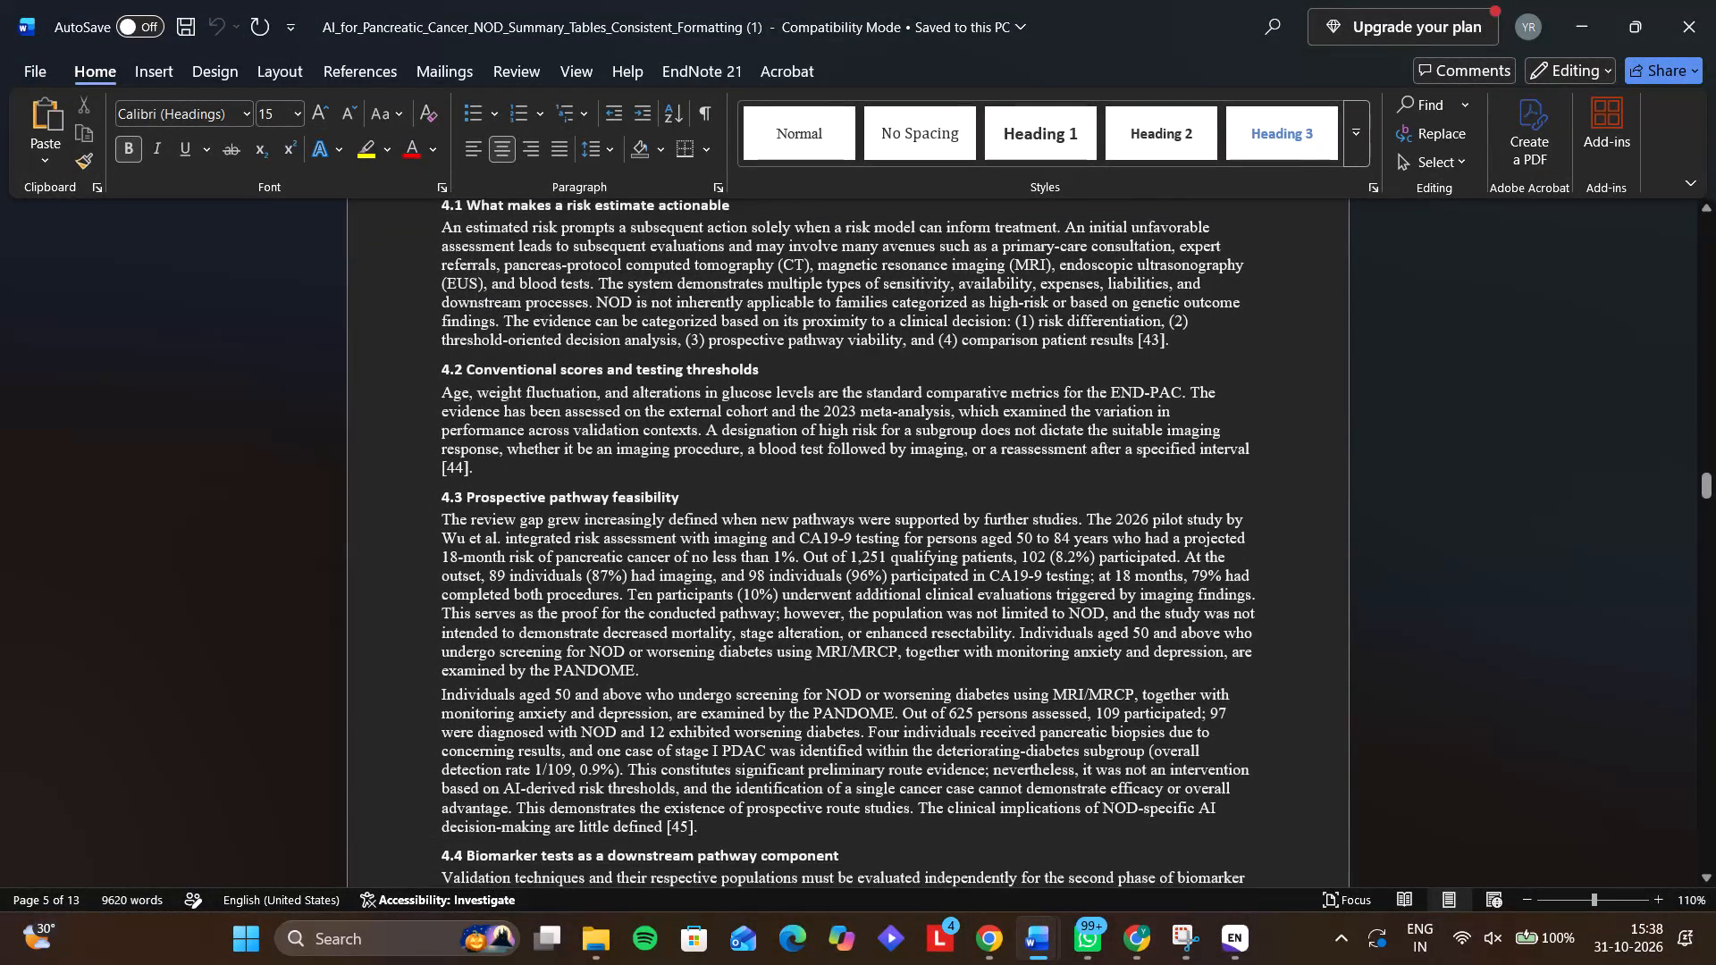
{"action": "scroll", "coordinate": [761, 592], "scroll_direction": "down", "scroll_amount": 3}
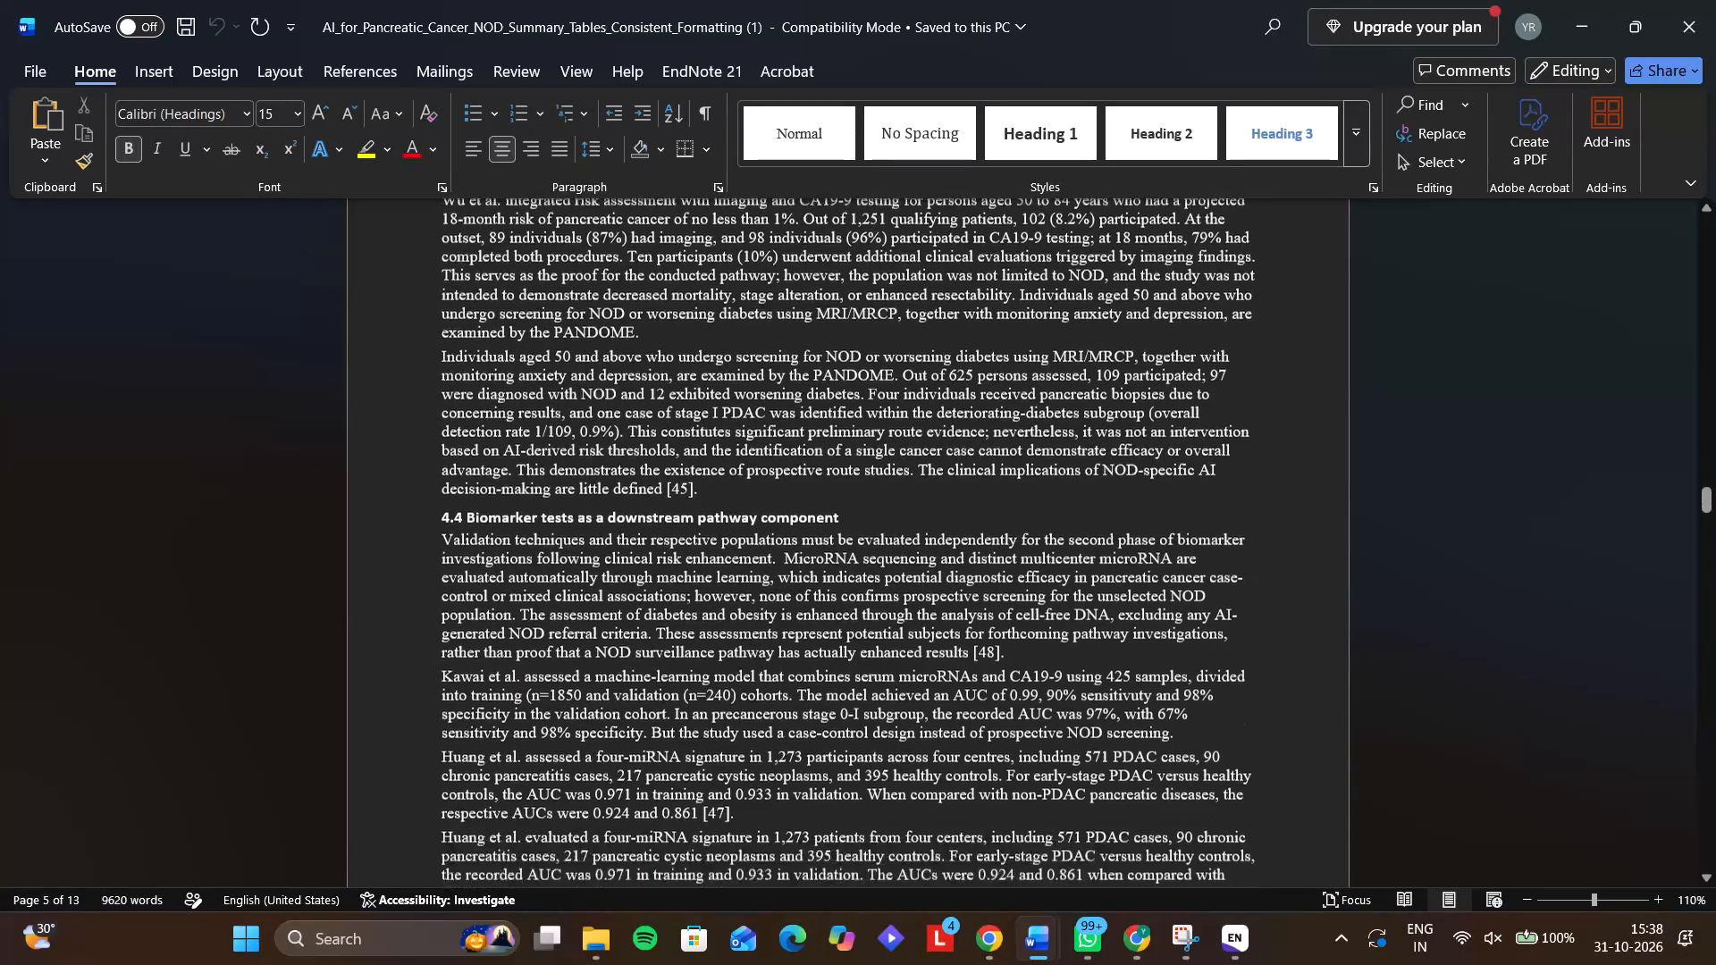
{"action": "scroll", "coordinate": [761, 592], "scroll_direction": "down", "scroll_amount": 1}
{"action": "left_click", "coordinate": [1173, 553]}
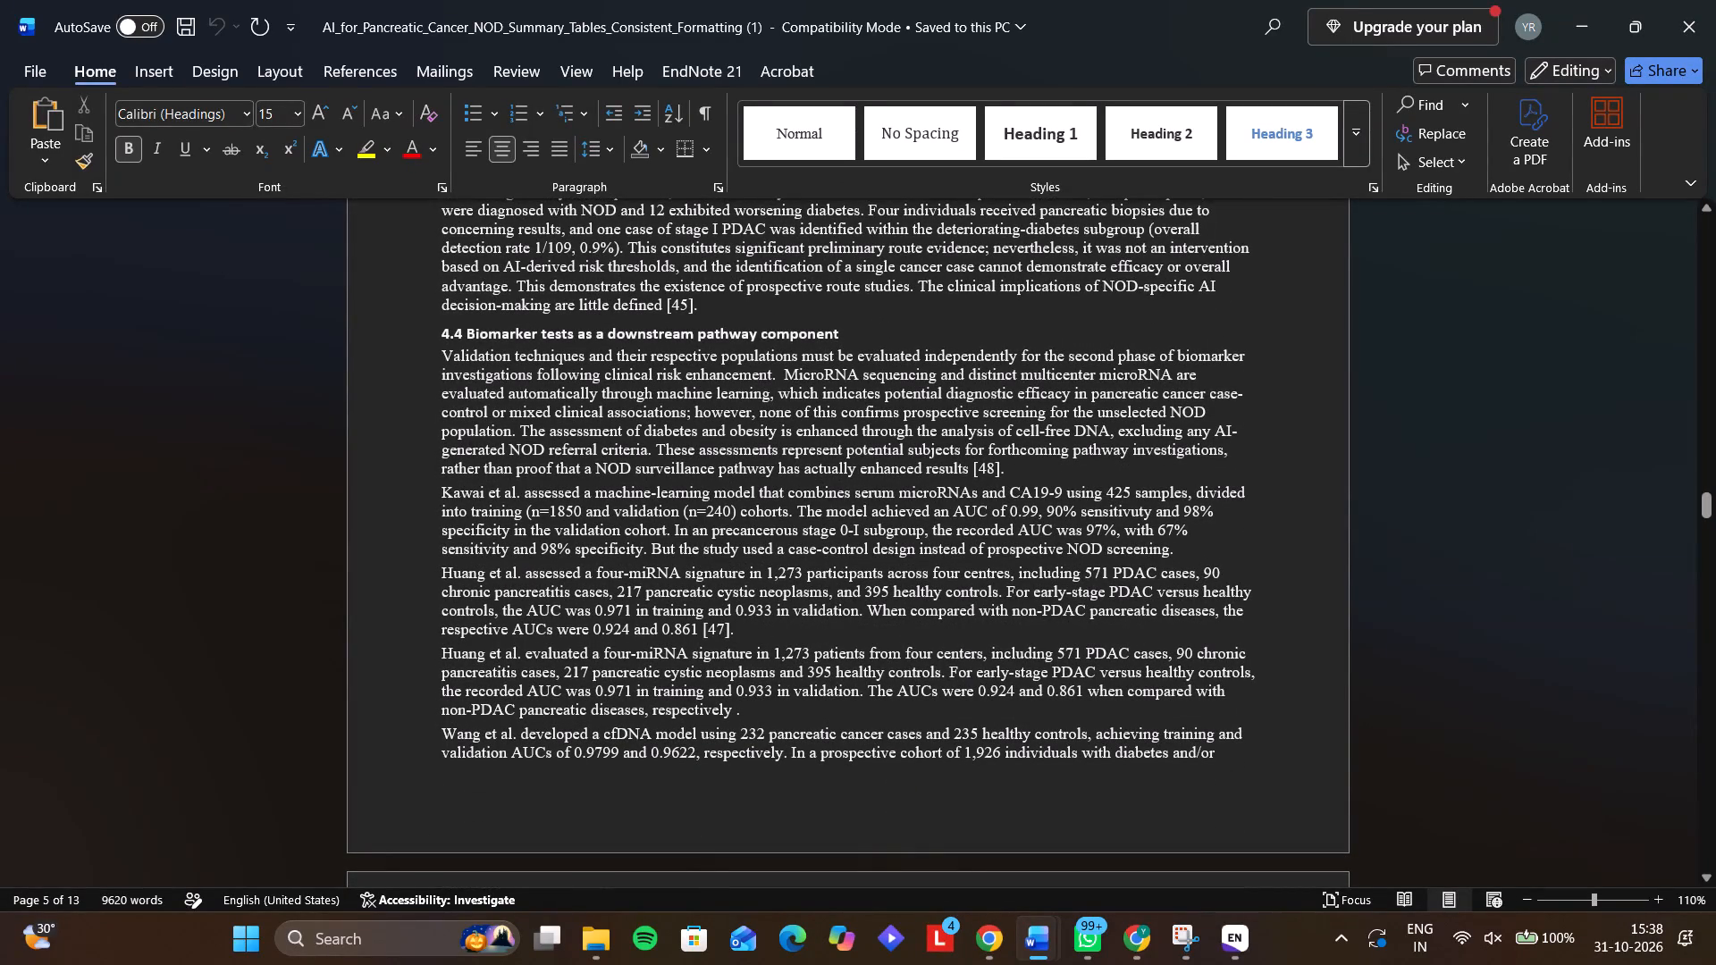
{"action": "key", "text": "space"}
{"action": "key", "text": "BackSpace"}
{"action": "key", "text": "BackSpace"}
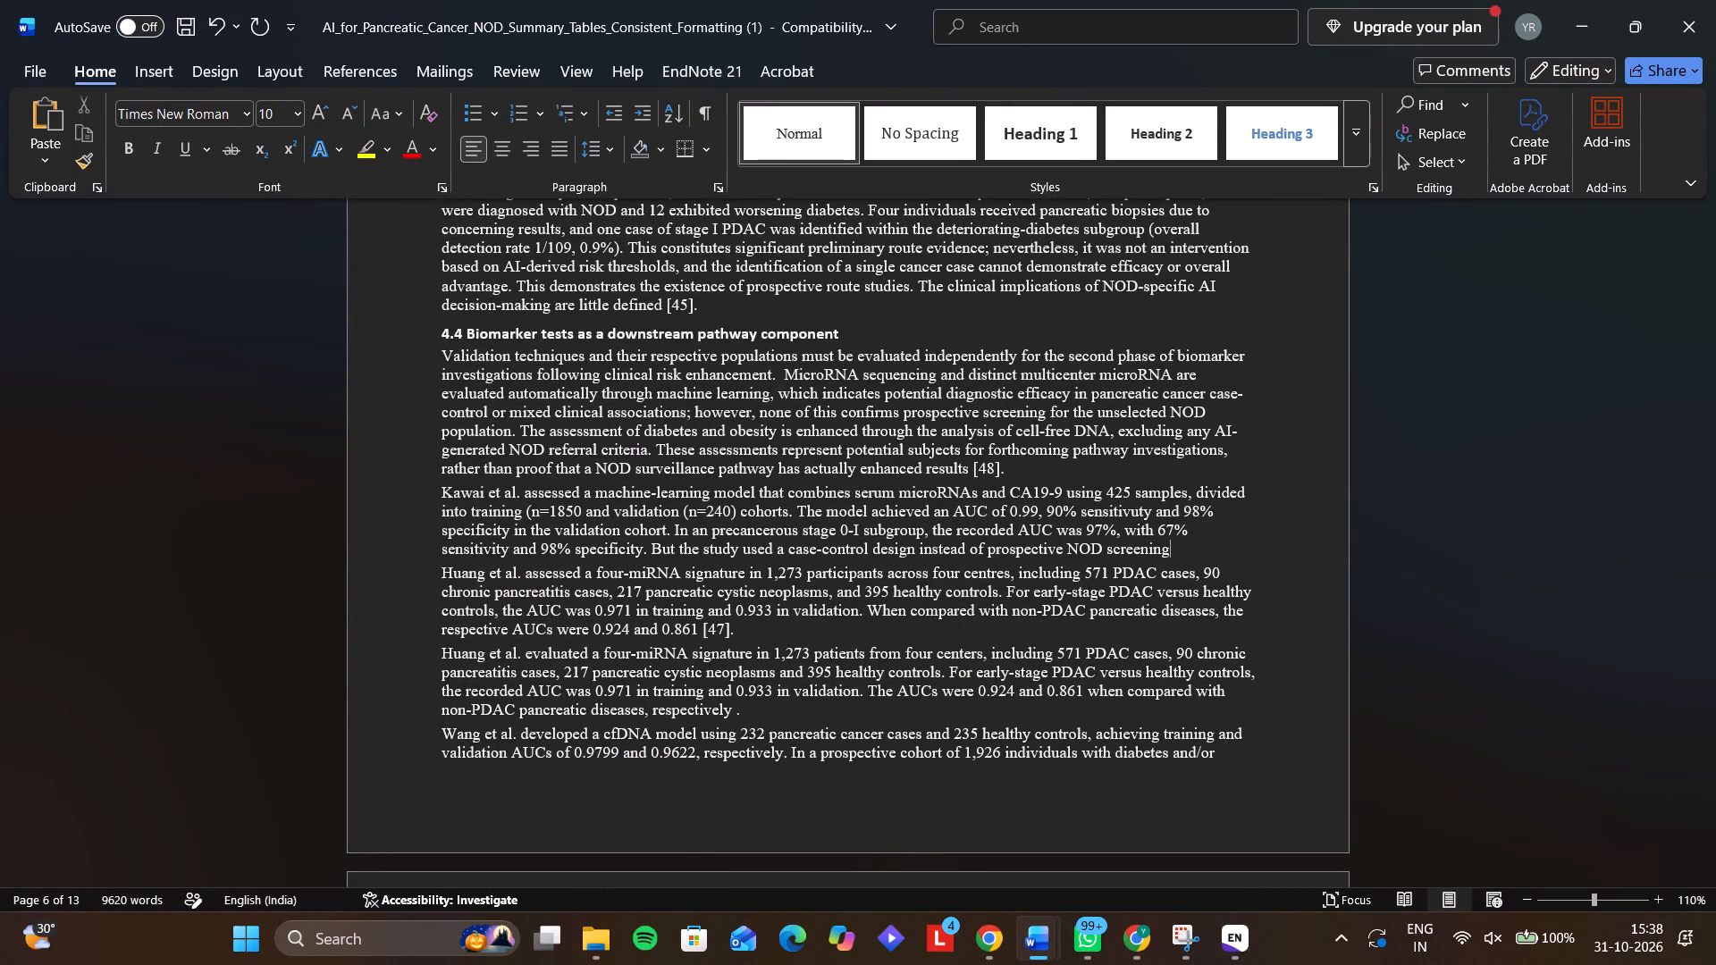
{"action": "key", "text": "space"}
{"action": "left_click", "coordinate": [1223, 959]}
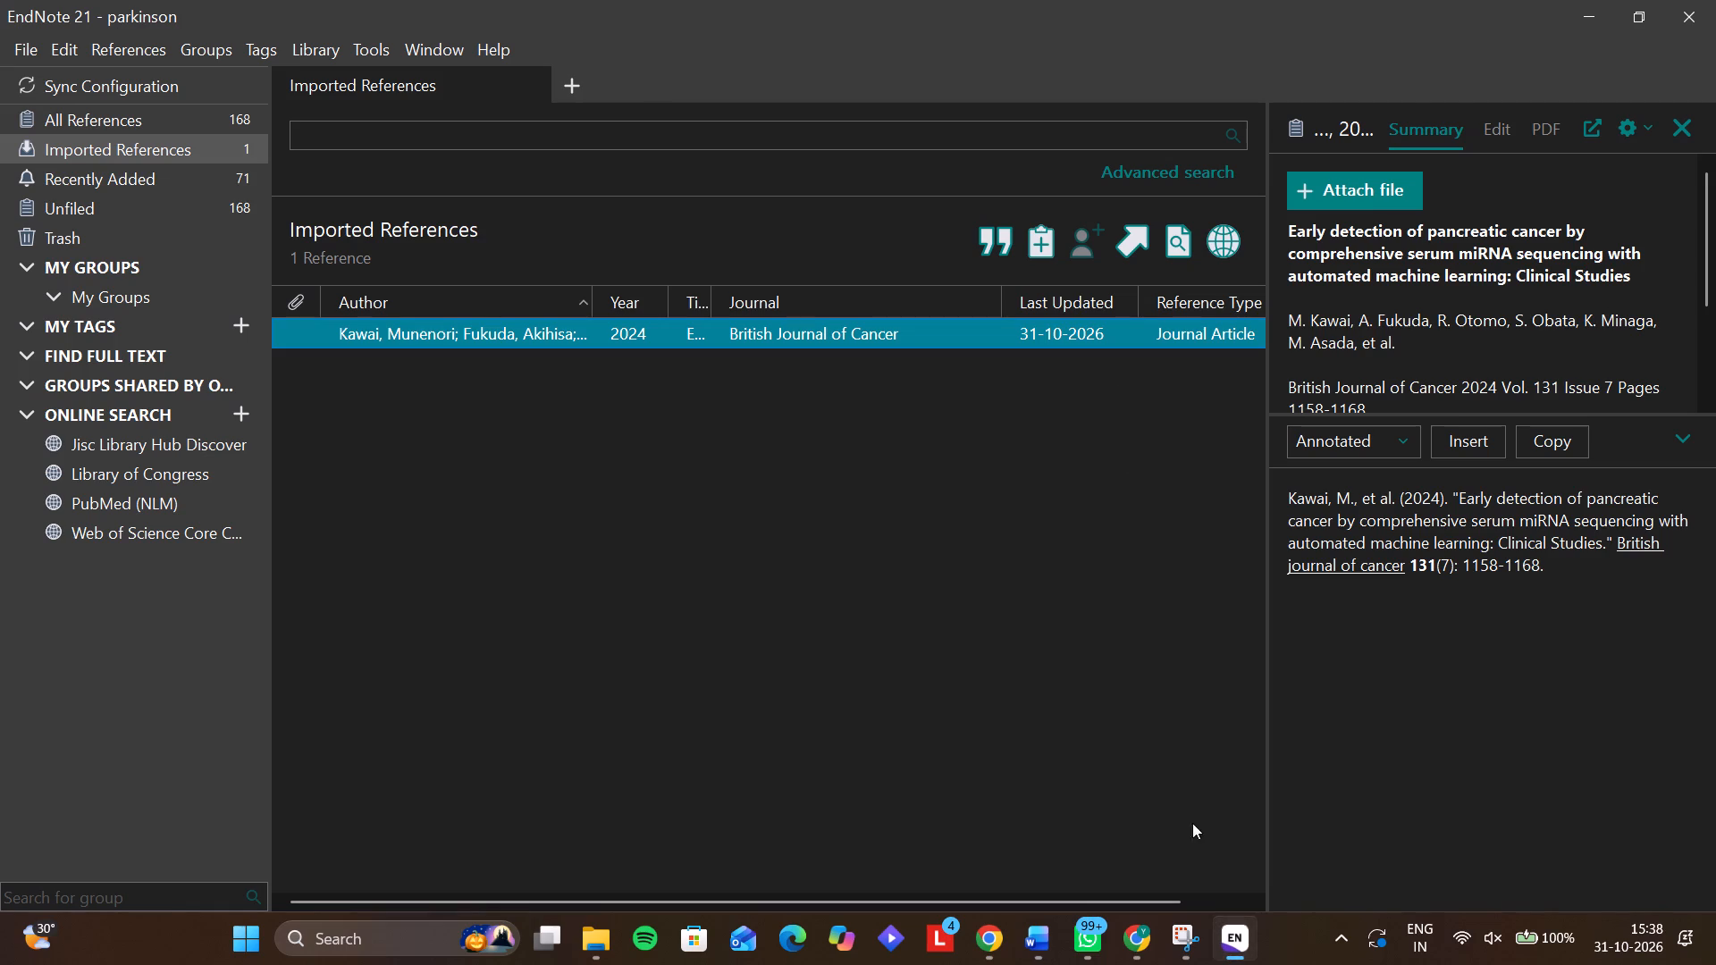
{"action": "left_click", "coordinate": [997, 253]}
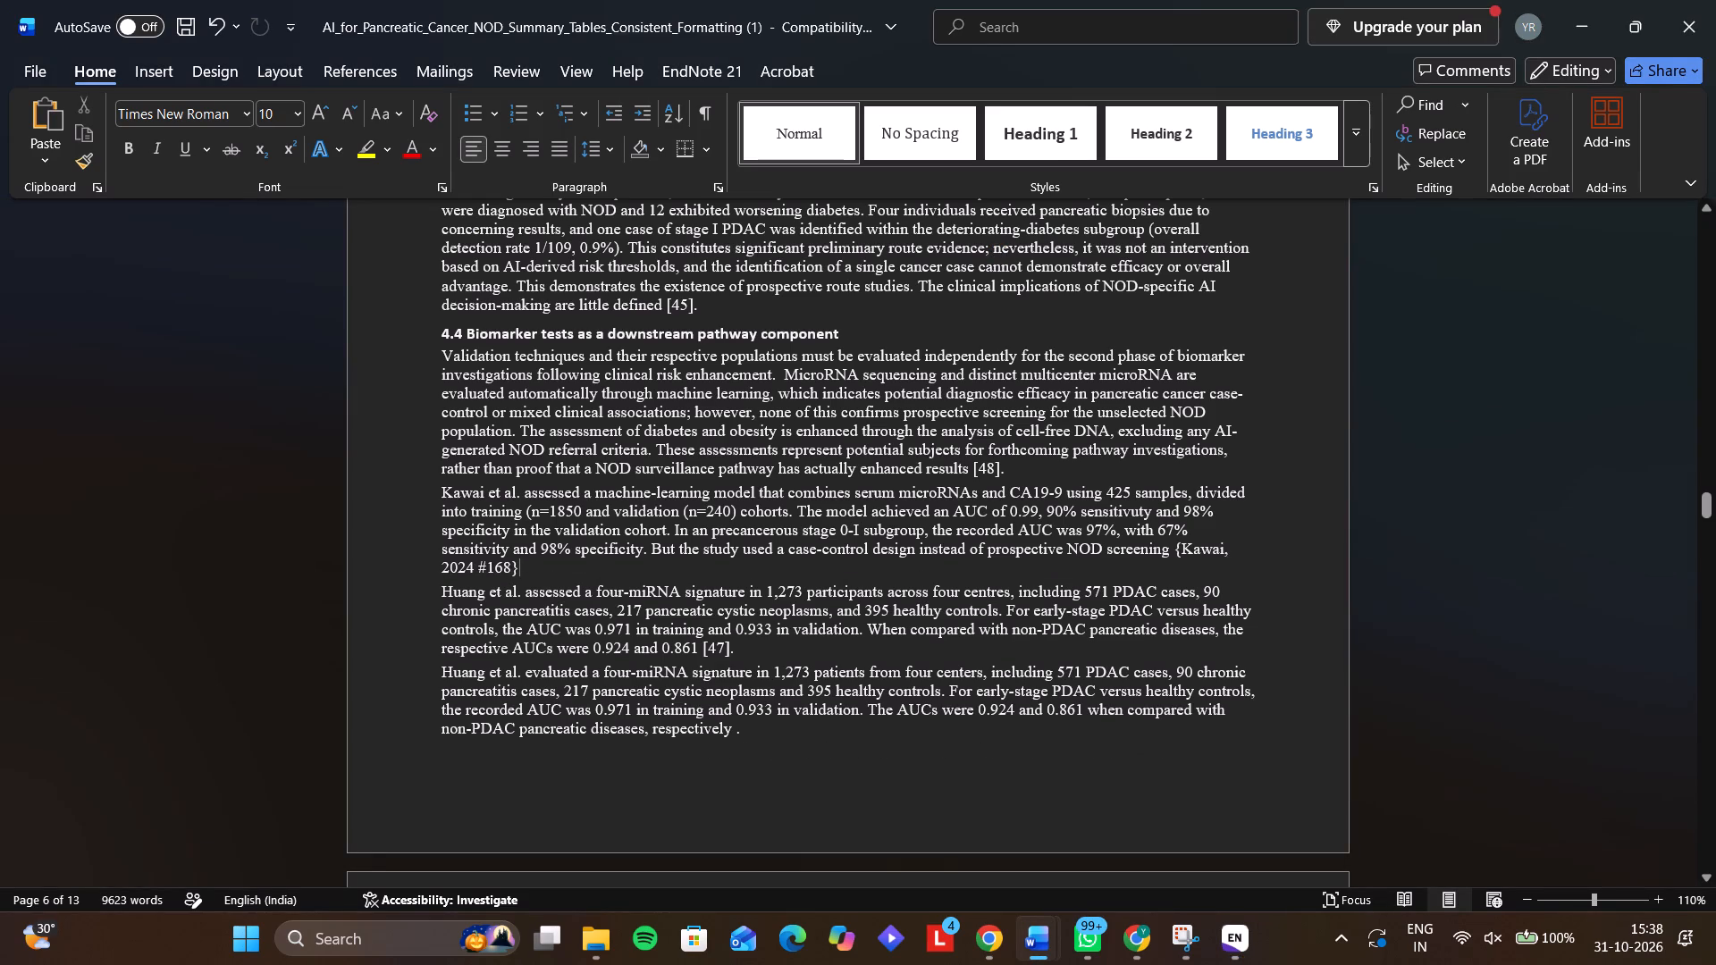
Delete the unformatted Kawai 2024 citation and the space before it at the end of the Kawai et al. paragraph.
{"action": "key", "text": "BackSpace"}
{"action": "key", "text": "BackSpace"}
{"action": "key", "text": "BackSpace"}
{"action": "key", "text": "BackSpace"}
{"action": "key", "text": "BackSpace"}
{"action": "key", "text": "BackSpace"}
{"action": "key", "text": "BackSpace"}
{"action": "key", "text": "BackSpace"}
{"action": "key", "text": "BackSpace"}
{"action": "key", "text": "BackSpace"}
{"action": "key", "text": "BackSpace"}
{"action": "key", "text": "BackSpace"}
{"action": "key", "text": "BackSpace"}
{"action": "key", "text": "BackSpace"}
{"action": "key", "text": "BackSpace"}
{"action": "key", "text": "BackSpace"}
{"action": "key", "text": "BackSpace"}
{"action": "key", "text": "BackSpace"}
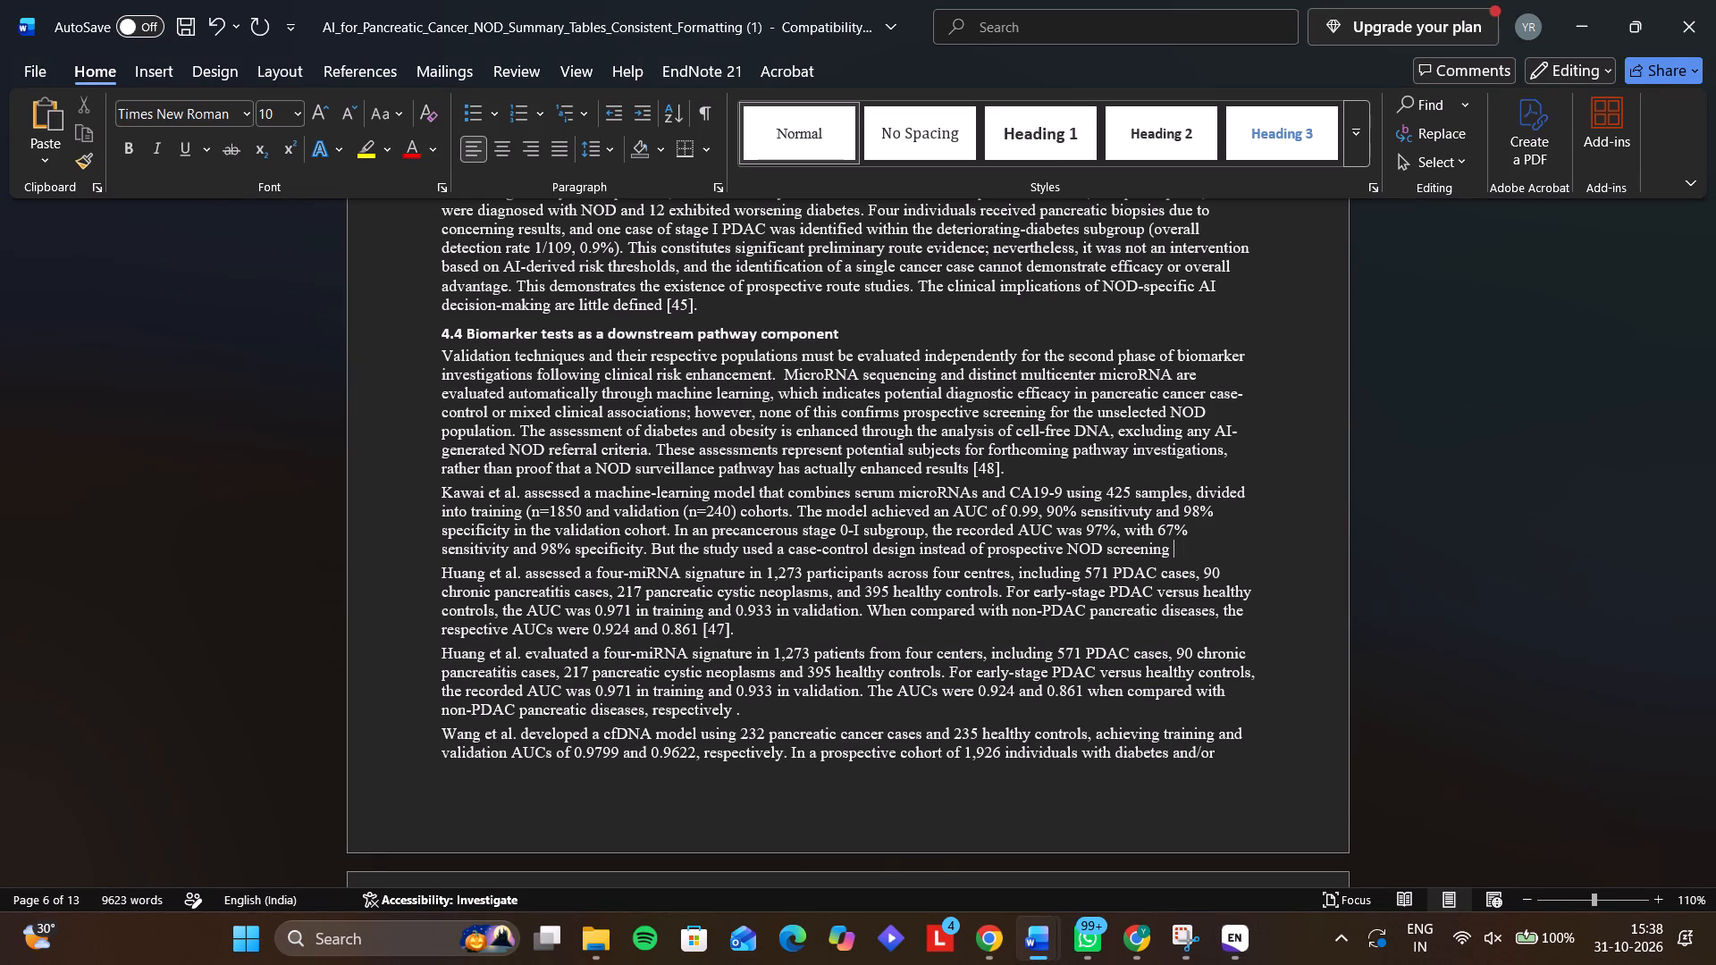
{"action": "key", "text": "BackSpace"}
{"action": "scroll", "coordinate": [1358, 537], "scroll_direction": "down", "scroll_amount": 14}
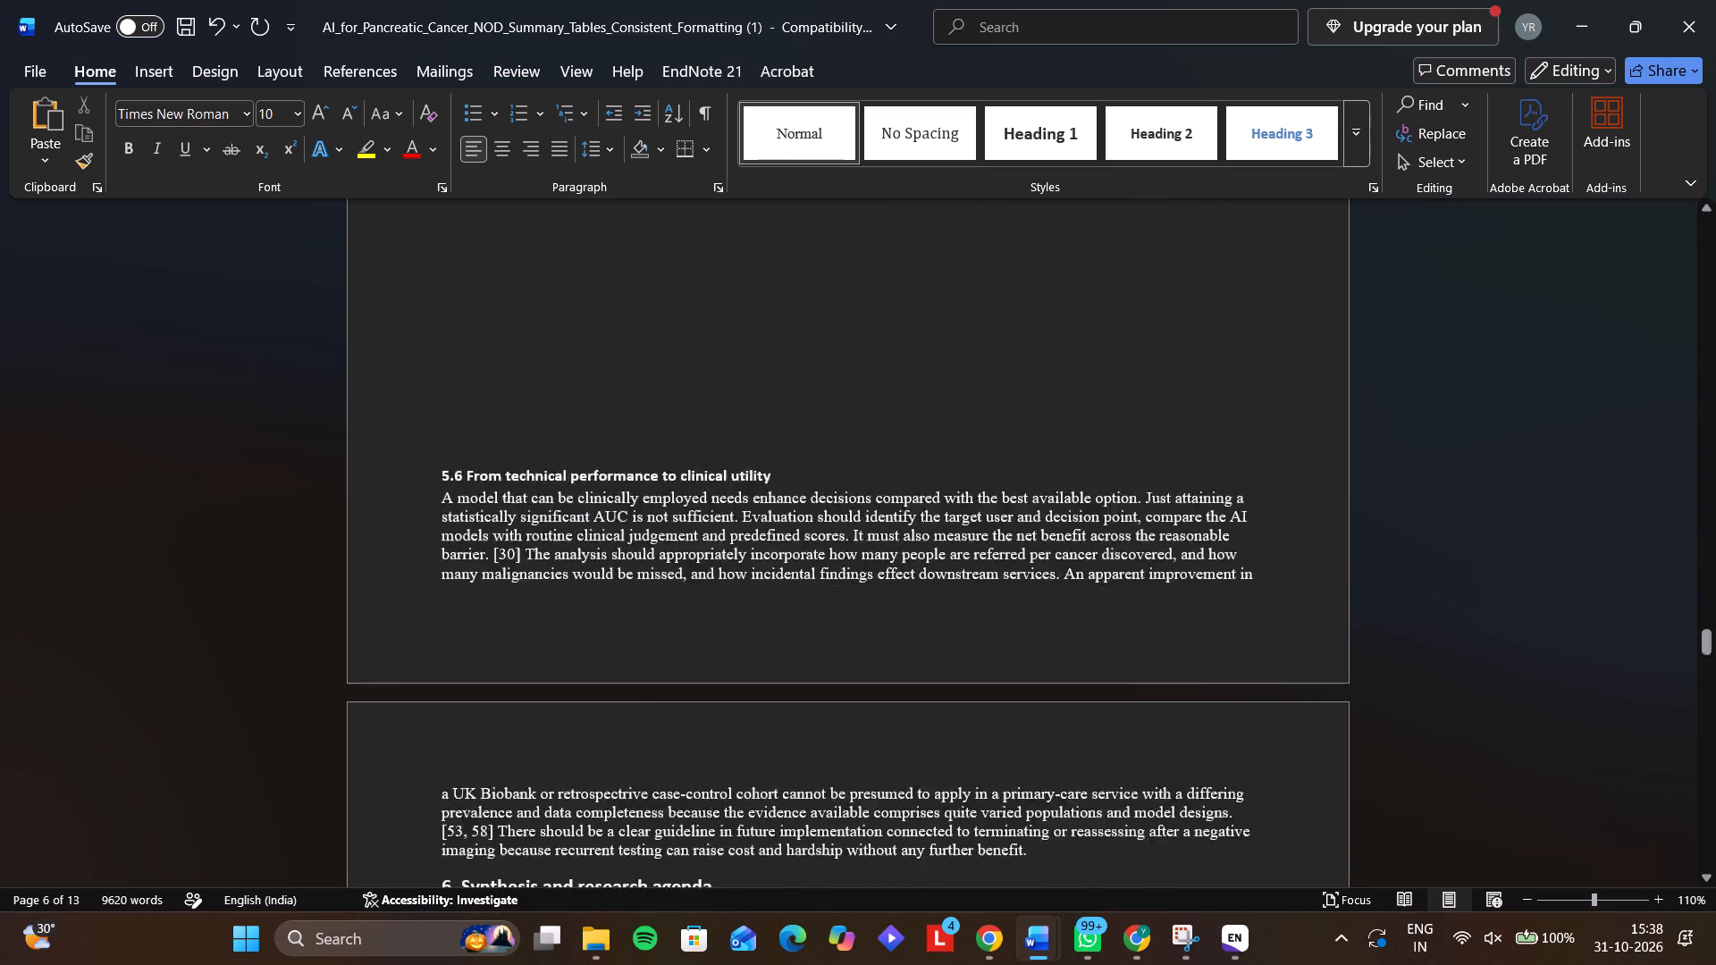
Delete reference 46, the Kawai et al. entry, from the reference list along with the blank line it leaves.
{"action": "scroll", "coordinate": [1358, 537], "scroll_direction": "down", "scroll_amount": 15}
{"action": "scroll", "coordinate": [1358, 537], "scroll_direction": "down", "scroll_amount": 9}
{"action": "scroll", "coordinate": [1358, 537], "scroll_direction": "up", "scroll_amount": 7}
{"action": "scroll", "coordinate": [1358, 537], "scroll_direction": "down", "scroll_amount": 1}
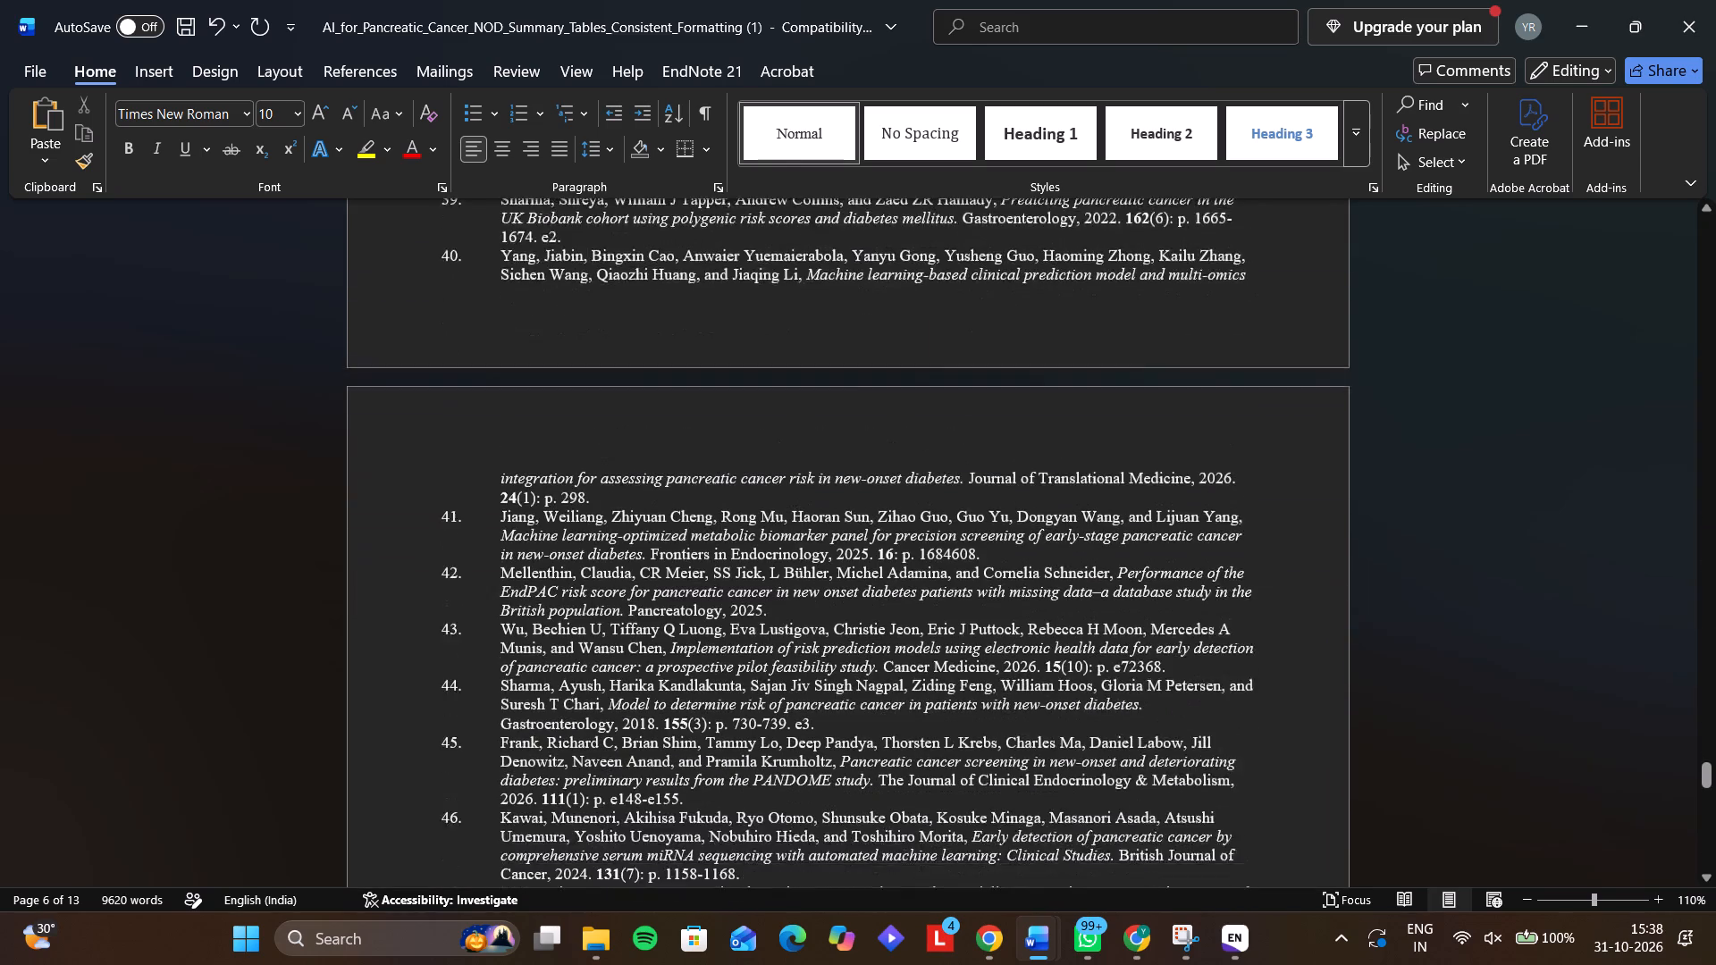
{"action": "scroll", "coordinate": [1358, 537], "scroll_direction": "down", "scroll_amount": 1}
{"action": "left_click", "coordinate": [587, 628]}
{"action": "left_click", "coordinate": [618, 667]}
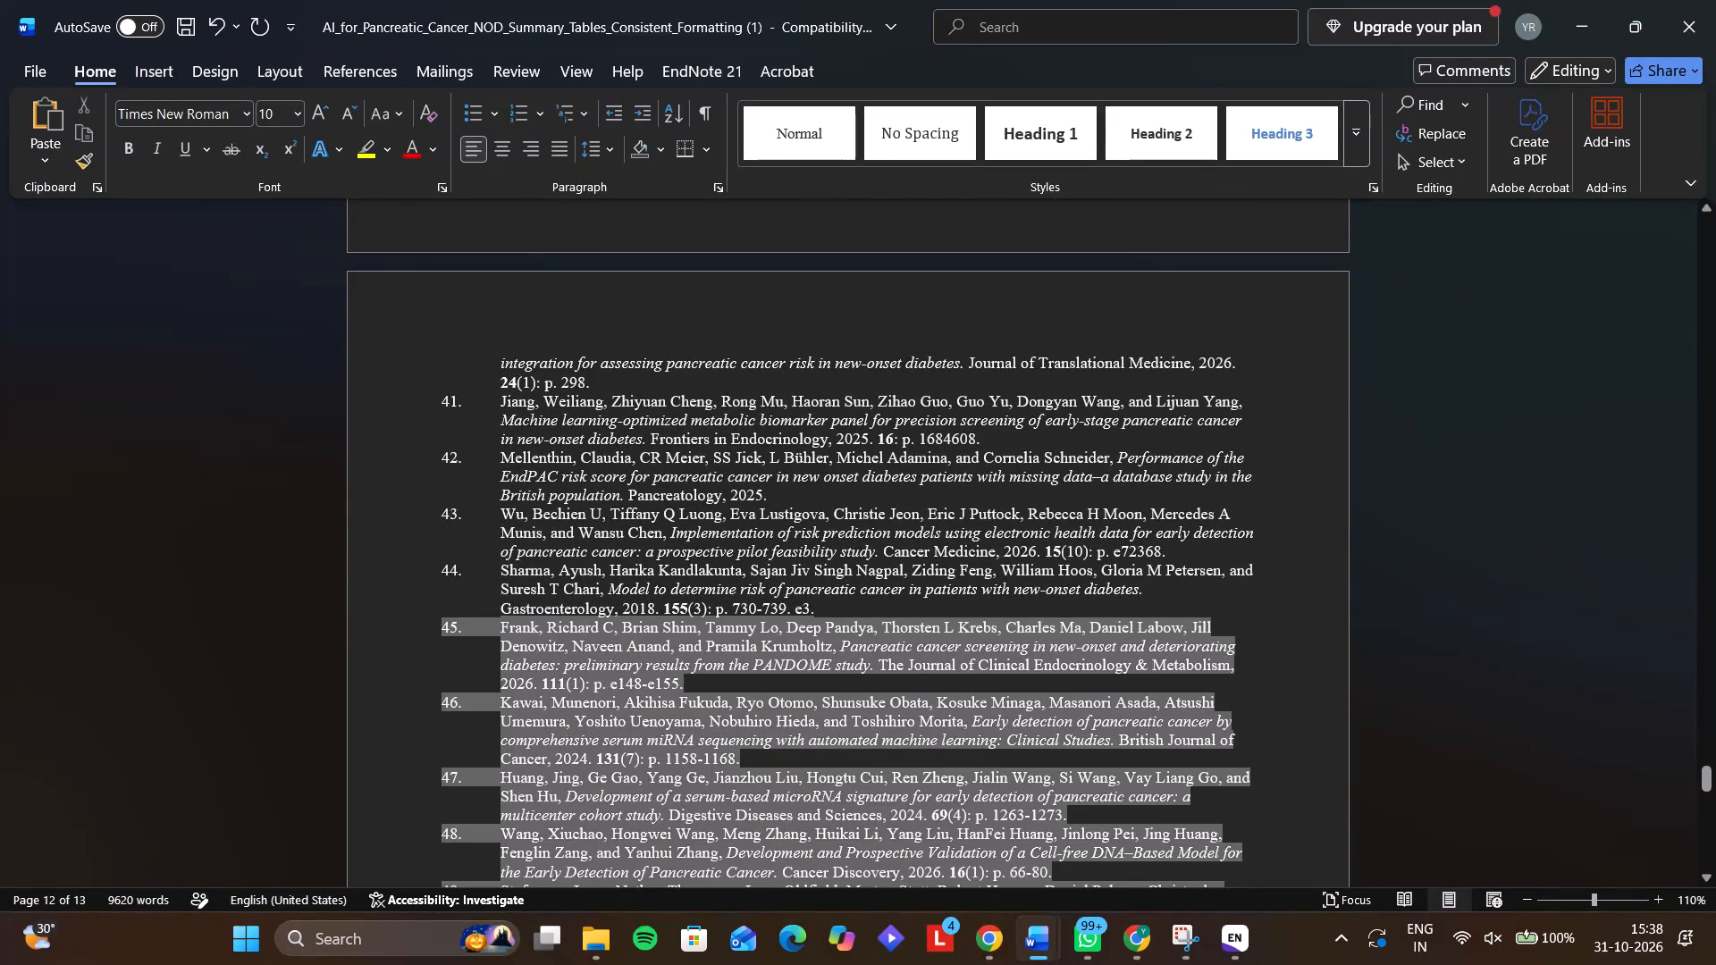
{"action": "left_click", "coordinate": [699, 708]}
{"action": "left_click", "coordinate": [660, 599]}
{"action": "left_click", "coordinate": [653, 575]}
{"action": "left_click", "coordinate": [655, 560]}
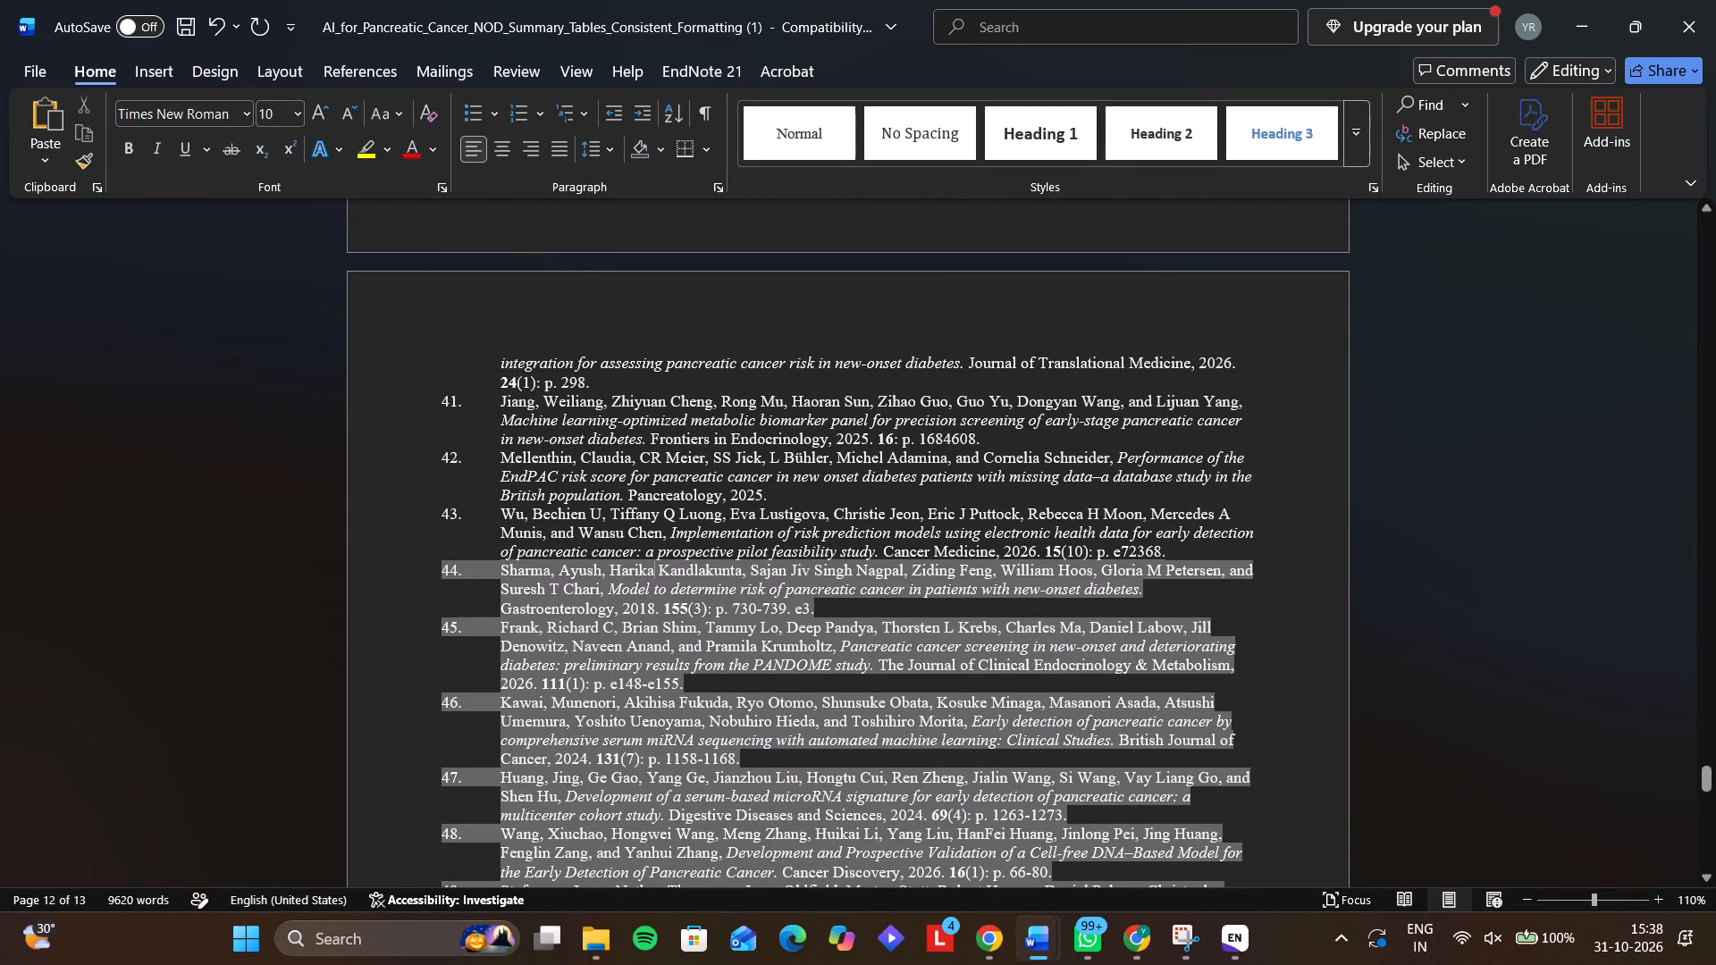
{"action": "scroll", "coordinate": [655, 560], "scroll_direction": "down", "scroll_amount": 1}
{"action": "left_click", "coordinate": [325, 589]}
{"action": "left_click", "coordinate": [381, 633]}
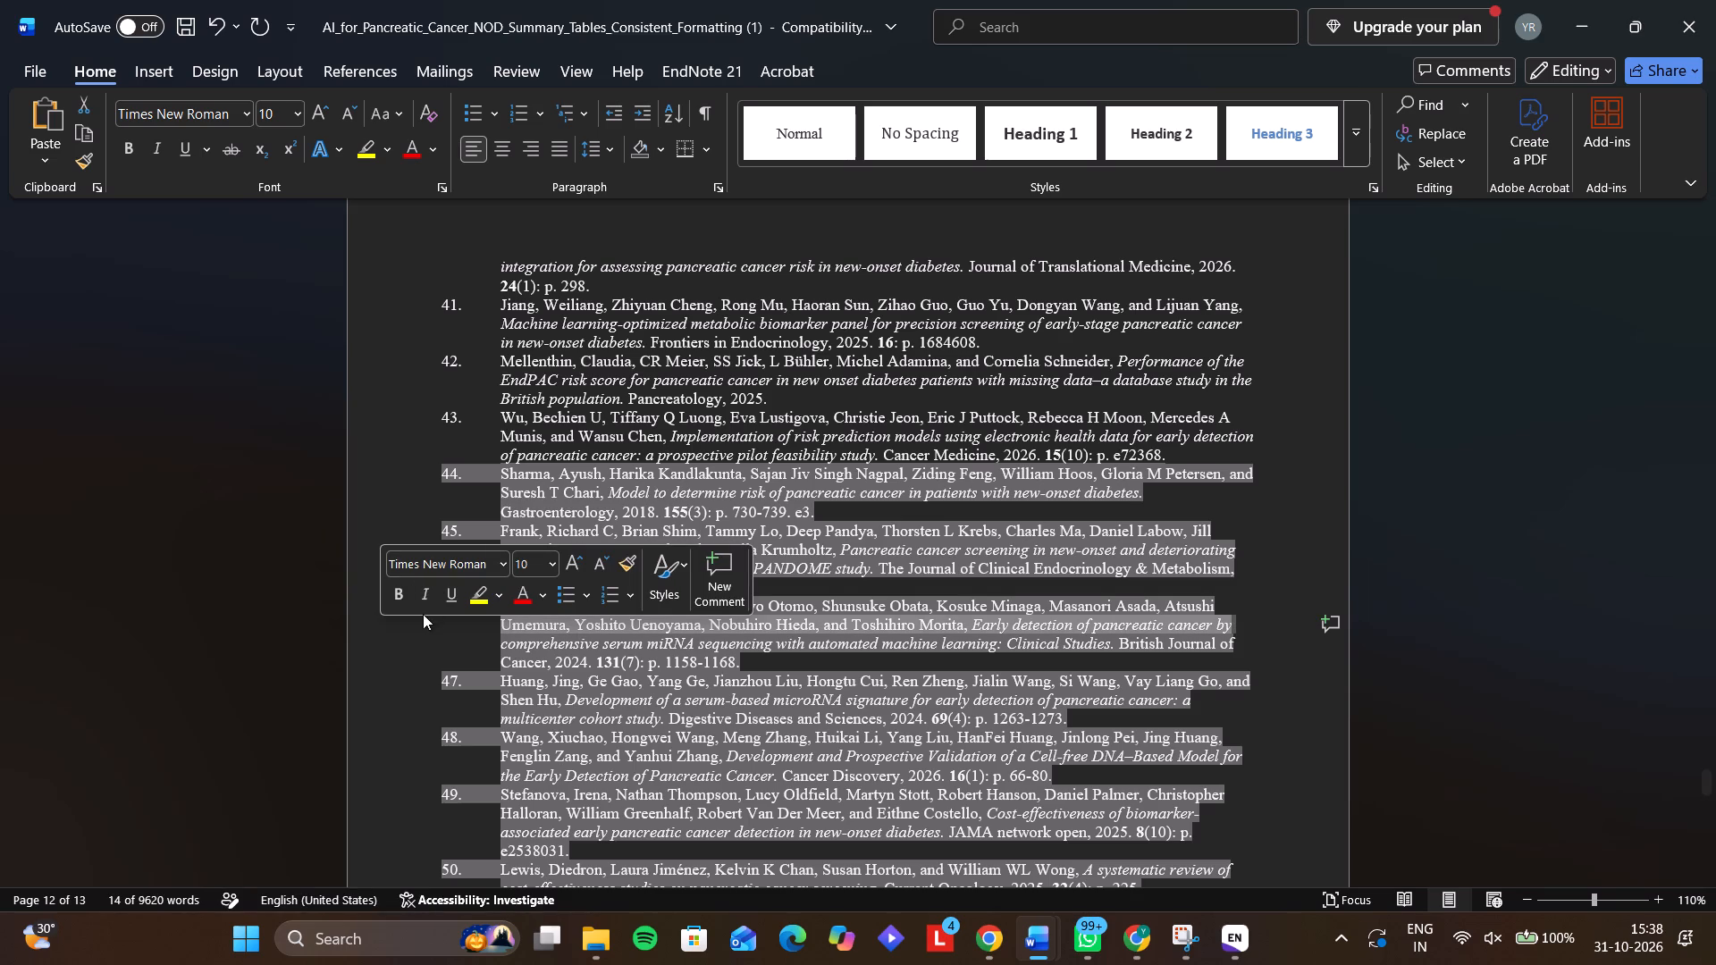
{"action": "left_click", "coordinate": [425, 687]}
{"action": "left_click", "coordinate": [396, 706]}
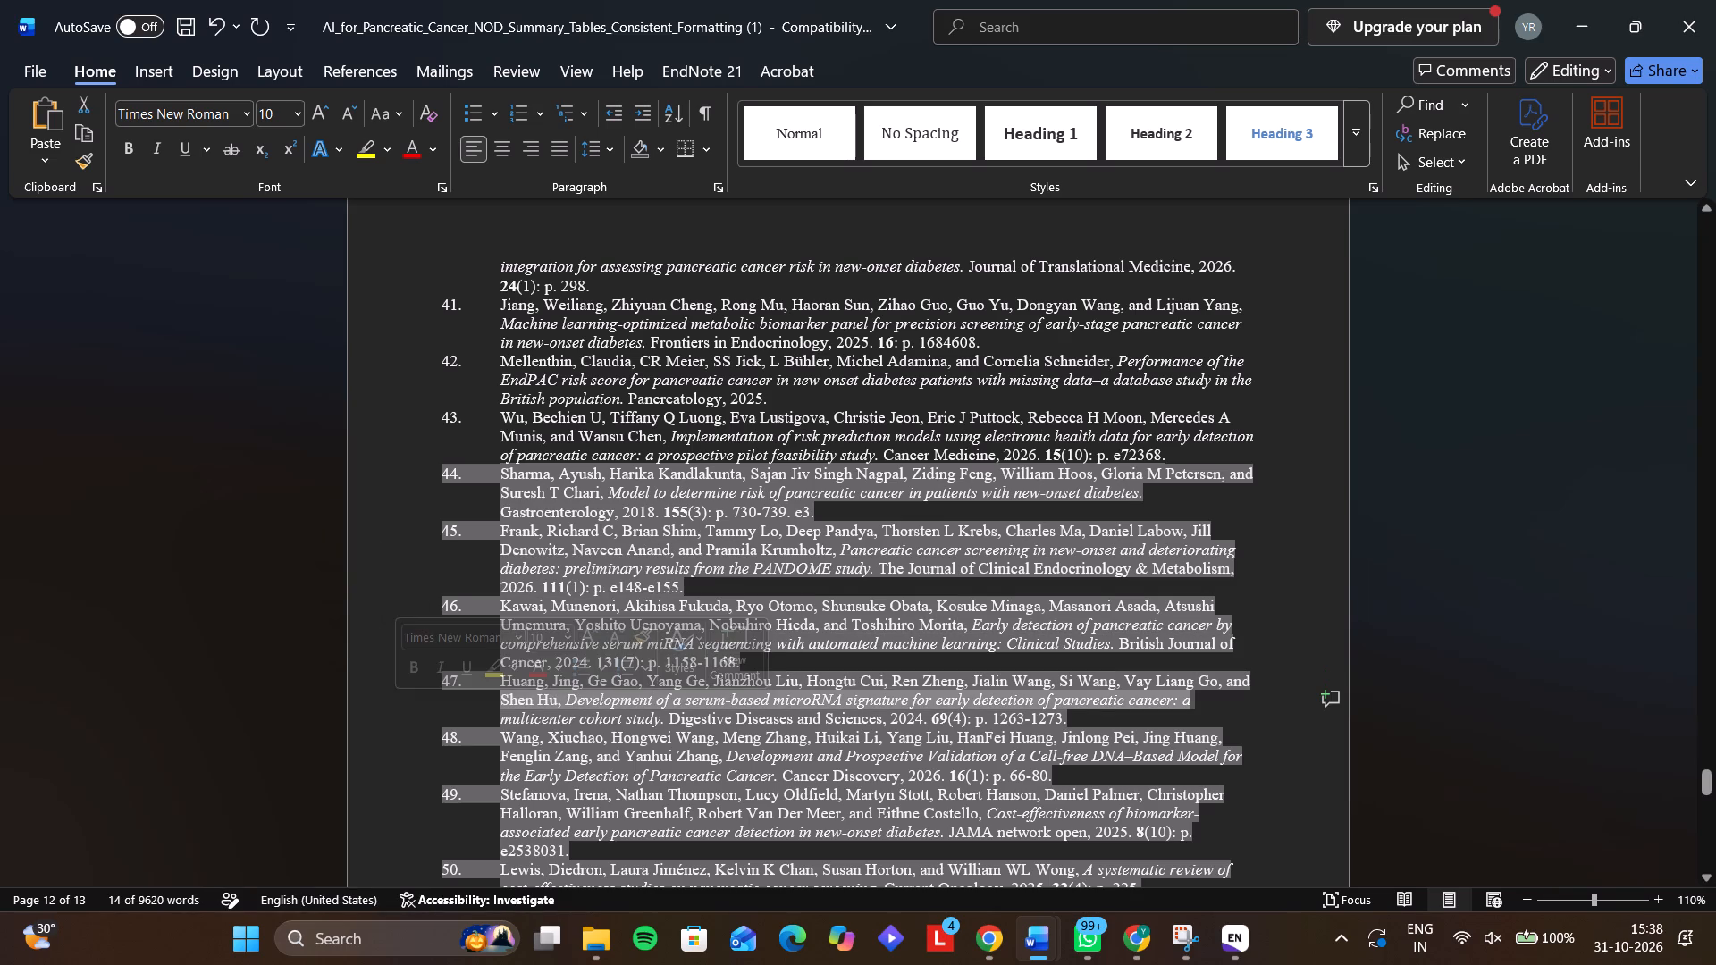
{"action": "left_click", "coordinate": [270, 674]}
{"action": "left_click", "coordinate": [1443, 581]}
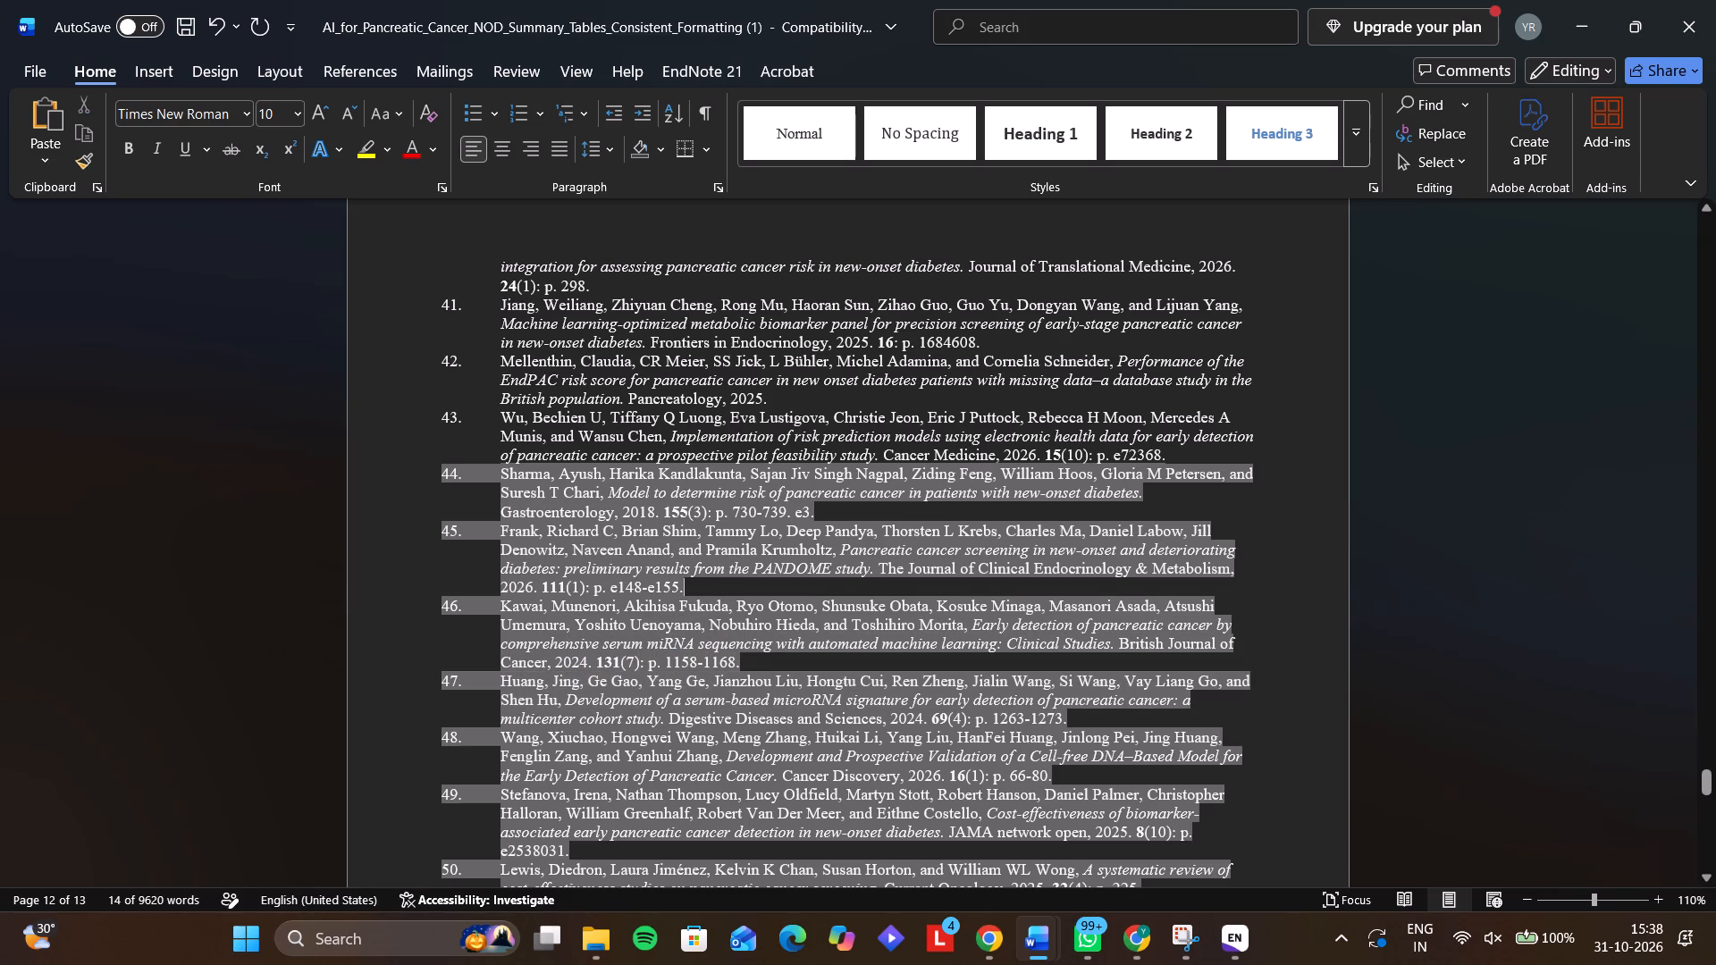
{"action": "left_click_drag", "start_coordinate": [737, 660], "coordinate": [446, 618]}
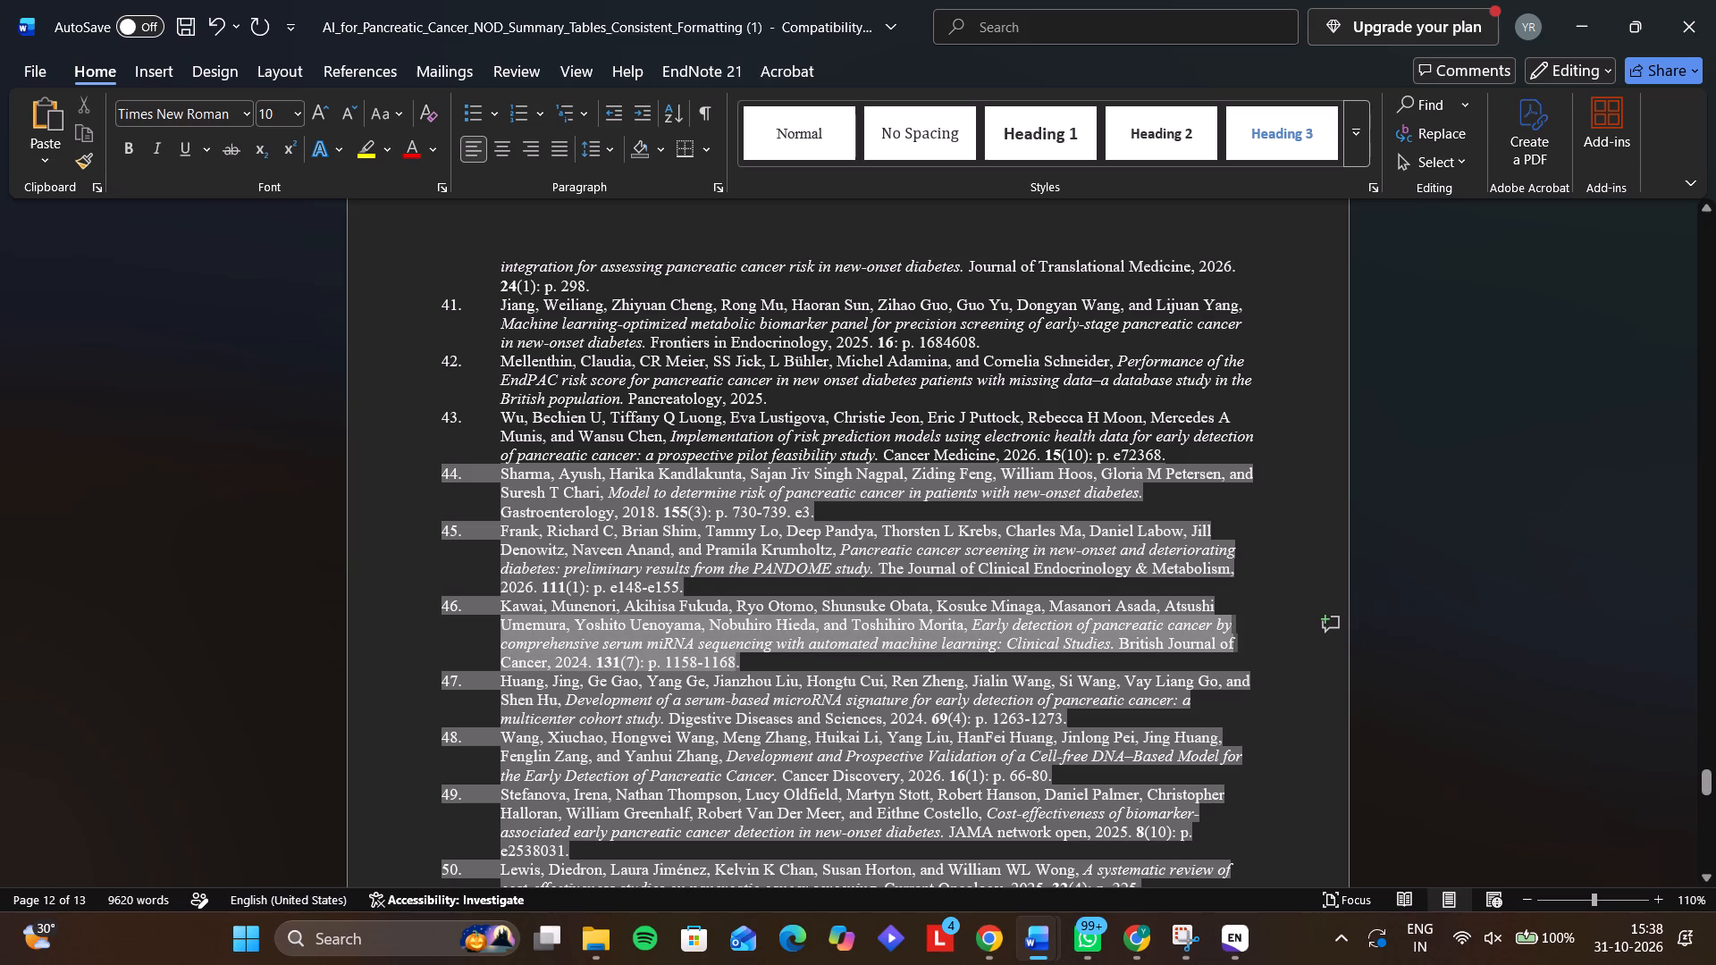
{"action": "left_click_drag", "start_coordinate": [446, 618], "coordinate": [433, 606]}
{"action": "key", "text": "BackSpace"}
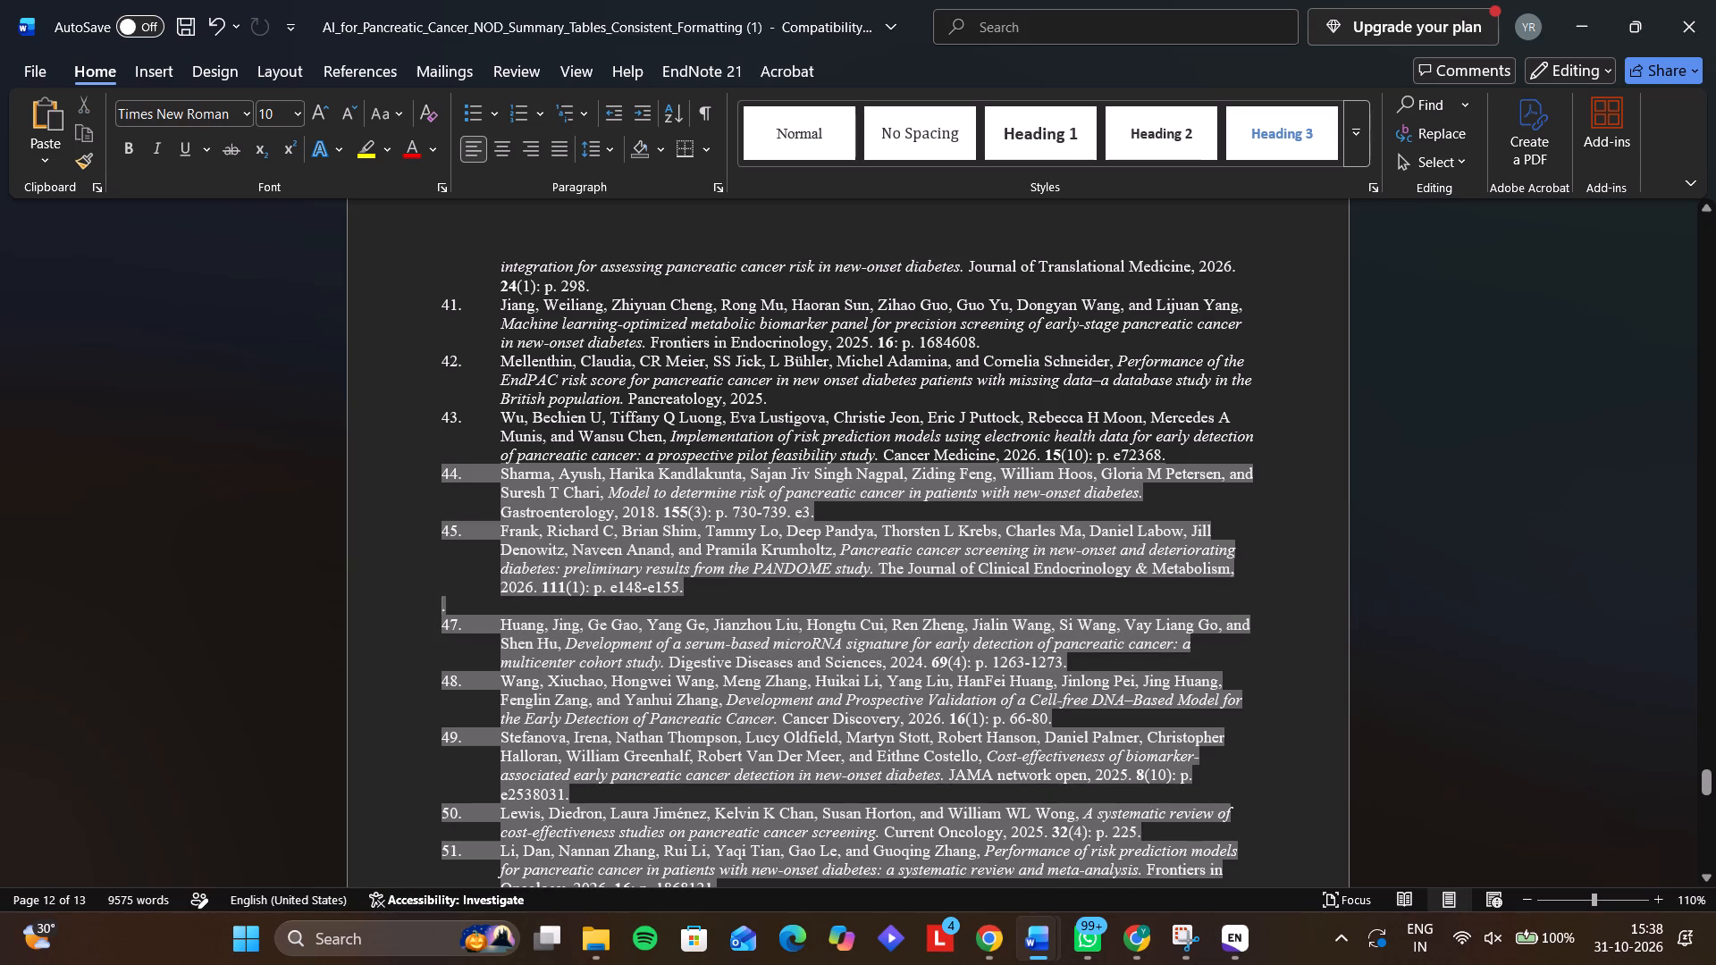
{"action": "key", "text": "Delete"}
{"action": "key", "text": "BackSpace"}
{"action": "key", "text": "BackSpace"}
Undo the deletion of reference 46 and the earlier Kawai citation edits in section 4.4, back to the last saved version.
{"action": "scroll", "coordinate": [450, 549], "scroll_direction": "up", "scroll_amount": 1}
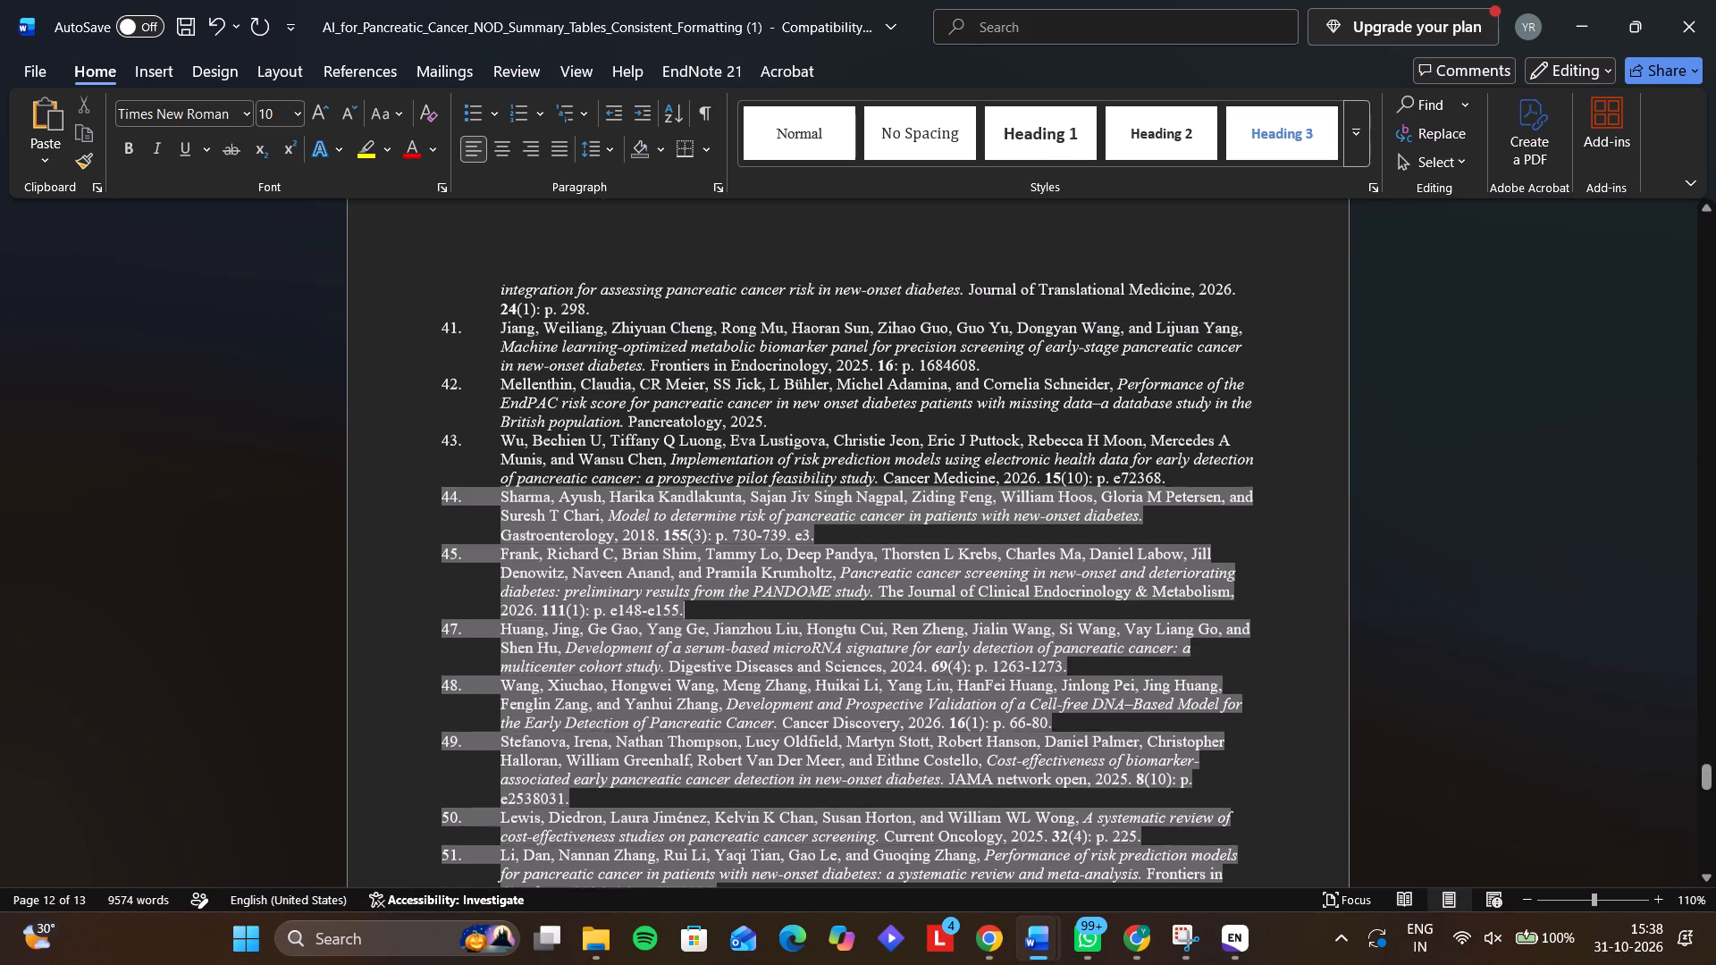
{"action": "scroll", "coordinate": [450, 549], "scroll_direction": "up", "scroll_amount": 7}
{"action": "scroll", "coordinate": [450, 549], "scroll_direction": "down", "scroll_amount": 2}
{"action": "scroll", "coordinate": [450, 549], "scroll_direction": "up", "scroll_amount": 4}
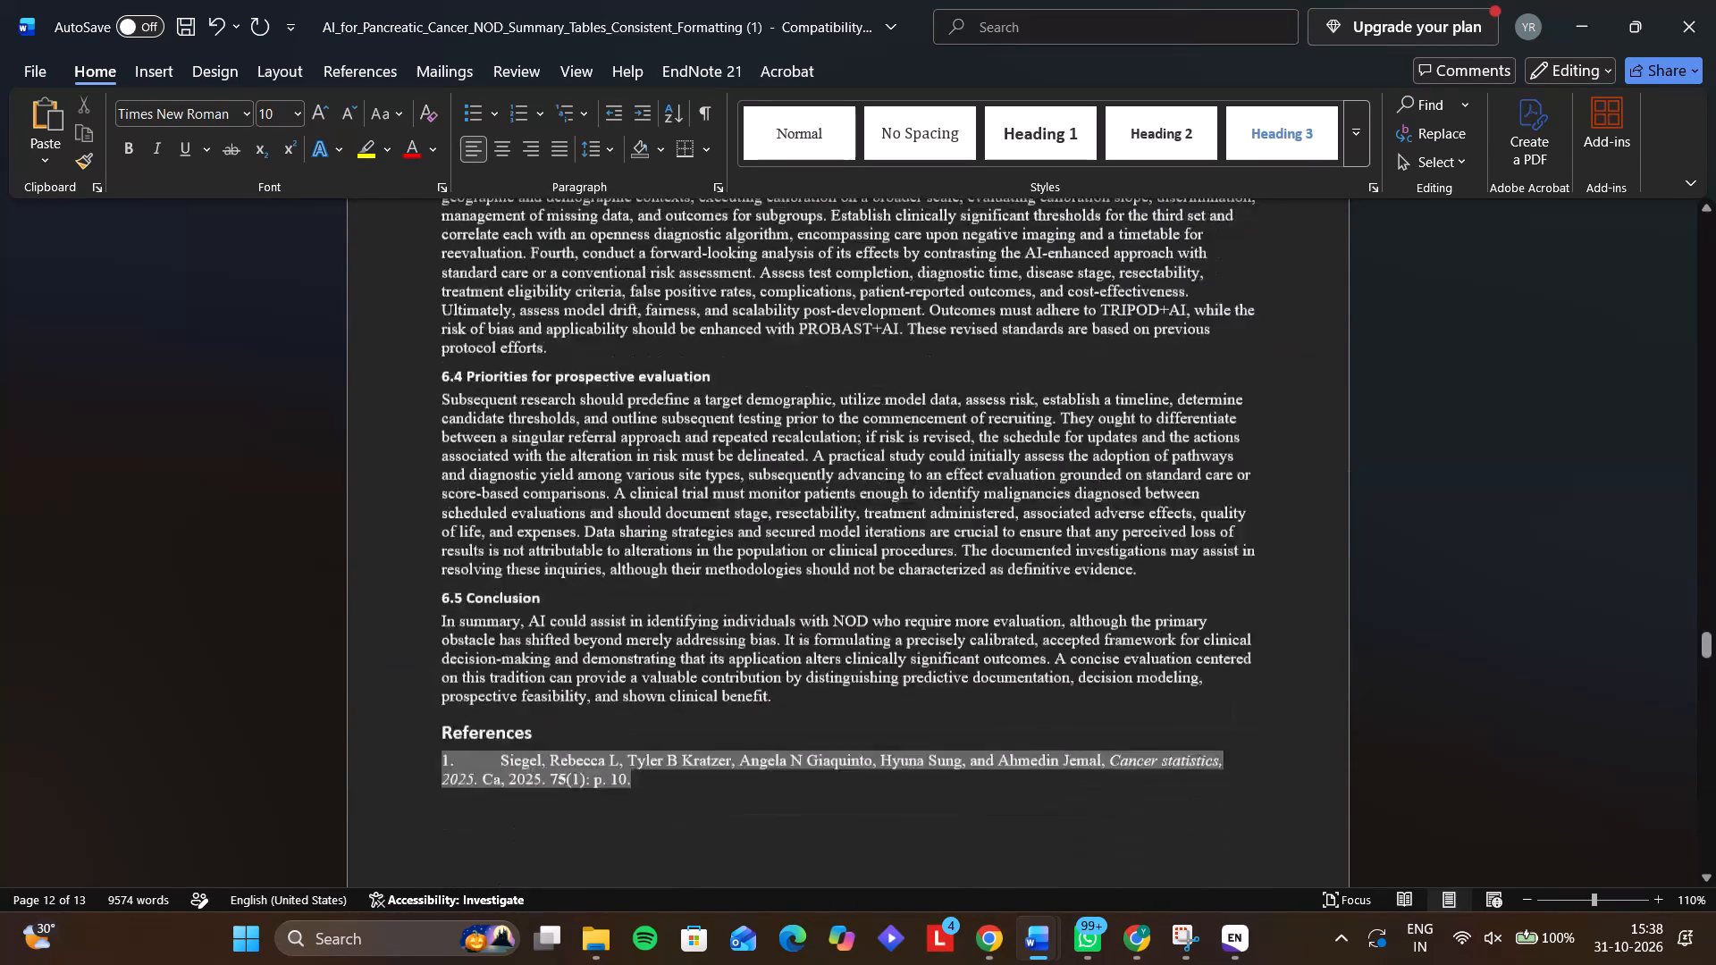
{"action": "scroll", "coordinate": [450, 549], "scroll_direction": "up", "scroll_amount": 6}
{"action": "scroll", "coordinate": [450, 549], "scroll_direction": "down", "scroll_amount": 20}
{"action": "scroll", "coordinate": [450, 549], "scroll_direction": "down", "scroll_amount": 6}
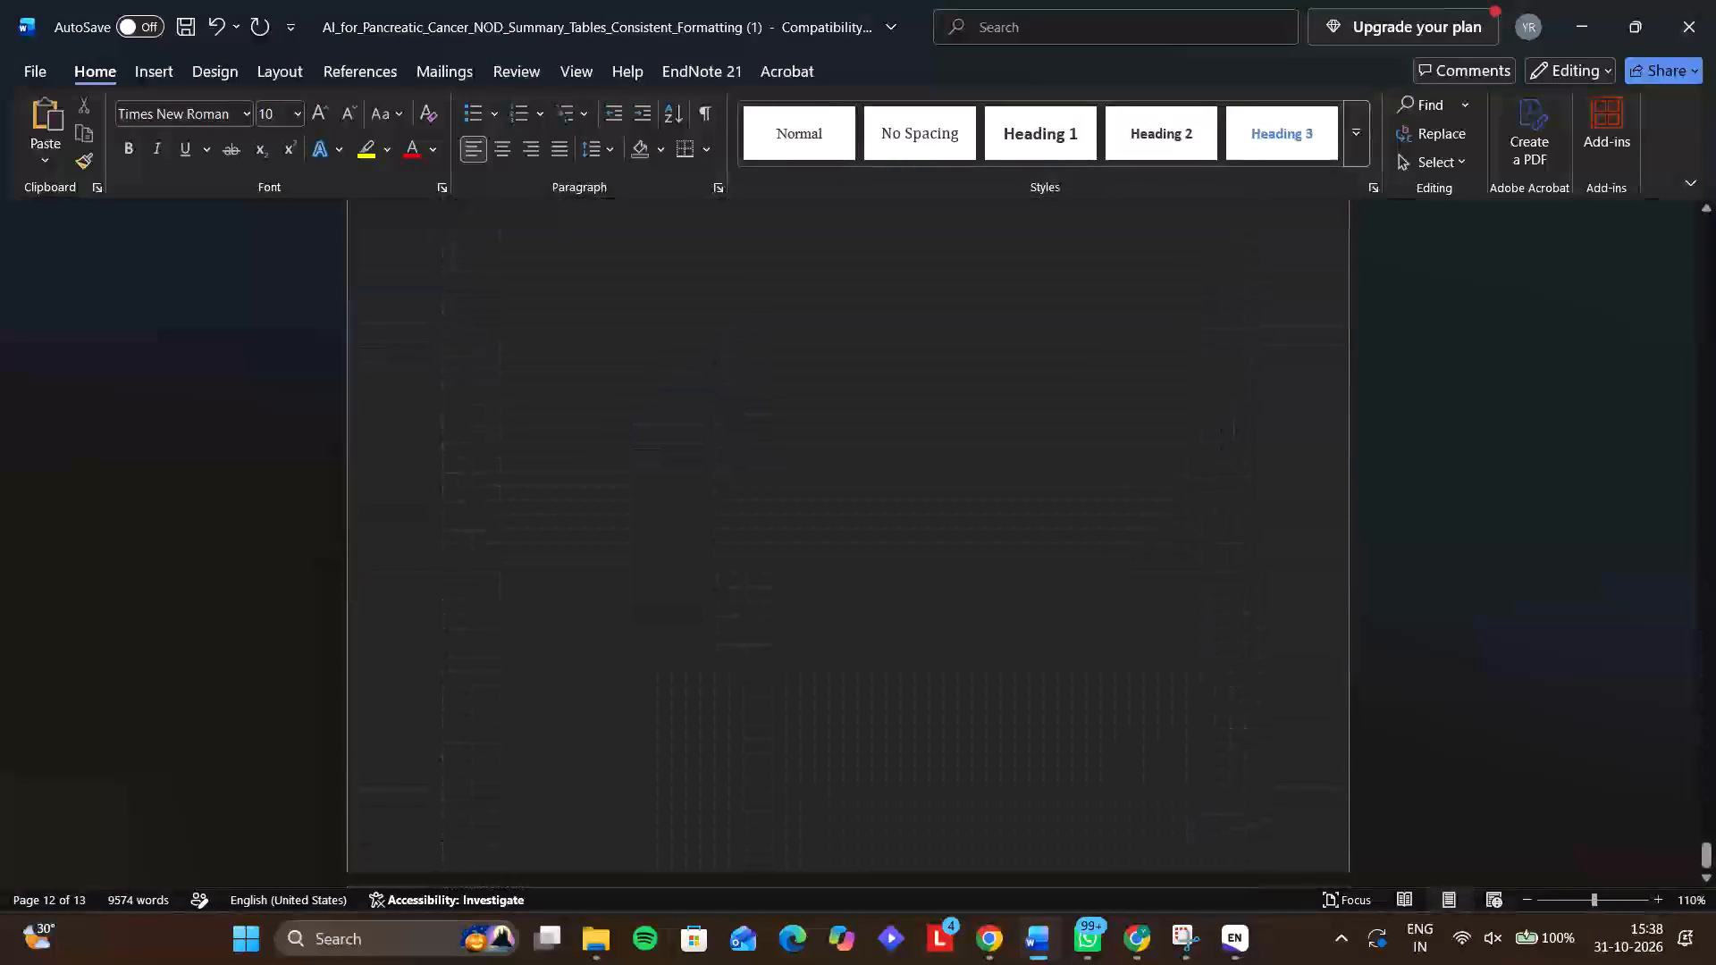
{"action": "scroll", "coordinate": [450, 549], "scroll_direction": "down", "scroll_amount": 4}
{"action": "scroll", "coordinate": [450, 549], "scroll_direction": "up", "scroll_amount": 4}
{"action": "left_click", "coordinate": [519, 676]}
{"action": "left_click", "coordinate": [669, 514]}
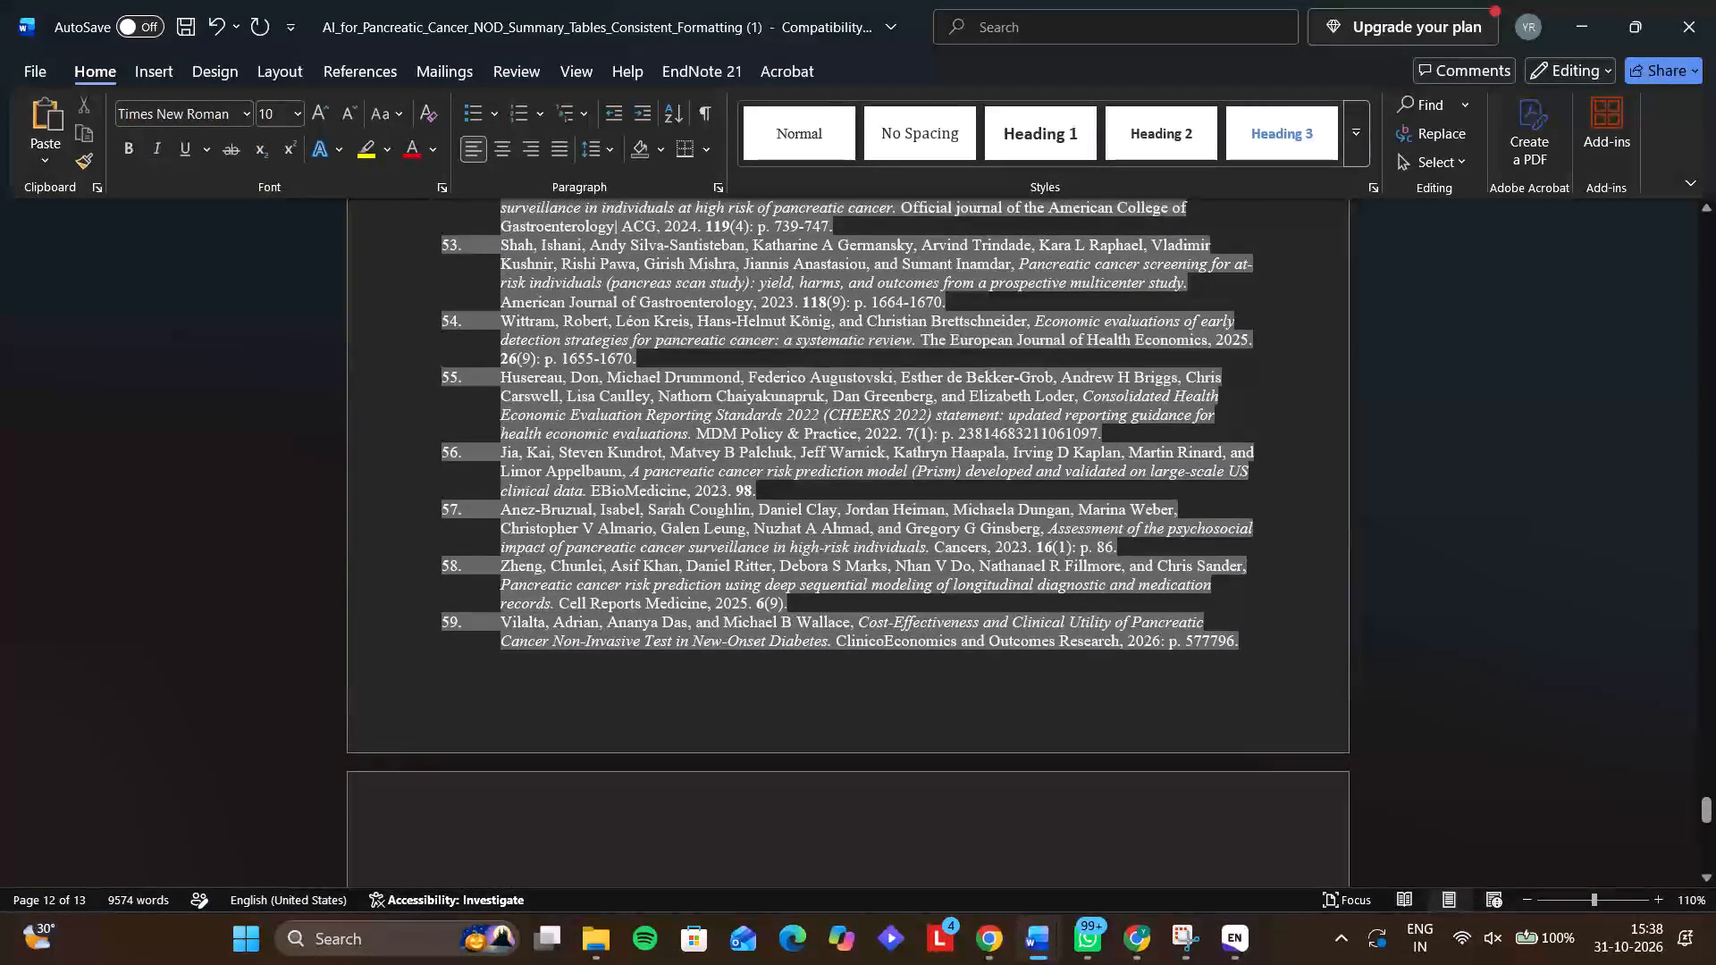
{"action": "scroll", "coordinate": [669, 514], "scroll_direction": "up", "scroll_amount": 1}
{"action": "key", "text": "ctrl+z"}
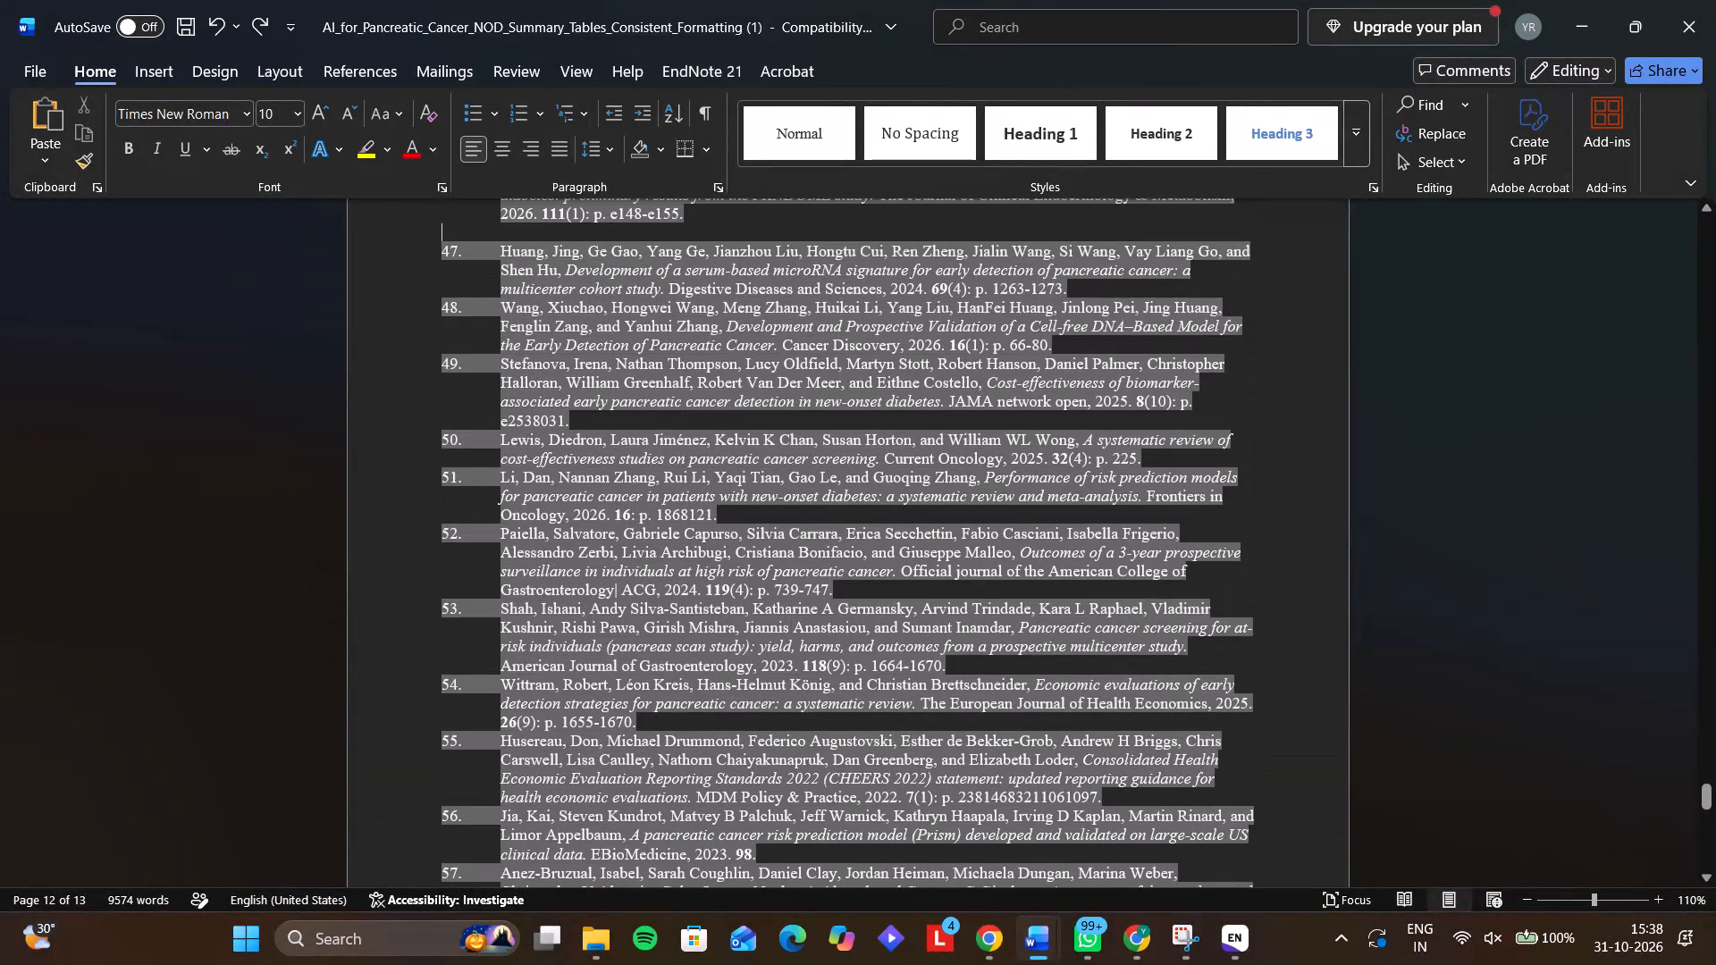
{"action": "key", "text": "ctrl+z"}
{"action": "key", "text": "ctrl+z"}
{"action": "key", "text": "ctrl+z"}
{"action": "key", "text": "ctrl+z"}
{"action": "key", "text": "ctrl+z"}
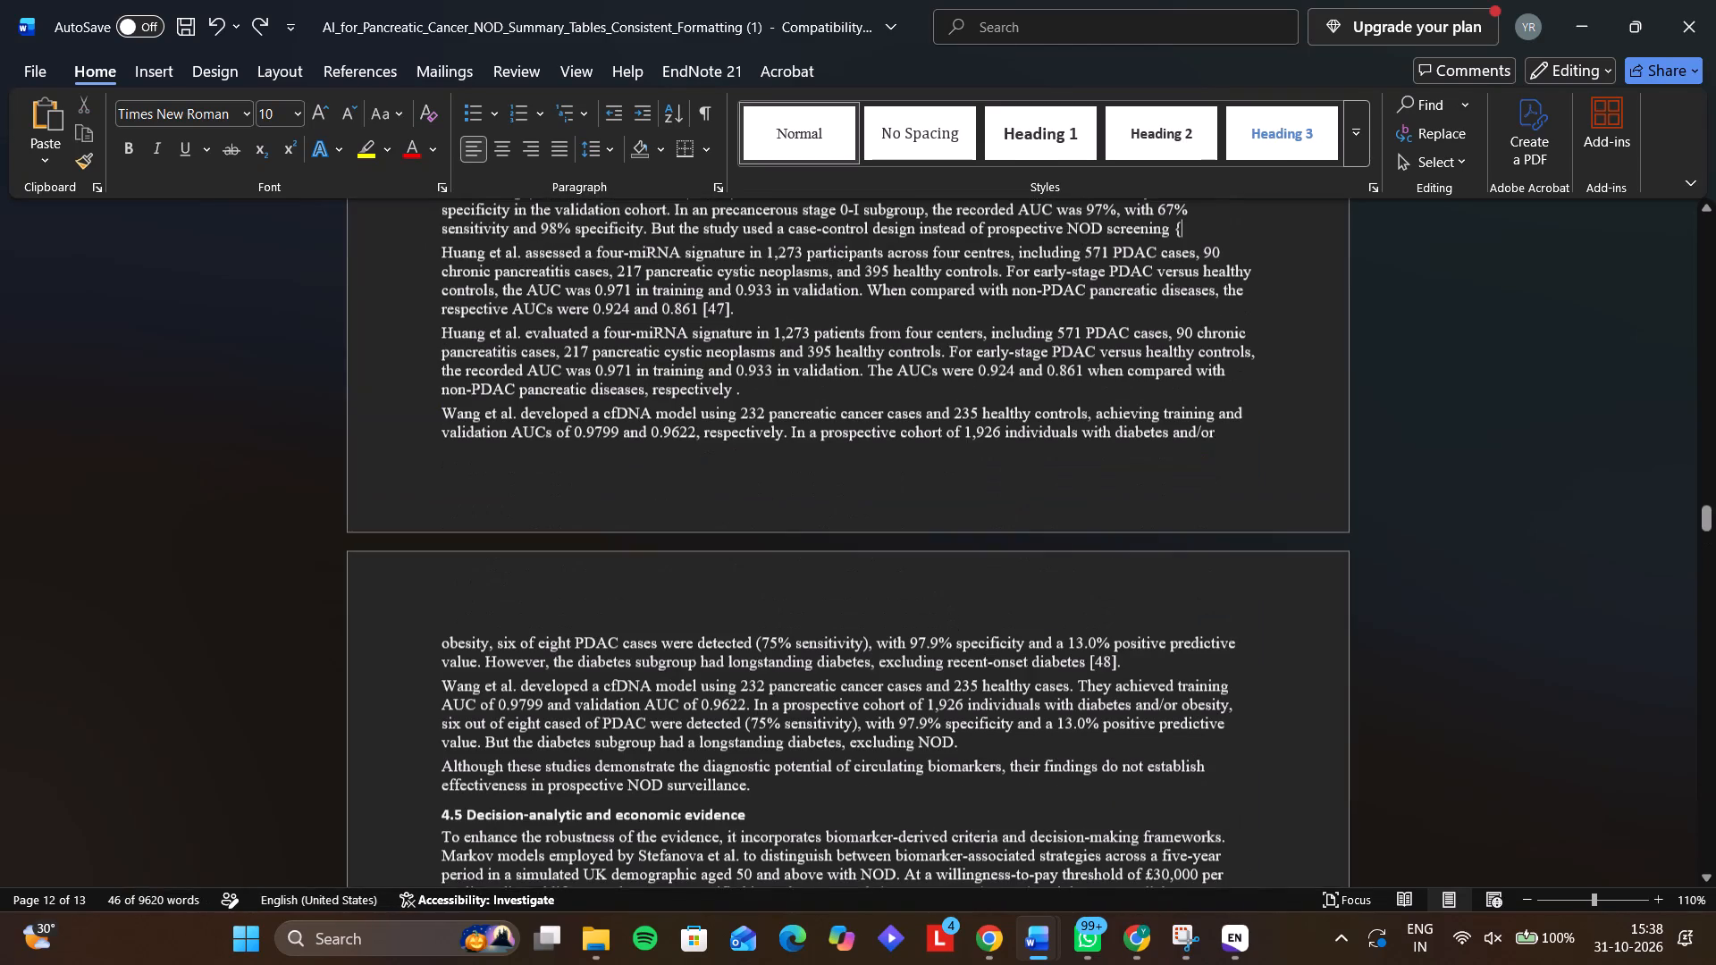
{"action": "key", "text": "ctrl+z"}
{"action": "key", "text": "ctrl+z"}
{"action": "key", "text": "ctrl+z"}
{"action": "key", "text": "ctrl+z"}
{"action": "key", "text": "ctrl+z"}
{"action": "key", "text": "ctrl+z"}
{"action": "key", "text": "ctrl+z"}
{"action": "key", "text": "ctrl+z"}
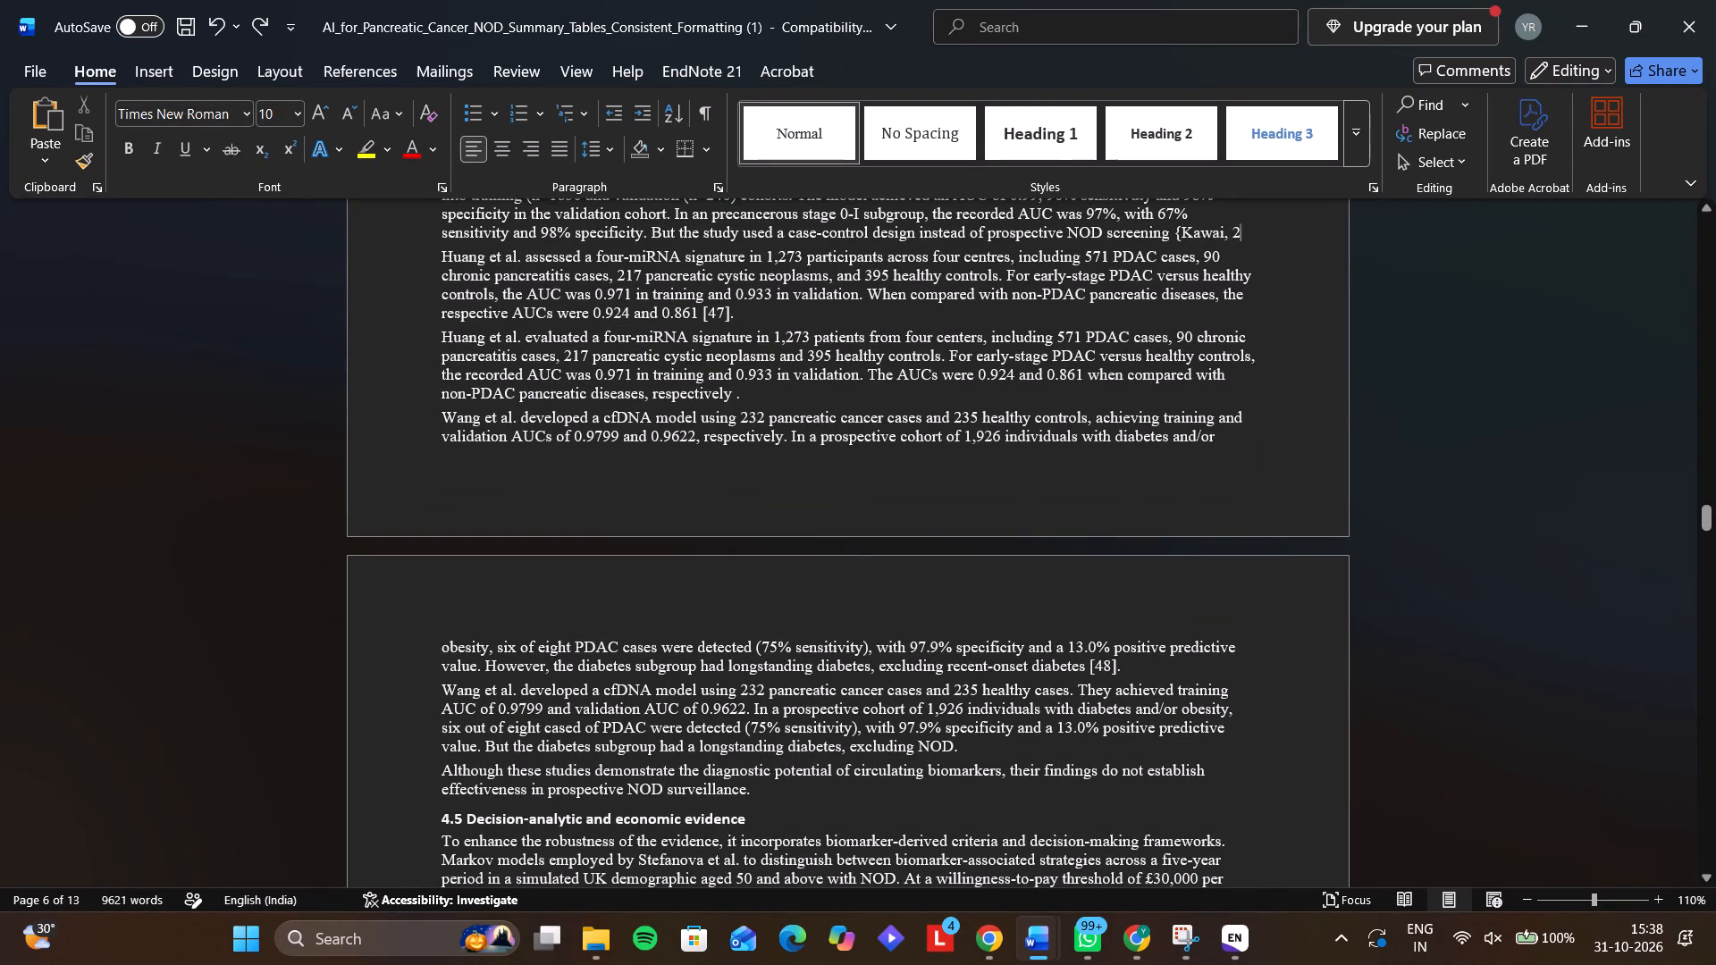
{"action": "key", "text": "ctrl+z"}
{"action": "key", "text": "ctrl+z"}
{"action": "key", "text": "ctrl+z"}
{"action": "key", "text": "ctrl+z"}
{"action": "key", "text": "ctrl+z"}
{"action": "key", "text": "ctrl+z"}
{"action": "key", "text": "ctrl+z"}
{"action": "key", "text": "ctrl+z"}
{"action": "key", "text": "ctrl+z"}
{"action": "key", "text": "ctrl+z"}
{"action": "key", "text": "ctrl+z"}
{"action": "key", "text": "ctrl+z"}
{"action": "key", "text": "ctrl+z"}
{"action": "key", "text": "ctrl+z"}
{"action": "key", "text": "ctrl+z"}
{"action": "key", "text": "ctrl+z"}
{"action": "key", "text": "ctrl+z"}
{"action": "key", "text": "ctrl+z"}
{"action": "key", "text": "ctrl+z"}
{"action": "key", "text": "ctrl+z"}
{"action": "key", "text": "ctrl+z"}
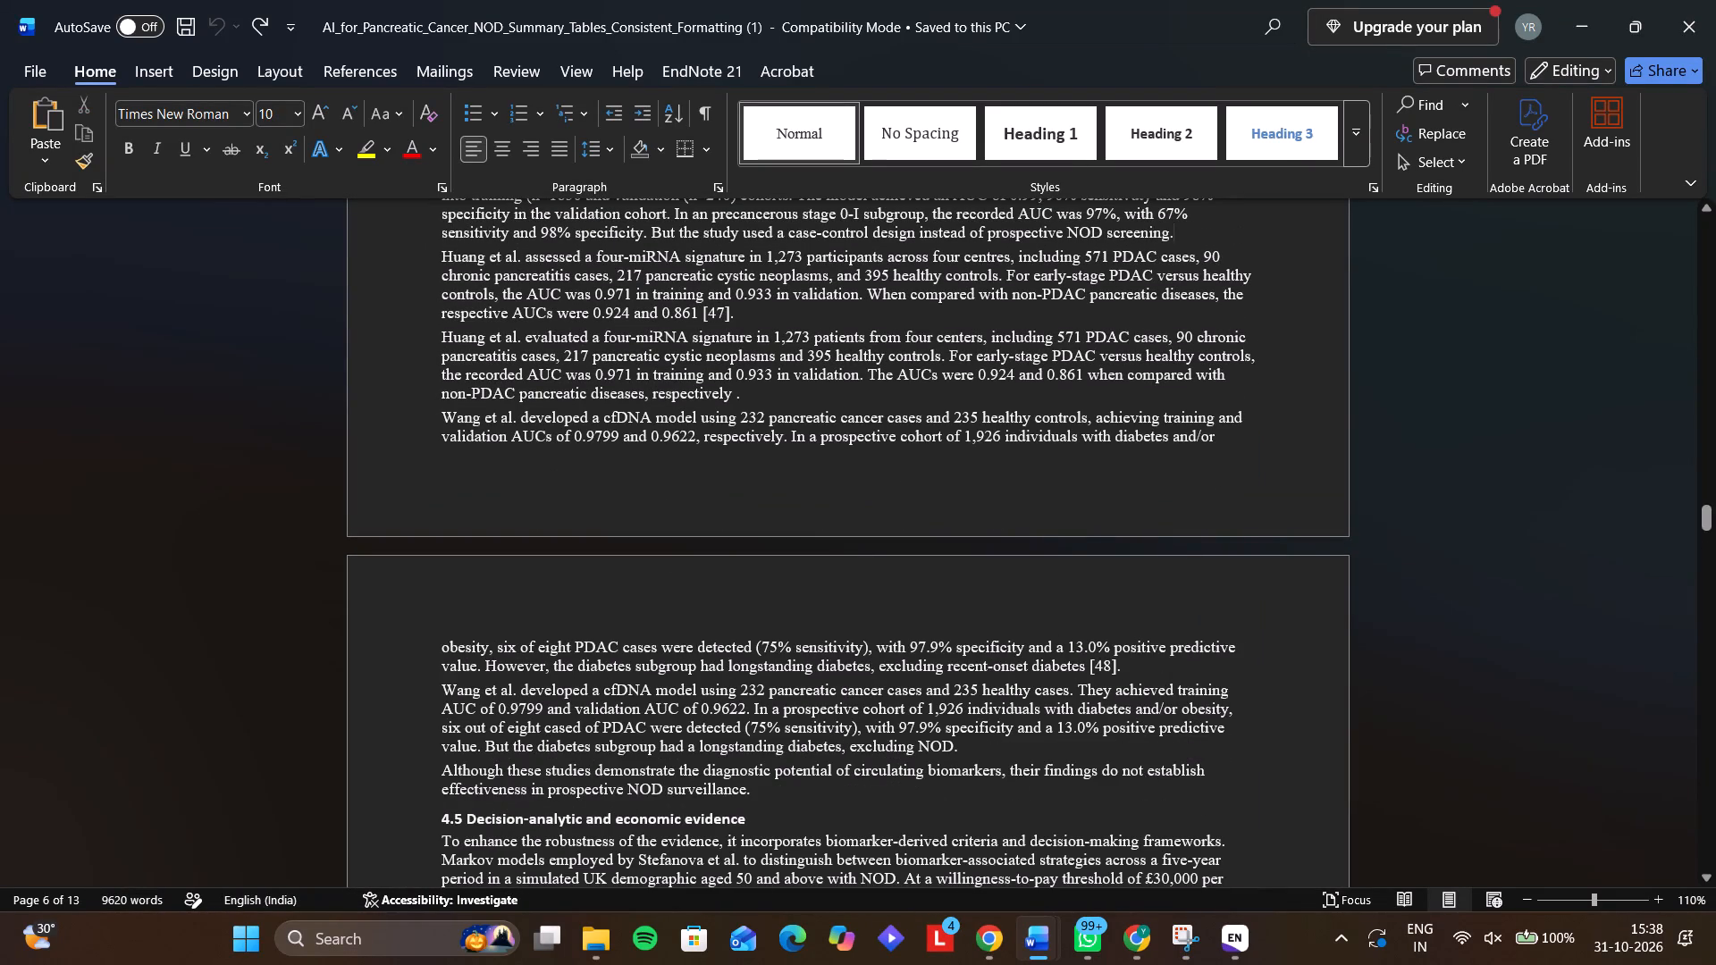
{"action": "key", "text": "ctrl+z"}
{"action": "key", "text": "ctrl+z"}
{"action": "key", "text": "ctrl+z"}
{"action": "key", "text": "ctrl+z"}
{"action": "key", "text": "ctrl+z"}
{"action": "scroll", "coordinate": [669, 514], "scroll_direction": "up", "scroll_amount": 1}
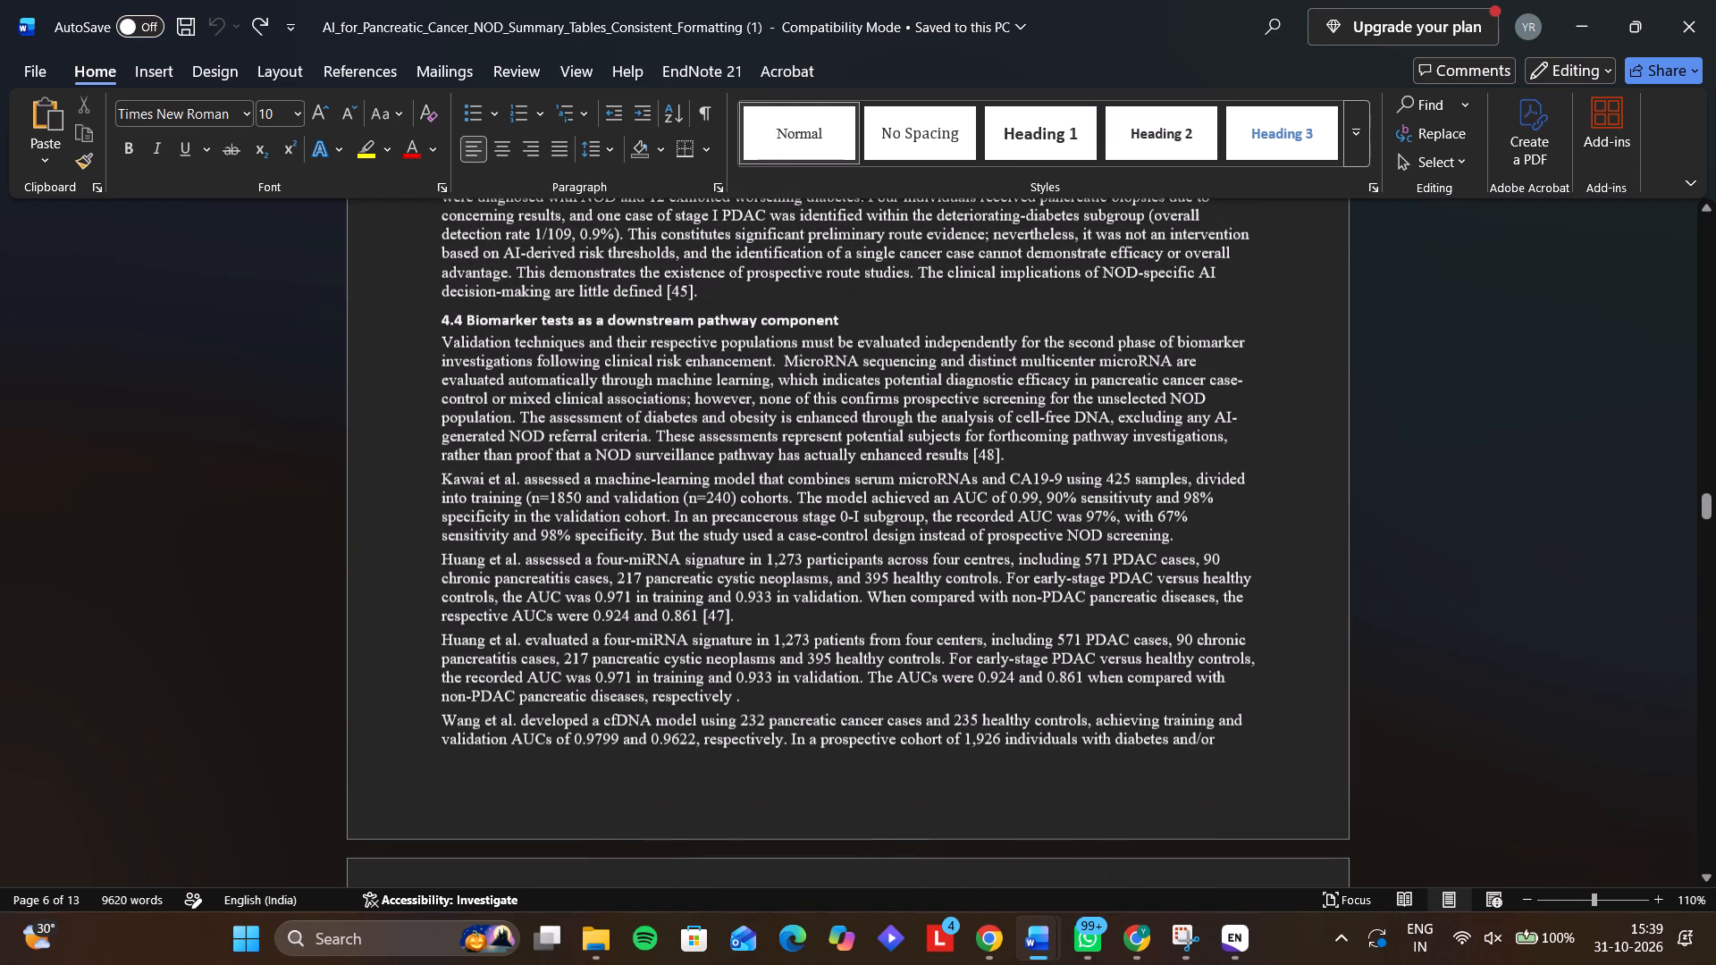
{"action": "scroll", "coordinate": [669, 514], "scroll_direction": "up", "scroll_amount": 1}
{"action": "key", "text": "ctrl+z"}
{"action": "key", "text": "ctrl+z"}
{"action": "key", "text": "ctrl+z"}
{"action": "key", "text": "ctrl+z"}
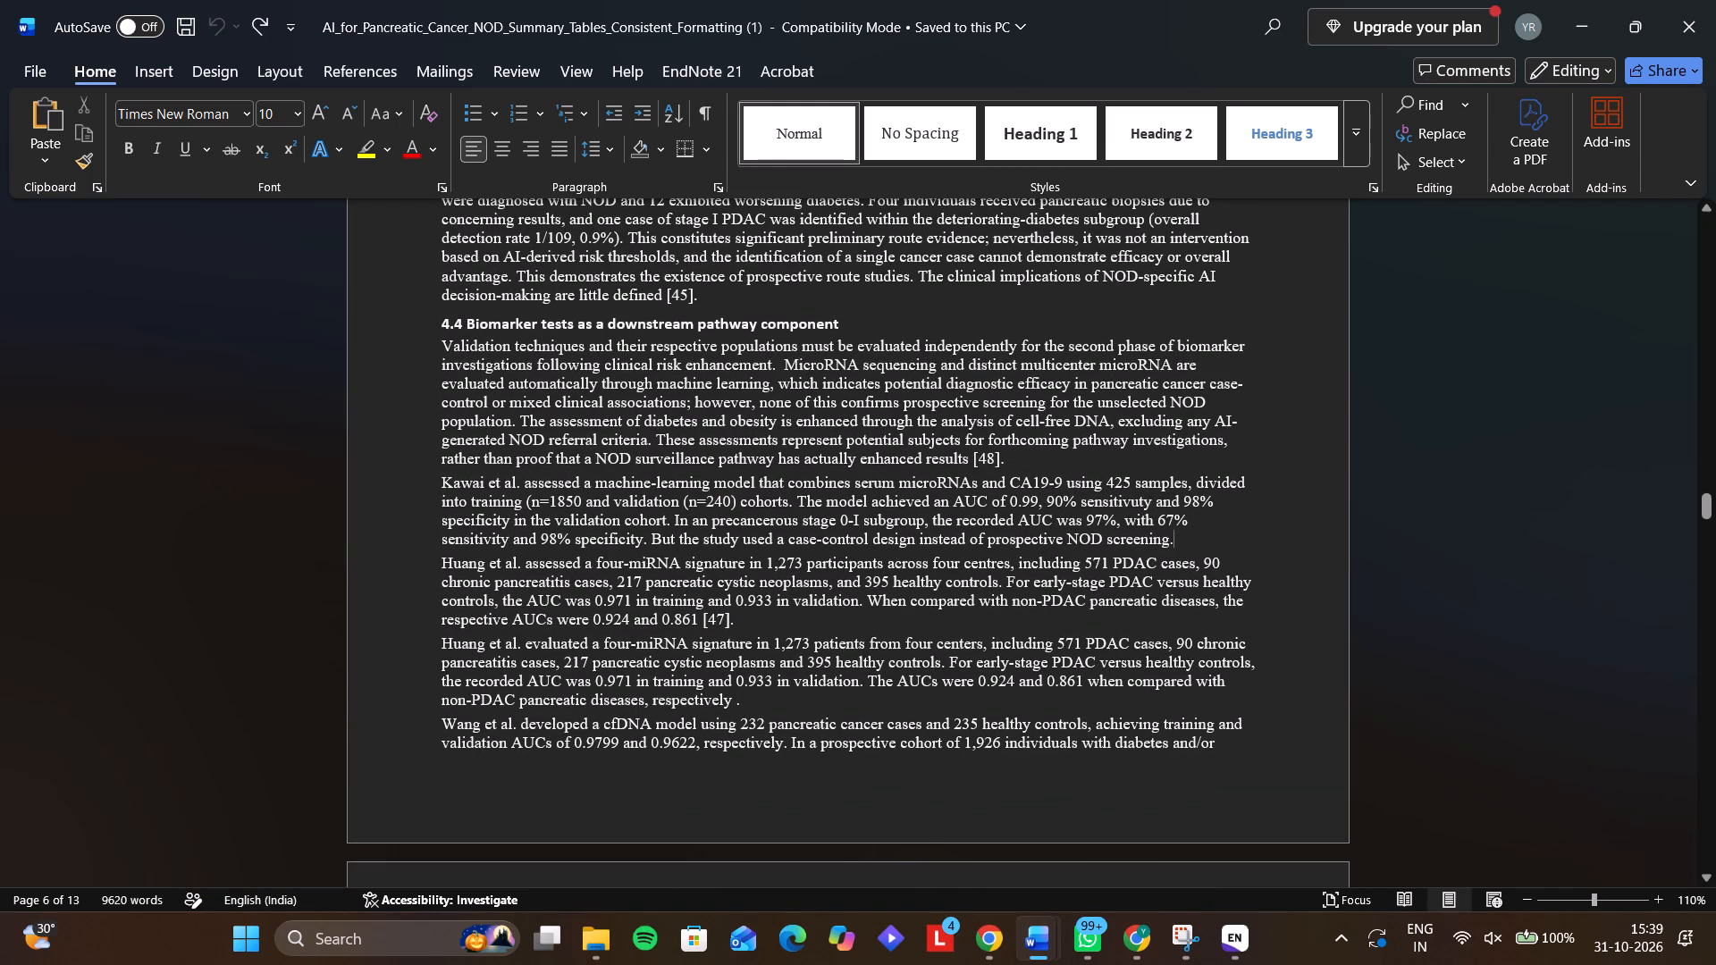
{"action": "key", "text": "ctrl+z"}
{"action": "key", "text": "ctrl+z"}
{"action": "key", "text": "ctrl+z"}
Open EndNote's Edit & Manage Citations, examine the entries around citations 45 to 49 and the citation formatting options, and close it.
{"action": "scroll", "coordinate": [669, 514], "scroll_direction": "down", "scroll_amount": 20}
{"action": "scroll", "coordinate": [669, 514], "scroll_direction": "down", "scroll_amount": 1}
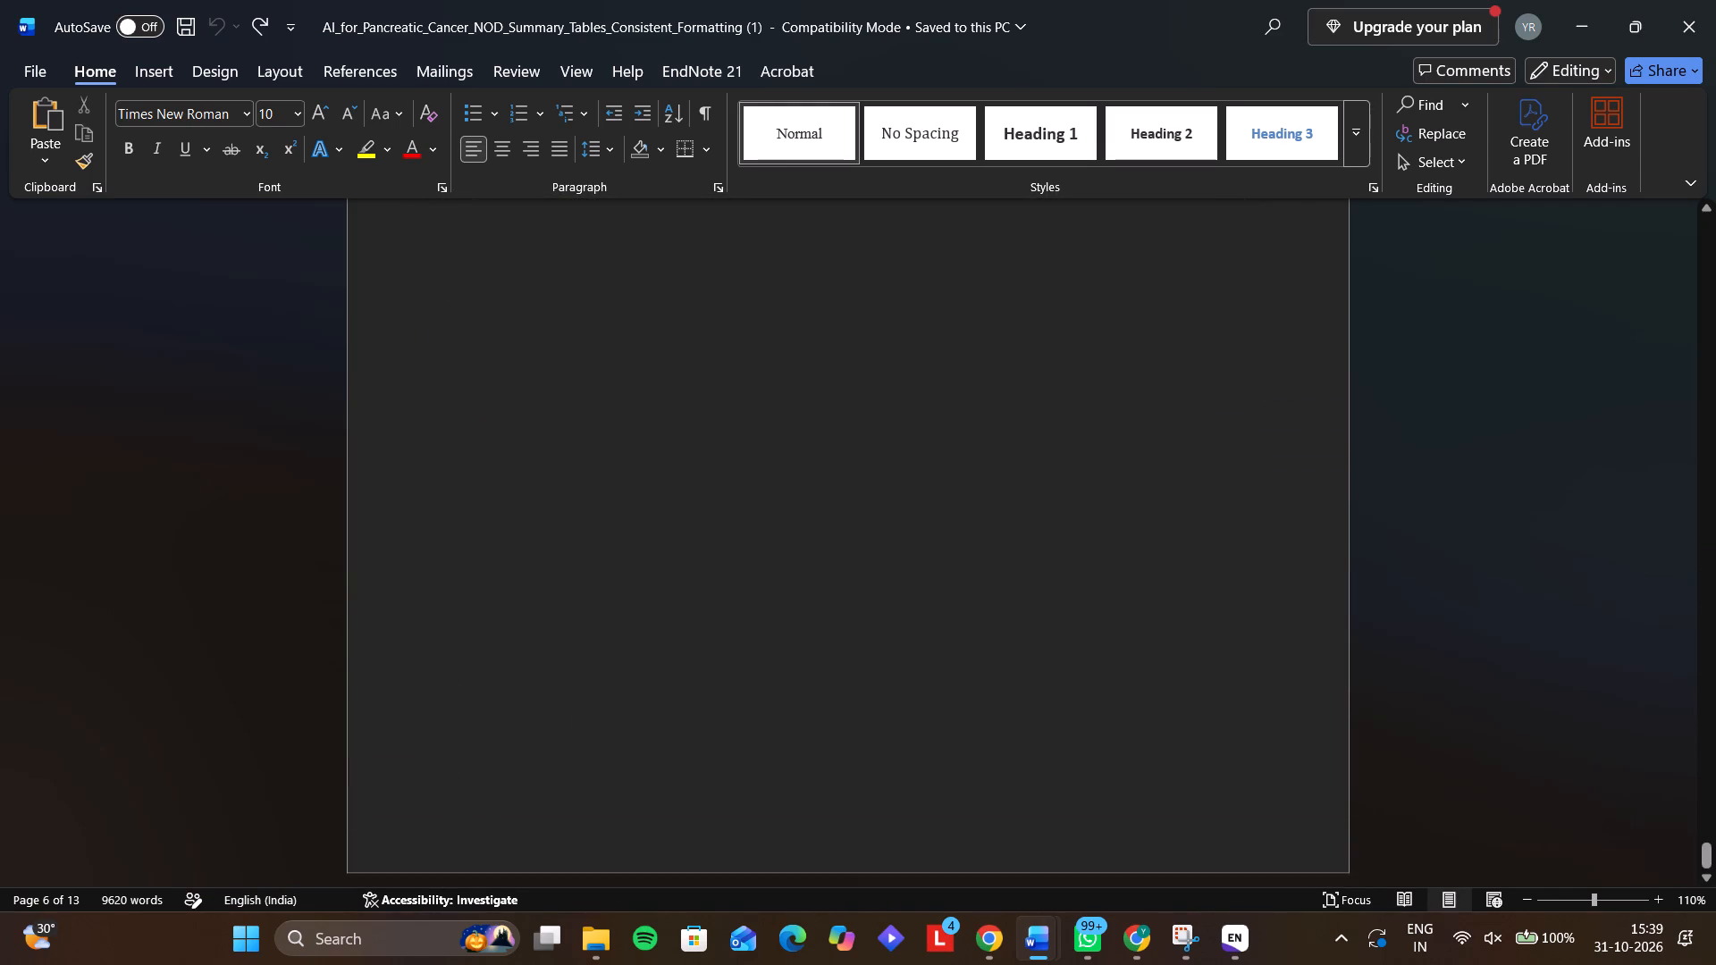
{"action": "scroll", "coordinate": [669, 514], "scroll_direction": "up", "scroll_amount": 2}
{"action": "left_click", "coordinate": [661, 593]}
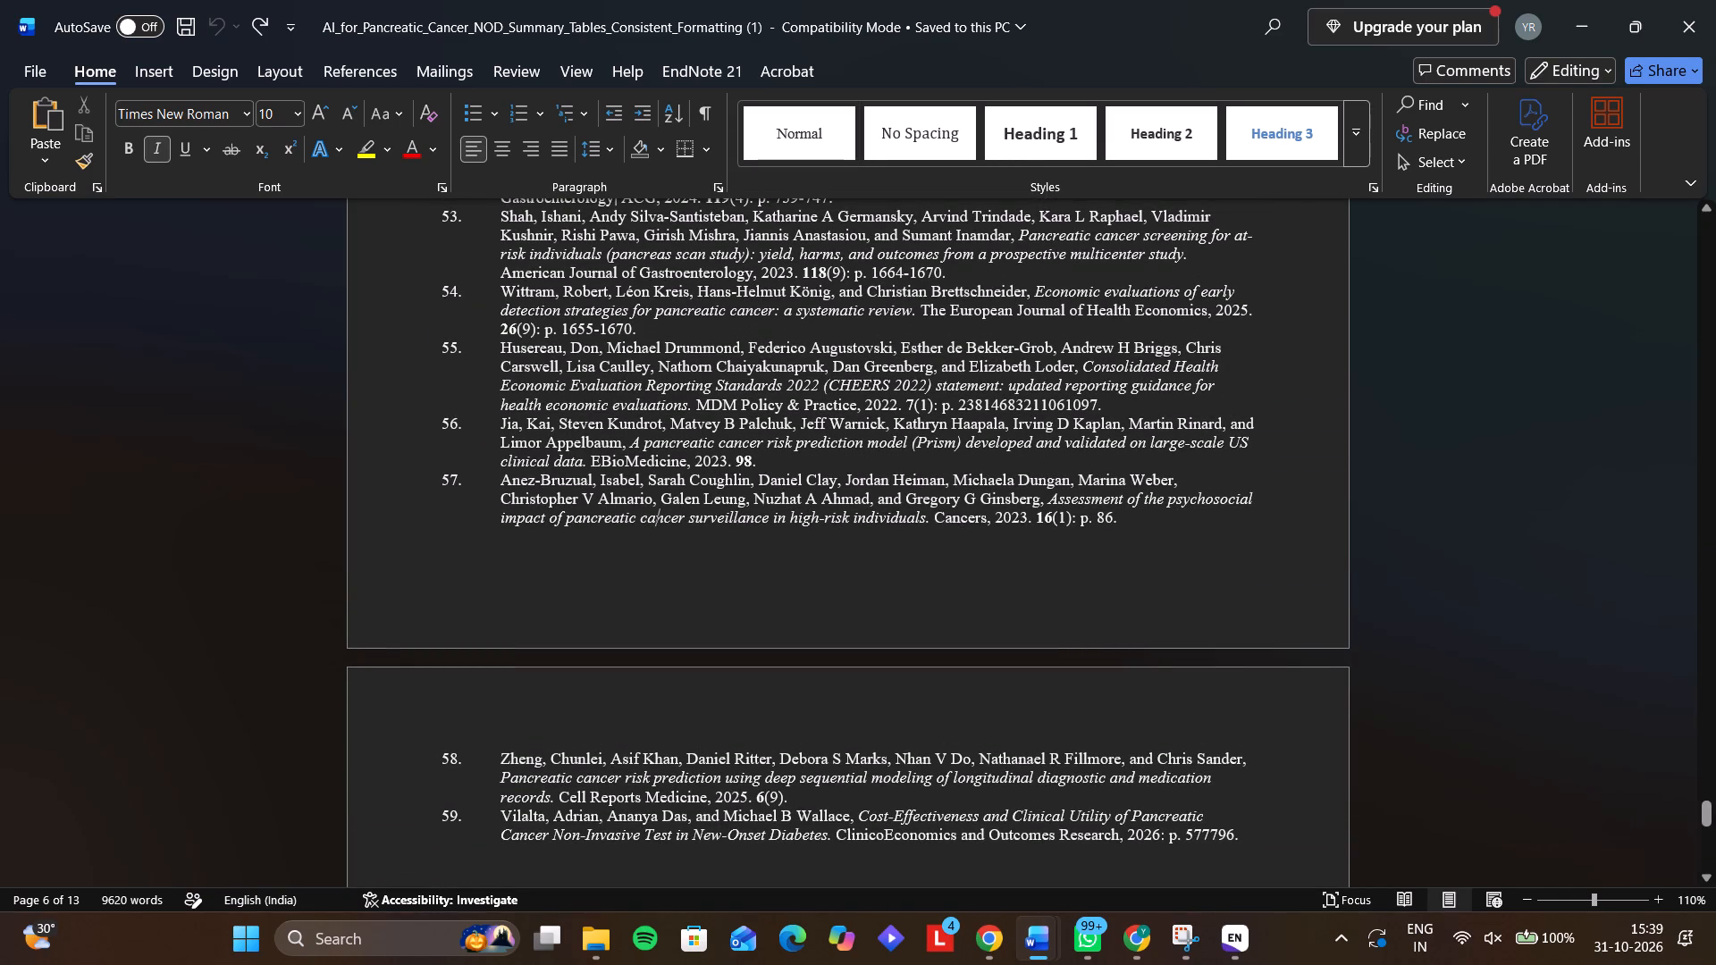
{"action": "left_click", "coordinate": [371, 76]}
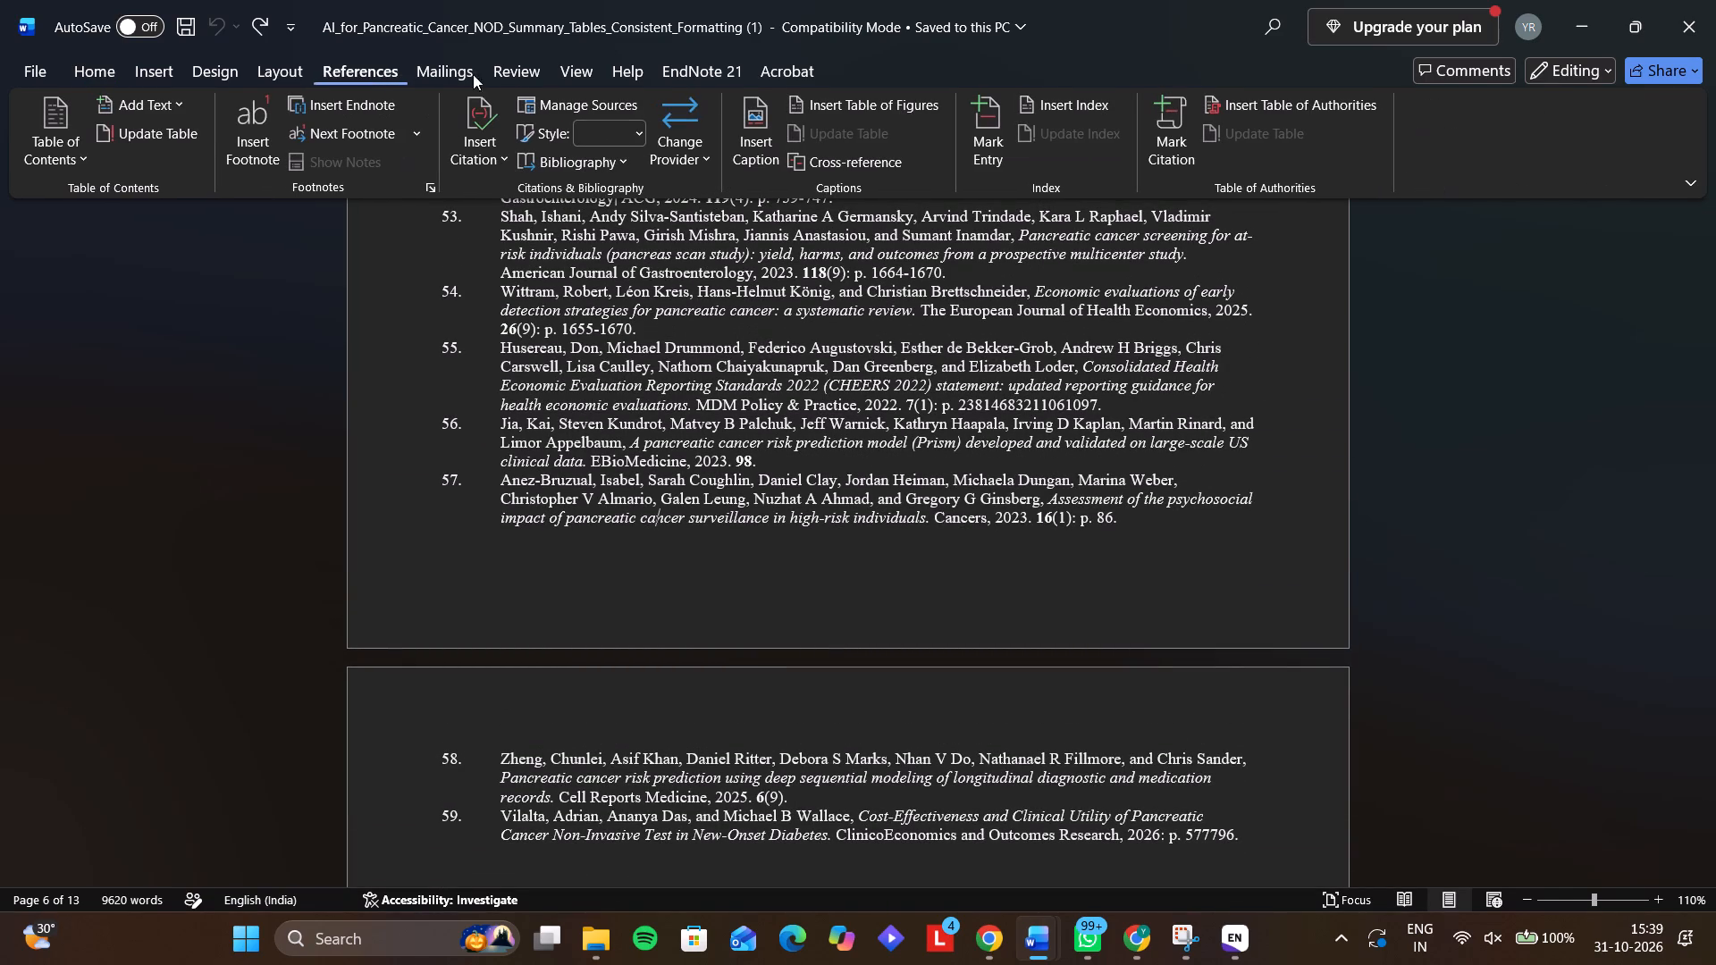
{"action": "left_click", "coordinate": [714, 78]}
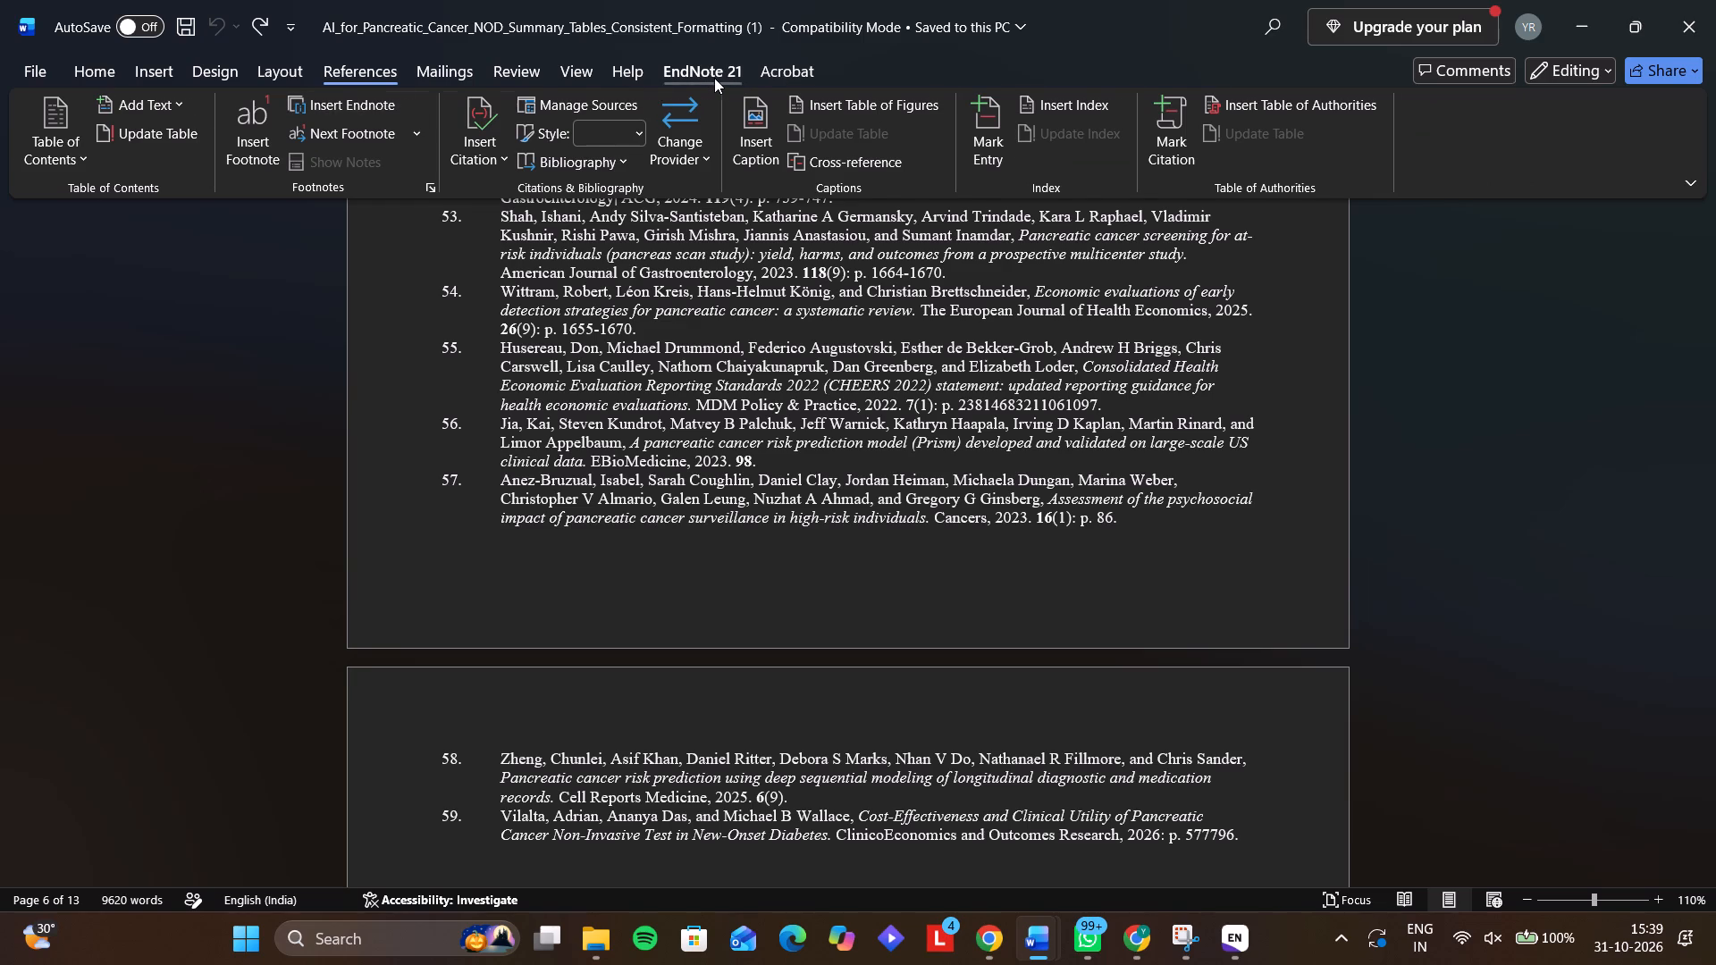
{"action": "left_click", "coordinate": [223, 133]}
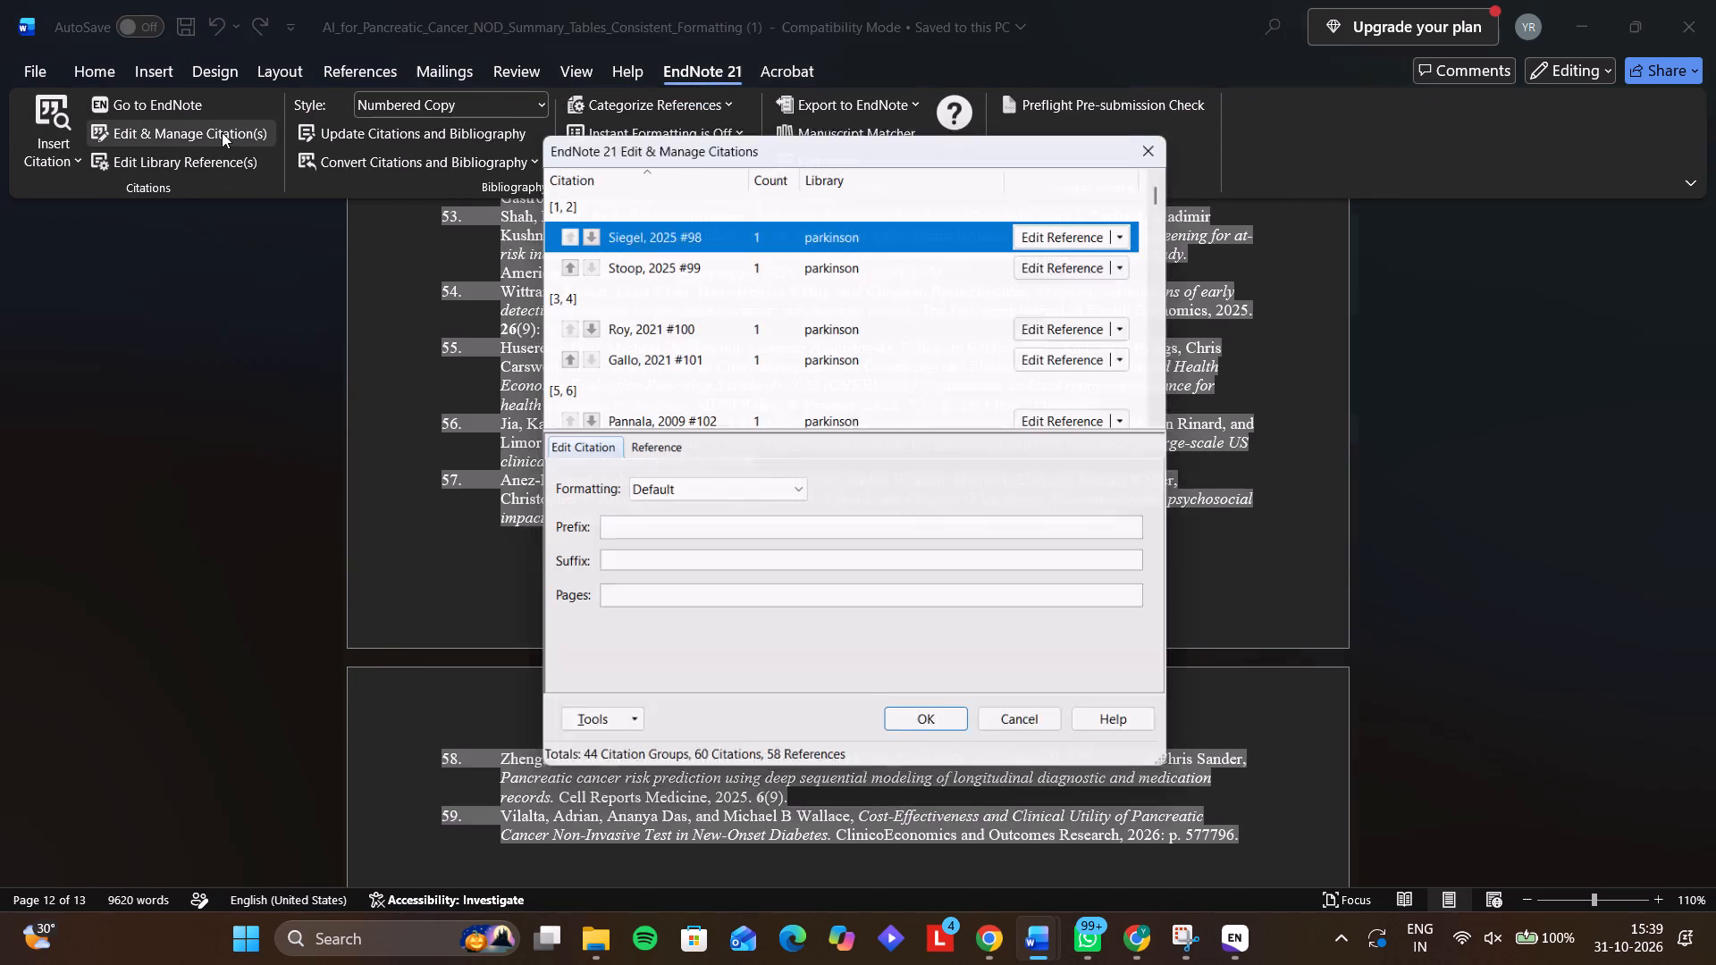
{"action": "scroll", "coordinate": [711, 229], "scroll_direction": "up", "scroll_amount": 1}
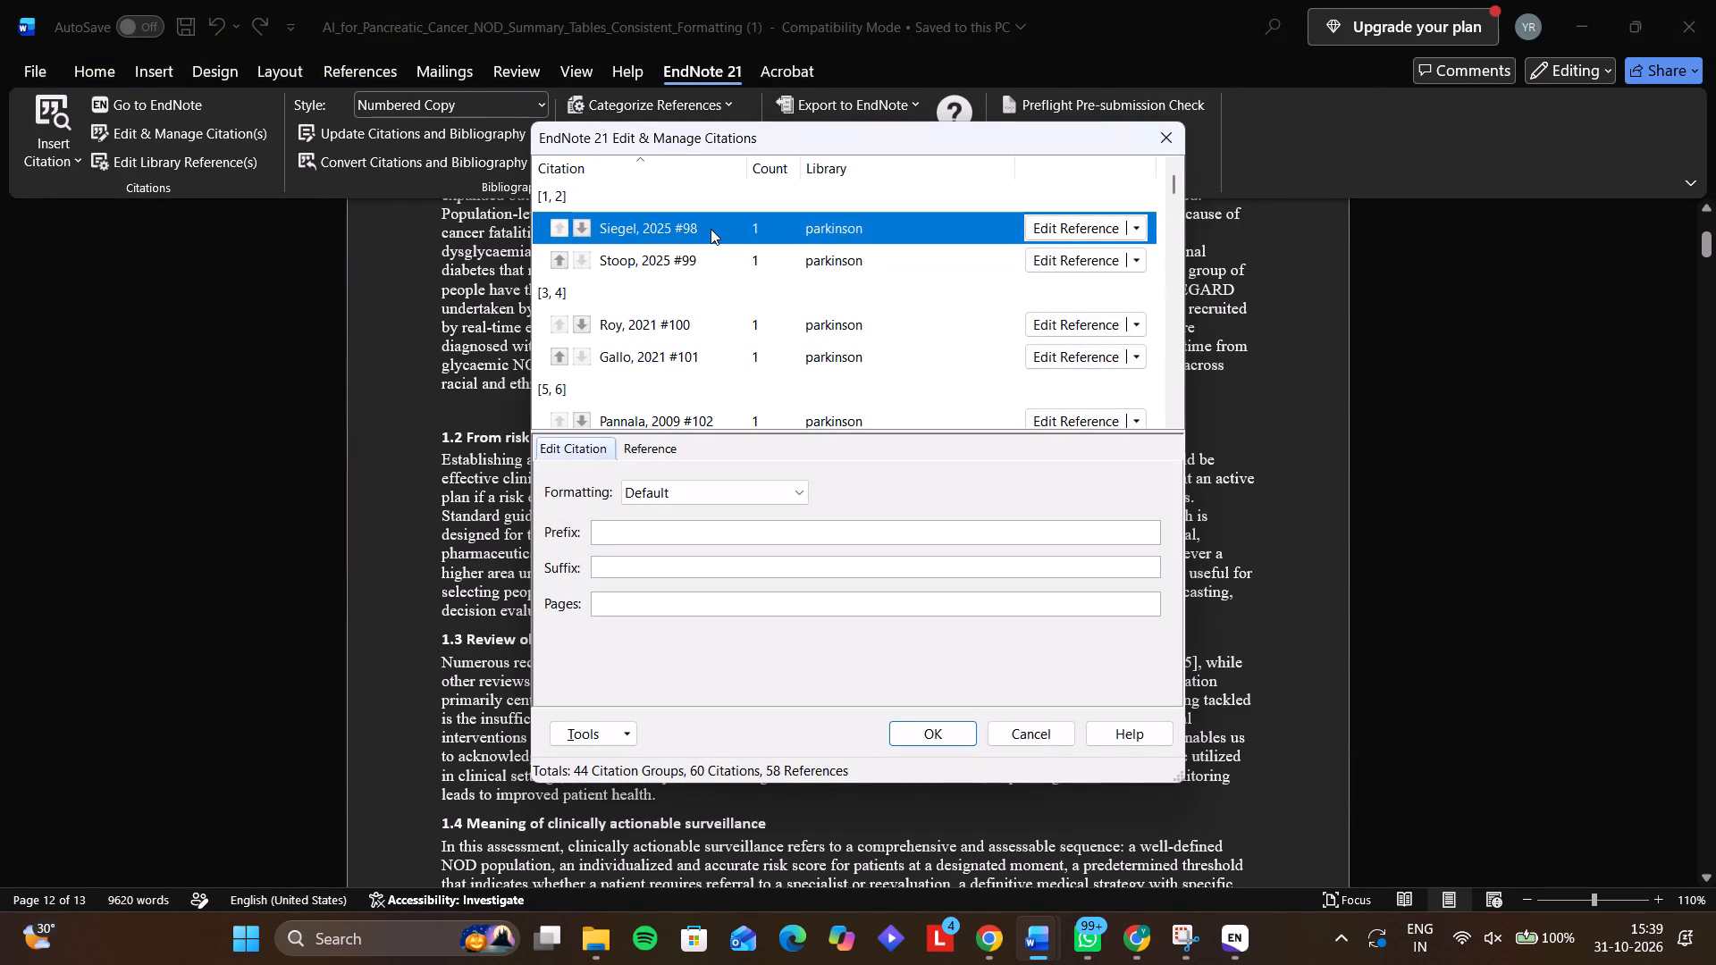
{"action": "scroll", "coordinate": [711, 229], "scroll_direction": "up", "scroll_amount": 1}
{"action": "scroll", "coordinate": [711, 229], "scroll_direction": "down", "scroll_amount": 12}
{"action": "scroll", "coordinate": [711, 229], "scroll_direction": "up", "scroll_amount": 1}
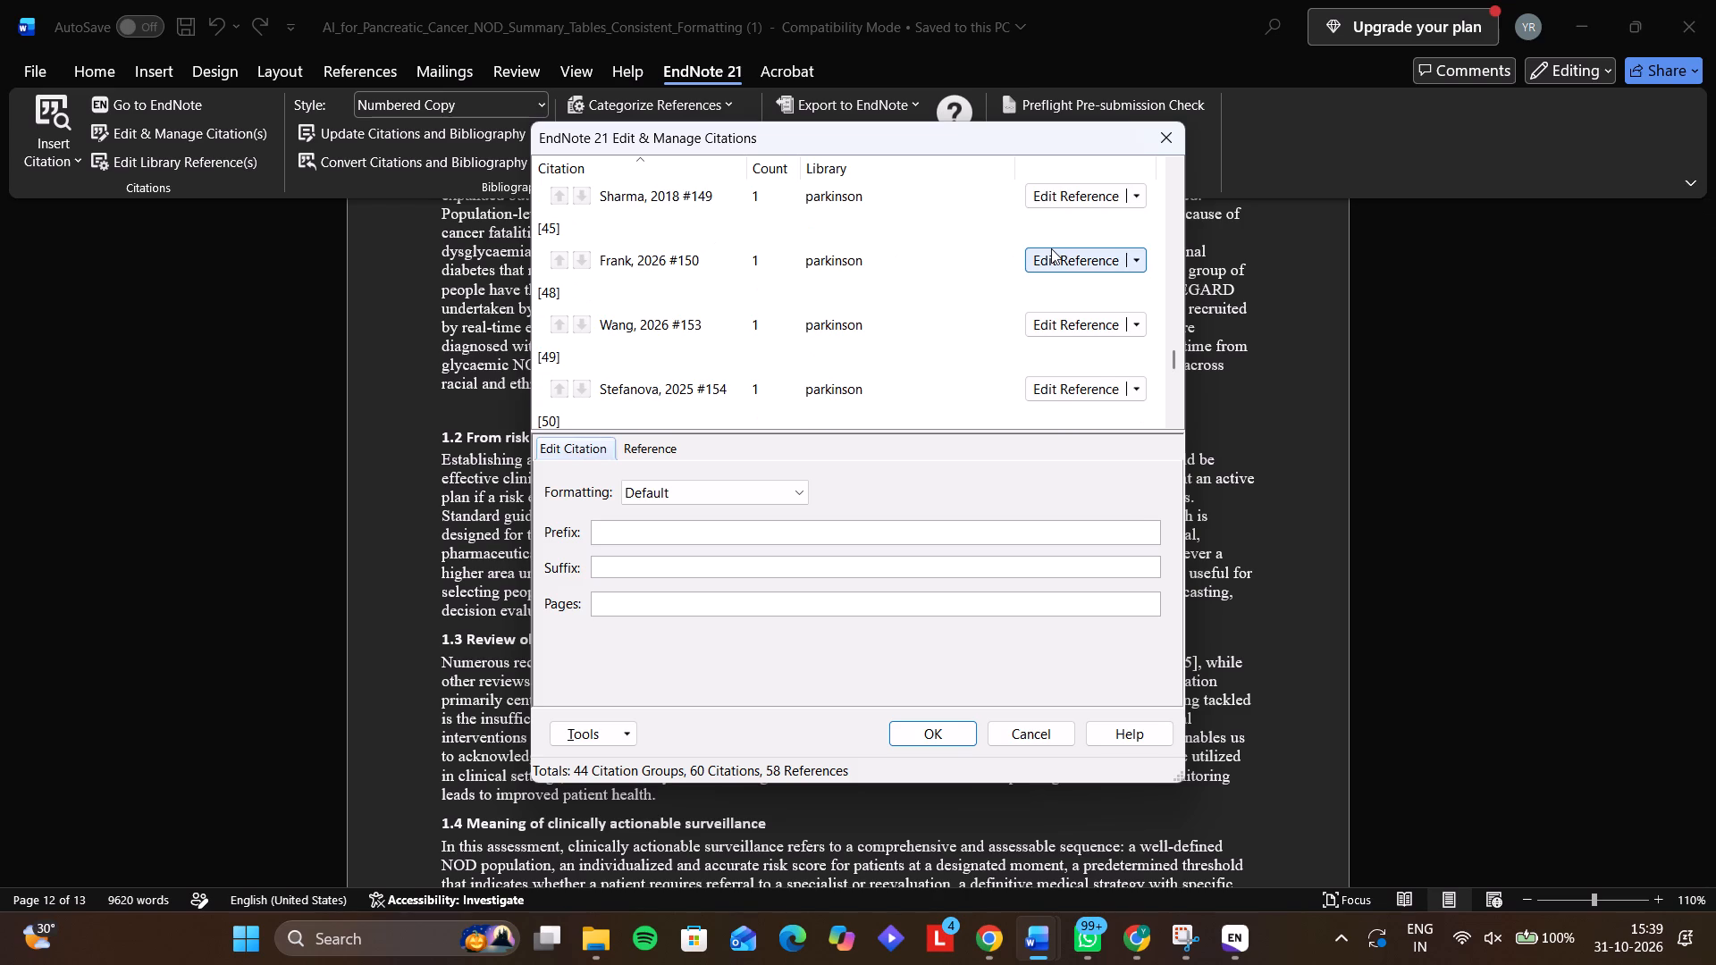
{"action": "left_click", "coordinate": [771, 486]}
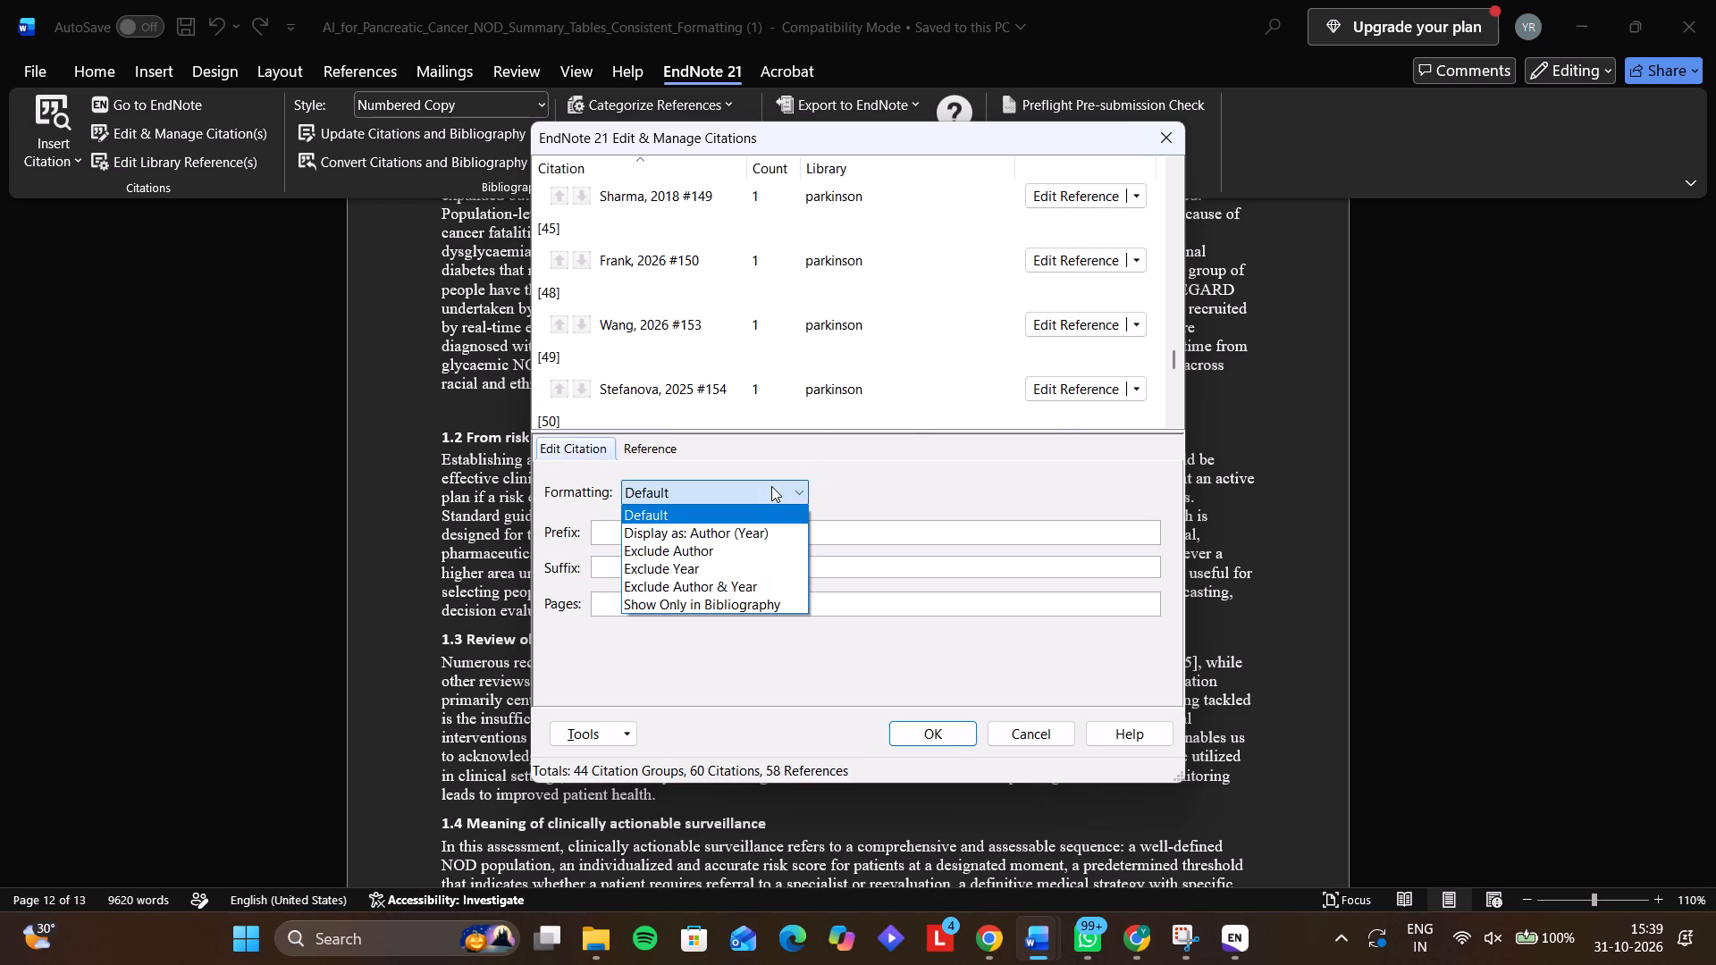
{"action": "left_click", "coordinate": [771, 486]}
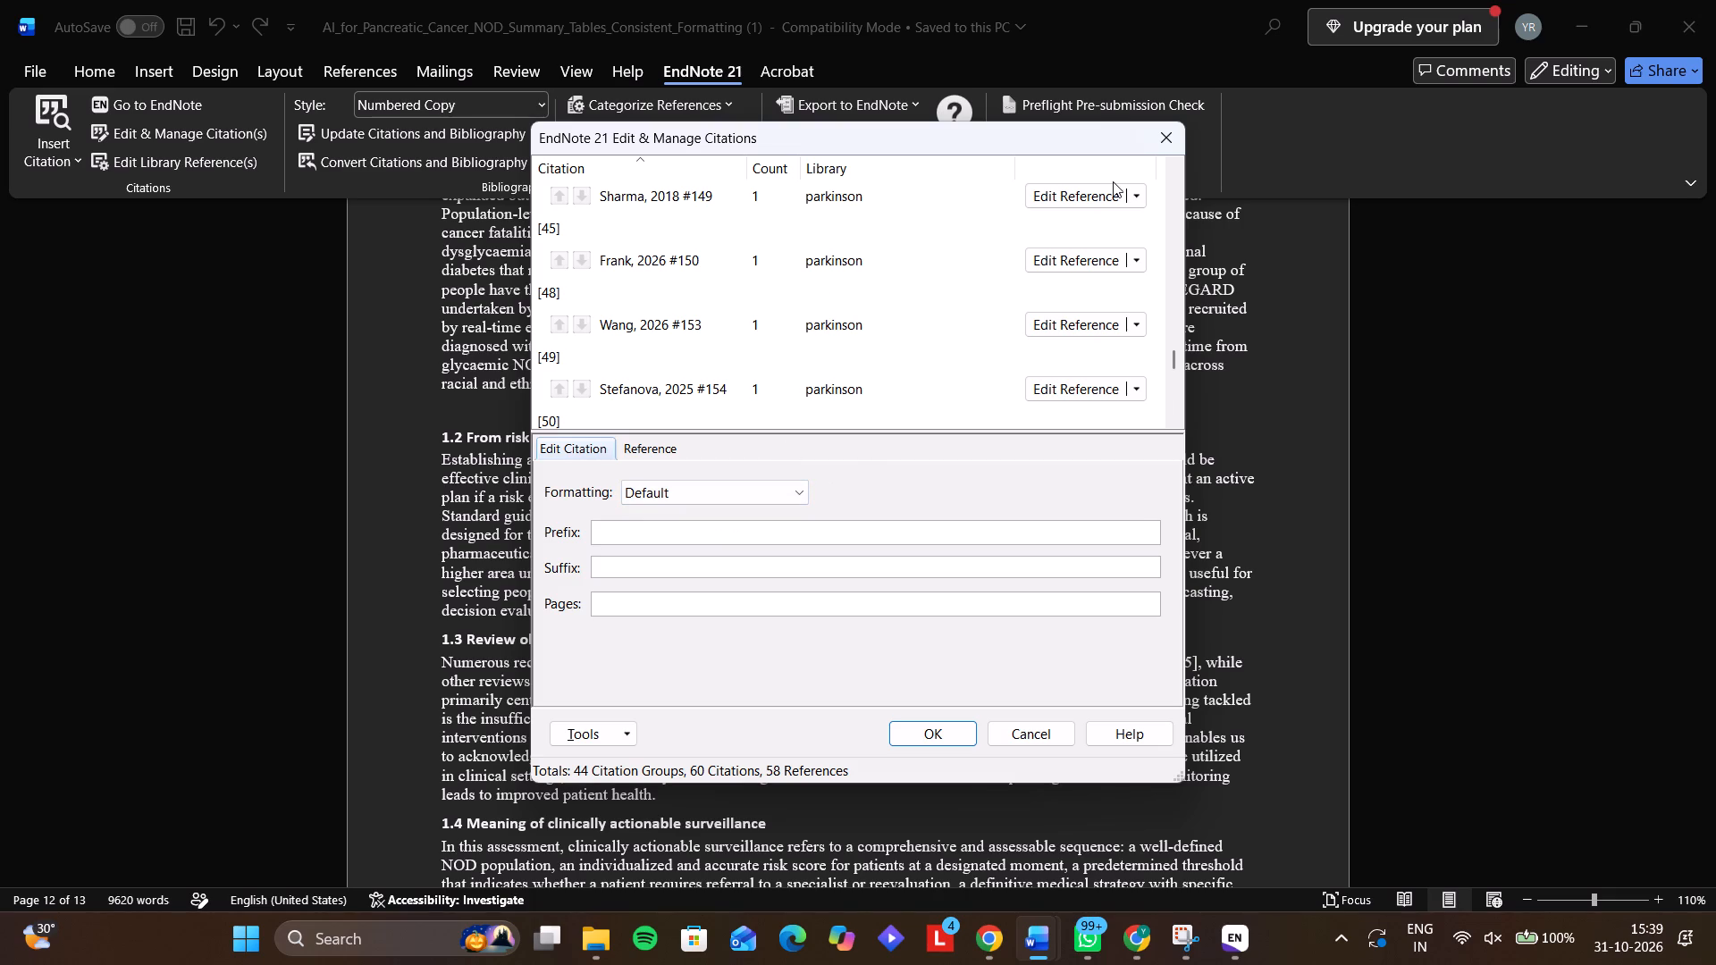
{"action": "left_click", "coordinate": [1150, 144]}
Open the library reference behind the selected [1, 2] citation in EndNote for viewing, and return to the Word manuscript.
{"action": "scroll", "coordinate": [1077, 324], "scroll_direction": "up", "scroll_amount": 1}
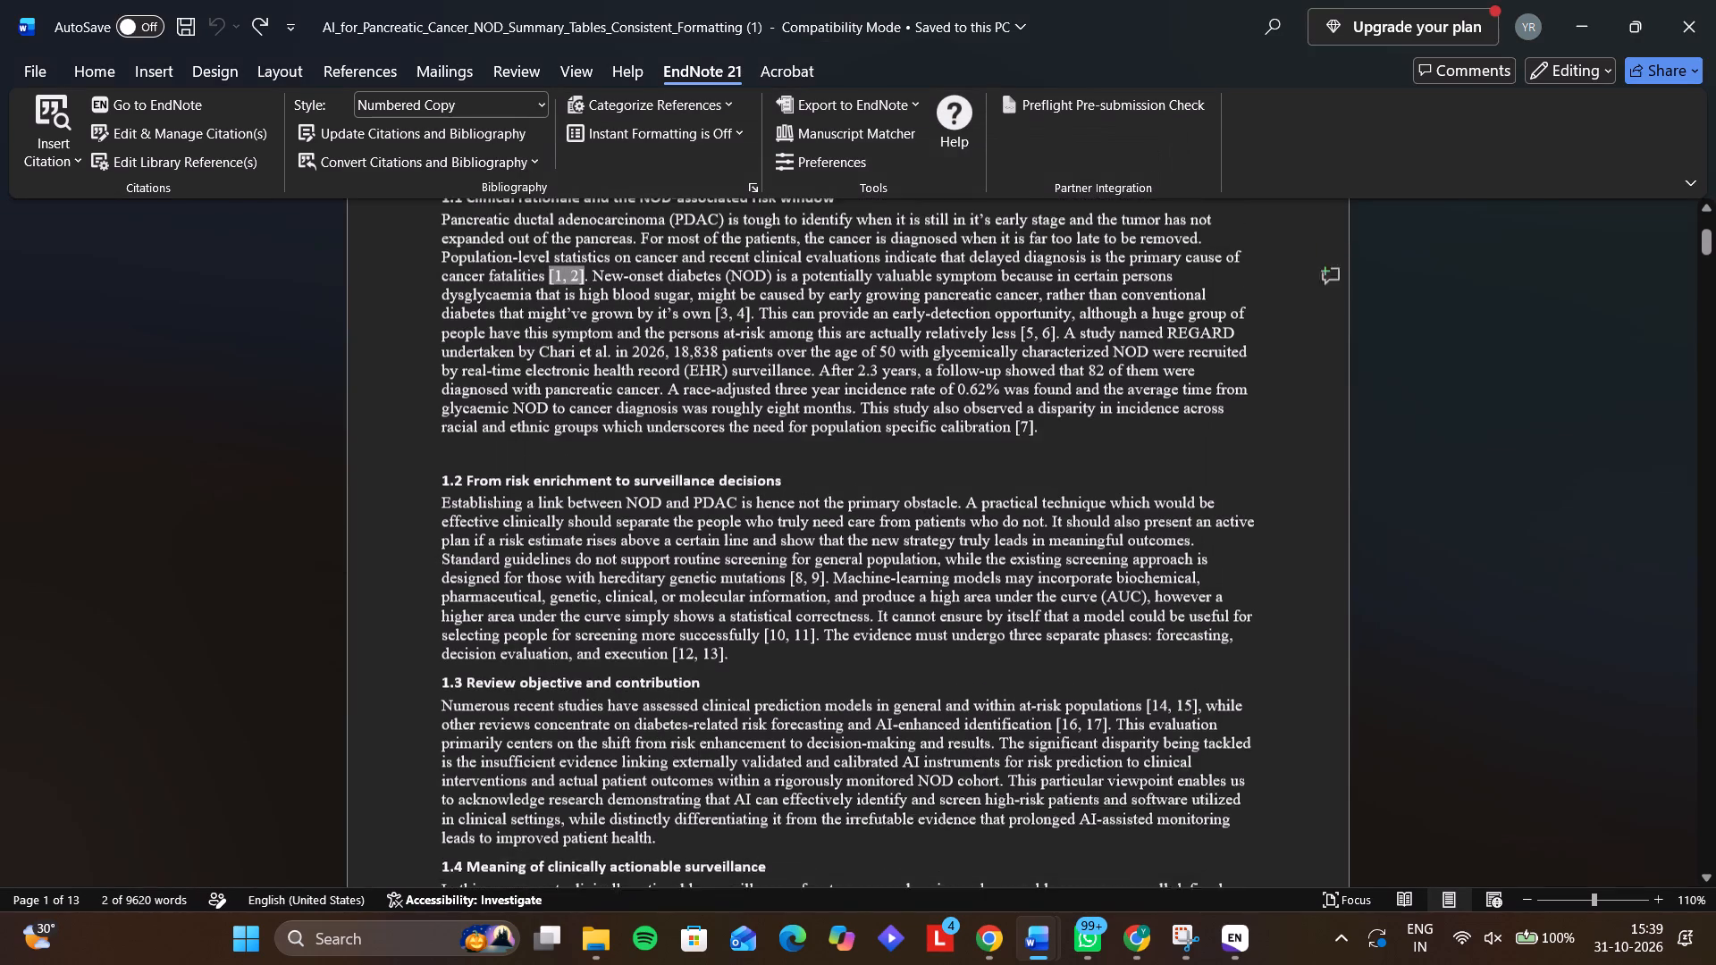
{"action": "scroll", "coordinate": [1077, 324], "scroll_direction": "up", "scroll_amount": 1}
{"action": "scroll", "coordinate": [1077, 324], "scroll_direction": "down", "scroll_amount": 3}
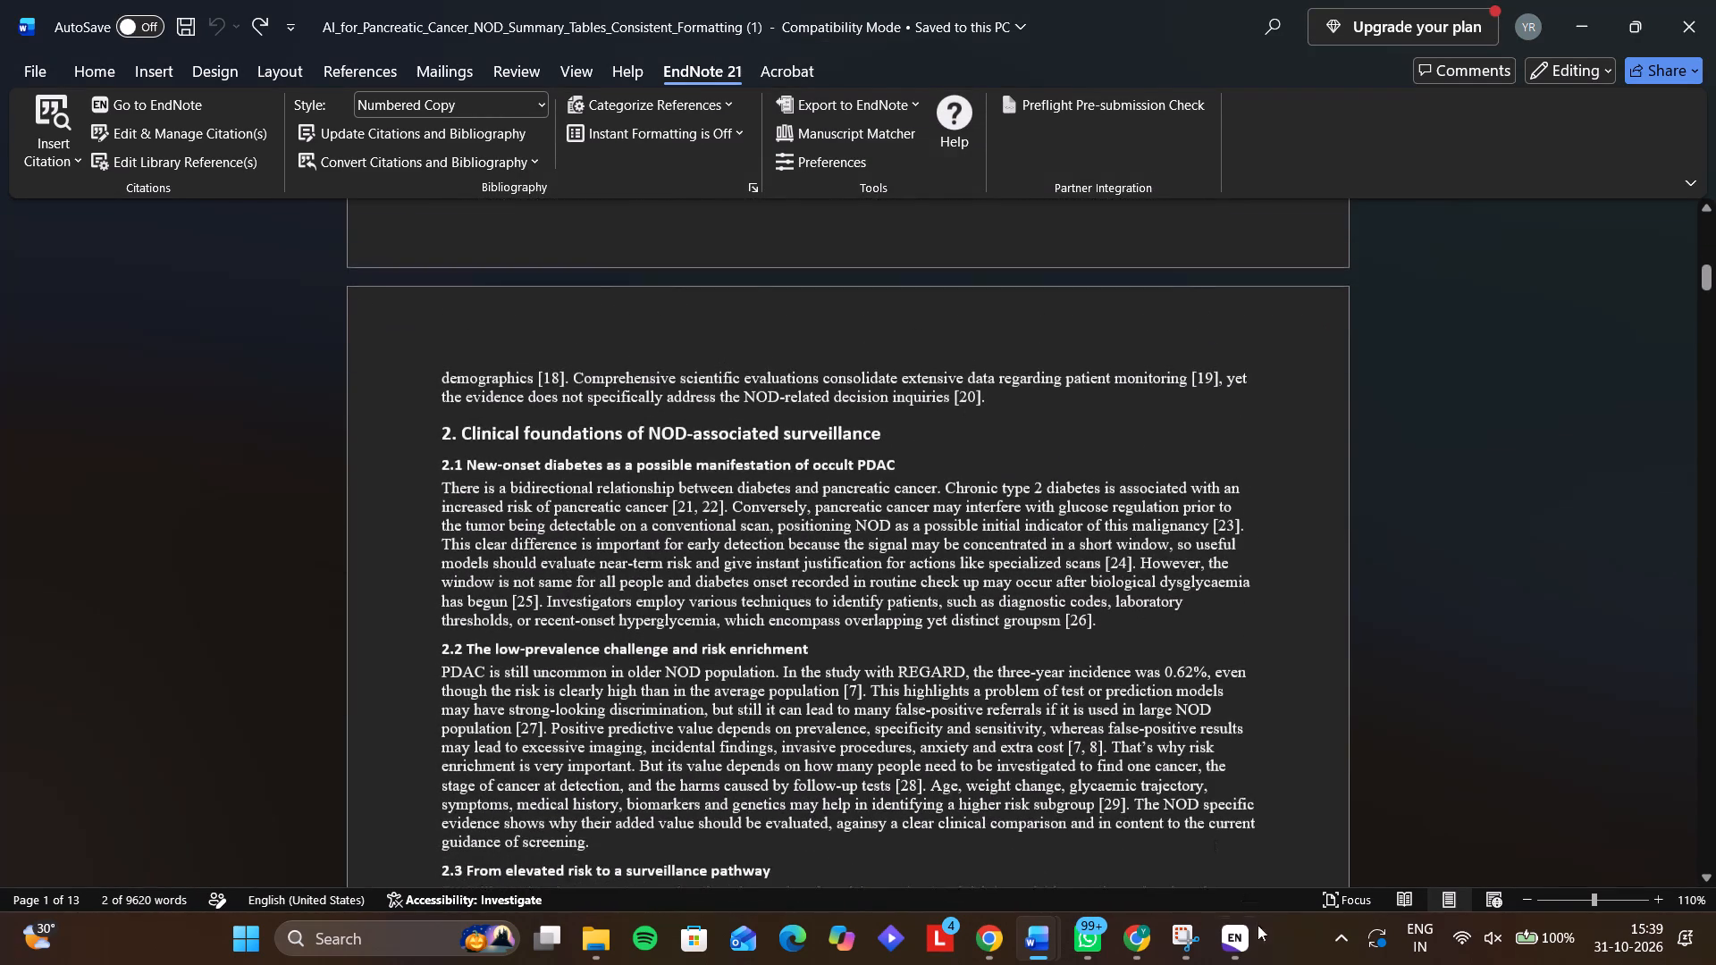
{"action": "left_click", "coordinate": [1255, 963]}
{"action": "left_click", "coordinate": [1257, 964]}
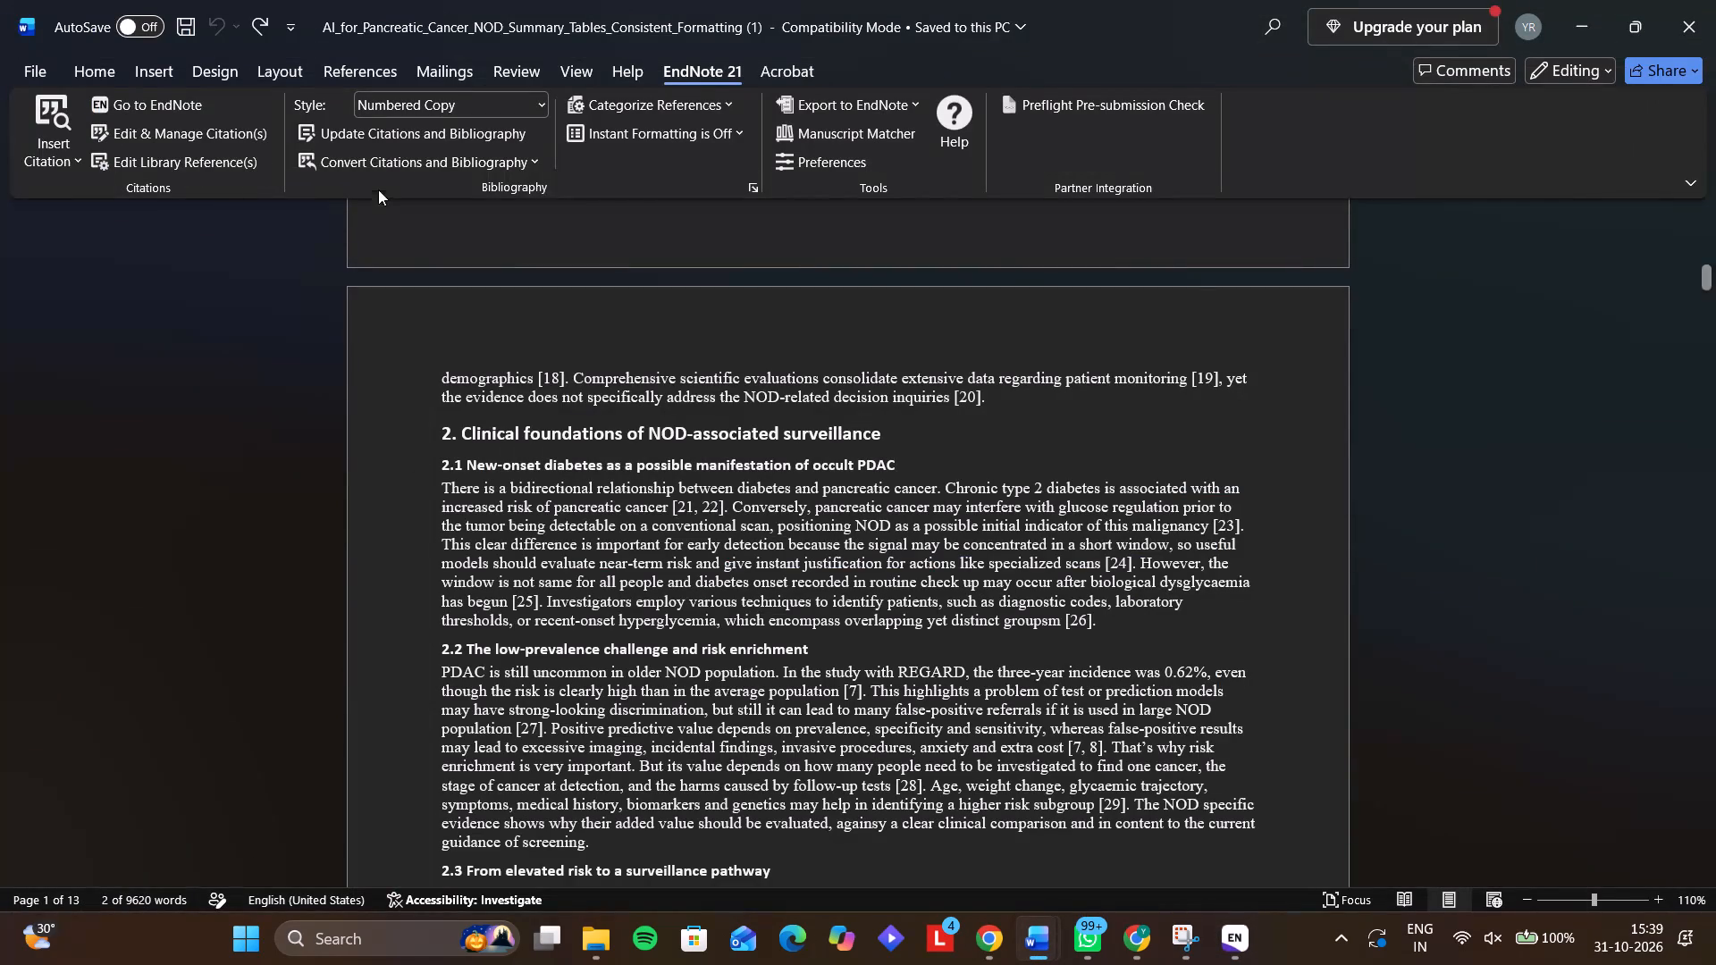
{"action": "left_click", "coordinate": [164, 165]}
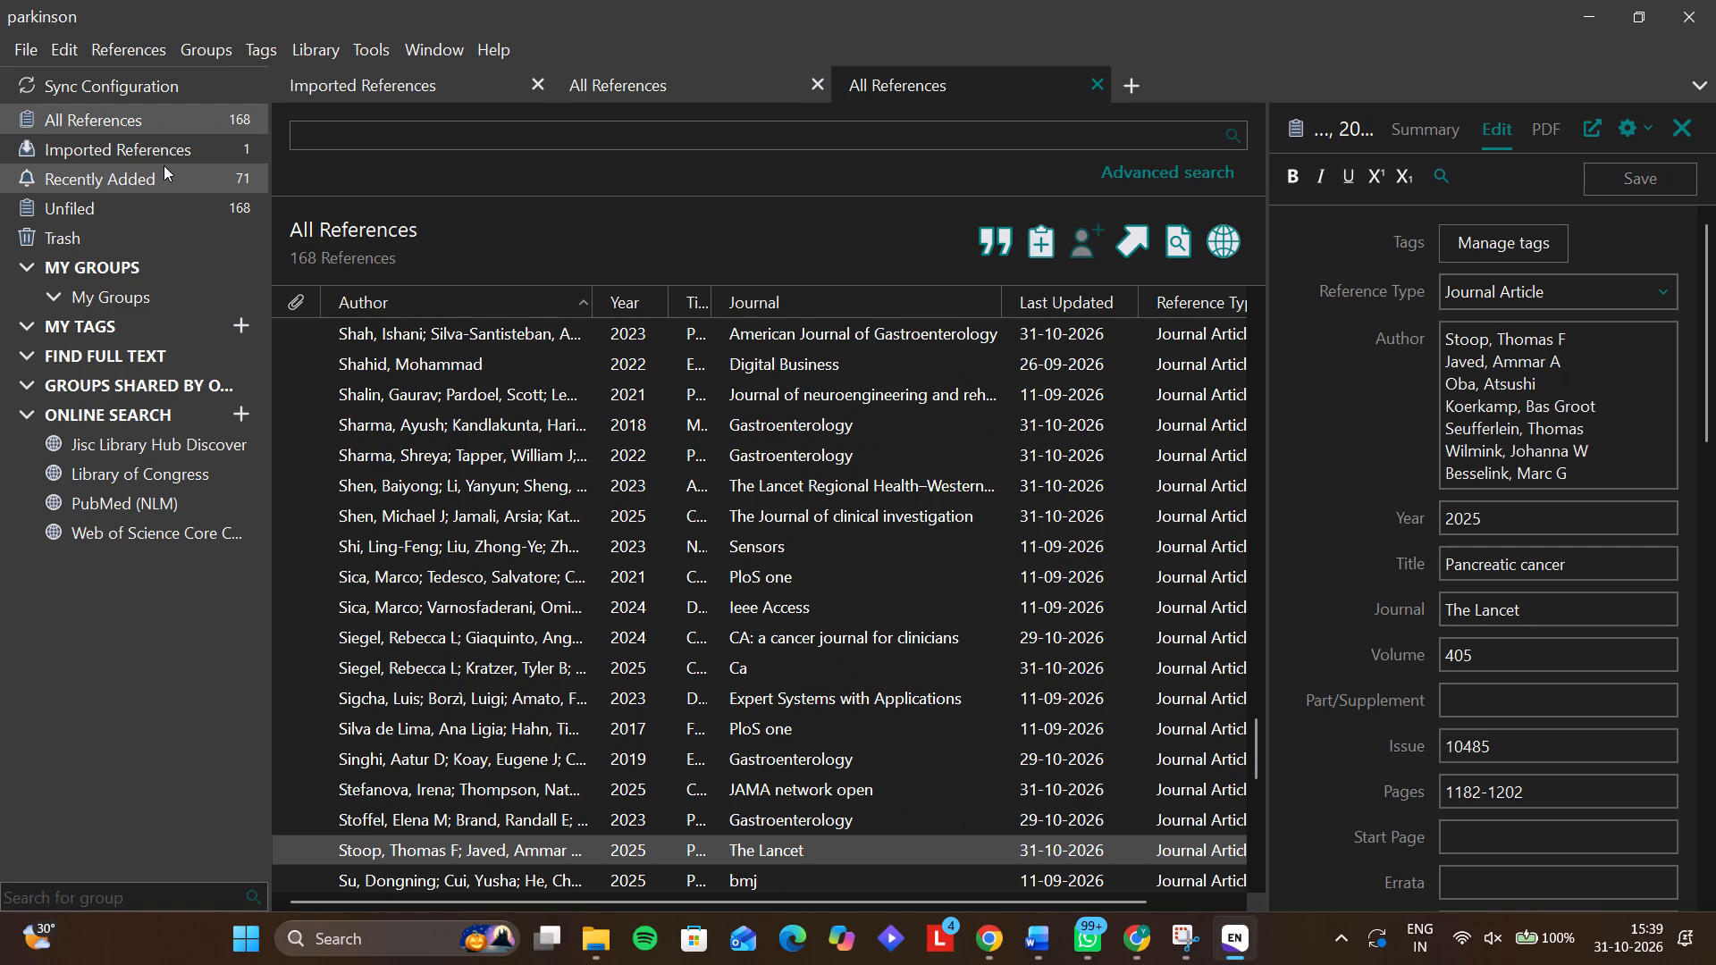
{"action": "left_click_drag", "start_coordinate": [1636, 8], "coordinate": [1604, 11]}
{"action": "left_click", "coordinate": [1604, 11]}
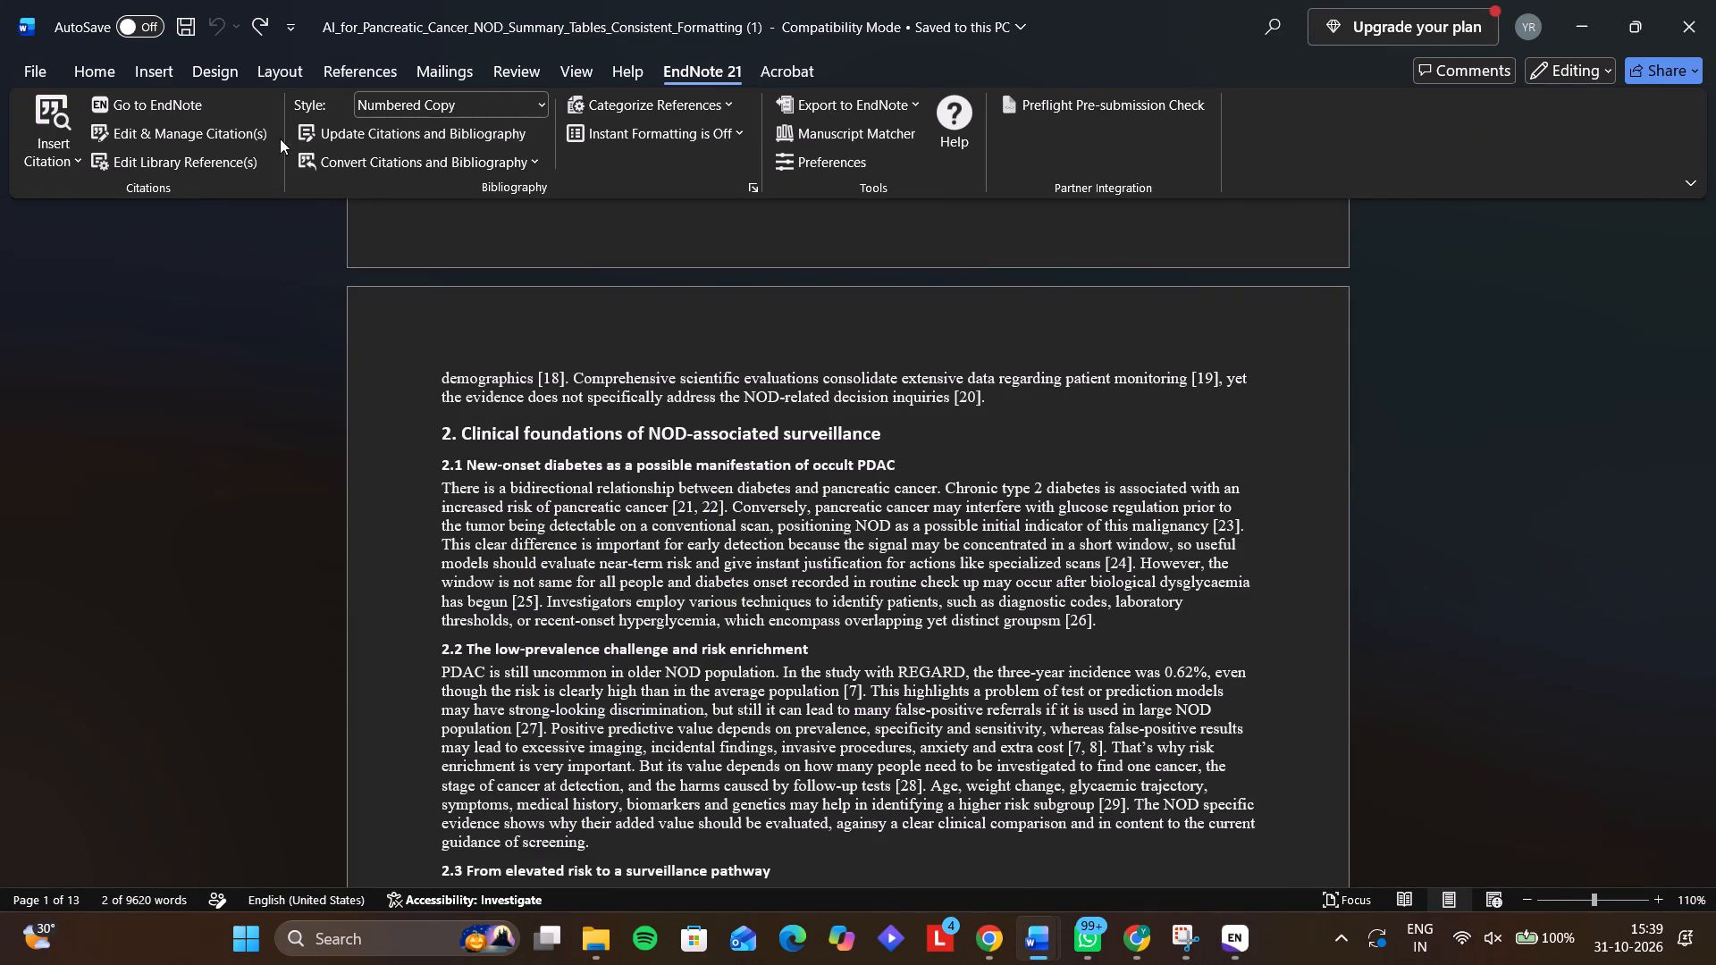
Reopen EndNote's Edit & Manage Citations, sort the citation list in descending order, and examine the entries down to [1, 2], including those around 45 to 50.
{"action": "left_click", "coordinate": [172, 130]}
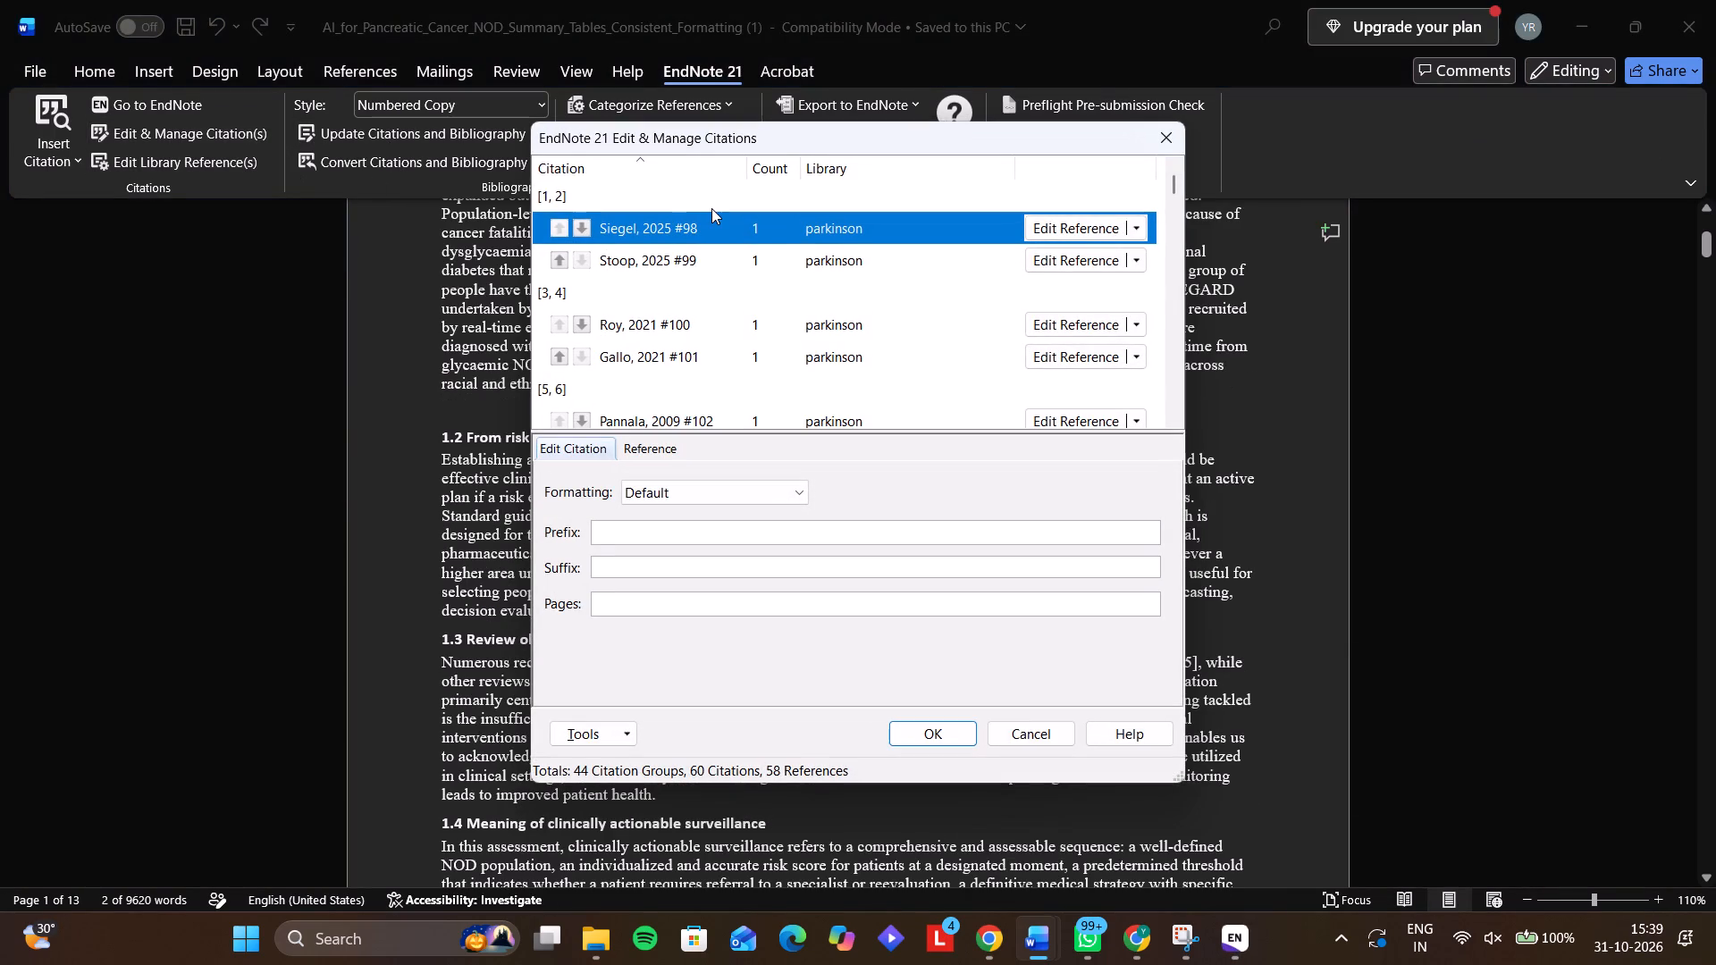
{"action": "left_click", "coordinate": [601, 174]}
{"action": "scroll", "coordinate": [789, 315], "scroll_direction": "down", "scroll_amount": 7}
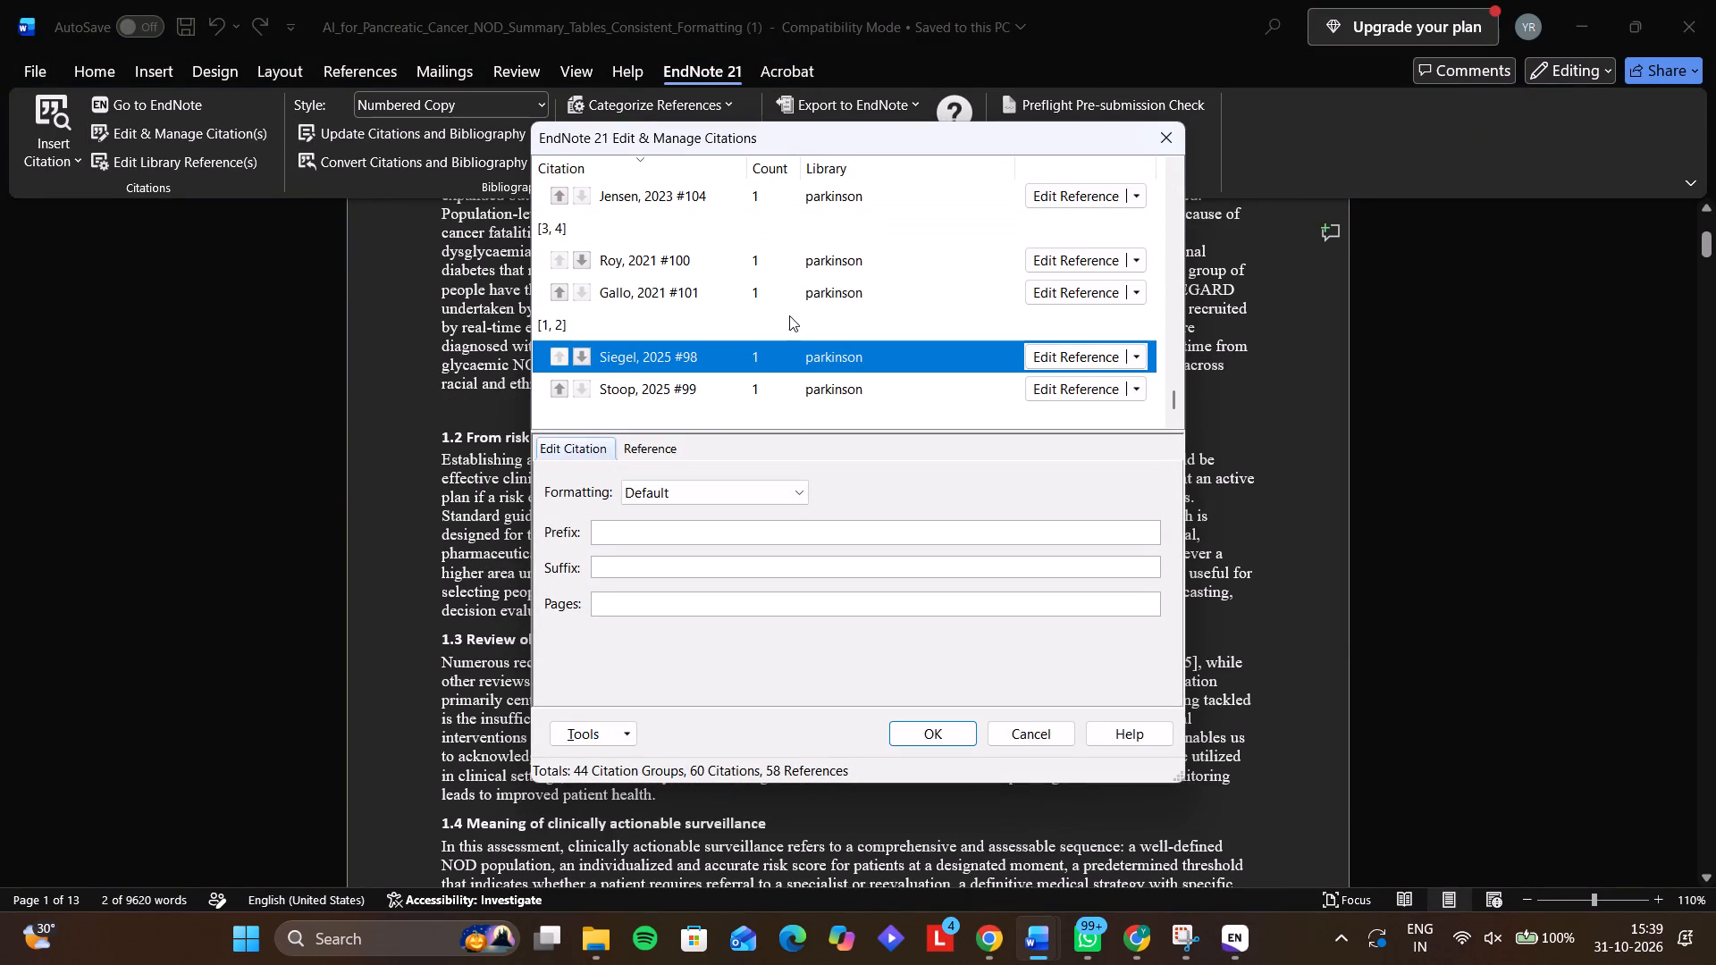
{"action": "scroll", "coordinate": [789, 315], "scroll_direction": "down", "scroll_amount": 15}
{"action": "scroll", "coordinate": [789, 315], "scroll_direction": "up", "scroll_amount": 20}
{"action": "scroll", "coordinate": [789, 315], "scroll_direction": "up", "scroll_amount": 6}
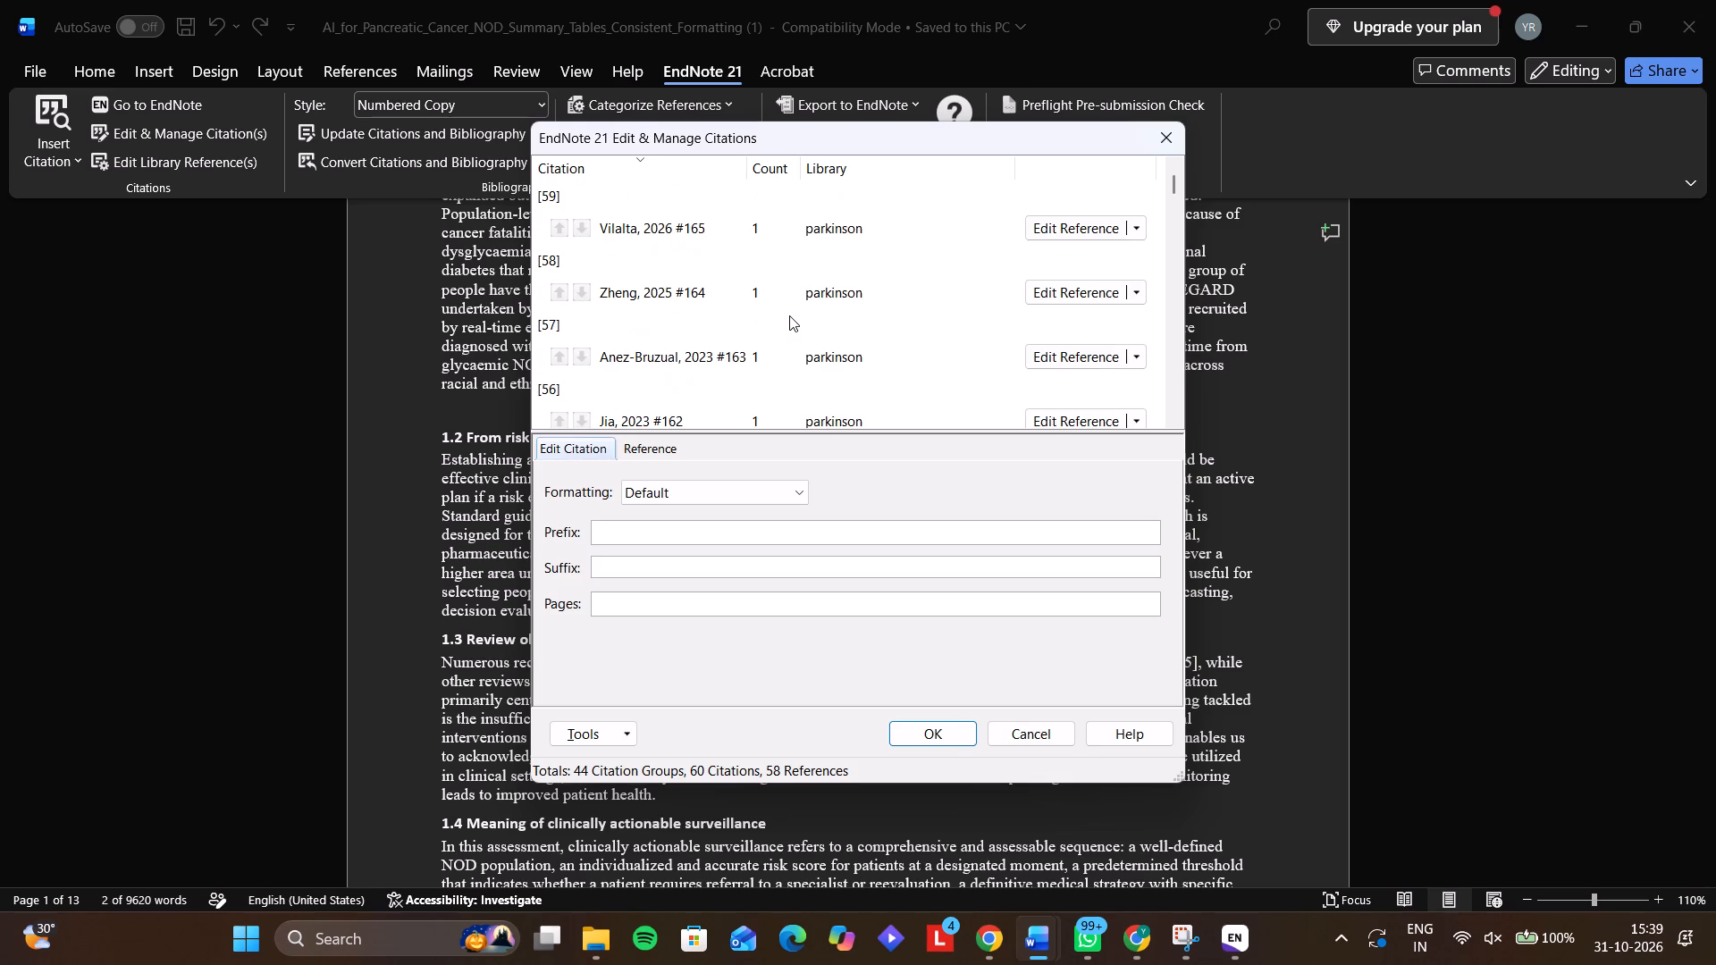
{"action": "scroll", "coordinate": [789, 315], "scroll_direction": "down", "scroll_amount": 12}
{"action": "scroll", "coordinate": [789, 315], "scroll_direction": "up", "scroll_amount": 11}
{"action": "scroll", "coordinate": [789, 315], "scroll_direction": "down", "scroll_amount": 4}
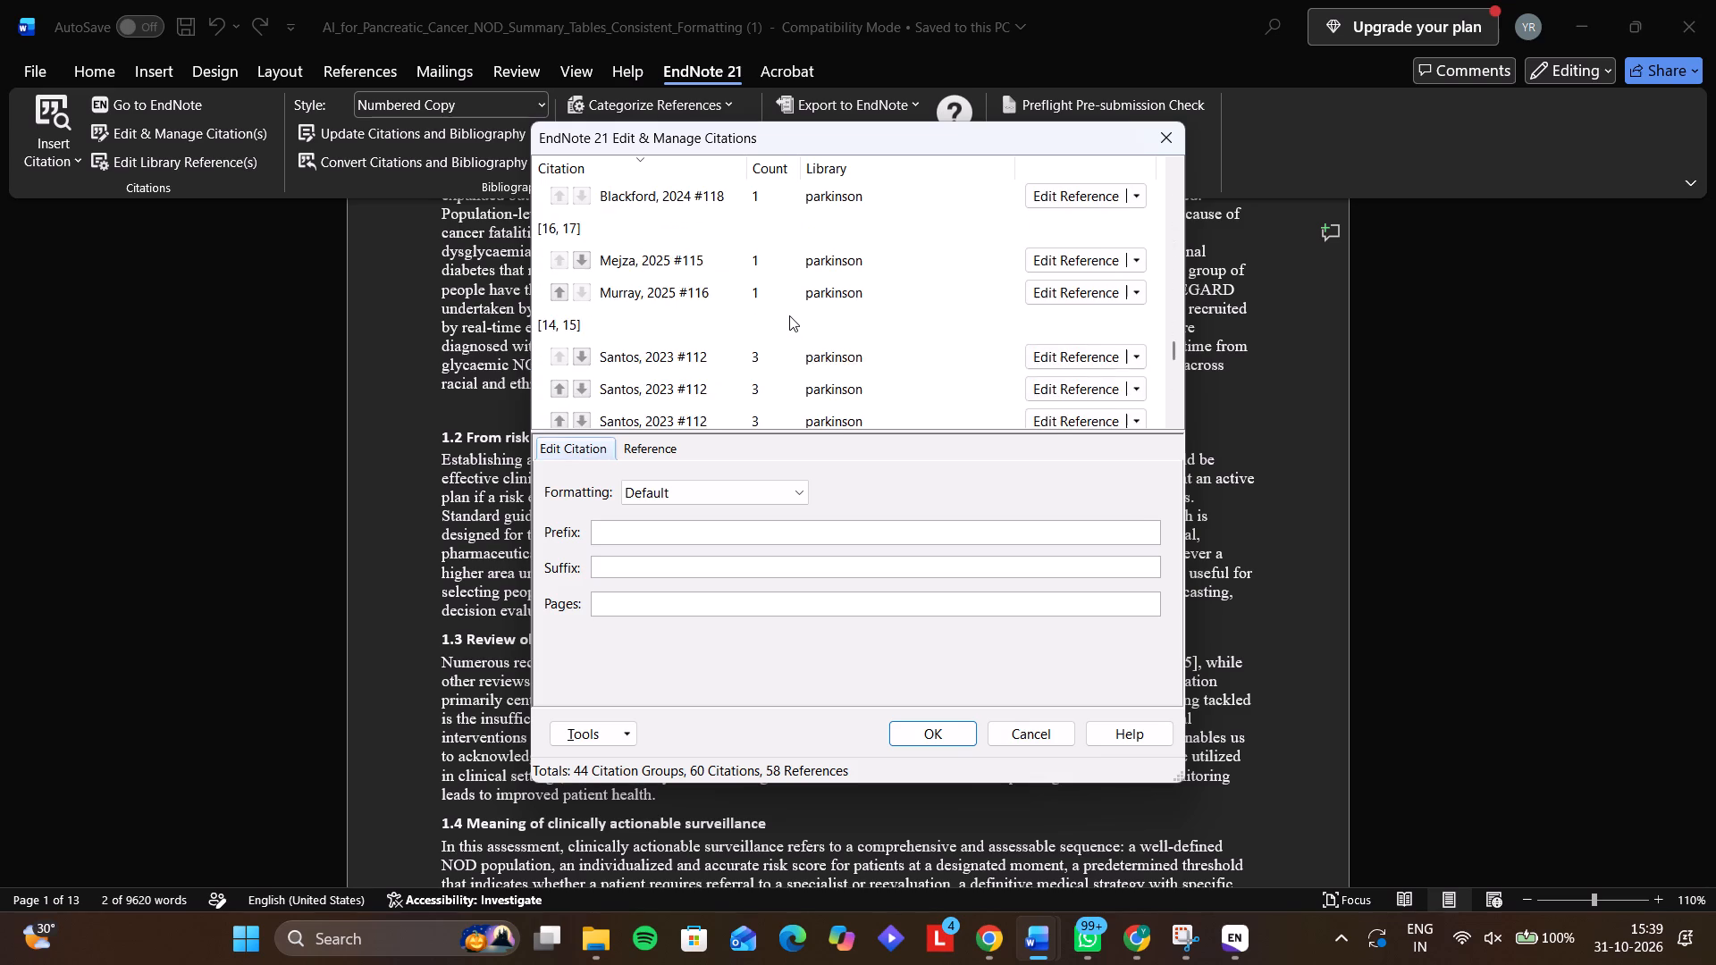
{"action": "scroll", "coordinate": [789, 315], "scroll_direction": "down", "scroll_amount": 2}
{"action": "scroll", "coordinate": [789, 315], "scroll_direction": "up", "scroll_amount": 1}
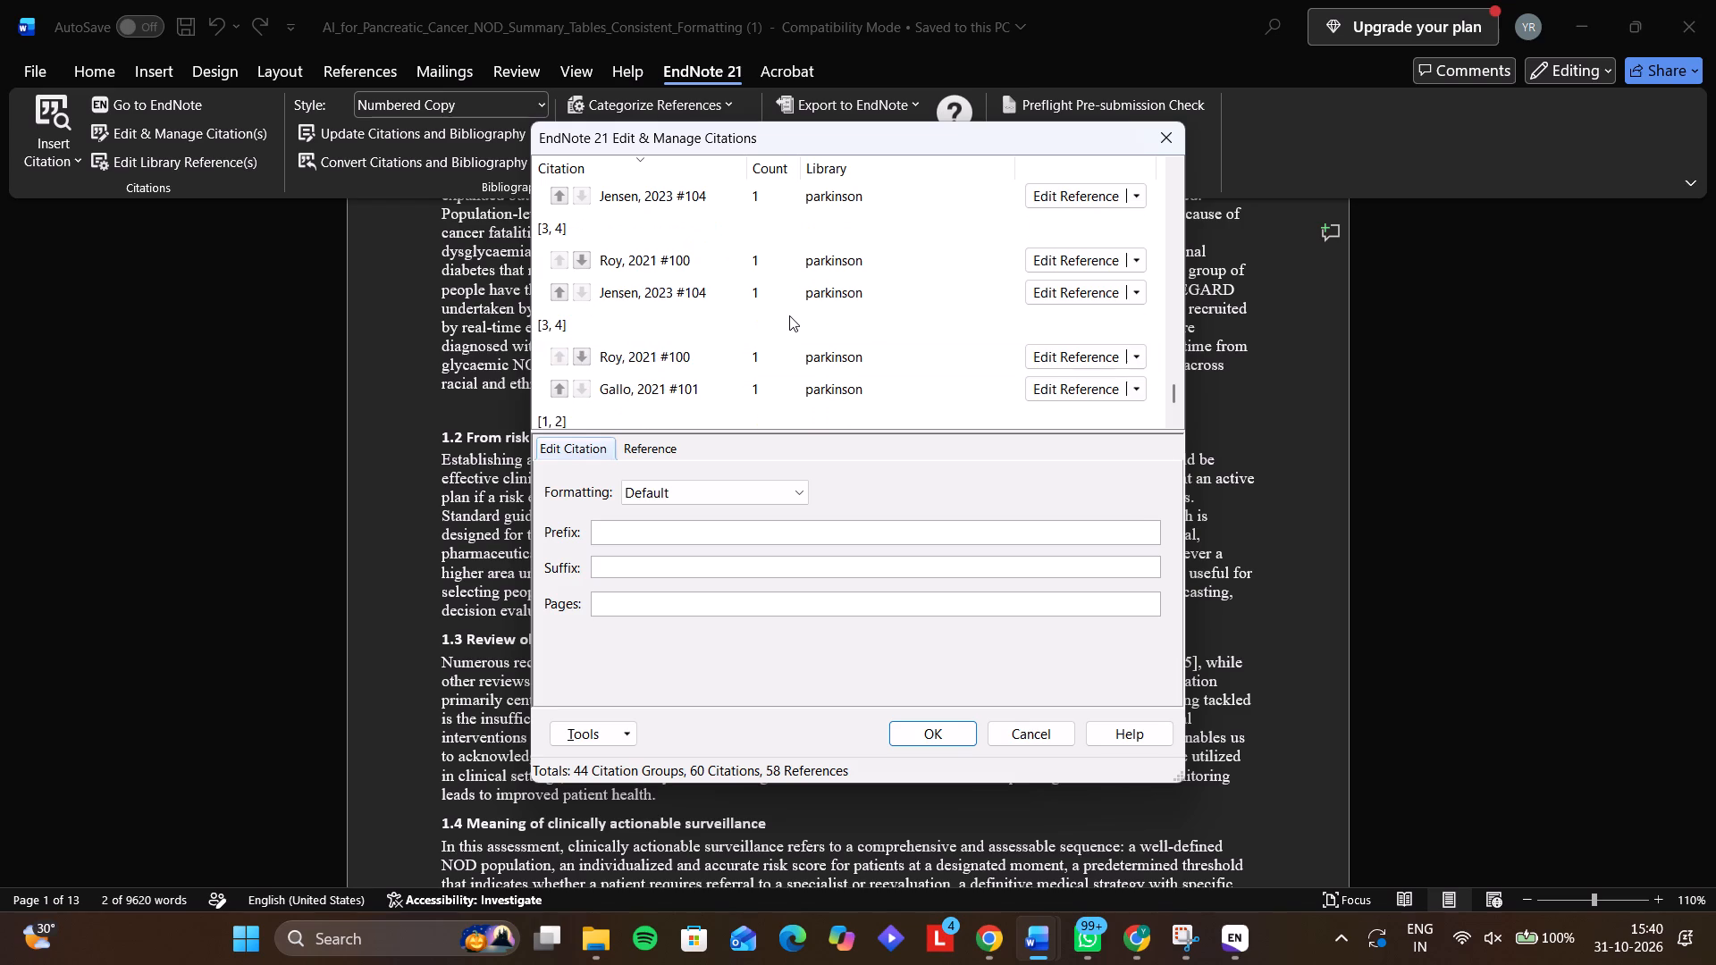
{"action": "scroll", "coordinate": [789, 315], "scroll_direction": "up", "scroll_amount": 3}
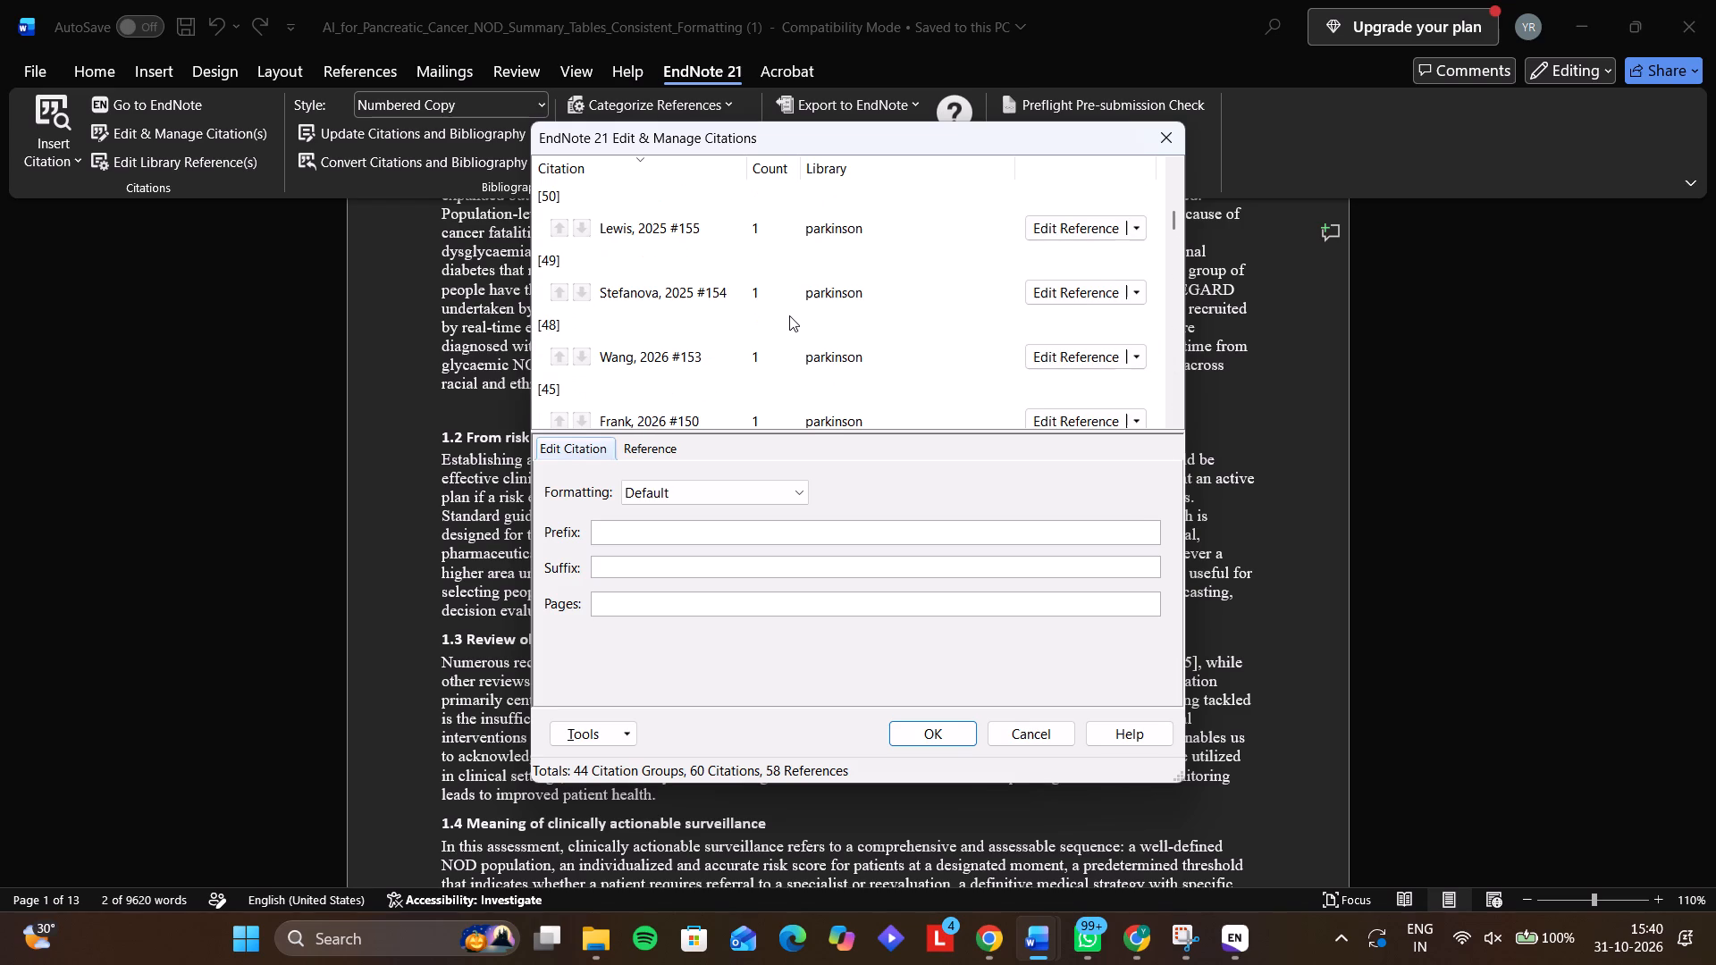
View the reference details for the Siegel, 2025 citation, look over the citation list again, and close Edit & Manage Citations.
{"action": "left_click", "coordinate": [672, 323]}
{"action": "left_click", "coordinate": [676, 521]}
{"action": "left_click", "coordinate": [644, 450]}
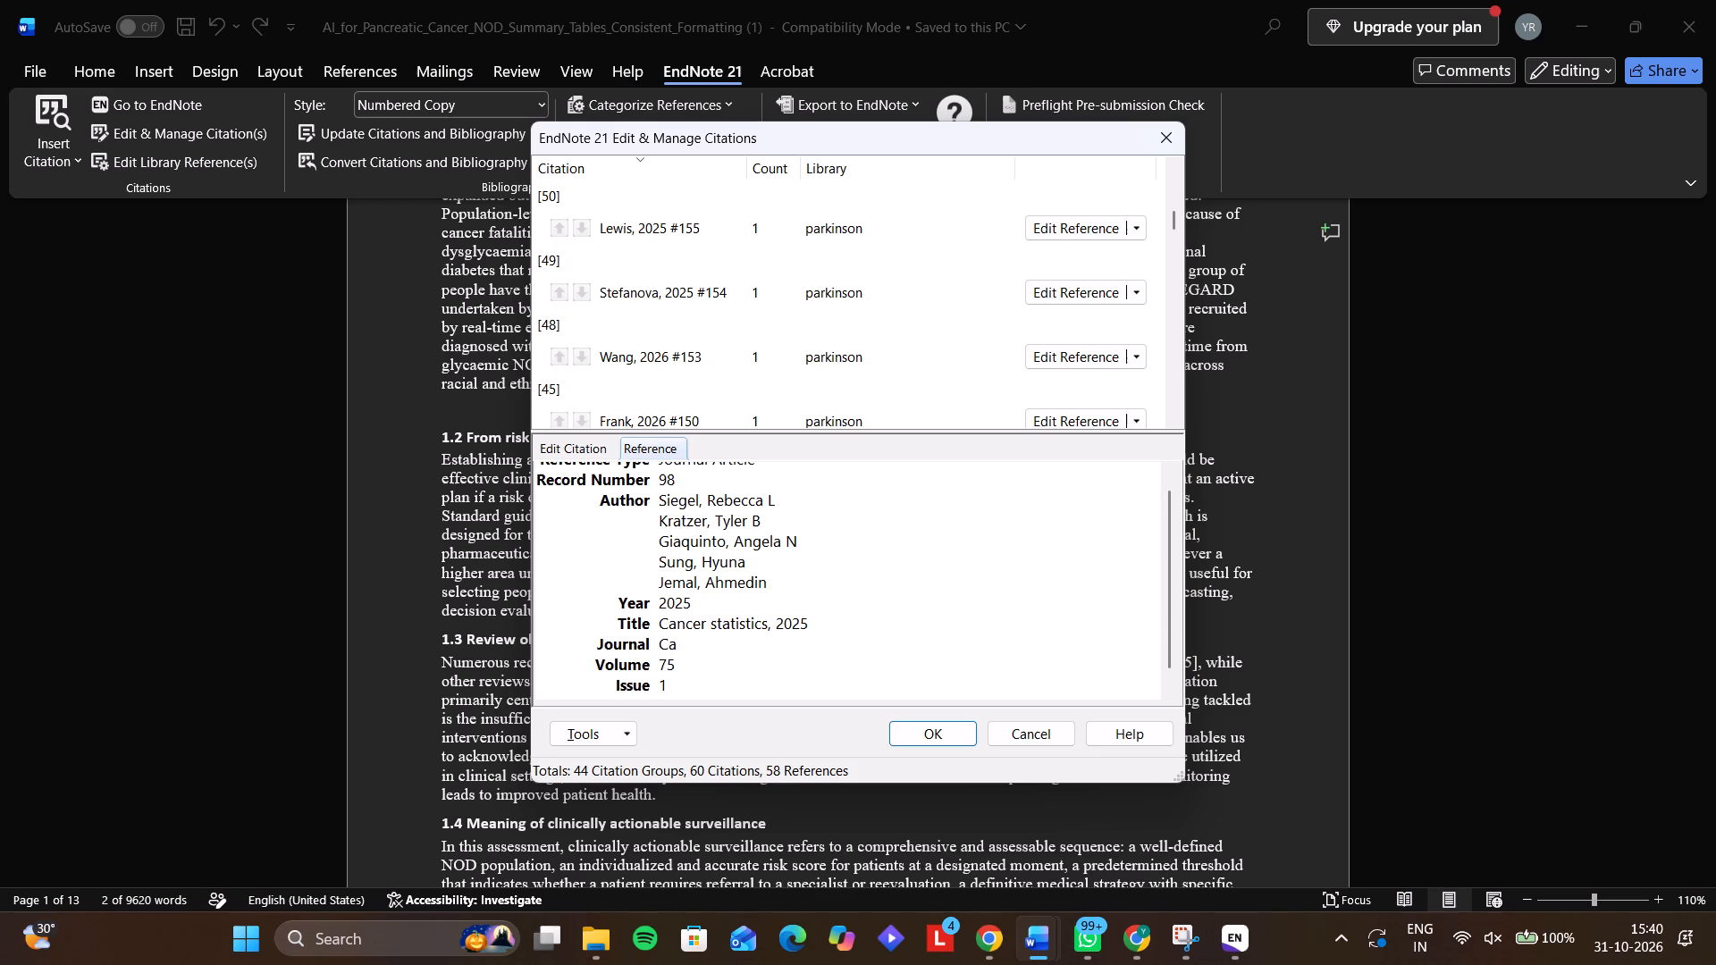
{"action": "left_click", "coordinate": [542, 272]}
{"action": "scroll", "coordinate": [800, 274], "scroll_direction": "up", "scroll_amount": 3}
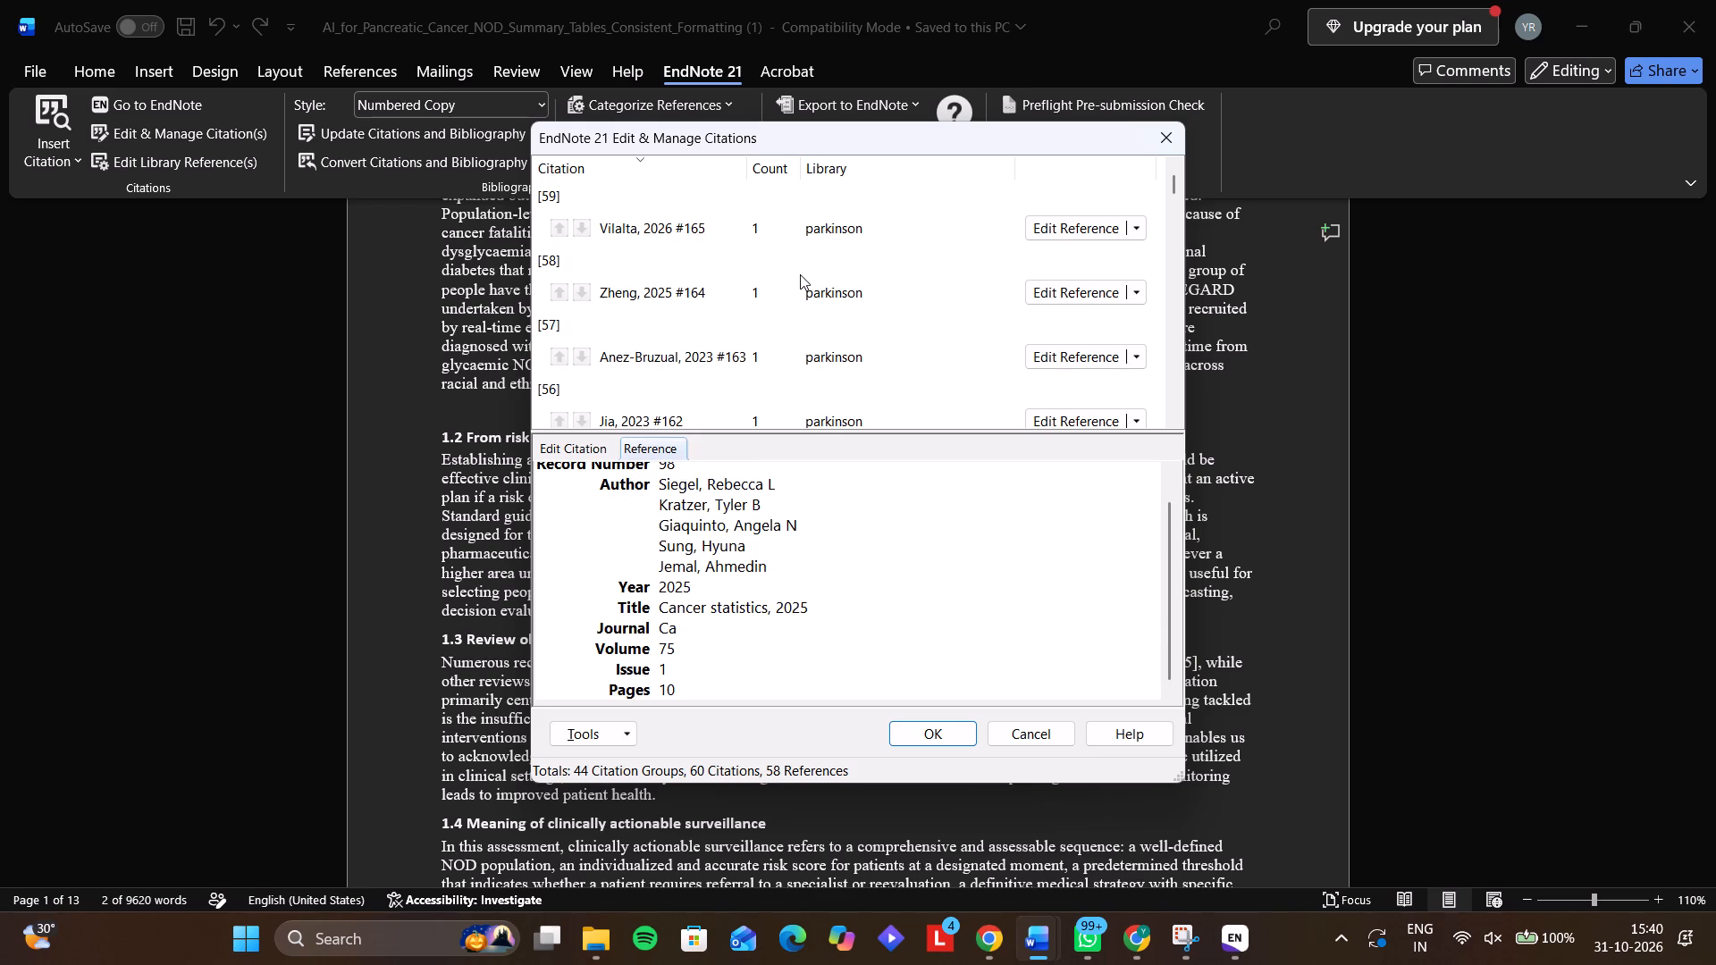
{"action": "scroll", "coordinate": [800, 274], "scroll_direction": "up", "scroll_amount": 2}
{"action": "scroll", "coordinate": [800, 274], "scroll_direction": "down", "scroll_amount": 10}
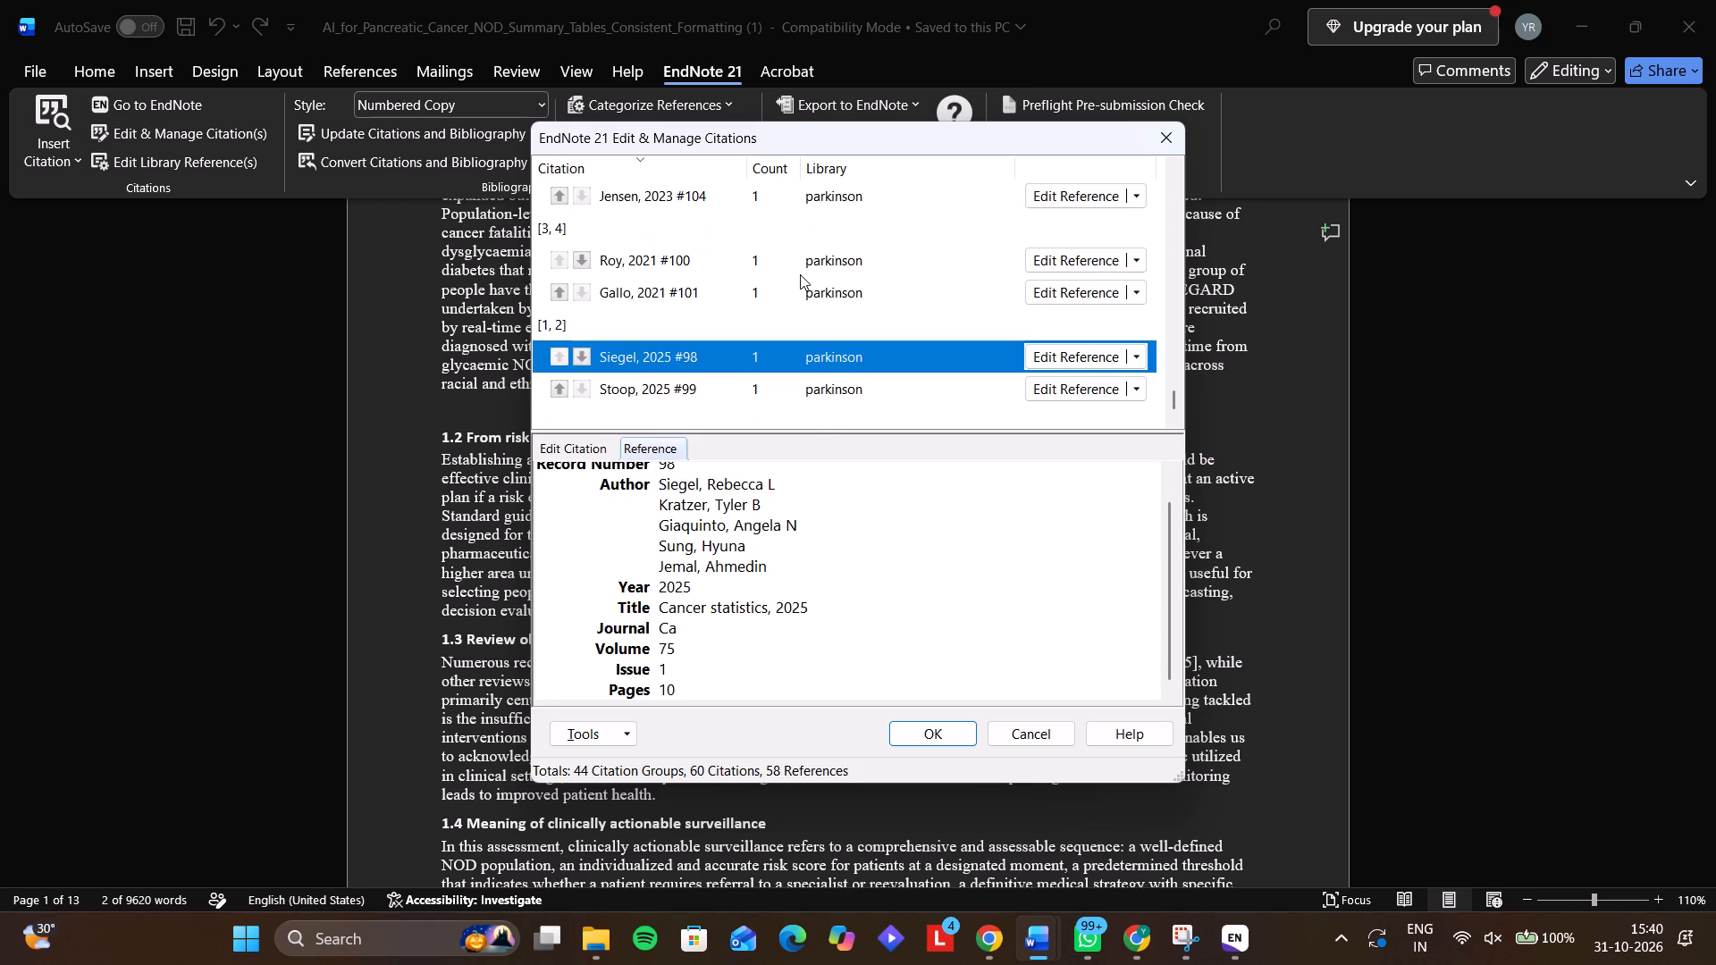
{"action": "scroll", "coordinate": [800, 274], "scroll_direction": "up", "scroll_amount": 16}
{"action": "left_click", "coordinate": [1162, 132]}
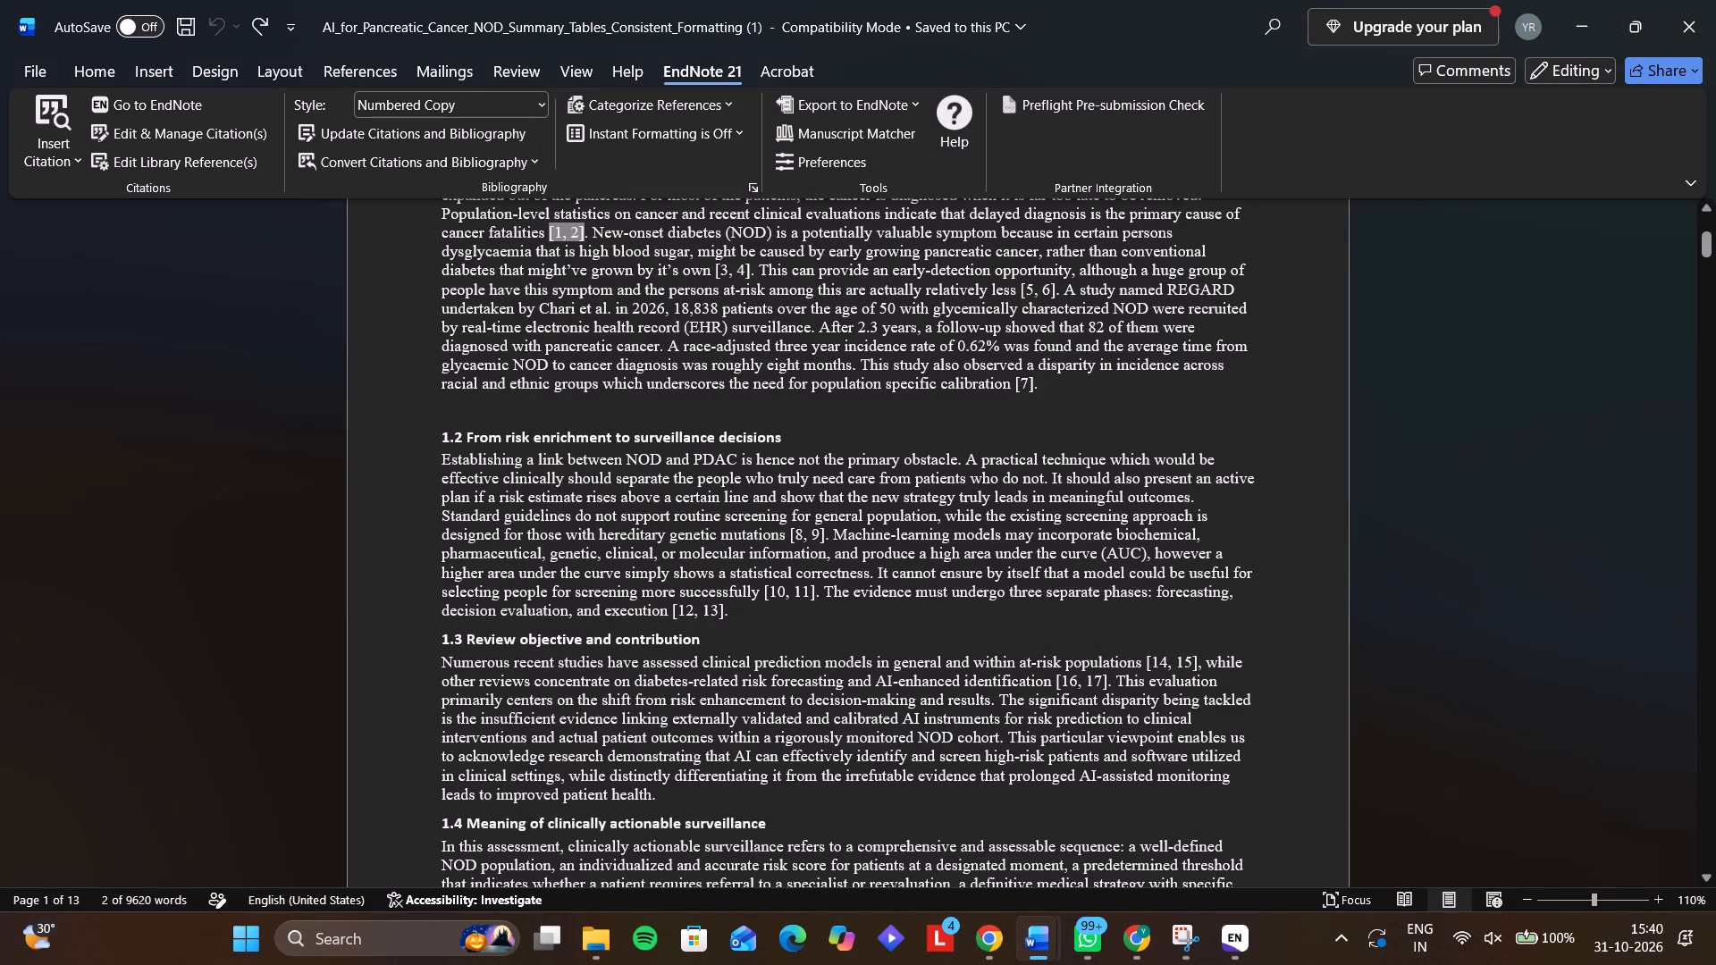
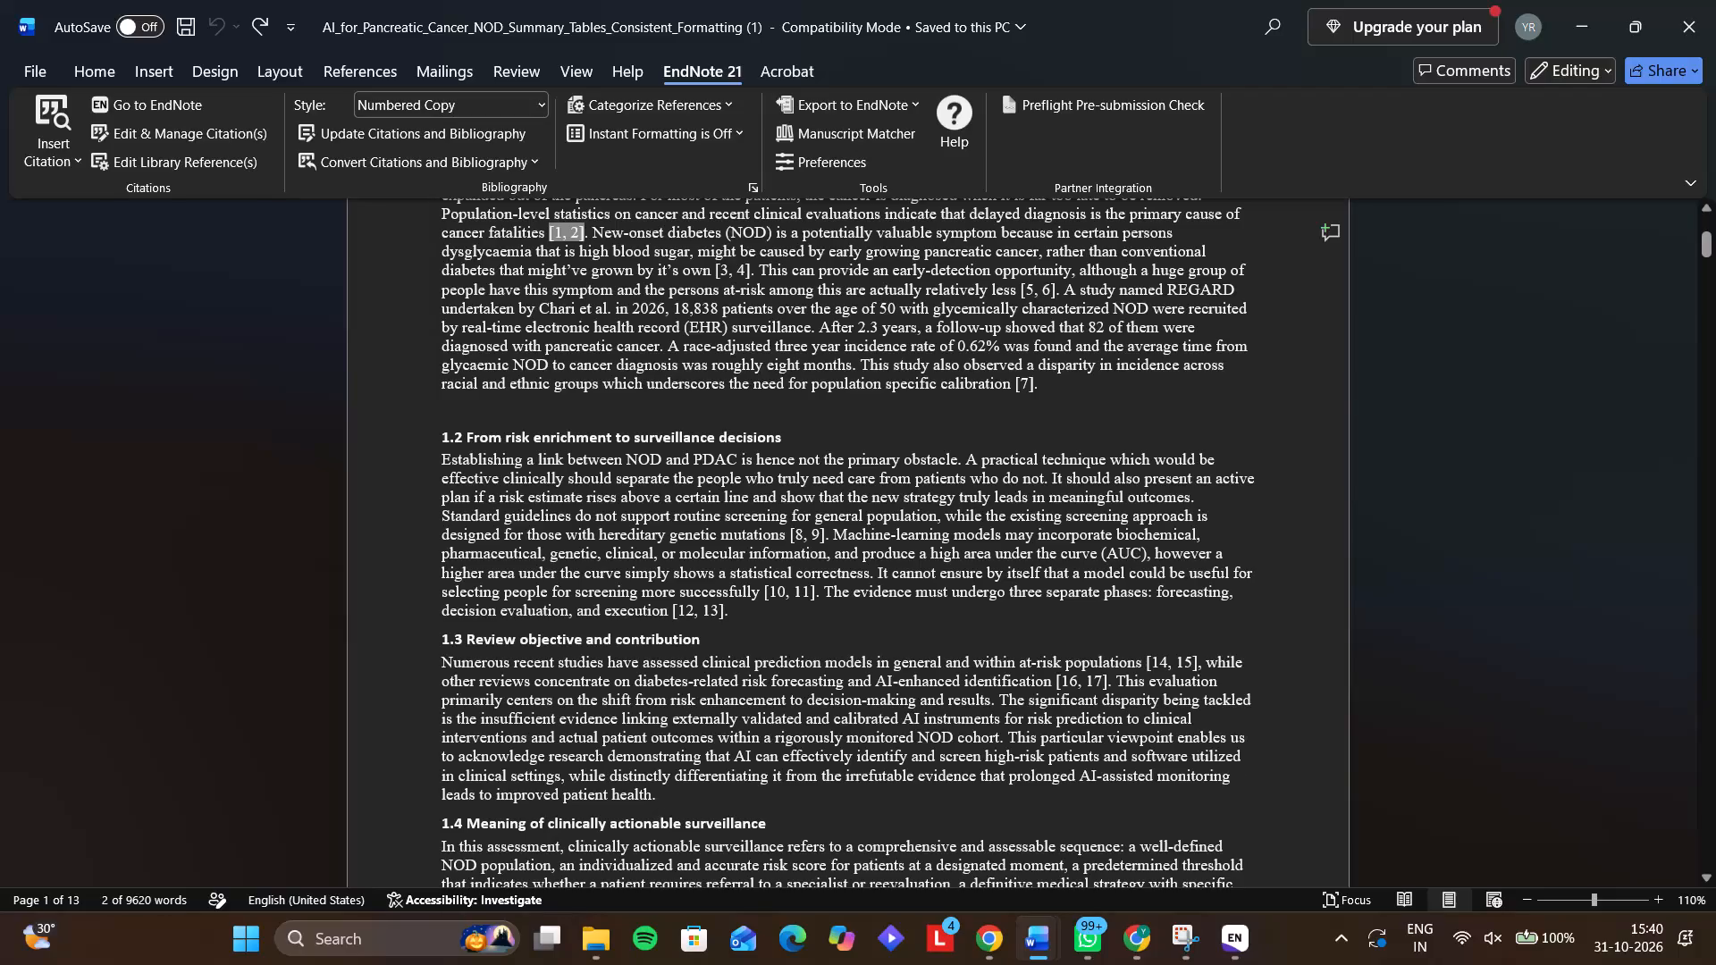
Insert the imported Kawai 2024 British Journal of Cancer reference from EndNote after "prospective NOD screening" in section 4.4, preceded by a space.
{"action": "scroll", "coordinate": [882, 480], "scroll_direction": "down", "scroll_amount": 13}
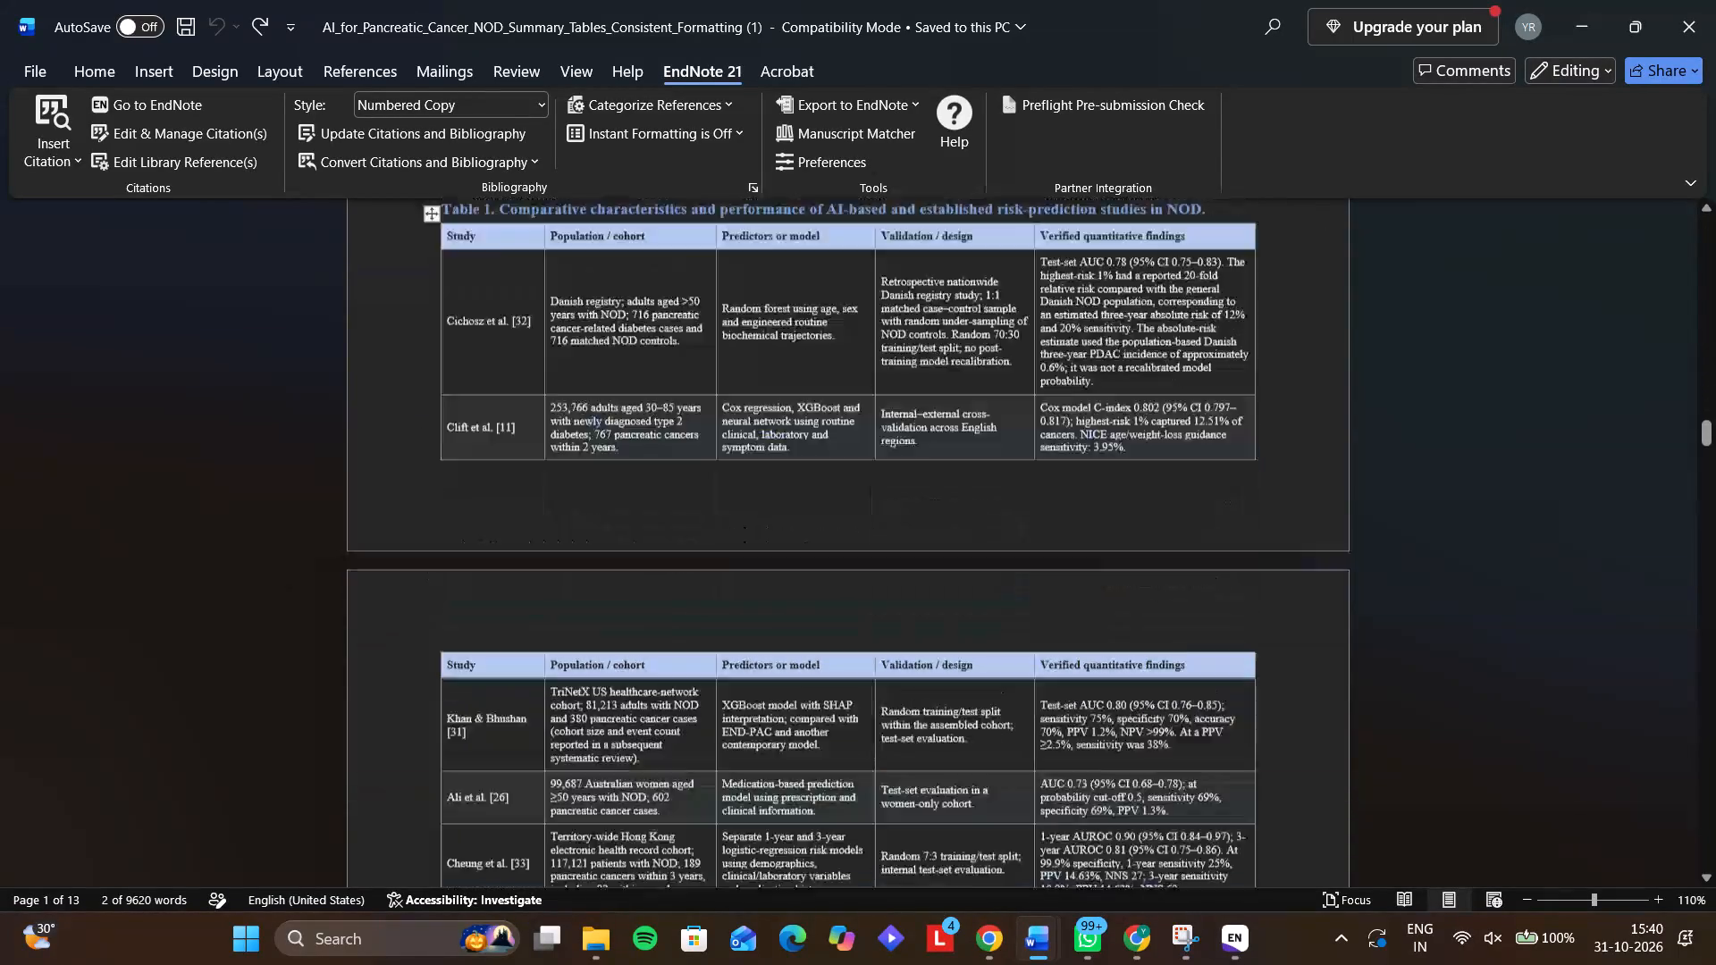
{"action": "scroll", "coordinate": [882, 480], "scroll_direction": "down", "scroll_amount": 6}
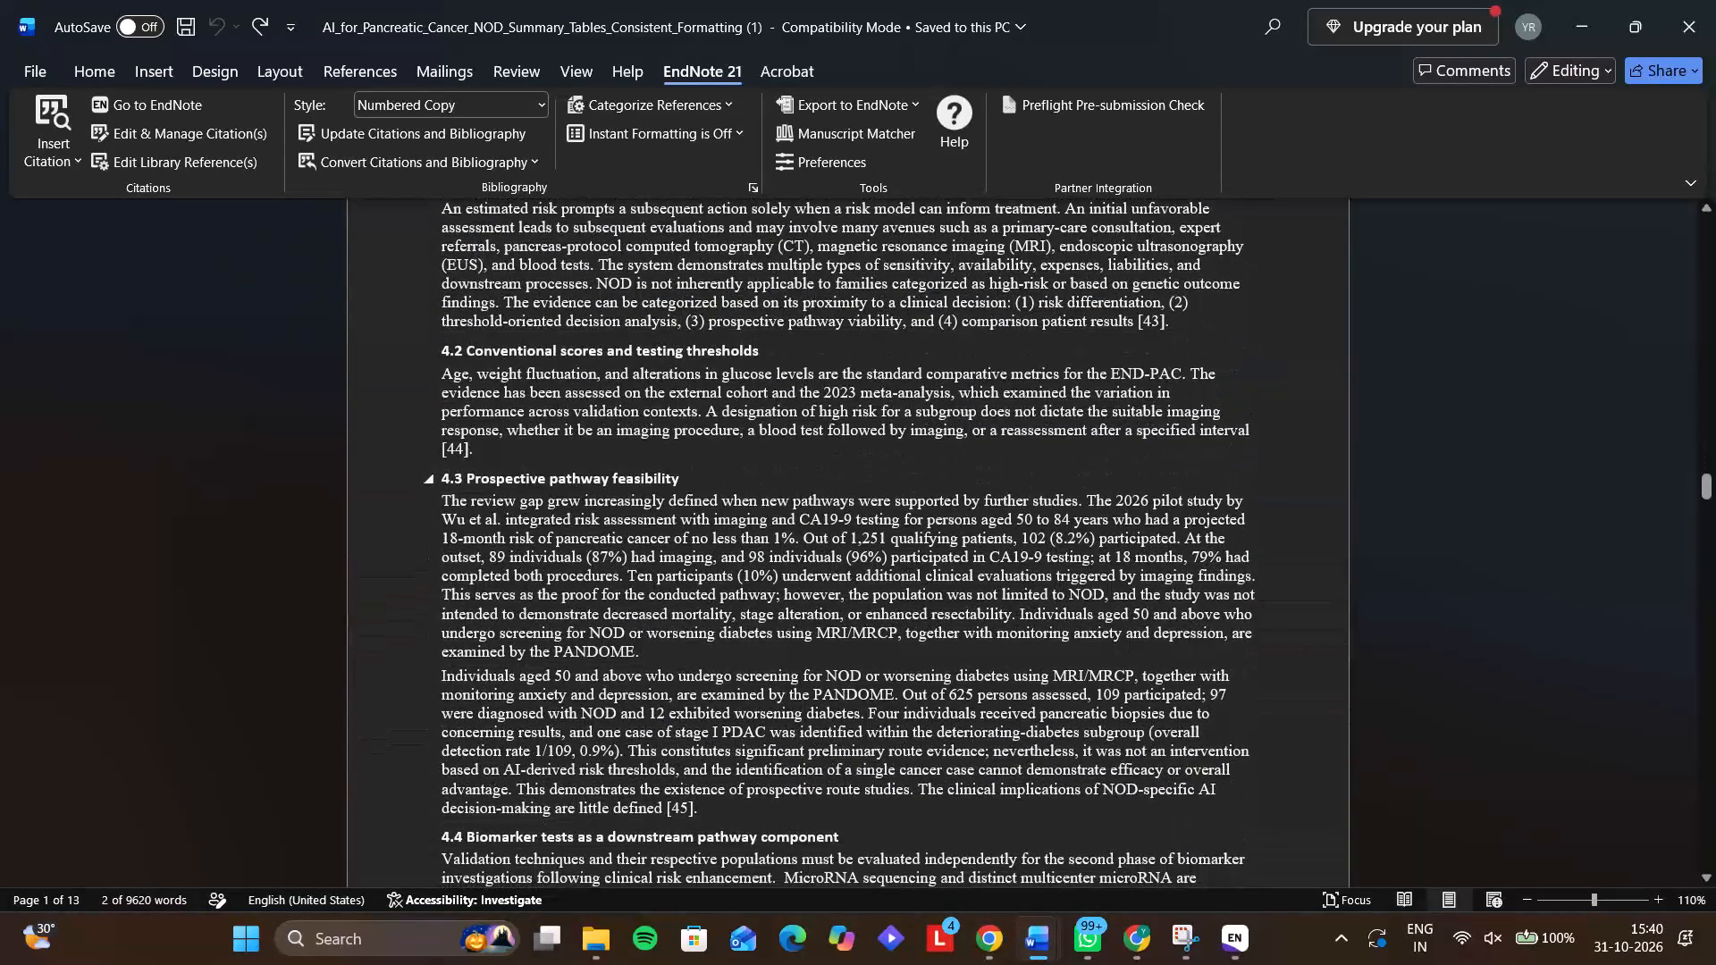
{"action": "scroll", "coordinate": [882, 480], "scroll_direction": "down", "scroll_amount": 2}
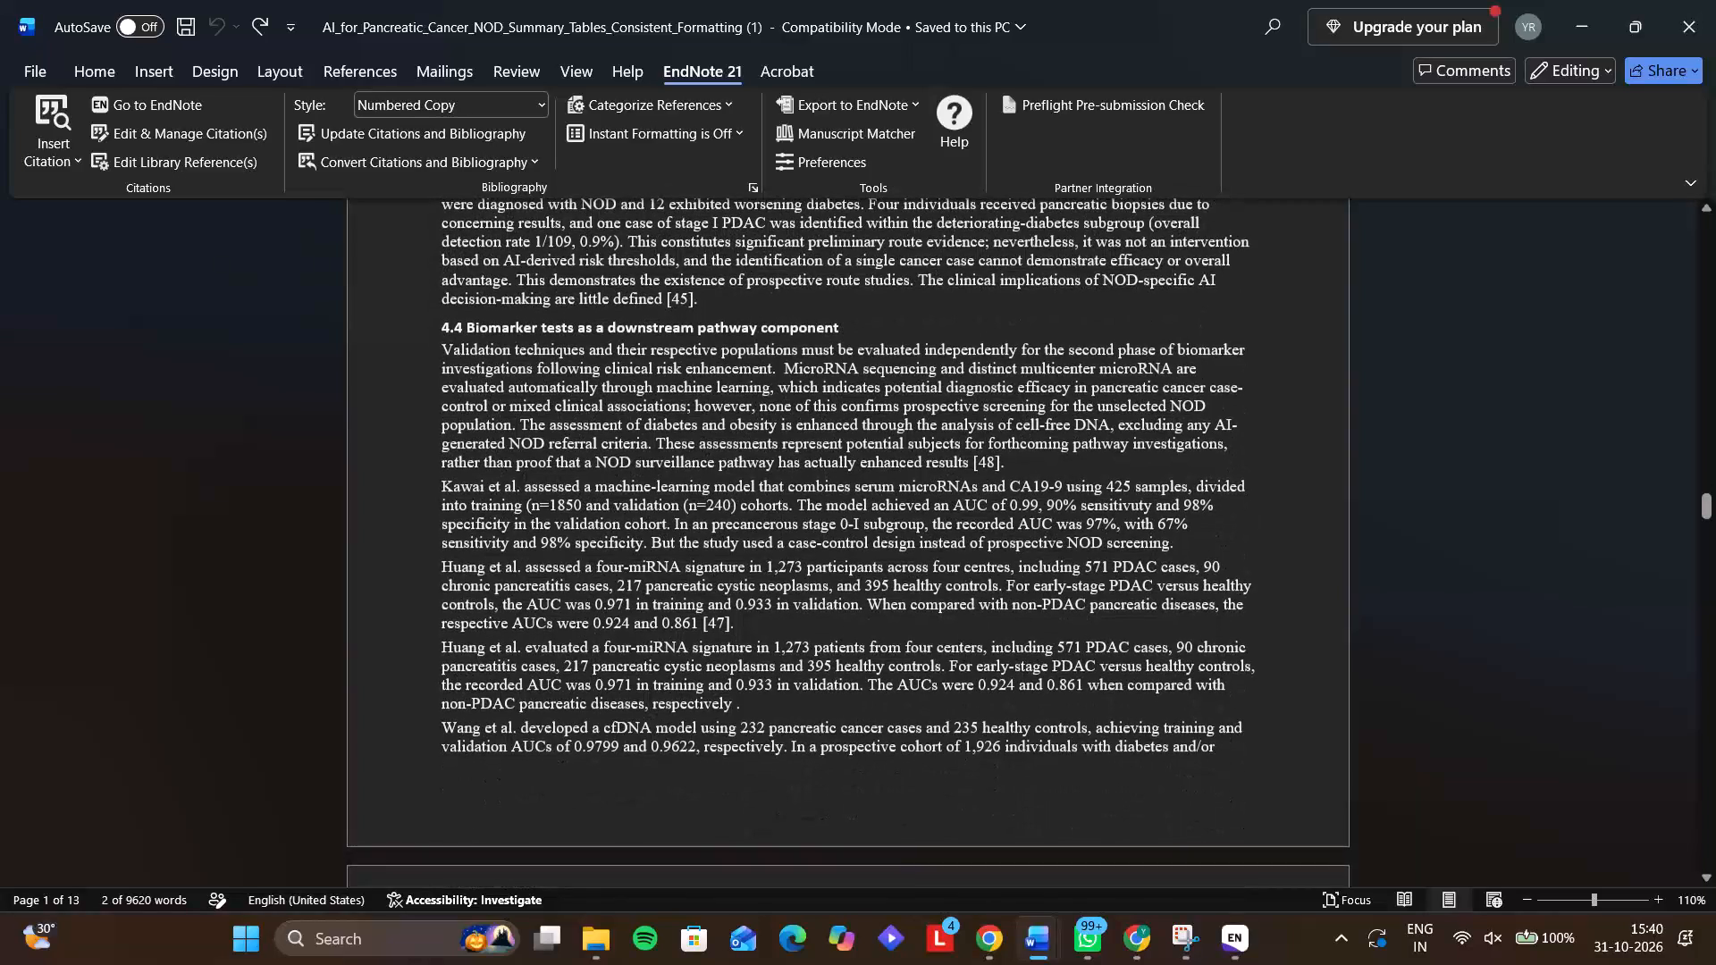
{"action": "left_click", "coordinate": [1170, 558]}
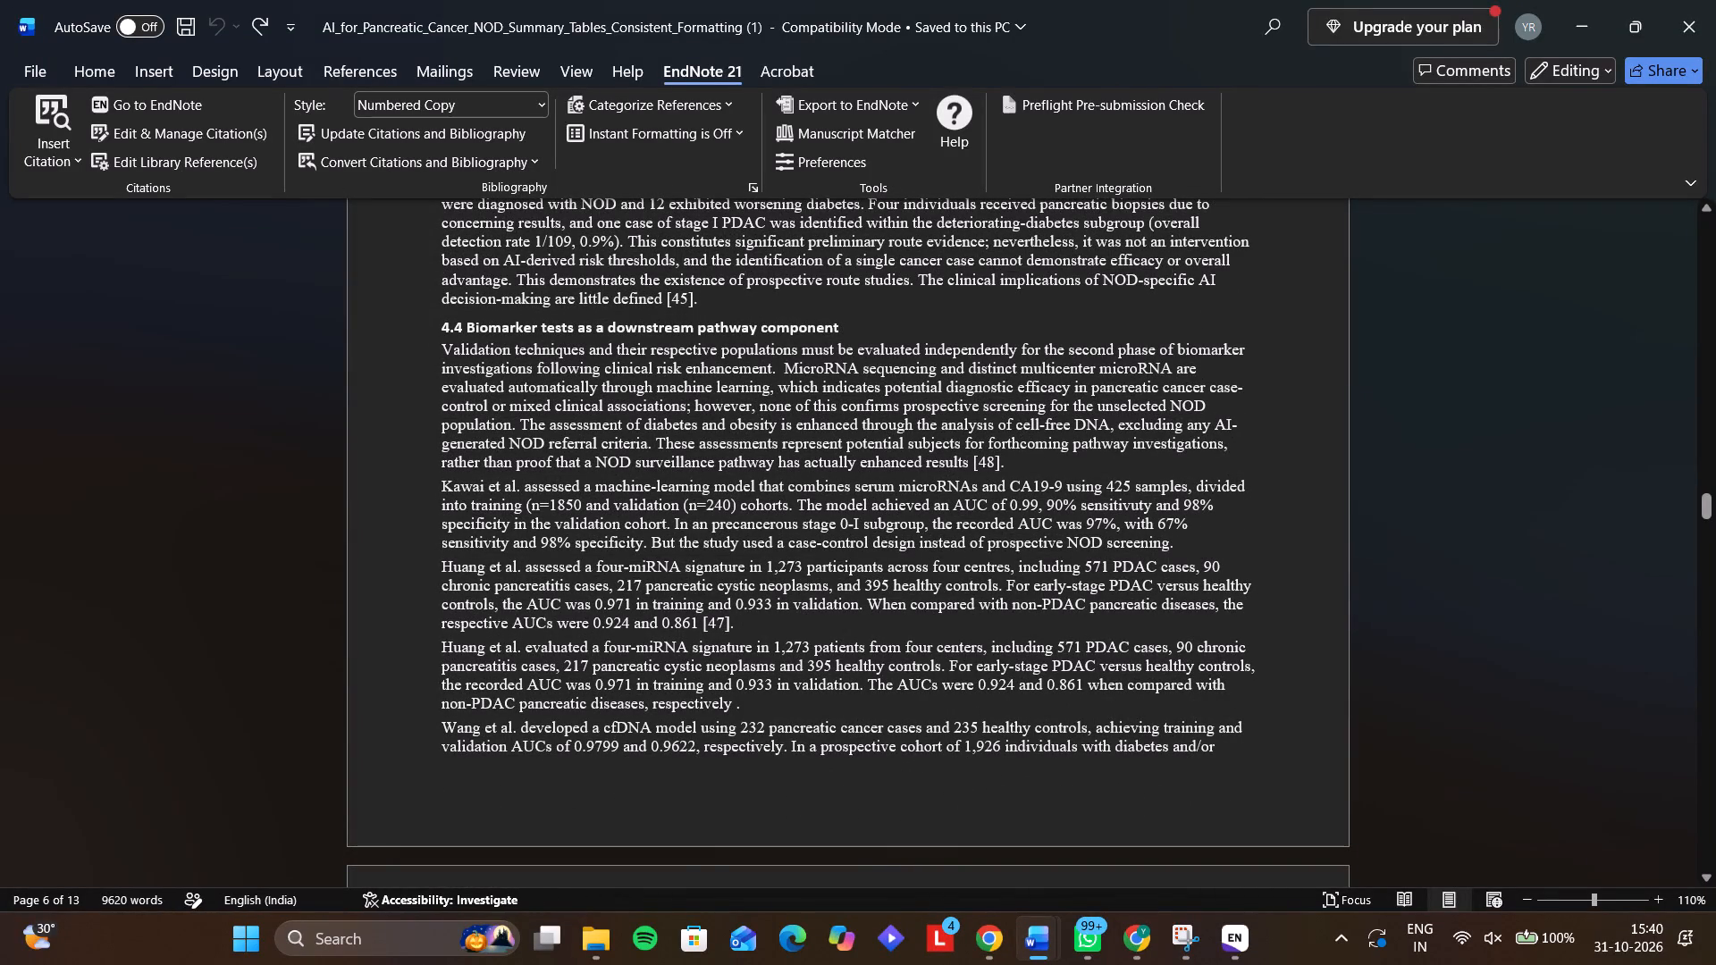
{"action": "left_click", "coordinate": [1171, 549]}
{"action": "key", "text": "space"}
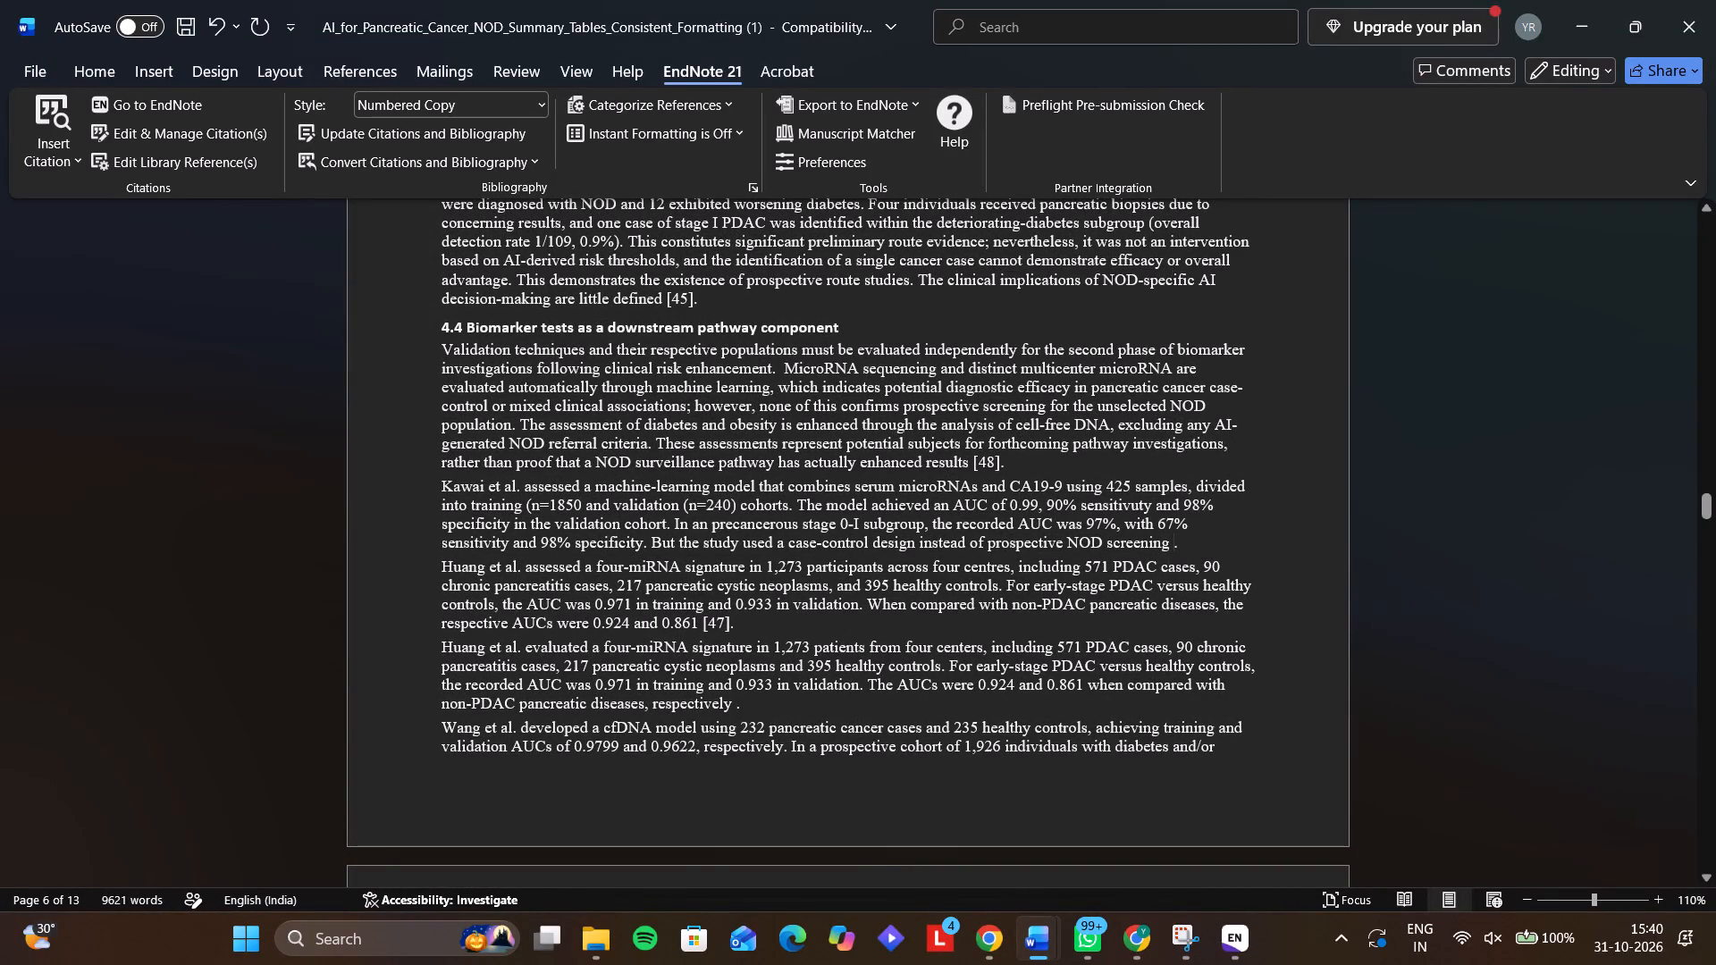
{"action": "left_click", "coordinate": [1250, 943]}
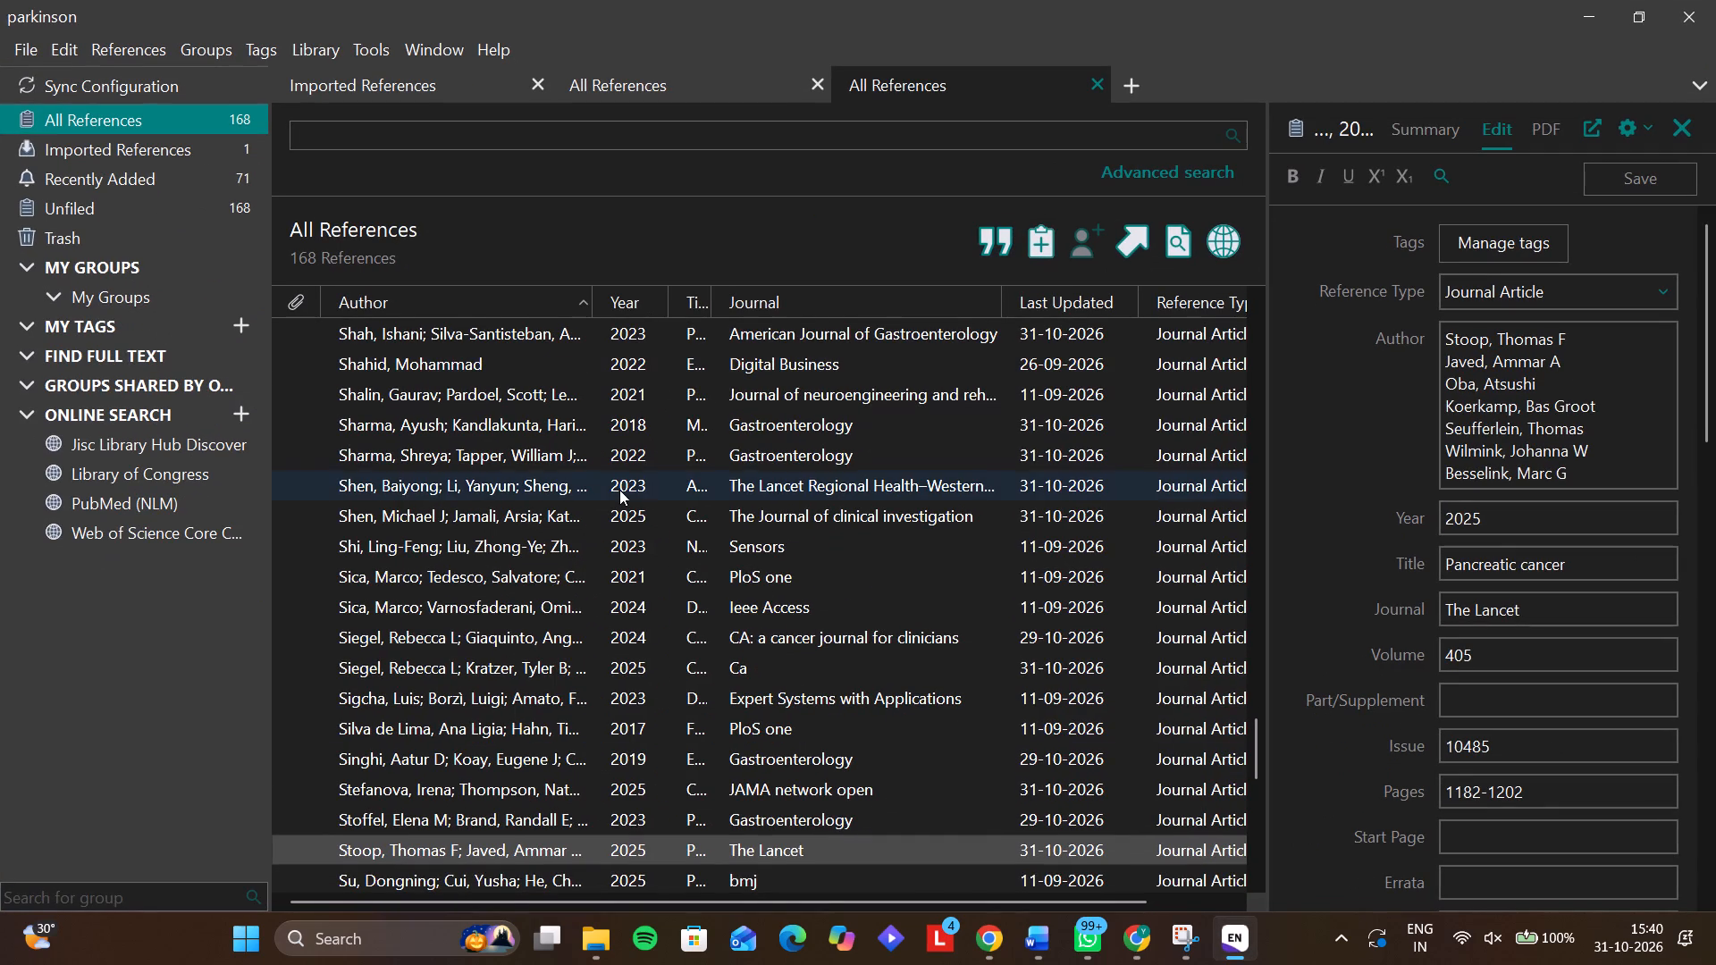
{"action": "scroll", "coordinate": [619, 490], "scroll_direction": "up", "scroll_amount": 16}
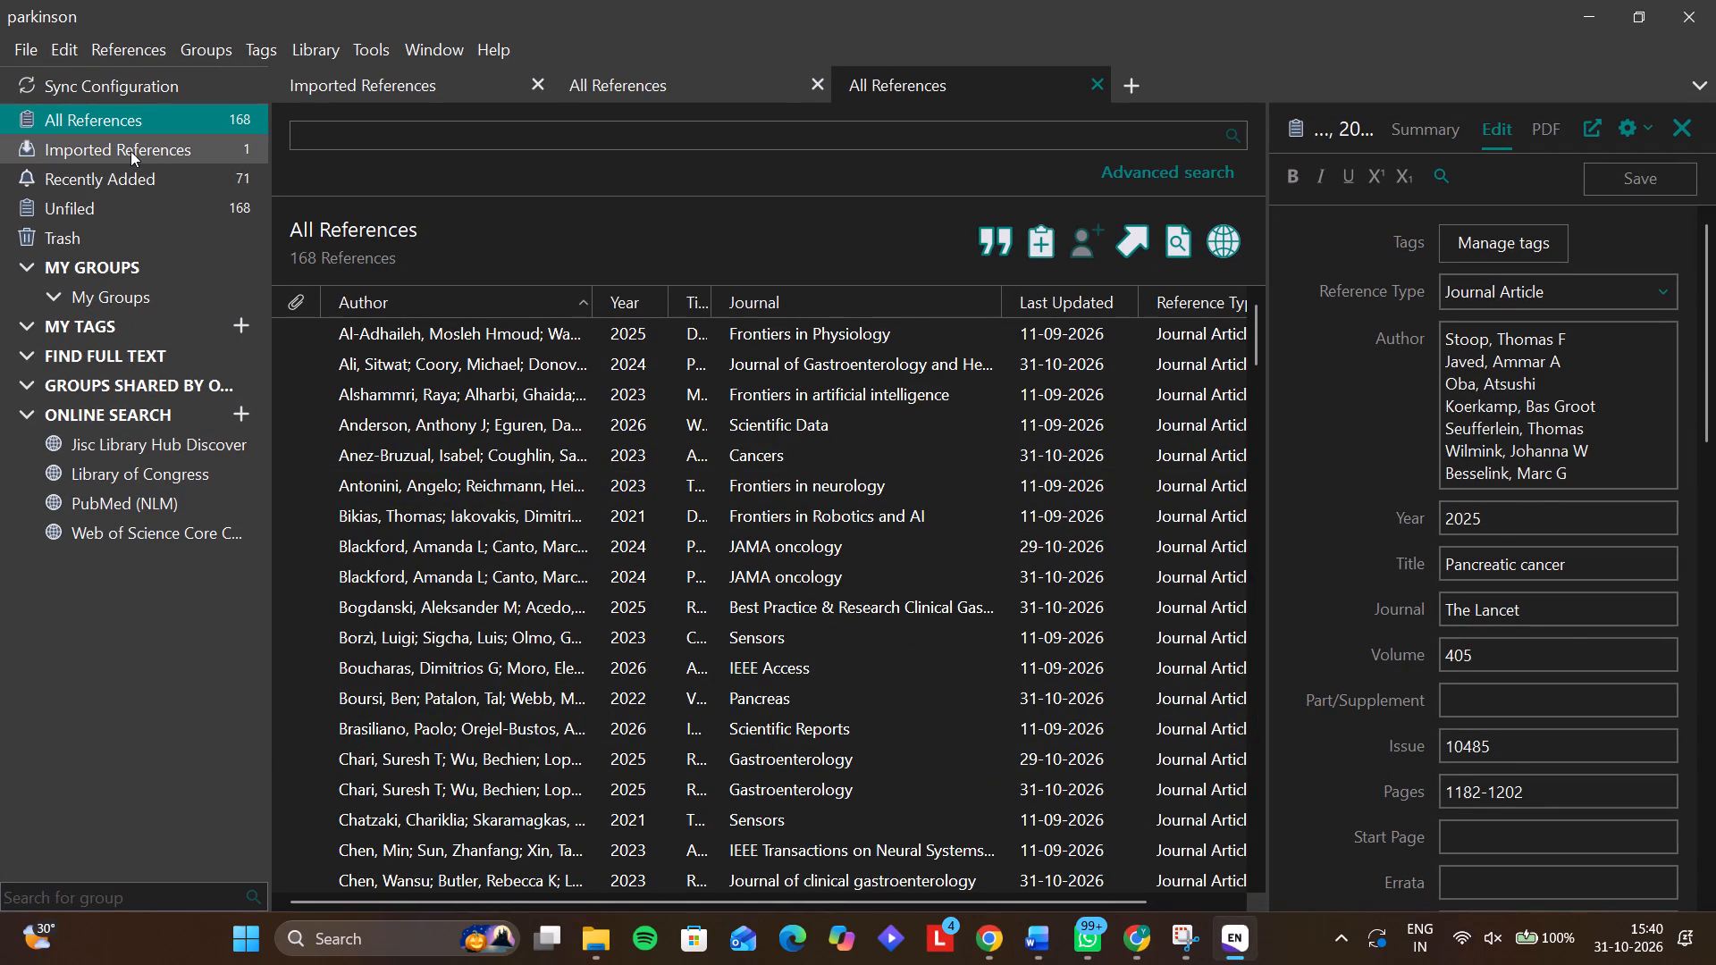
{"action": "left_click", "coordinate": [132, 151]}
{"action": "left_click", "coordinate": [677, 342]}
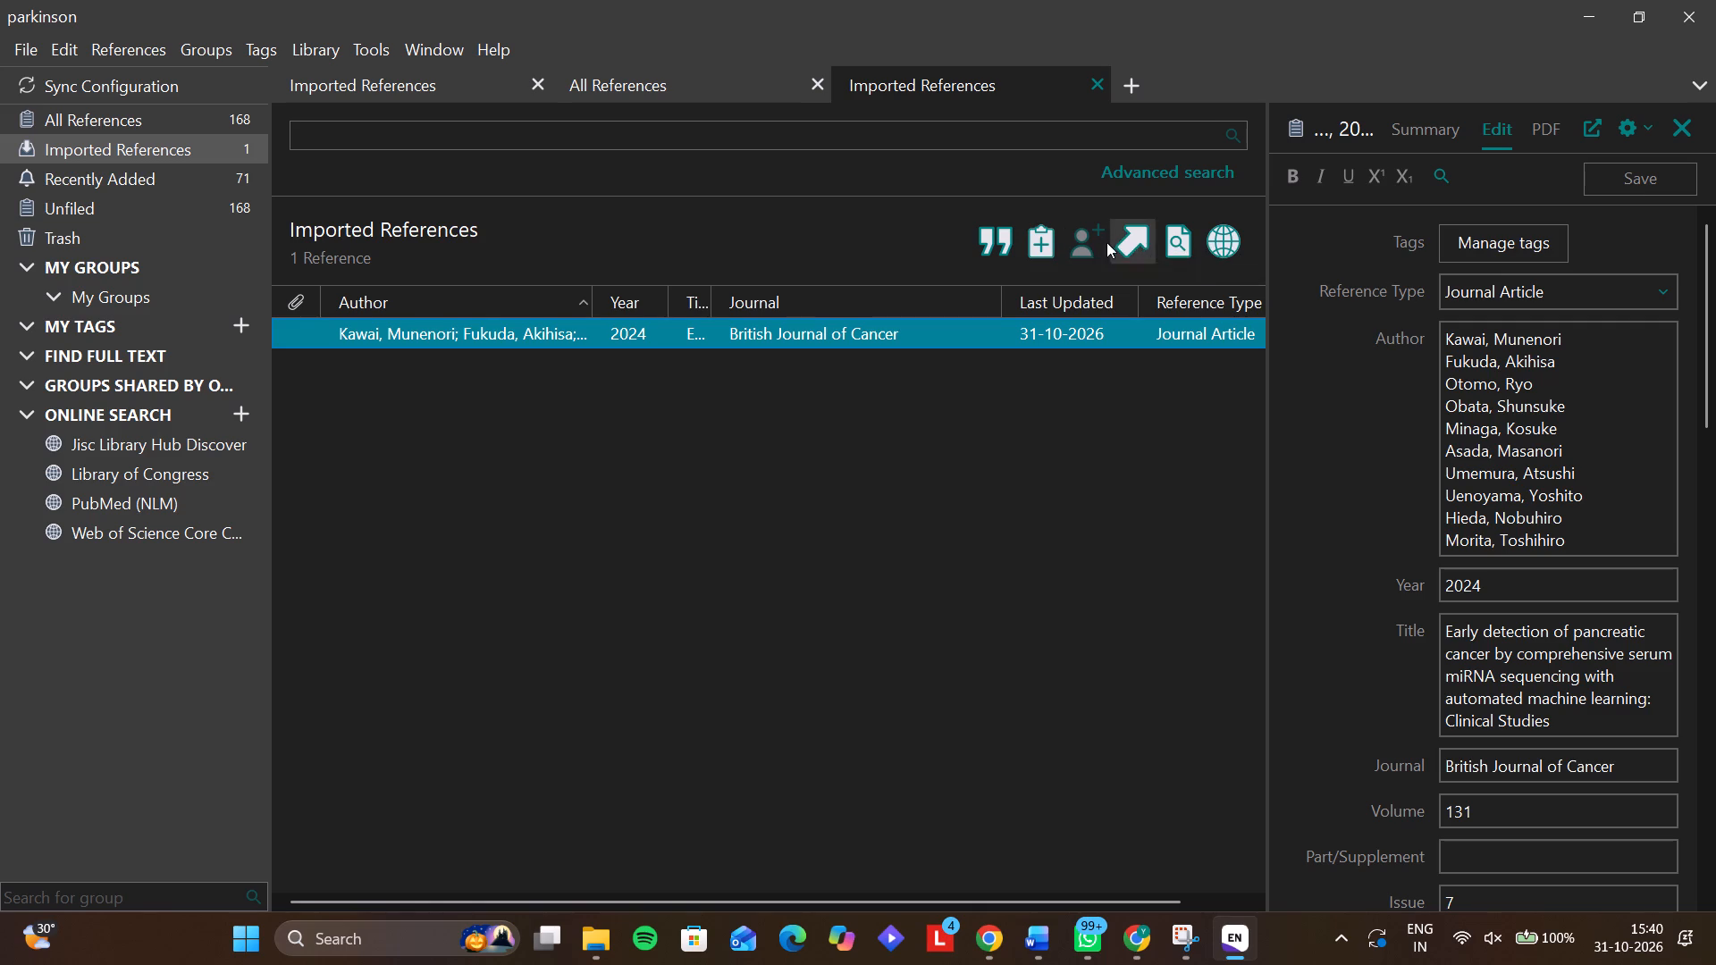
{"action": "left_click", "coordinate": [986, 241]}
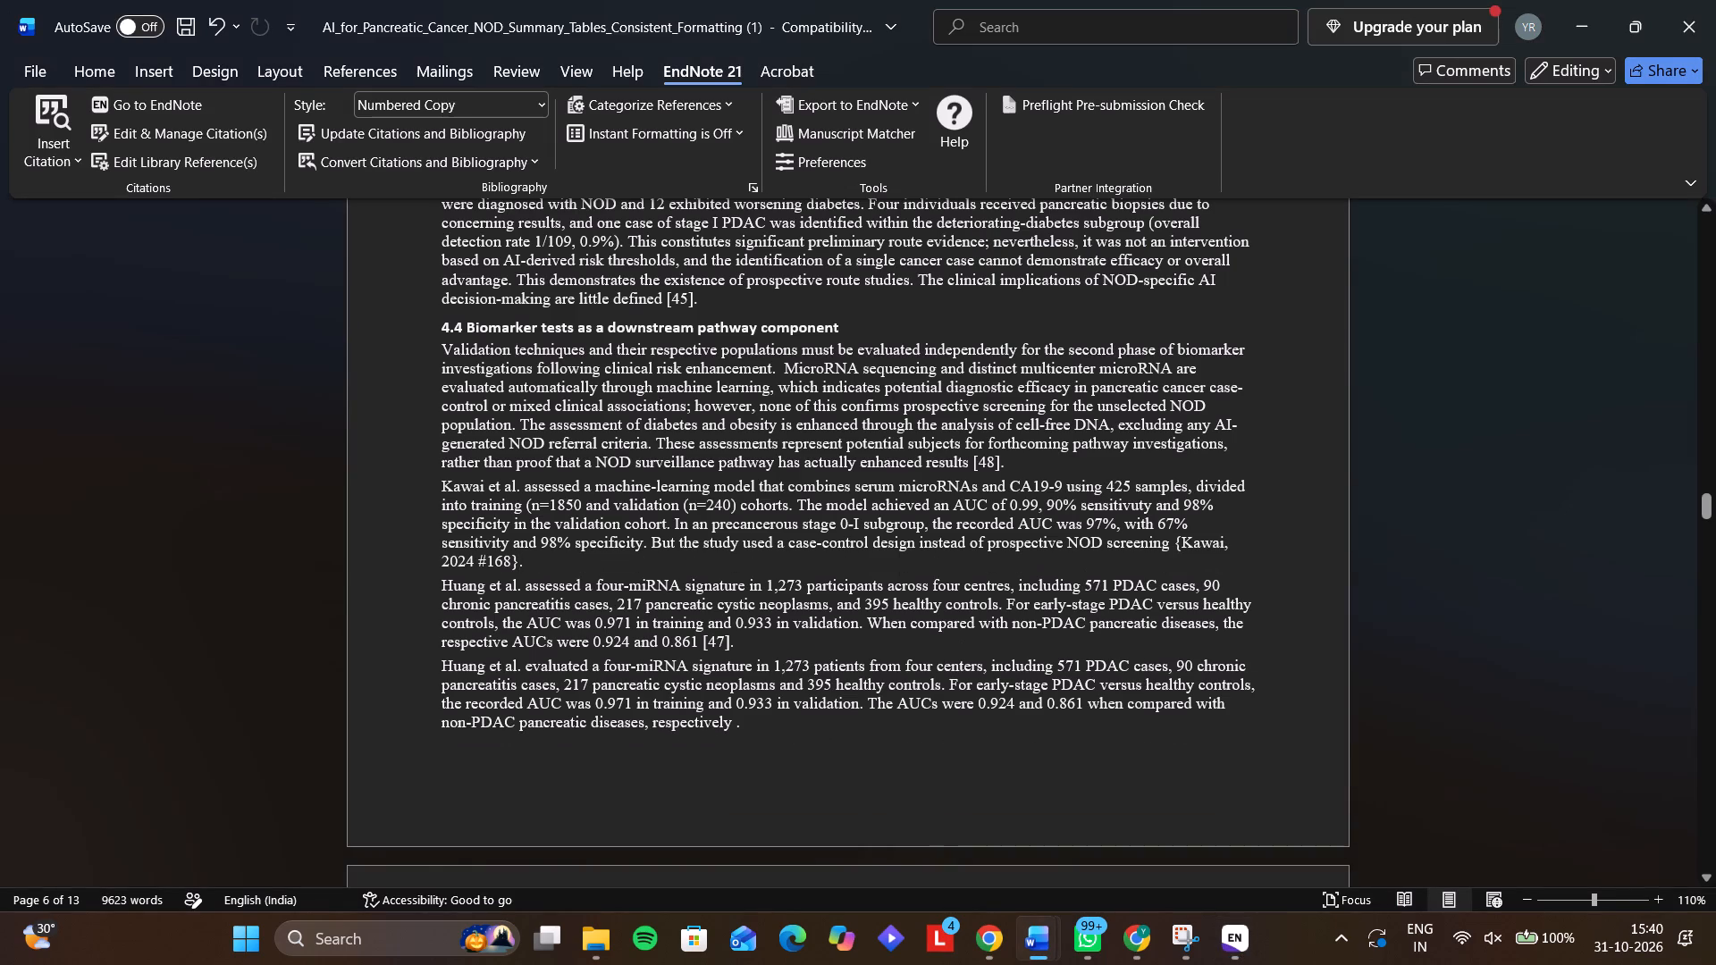
Open EndNote's Edit & Manage Citations, examine the citation list from [1, 2] to [59] and the citation formatting options, and close it.
{"action": "left_click", "coordinate": [163, 128]}
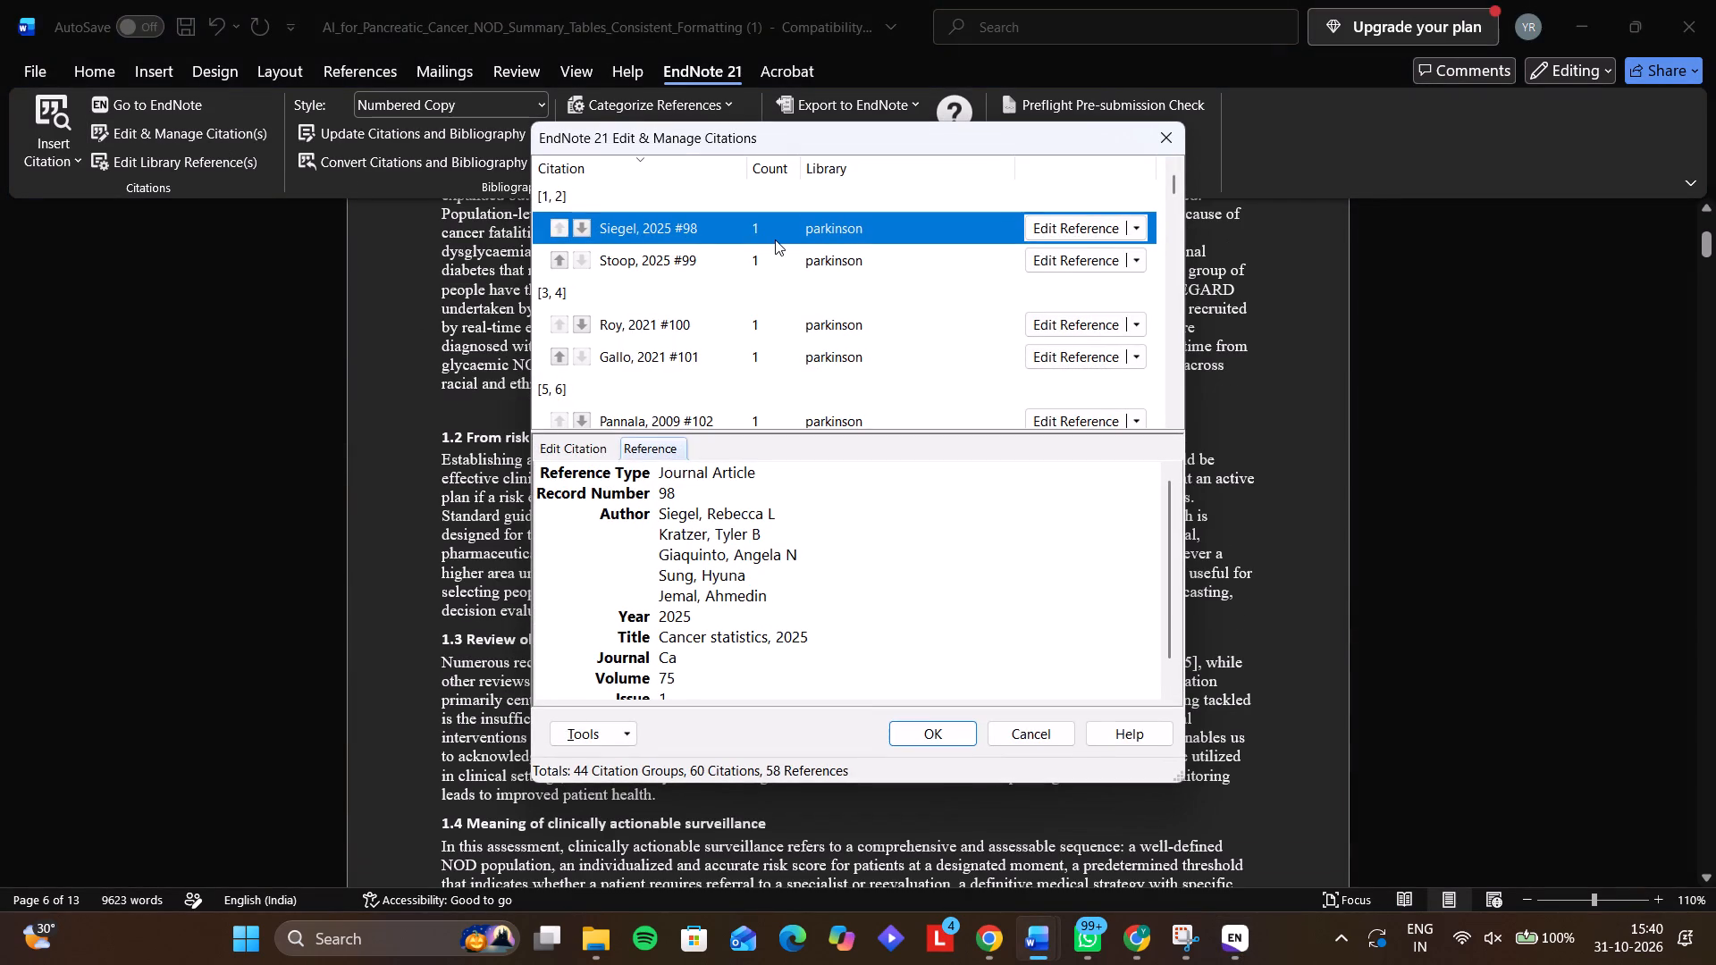
{"action": "scroll", "coordinate": [775, 239], "scroll_direction": "down", "scroll_amount": 7}
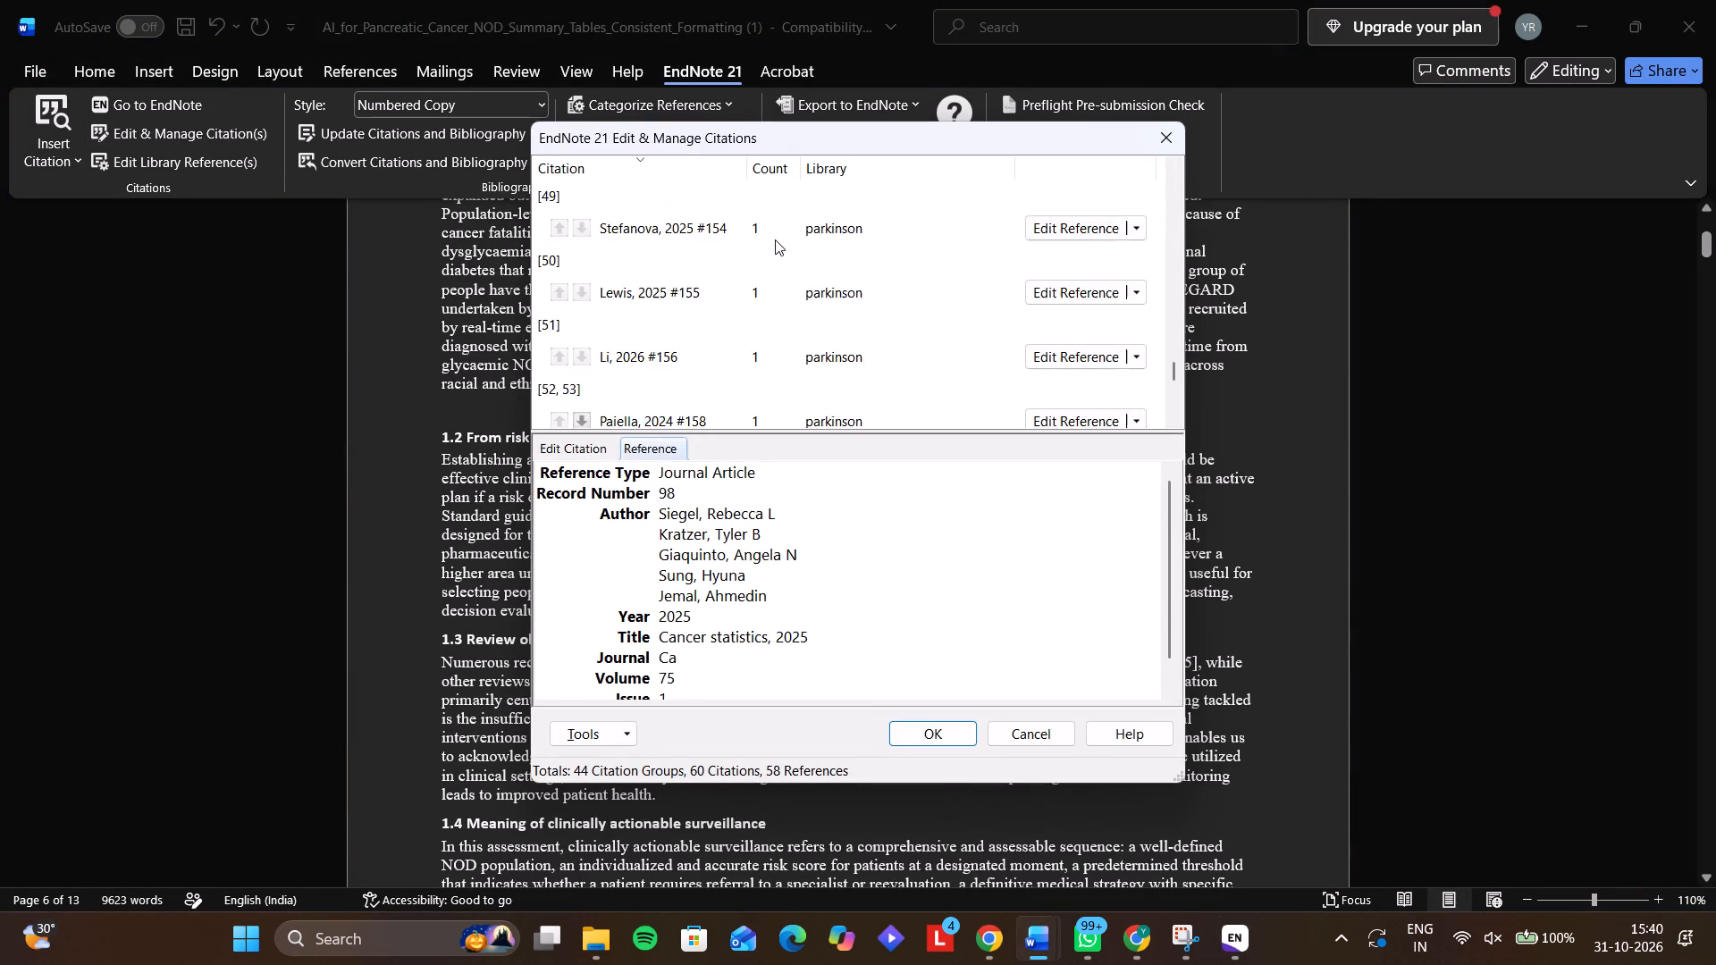
{"action": "scroll", "coordinate": [775, 239], "scroll_direction": "down", "scroll_amount": 6}
{"action": "scroll", "coordinate": [775, 239], "scroll_direction": "up", "scroll_amount": 1}
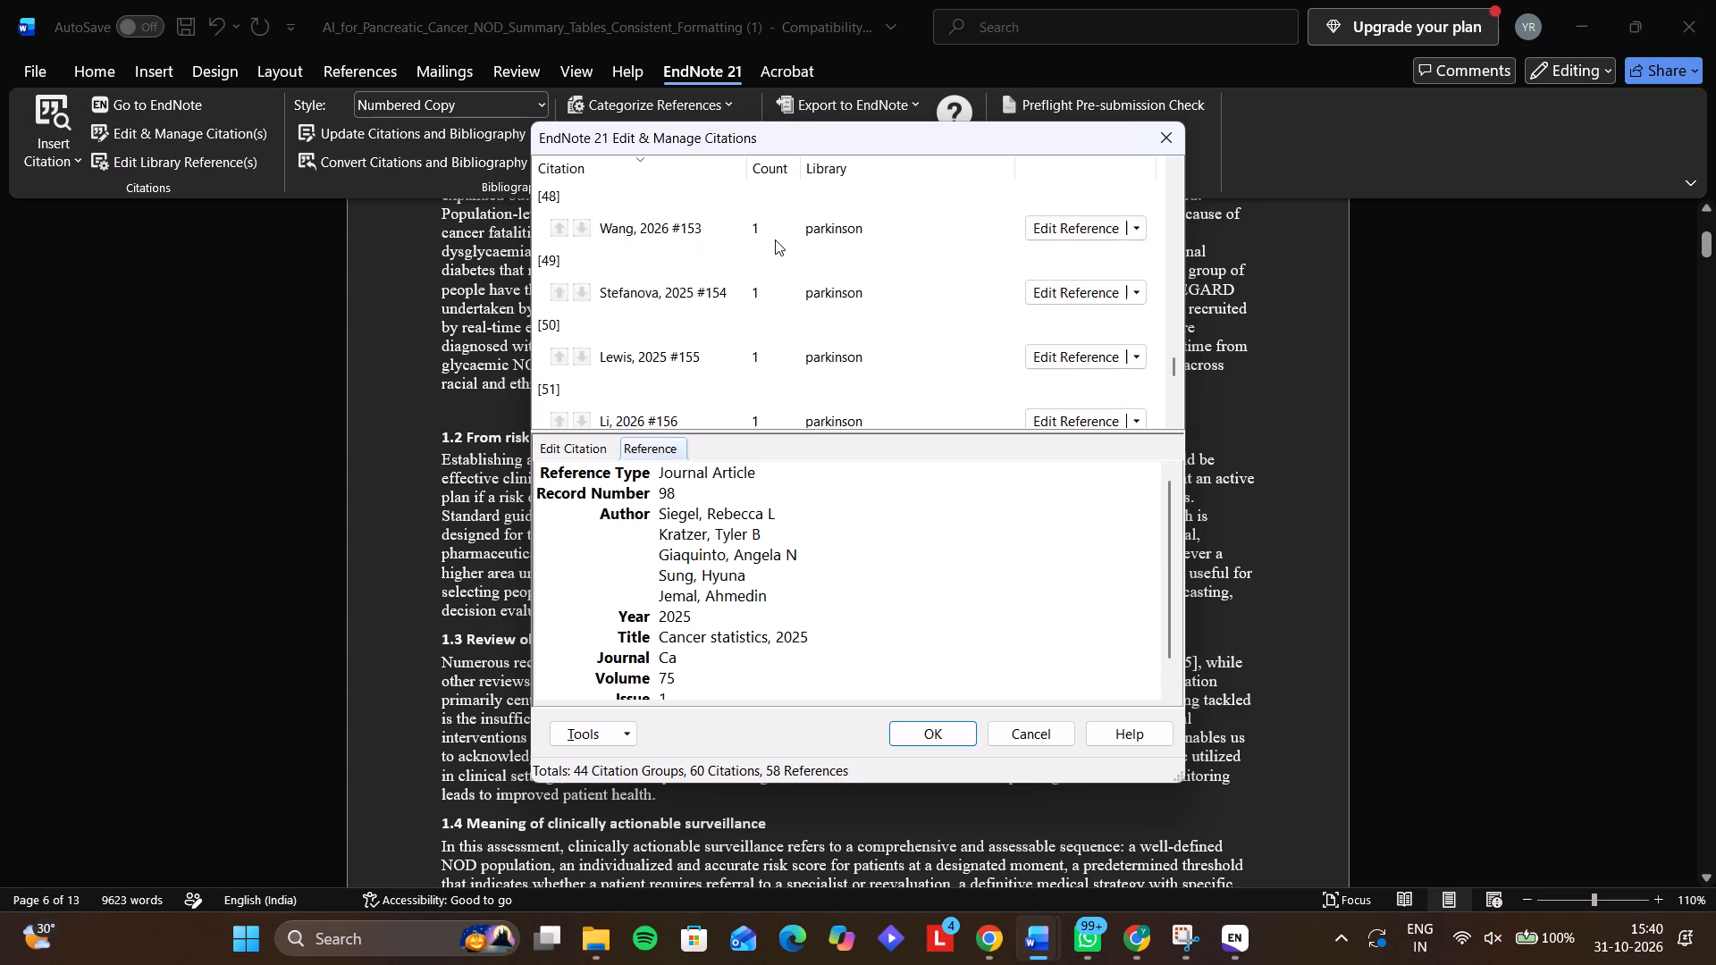
{"action": "scroll", "coordinate": [775, 239], "scroll_direction": "up", "scroll_amount": 3}
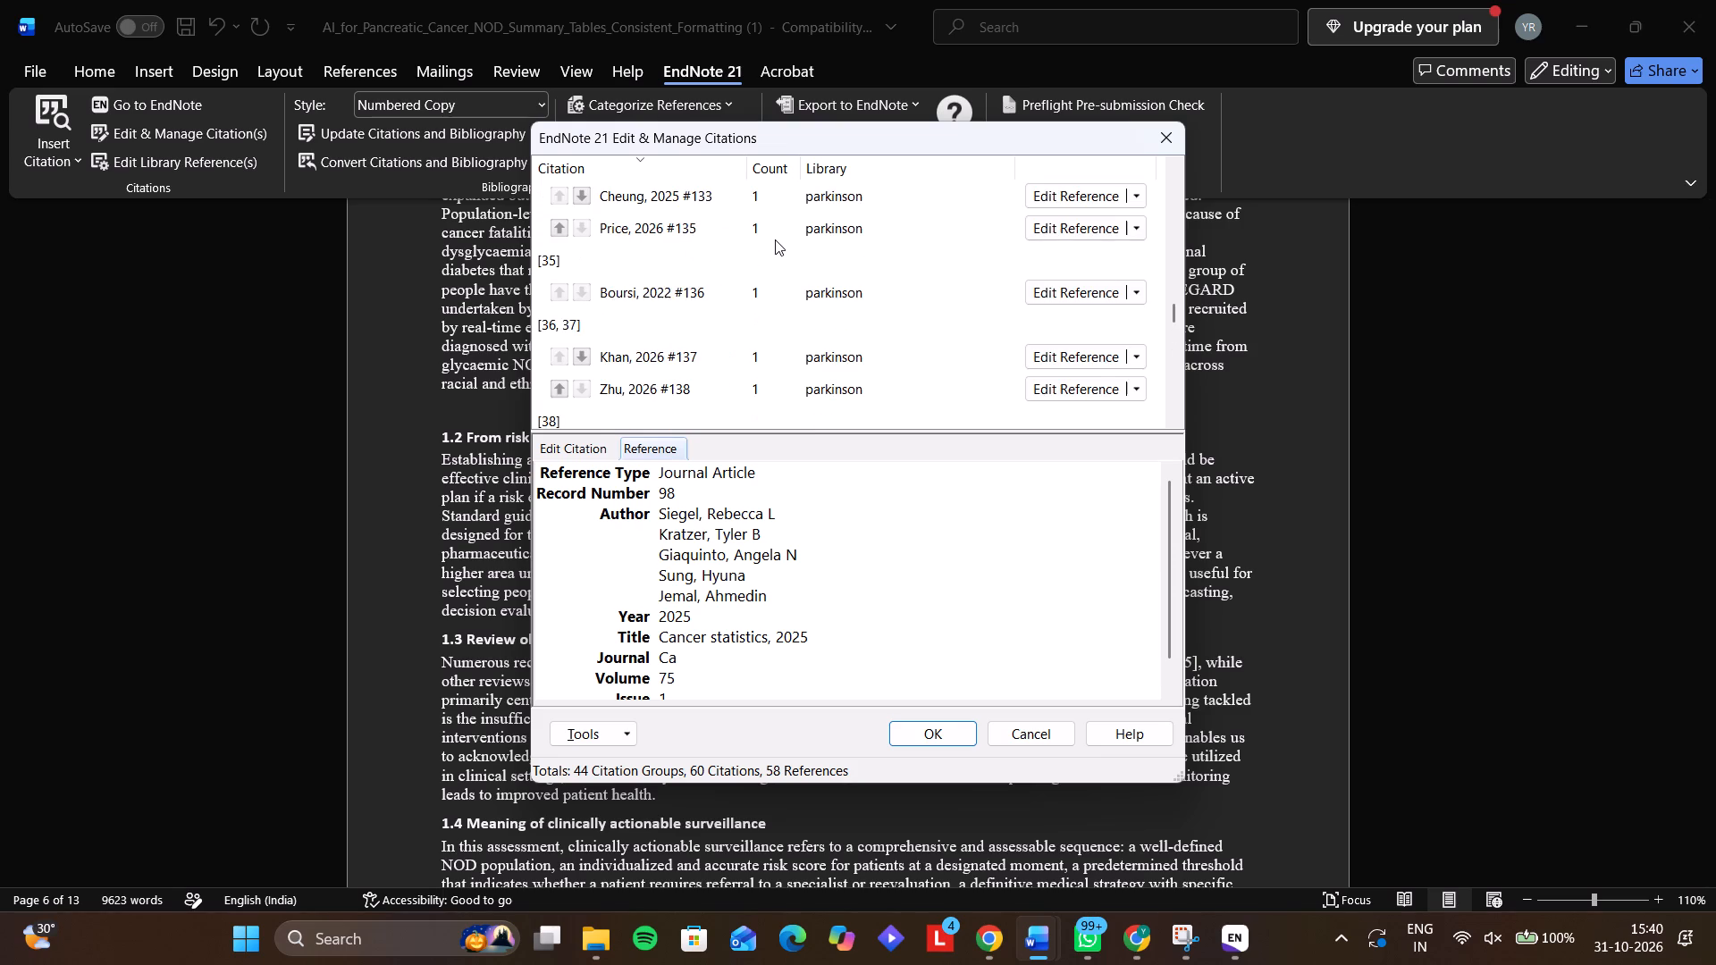
{"action": "scroll", "coordinate": [775, 239], "scroll_direction": "up", "scroll_amount": 6}
{"action": "scroll", "coordinate": [775, 239], "scroll_direction": "down", "scroll_amount": 1}
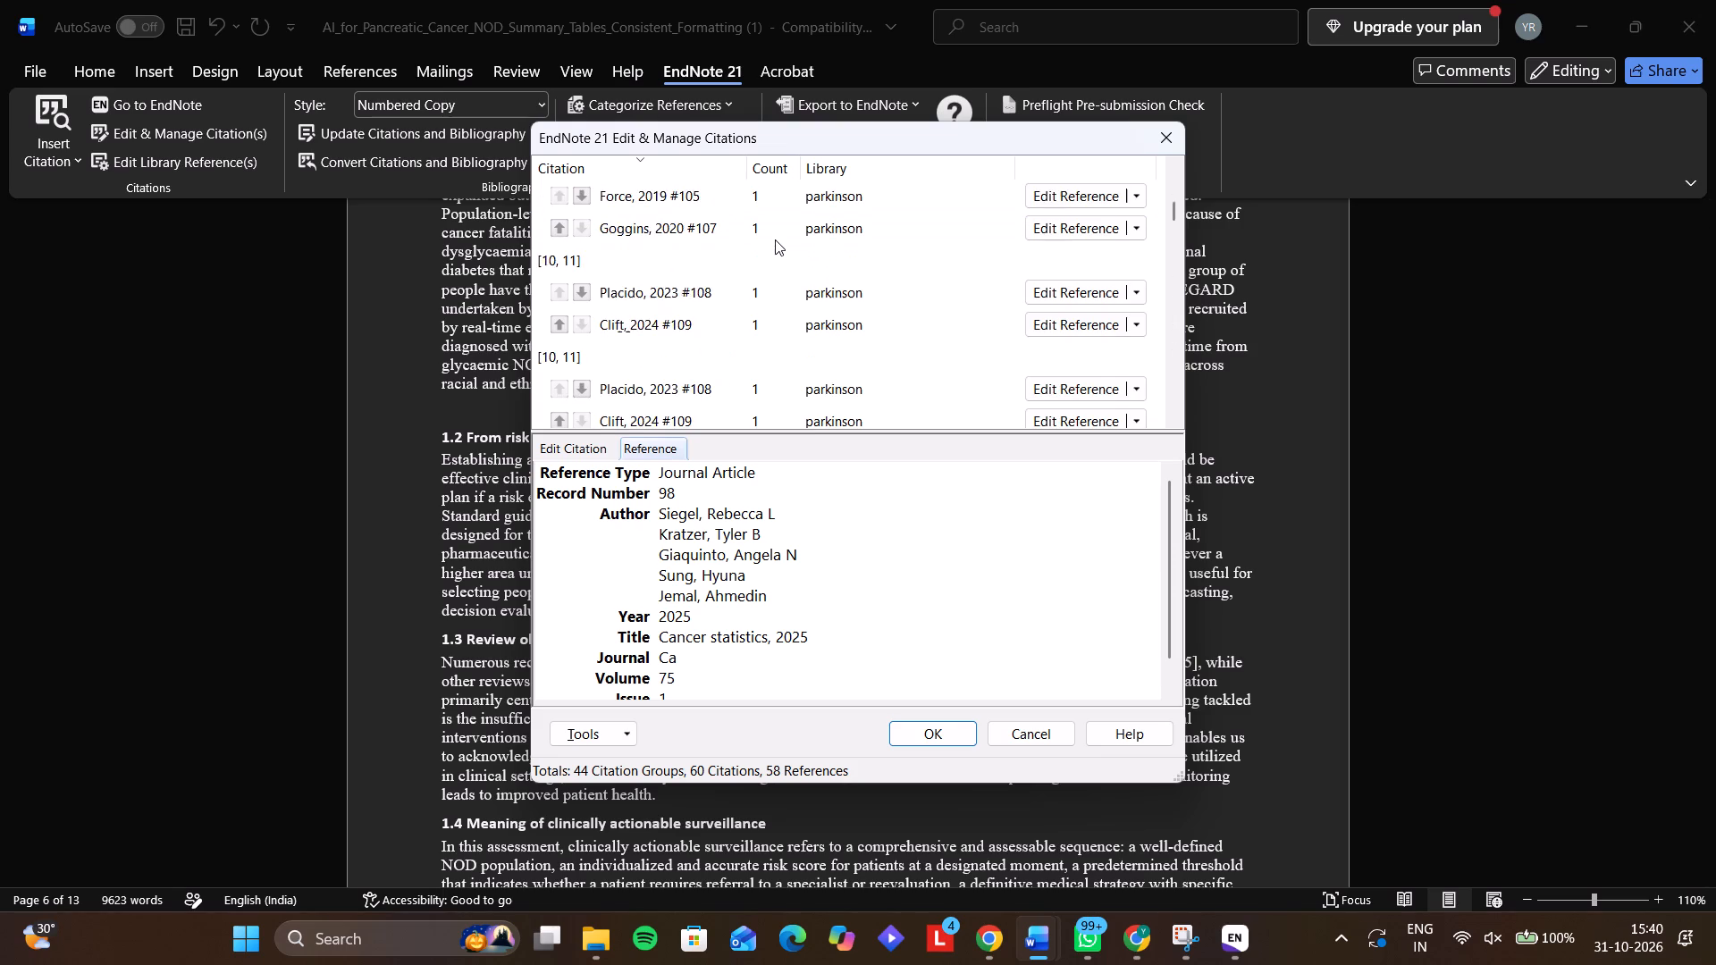
{"action": "scroll", "coordinate": [775, 239], "scroll_direction": "down", "scroll_amount": 7}
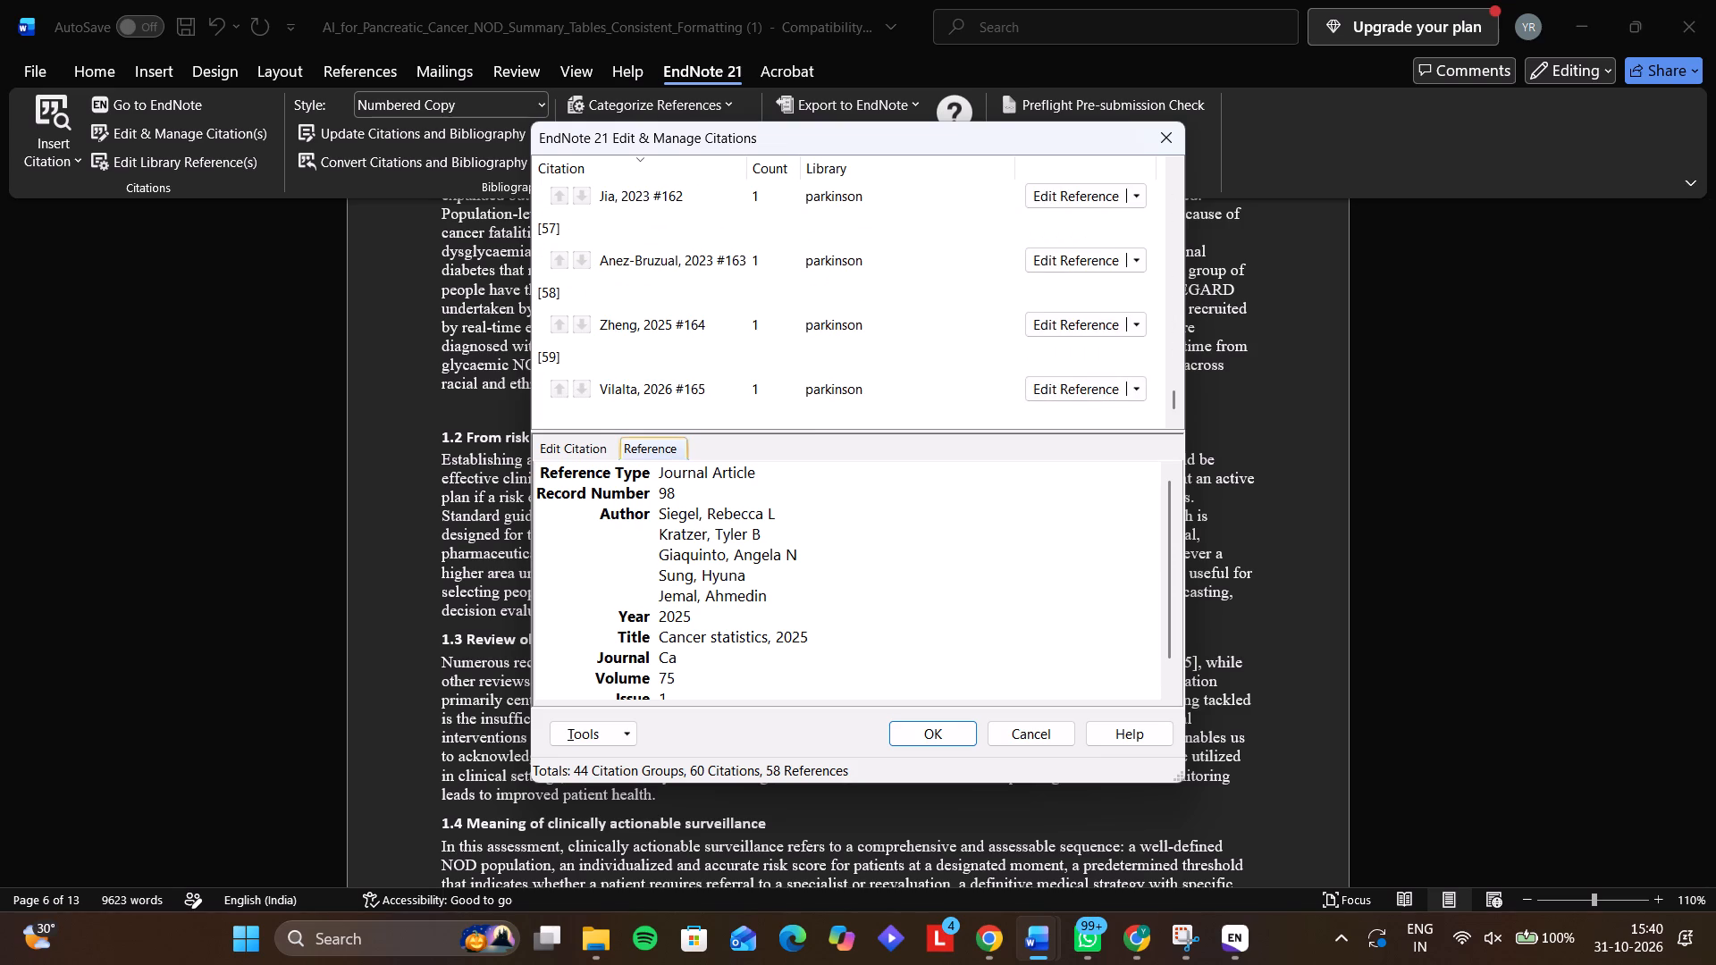
{"action": "left_click", "coordinate": [574, 455]}
{"action": "left_click", "coordinate": [709, 504]}
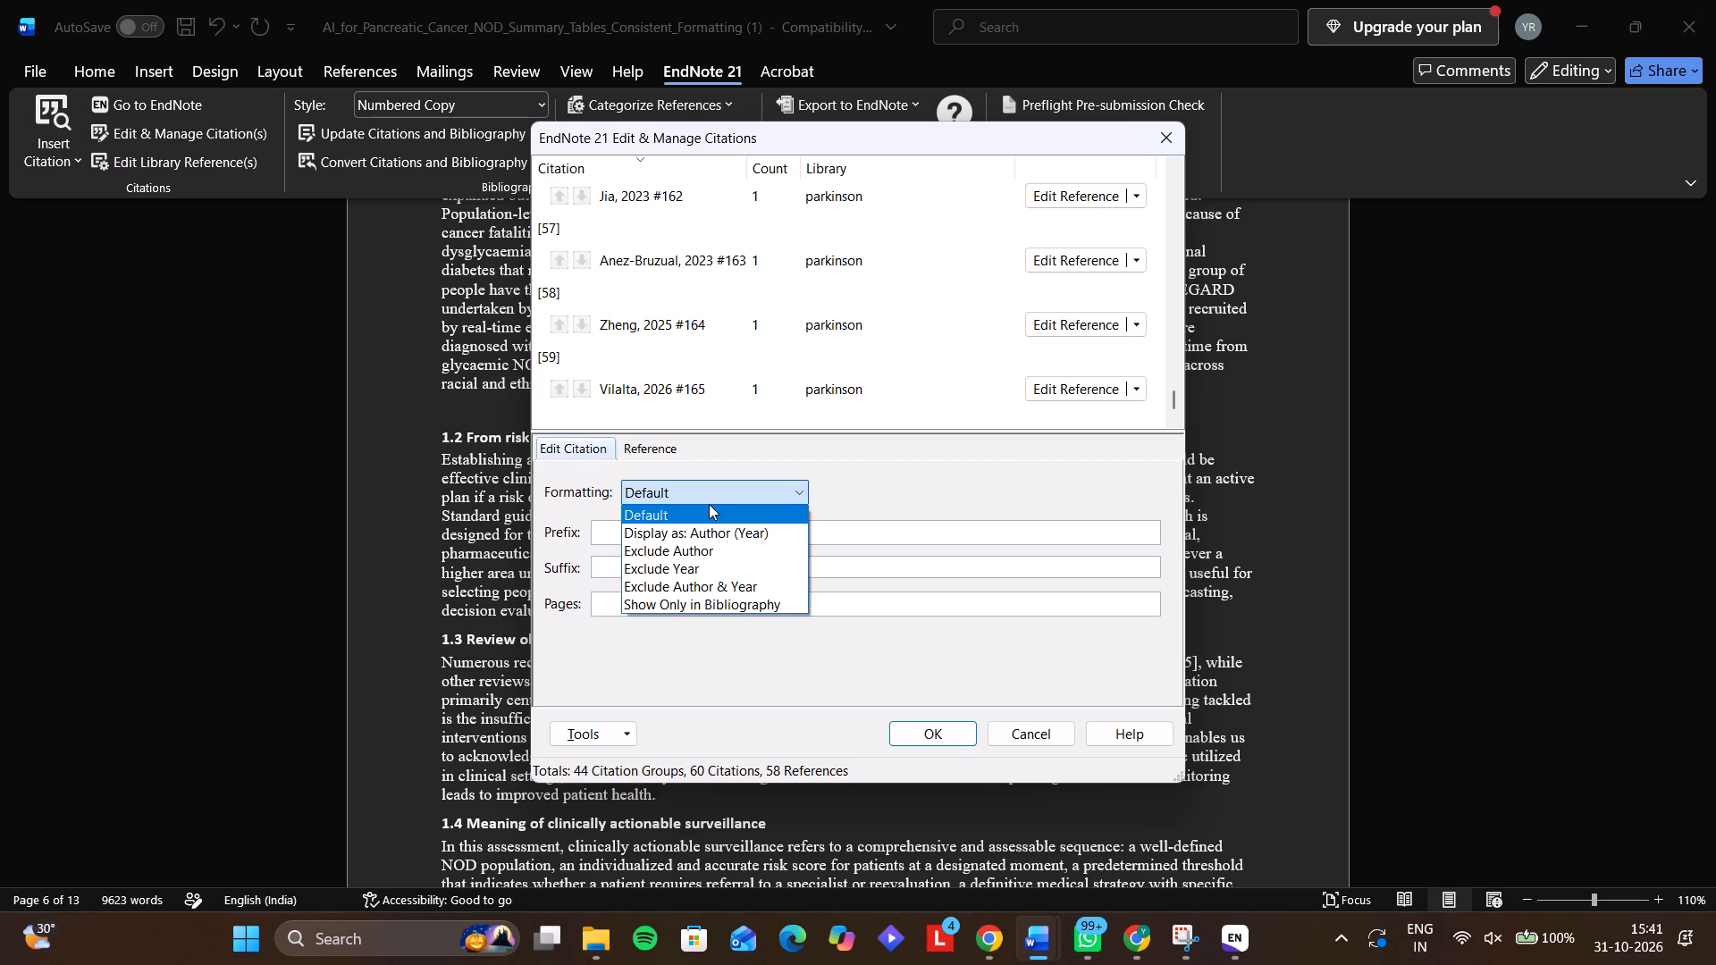
{"action": "left_click", "coordinate": [709, 504]}
{"action": "left_click", "coordinate": [1165, 125]}
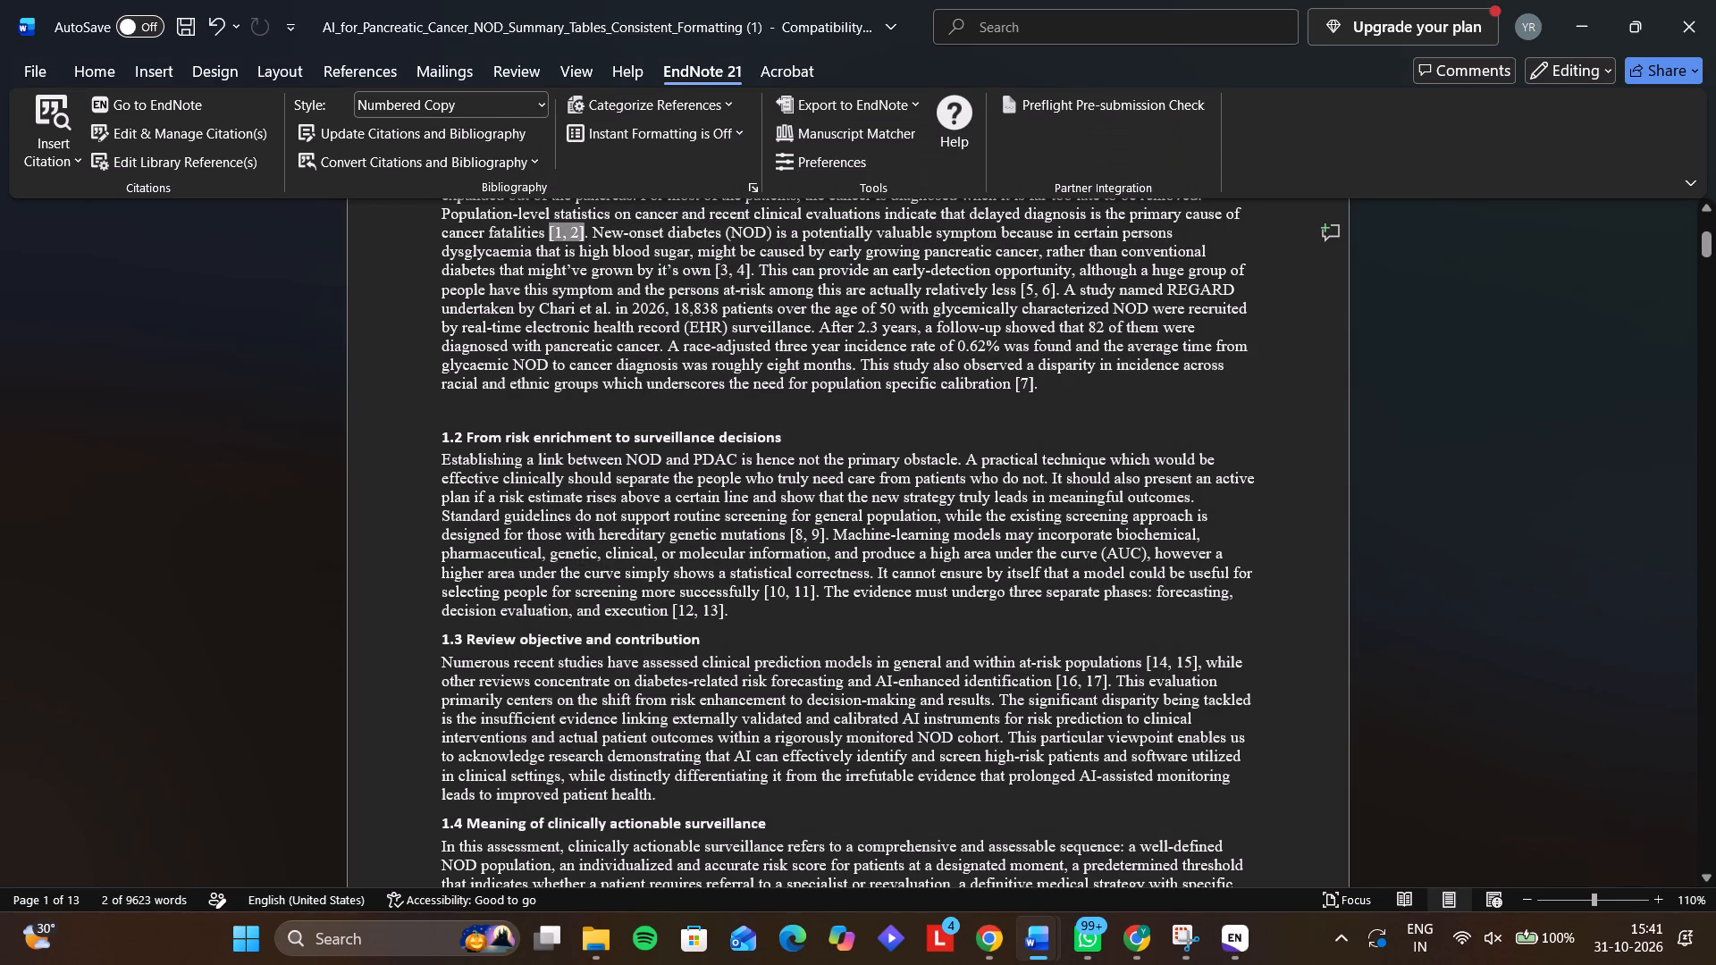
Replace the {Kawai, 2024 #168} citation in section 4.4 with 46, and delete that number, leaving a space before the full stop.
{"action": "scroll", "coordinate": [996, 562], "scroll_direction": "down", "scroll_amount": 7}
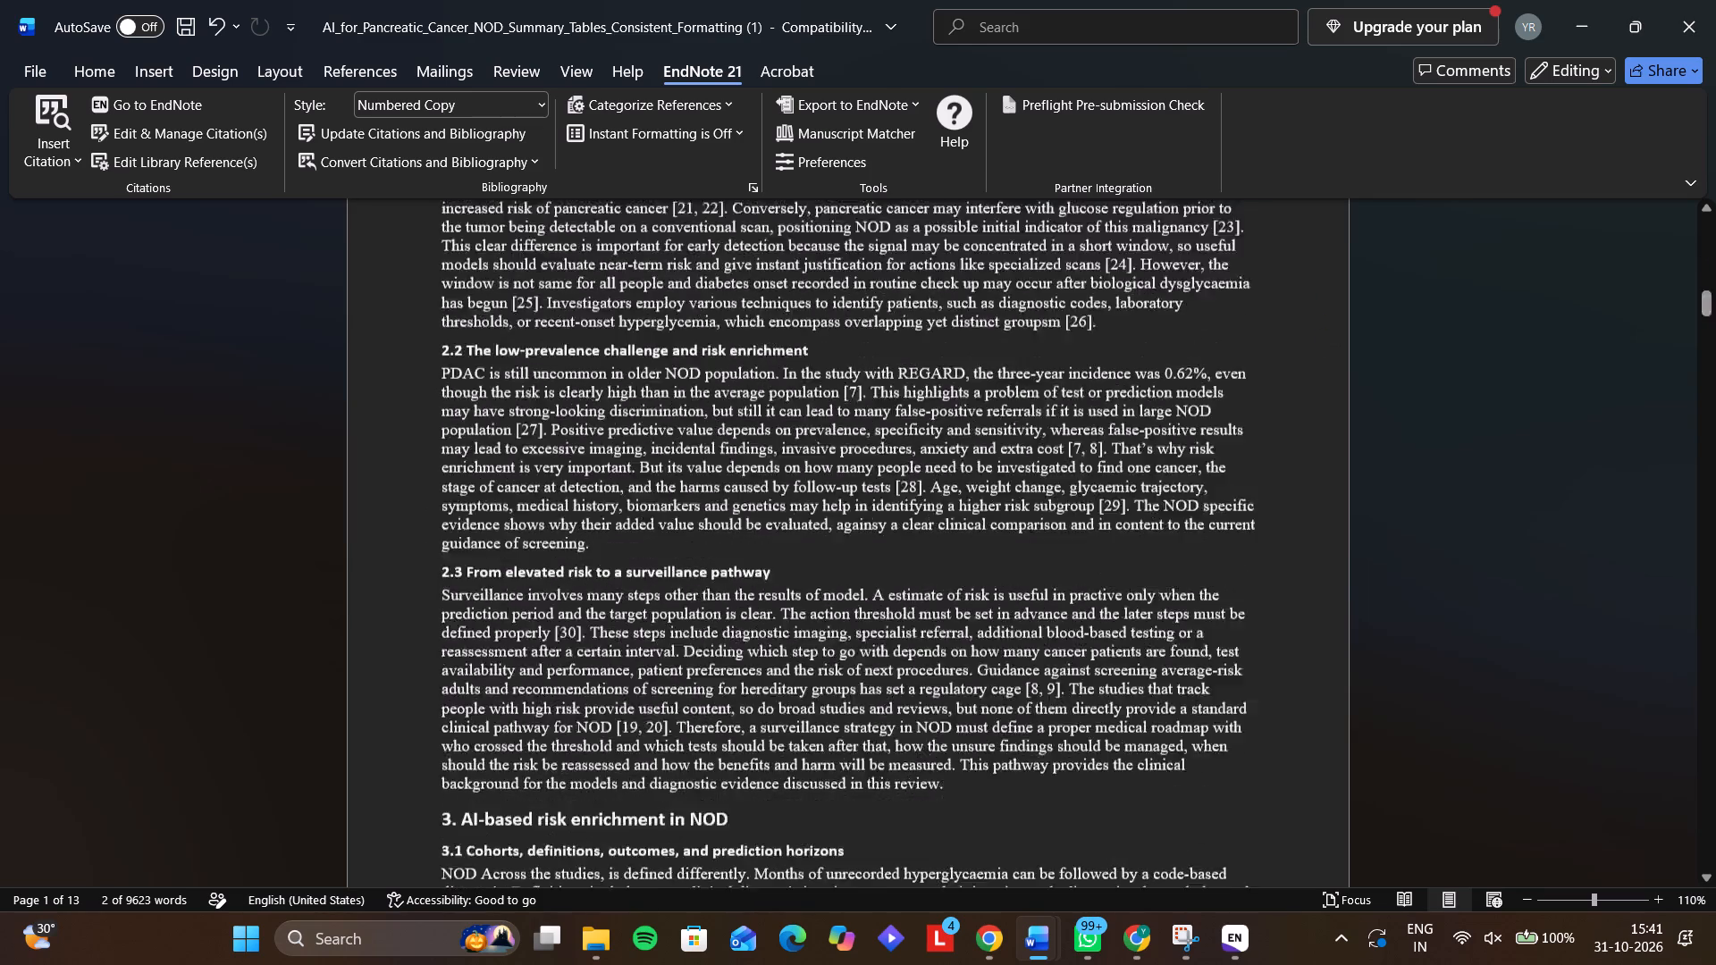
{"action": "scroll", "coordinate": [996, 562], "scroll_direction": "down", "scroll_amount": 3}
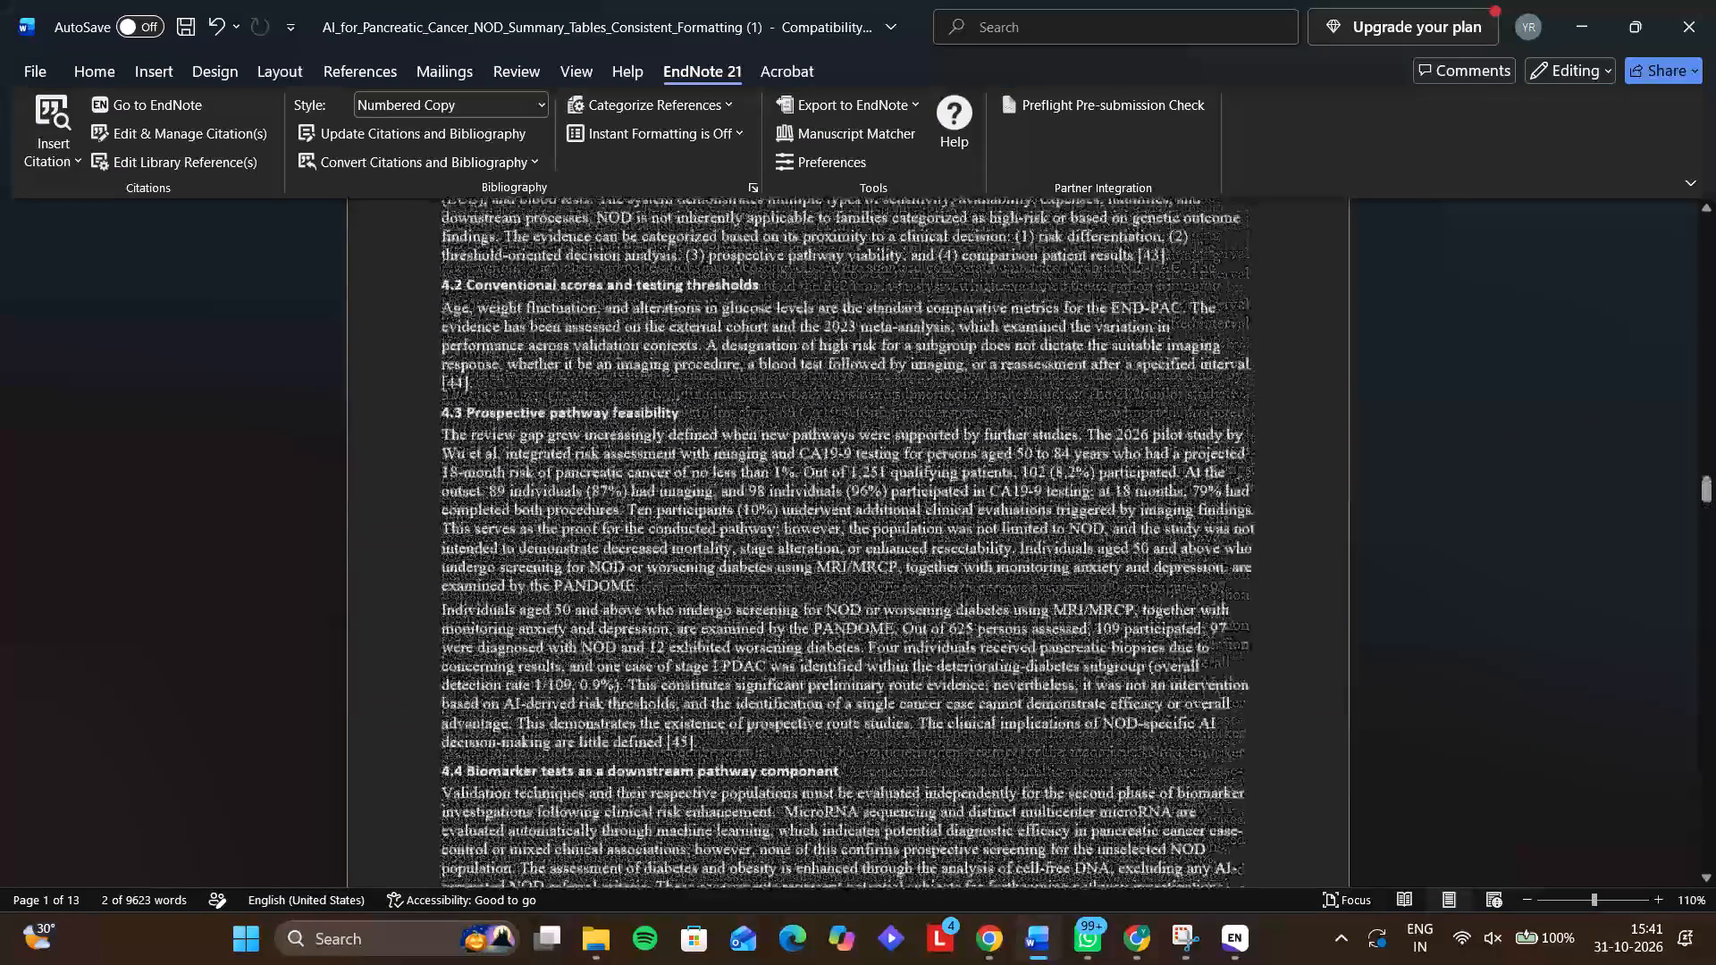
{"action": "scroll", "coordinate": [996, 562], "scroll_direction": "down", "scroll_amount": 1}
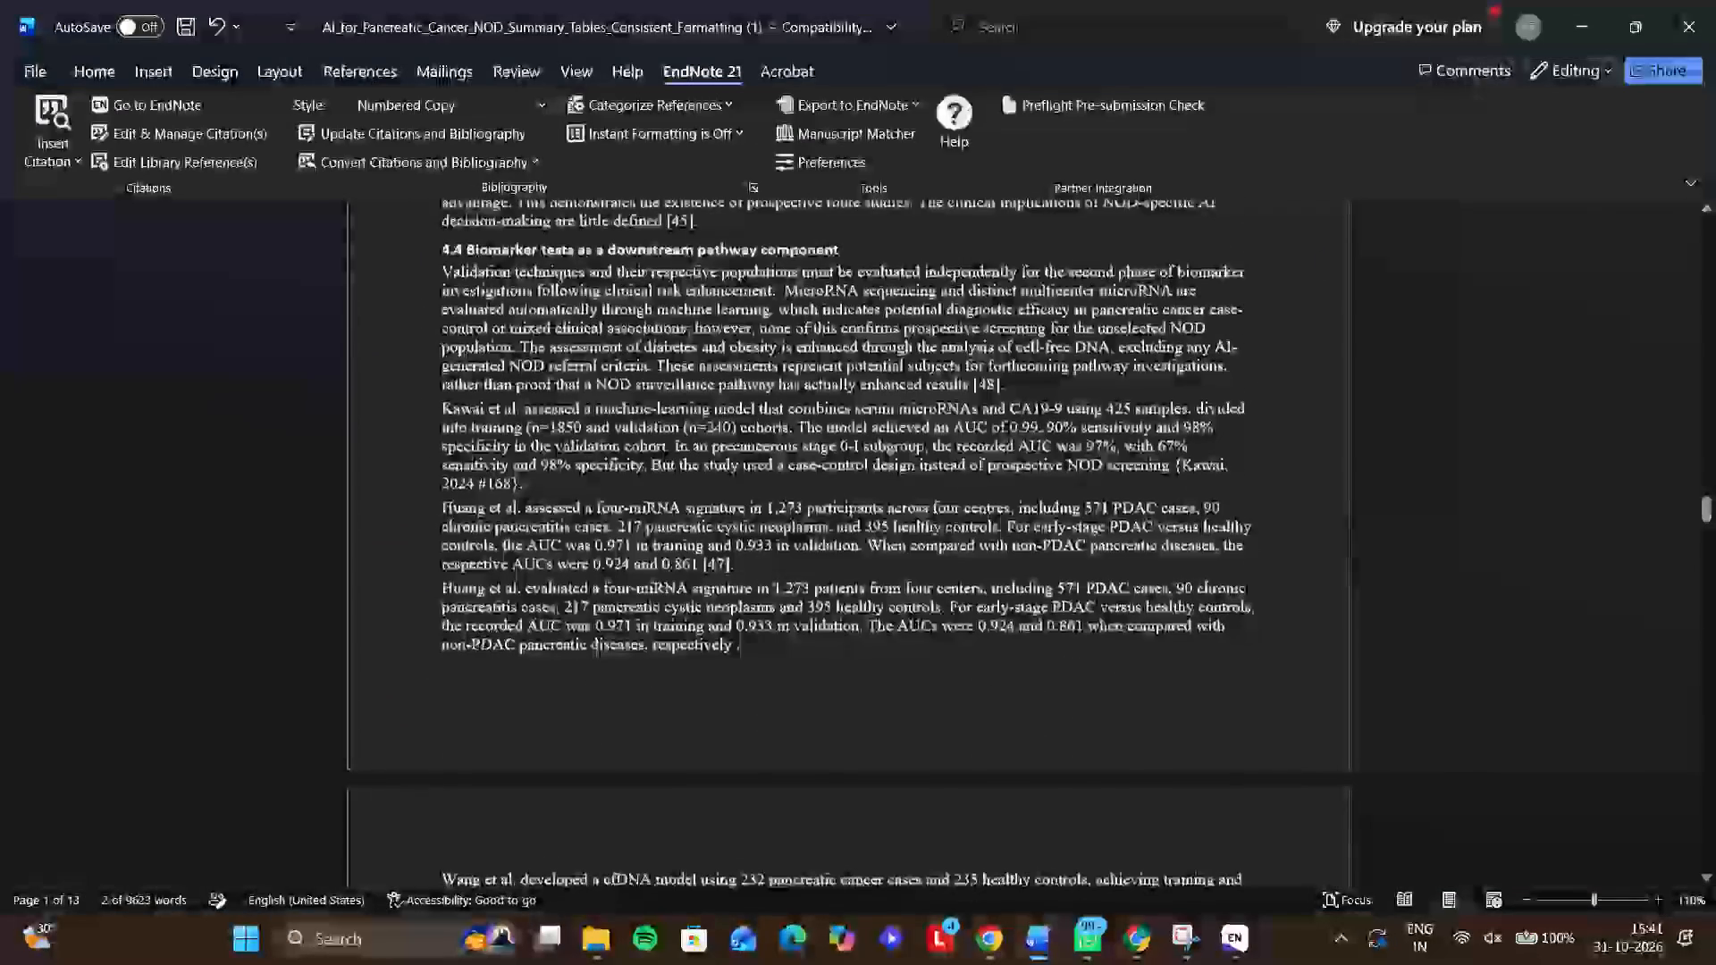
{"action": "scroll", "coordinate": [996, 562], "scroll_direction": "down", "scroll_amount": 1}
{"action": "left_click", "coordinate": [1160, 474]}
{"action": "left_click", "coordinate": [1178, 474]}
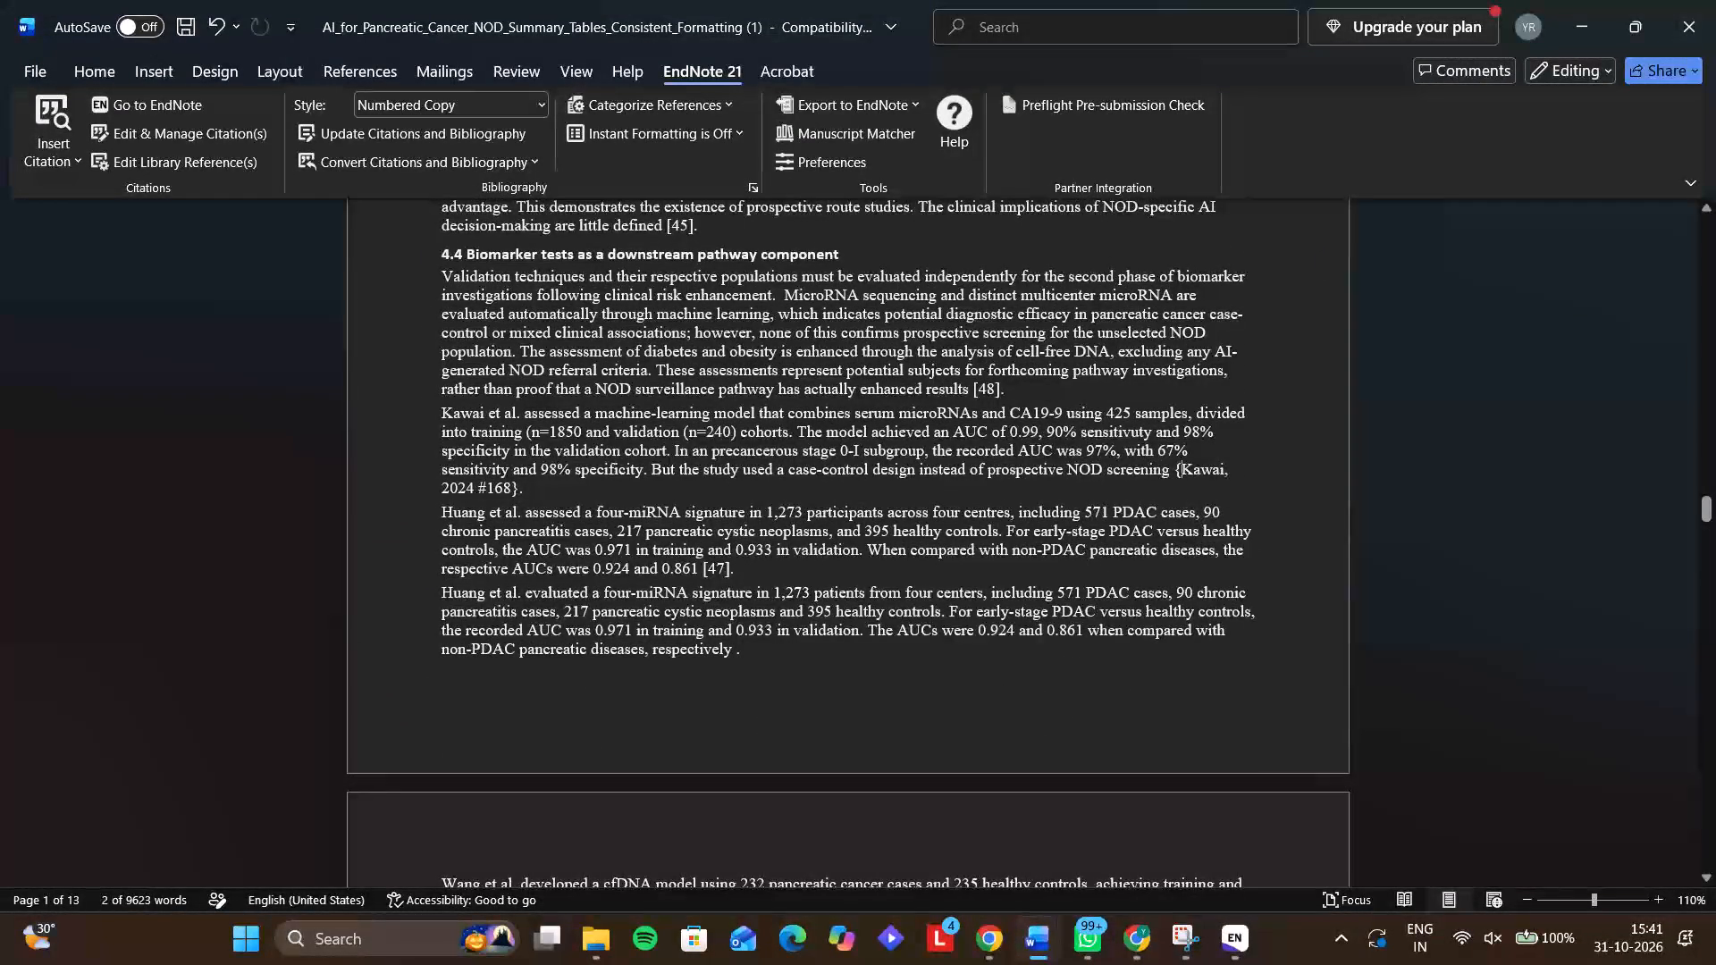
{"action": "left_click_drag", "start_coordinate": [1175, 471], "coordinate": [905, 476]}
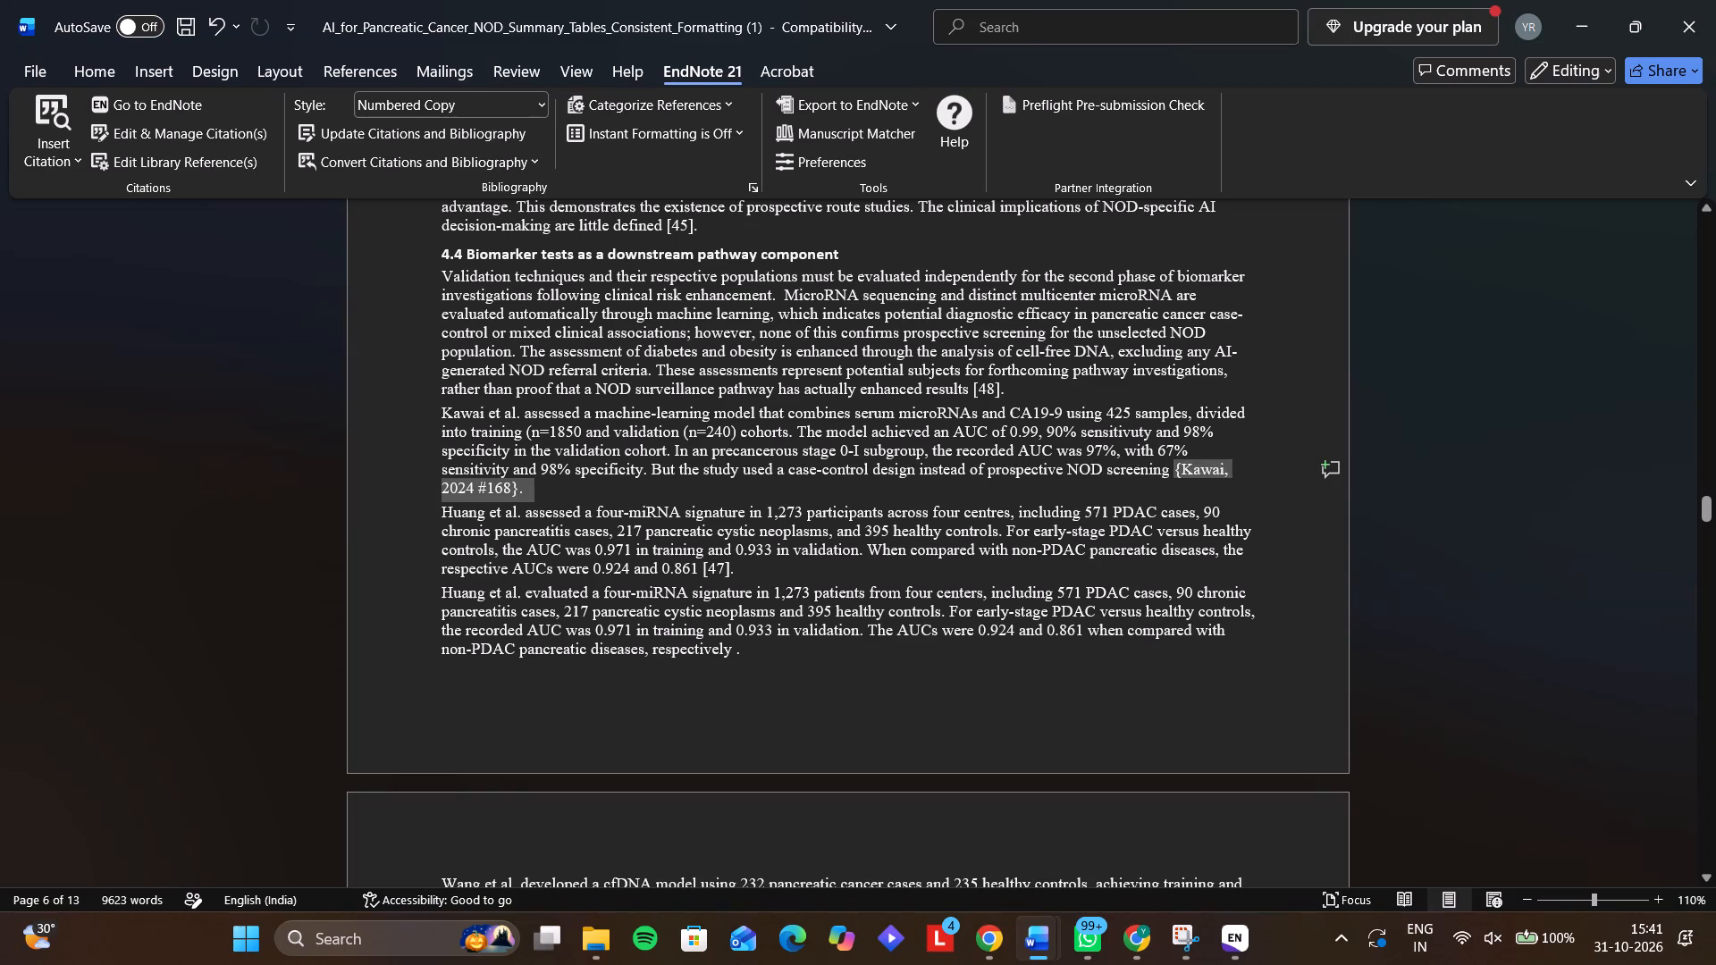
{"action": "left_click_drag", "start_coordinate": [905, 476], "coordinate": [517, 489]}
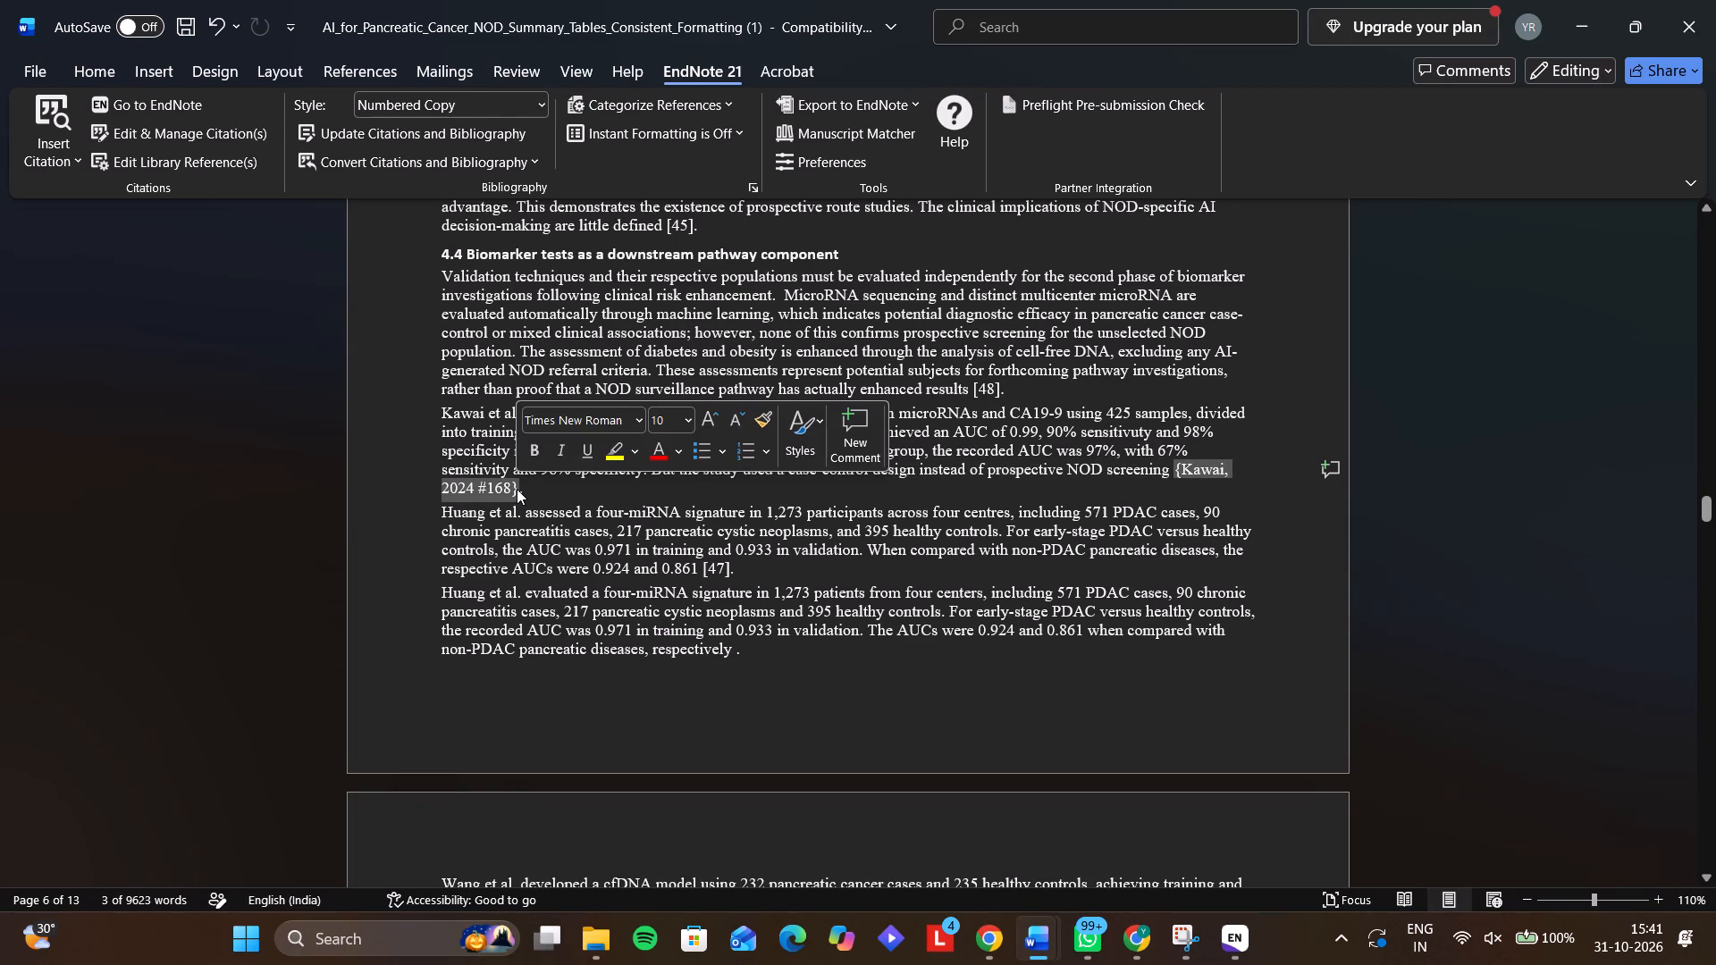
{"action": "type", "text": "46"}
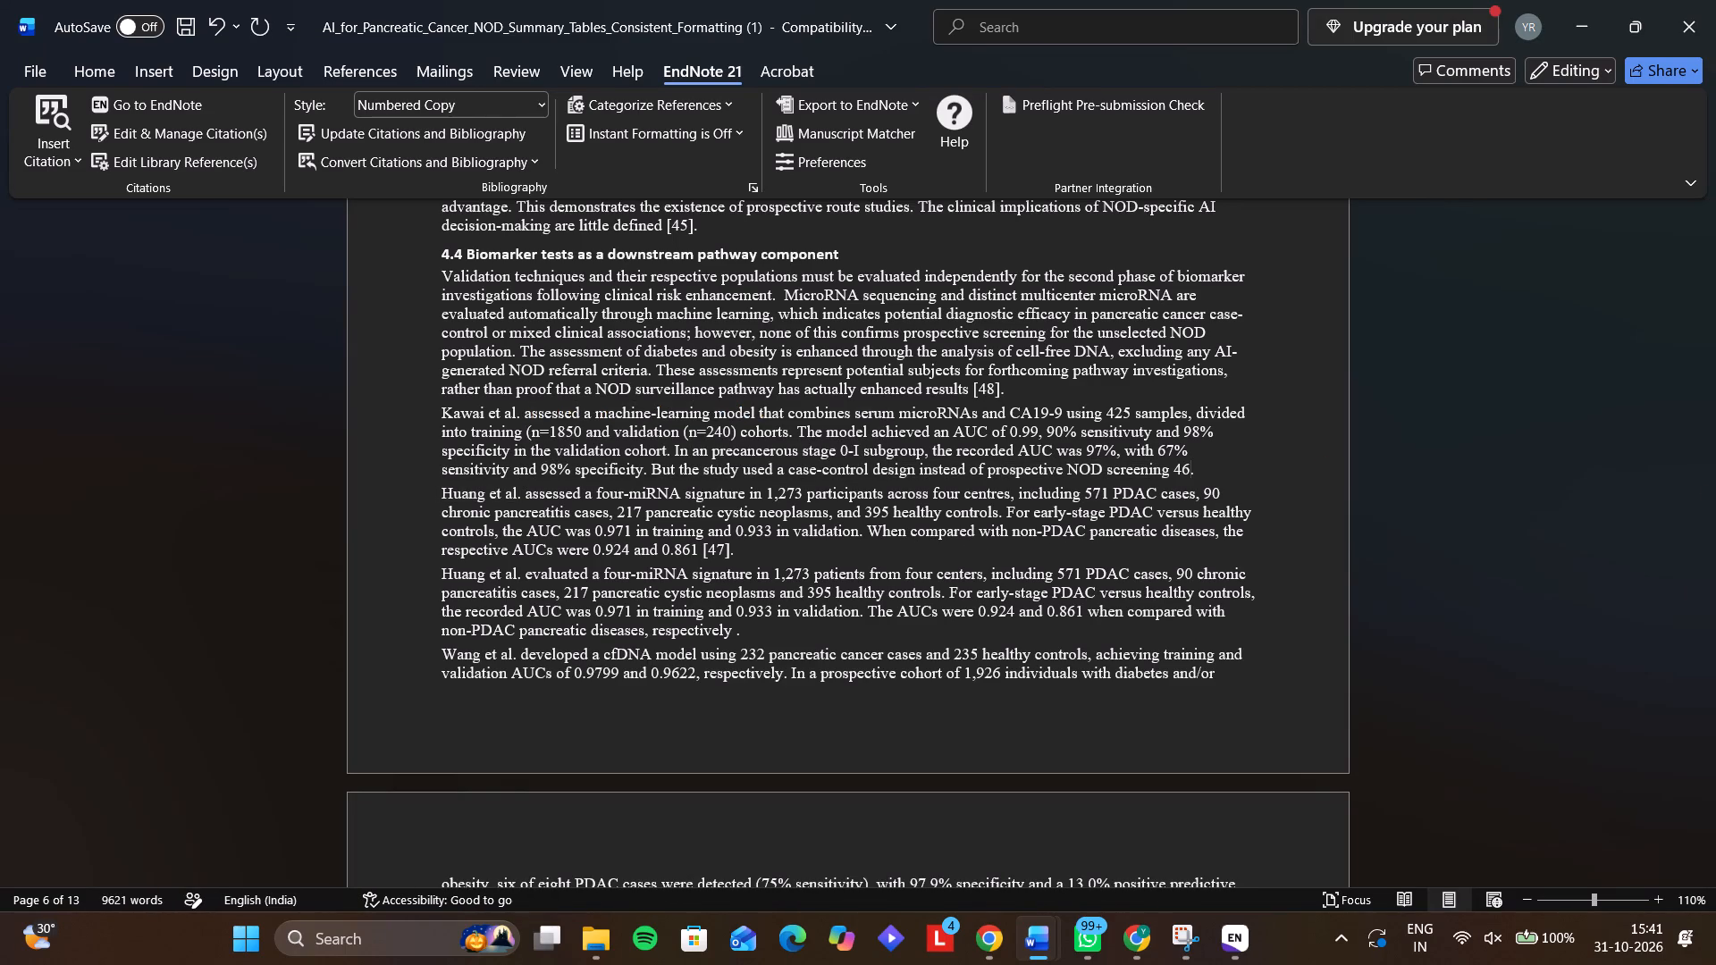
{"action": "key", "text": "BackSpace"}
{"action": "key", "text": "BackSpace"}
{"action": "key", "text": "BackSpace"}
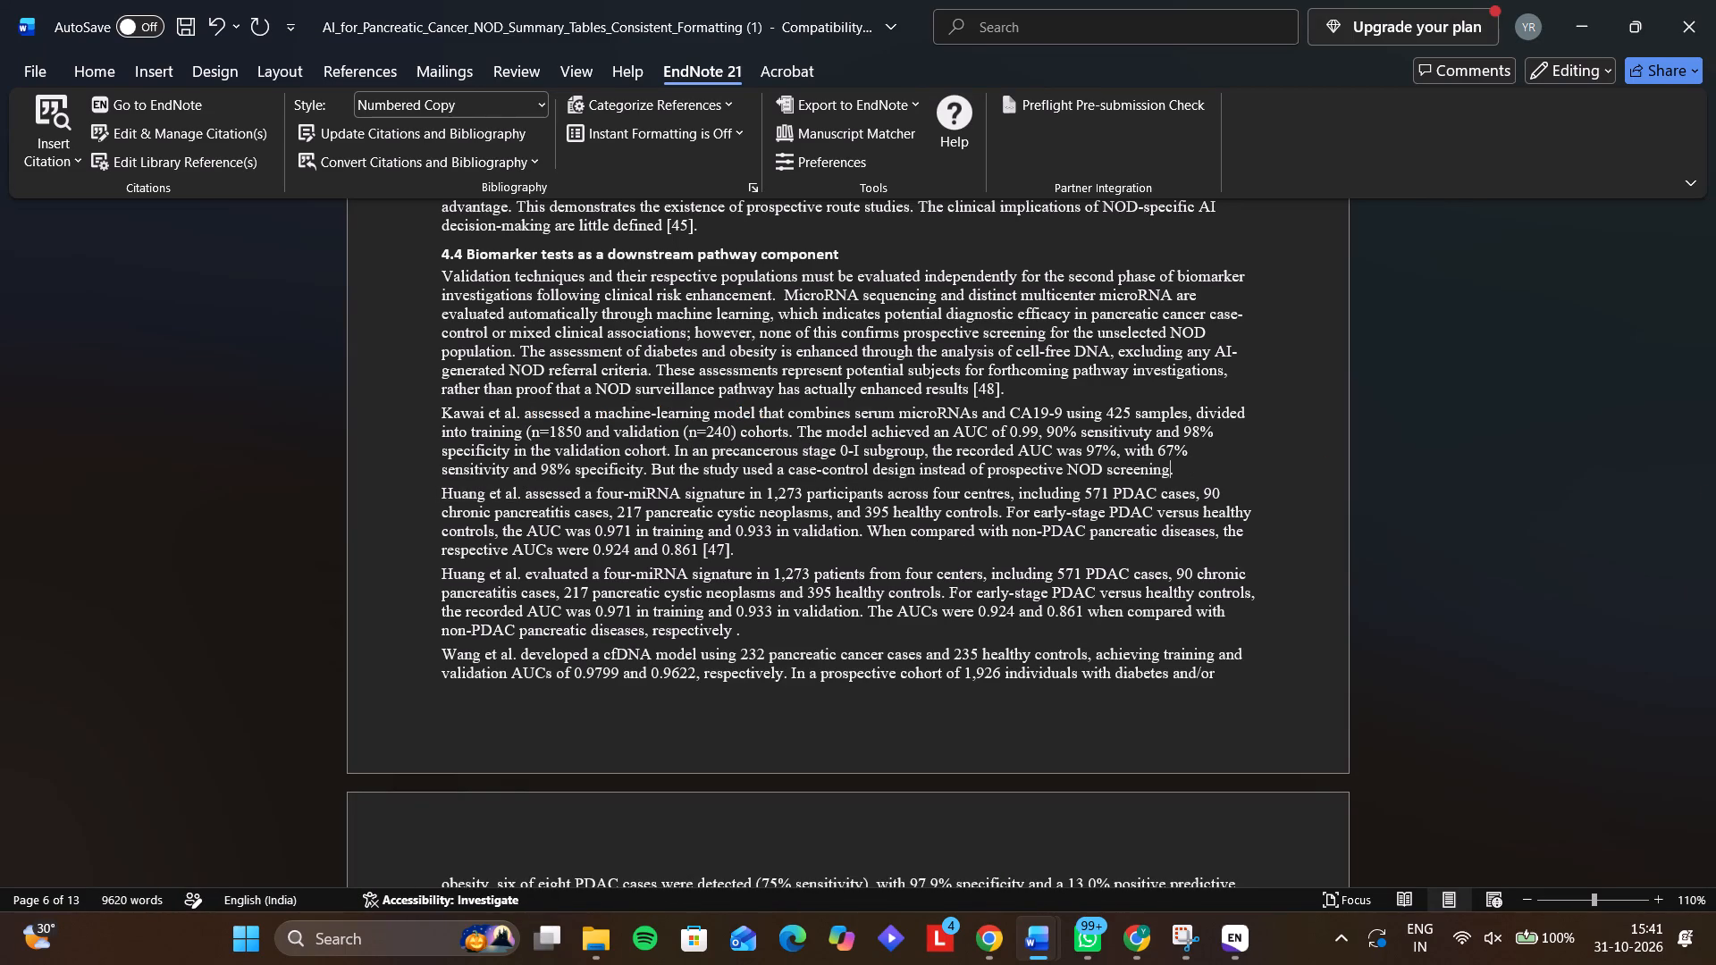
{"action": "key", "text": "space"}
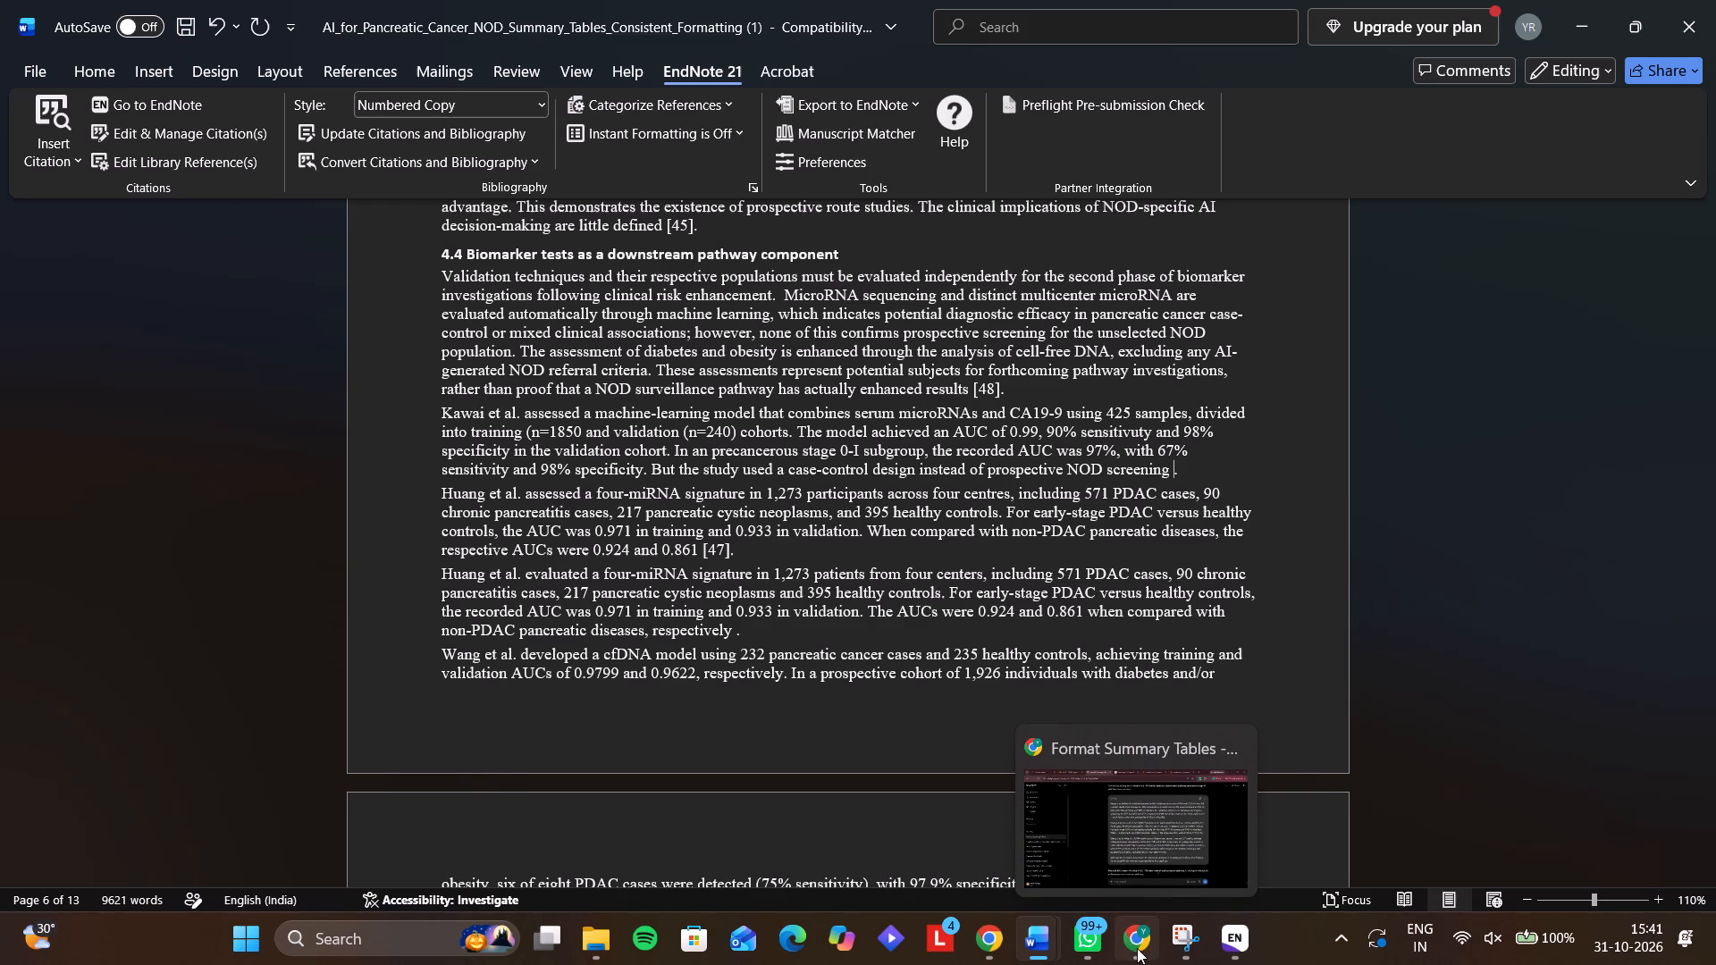
{"action": "left_click", "coordinate": [903, 860]}
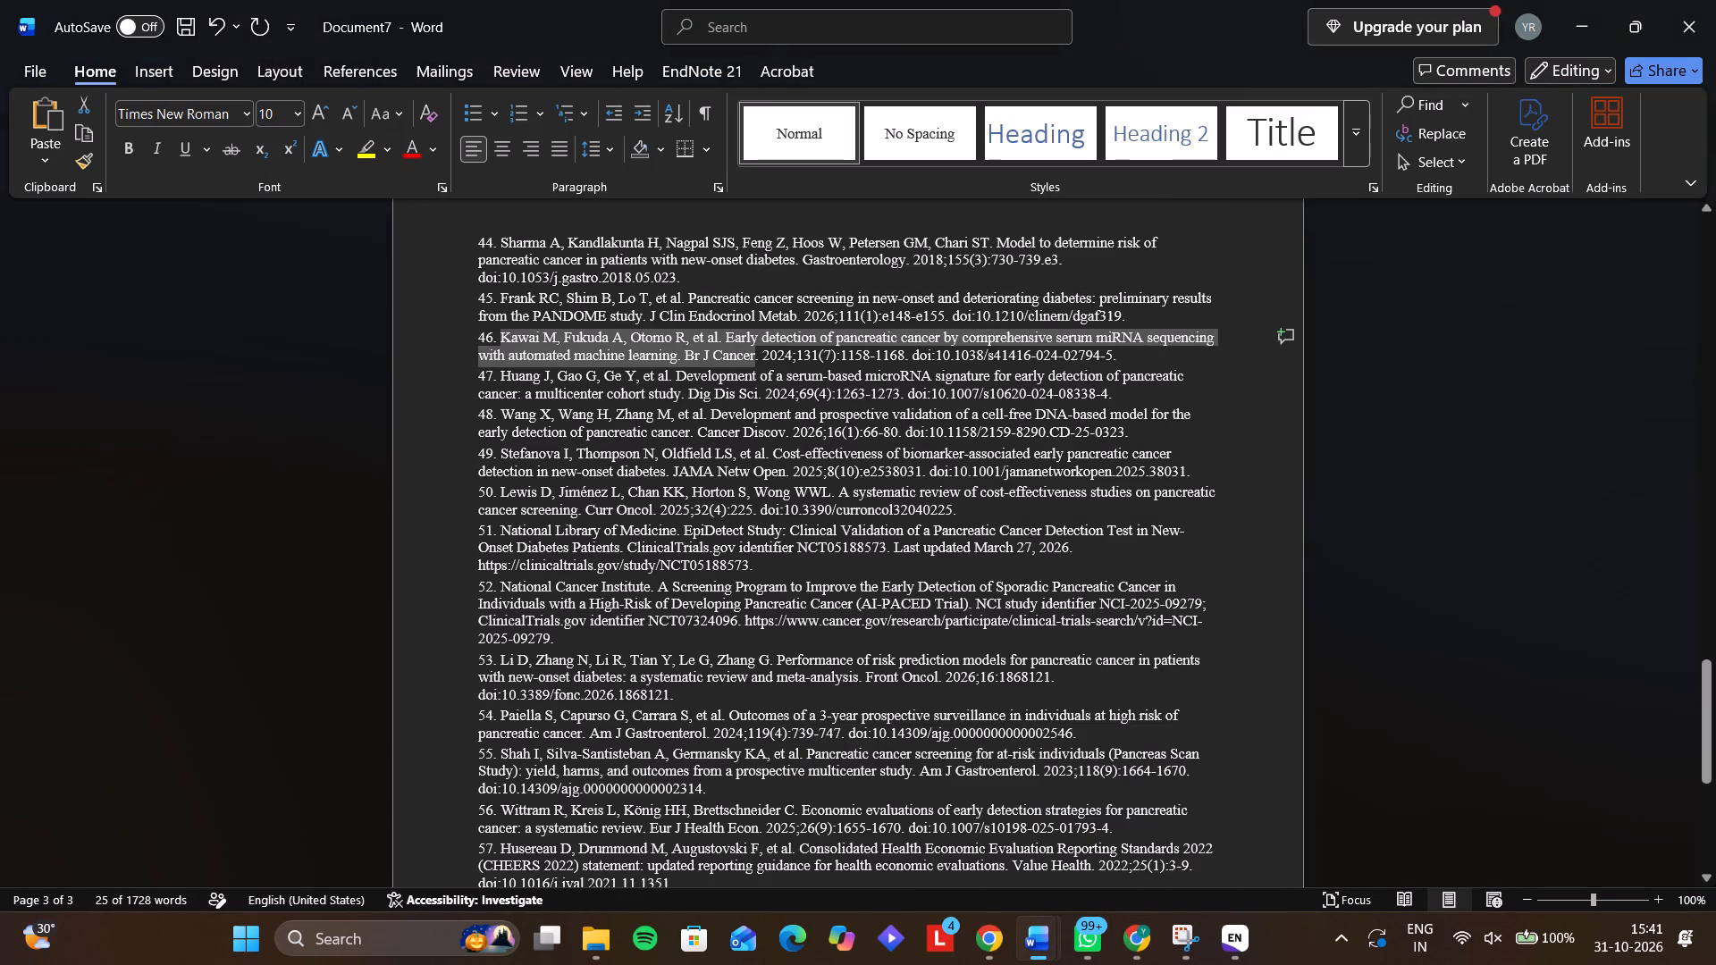
{"action": "left_click_drag", "start_coordinate": [500, 371], "coordinate": [678, 384]}
{"action": "key", "text": "ctrl+c"}
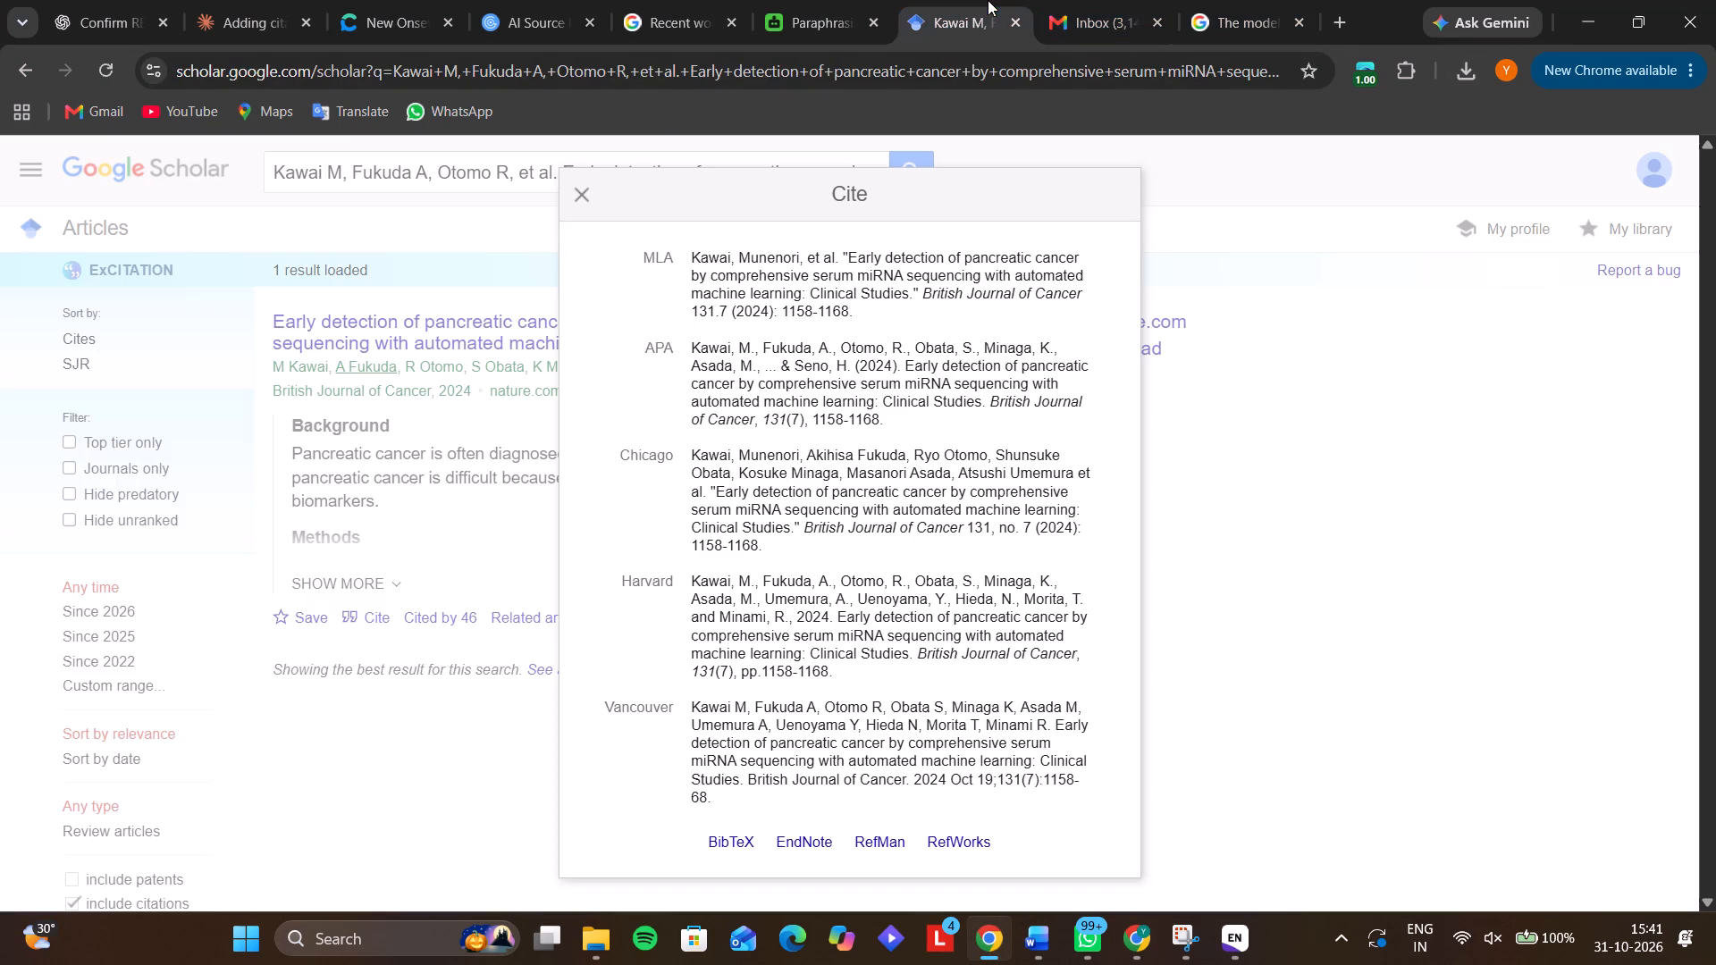
{"action": "left_click", "coordinate": [592, 187]}
{"action": "left_click", "coordinate": [623, 181]}
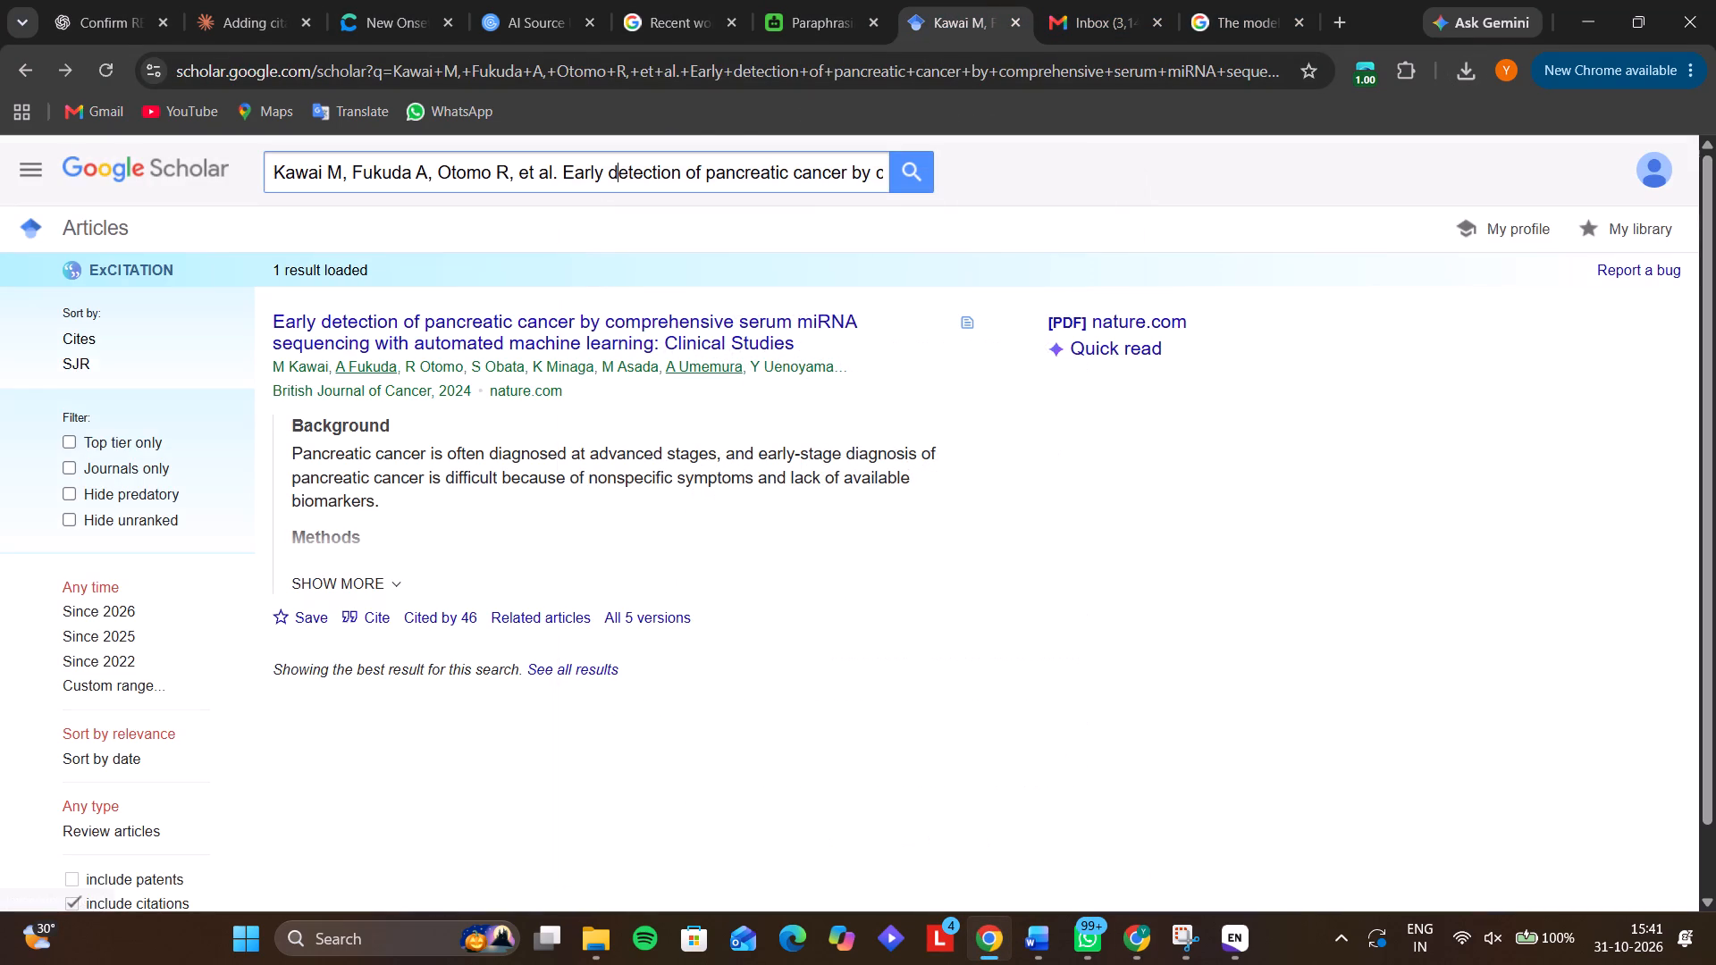
{"action": "key", "text": "ctrl+a"}
{"action": "key", "text": "ctrl+v"}
{"action": "key", "text": "Return"}
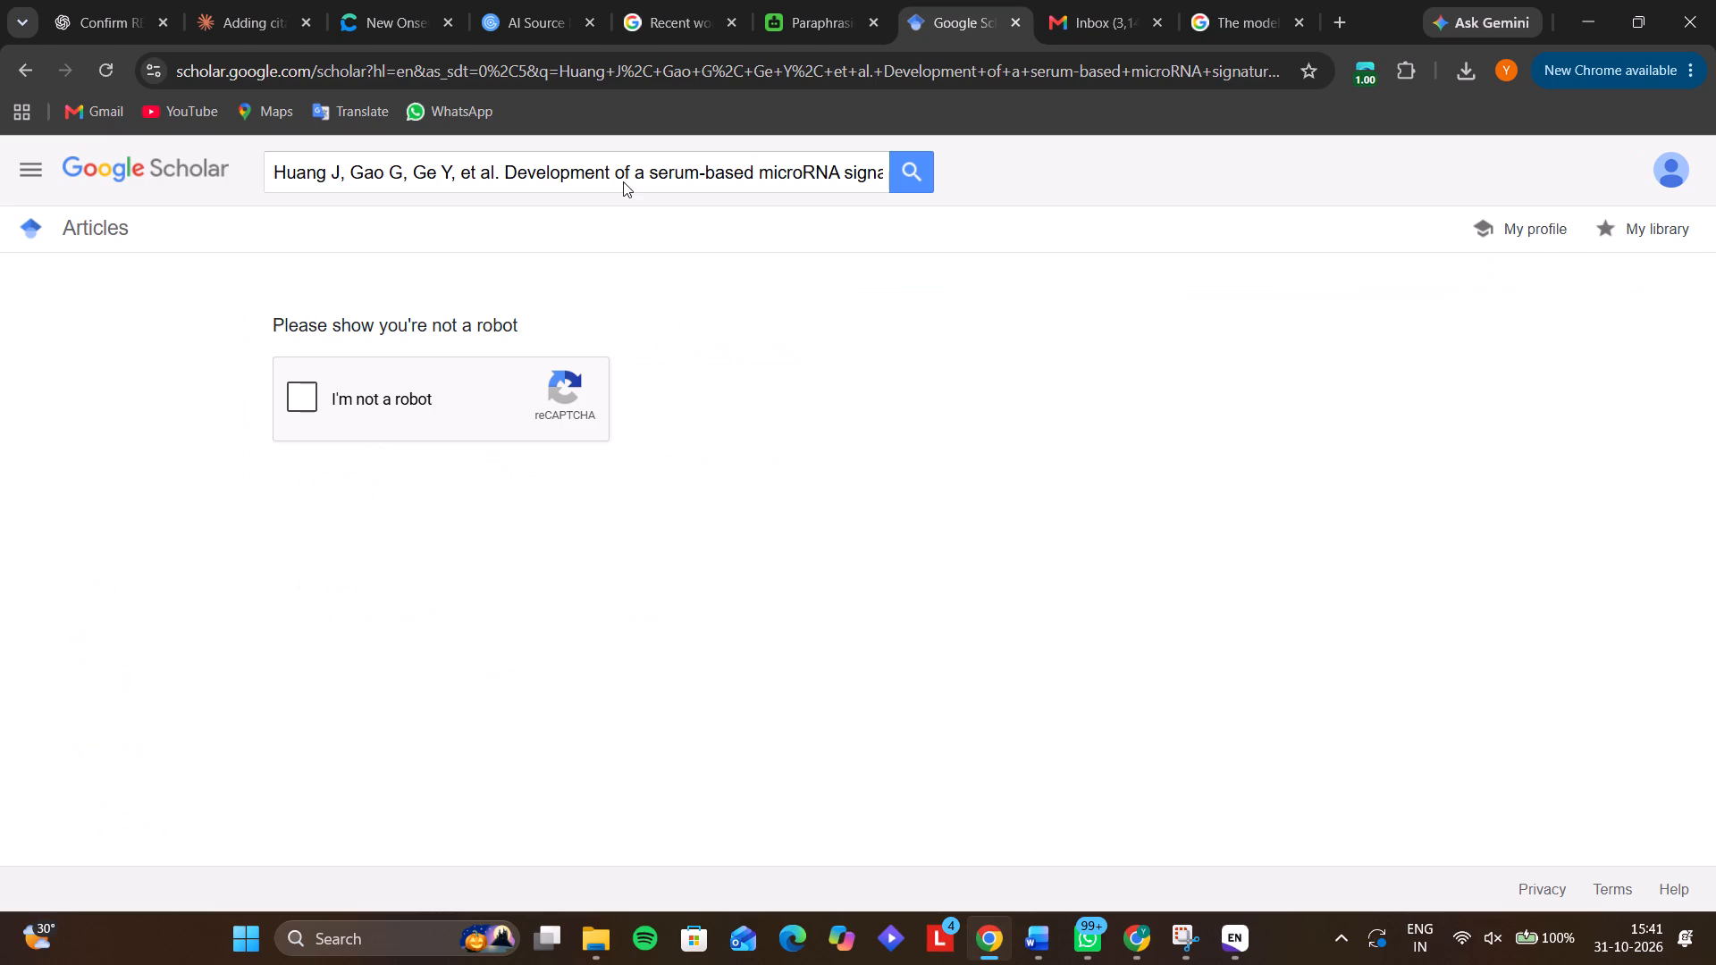
Complete Google Scholar's robot check by choosing the images that contain cars.
{"action": "left_click", "coordinate": [290, 440]}
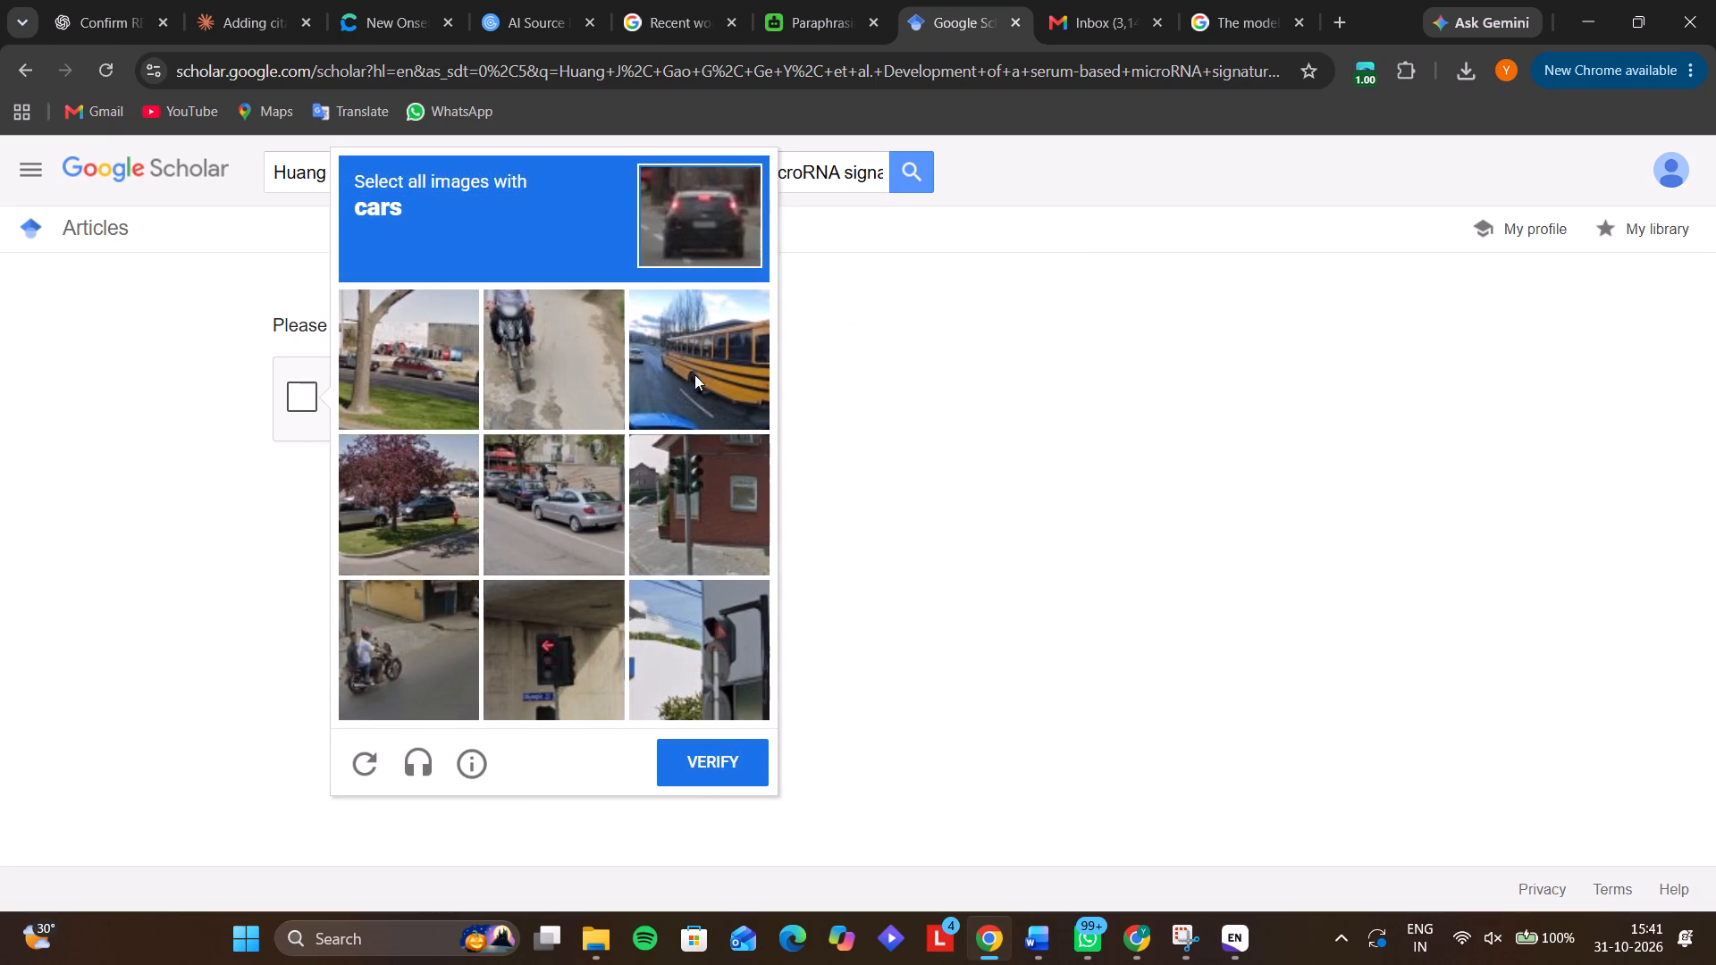
{"action": "left_click", "coordinate": [538, 509]}
{"action": "left_click", "coordinate": [665, 759]}
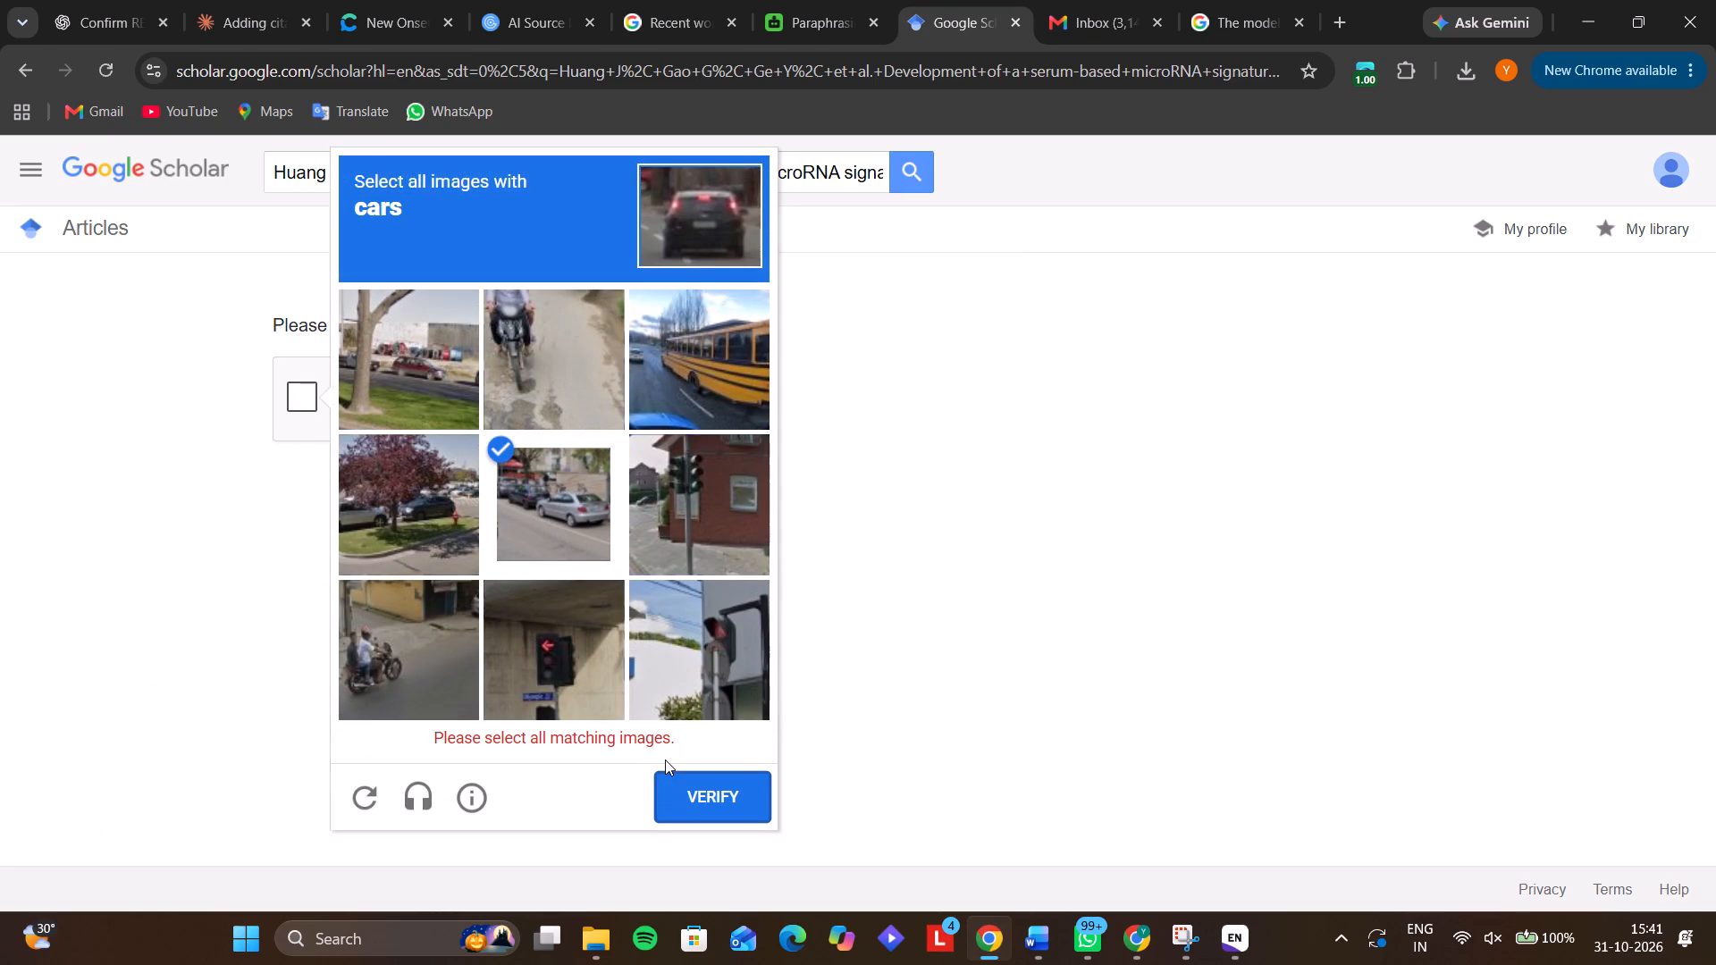
{"action": "left_click", "coordinate": [423, 389]}
{"action": "left_click", "coordinate": [433, 566]}
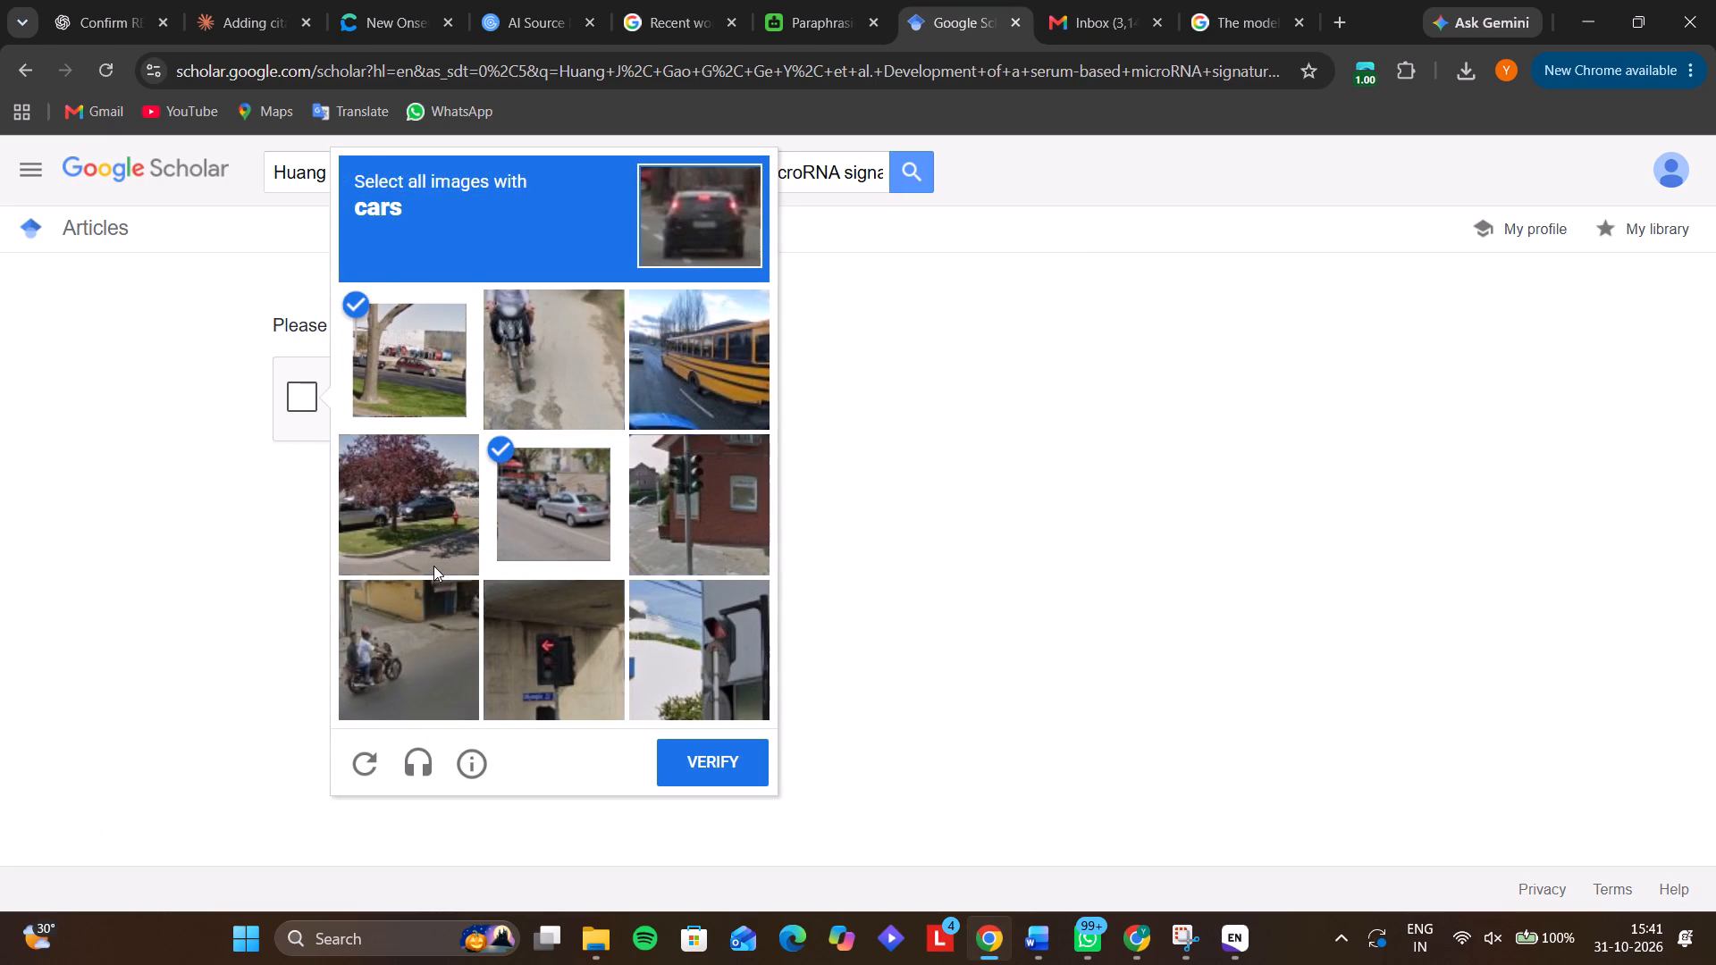
{"action": "left_click", "coordinate": [716, 767]}
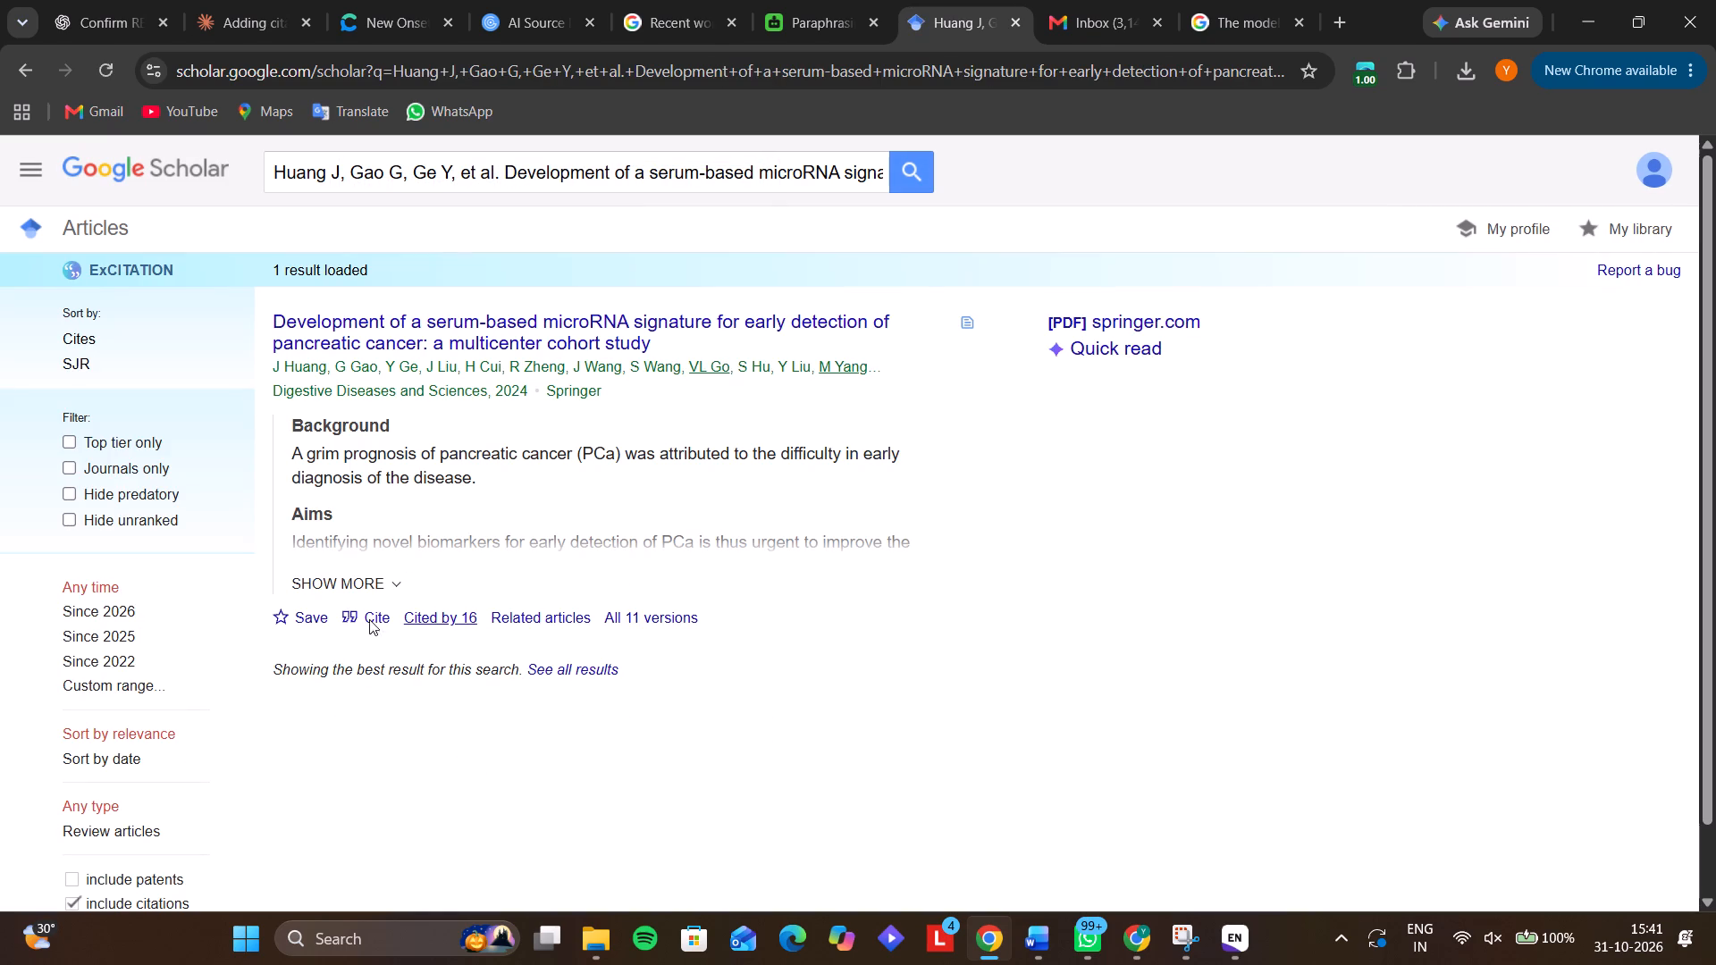
Export the Huang et al. microRNA citation to EndNote and insert it at the end of the manuscript's Kawai et al. paragraph.
{"action": "left_click", "coordinate": [359, 617]}
{"action": "left_click", "coordinate": [786, 821]}
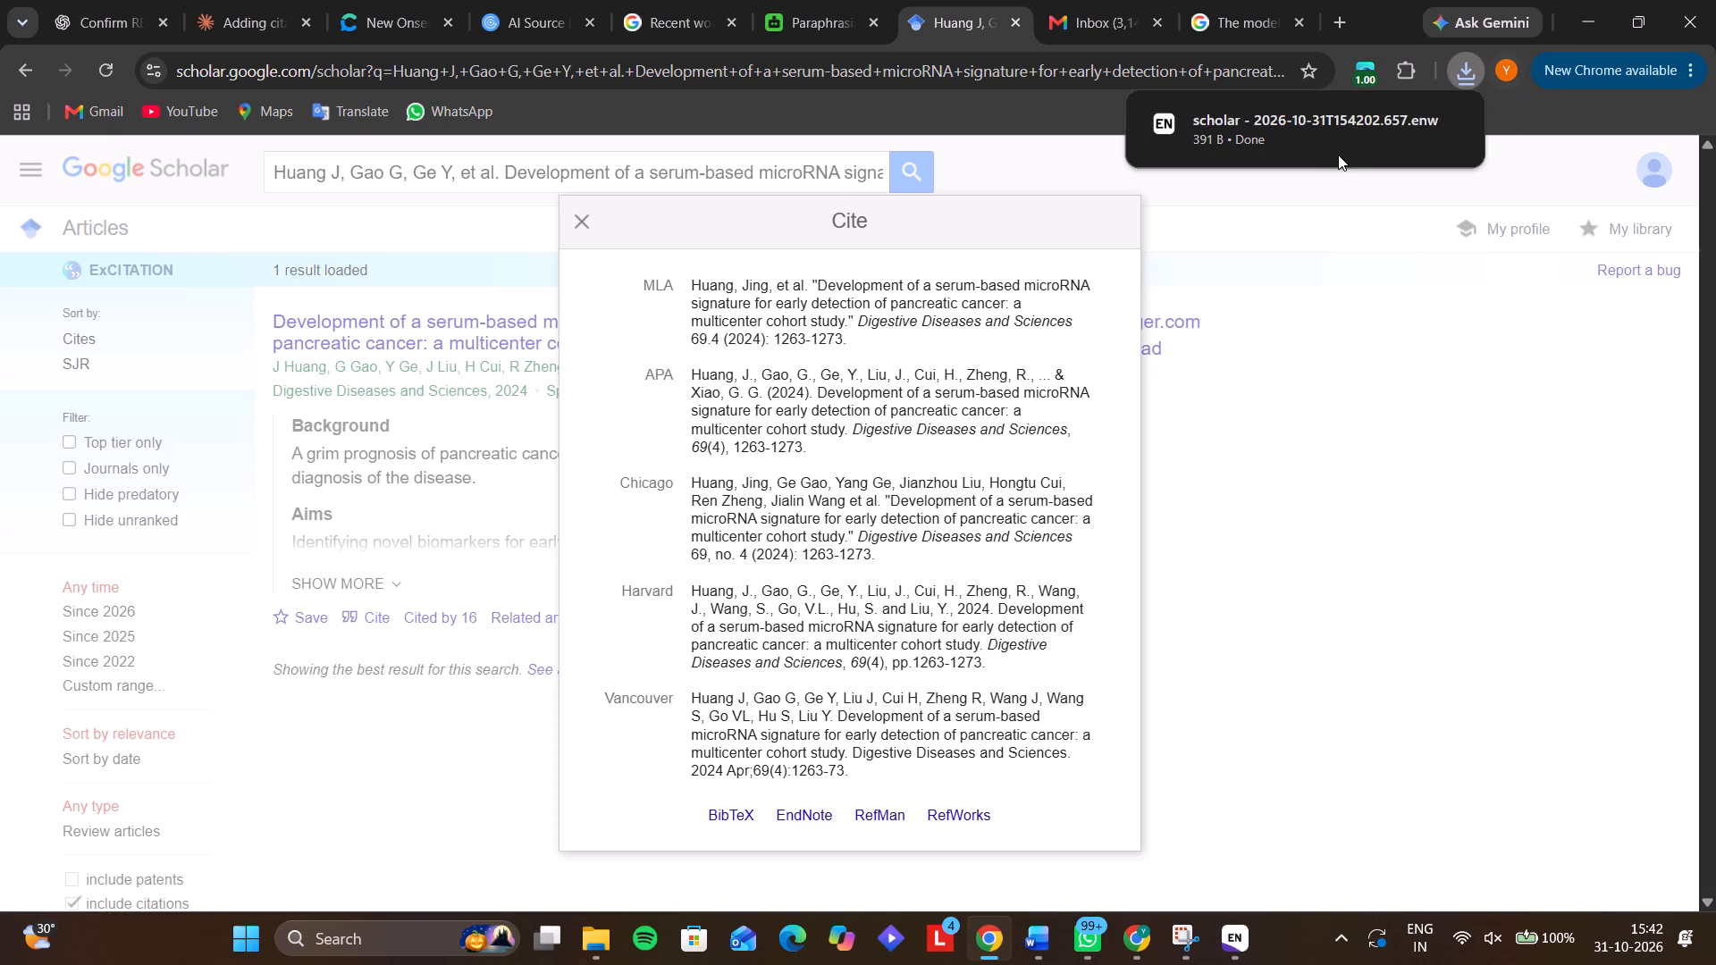
{"action": "left_click", "coordinate": [1335, 154]}
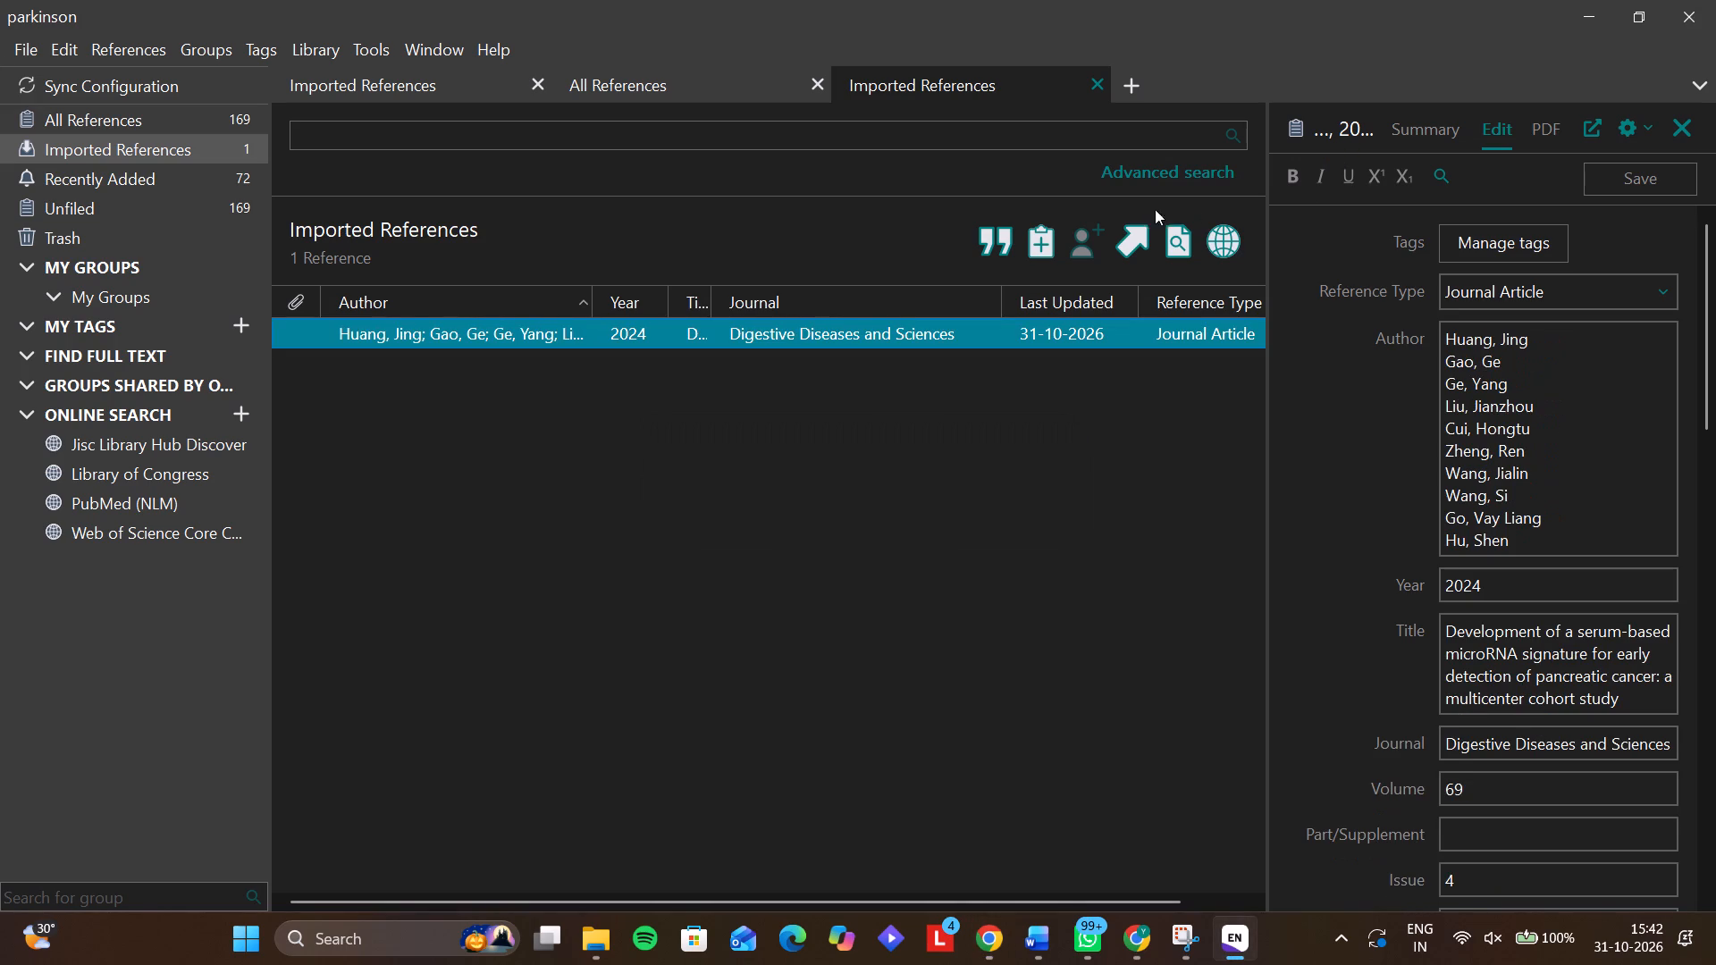
{"action": "left_click", "coordinate": [992, 242]}
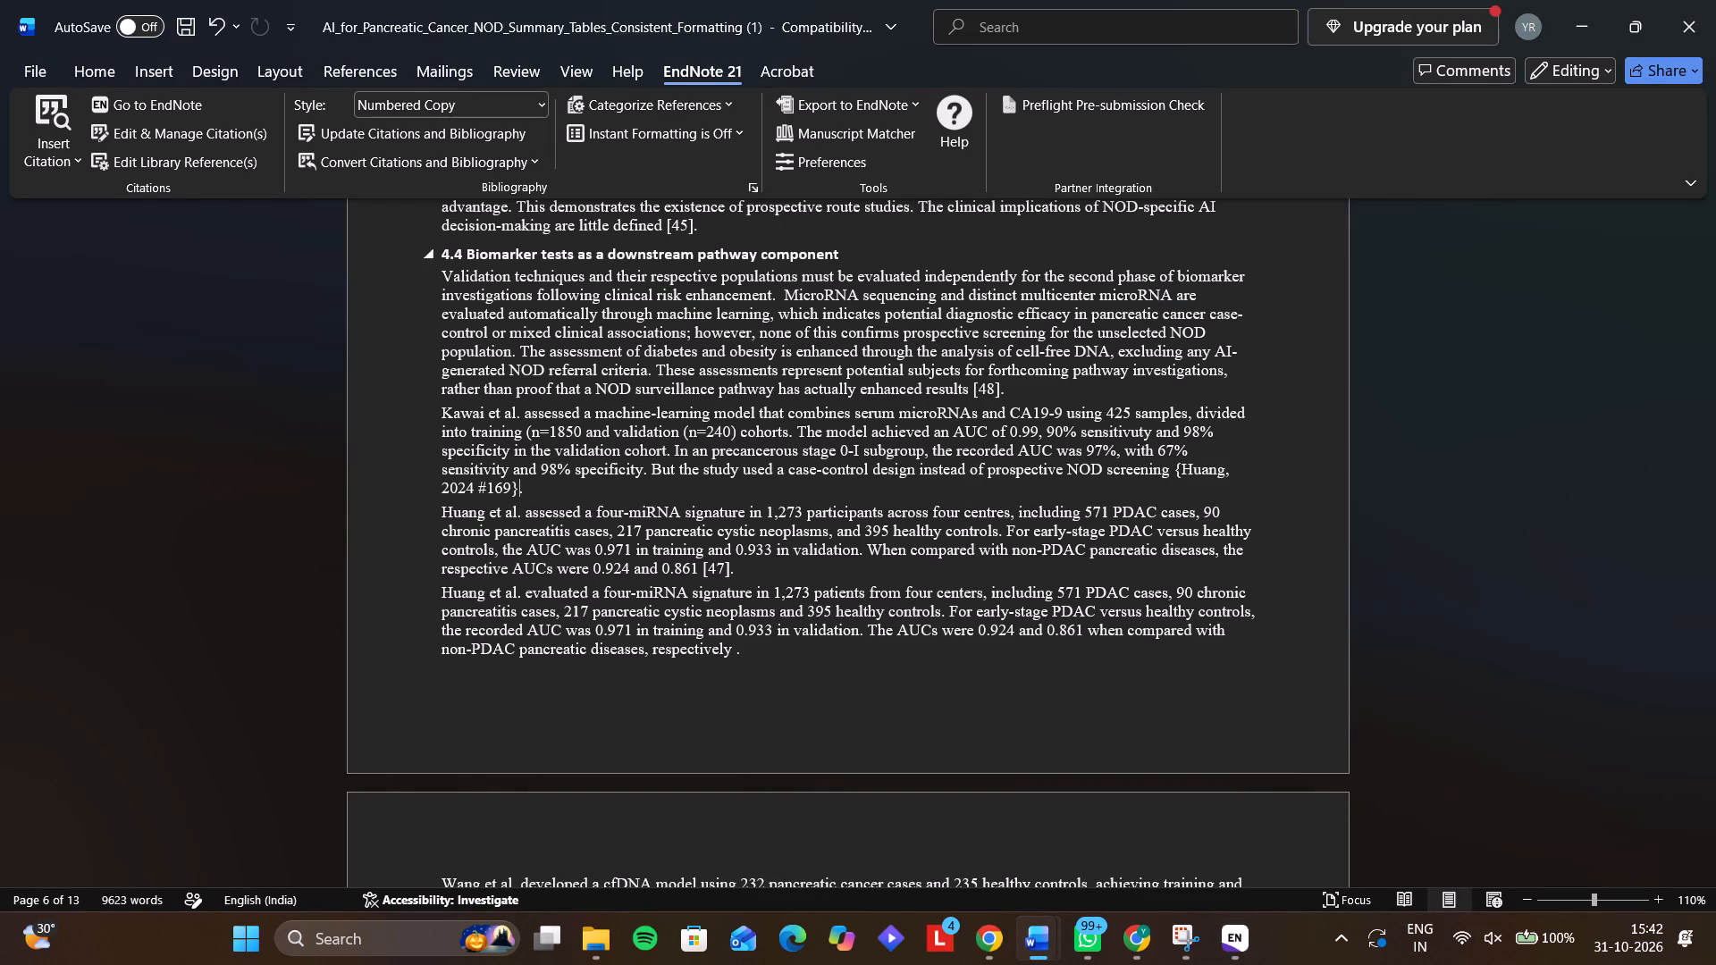
Try to turn on EndNote's Instant Formatting for the manuscript and dismiss the error message.
{"action": "left_click", "coordinate": [678, 118]}
{"action": "left_click", "coordinate": [667, 143]}
{"action": "left_click", "coordinate": [662, 171]}
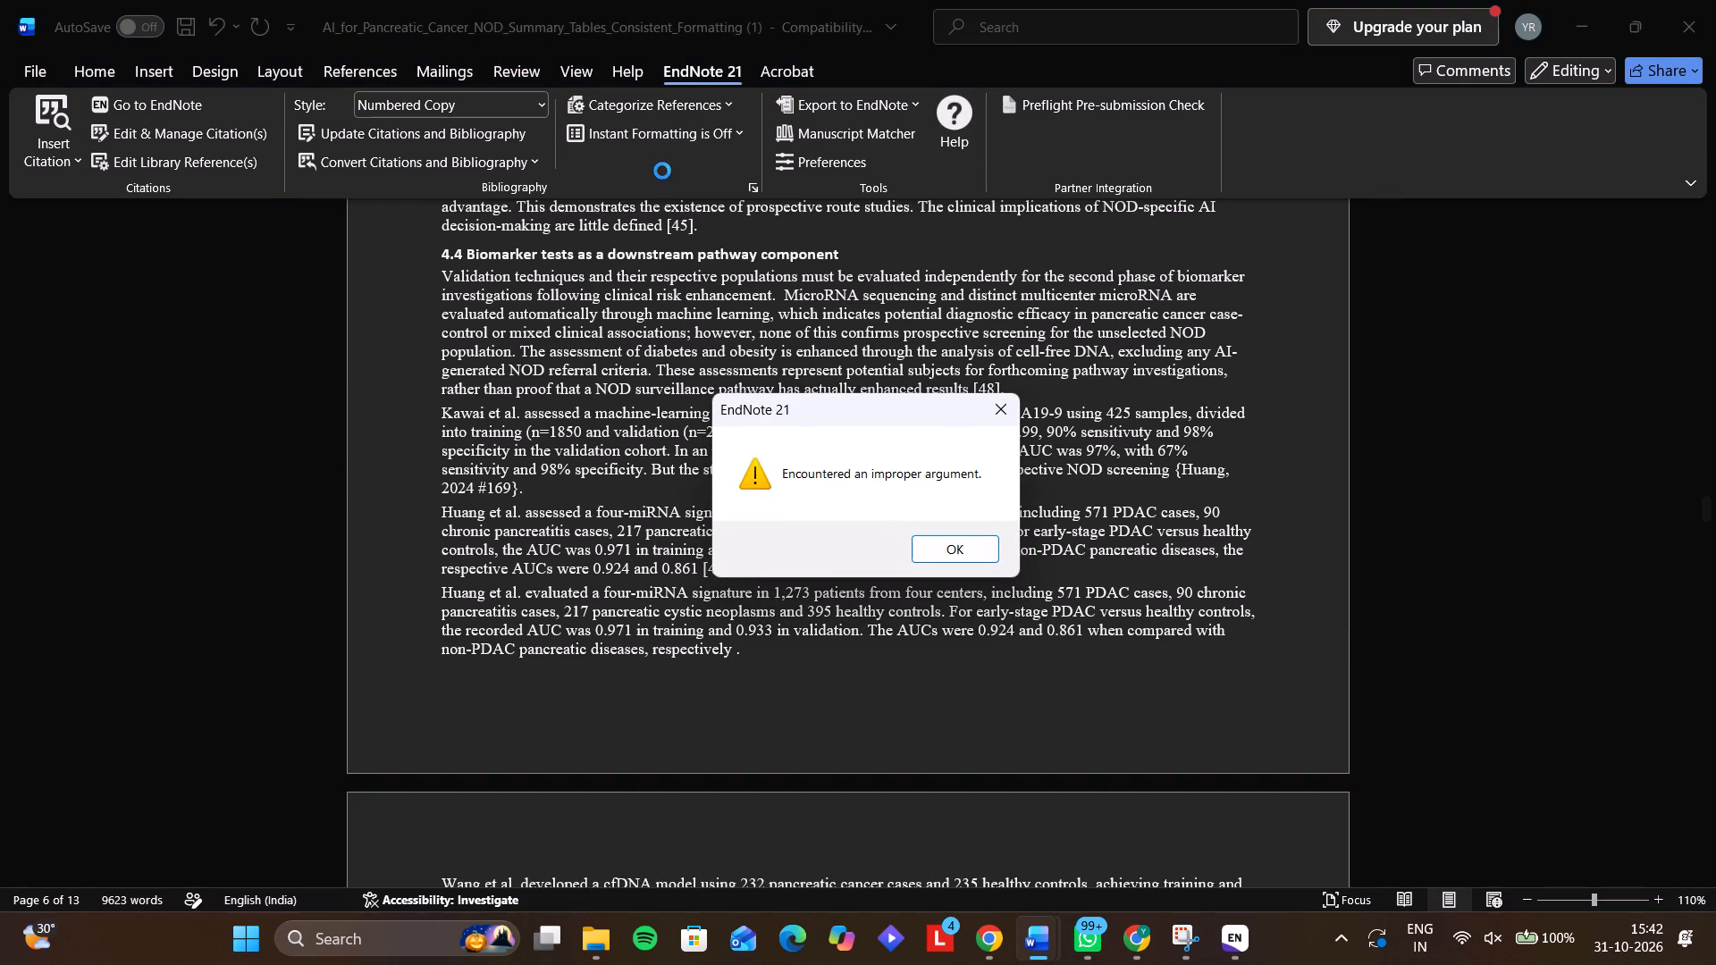
{"action": "left_click", "coordinate": [963, 547]}
Delete the {Huang, 2024 #169} citation from the Kawai et al. paragraph in section 4.4, keeping the space and full stop.
{"action": "key", "text": "BackSpace"}
{"action": "key", "text": "BackSpace"}
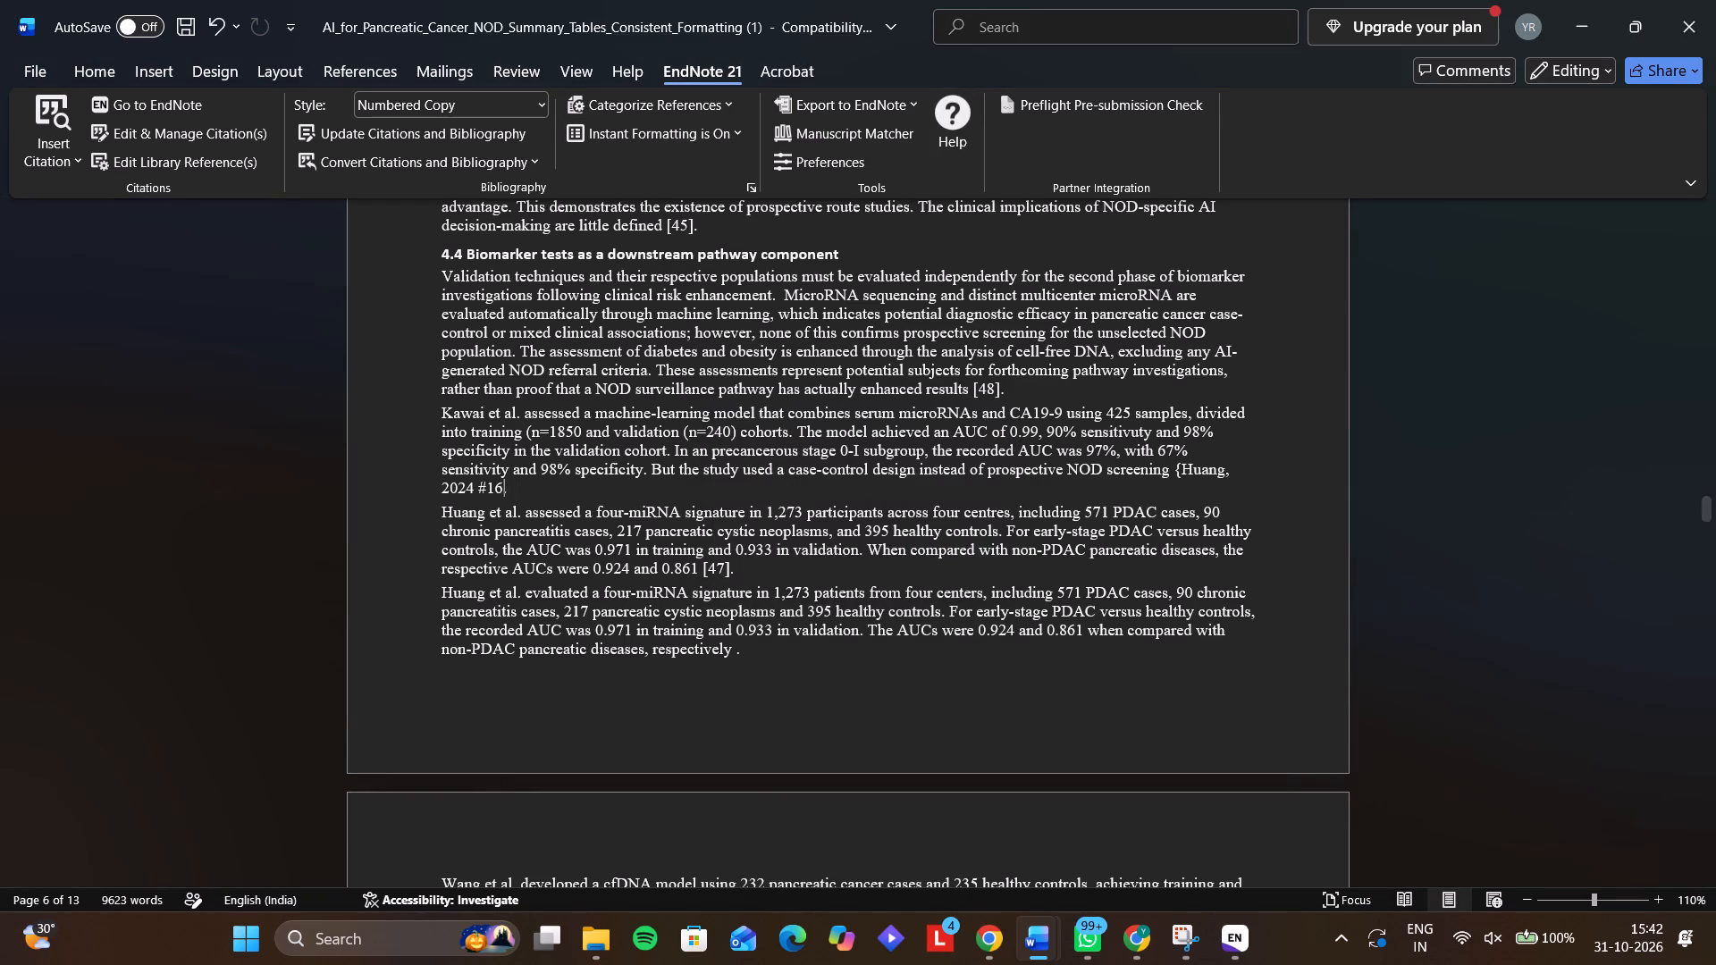
{"action": "key", "text": "BackSpace"}
{"action": "key", "text": "BackSpace"}
{"action": "key", "text": "BackSpace"}
{"action": "key", "text": "BackSpace"}
{"action": "key", "text": "BackSpace"}
{"action": "key", "text": "BackSpace"}
{"action": "key", "text": "BackSpace"}
{"action": "key", "text": "BackSpace"}
{"action": "key", "text": "BackSpace"}
{"action": "key", "text": "BackSpace"}
{"action": "key", "text": "BackSpace"}
{"action": "key", "text": "BackSpace"}
{"action": "key", "text": "BackSpace"}
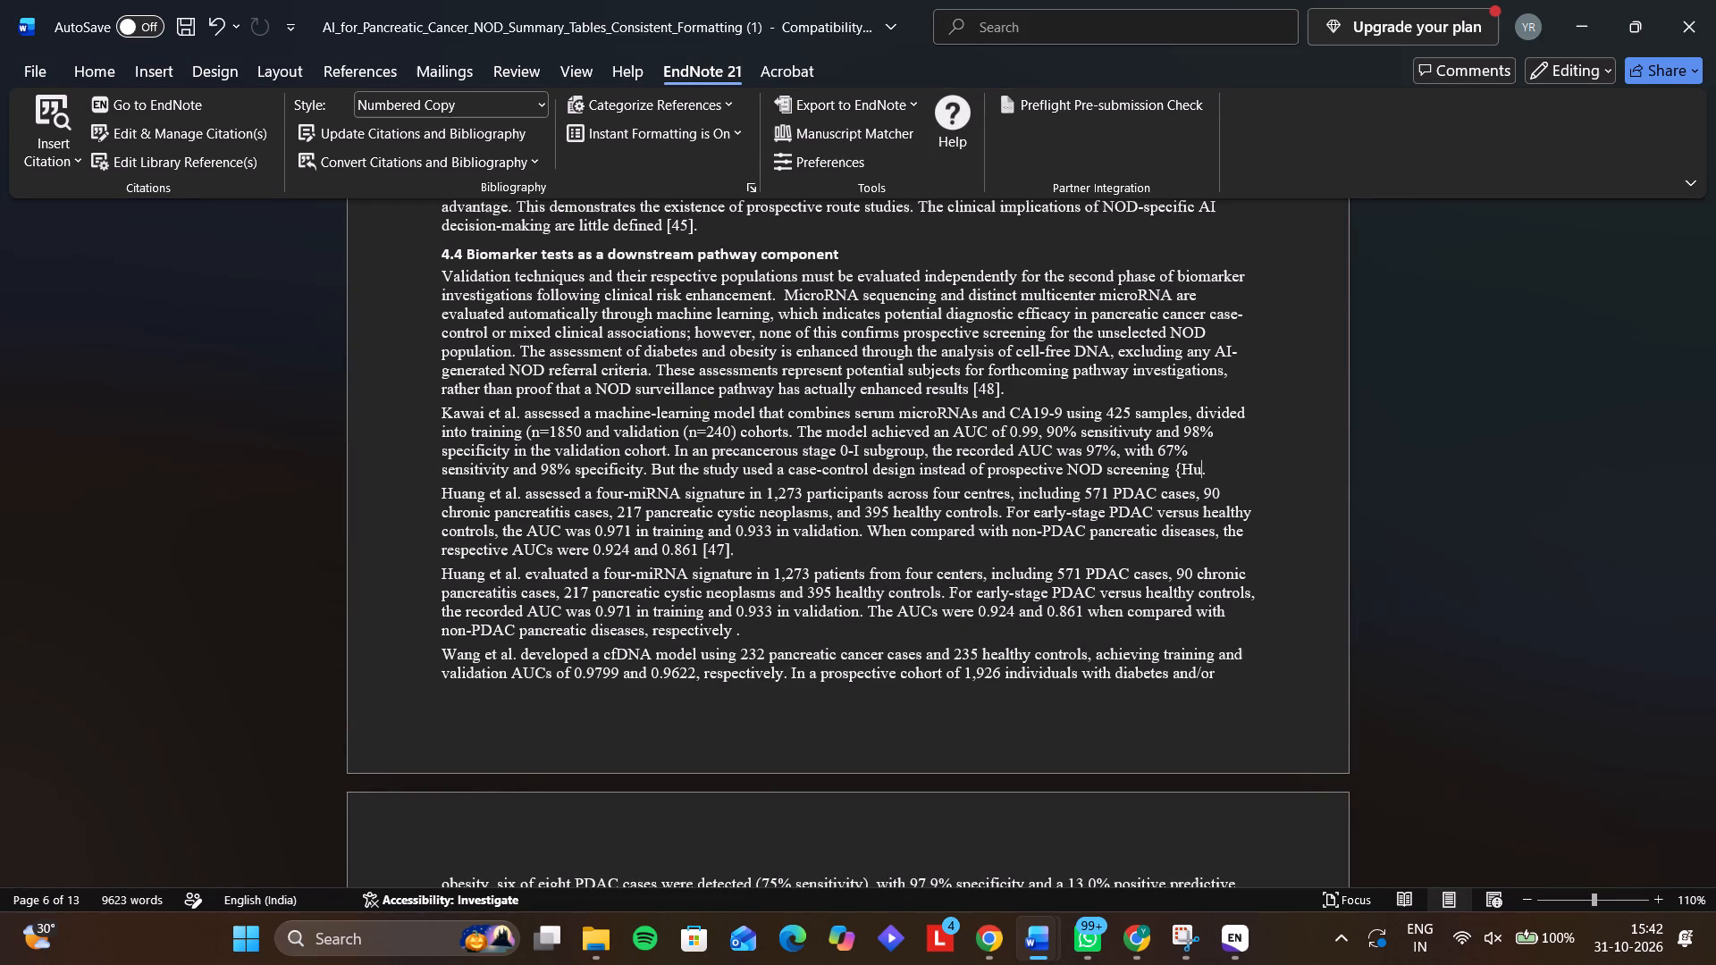
{"action": "key", "text": "BackSpace"}
{"action": "key", "text": "BackSpace"}
{"action": "key", "text": "BackSpace"}
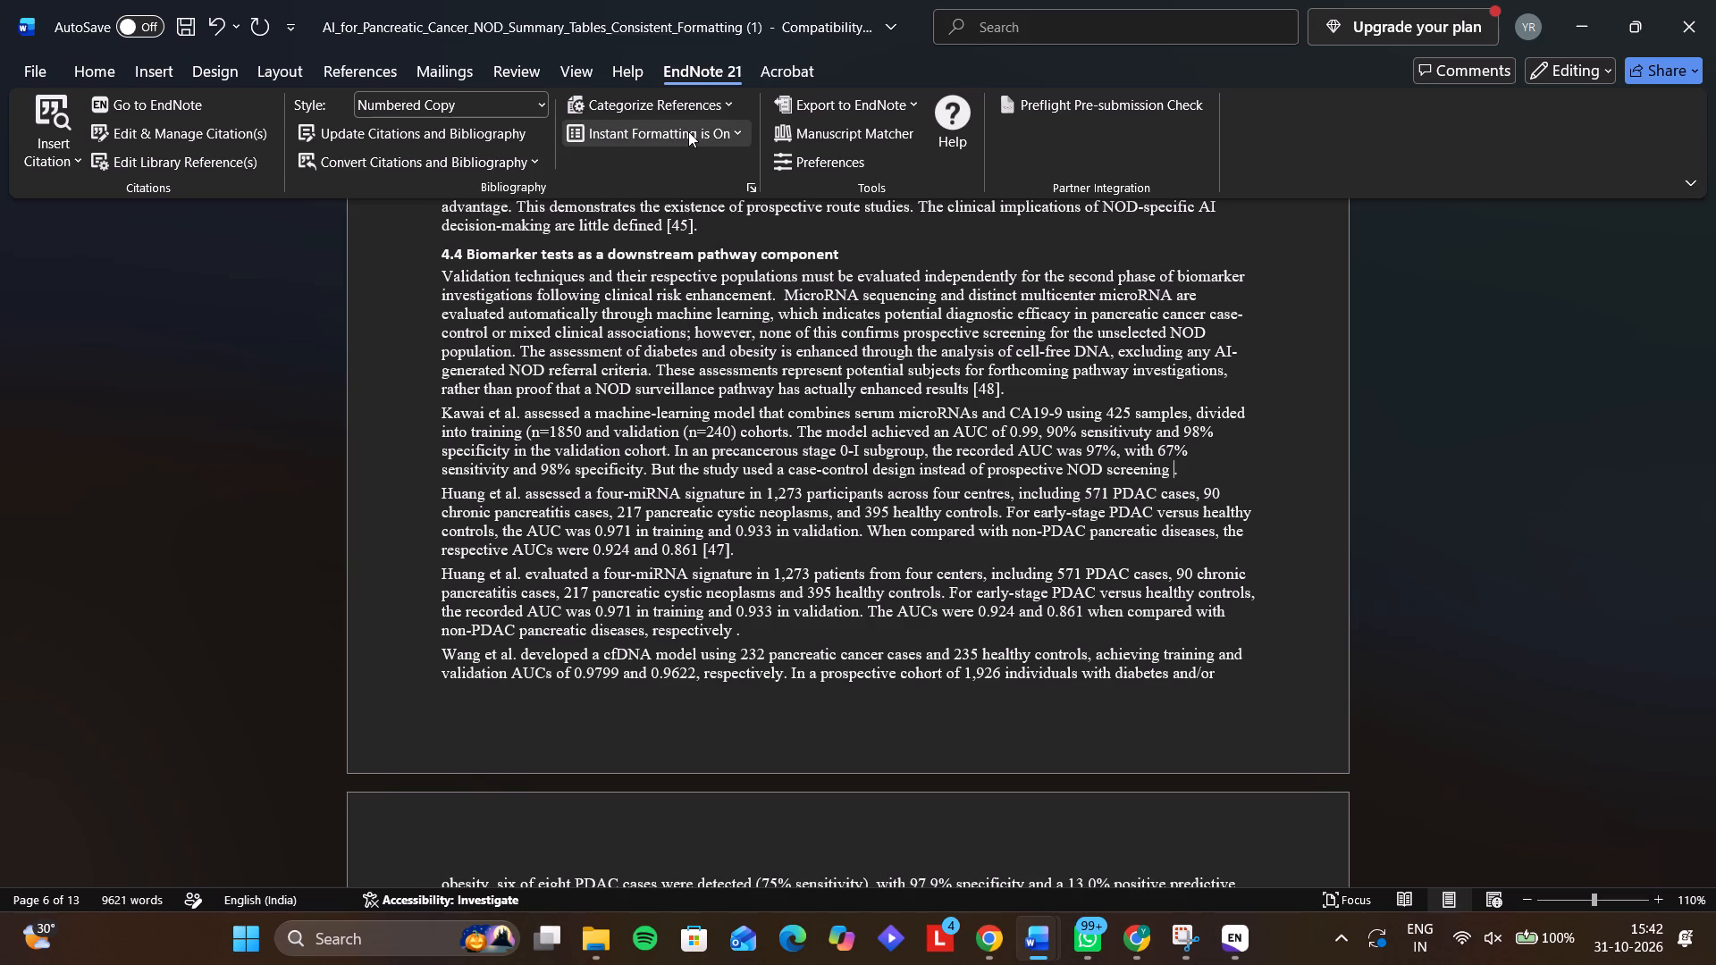
Turn EndNote's Instant Formatting off and try to turn it on again.
{"action": "left_click", "coordinate": [688, 131]}
{"action": "left_click", "coordinate": [674, 170]}
{"action": "left_click", "coordinate": [710, 142]}
{"action": "left_click", "coordinate": [701, 167]}
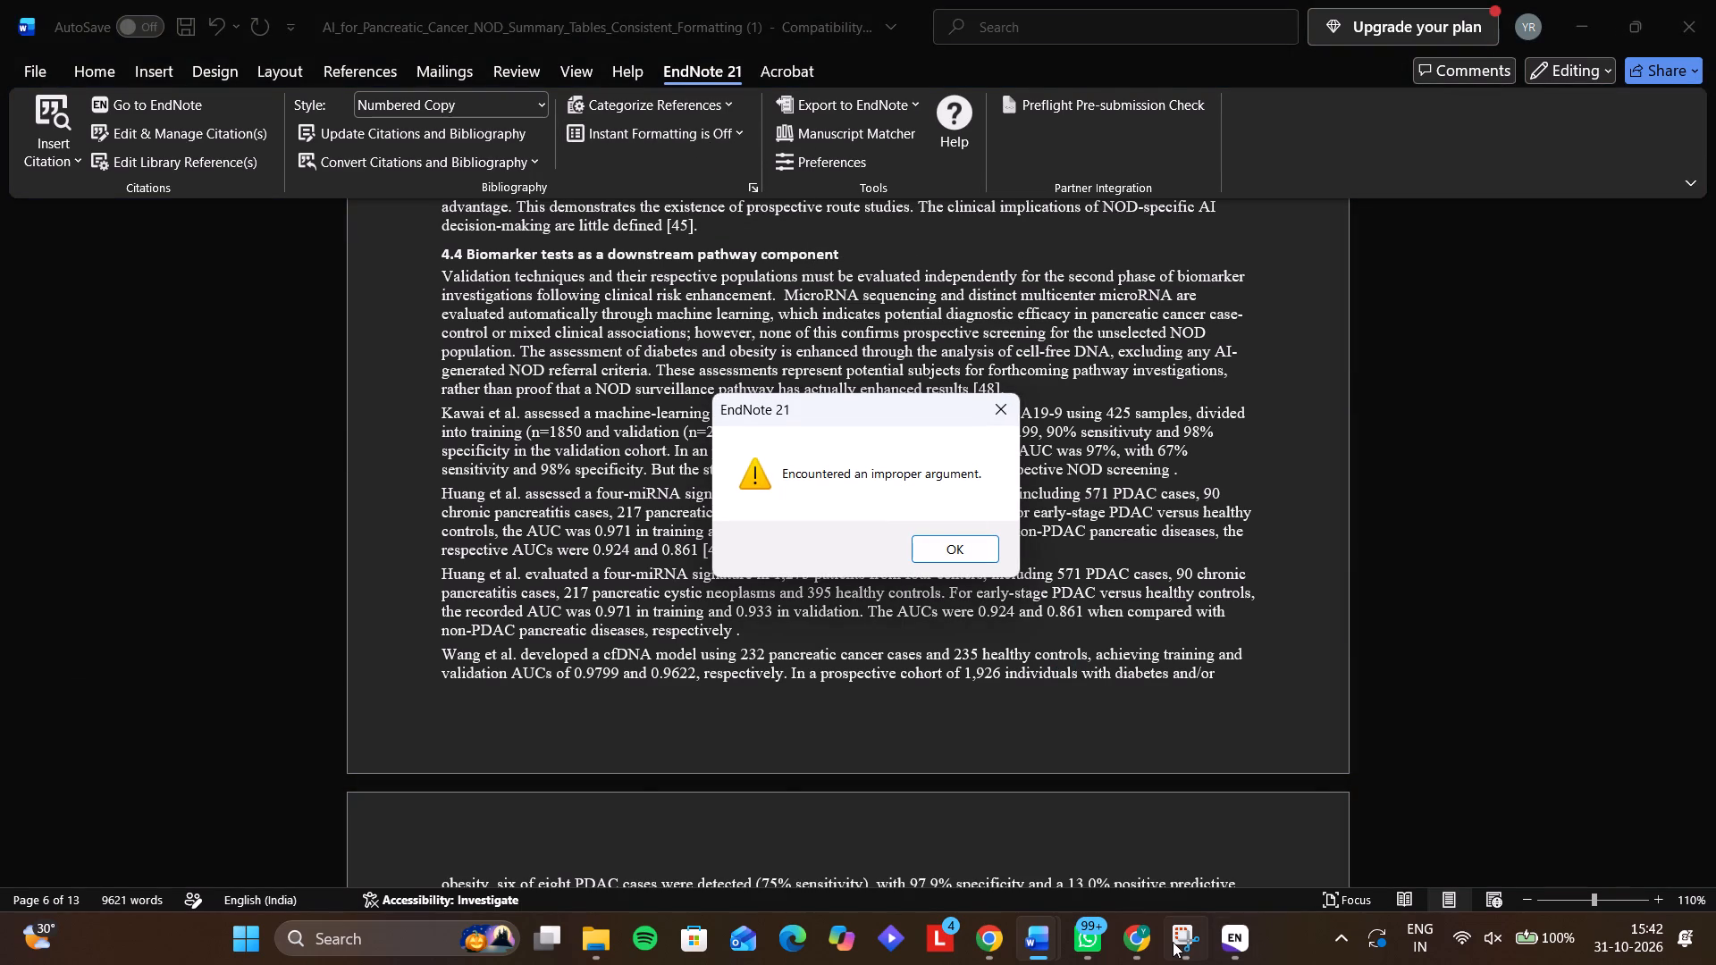
Capture the manuscript window with the EndNote error message, leaving out the taskbar, and copy the capture.
{"action": "left_click", "coordinate": [1173, 942]}
{"action": "left_click", "coordinate": [621, 263]}
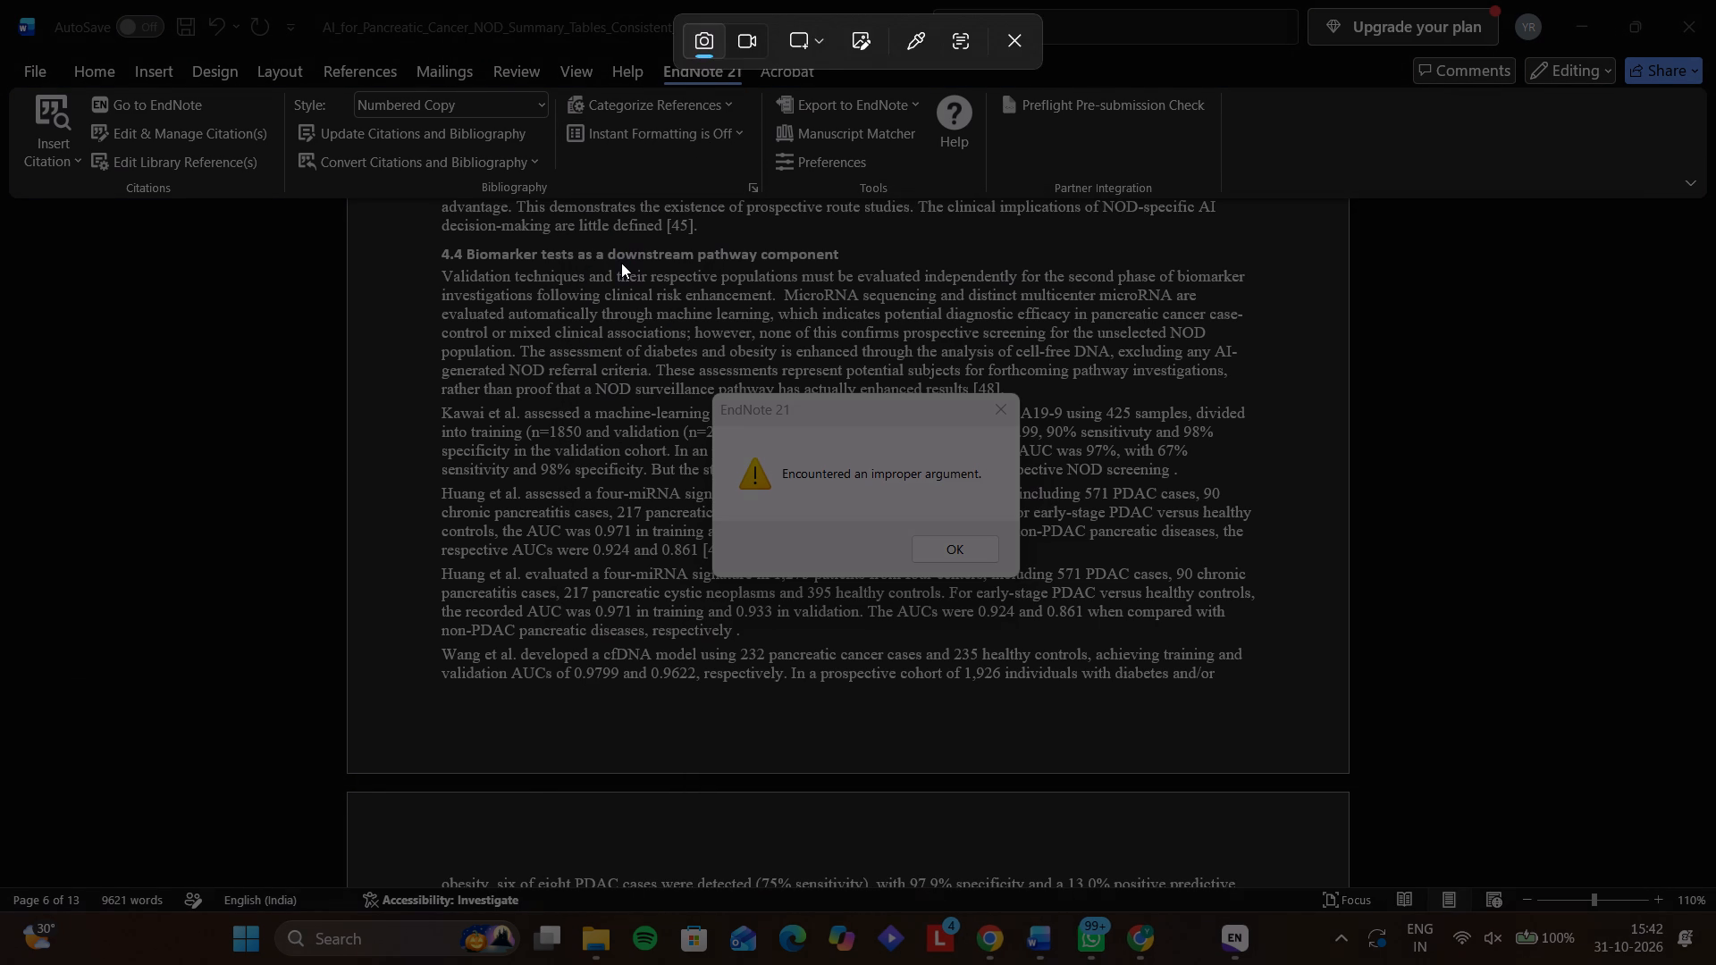
{"action": "left_click_drag", "start_coordinate": [0, 0], "coordinate": [1715, 946]}
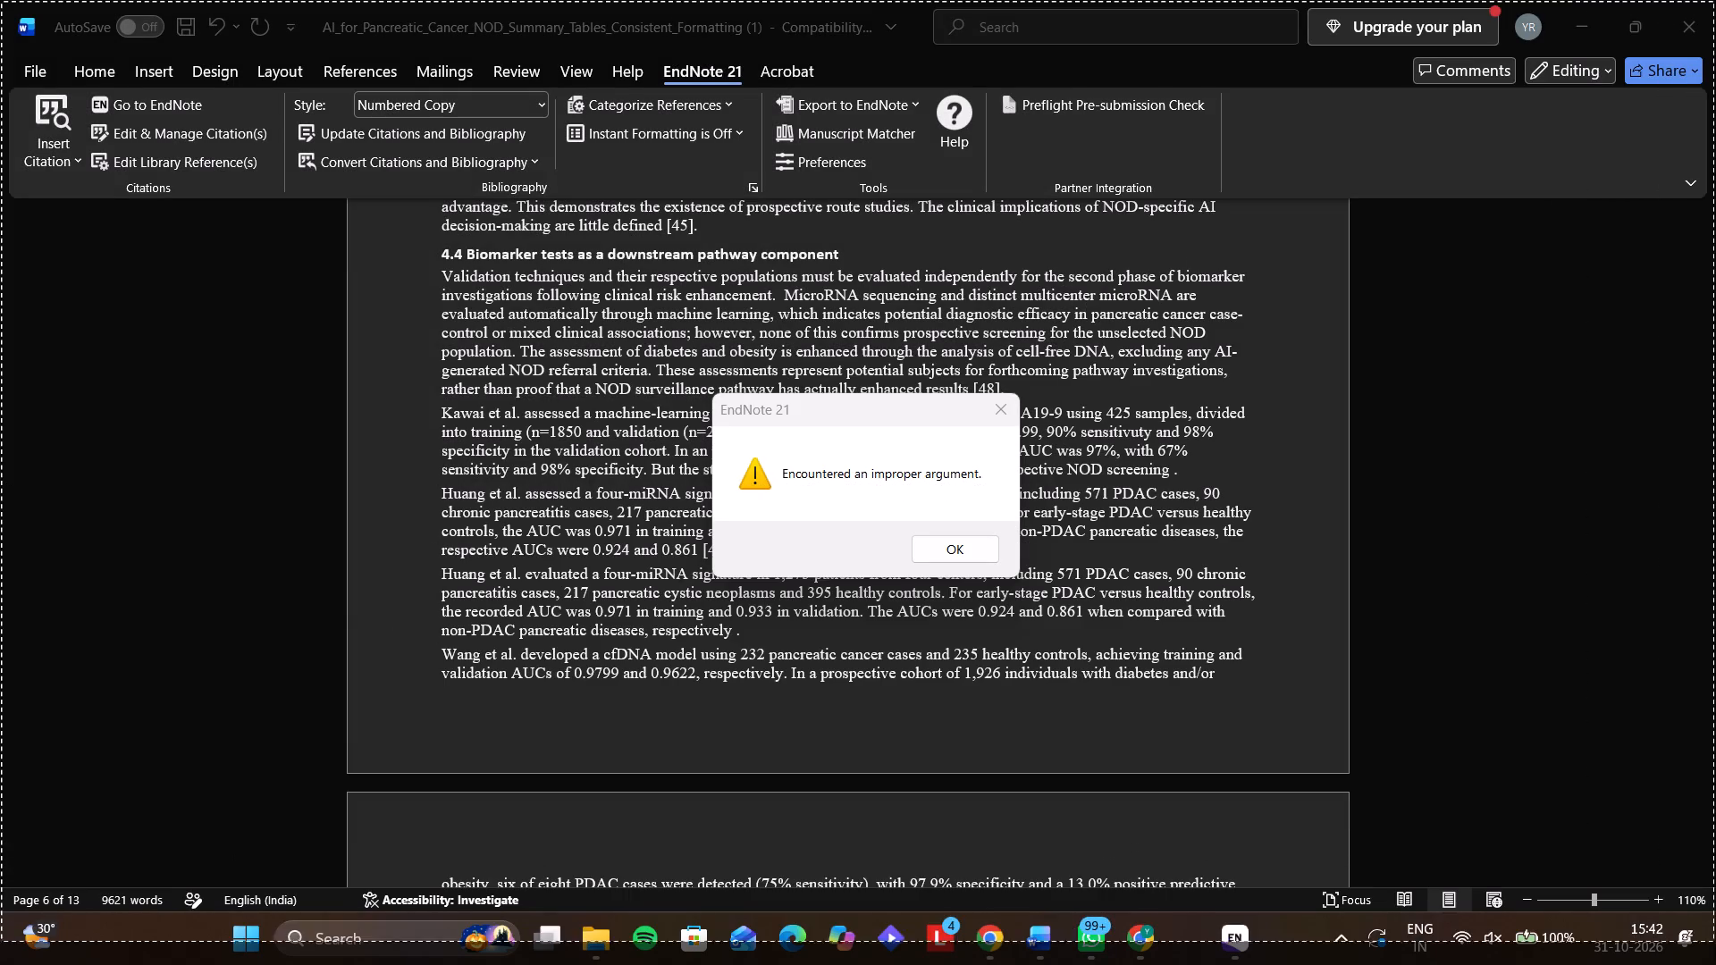
{"action": "left_click_drag", "start_coordinate": [1715, 946], "coordinate": [1715, 909]}
{"action": "key", "text": "ctrl+c"}
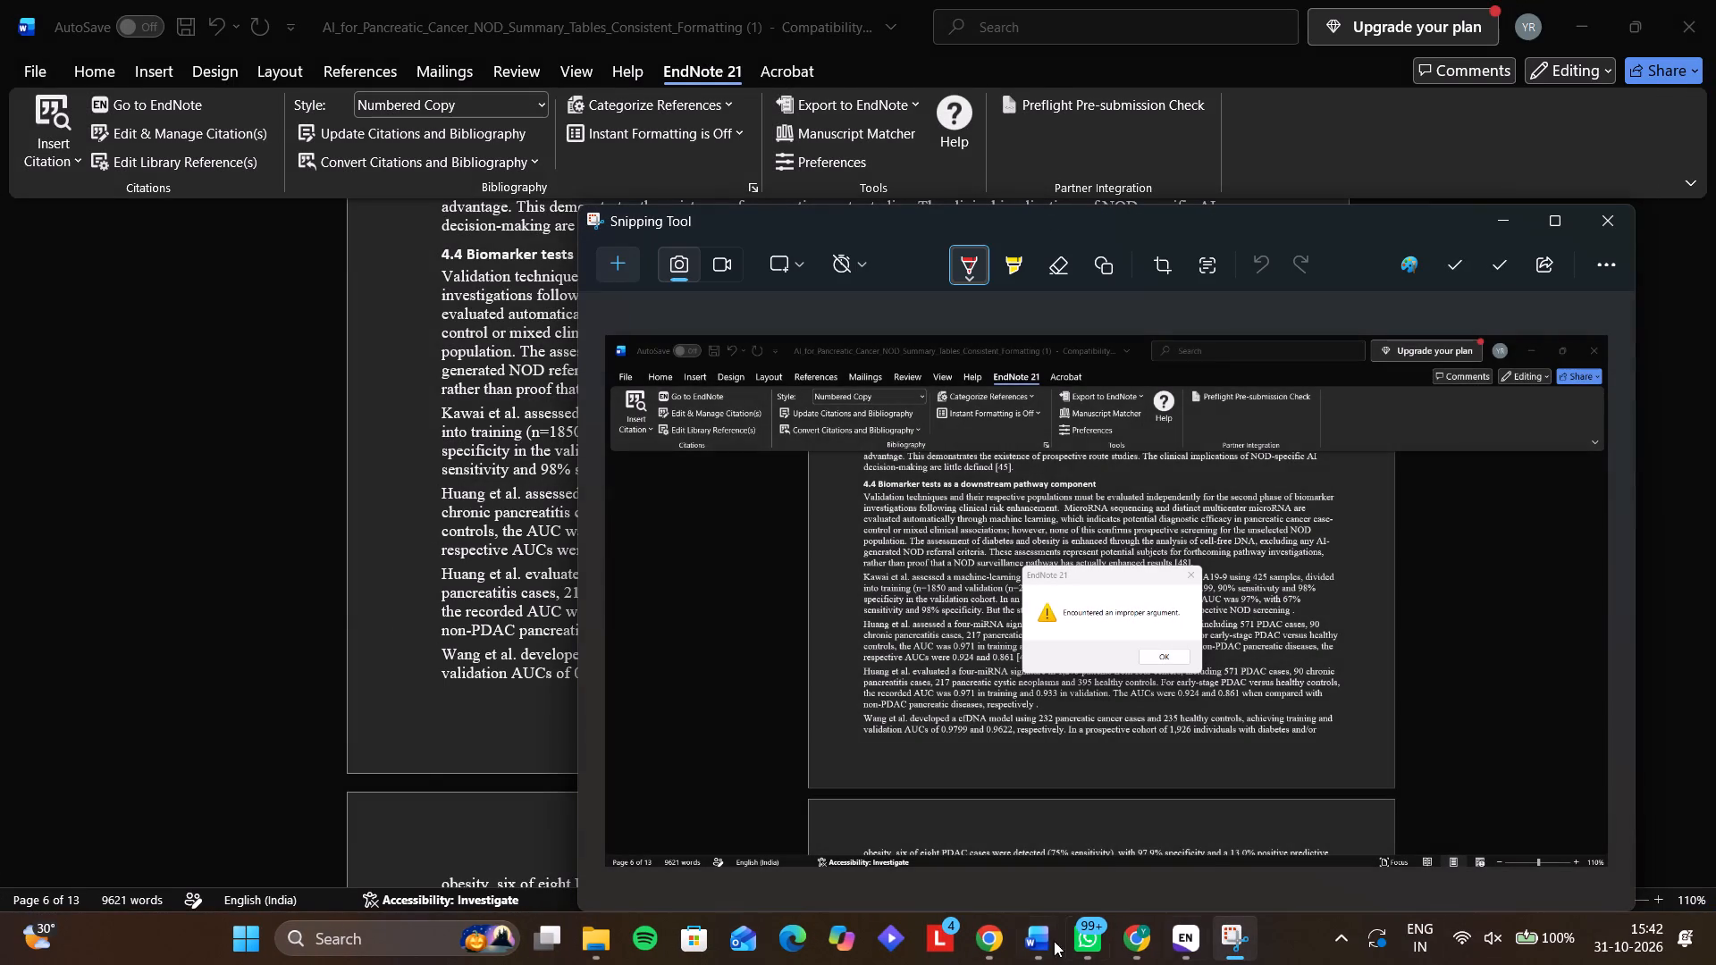
{"action": "left_click", "coordinate": [982, 934]}
{"action": "left_click", "coordinate": [90, 0]}
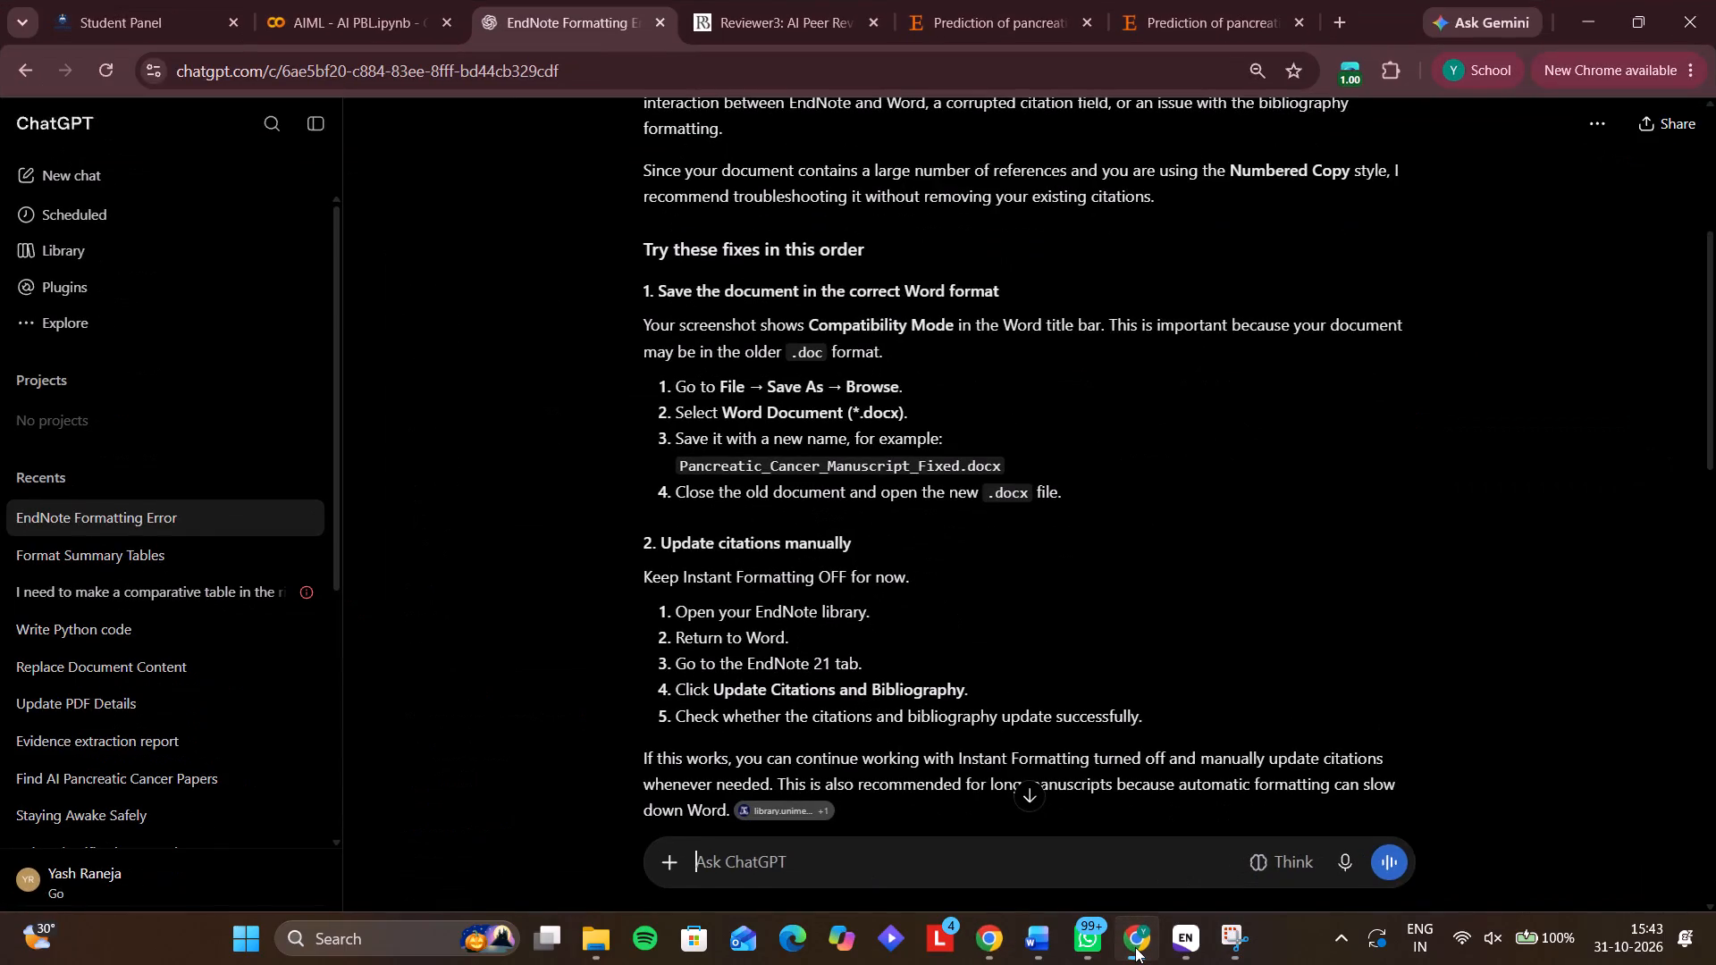
{"action": "left_click", "coordinate": [1135, 947]}
{"action": "left_click", "coordinate": [1356, 120]}
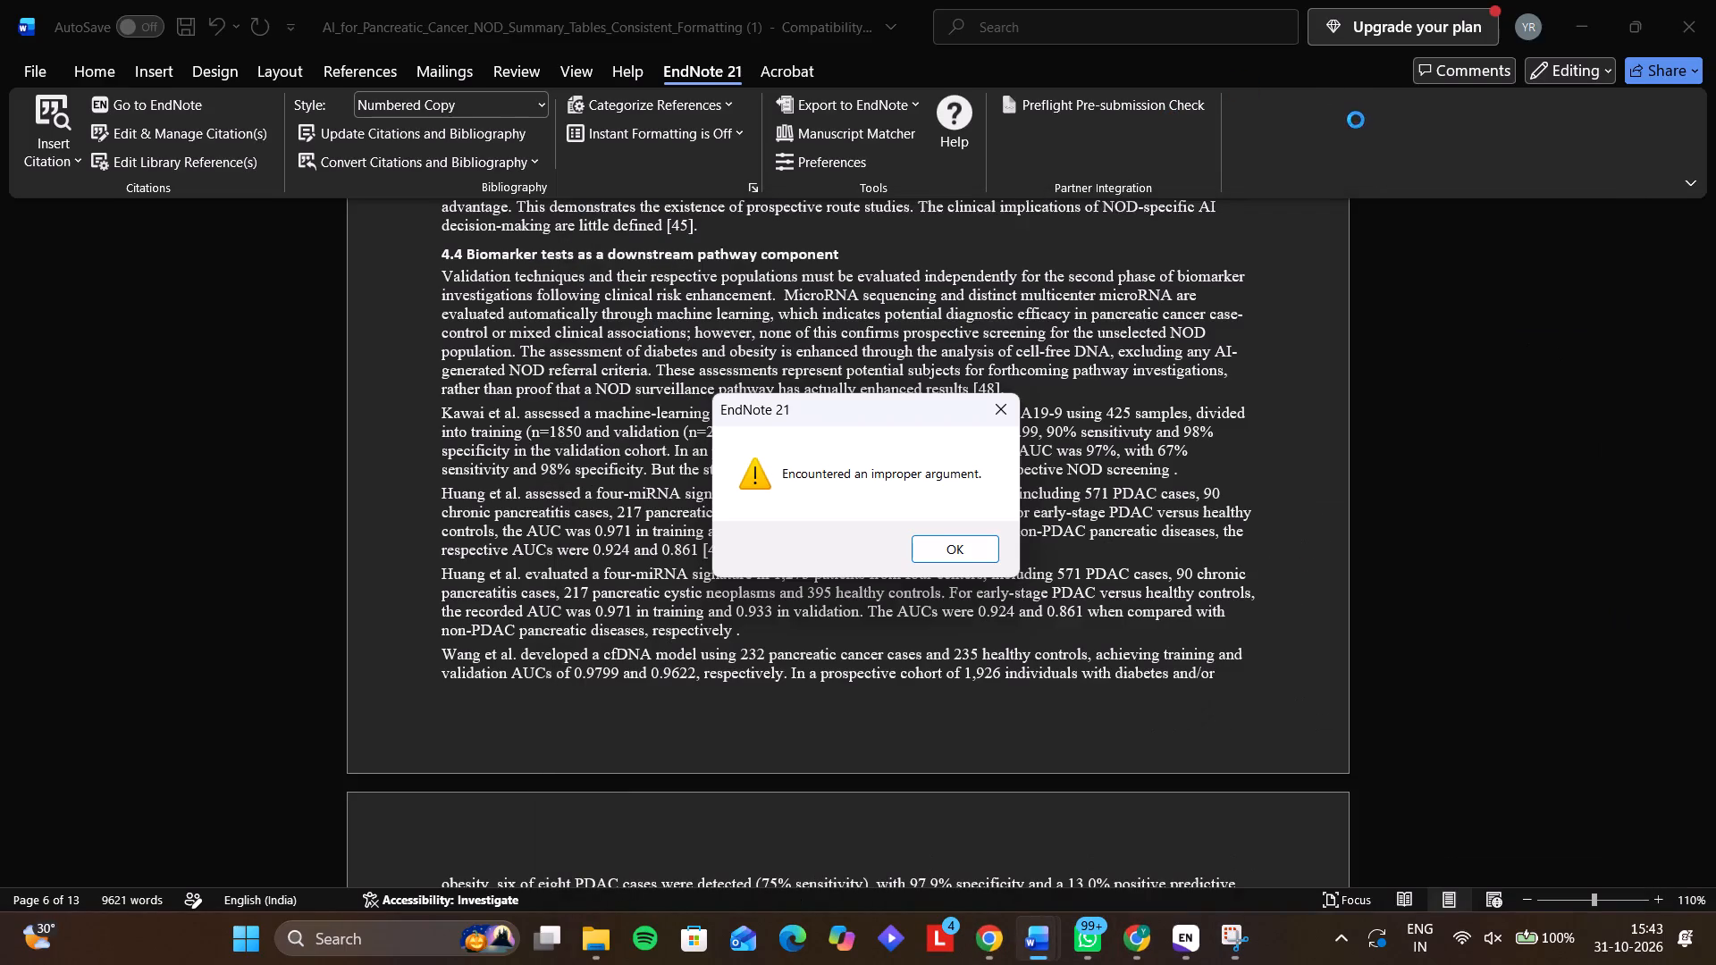
{"action": "left_click", "coordinate": [964, 550]}
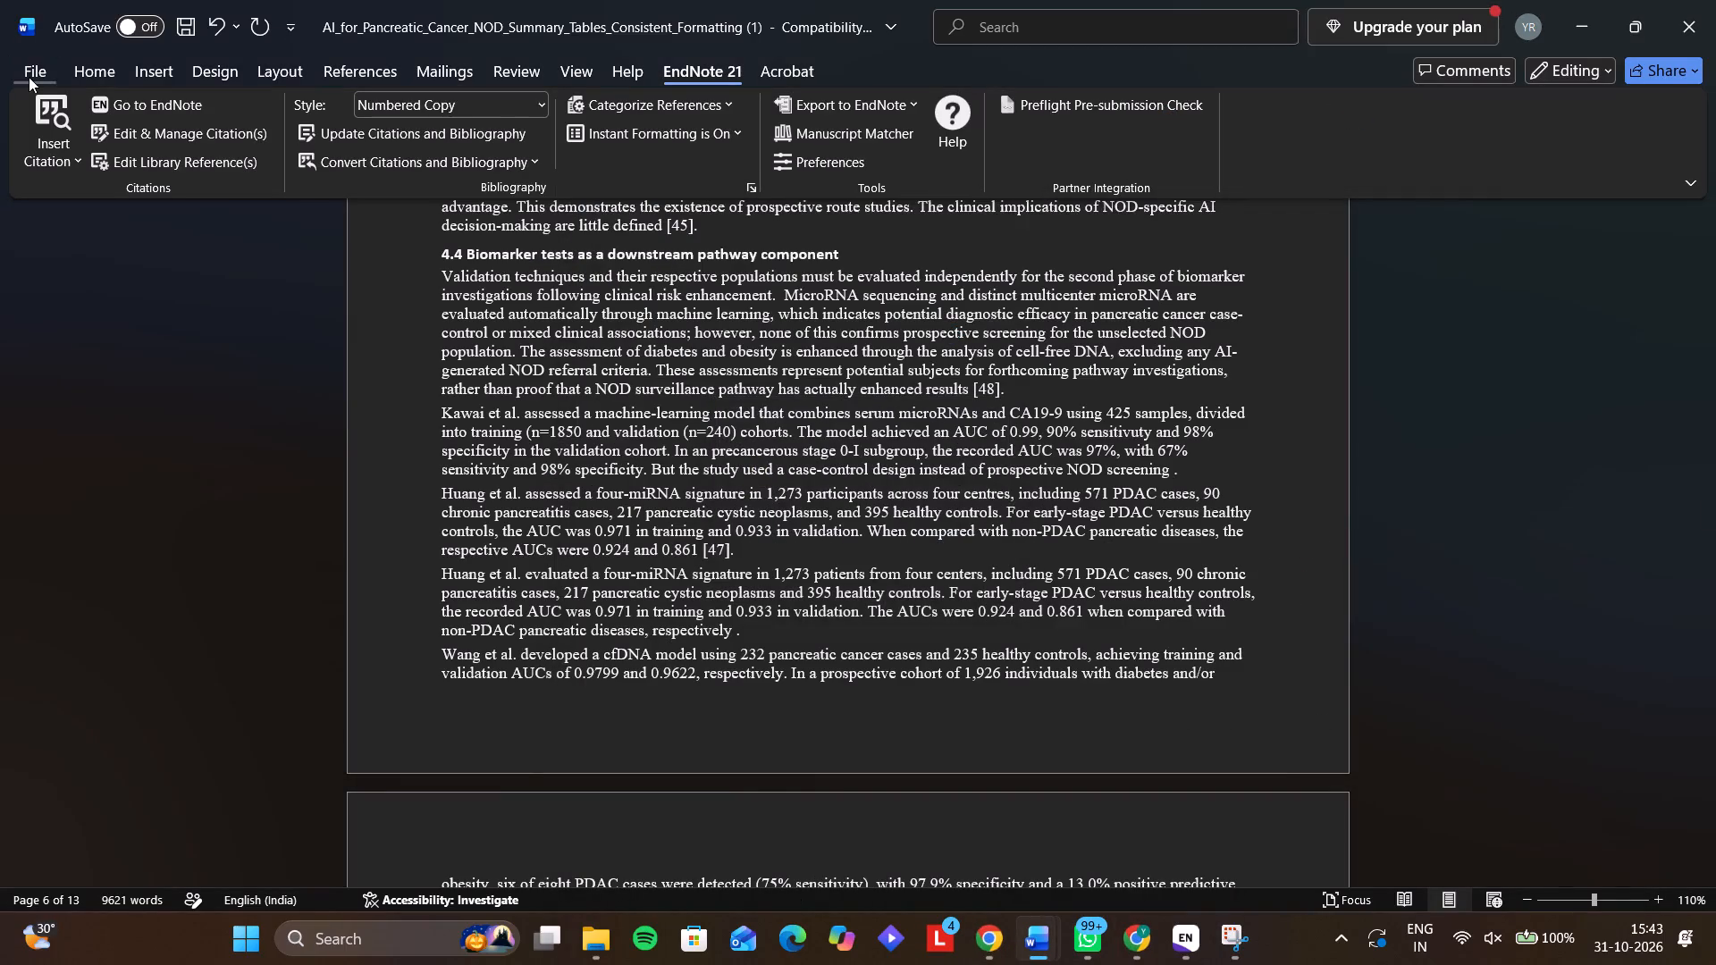
Save the manuscript in Downloads as AI_for_Pancreatic_Cancer_NOD_Summary_Tables_Consistent_Formatting_corrections, a Word Document upgraded to the newest file format.
{"action": "left_click", "coordinate": [29, 77]}
{"action": "left_click", "coordinate": [66, 364]}
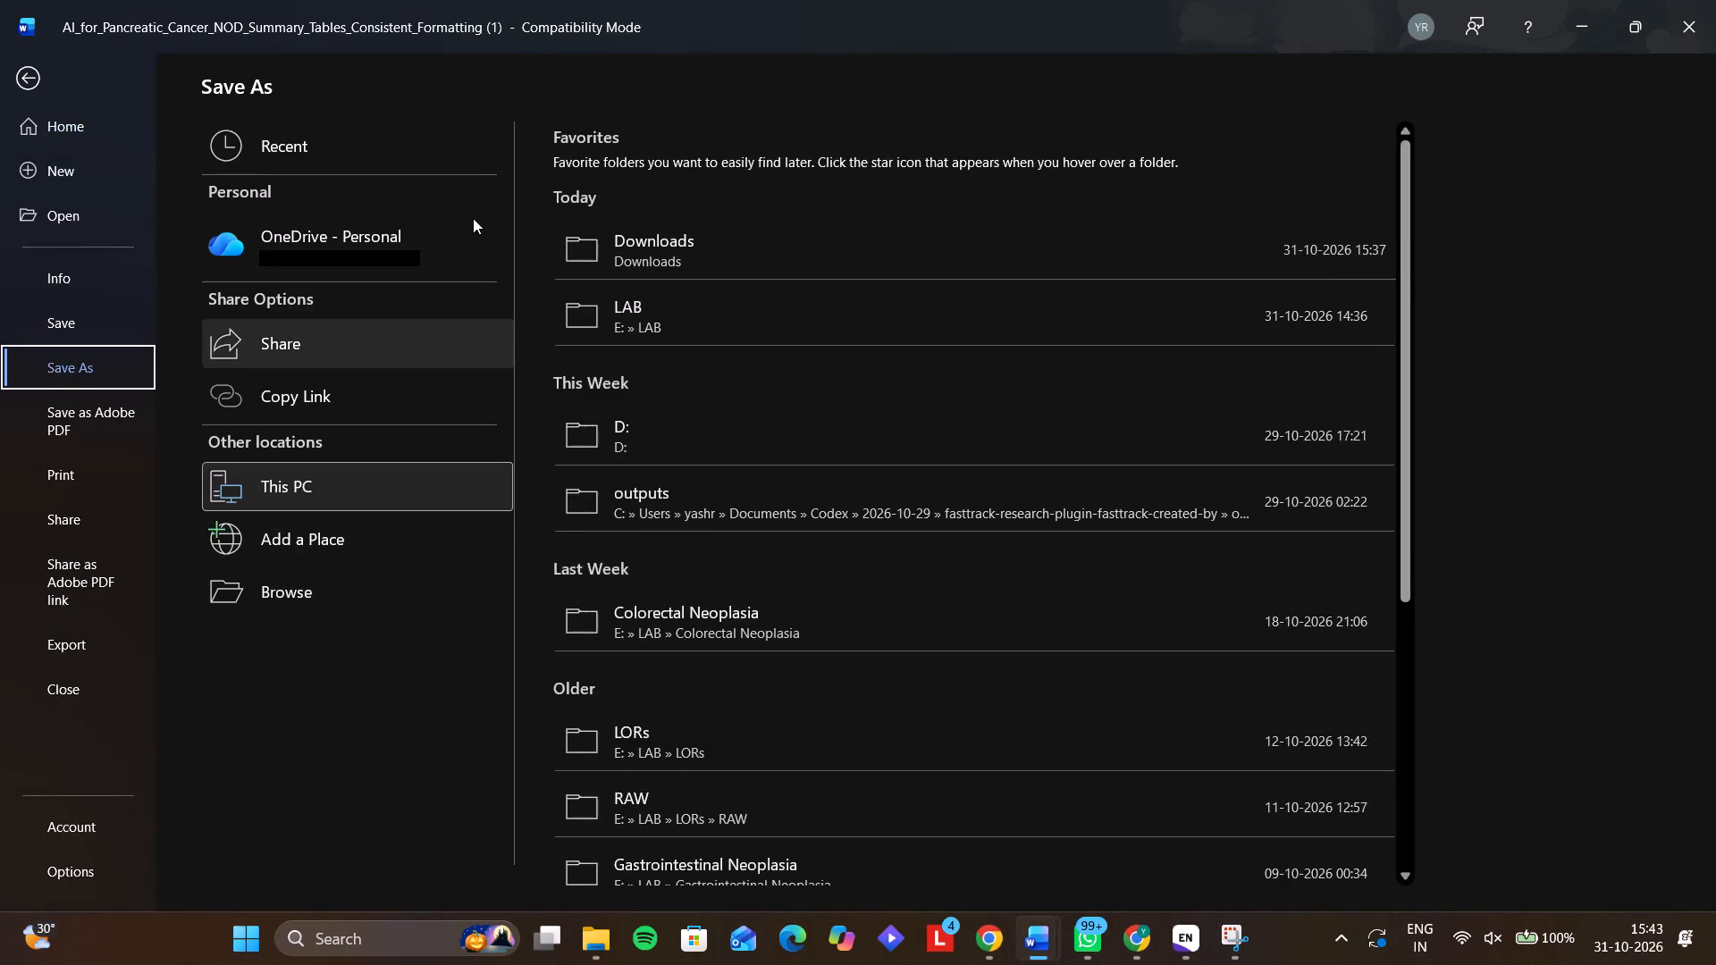
{"action": "left_click", "coordinate": [688, 271]}
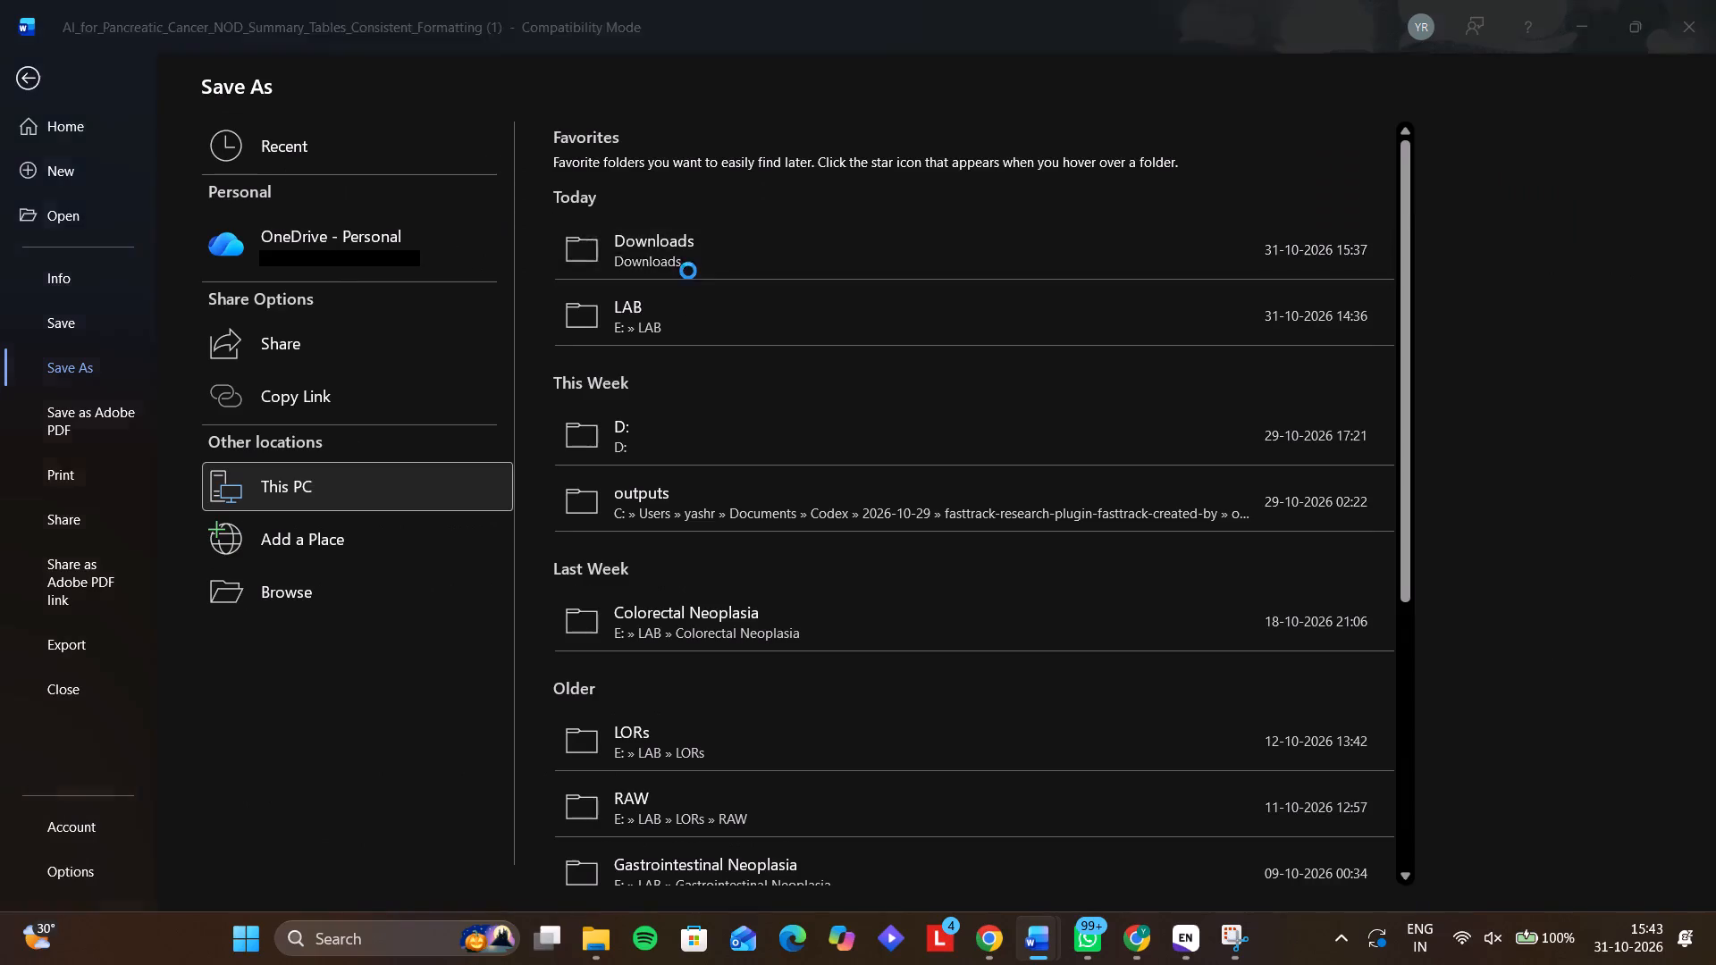
{"action": "left_click", "coordinate": [599, 375]}
{"action": "key", "text": "bracketright"}
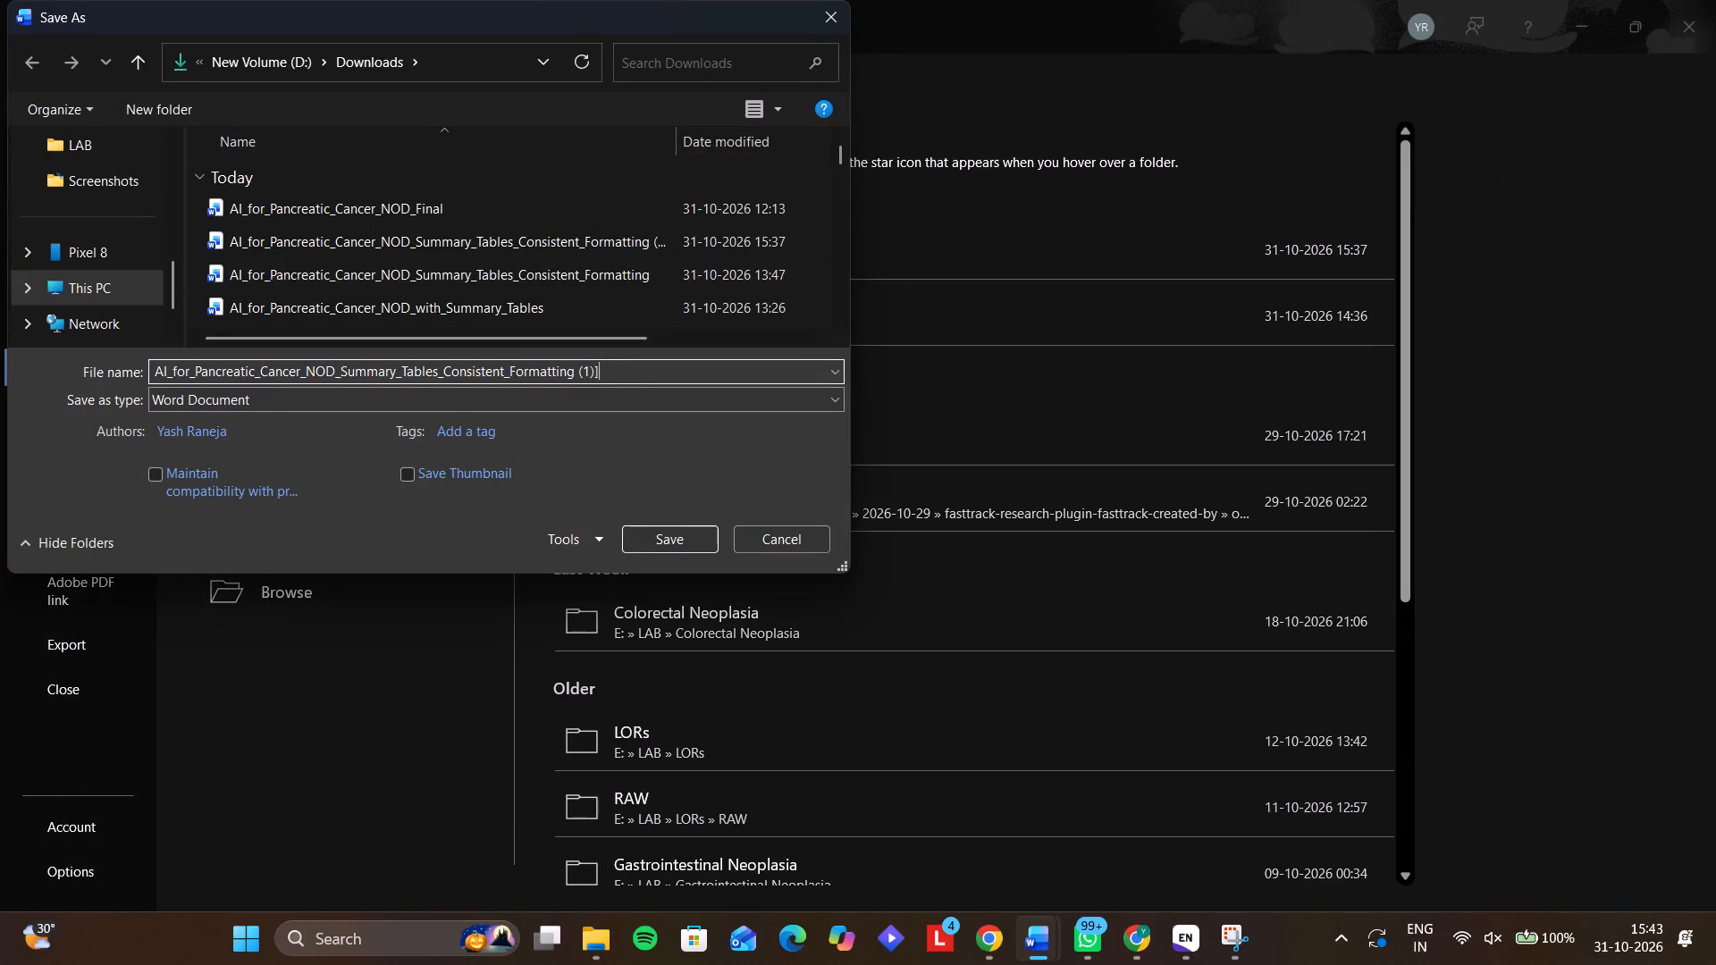
{"action": "key", "text": "BackSpace"}
{"action": "key", "text": "BackSpace"}
{"action": "key", "text": "BackSpace"}
{"action": "key", "text": "BackSpace"}
{"action": "key", "text": "BackSpace"}
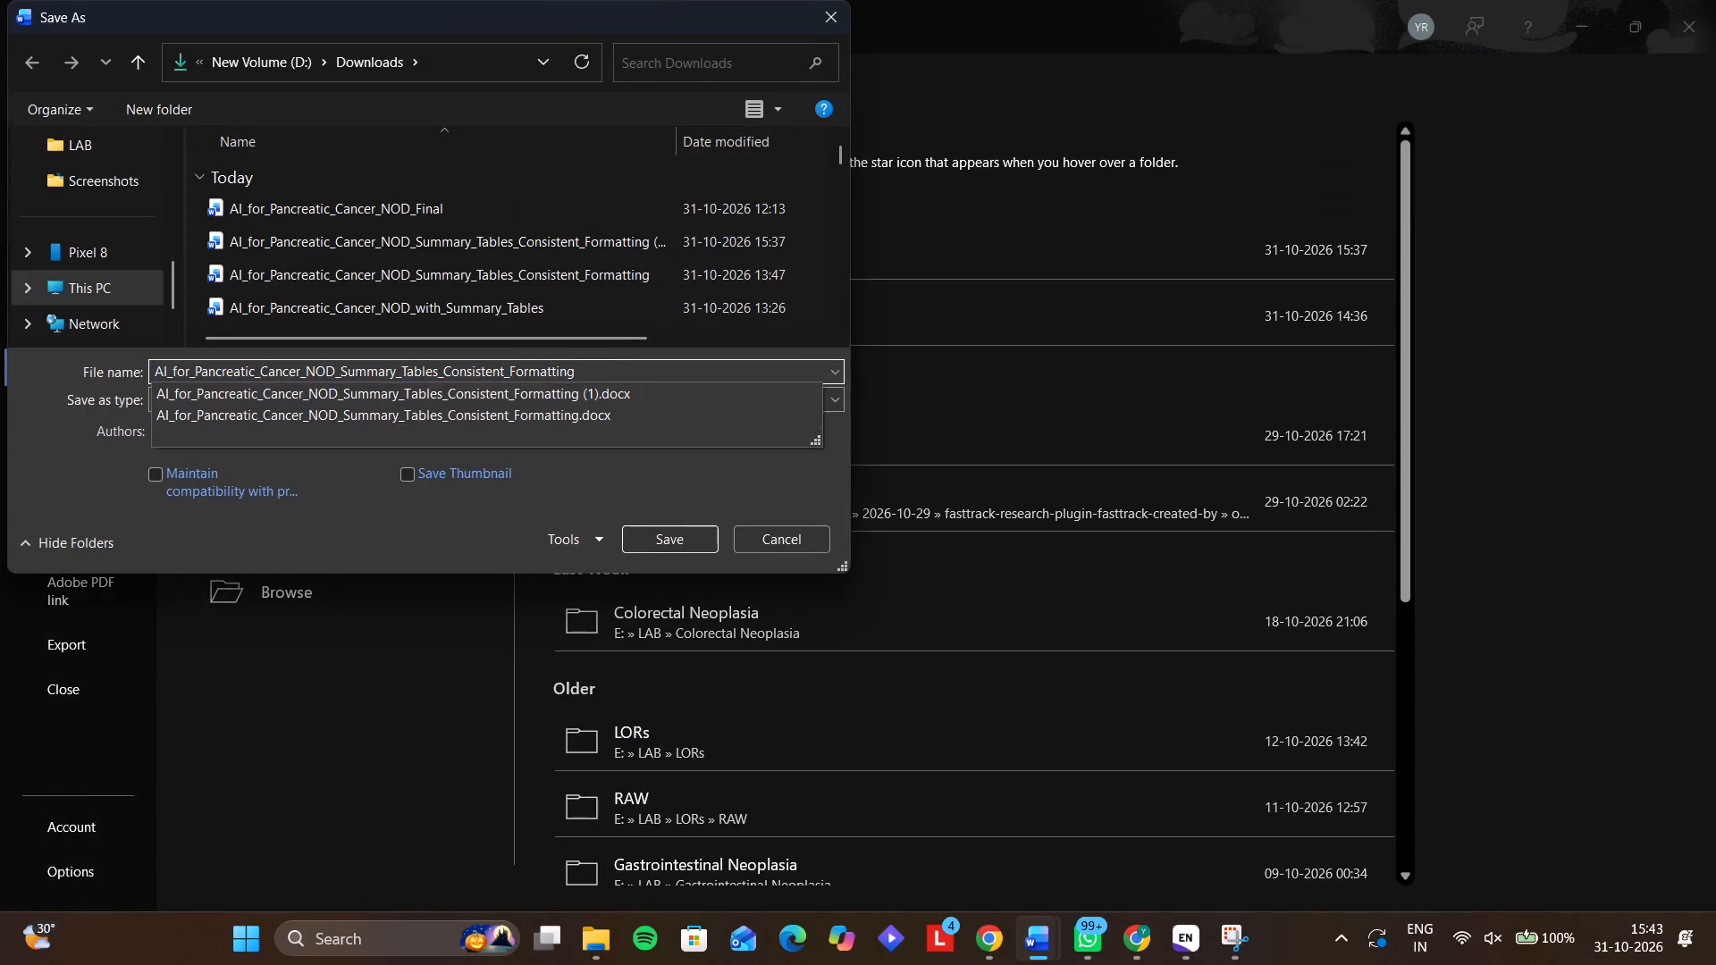
{"action": "key", "text": "shift+underscore"}
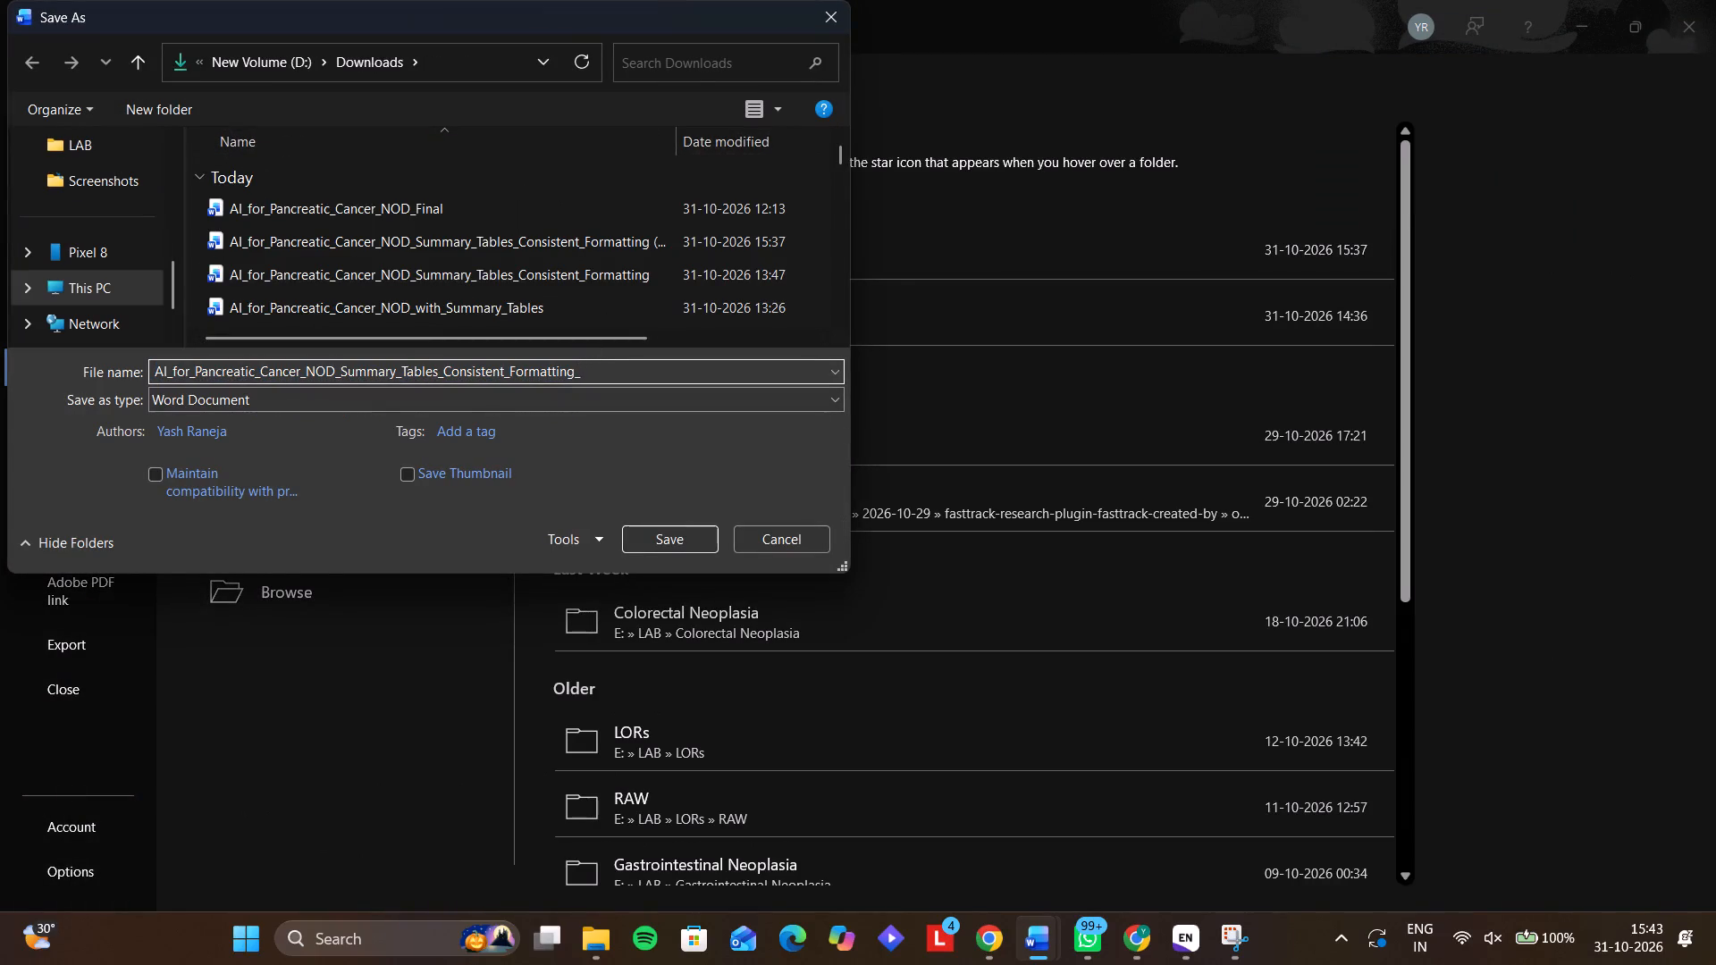
{"action": "type", "text": "corrections"}
{"action": "key", "text": "Return"}
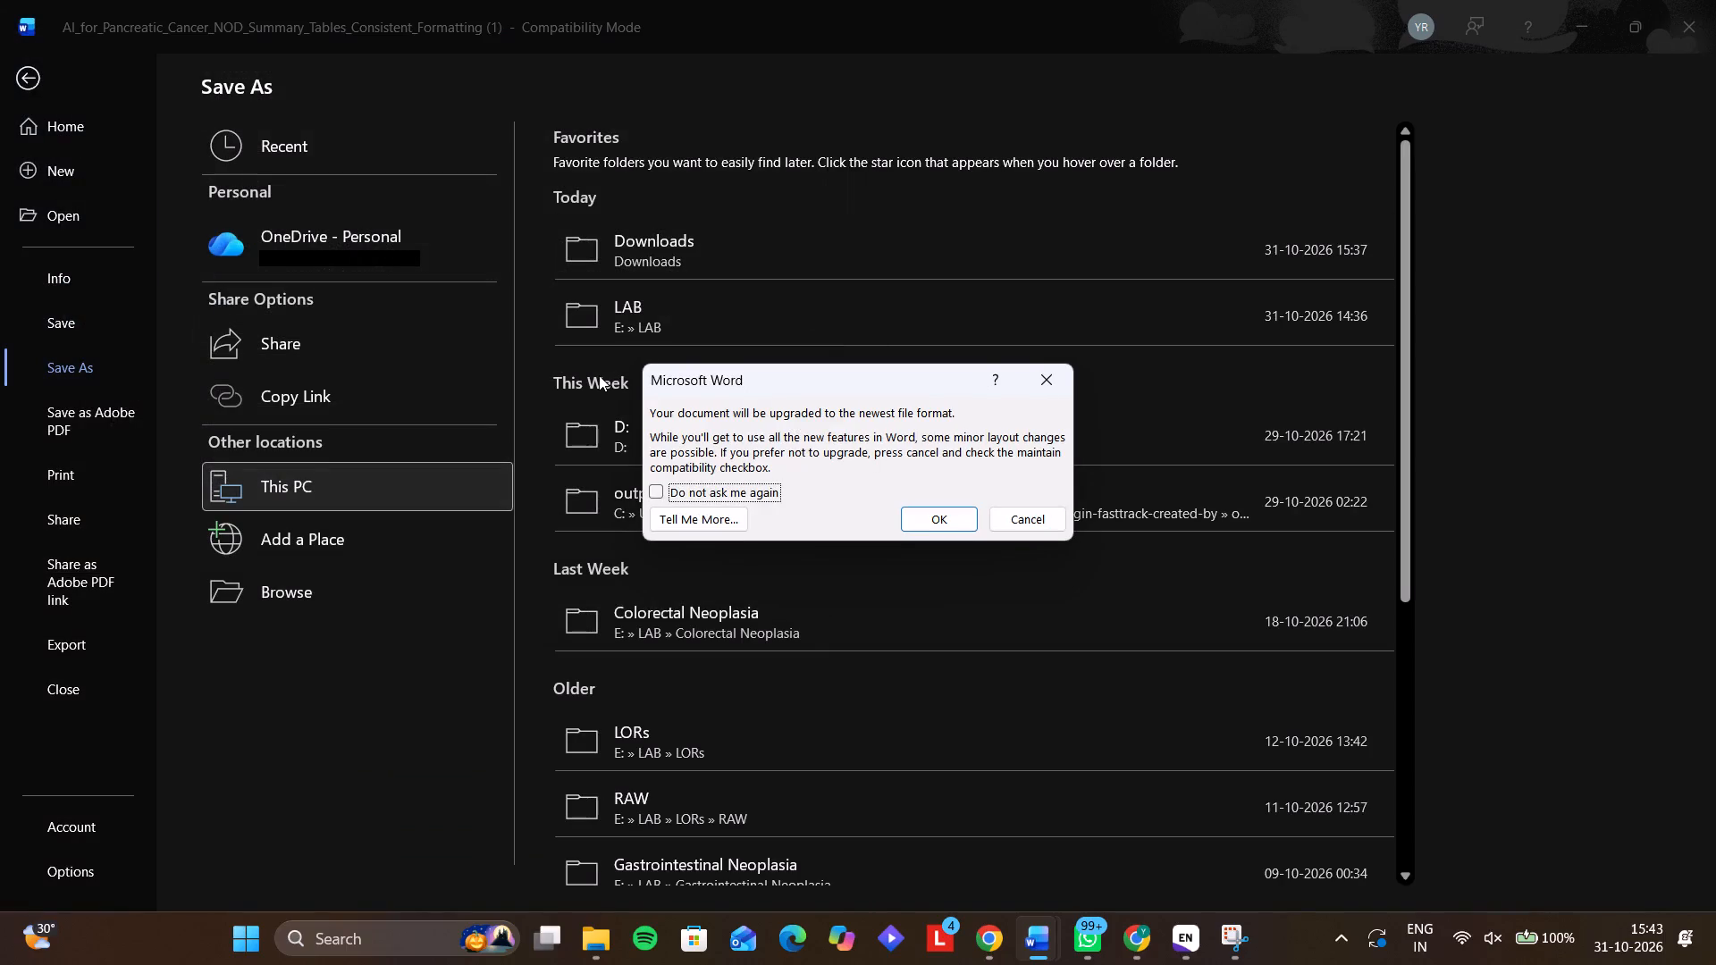
{"action": "left_click", "coordinate": [923, 521]}
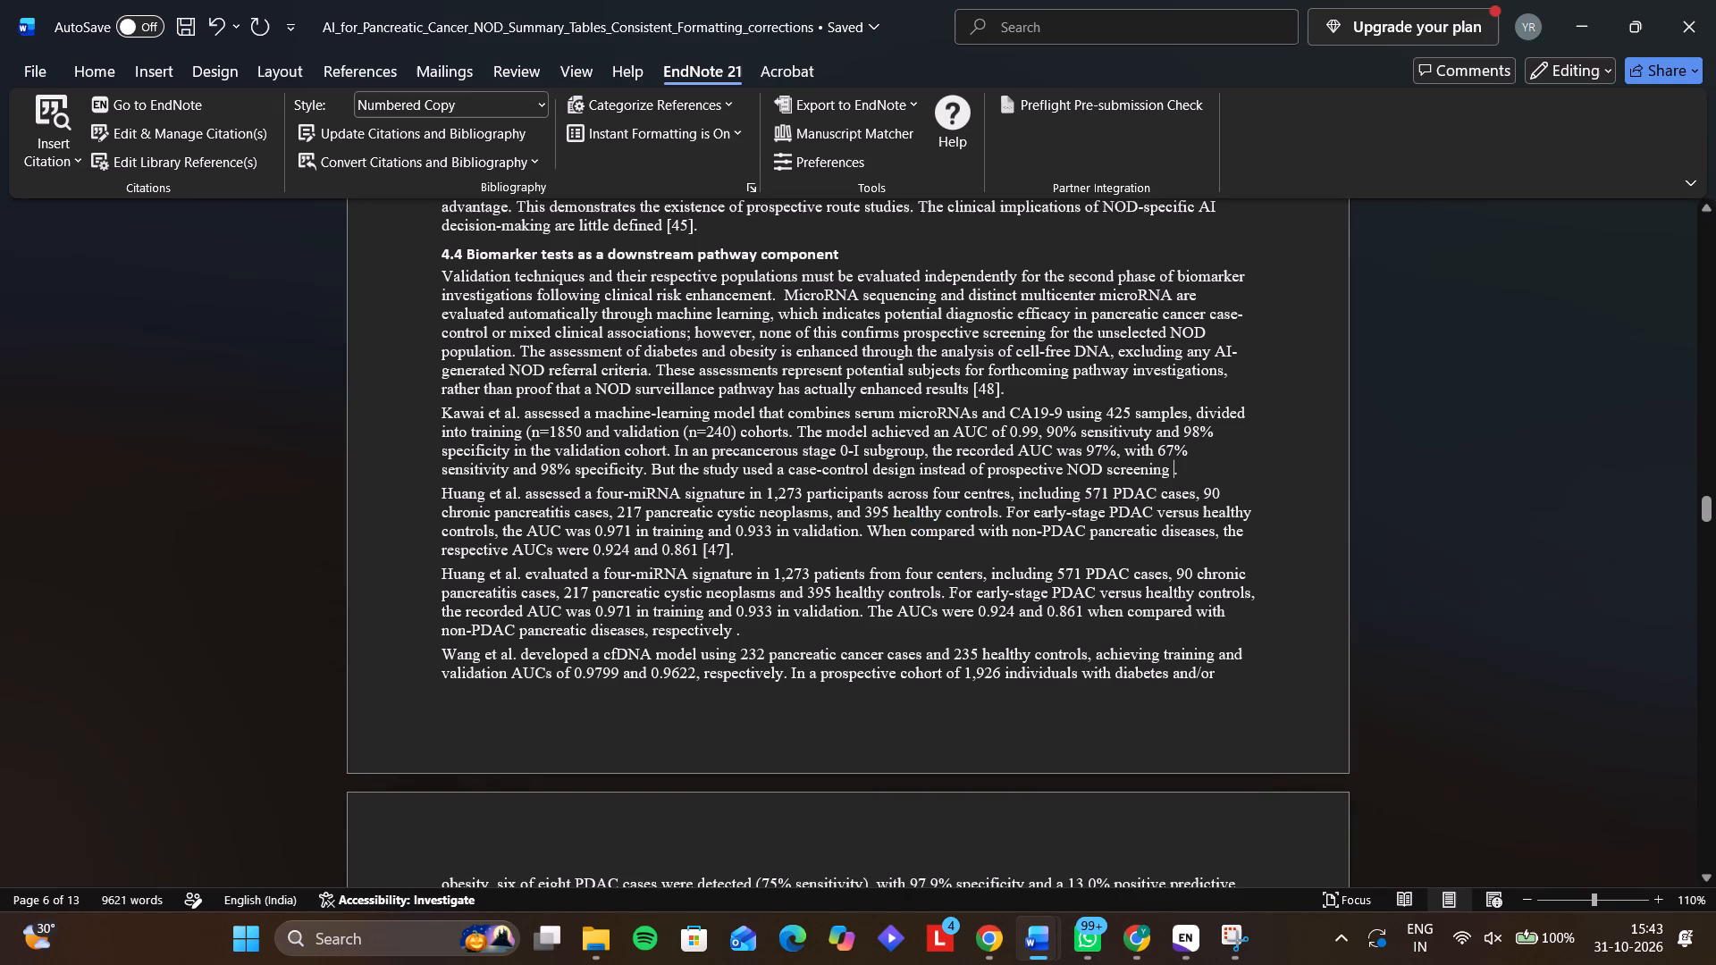
Close the manuscript and reopen the copy ending in _corrections from the Downloads folder.
{"action": "left_click", "coordinate": [1668, 5]}
{"action": "left_click", "coordinate": [603, 948]}
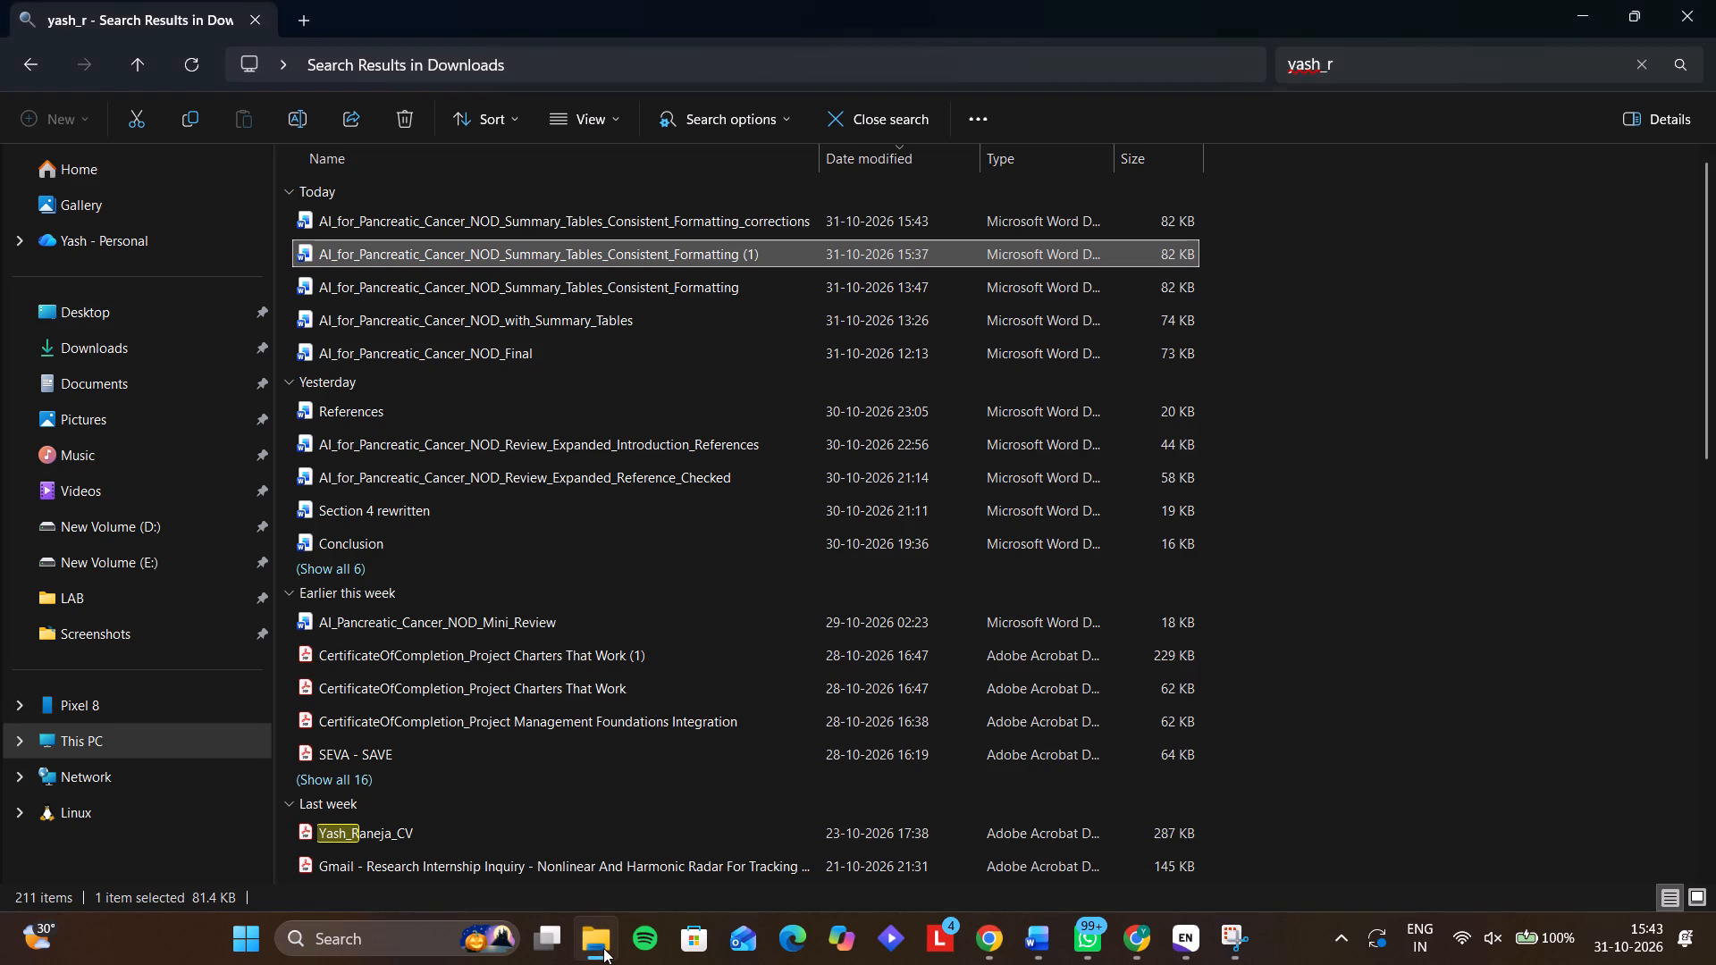
{"action": "double_click", "coordinate": [795, 224]}
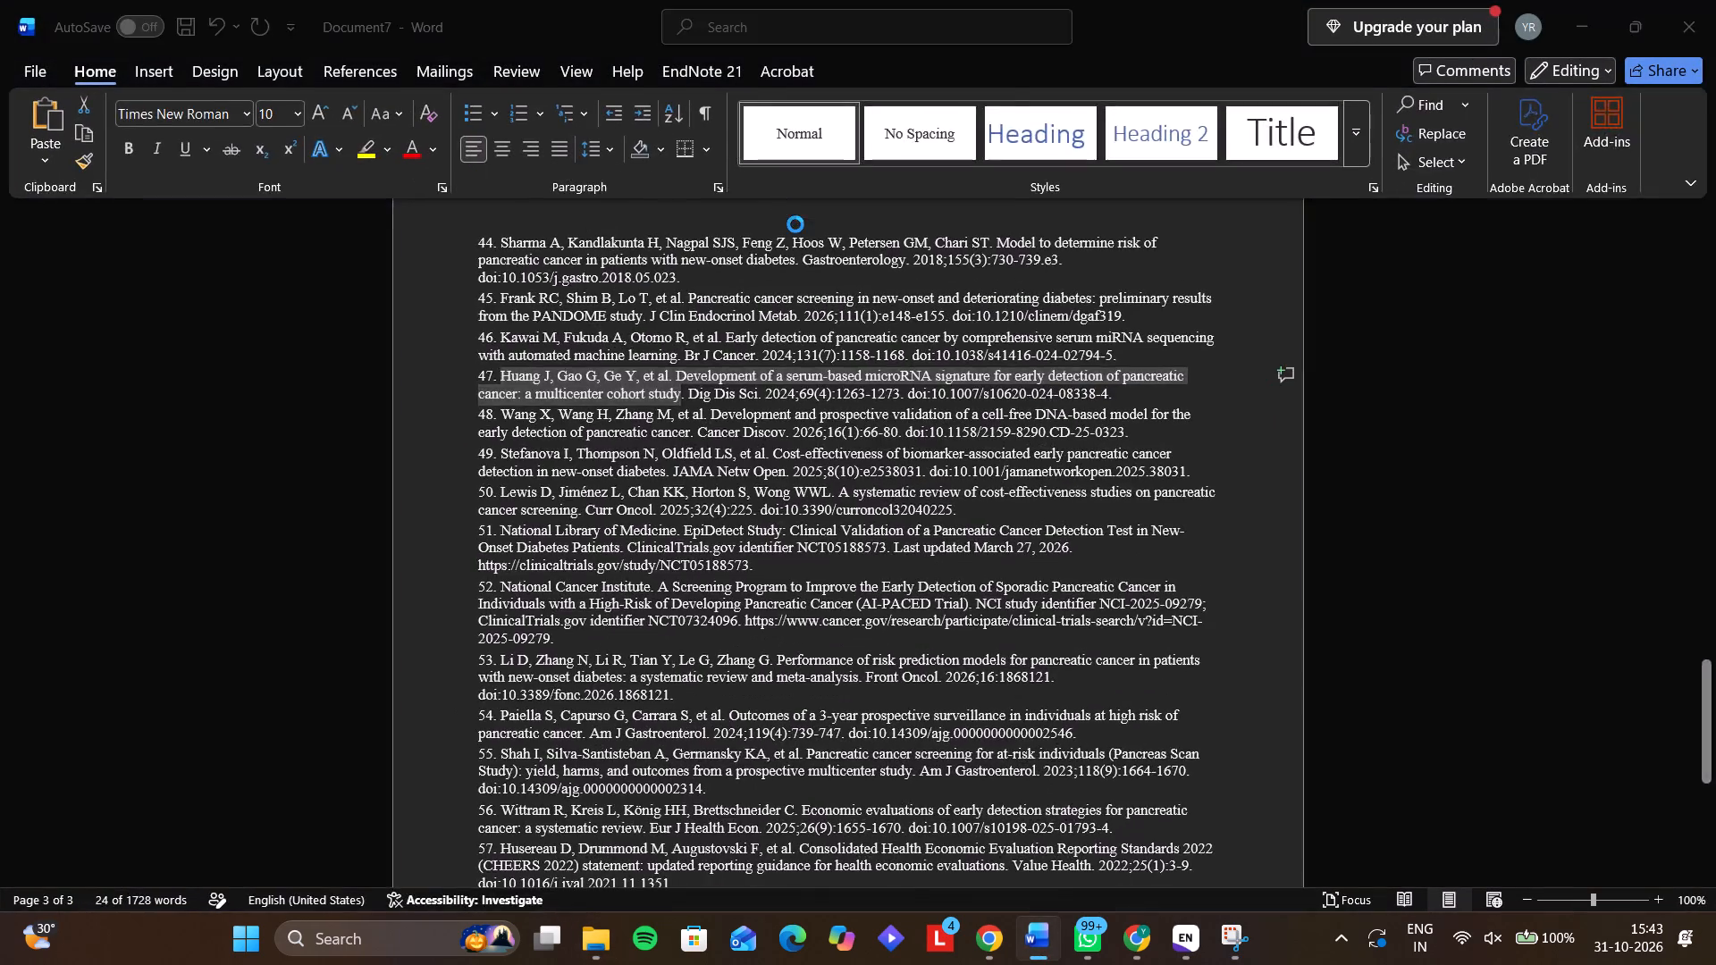
Look through the reopened manuscript's reference list and body text back to the biomarker paragraphs in section 4.4.
{"action": "scroll", "coordinate": [765, 472], "scroll_direction": "down", "scroll_amount": 19}
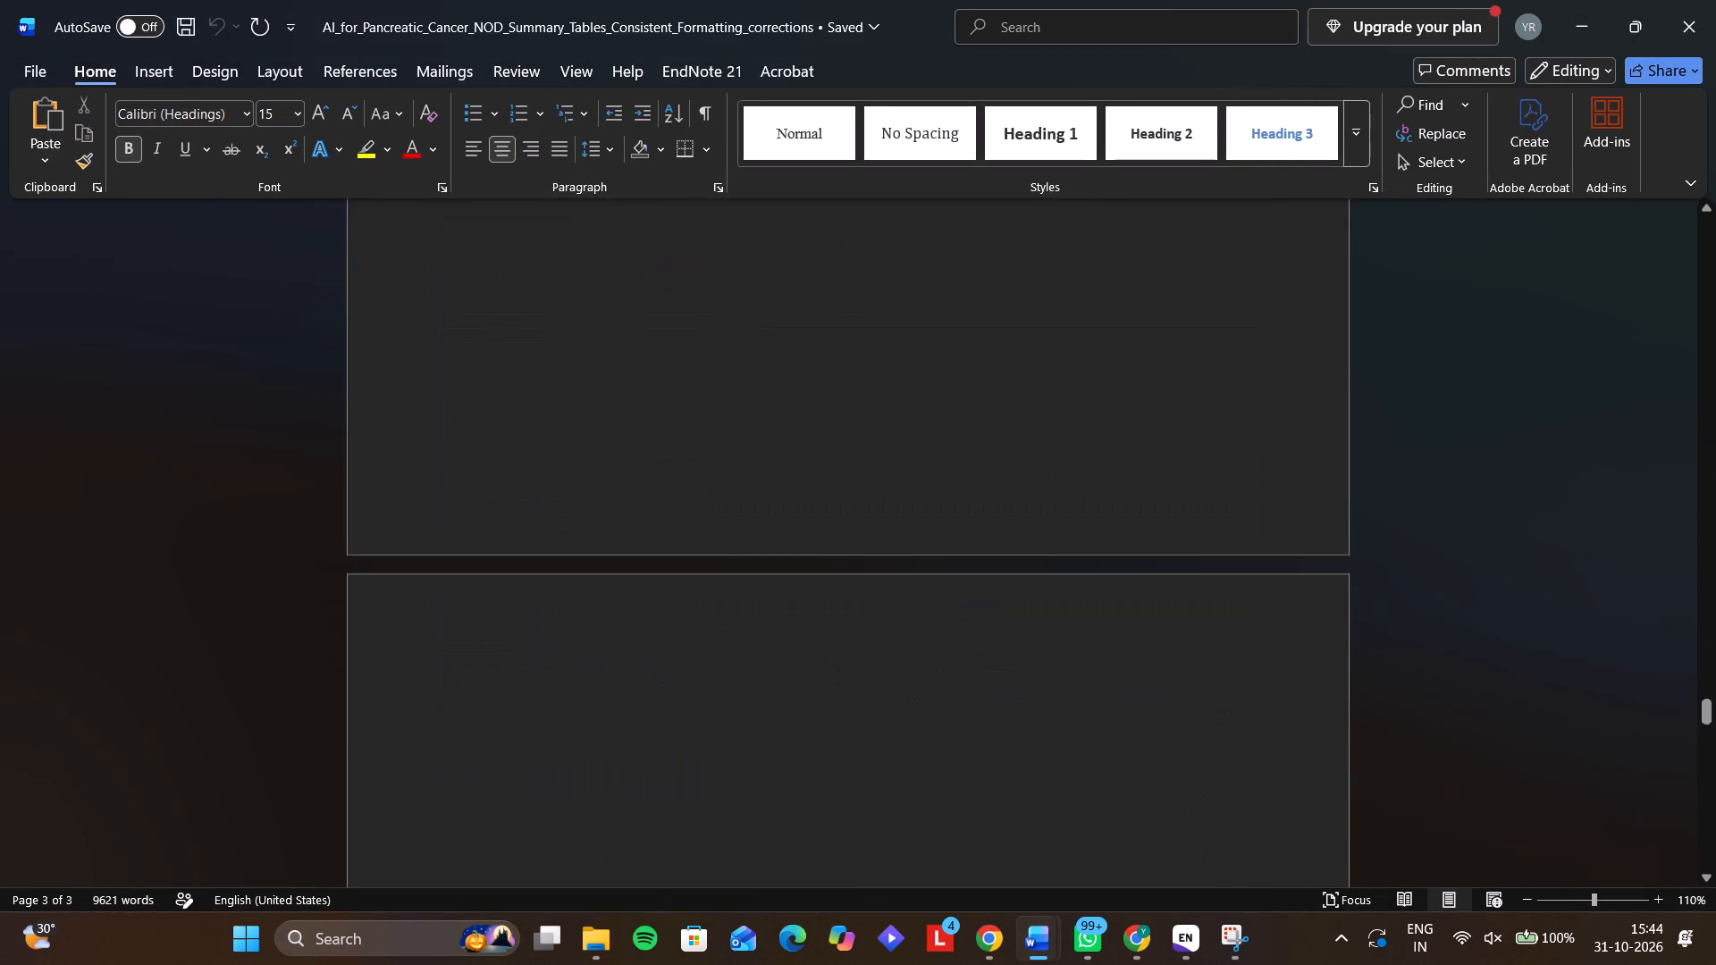
{"action": "scroll", "coordinate": [765, 472], "scroll_direction": "down", "scroll_amount": 4}
{"action": "scroll", "coordinate": [765, 472], "scroll_direction": "up", "scroll_amount": 2}
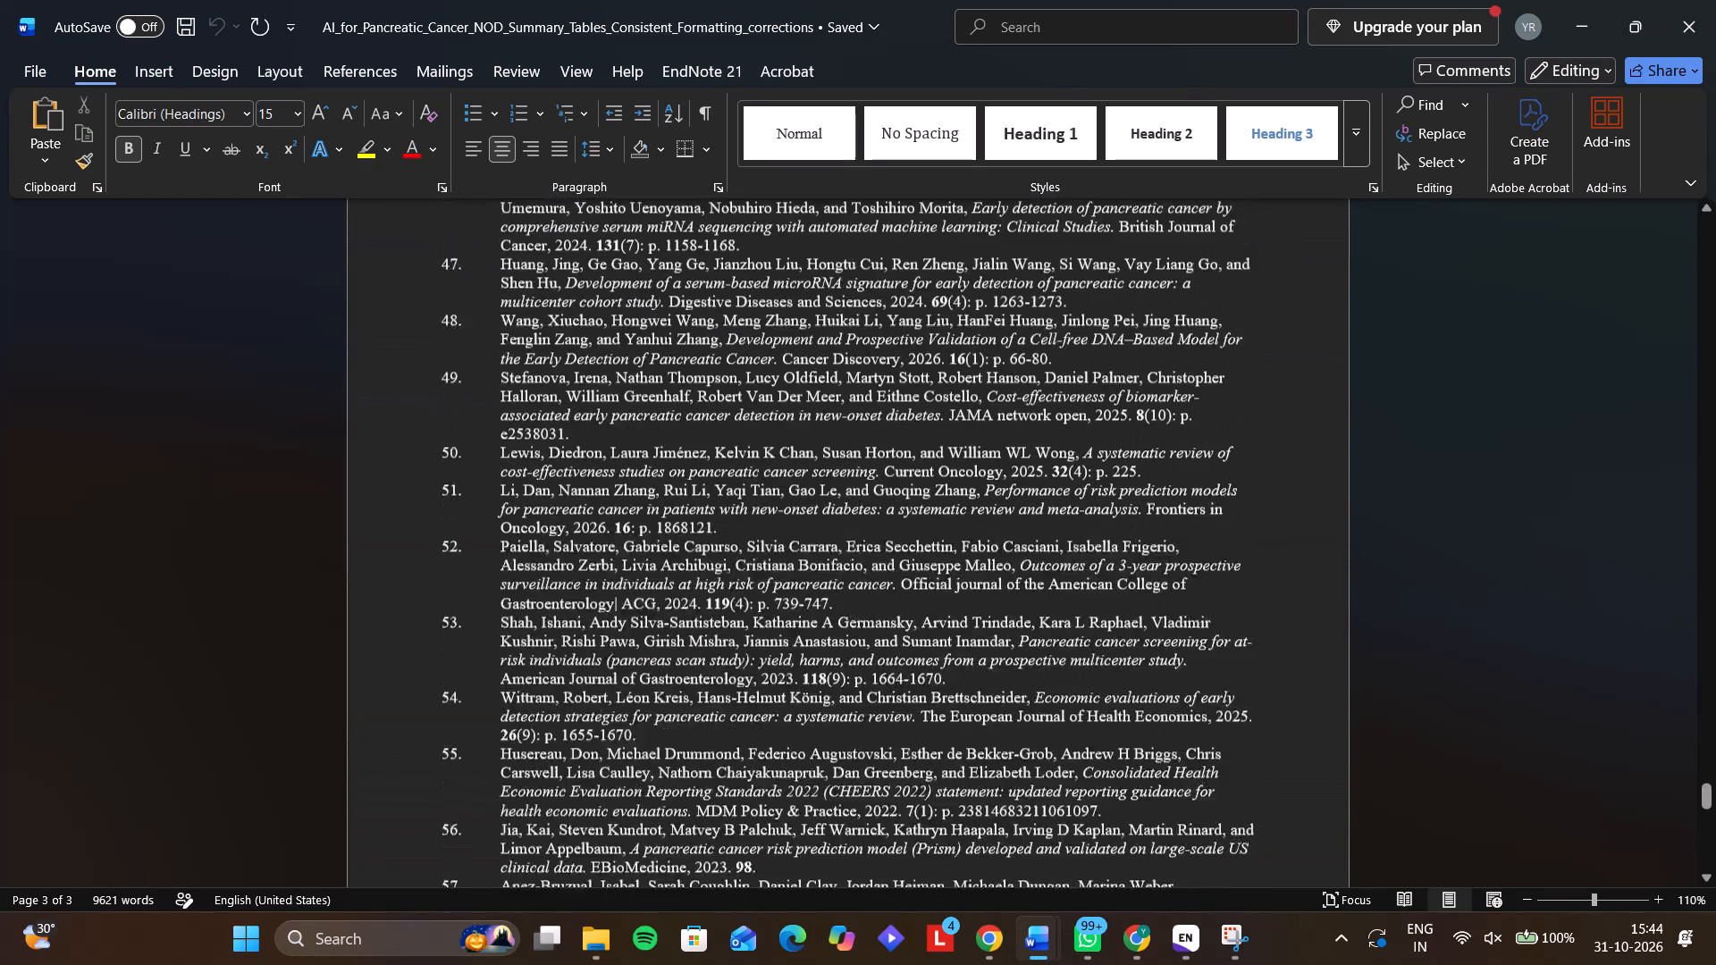
{"action": "scroll", "coordinate": [765, 472], "scroll_direction": "up", "scroll_amount": 2}
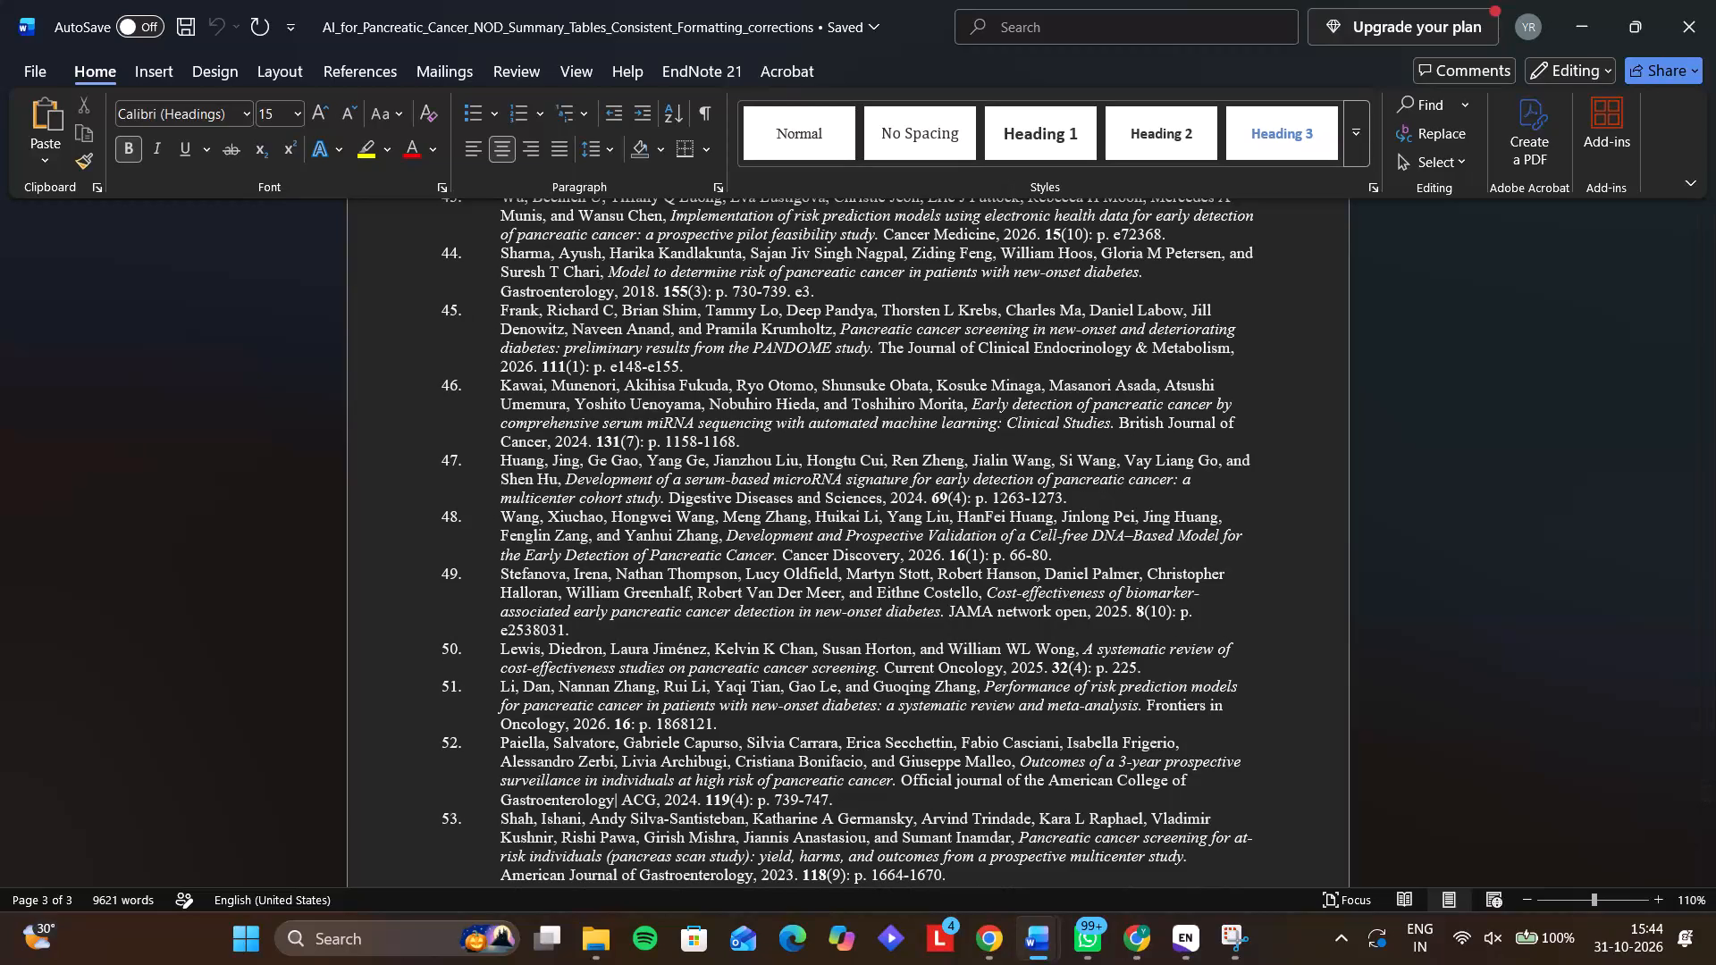
{"action": "scroll", "coordinate": [829, 521], "scroll_direction": "up", "scroll_amount": 3}
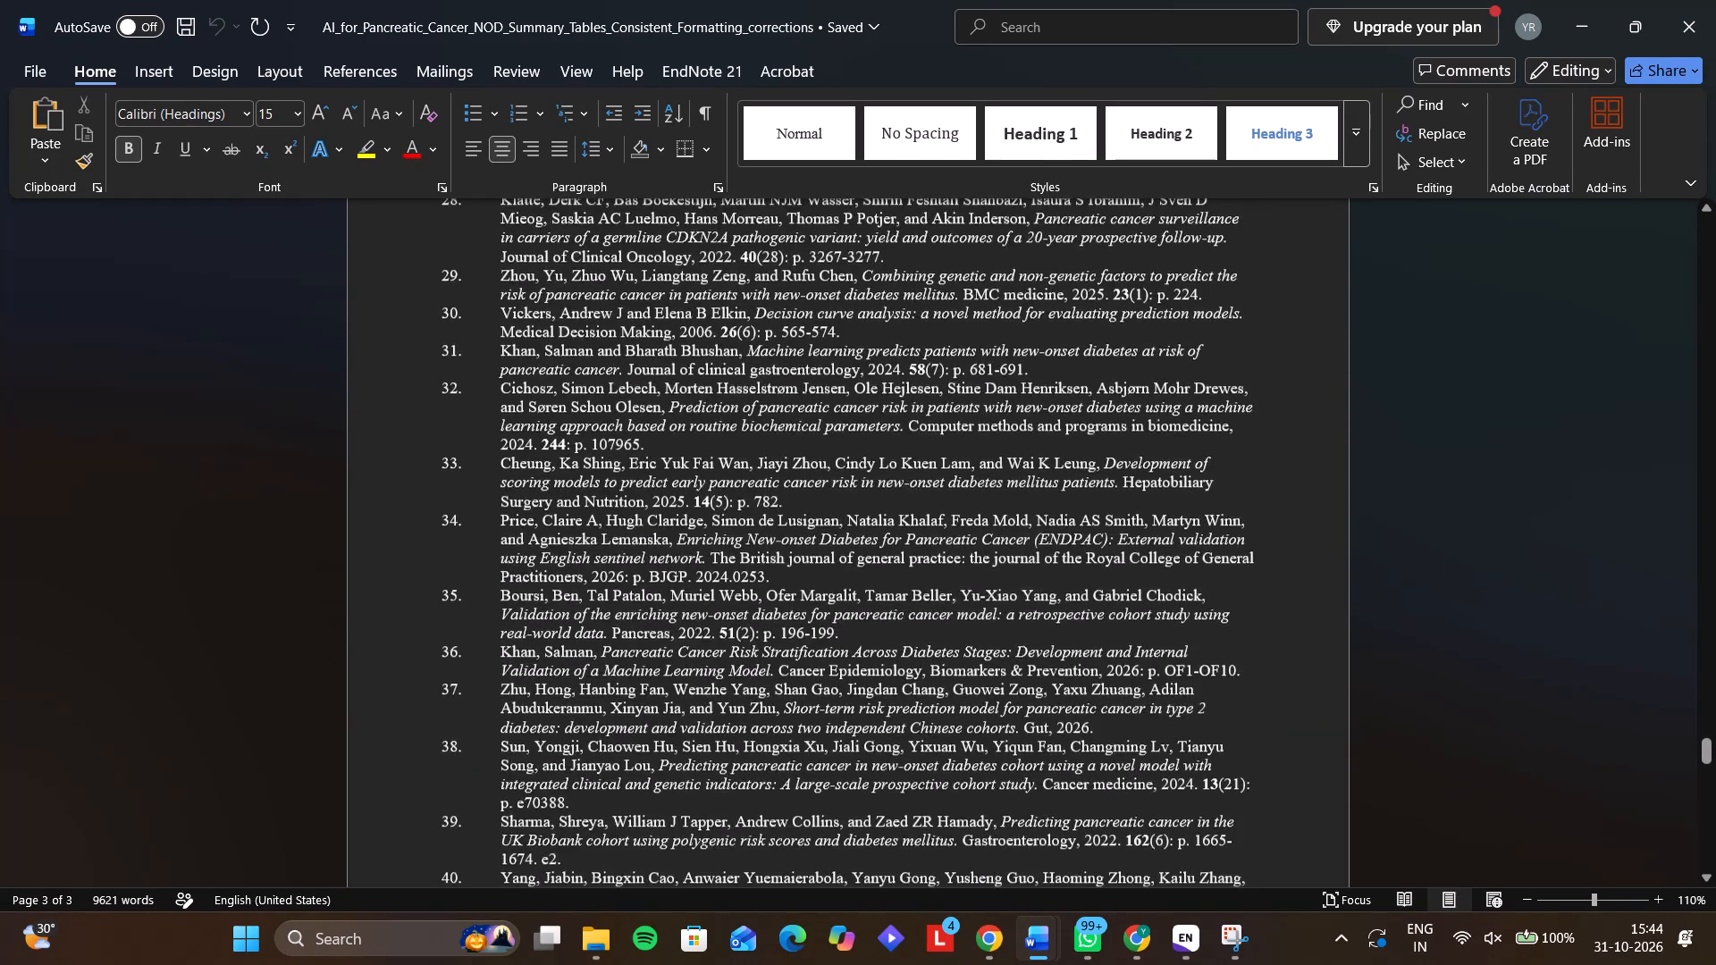
{"action": "scroll", "coordinate": [829, 521], "scroll_direction": "up", "scroll_amount": 6}
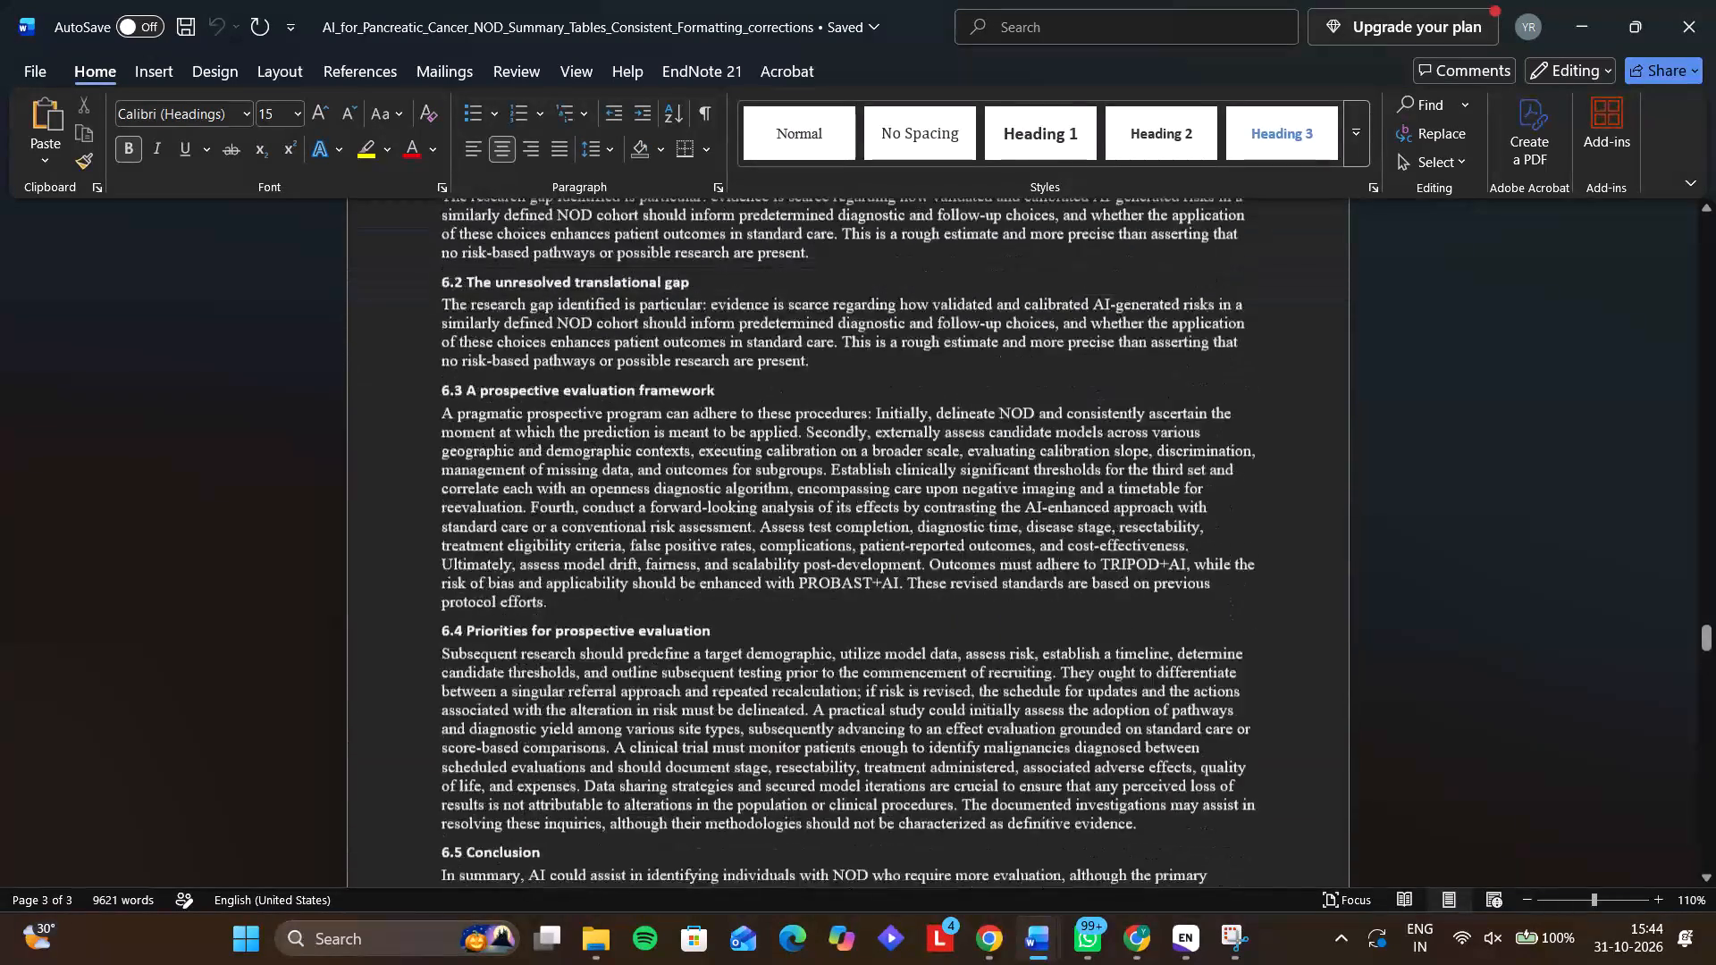
{"action": "scroll", "coordinate": [829, 521], "scroll_direction": "up", "scroll_amount": 3}
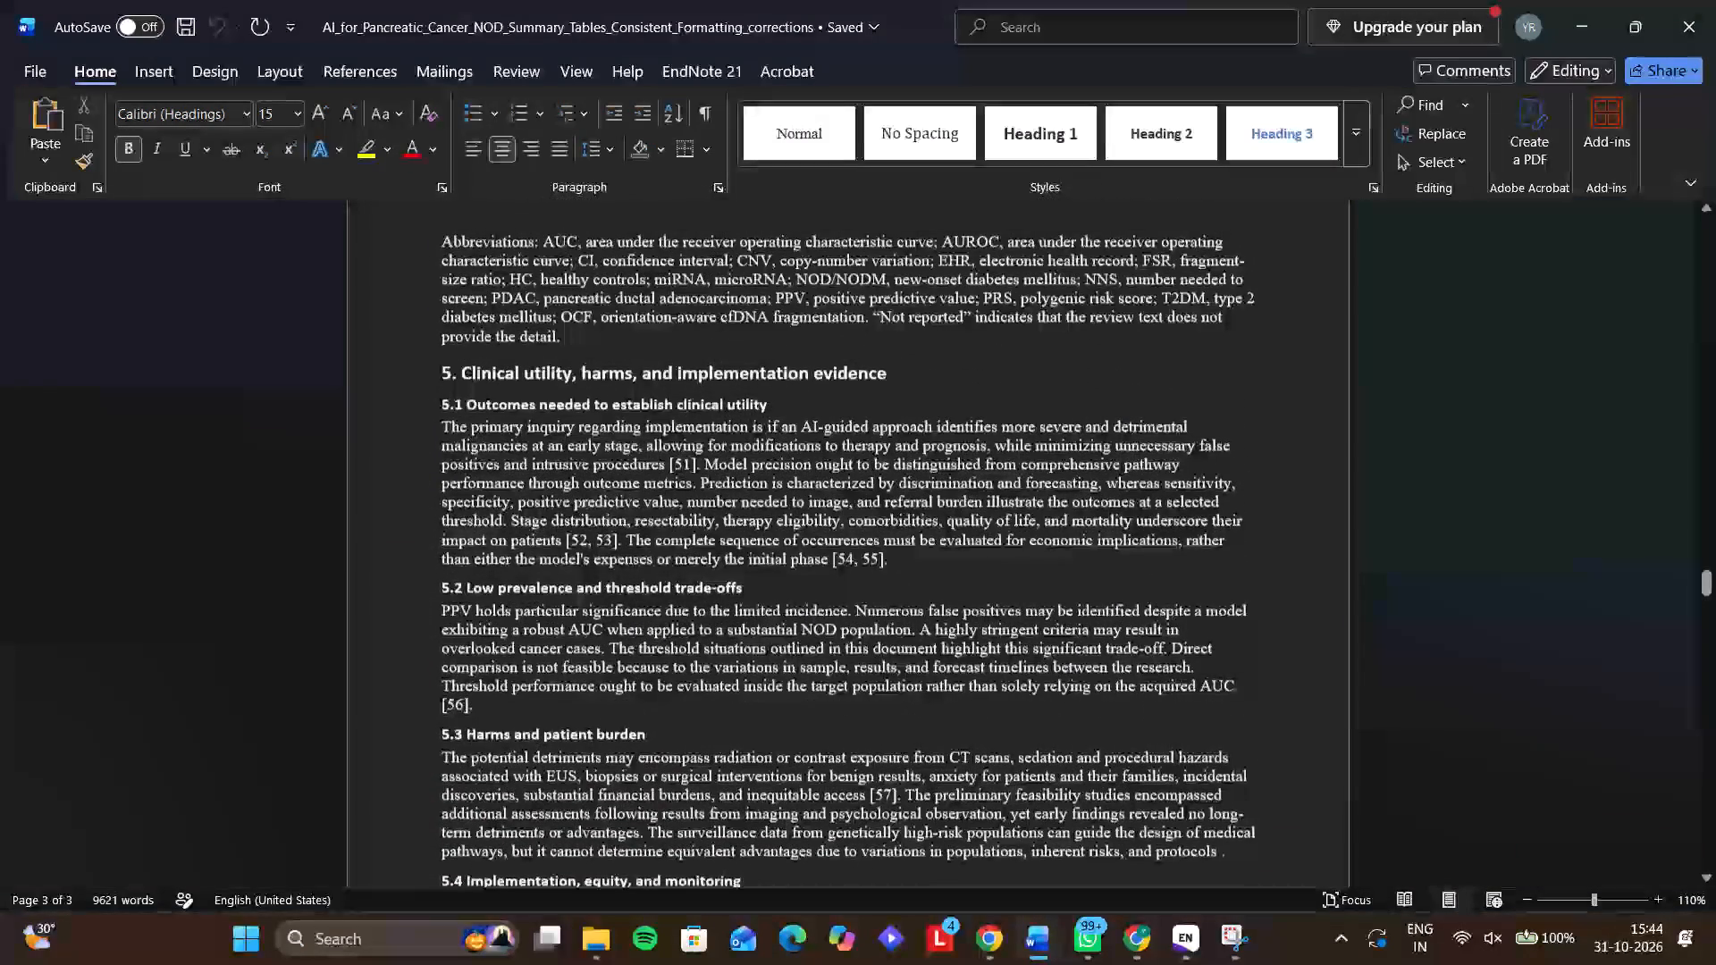
{"action": "scroll", "coordinate": [829, 521], "scroll_direction": "up", "scroll_amount": 1}
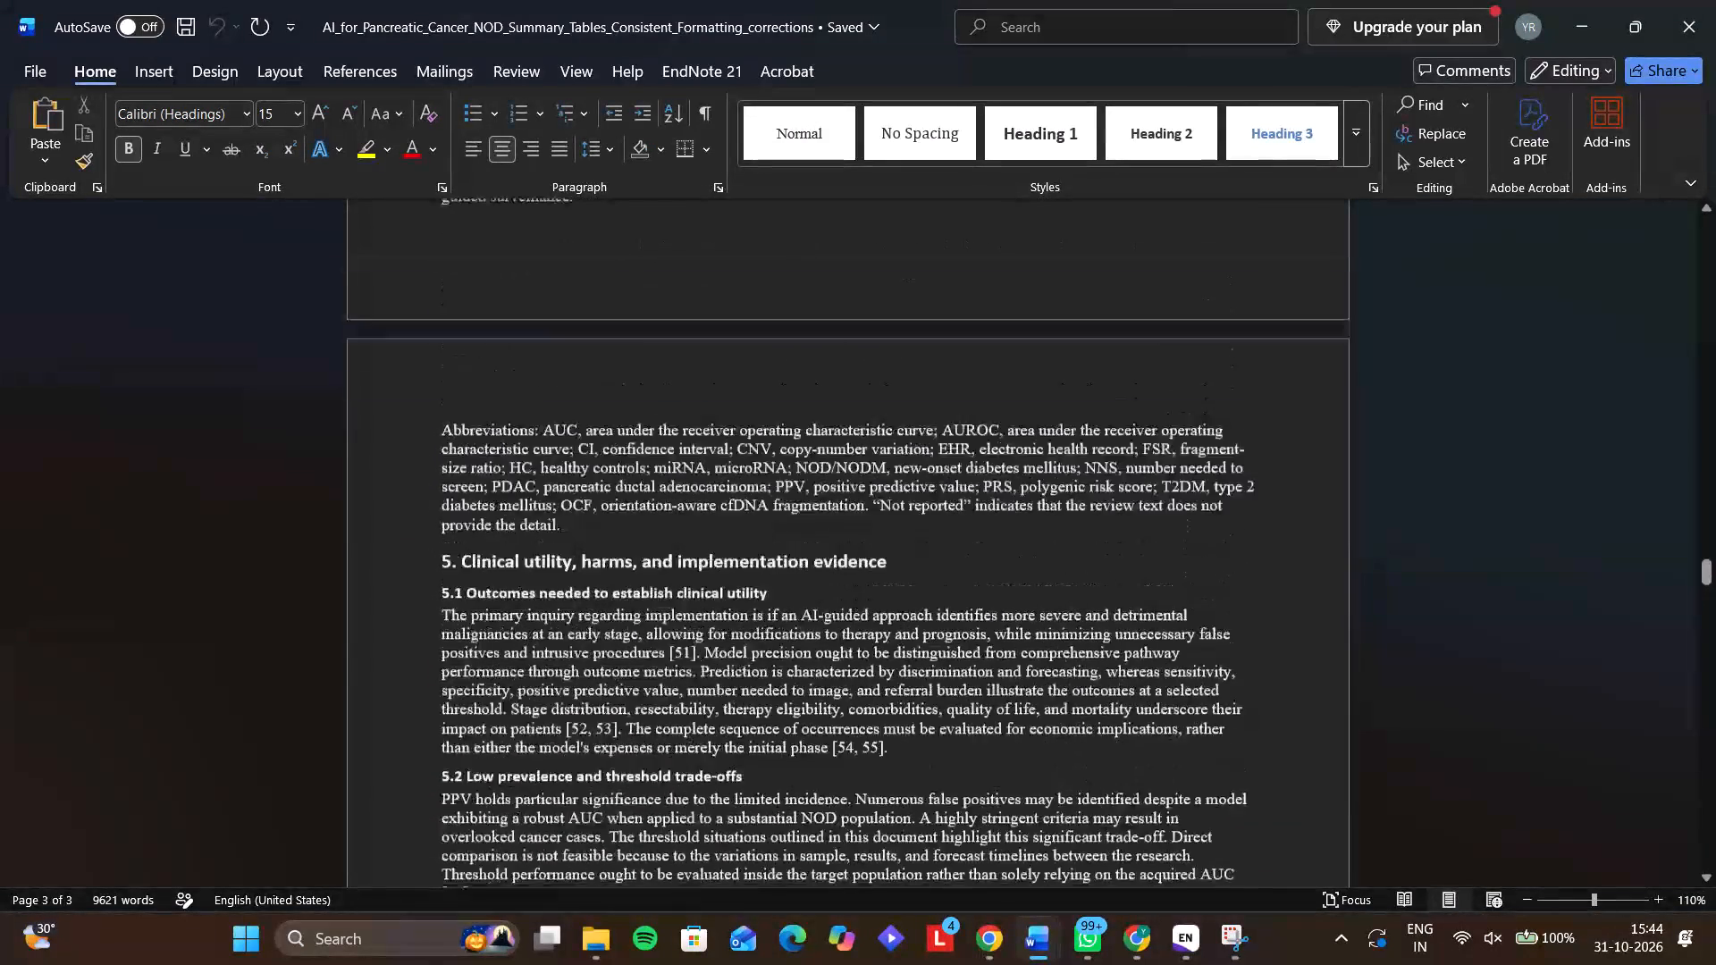
{"action": "scroll", "coordinate": [829, 521], "scroll_direction": "up", "scroll_amount": 2}
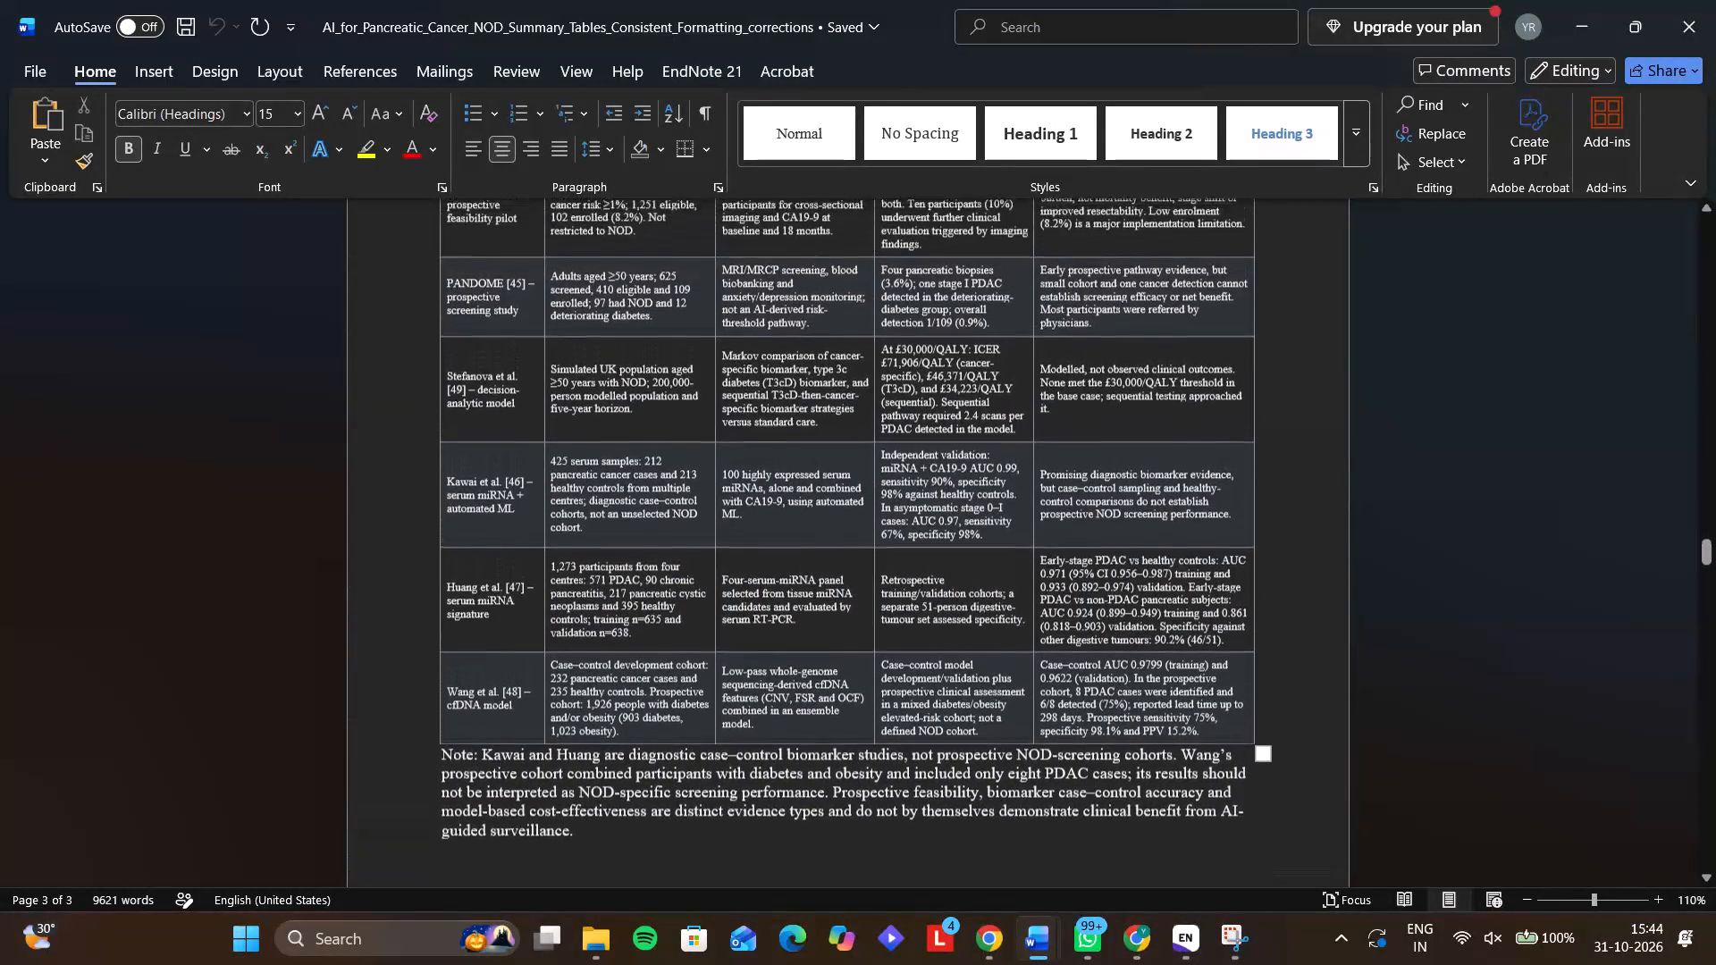
{"action": "scroll", "coordinate": [829, 521], "scroll_direction": "up", "scroll_amount": 2}
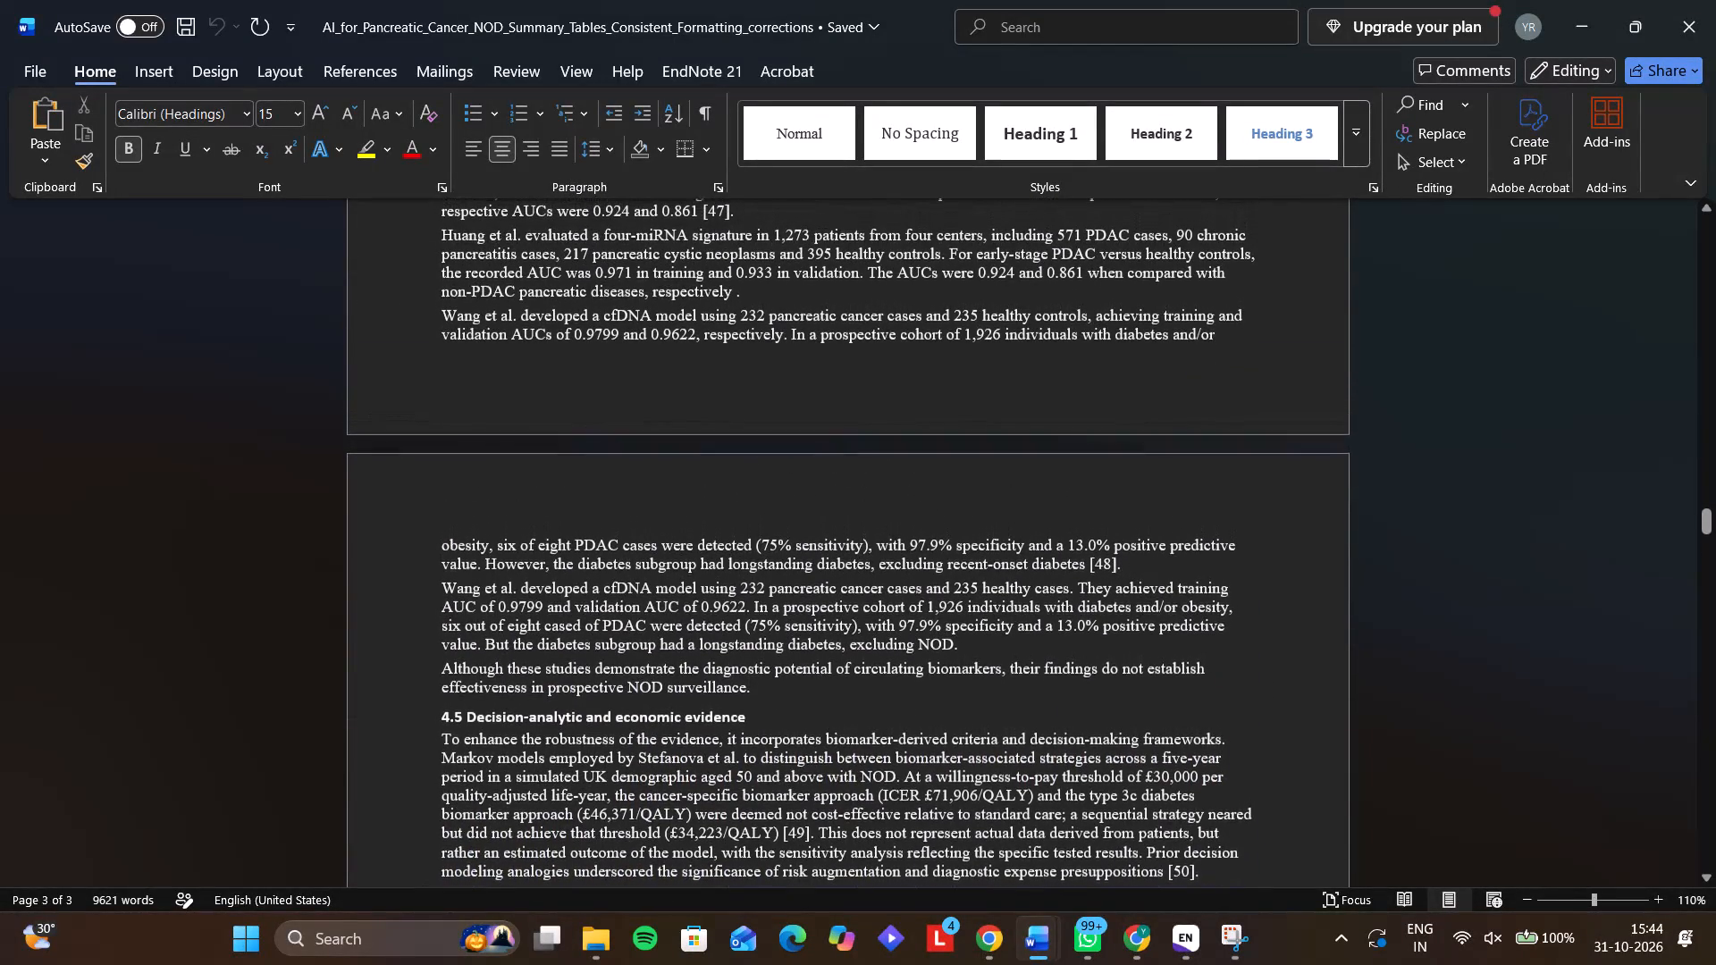
{"action": "scroll", "coordinate": [829, 521], "scroll_direction": "up", "scroll_amount": 2}
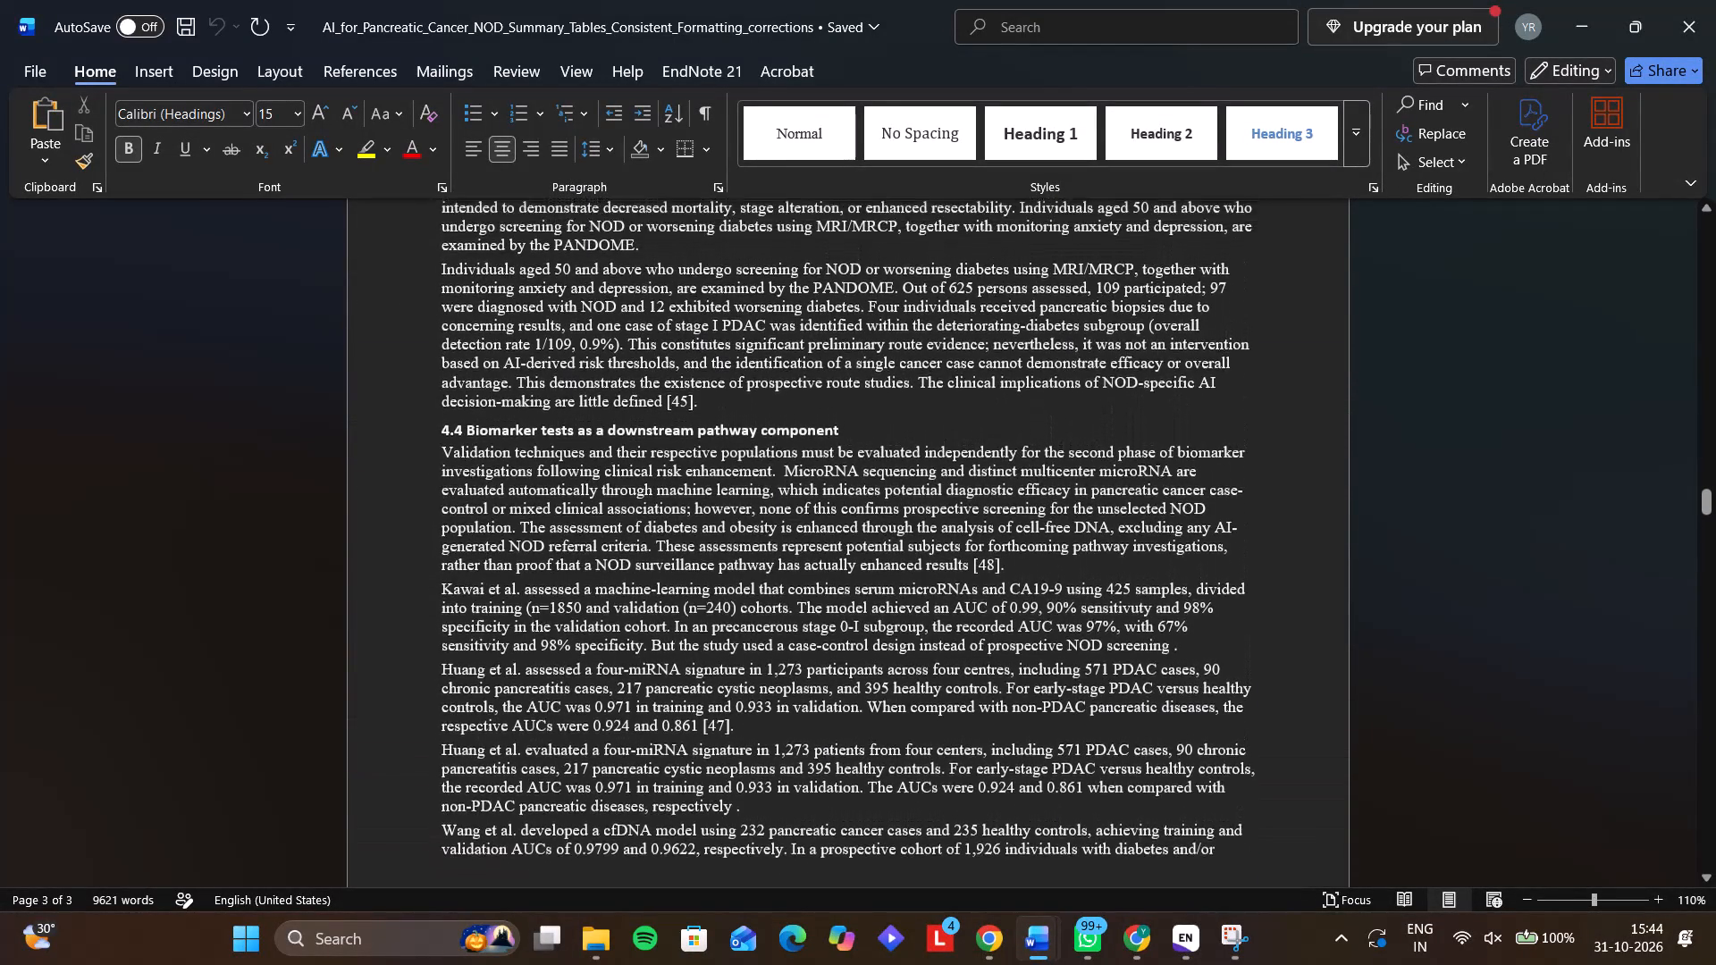
{"action": "scroll", "coordinate": [829, 521], "scroll_direction": "up", "scroll_amount": 2}
{"action": "scroll", "coordinate": [829, 521], "scroll_direction": "down", "scroll_amount": 1}
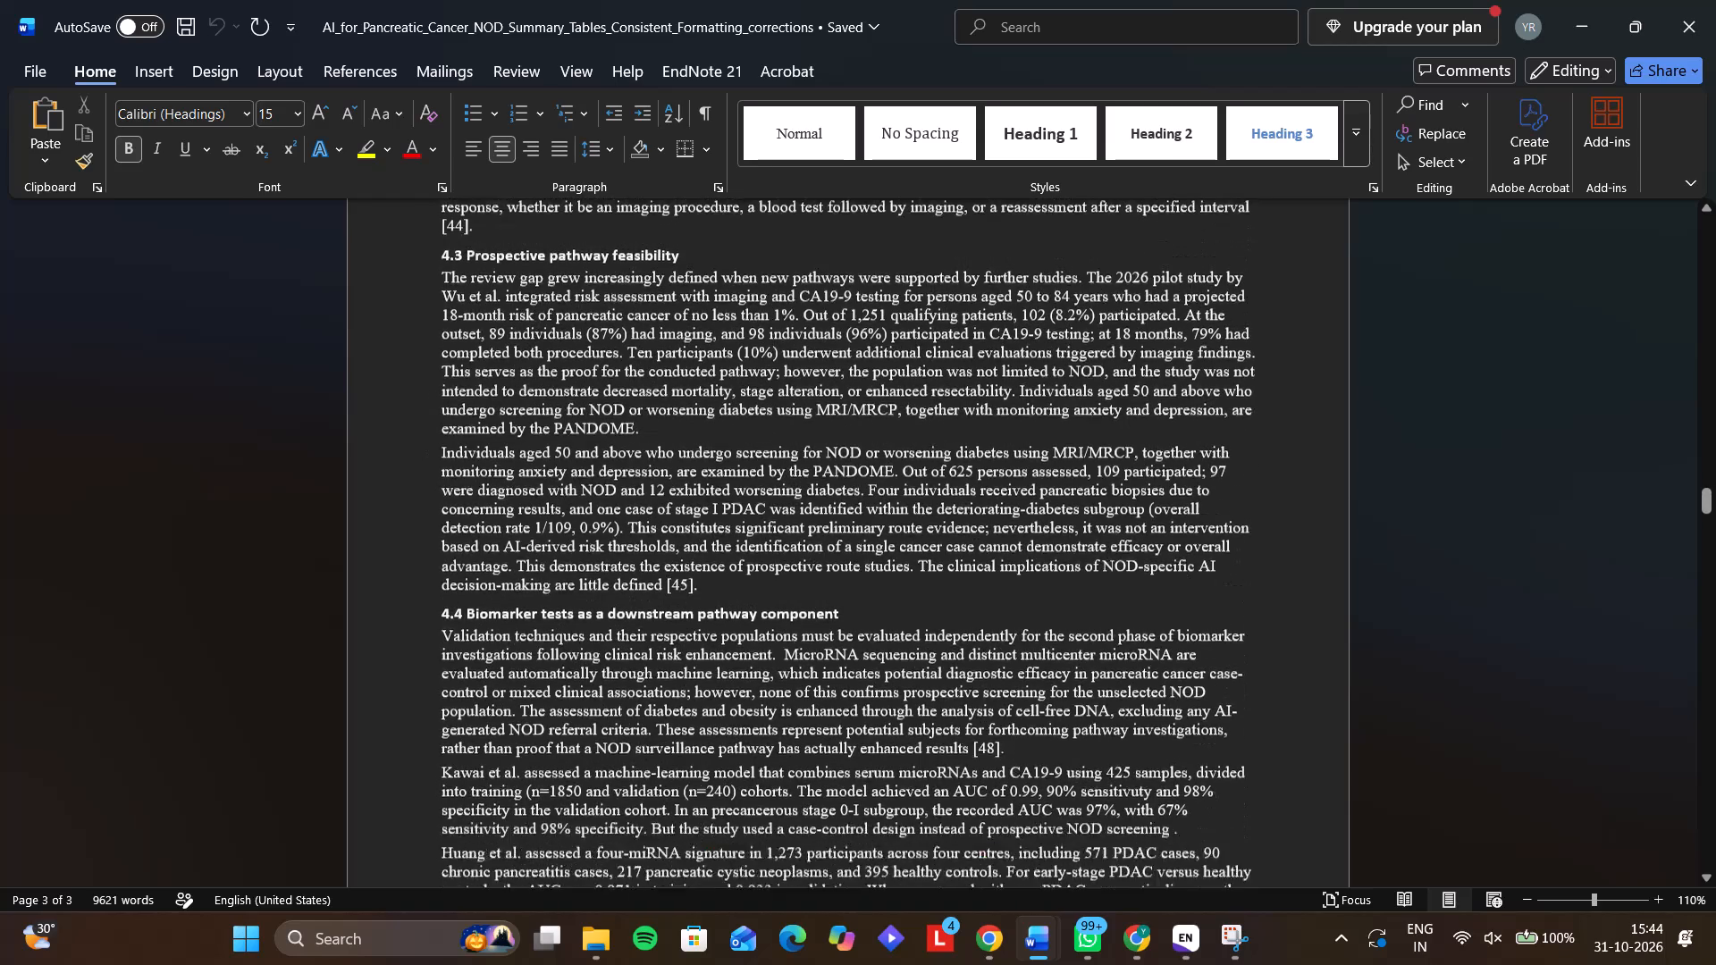
{"action": "scroll", "coordinate": [829, 521], "scroll_direction": "down", "scroll_amount": 4}
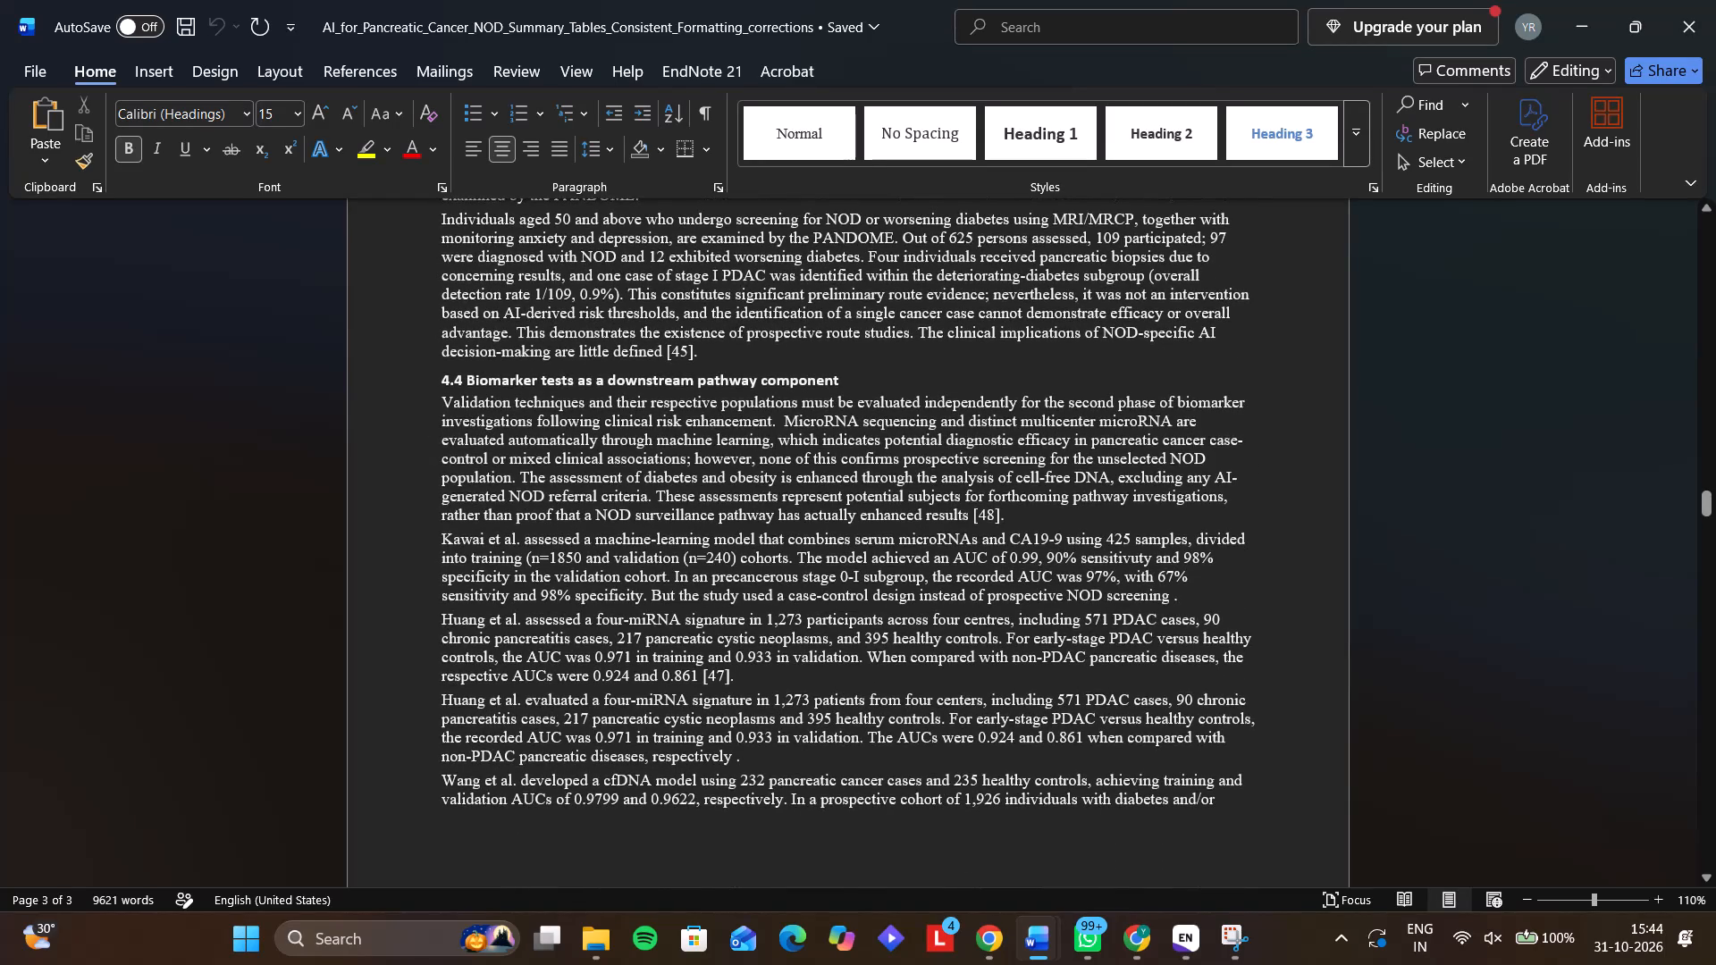
{"action": "scroll", "coordinate": [829, 521], "scroll_direction": "down", "scroll_amount": 3}
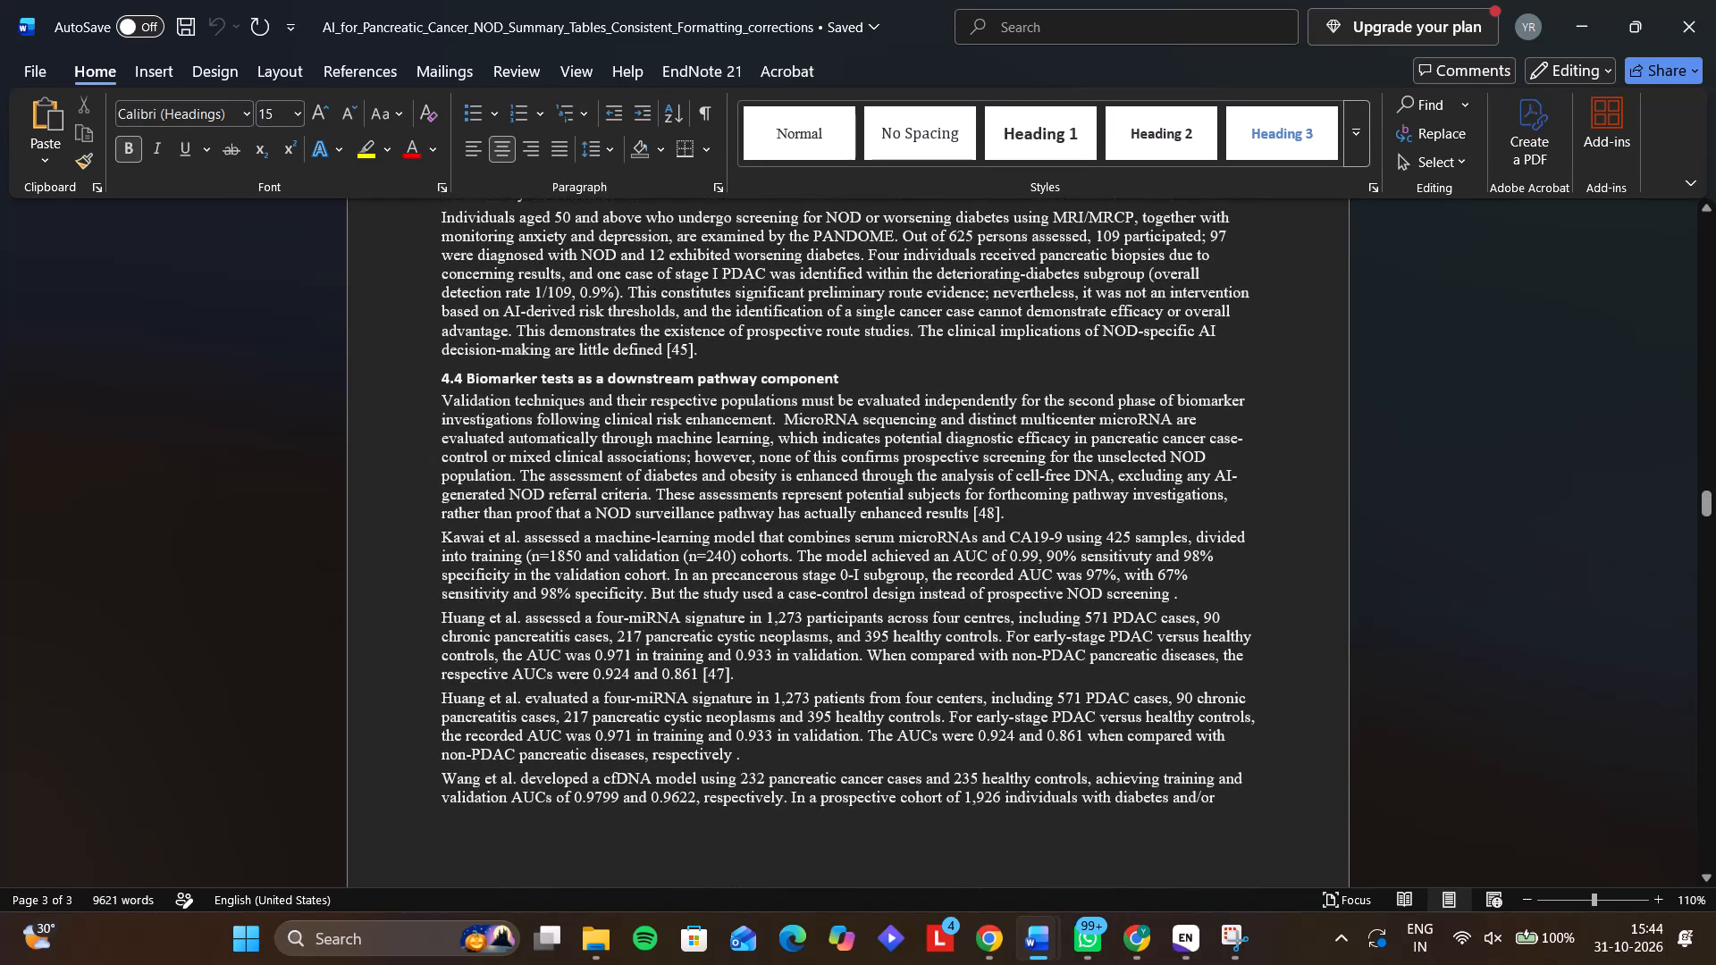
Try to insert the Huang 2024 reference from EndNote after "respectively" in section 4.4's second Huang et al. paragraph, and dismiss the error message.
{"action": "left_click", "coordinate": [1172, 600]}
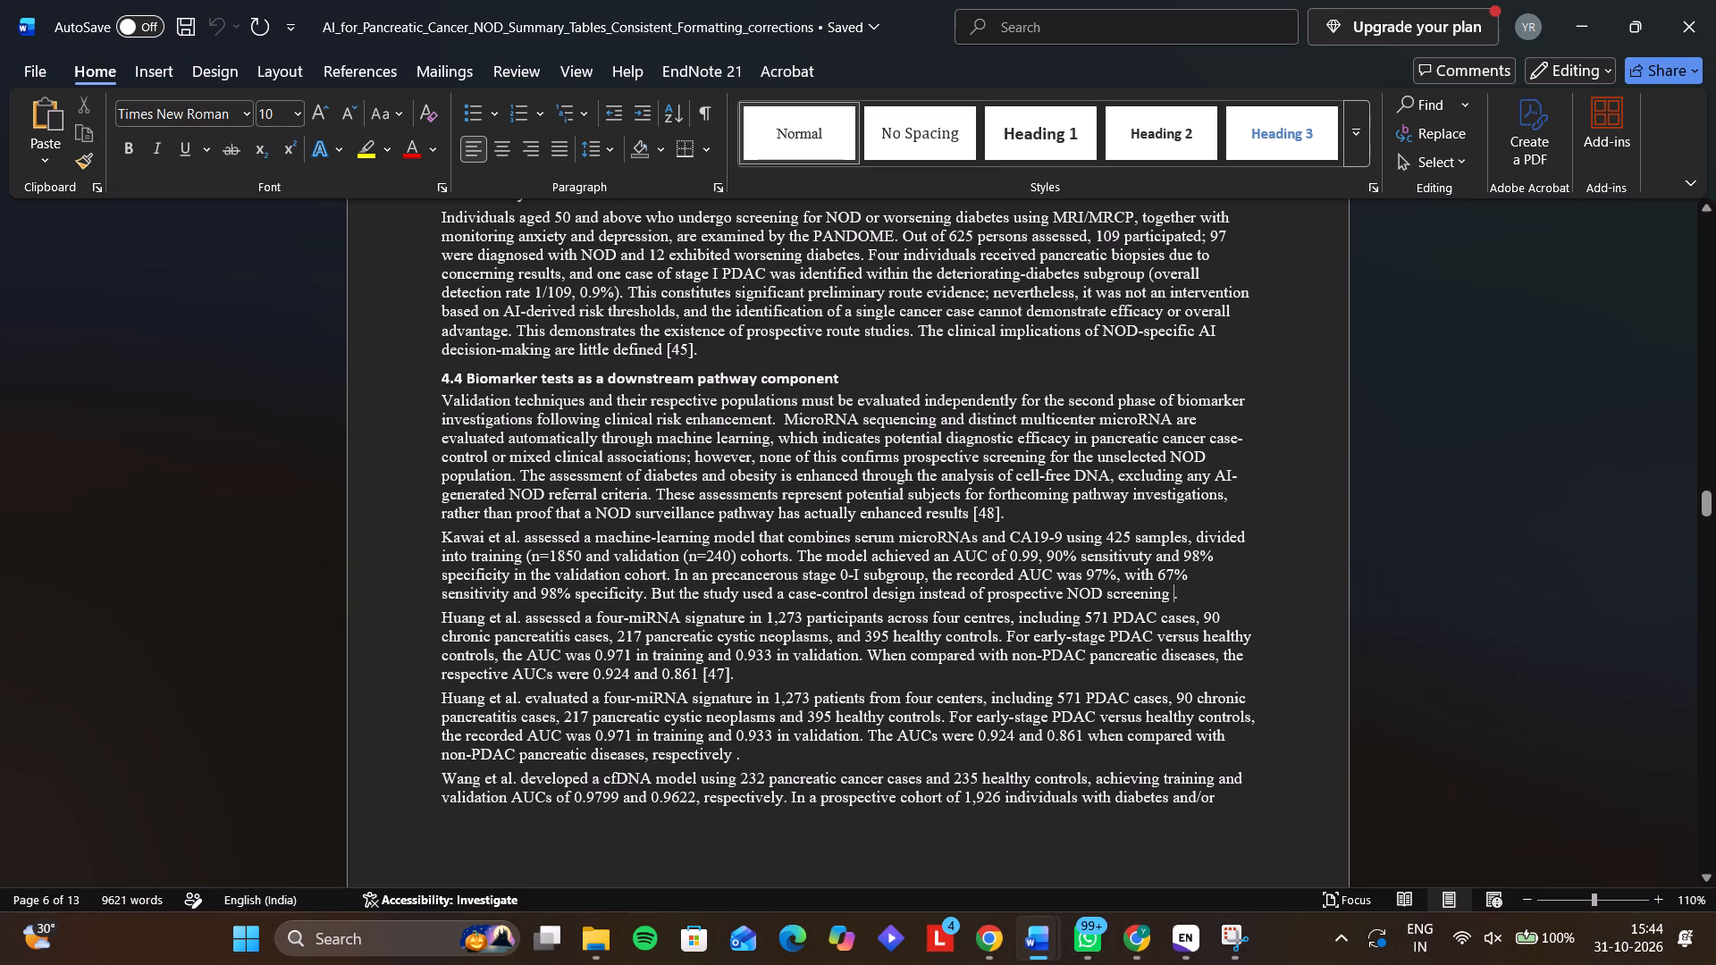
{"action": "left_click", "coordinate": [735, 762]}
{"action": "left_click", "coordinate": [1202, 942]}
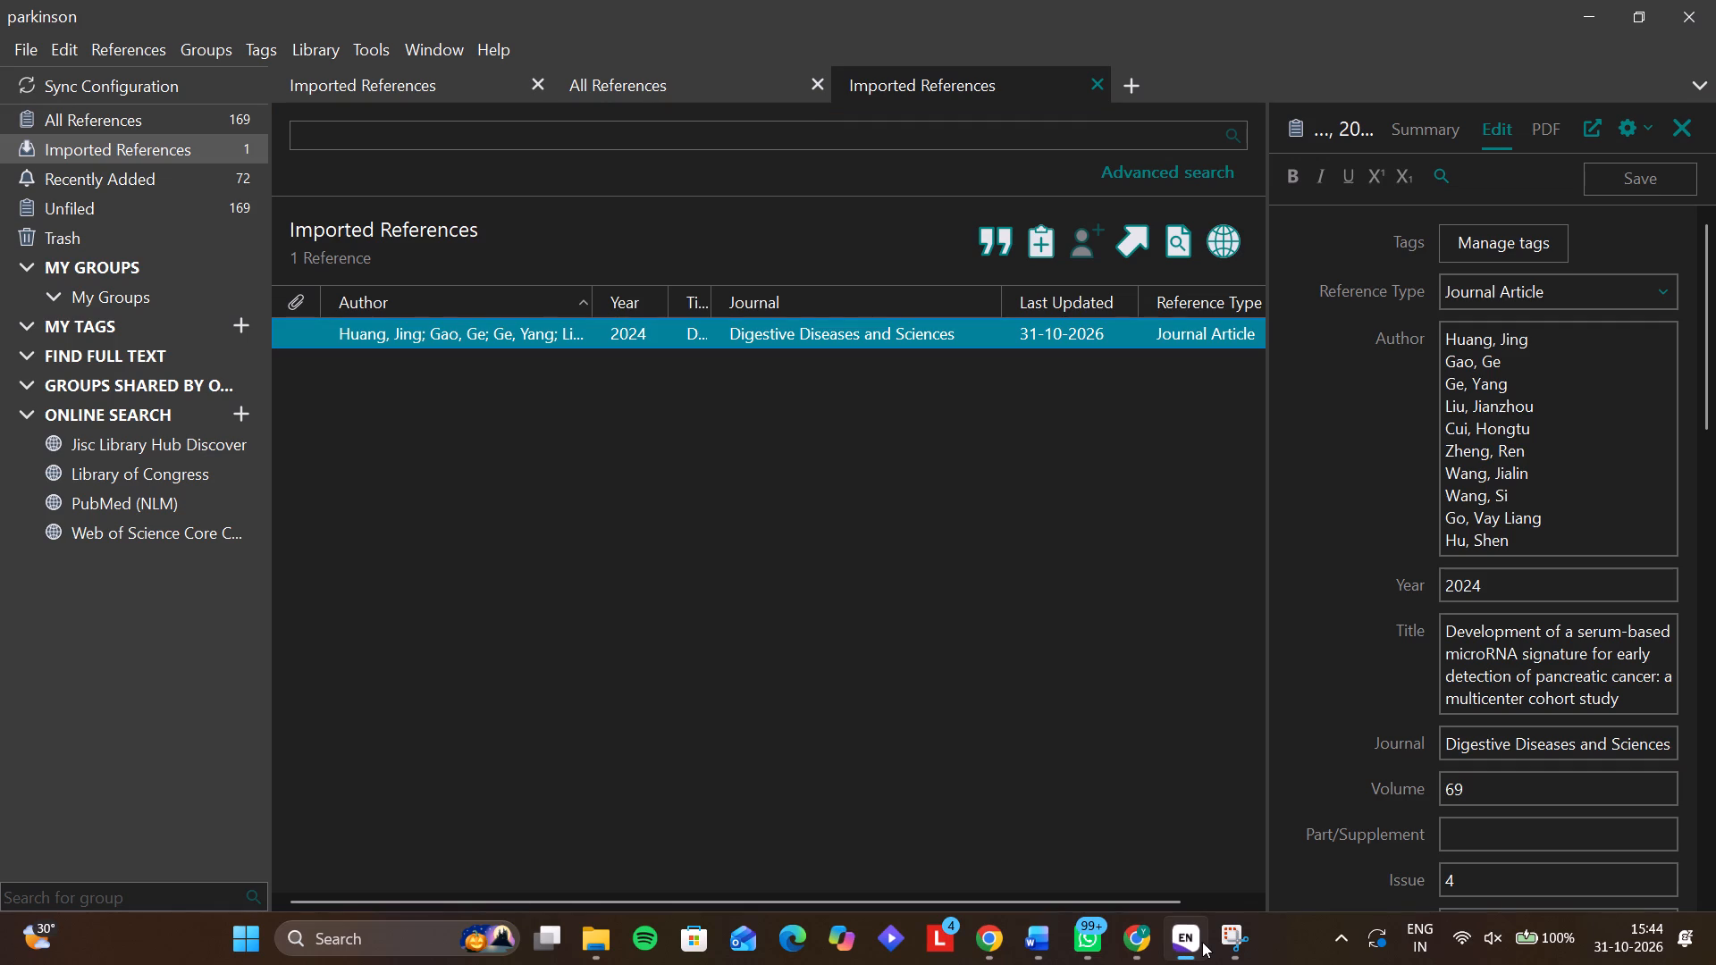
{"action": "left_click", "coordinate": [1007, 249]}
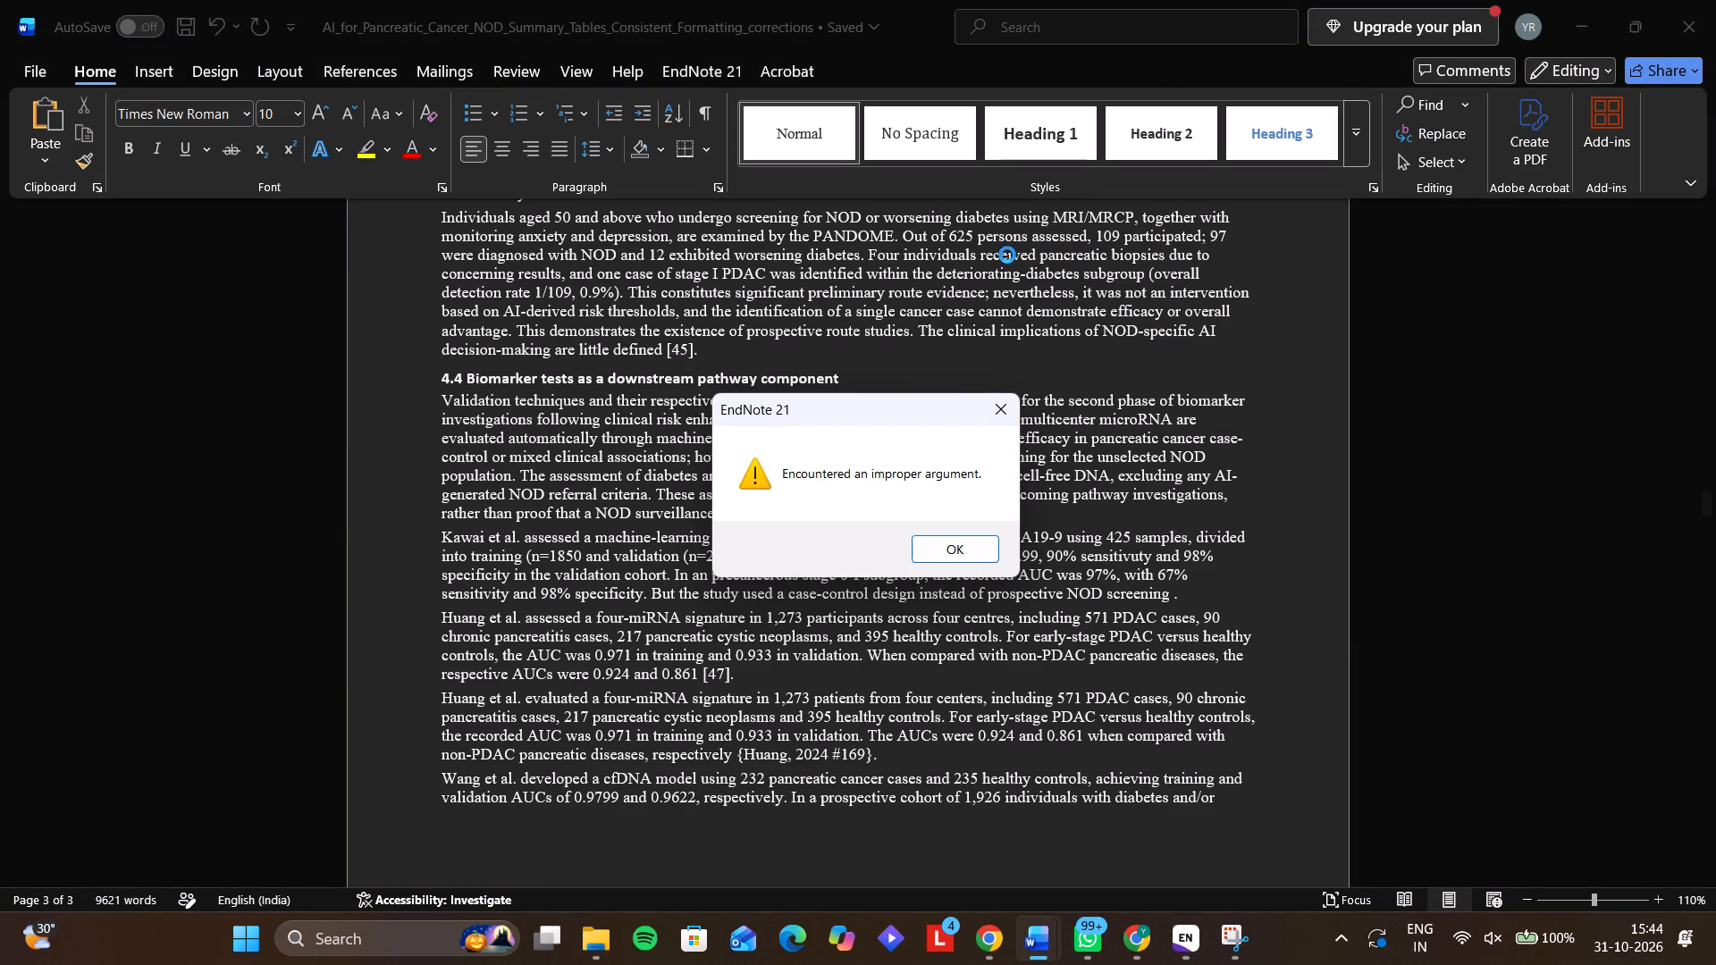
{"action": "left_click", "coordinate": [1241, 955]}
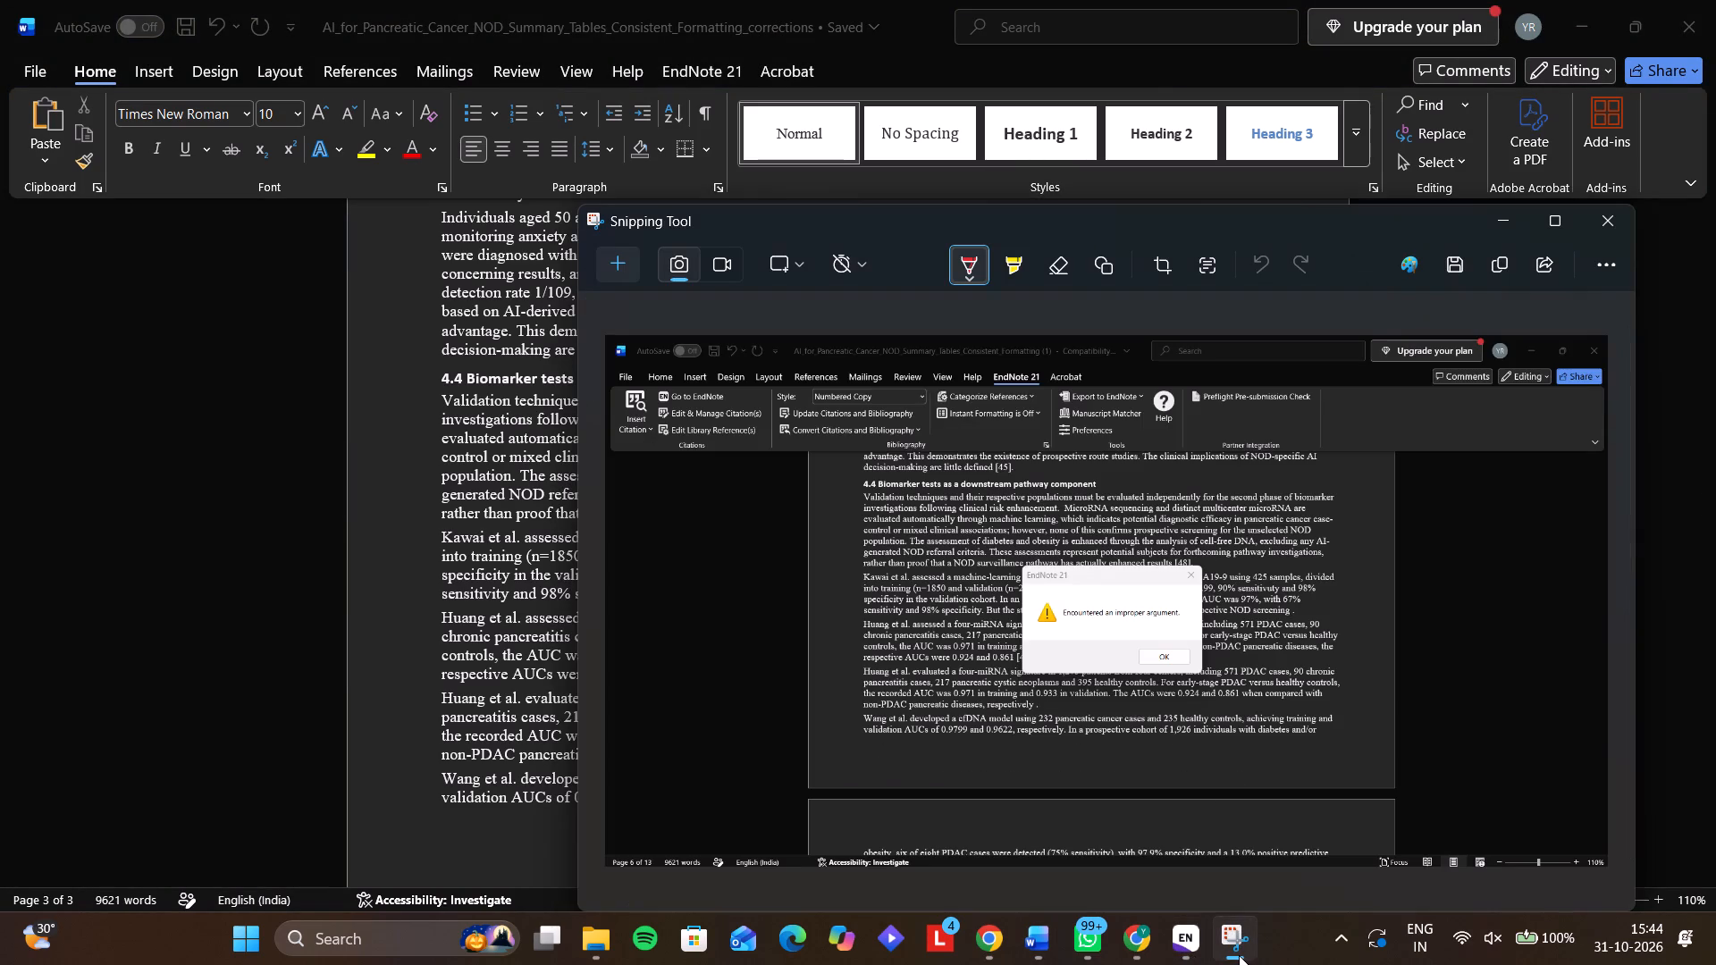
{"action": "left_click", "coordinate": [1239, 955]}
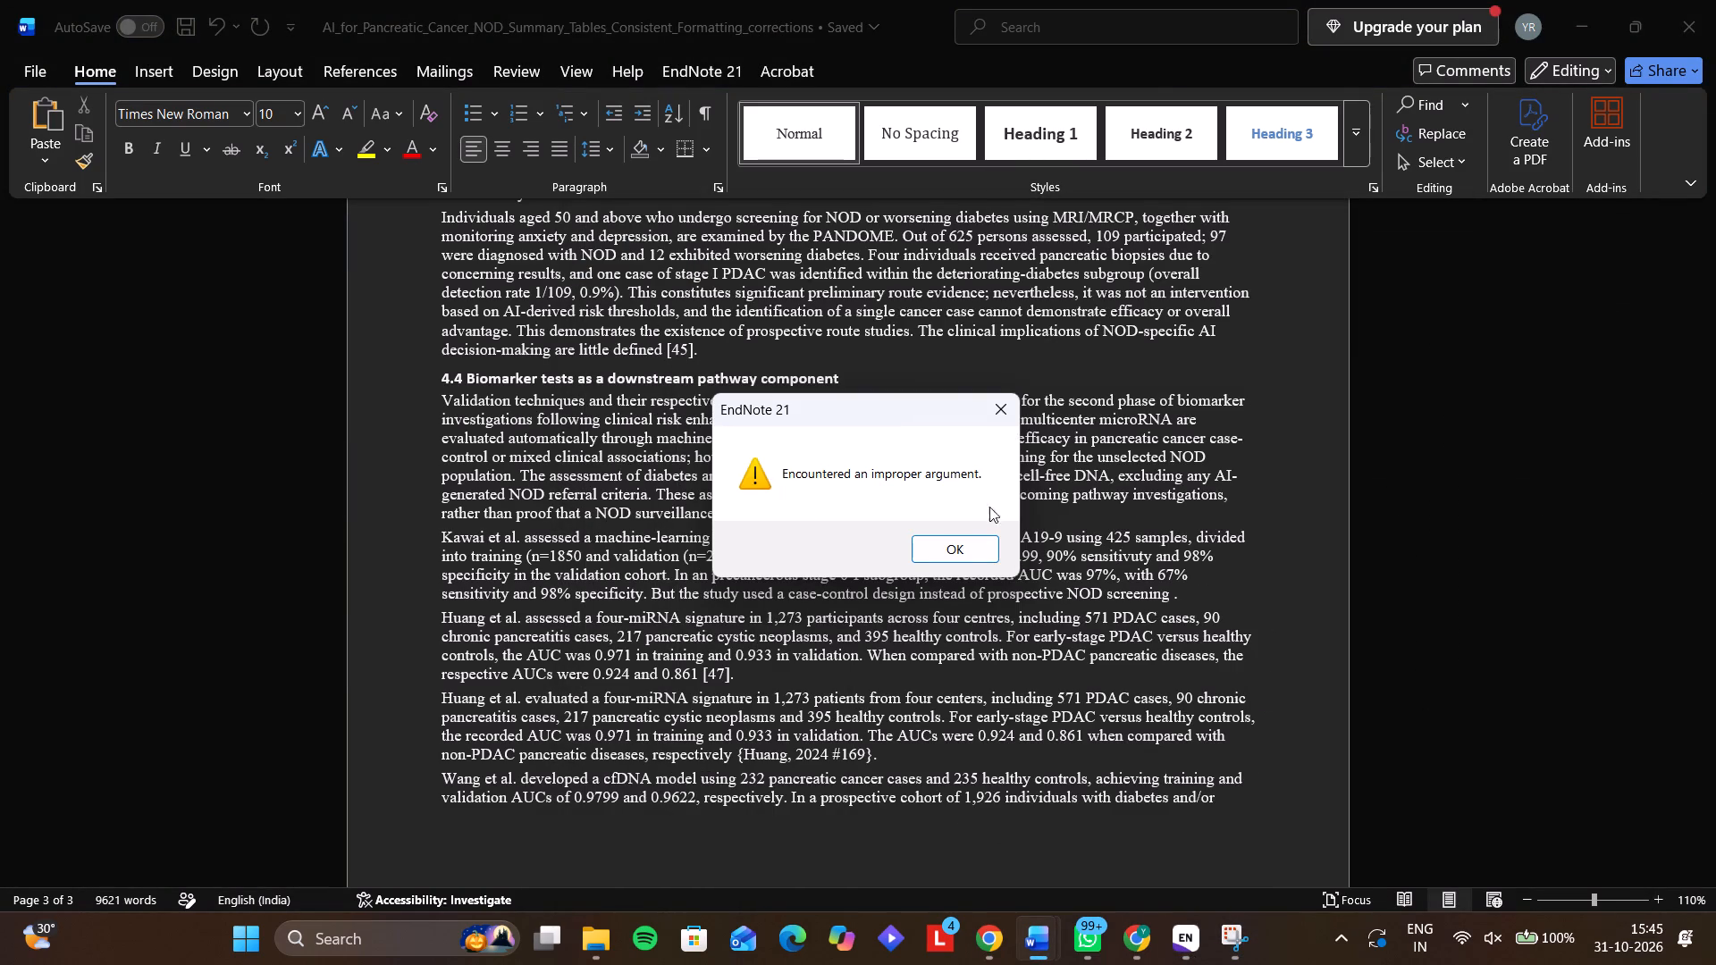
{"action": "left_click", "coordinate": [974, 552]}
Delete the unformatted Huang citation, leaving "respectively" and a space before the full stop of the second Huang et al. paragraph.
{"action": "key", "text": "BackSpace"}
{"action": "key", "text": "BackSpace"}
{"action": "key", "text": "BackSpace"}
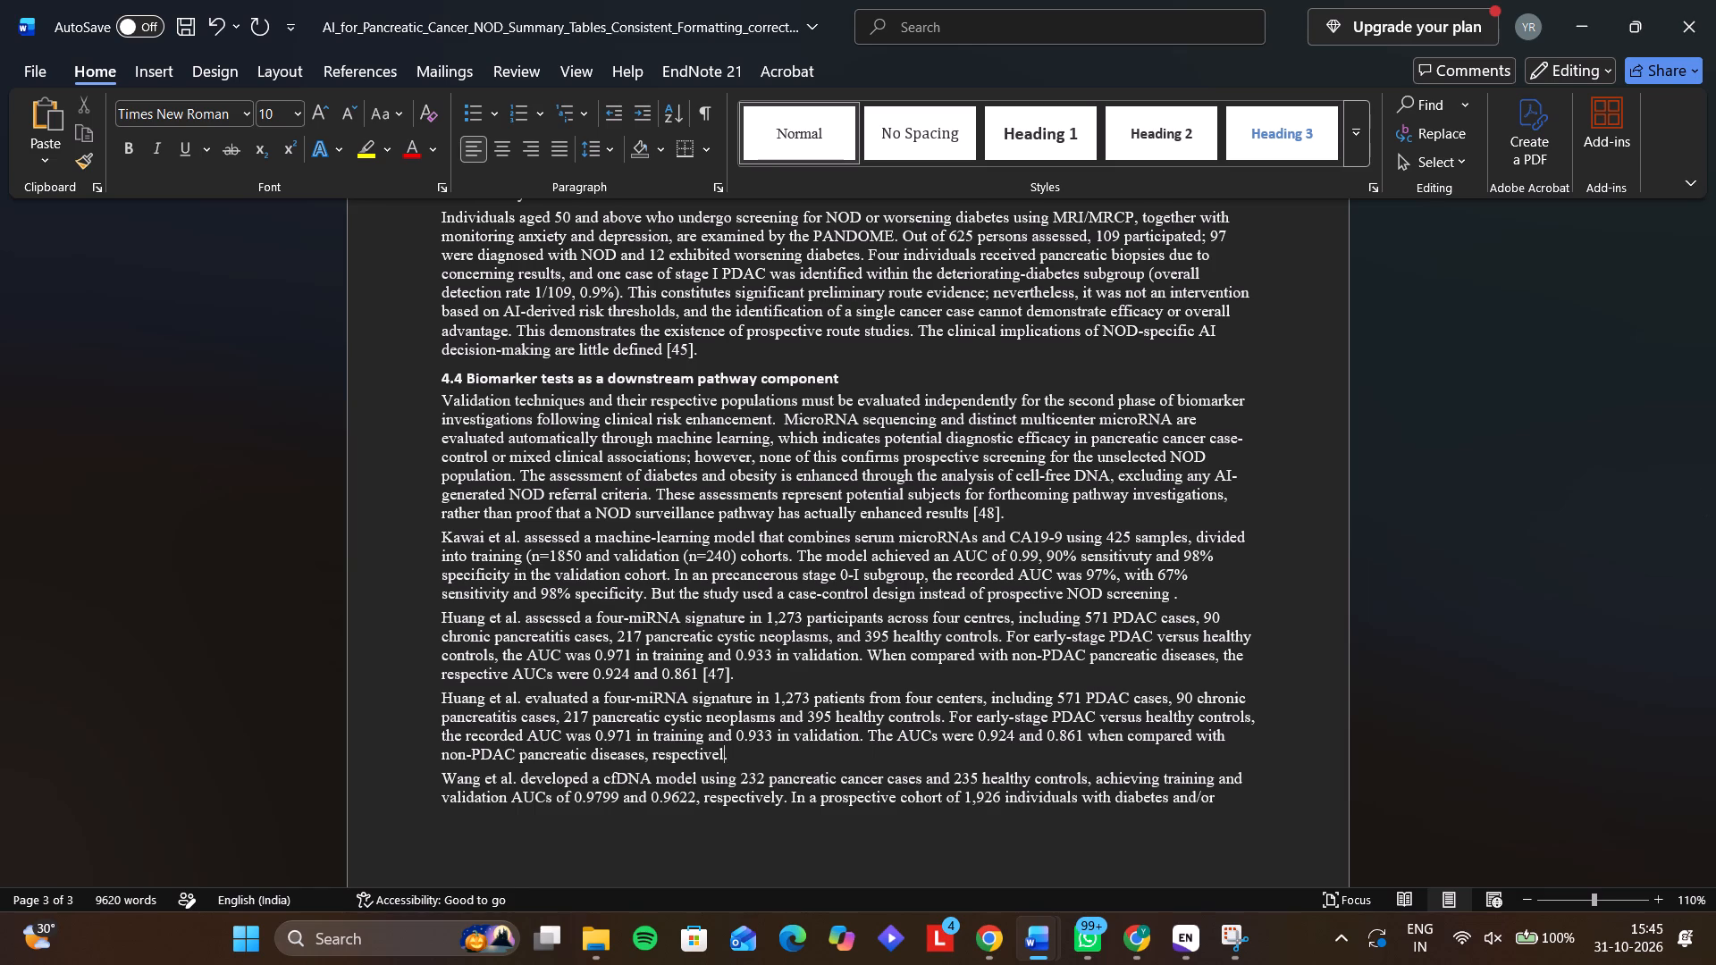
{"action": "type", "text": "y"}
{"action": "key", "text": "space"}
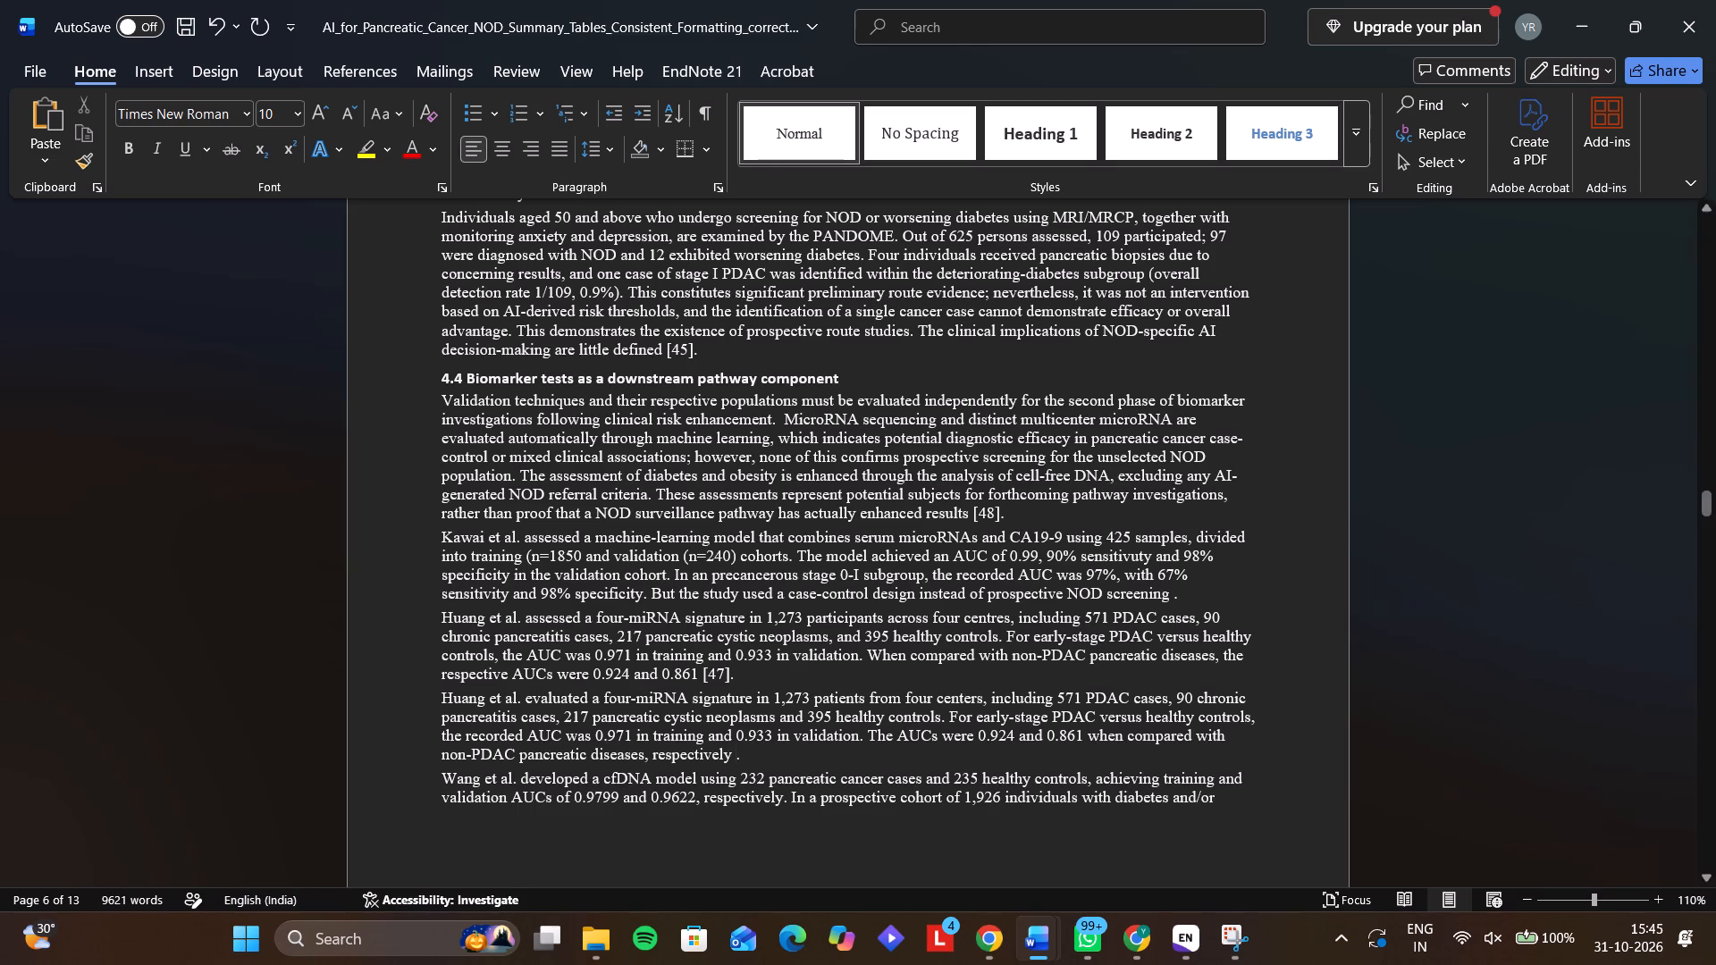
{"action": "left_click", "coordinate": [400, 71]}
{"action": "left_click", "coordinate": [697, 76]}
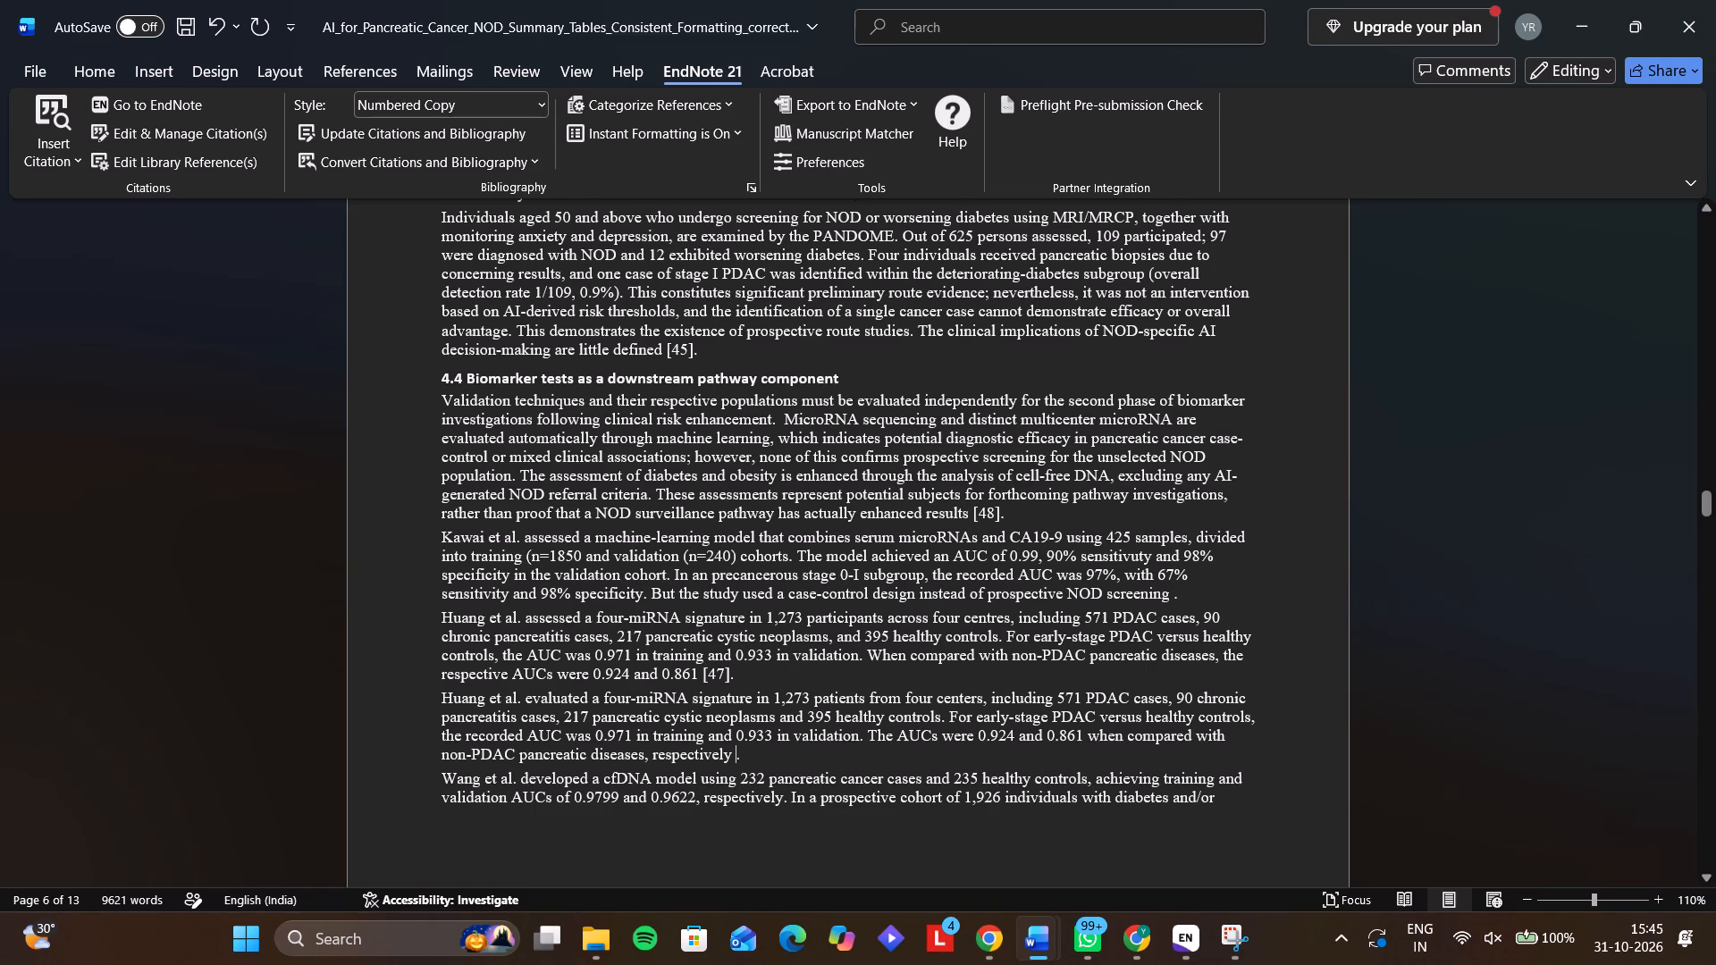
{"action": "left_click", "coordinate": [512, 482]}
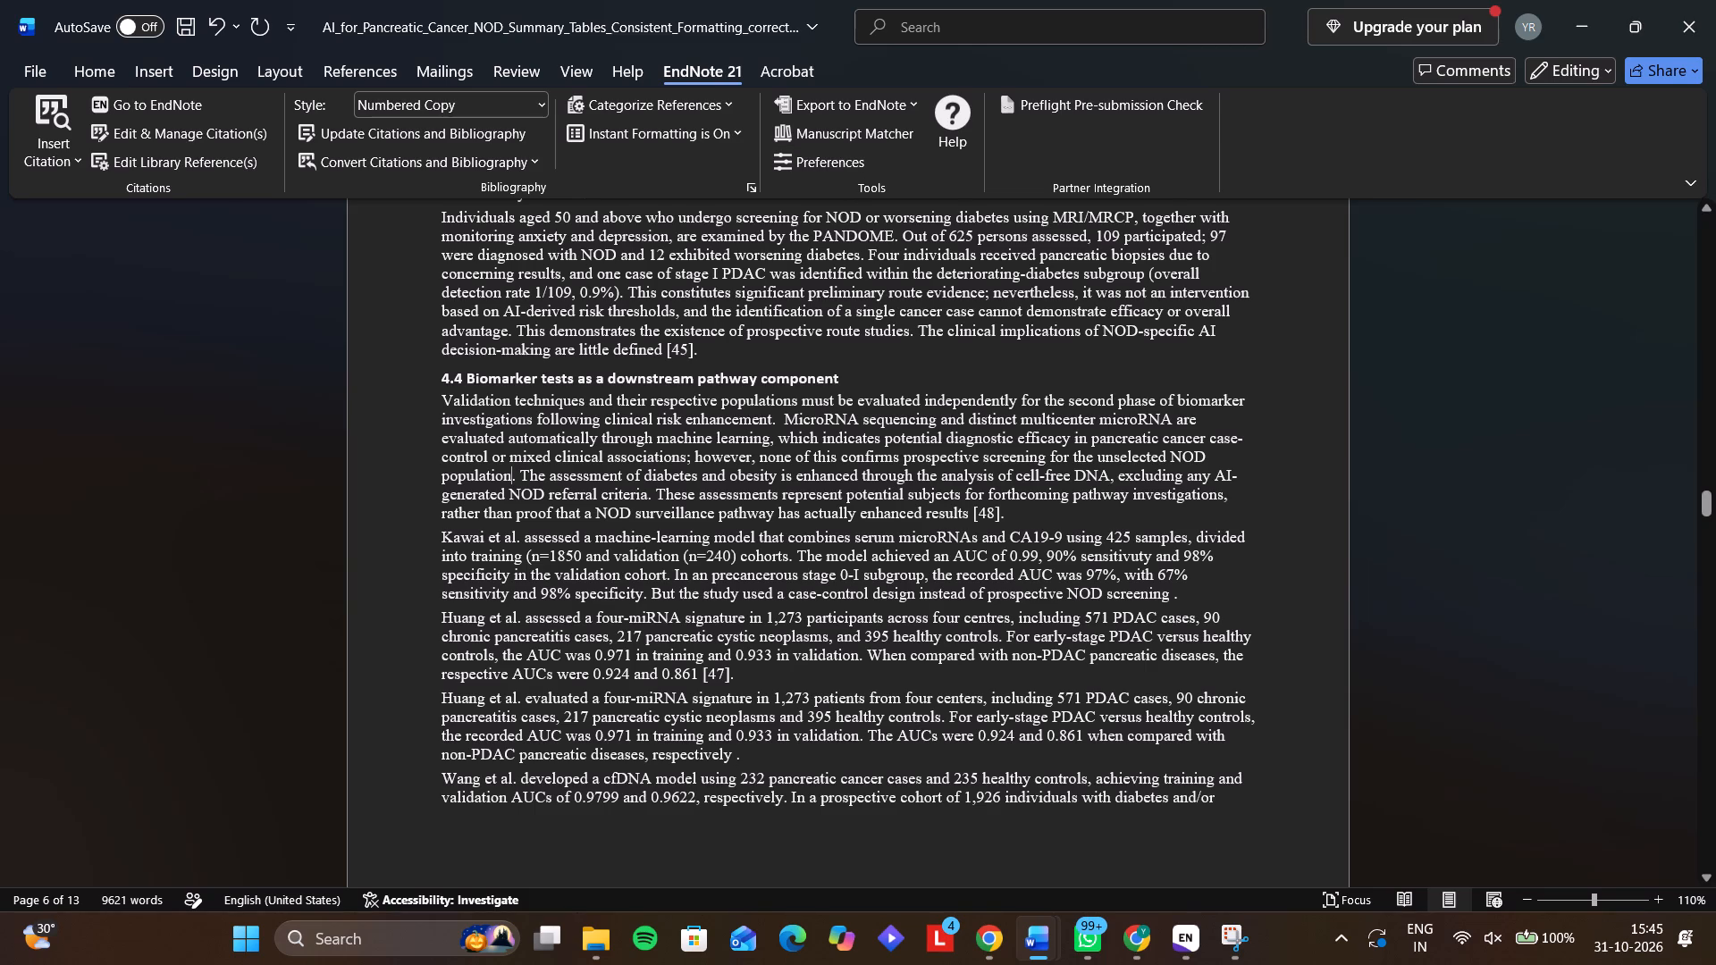
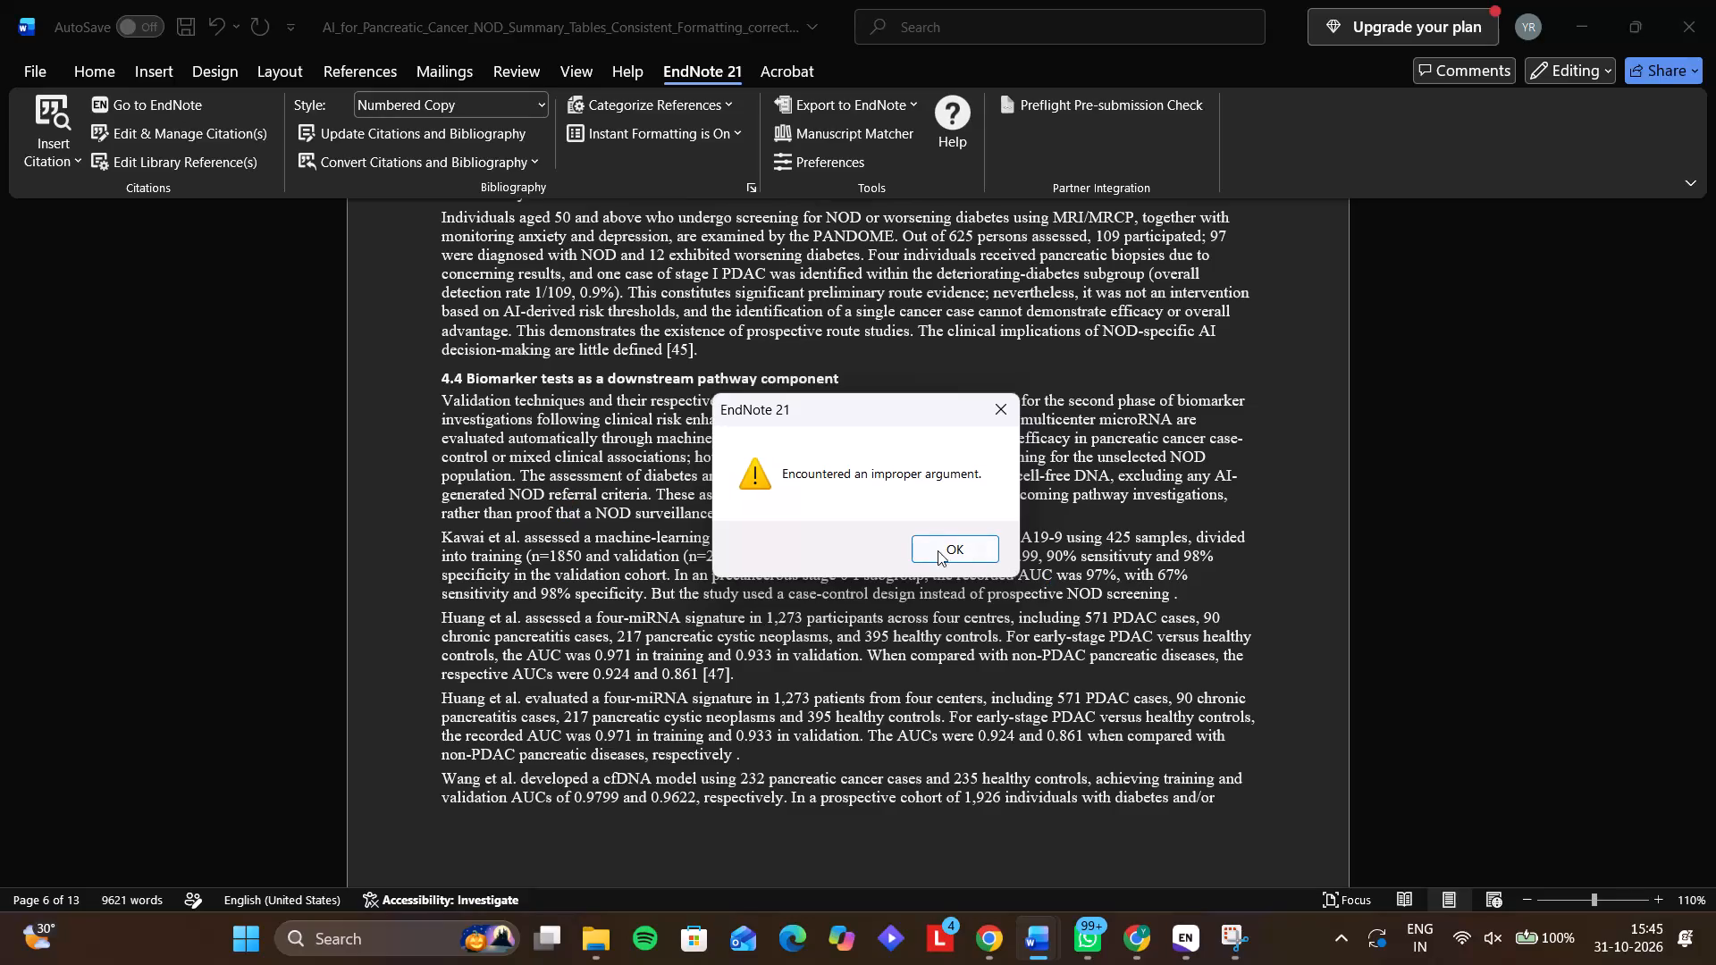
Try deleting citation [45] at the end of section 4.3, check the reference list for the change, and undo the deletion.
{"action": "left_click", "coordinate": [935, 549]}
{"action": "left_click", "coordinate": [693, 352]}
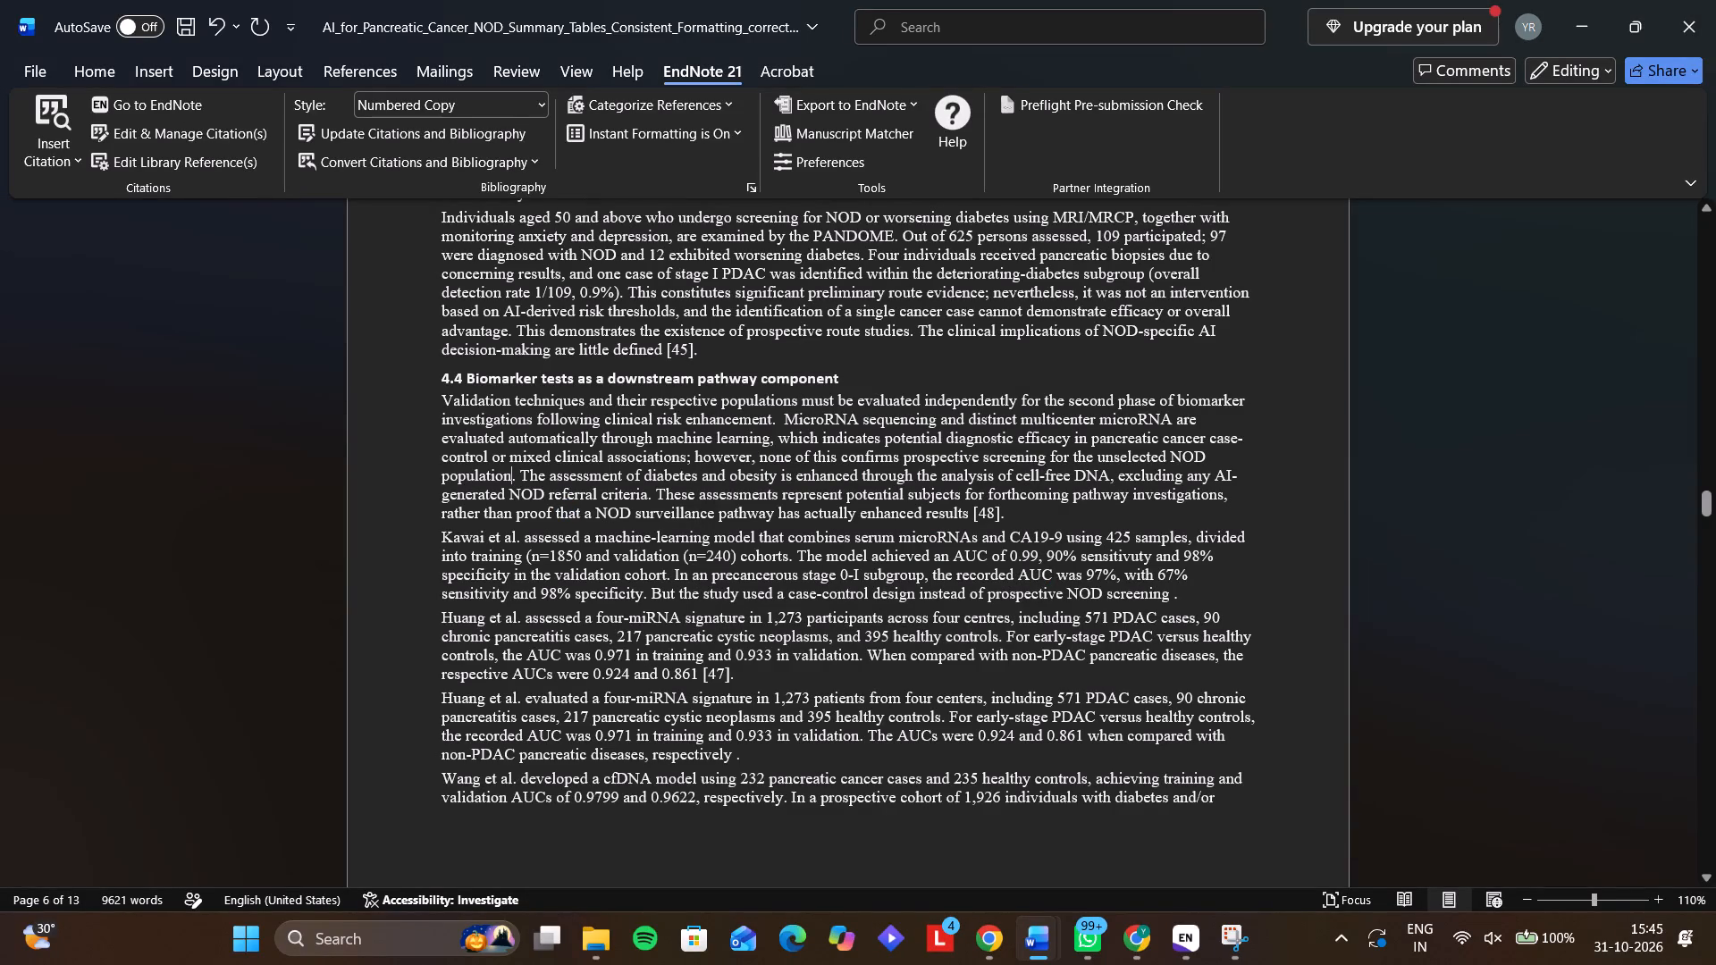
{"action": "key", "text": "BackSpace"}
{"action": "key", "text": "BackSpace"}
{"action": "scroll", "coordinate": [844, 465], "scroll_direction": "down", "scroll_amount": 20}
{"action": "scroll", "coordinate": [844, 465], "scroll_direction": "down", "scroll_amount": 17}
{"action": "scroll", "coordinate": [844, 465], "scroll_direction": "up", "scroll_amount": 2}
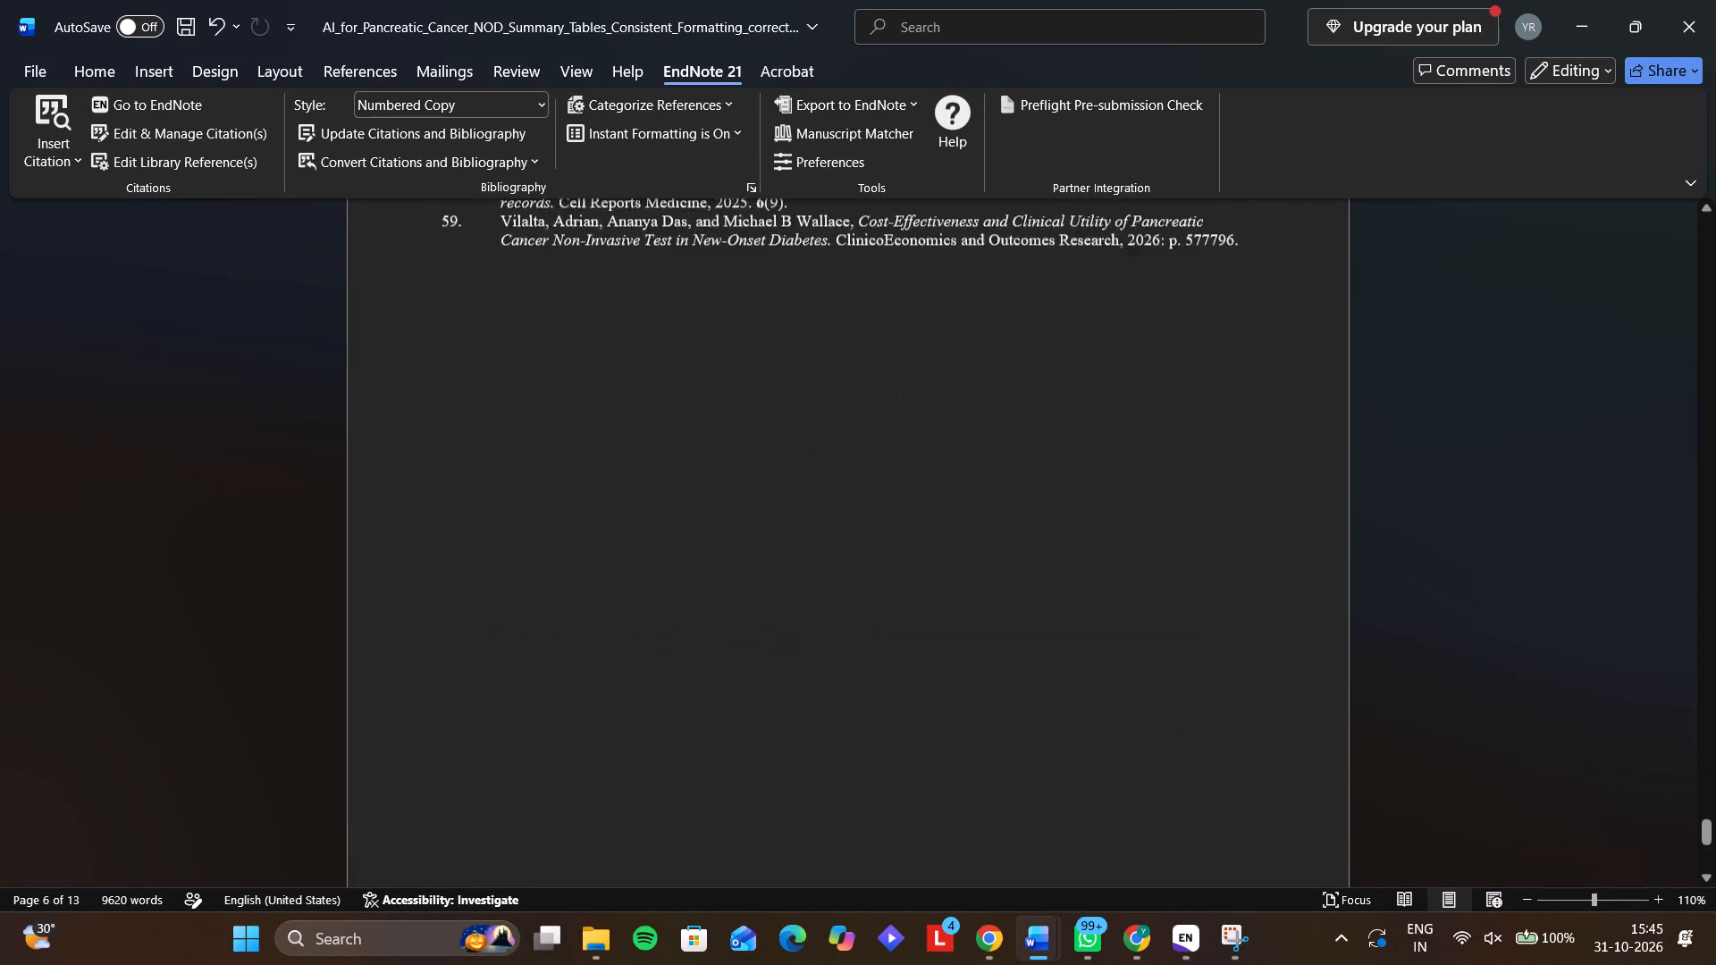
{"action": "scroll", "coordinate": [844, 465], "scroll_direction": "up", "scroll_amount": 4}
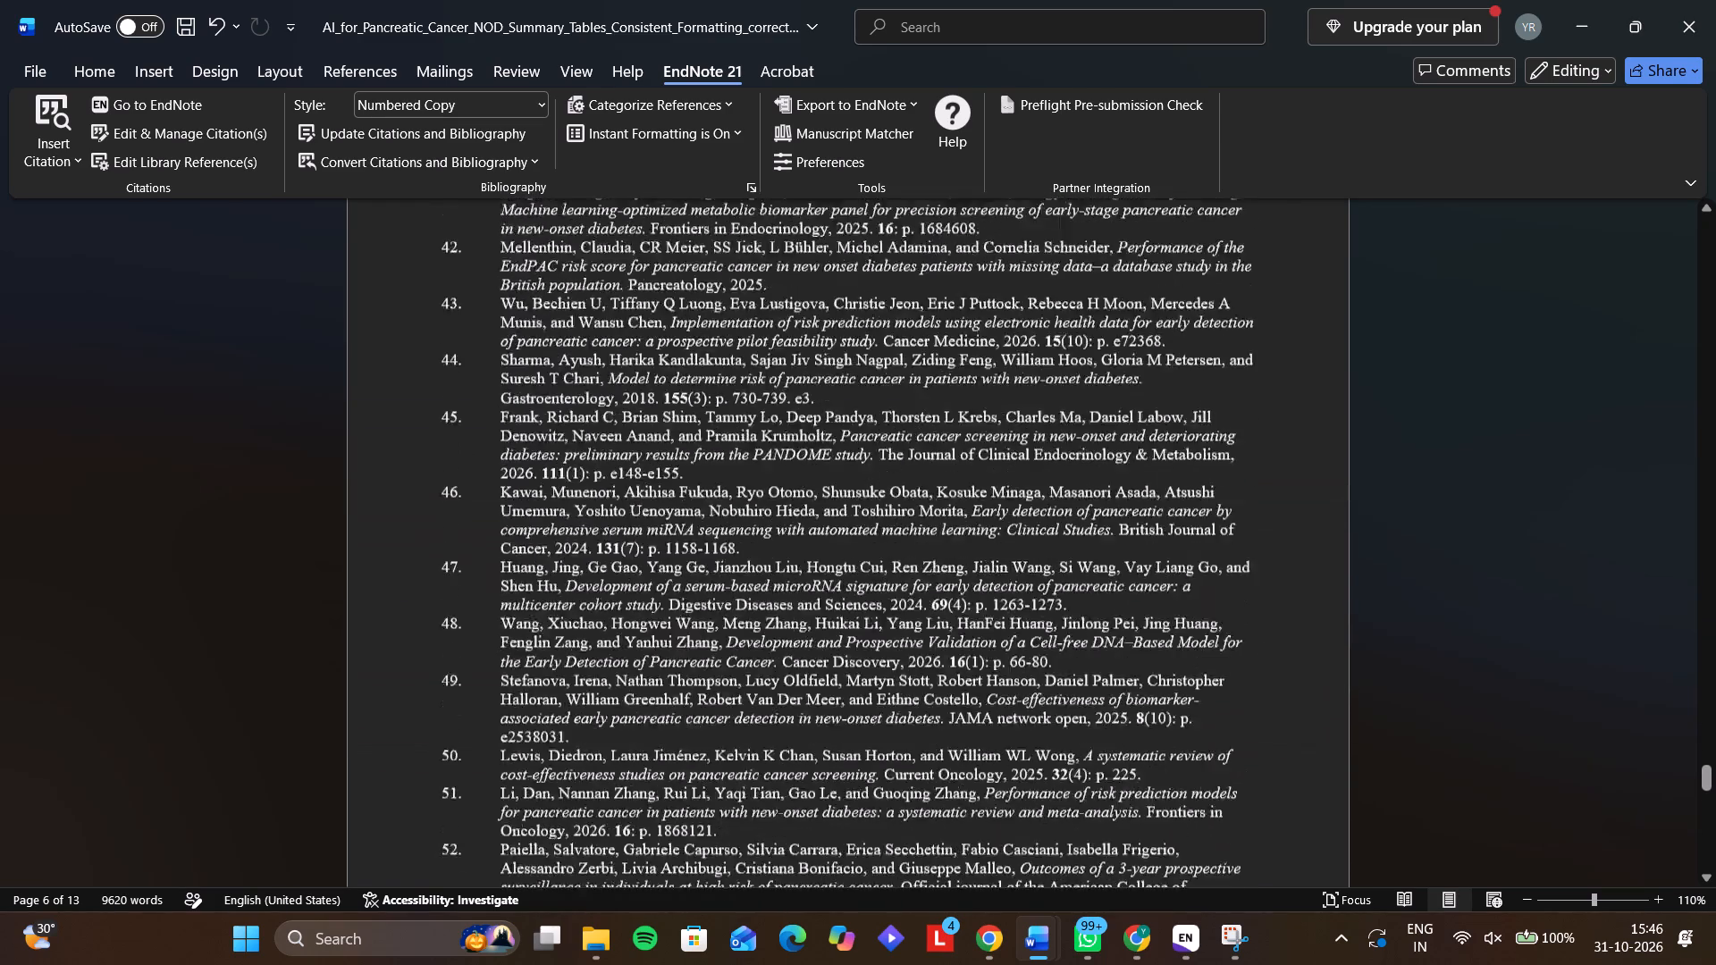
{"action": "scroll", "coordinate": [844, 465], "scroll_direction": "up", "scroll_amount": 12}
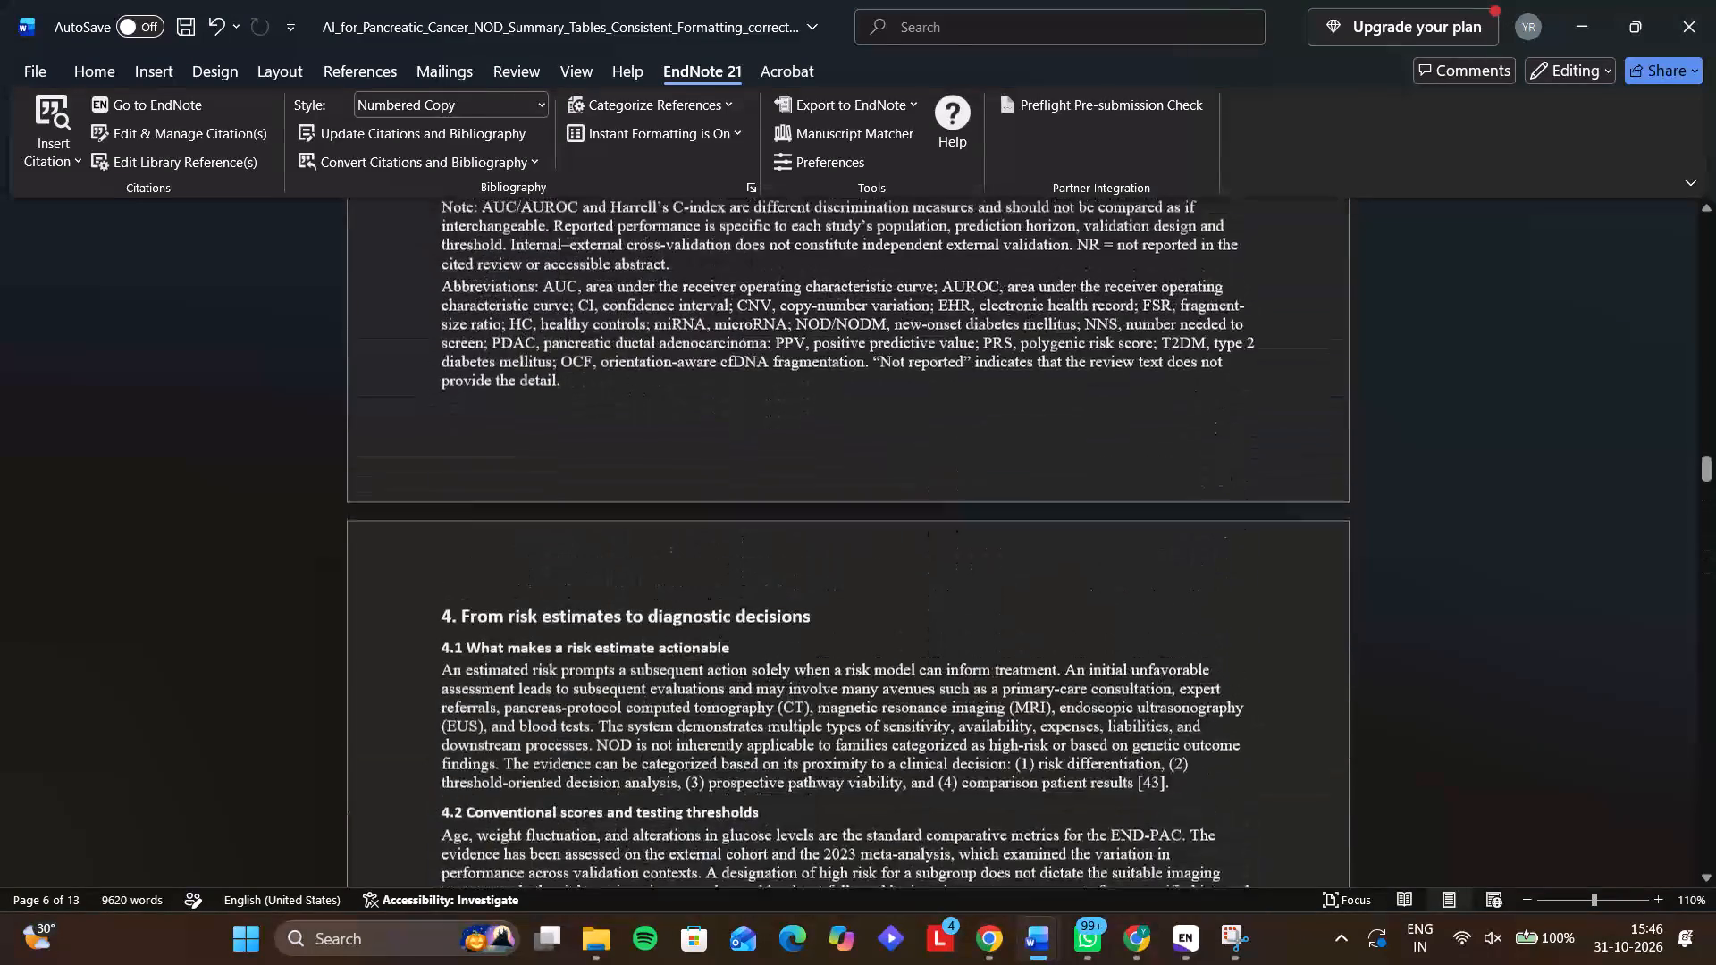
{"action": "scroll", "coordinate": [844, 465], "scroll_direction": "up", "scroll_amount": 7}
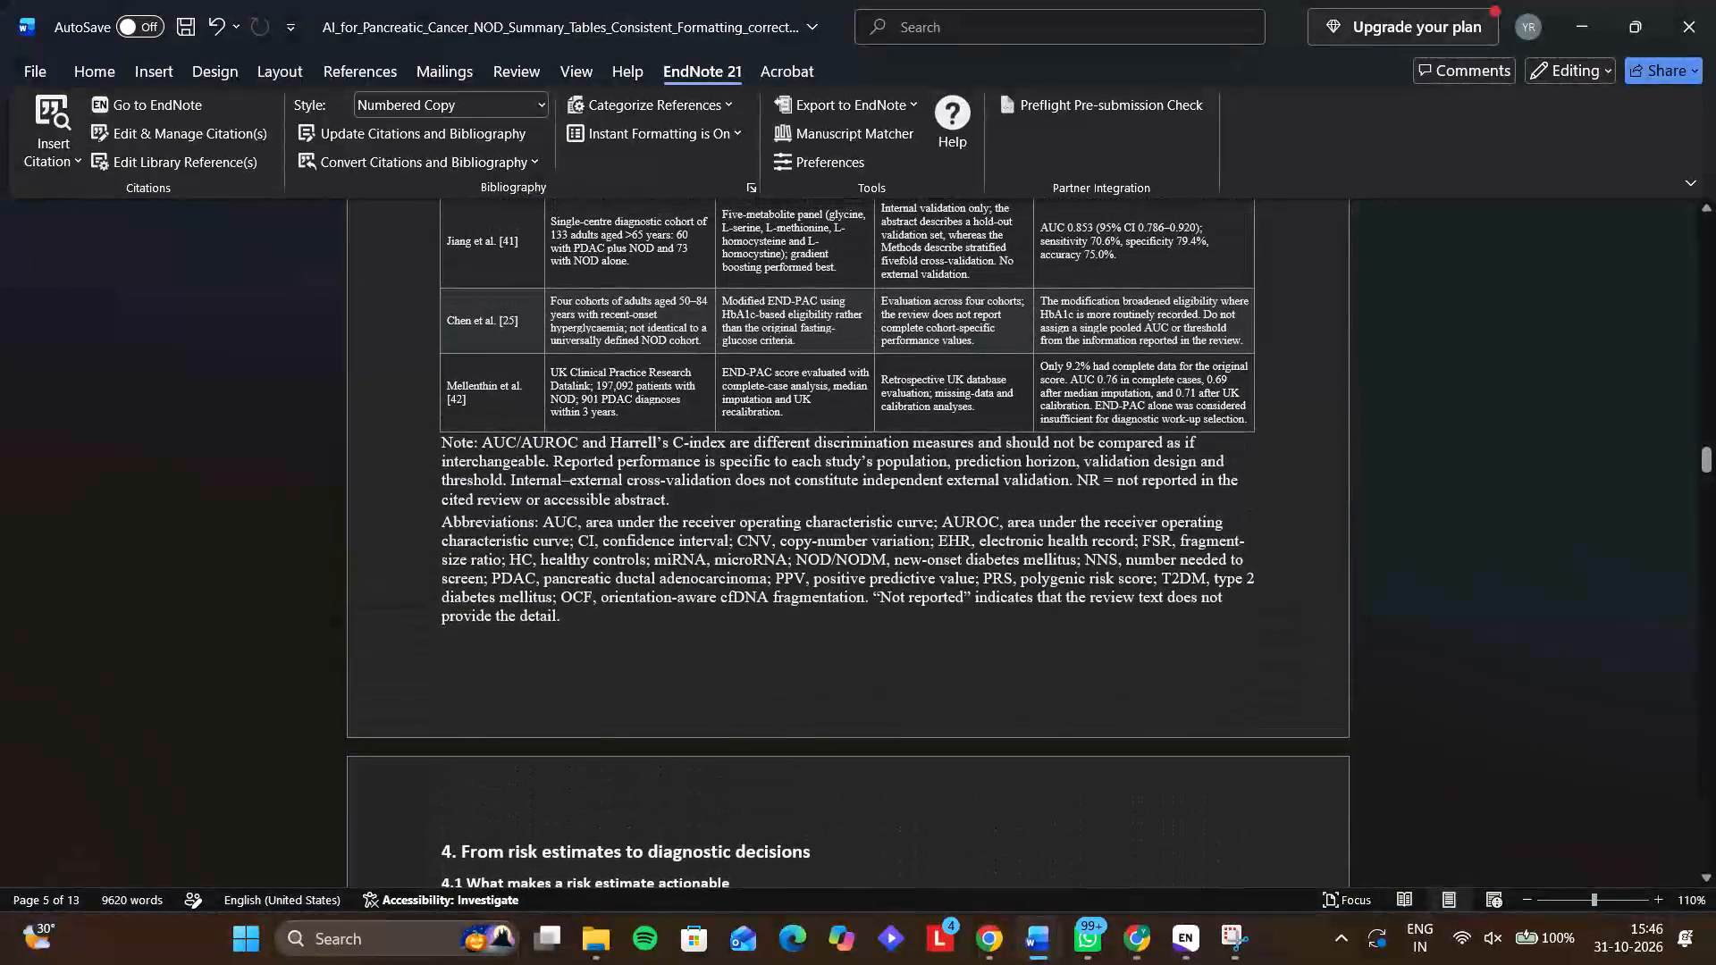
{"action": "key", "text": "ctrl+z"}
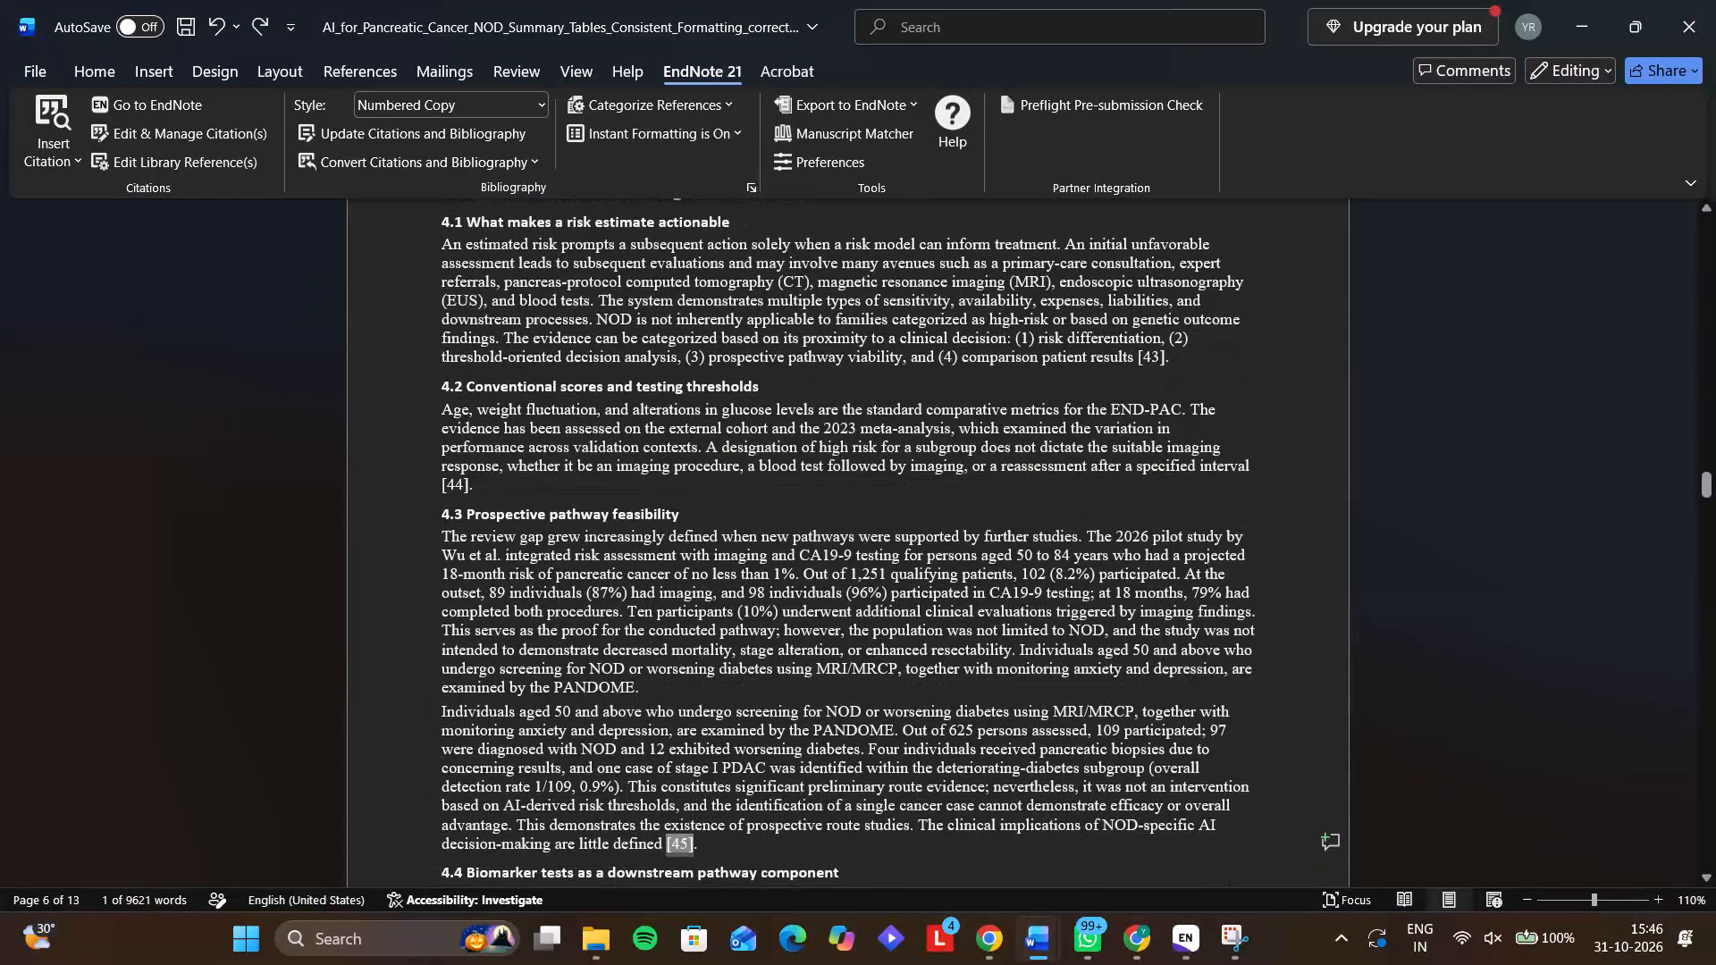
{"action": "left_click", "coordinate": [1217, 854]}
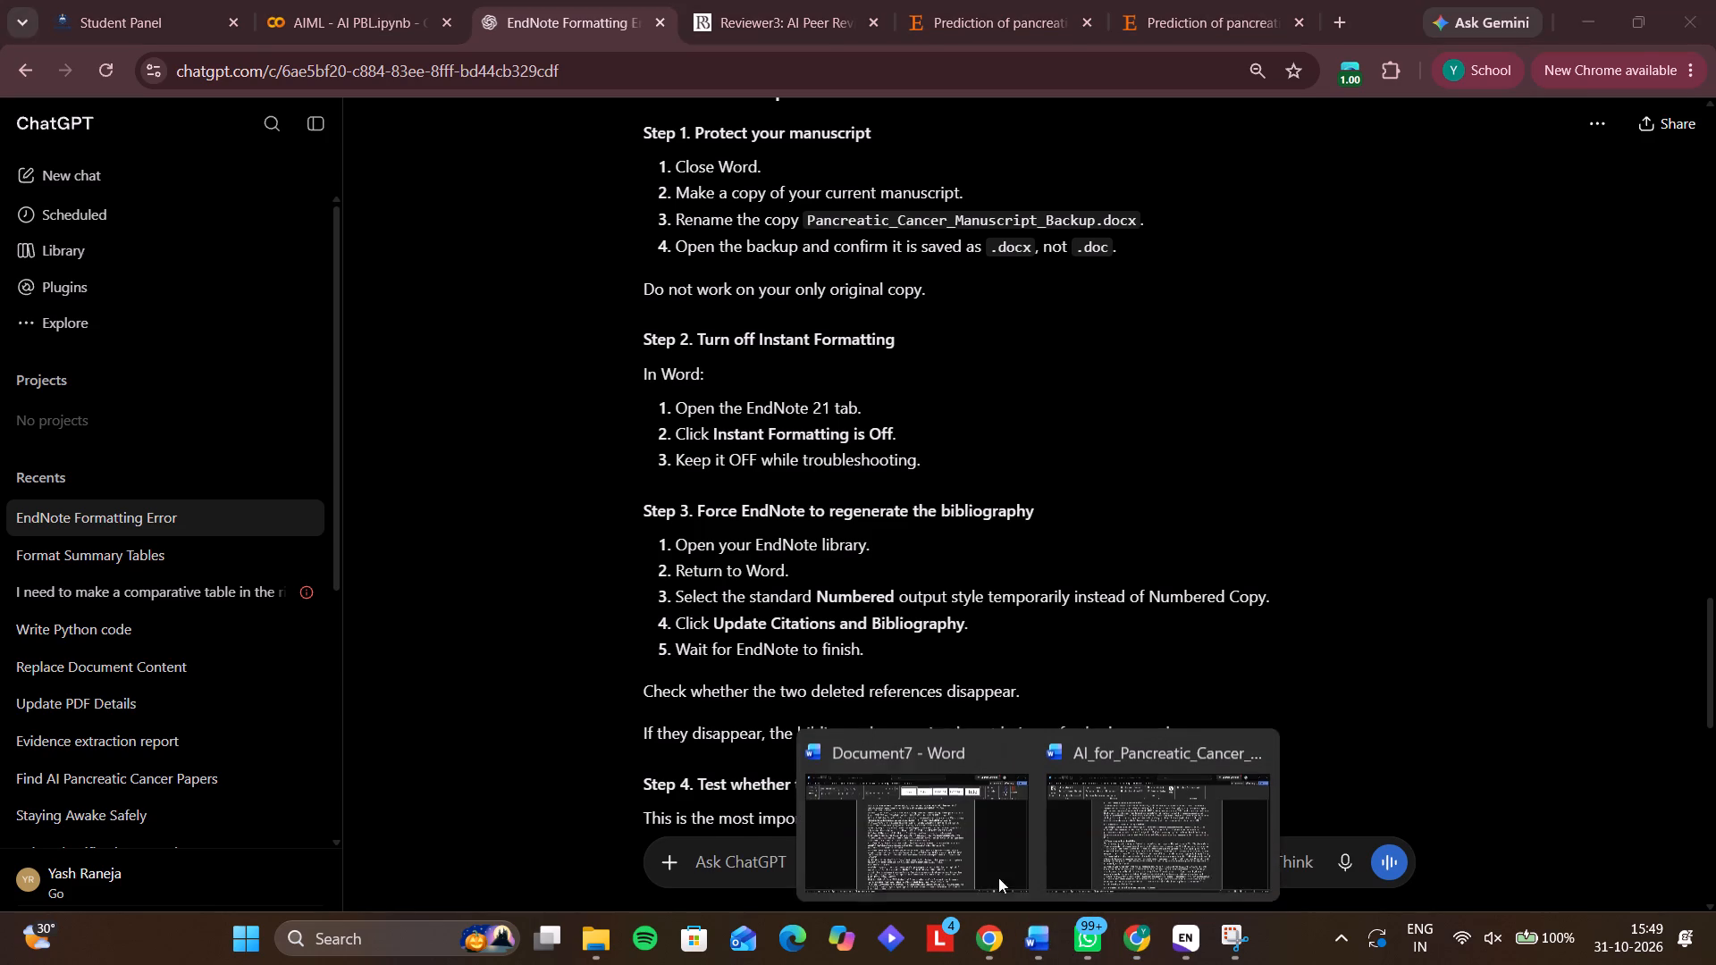
{"action": "left_click", "coordinate": [950, 807]}
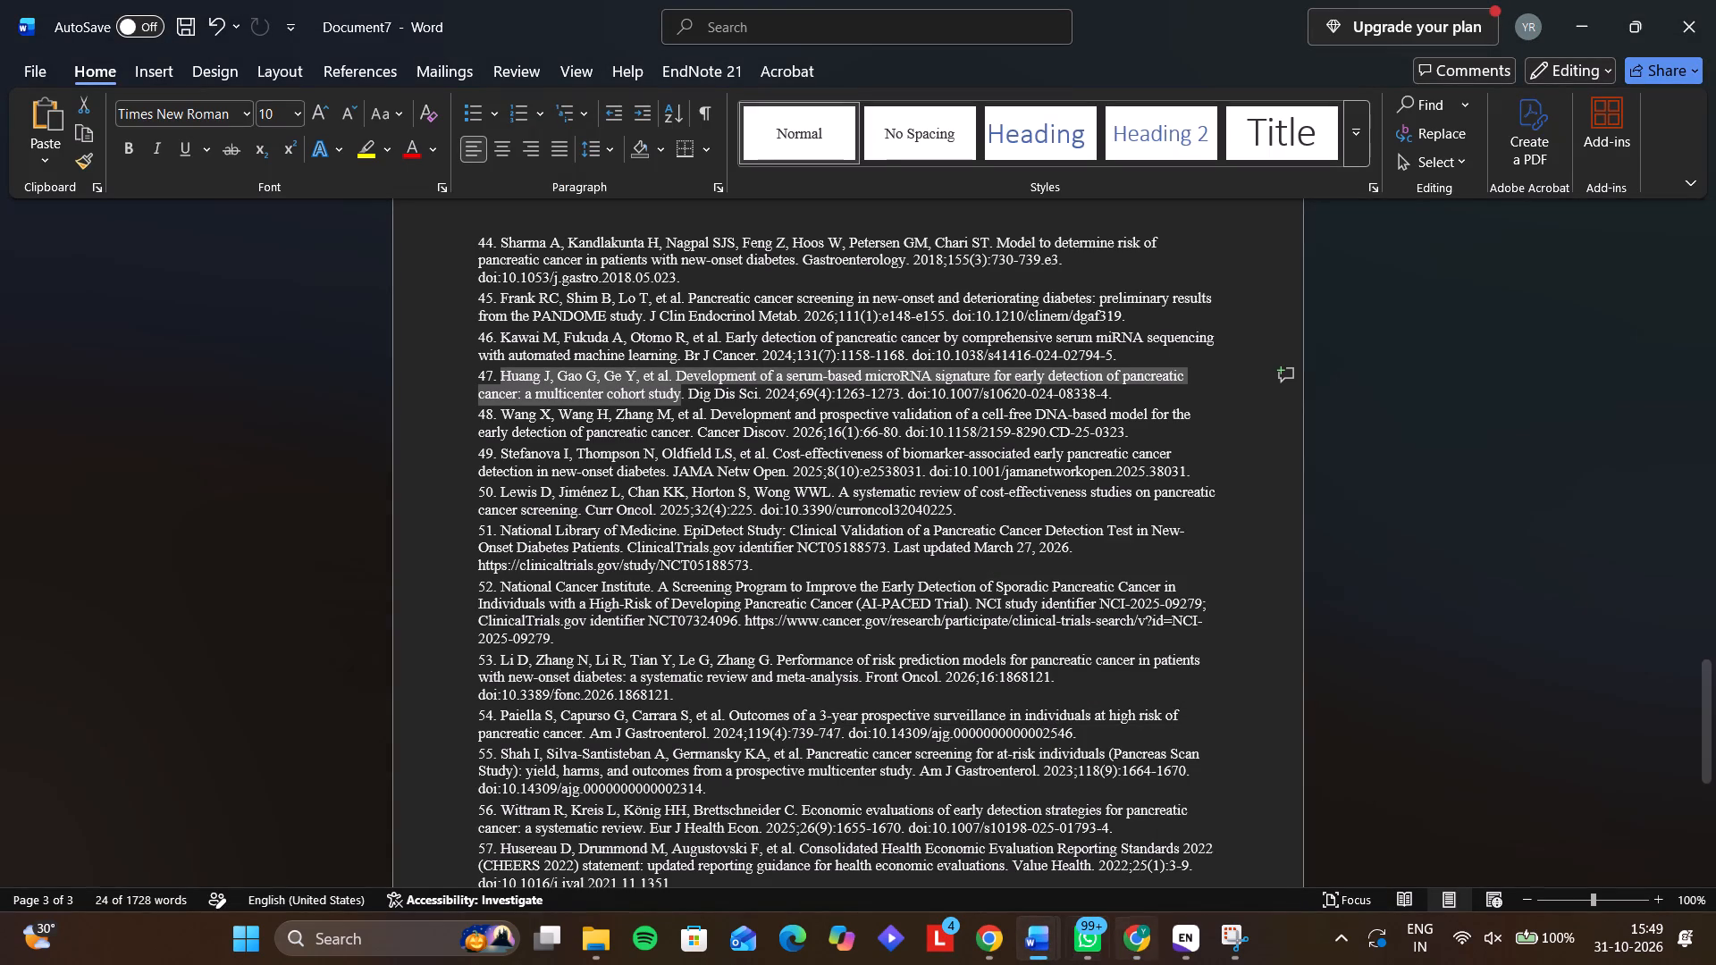
{"action": "left_click", "coordinate": [1033, 946]}
{"action": "left_click", "coordinate": [1231, 863]}
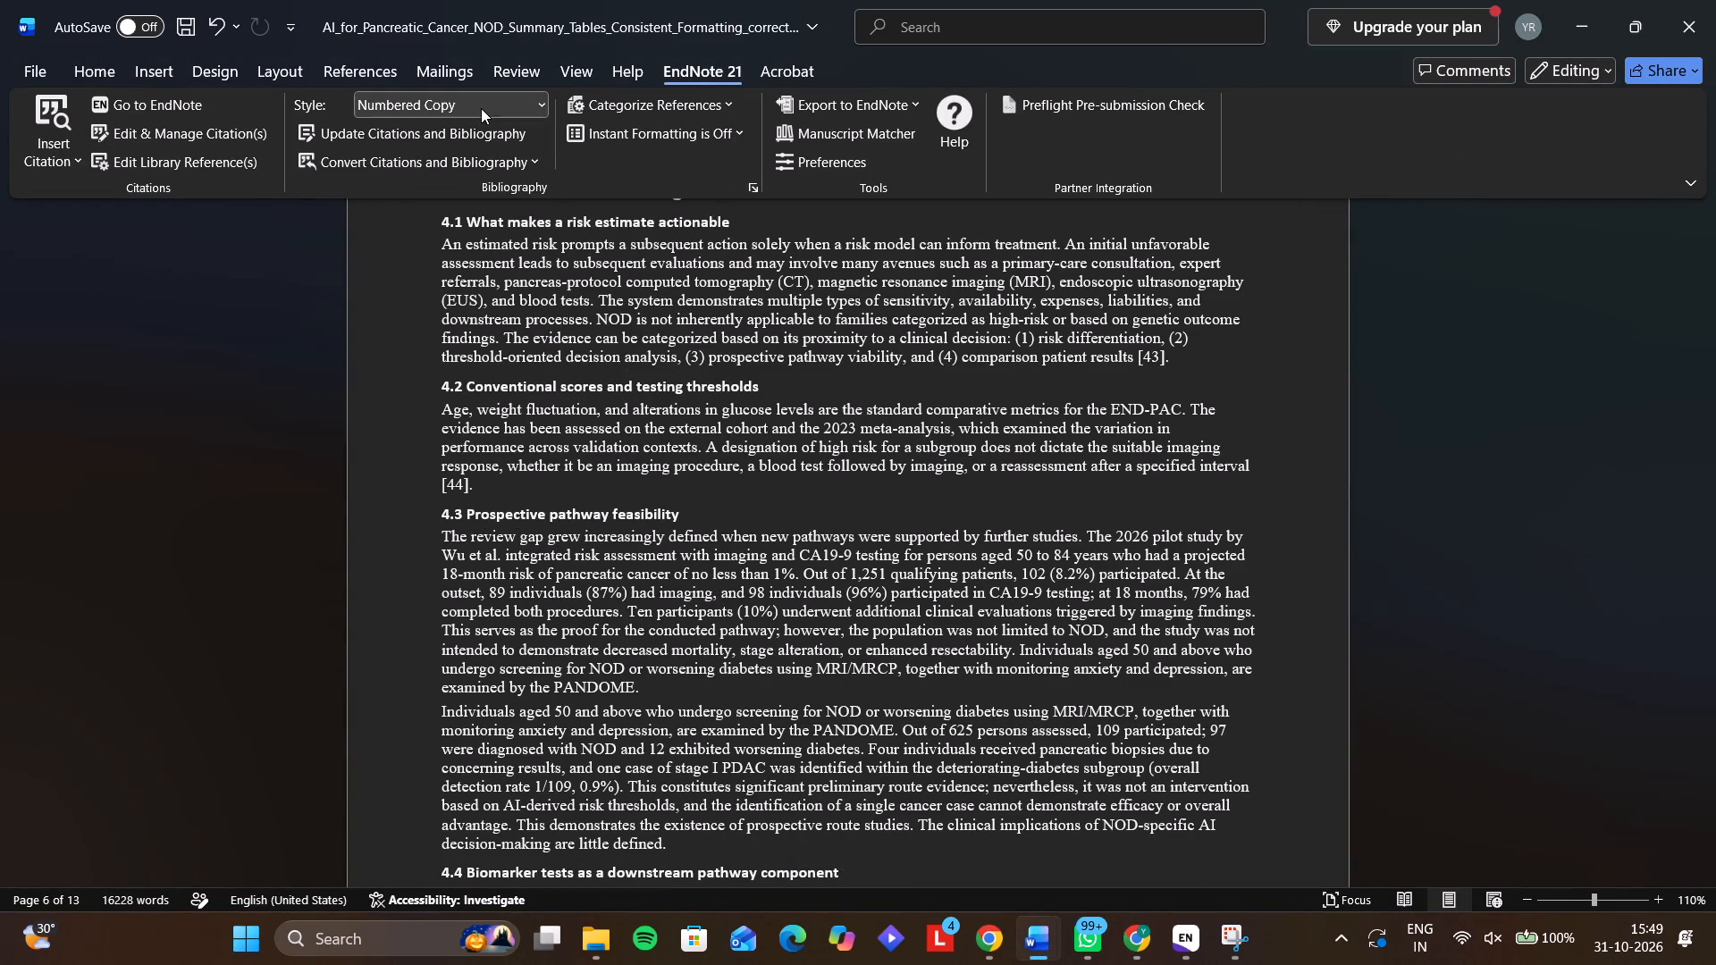
{"action": "left_click", "coordinate": [477, 105]}
{"action": "left_click", "coordinate": [455, 315]}
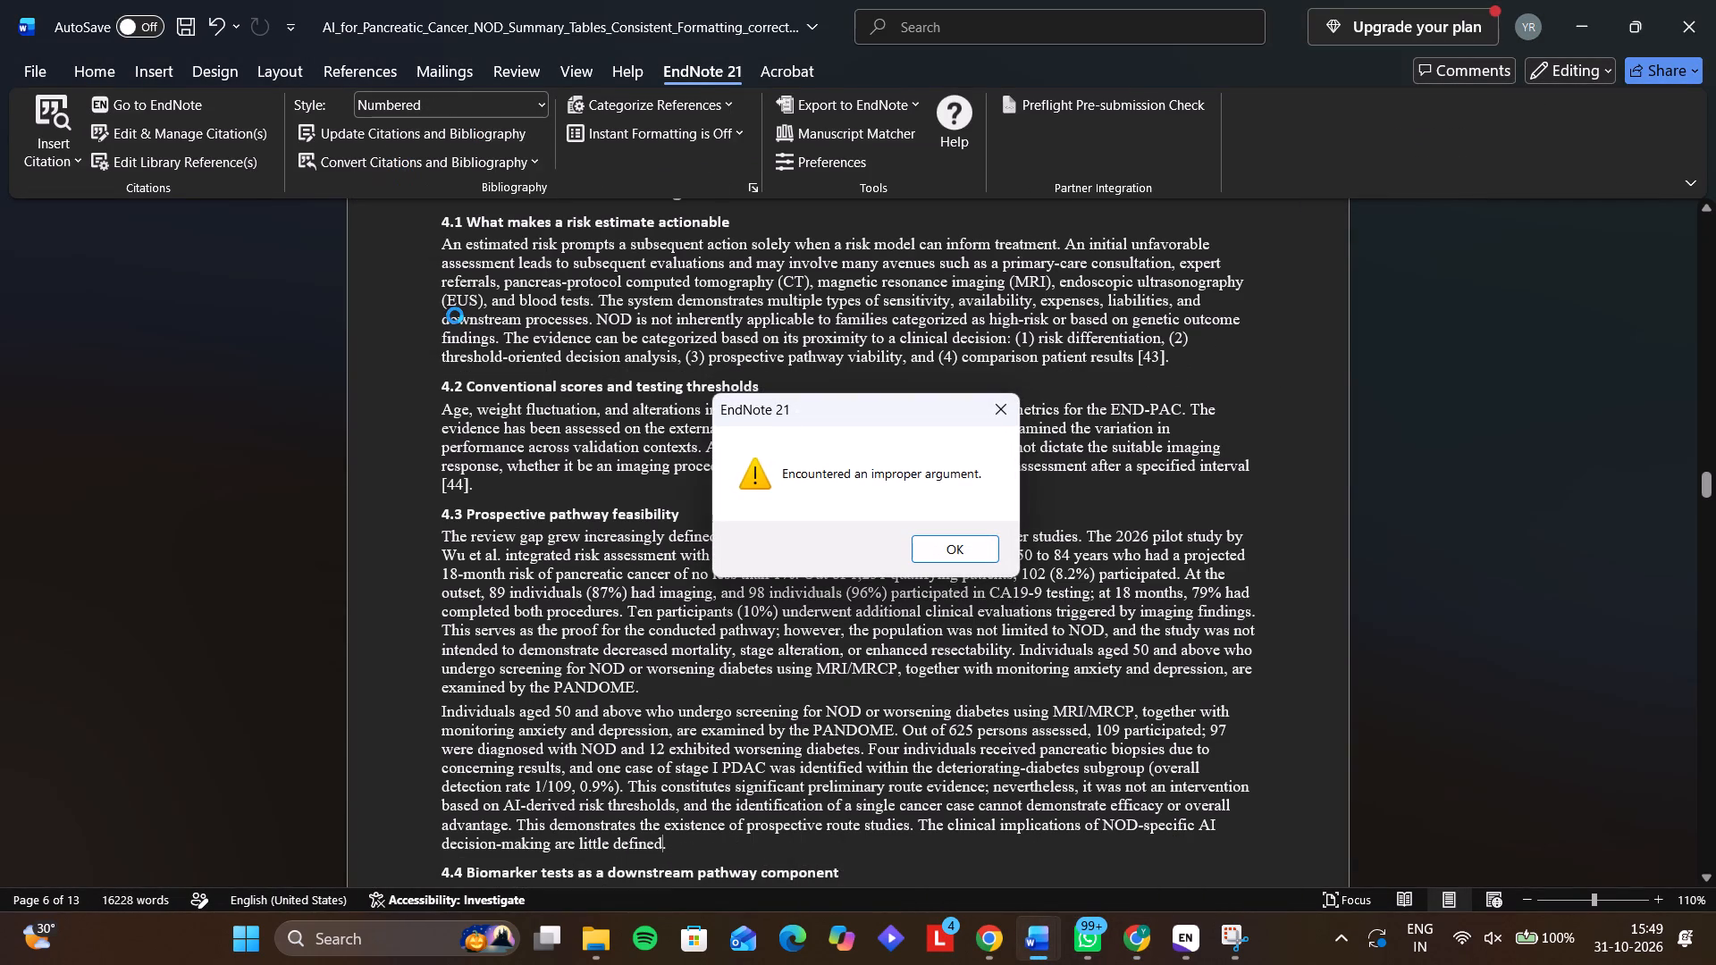
{"action": "left_click", "coordinate": [945, 550]}
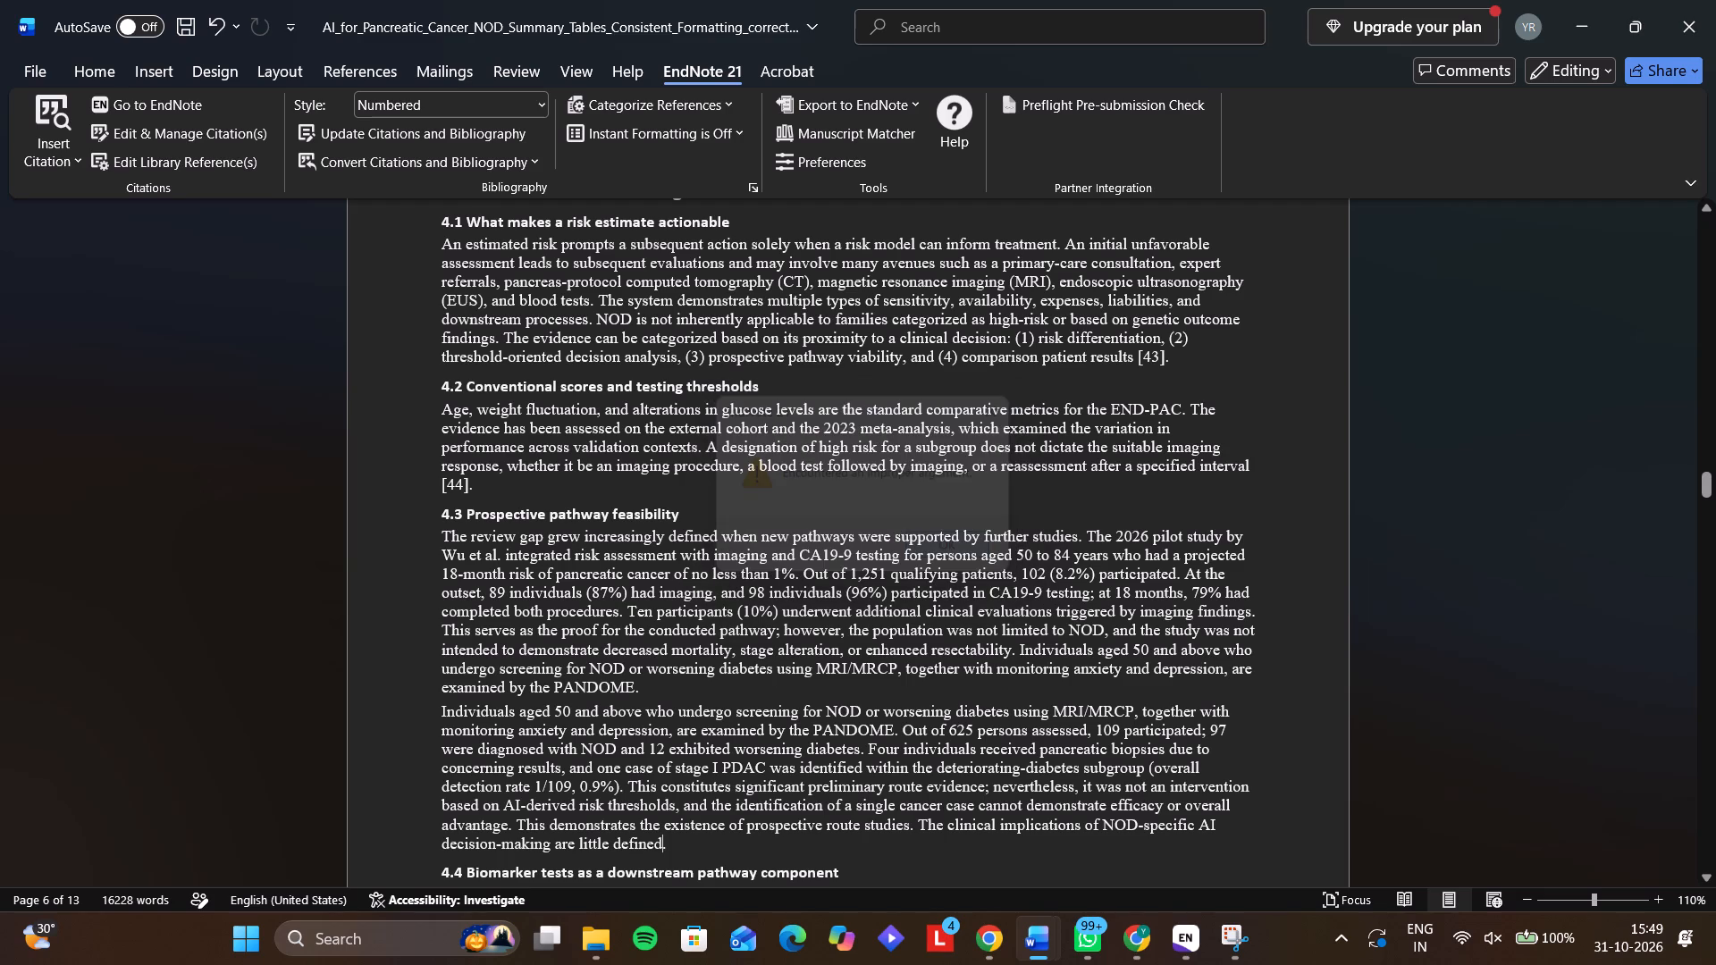
Update the manuscript's citations and bibliography with EndNote and dismiss the error message.
{"action": "left_click", "coordinate": [377, 136]}
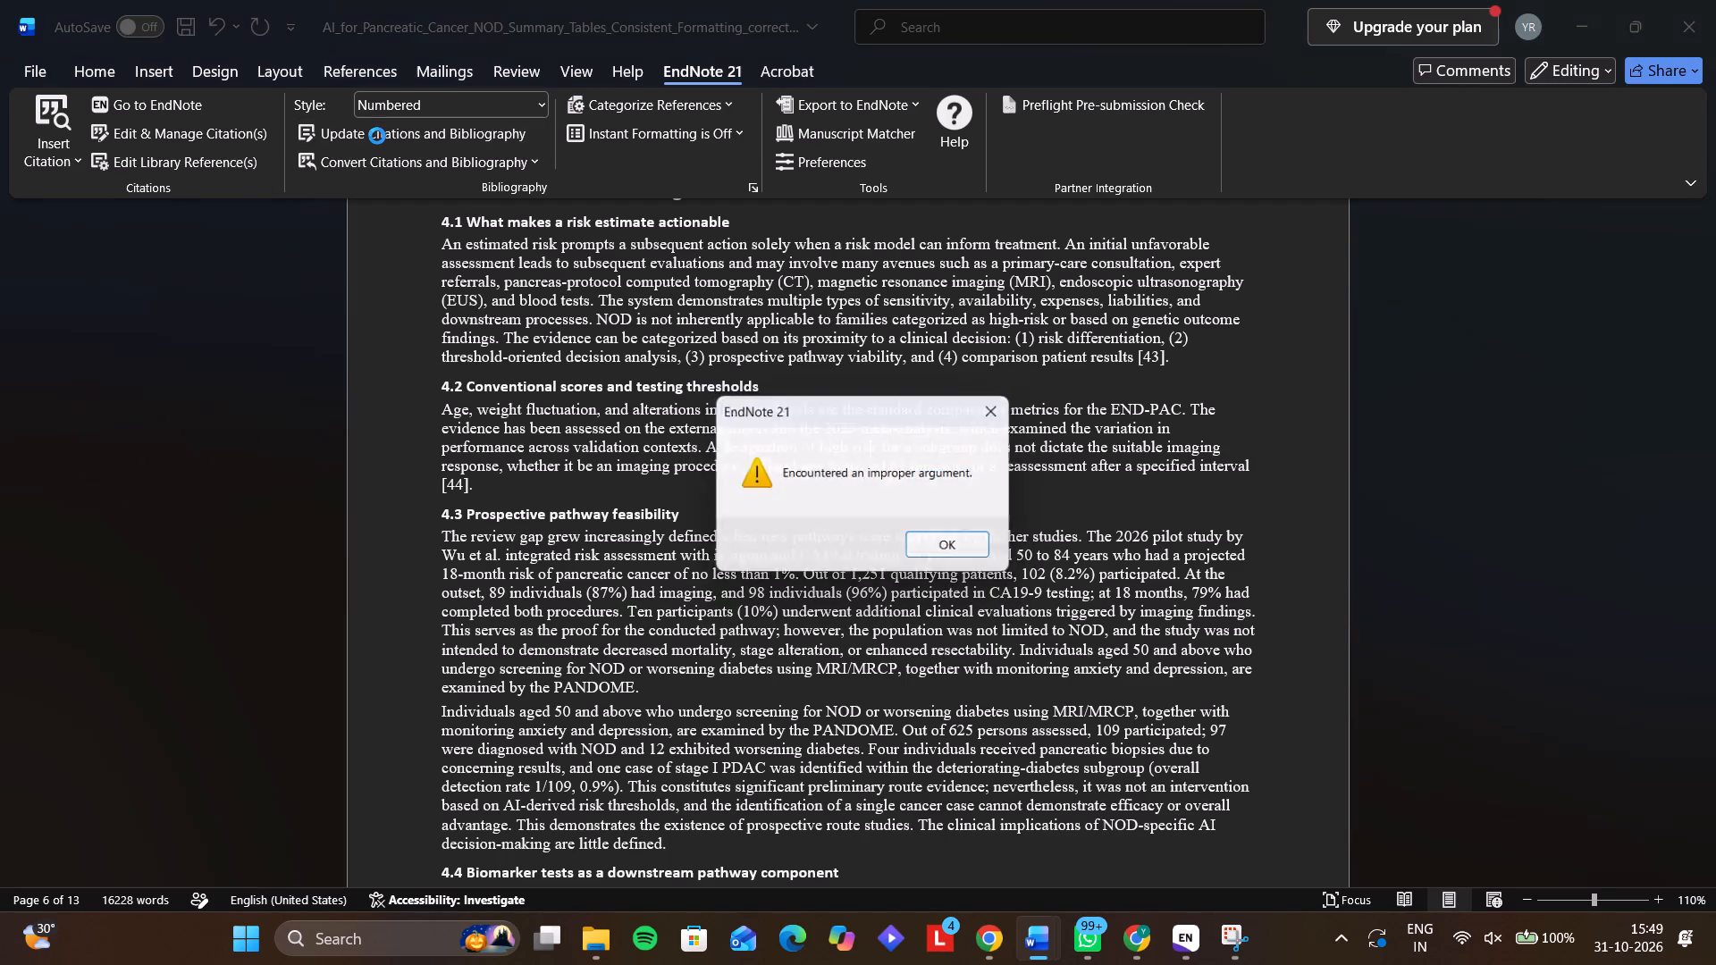
{"action": "left_click", "coordinate": [925, 544]}
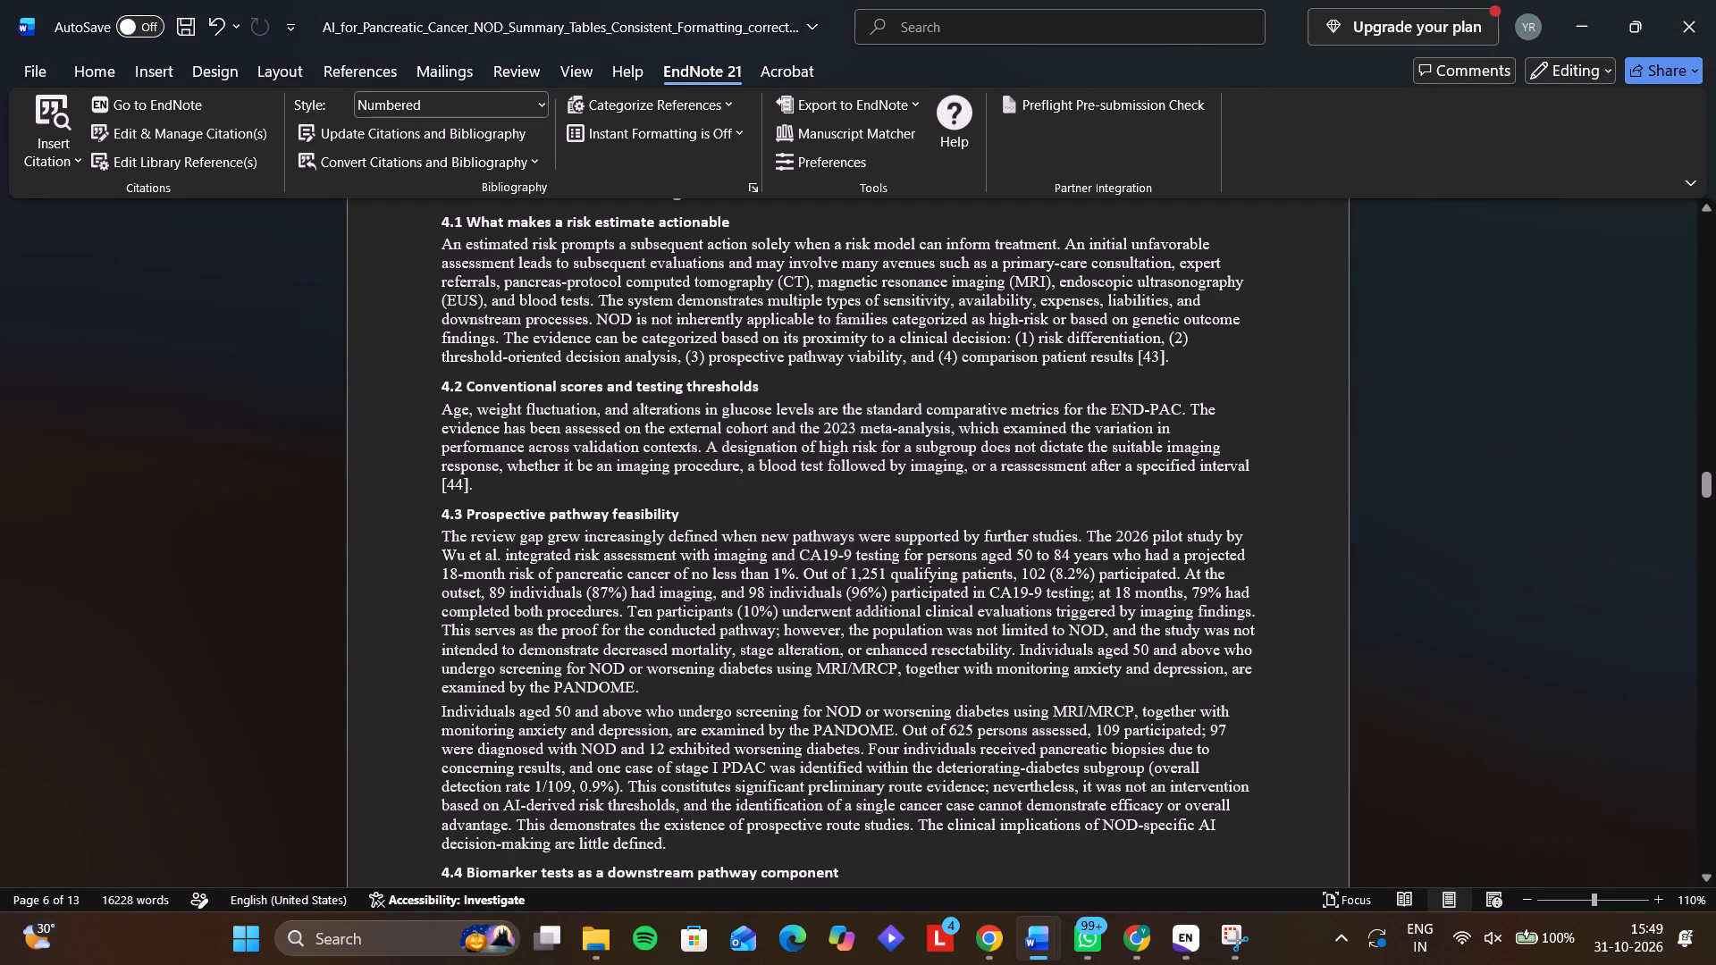
Examine the manuscript's reference list through to its last entries for the two deleted references.
{"action": "scroll", "coordinate": [1032, 572], "scroll_direction": "down", "scroll_amount": 16}
{"action": "scroll", "coordinate": [1032, 572], "scroll_direction": "up", "scroll_amount": 2}
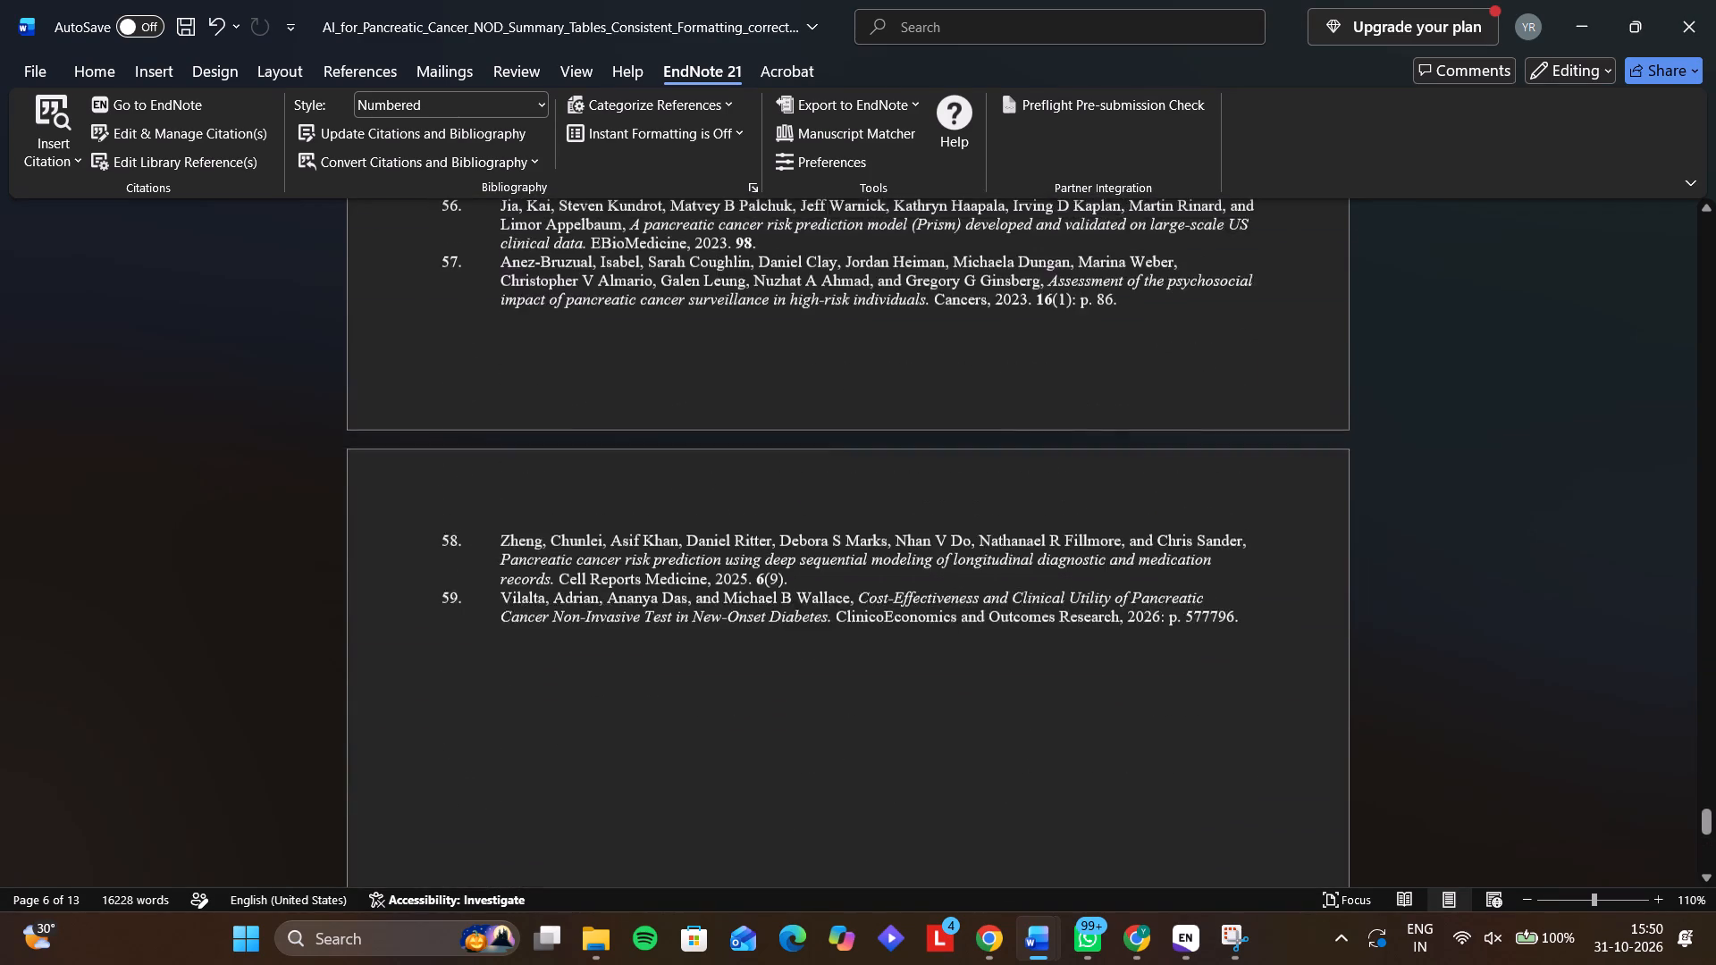
{"action": "scroll", "coordinate": [1032, 572], "scroll_direction": "up", "scroll_amount": 10}
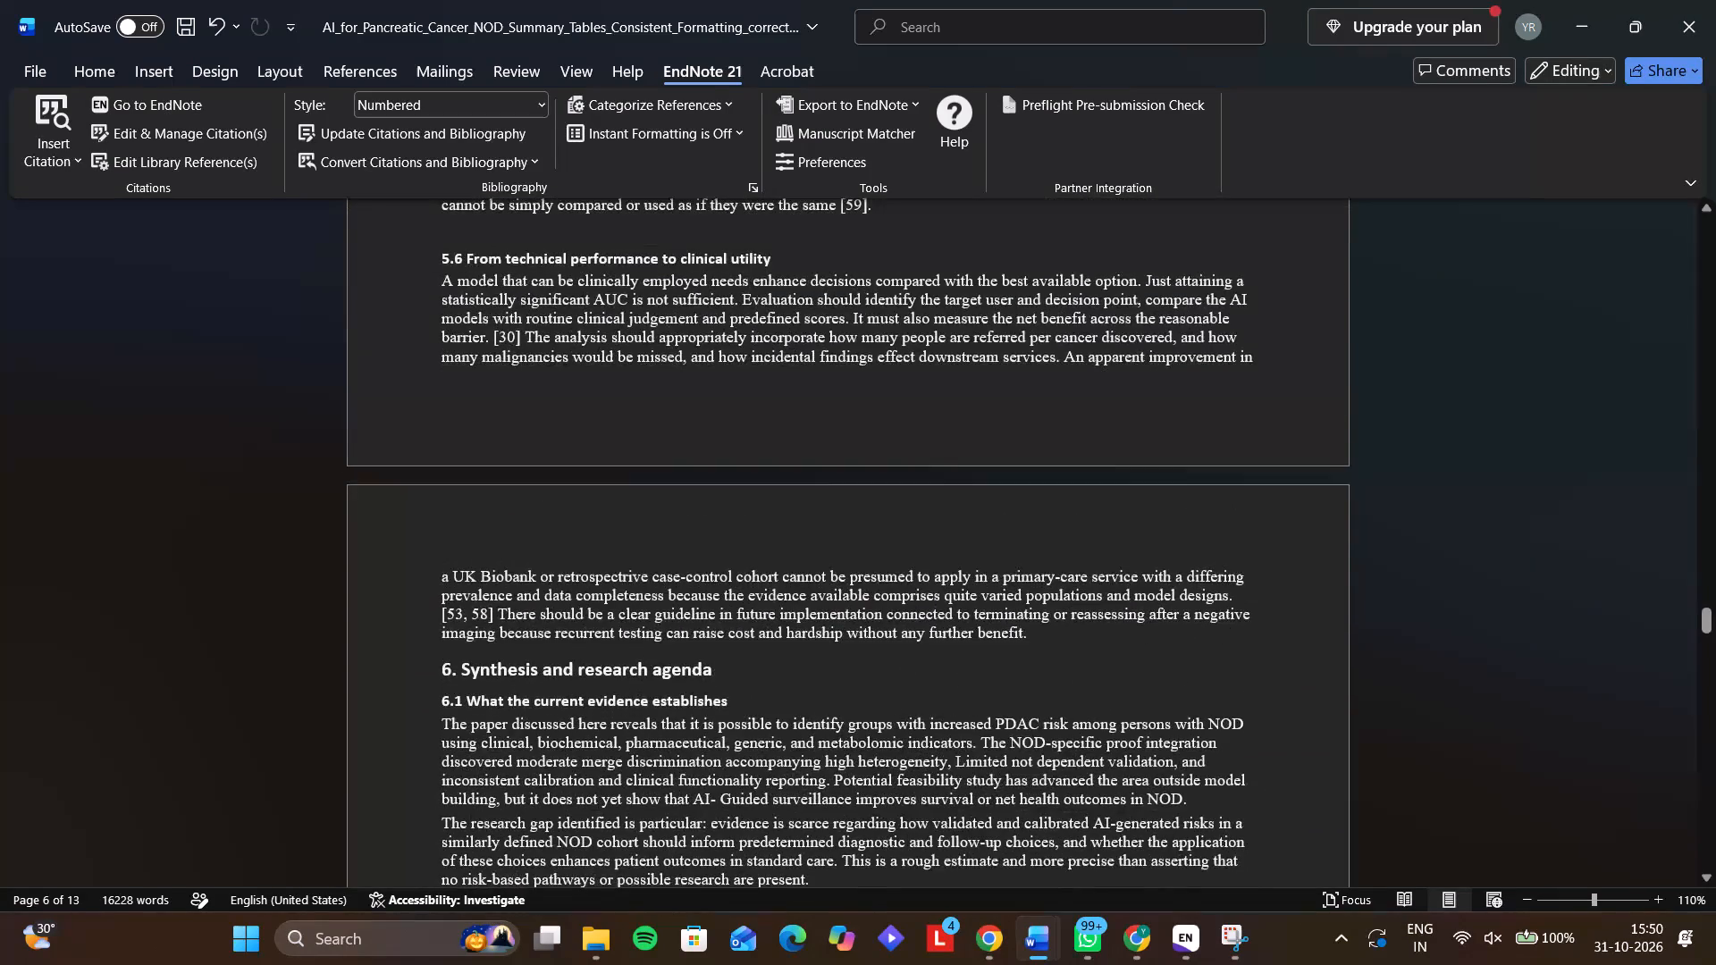
{"action": "scroll", "coordinate": [1032, 572], "scroll_direction": "down", "scroll_amount": 8}
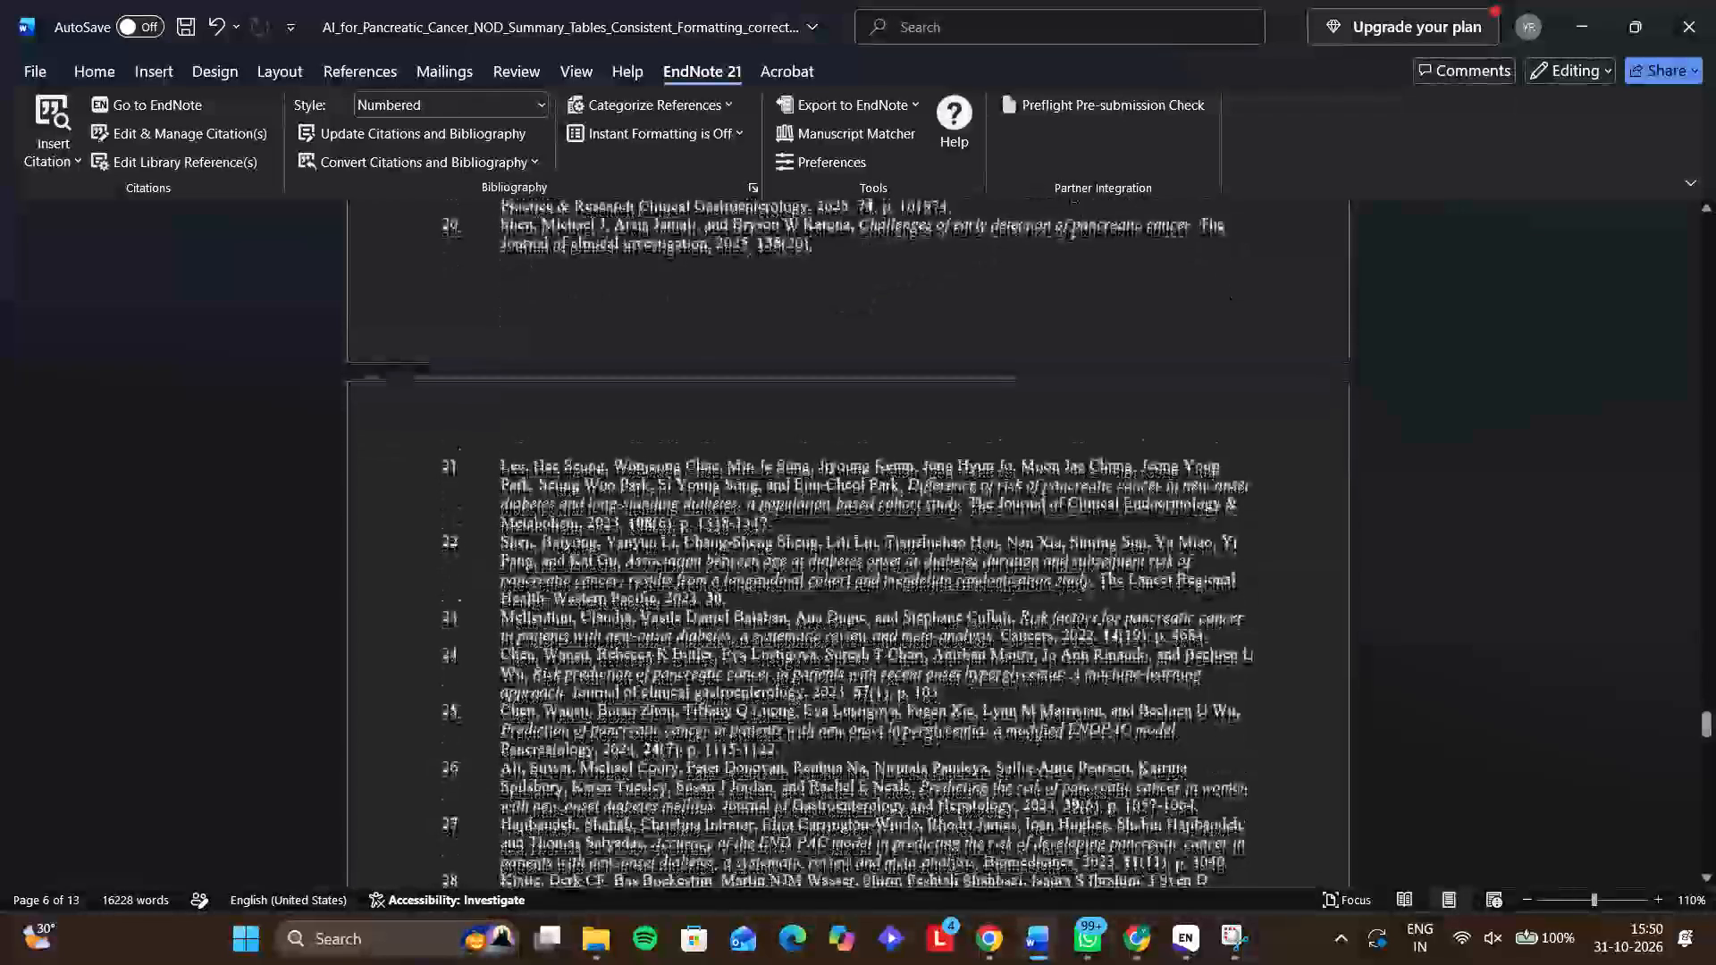
{"action": "scroll", "coordinate": [1032, 572], "scroll_direction": "down", "scroll_amount": 4}
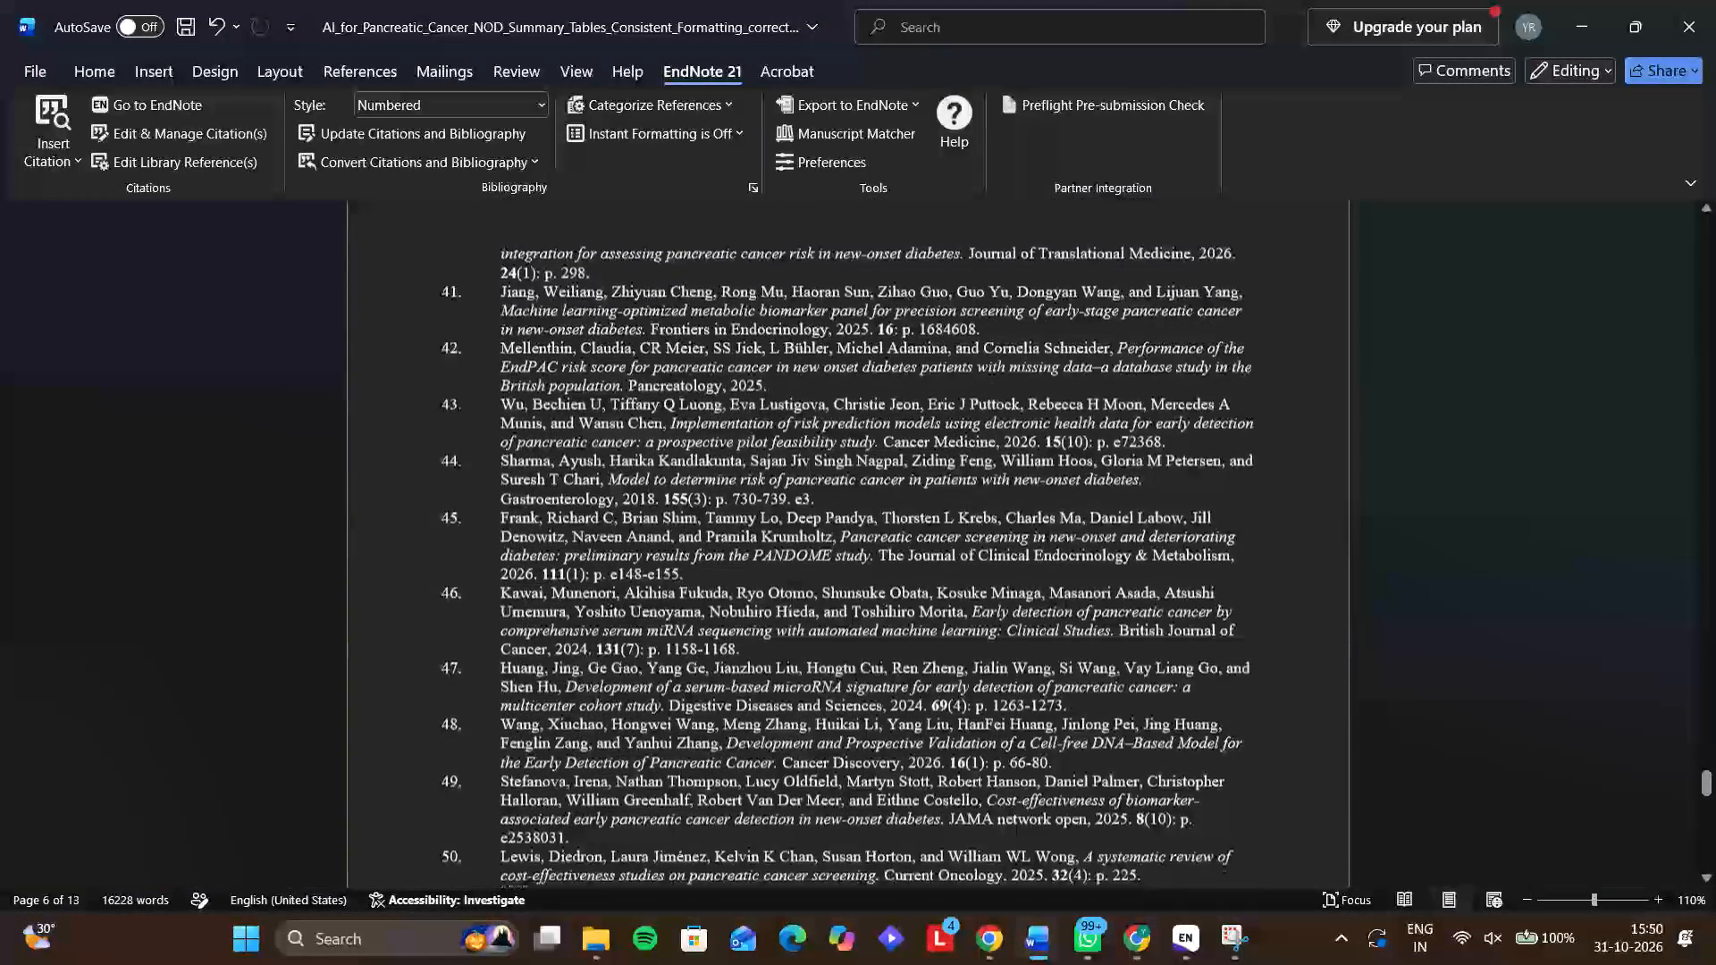
{"action": "scroll", "coordinate": [1032, 572], "scroll_direction": "down", "scroll_amount": 3}
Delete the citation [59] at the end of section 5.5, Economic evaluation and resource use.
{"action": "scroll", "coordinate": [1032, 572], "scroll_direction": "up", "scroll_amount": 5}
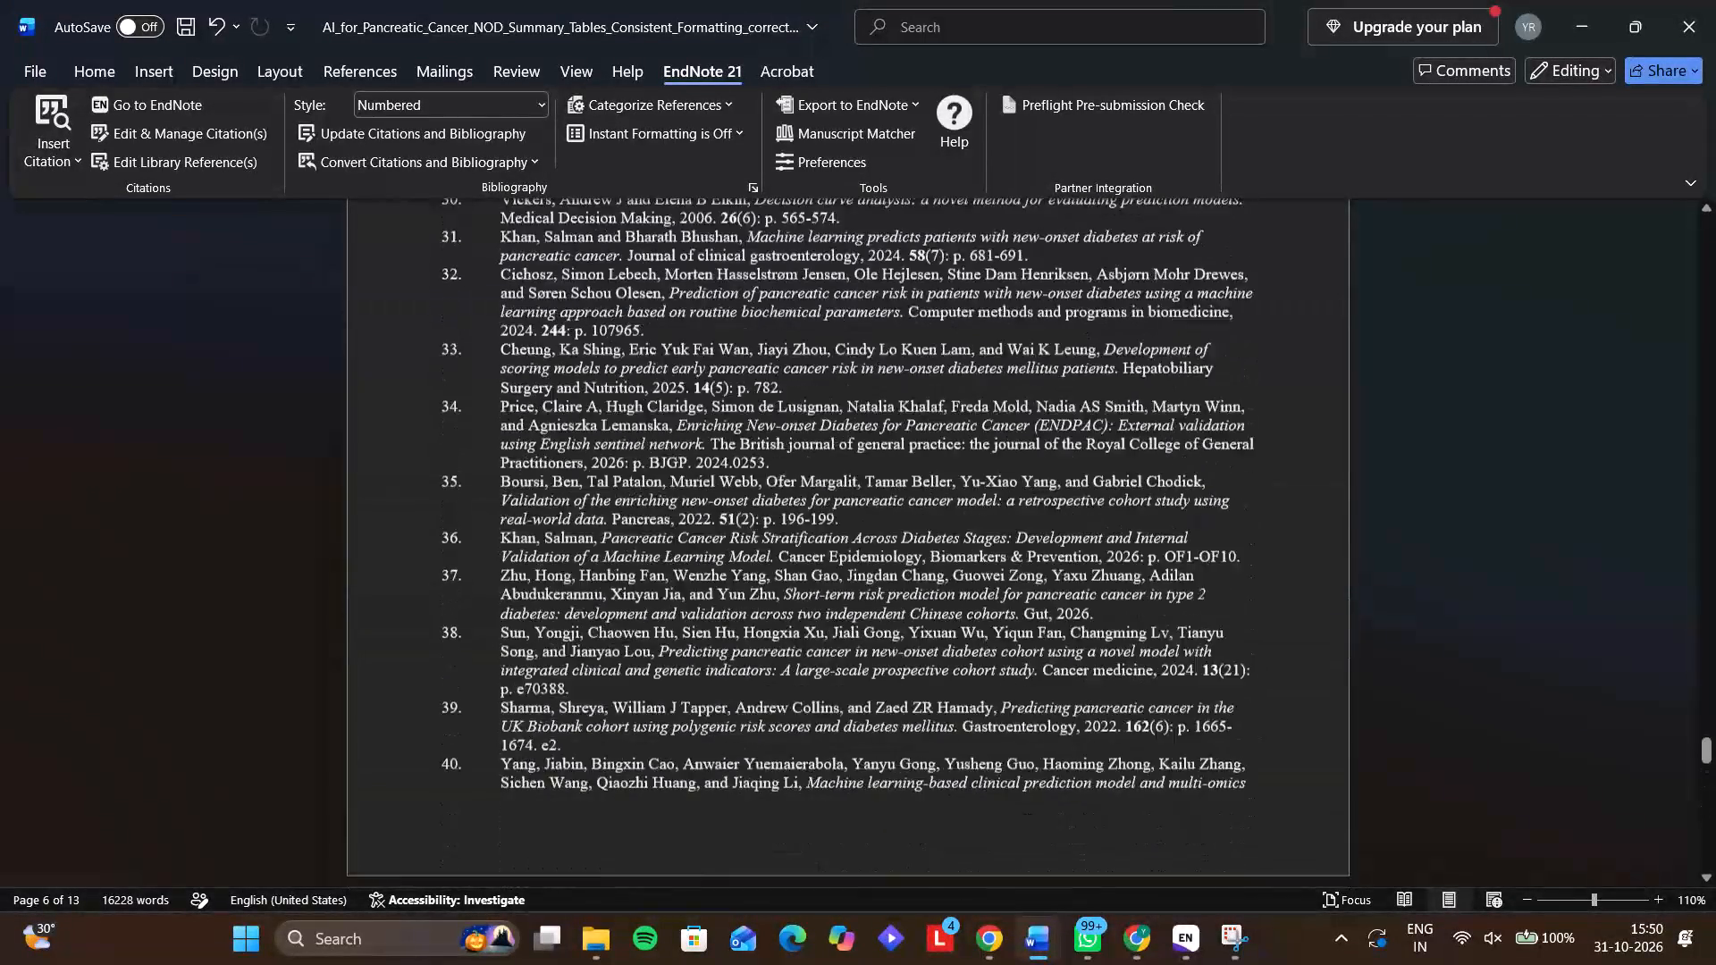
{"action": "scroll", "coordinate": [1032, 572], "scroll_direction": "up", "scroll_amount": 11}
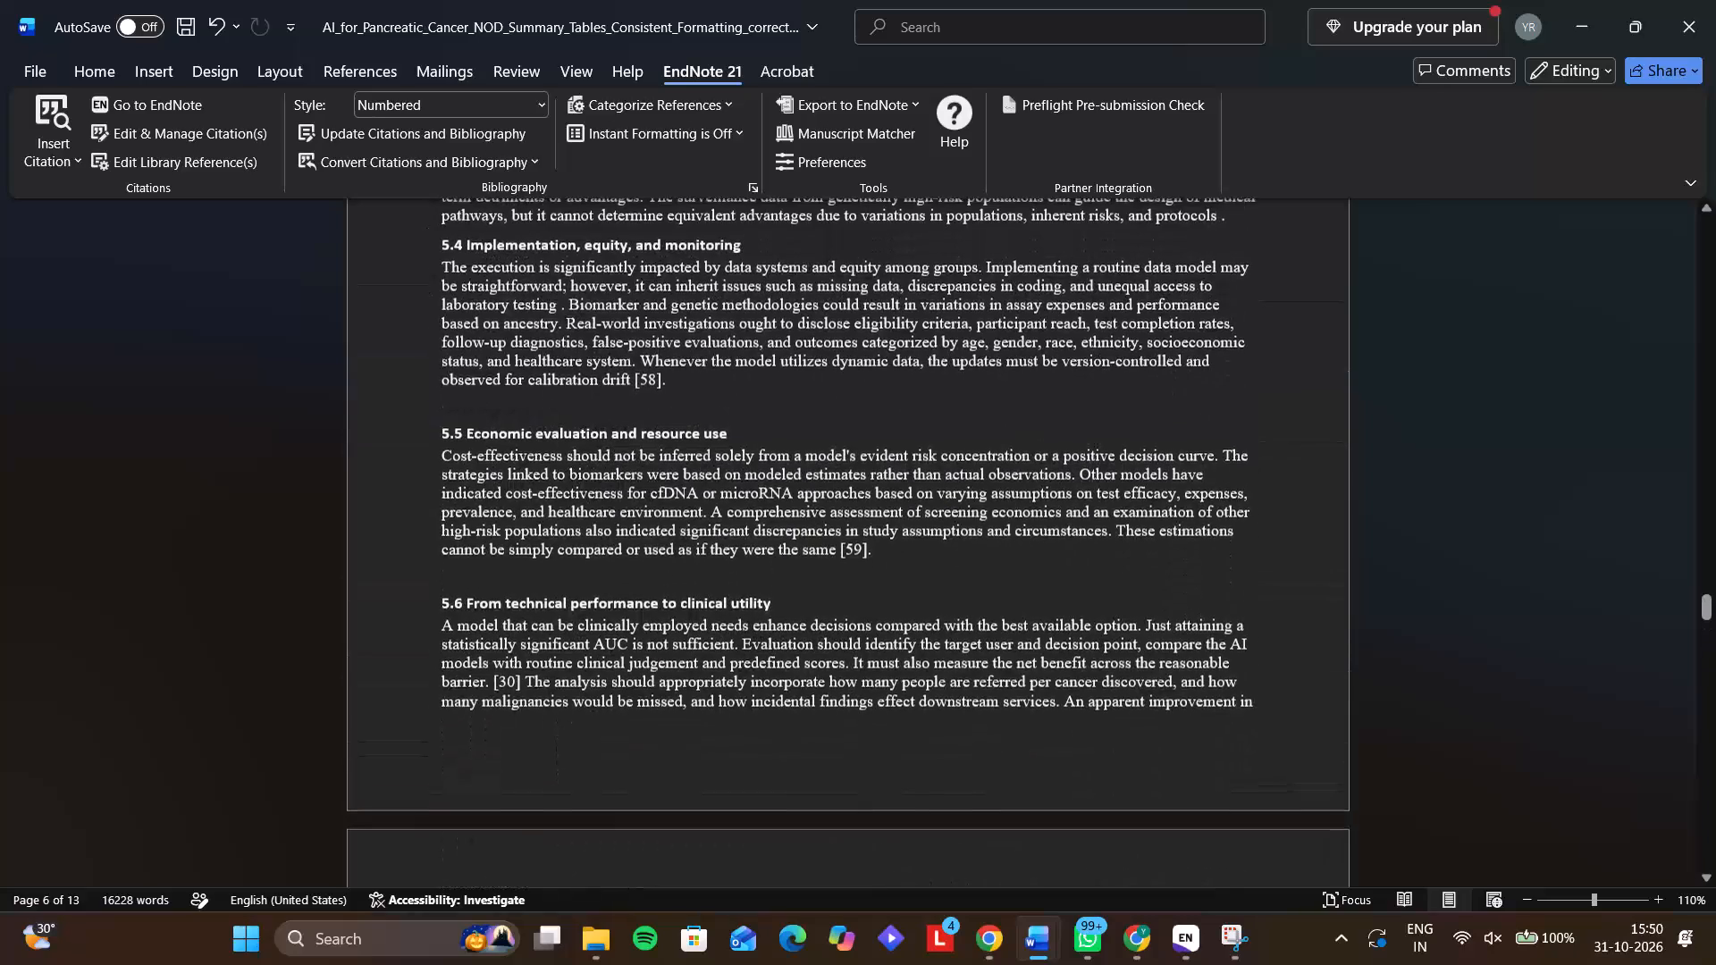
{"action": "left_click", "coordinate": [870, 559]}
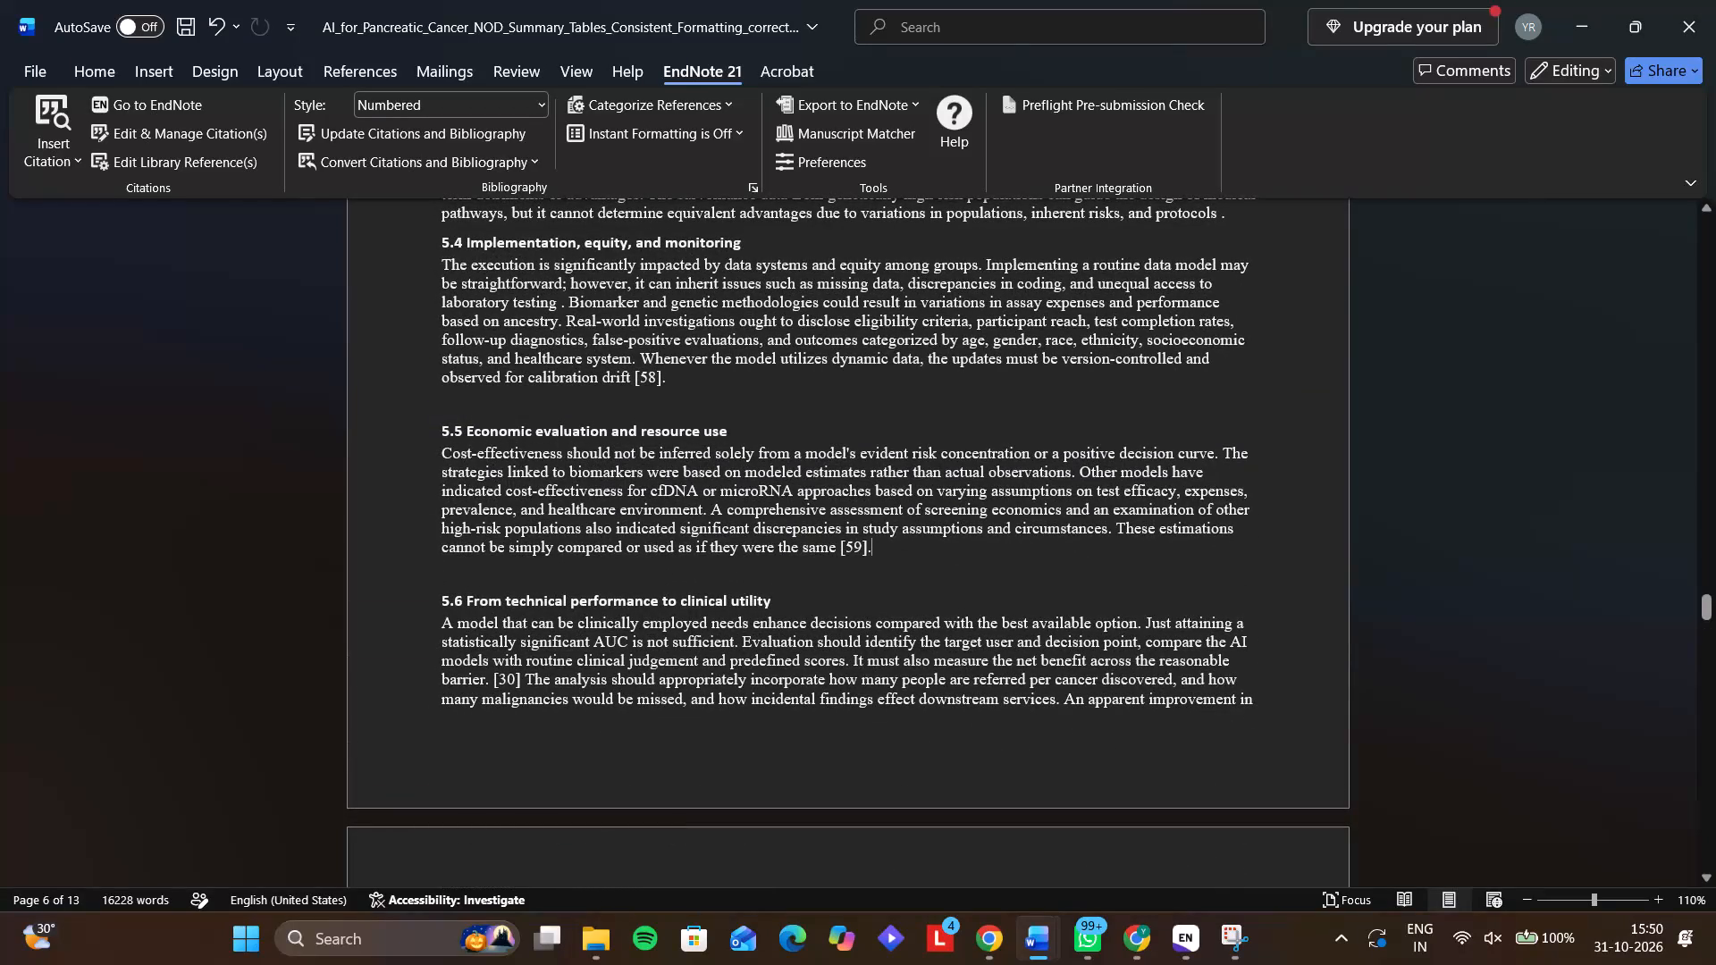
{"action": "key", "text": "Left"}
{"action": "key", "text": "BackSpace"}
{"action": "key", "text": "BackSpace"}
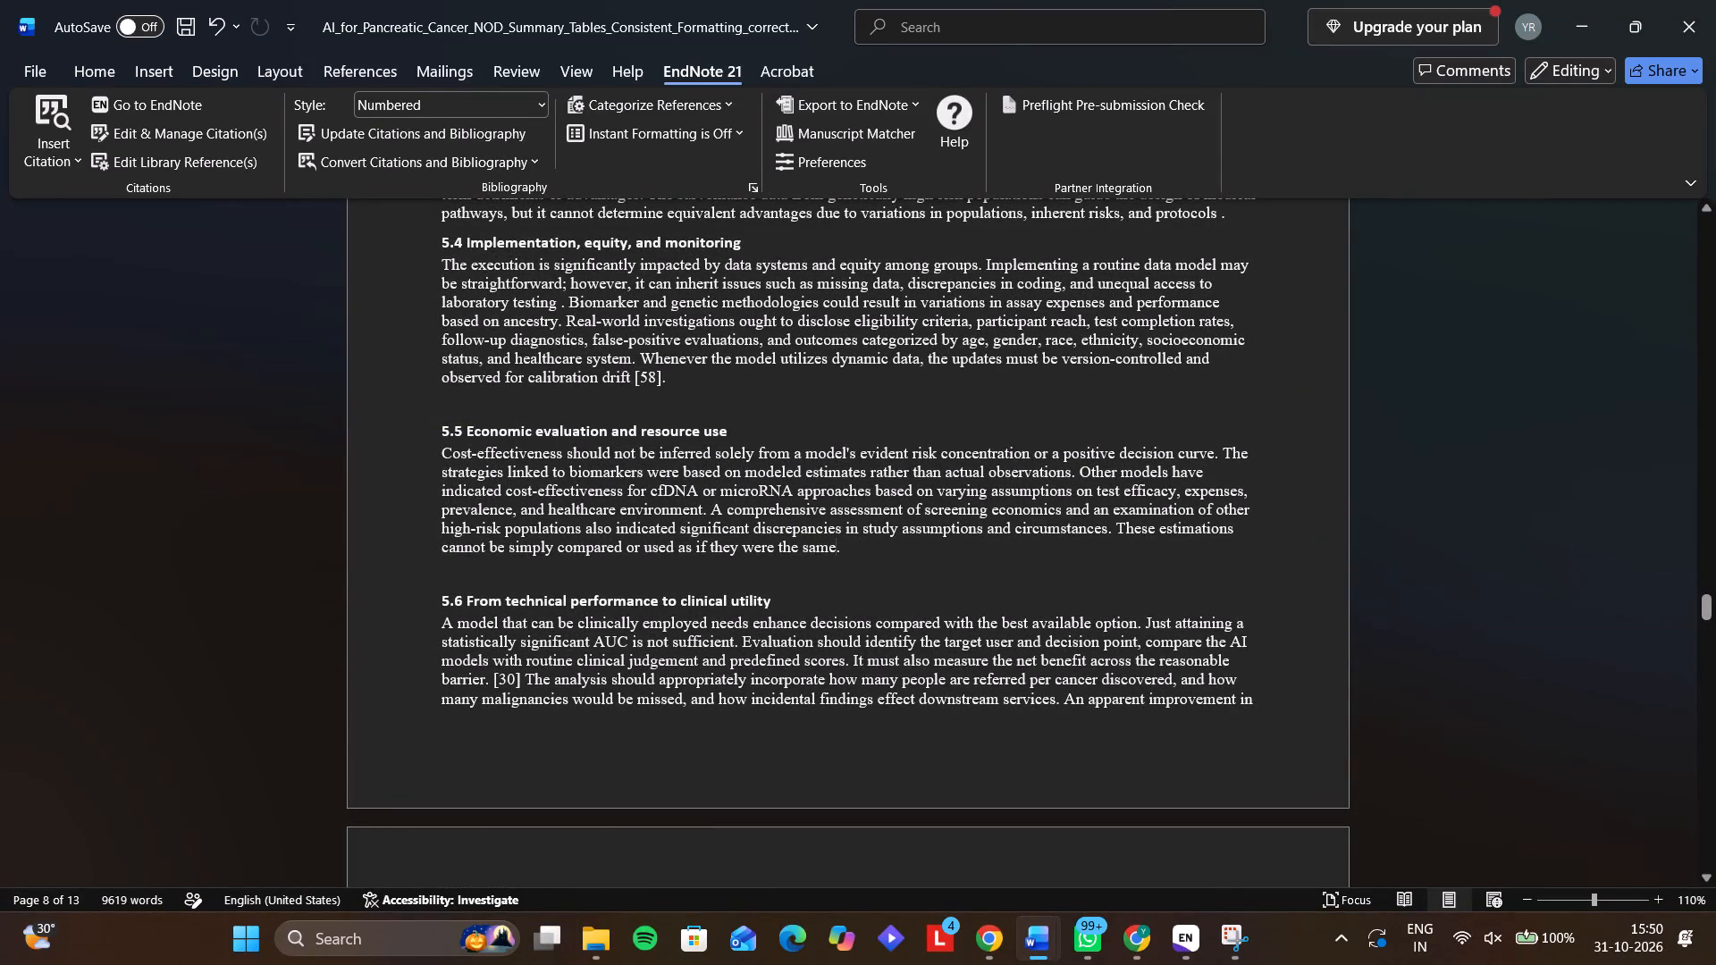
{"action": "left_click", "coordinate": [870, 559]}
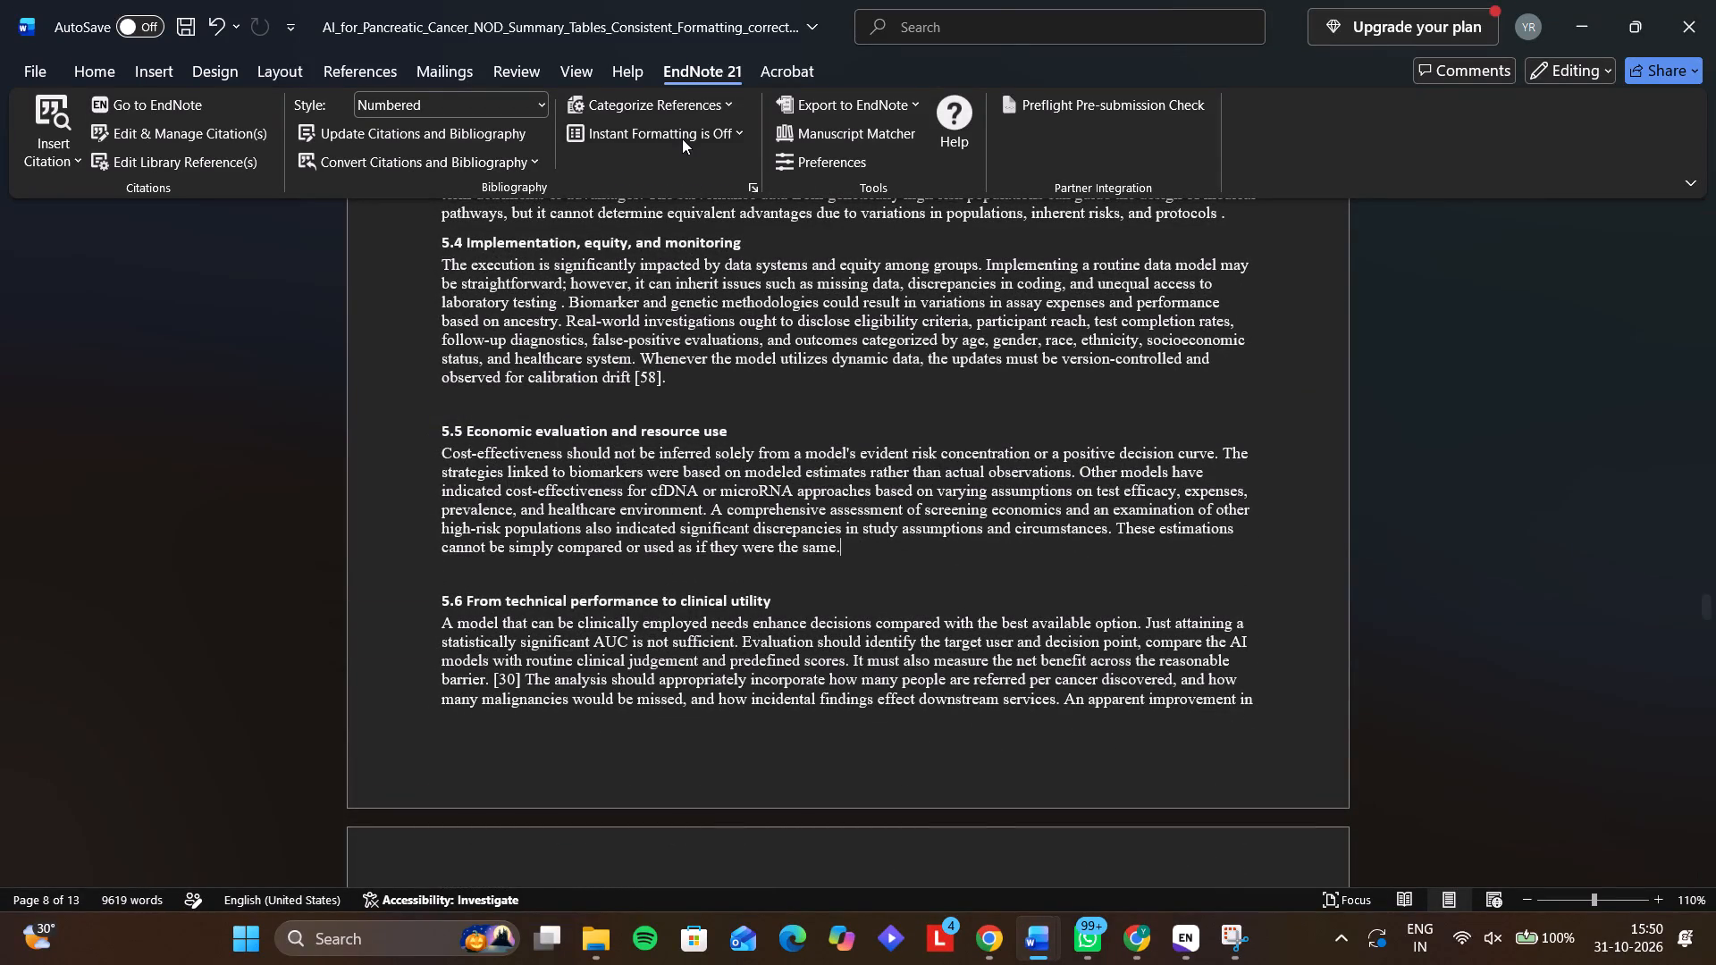
Turn EndNote's Instant Formatting on and dismiss the error message.
{"action": "left_click", "coordinate": [682, 138]}
{"action": "left_click", "coordinate": [683, 156]}
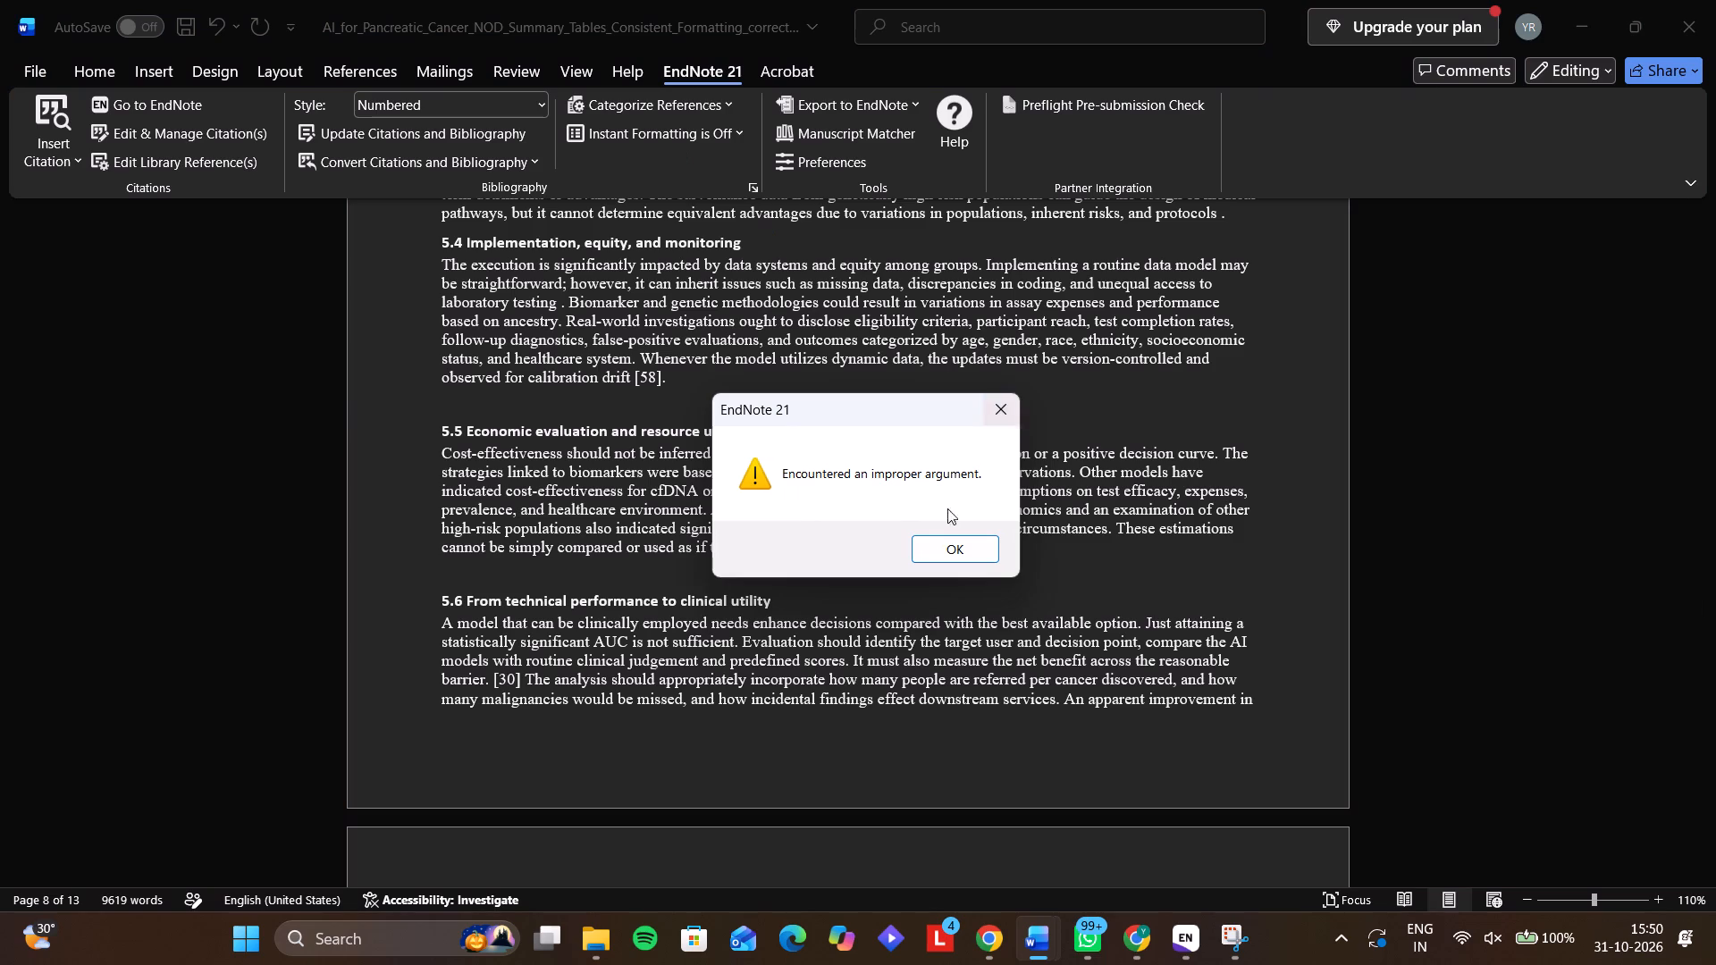
{"action": "left_click", "coordinate": [943, 539]}
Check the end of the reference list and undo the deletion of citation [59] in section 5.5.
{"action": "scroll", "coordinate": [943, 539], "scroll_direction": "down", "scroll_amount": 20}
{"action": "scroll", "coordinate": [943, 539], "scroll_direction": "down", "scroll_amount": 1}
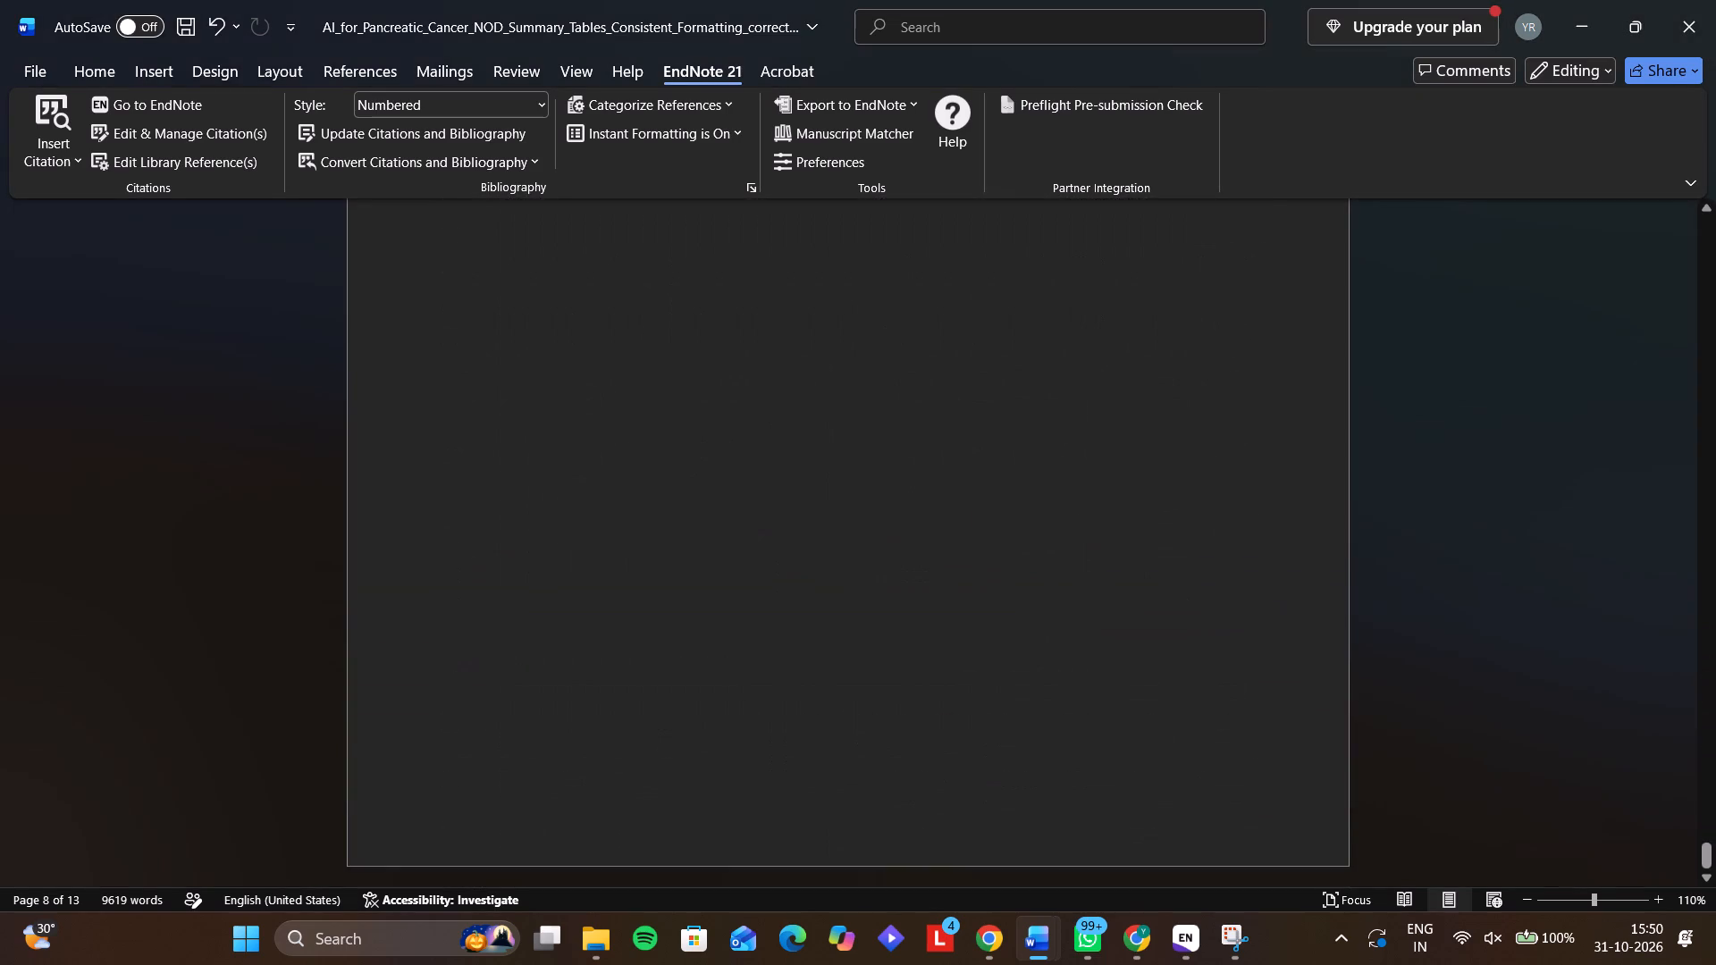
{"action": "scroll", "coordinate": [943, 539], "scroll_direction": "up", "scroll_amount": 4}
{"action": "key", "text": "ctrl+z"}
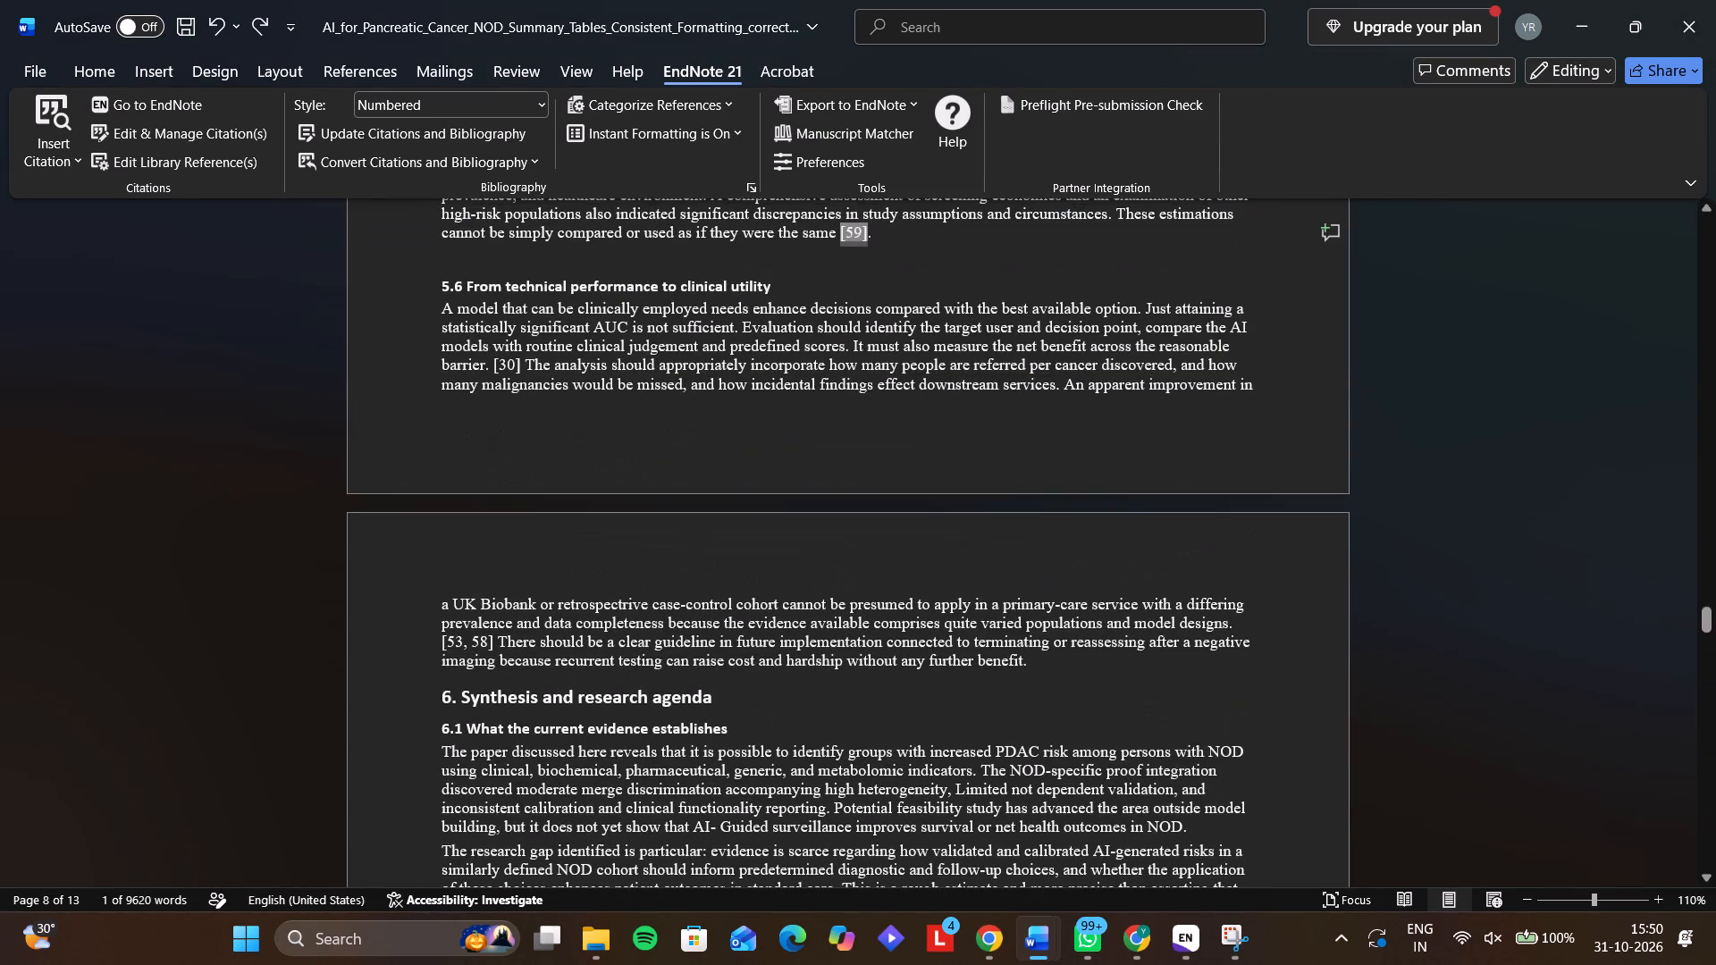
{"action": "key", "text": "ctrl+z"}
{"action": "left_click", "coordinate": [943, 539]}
Close the corrections manuscript, saving its changes to Downloads.
{"action": "scroll", "coordinate": [943, 539], "scroll_direction": "up", "scroll_amount": 15}
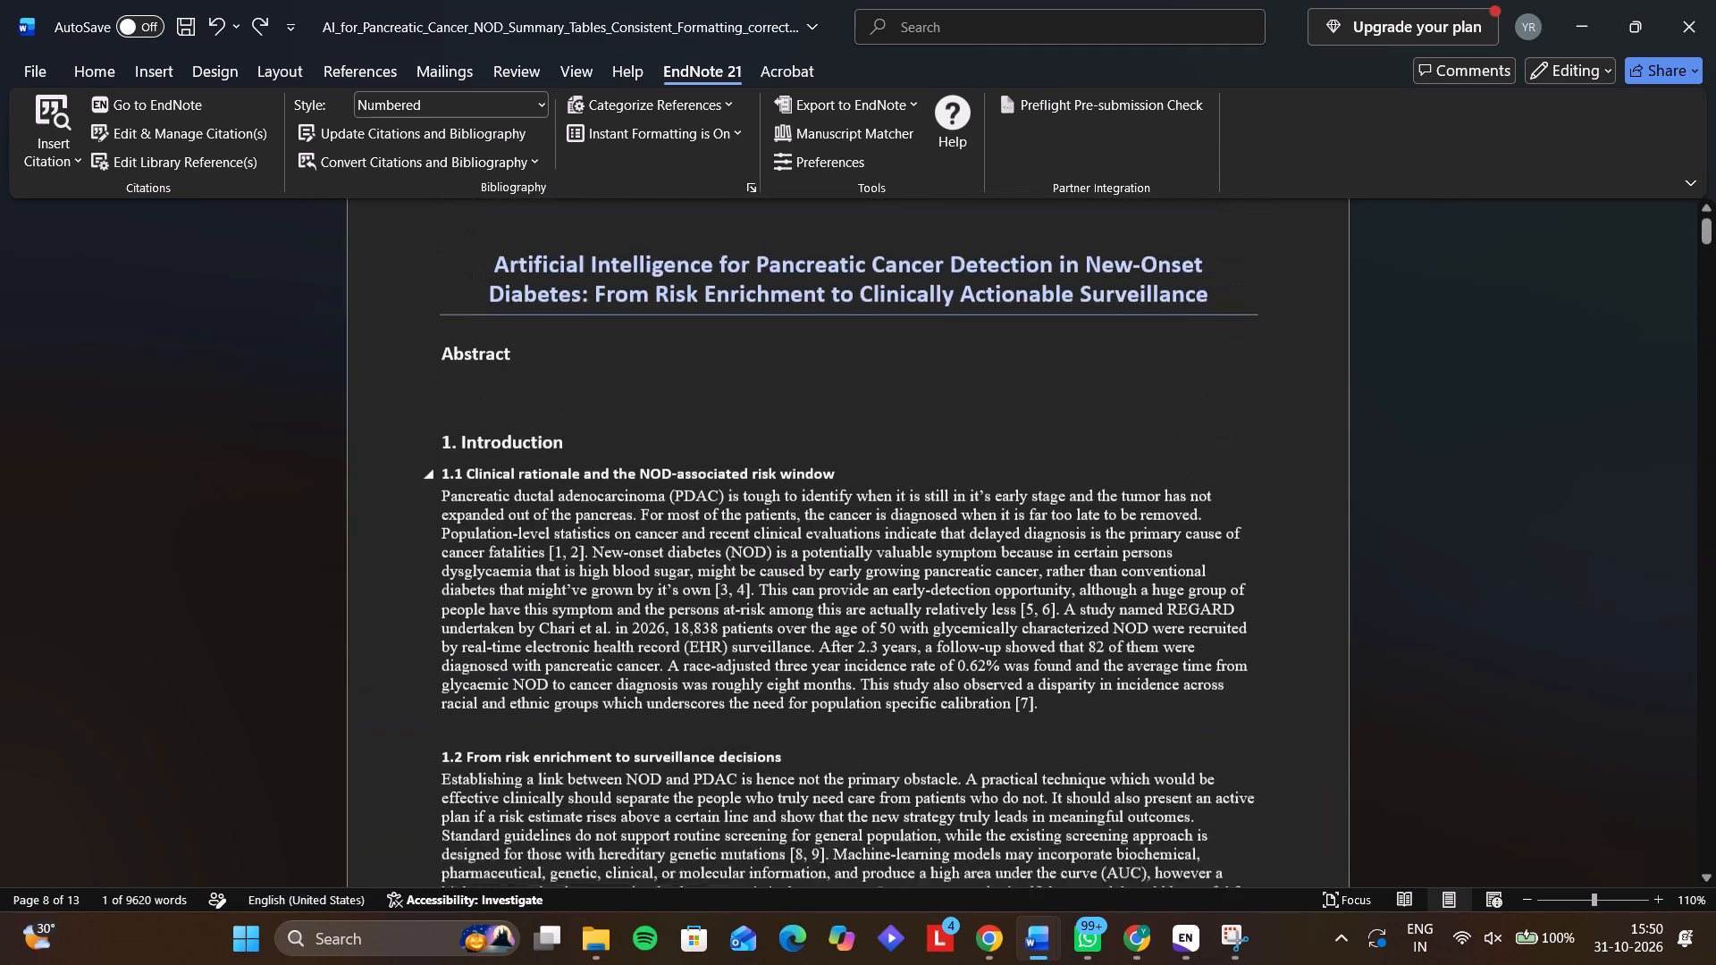
{"action": "left_click", "coordinate": [1140, 399]}
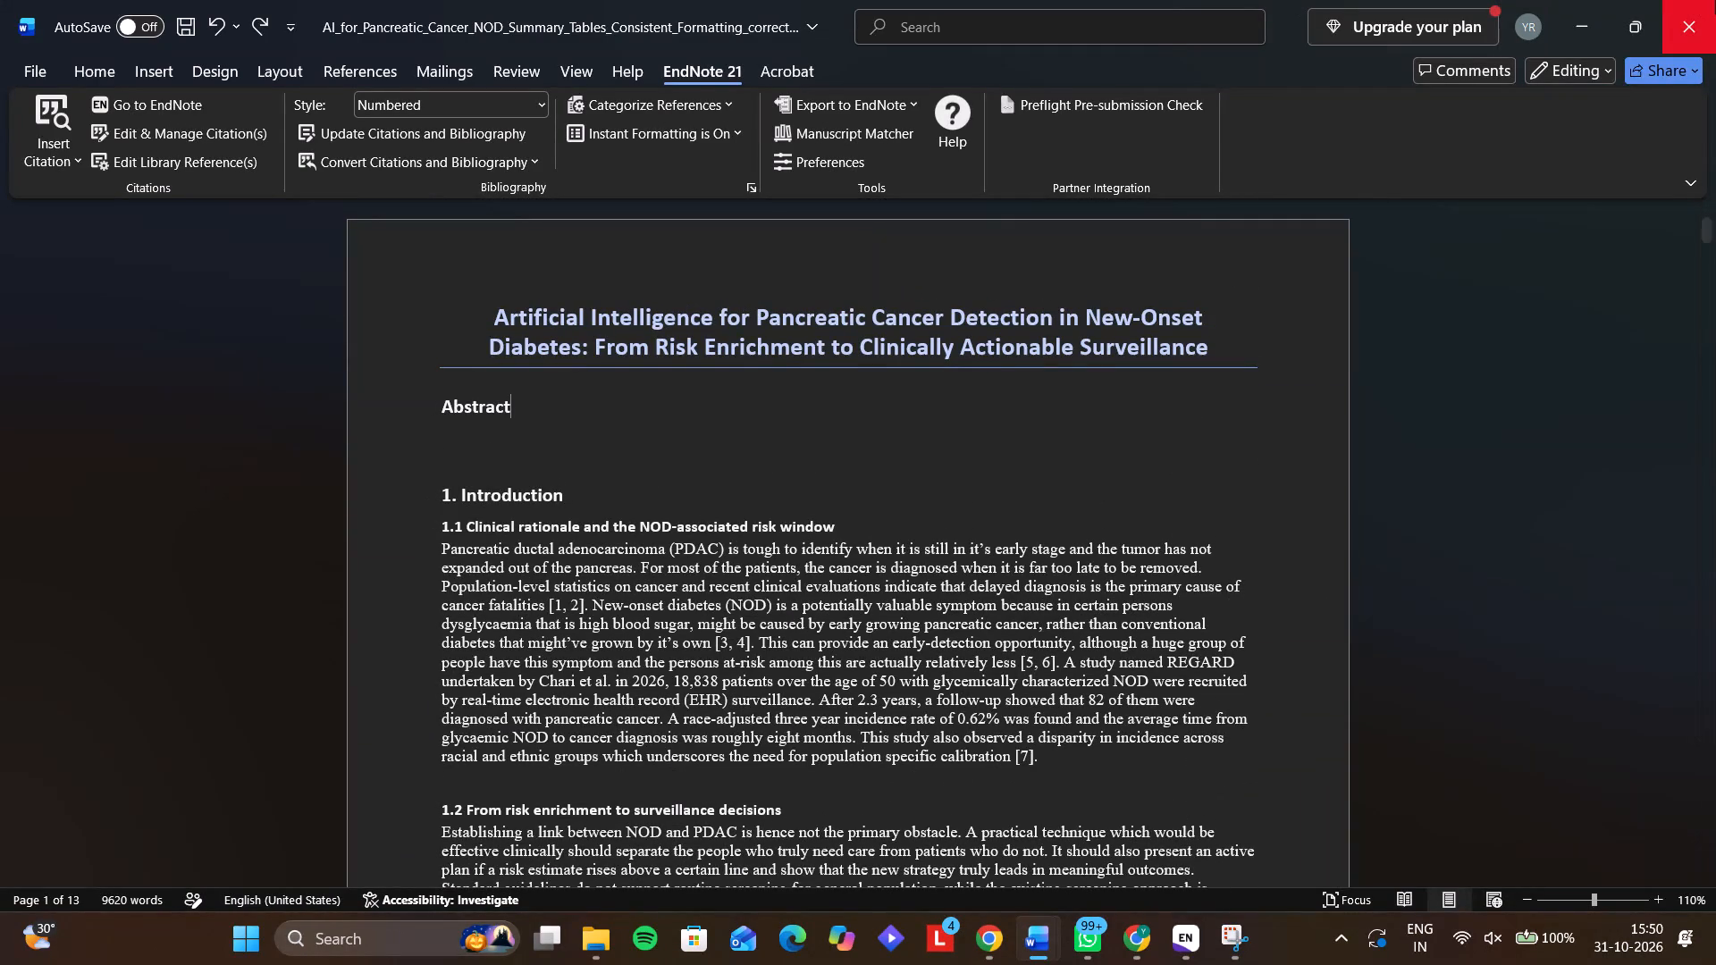
{"action": "left_click", "coordinate": [1715, 0]}
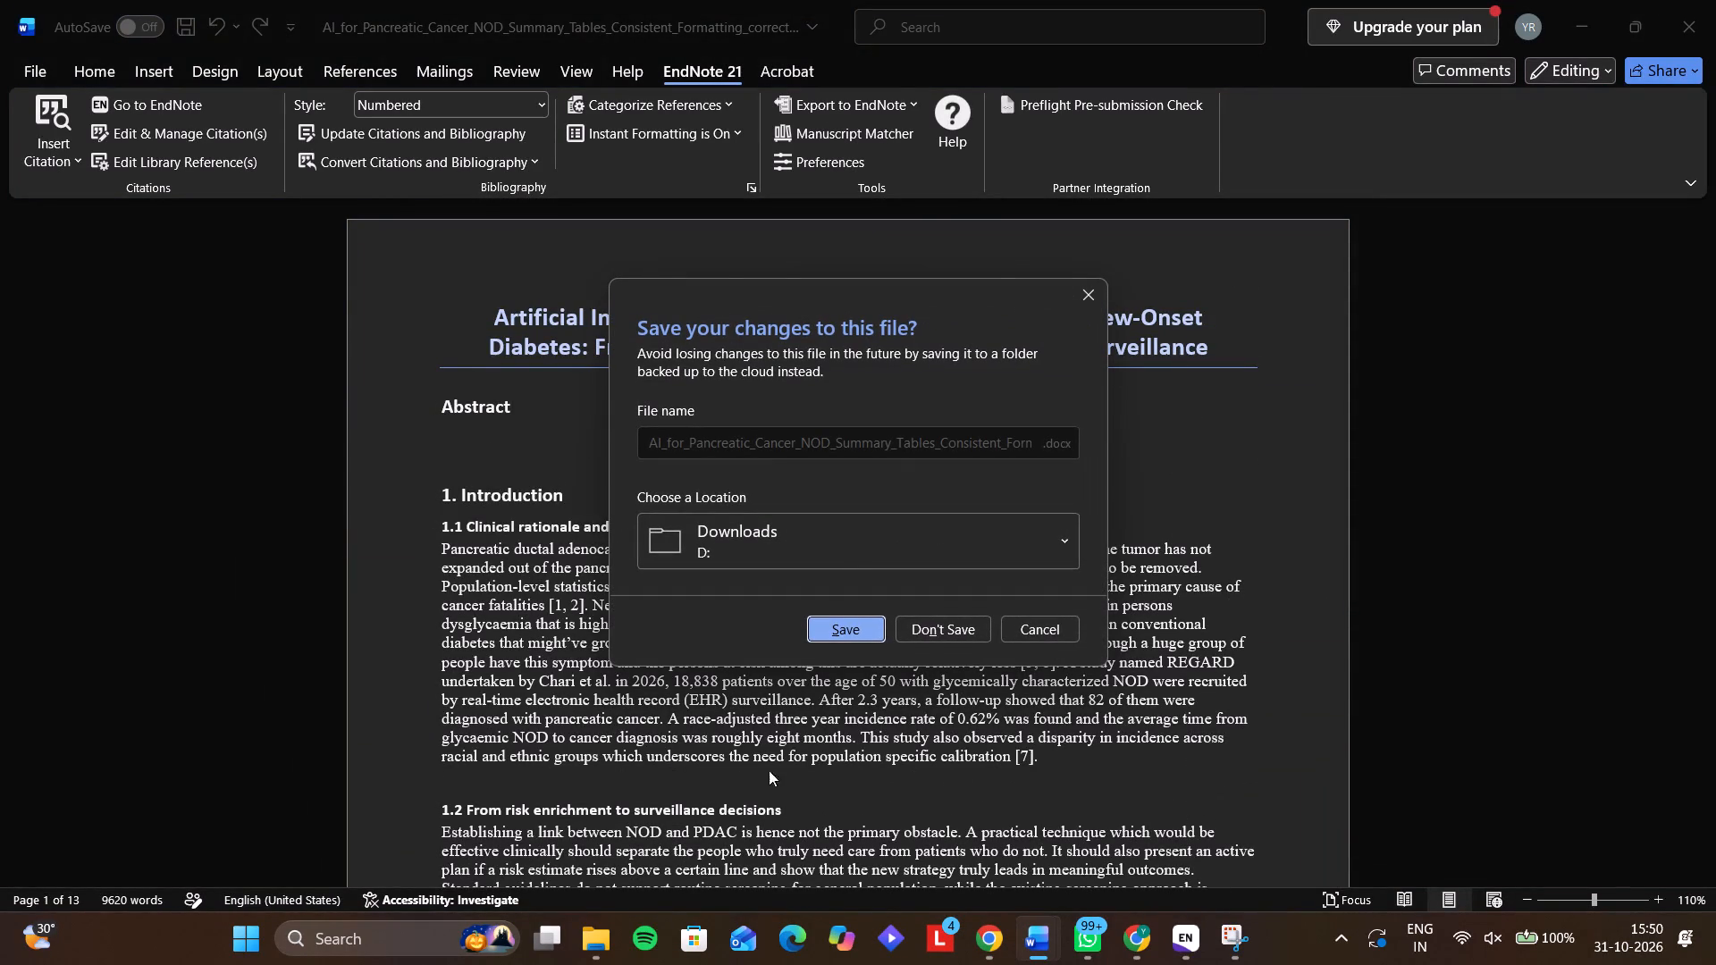
{"action": "left_click", "coordinate": [820, 635]}
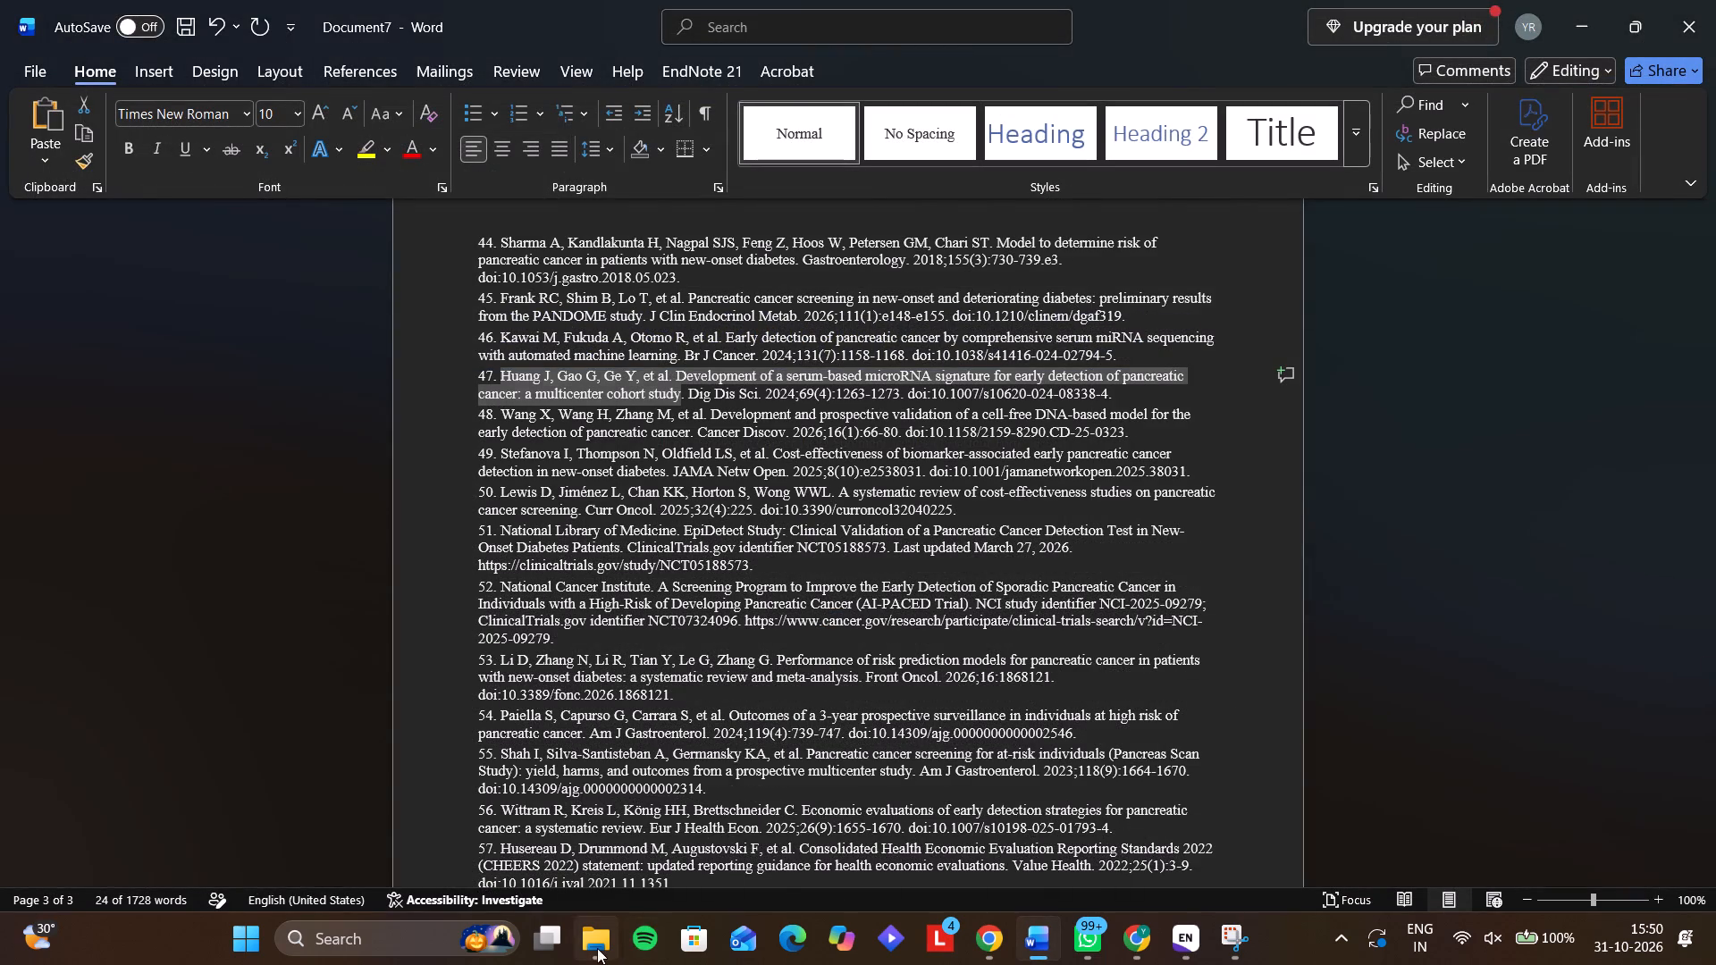
Open the earlier manuscript version AI_for_Pancreatic_Cancer_NOD_Summary_Tables_Consistent_Formatting from the Downloads search results.
{"action": "left_click", "coordinate": [597, 948]}
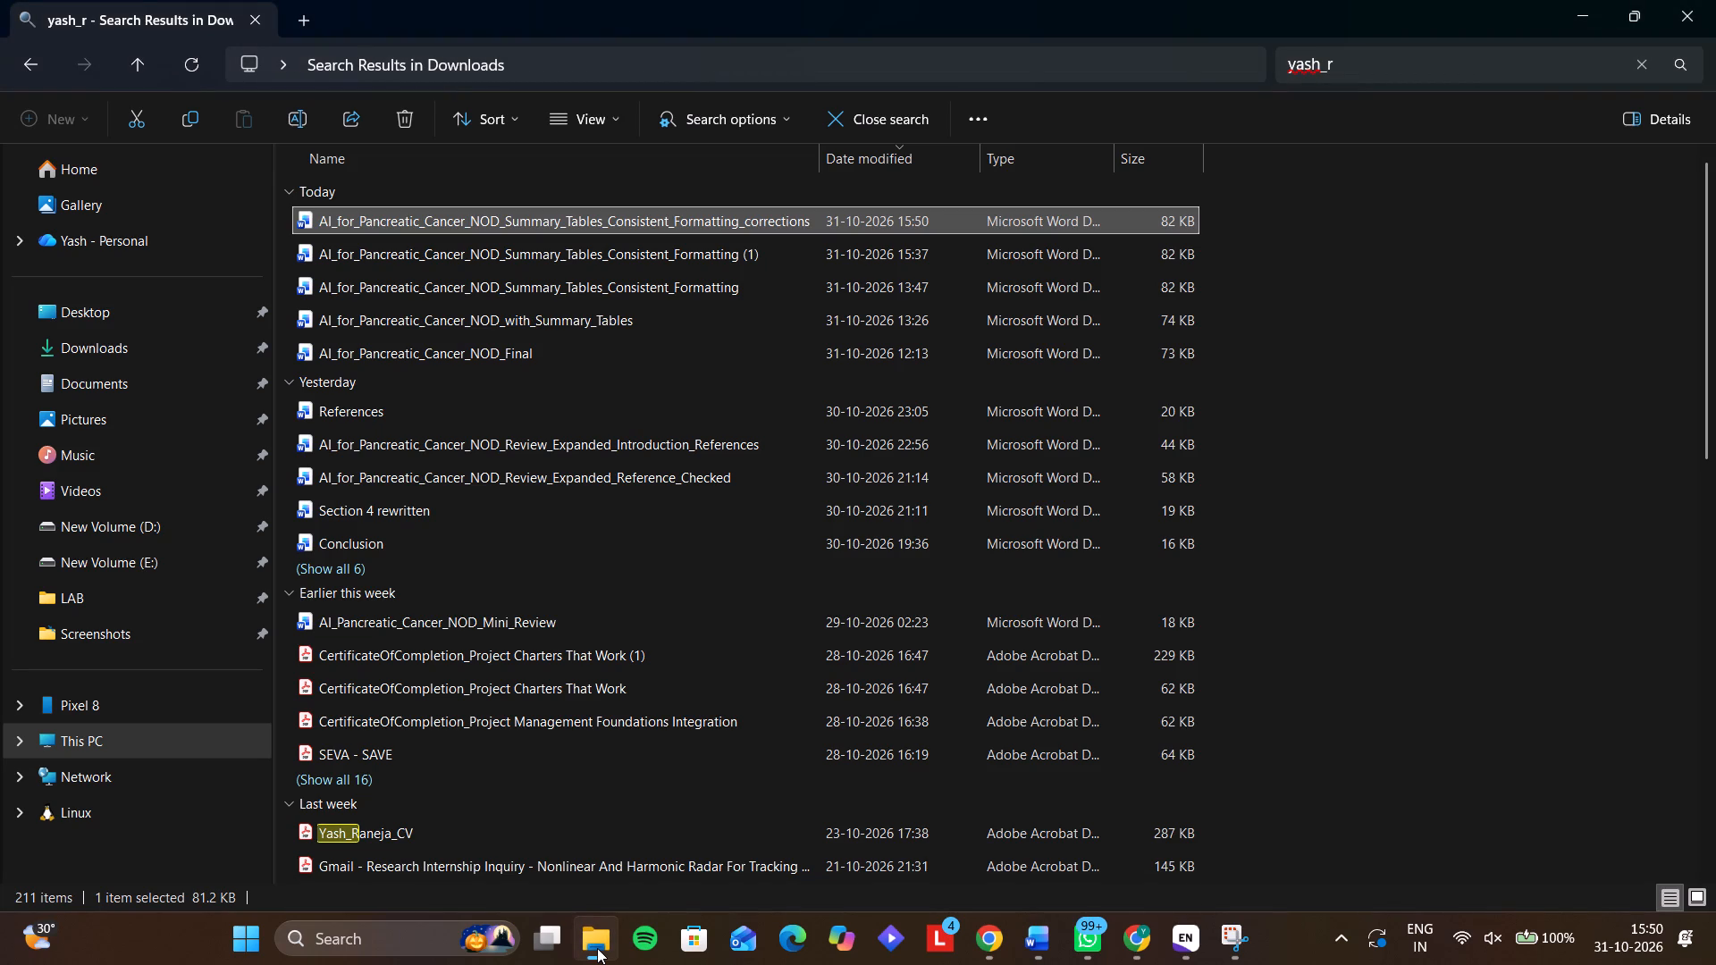
{"action": "double_click", "coordinate": [711, 287]}
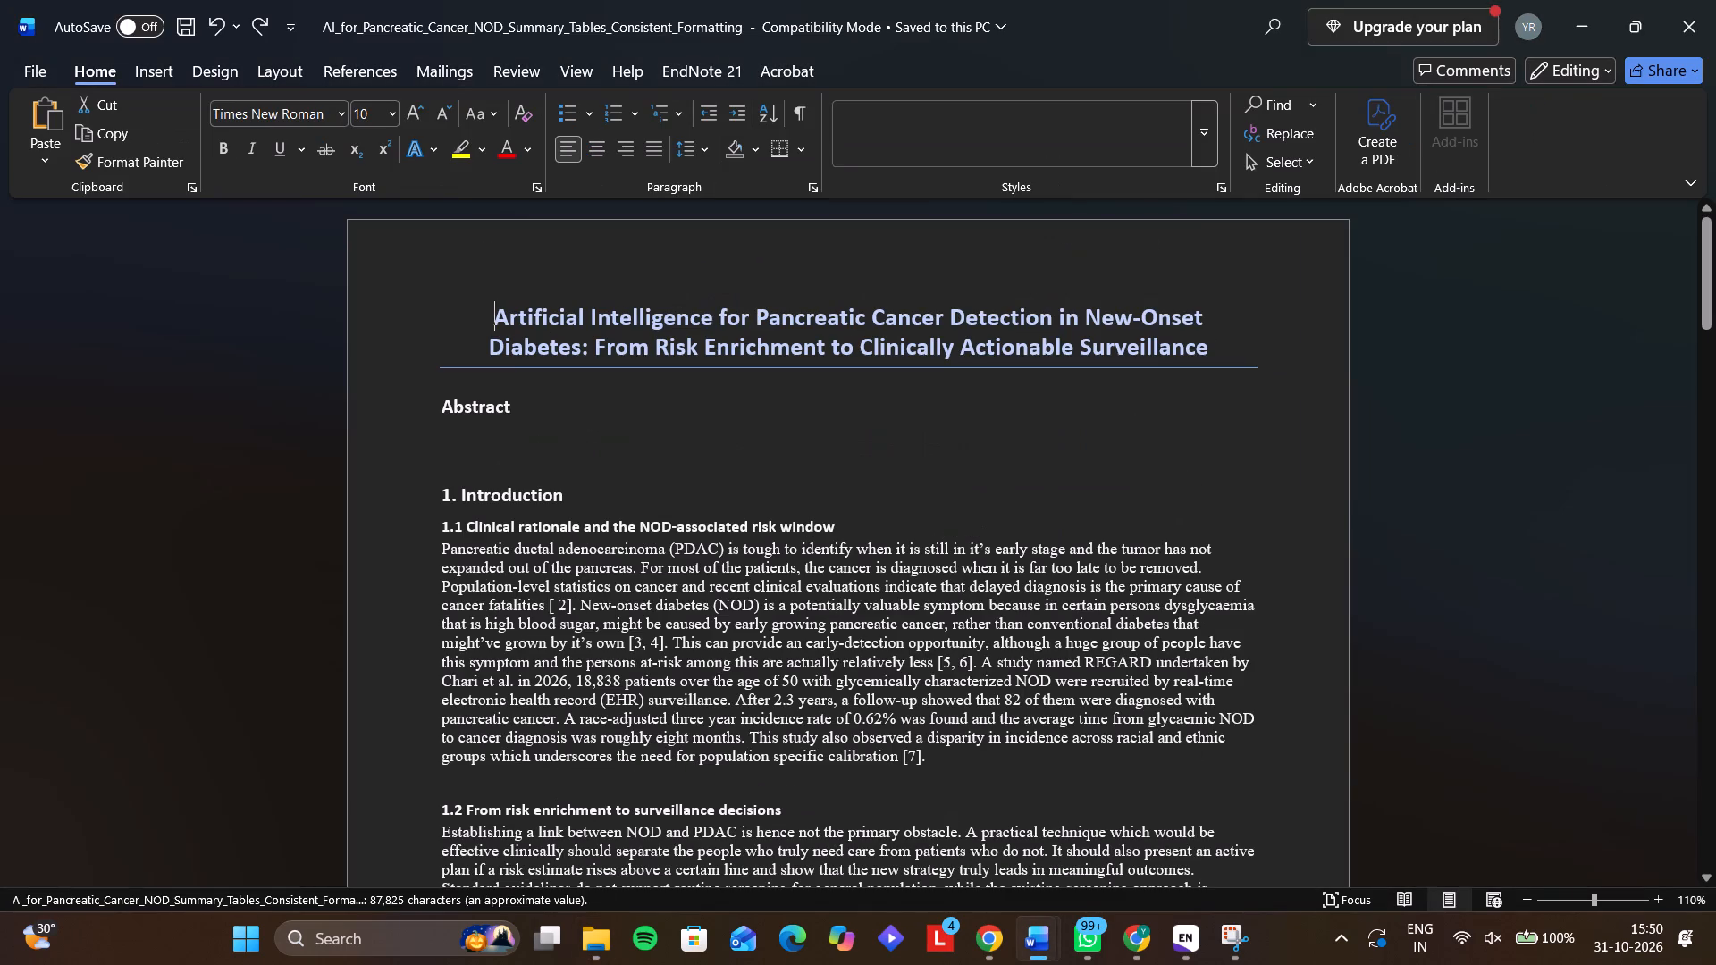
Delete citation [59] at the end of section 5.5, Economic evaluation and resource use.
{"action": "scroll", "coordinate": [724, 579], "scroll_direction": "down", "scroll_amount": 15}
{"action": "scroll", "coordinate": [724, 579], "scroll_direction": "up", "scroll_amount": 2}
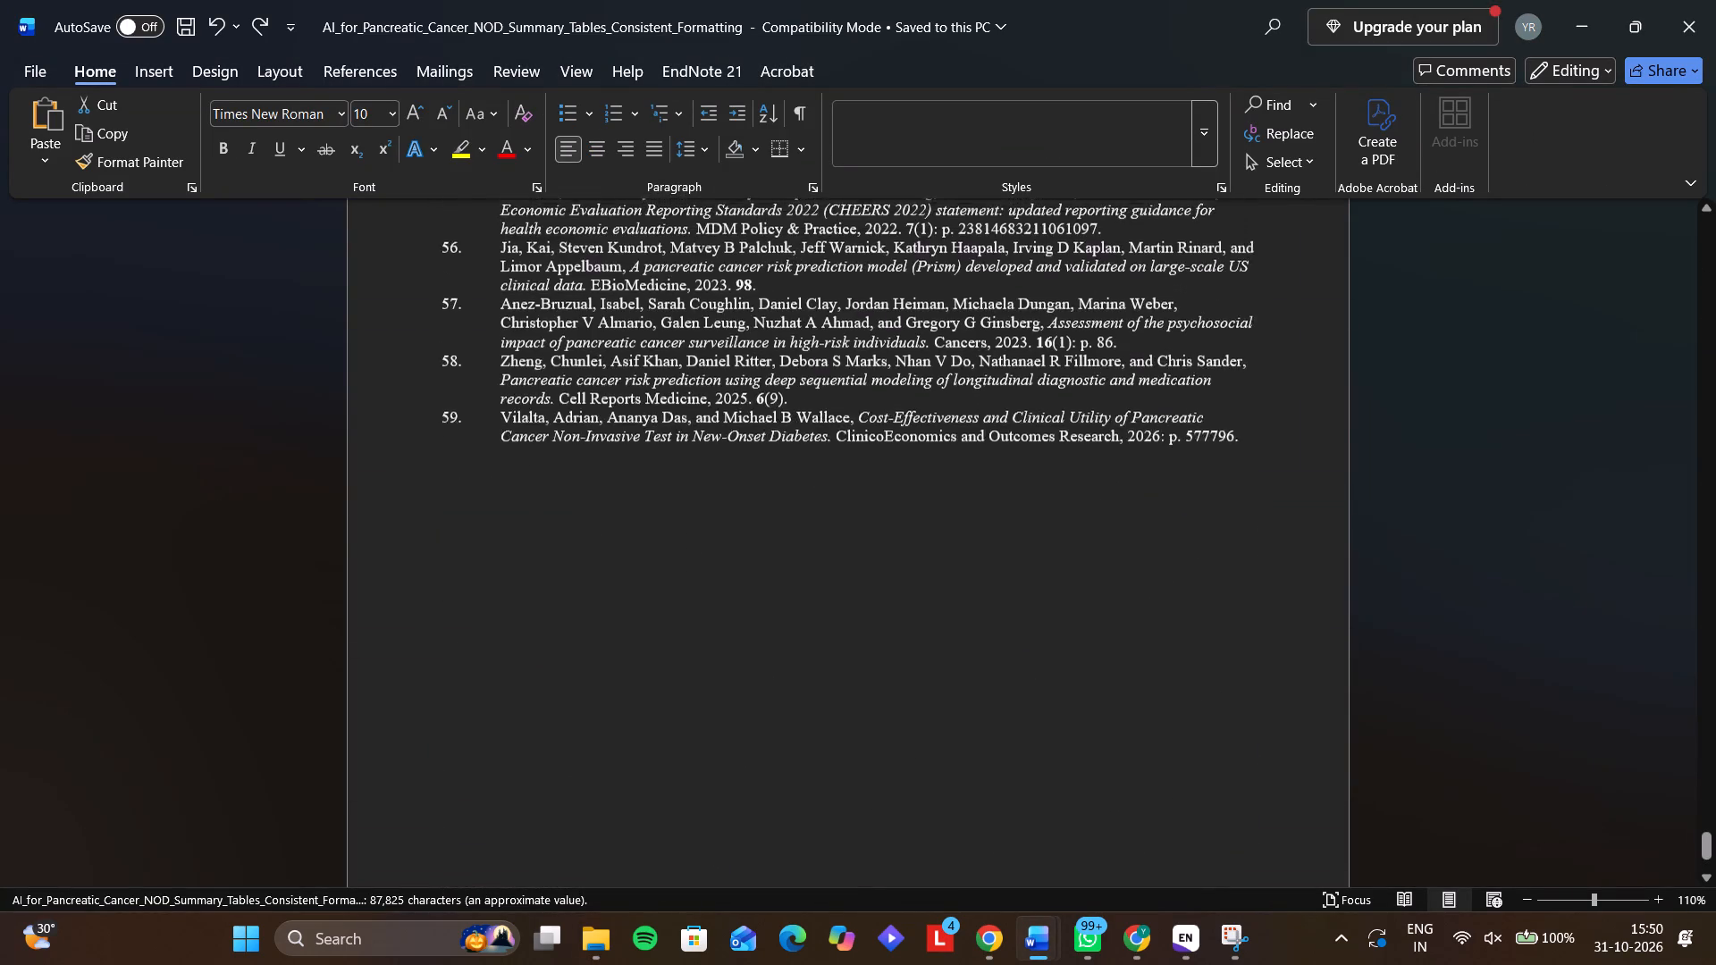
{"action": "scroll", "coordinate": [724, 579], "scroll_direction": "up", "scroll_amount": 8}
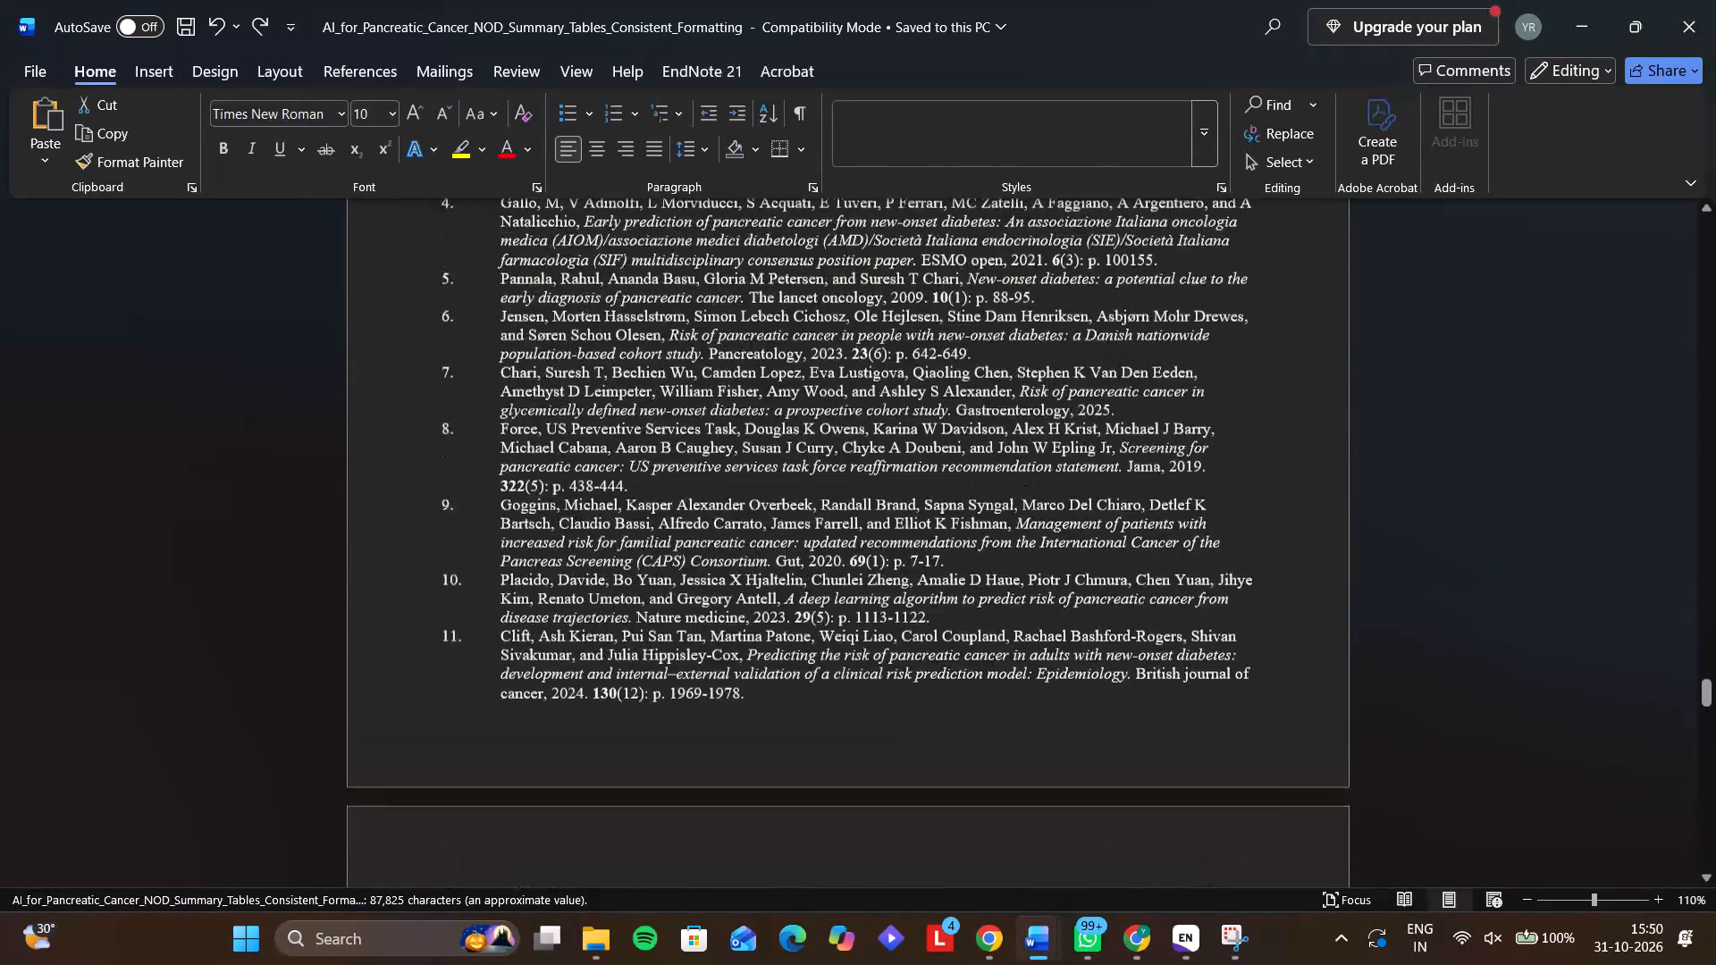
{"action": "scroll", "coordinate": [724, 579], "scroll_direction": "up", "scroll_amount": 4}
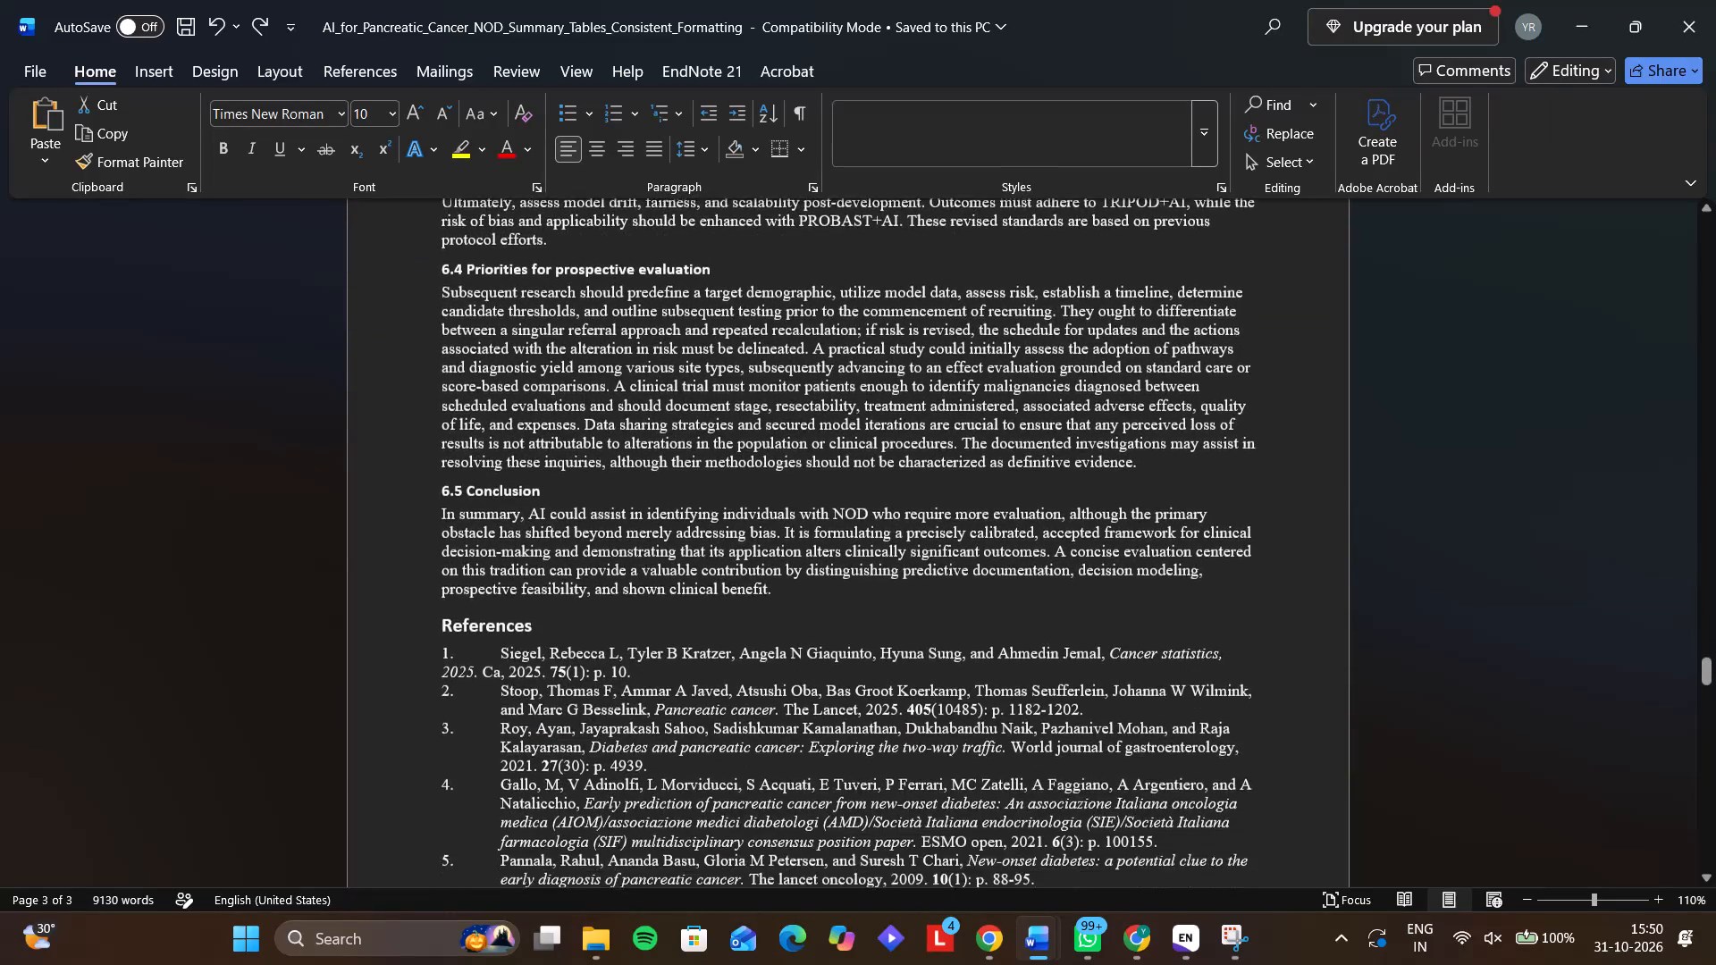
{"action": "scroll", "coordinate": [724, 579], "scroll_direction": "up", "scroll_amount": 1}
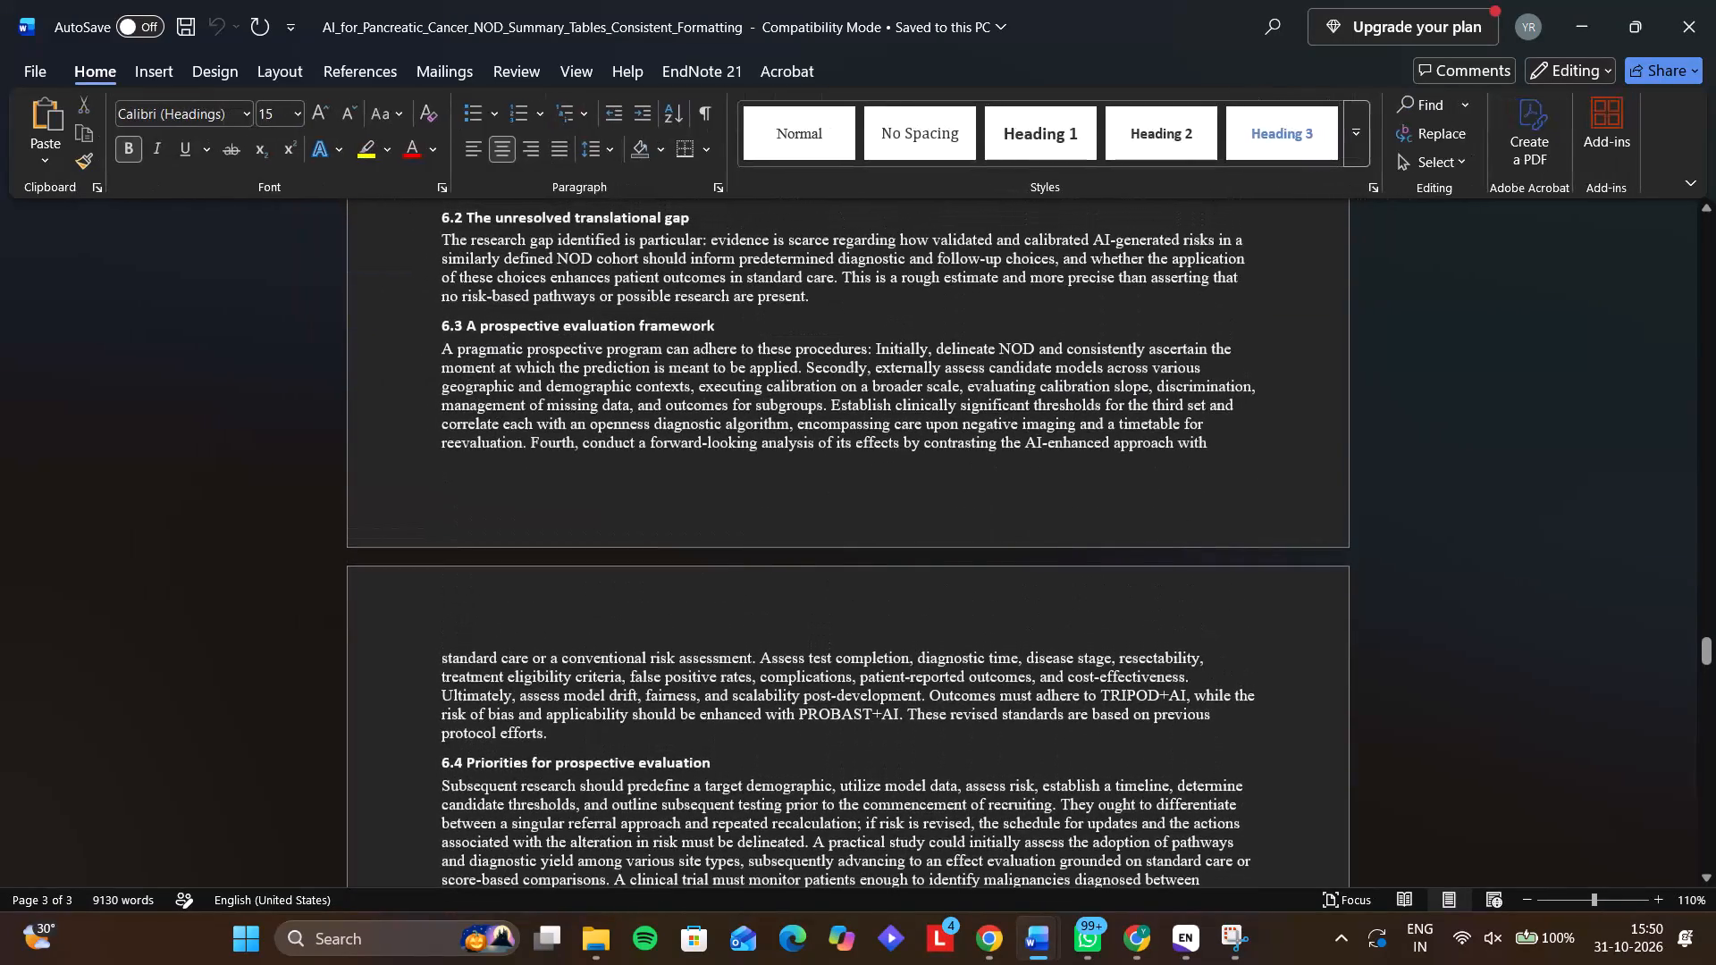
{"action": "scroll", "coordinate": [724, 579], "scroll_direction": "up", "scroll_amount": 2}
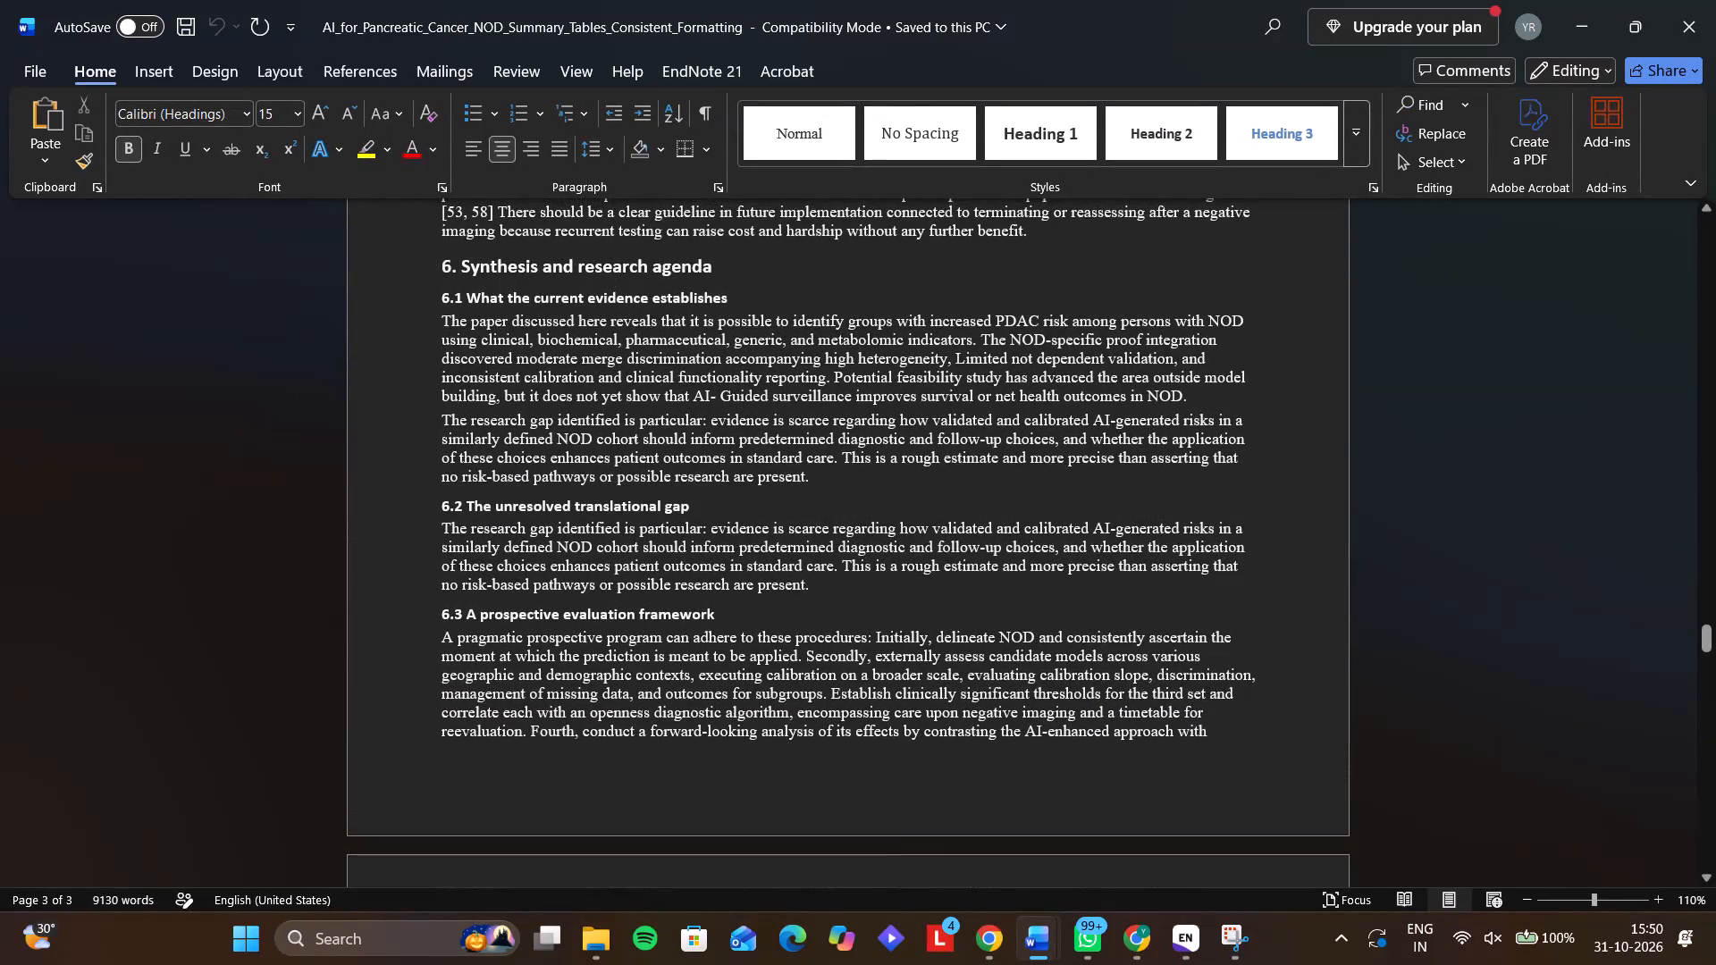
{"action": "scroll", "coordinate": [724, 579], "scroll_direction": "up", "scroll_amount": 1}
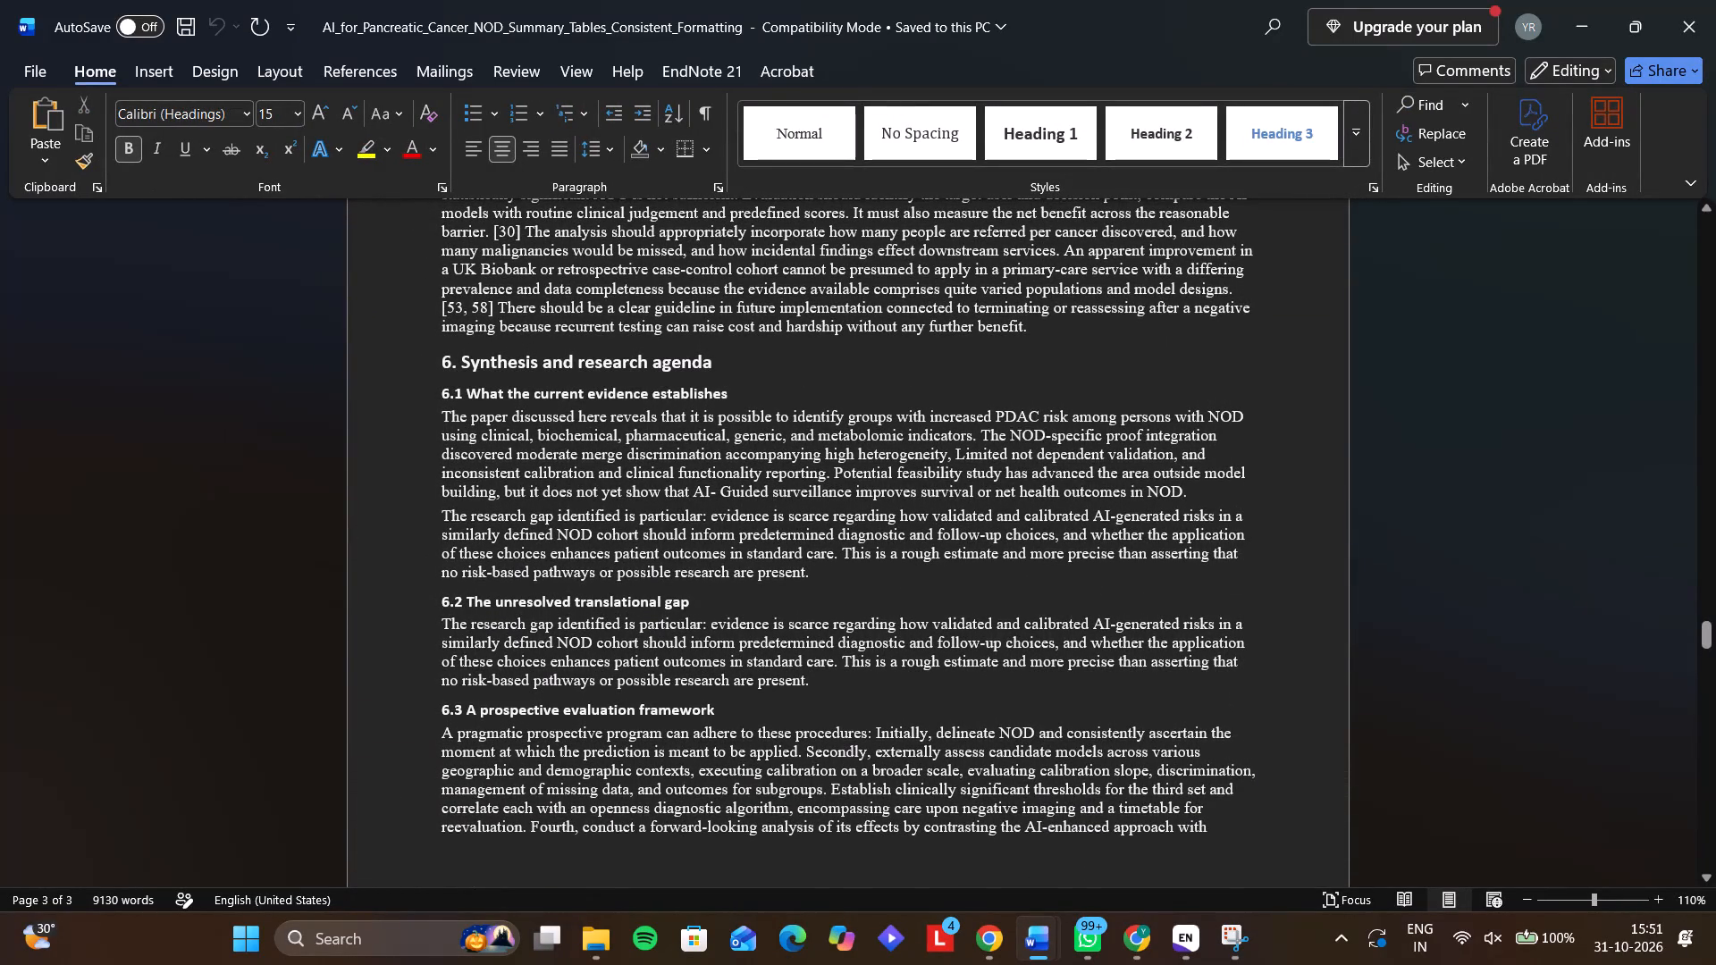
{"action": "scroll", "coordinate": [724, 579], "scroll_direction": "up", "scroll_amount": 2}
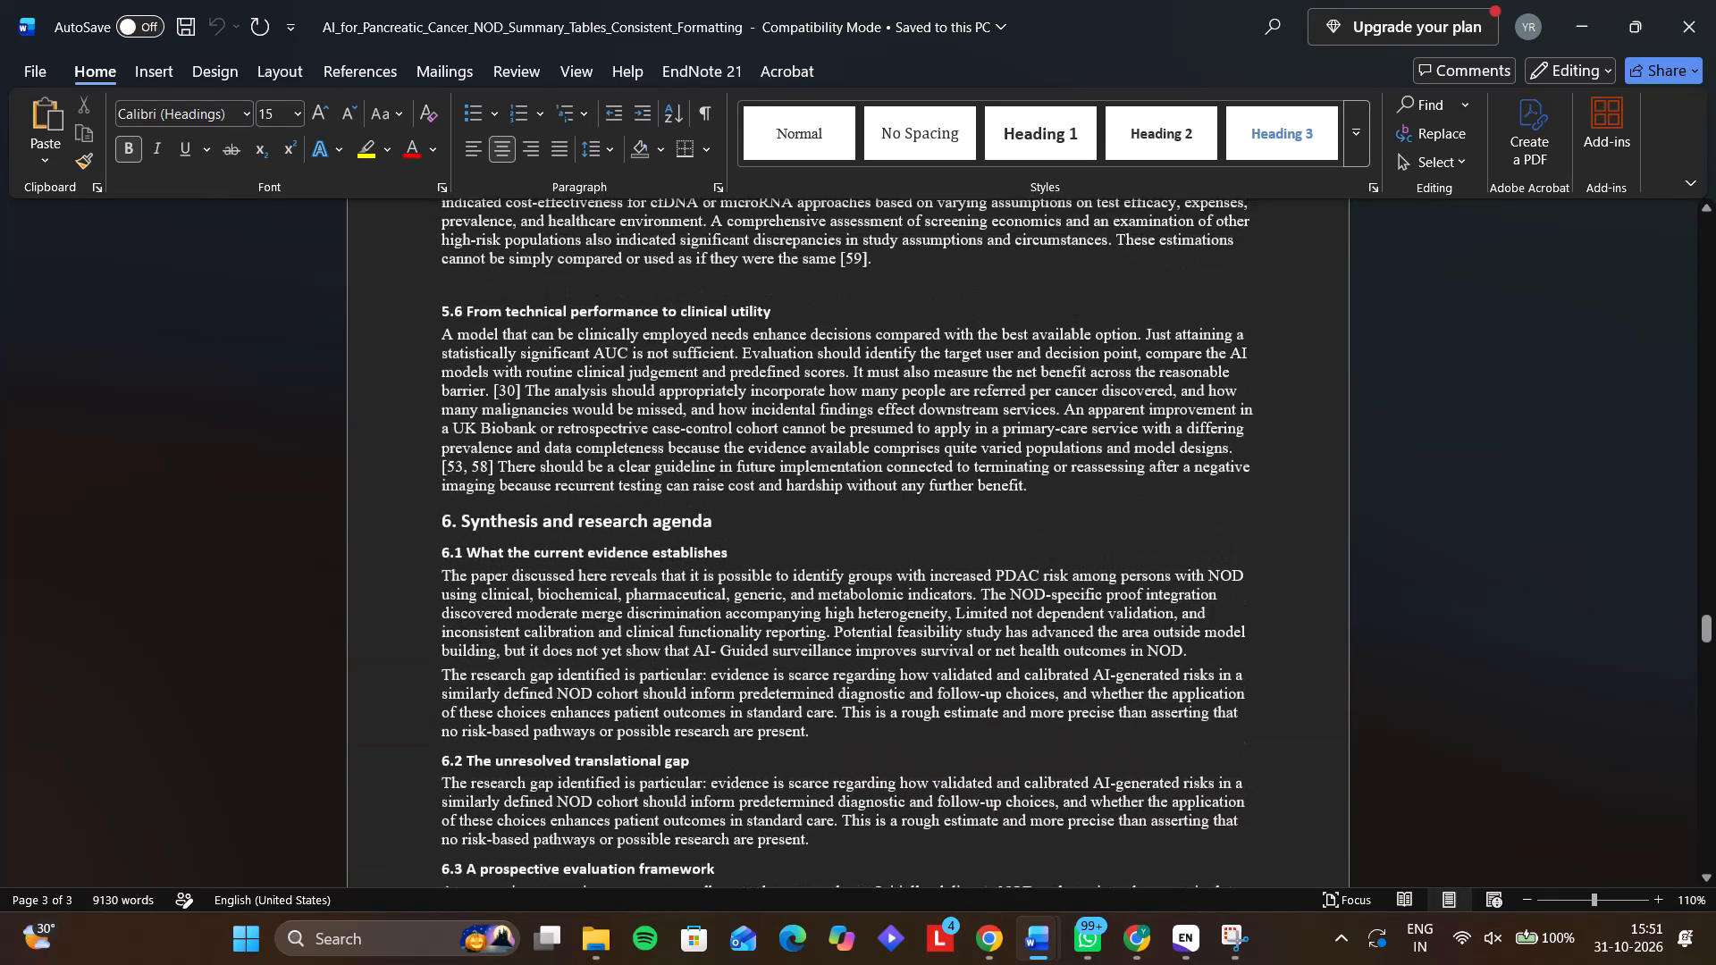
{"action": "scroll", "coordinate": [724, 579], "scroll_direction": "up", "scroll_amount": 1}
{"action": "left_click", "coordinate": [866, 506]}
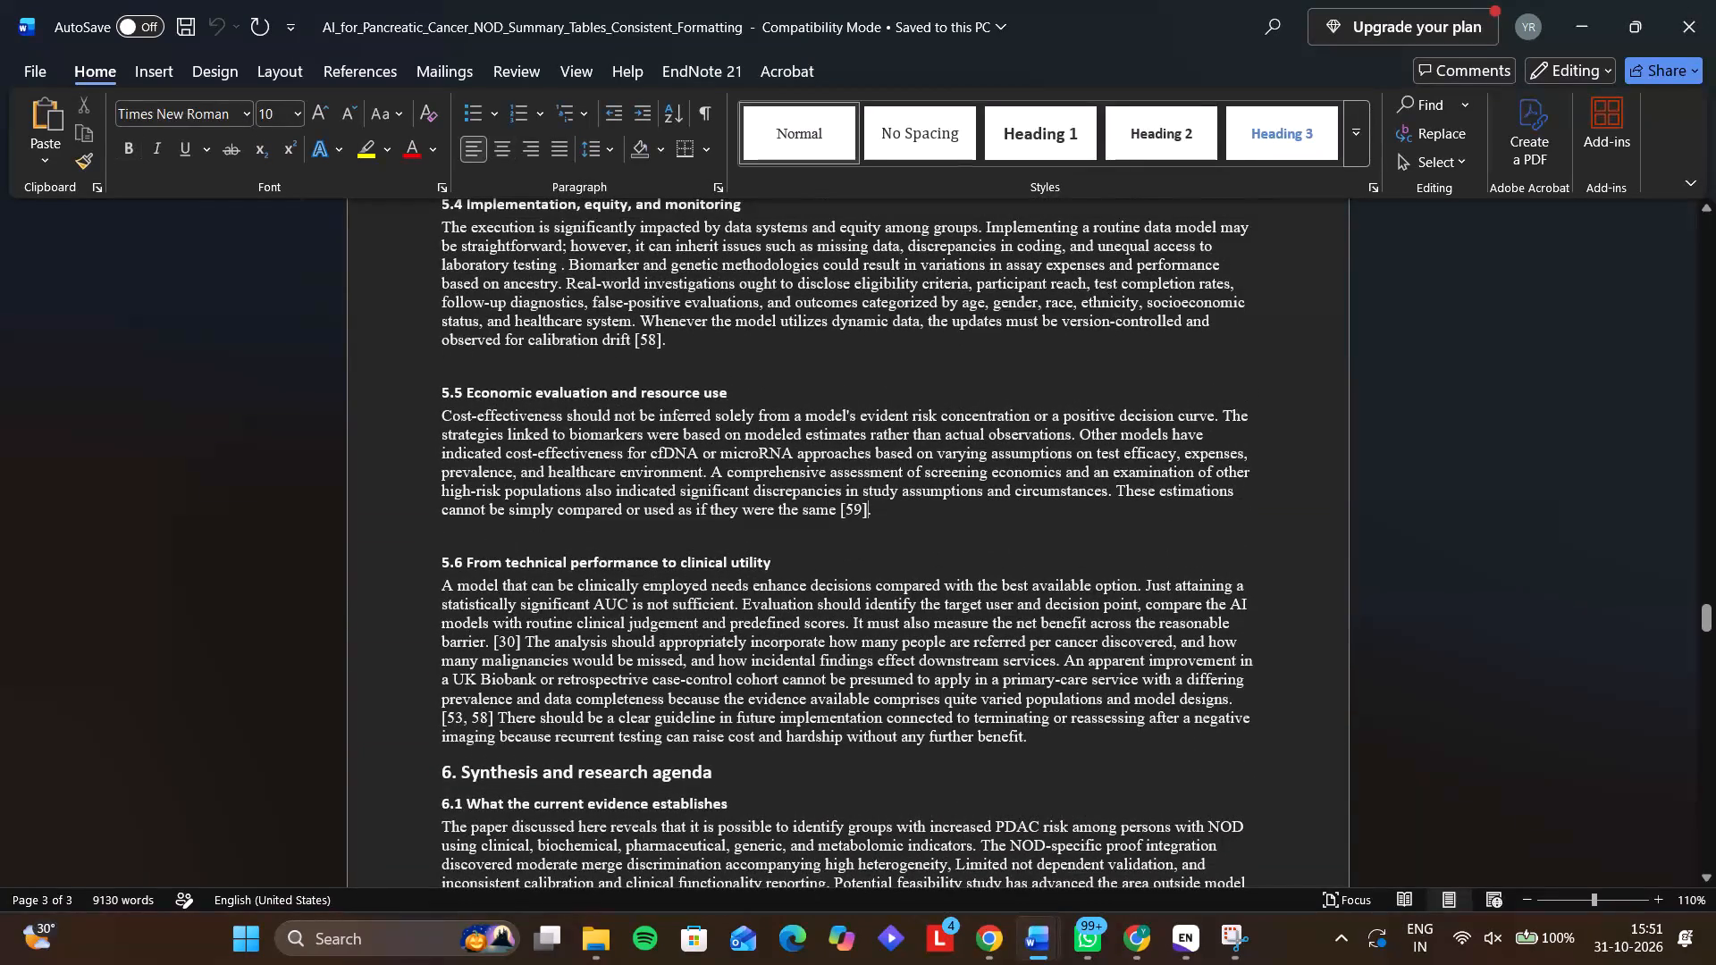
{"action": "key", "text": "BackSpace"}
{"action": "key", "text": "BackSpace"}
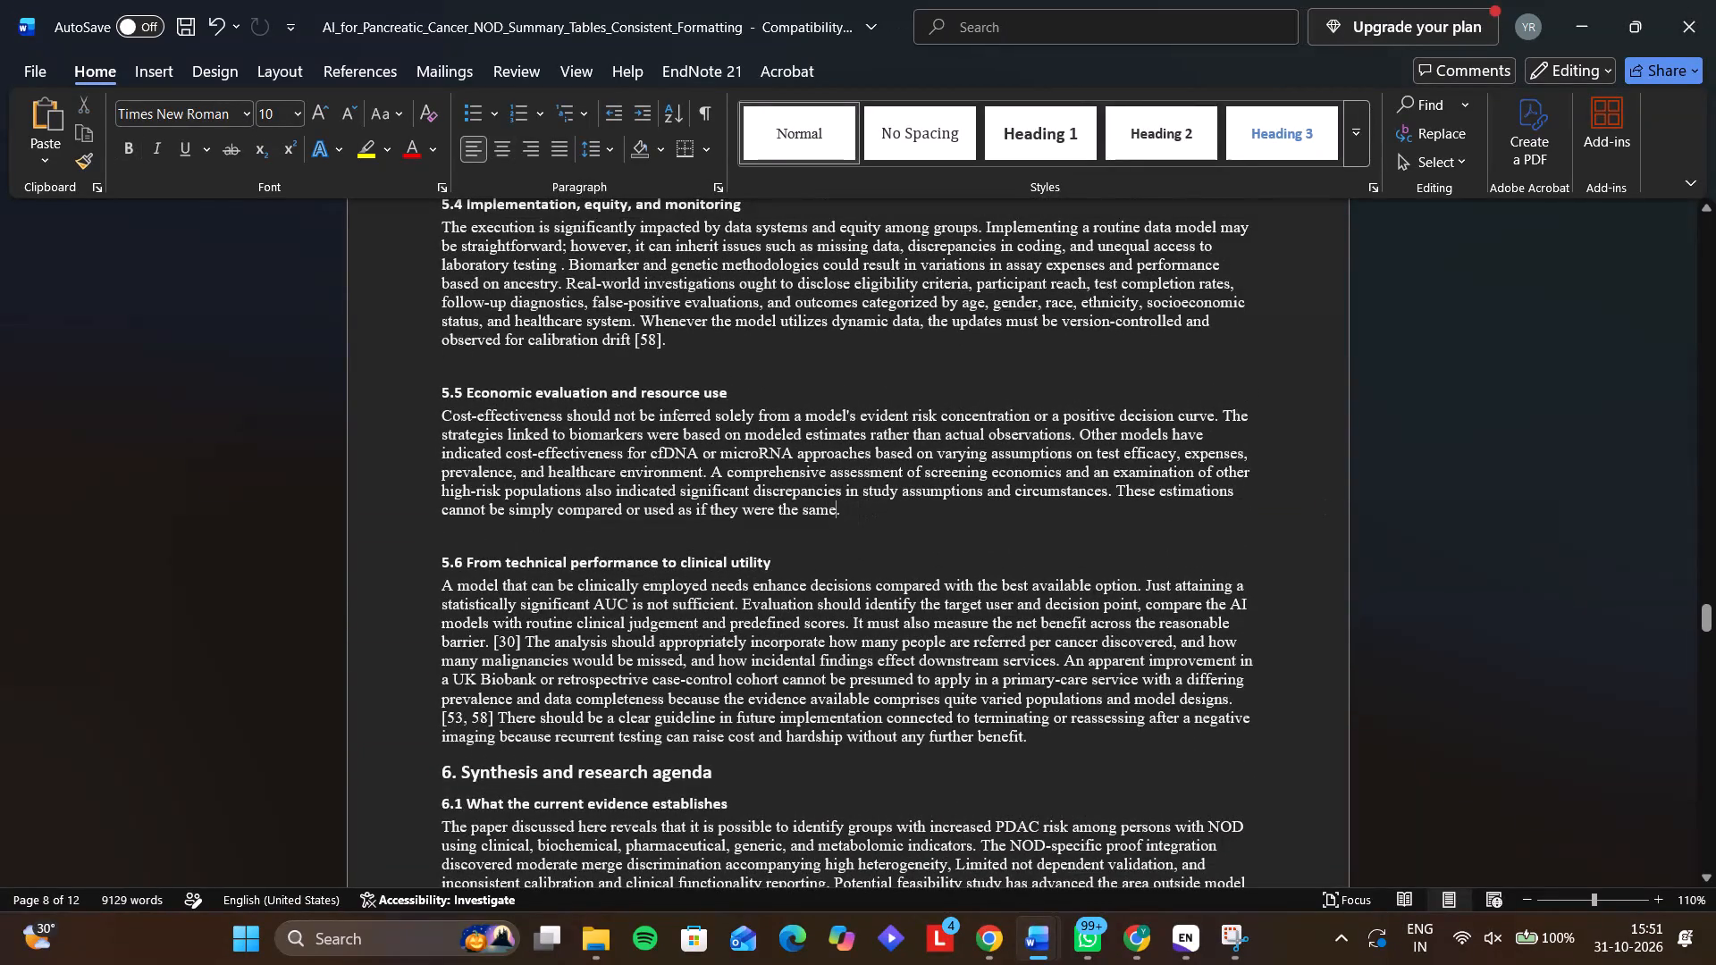
Check the end of the reference list to see whether entry 59 responds to the citation deletion.
{"action": "scroll", "coordinate": [866, 506], "scroll_direction": "down", "scroll_amount": 13}
{"action": "scroll", "coordinate": [866, 506], "scroll_direction": "up", "scroll_amount": 1}
{"action": "scroll", "coordinate": [866, 506], "scroll_direction": "down", "scroll_amount": 2}
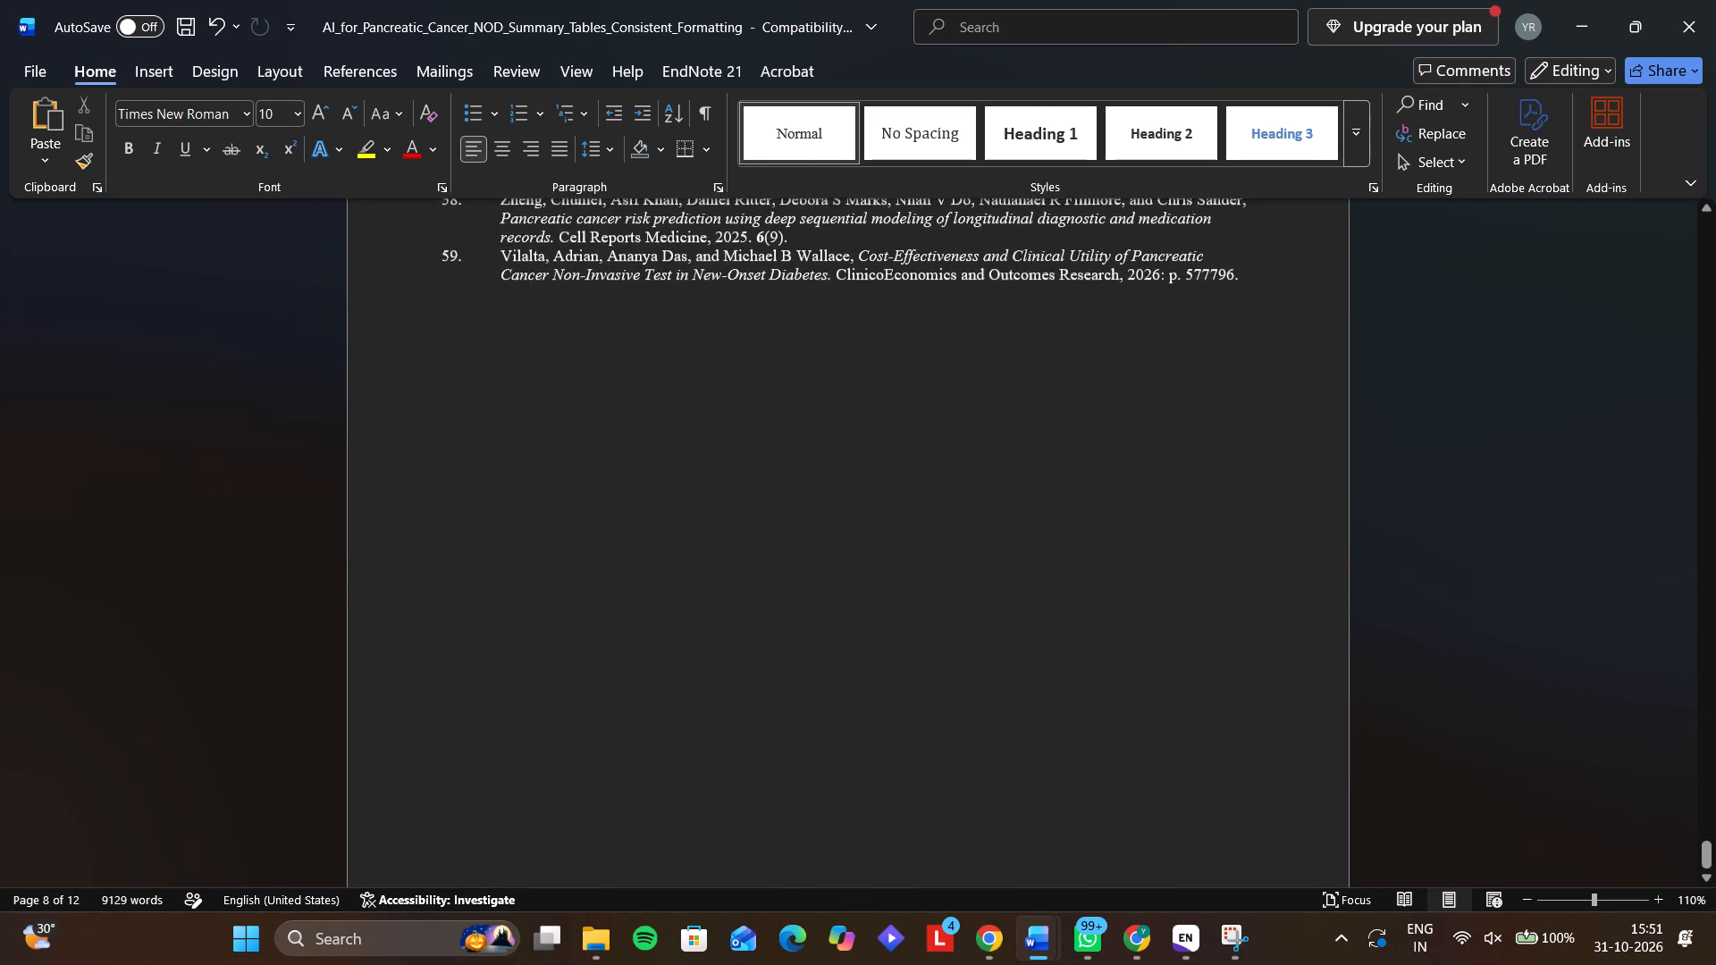
{"action": "scroll", "coordinate": [866, 506], "scroll_direction": "up", "scroll_amount": 3}
{"action": "scroll", "coordinate": [866, 506], "scroll_direction": "down", "scroll_amount": 9}
{"action": "scroll", "coordinate": [866, 506], "scroll_direction": "up", "scroll_amount": 2}
{"action": "scroll", "coordinate": [866, 506], "scroll_direction": "down", "scroll_amount": 1}
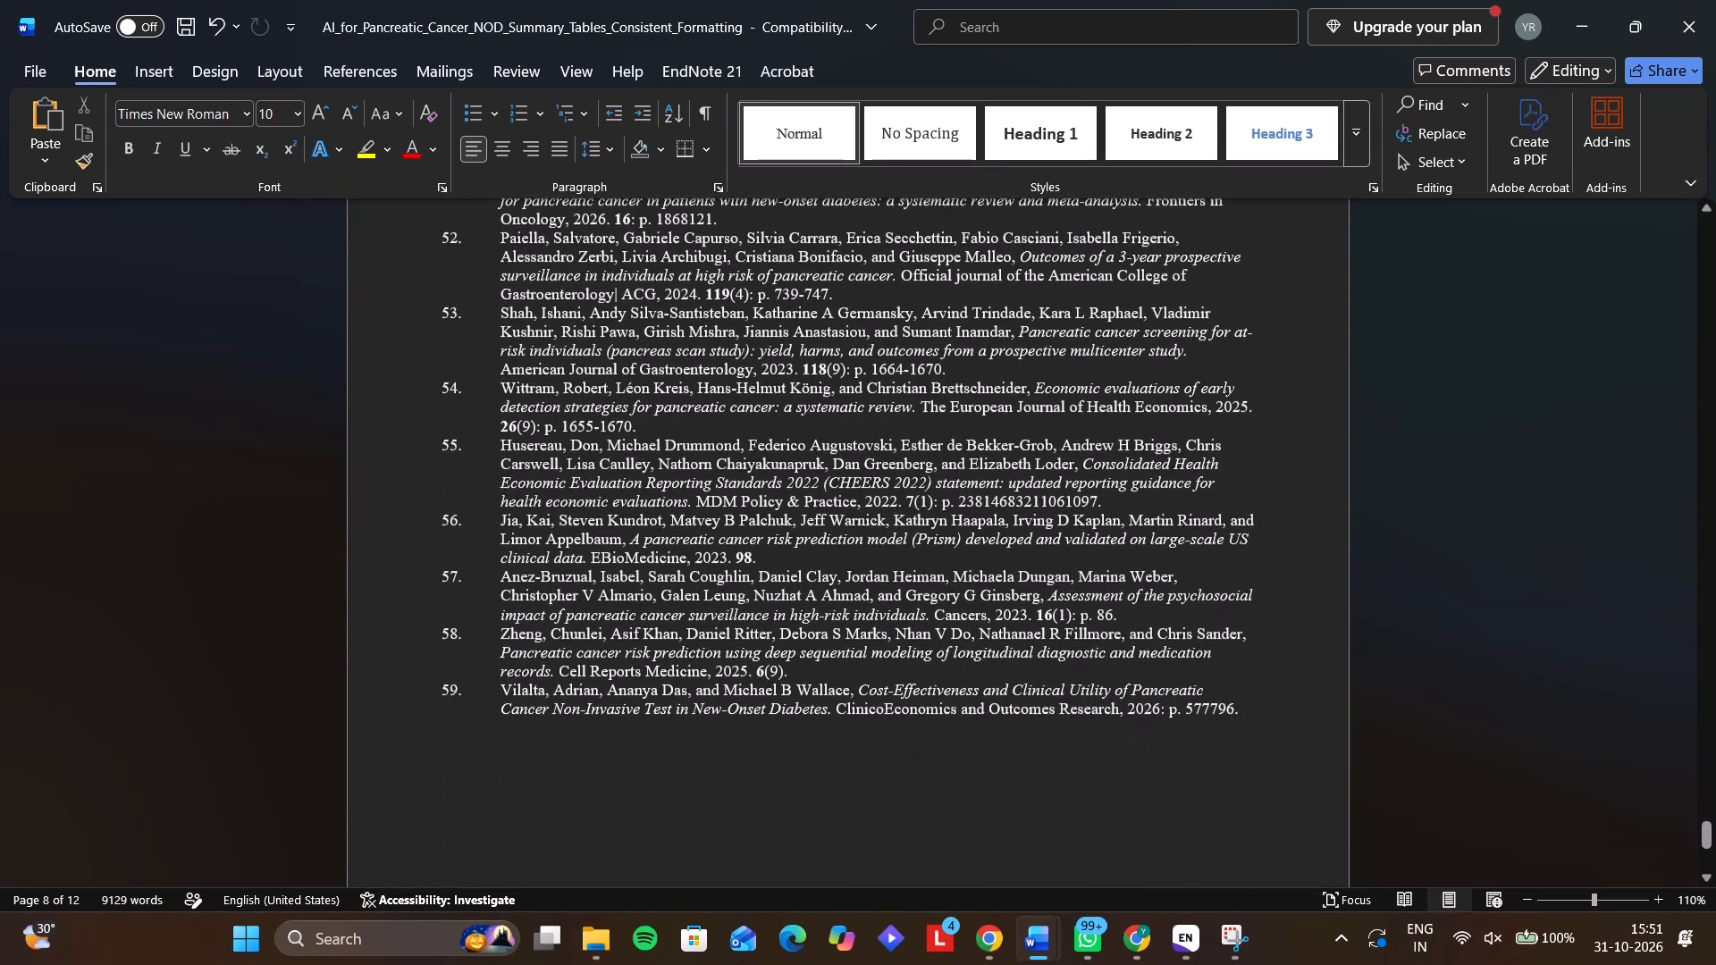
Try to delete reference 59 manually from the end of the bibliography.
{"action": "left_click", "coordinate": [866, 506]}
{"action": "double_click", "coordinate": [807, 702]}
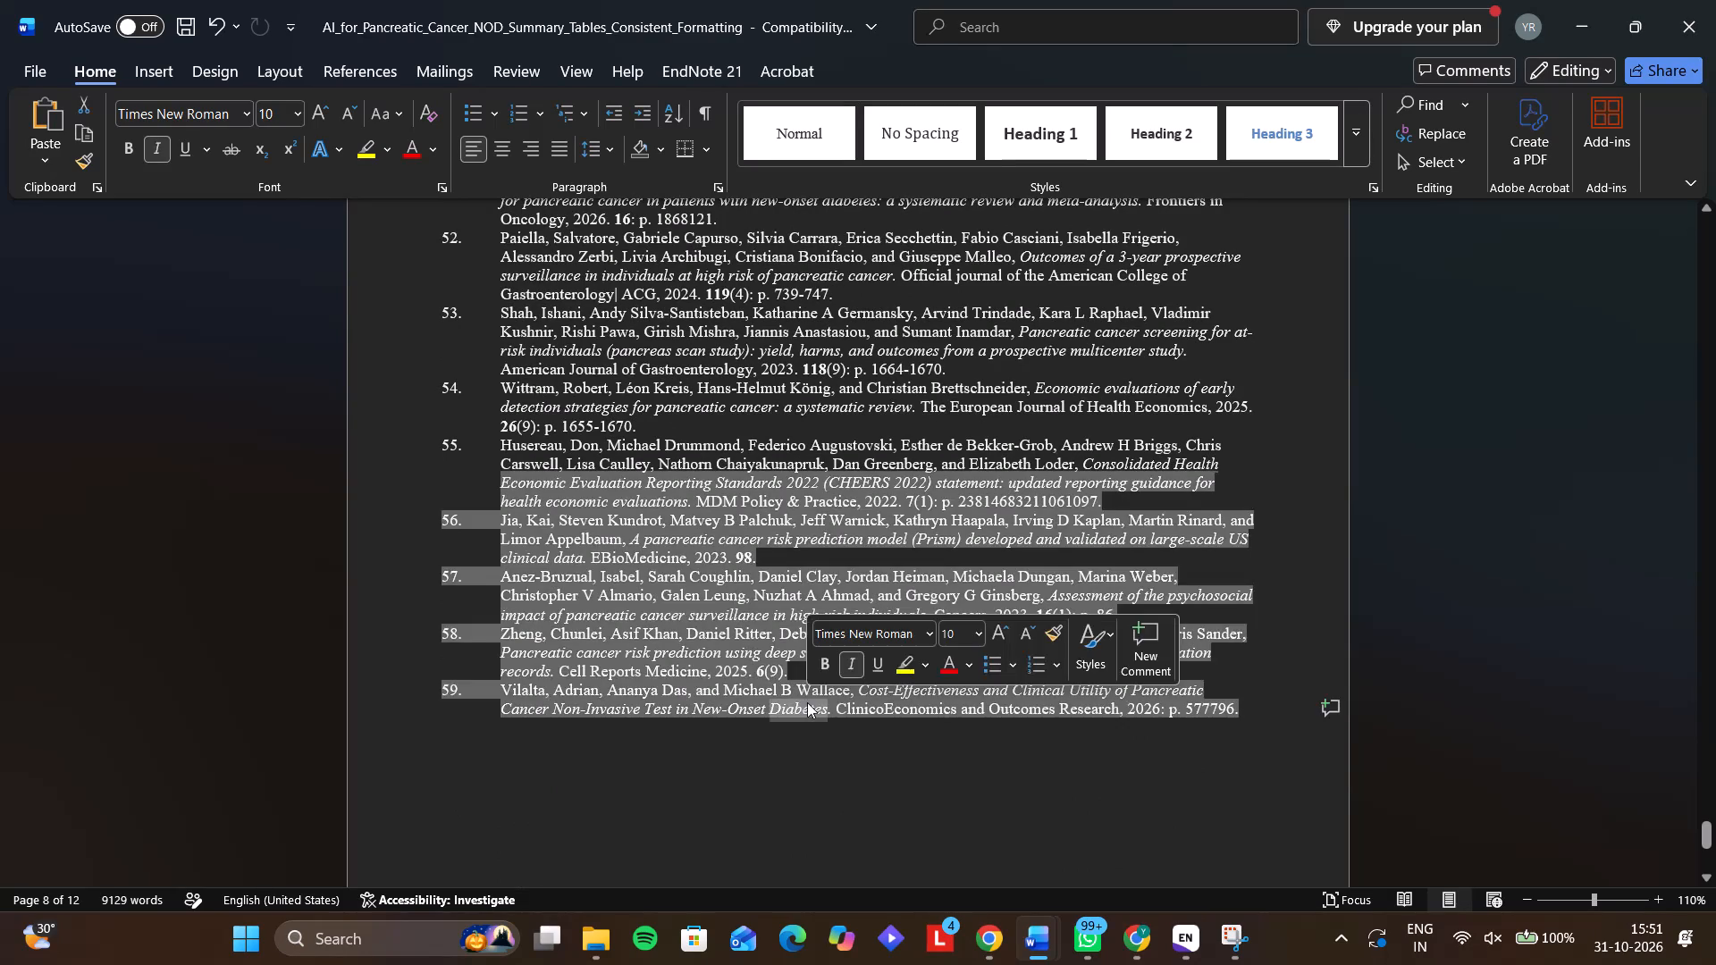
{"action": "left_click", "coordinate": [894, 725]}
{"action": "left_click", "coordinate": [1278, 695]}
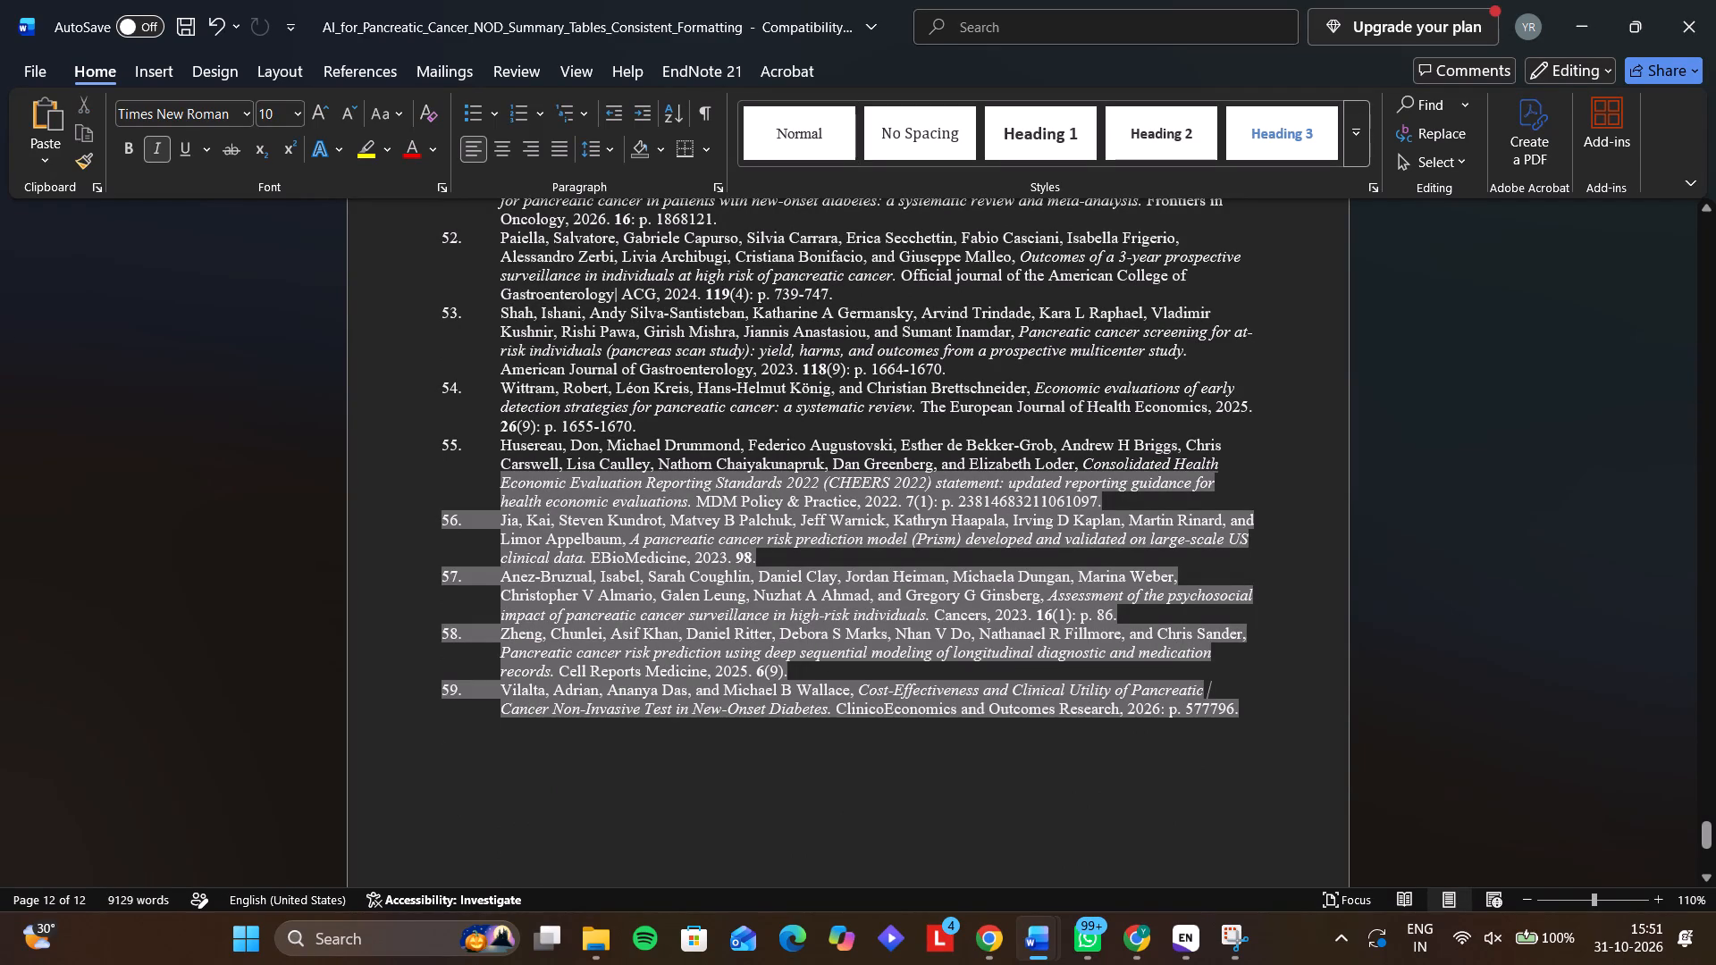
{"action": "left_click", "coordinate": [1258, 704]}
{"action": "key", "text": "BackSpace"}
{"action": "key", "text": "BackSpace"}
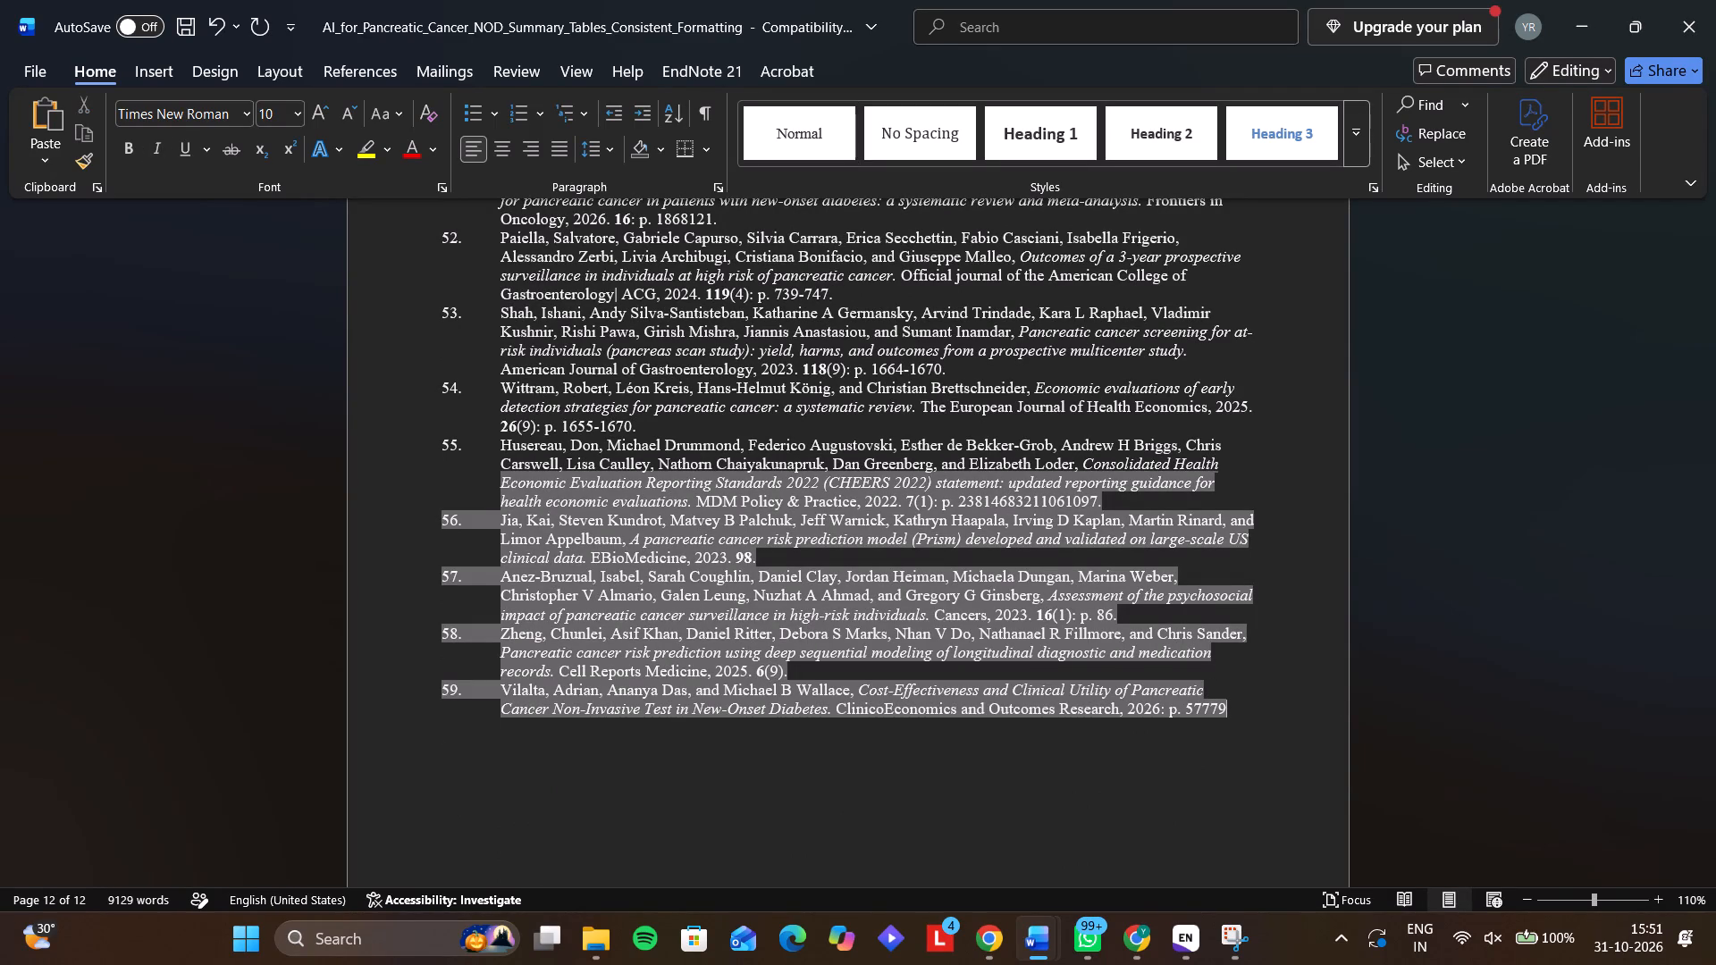
Close the Summary_Tables_Consistent_Formatting manuscript without saving its changes.
{"action": "scroll", "coordinate": [1258, 704], "scroll_direction": "up", "scroll_amount": 6}
{"action": "left_click", "coordinate": [1715, 0]}
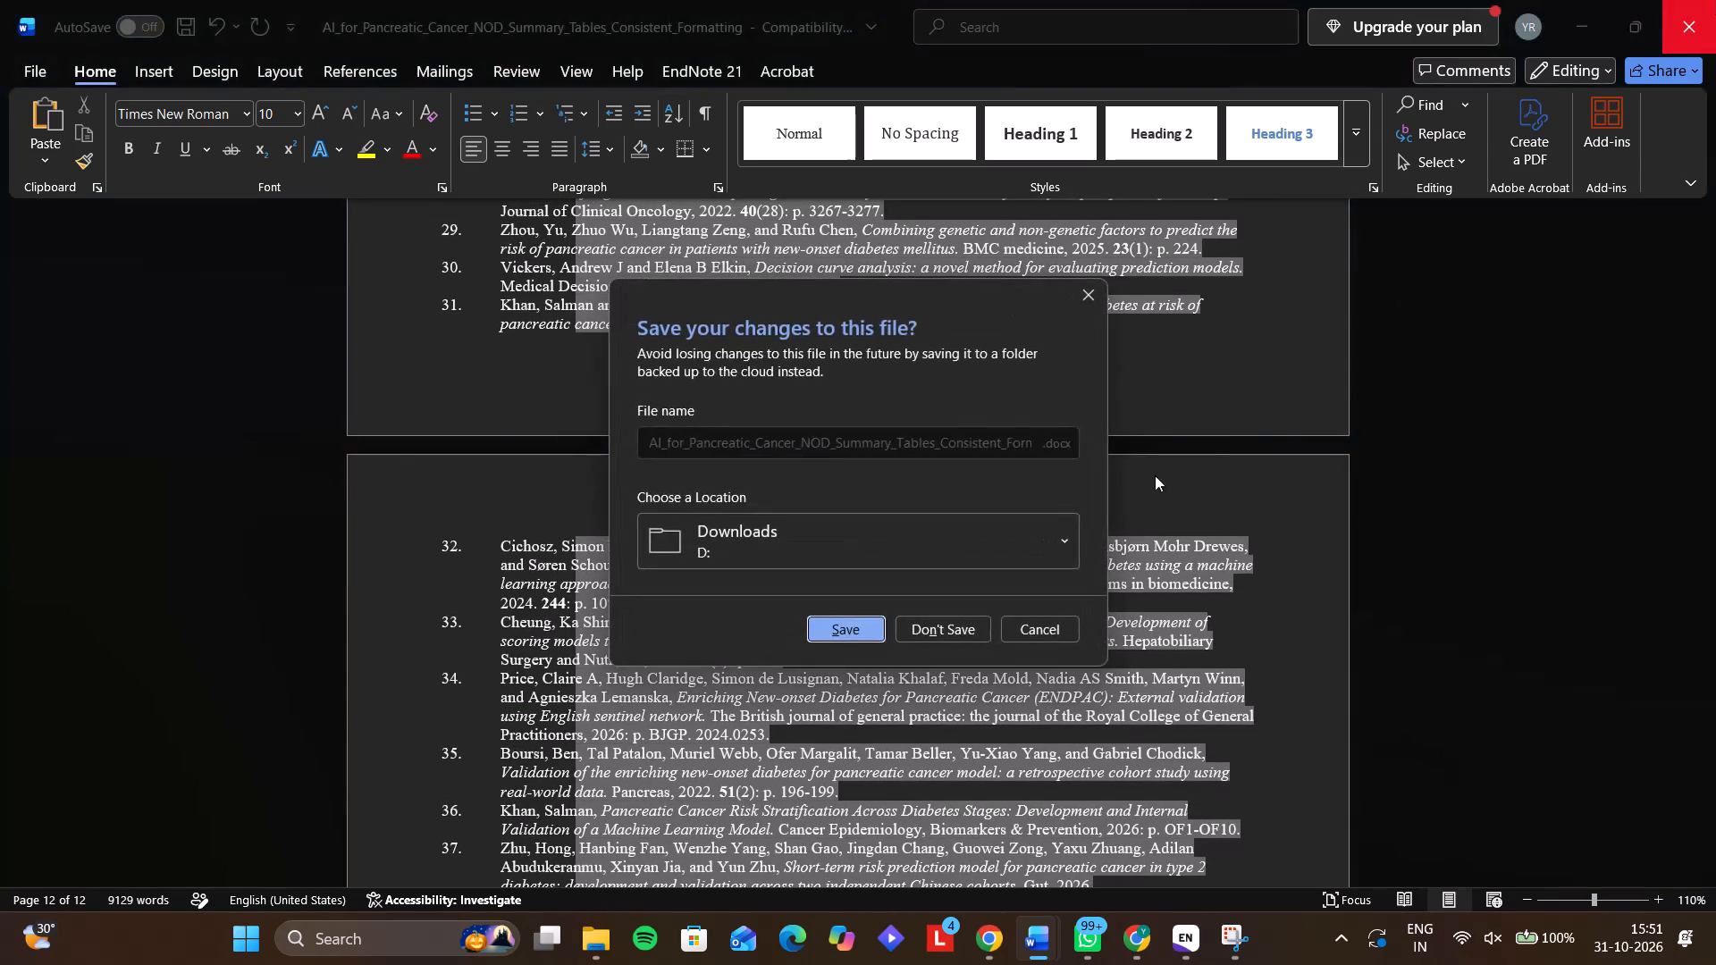
{"action": "left_click", "coordinate": [962, 619]}
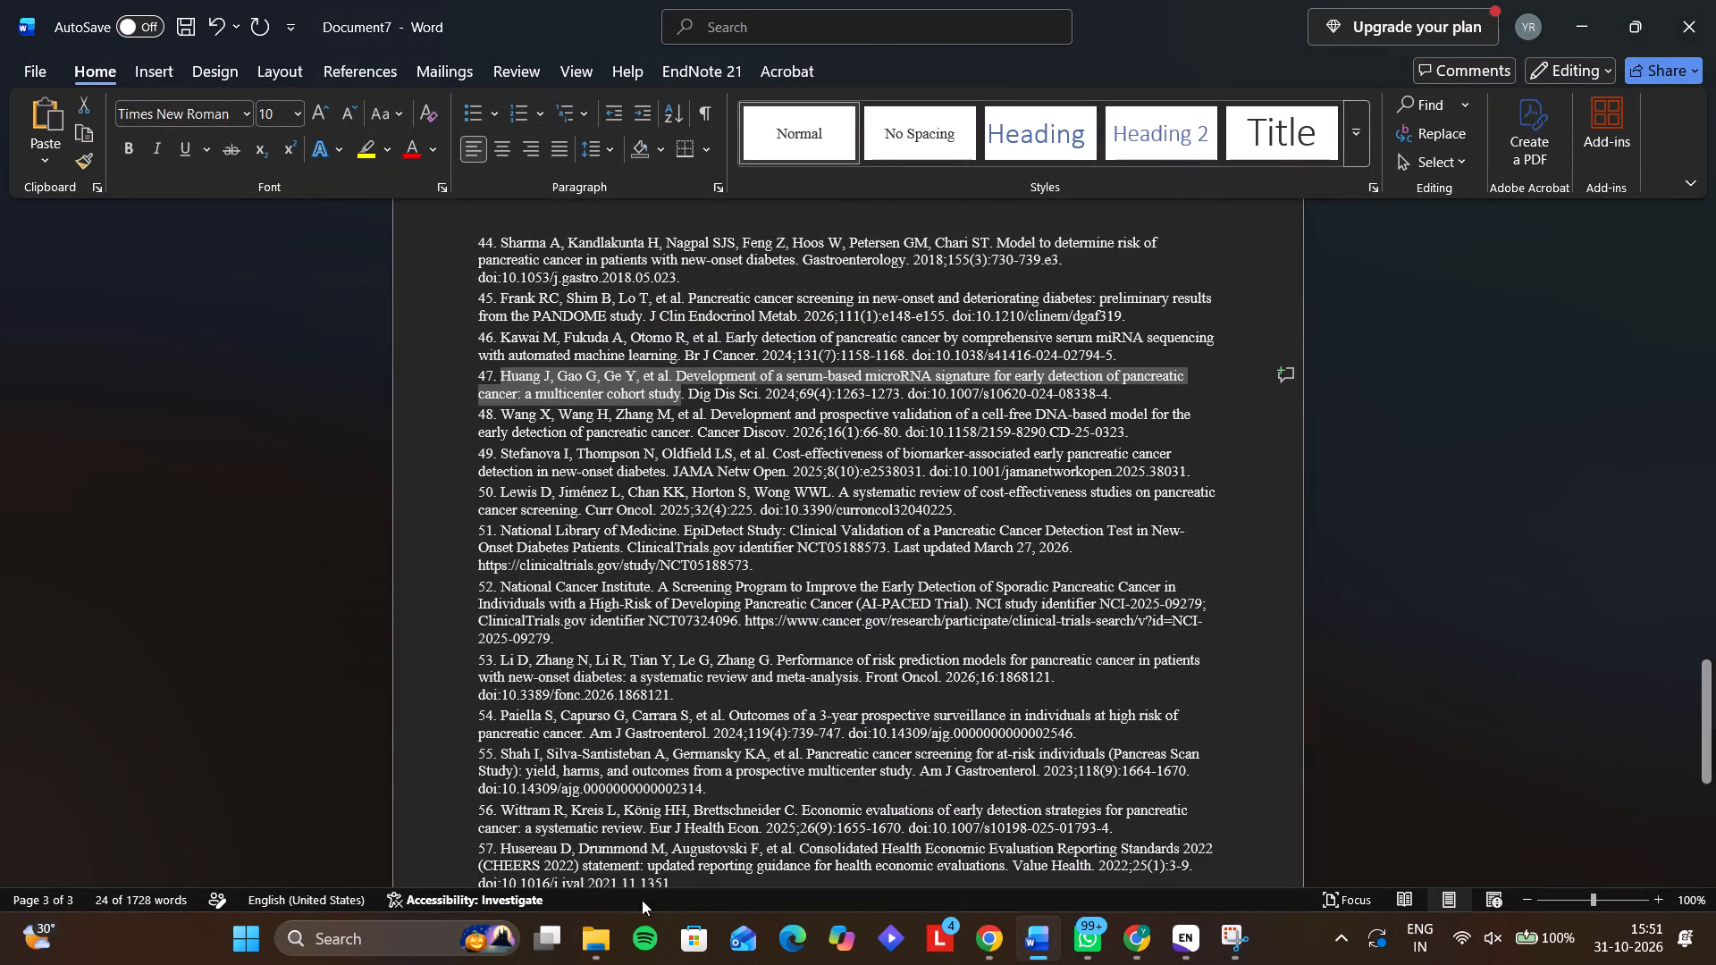
Open the earlier manuscript version AI_for_Pancreatic_Cancer_NOD_Final from the Downloads search results in File Explorer.
{"action": "left_click", "coordinate": [601, 948]}
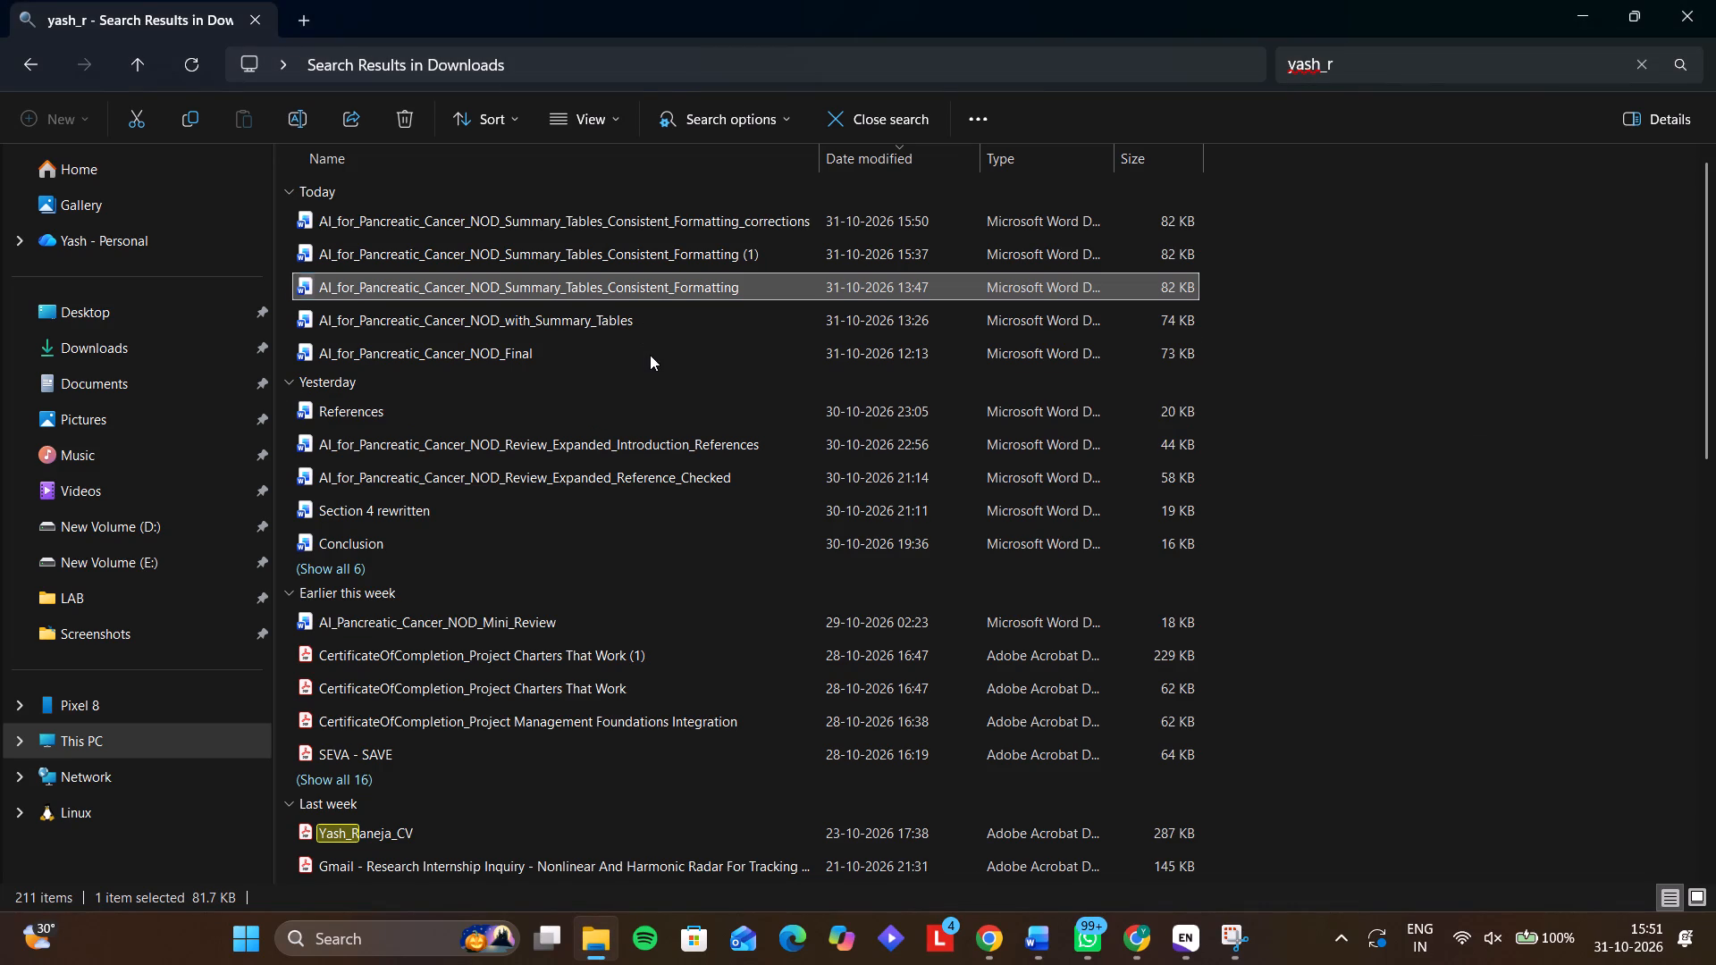
{"action": "double_click", "coordinate": [650, 355]}
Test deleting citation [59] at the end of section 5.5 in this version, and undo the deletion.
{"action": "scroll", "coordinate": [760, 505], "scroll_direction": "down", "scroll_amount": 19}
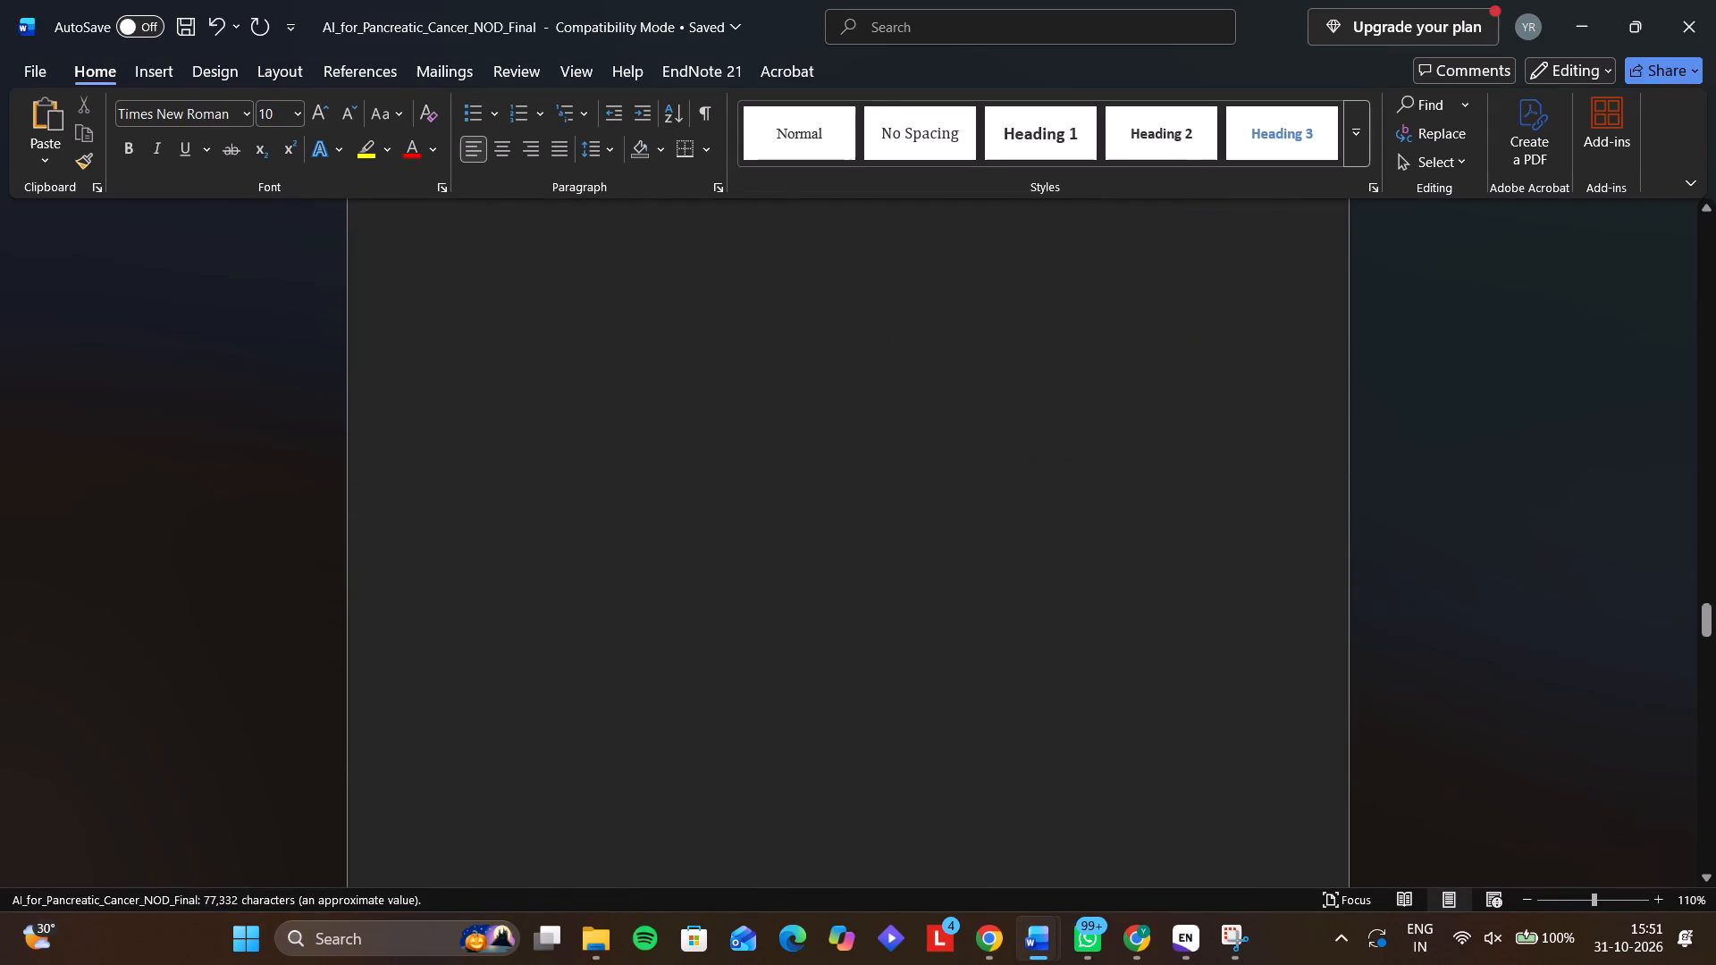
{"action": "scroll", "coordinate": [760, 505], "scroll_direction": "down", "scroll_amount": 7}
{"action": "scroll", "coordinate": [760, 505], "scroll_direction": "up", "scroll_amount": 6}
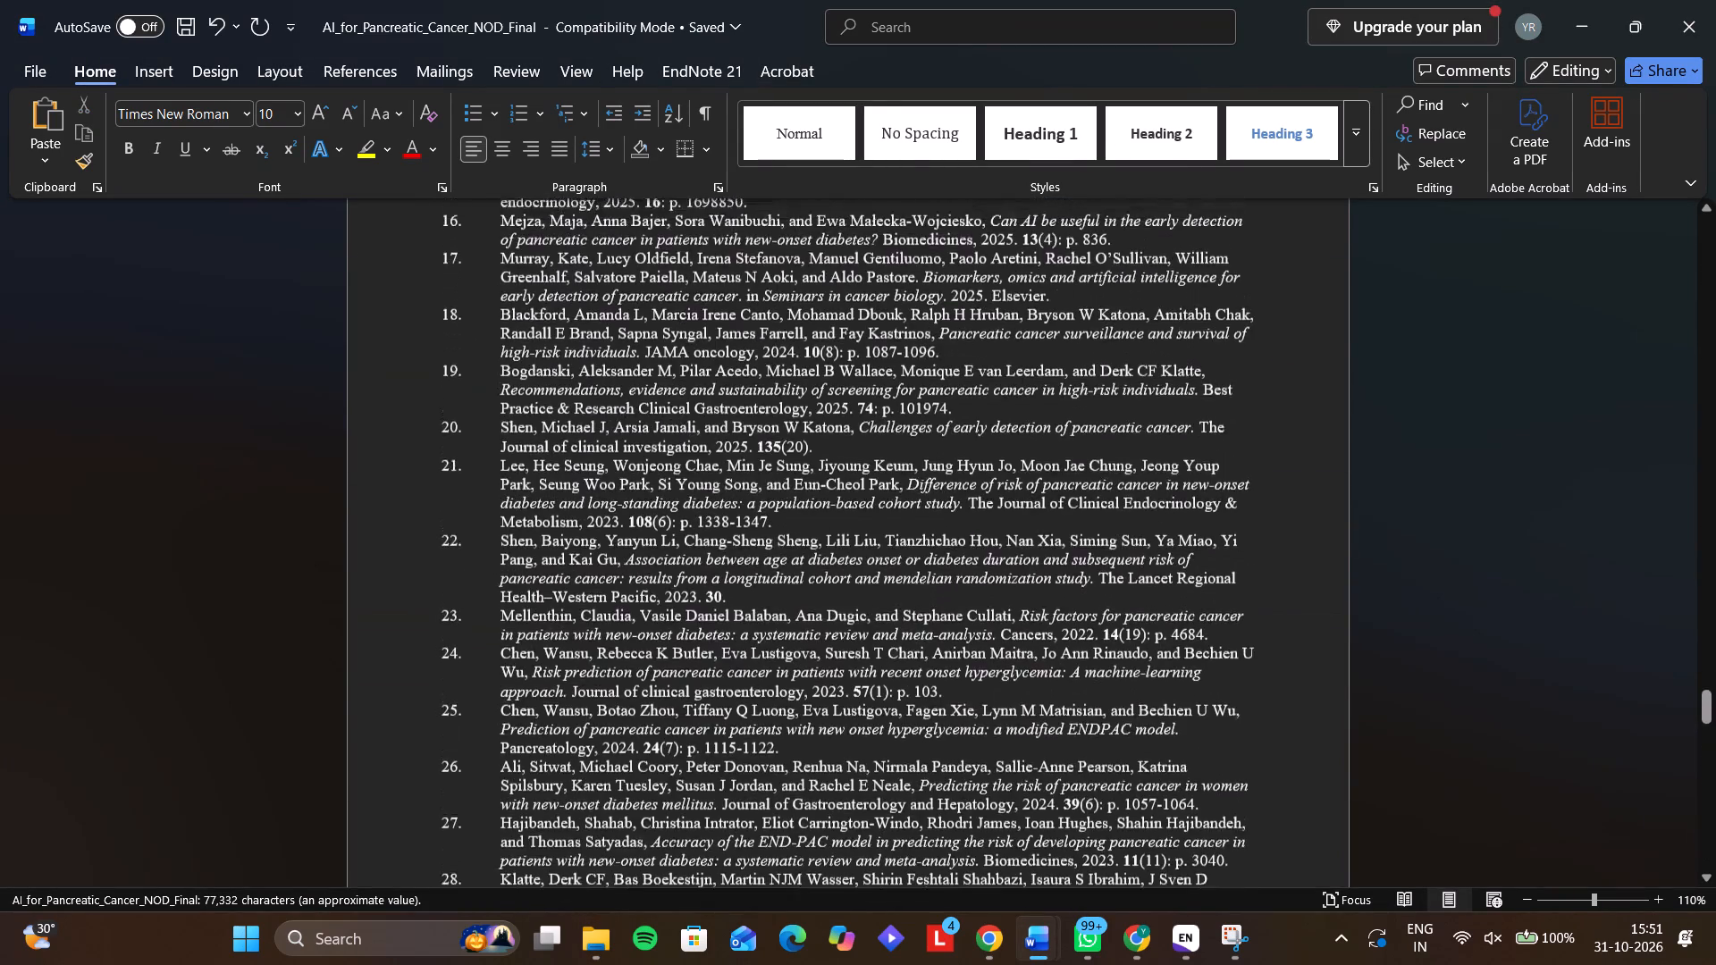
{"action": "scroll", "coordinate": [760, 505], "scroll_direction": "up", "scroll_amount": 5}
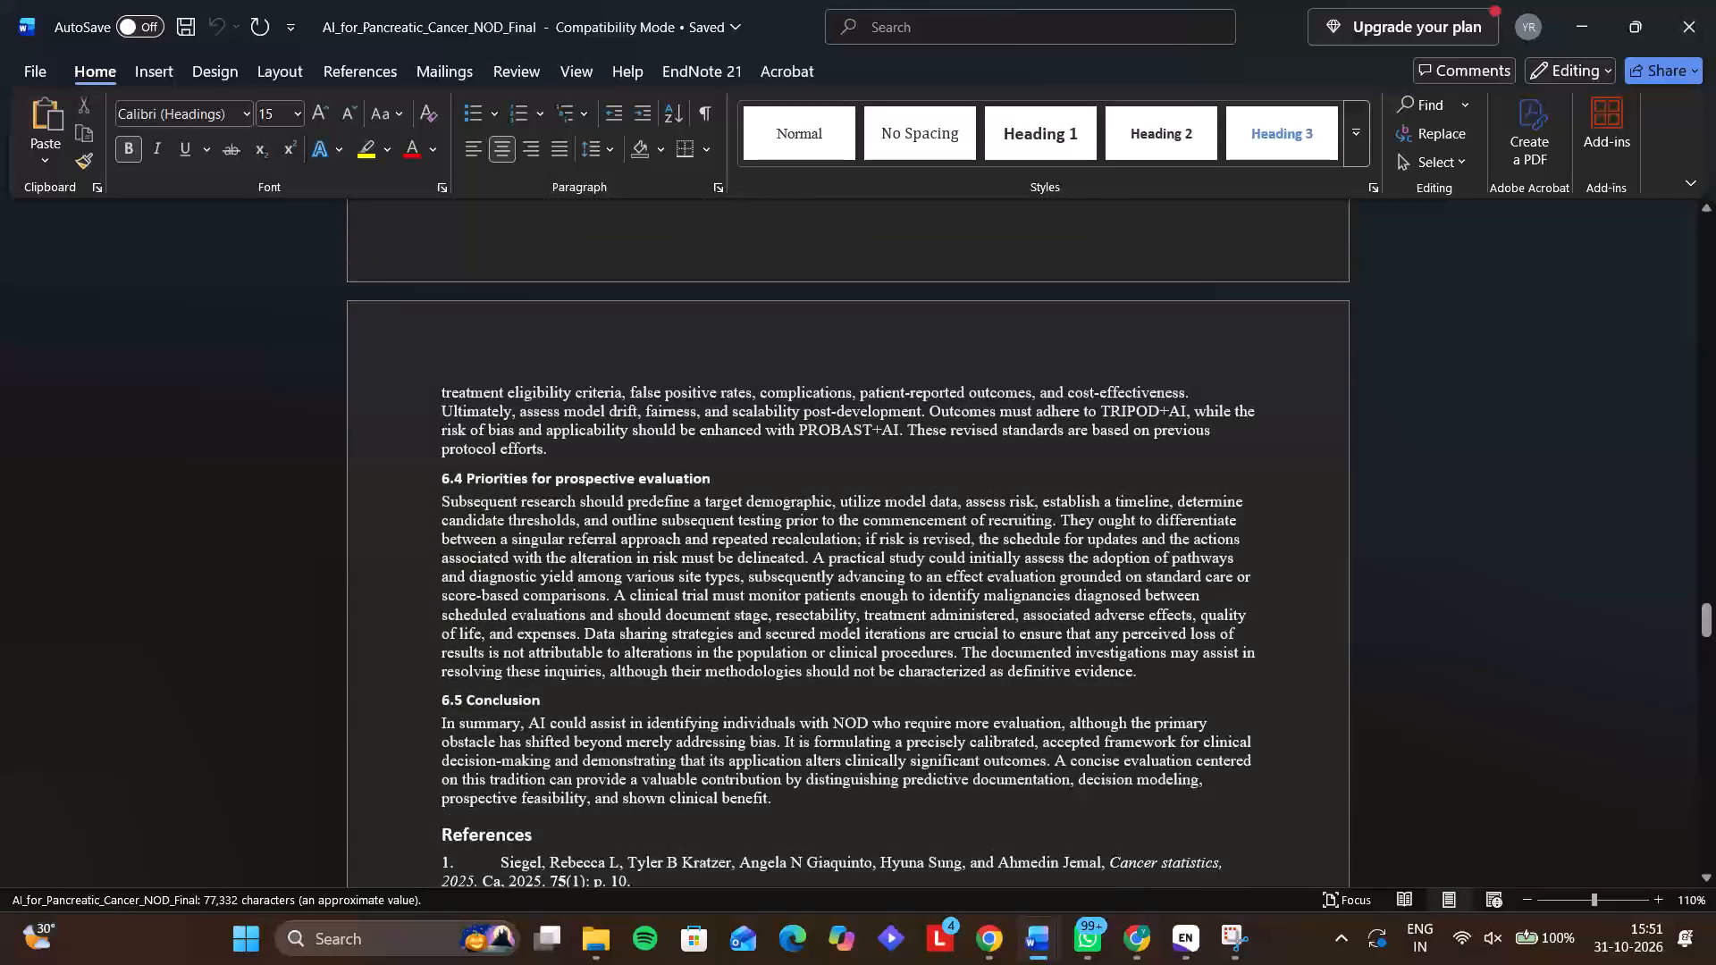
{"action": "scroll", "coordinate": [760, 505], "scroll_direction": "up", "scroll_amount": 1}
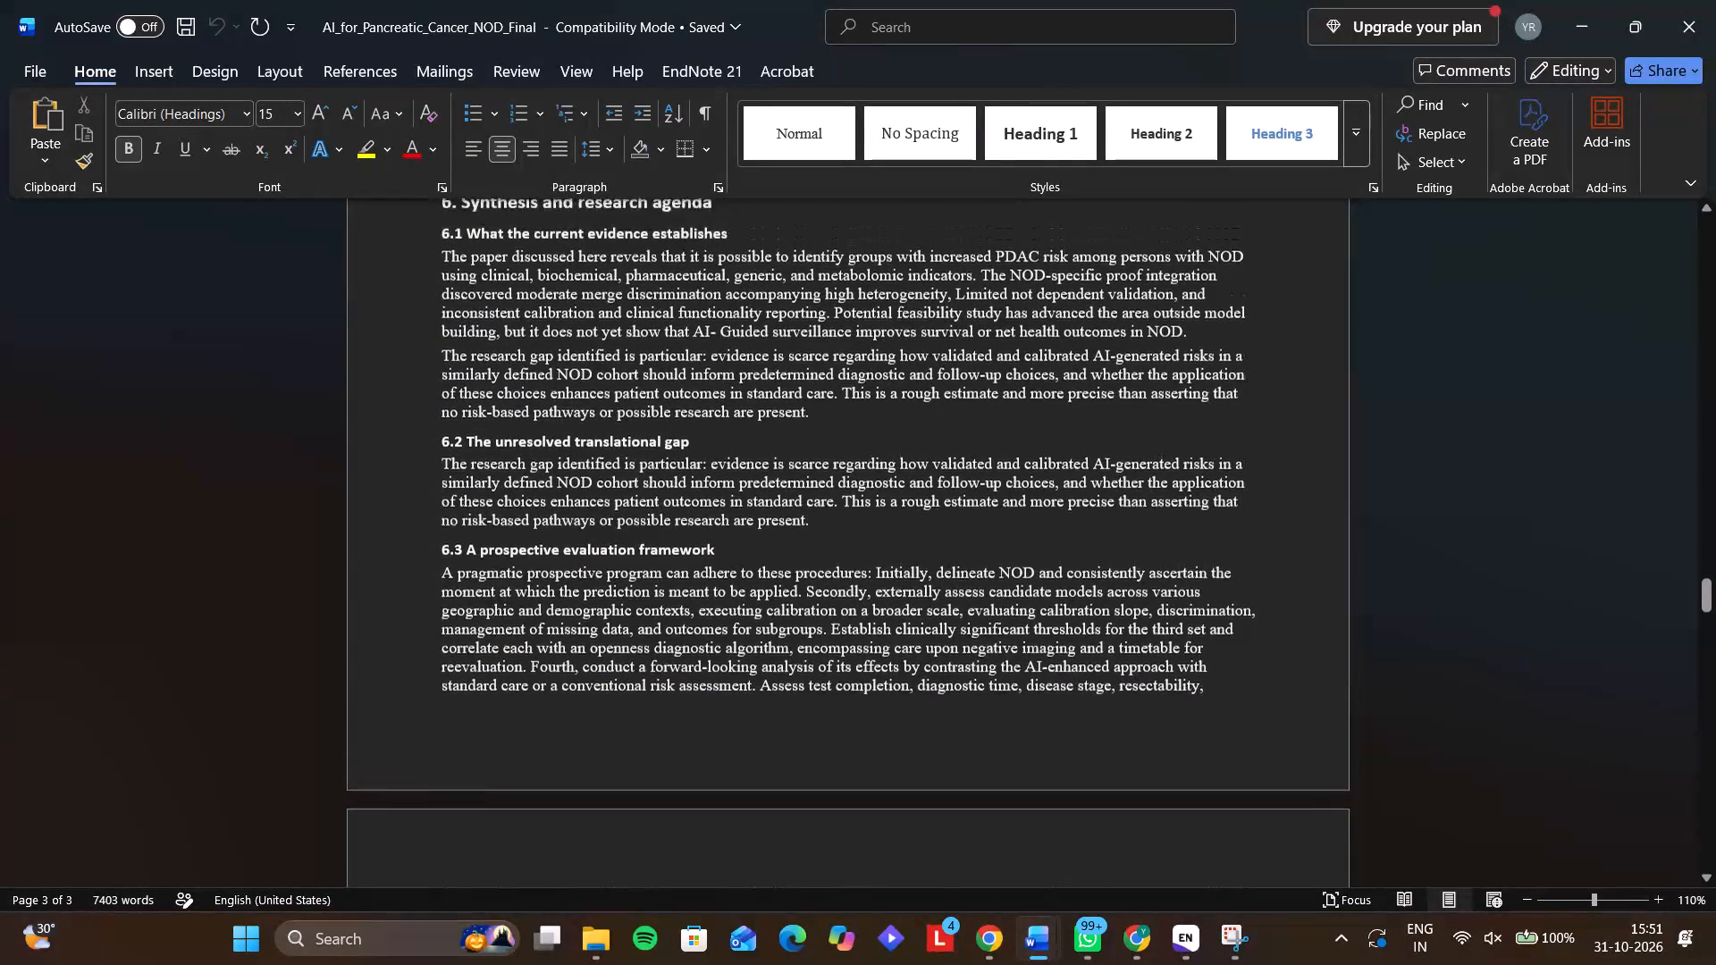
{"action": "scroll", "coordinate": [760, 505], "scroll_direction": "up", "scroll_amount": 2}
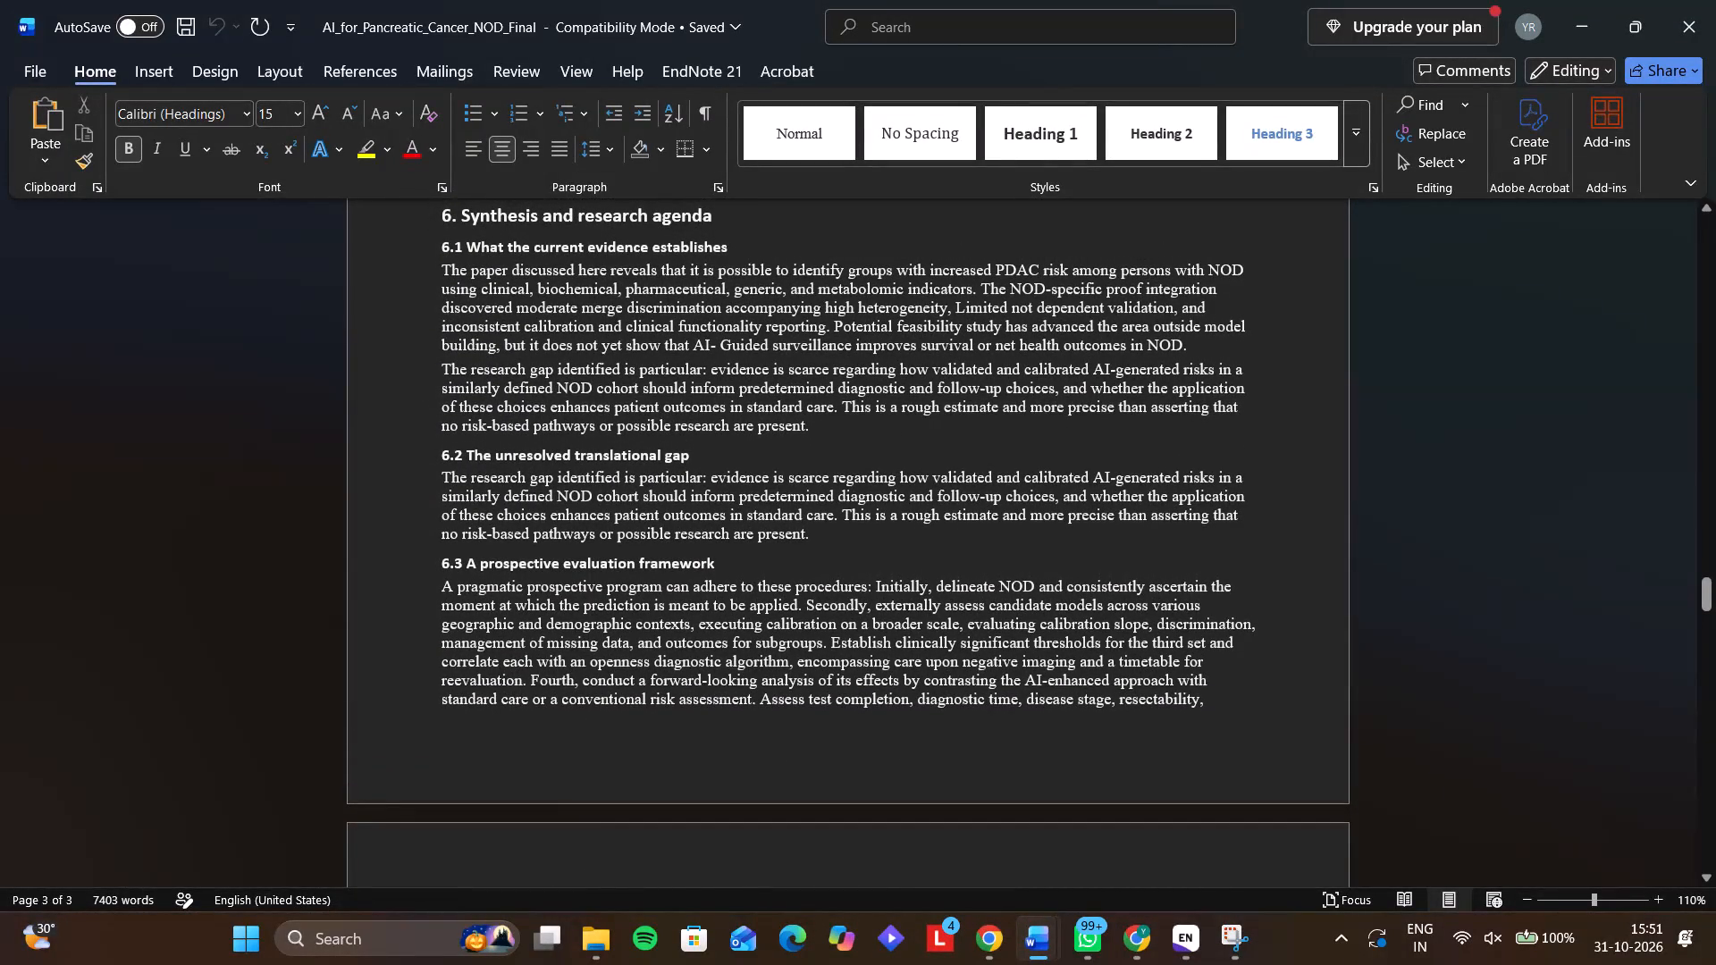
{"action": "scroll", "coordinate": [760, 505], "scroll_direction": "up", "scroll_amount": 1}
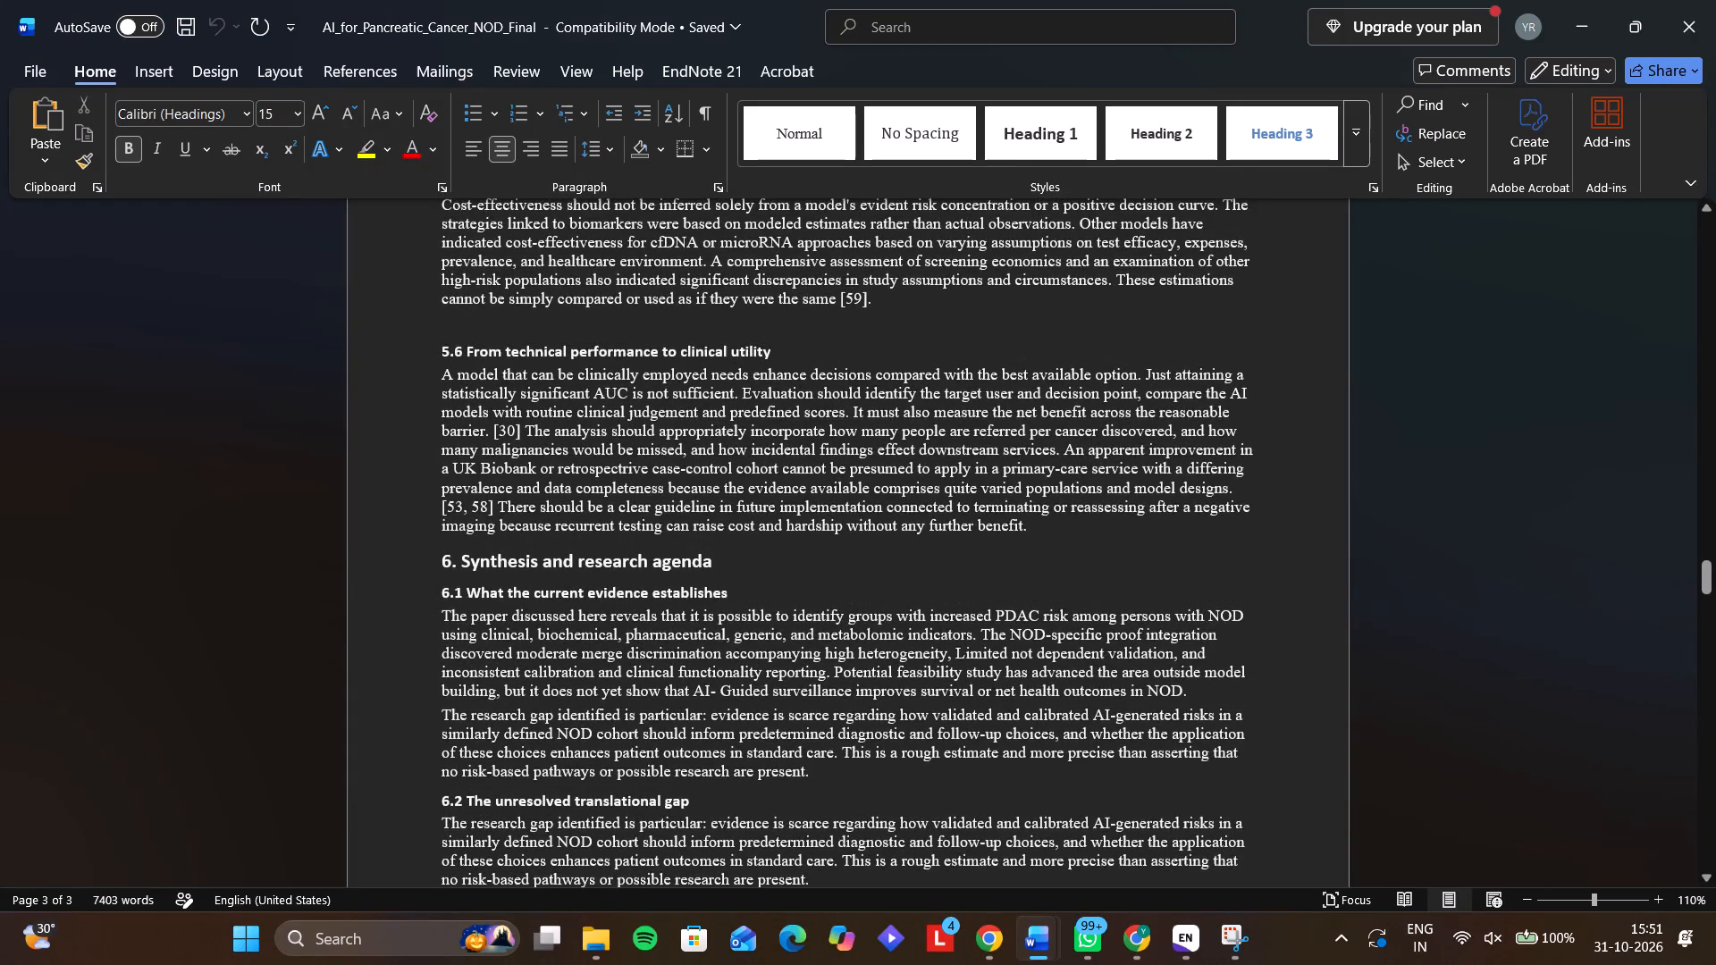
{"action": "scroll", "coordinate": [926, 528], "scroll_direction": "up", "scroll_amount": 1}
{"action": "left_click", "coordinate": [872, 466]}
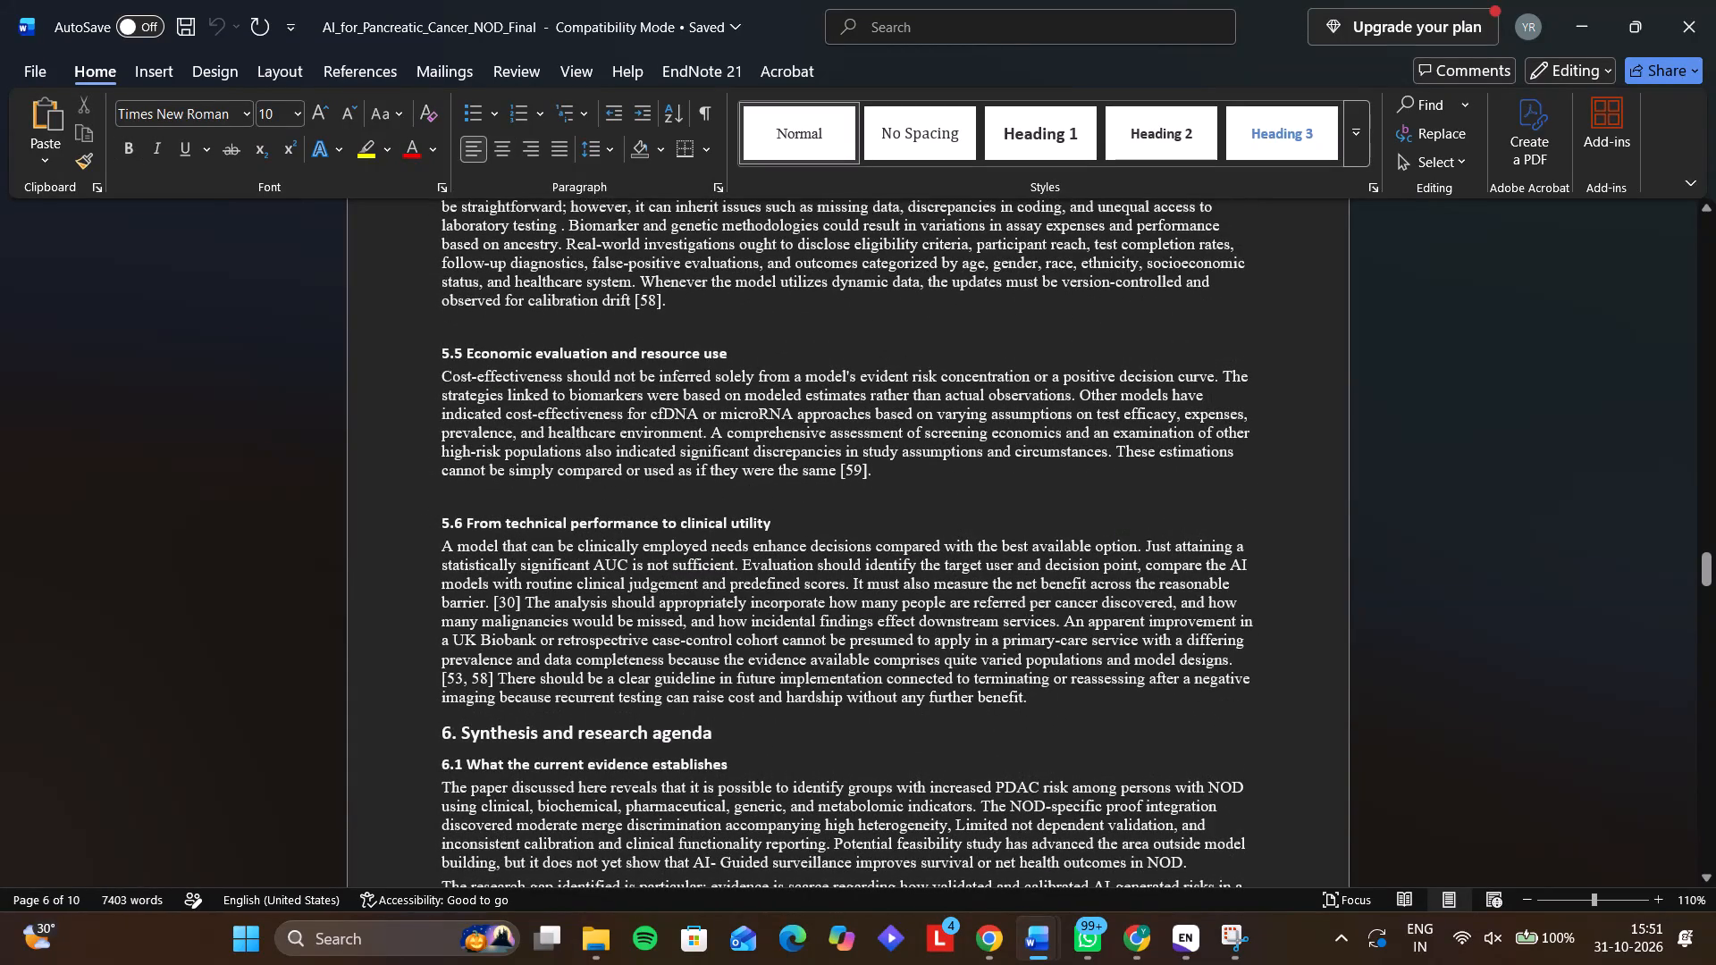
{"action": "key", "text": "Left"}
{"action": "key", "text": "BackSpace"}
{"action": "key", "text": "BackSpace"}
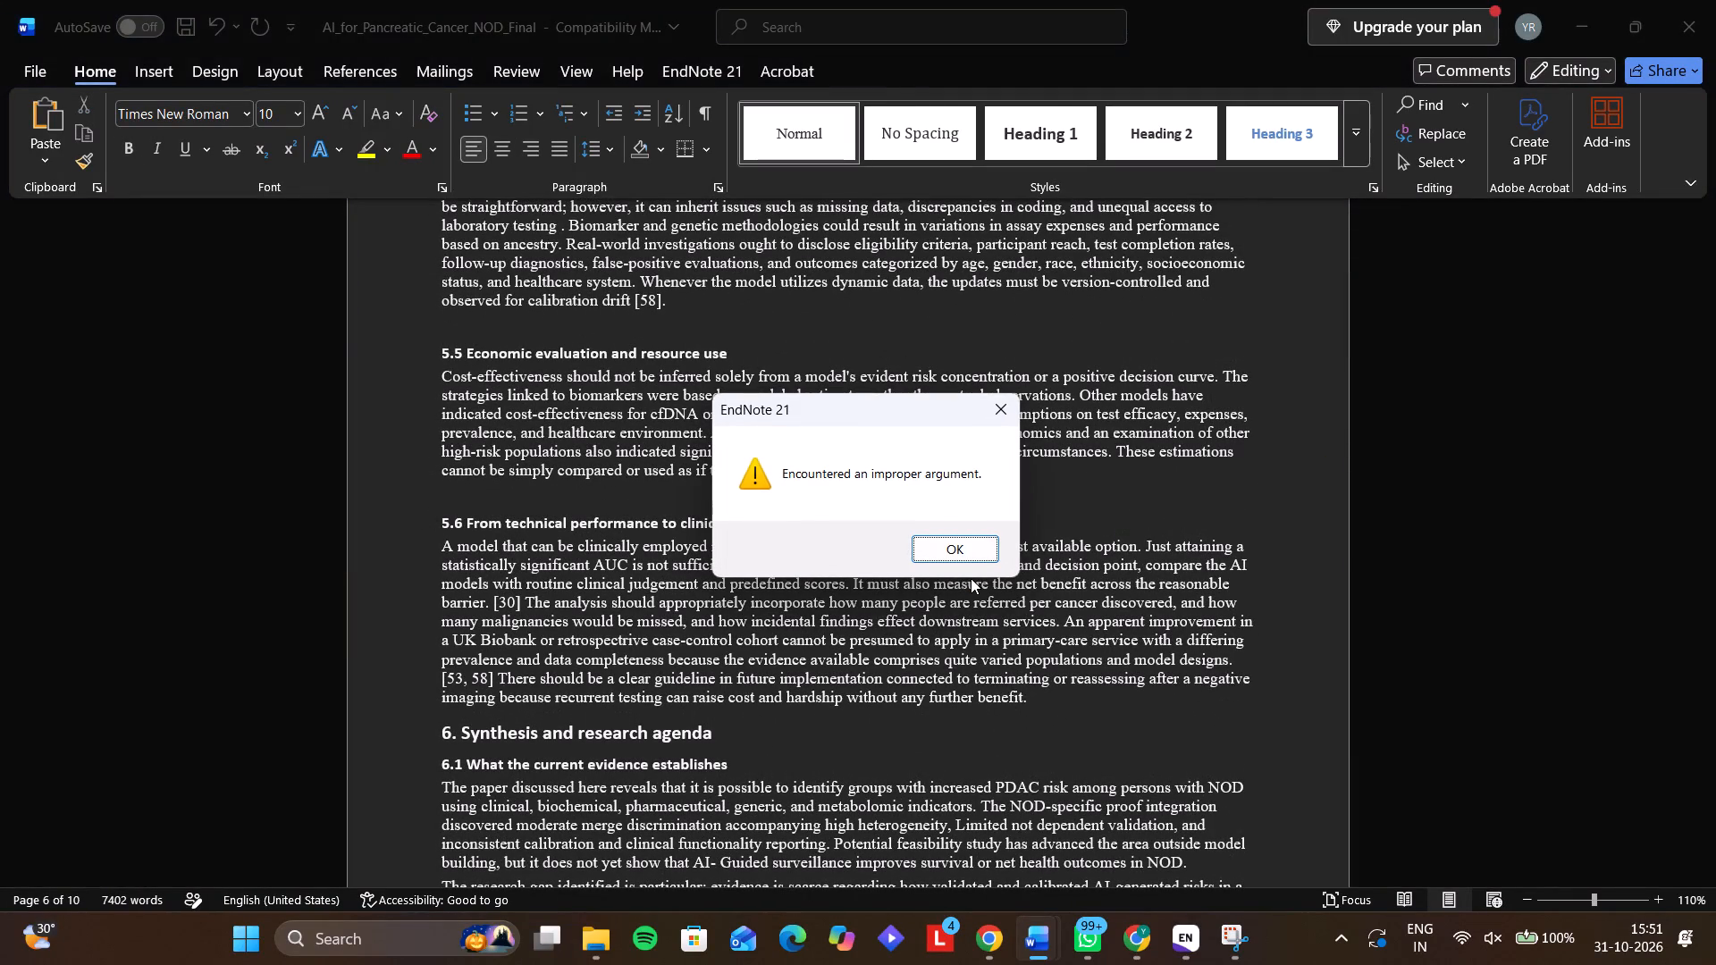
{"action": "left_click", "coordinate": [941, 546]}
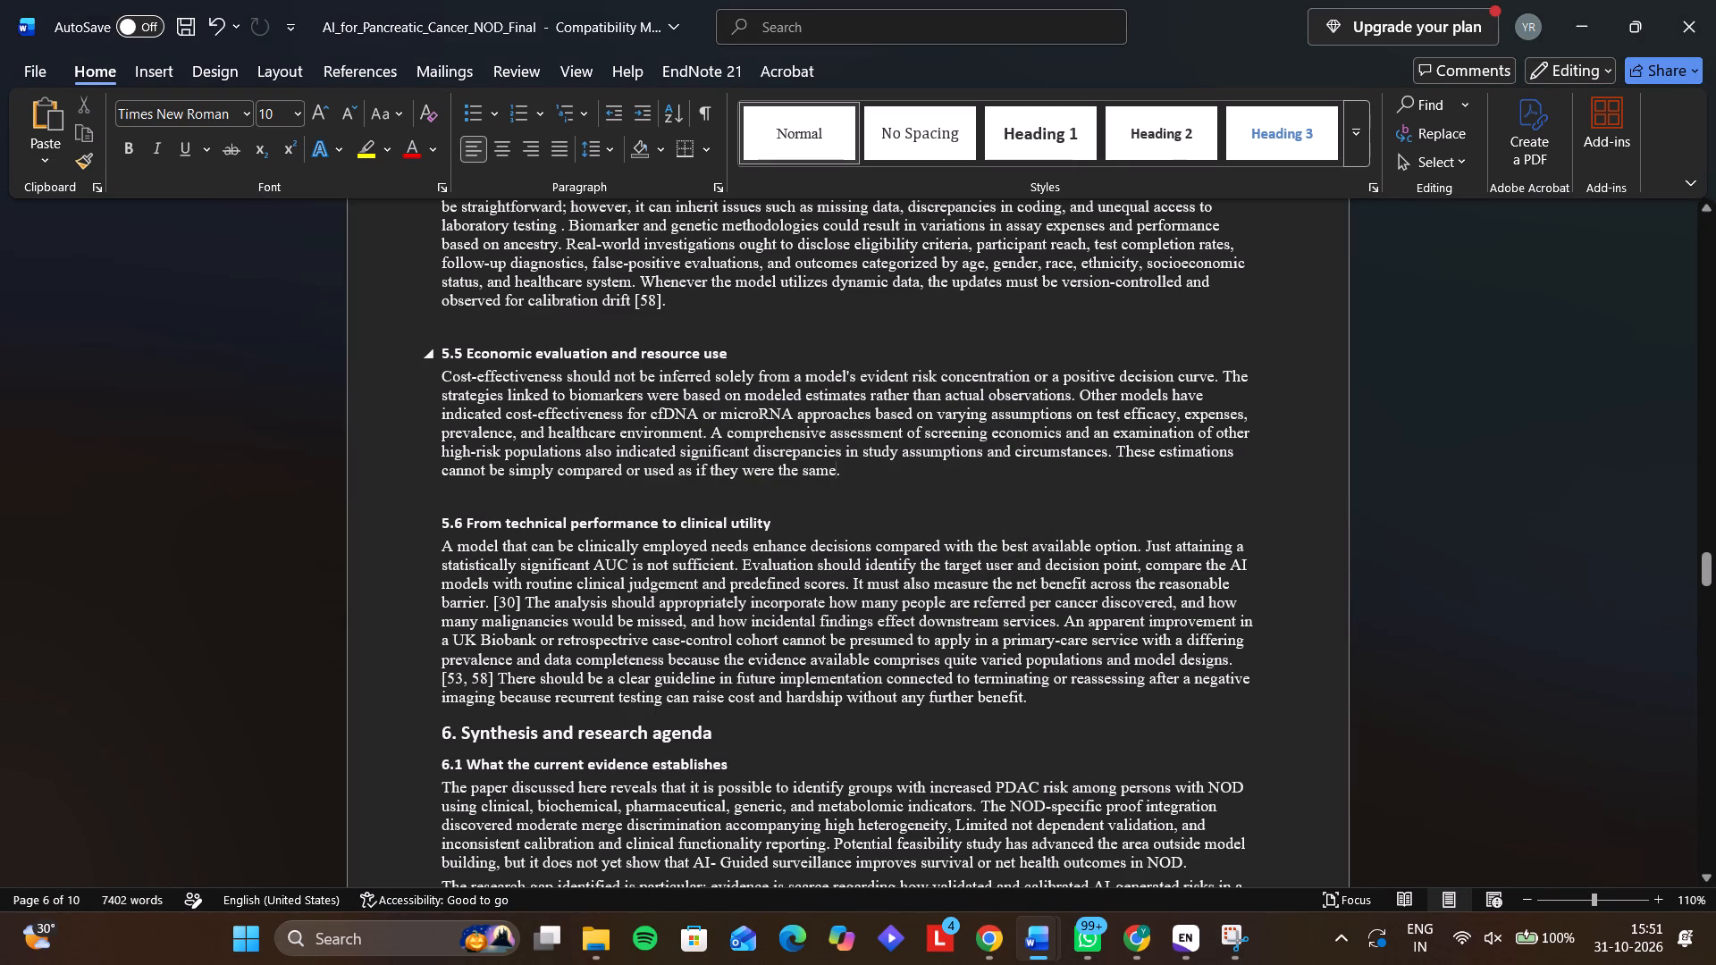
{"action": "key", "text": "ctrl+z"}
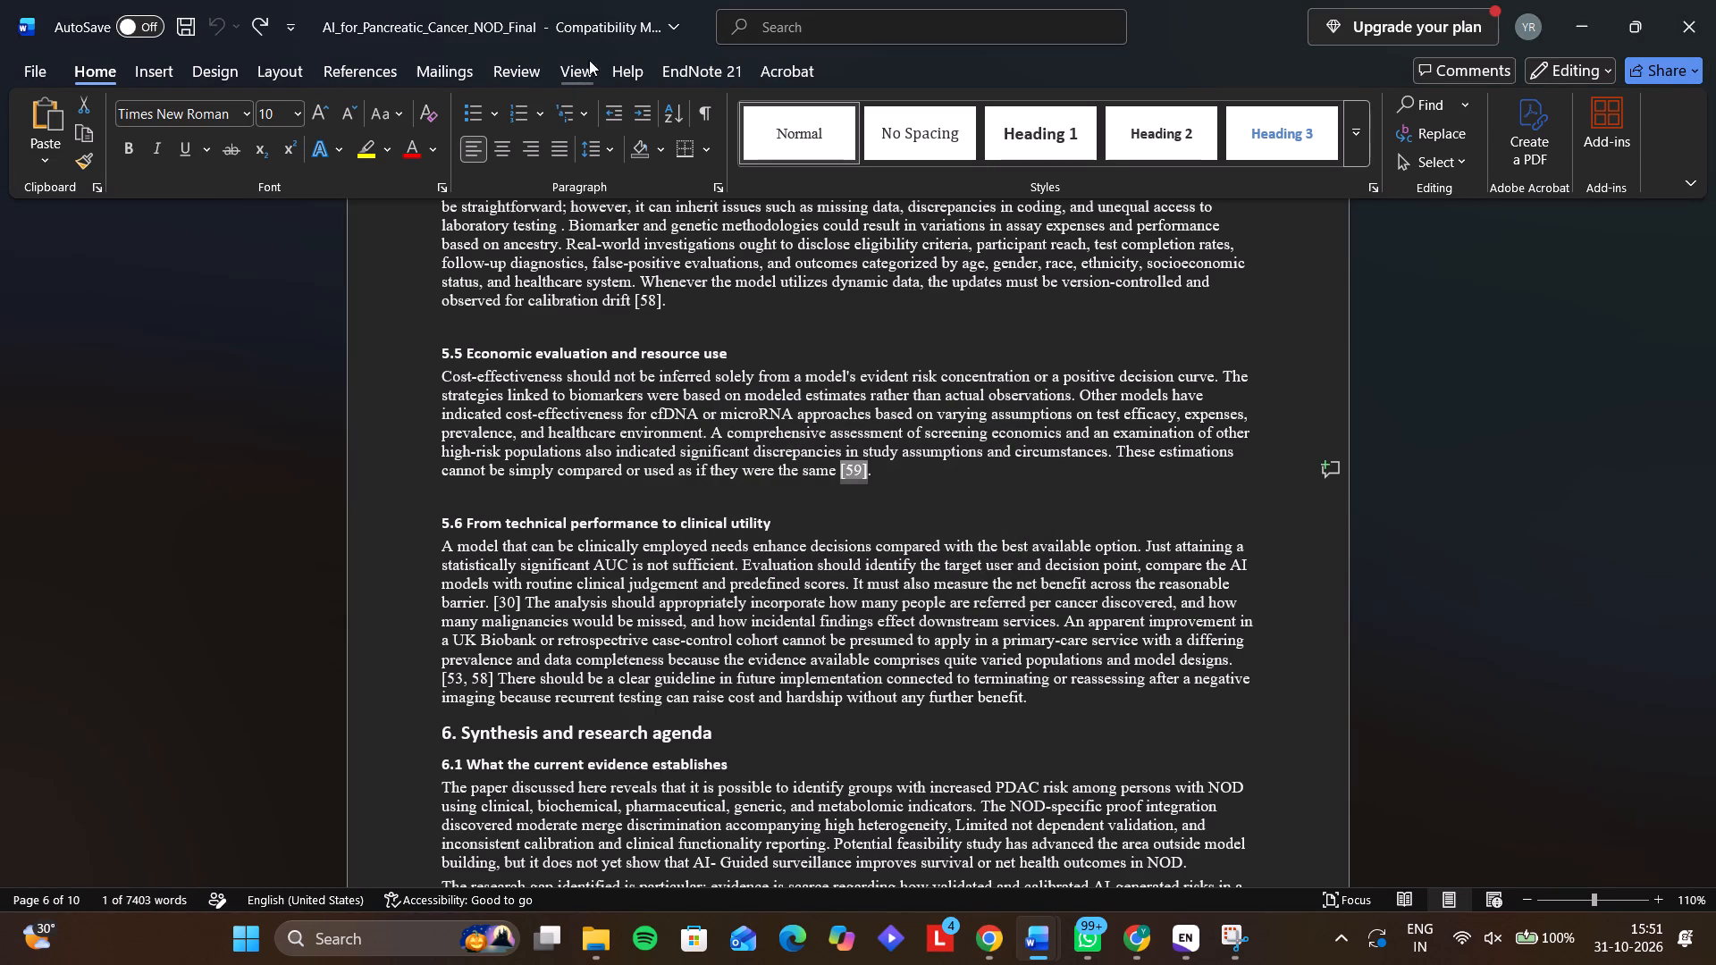
Turn EndNote's Instant Formatting on and dismiss the error message.
{"action": "left_click", "coordinate": [656, 60]}
{"action": "left_click", "coordinate": [637, 140]}
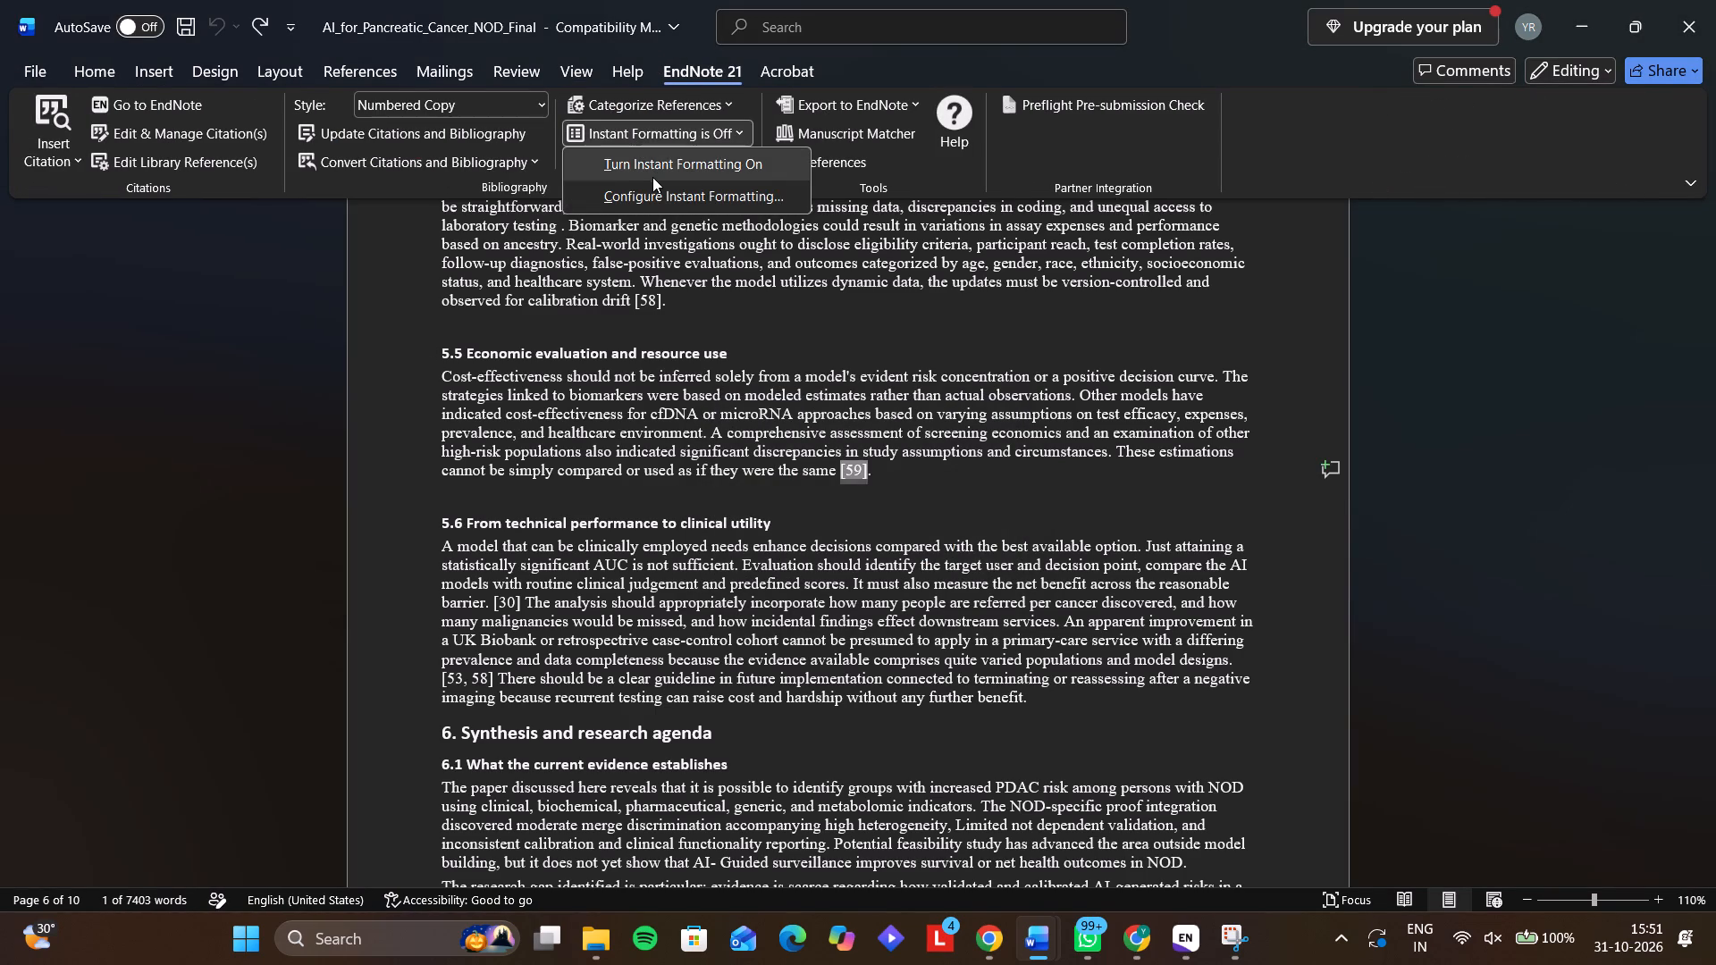
{"action": "left_click", "coordinate": [652, 175]}
{"action": "left_click", "coordinate": [955, 550]}
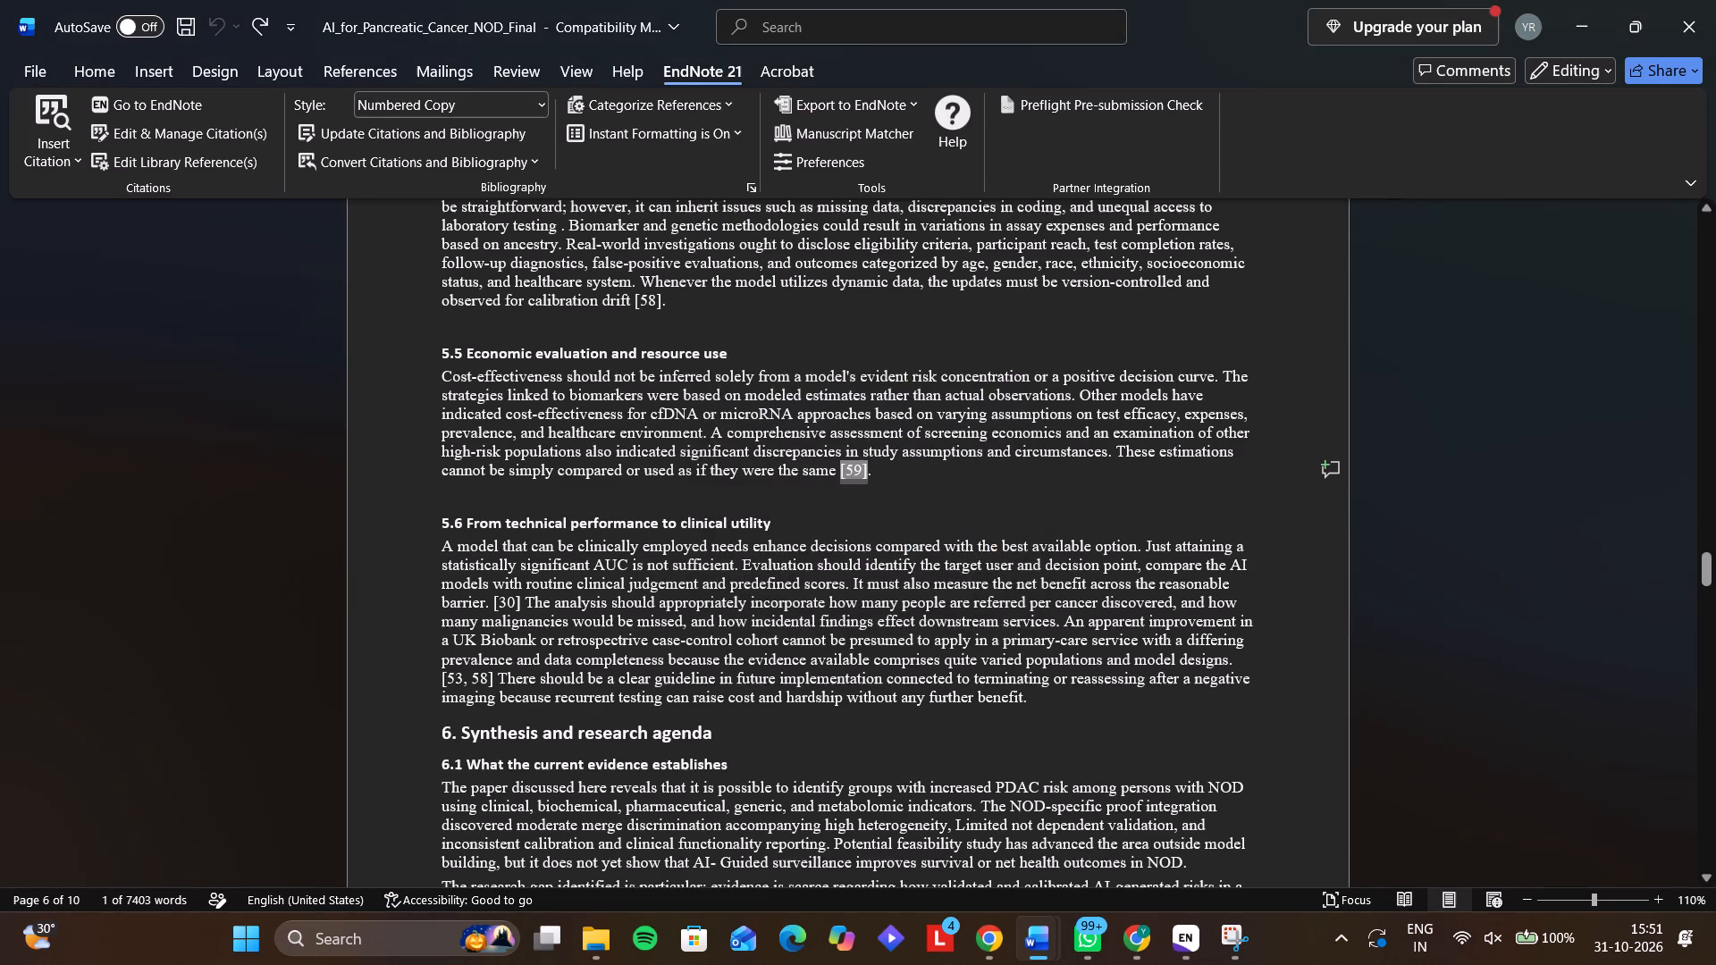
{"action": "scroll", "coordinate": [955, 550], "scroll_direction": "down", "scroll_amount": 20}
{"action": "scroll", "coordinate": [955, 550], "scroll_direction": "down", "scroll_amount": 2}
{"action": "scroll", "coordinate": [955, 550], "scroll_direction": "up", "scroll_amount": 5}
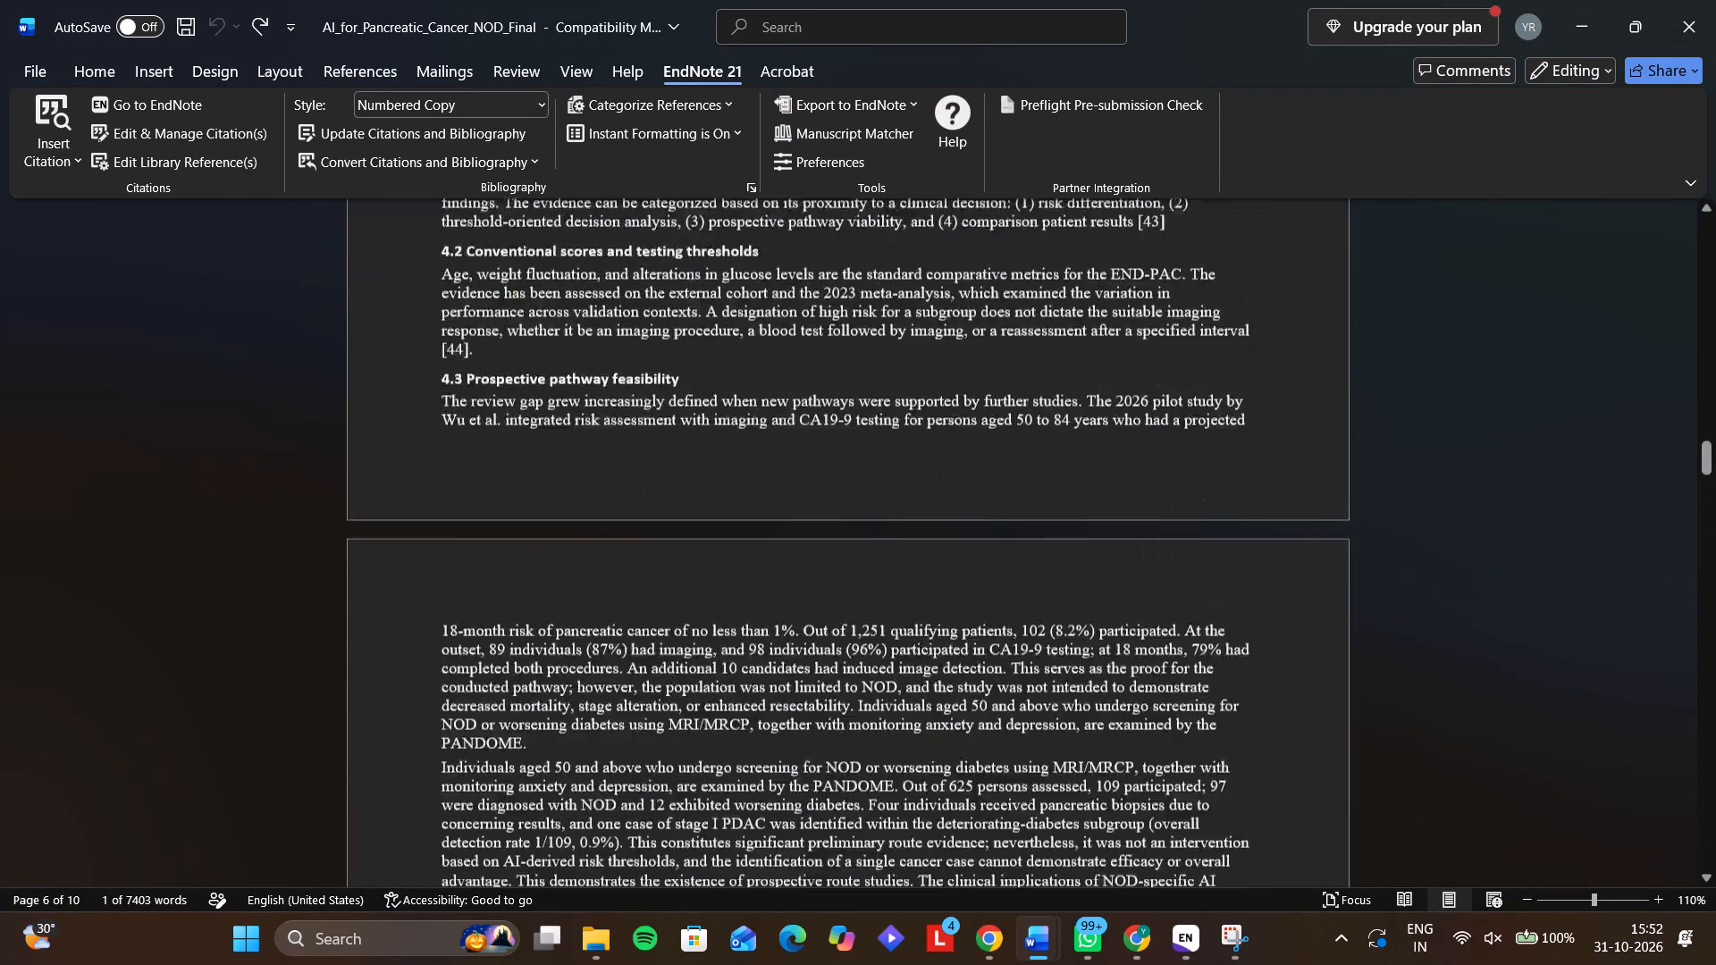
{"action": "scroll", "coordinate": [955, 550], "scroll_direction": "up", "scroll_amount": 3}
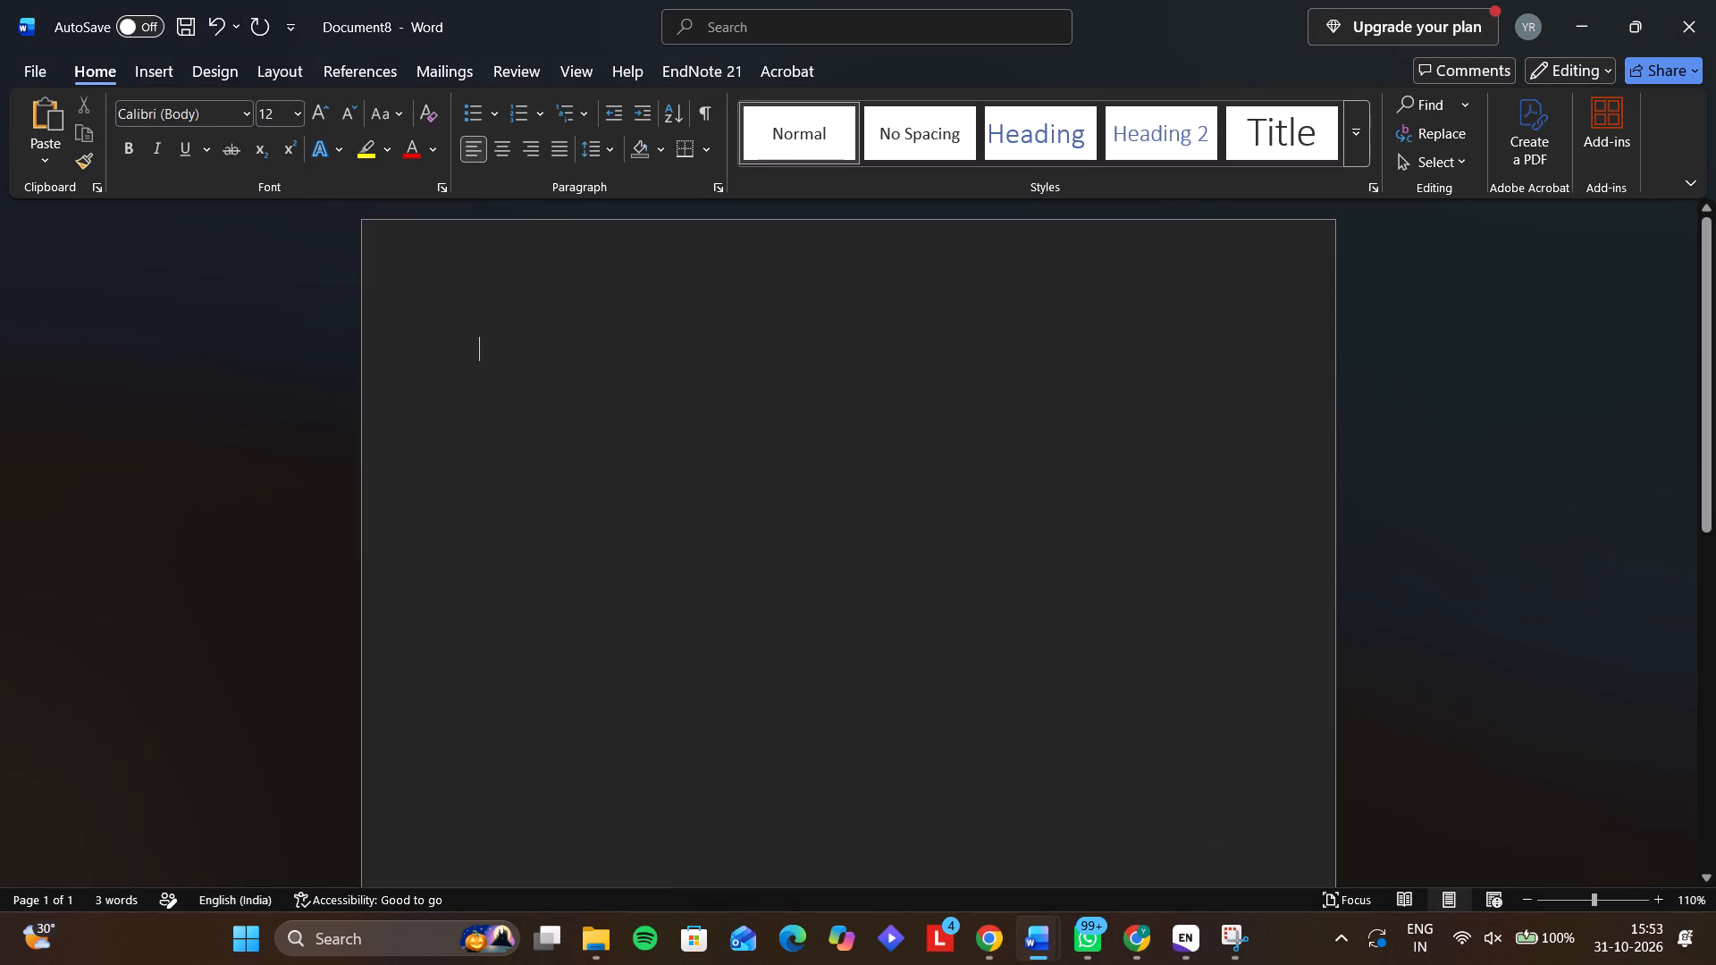
Set the blank document's EndNote output style to Numbered and turn Instant Formatting on, dismissing any error messages.
{"action": "left_click", "coordinate": [670, 63]}
{"action": "left_click", "coordinate": [500, 108]}
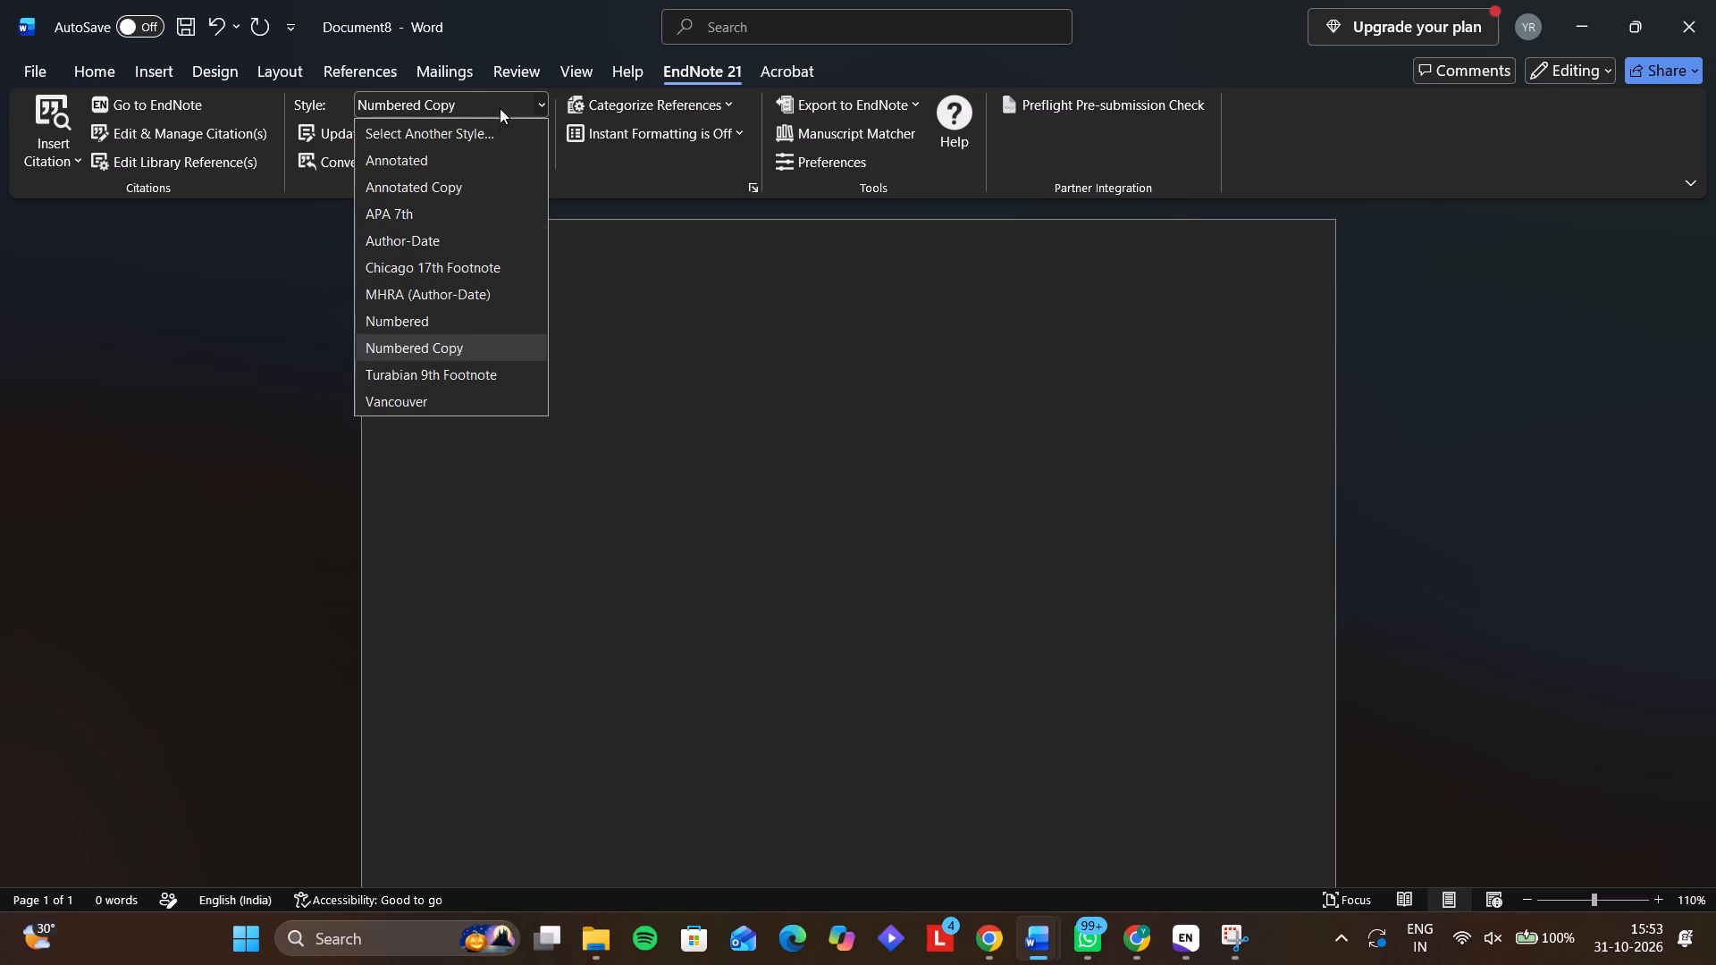
{"action": "left_click", "coordinate": [450, 331]}
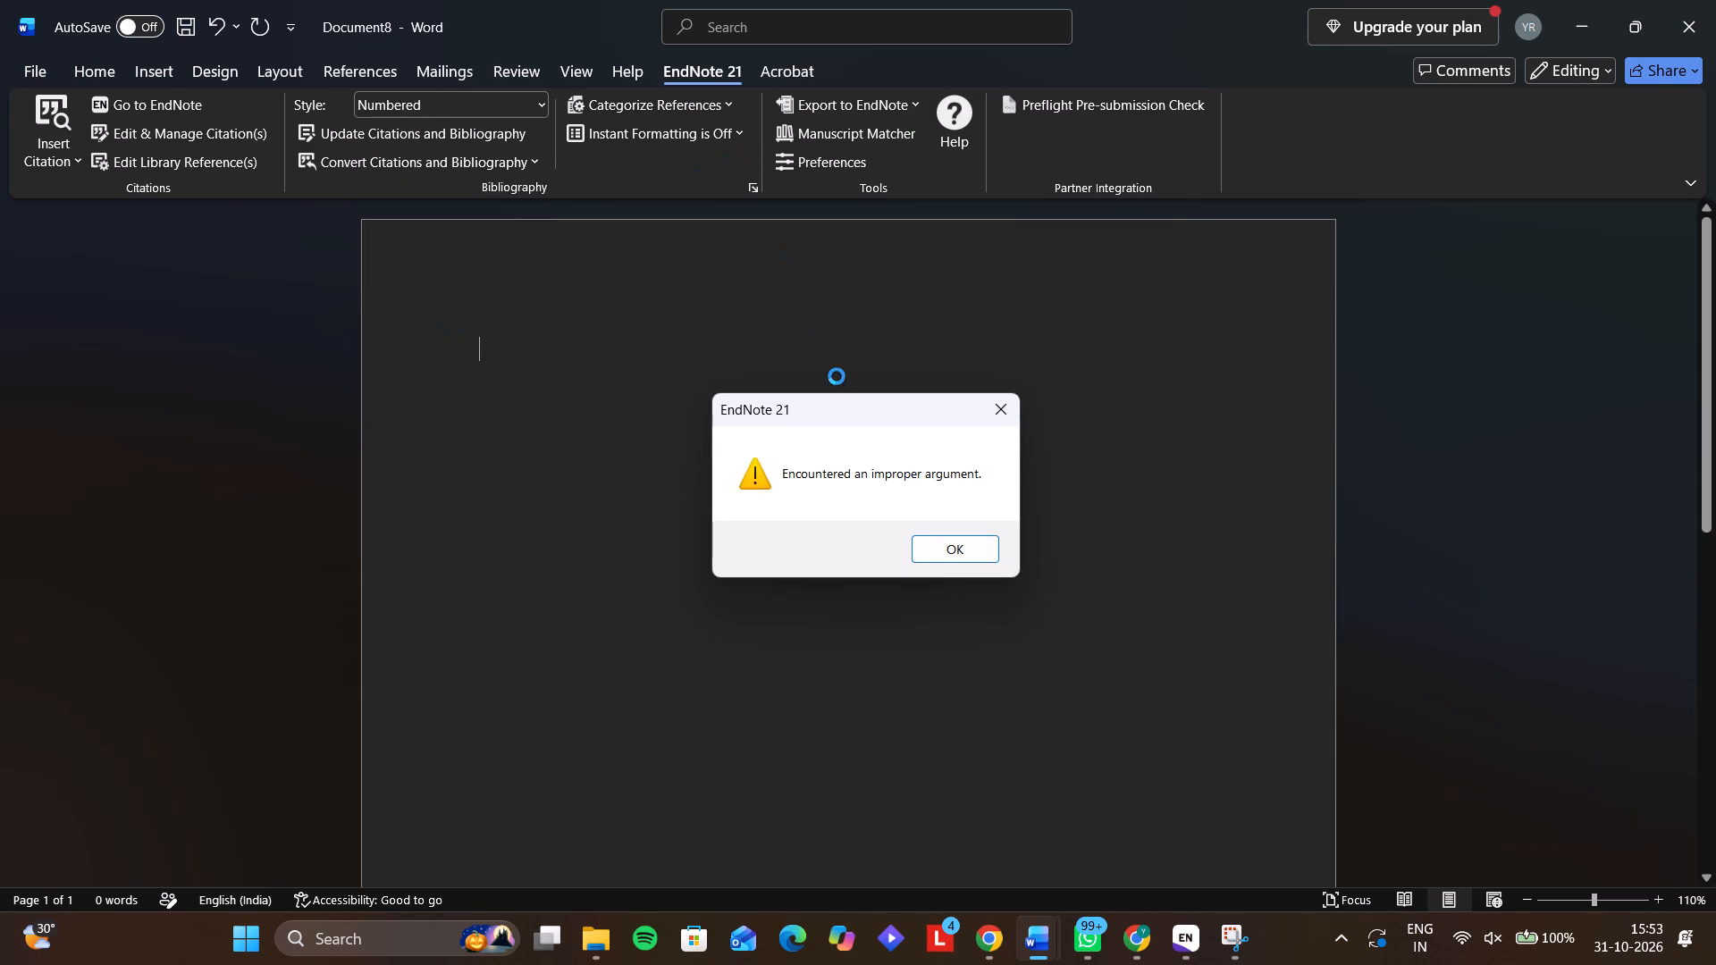
{"action": "left_click", "coordinate": [941, 545]}
{"action": "left_click", "coordinate": [707, 124]}
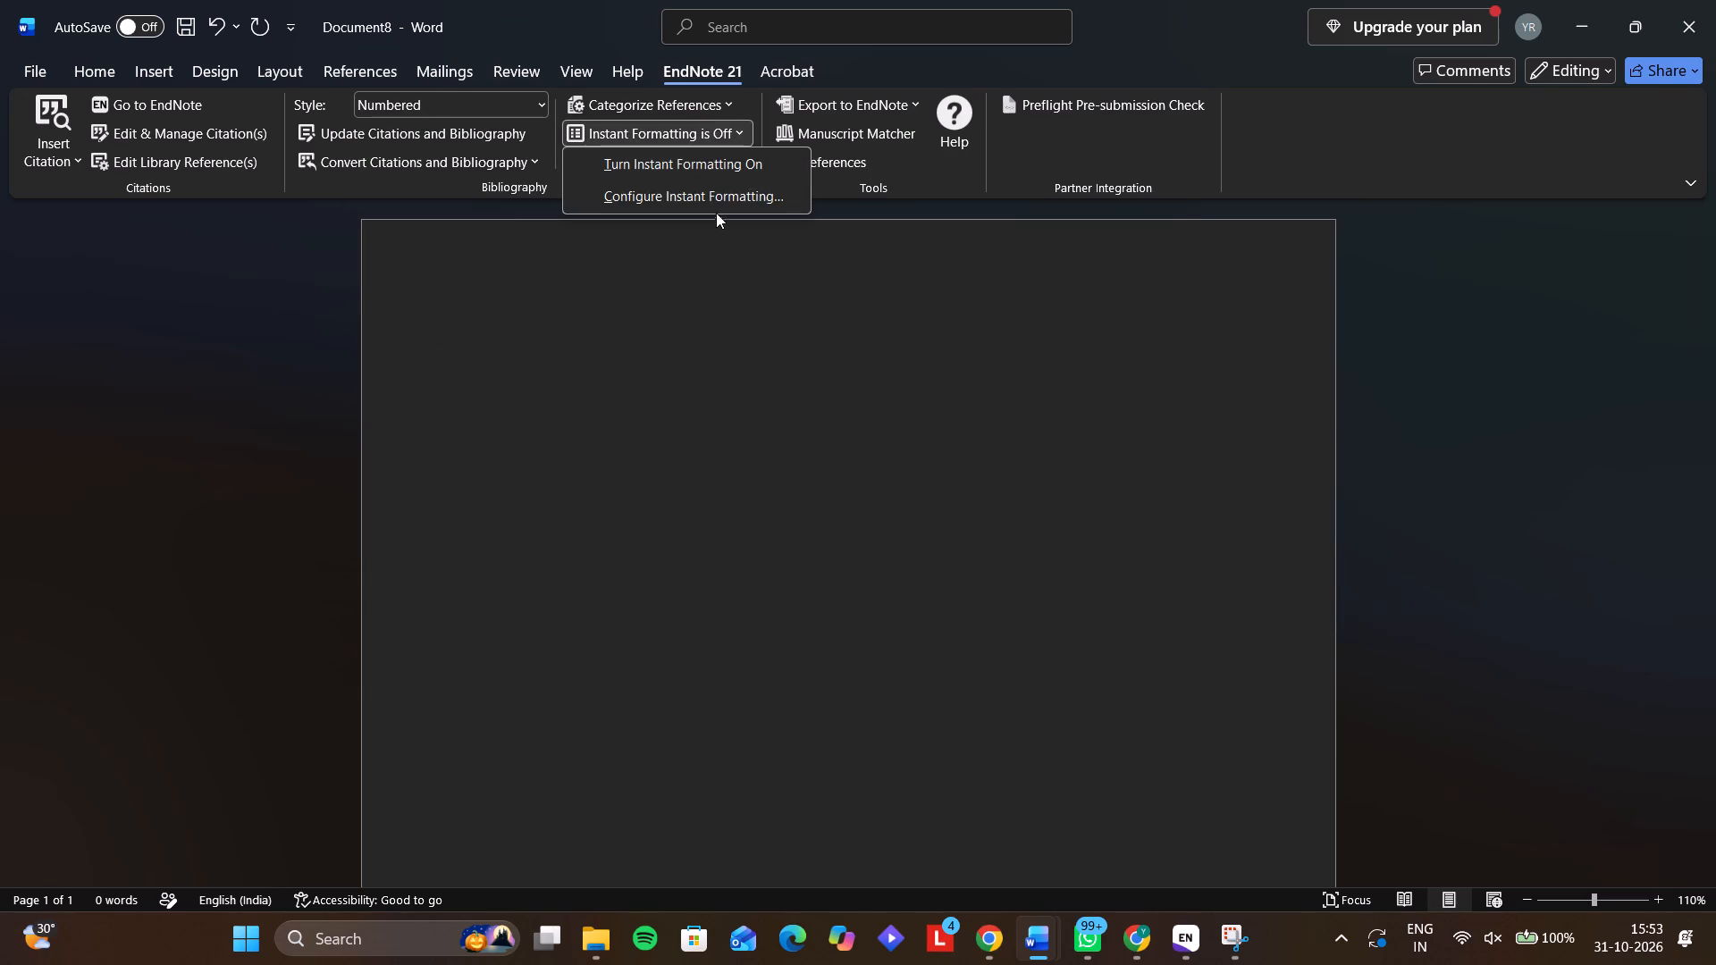
{"action": "left_click", "coordinate": [706, 160]}
{"action": "left_click", "coordinate": [973, 560]}
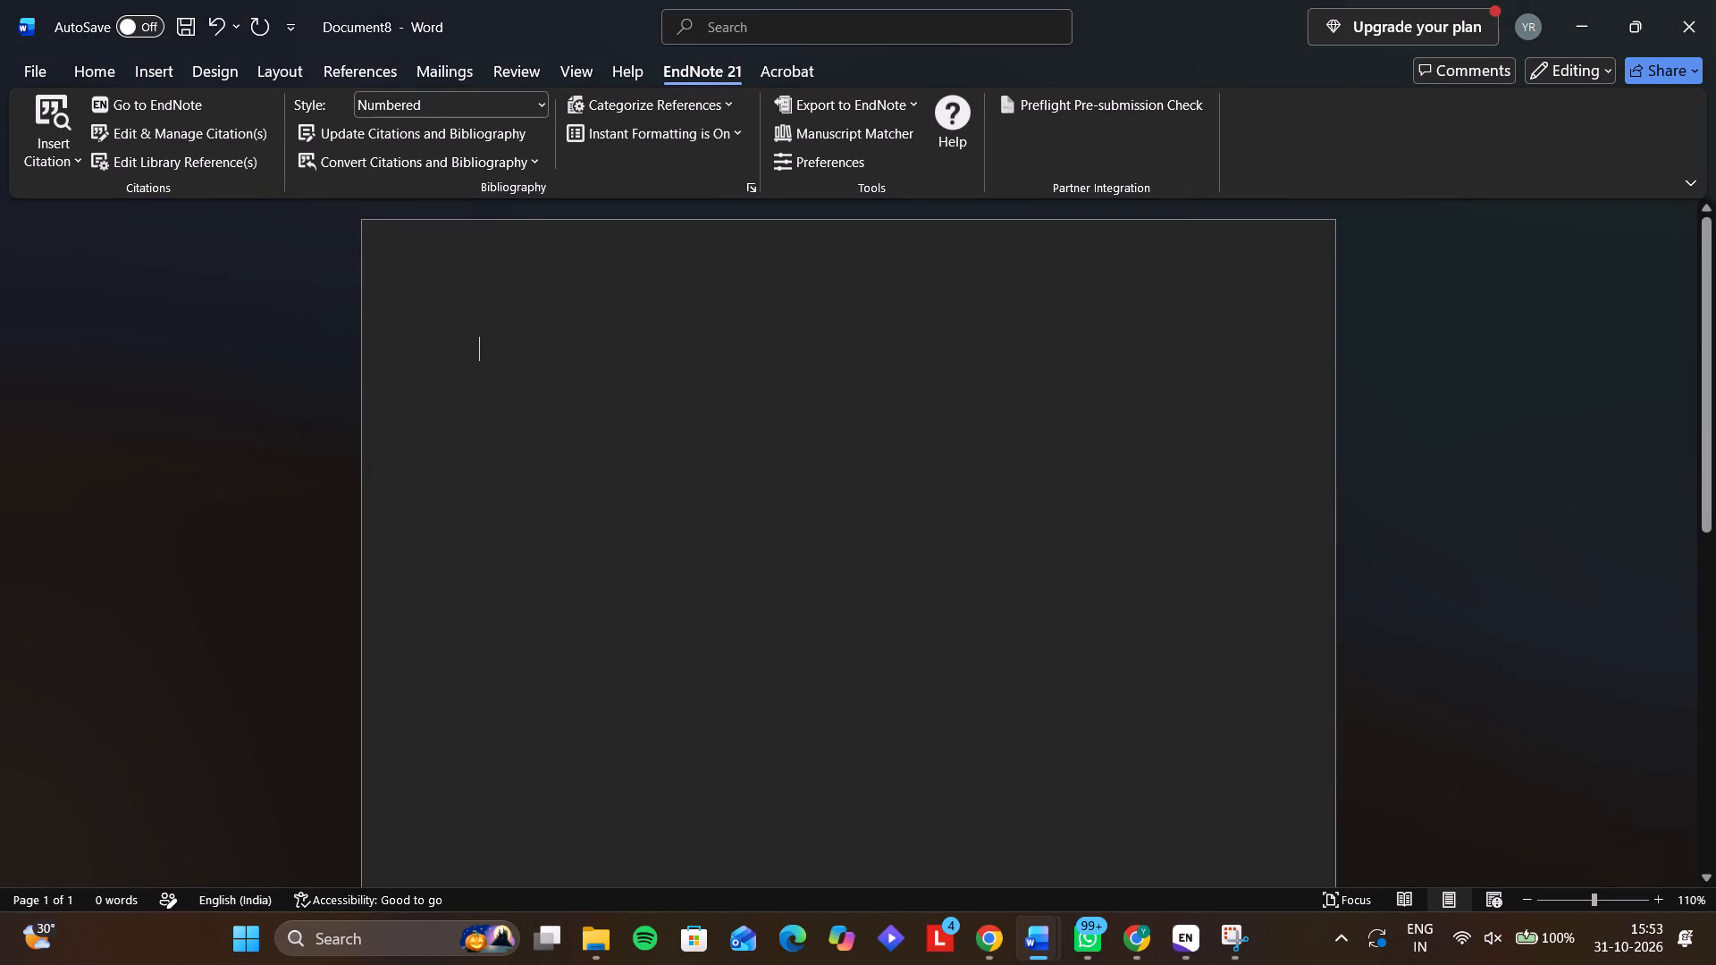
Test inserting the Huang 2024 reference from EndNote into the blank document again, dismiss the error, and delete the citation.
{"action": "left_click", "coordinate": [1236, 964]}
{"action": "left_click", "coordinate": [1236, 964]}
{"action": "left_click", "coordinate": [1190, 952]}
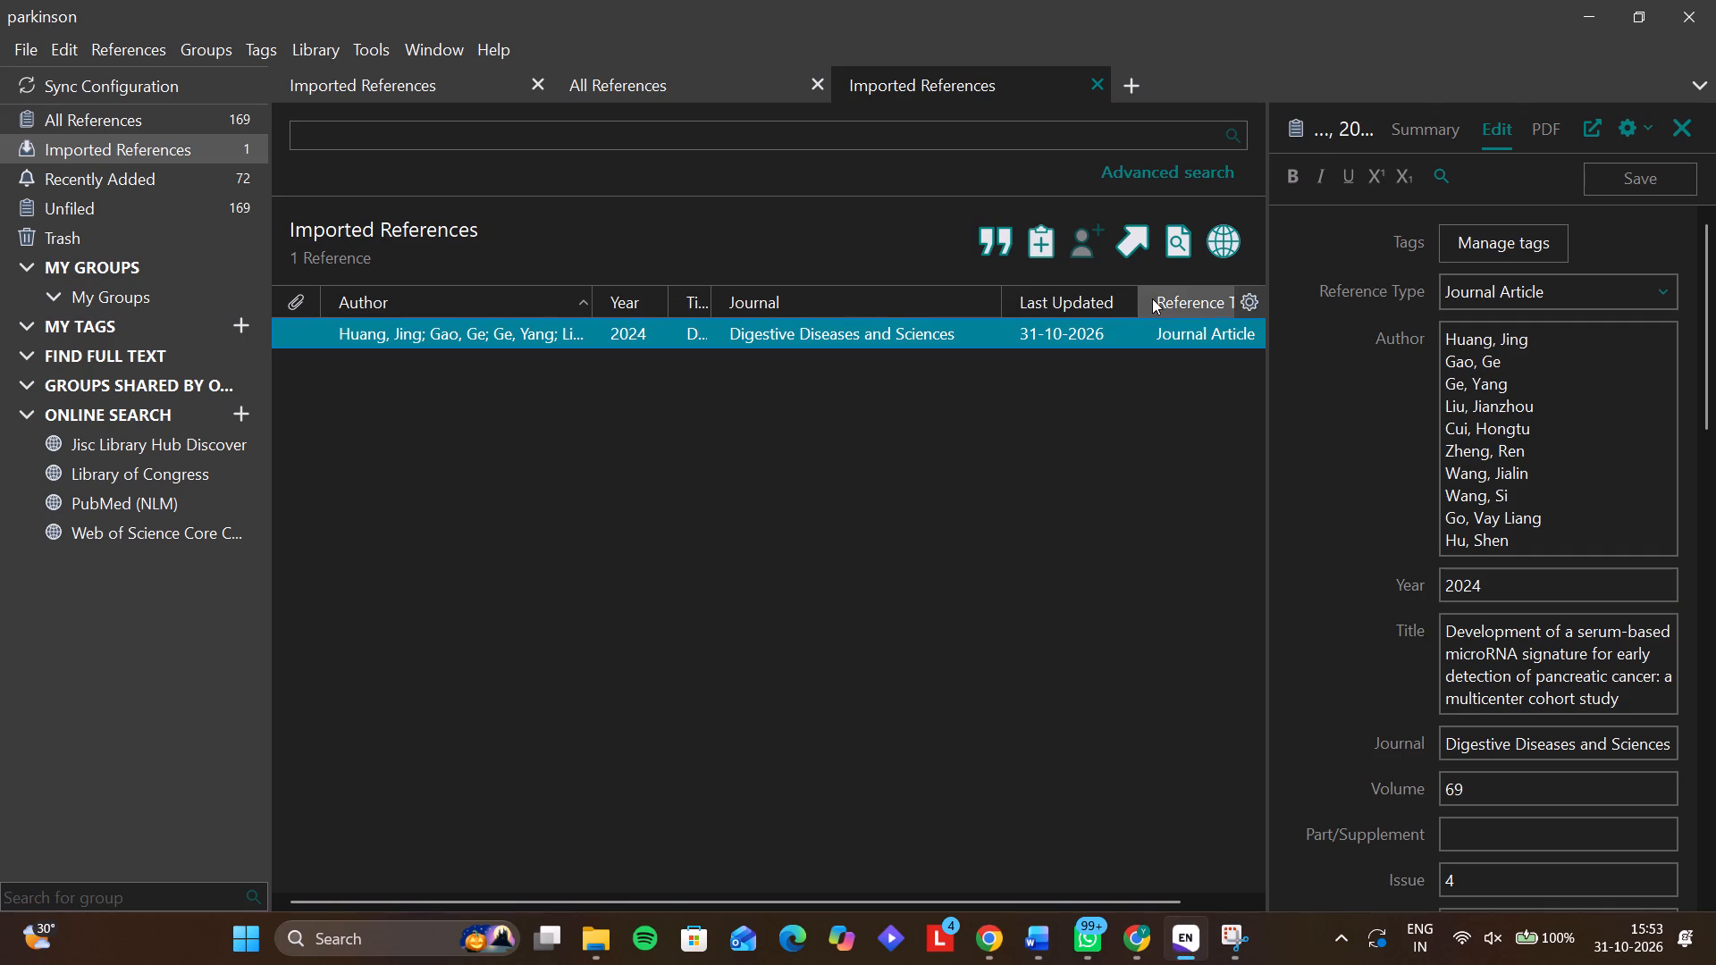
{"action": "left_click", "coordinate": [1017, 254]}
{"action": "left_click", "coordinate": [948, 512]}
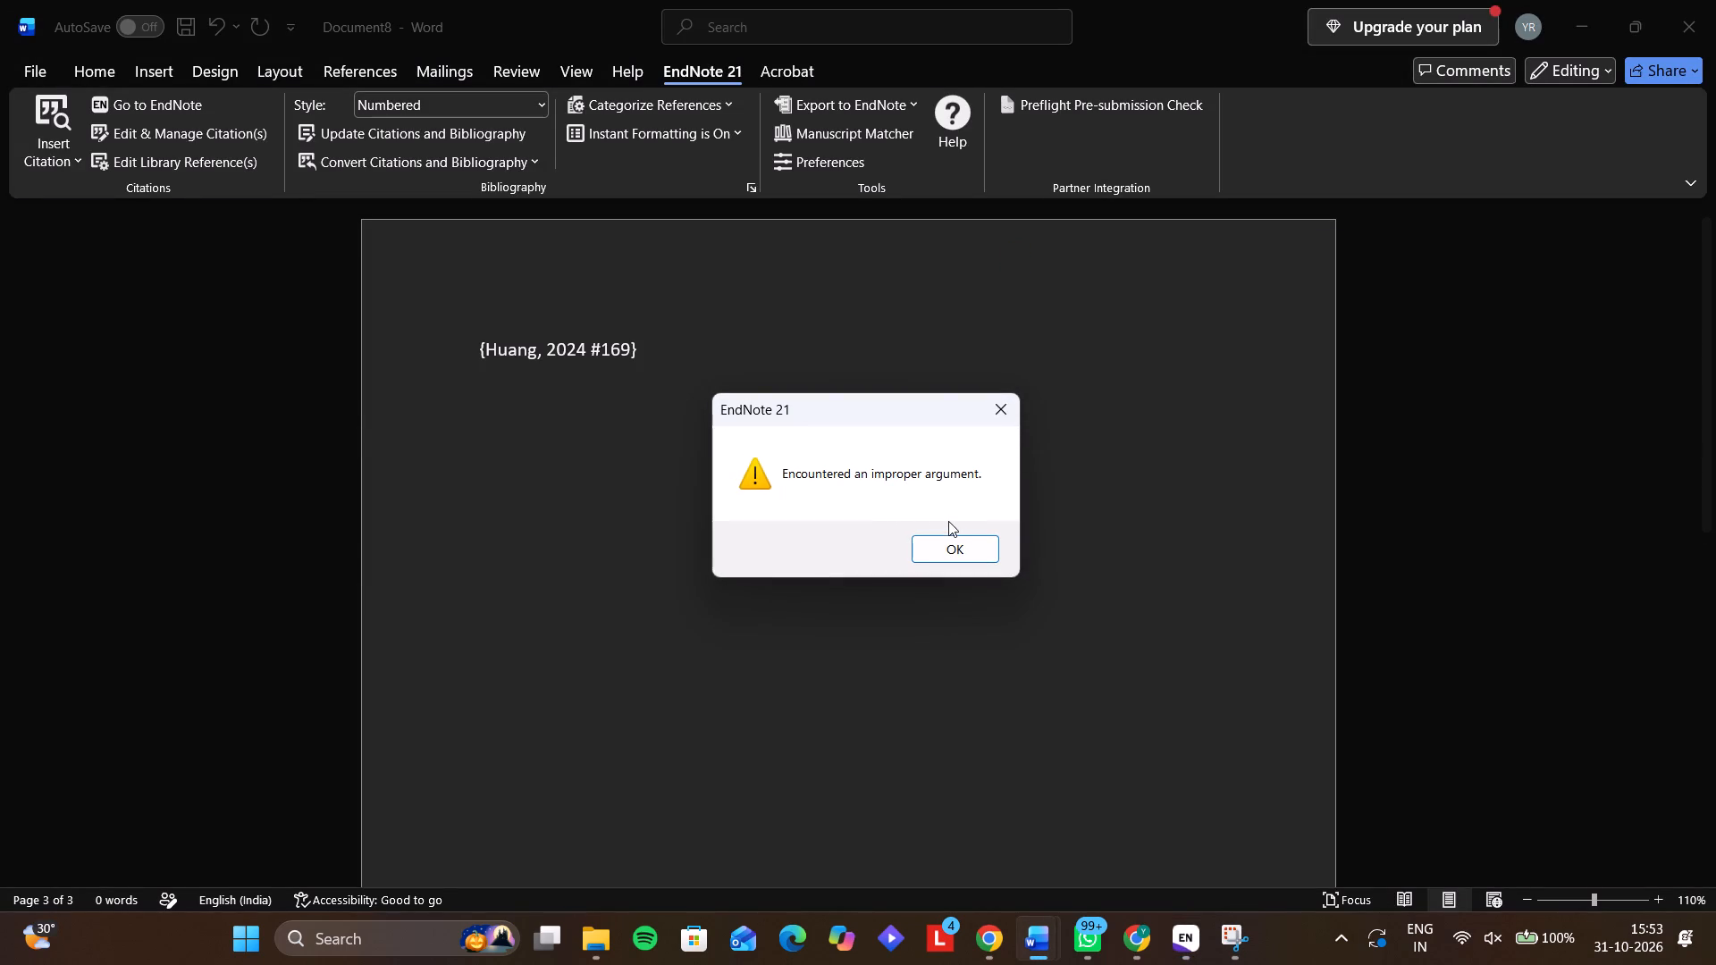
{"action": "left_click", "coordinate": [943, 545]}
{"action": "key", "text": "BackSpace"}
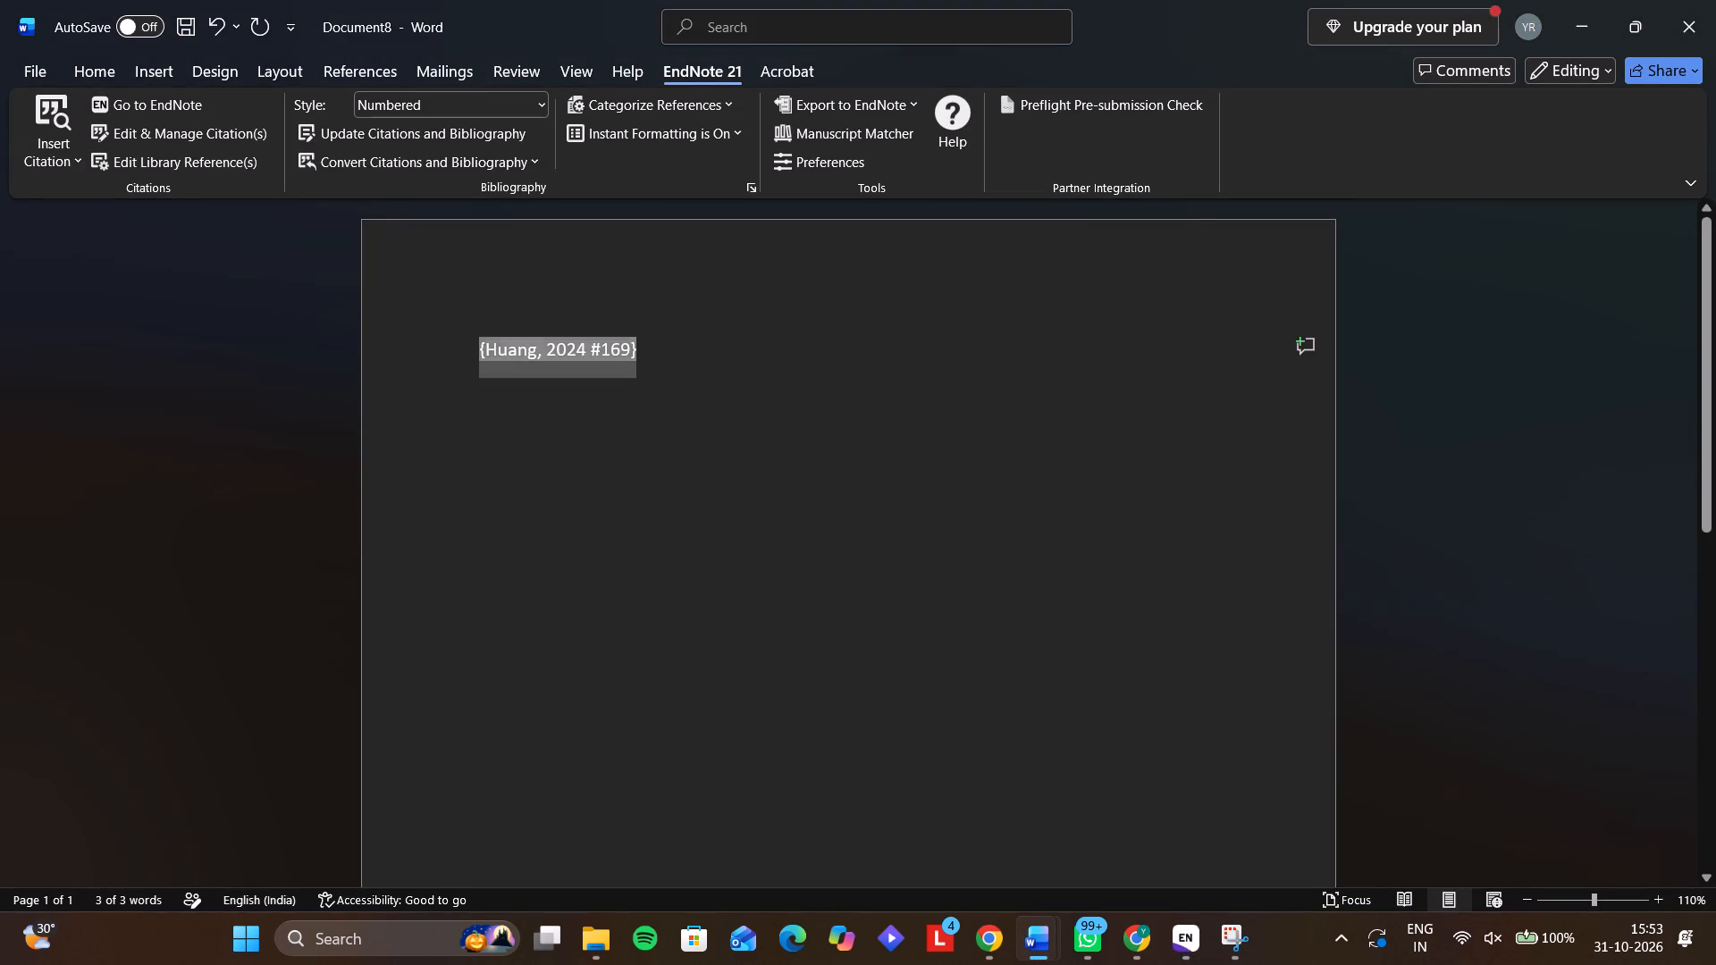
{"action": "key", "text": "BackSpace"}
Close the extra reference tabs in the EndNote library, leaving one Imported References tab open.
{"action": "left_click", "coordinate": [1195, 927]}
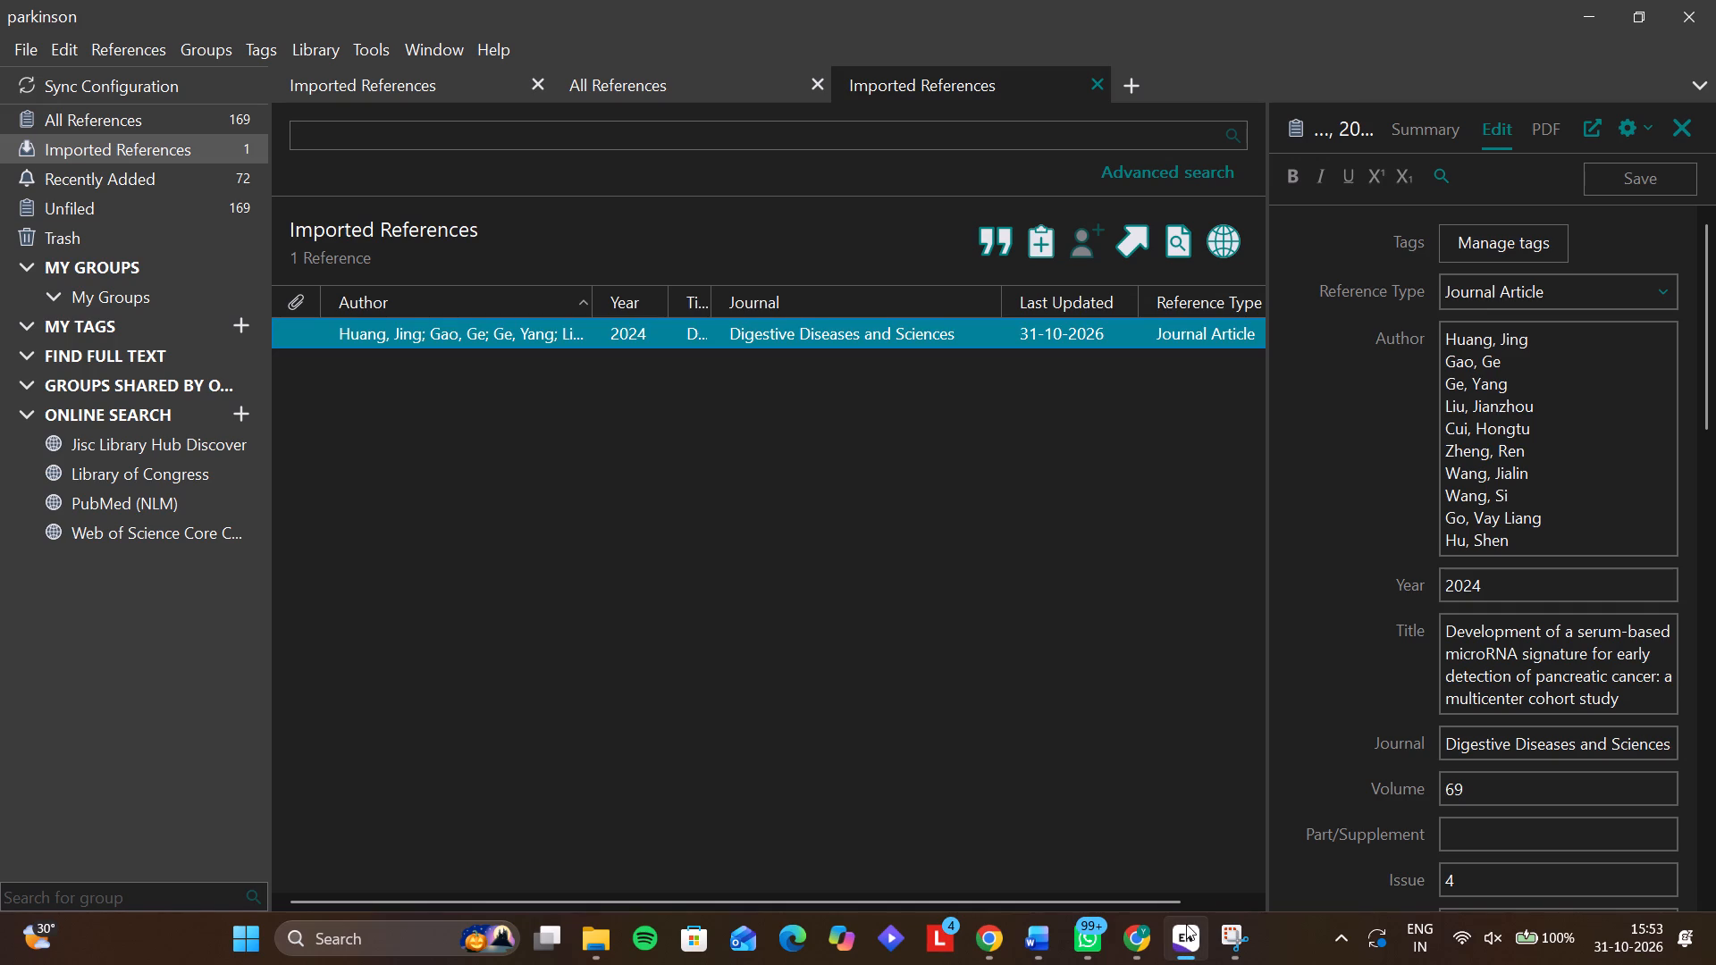
{"action": "left_click", "coordinate": [1636, 130]}
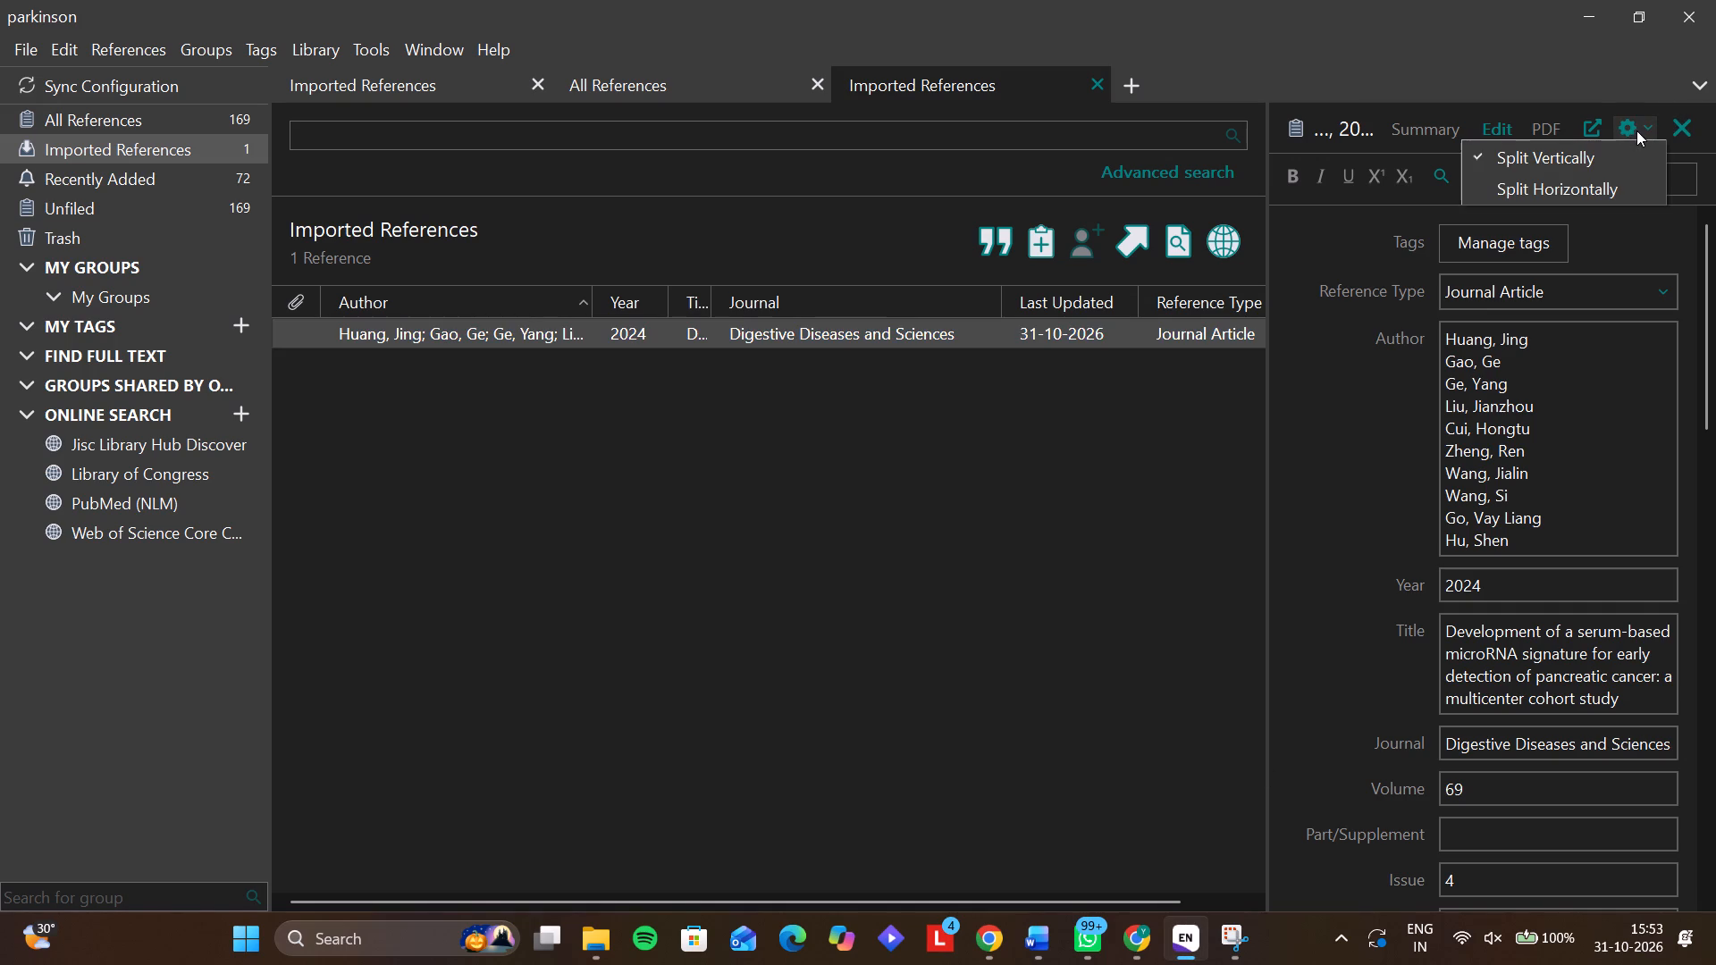
{"action": "left_click", "coordinate": [1638, 130]}
{"action": "double_click", "coordinate": [539, 92]}
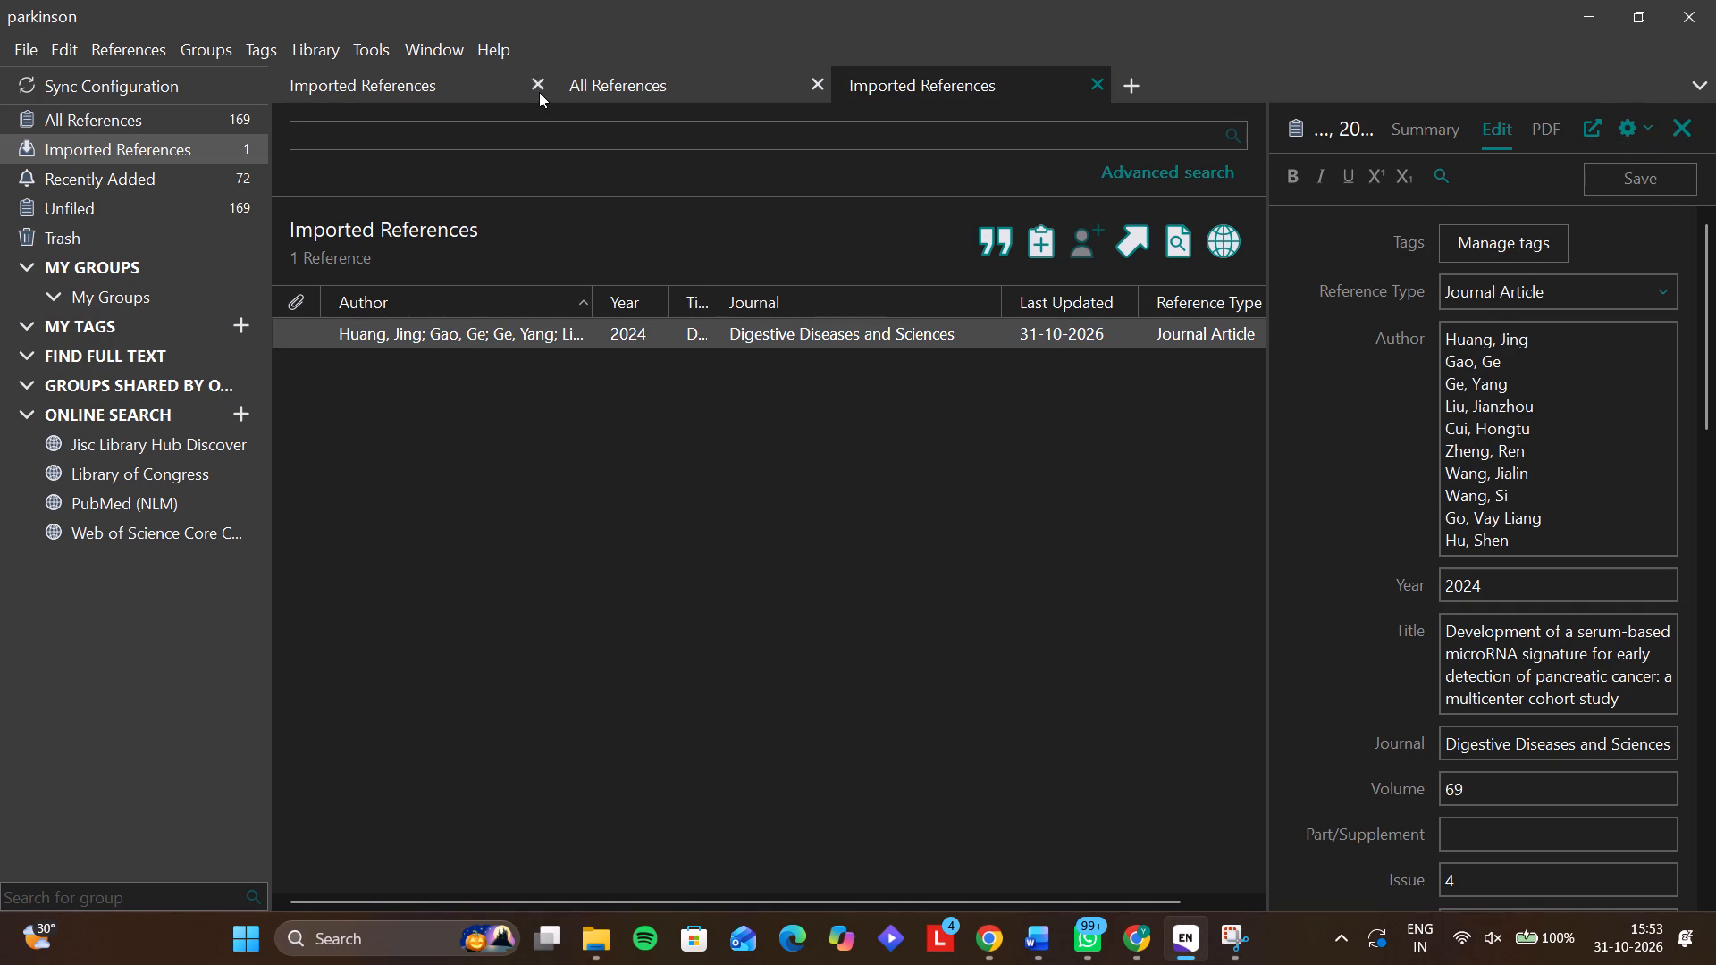
{"action": "left_click", "coordinate": [539, 92]}
{"action": "left_click", "coordinate": [539, 92]}
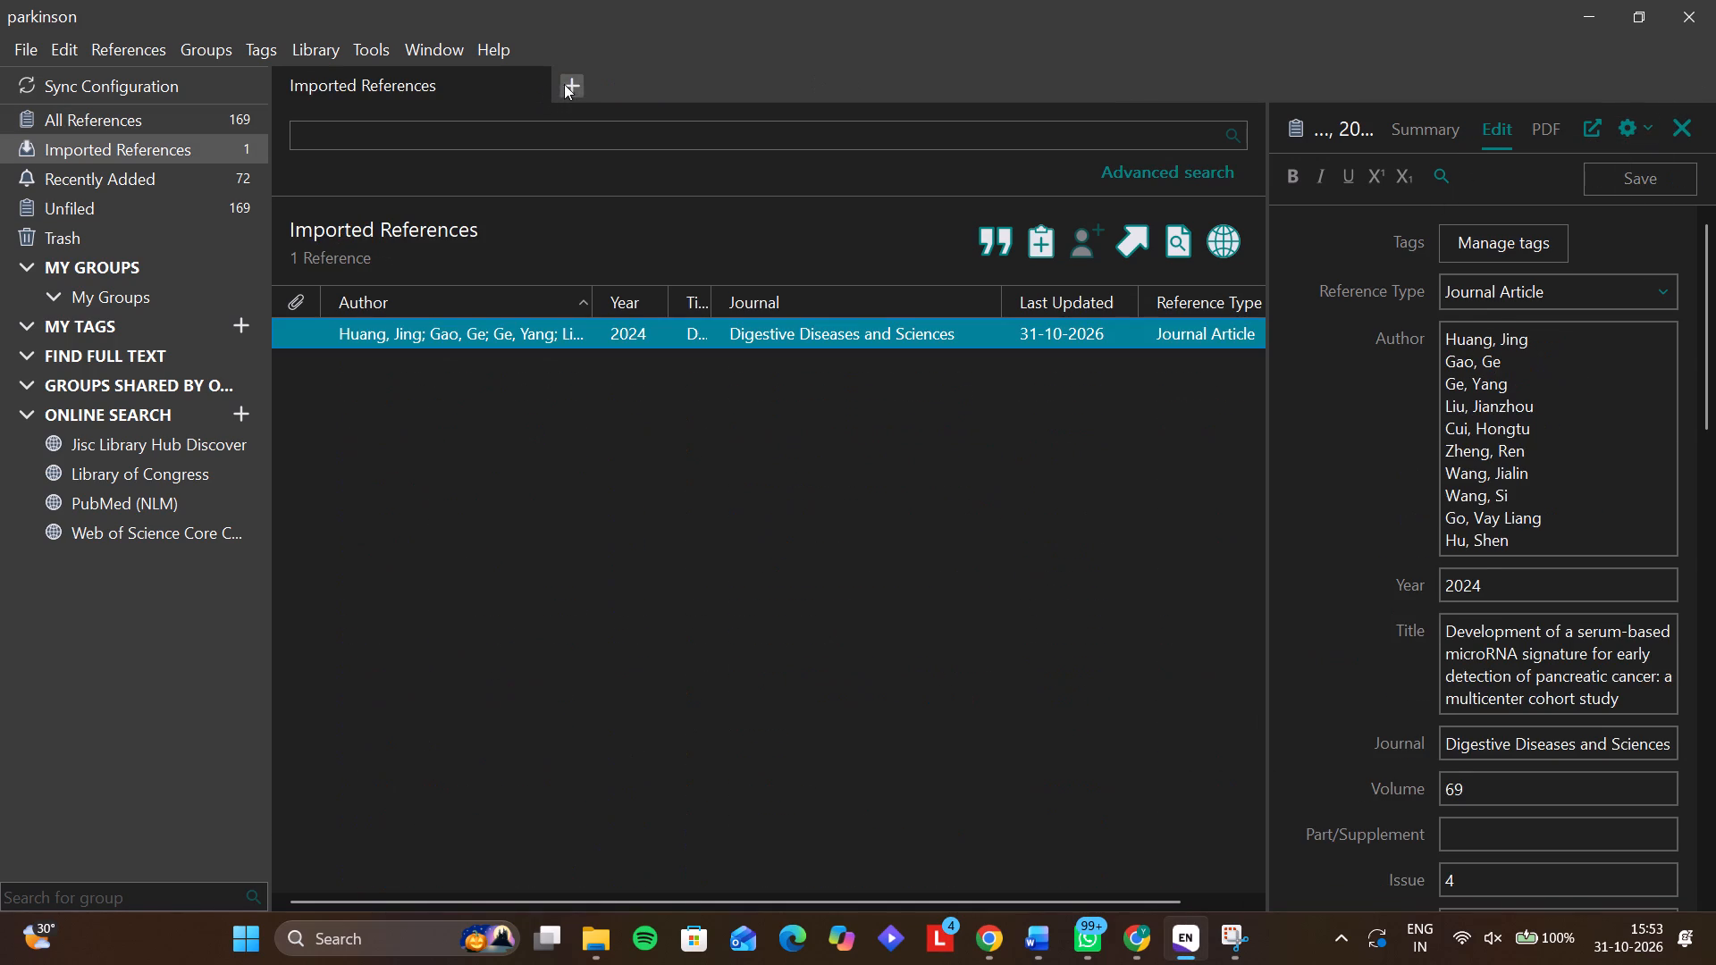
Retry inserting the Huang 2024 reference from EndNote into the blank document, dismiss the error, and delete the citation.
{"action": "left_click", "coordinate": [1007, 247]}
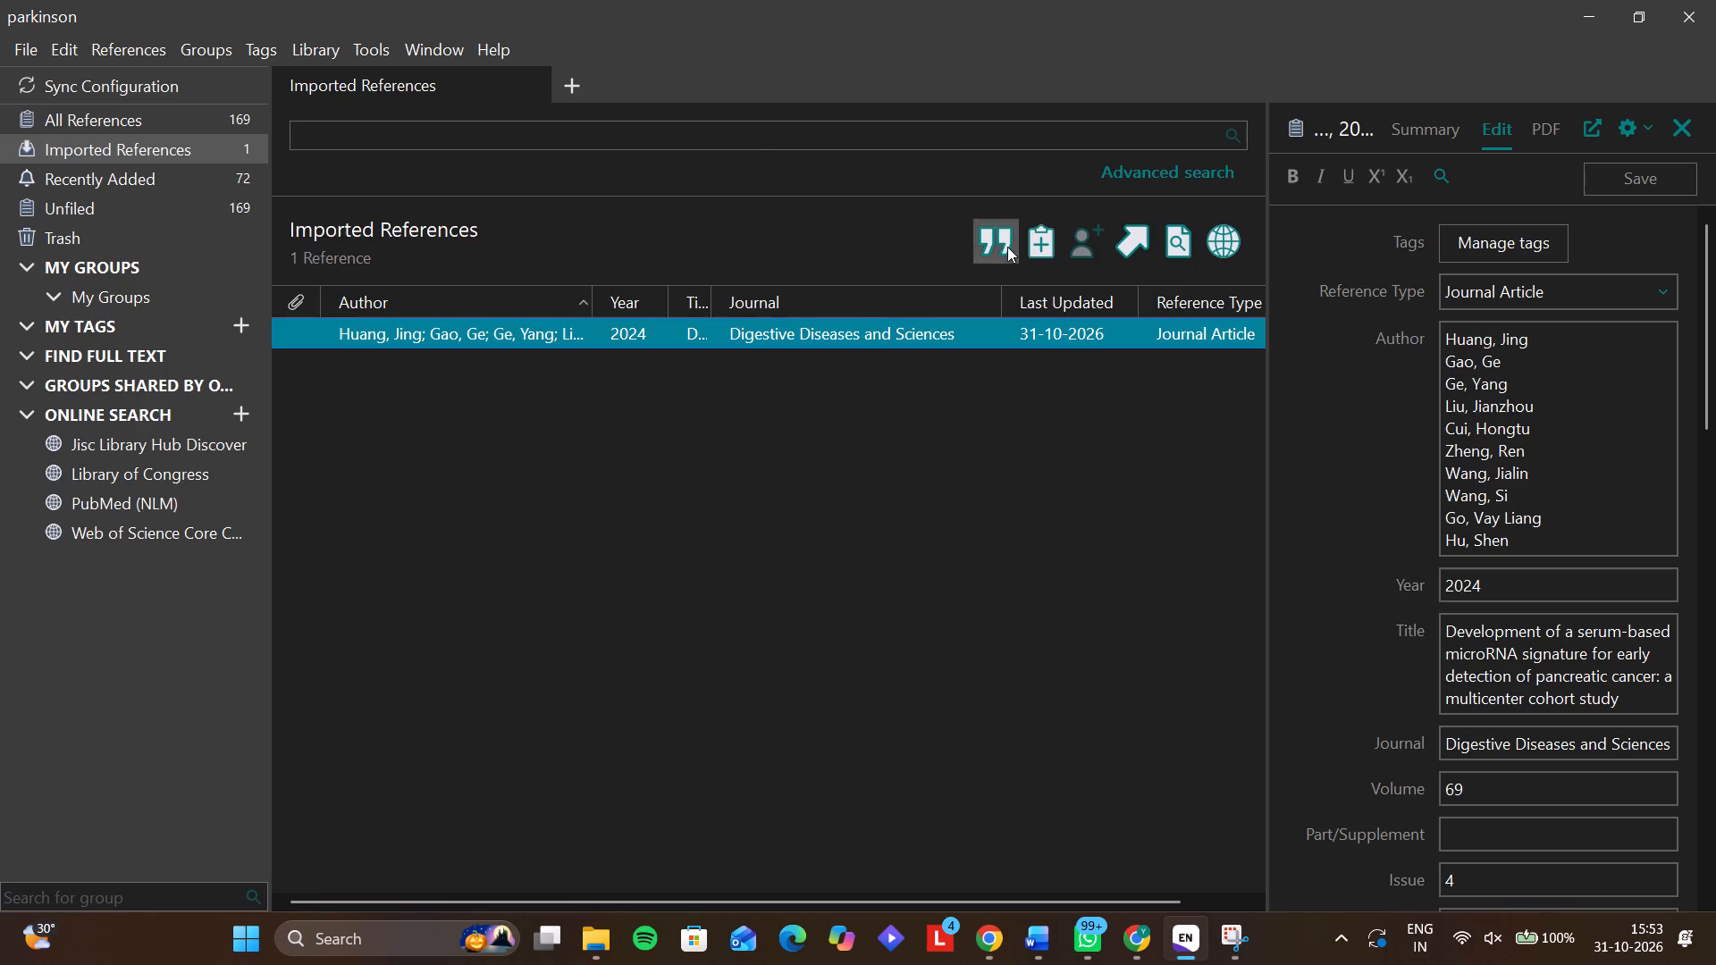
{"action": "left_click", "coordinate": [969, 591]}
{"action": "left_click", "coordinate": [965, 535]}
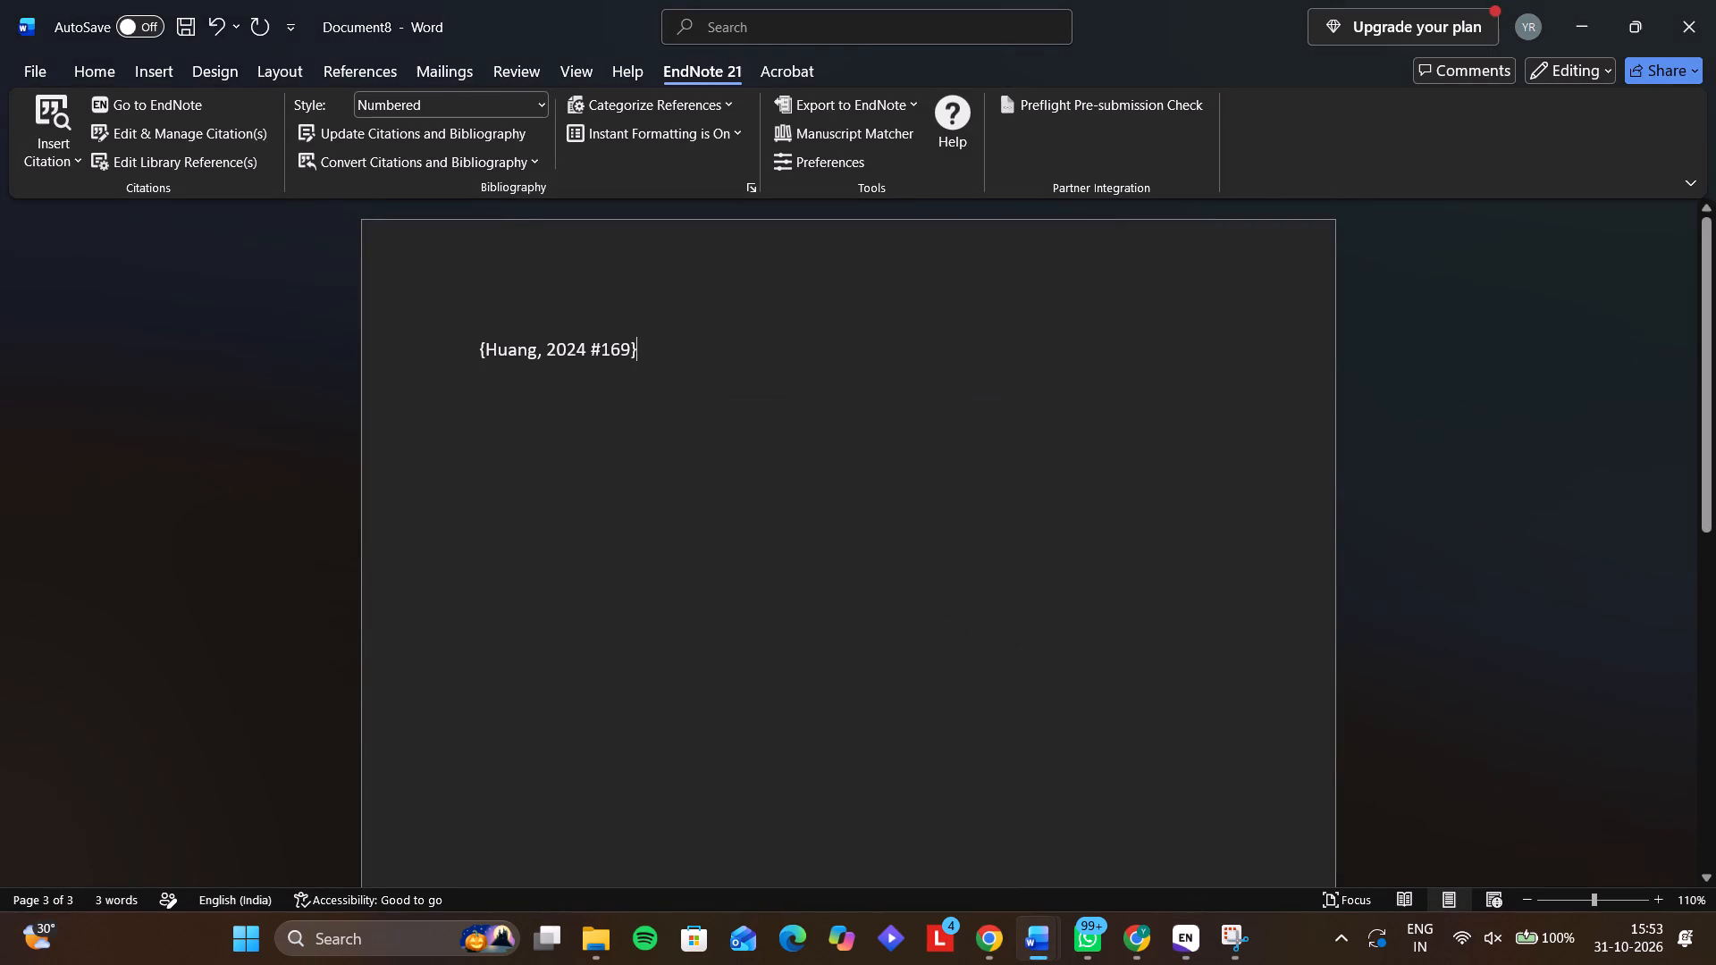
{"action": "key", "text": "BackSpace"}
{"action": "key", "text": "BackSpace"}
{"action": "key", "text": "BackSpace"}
Close the blank Word document without saving it, and close EndNote.
{"action": "left_click", "coordinate": [1715, 0]}
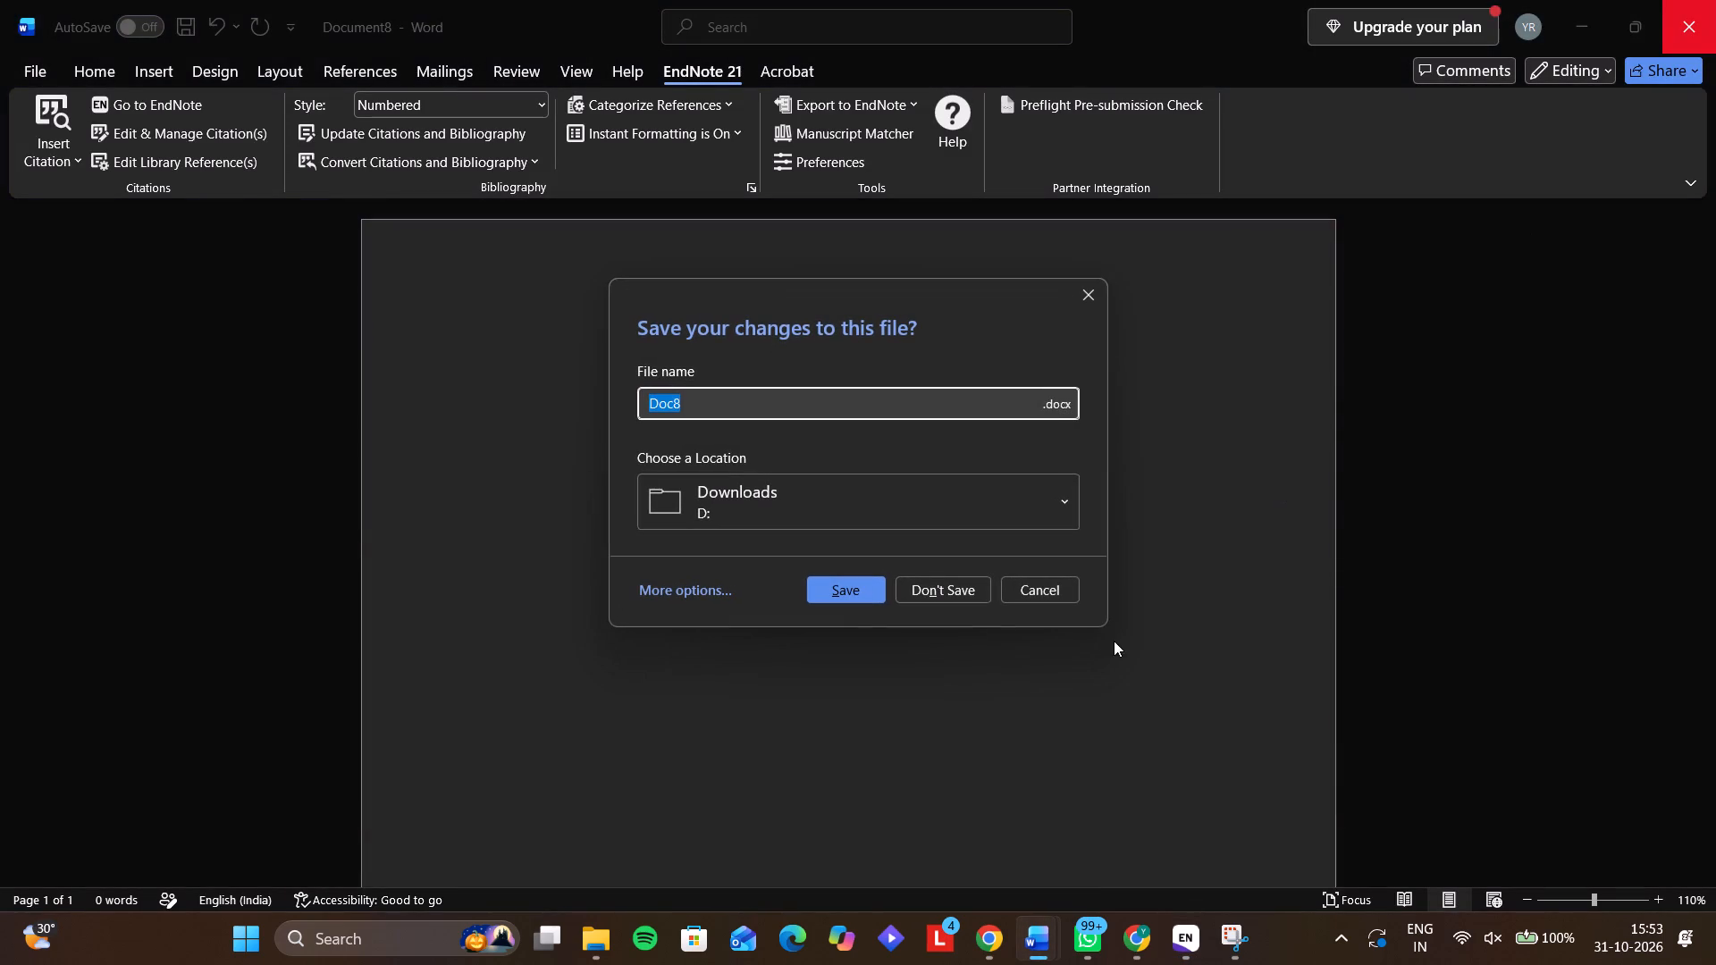
{"action": "left_click", "coordinate": [950, 577]}
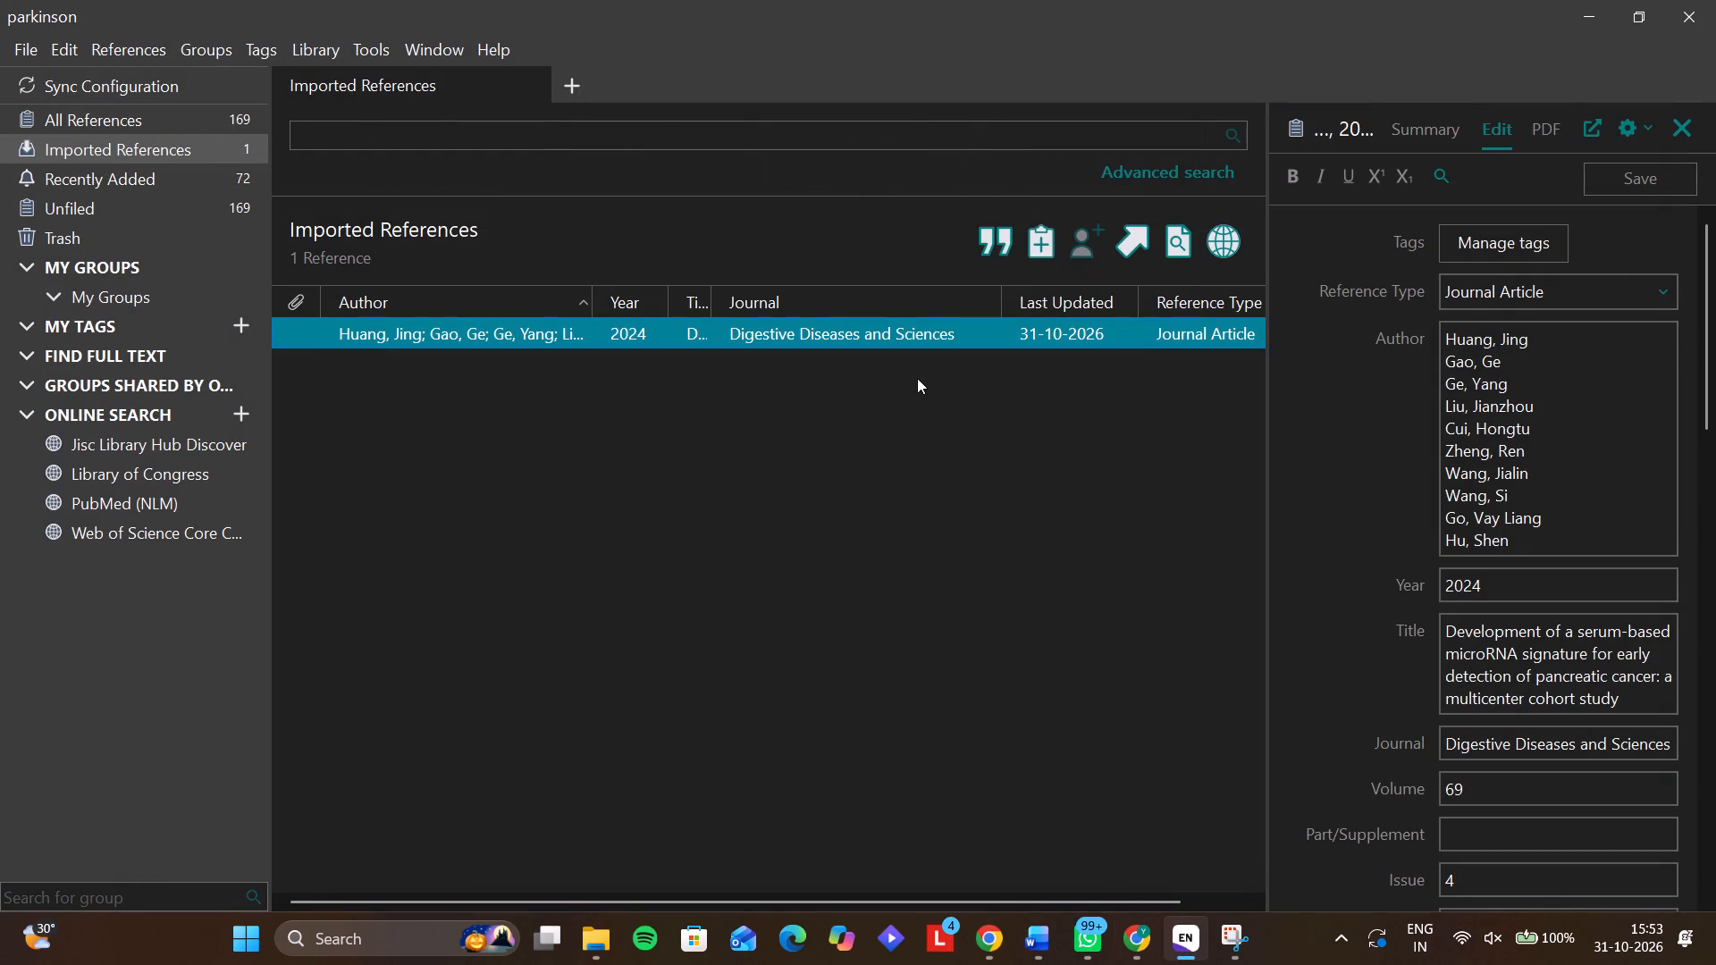
{"action": "left_click", "coordinate": [1715, 3]}
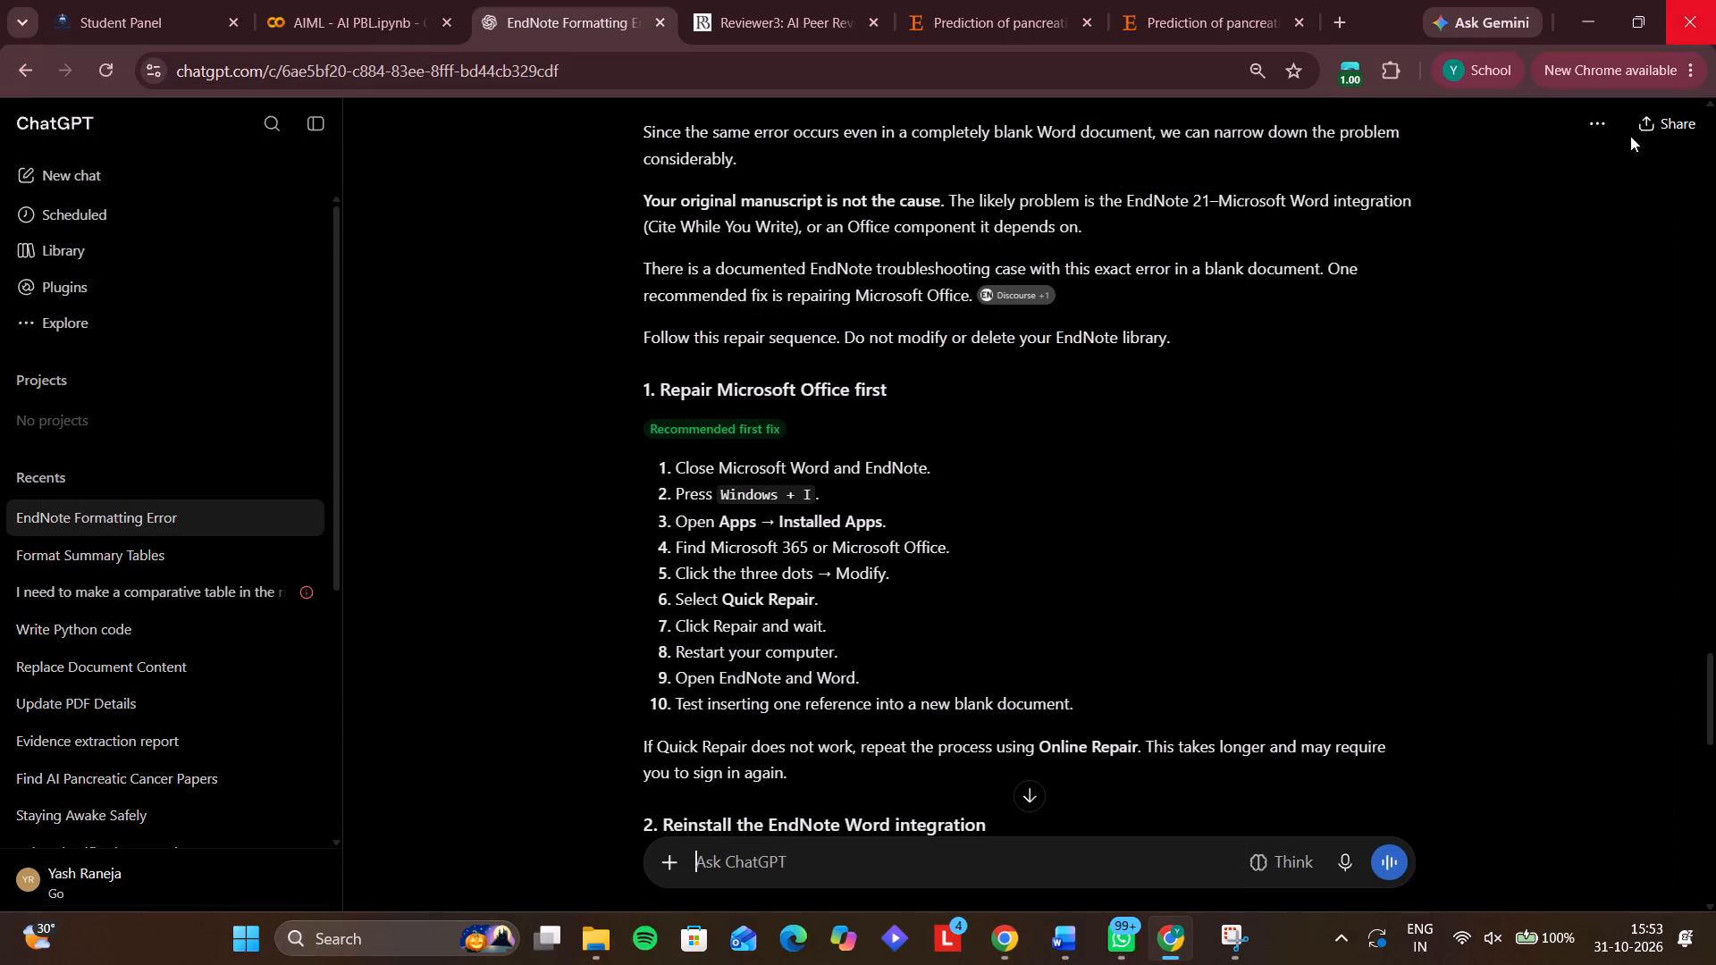
Reopen EndNote and import the most recent downloaded scholar .enw reference file from Chrome into the parkinson library.
{"action": "left_click", "coordinate": [383, 944]}
{"action": "key", "text": "e"}
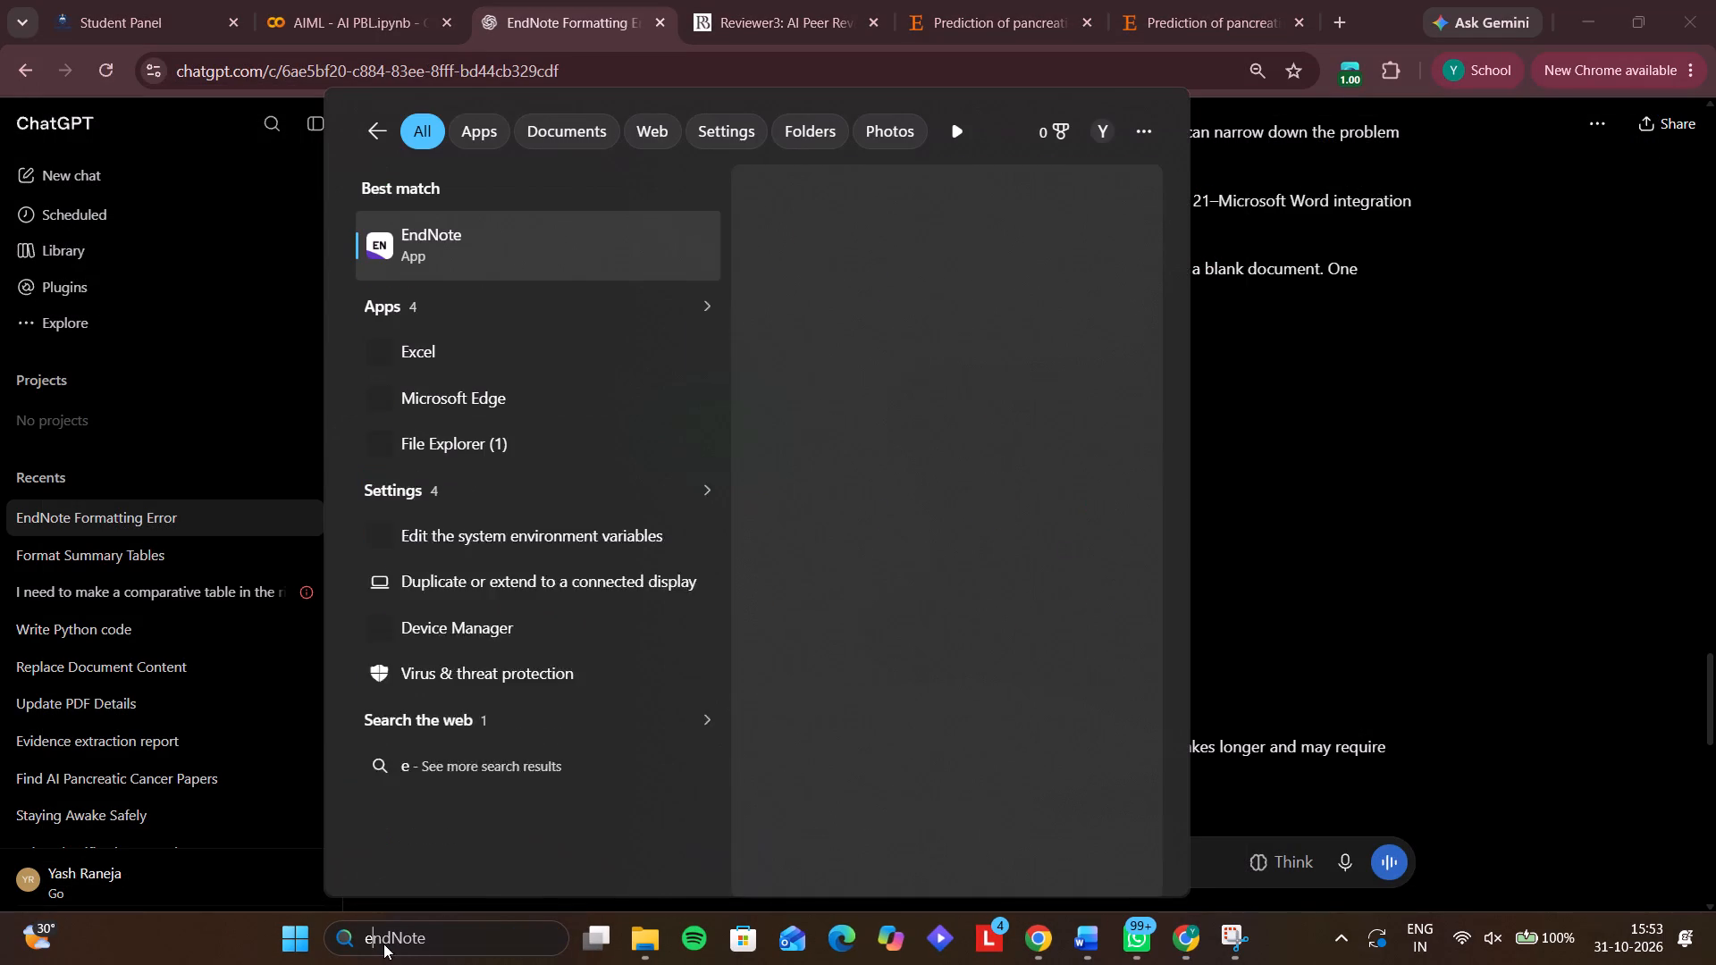
{"action": "left_click", "coordinate": [494, 249]}
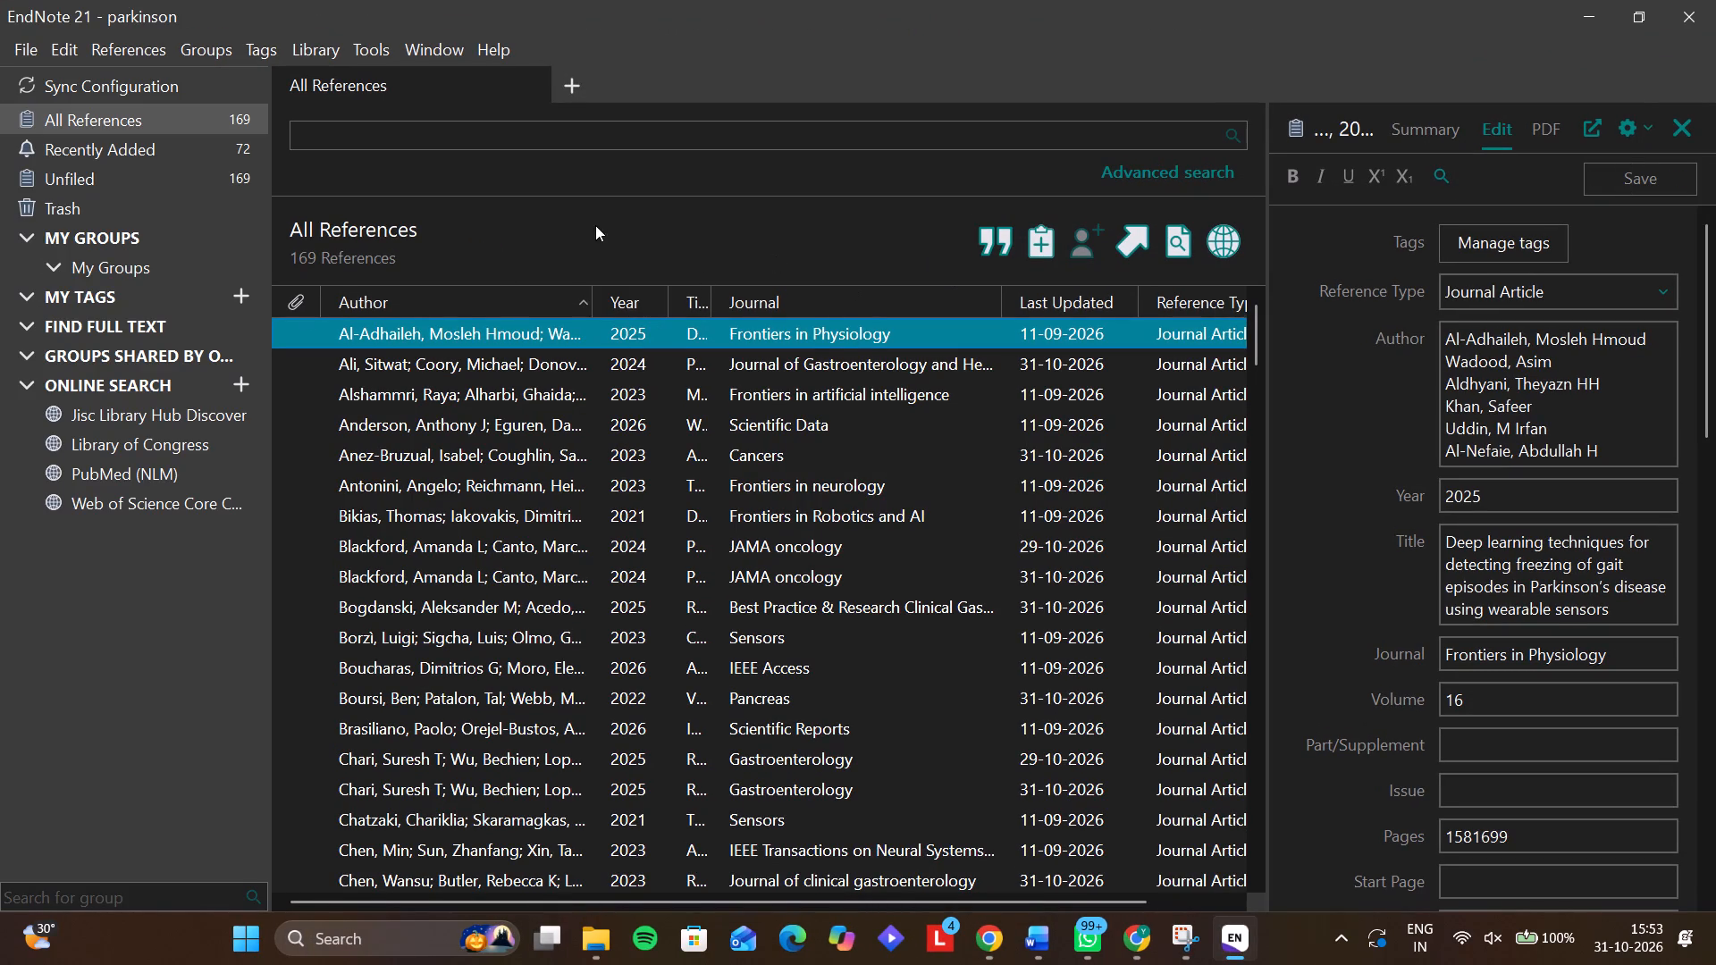
{"action": "left_click", "coordinate": [986, 951]}
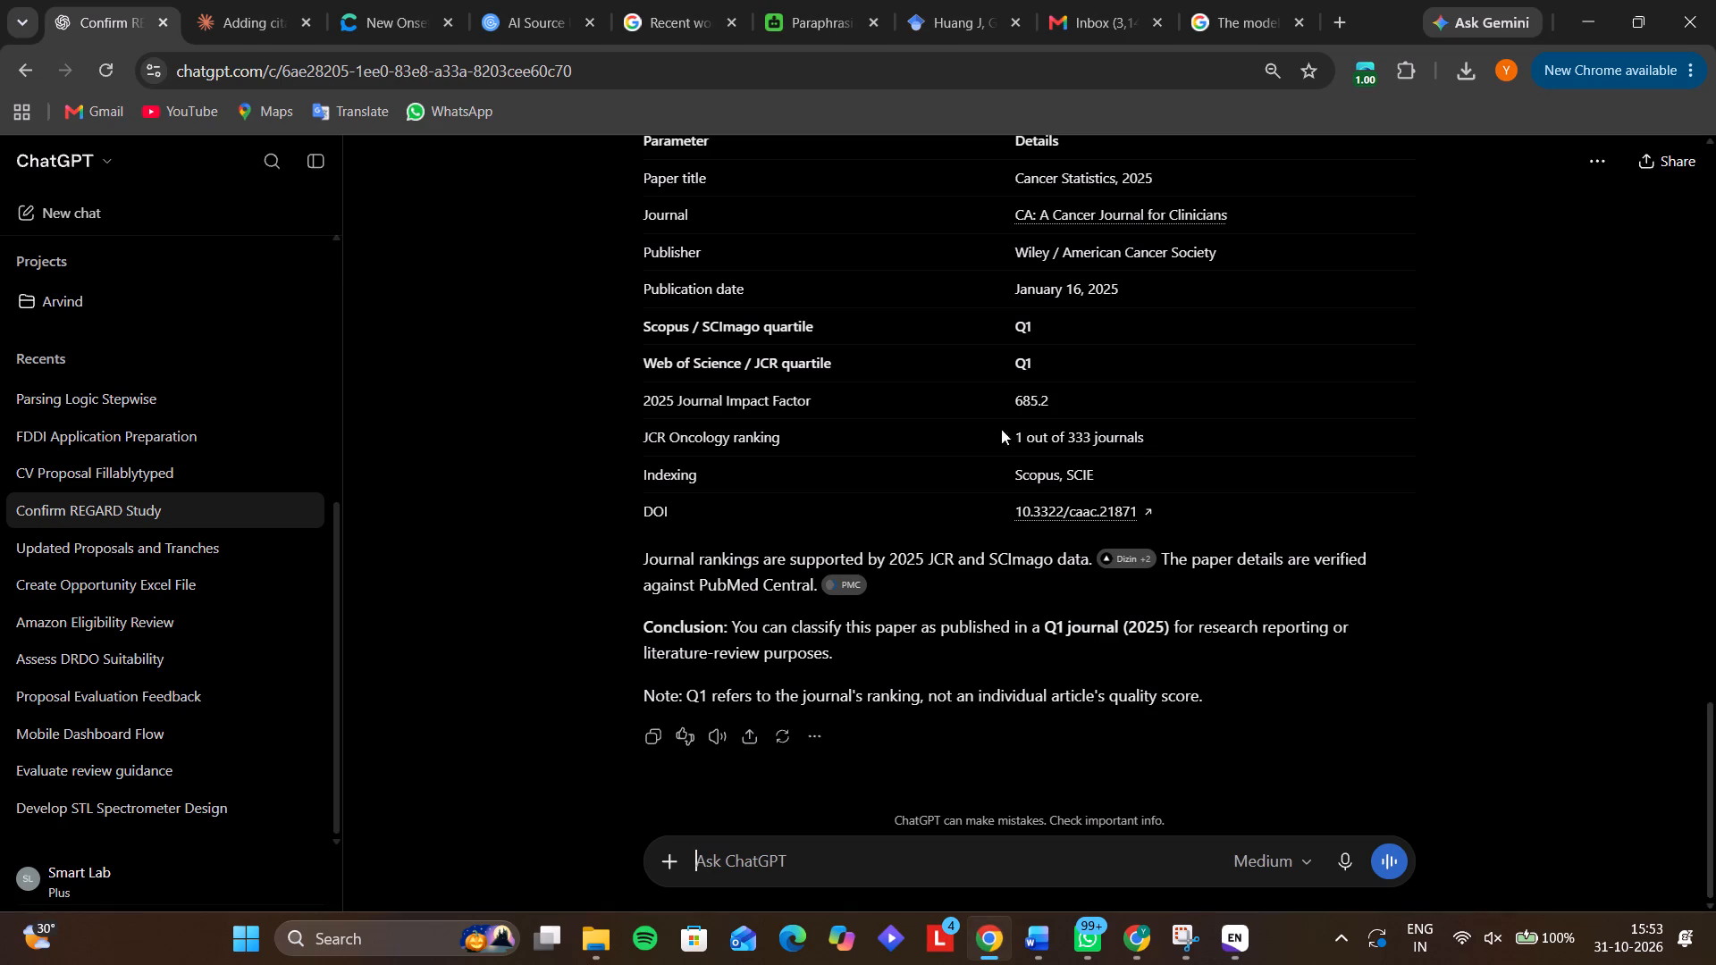
{"action": "left_click", "coordinate": [1480, 72]}
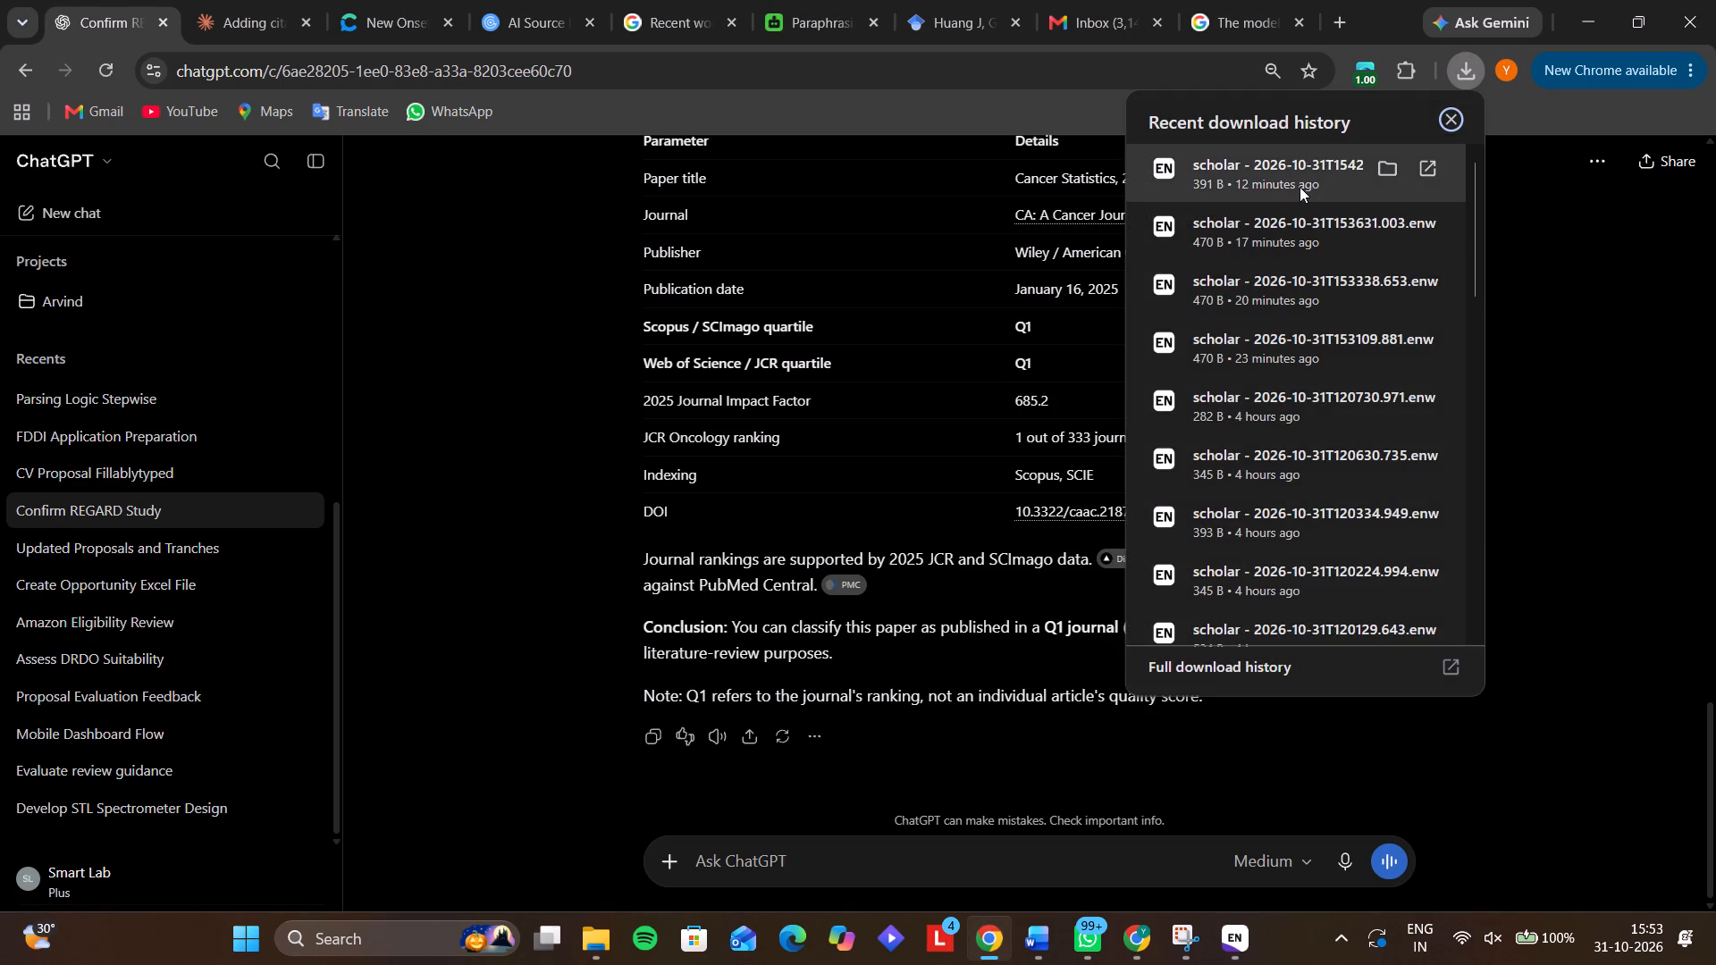
{"action": "left_click", "coordinate": [1300, 187]}
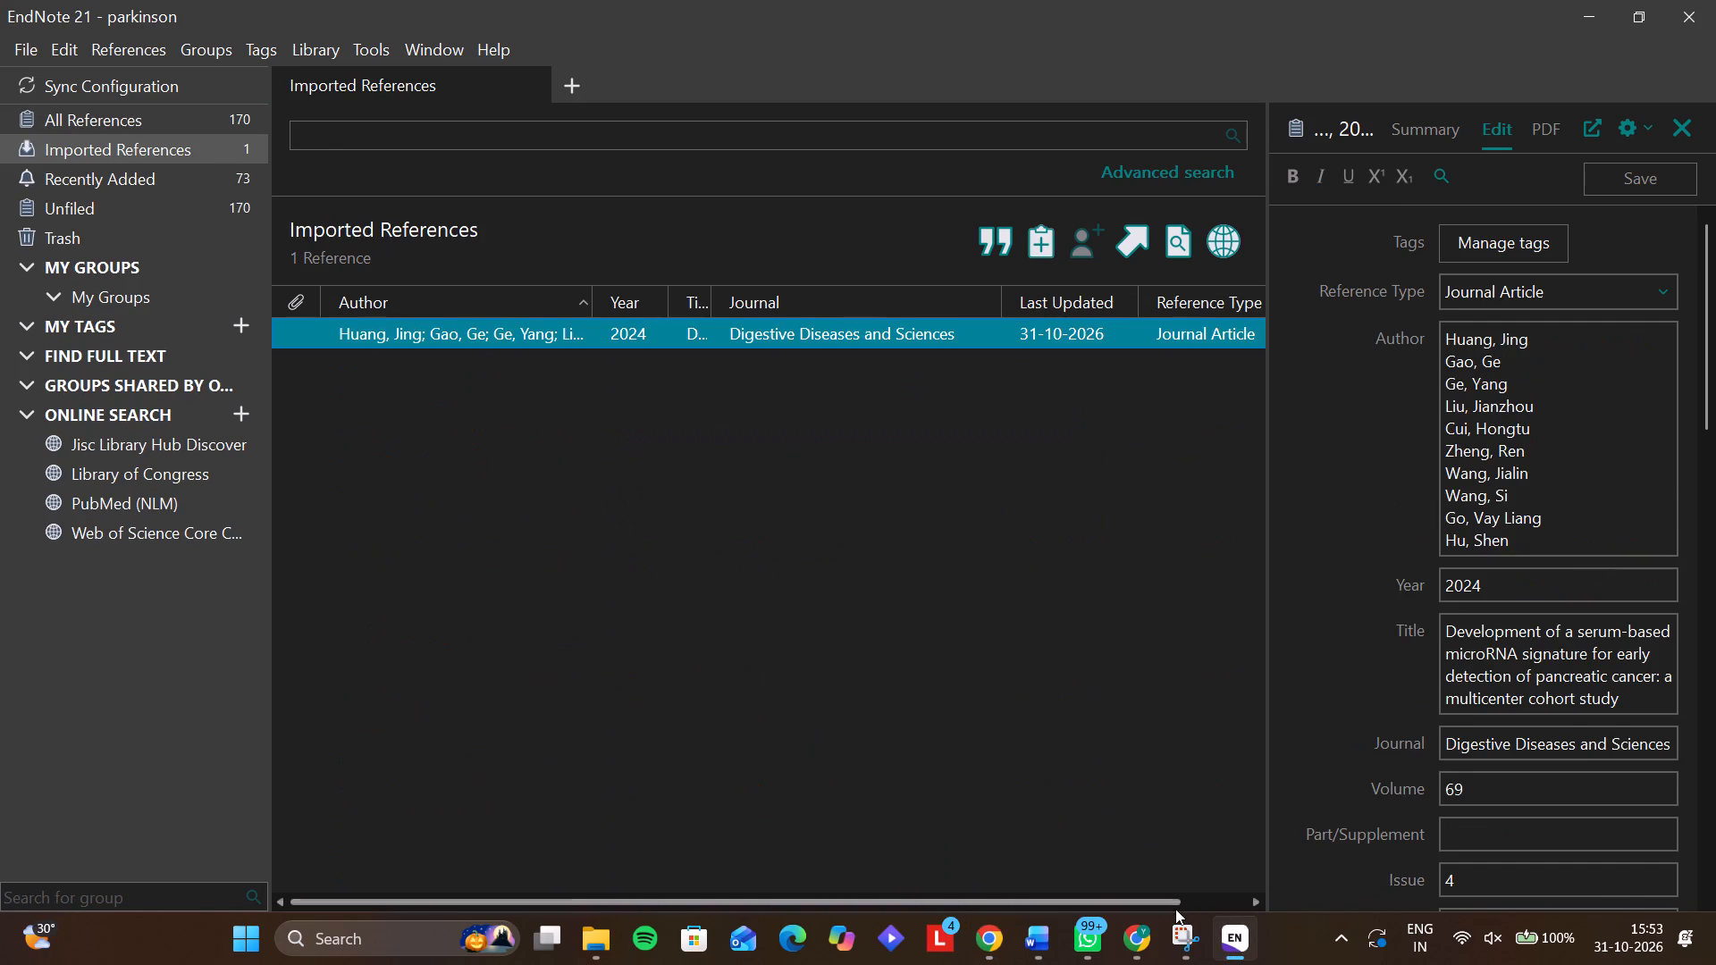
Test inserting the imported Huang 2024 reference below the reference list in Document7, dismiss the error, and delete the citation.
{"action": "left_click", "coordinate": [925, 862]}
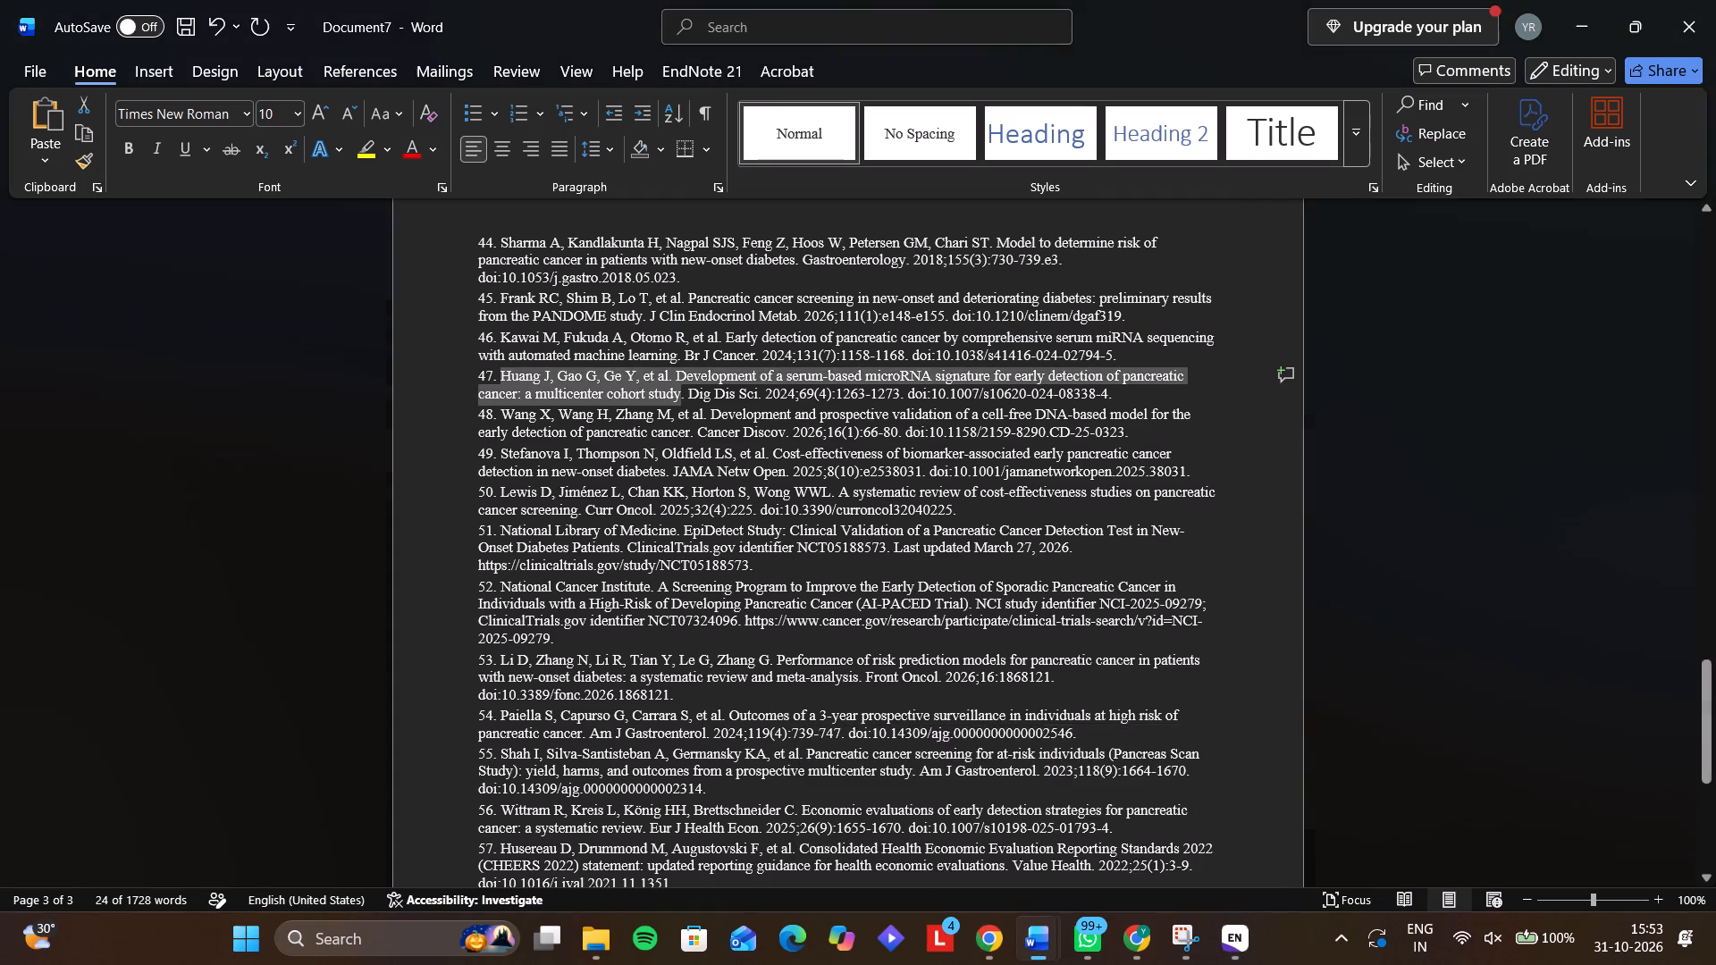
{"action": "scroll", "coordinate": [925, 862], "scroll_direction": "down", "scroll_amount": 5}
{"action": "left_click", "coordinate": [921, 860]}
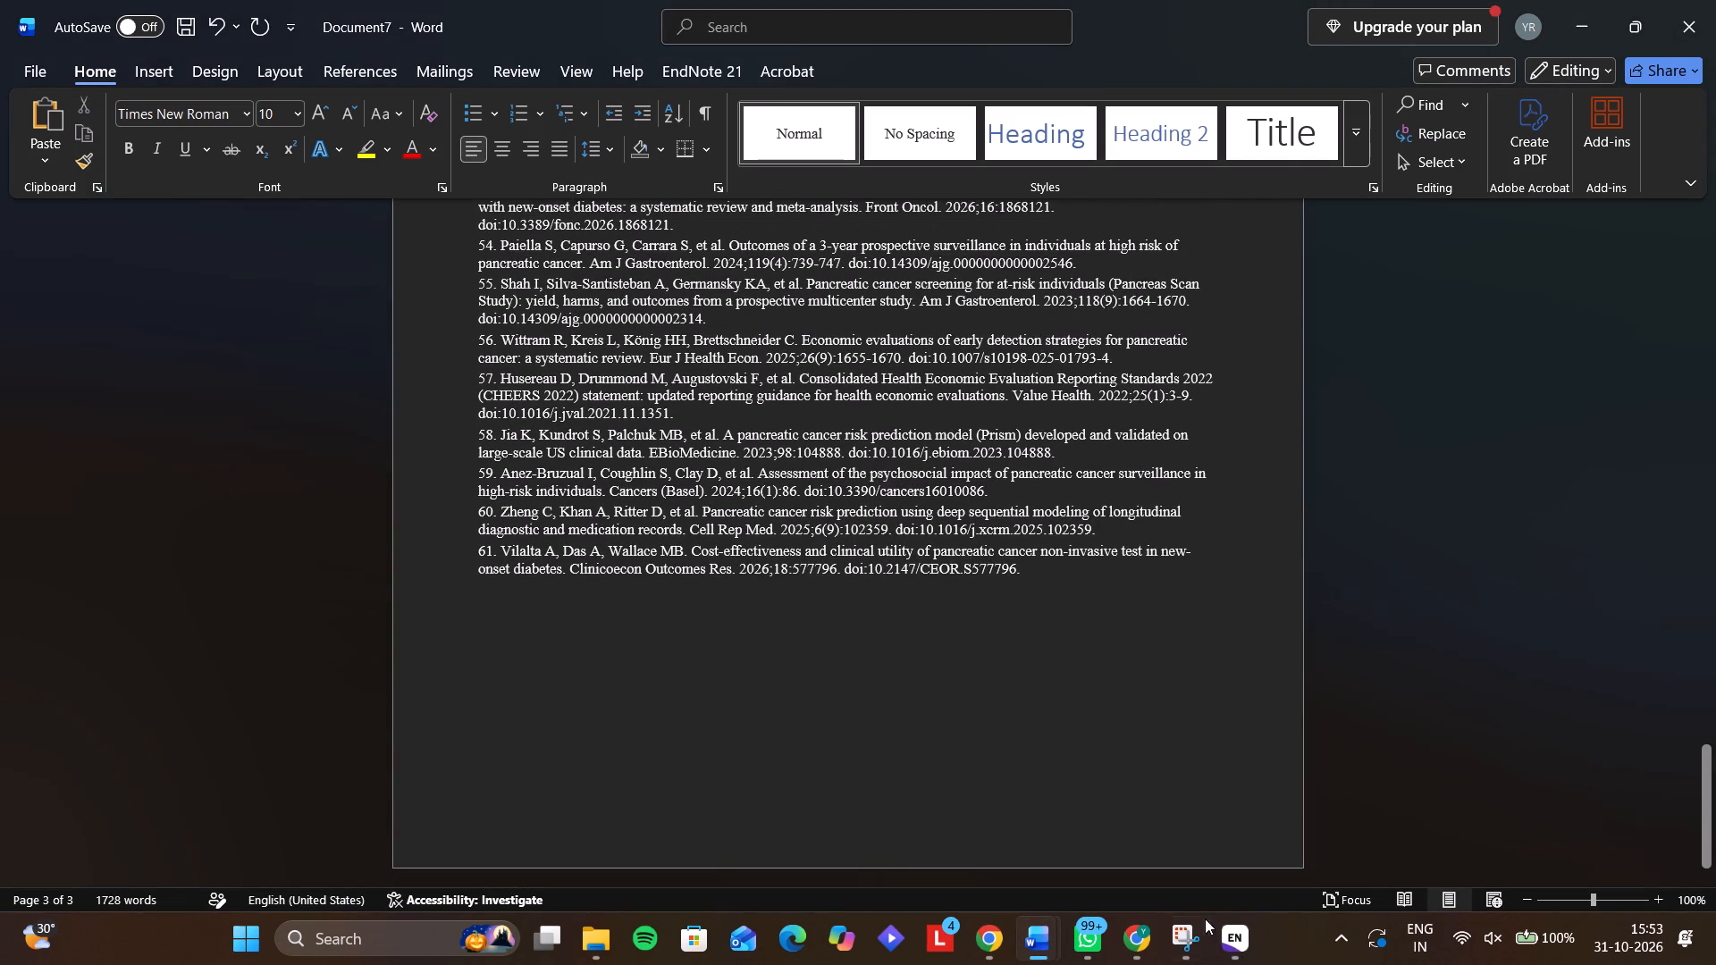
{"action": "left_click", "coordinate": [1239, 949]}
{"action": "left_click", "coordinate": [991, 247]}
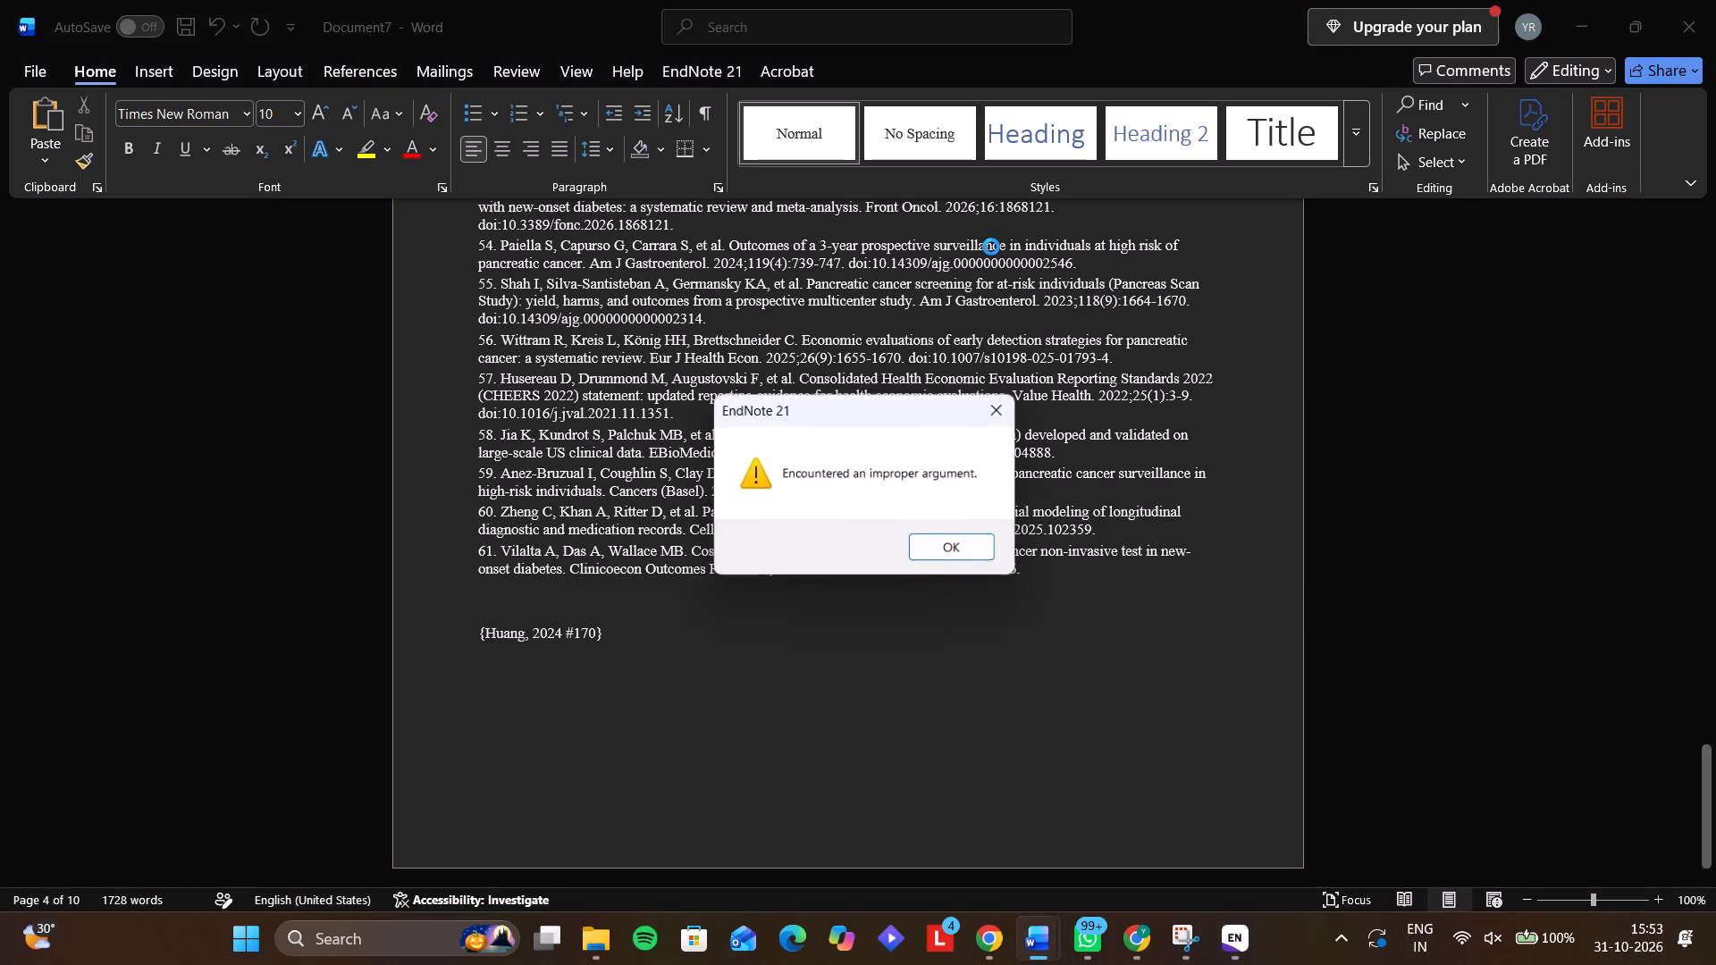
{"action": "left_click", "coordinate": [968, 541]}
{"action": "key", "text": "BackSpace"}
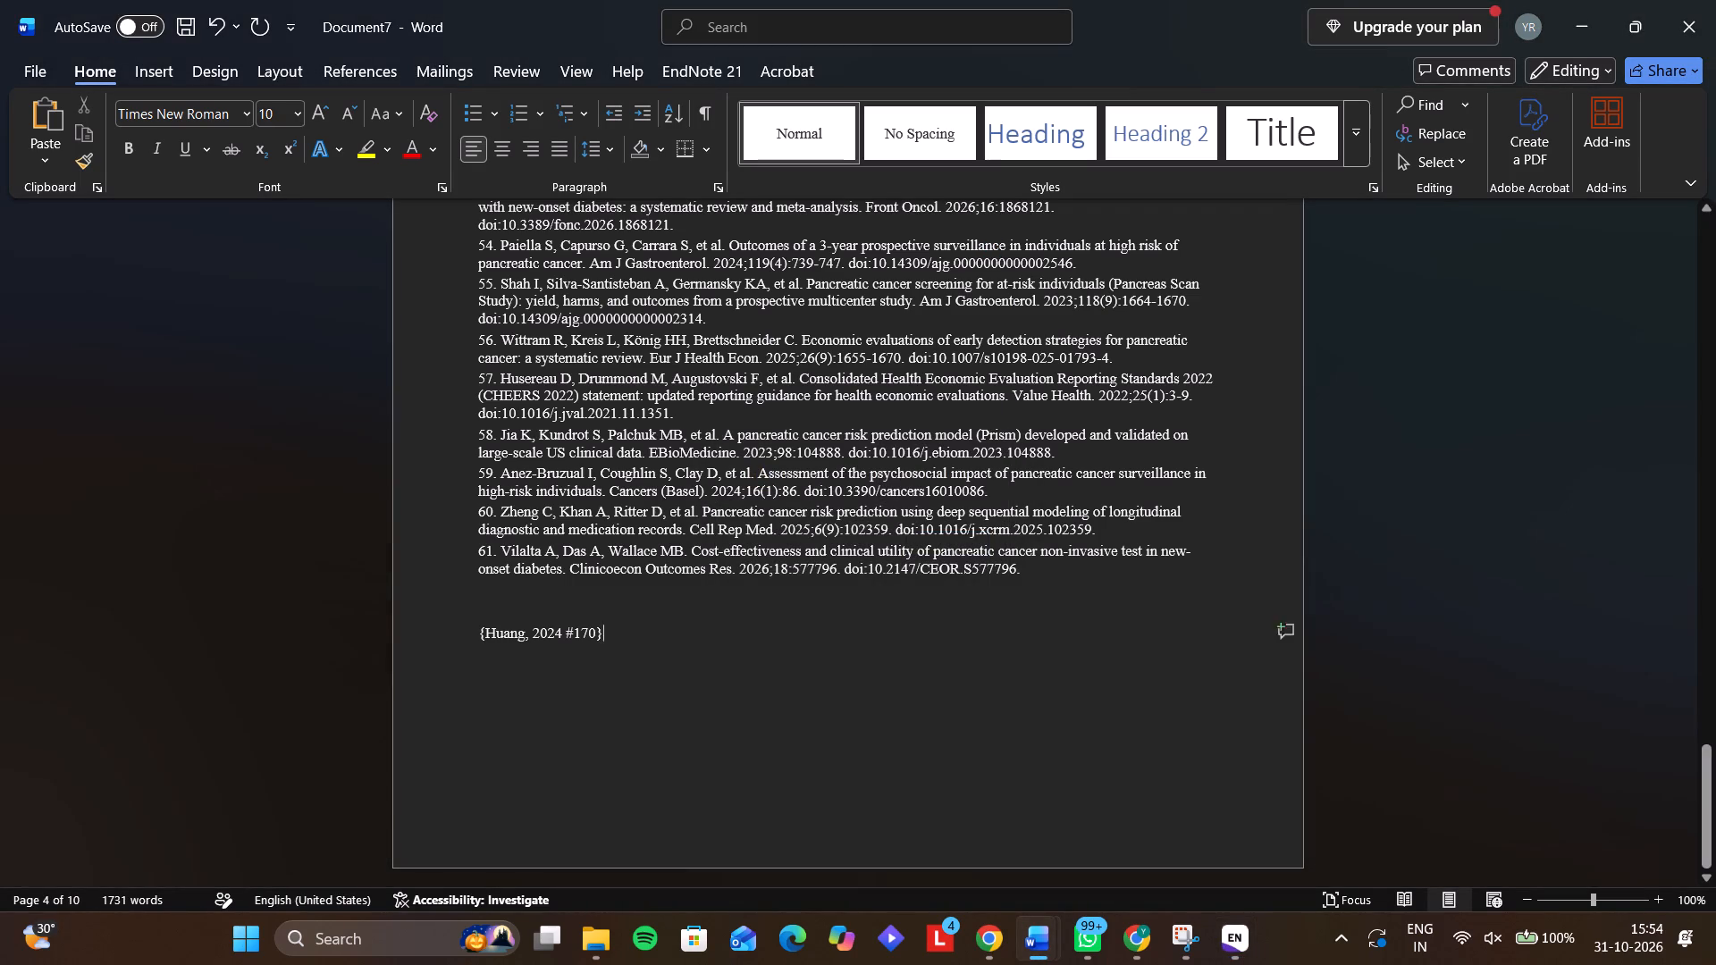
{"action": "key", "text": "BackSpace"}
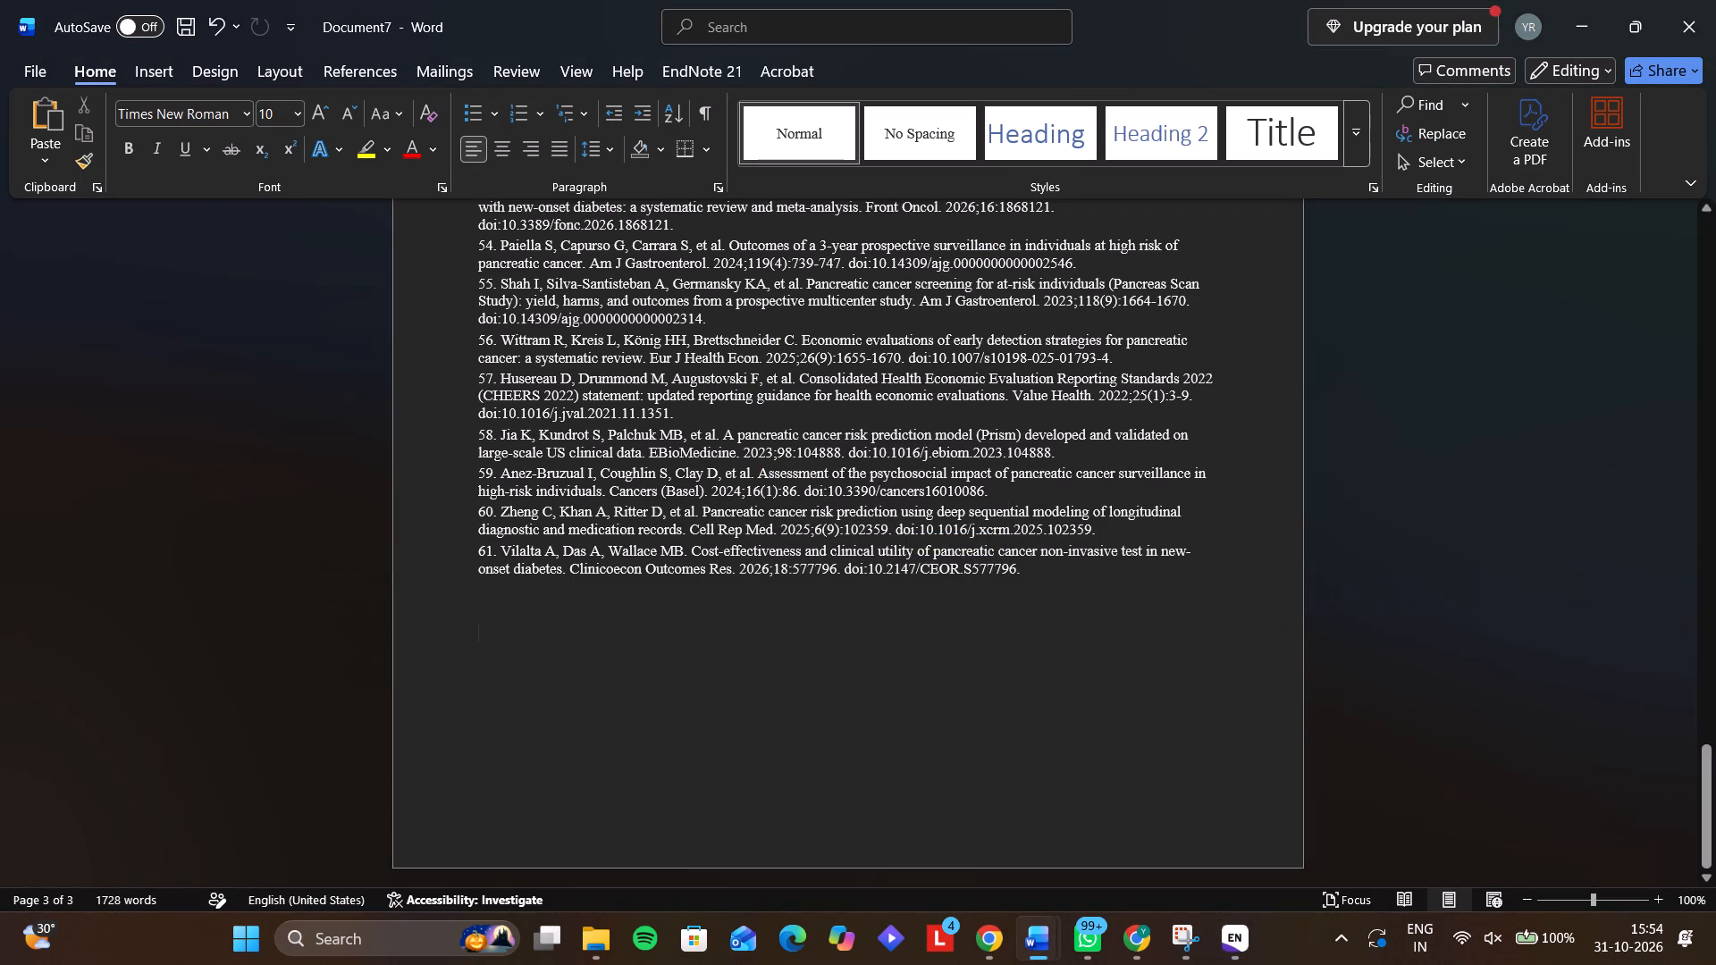
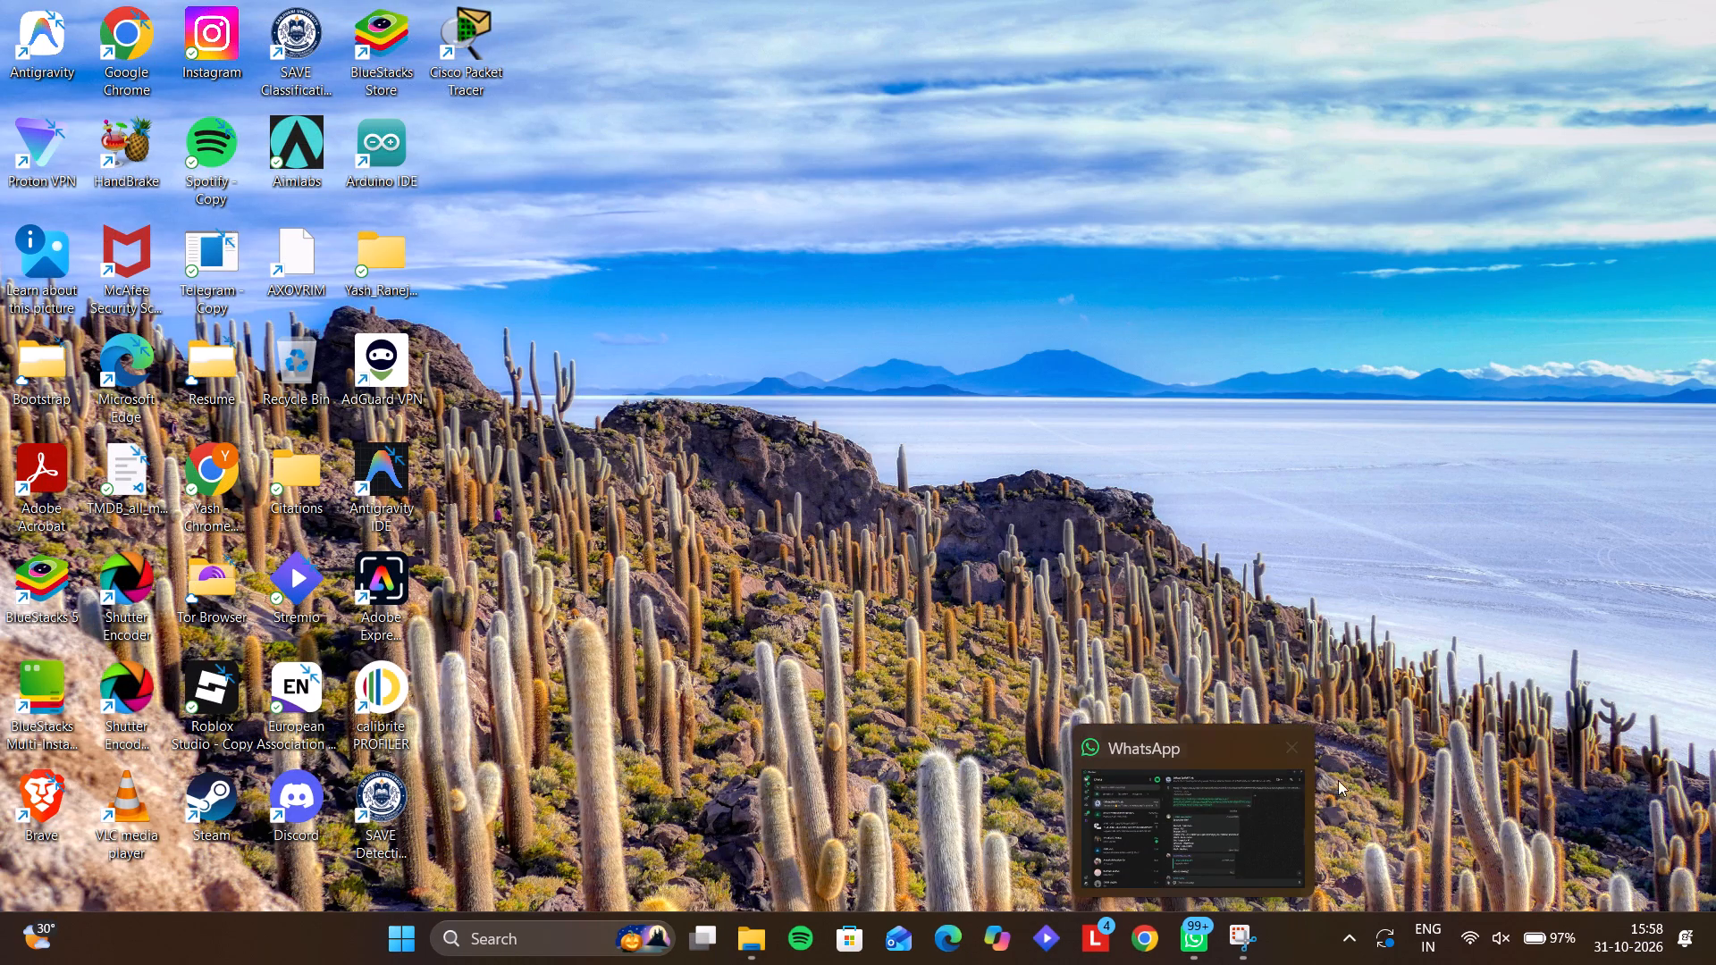
{"action": "left_click", "coordinate": [1299, 756]}
{"action": "left_click", "coordinate": [1342, 944]}
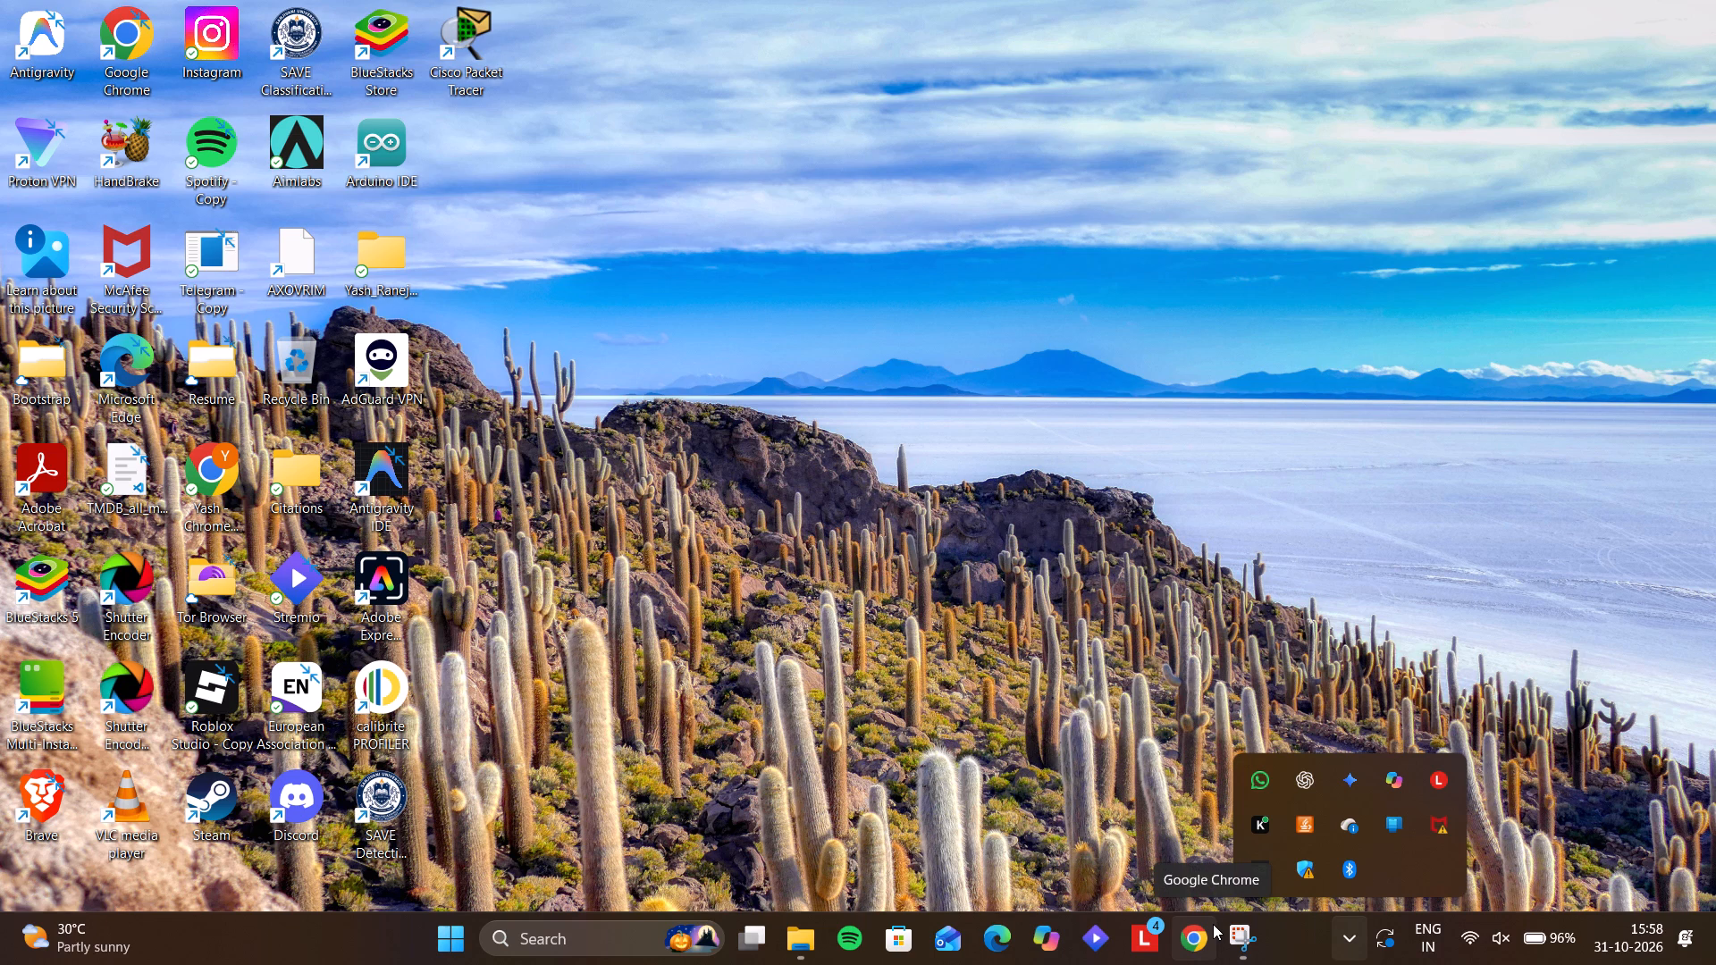
{"action": "left_click", "coordinate": [1325, 756]}
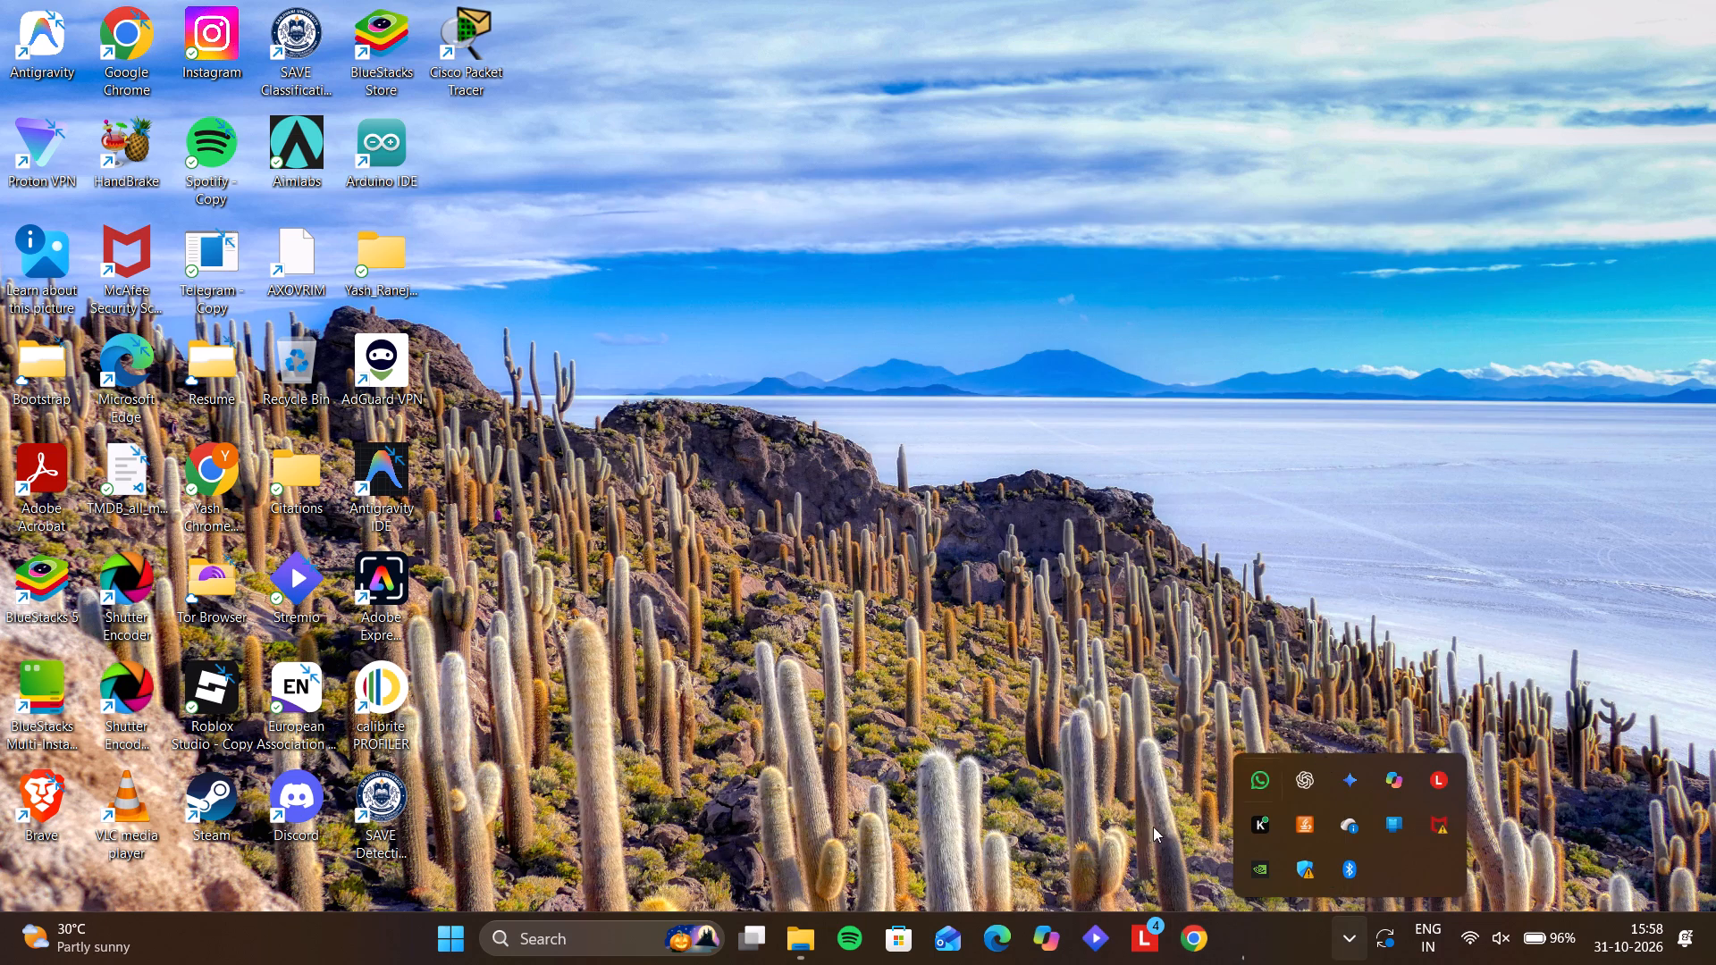
{"action": "left_click", "coordinate": [929, 751]}
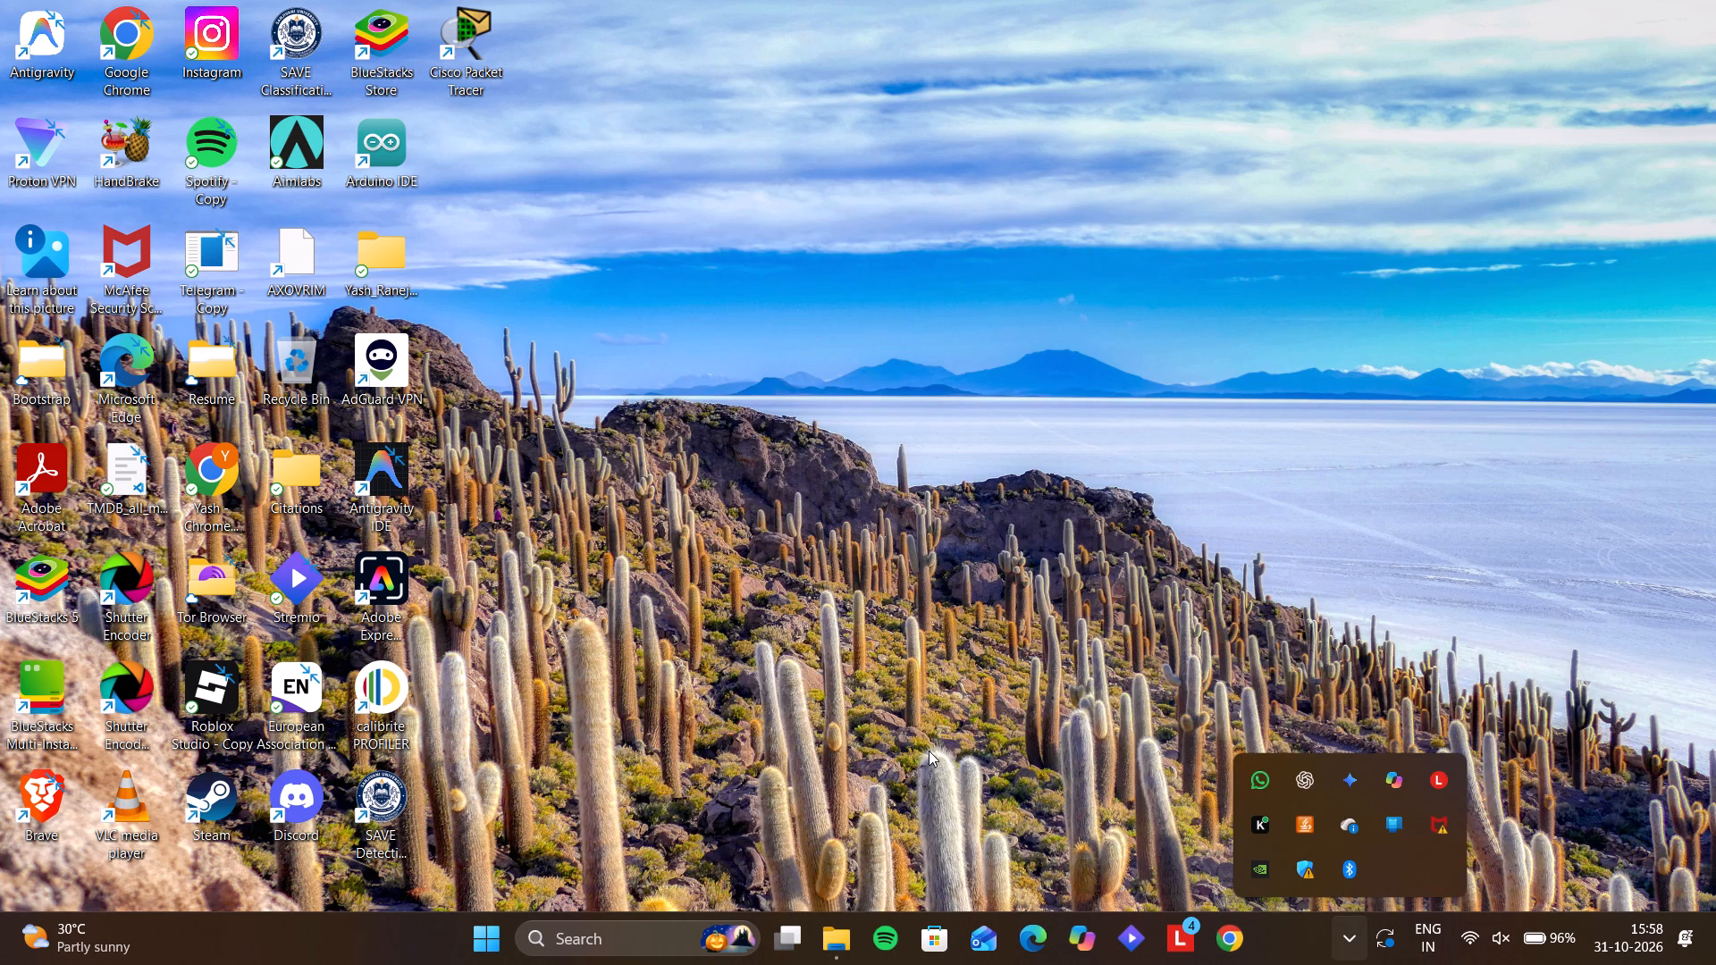
Open the Windows power options to restart the computer after the Office repair.
{"action": "left_click", "coordinate": [475, 944]}
{"action": "left_click", "coordinate": [998, 873]}
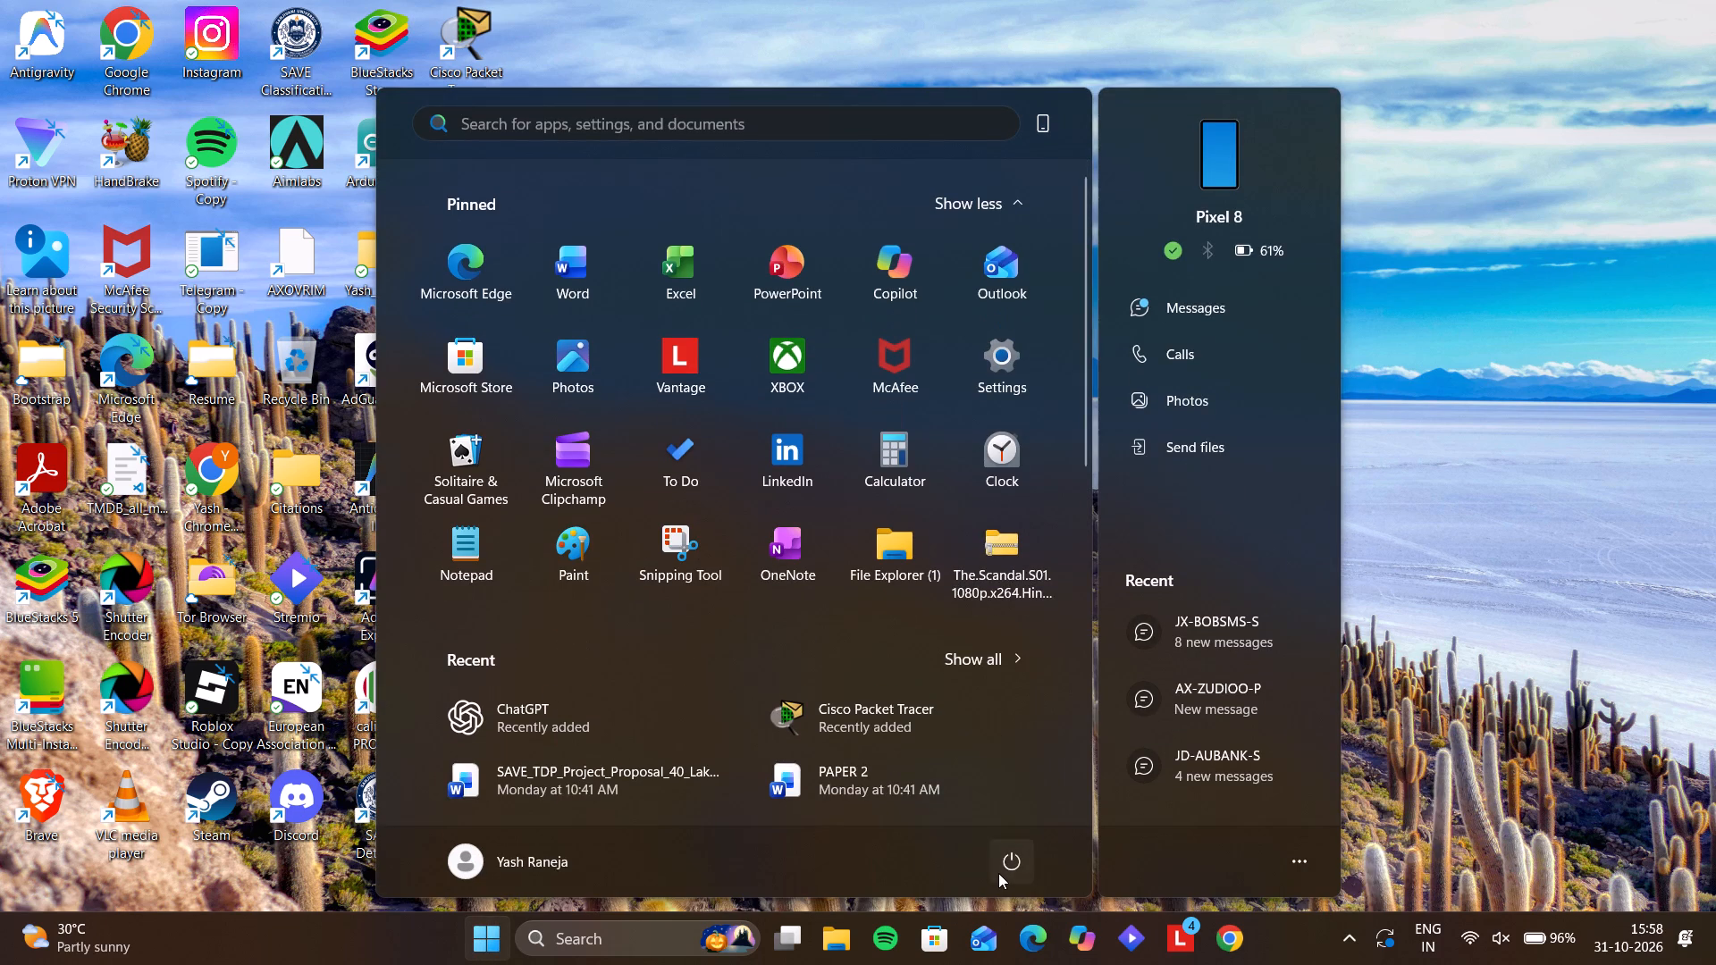